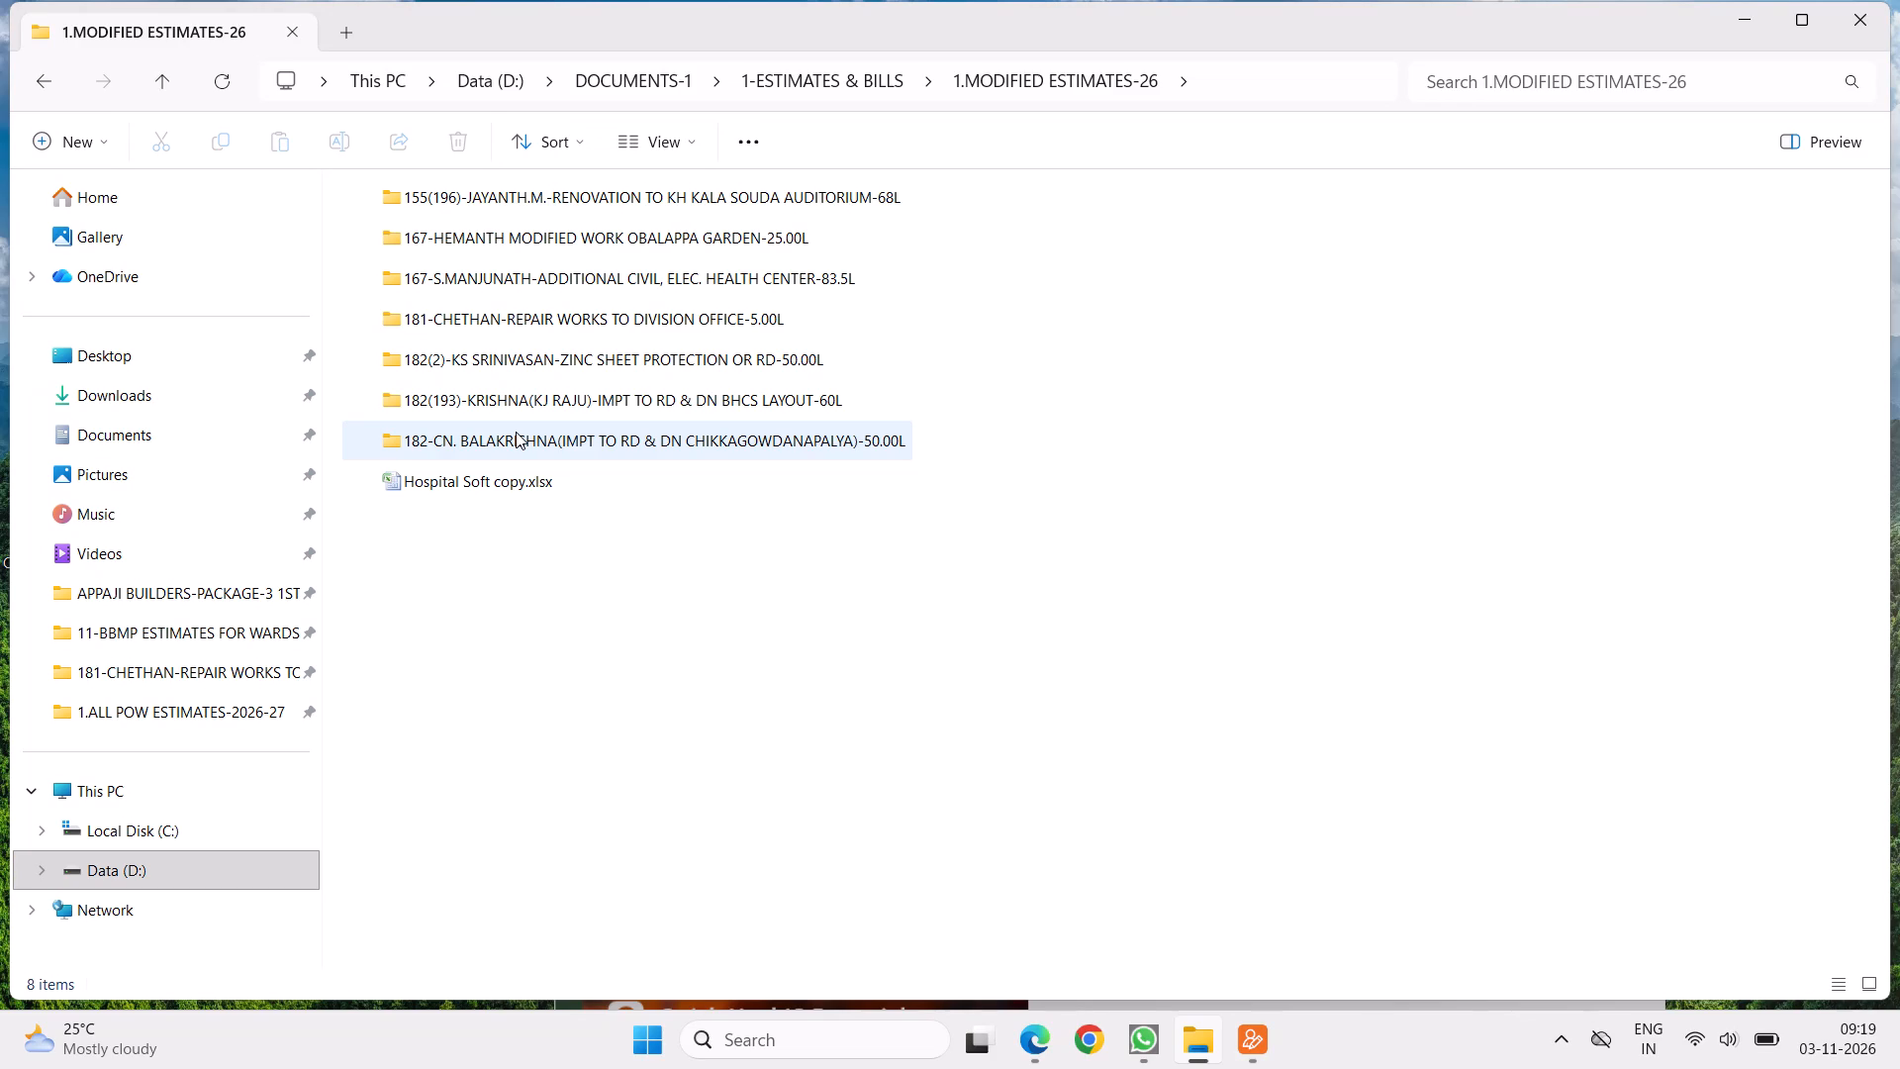
Examine the comparative statement in the revised Obalappa Garden 25.00L workbook, then close the workbook.
click(499, 628)
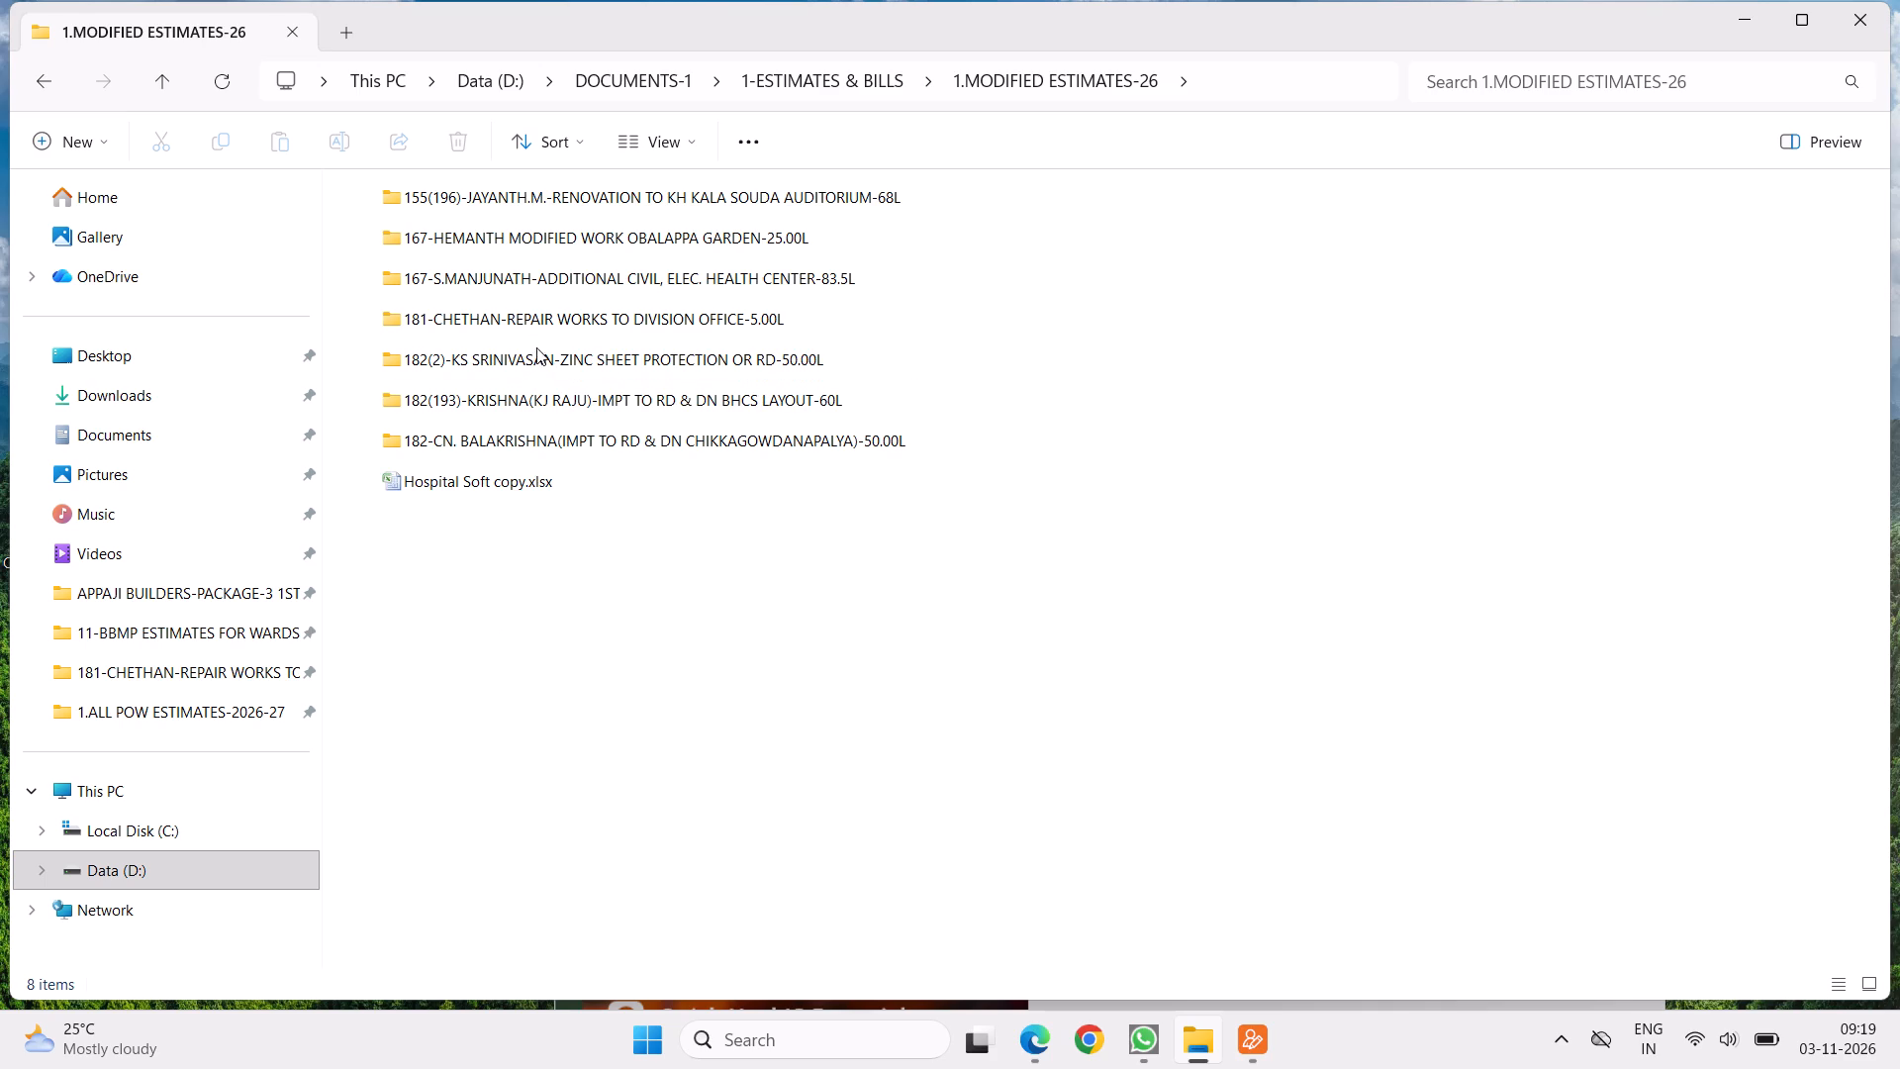
click(527, 313)
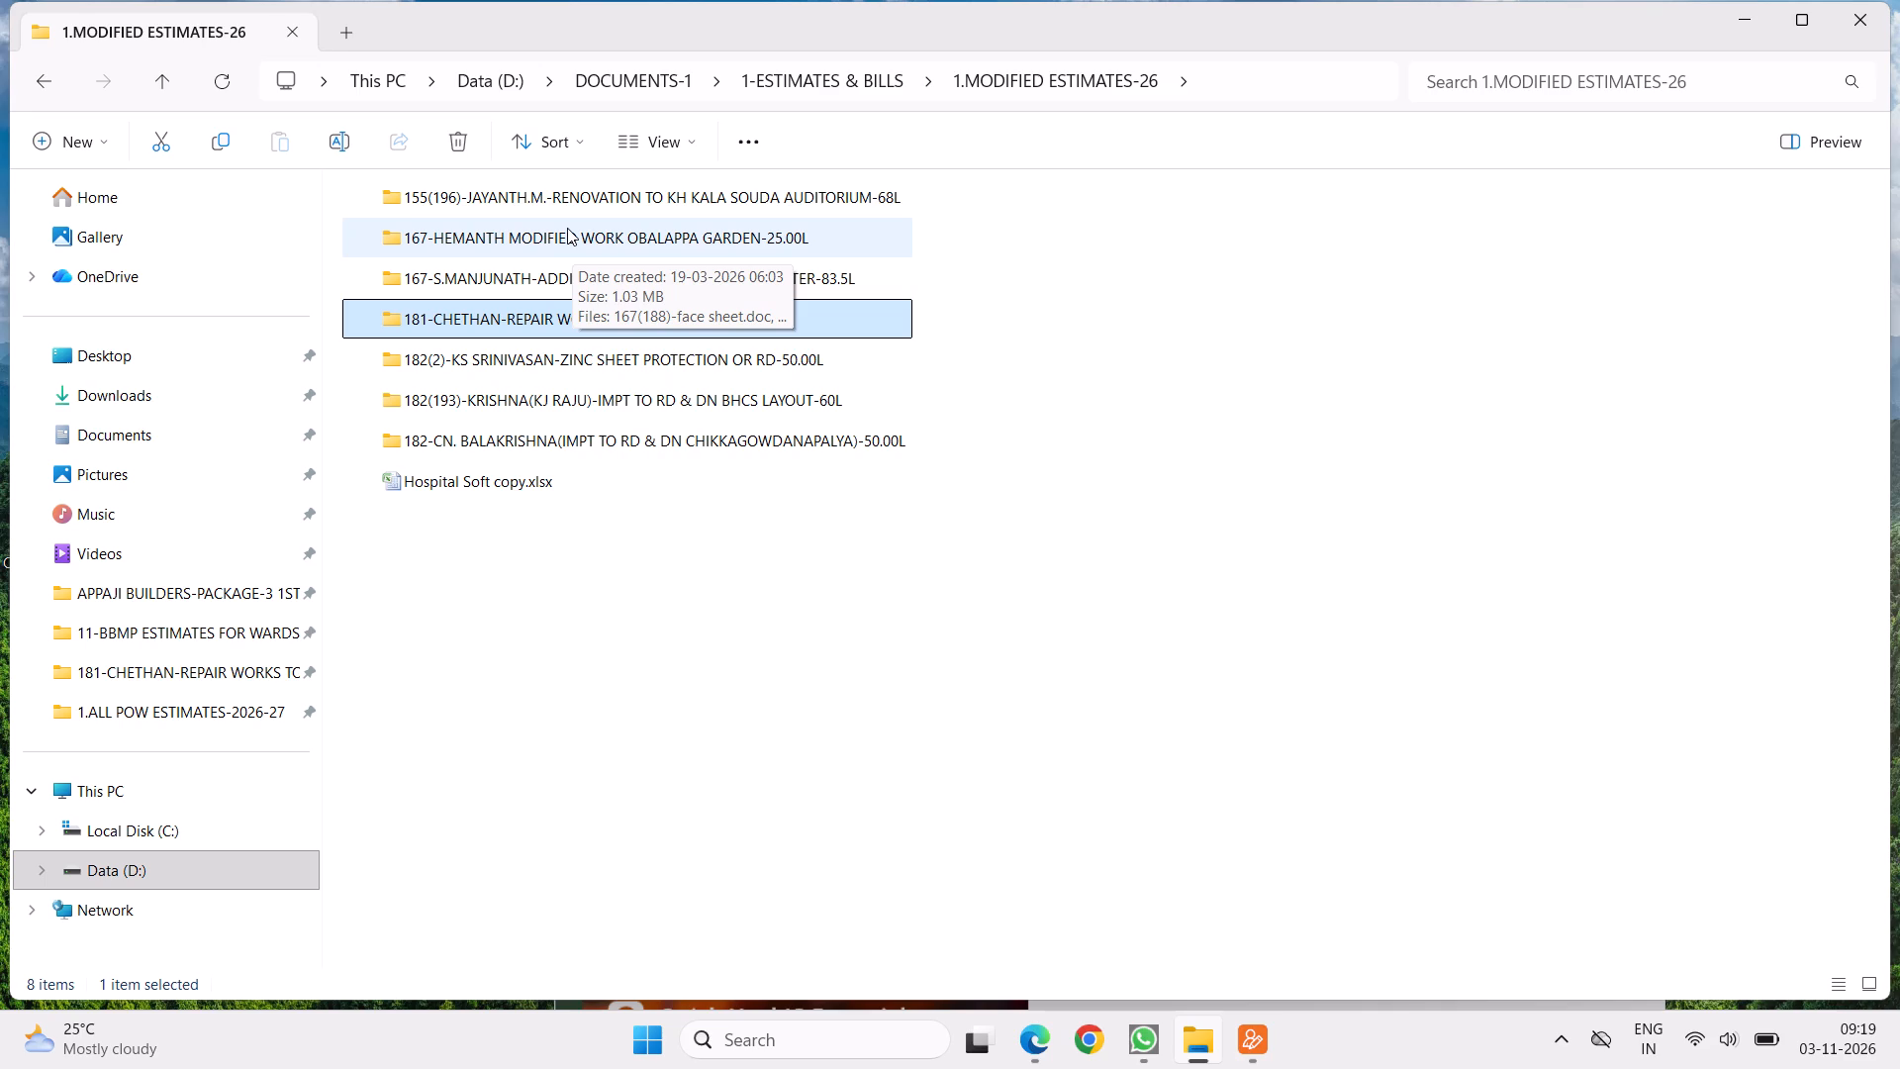
click(610, 197)
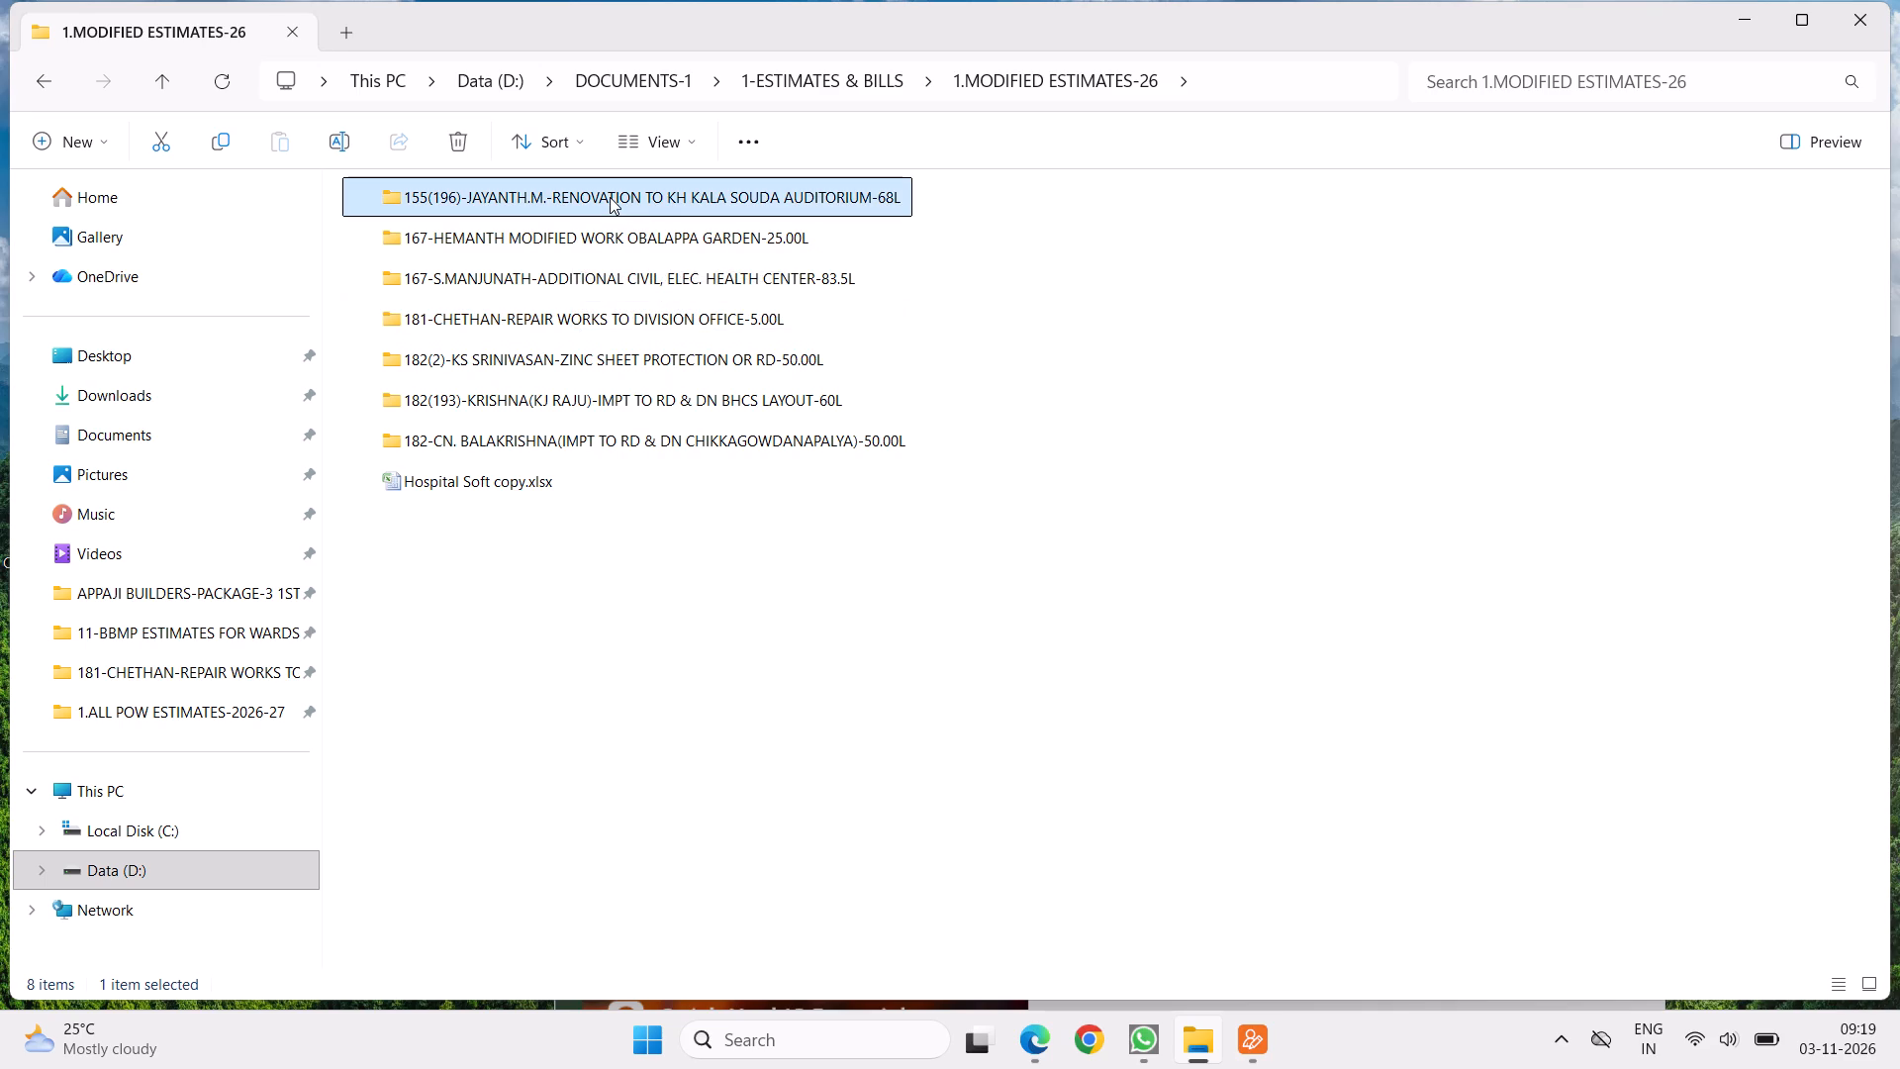
double_click(567, 240)
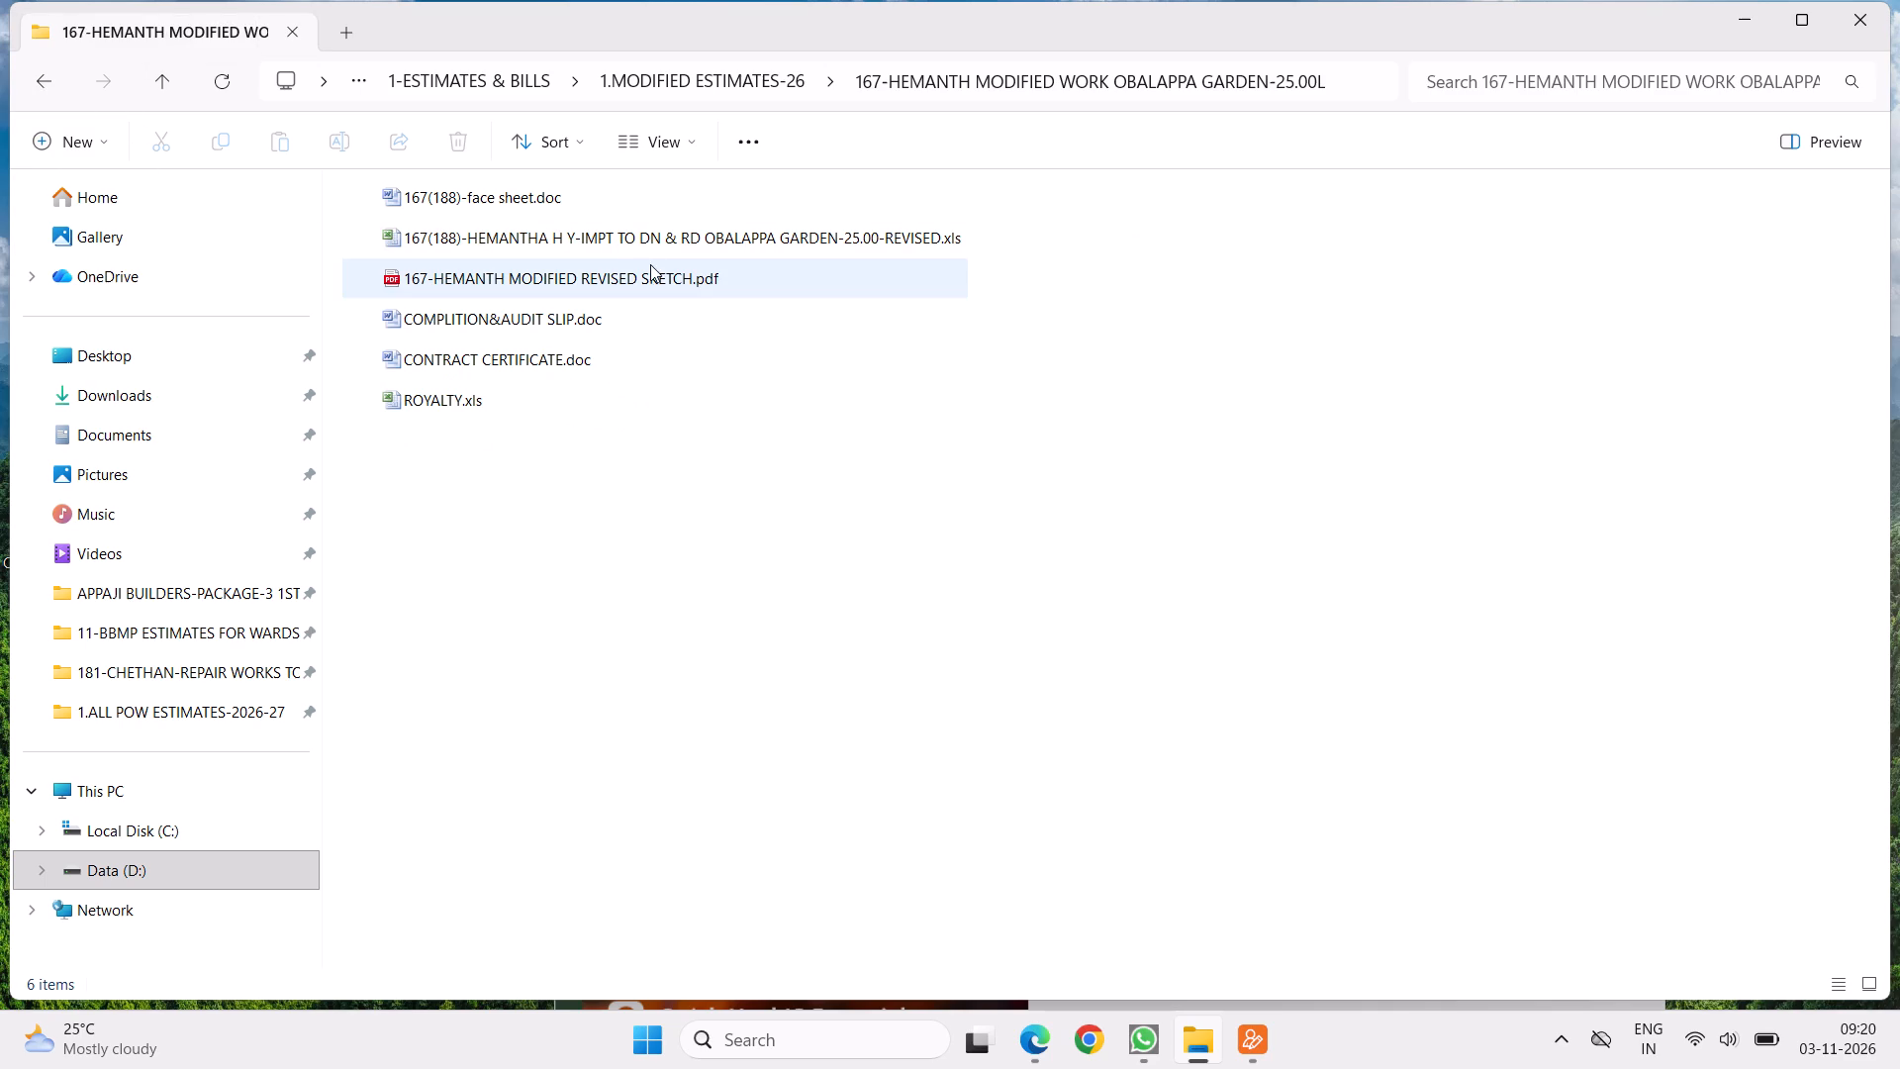
double_click(587, 235)
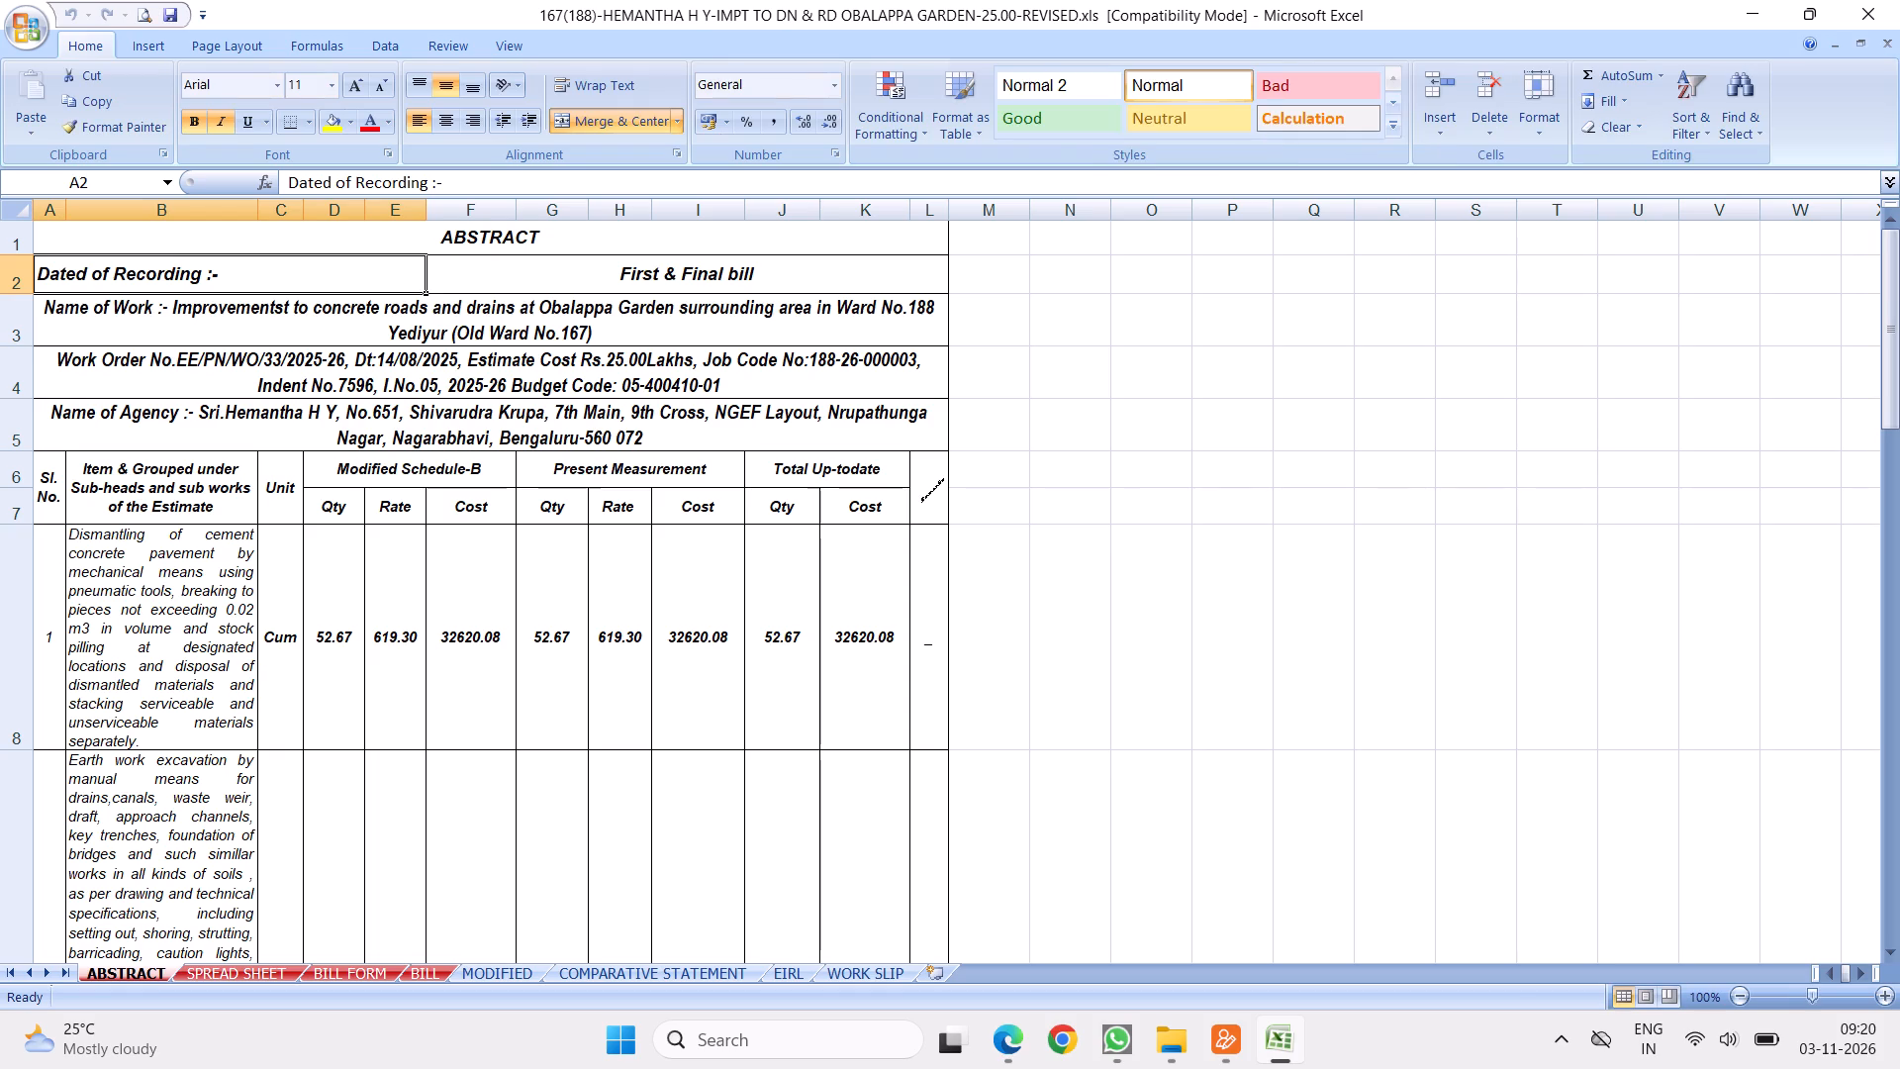
click(230, 975)
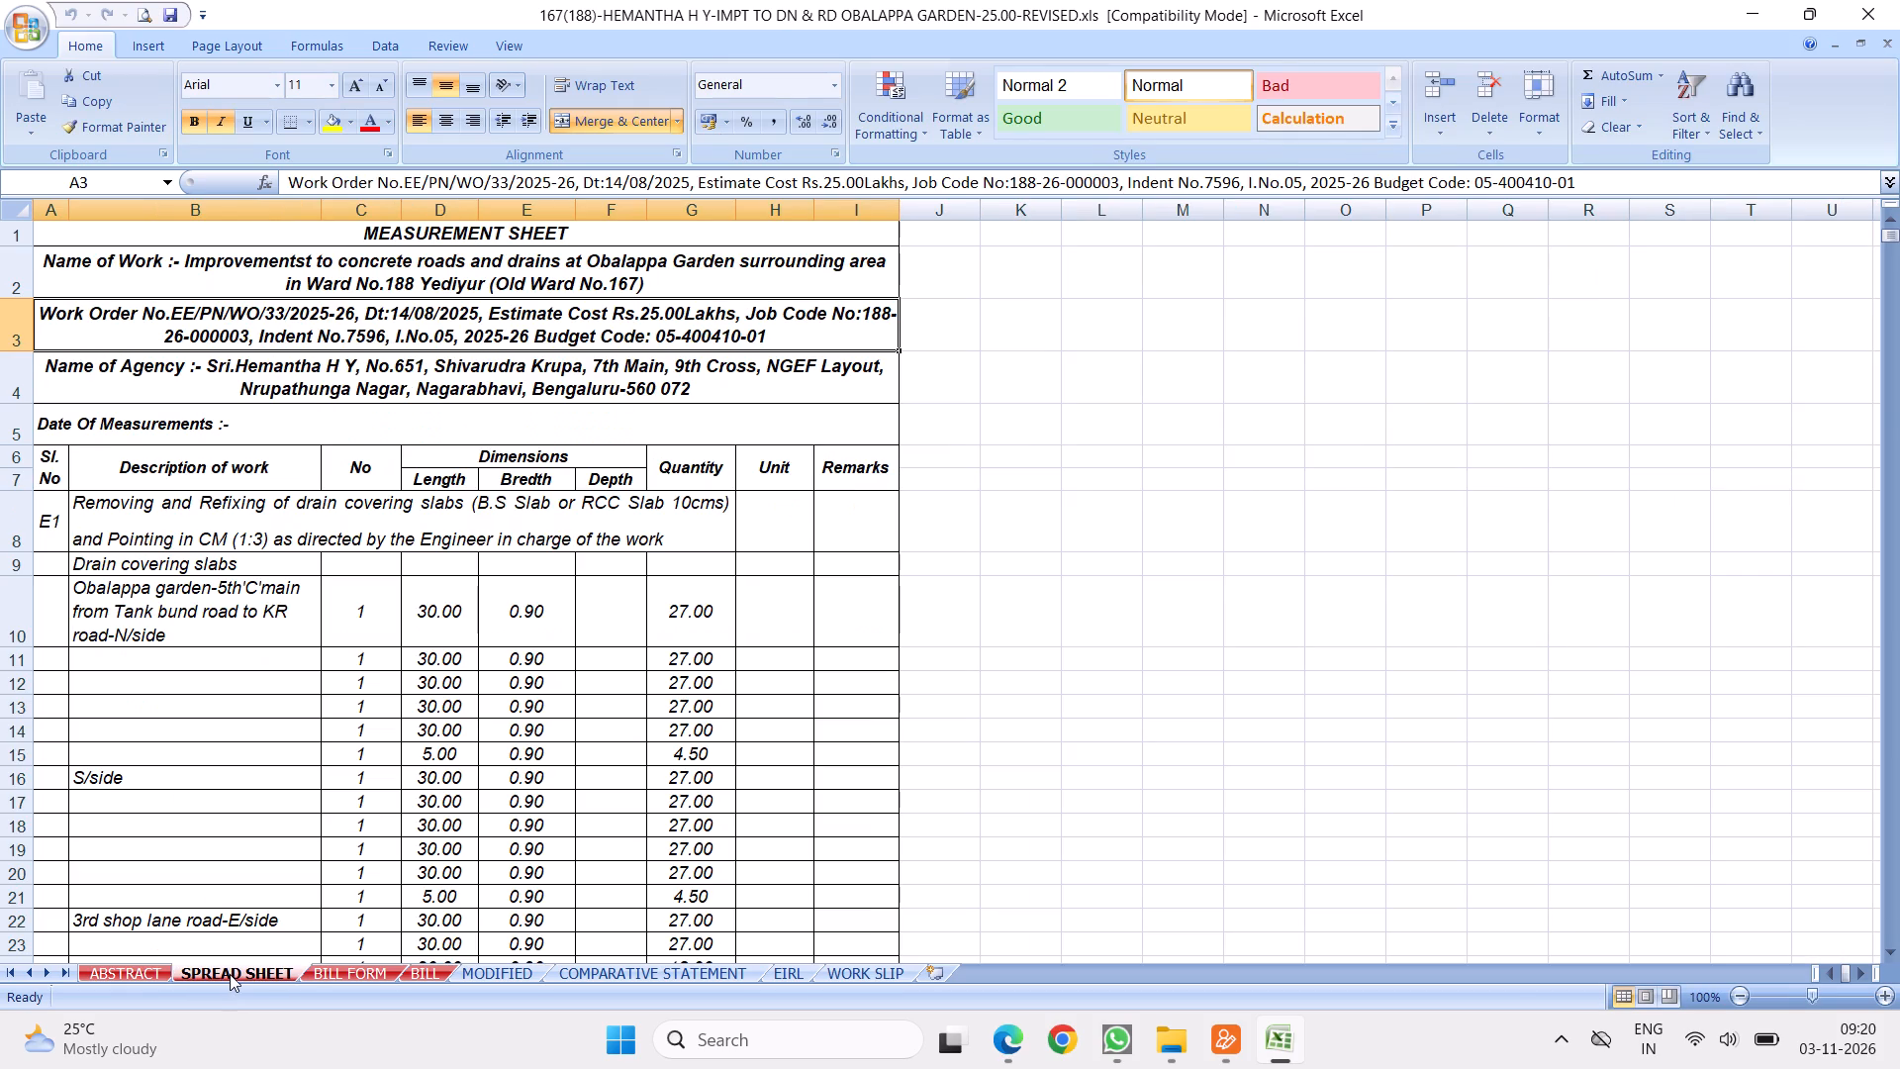
click(599, 968)
scroll(747, 578, down, 5)
scroll(723, 525, up, 9)
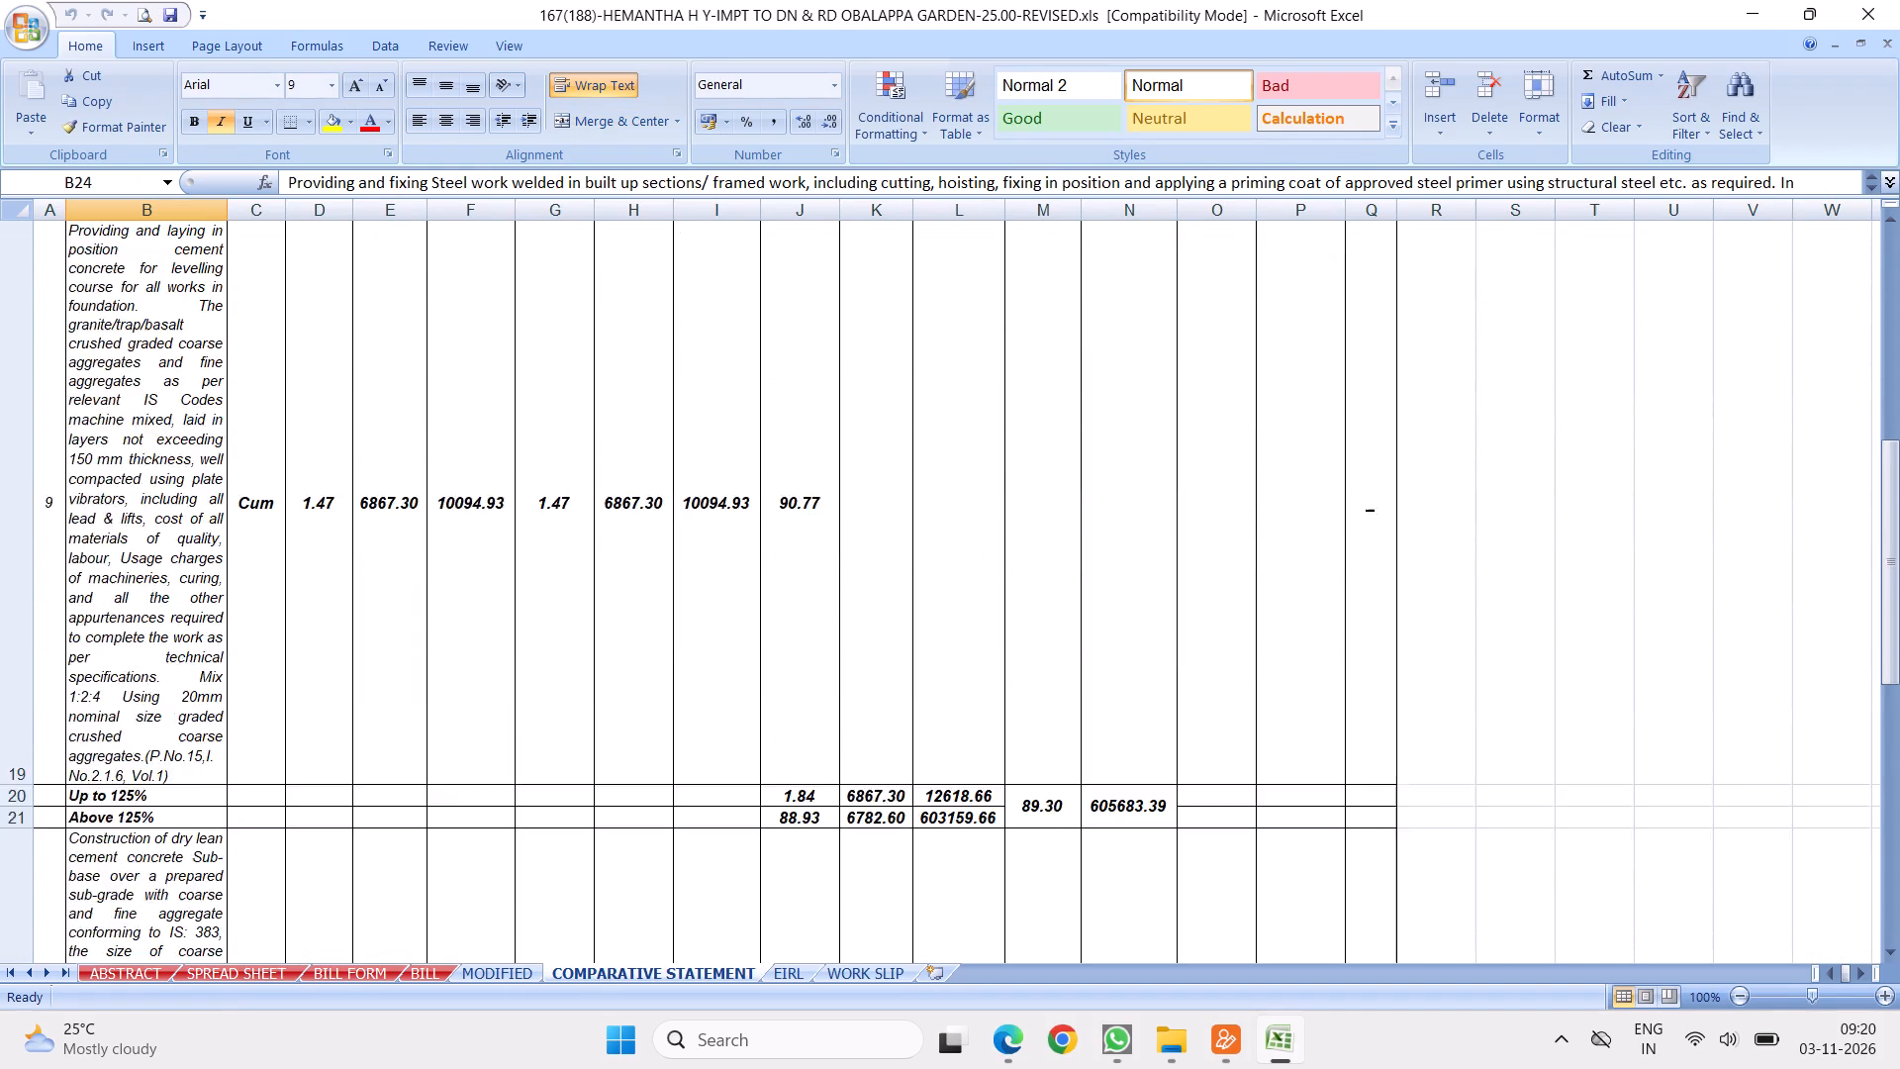
scroll(723, 525, up, 11)
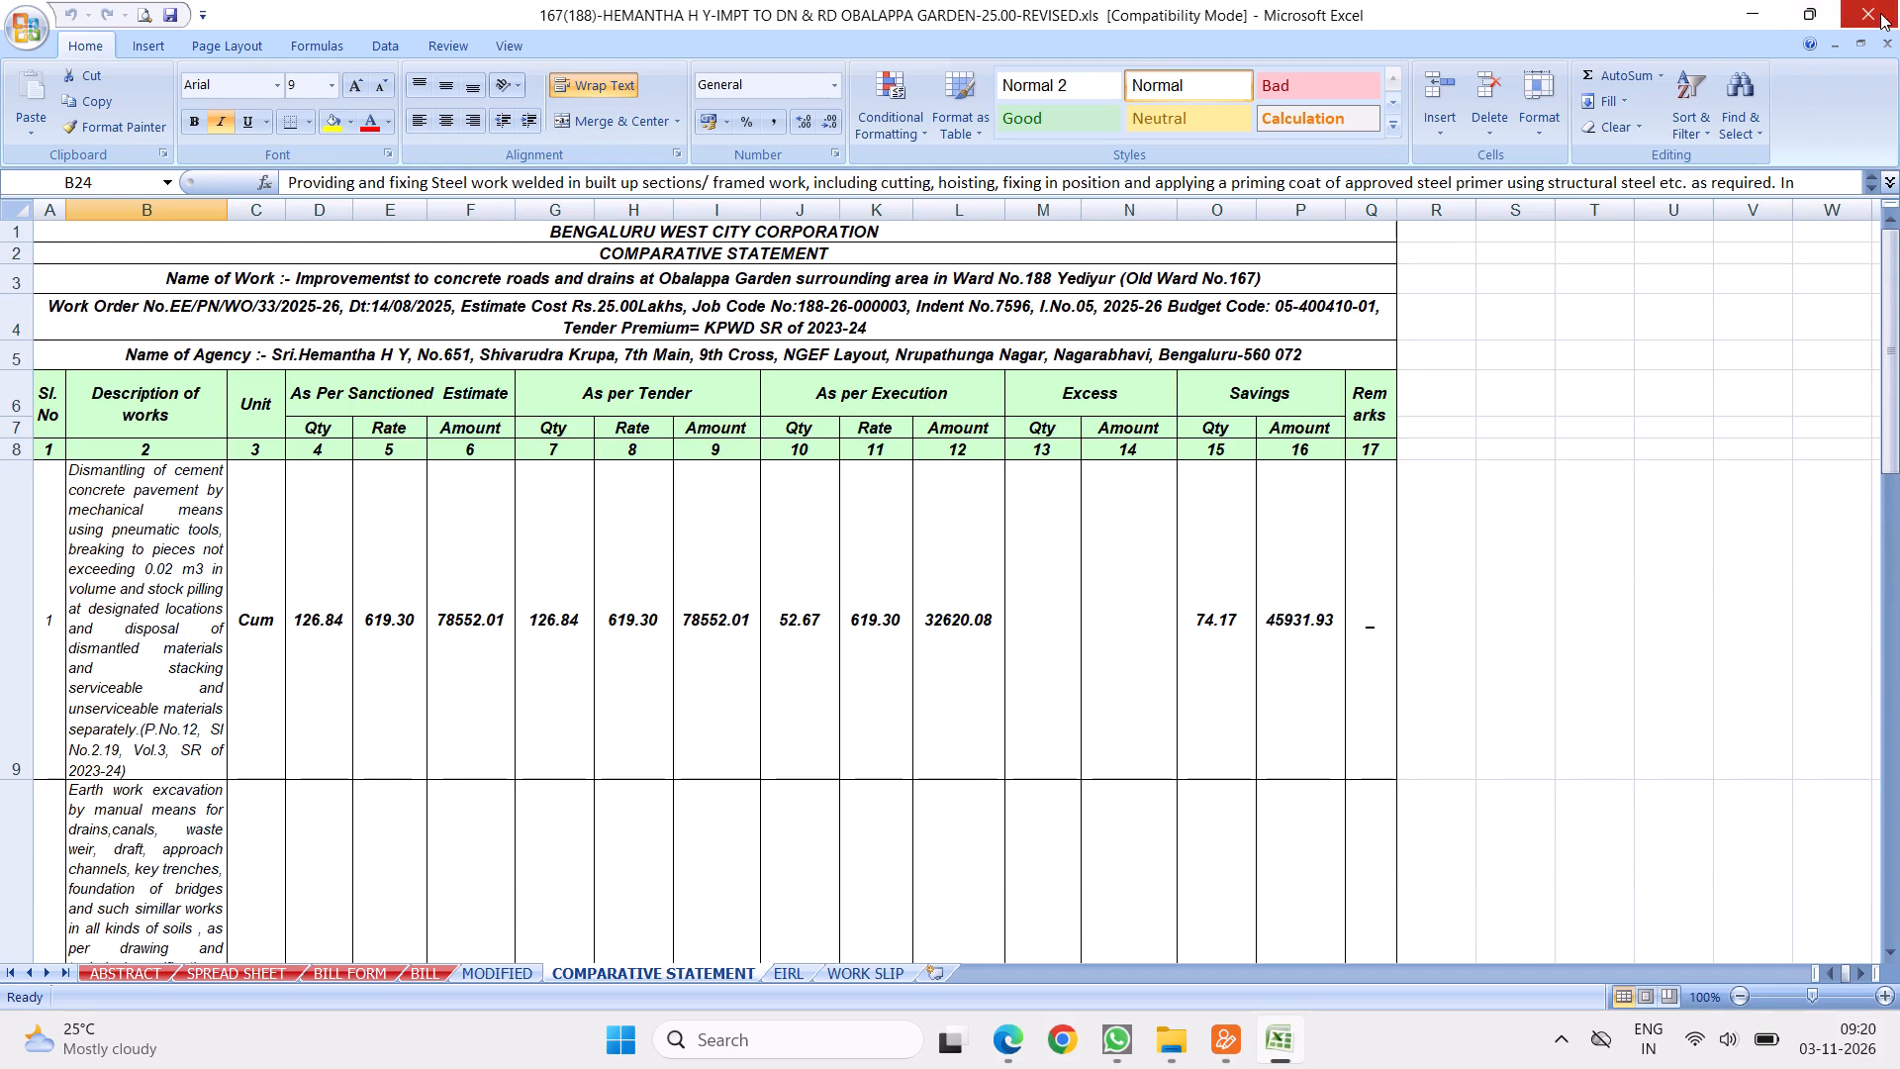
click(1871, 7)
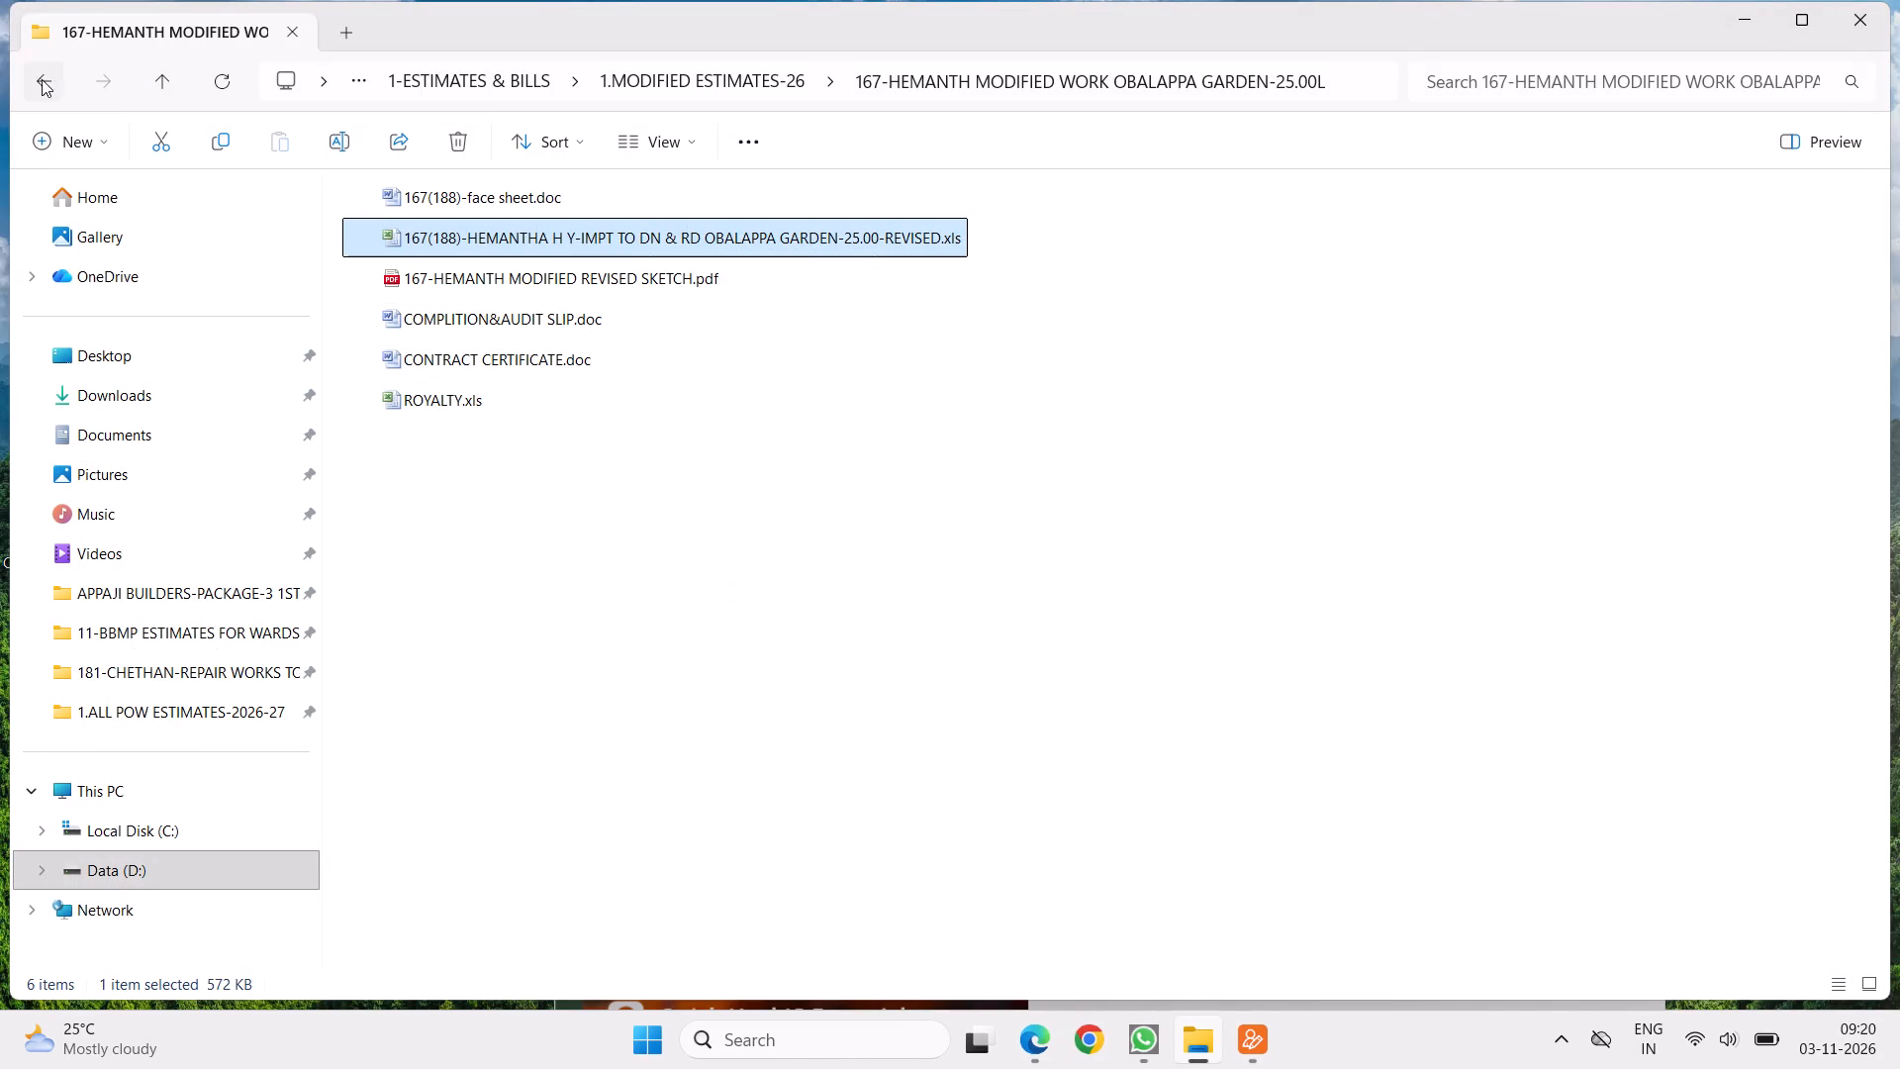
Examine the comparative statement in the revised Chikkagowdanapalya 50.00L workbook from the modified estimates folder, then close it.
click(45, 79)
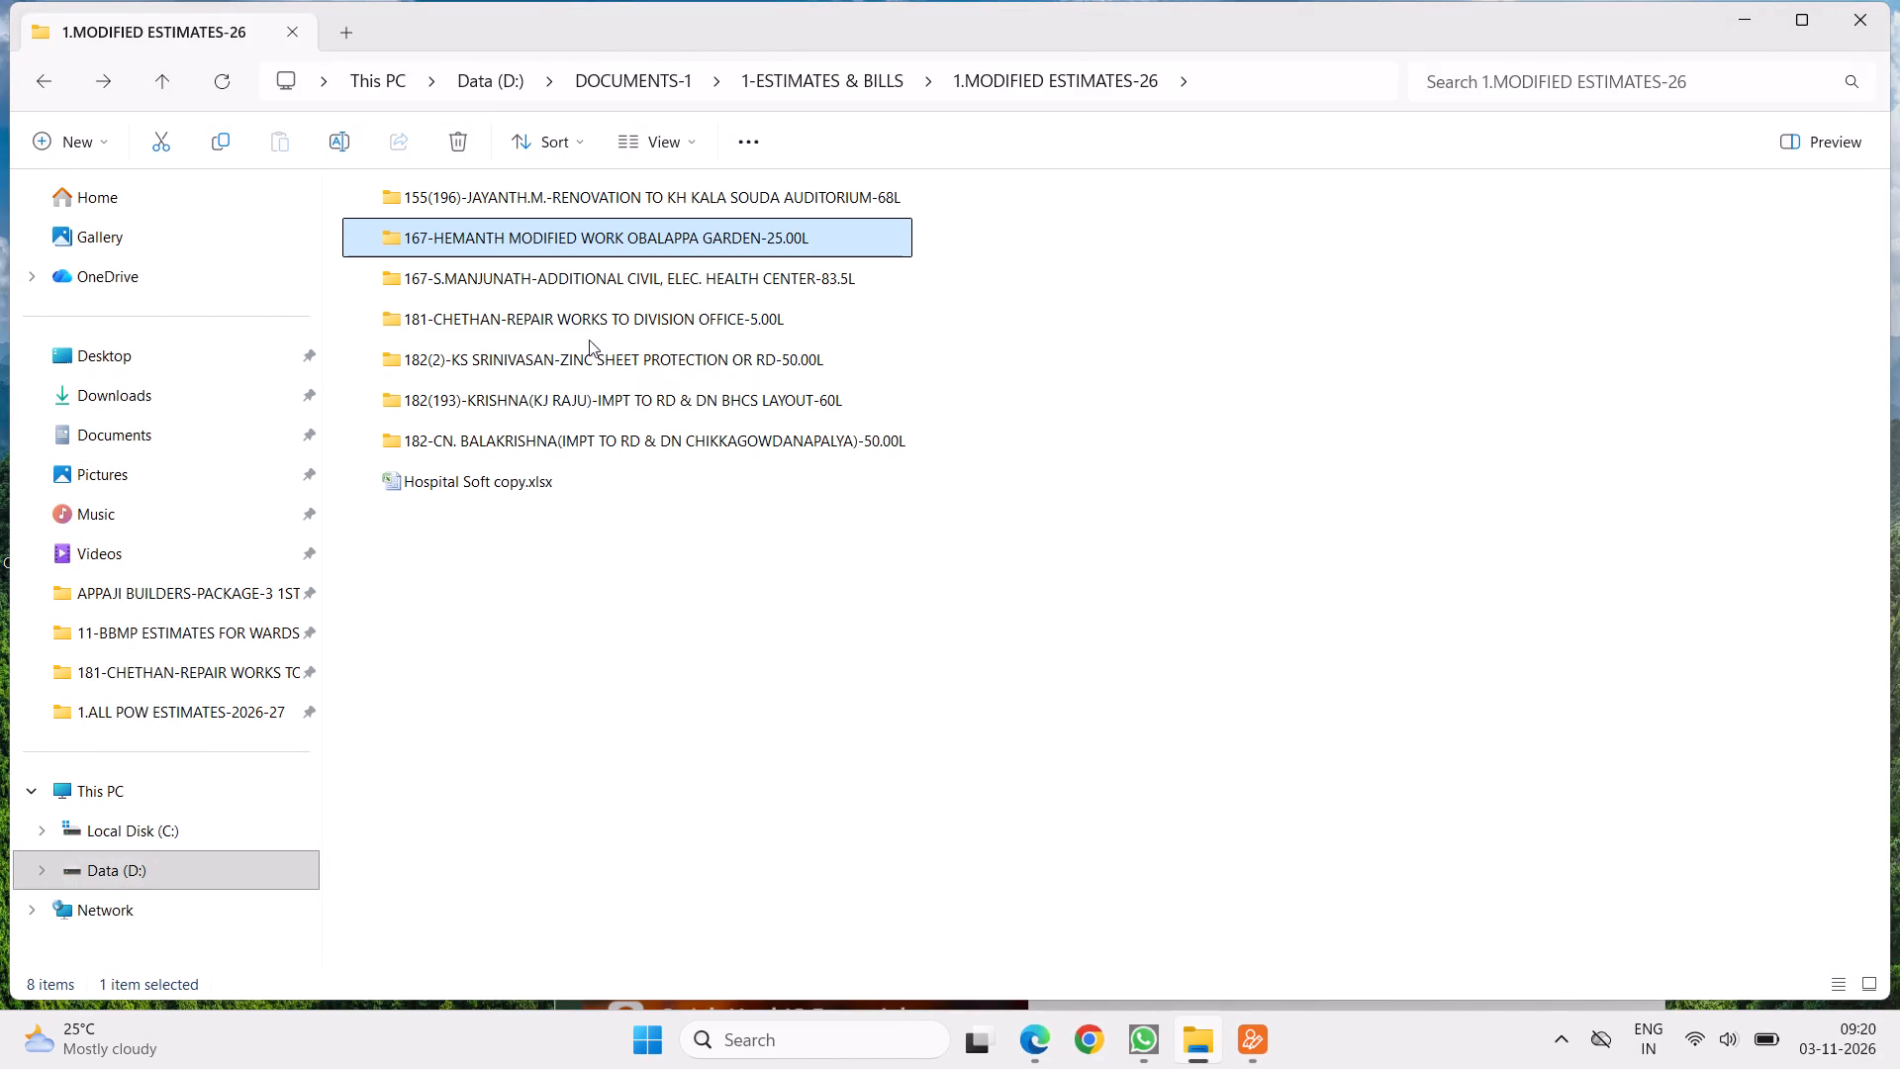
click(552, 323)
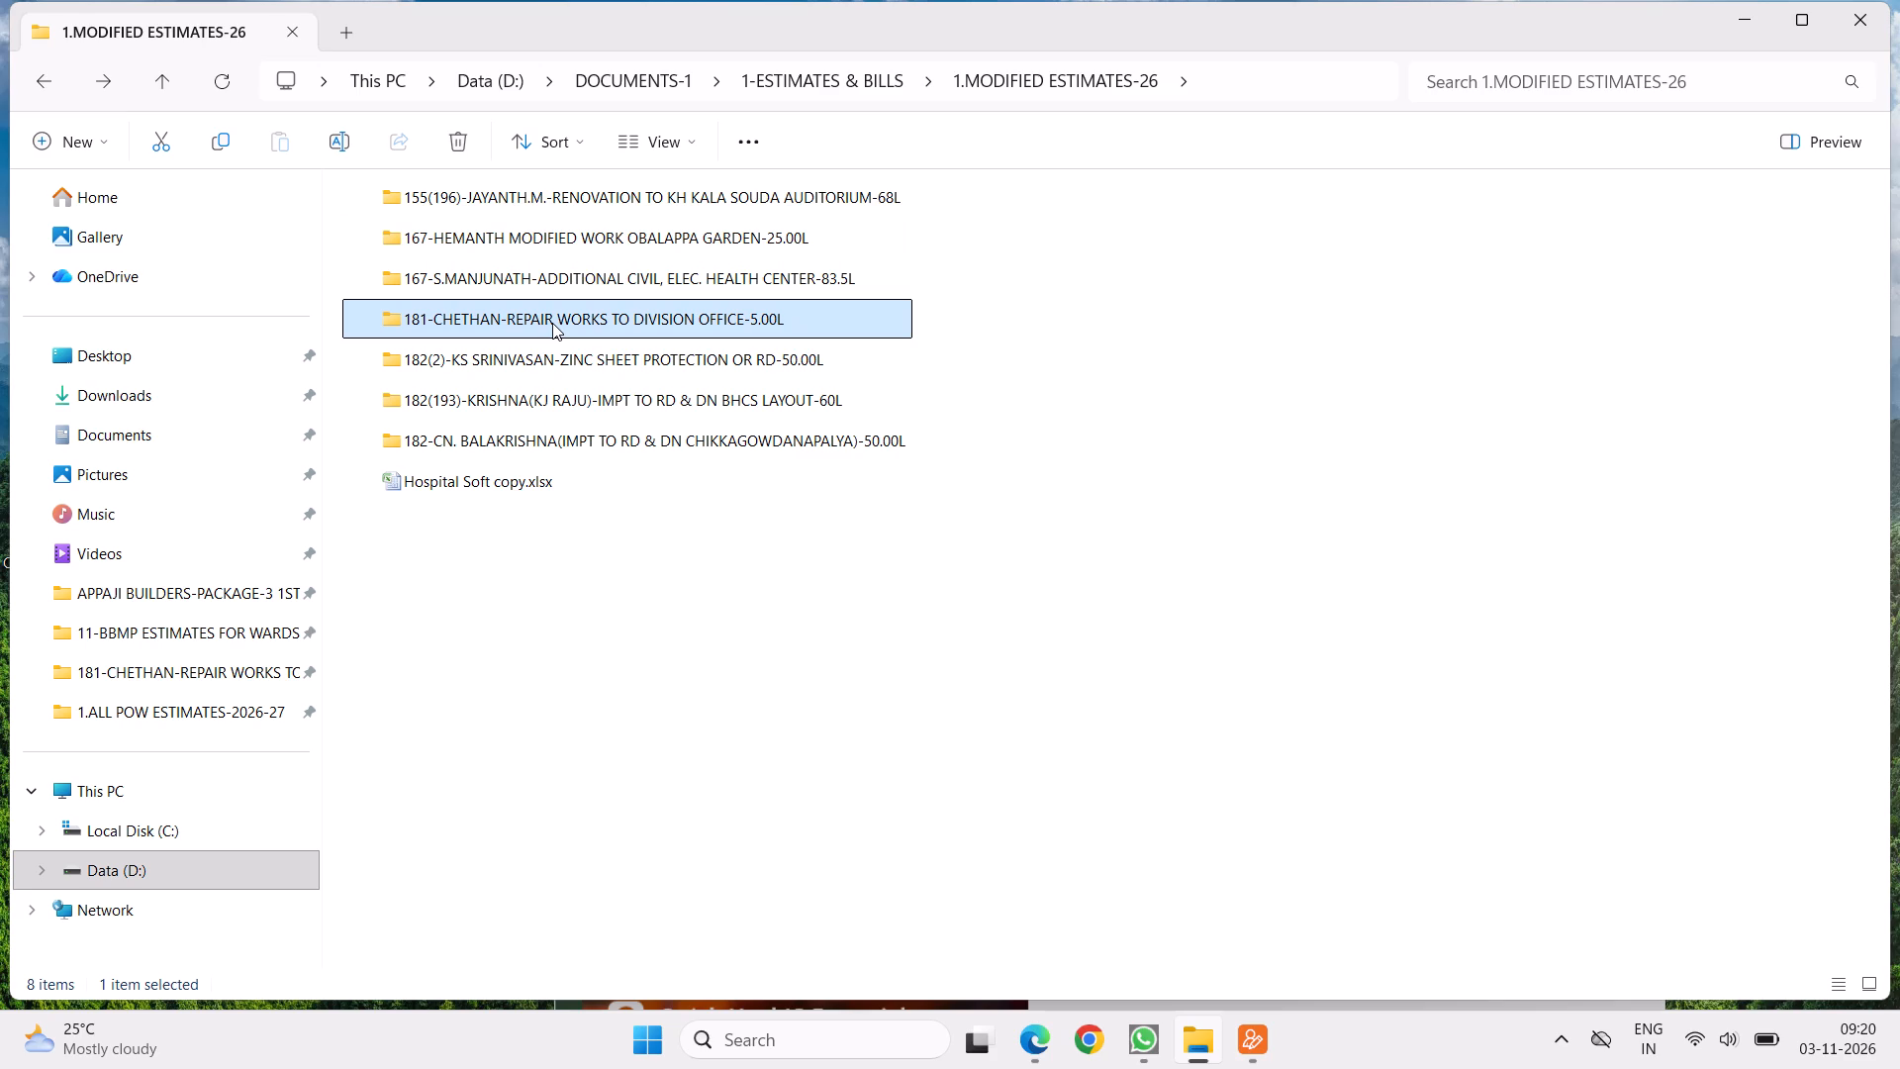
click(593, 356)
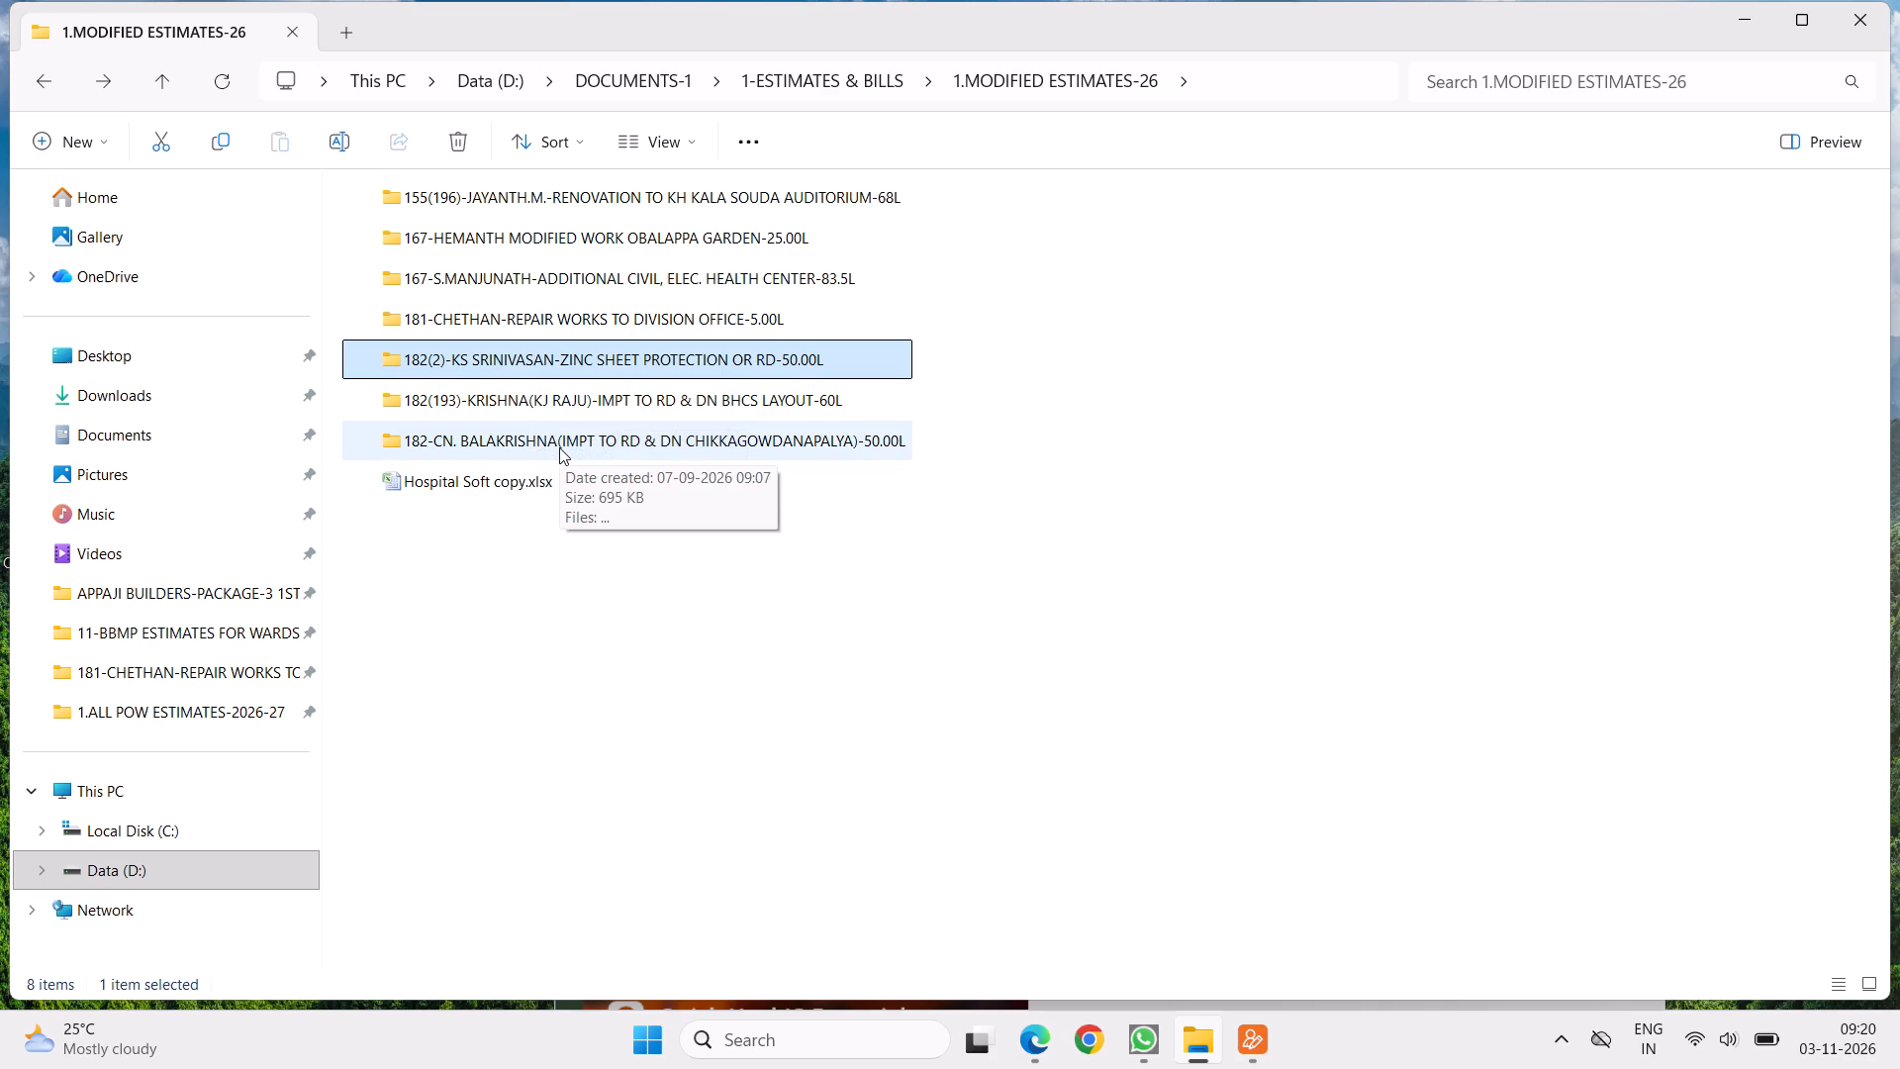
click(559, 447)
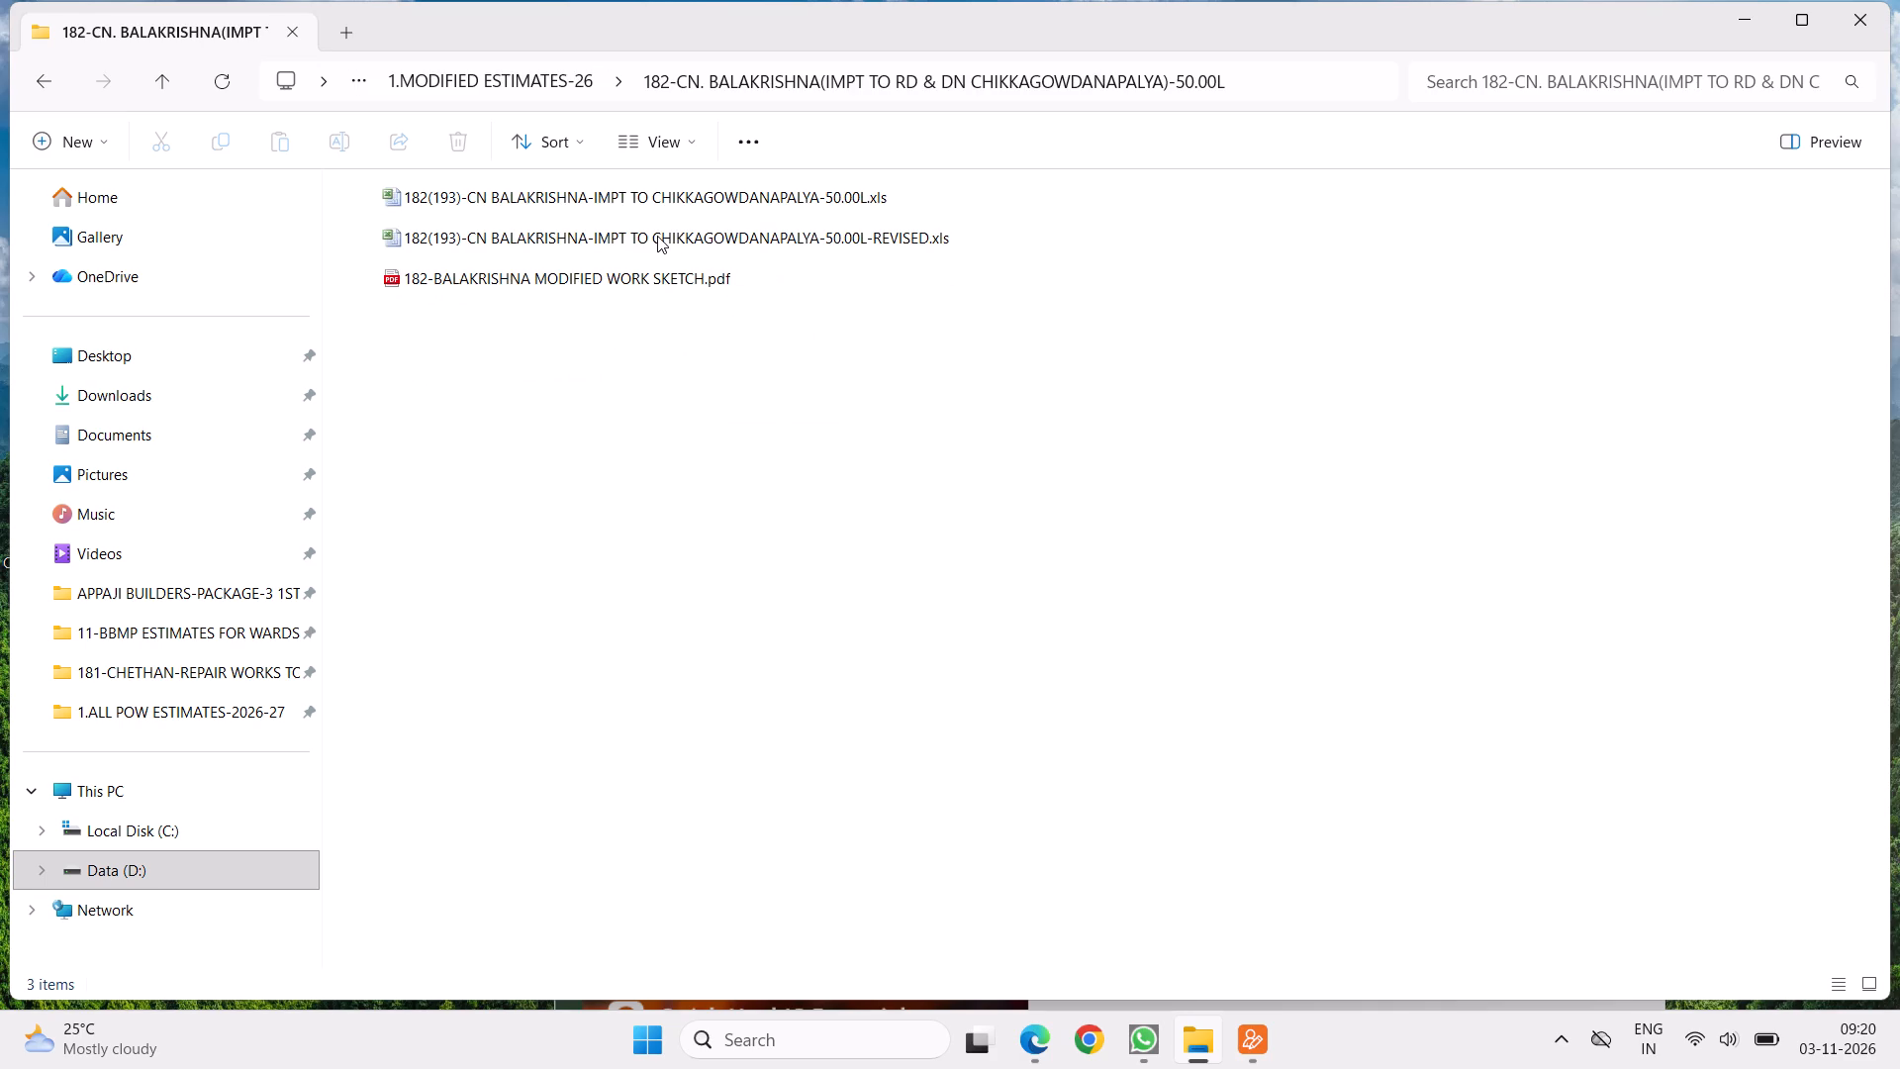
double_click(657, 235)
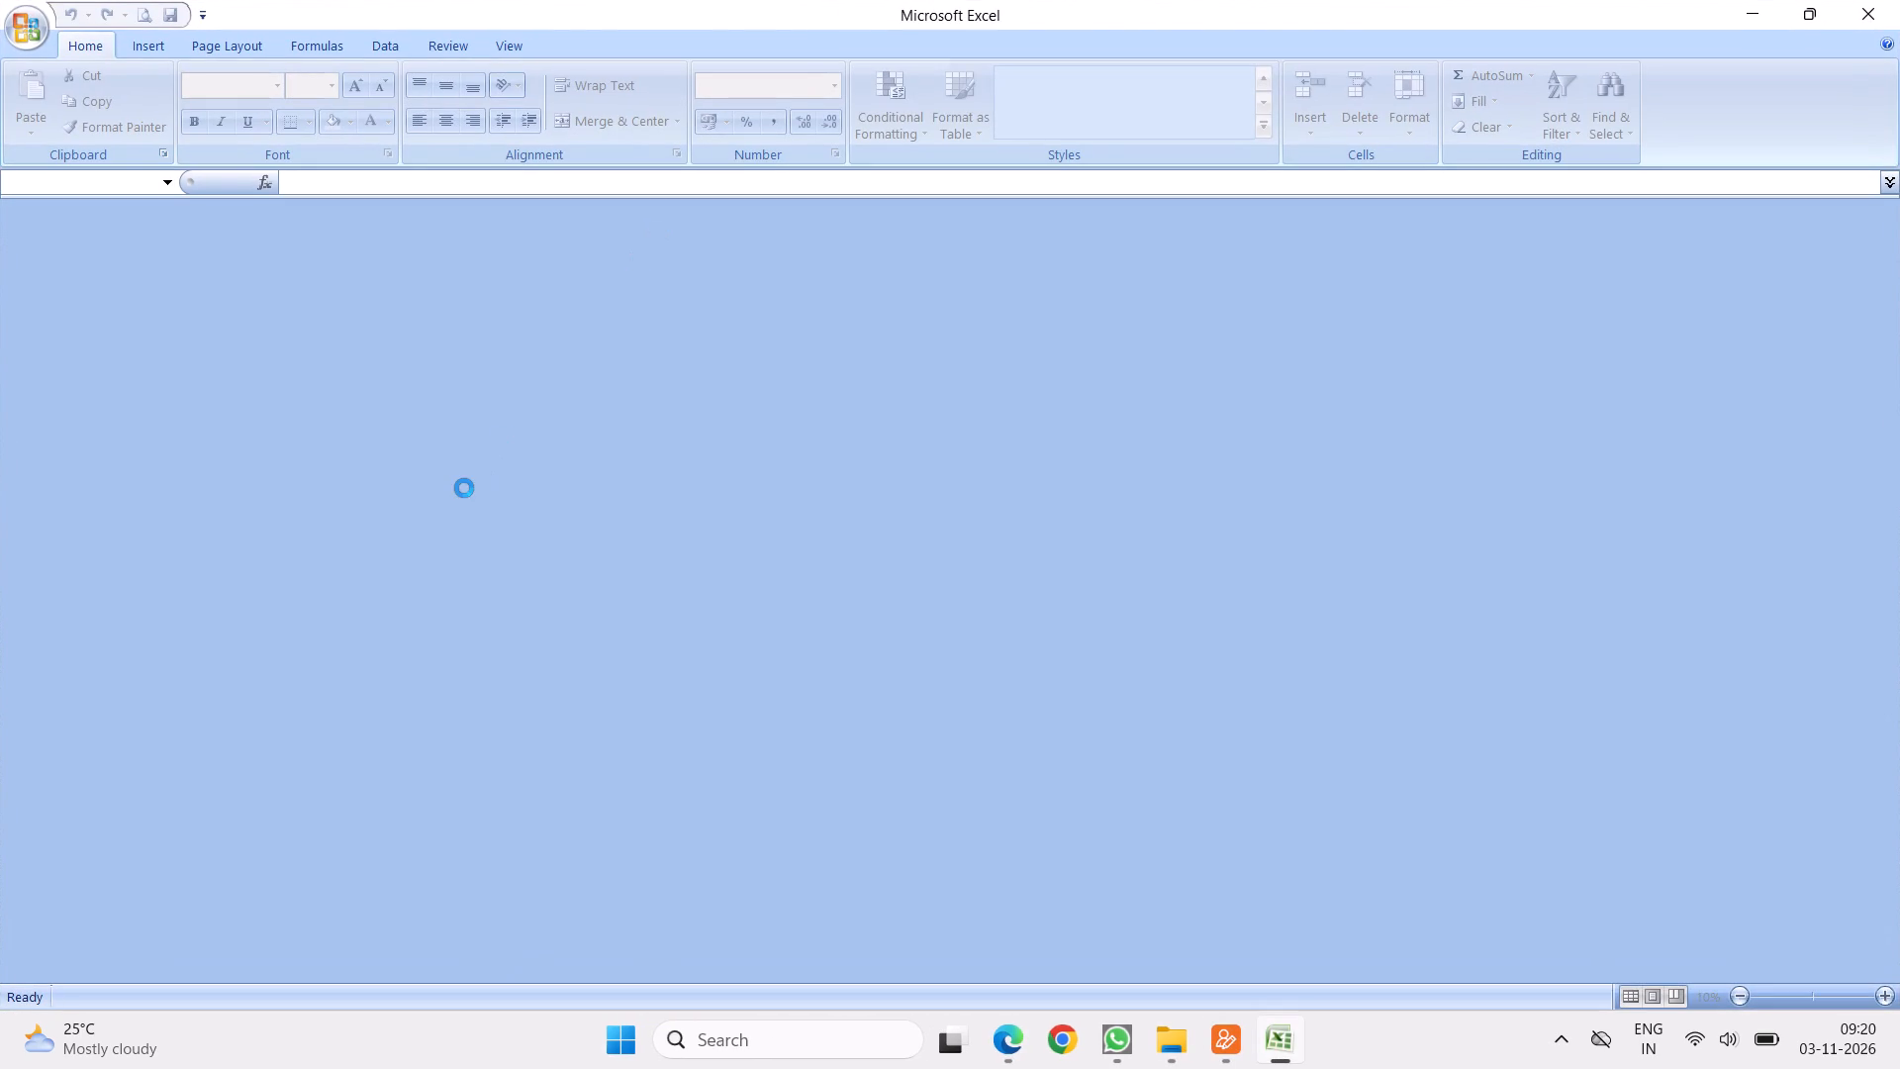
click(321, 972)
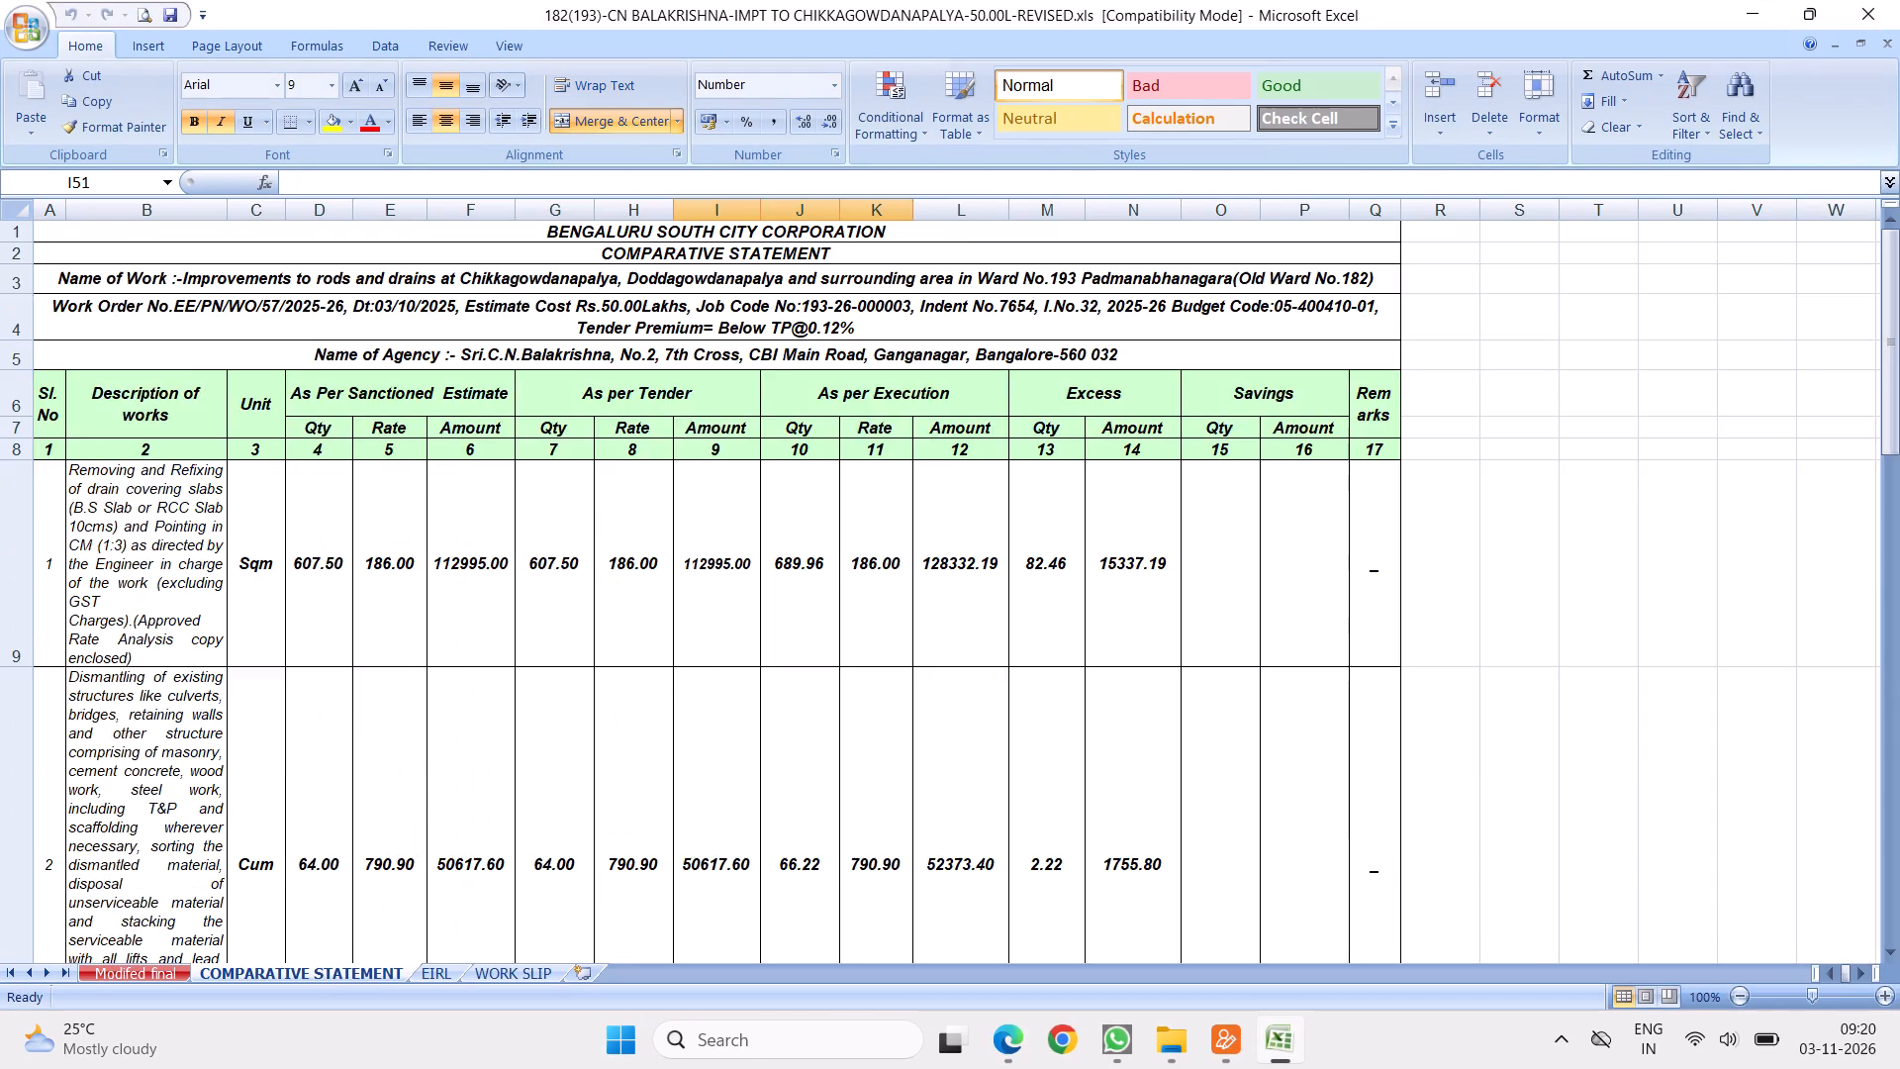
scroll(1022, 610, down, 17)
scroll(765, 455, up, 3)
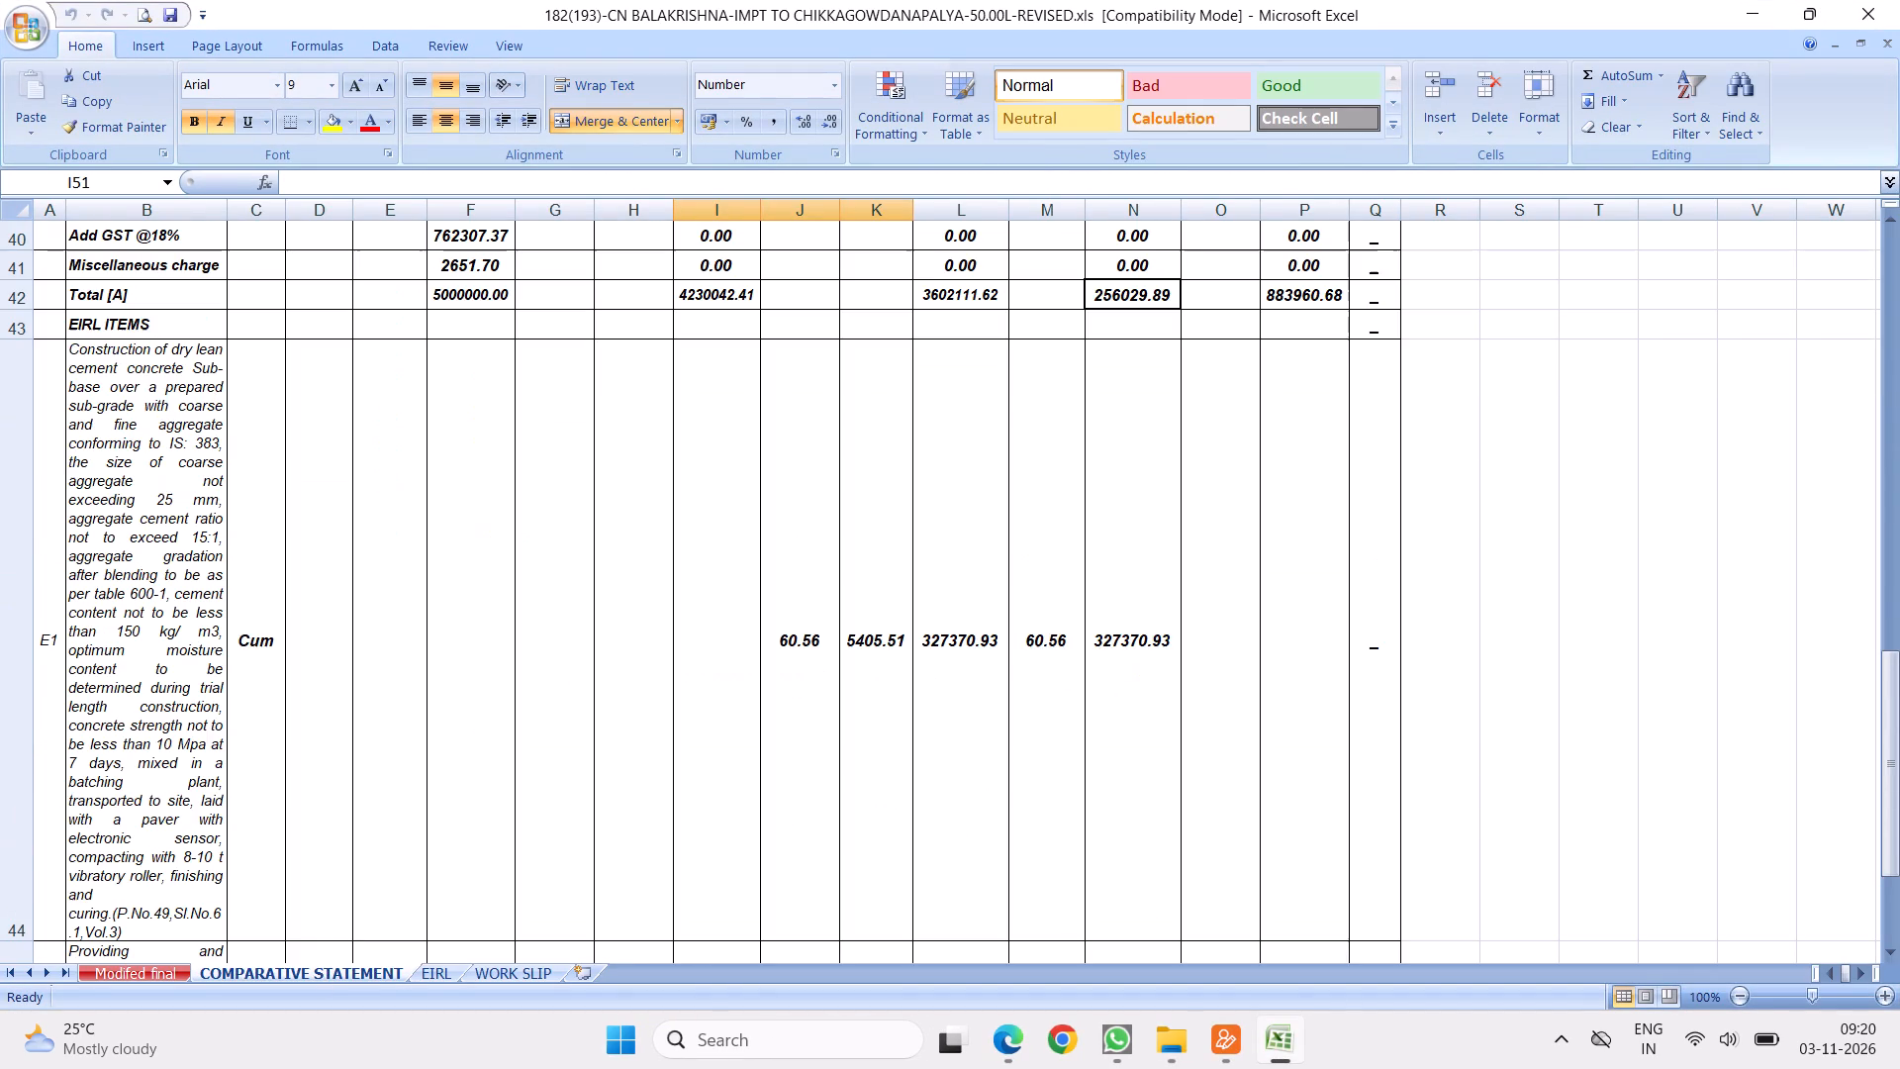
scroll(1898, 372, up, 9)
click(1872, 2)
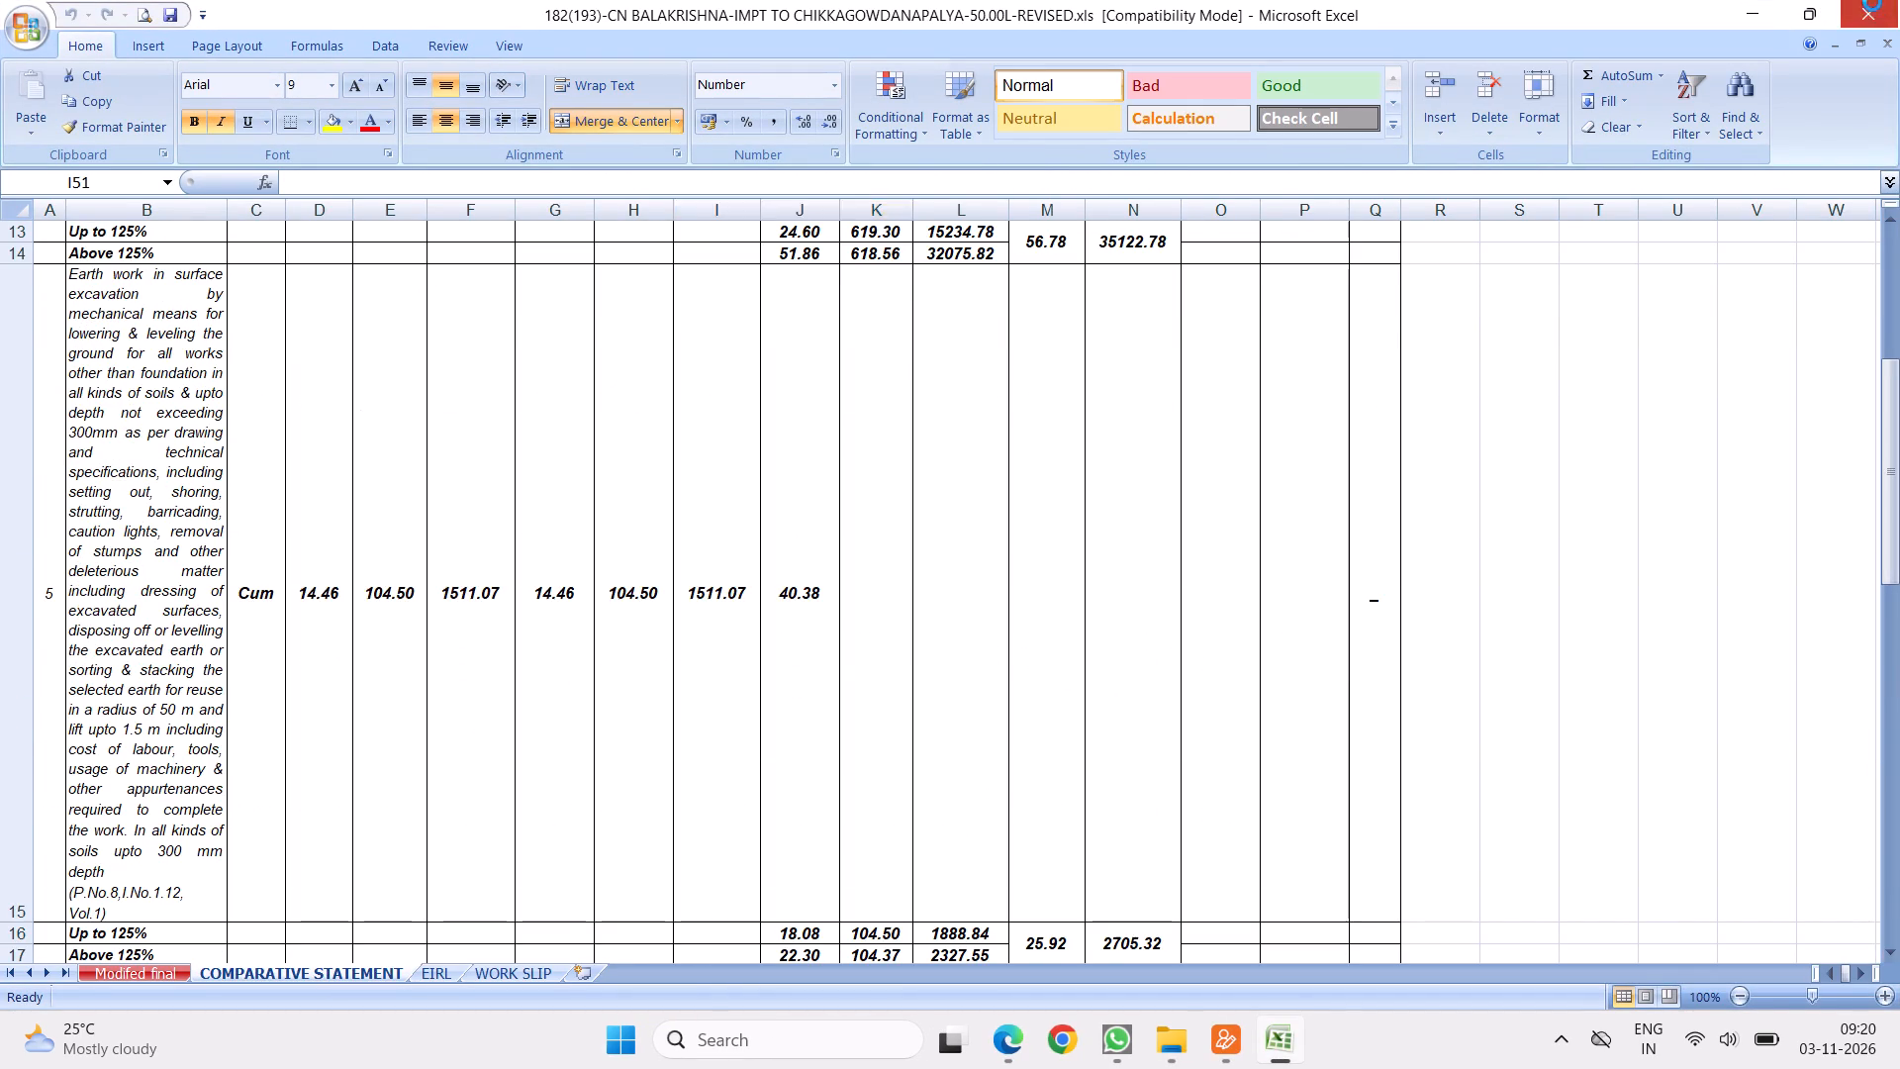
click(631, 460)
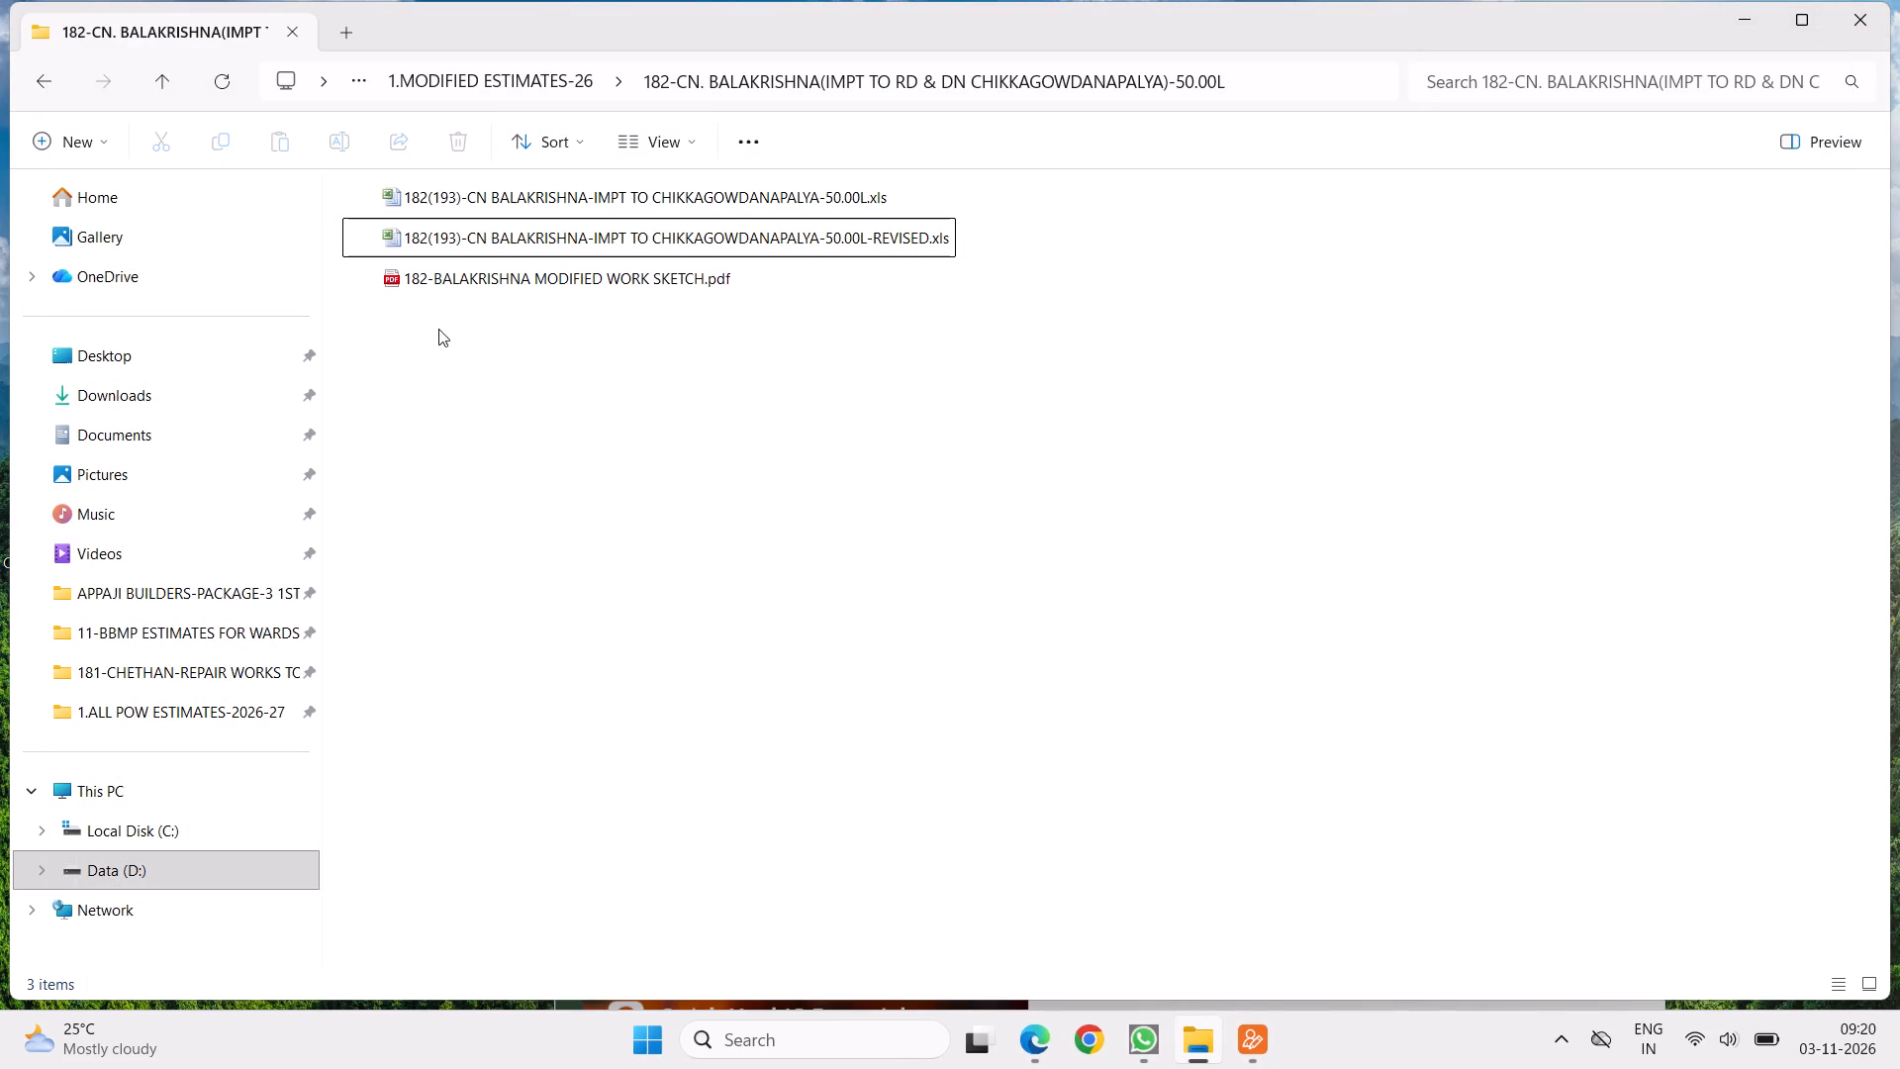
Copy the revised Chikkagowdanapalya 50.00L workbook.
right_click(508, 236)
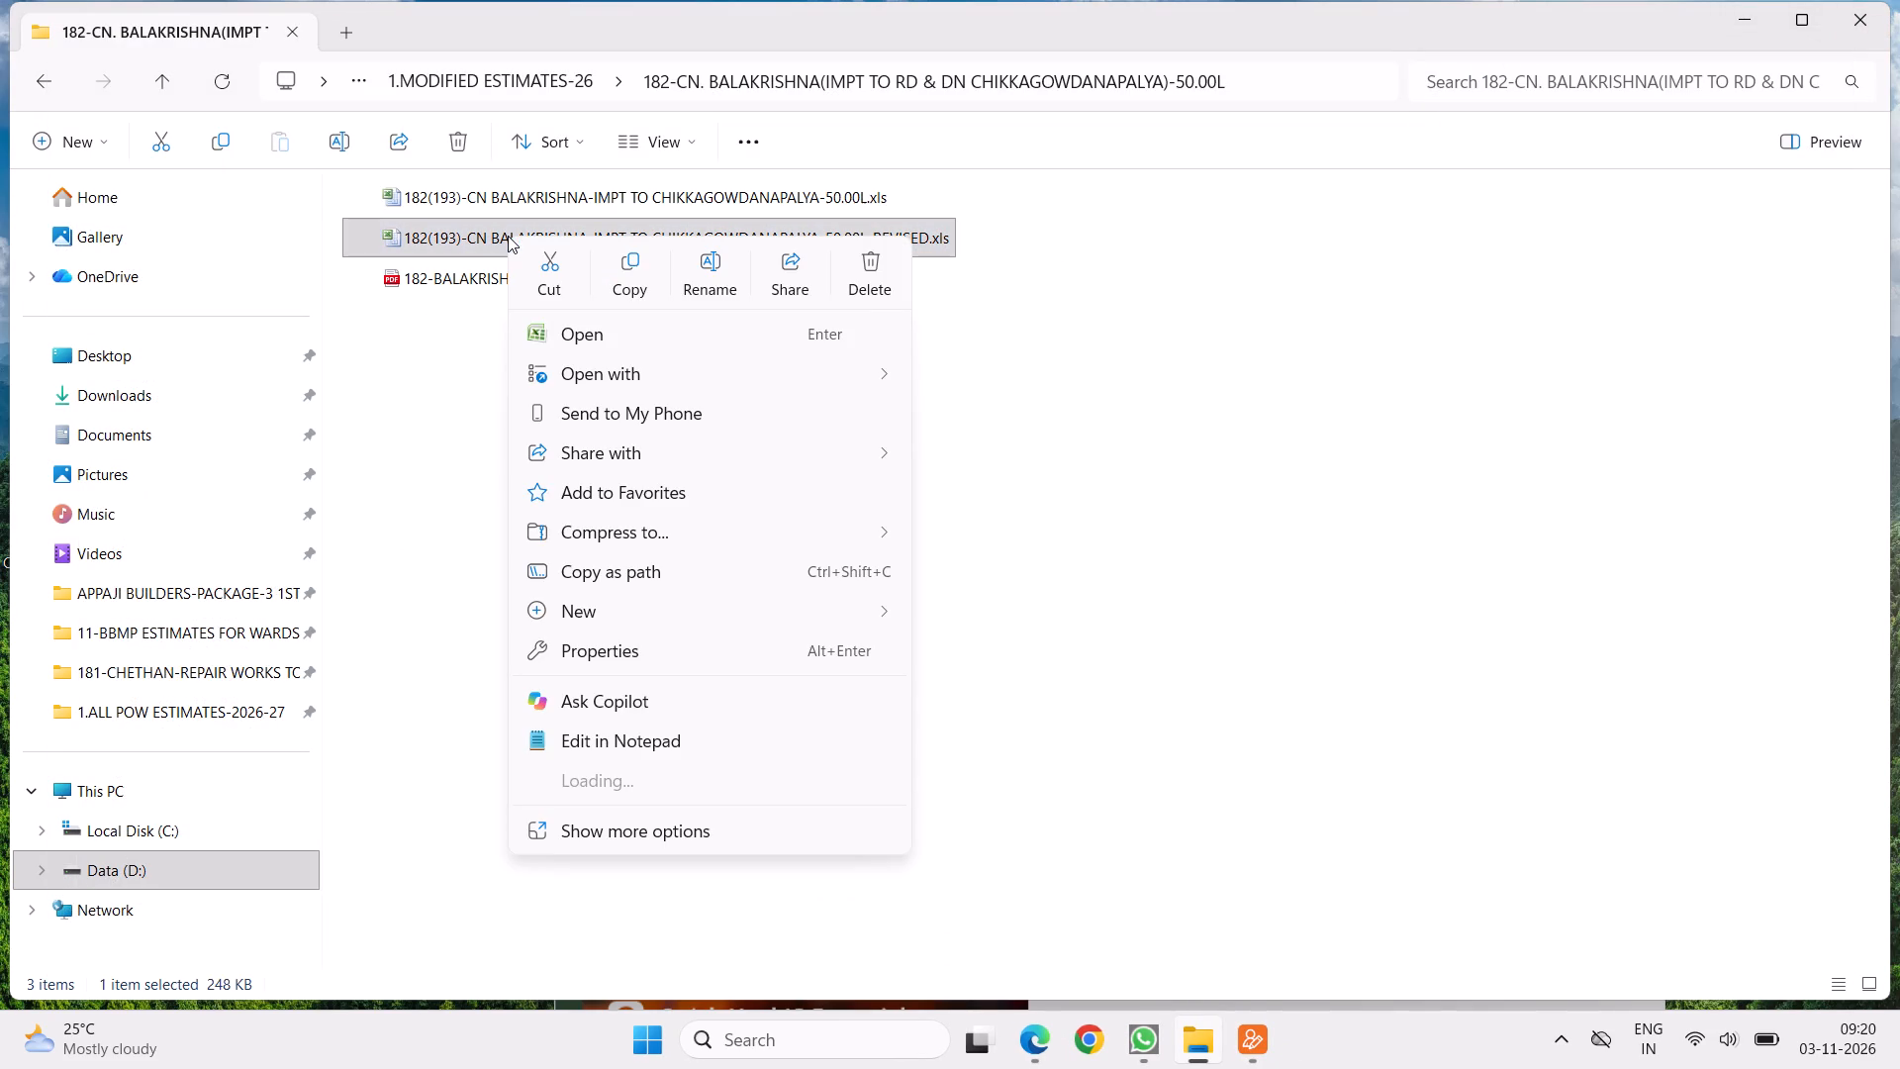
click(627, 268)
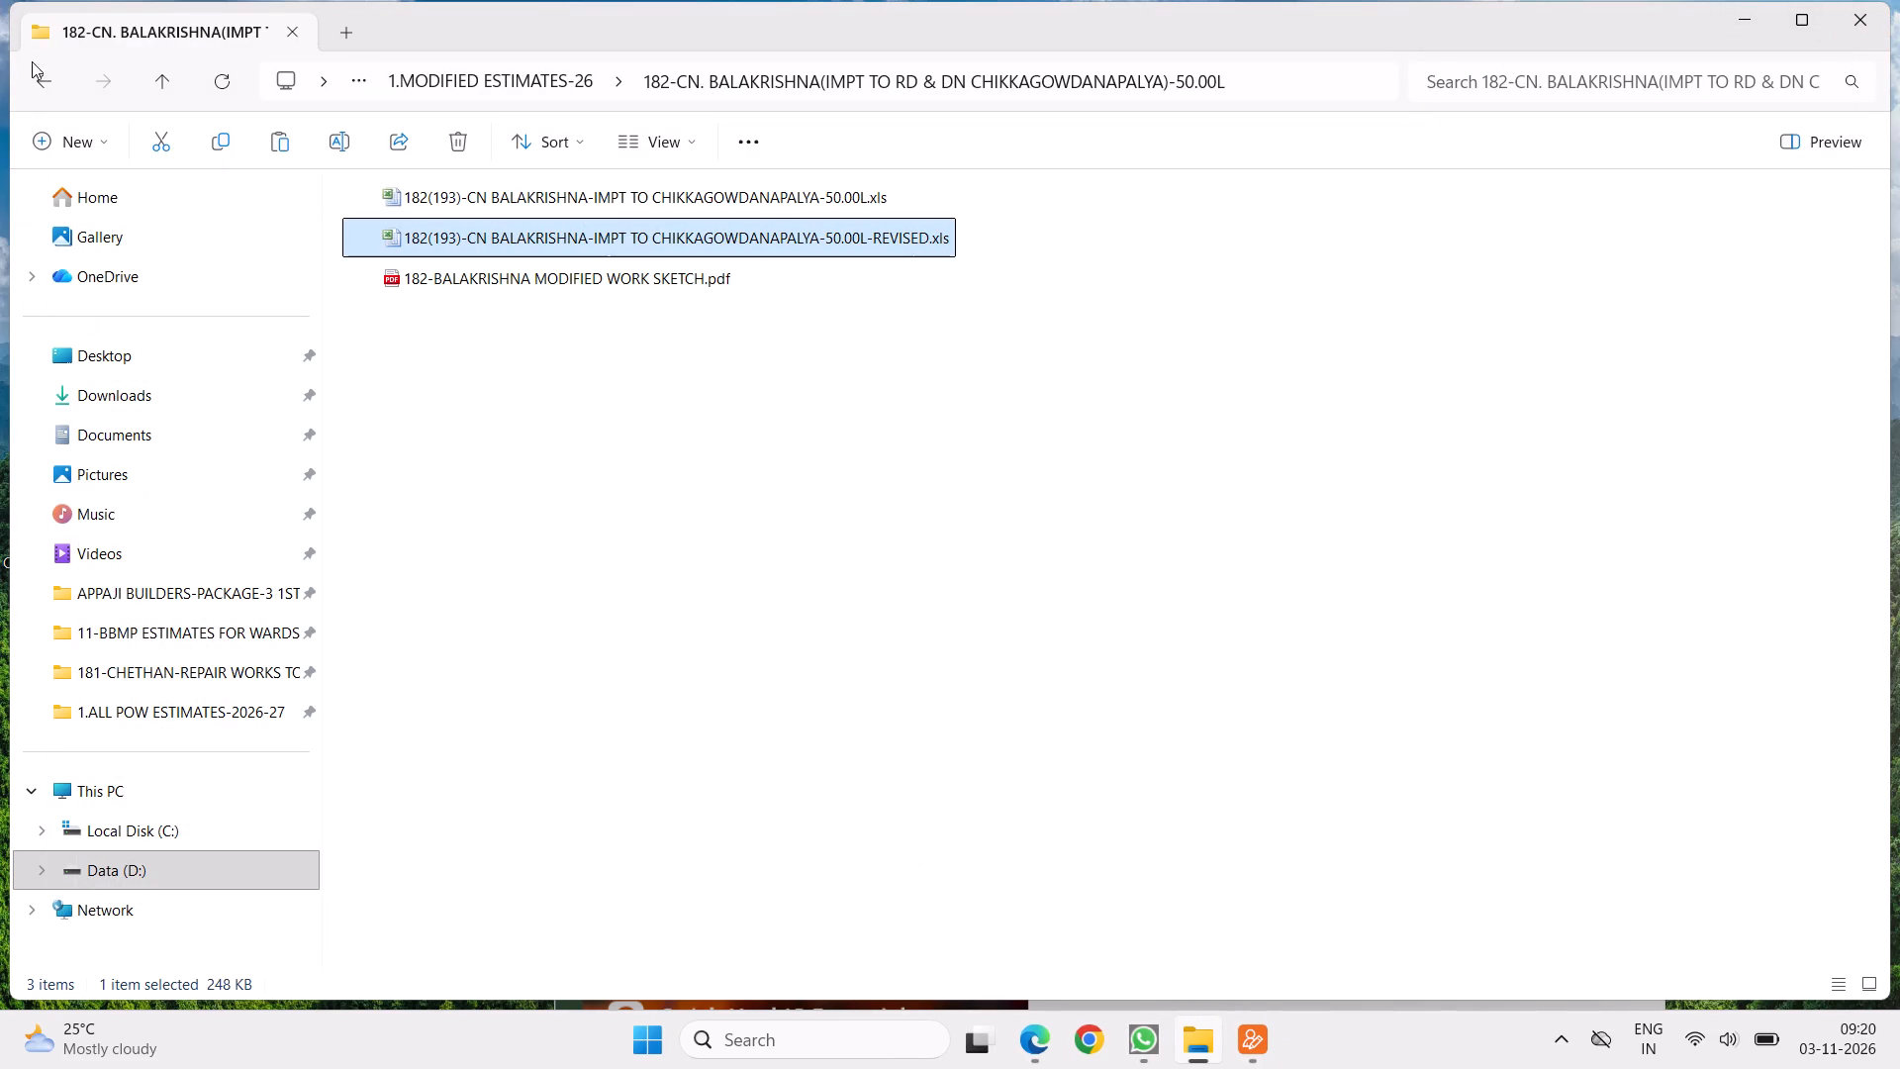
click(37, 77)
click(37, 77)
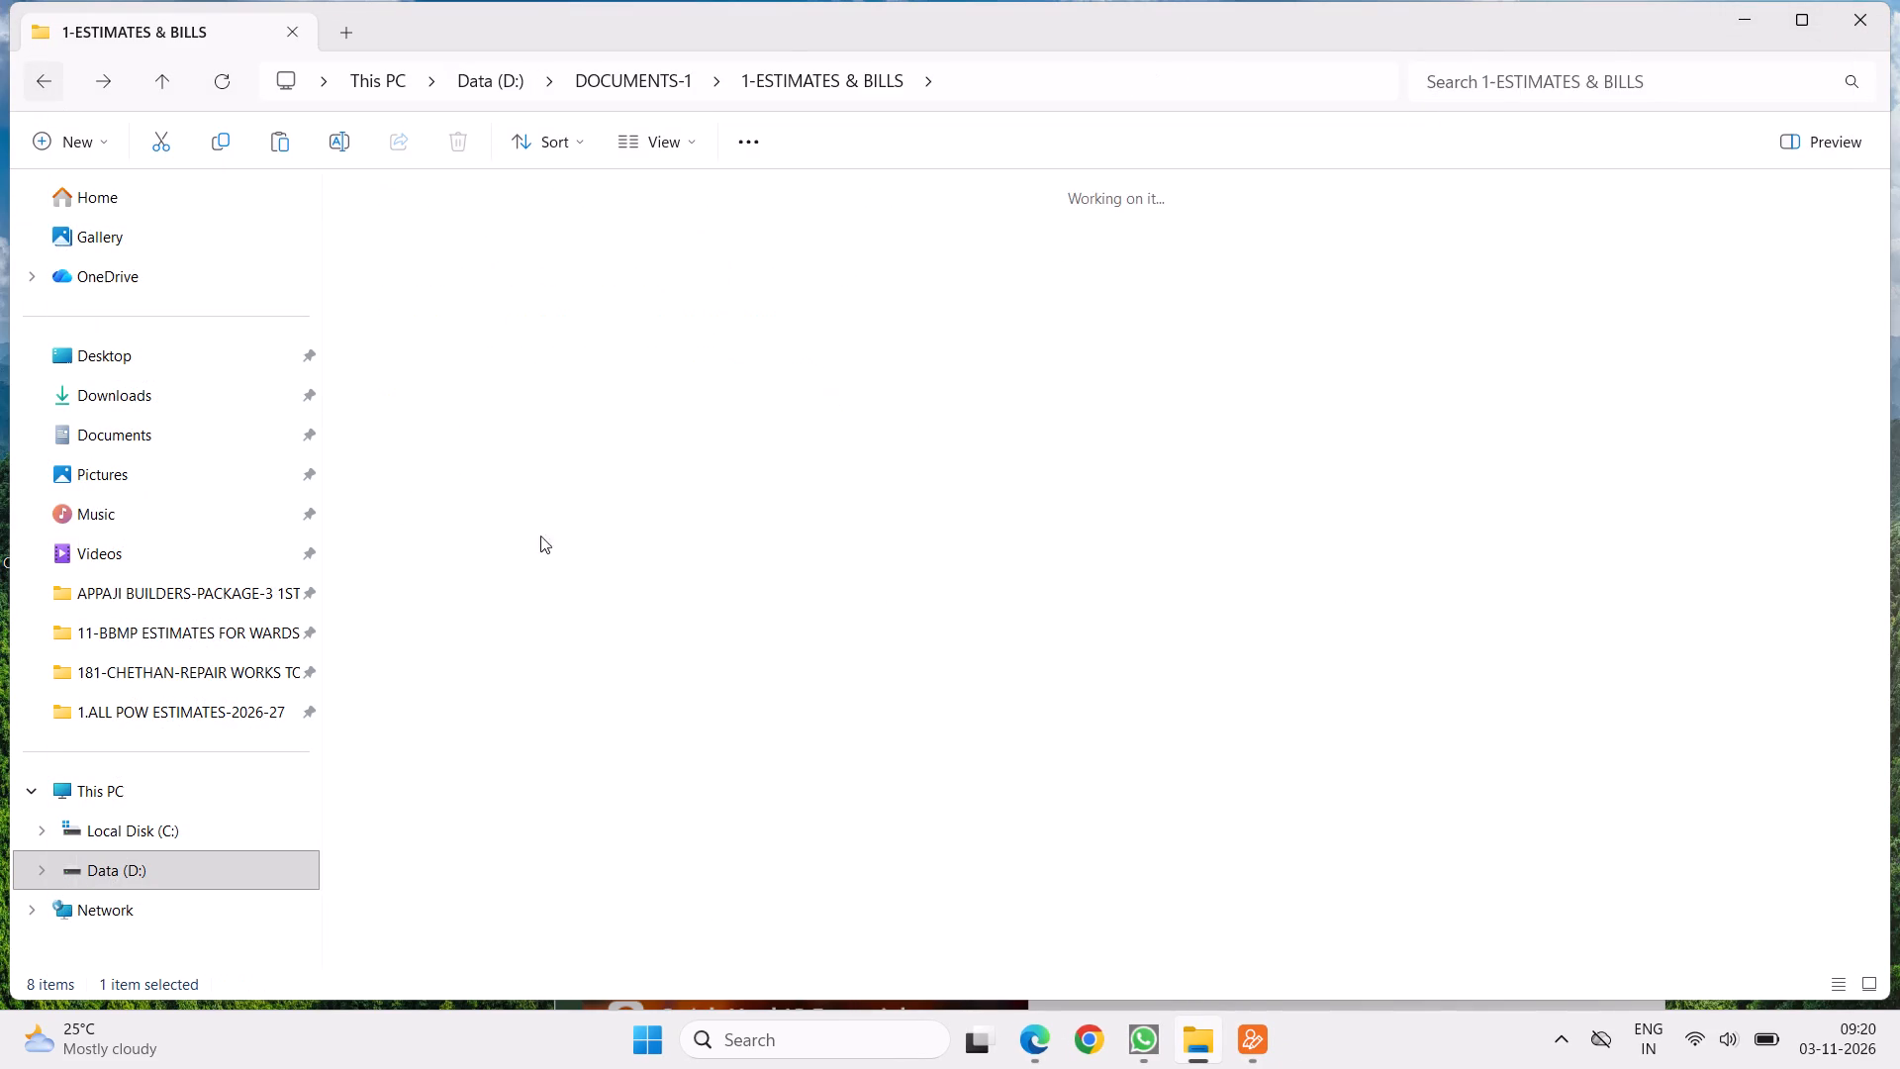
double_click(549, 445)
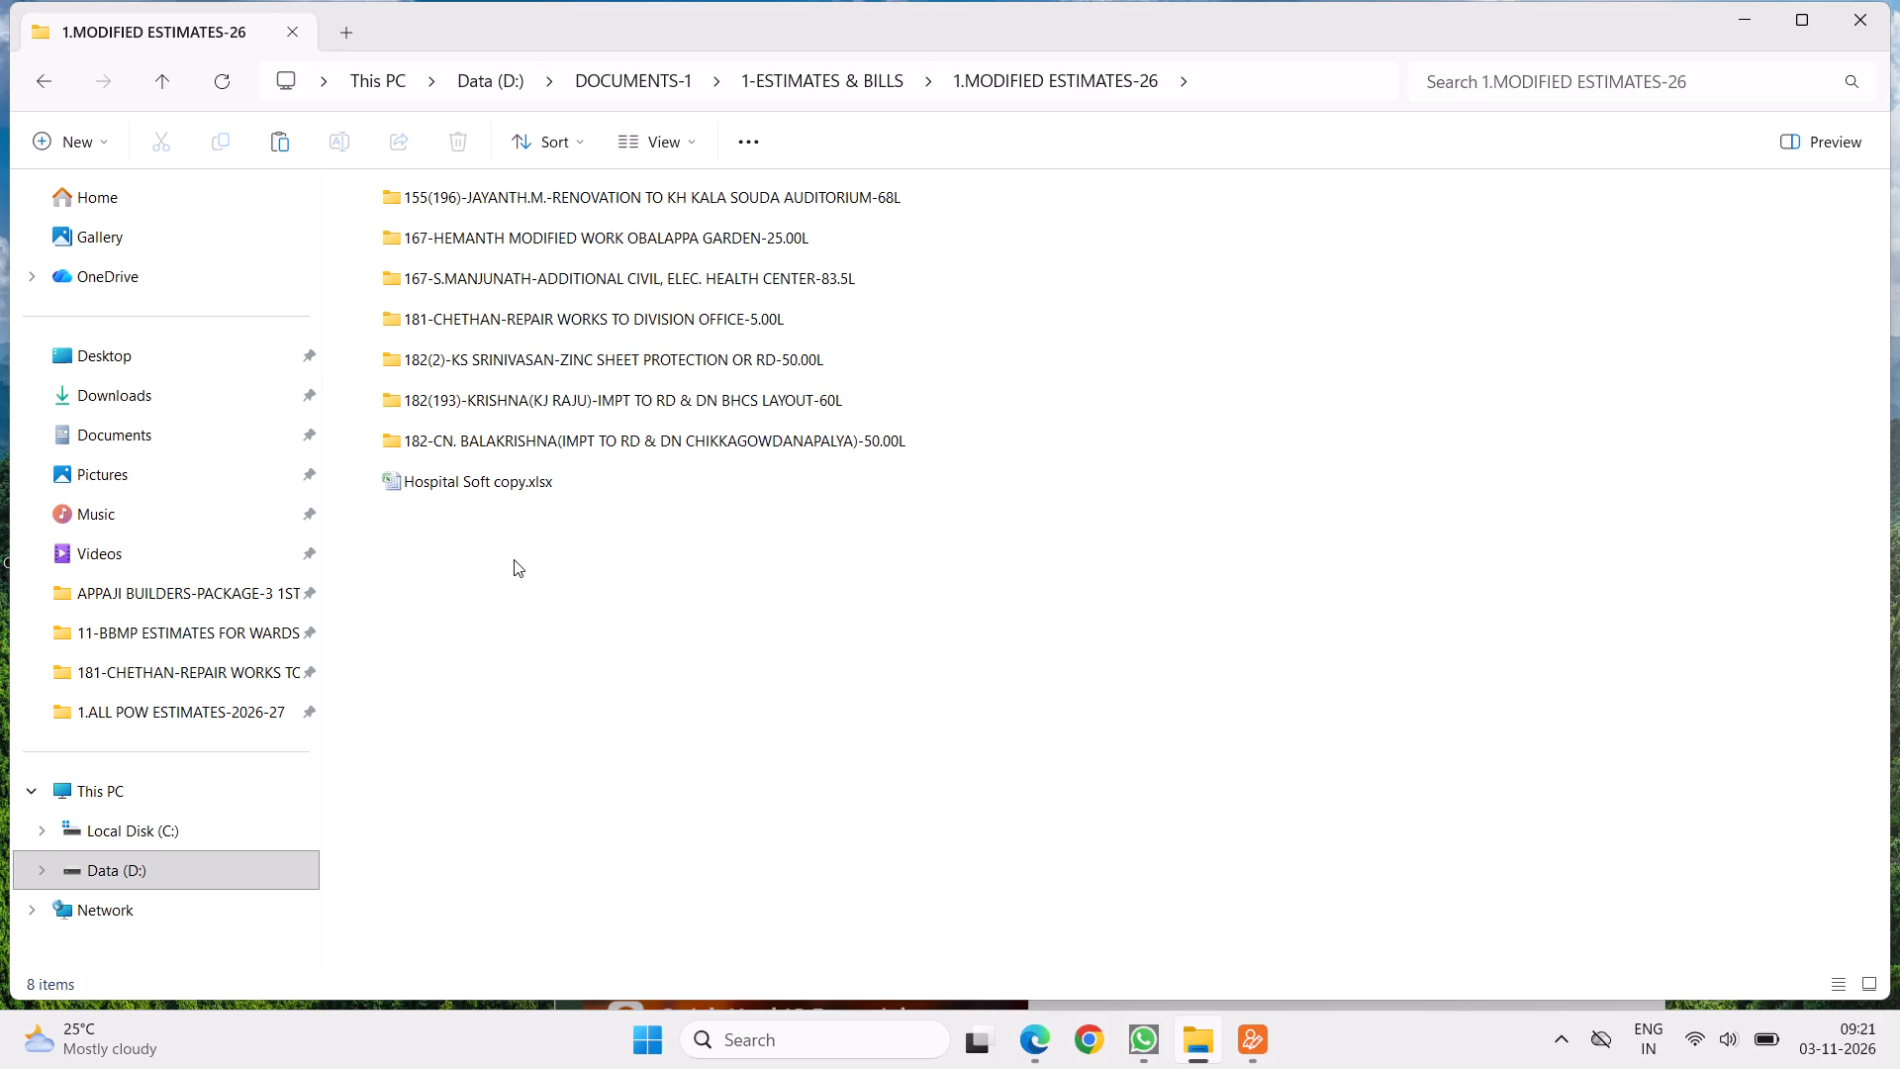
right_click(508, 572)
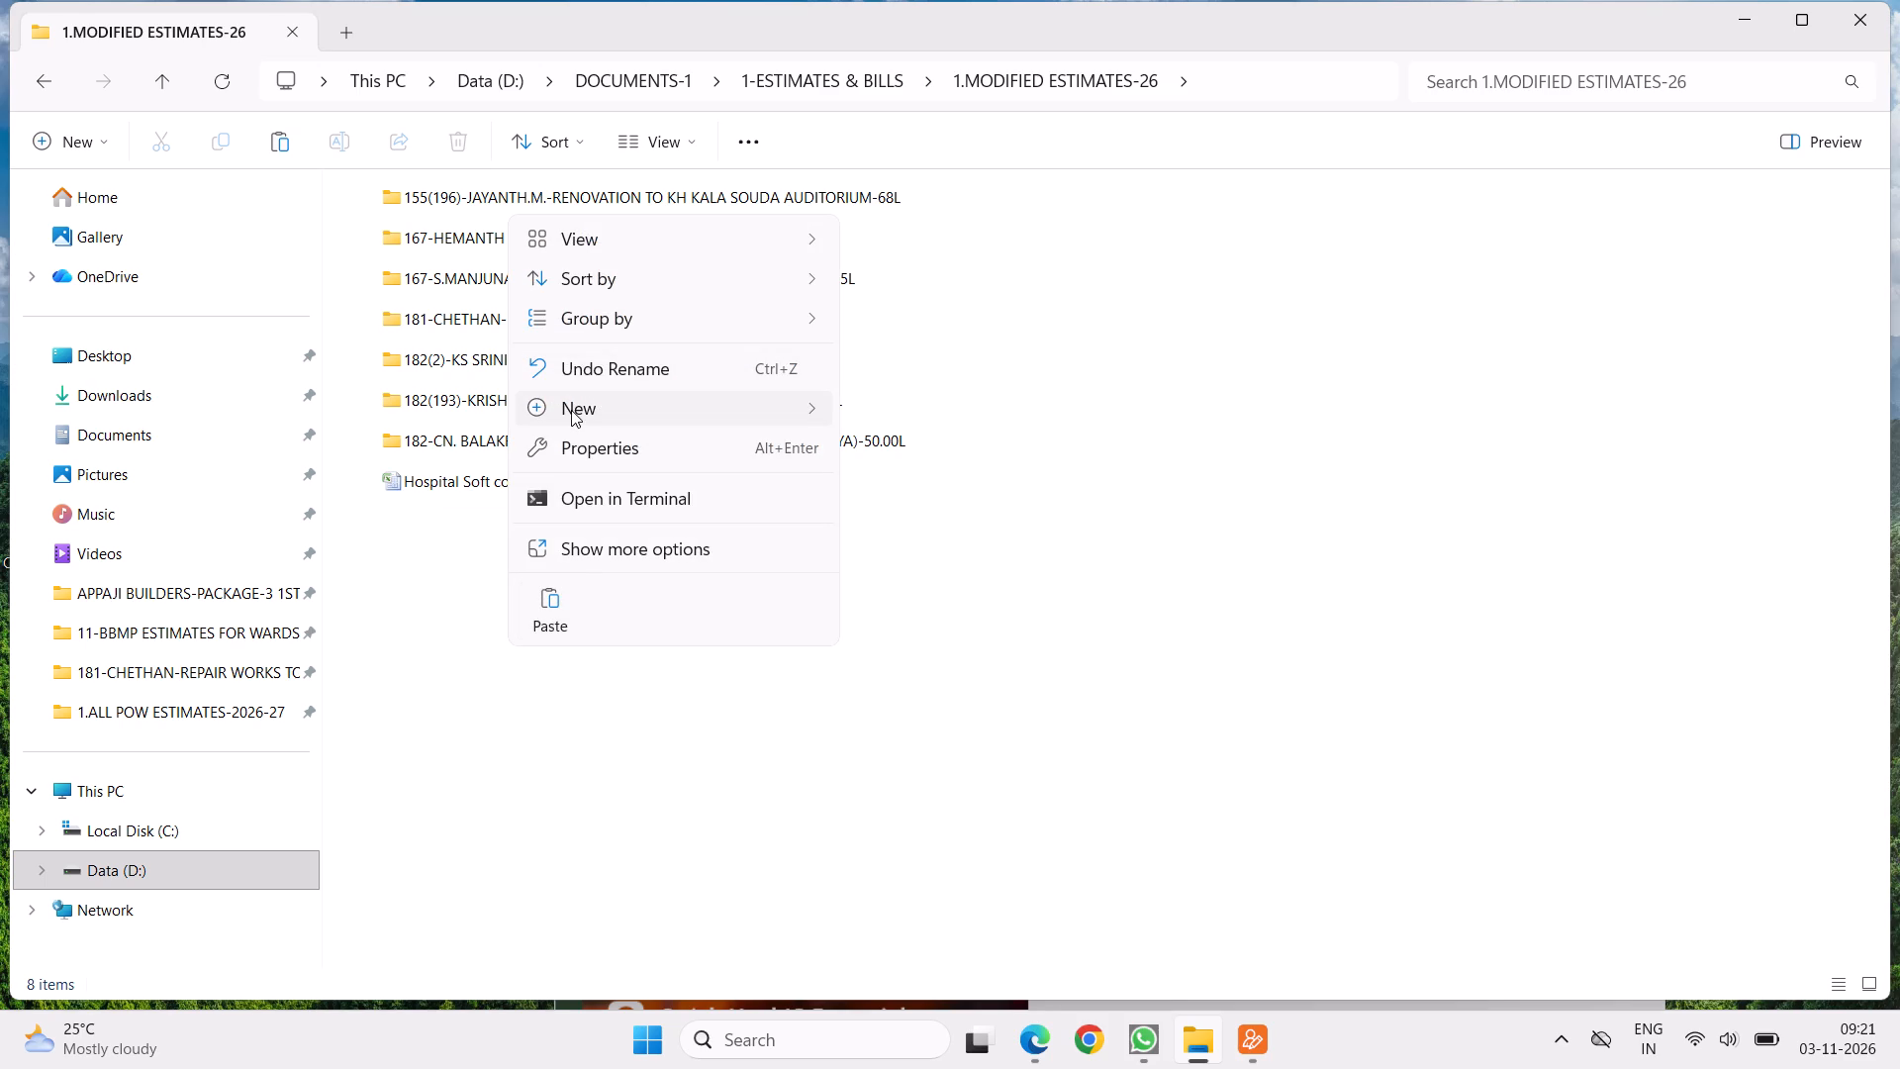
click(898, 416)
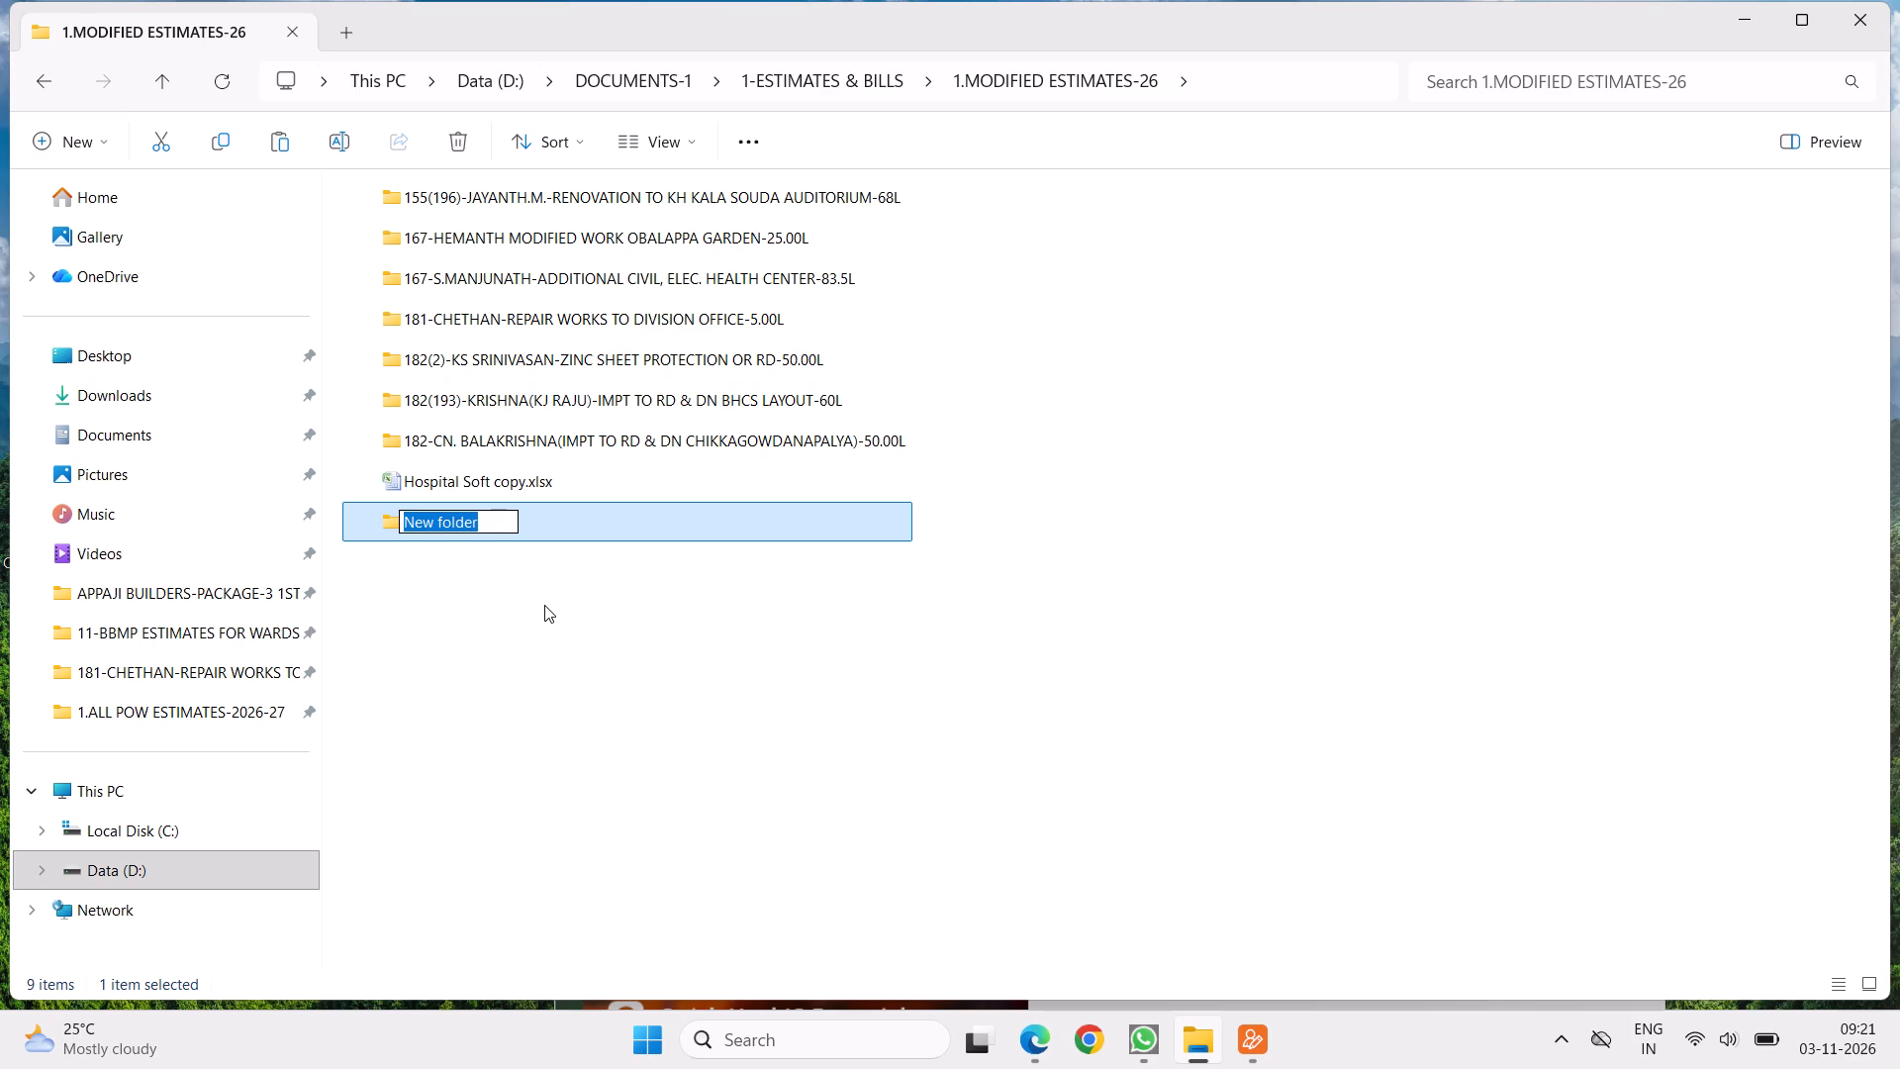
text(20-)
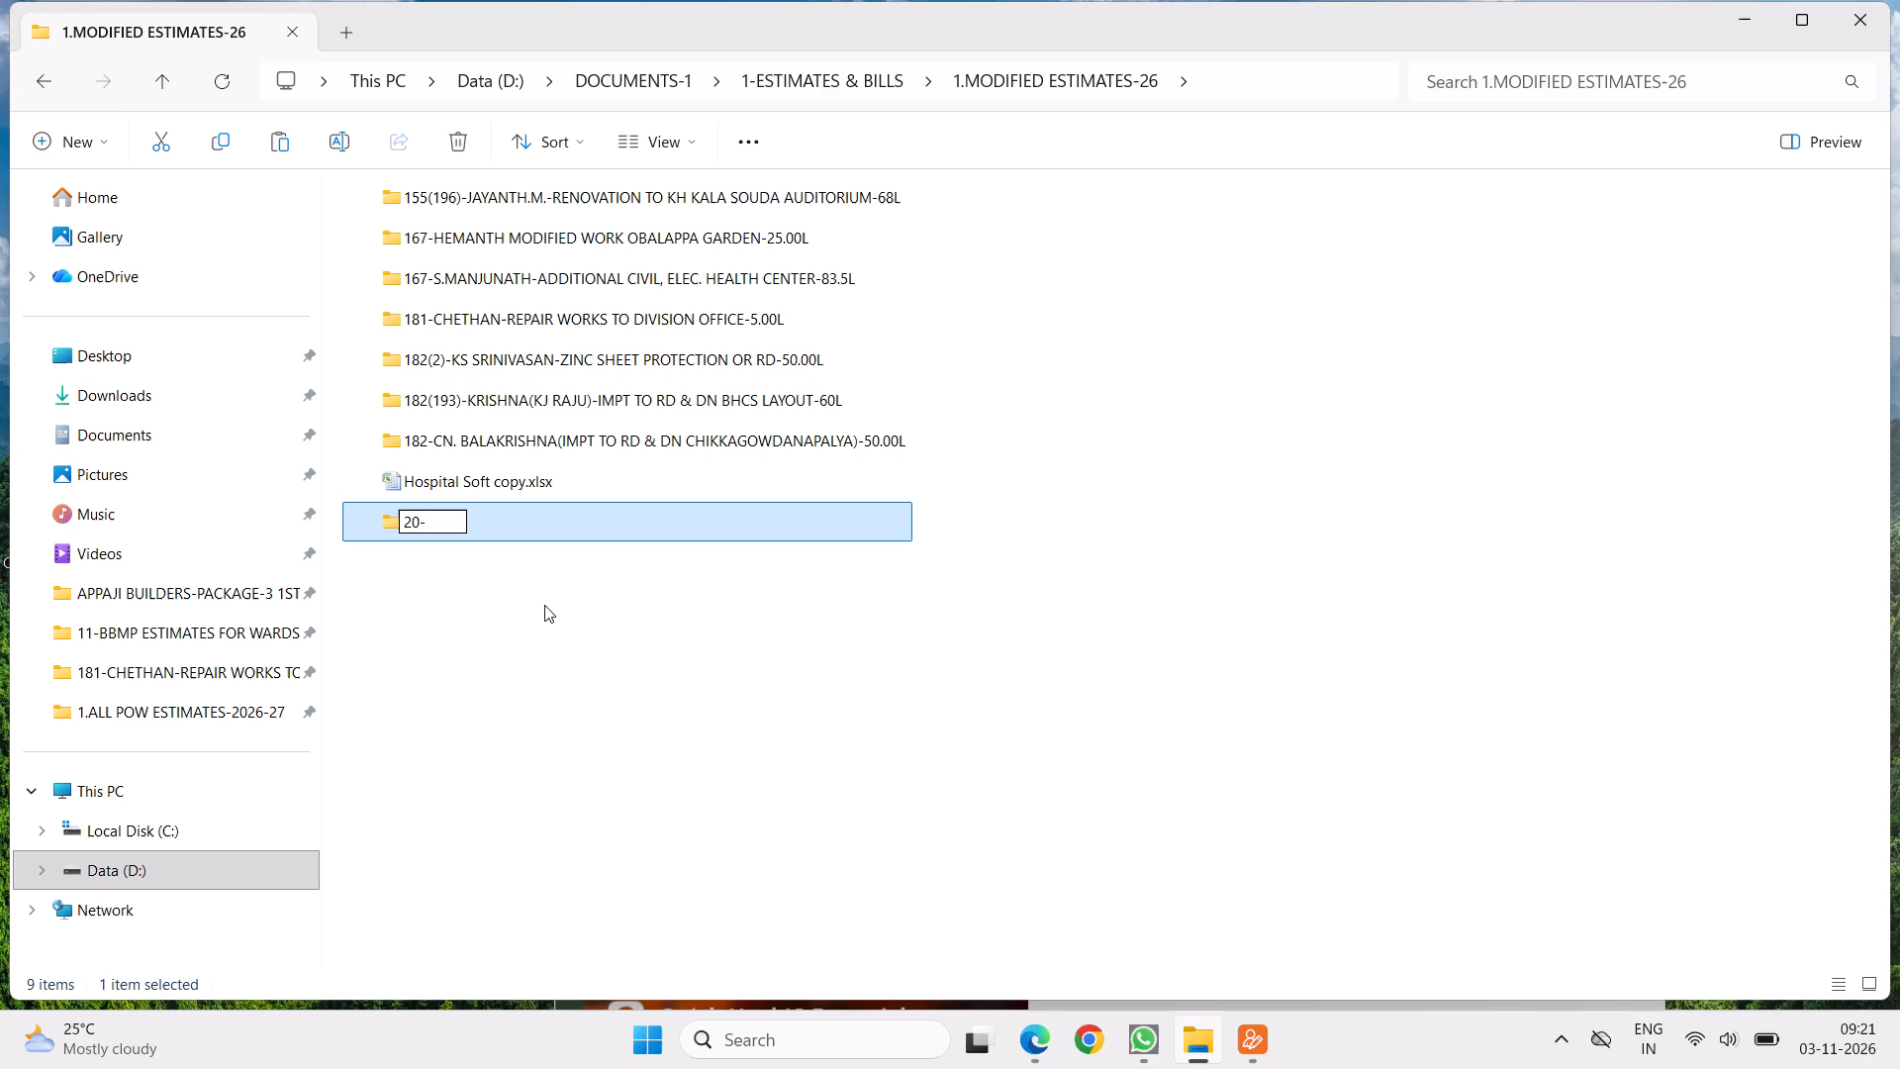
text(ne)
key(BackSpace)
text(NE)
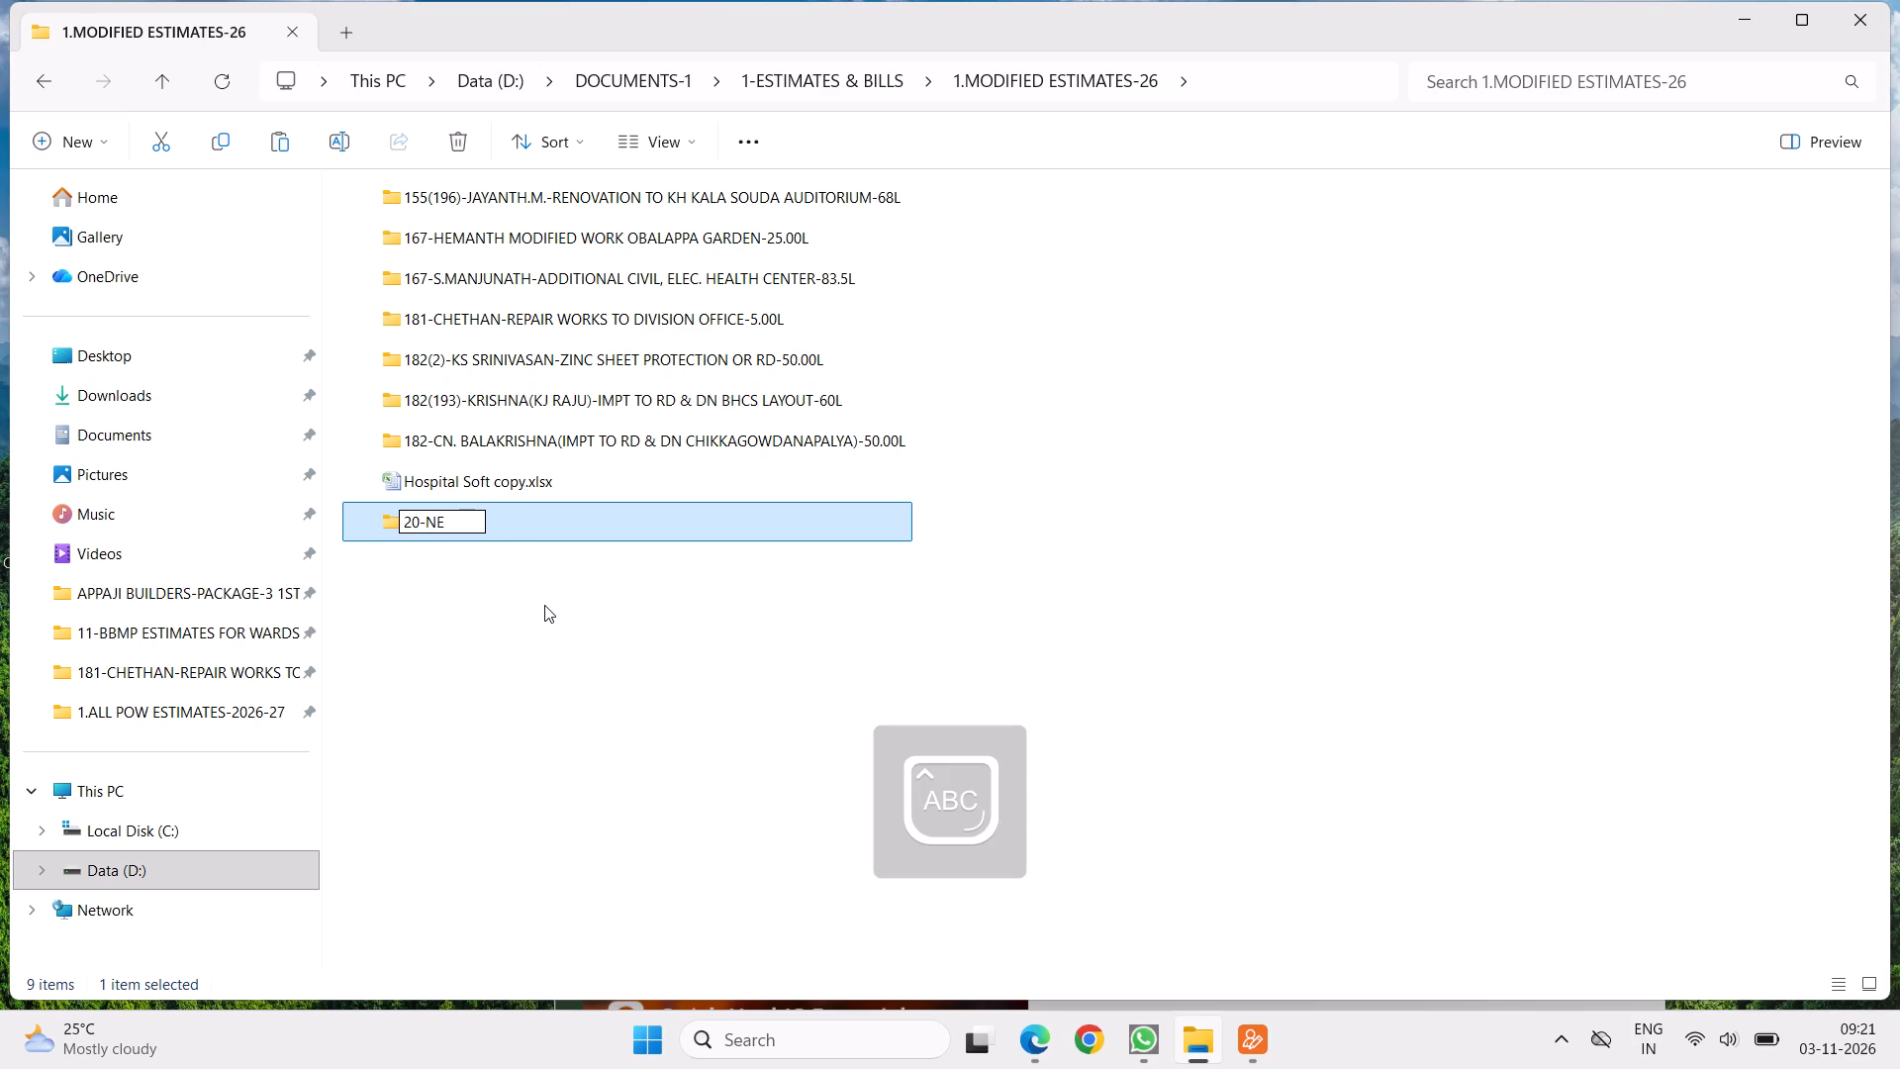
text(LAGADARA)
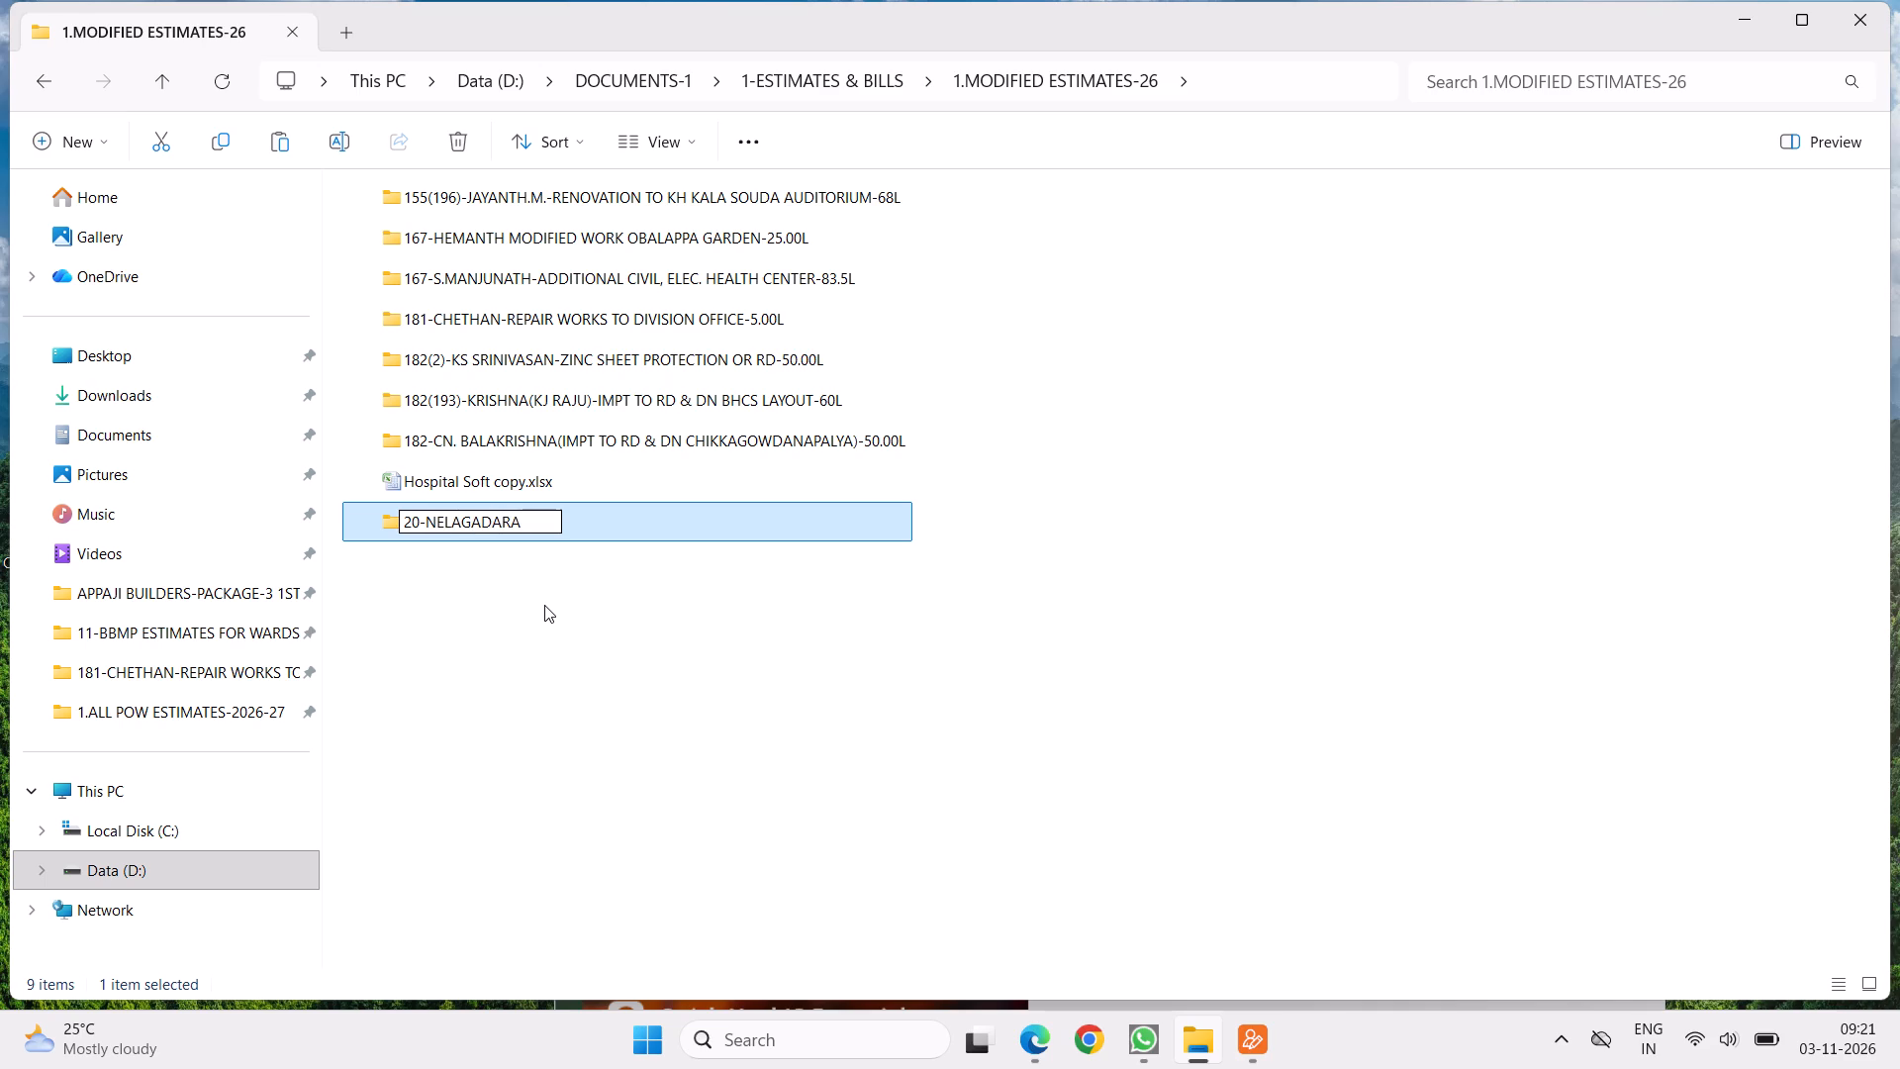
text(NAHALLI)
key(minus)
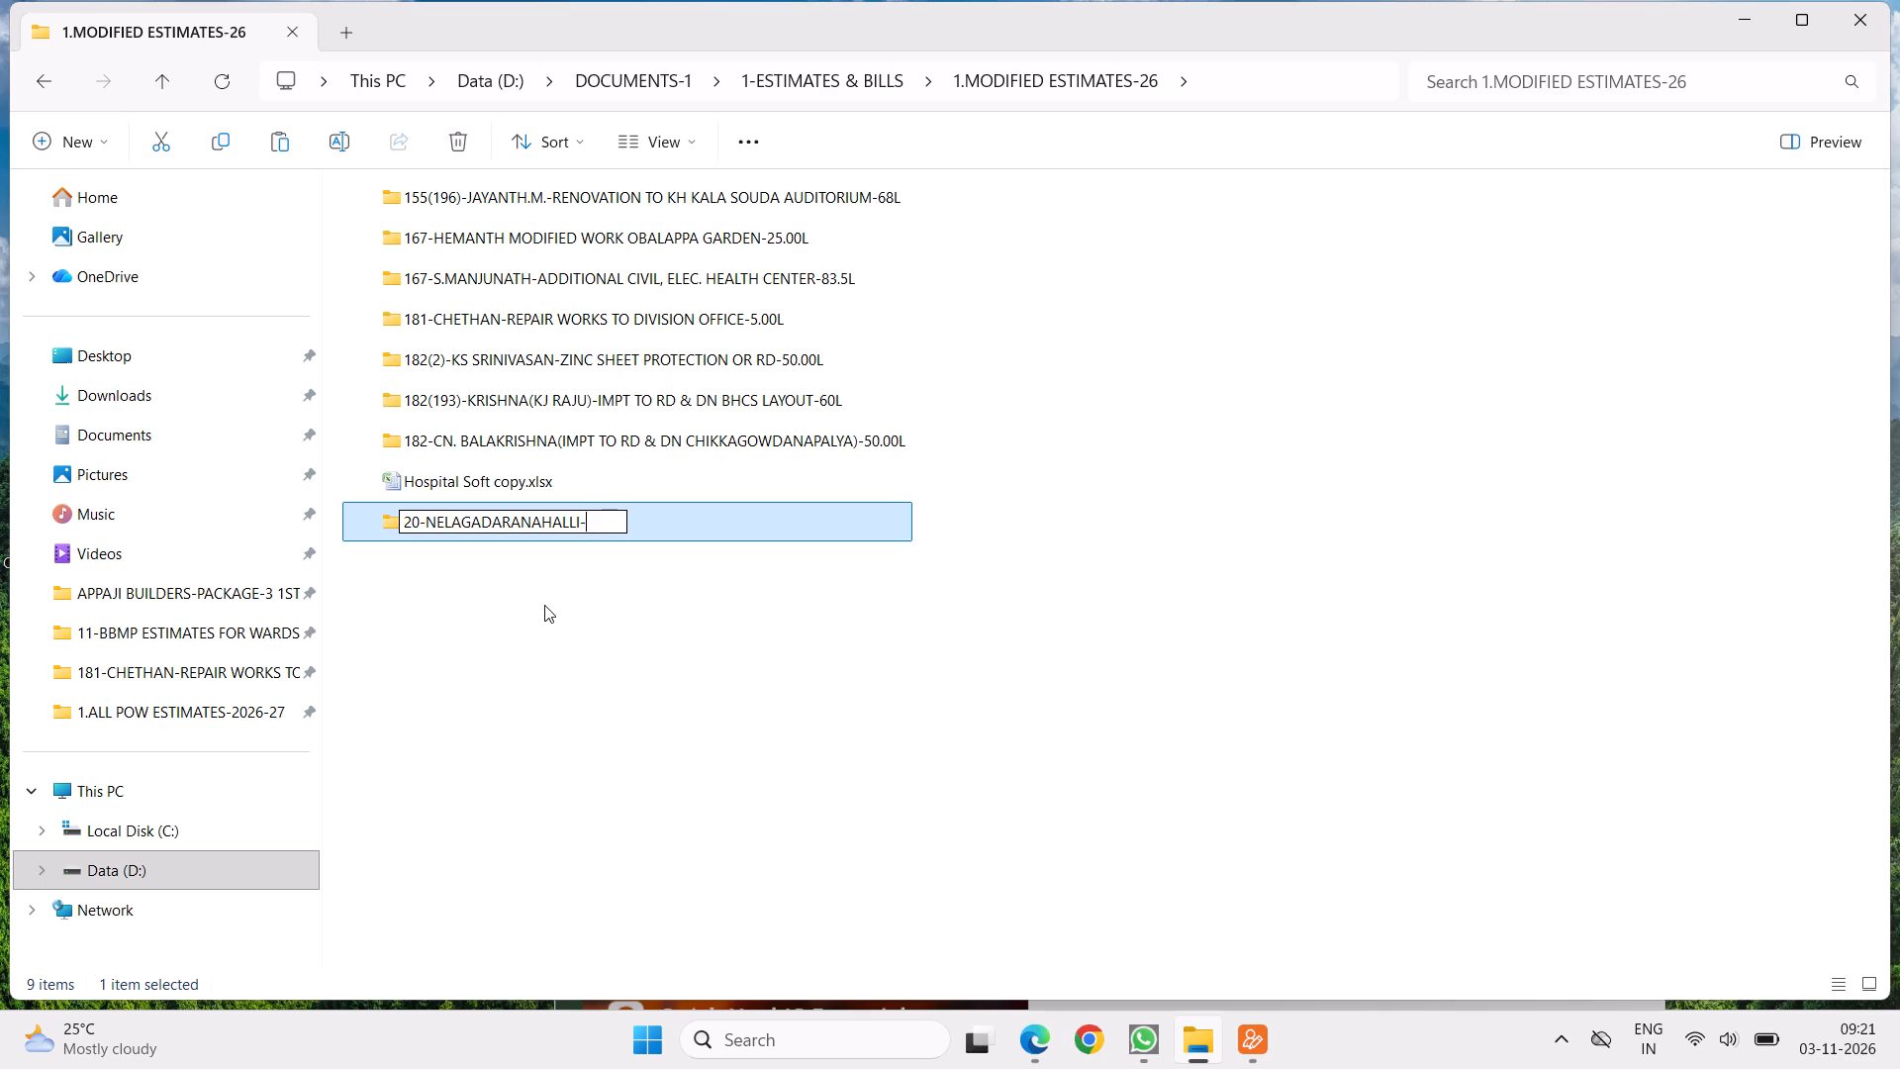
text(NI)
text(SHAL CONSTN)
key(space)
text(SATH)
text(ISH)
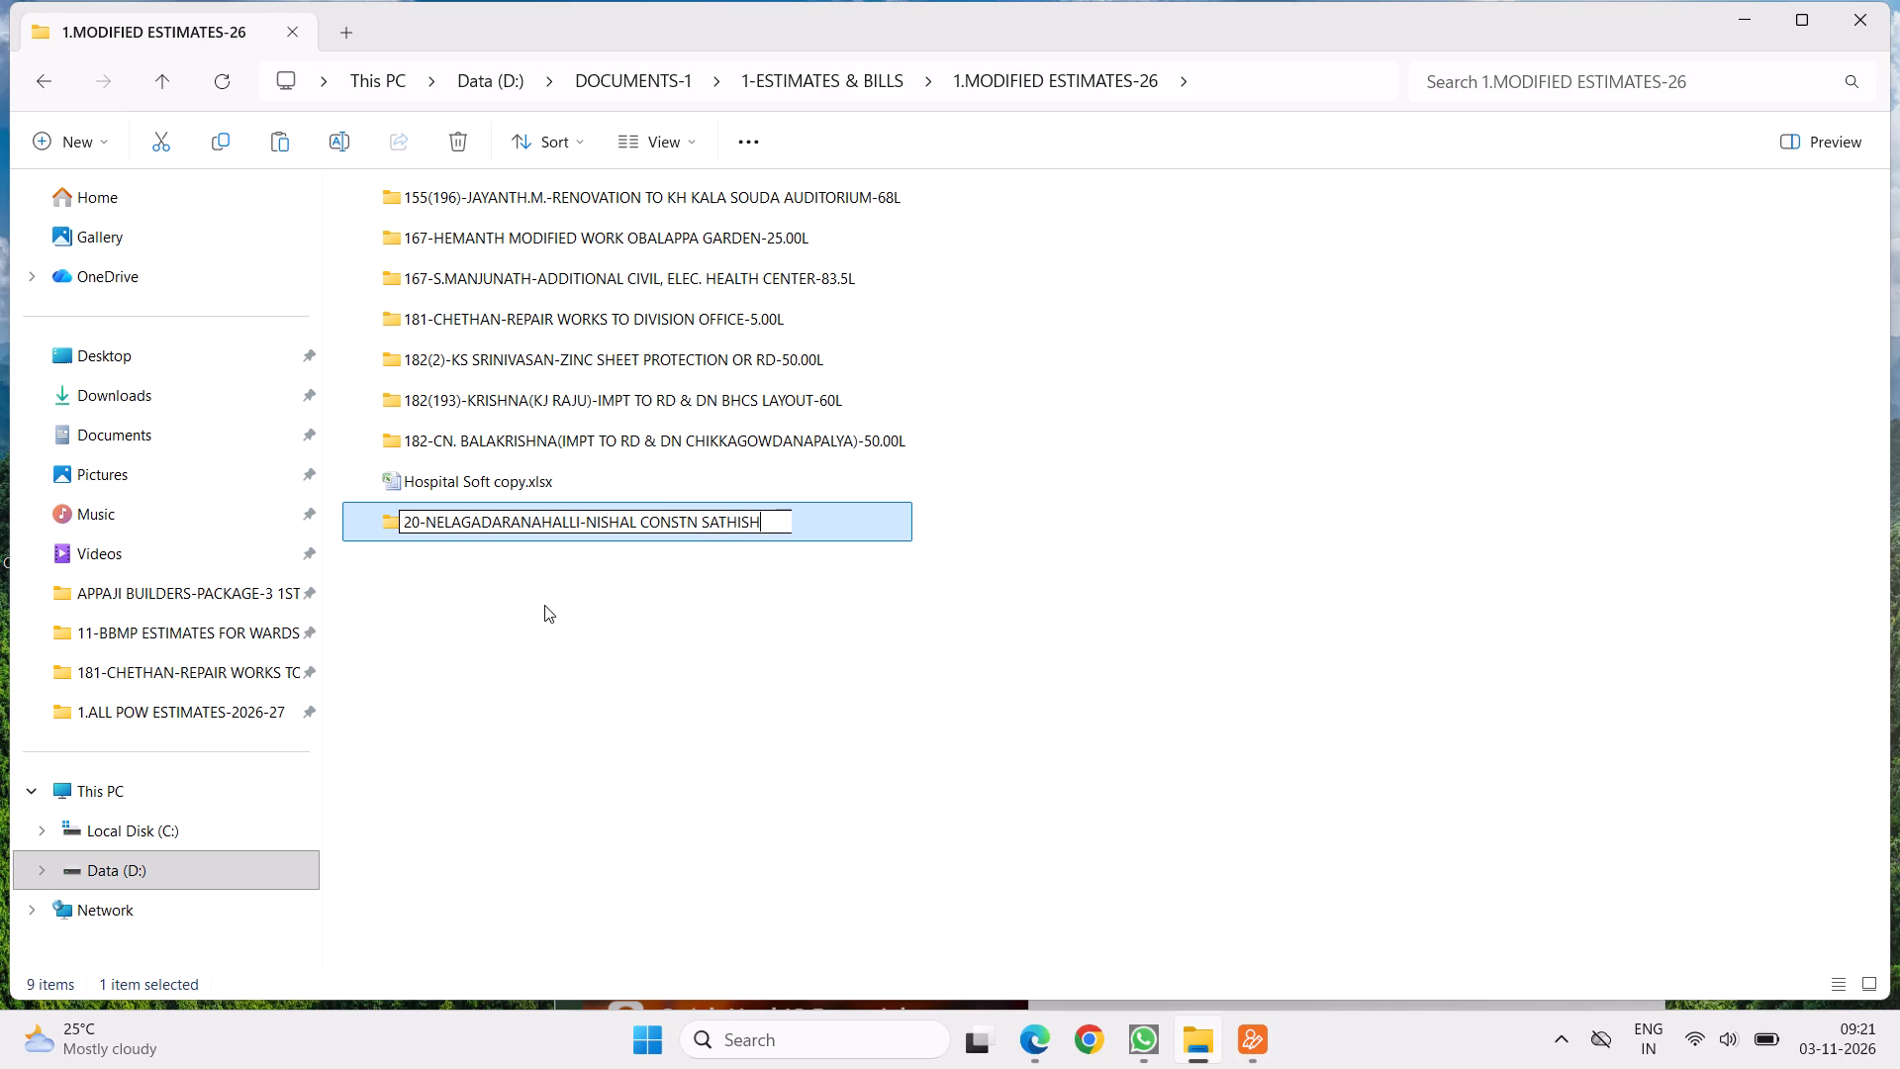
key(minus)
text(100.00)
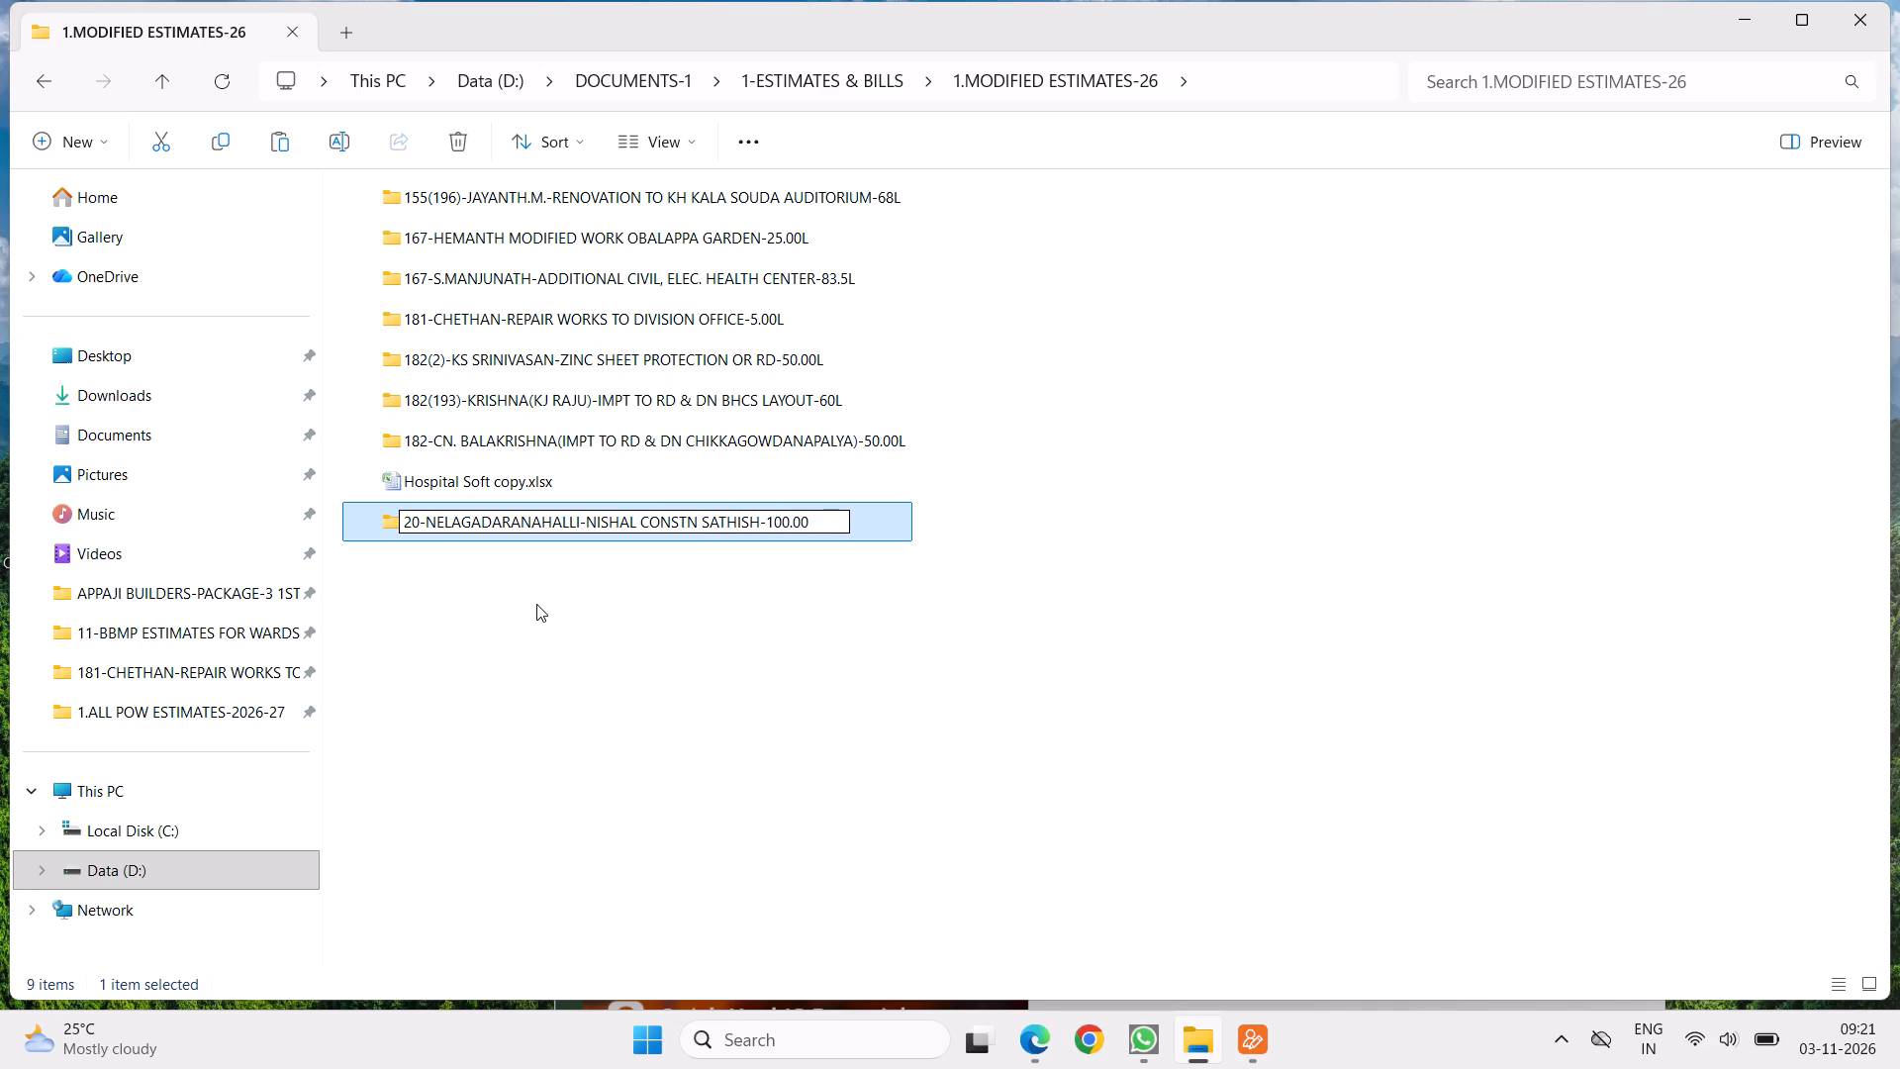
Paste the copied revised workbook into the new Nelagadaranahalli folder.
double_click(512, 524)
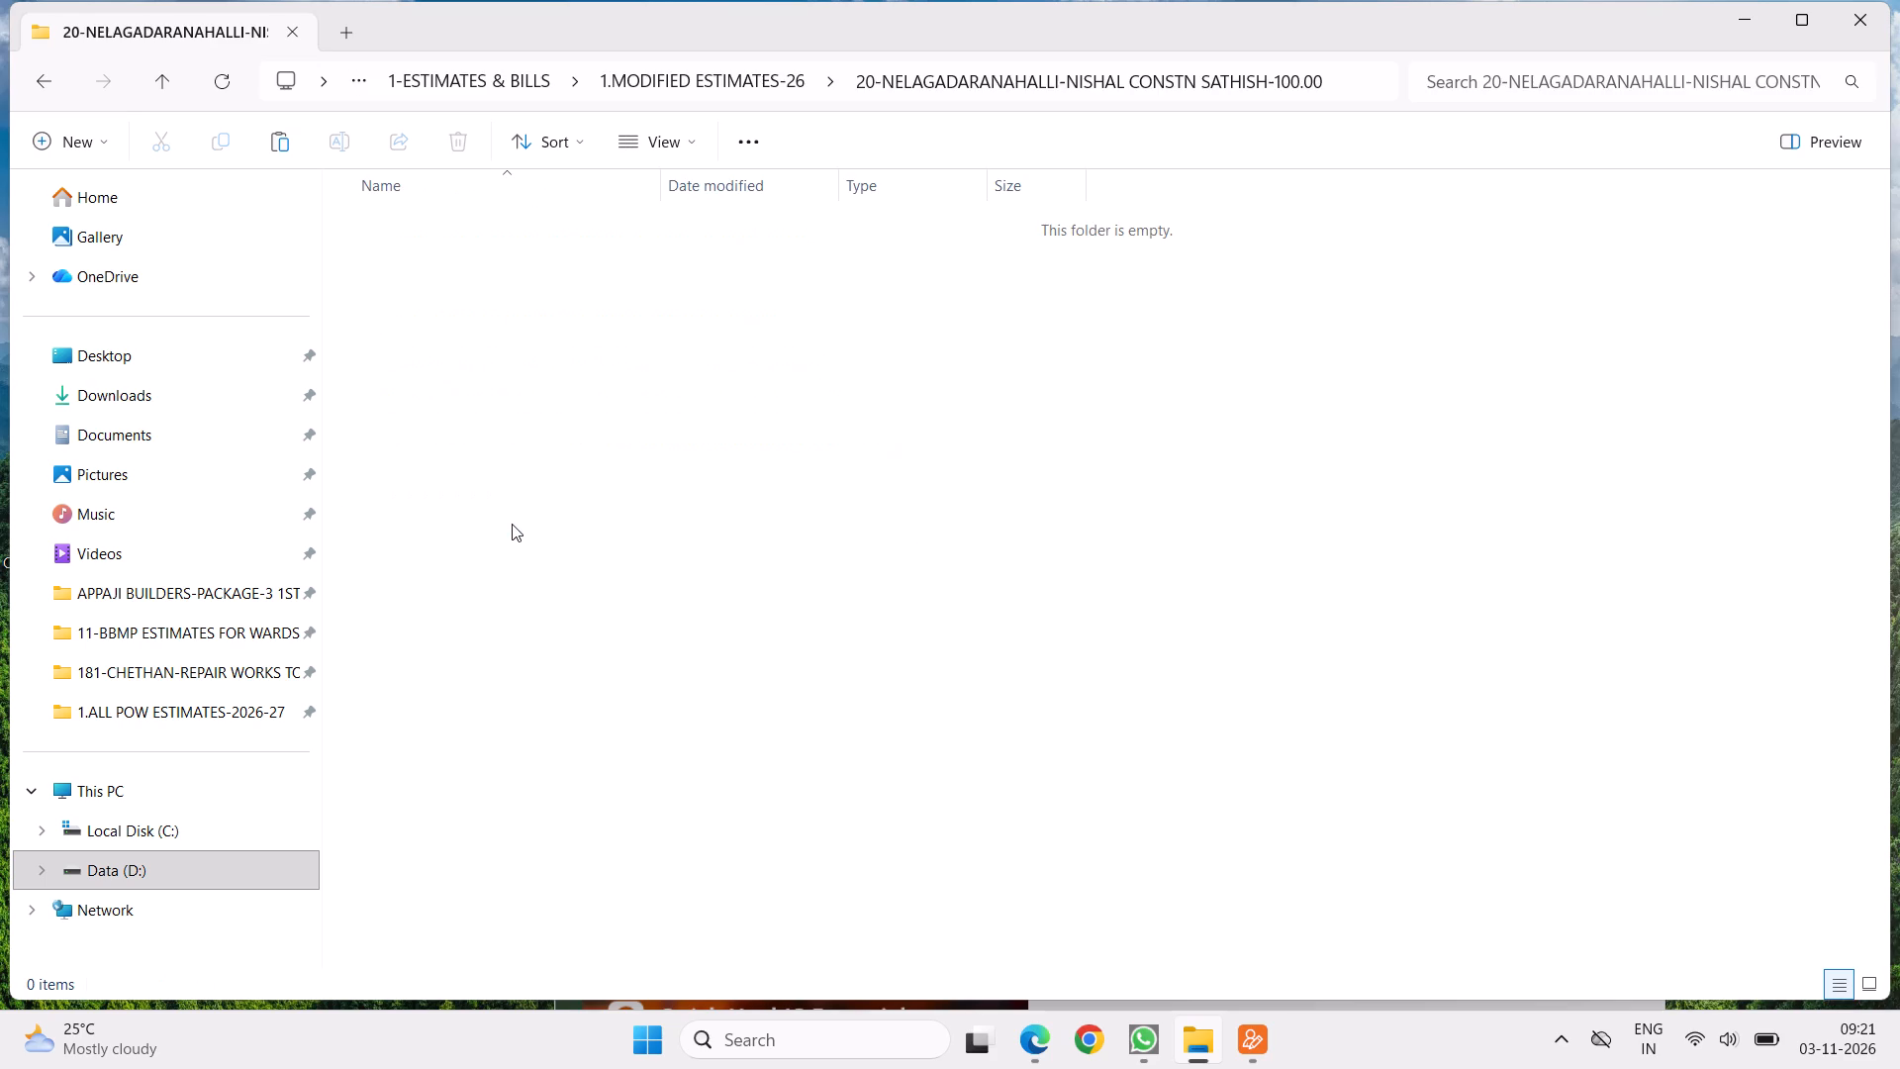
right_click(512, 524)
click(547, 554)
Display the contents of the Nelagadaranahalli folder in the List layout.
click(686, 143)
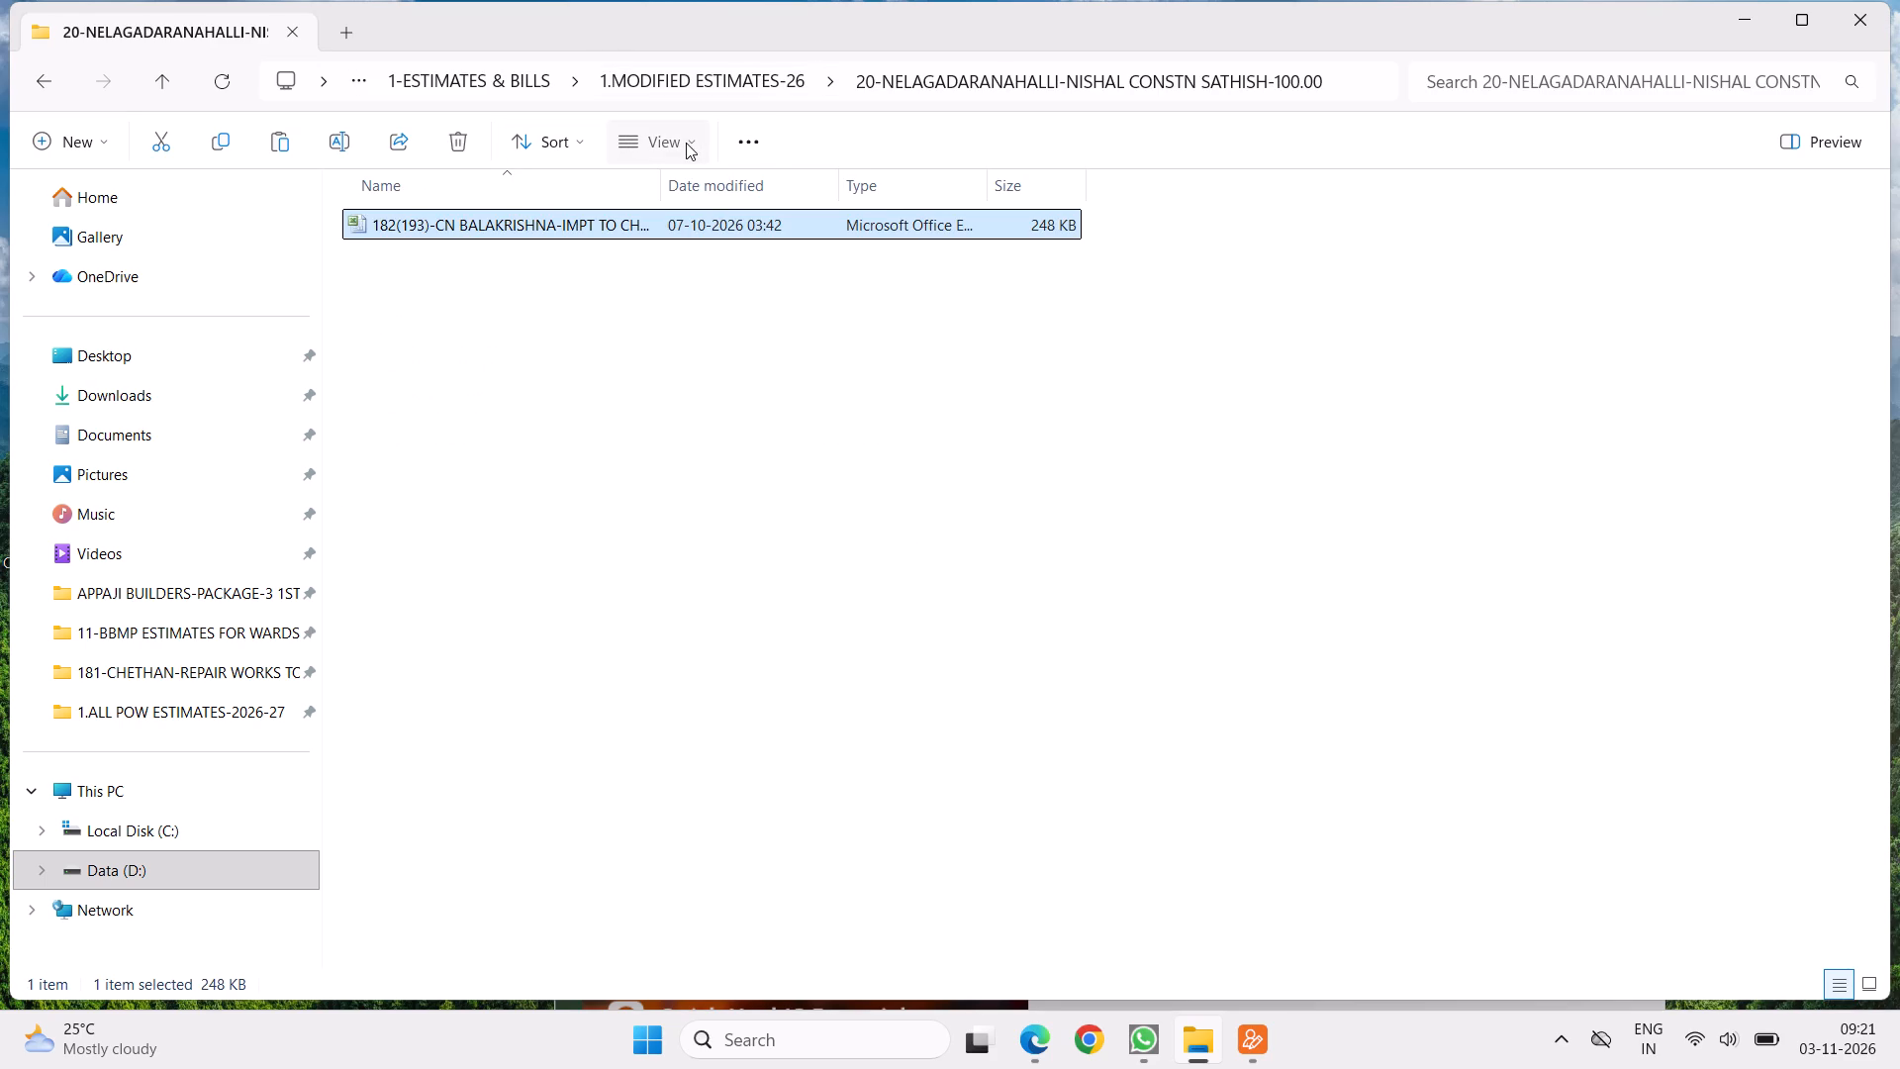
click(637, 356)
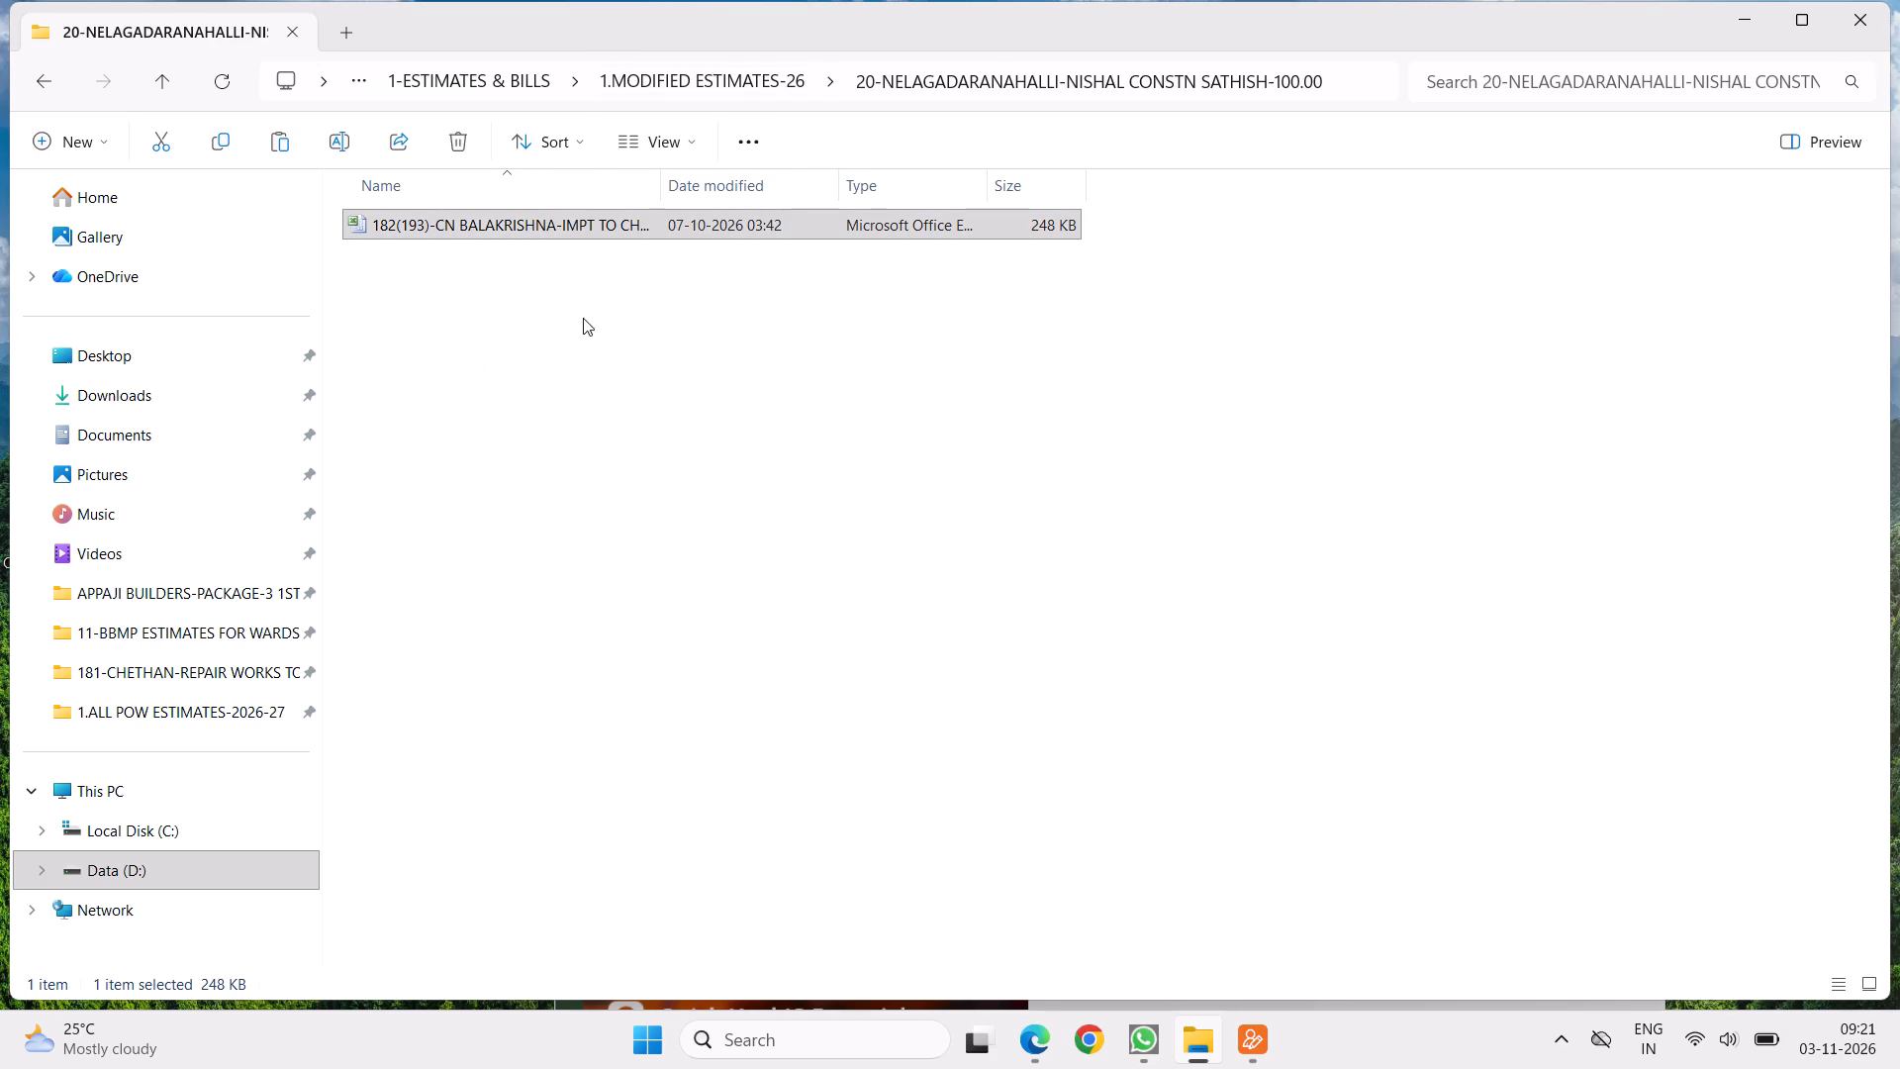
Rename the pasted workbook as "20-NISHA CONSTN-IMPT TO RD GRUHALAKSHMI LAT-100.00", keeping the .xls extension.
right_click(501, 199)
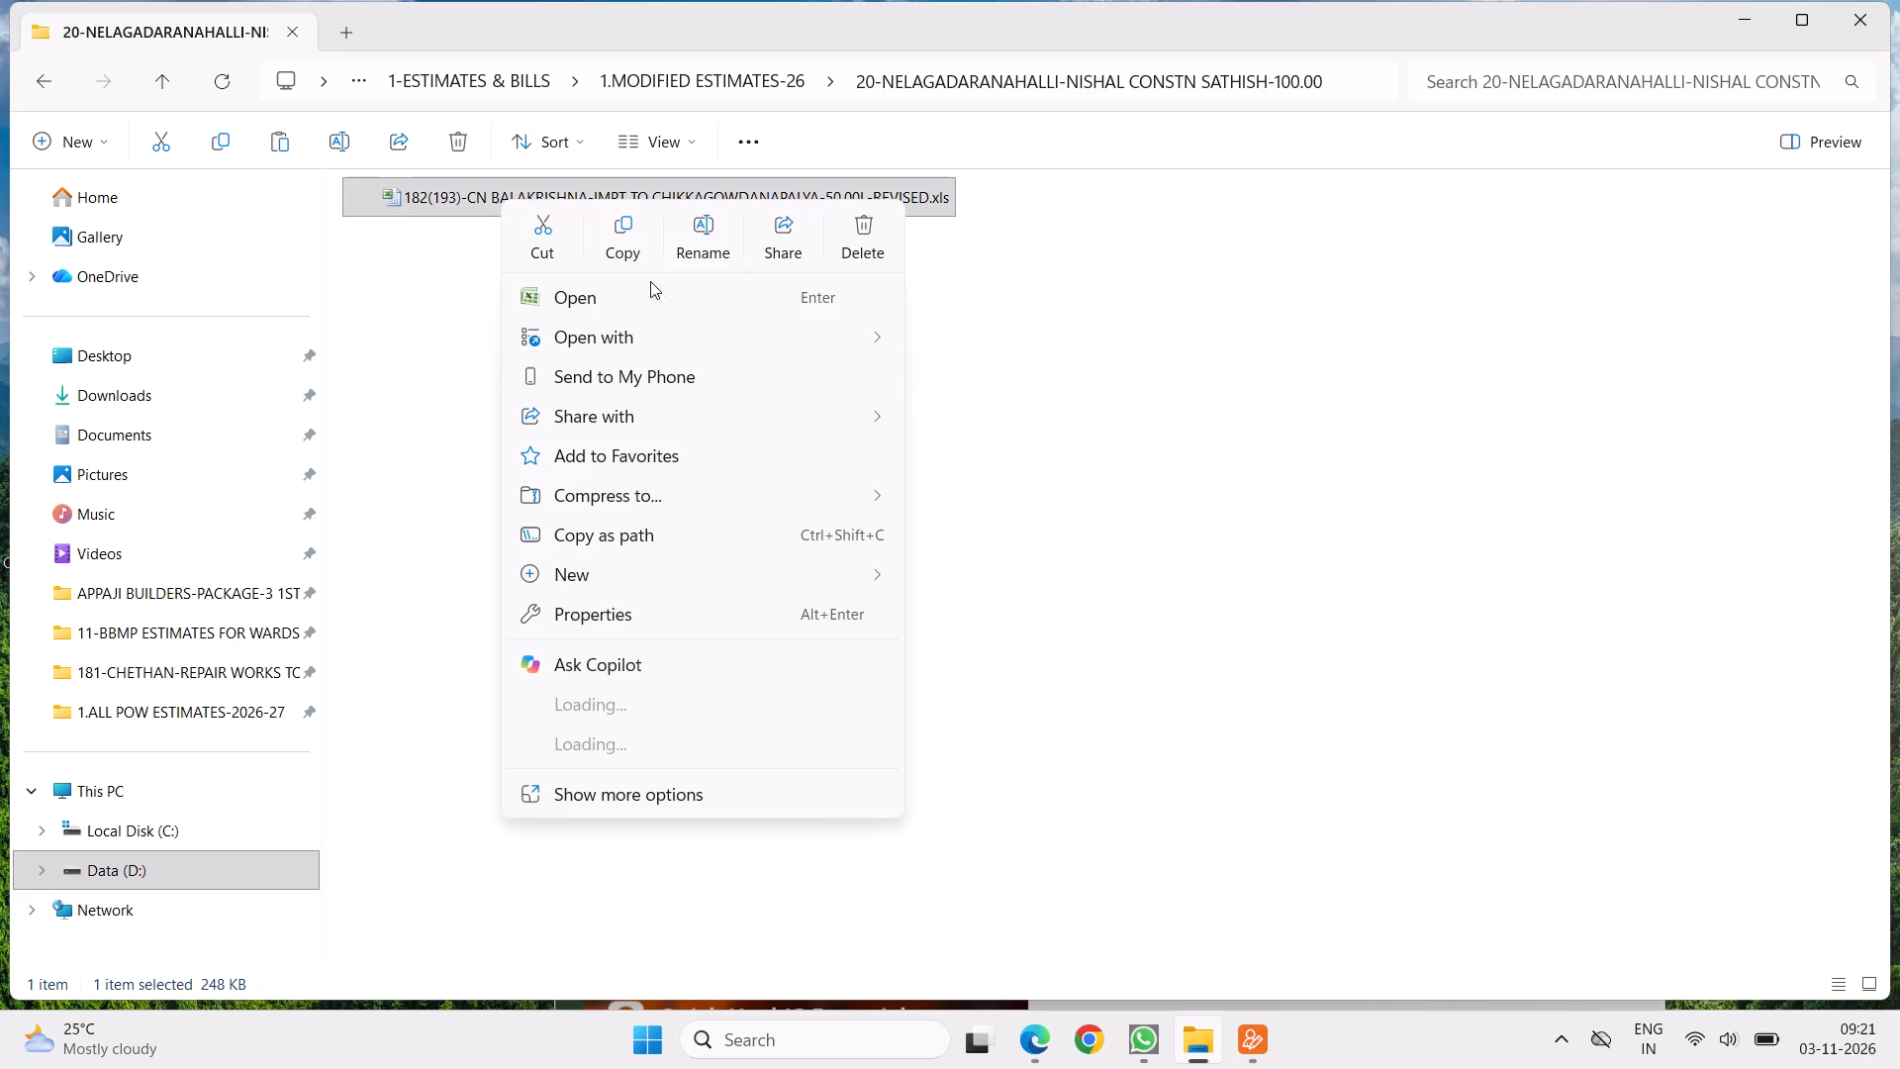
click(695, 243)
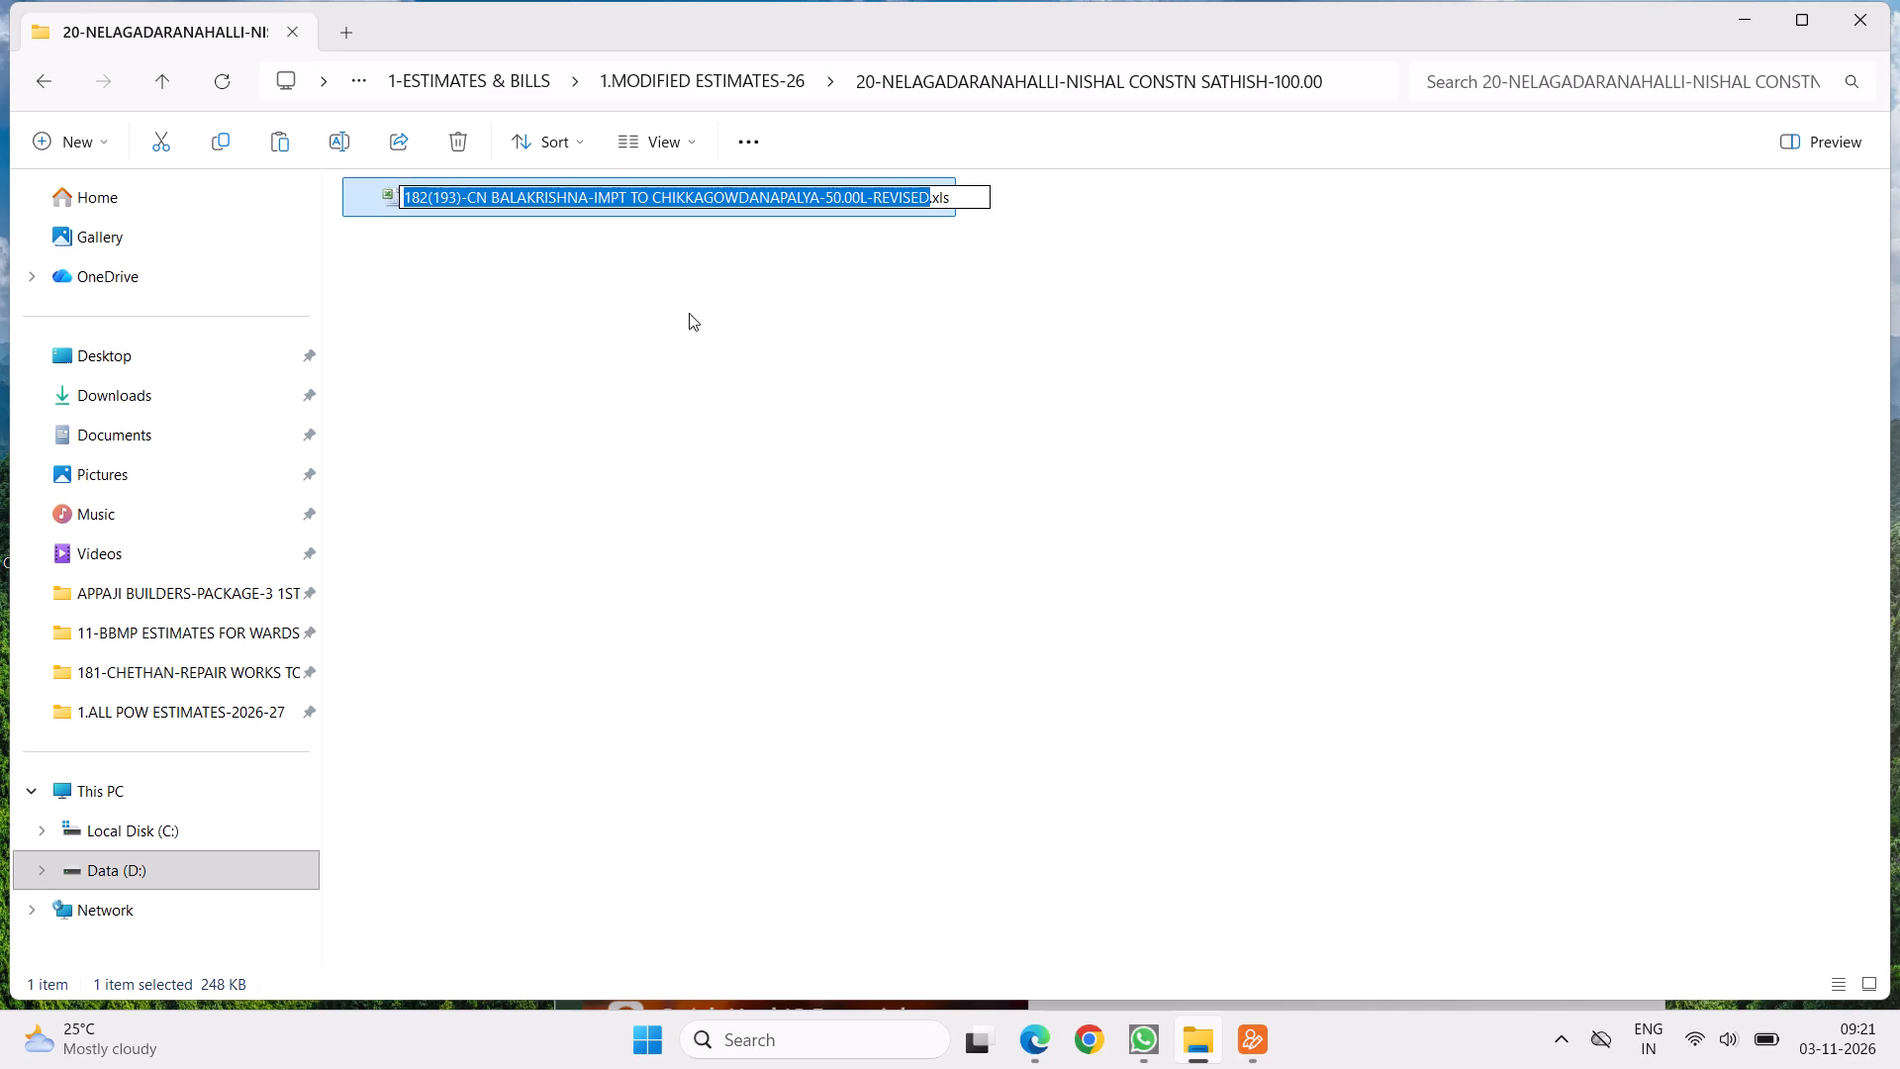
text(20-)
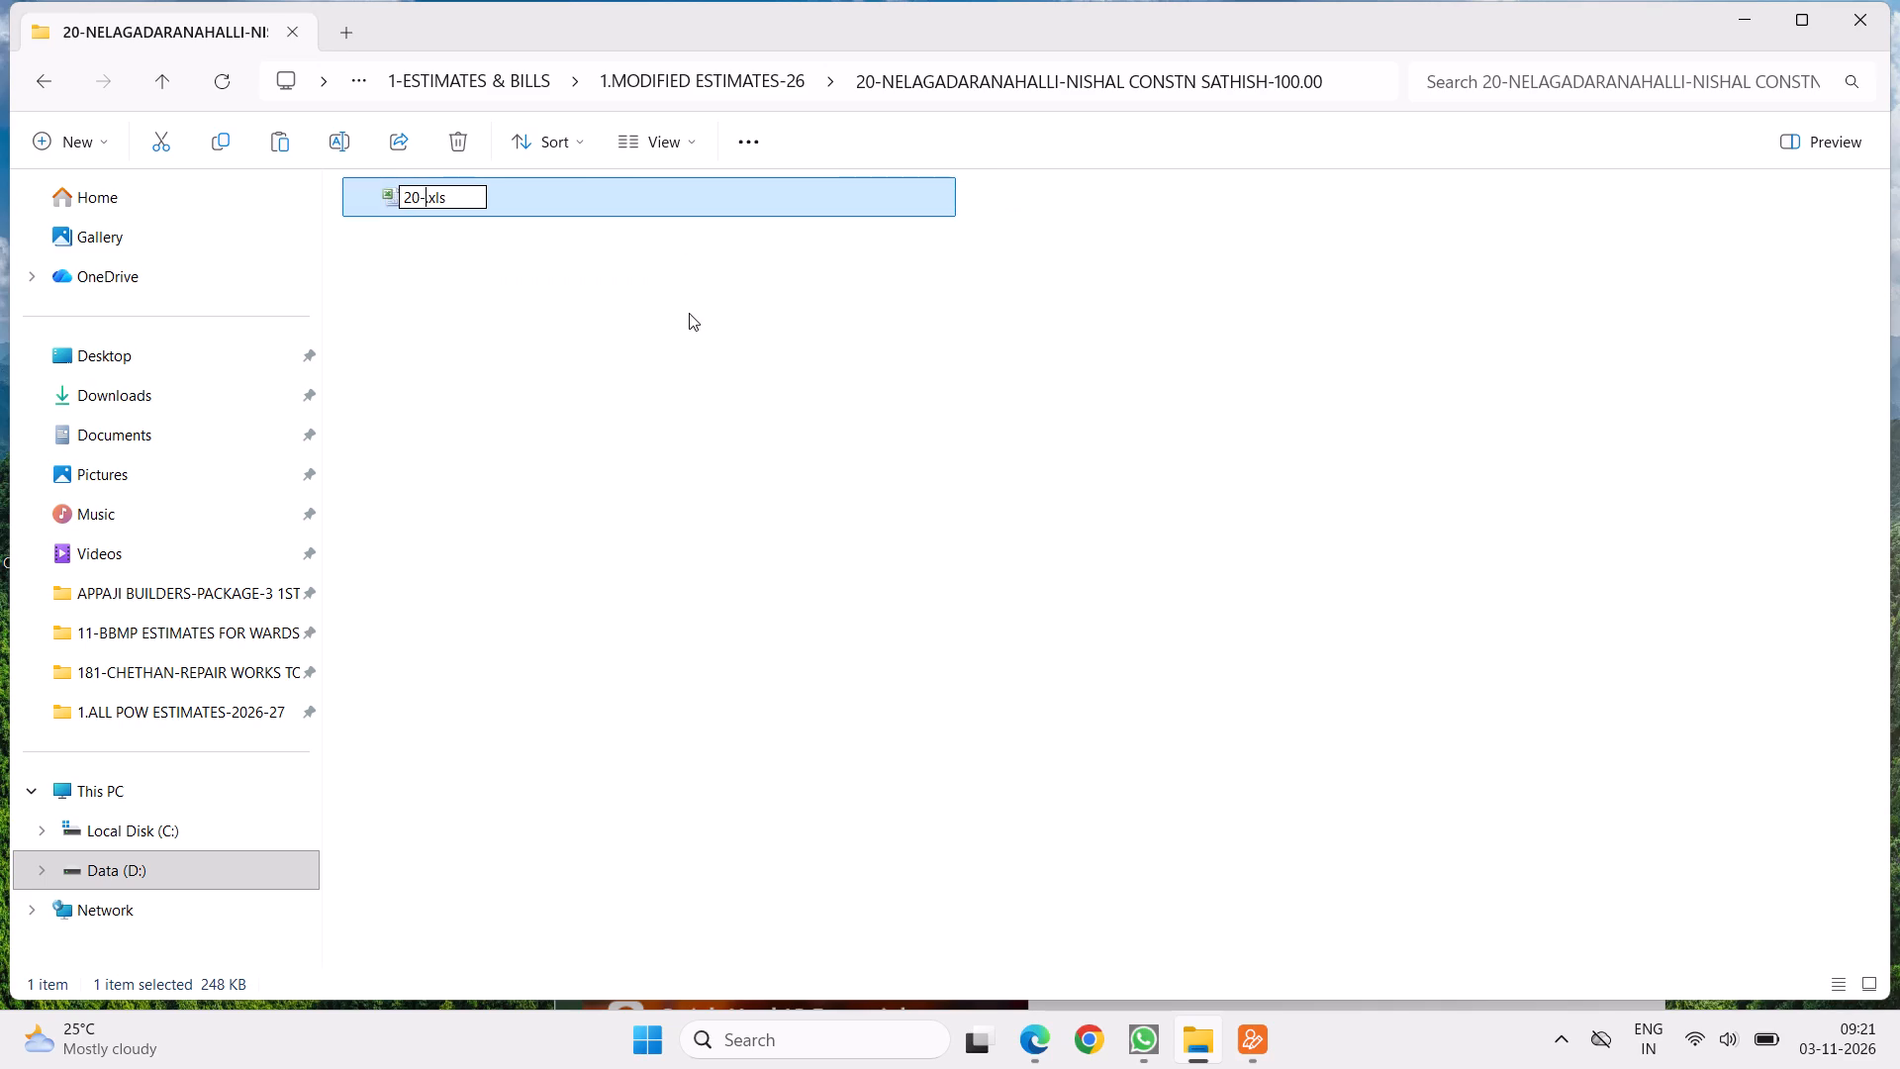
key(n)
key(BackSpace)
text(NISHA)
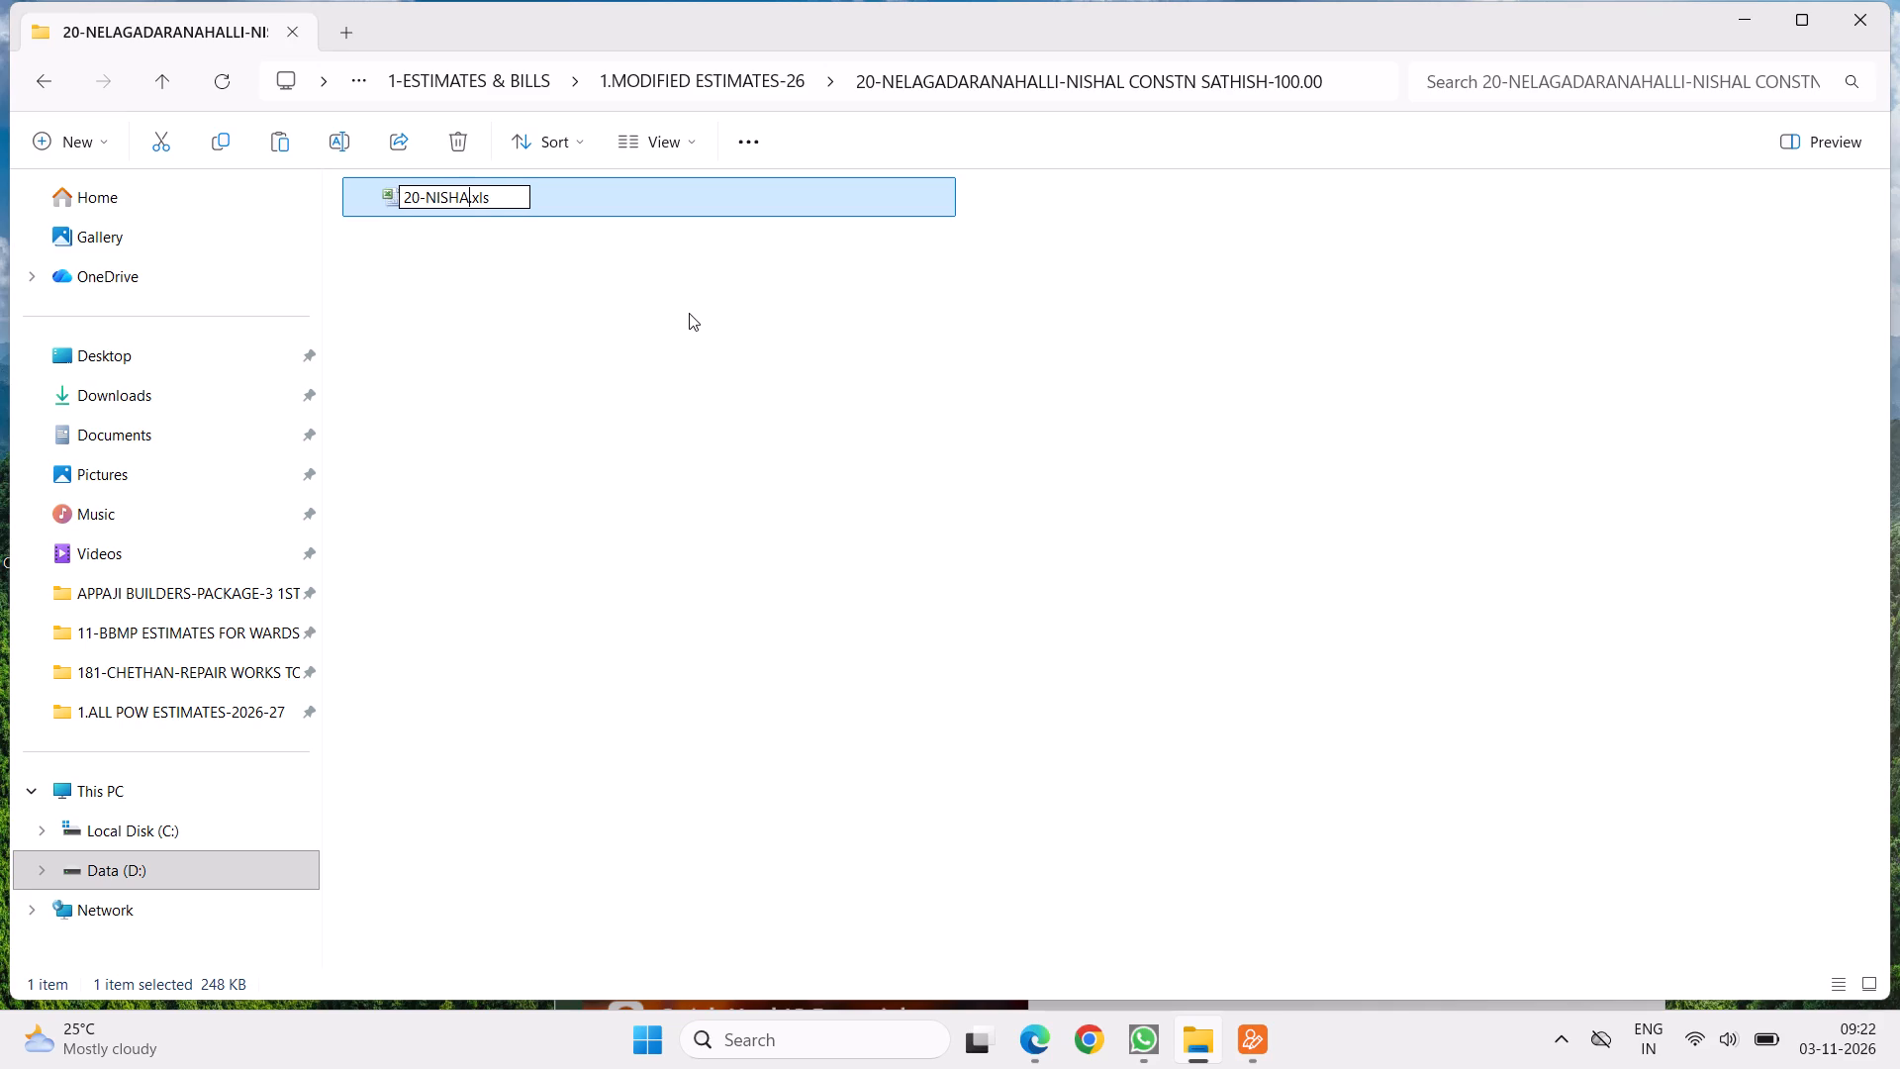
key(space)
text(CONSTN)
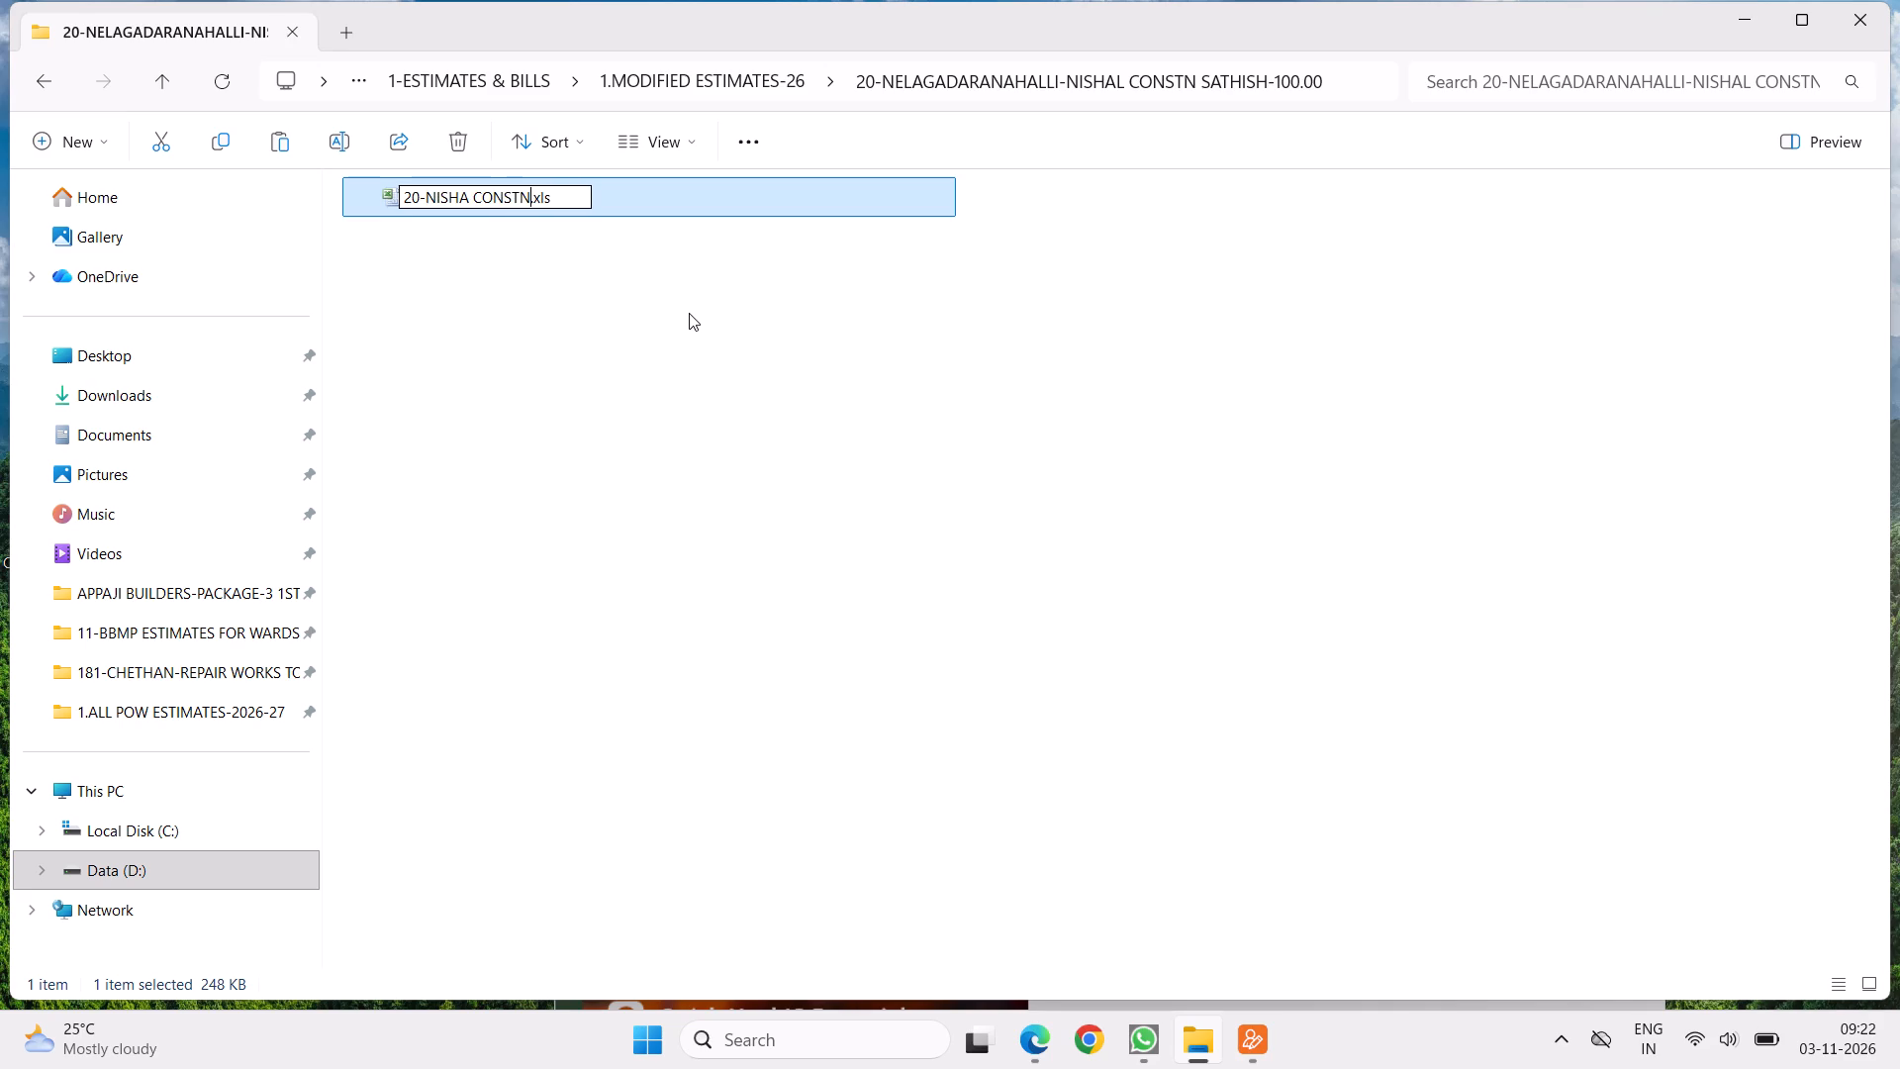
key(minus)
text(IMPT TO)
key(space)
text(RD GRU)
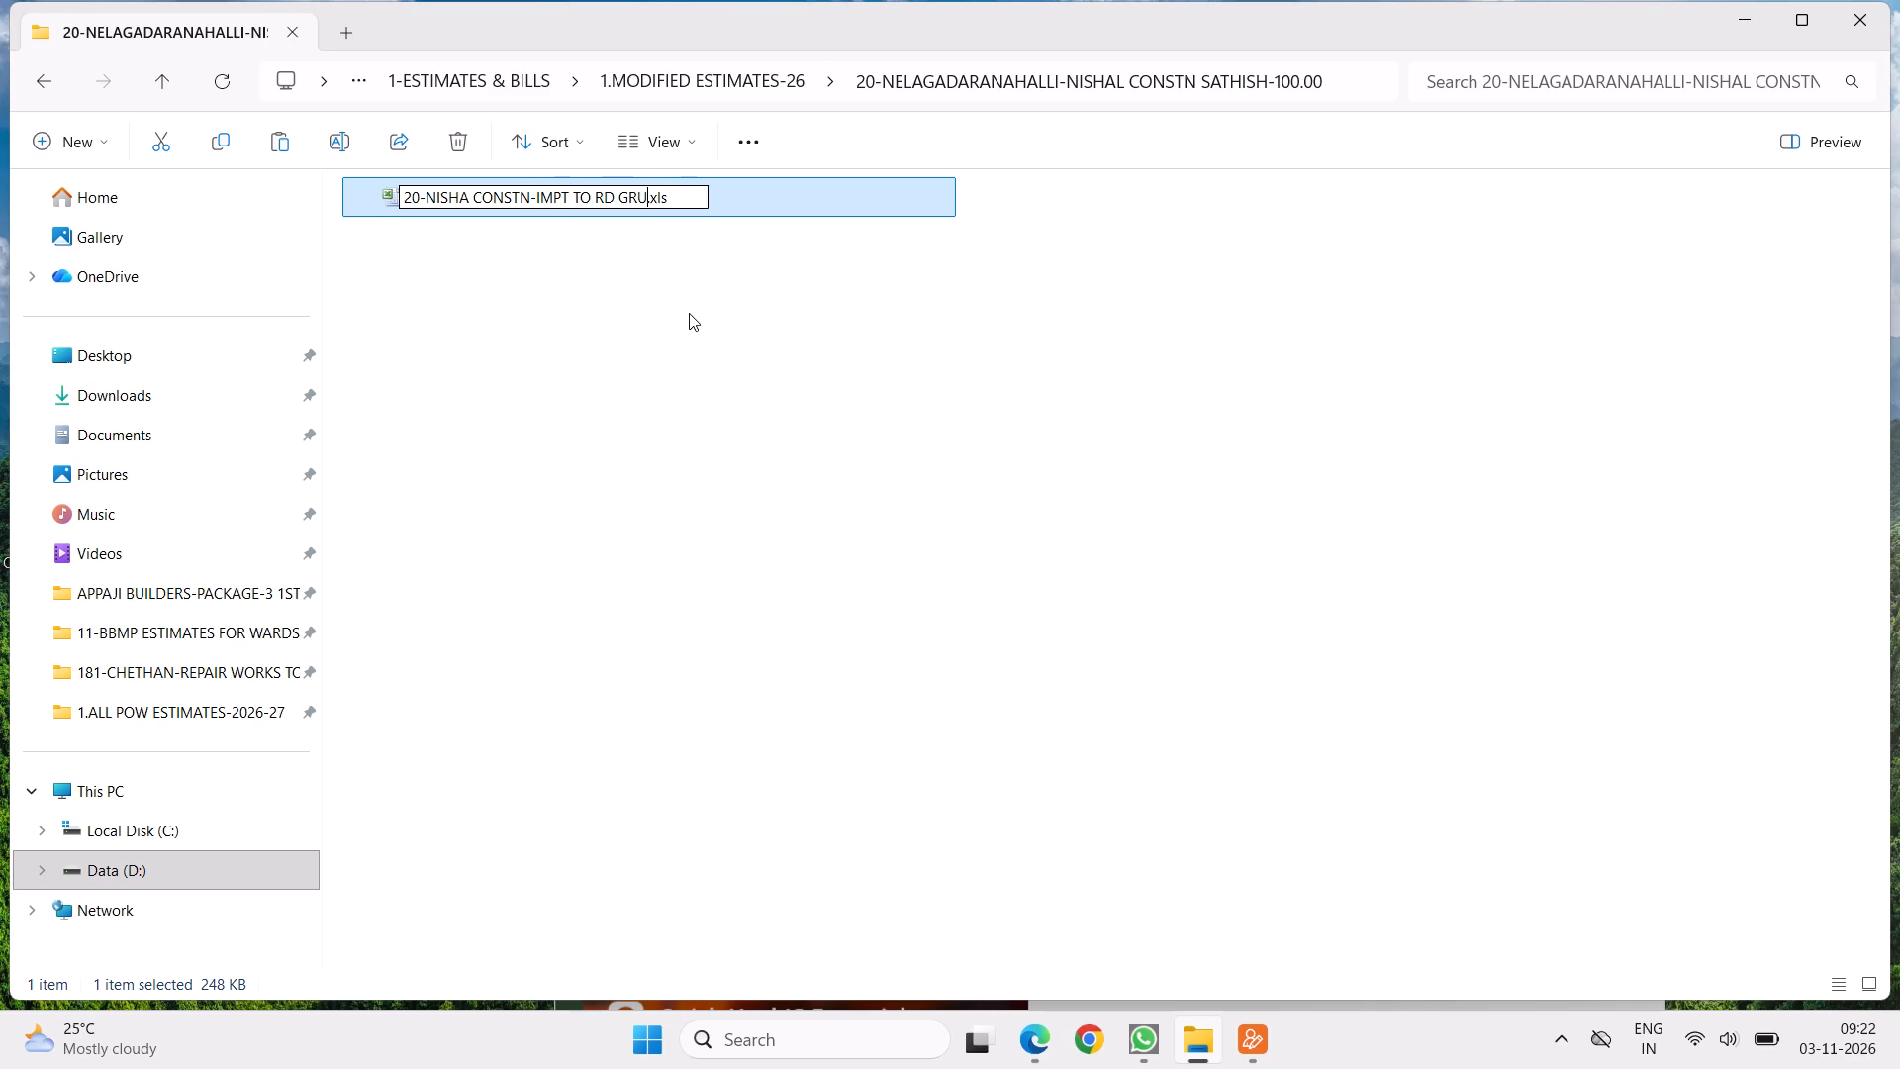
text(HALAKSHMI)
key(space)
text(LAT)
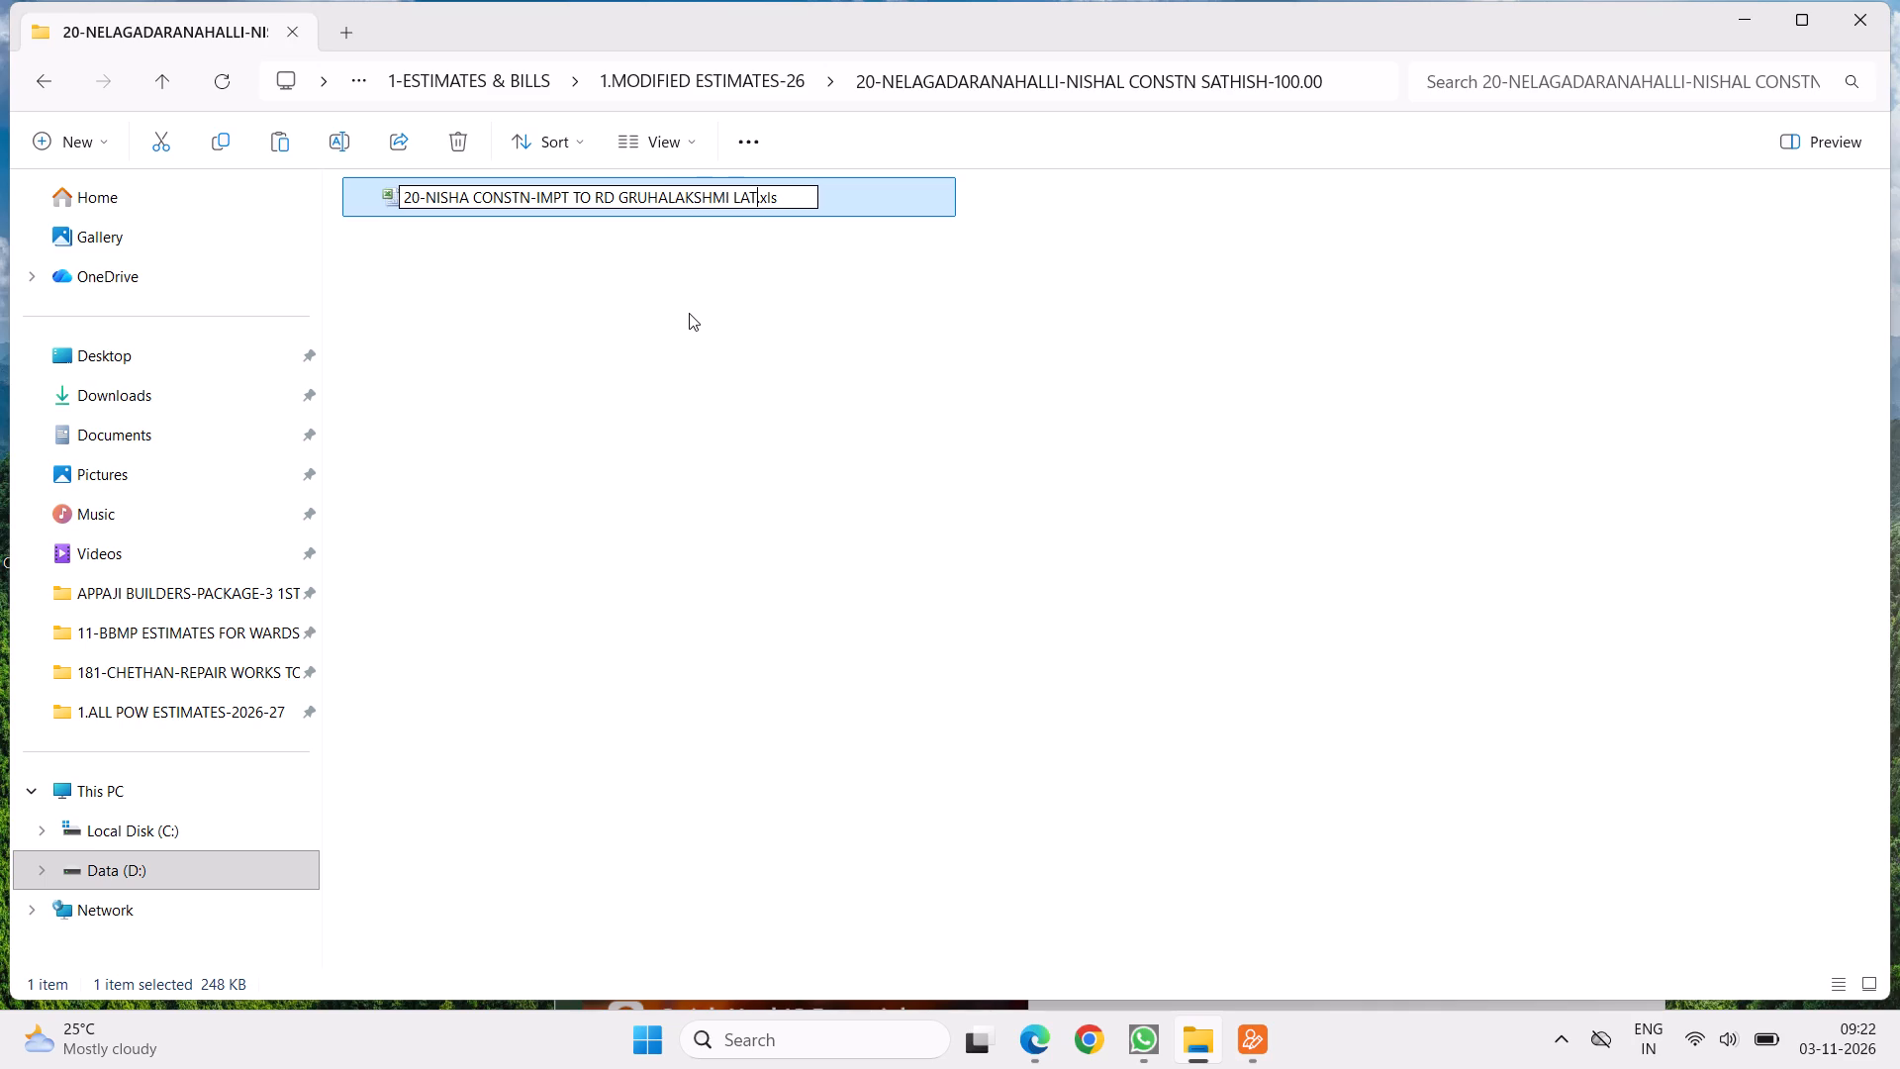
key(minus)
key(2)
key(BackSpace)
text(100.00)
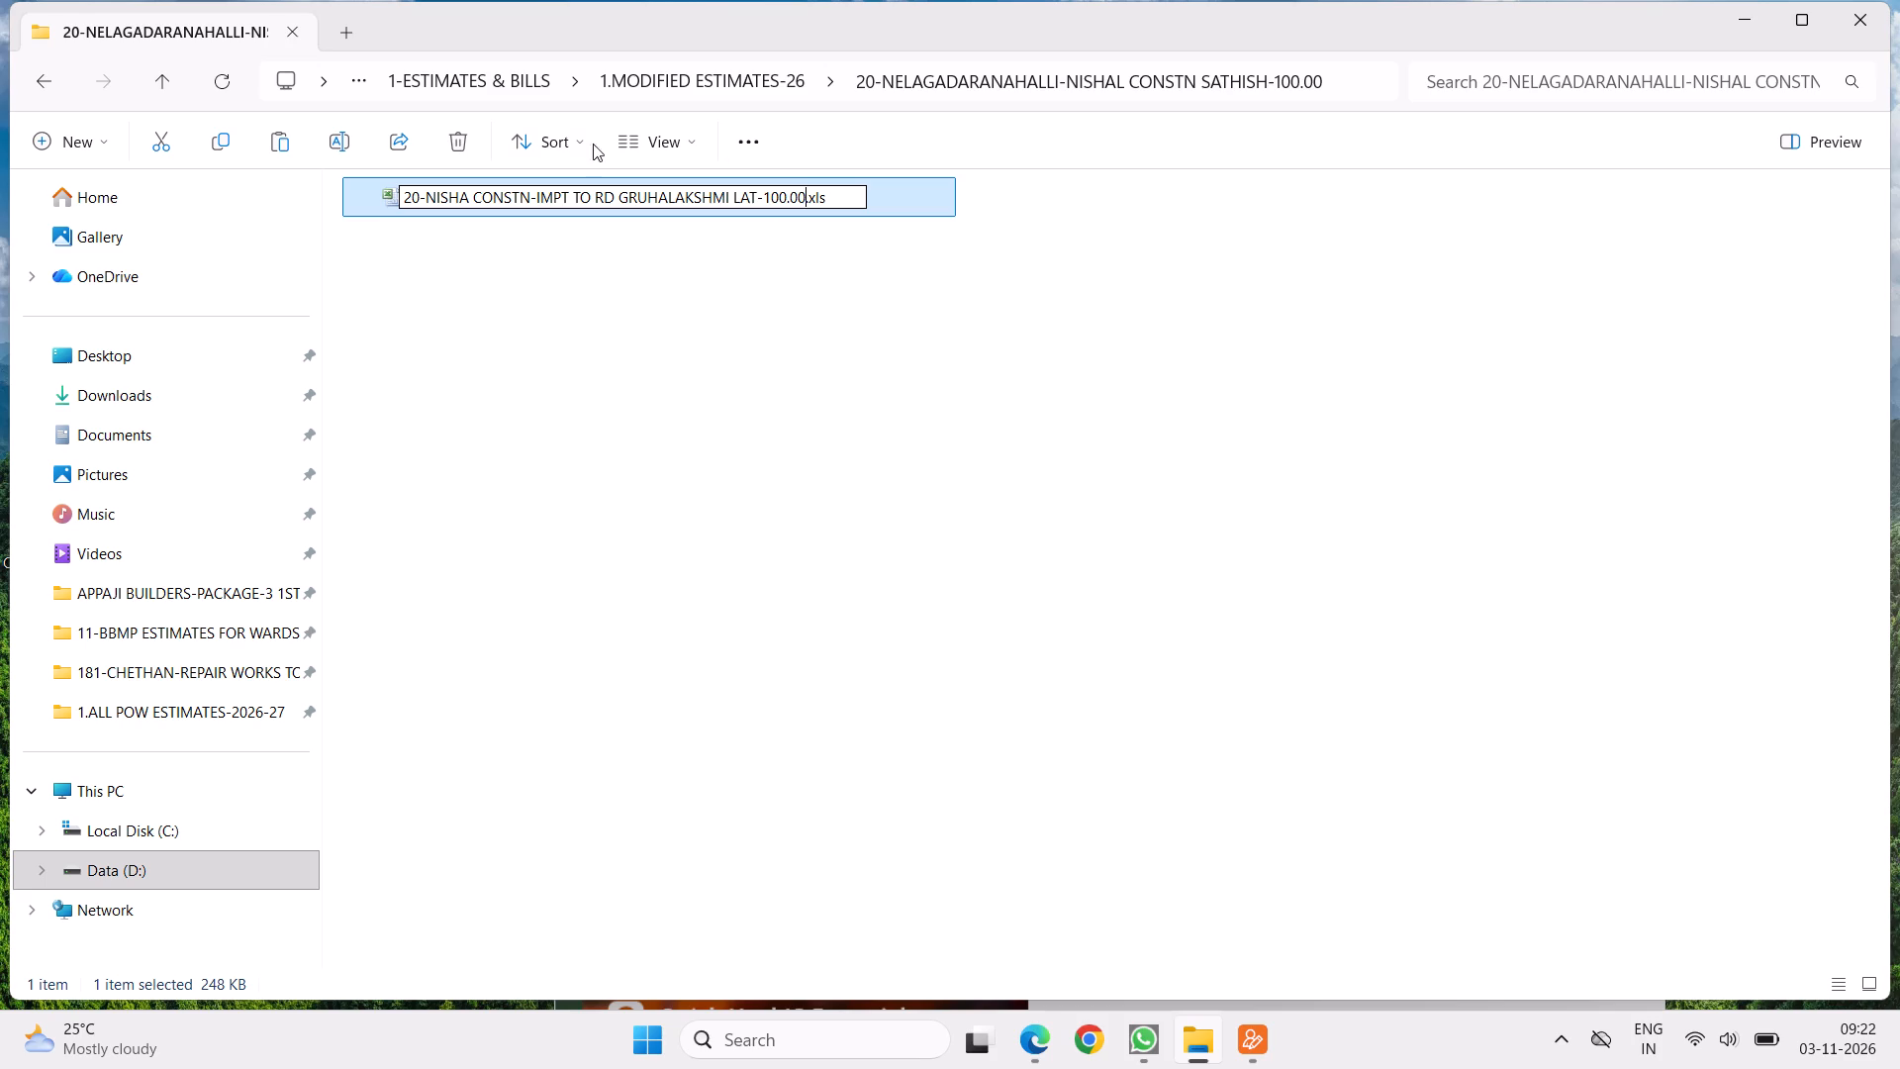
click(663, 382)
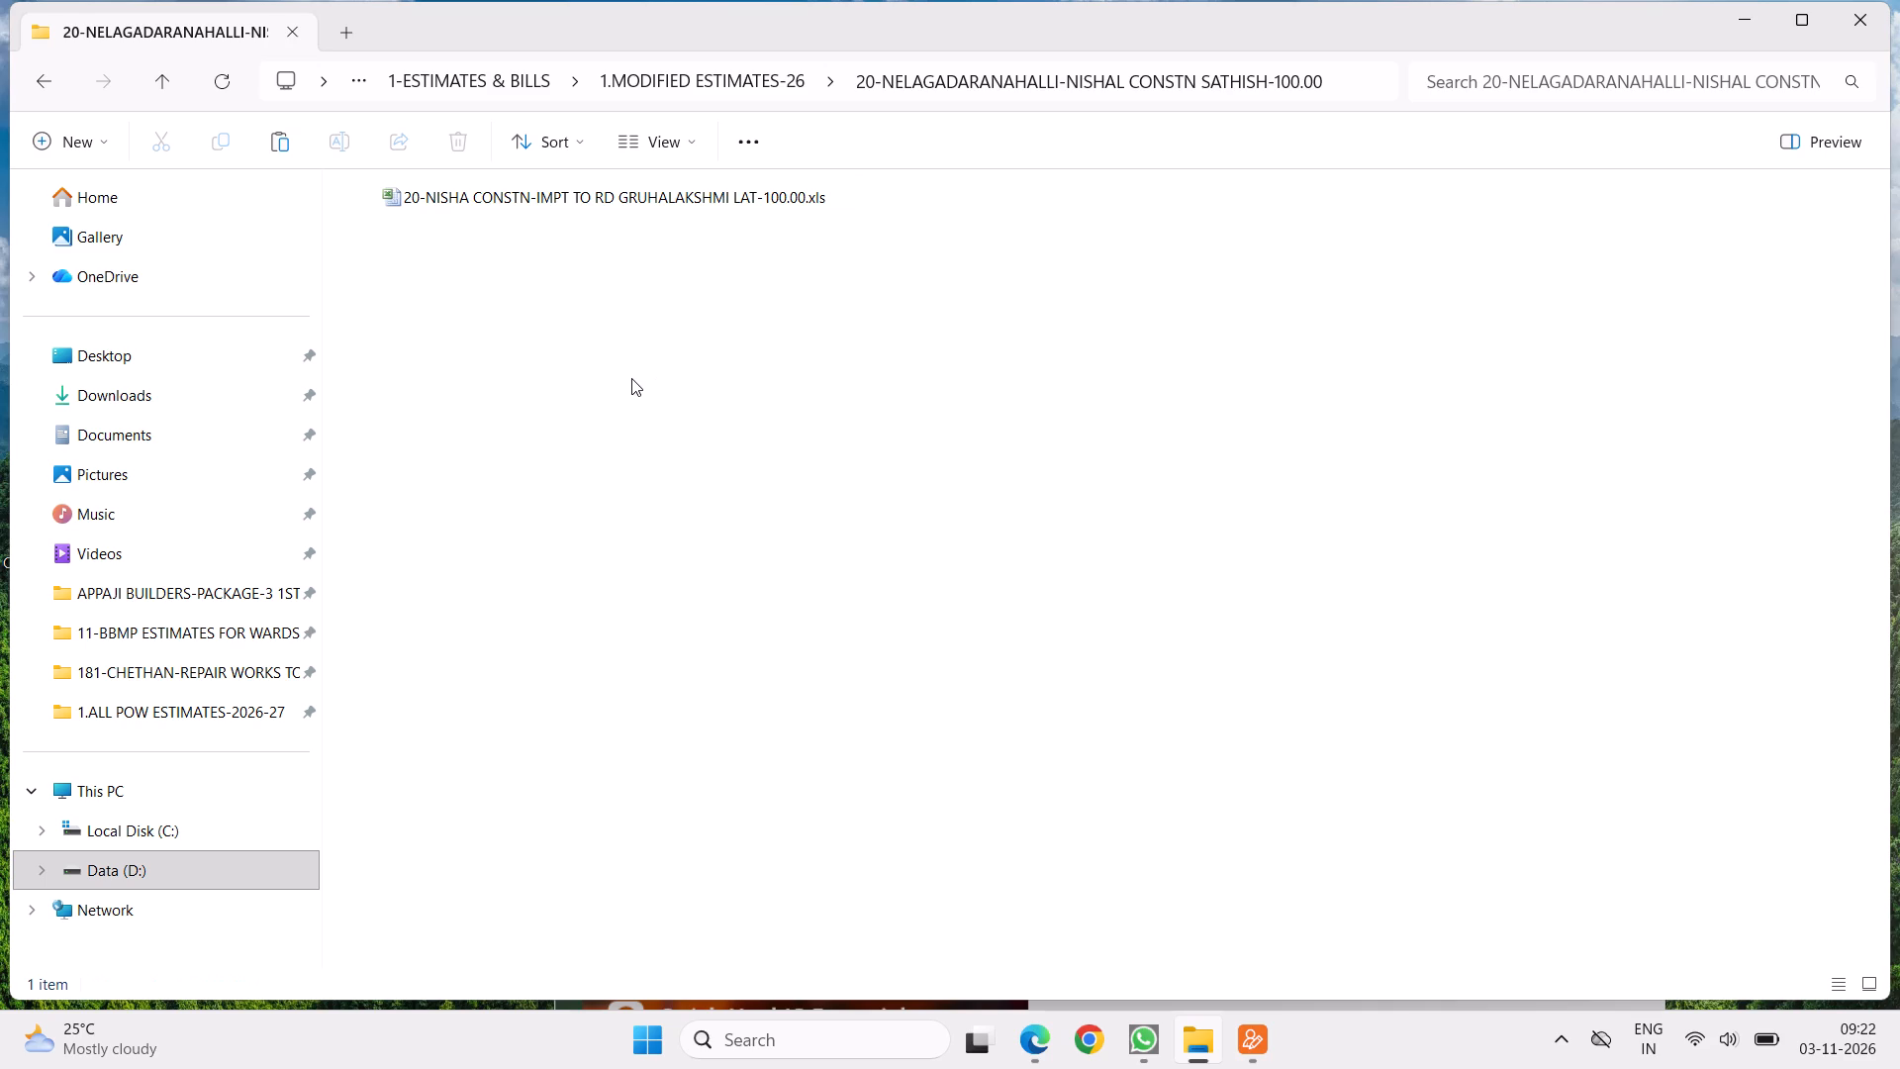
Open the renamed workbook and clear the "BENGALURU SOUTH CITY CORPORATION" heading in row 1 of the Modified final sheet.
double_click(582, 197)
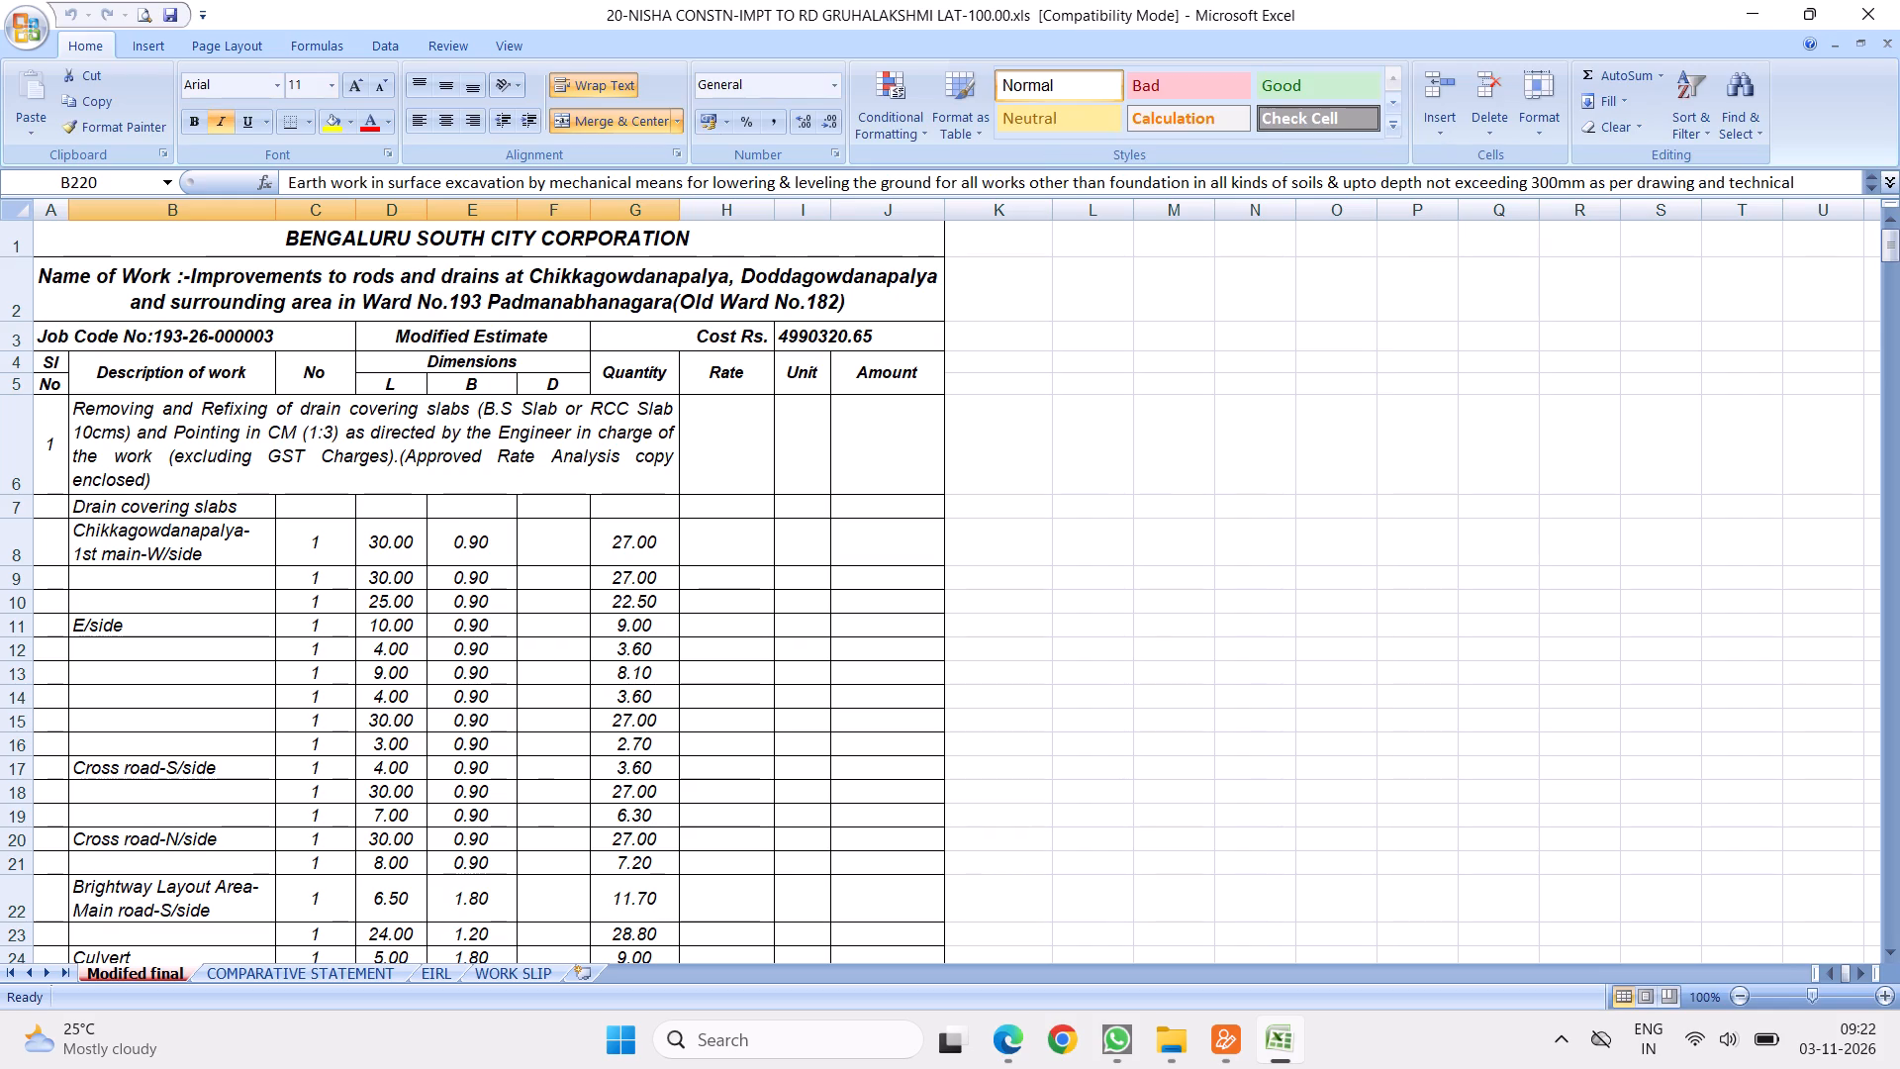
double_click(475, 235)
key(Right)
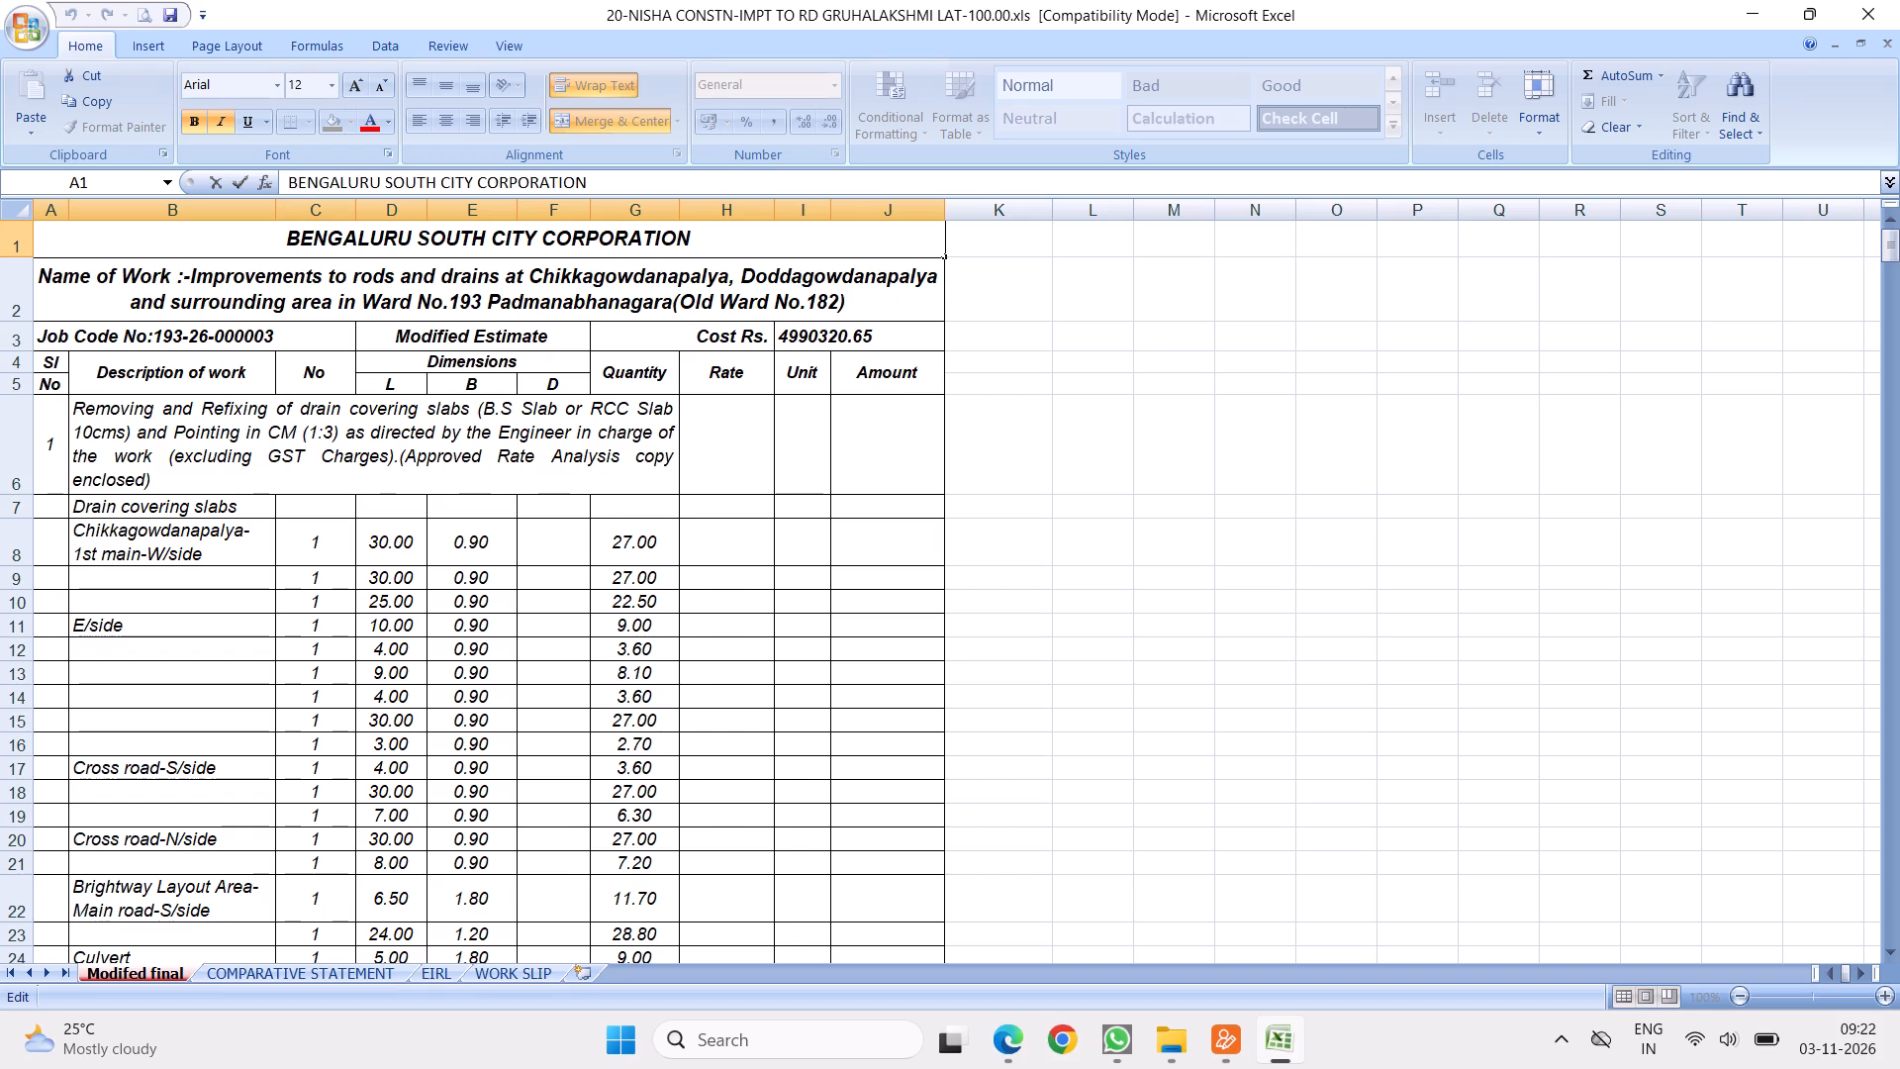
click(497, 343)
click(363, 244)
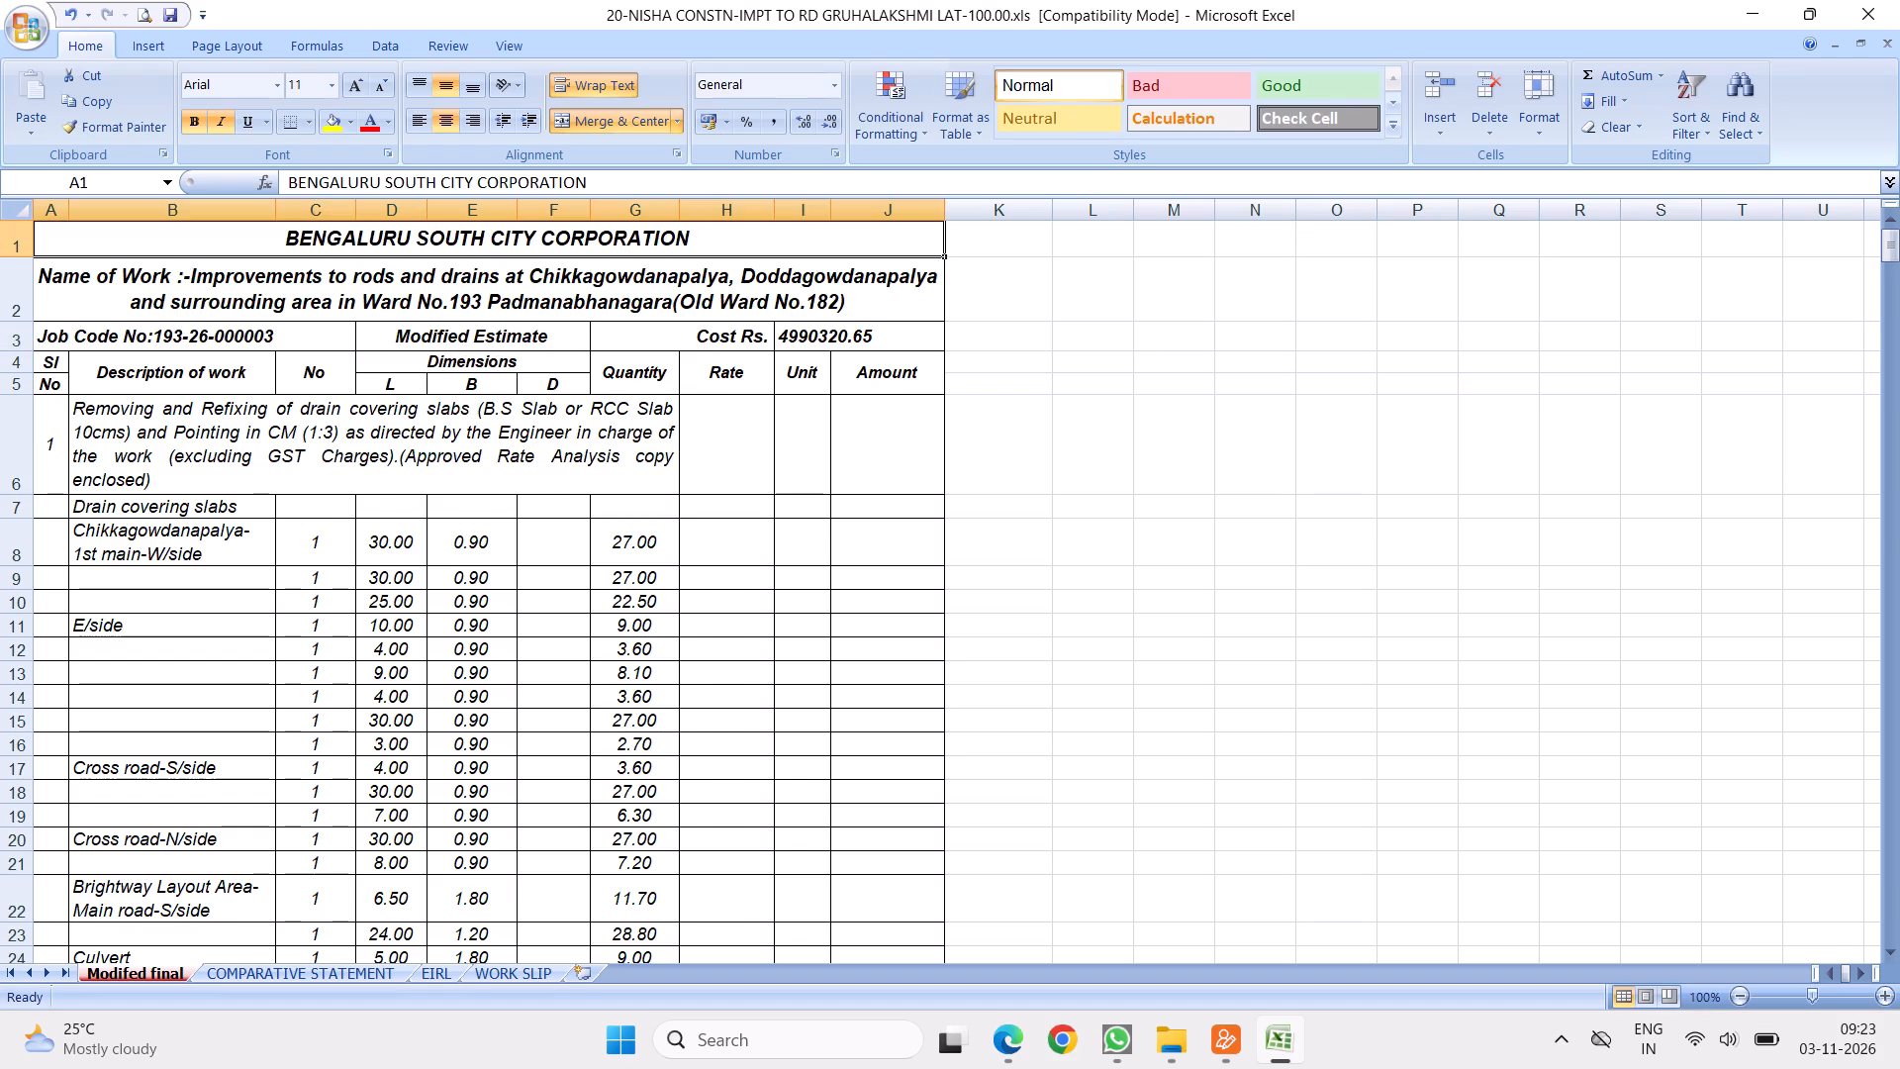
key(Delete)
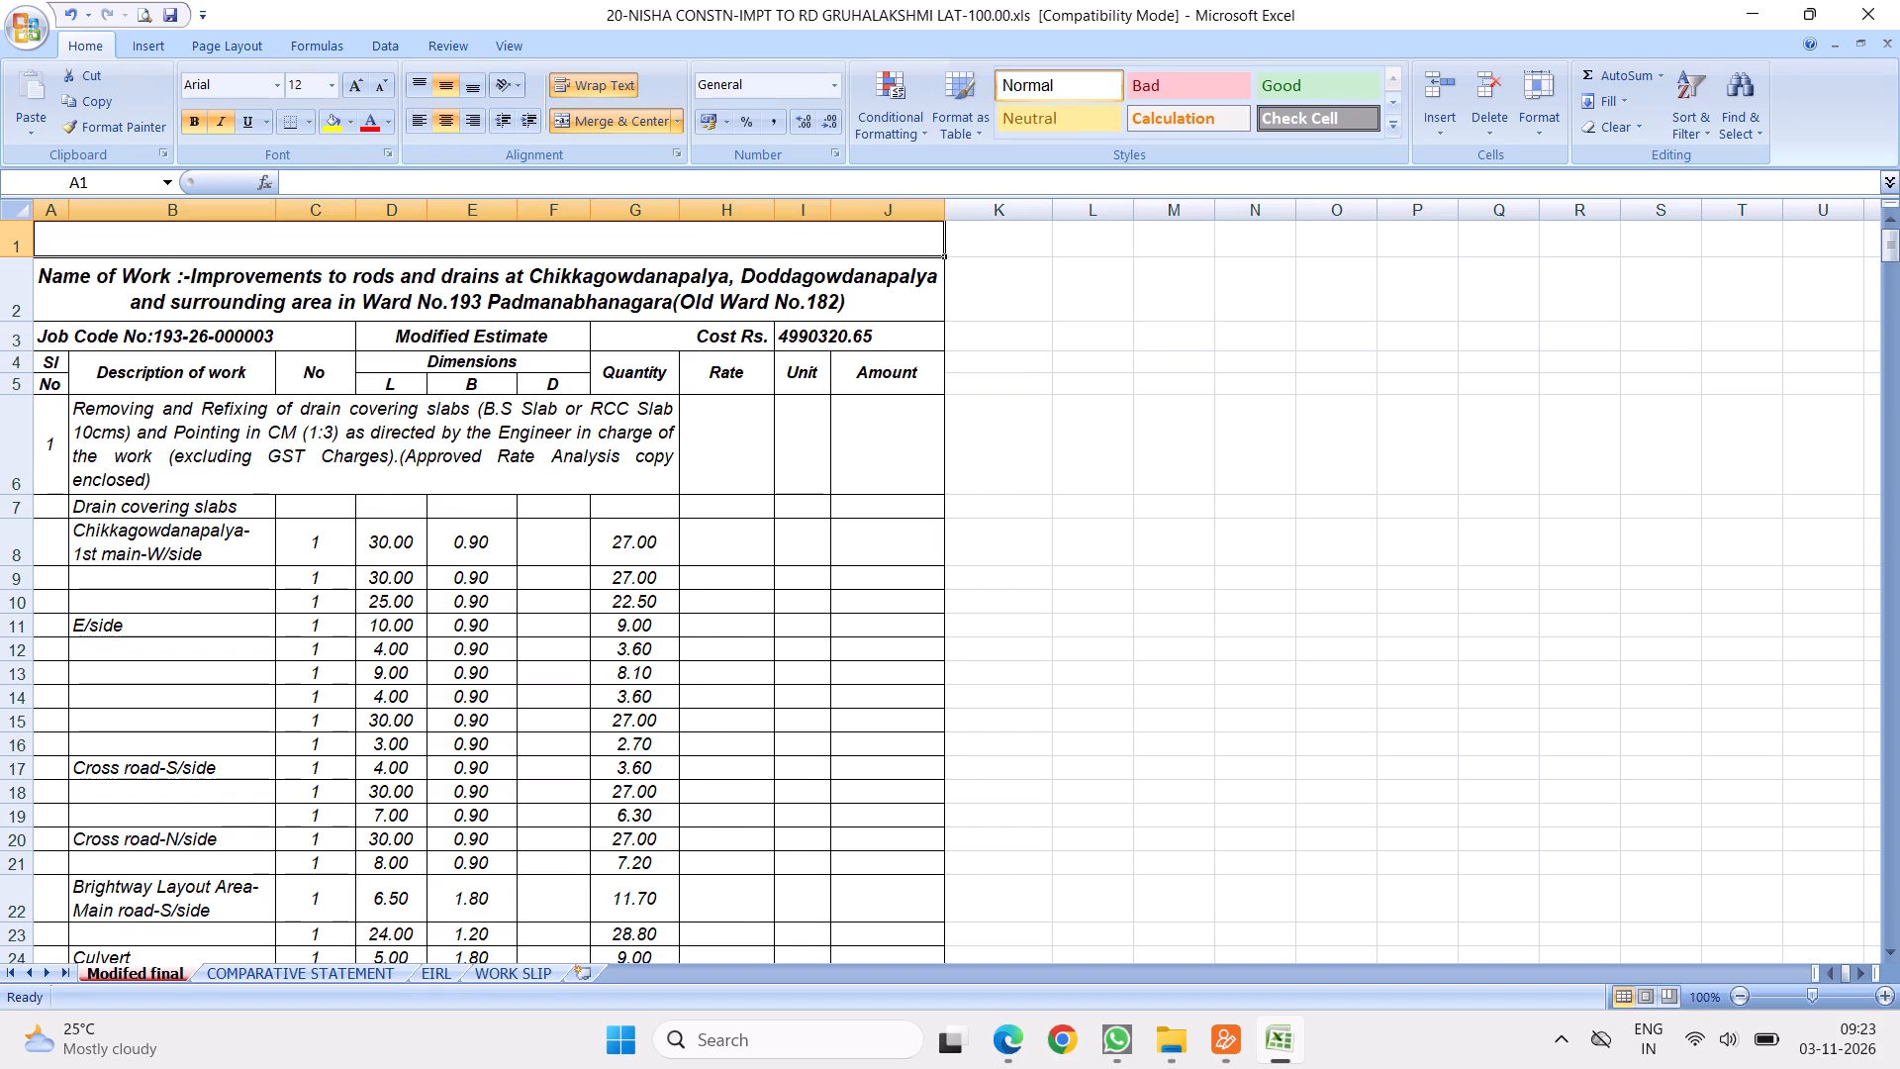
Set the name of work to "Improvements to Roads and Drains in Gruhalakshmi layout and Surrounding area in Ward No.20, Nelagadaranahalli".
double_click(193, 294)
drag(189, 268, 264, 308)
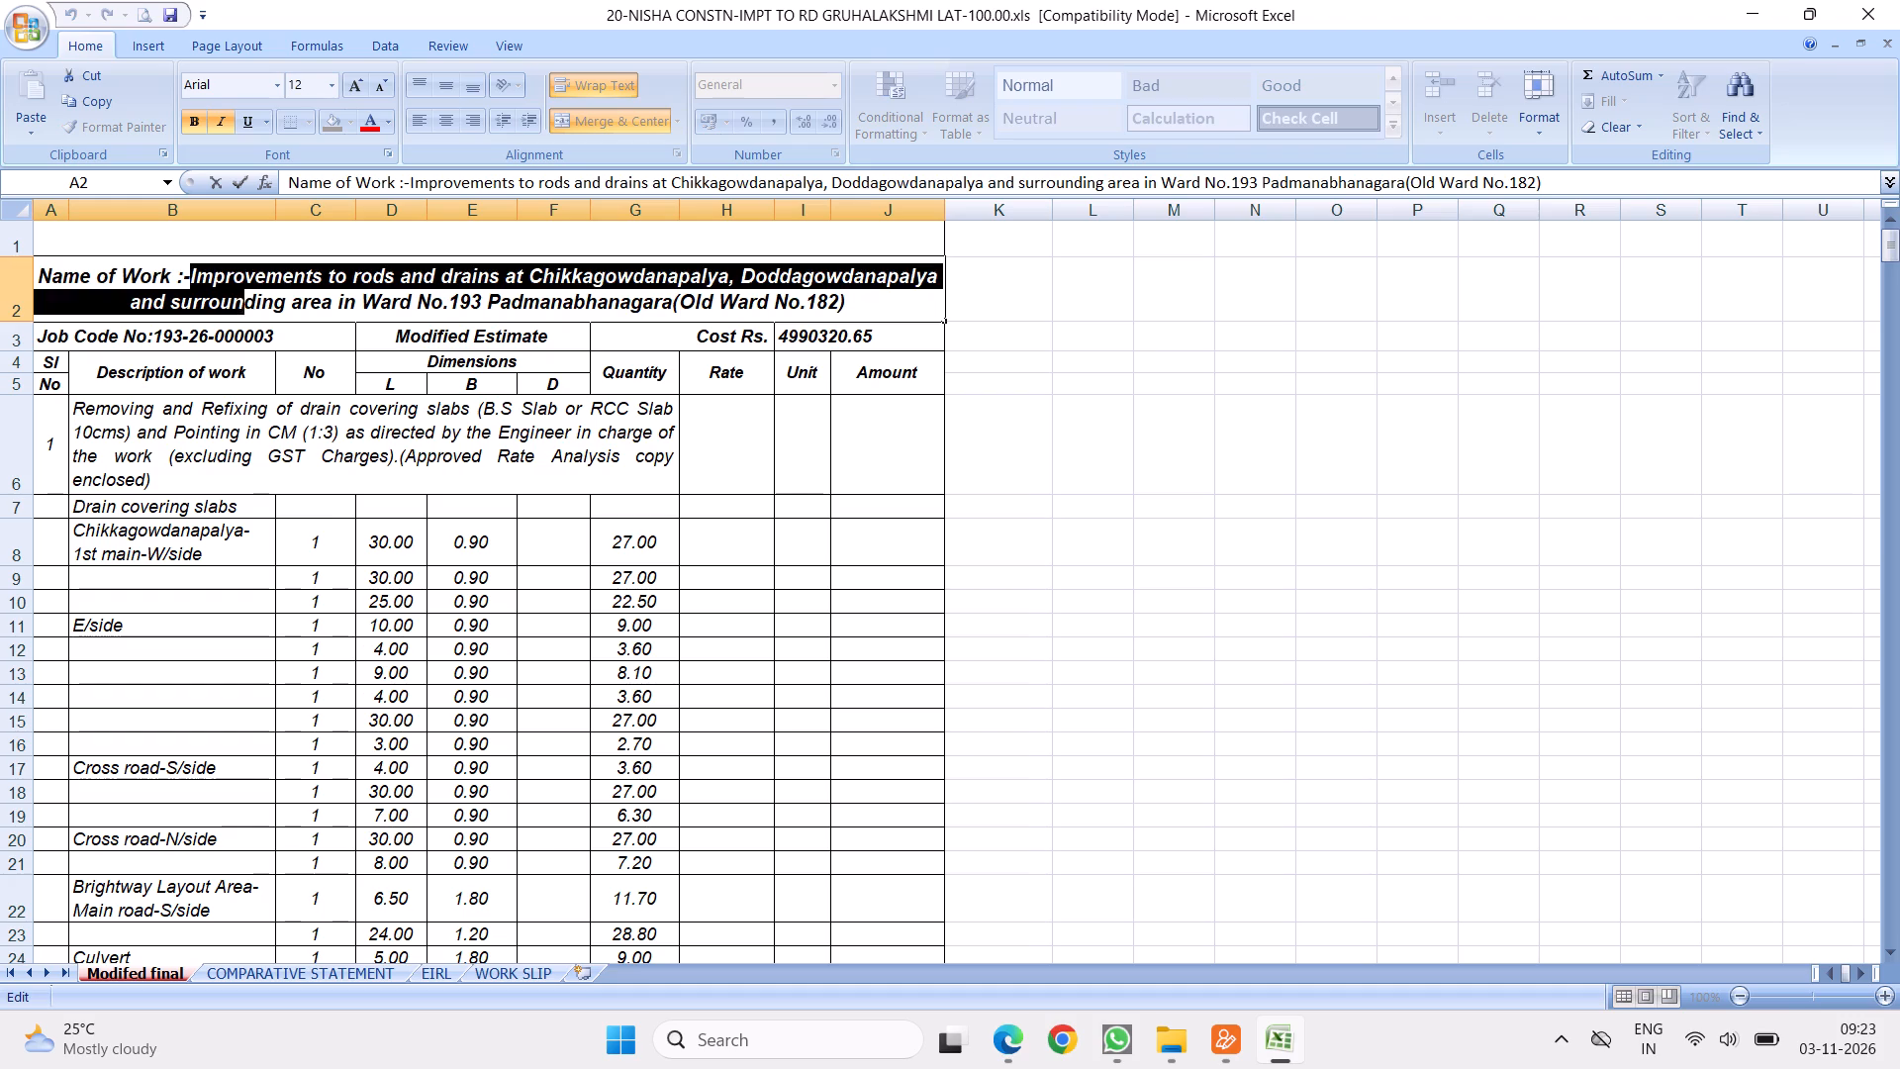
drag(264, 308, 887, 354)
key(Delete)
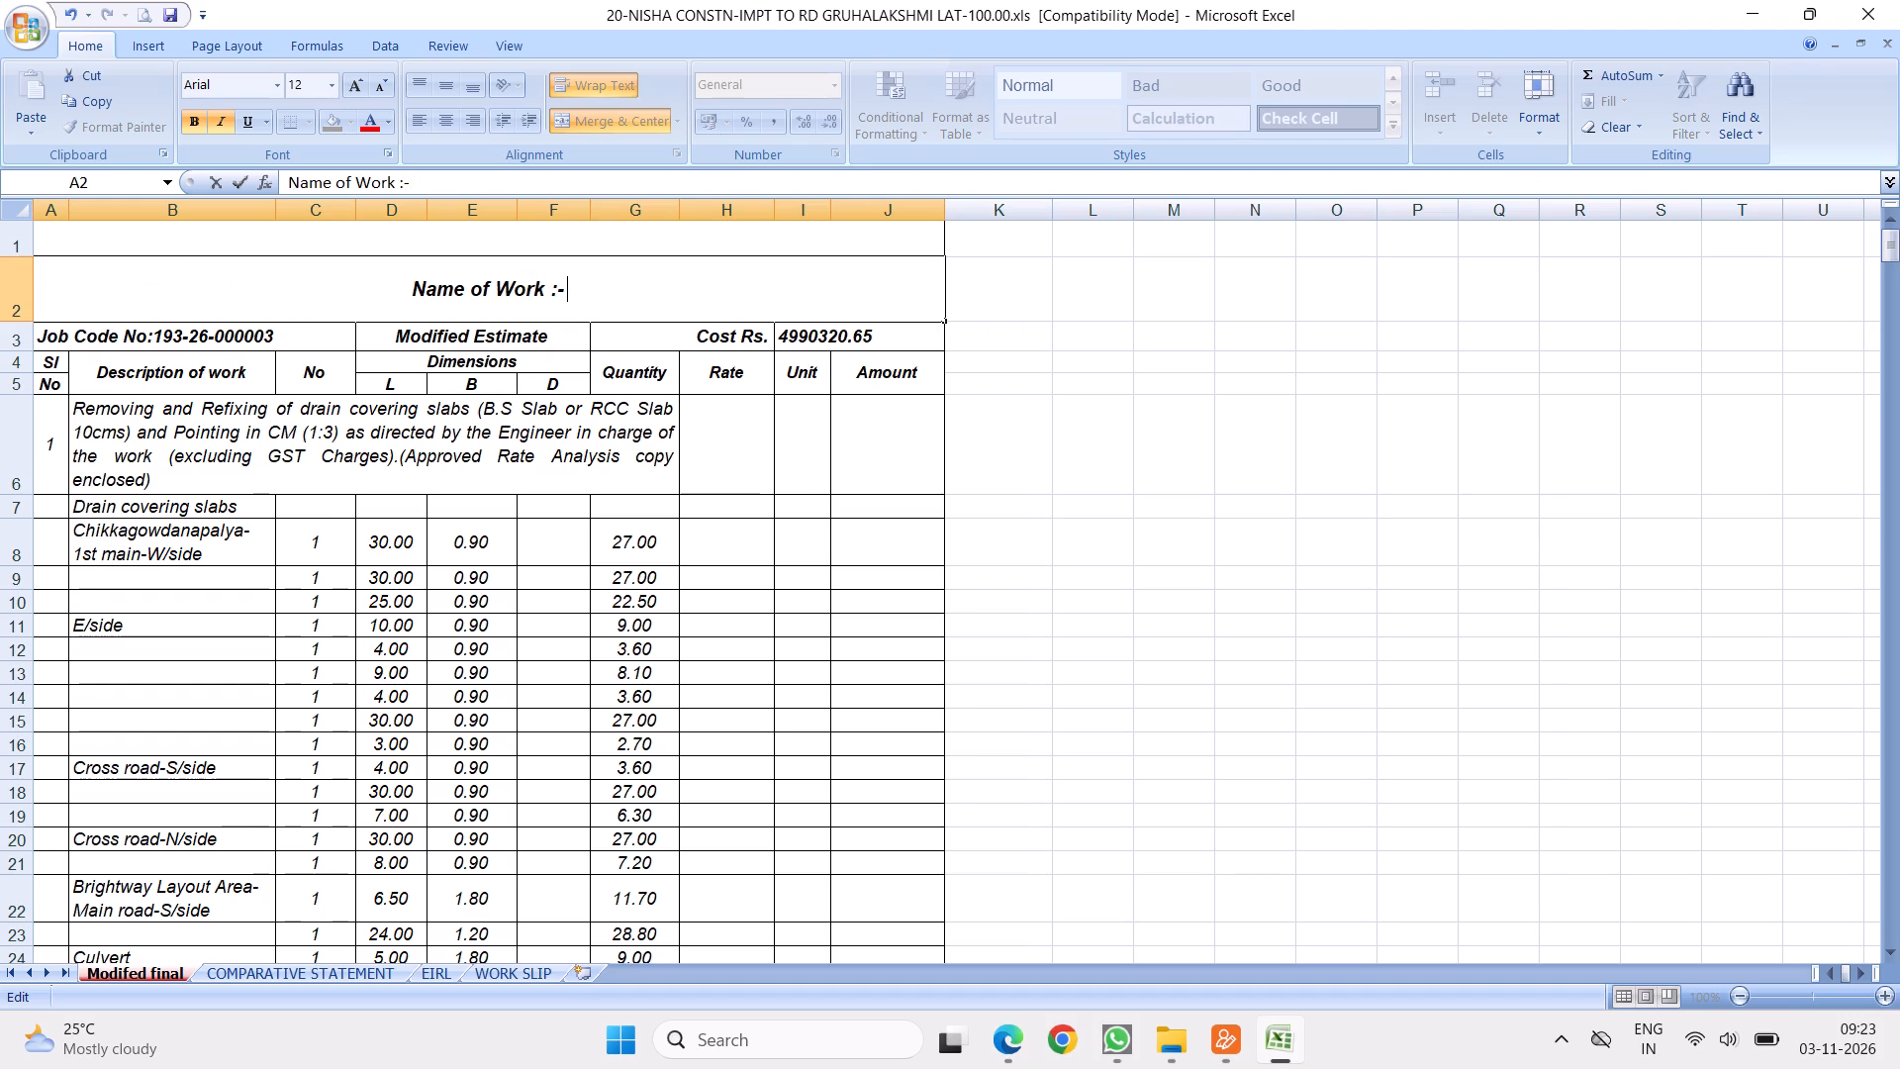
key(space)
key(shift+i)
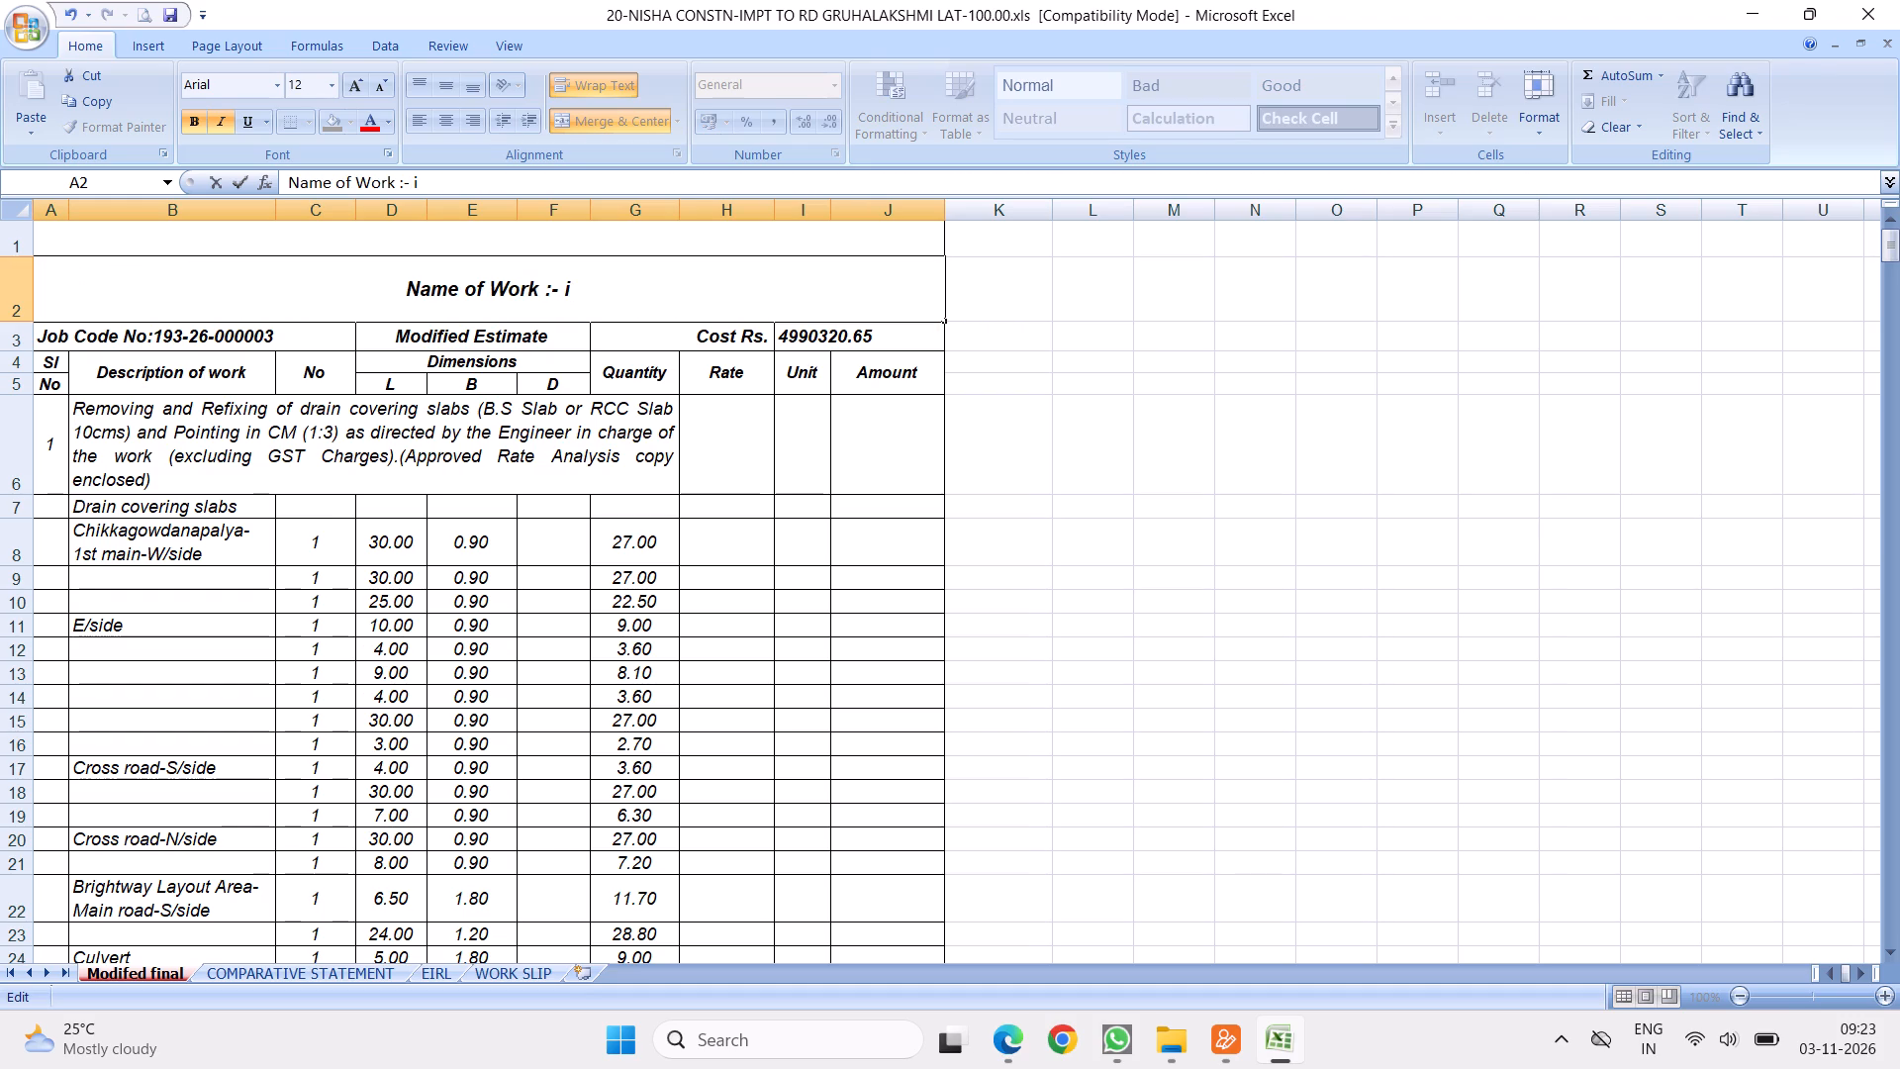
text(Improvement)
text(s to Roads)
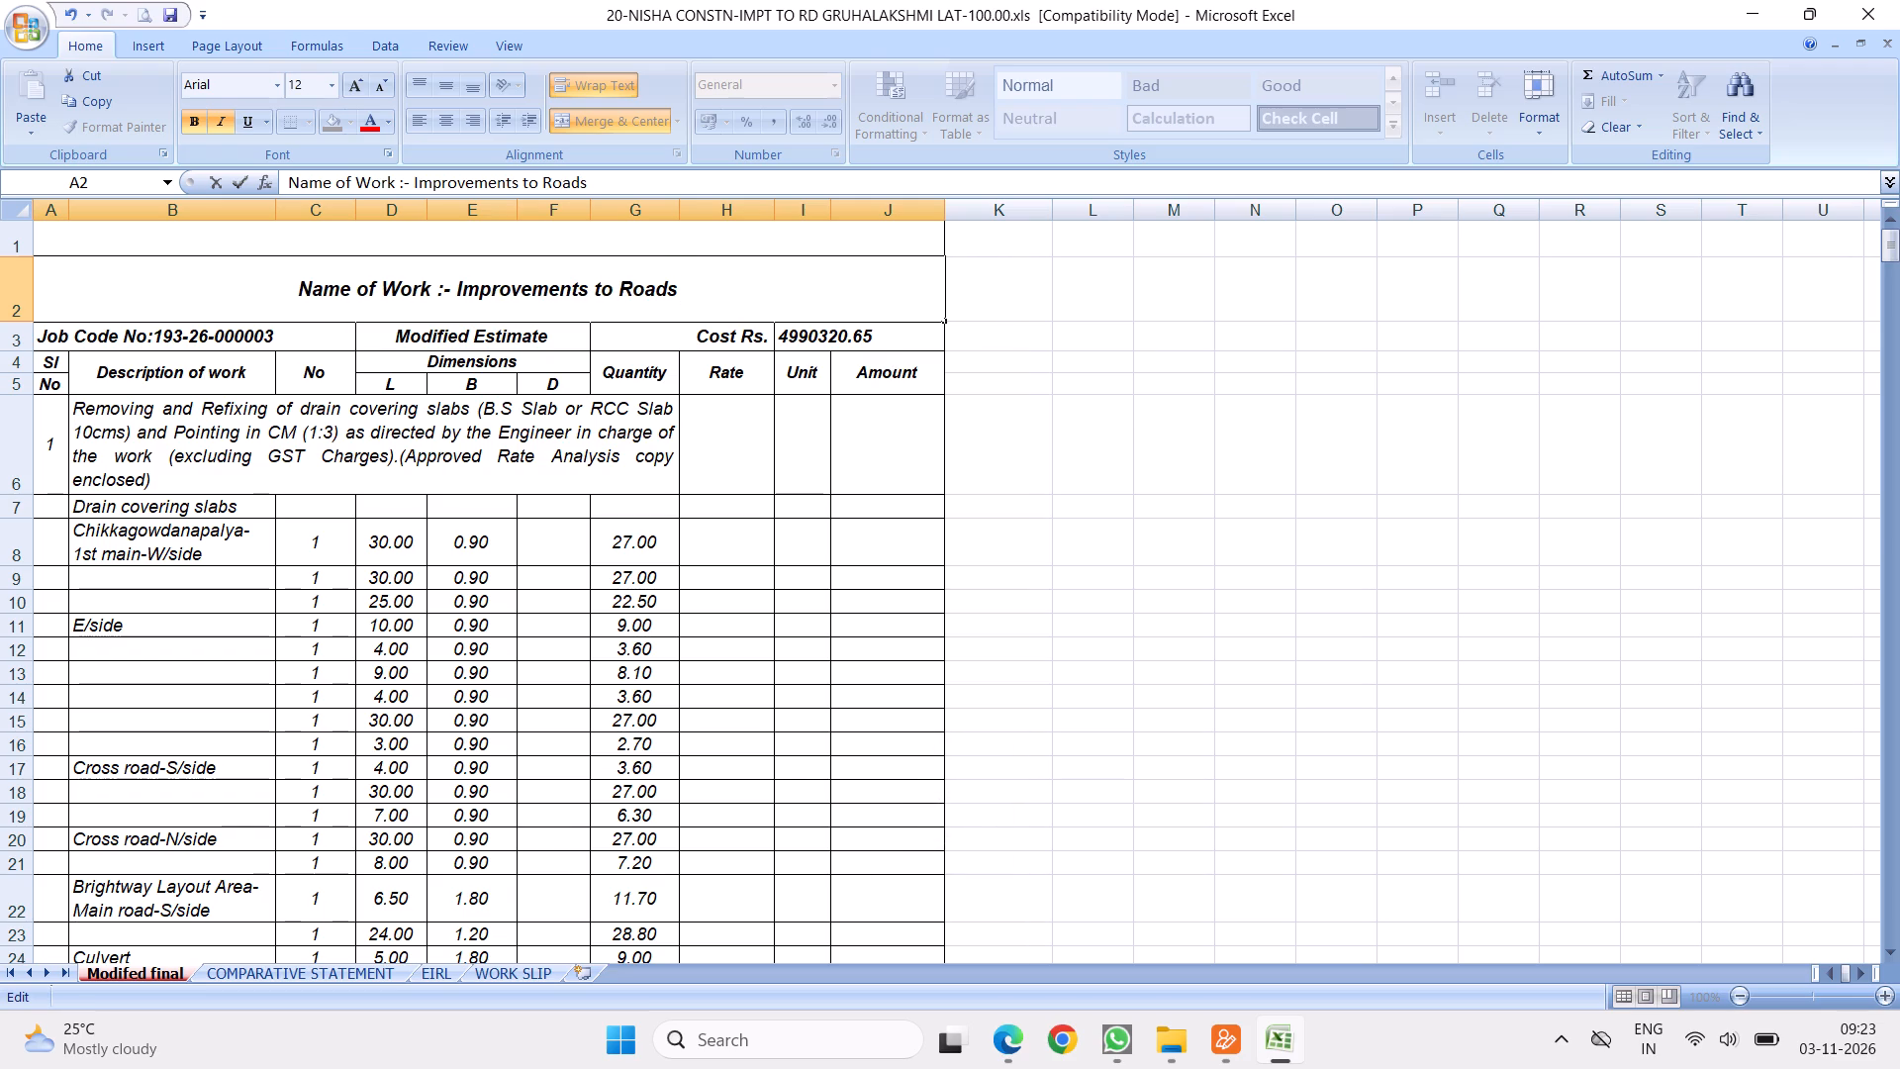
key(space)
text(and Drains)
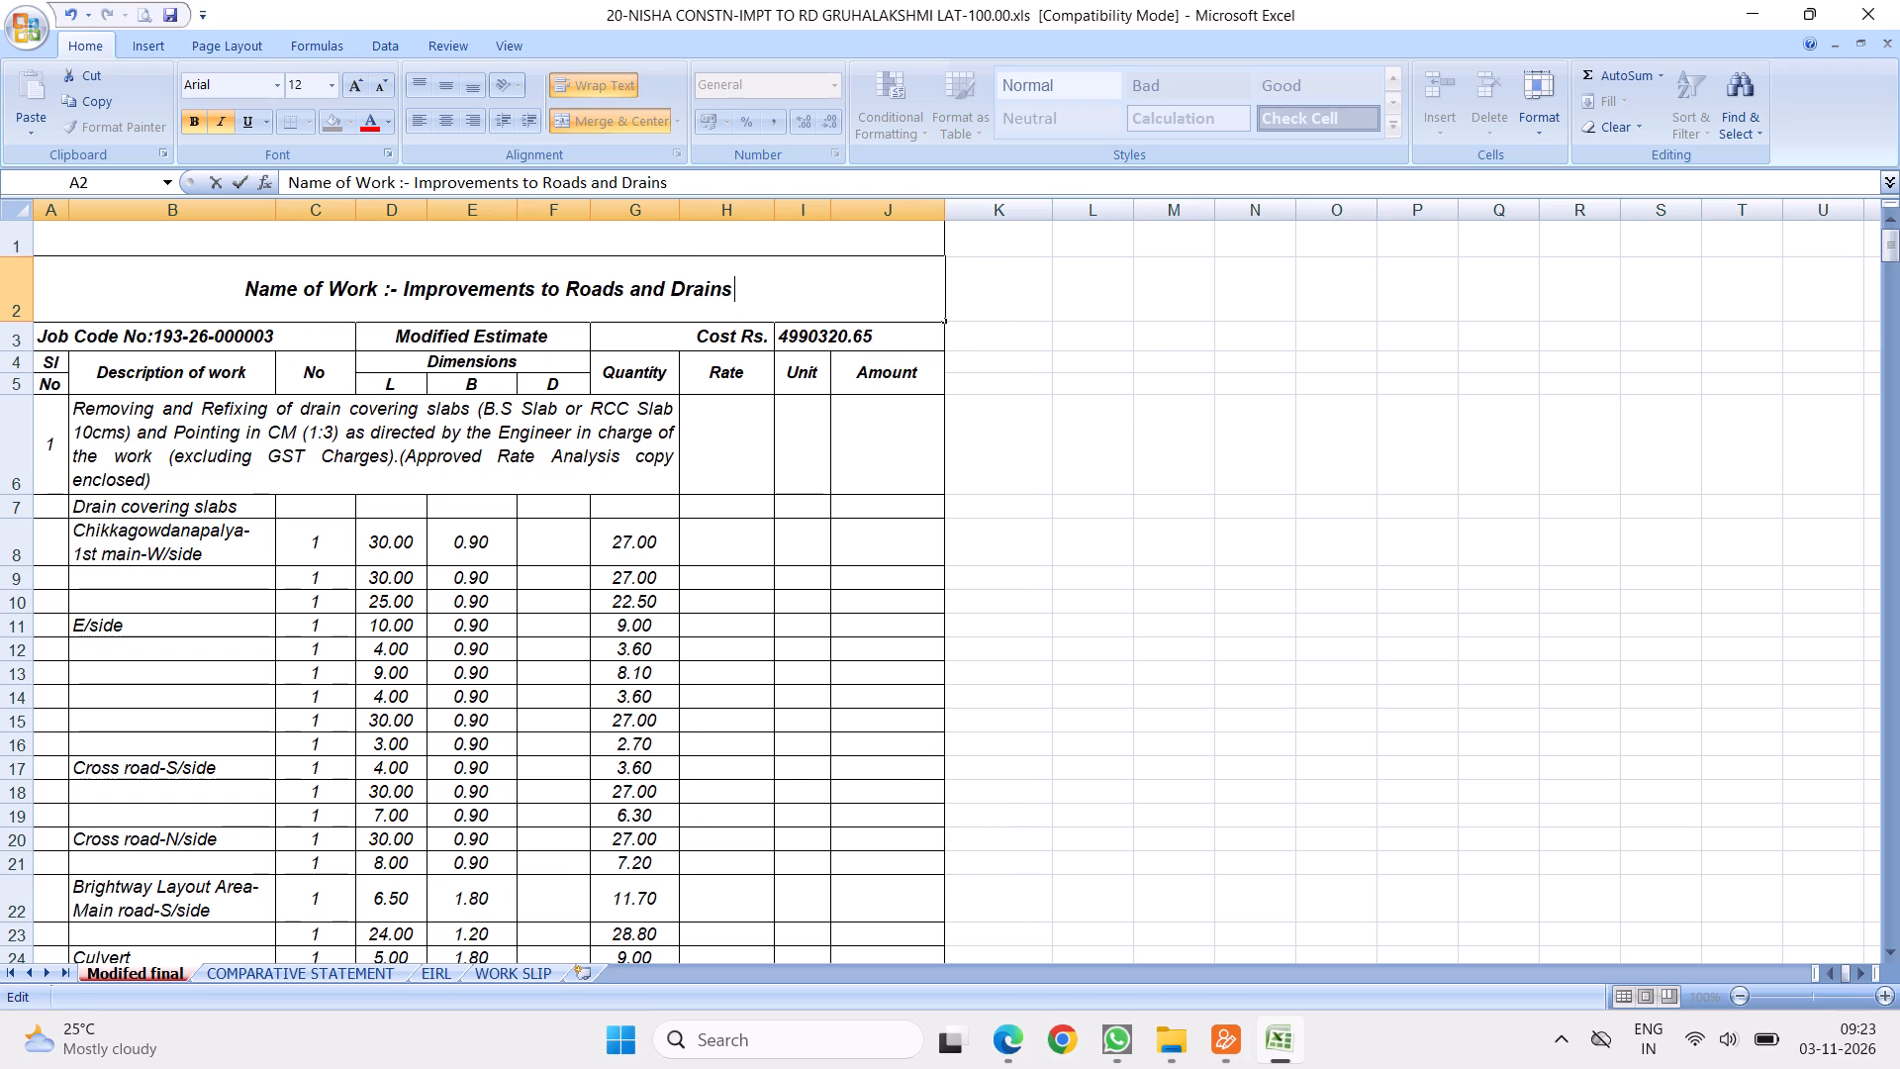
key(space)
text(in Gru)
text(halakshmi layout)
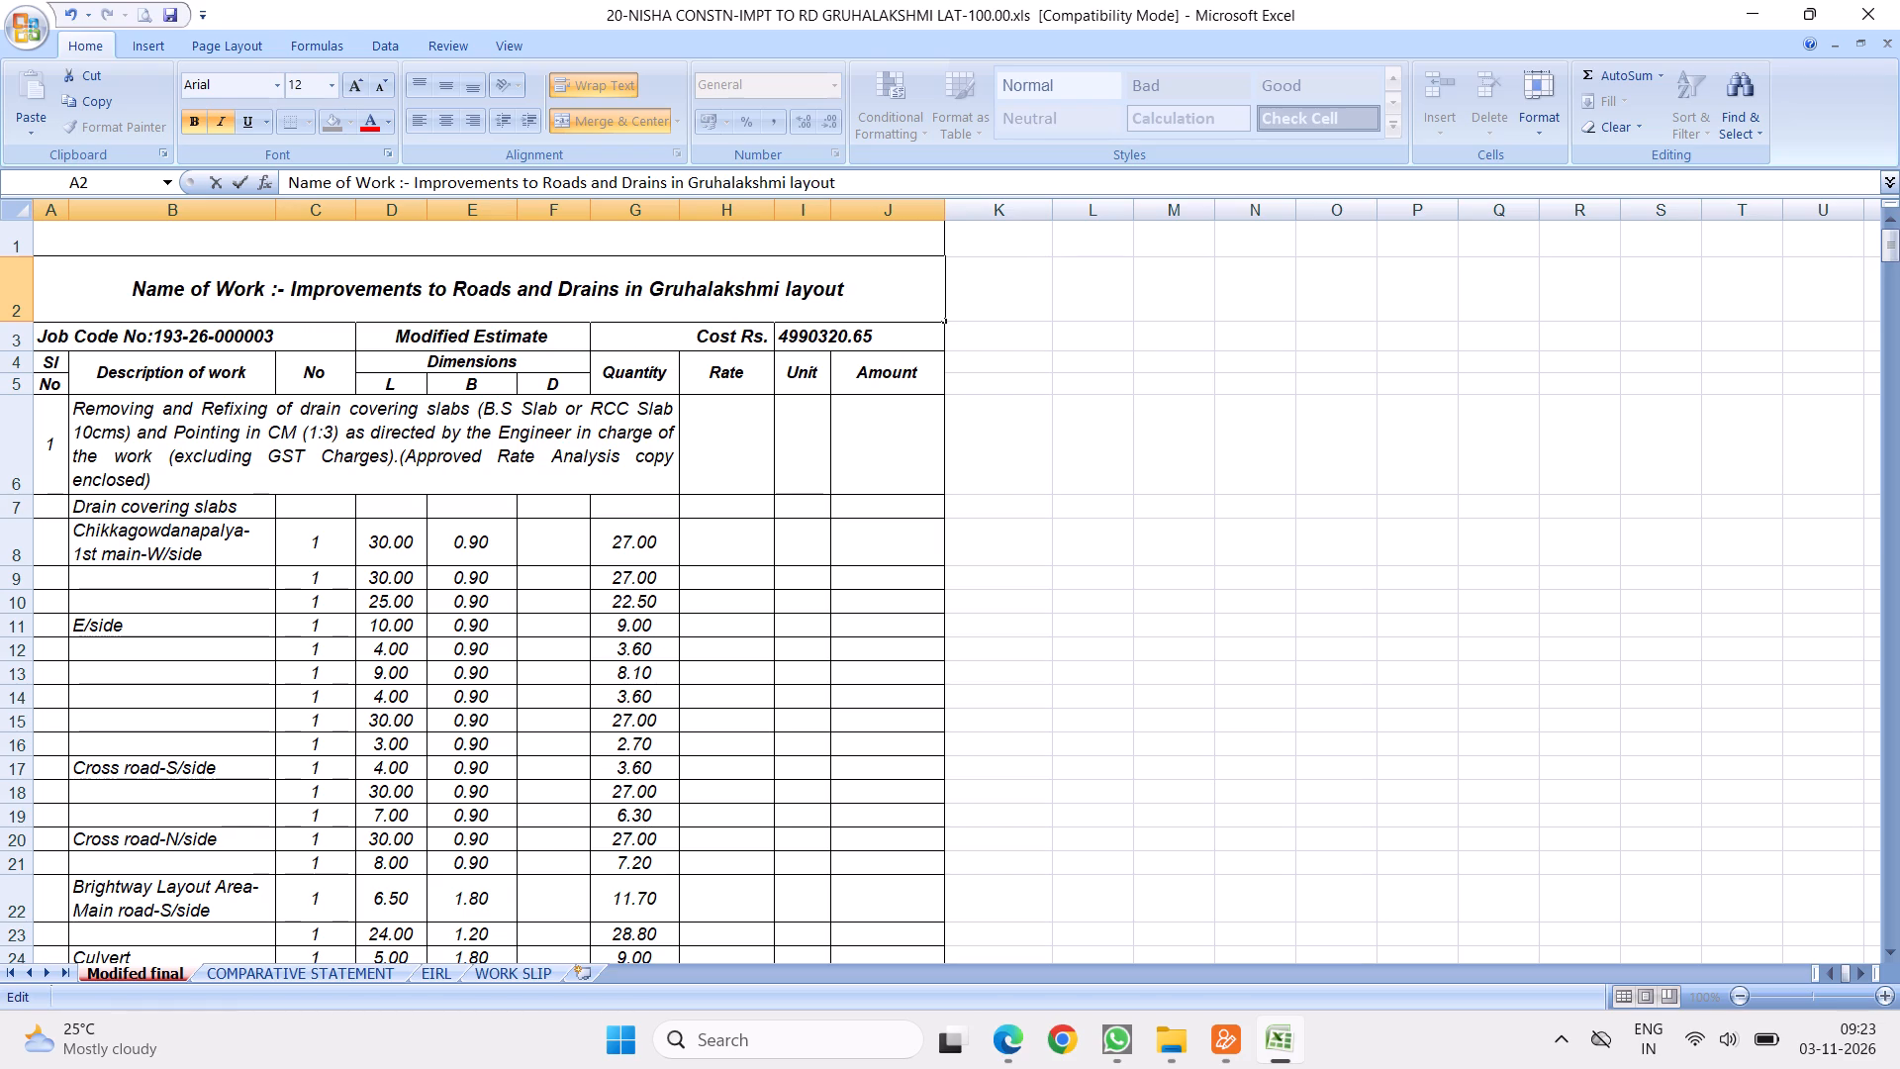
key(space)
text(and)
key(space)
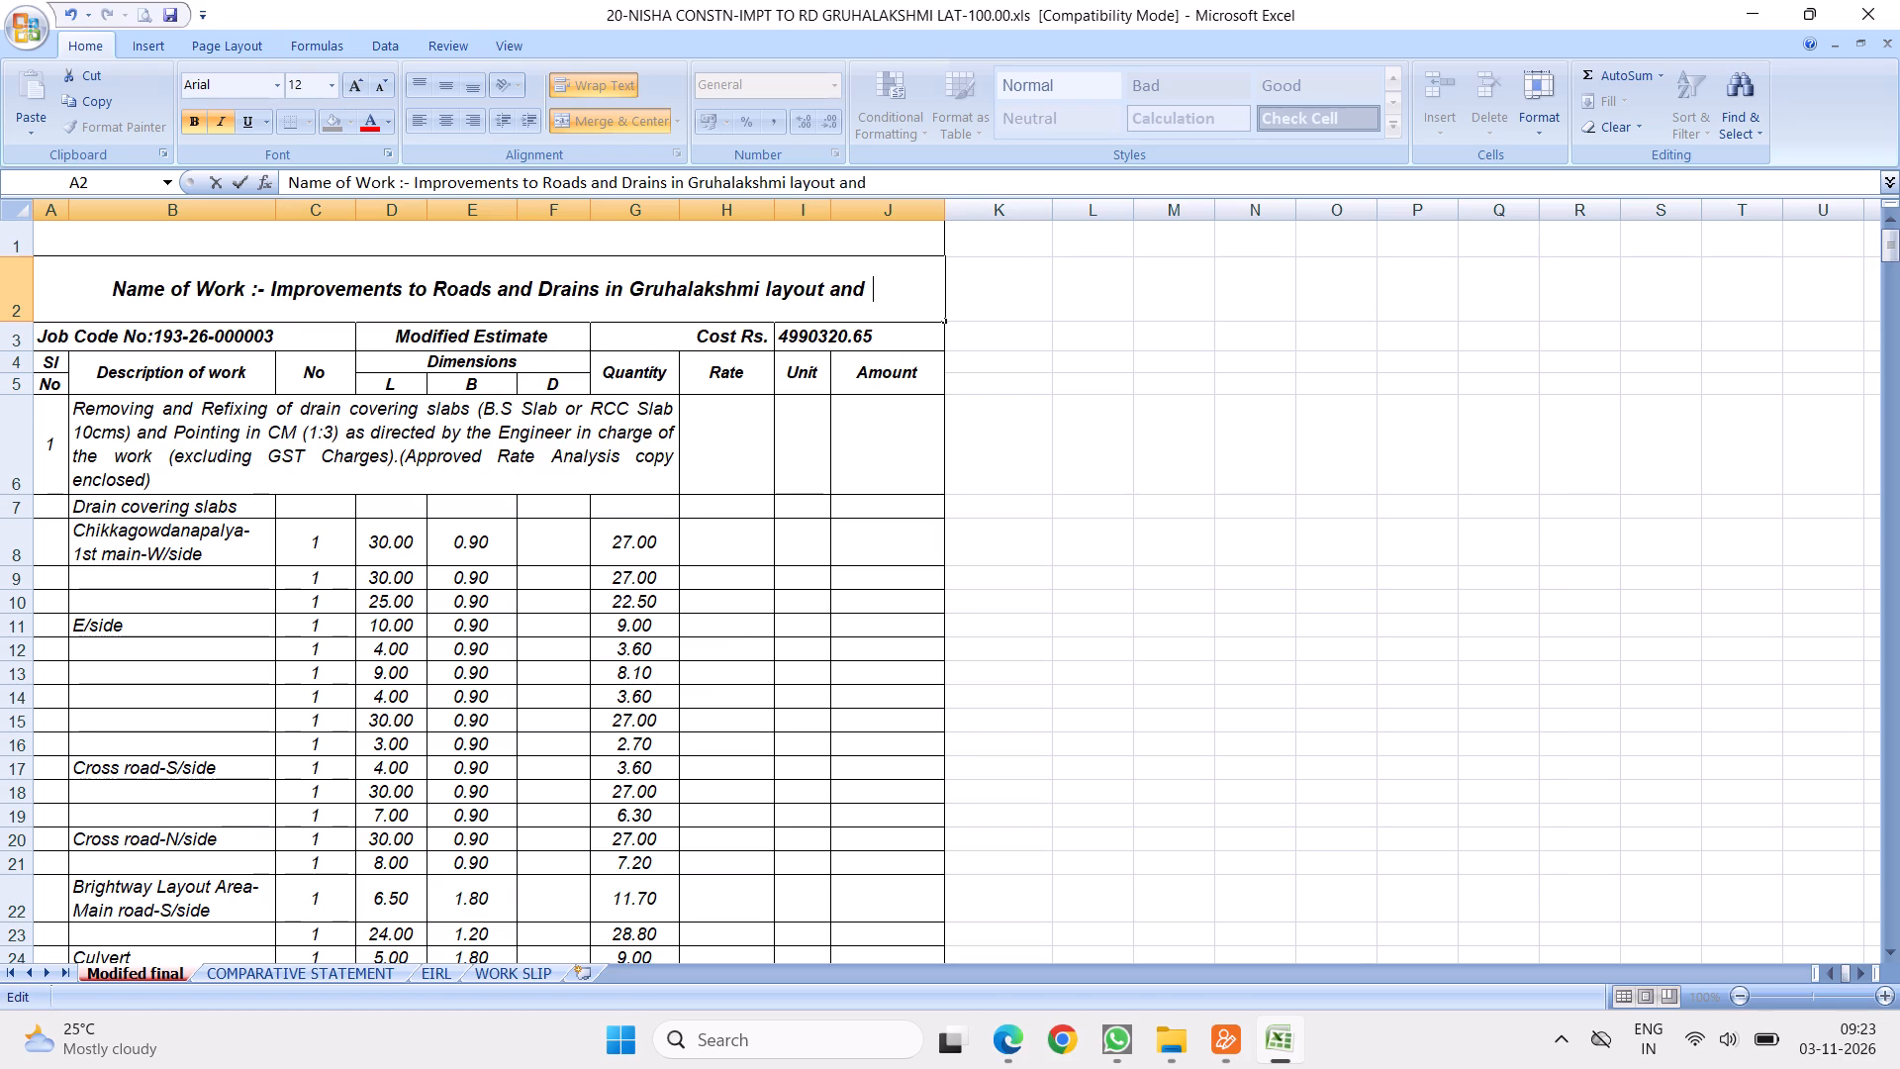
text(Surrounding)
key(space)
text(area in Wr)
key(BackSpace)
text(ard No.20,)
key(space)
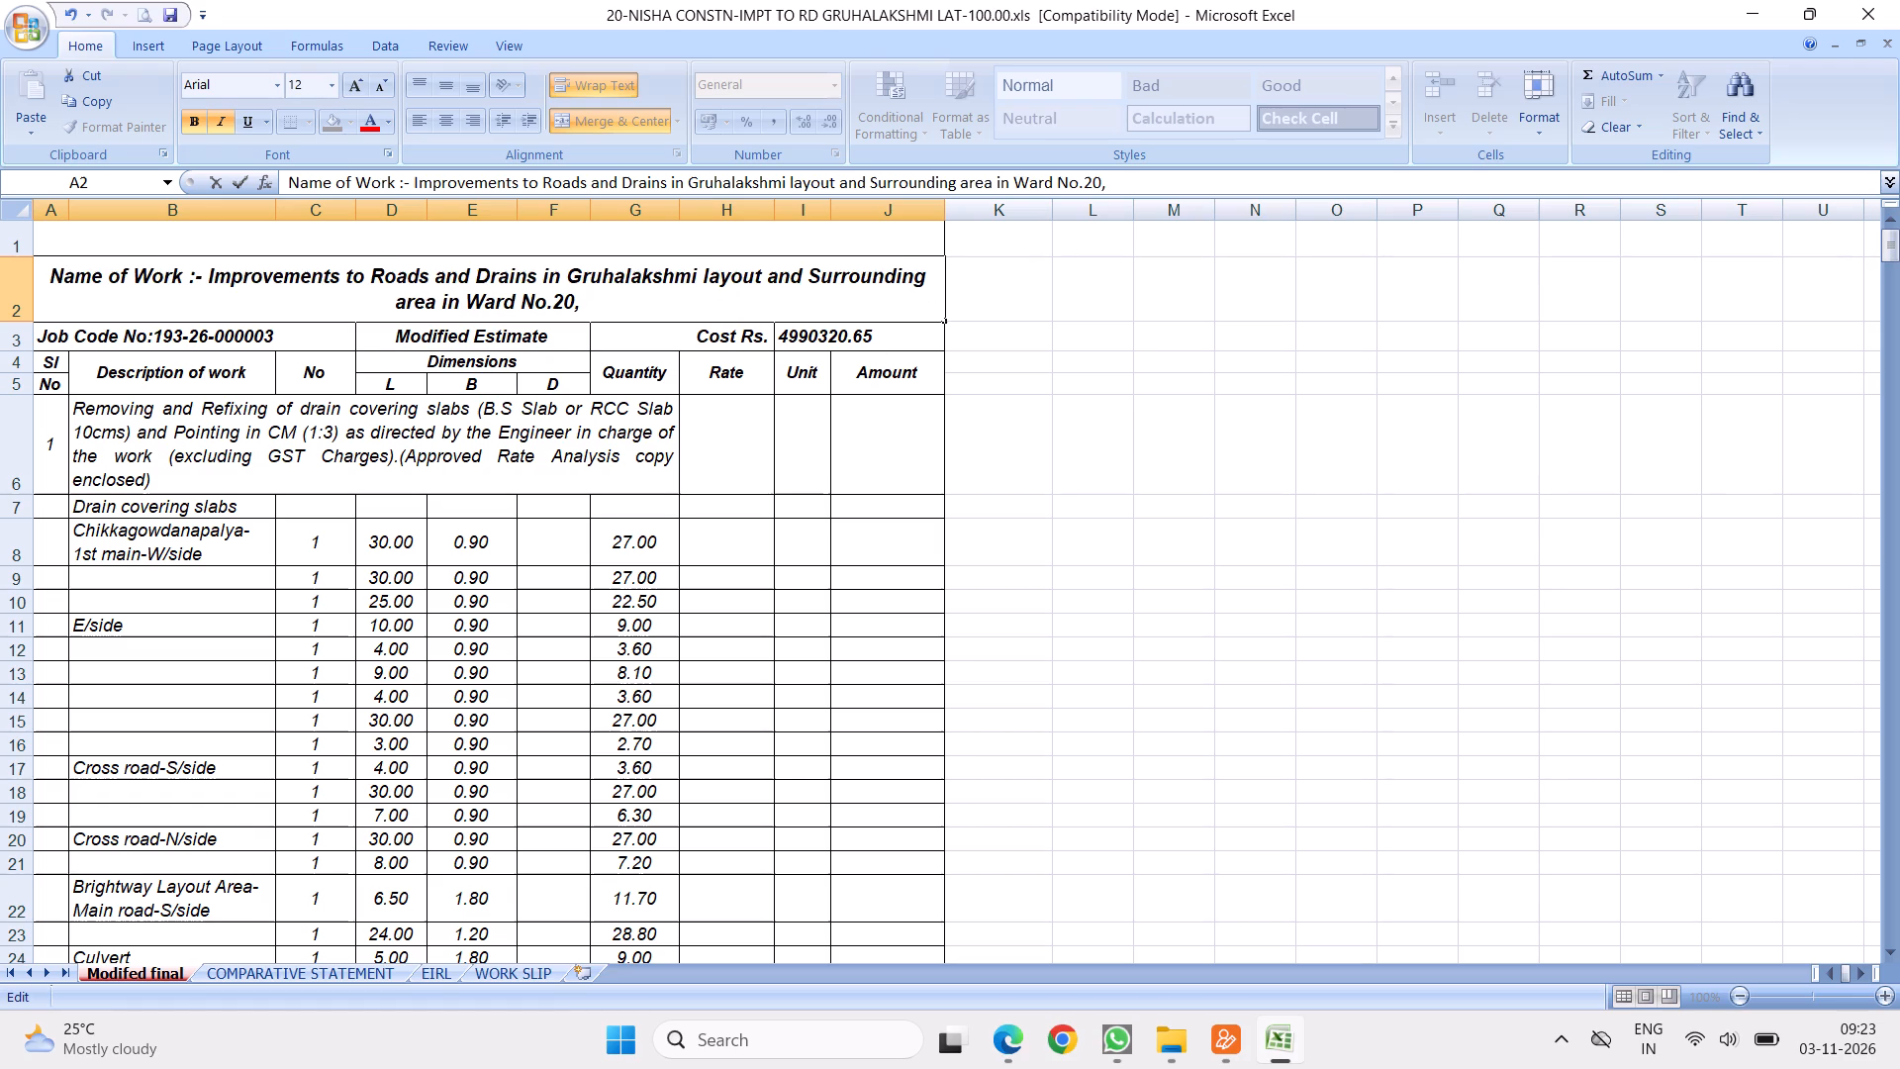
text(Nela)
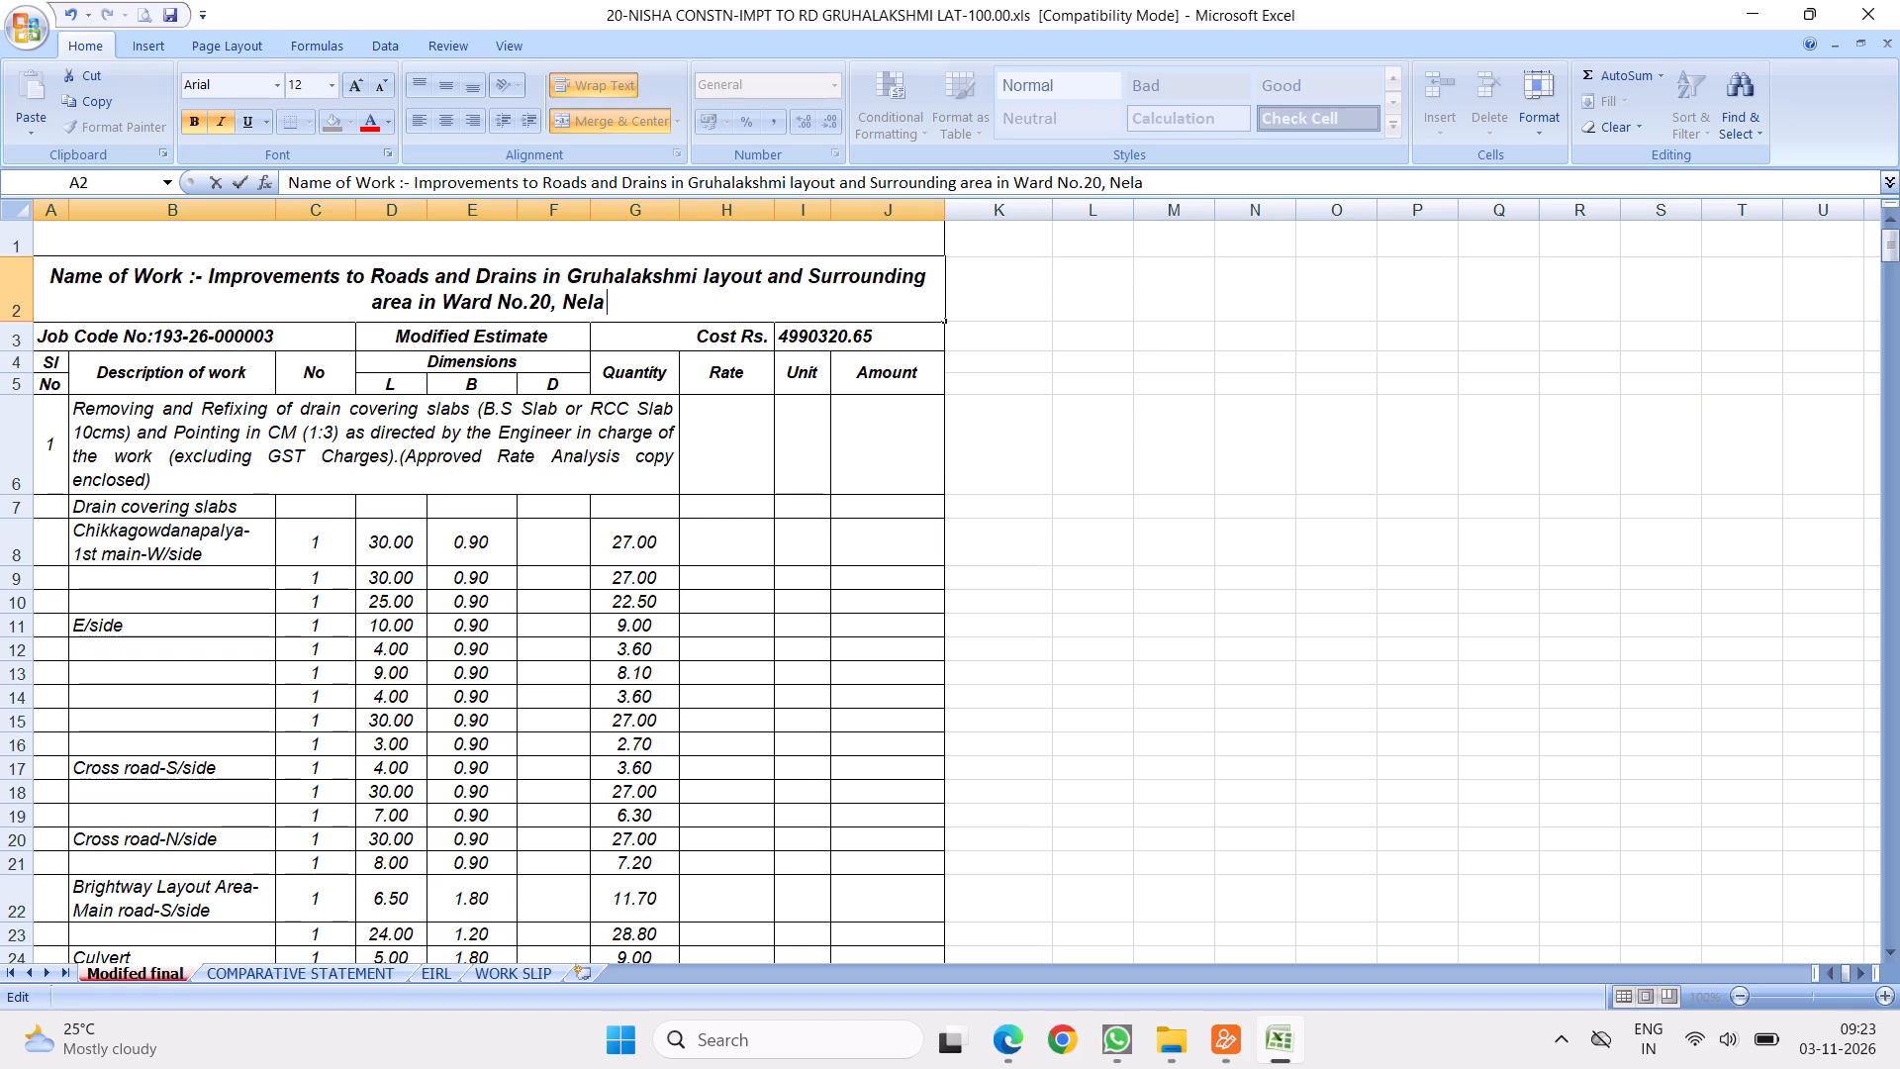
text(gadaranahalli)
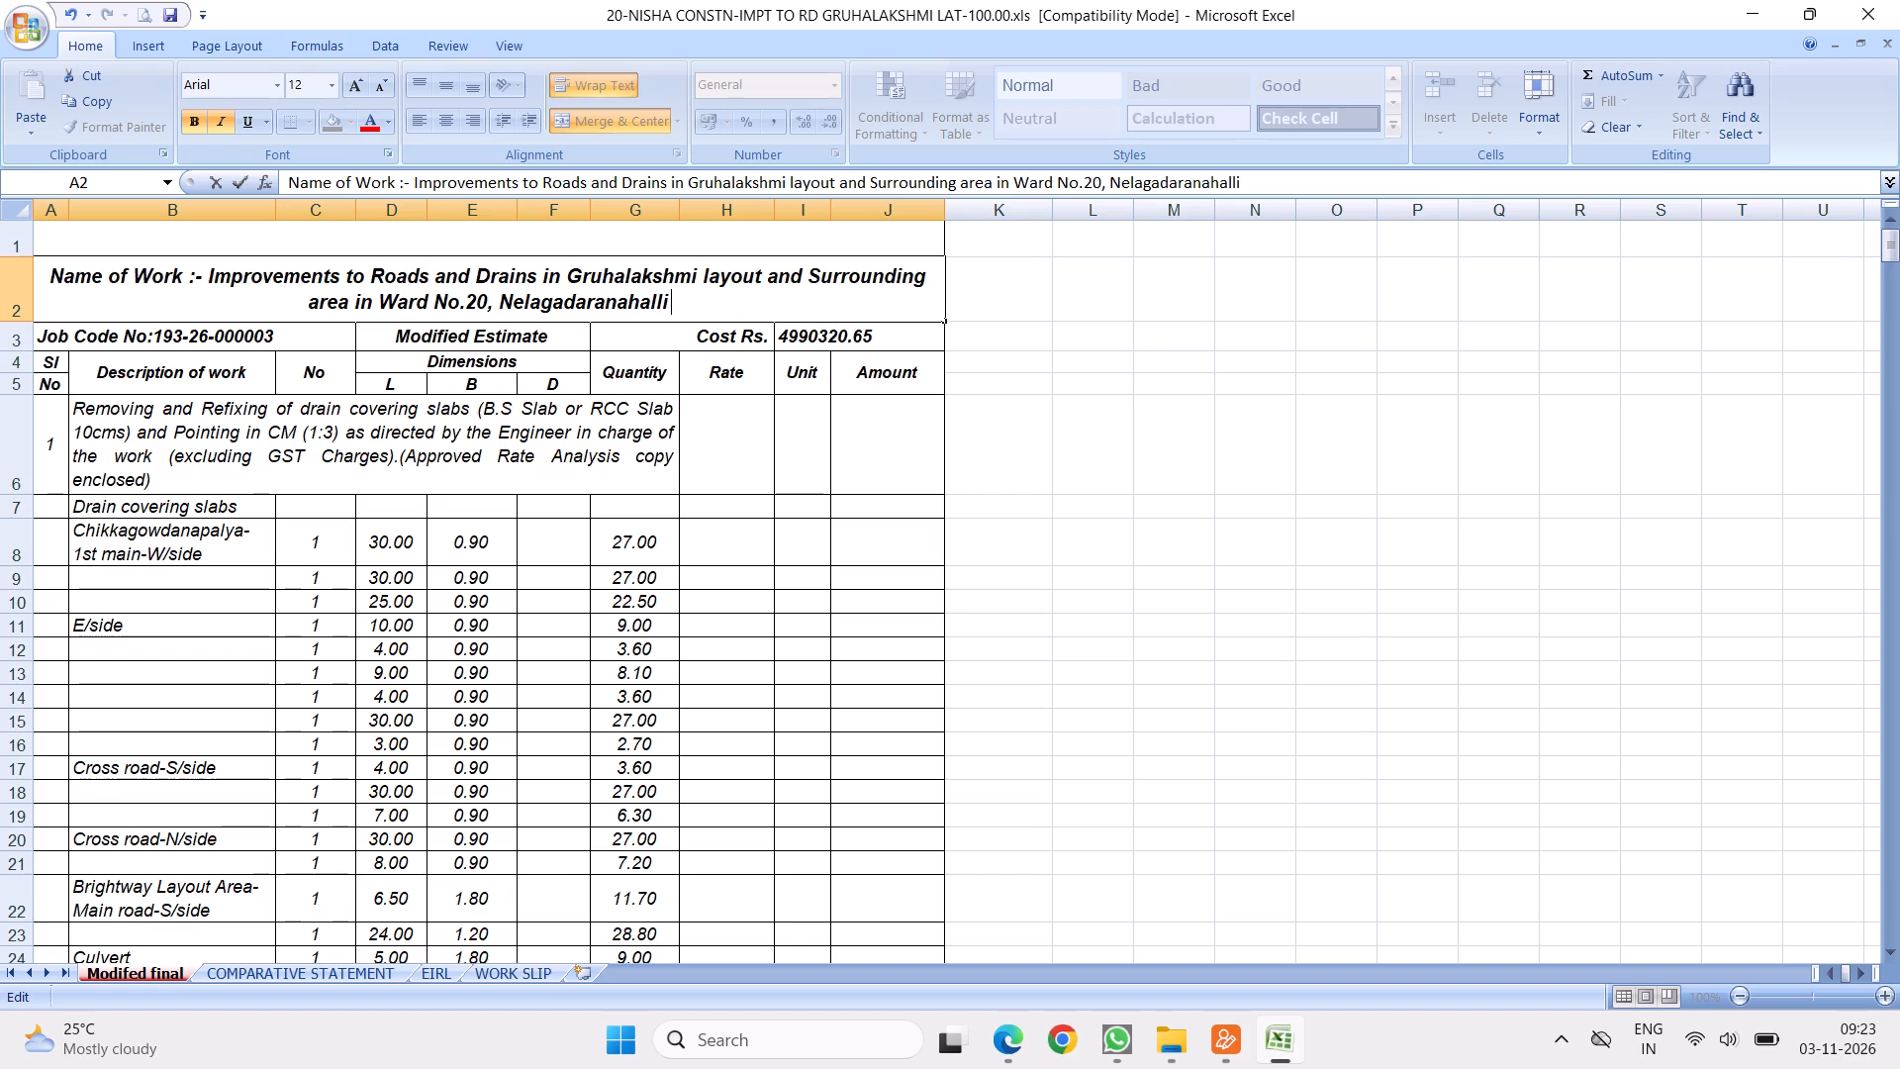
click(940, 484)
click(400, 300)
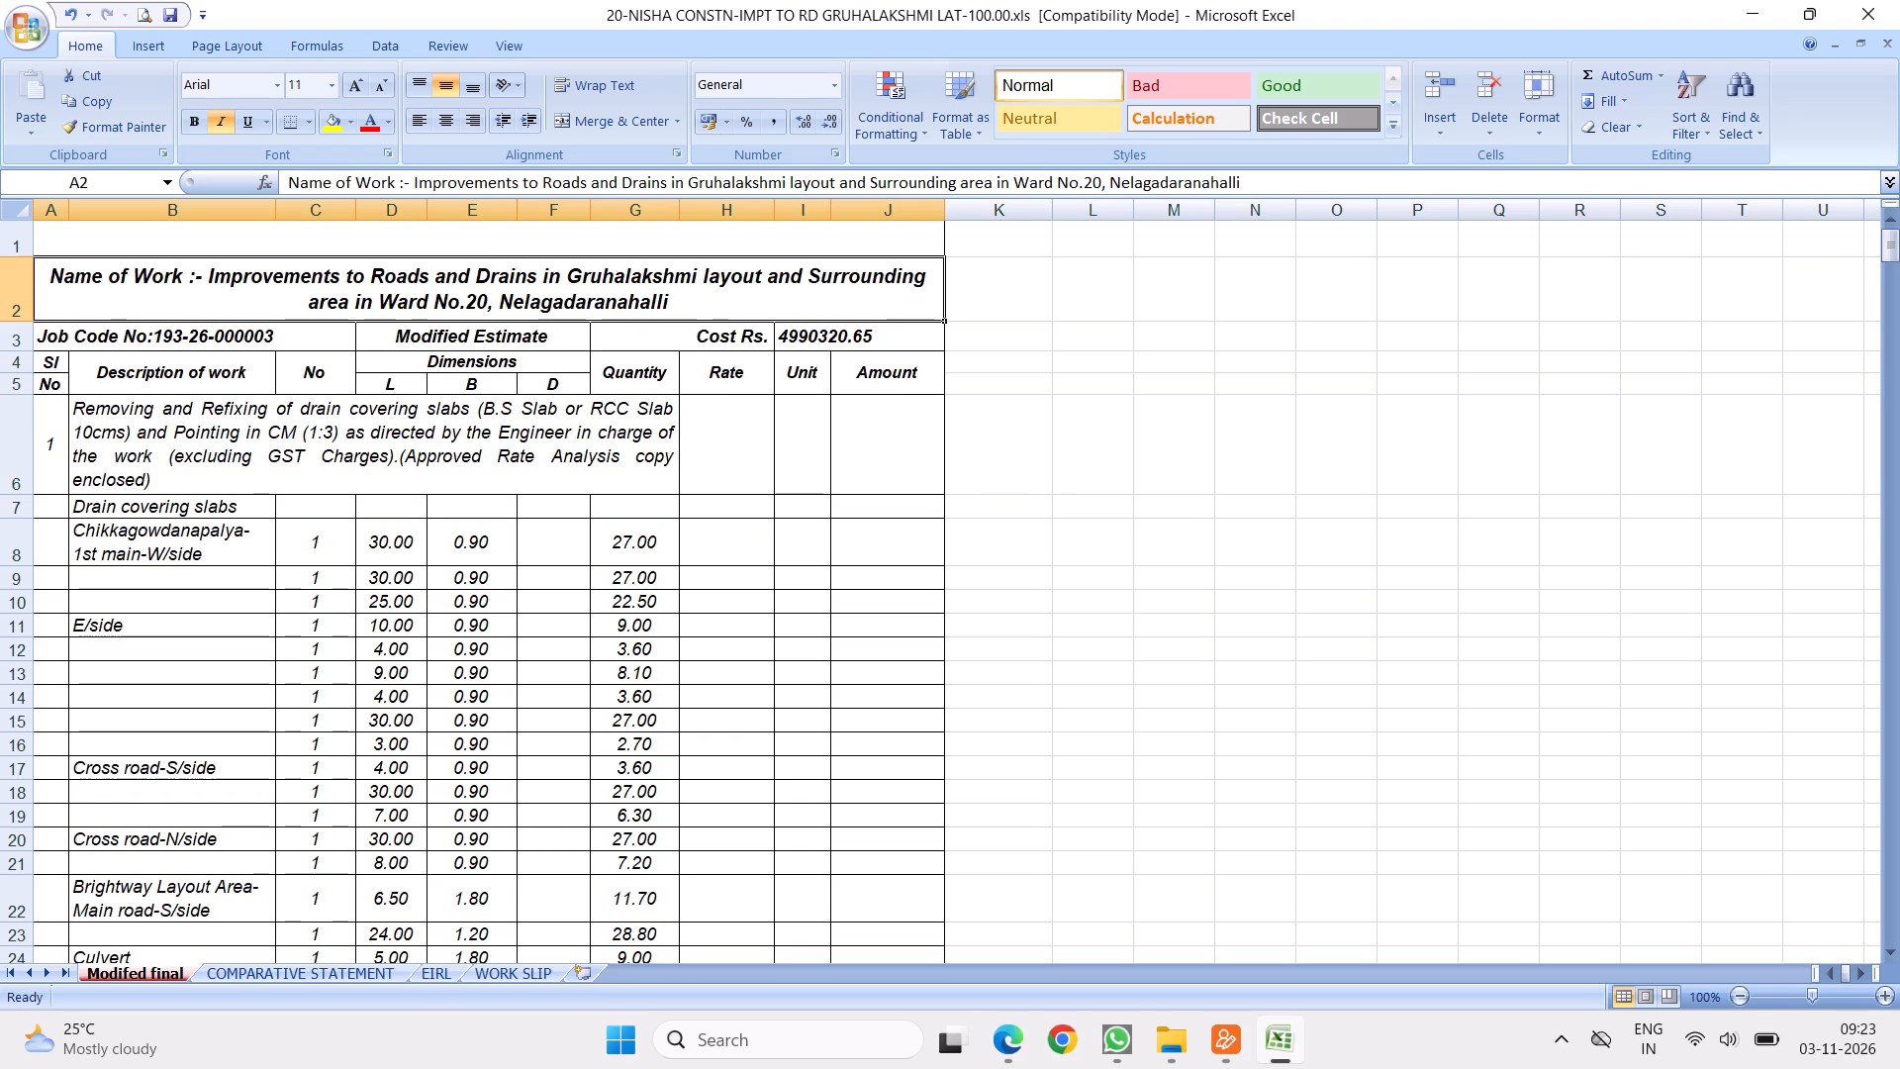
Remove the old number after the "Job Code No:" label in row 3, keeping the label itself.
click(480, 338)
double_click(286, 337)
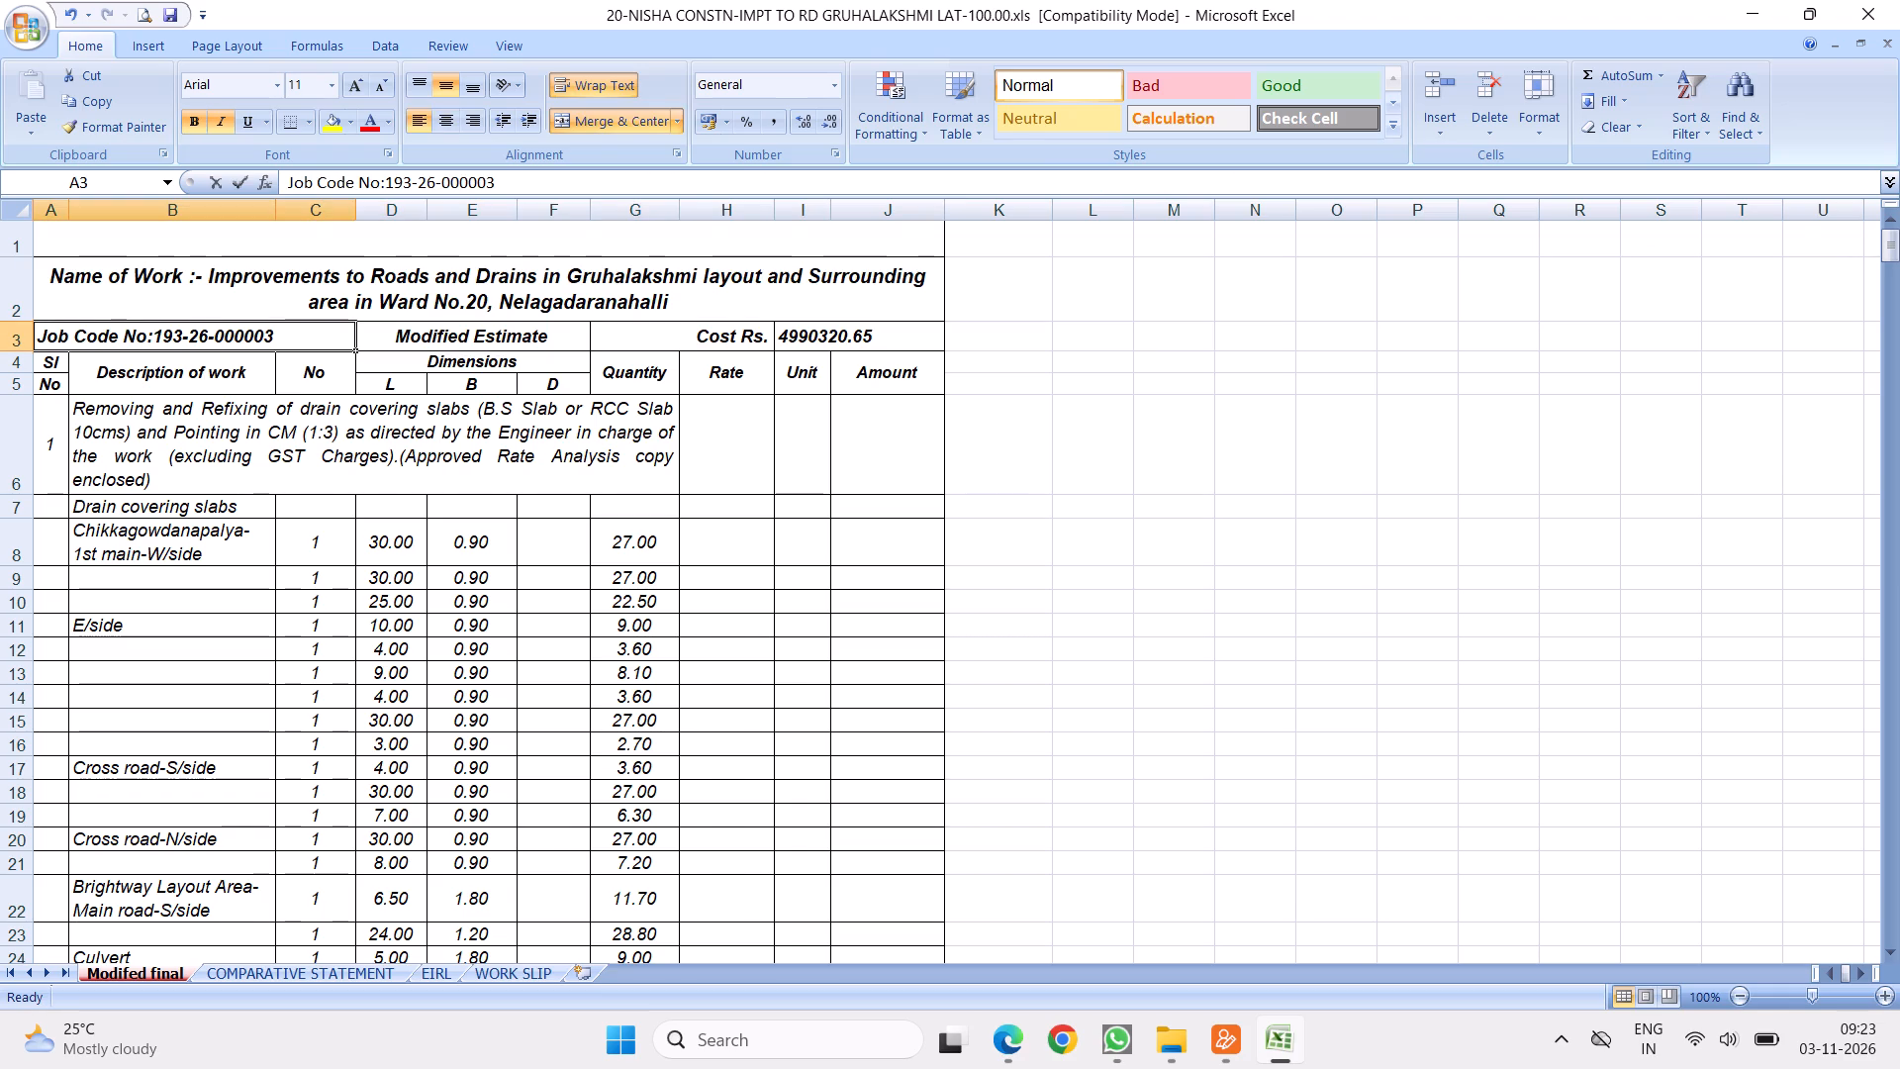
key(BackSpace)
key(BackSpace)
key(BackSpace)
key(BackSpace)
key(BackSpace)
key(BackSpace)
key(BackSpace)
key(BackSpace)
key(BackSpace)
key(BackSpace)
key(BackSpace)
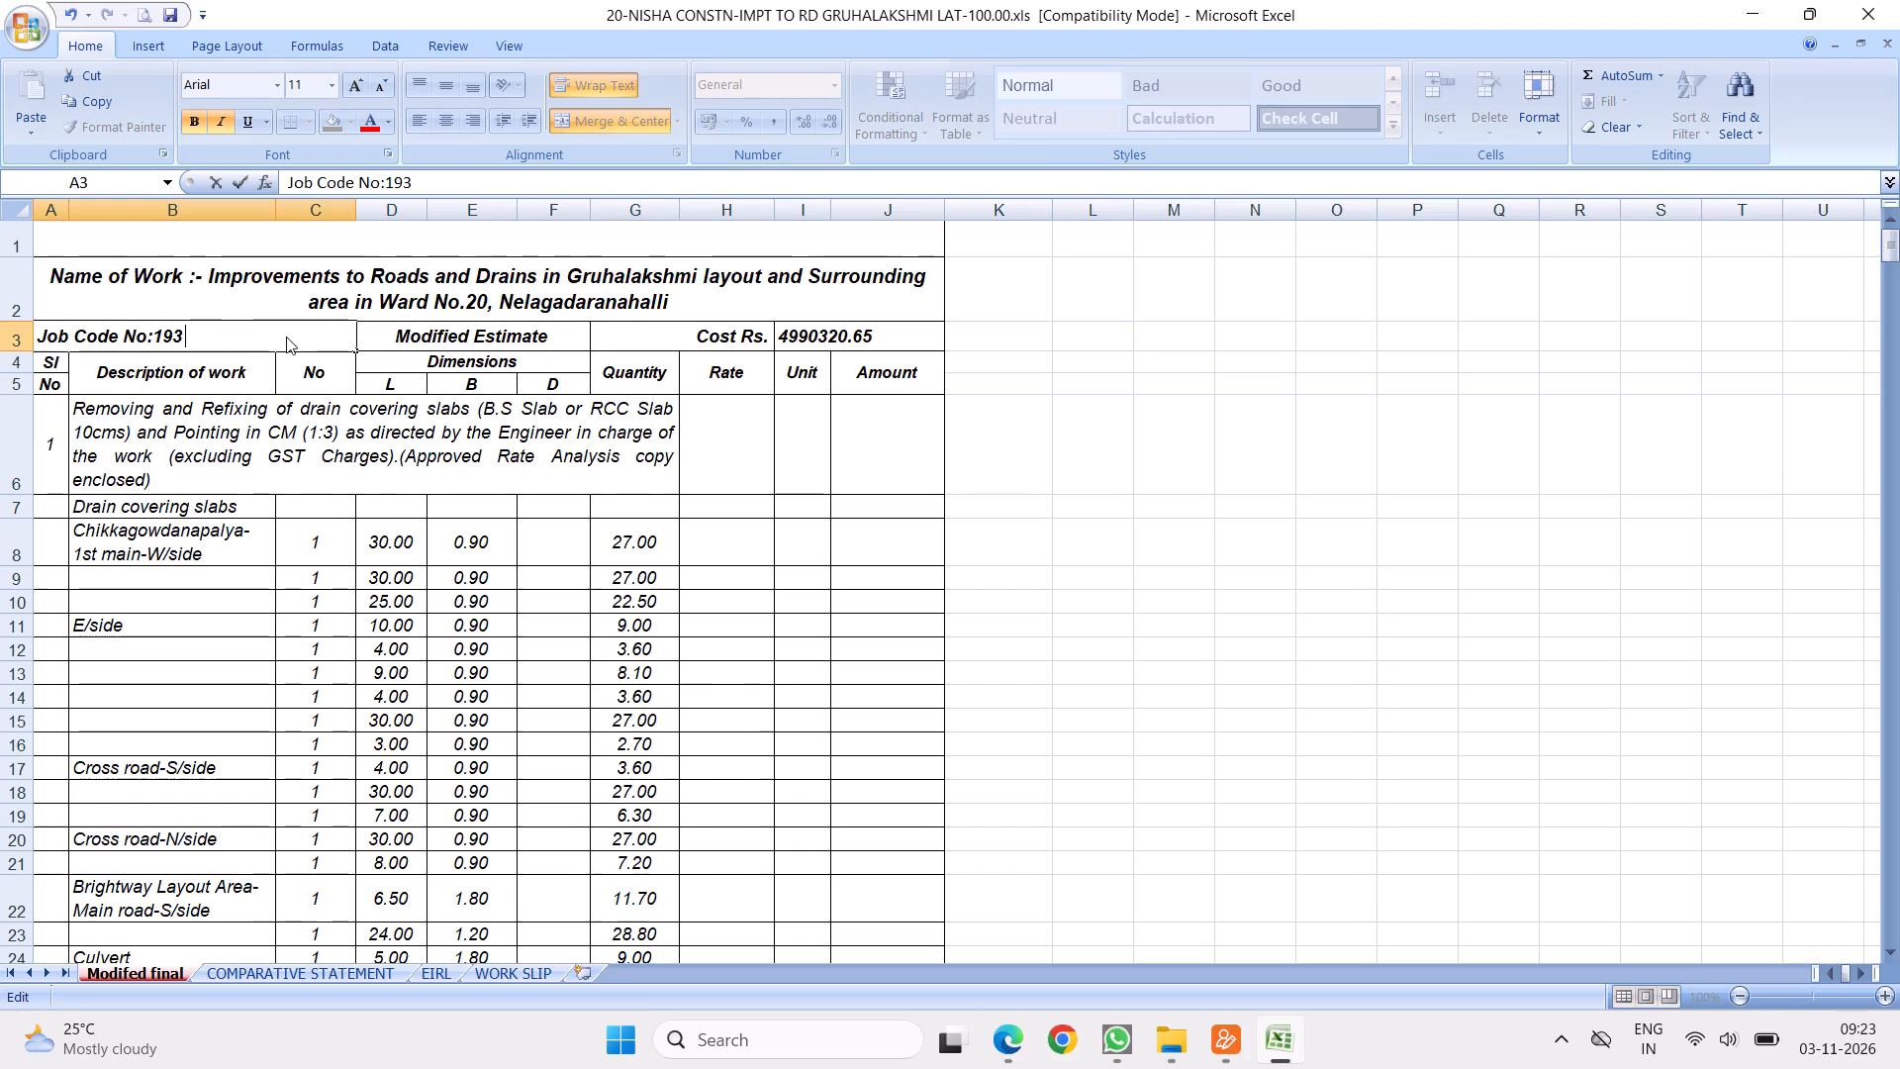
key(BackSpace)
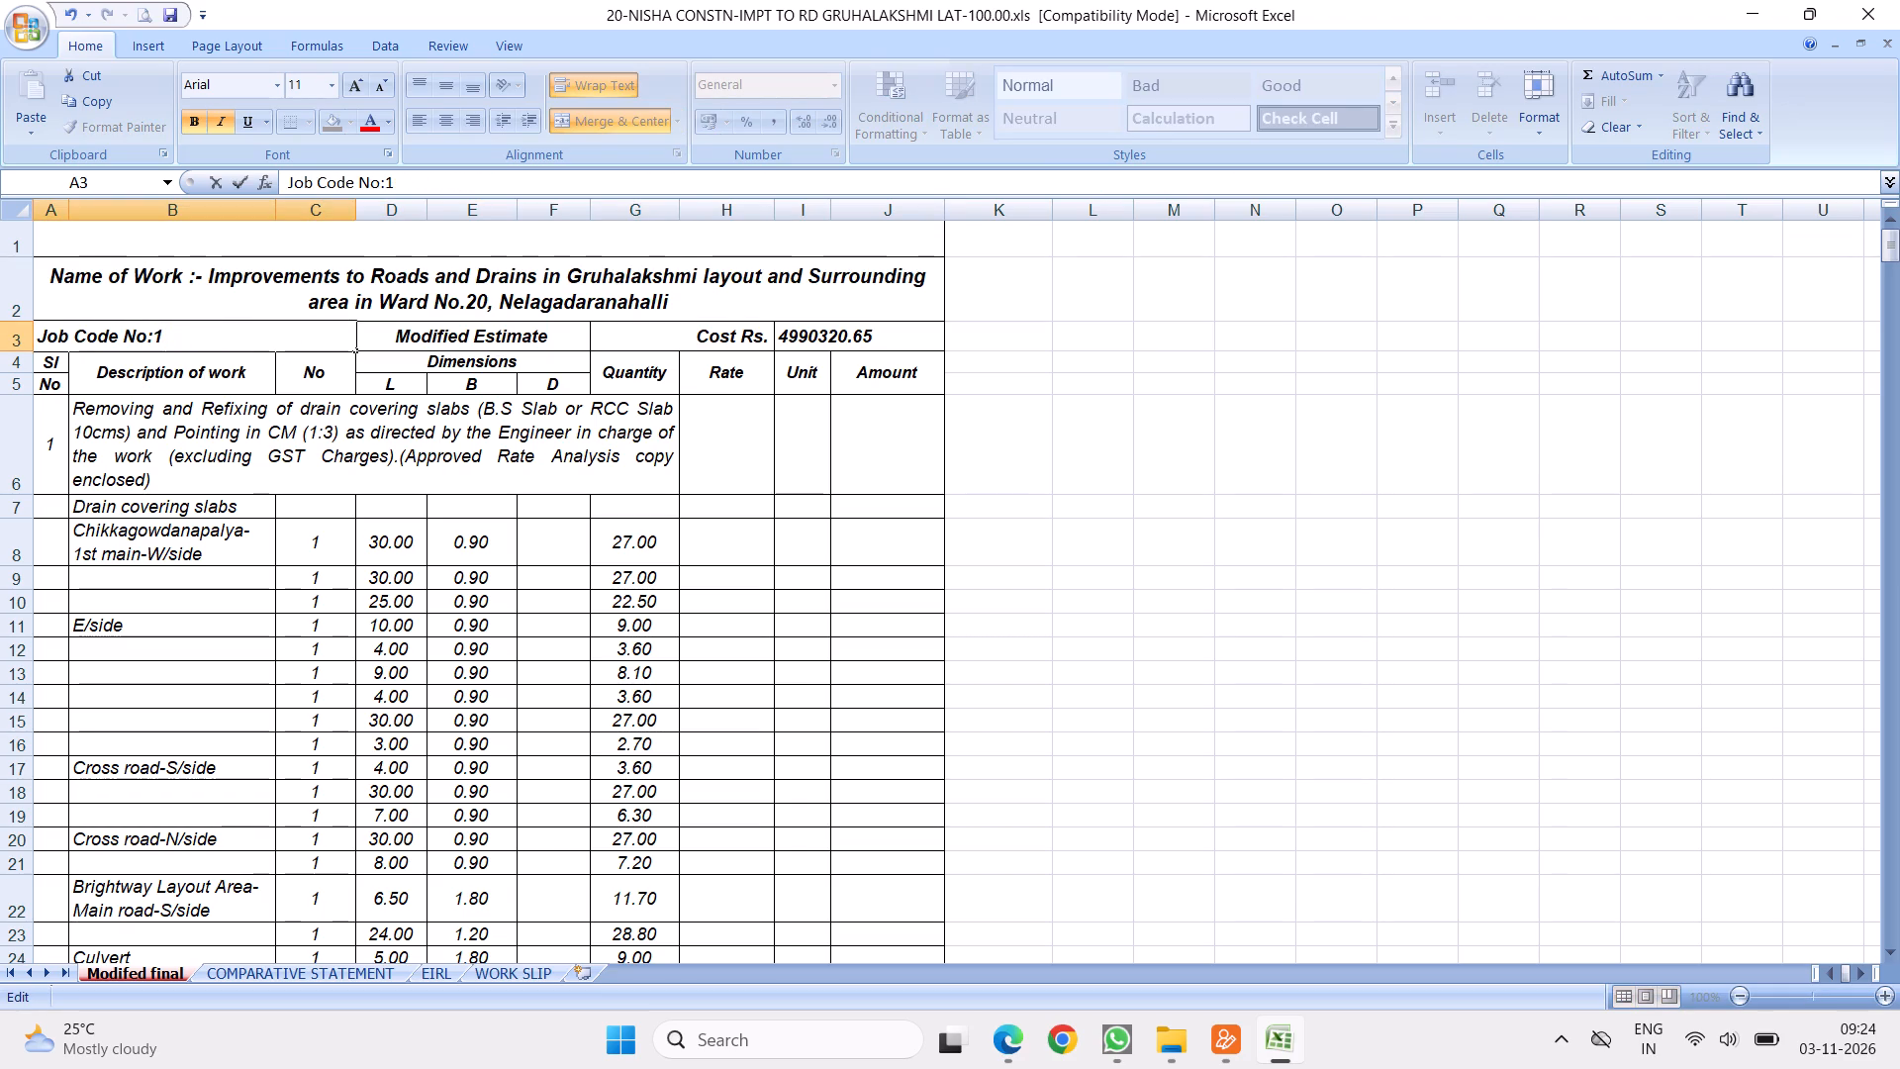
click(343, 440)
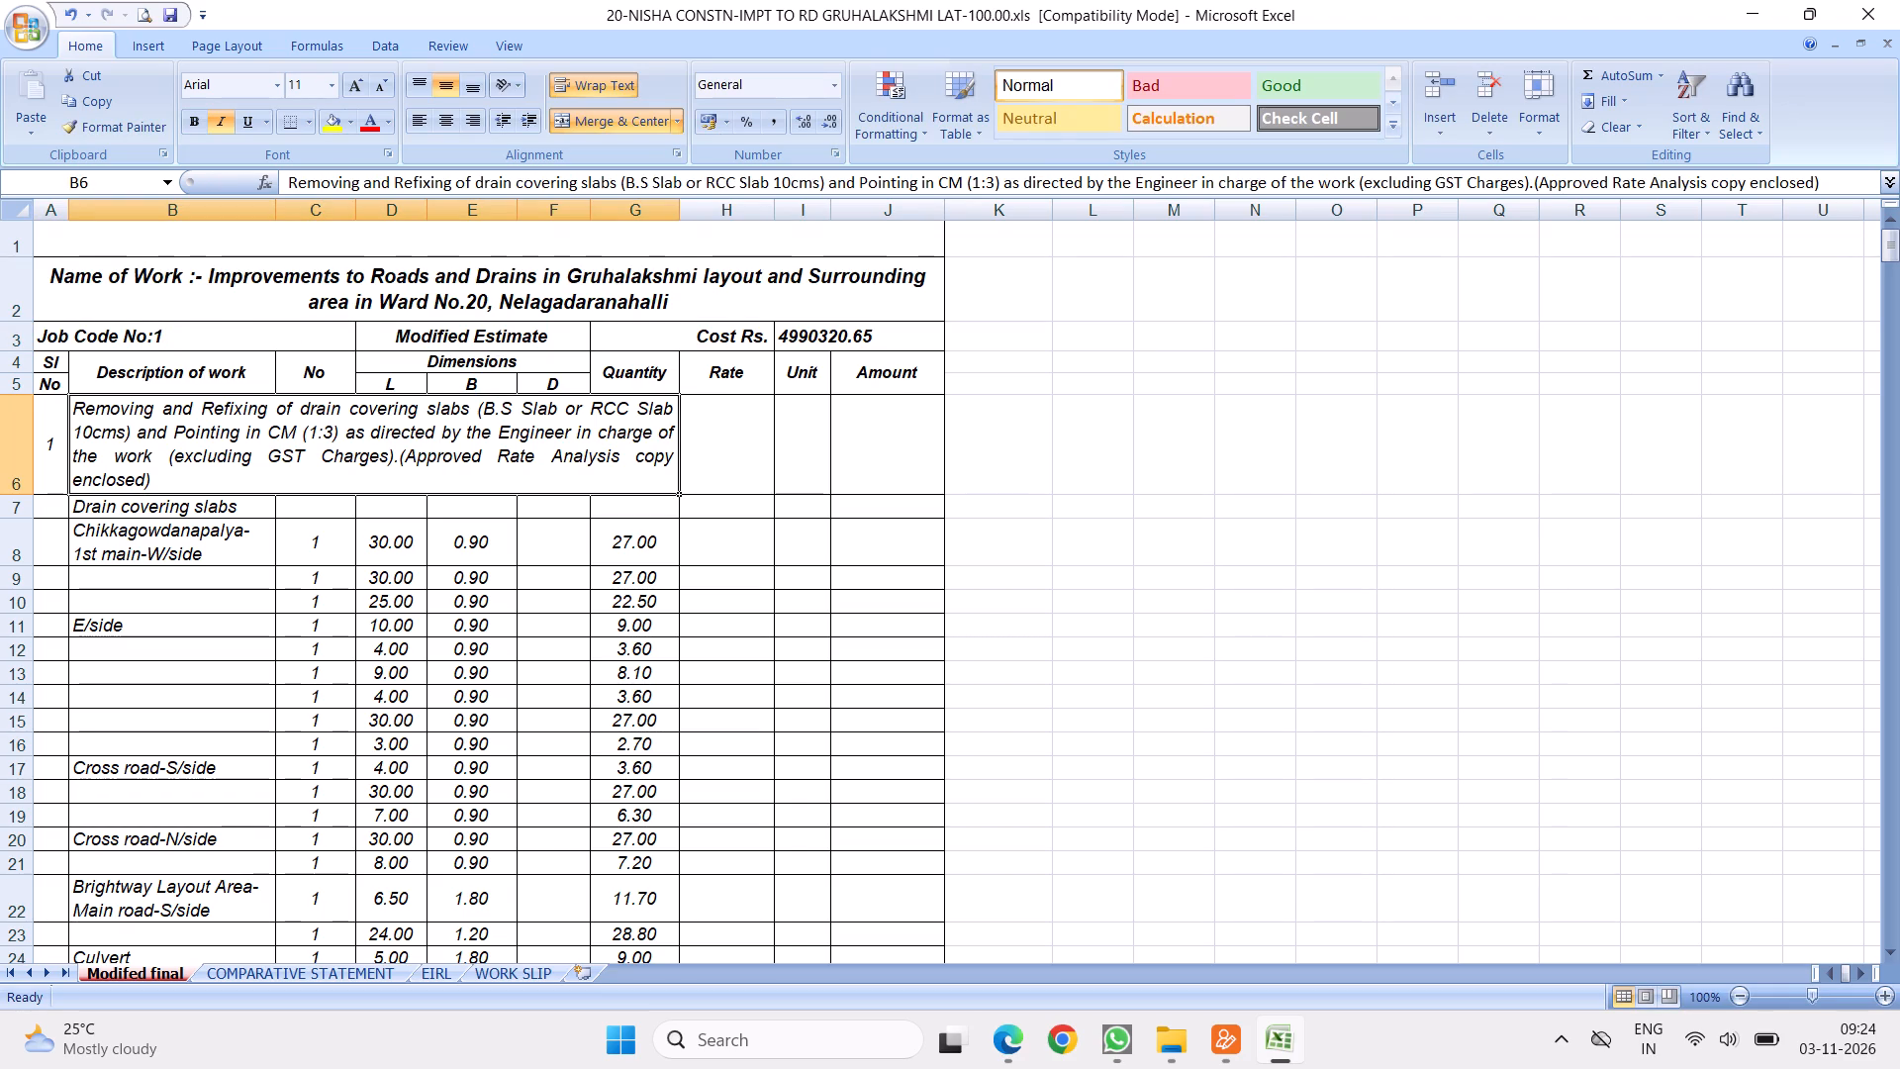
double_click(172, 337)
key(BackSpace)
key(2)
key(BackSpace)
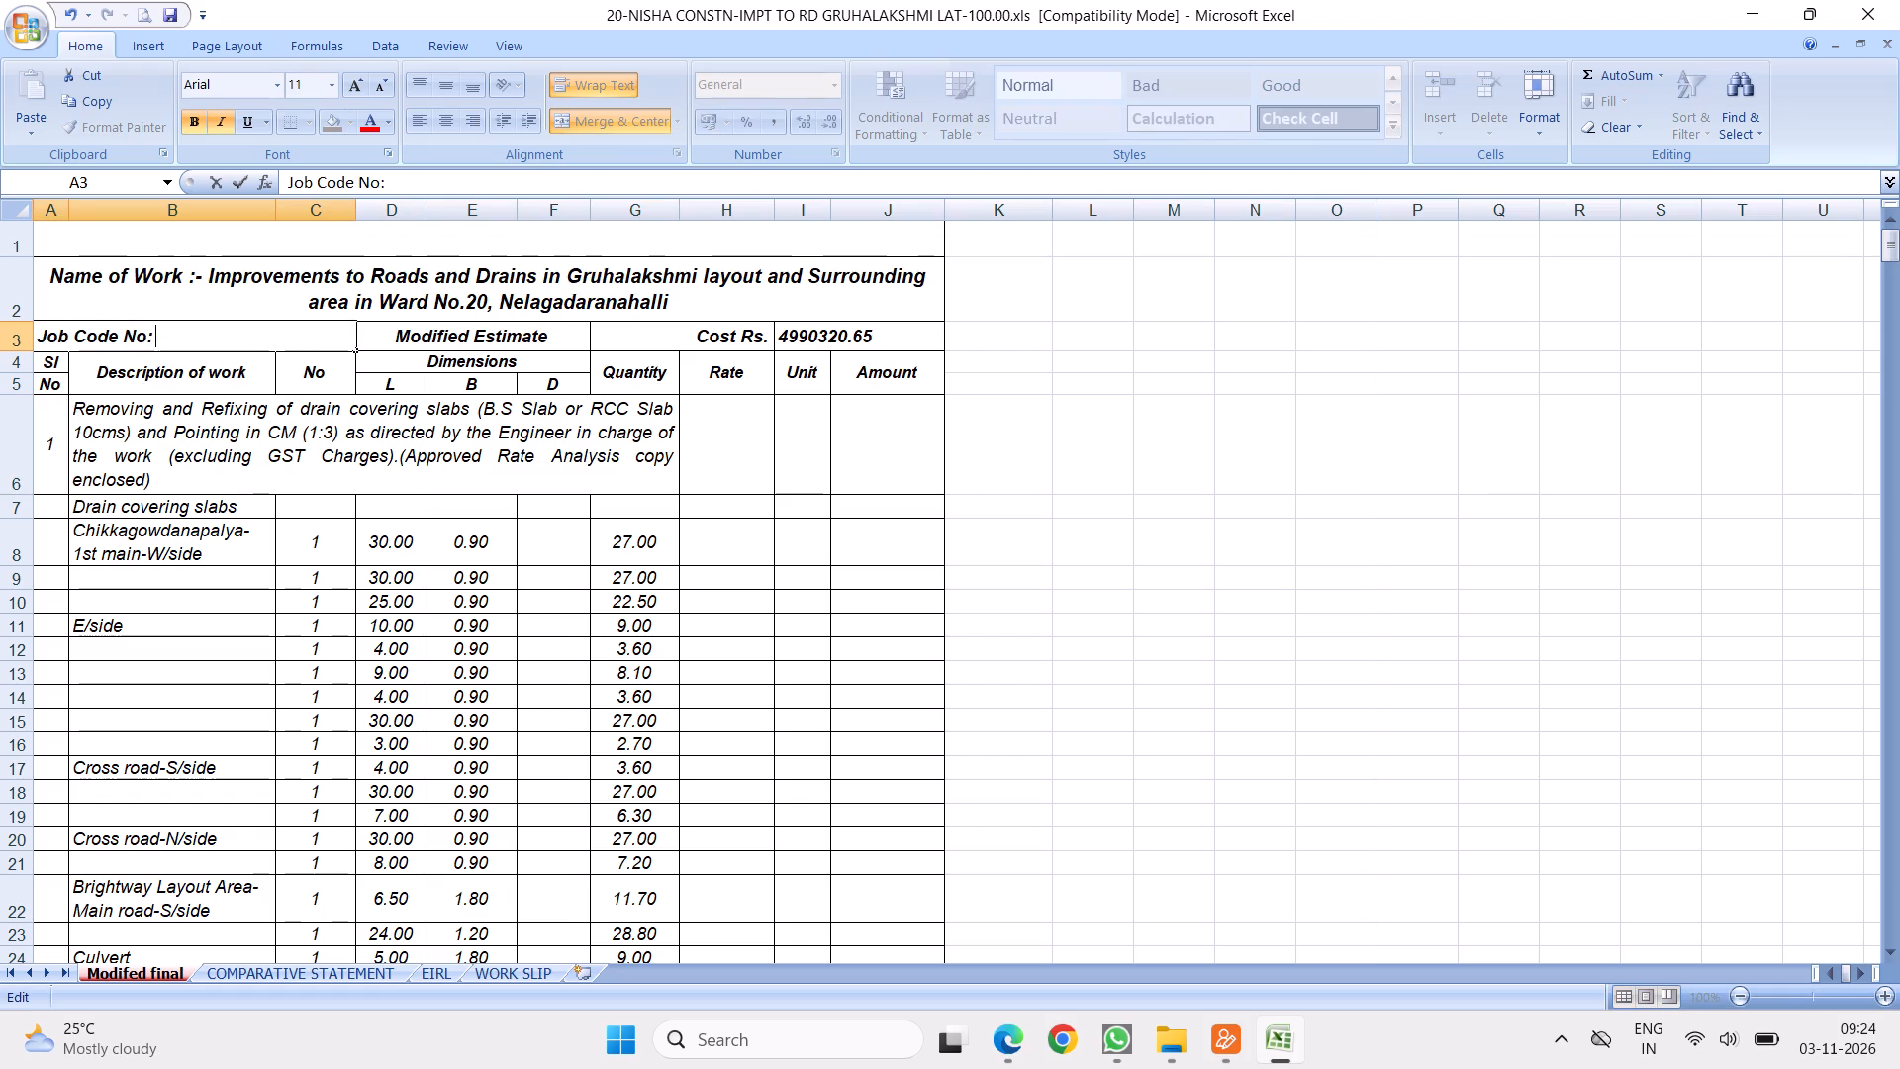
Enter "20-" after the "Job Code No:" label in row 3.
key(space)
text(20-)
click(155, 497)
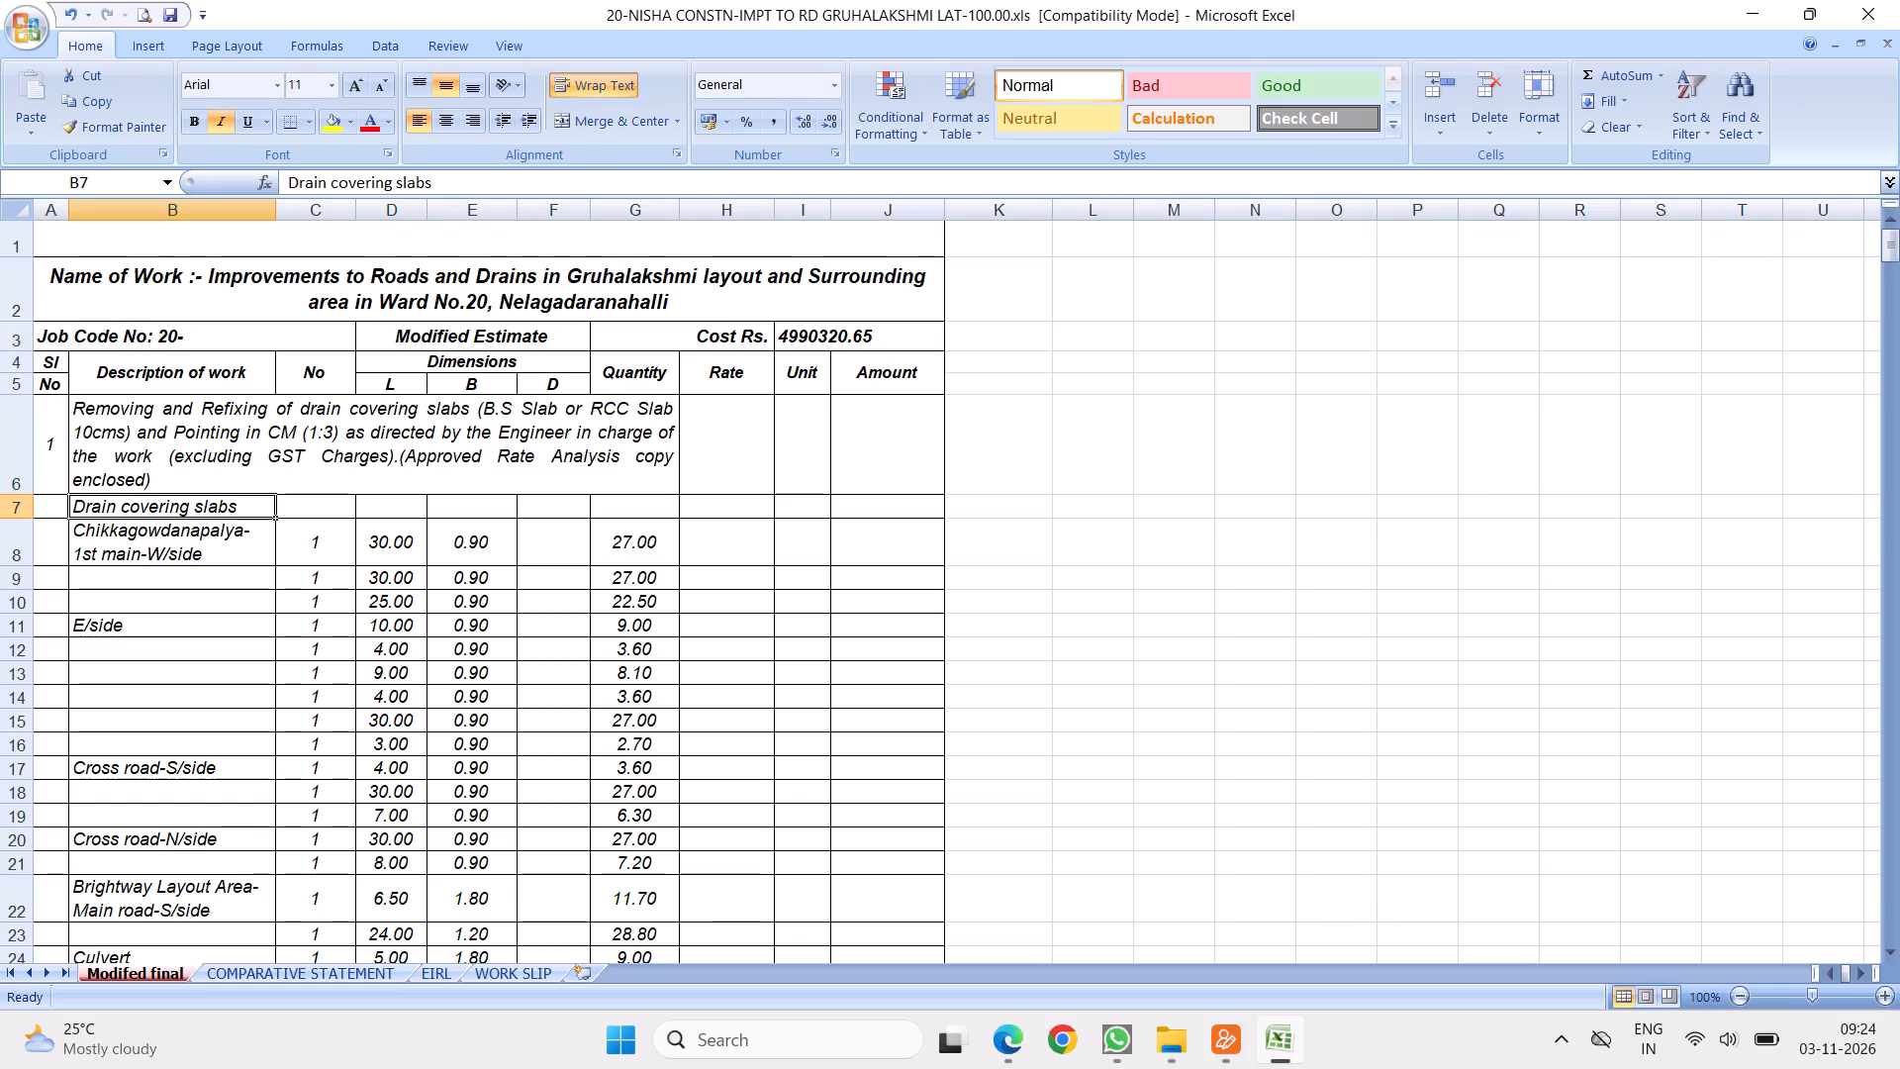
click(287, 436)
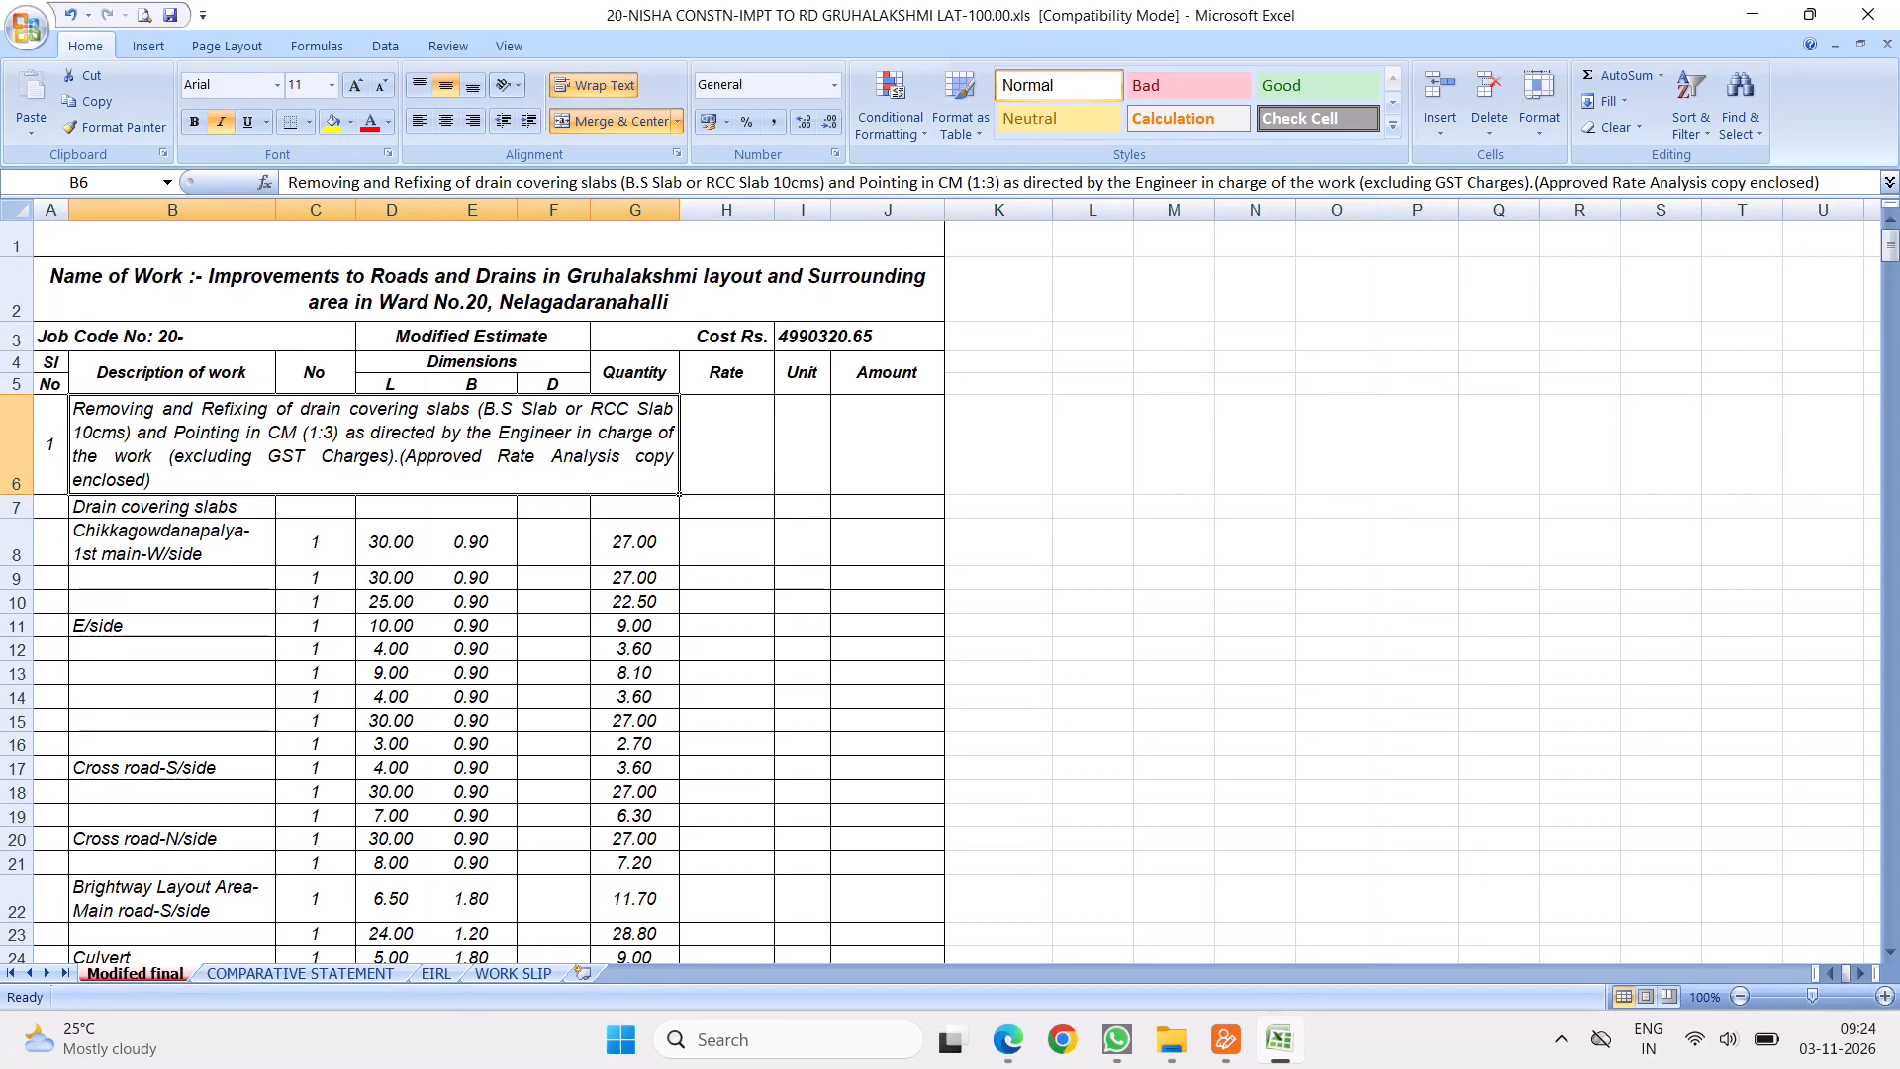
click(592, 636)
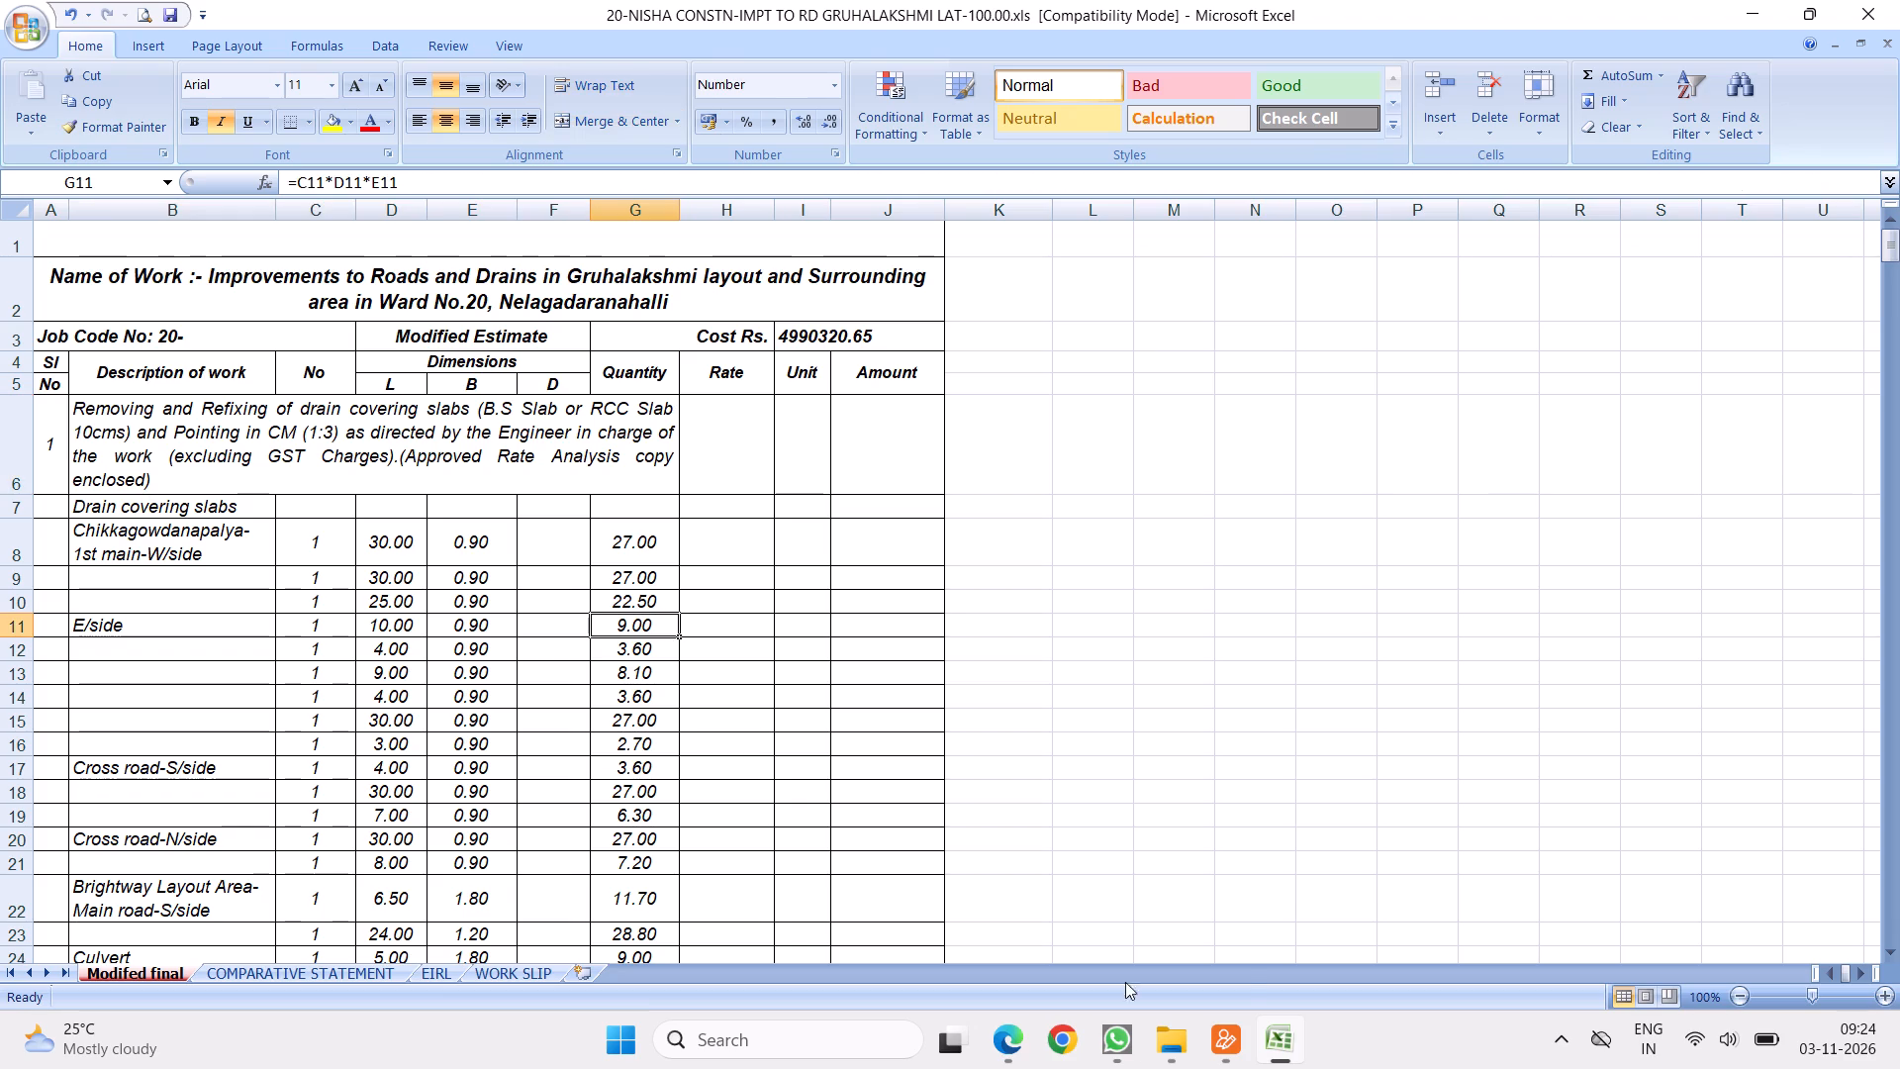
In File Explorer, open "2-IMPROVEMENTS TO DRAIN & ROAD EST-PWD SR of 2023-24(08.10.25 & 4-7-26 Issue Rate).xls" from the "11-BBMP ESTIMATES FOR WARDS SR OF 2023-24" folder.
click(1177, 1042)
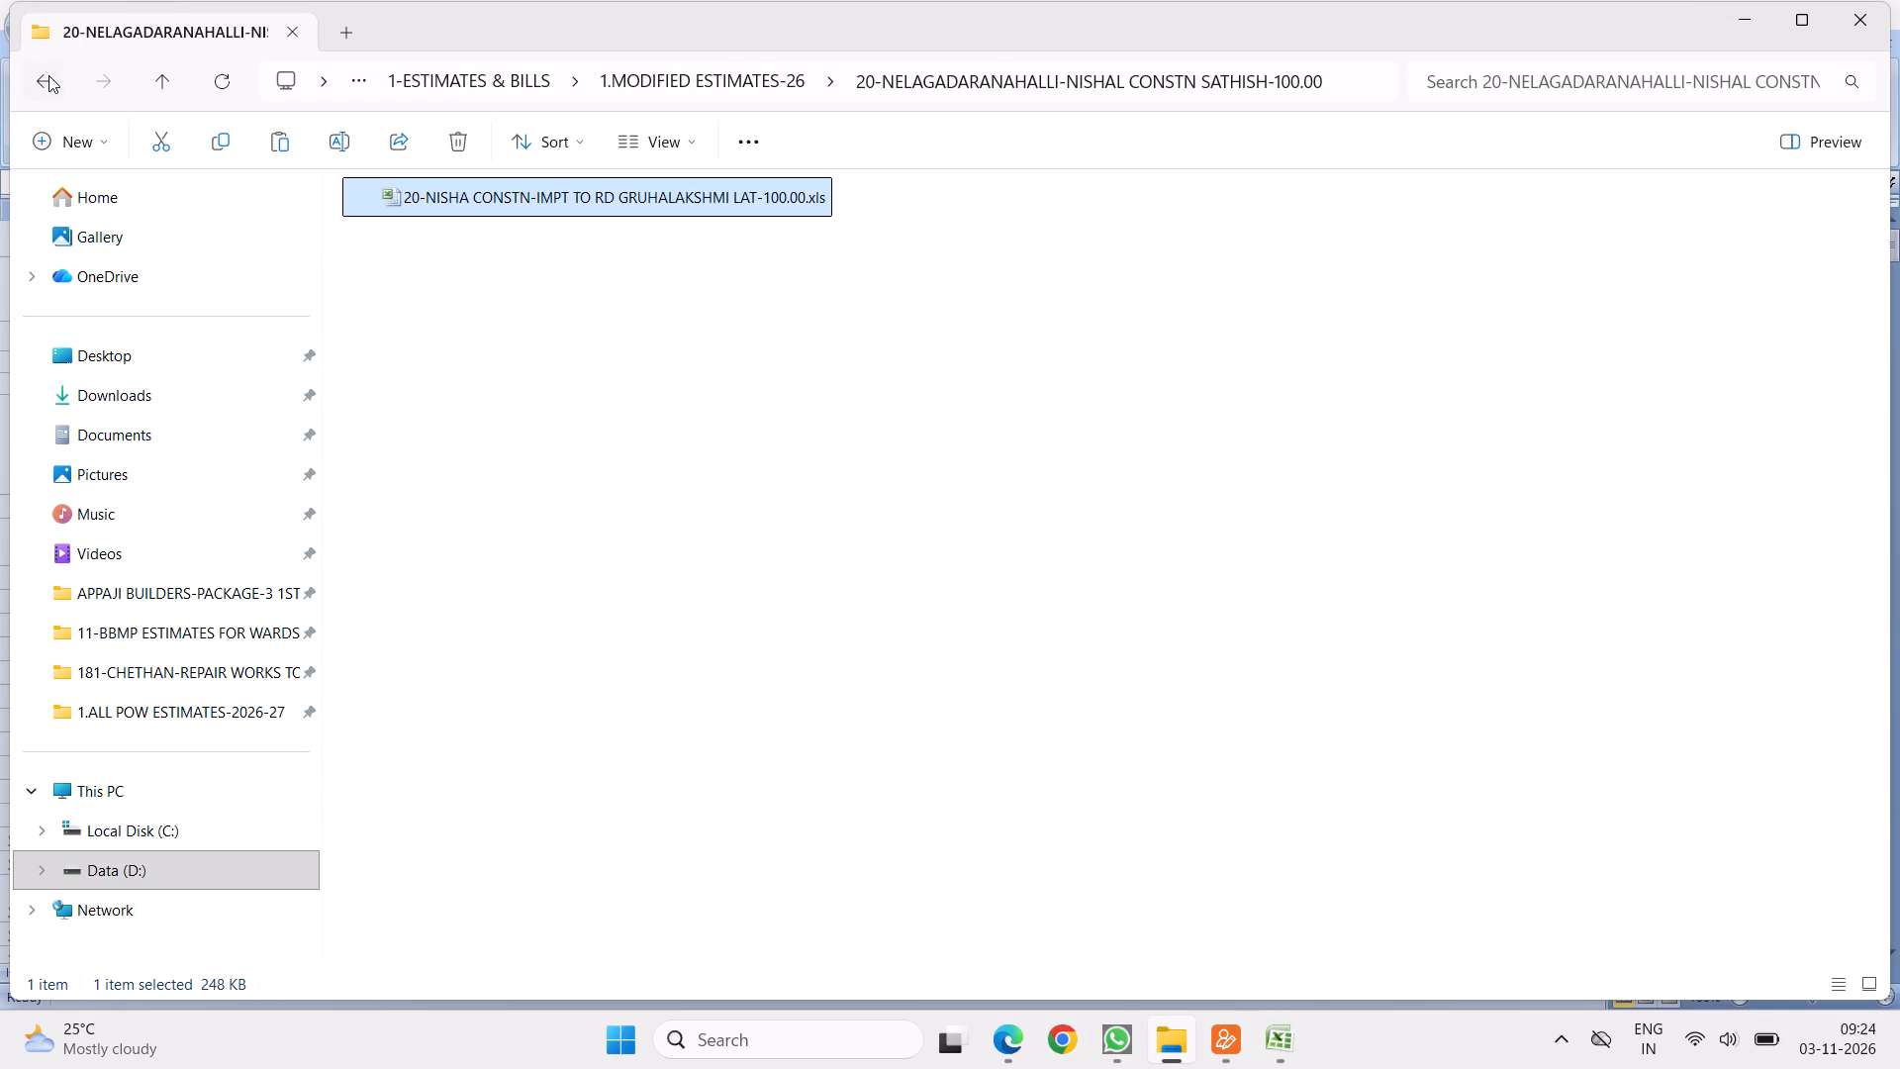
click(48, 74)
click(48, 74)
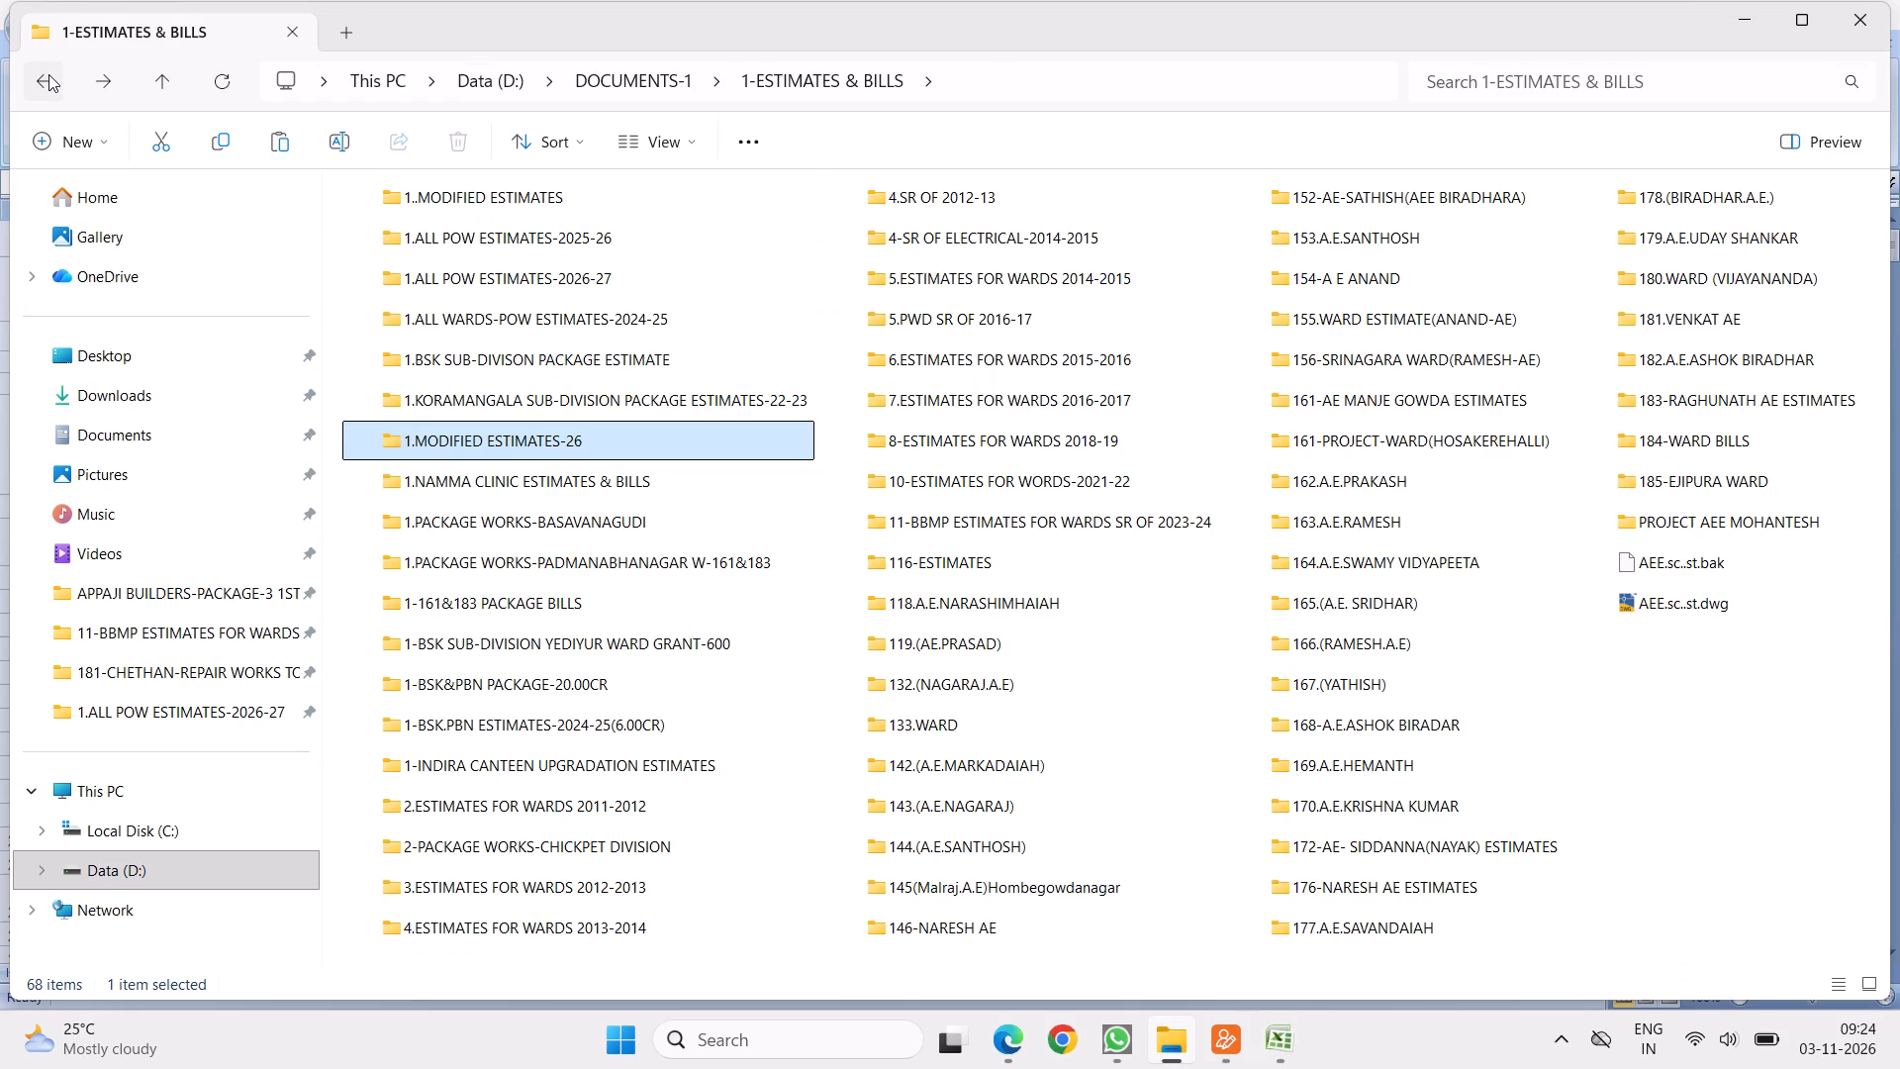
double_click(988, 518)
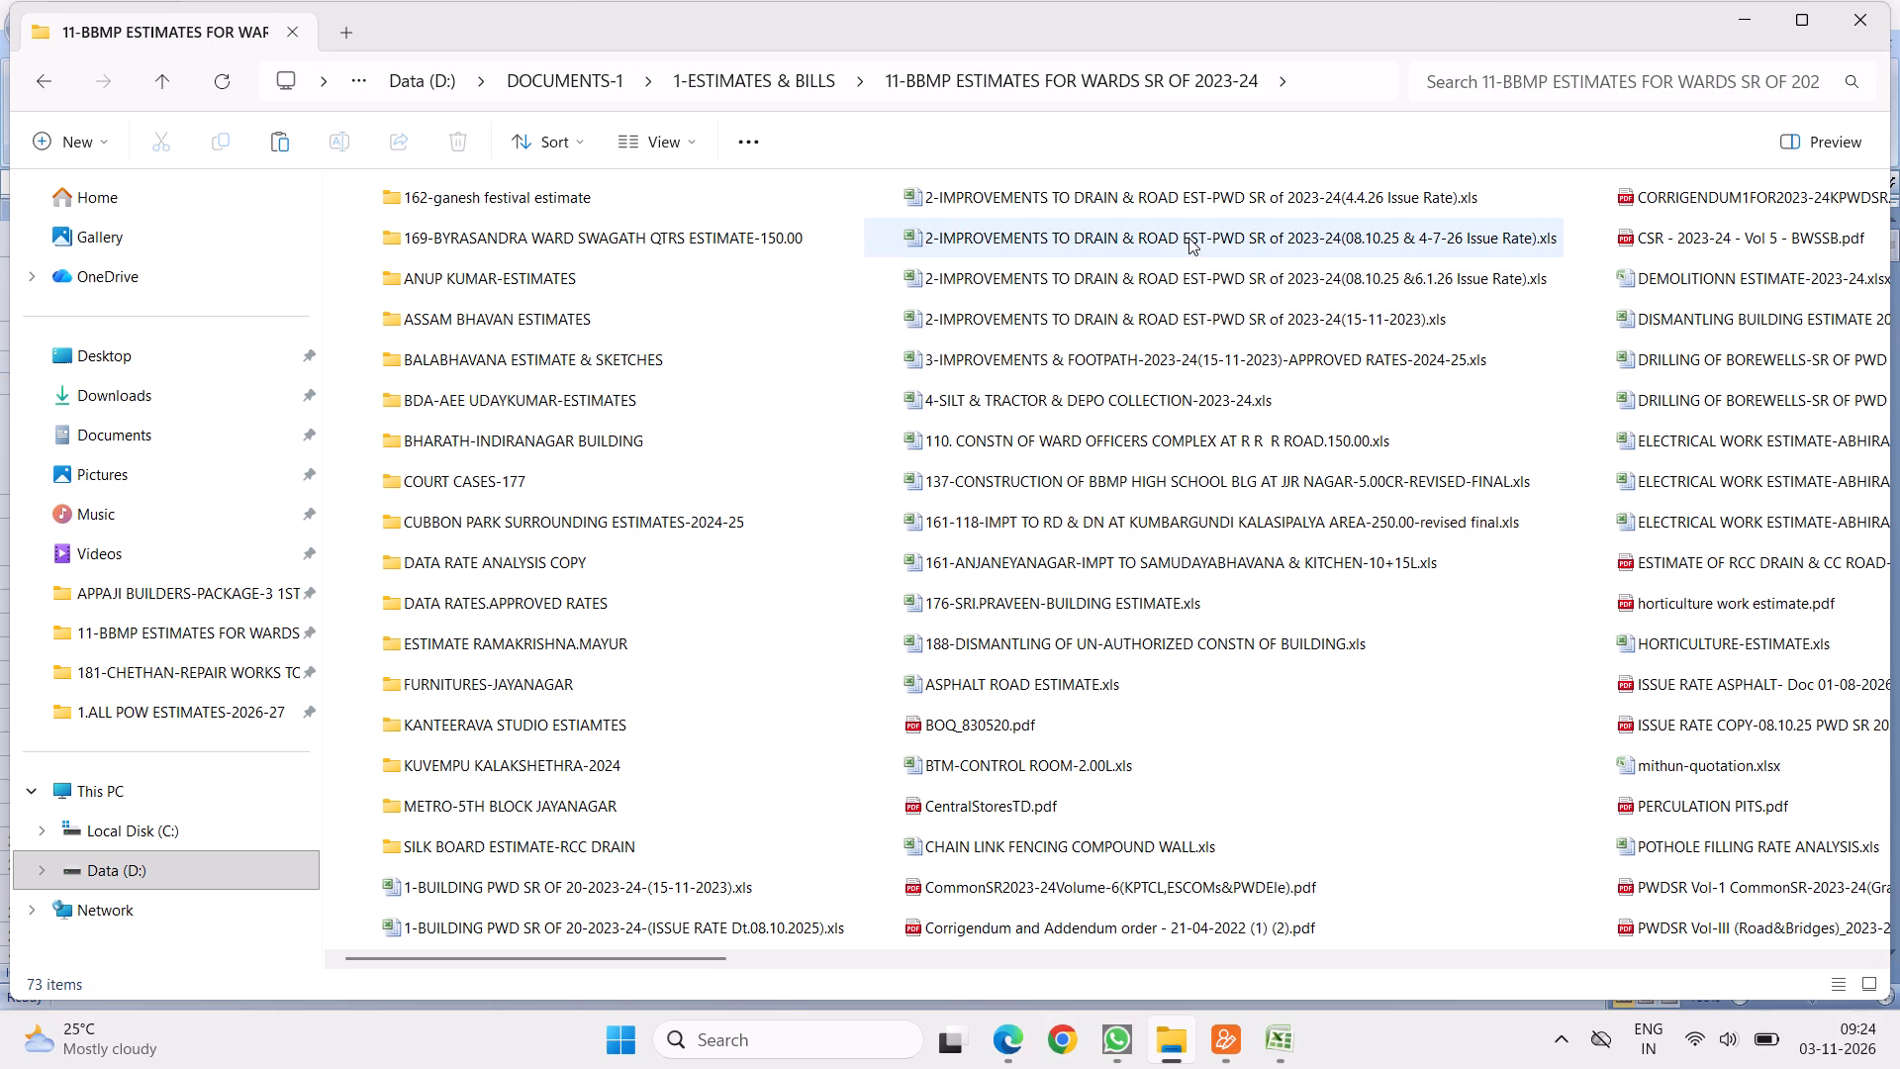
double_click(1188, 238)
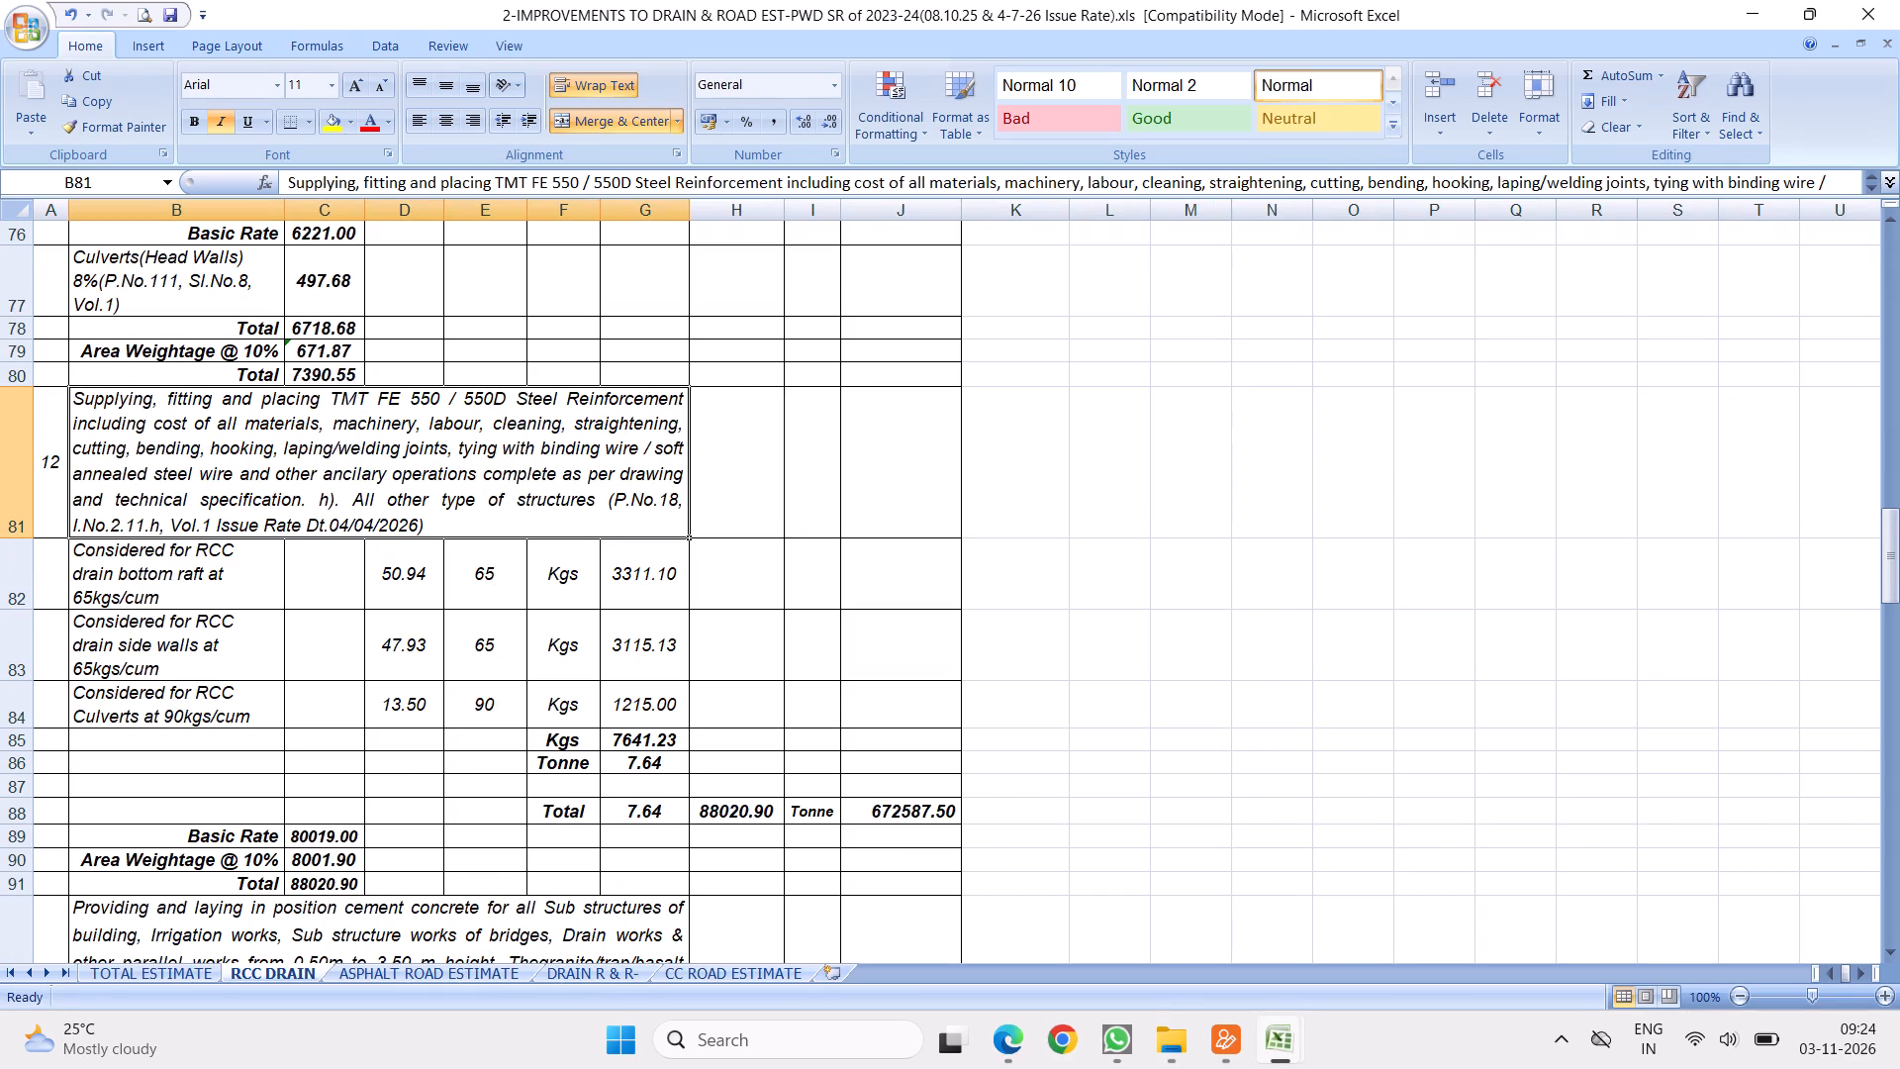
Look through the work items in the TOTAL ESTIMATE sheet of the PWD SR 2023-24 rate workbook for suitable descriptions.
click(166, 973)
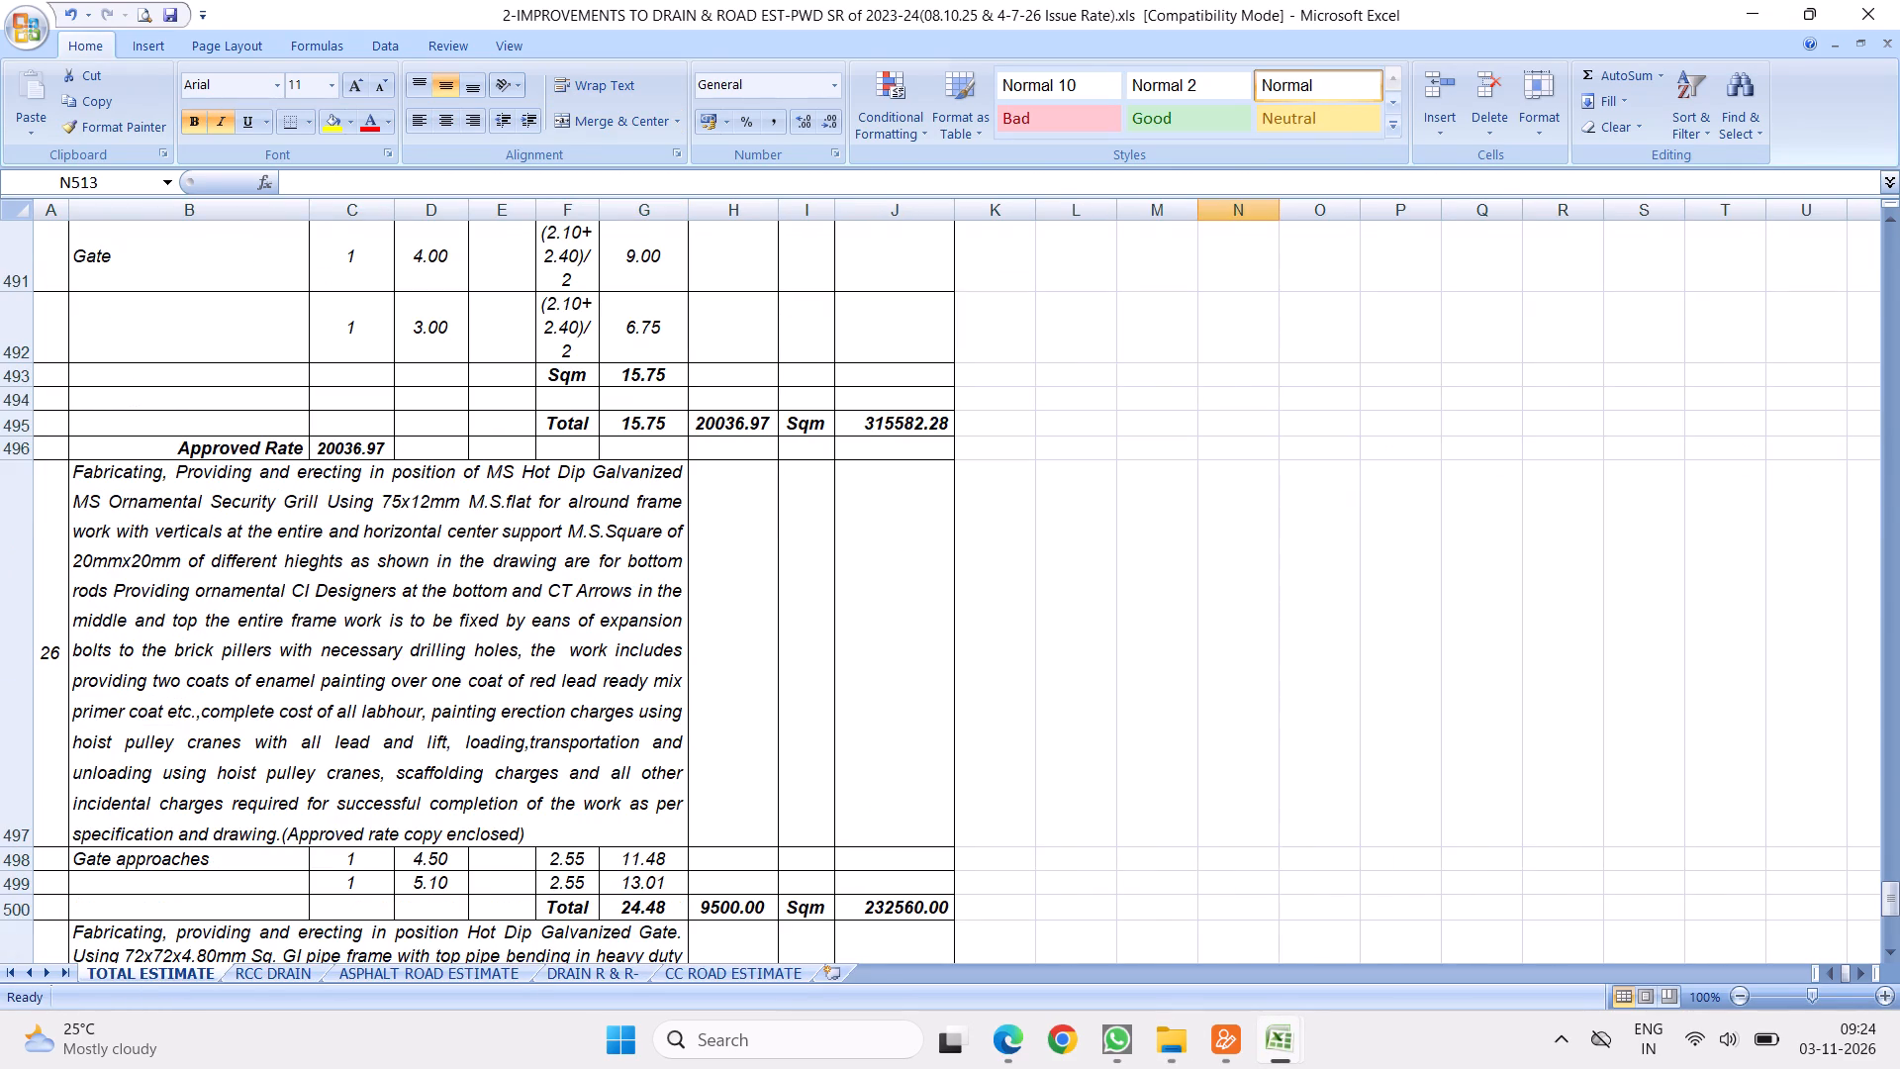
drag(1891, 900, 1899, 0)
scroll(471, 585, down, 13)
scroll(456, 543, down, 8)
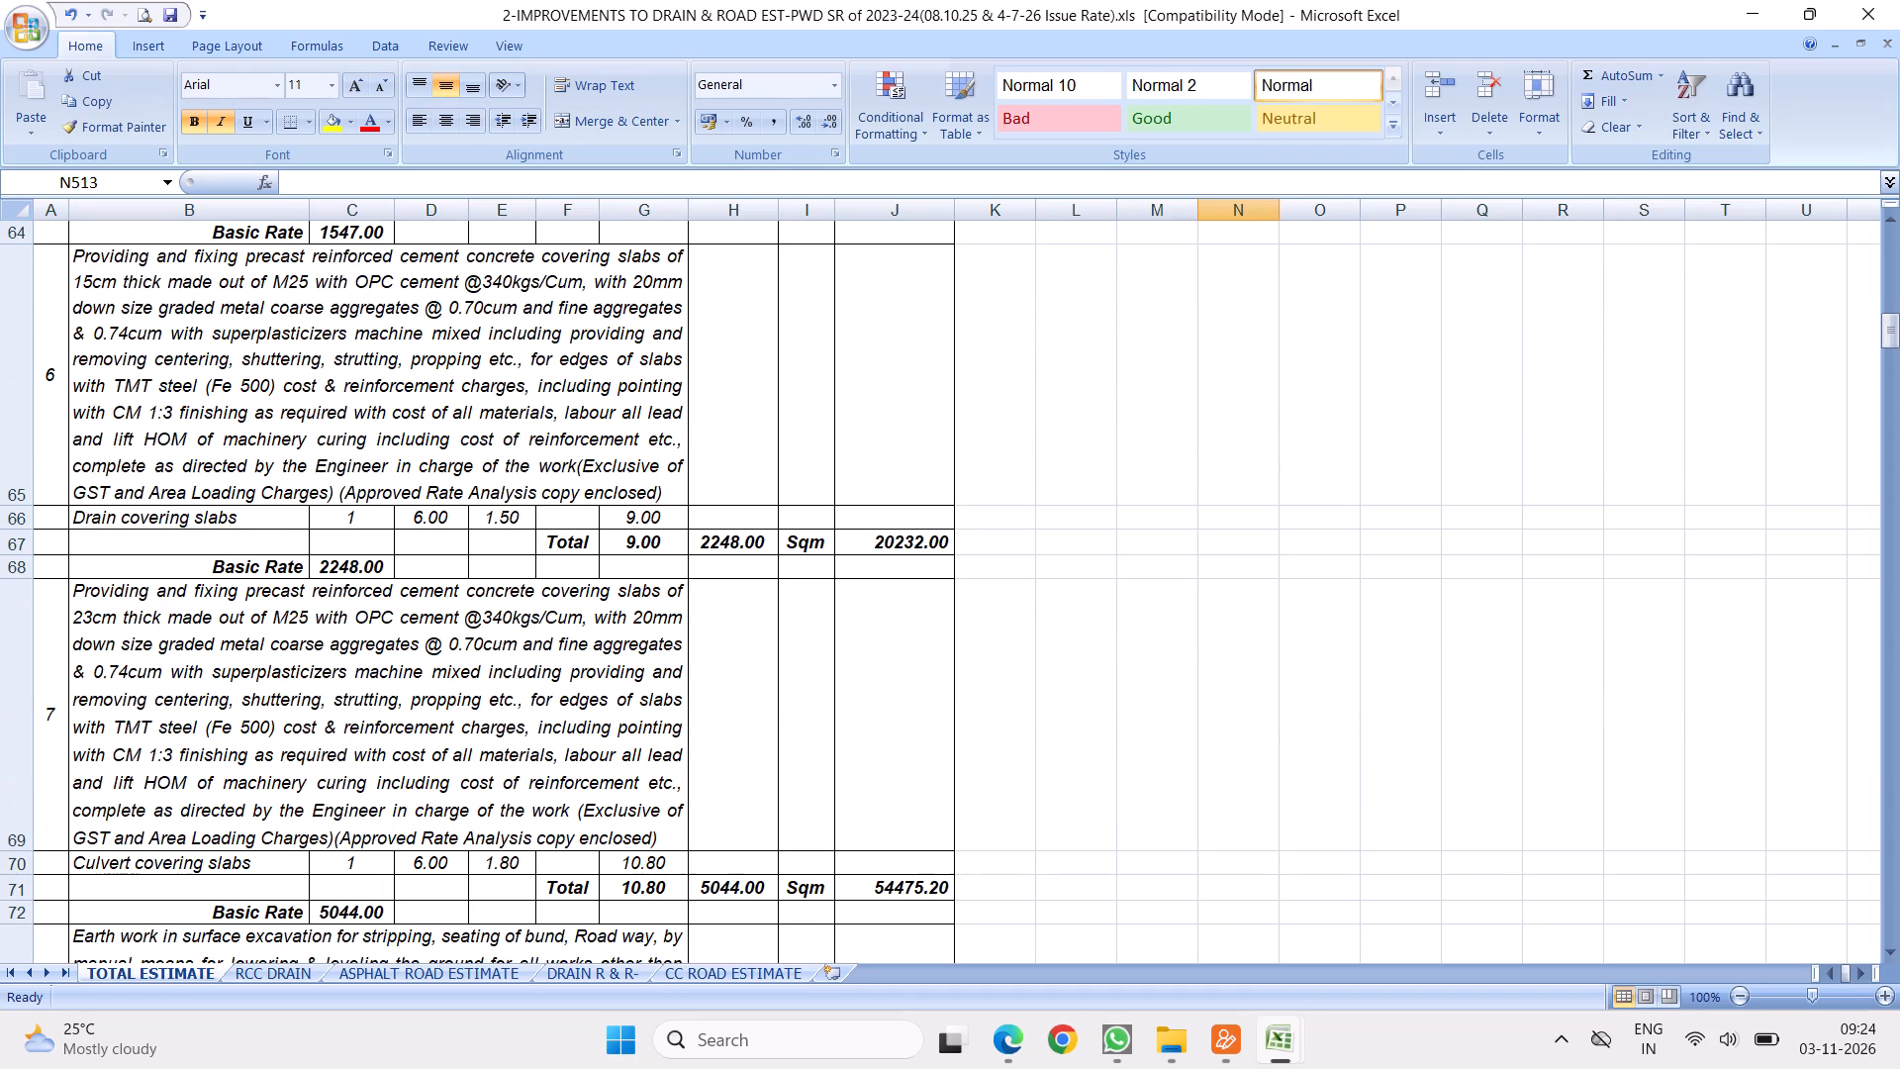
scroll(483, 498, down, 15)
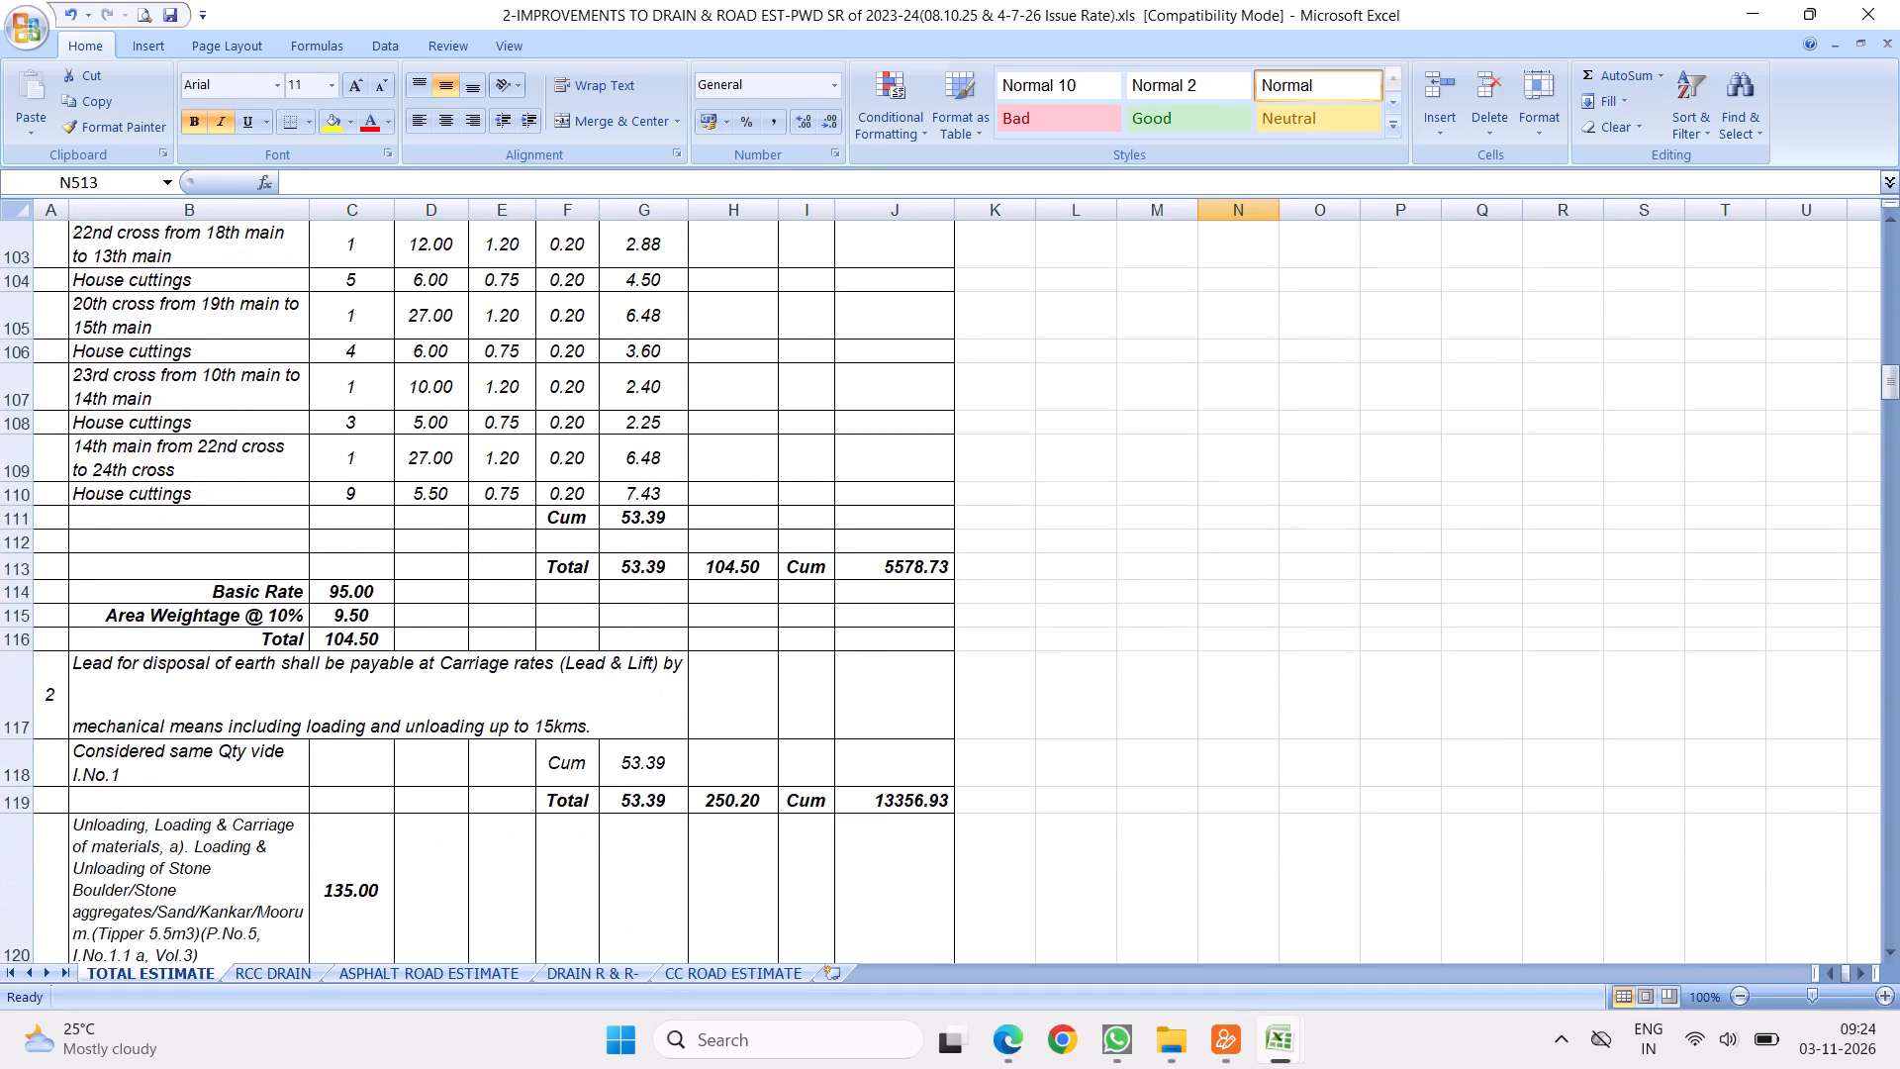
scroll(528, 534, down, 9)
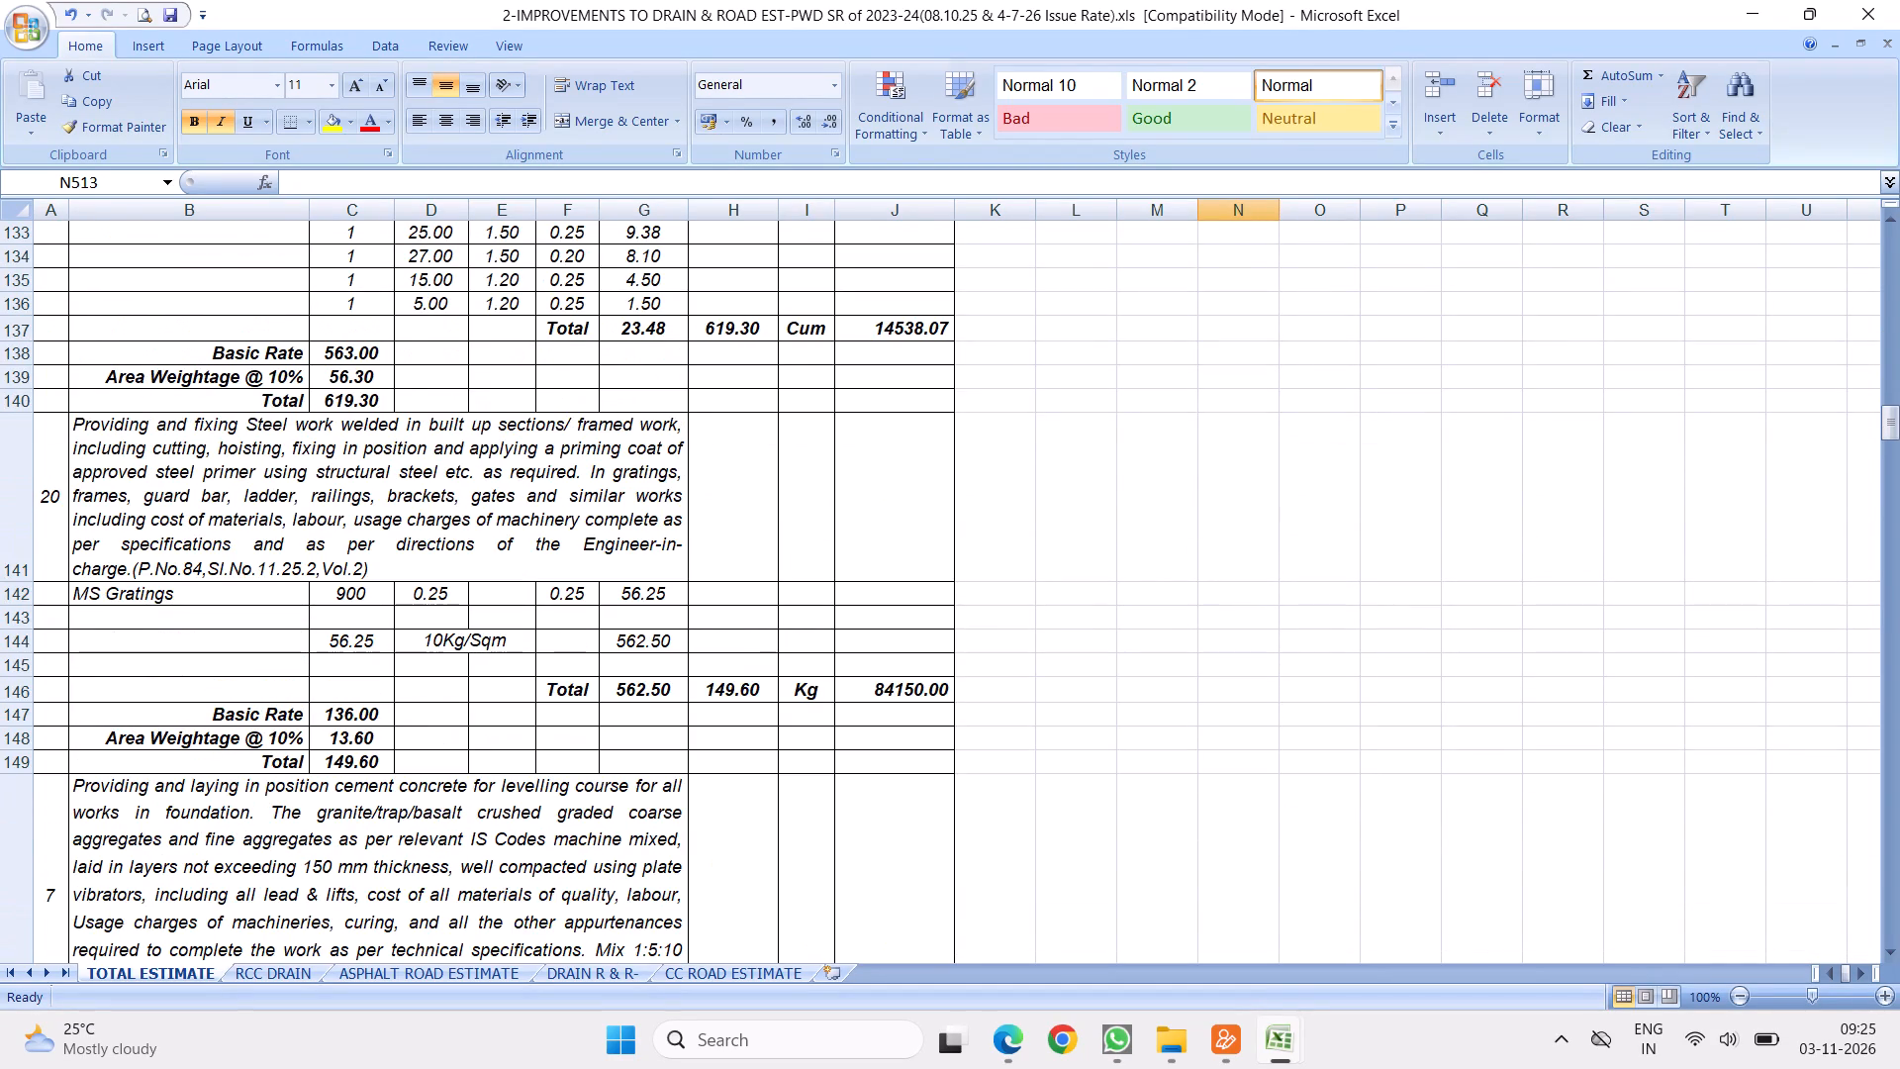
click(344, 522)
scroll(414, 514, down, 13)
scroll(500, 607, down, 10)
scroll(554, 542, down, 14)
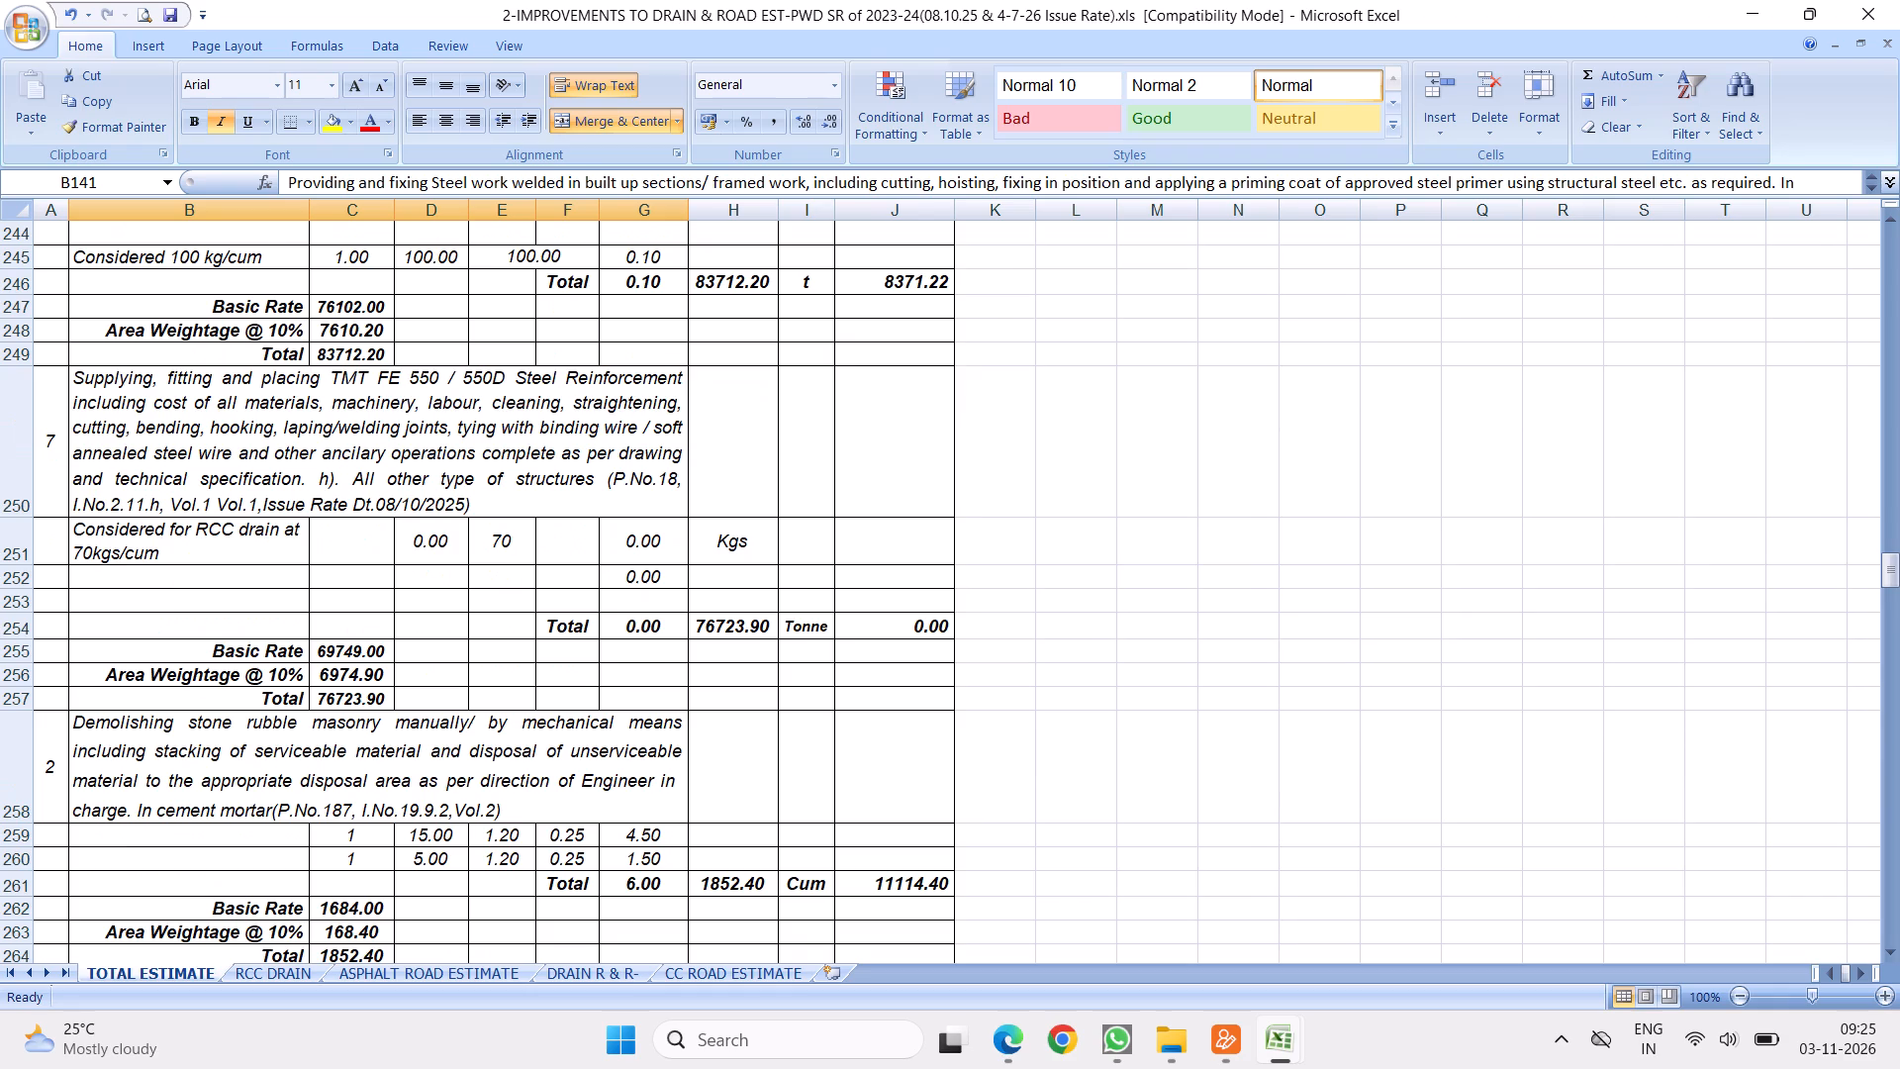
scroll(533, 500, down, 20)
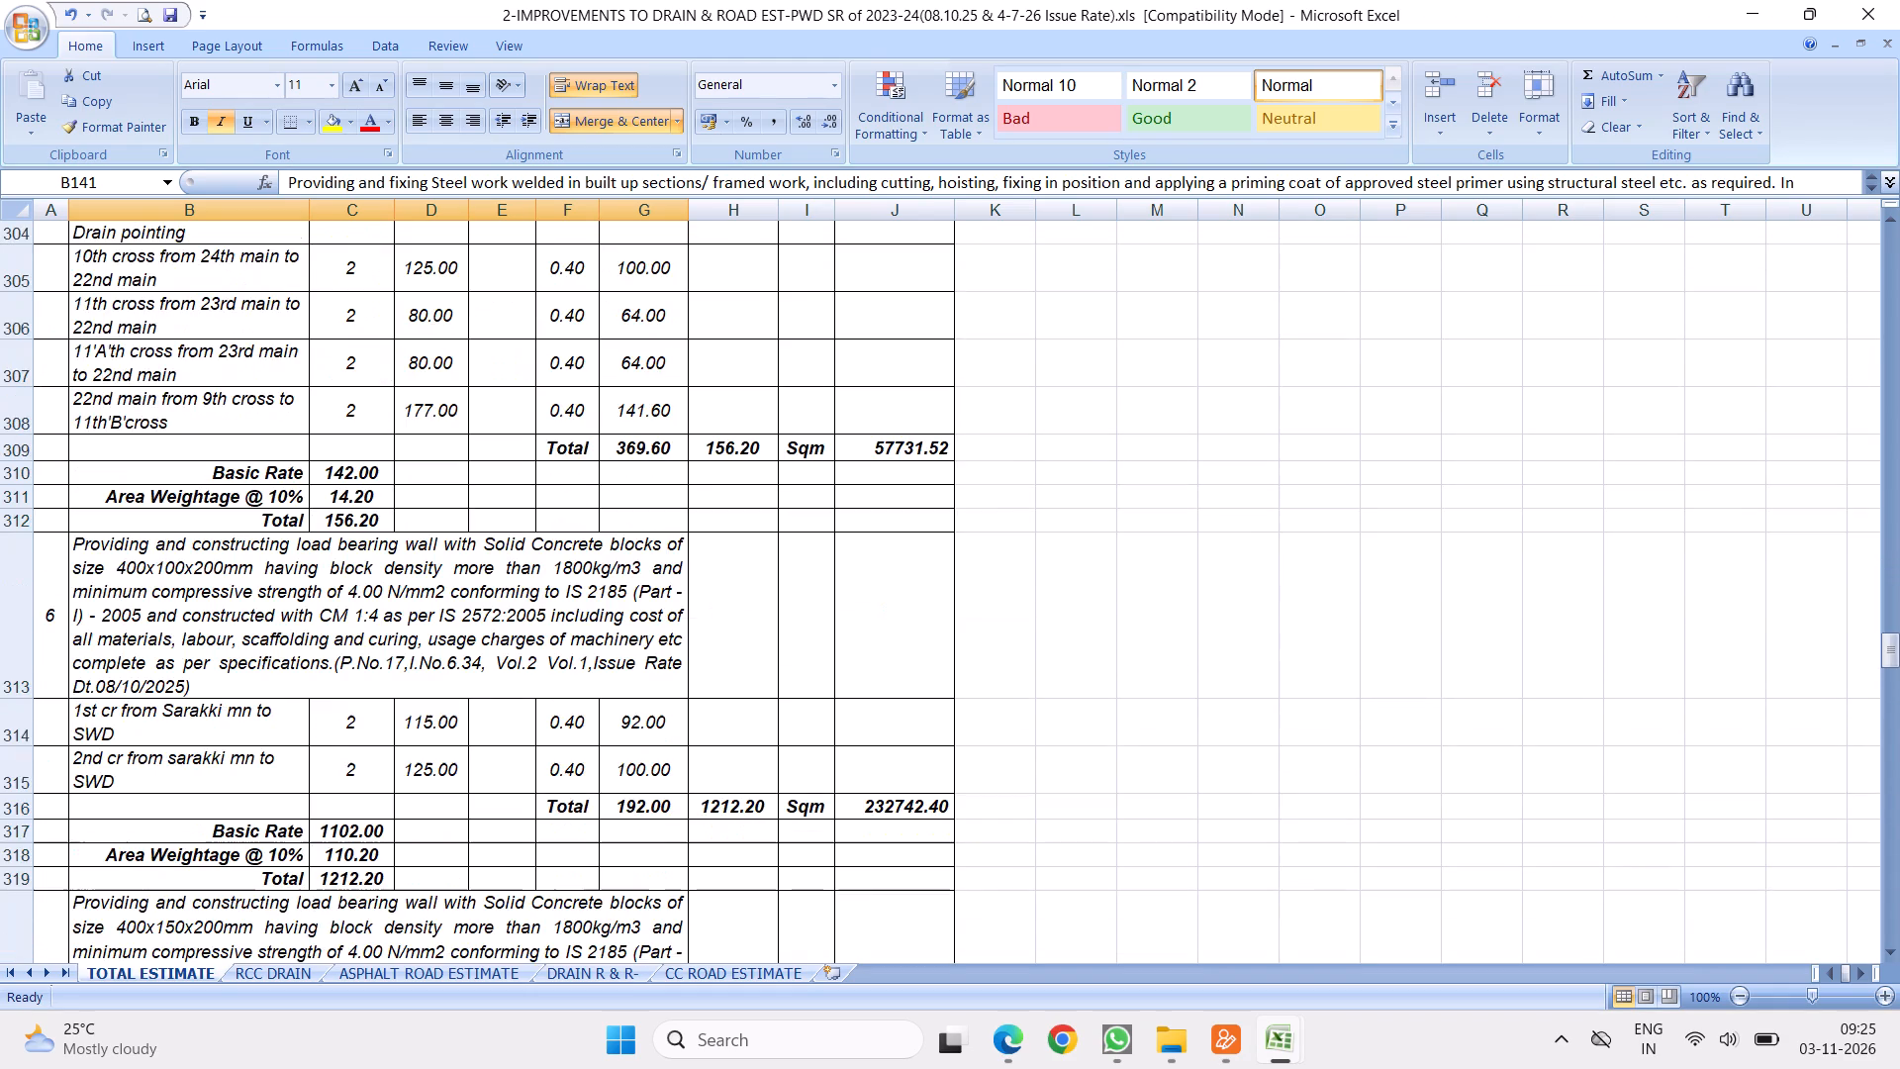
scroll(472, 483, down, 15)
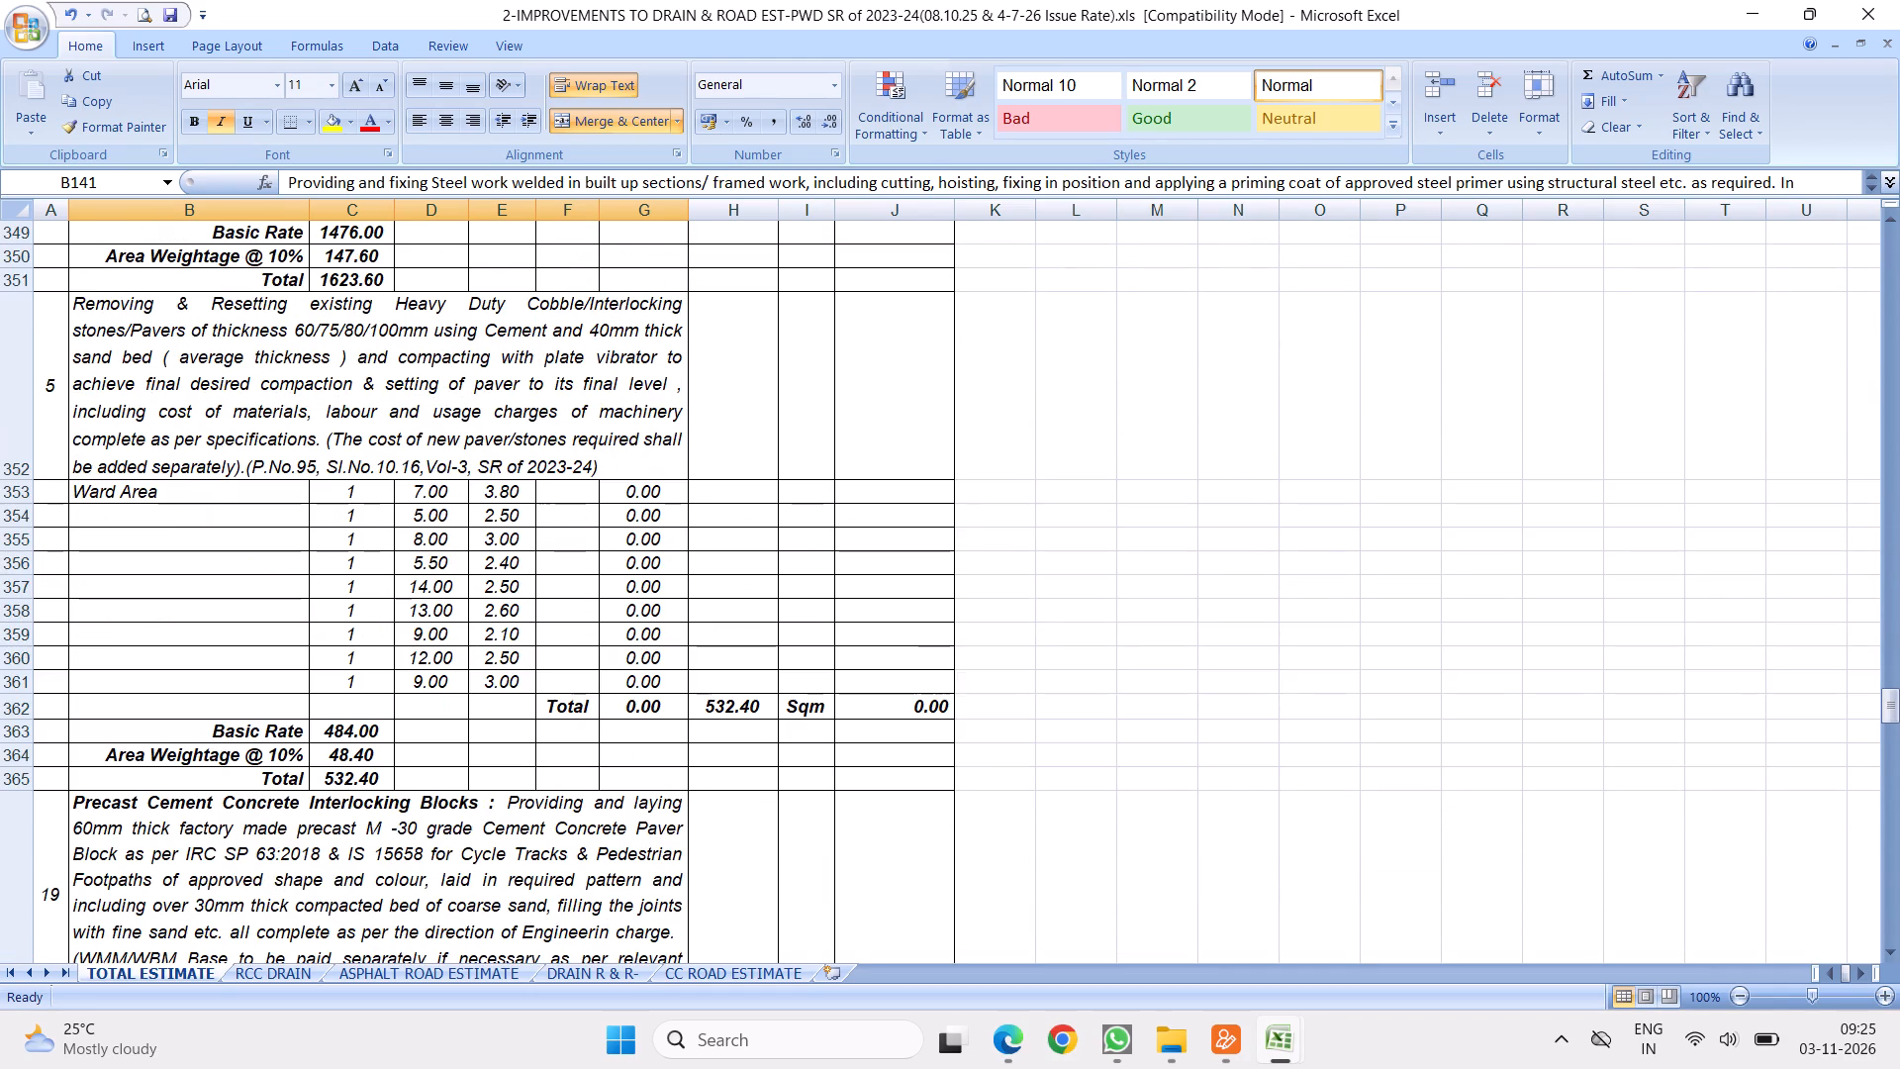
scroll(511, 488, down, 13)
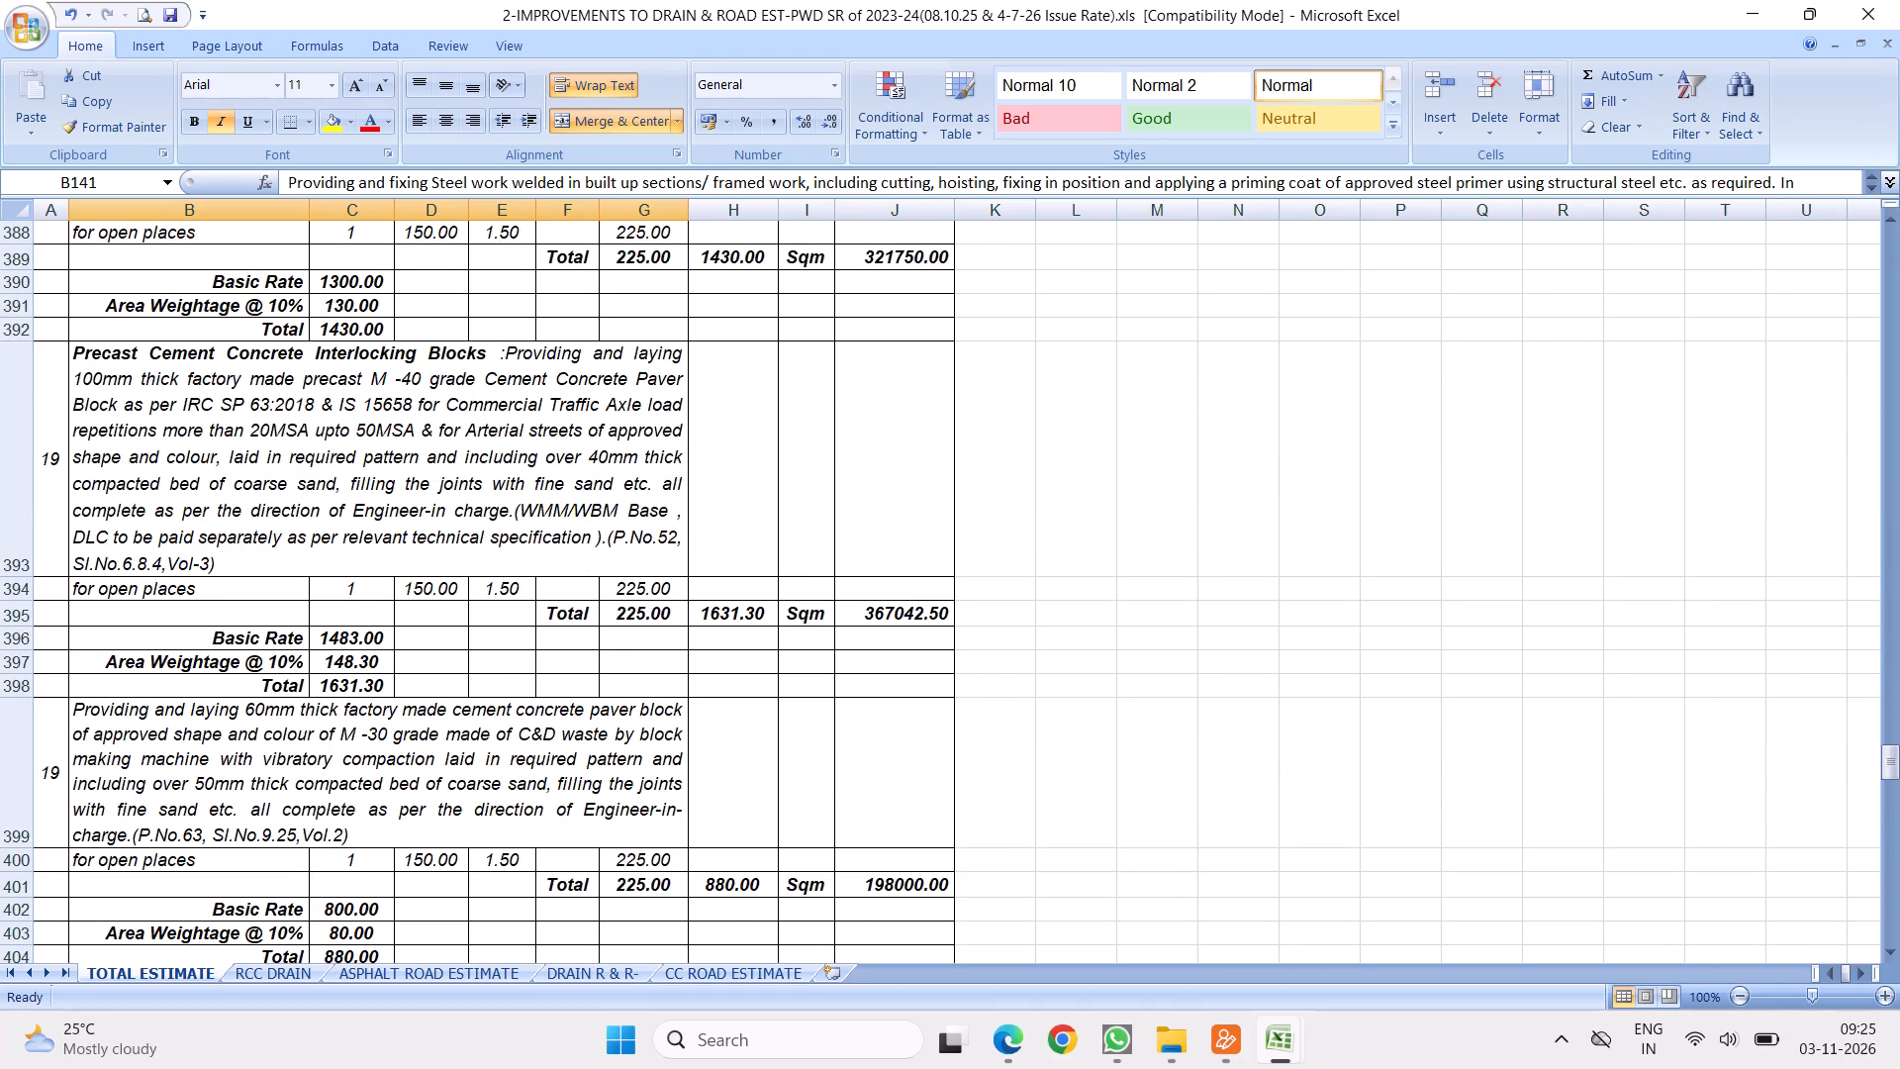
scroll(510, 479, down, 9)
scroll(514, 558, down, 6)
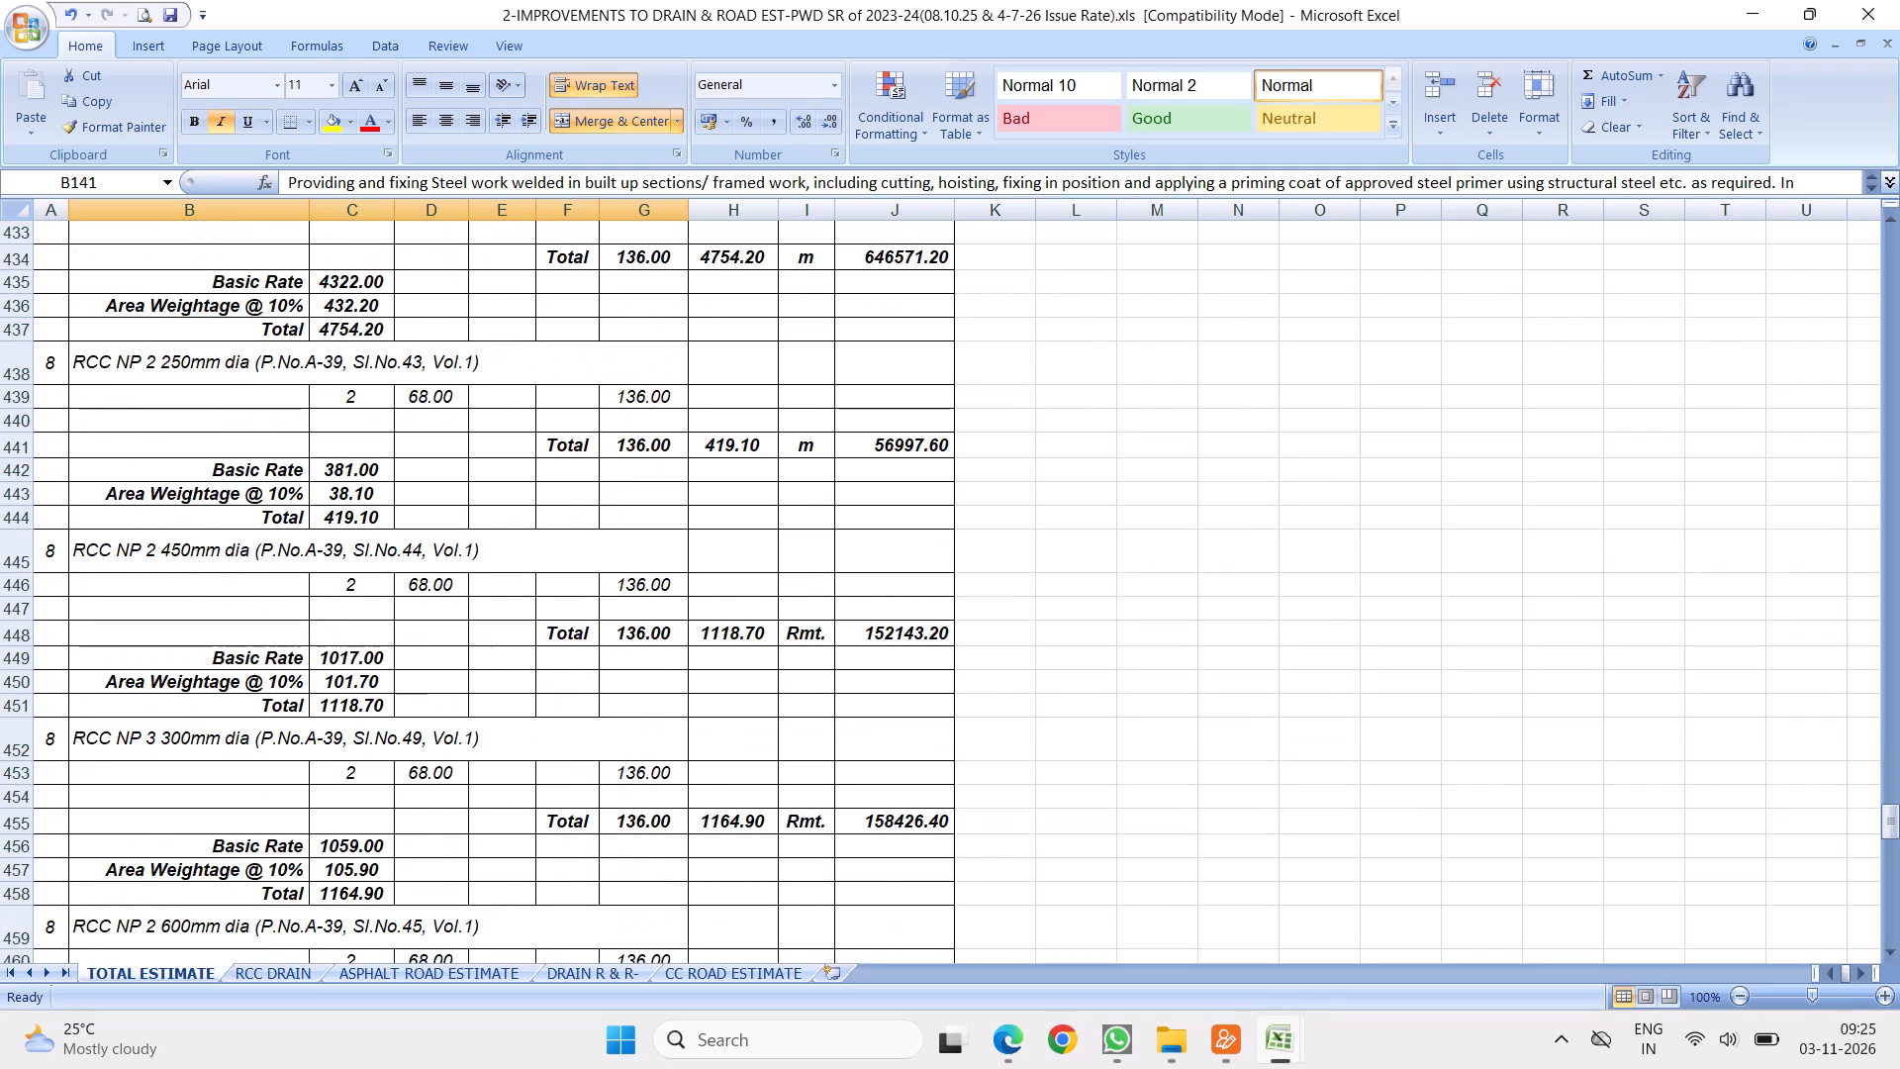
scroll(515, 559, down, 4)
Look through the RCC DRAIN sheet's excavation, dismantling, earth disposal and levelling-course concrete items.
click(289, 965)
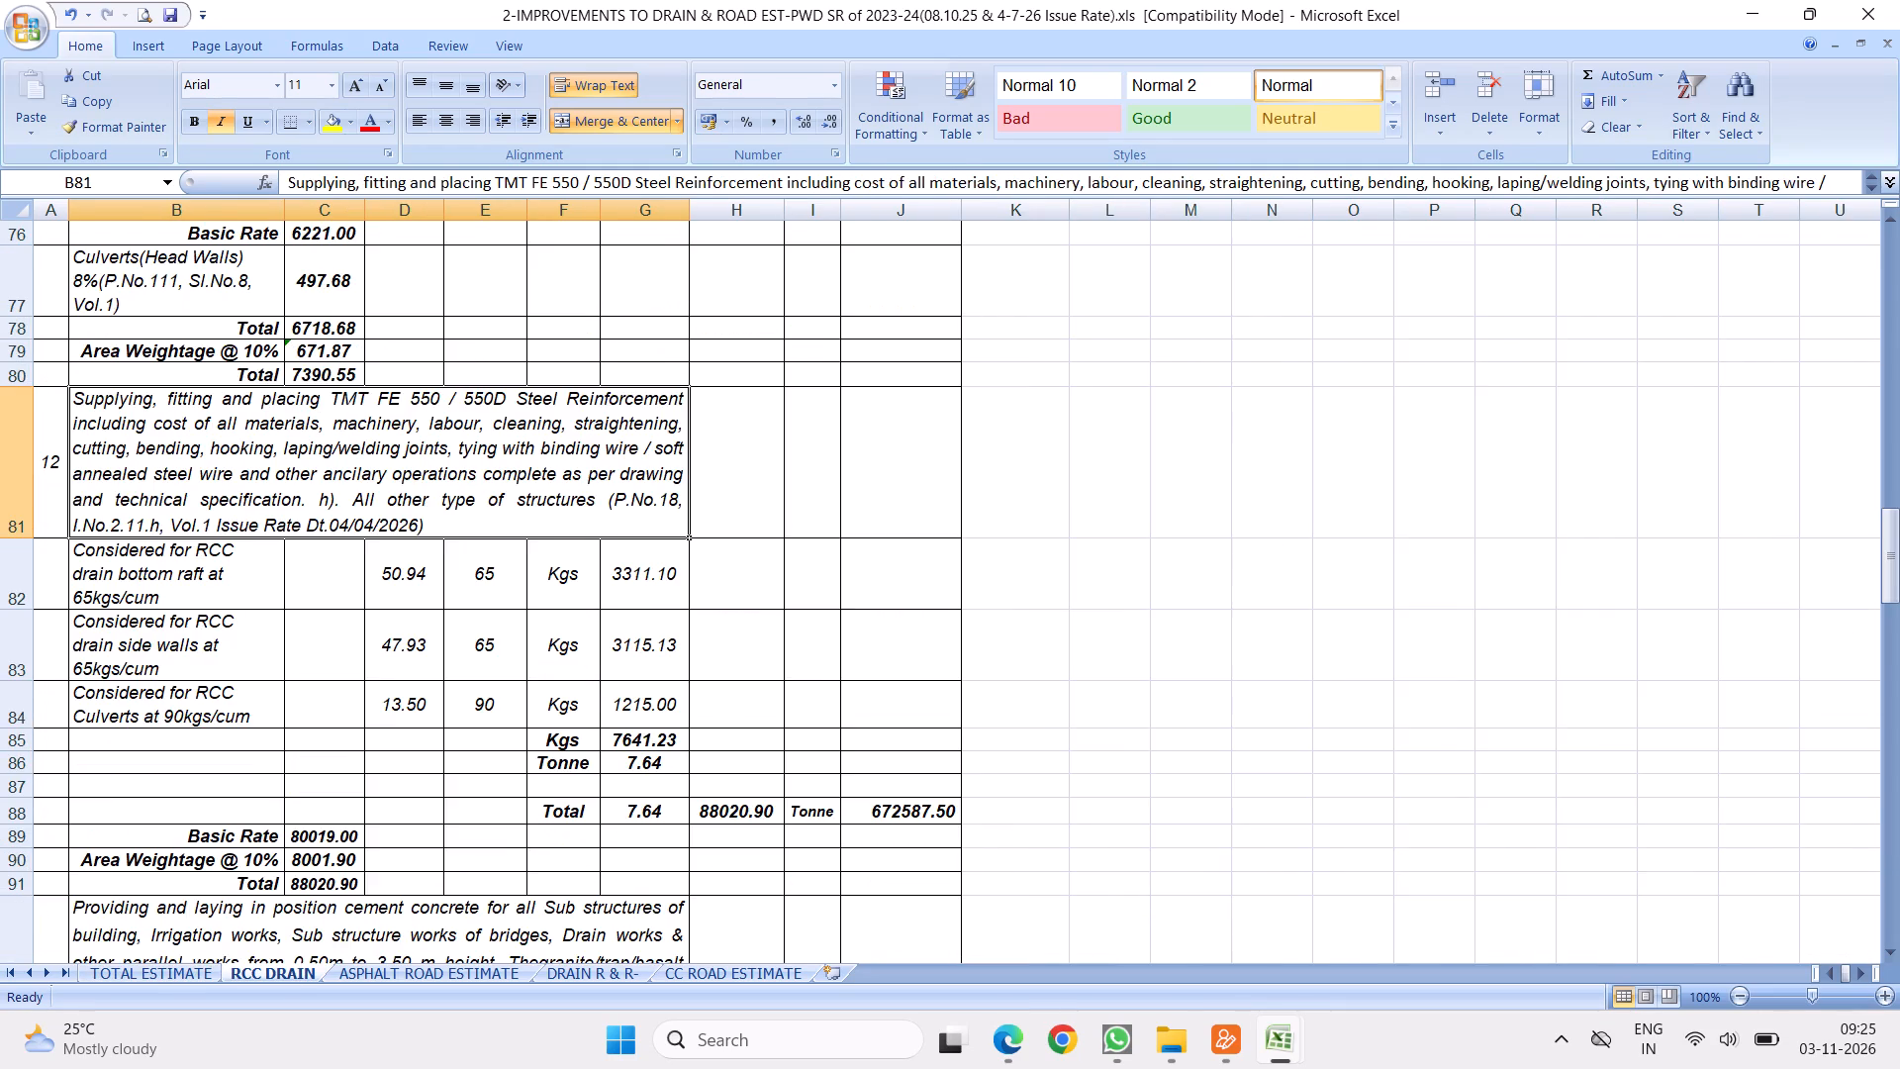
scroll(471, 563, up, 20)
scroll(471, 563, up, 8)
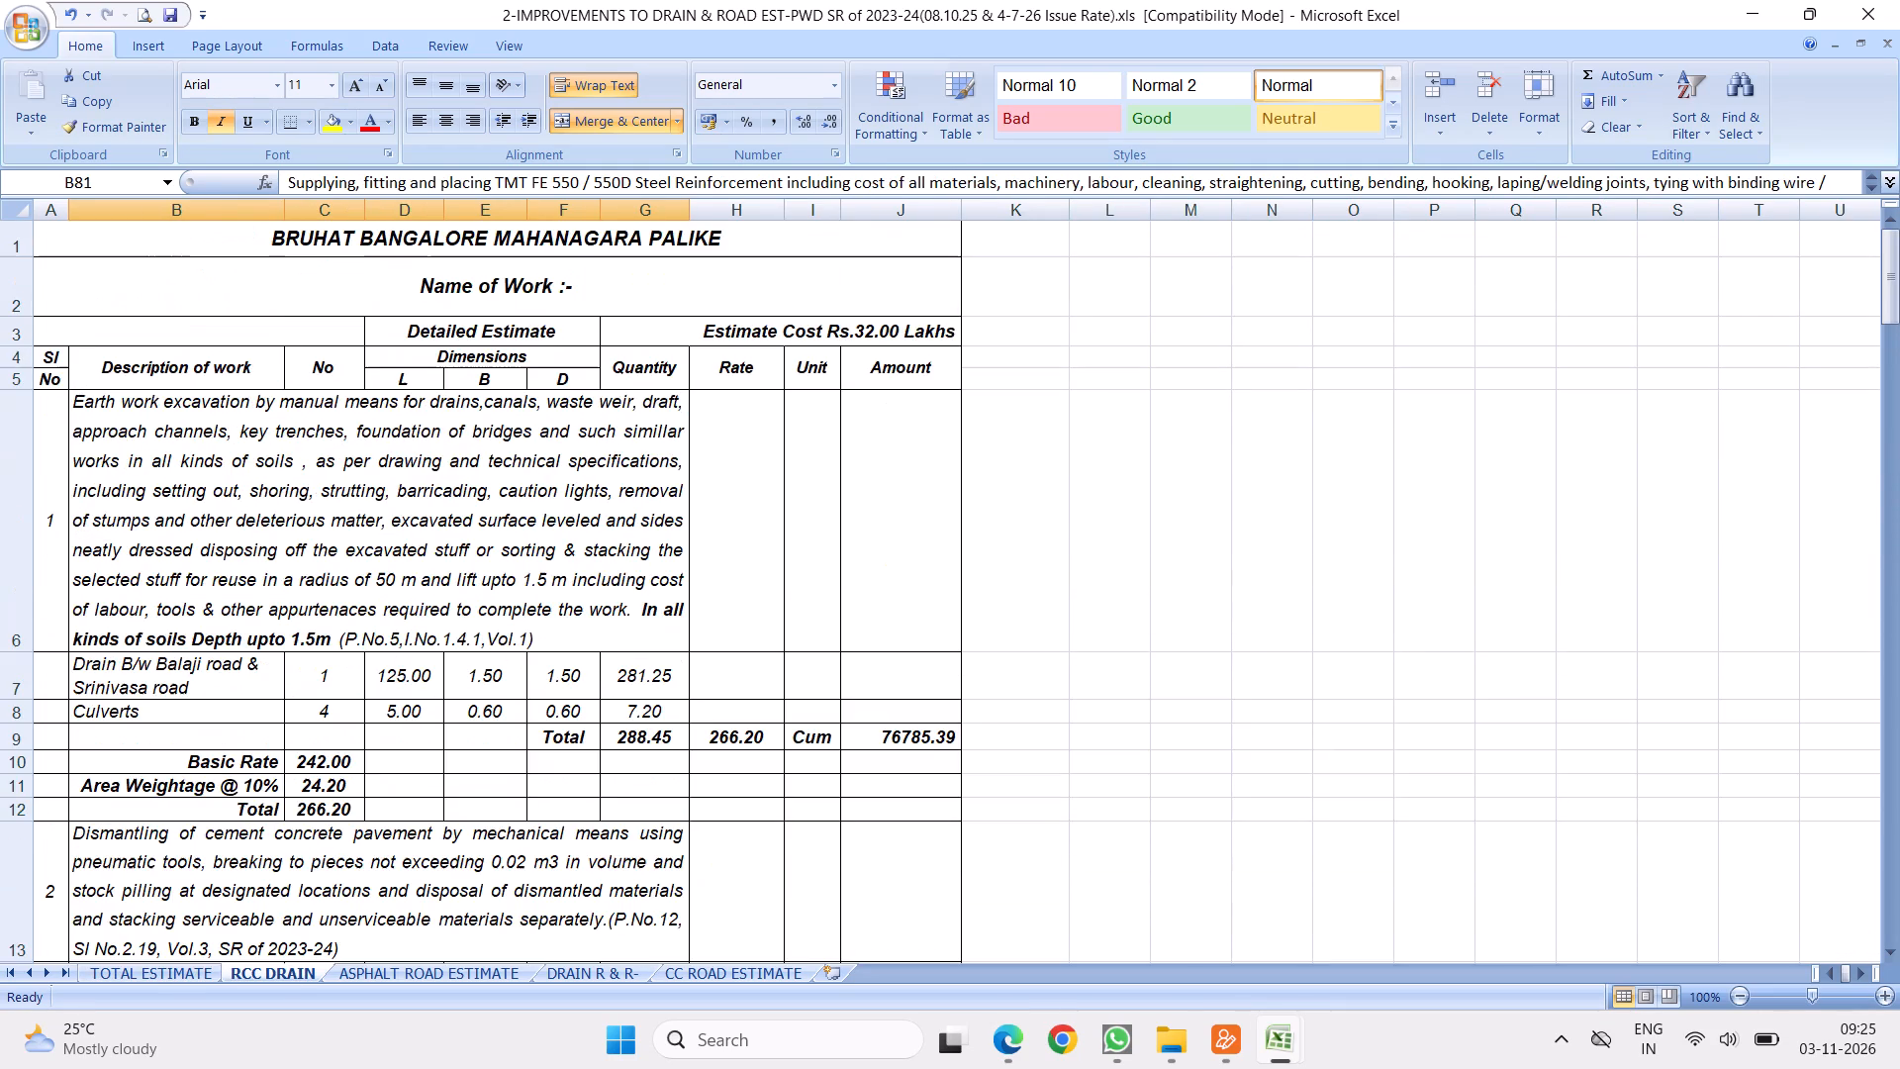
scroll(471, 563, down, 3)
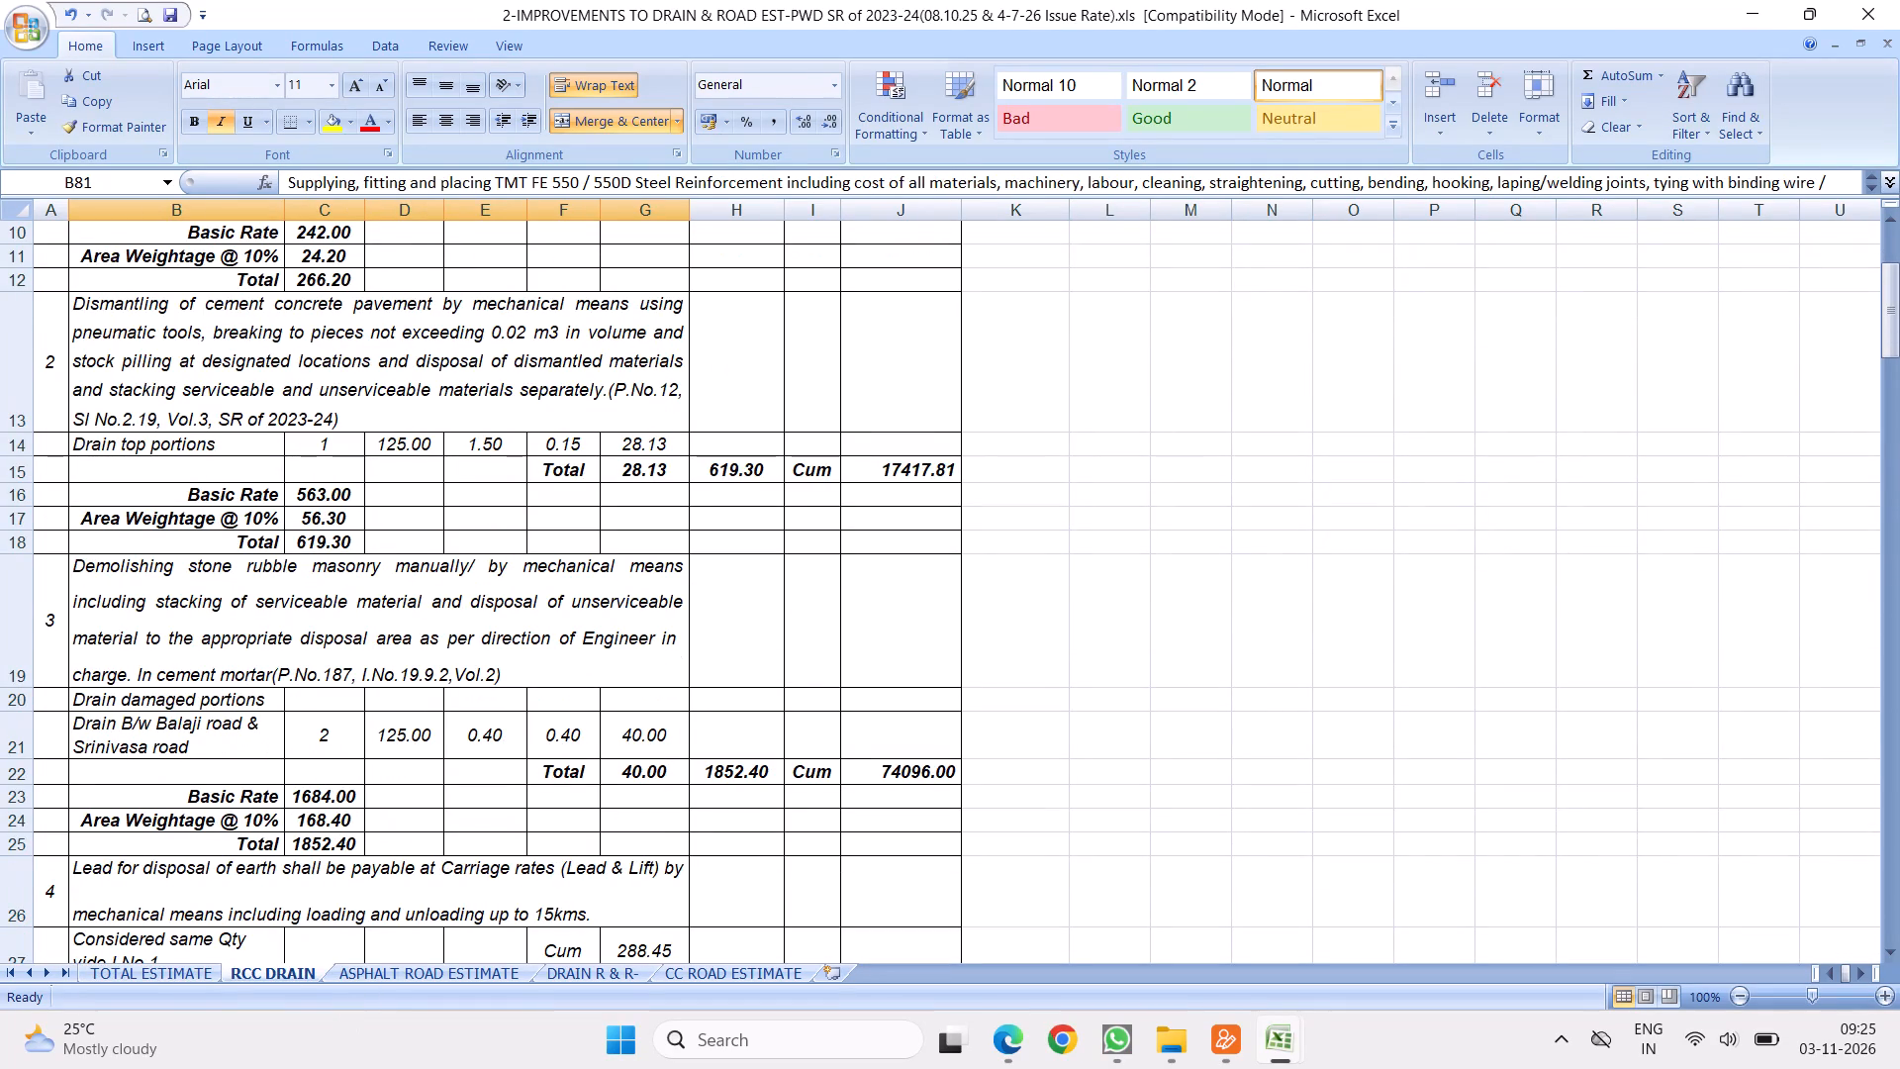
scroll(425, 574, down, 7)
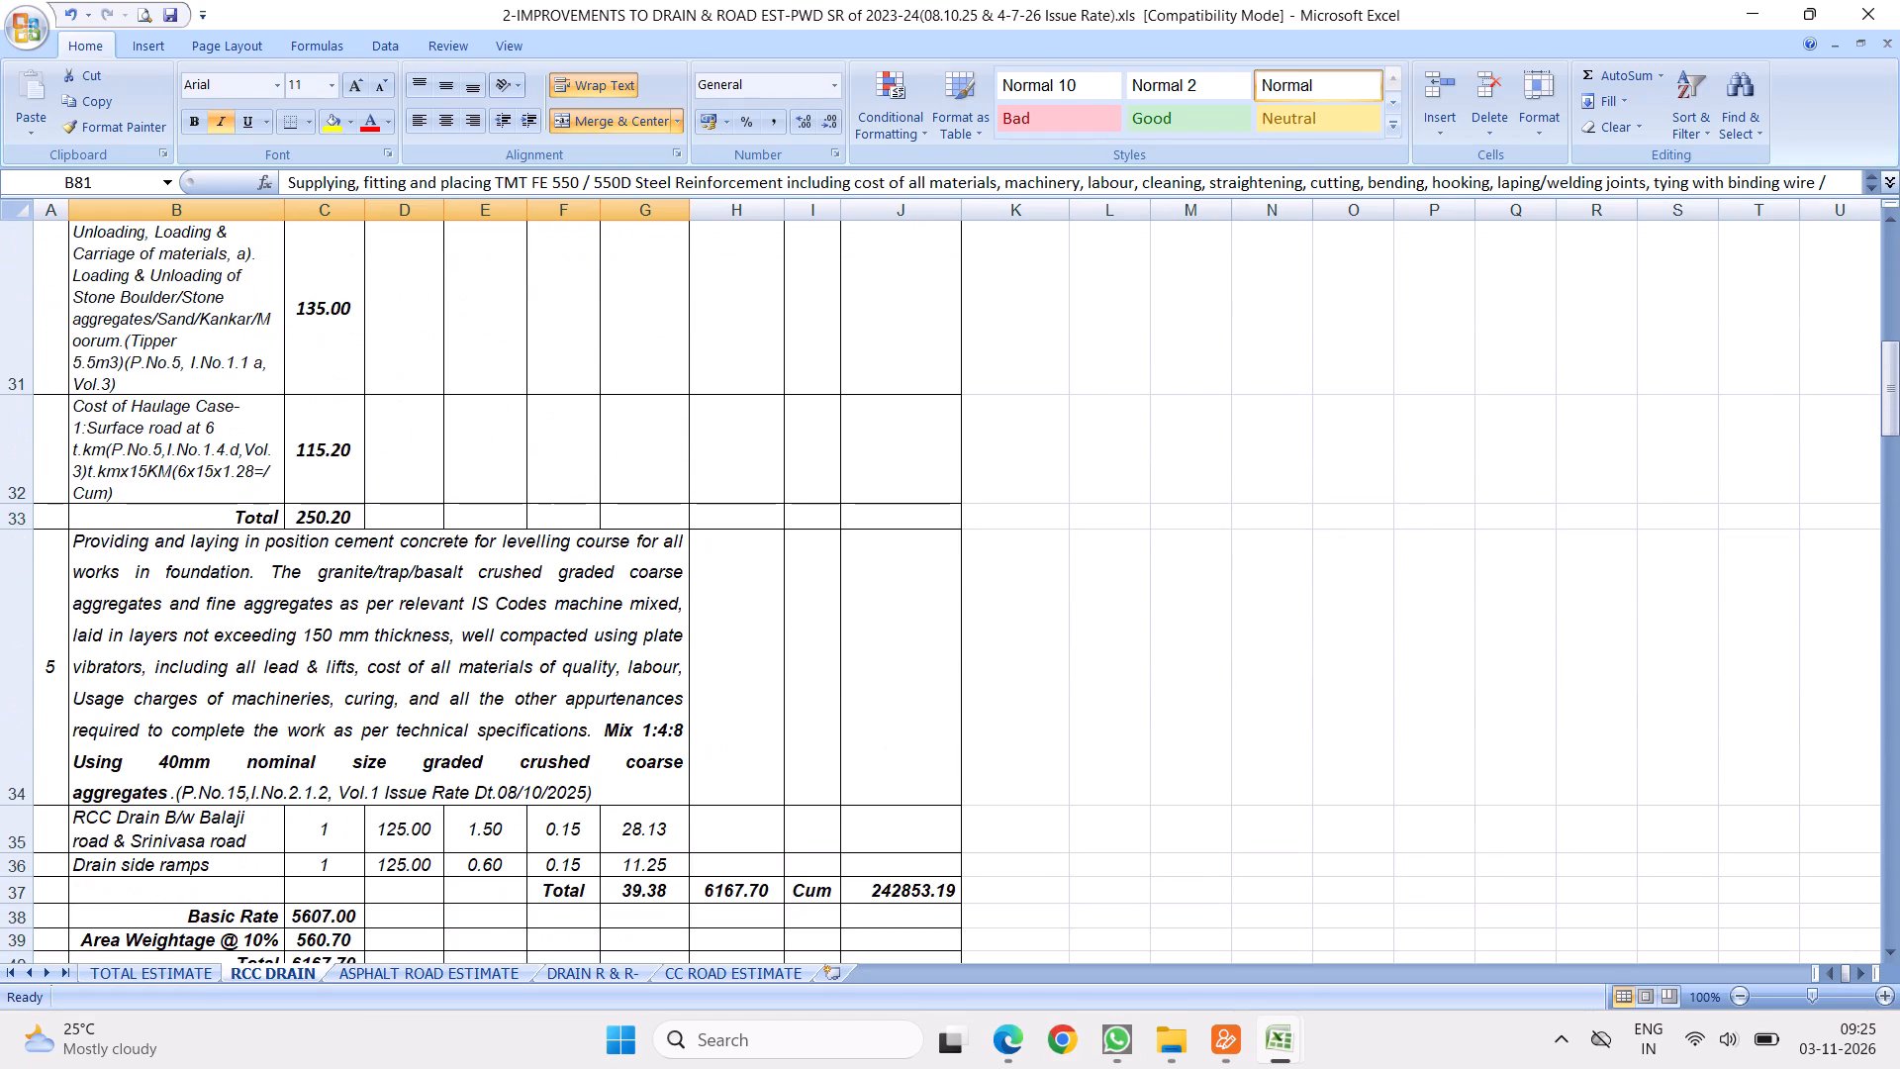
scroll(428, 511, down, 7)
scroll(457, 475, up, 3)
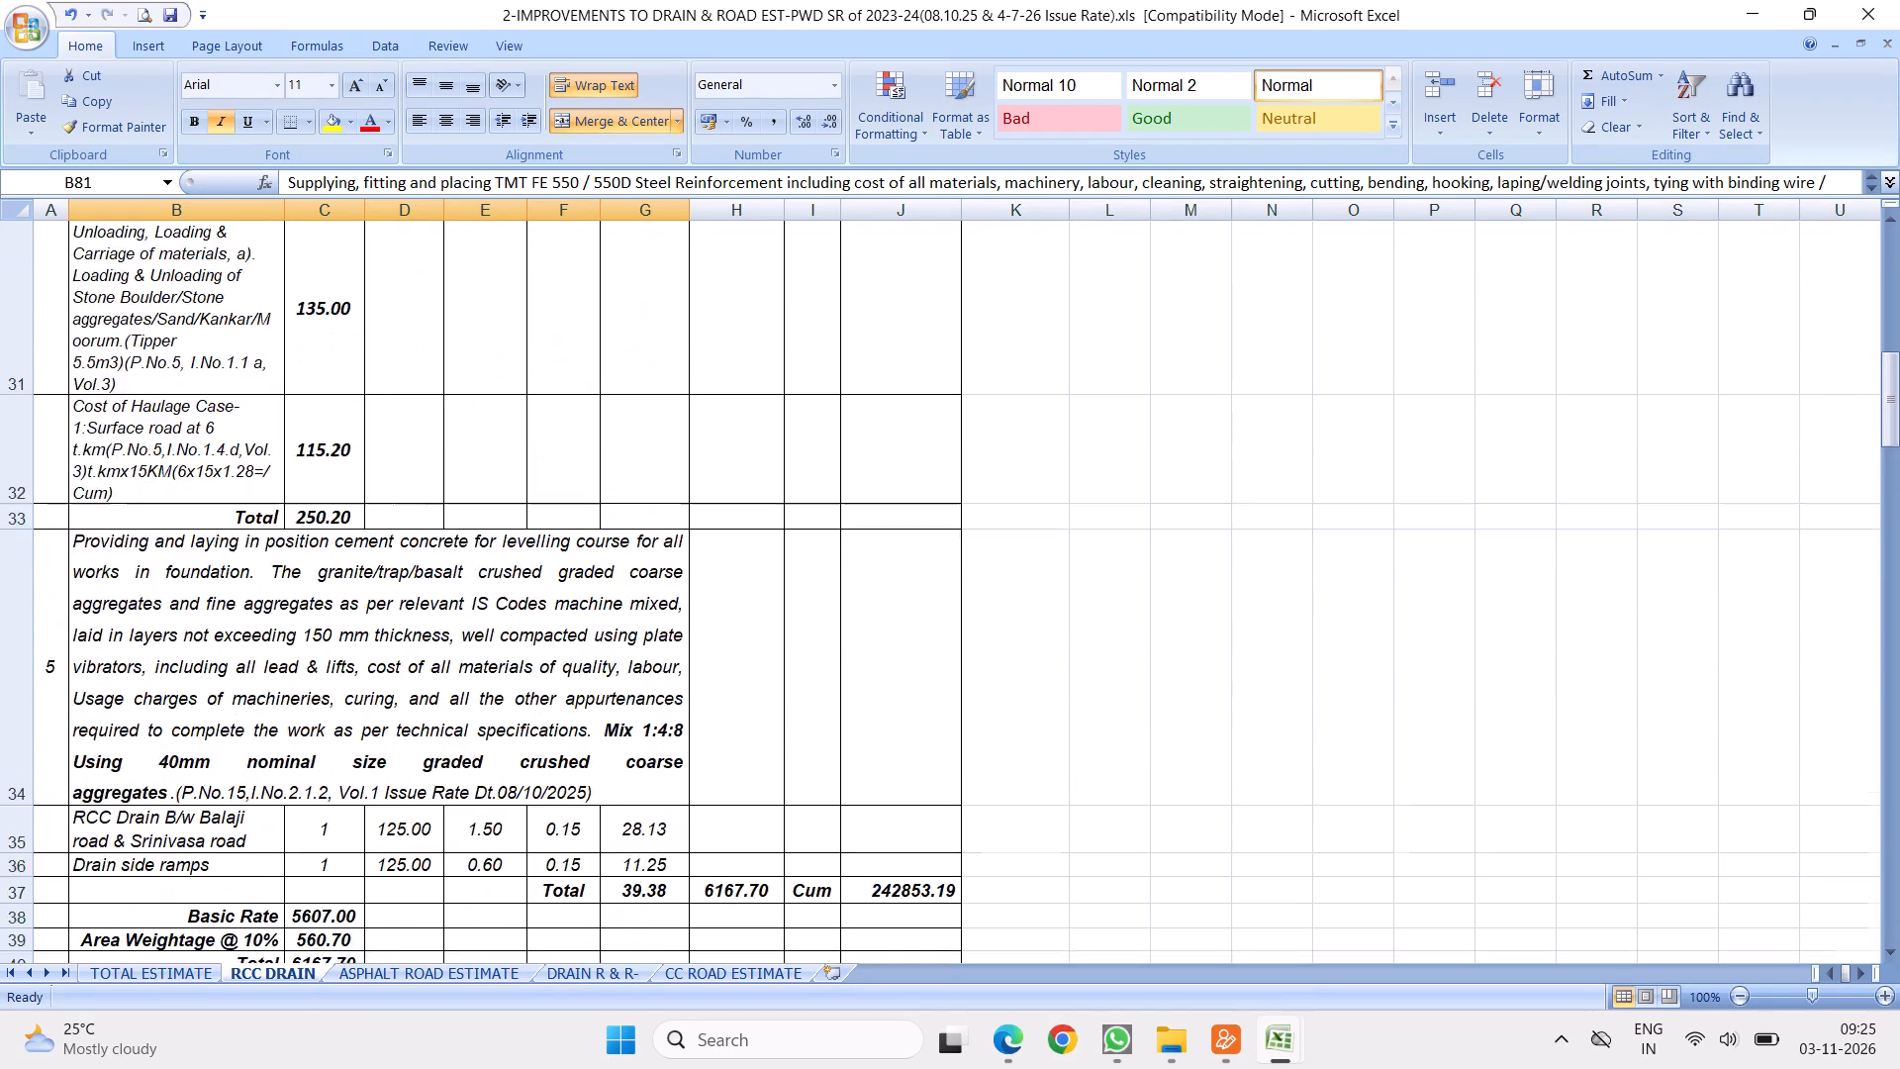
scroll(457, 475, up, 20)
Copy the "(i)By Manual Means" dismantling description from the DRAIN R & R sheet over item 1's description in the Gruhalakshmi workbook's Modified final sheet.
click(424, 971)
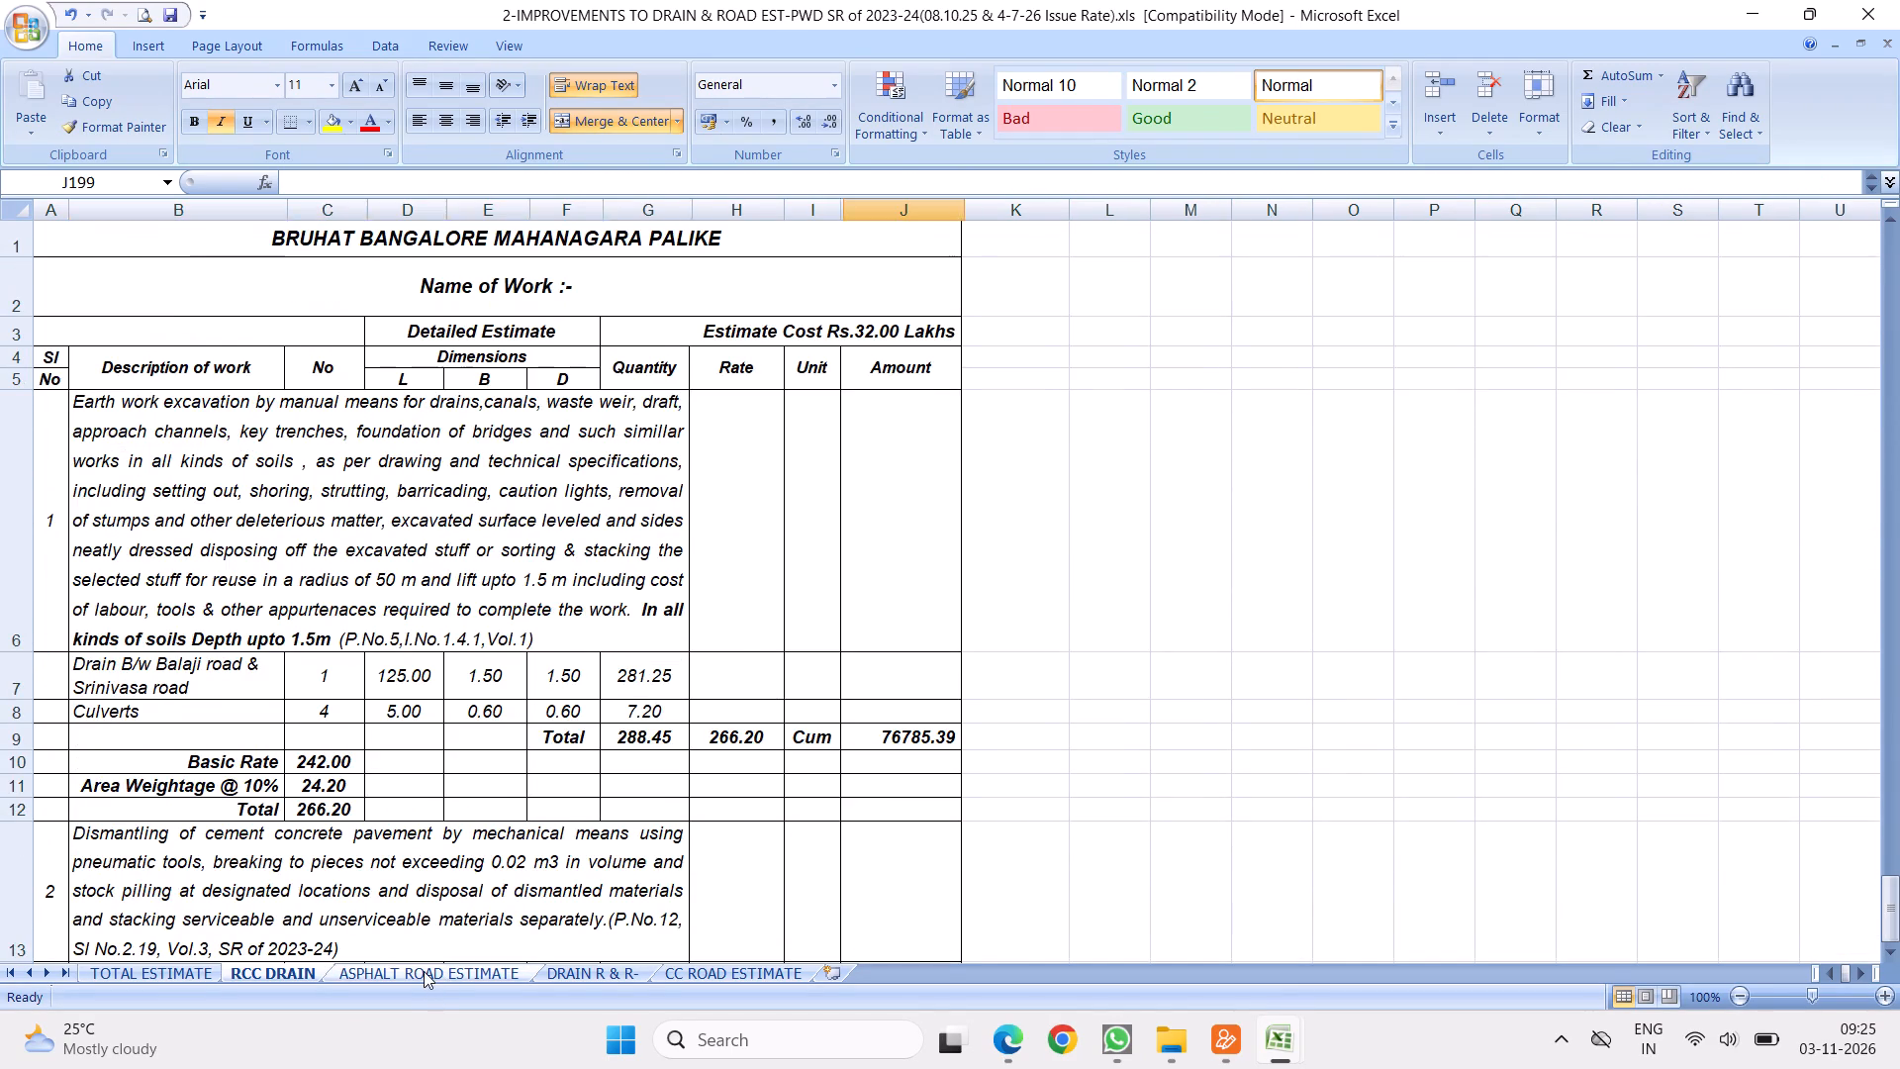
click(606, 972)
scroll(631, 575, down, 4)
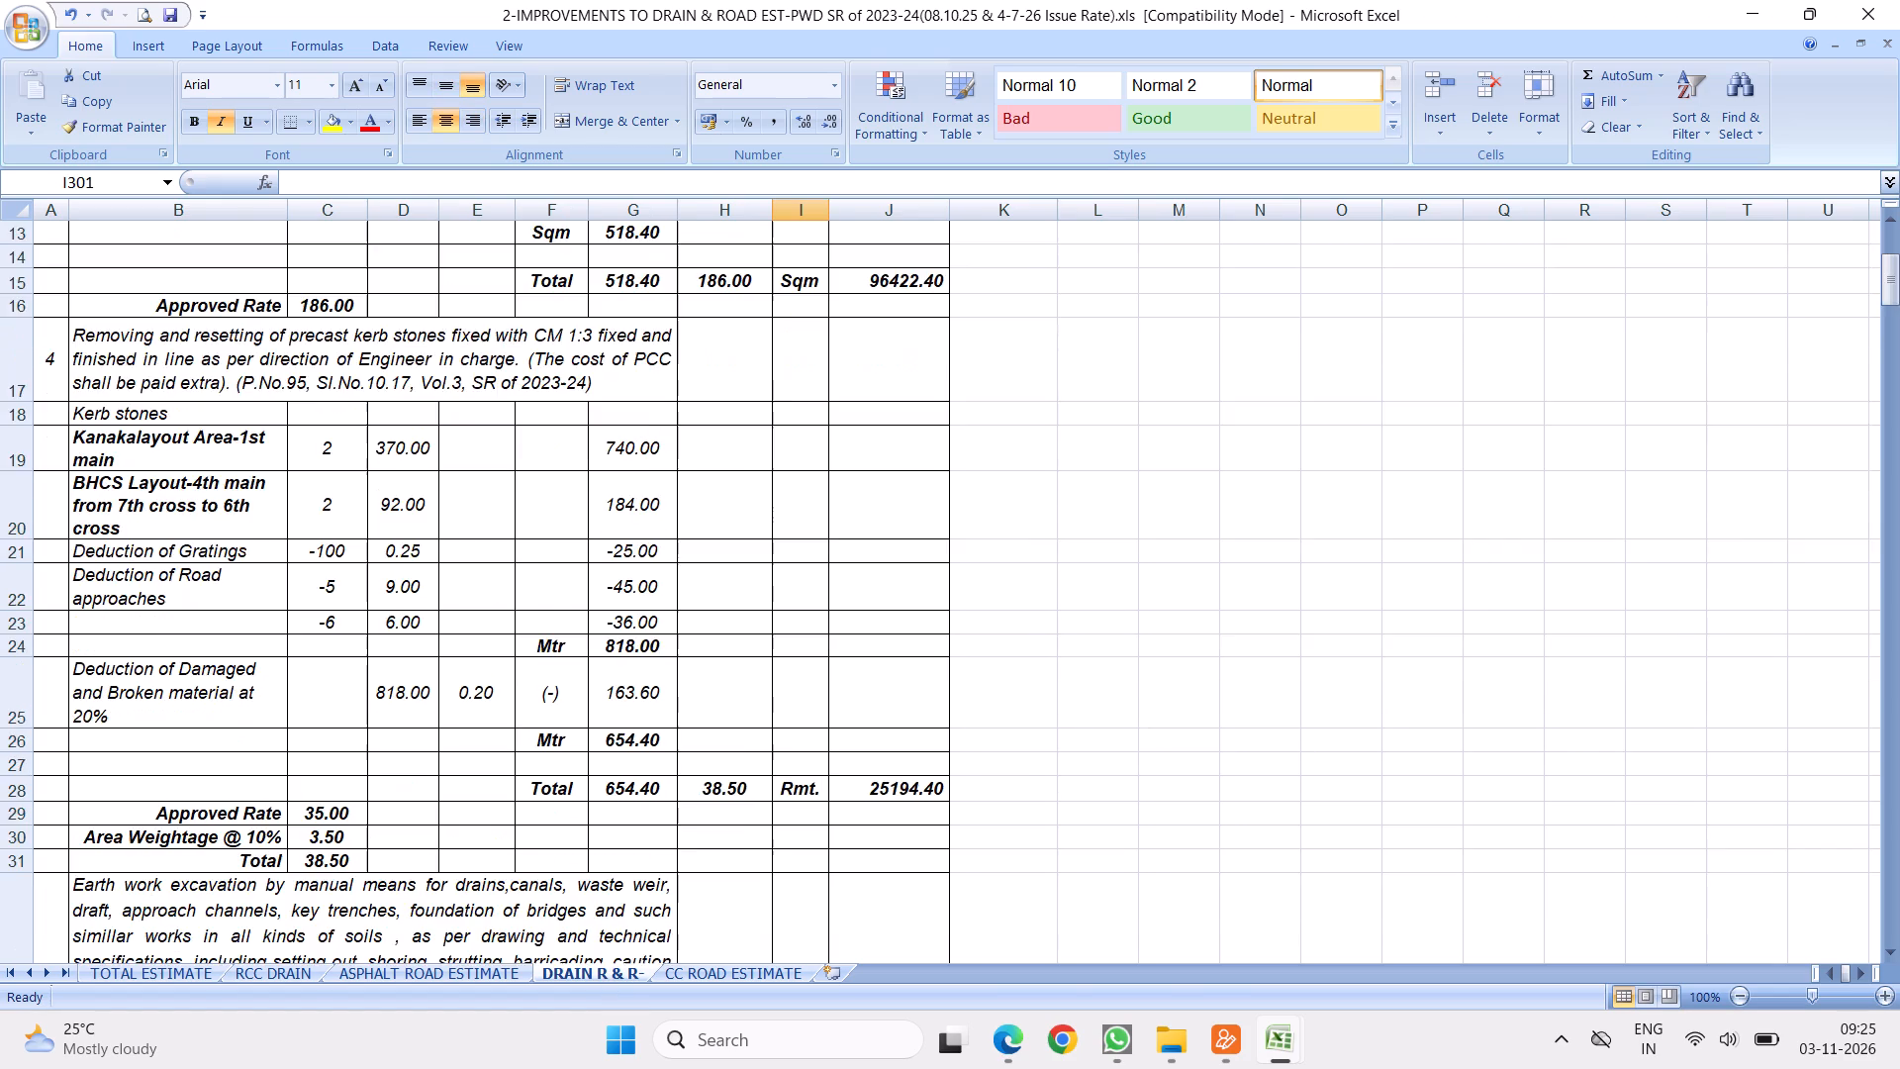
scroll(617, 552, down, 17)
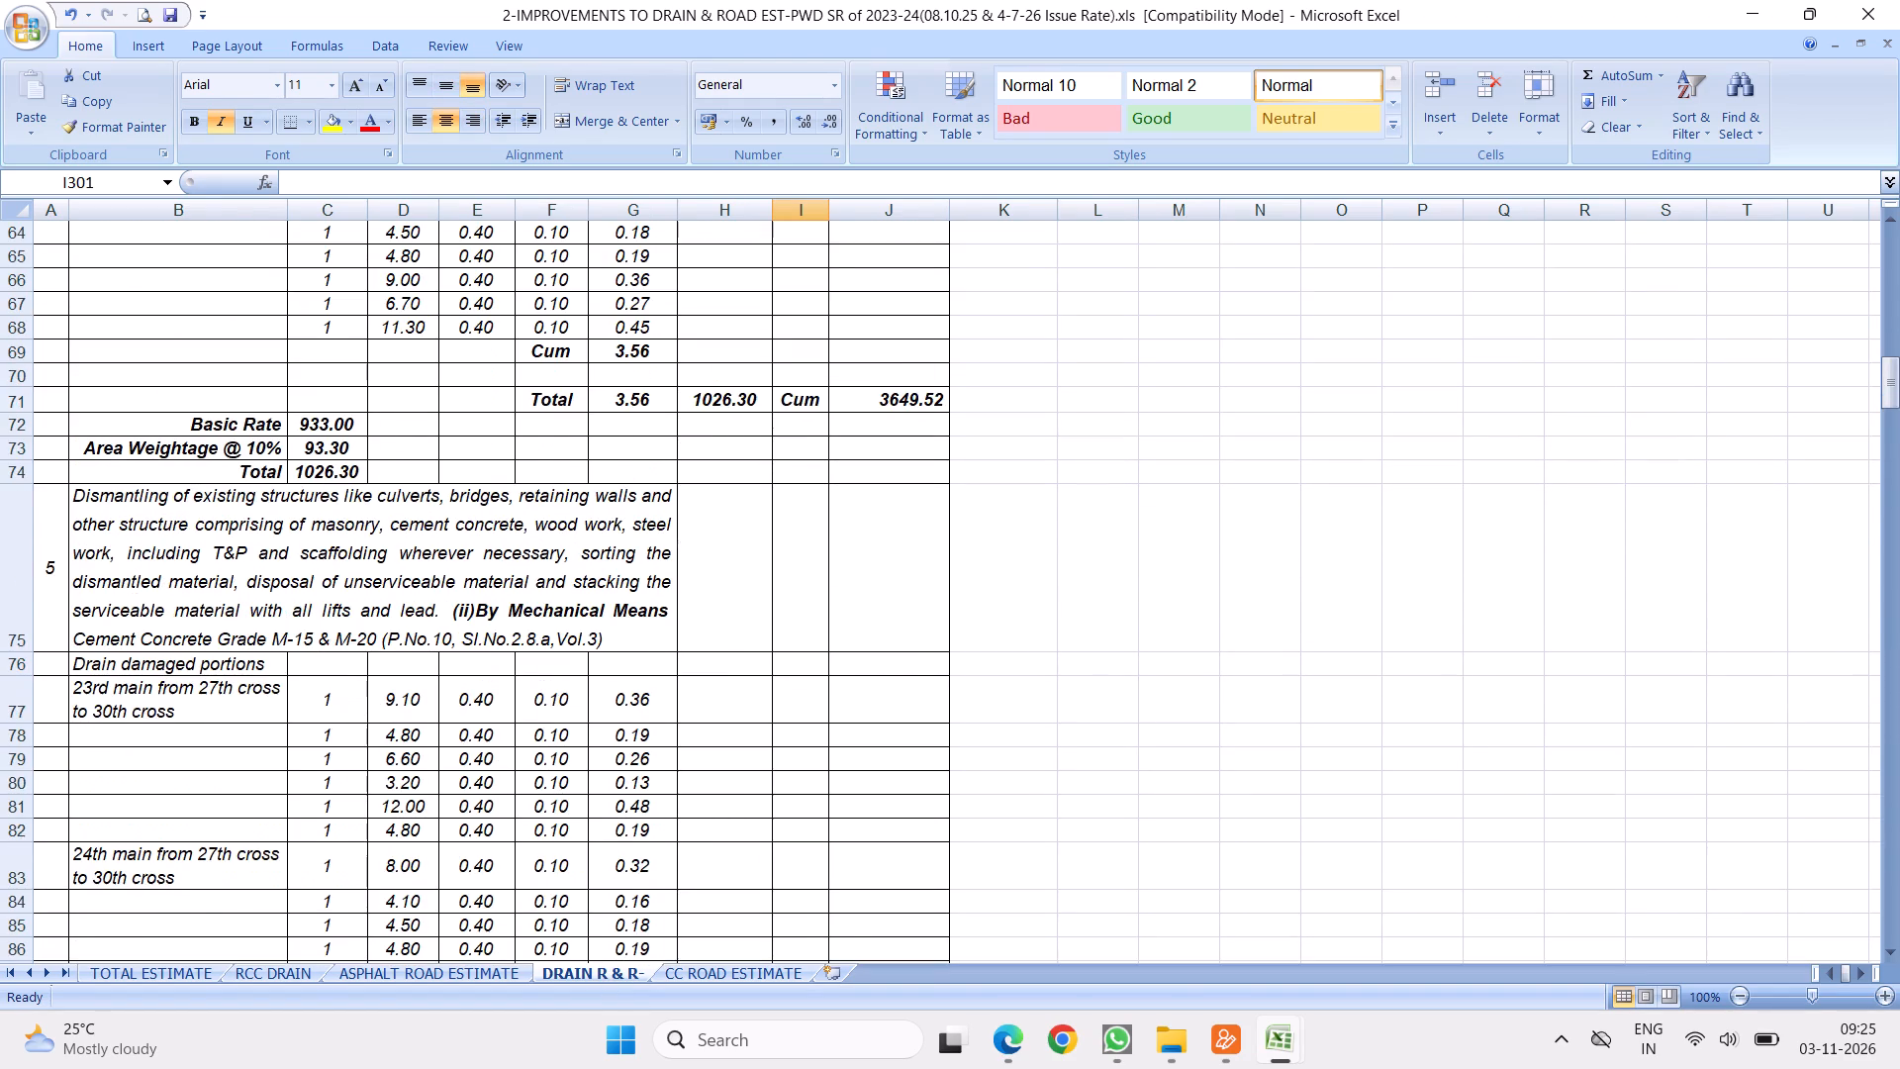
scroll(591, 519, up, 3)
scroll(501, 426, up, 2)
click(364, 442)
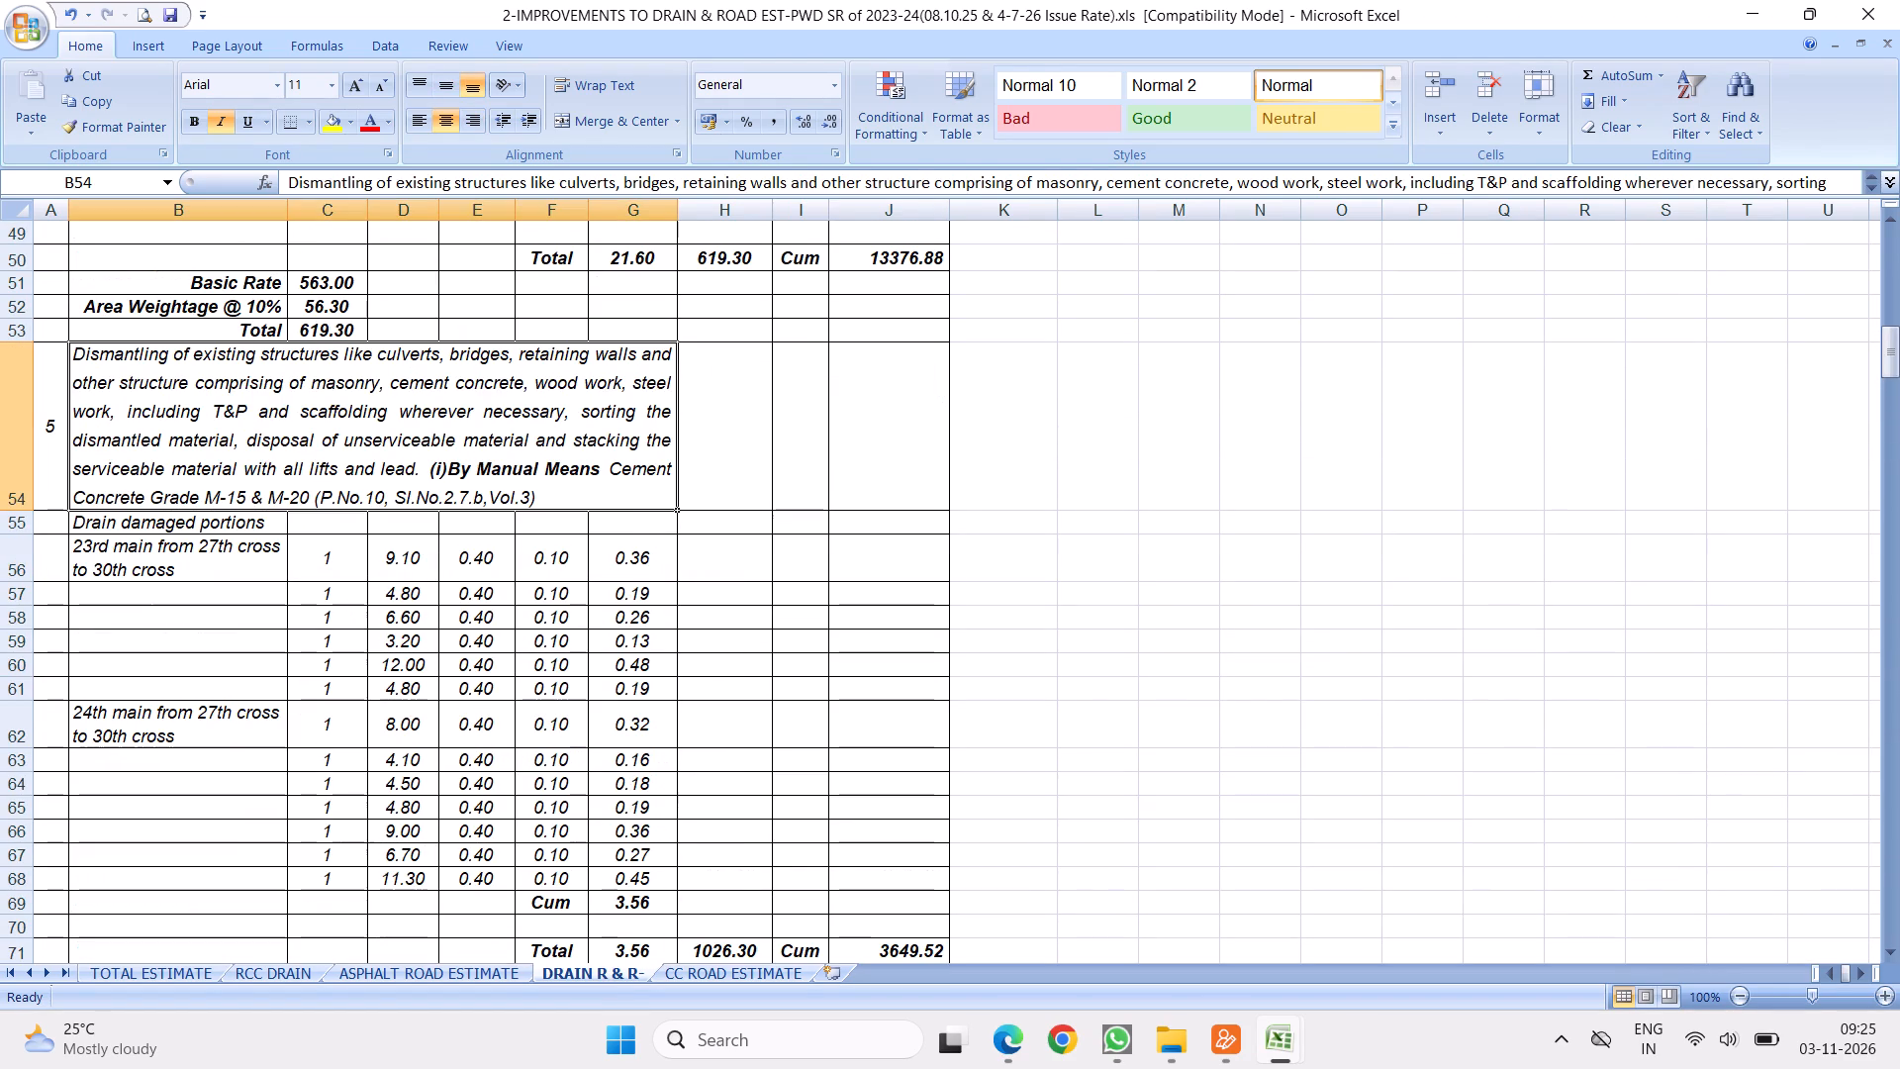
right_click(364, 442)
click(416, 487)
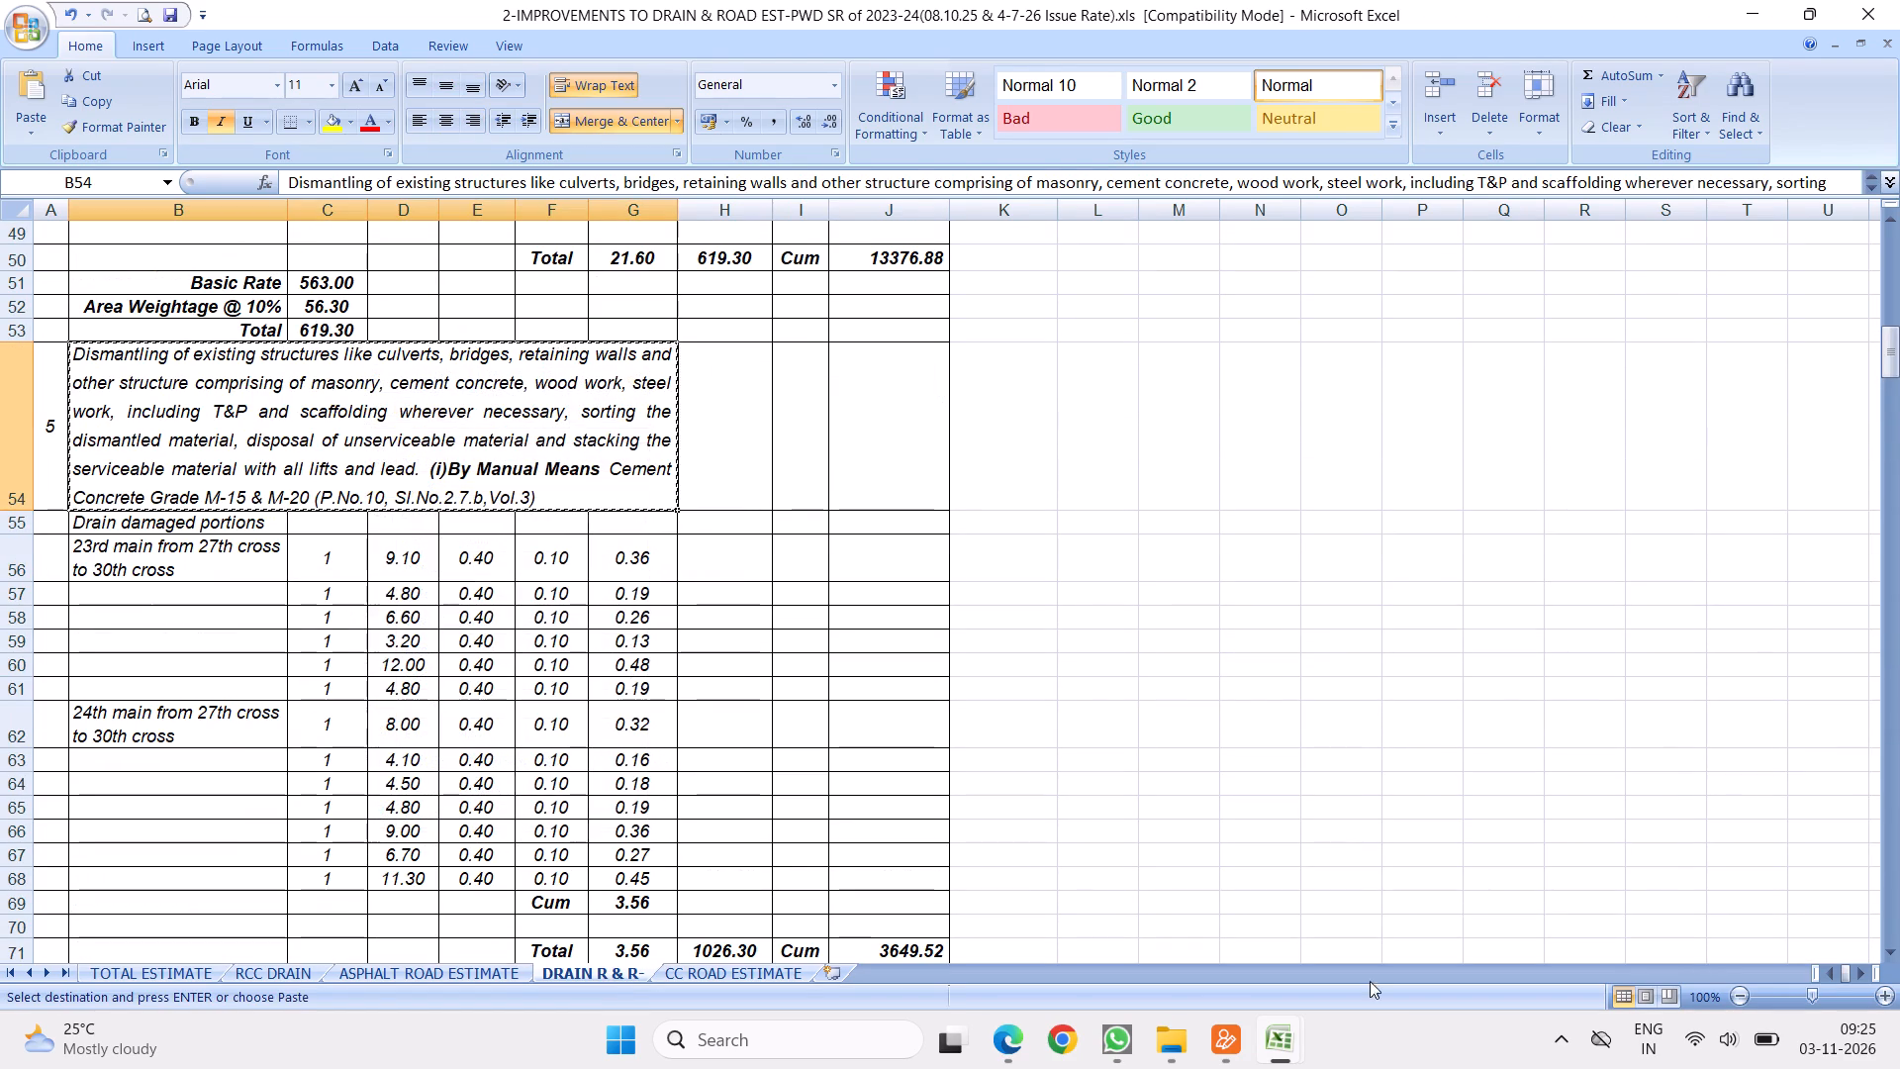
click(1295, 1043)
click(1131, 850)
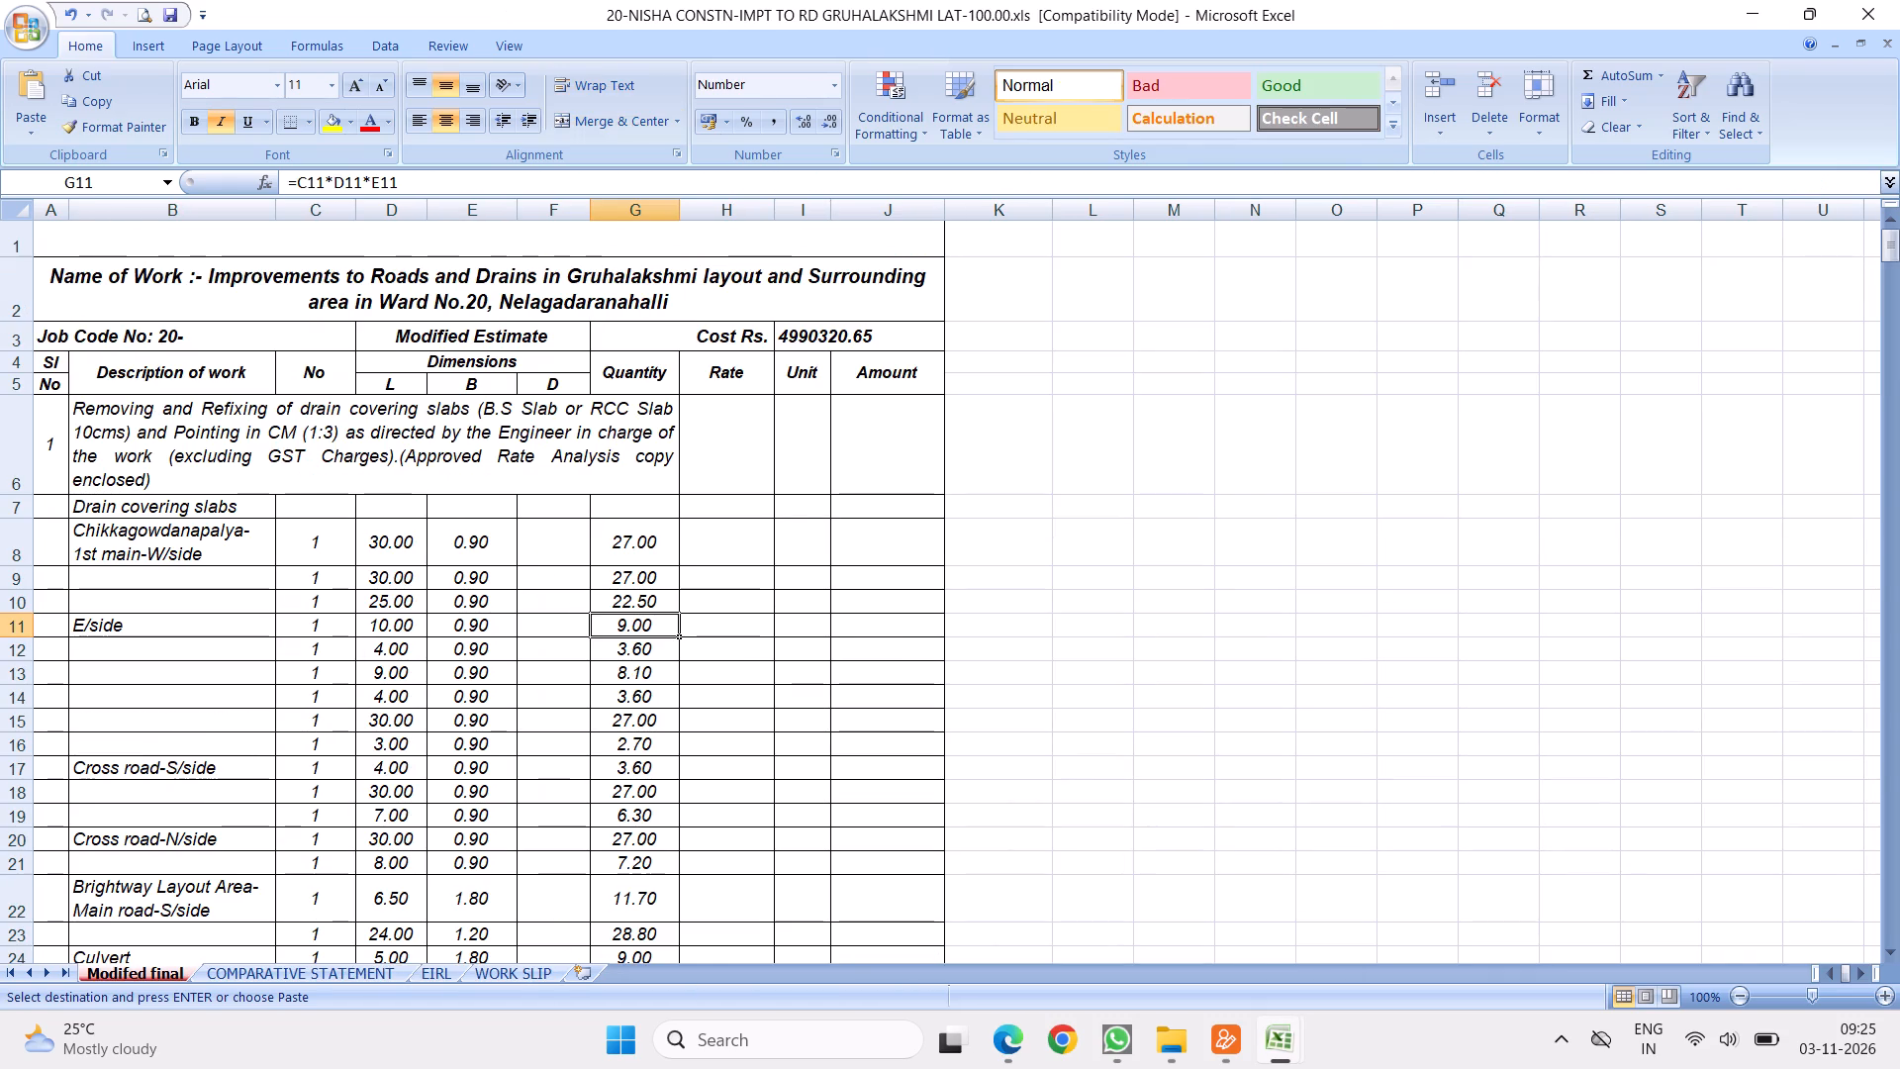
right_click(245, 440)
click(307, 509)
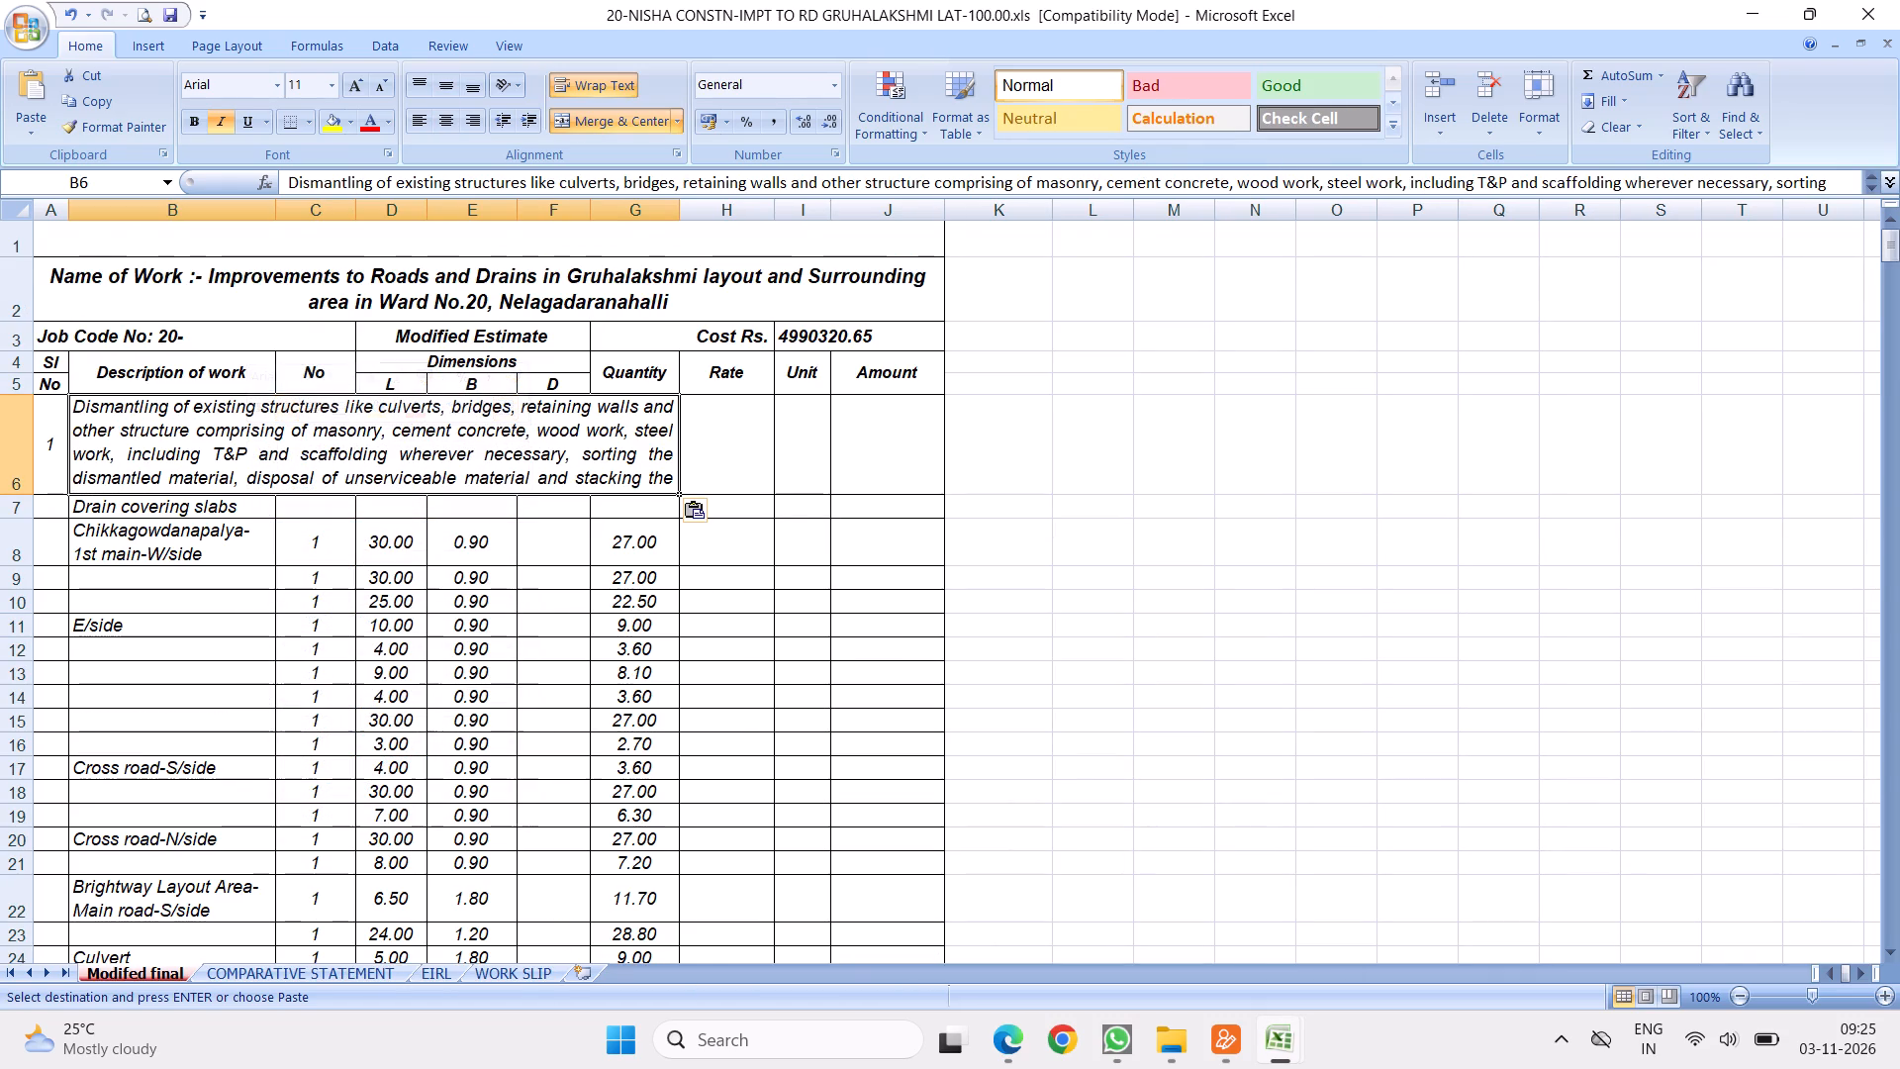
Increase the height of row 6 so item 1's whole dismantling description fits.
drag(22, 493, 31, 591)
double_click(242, 502)
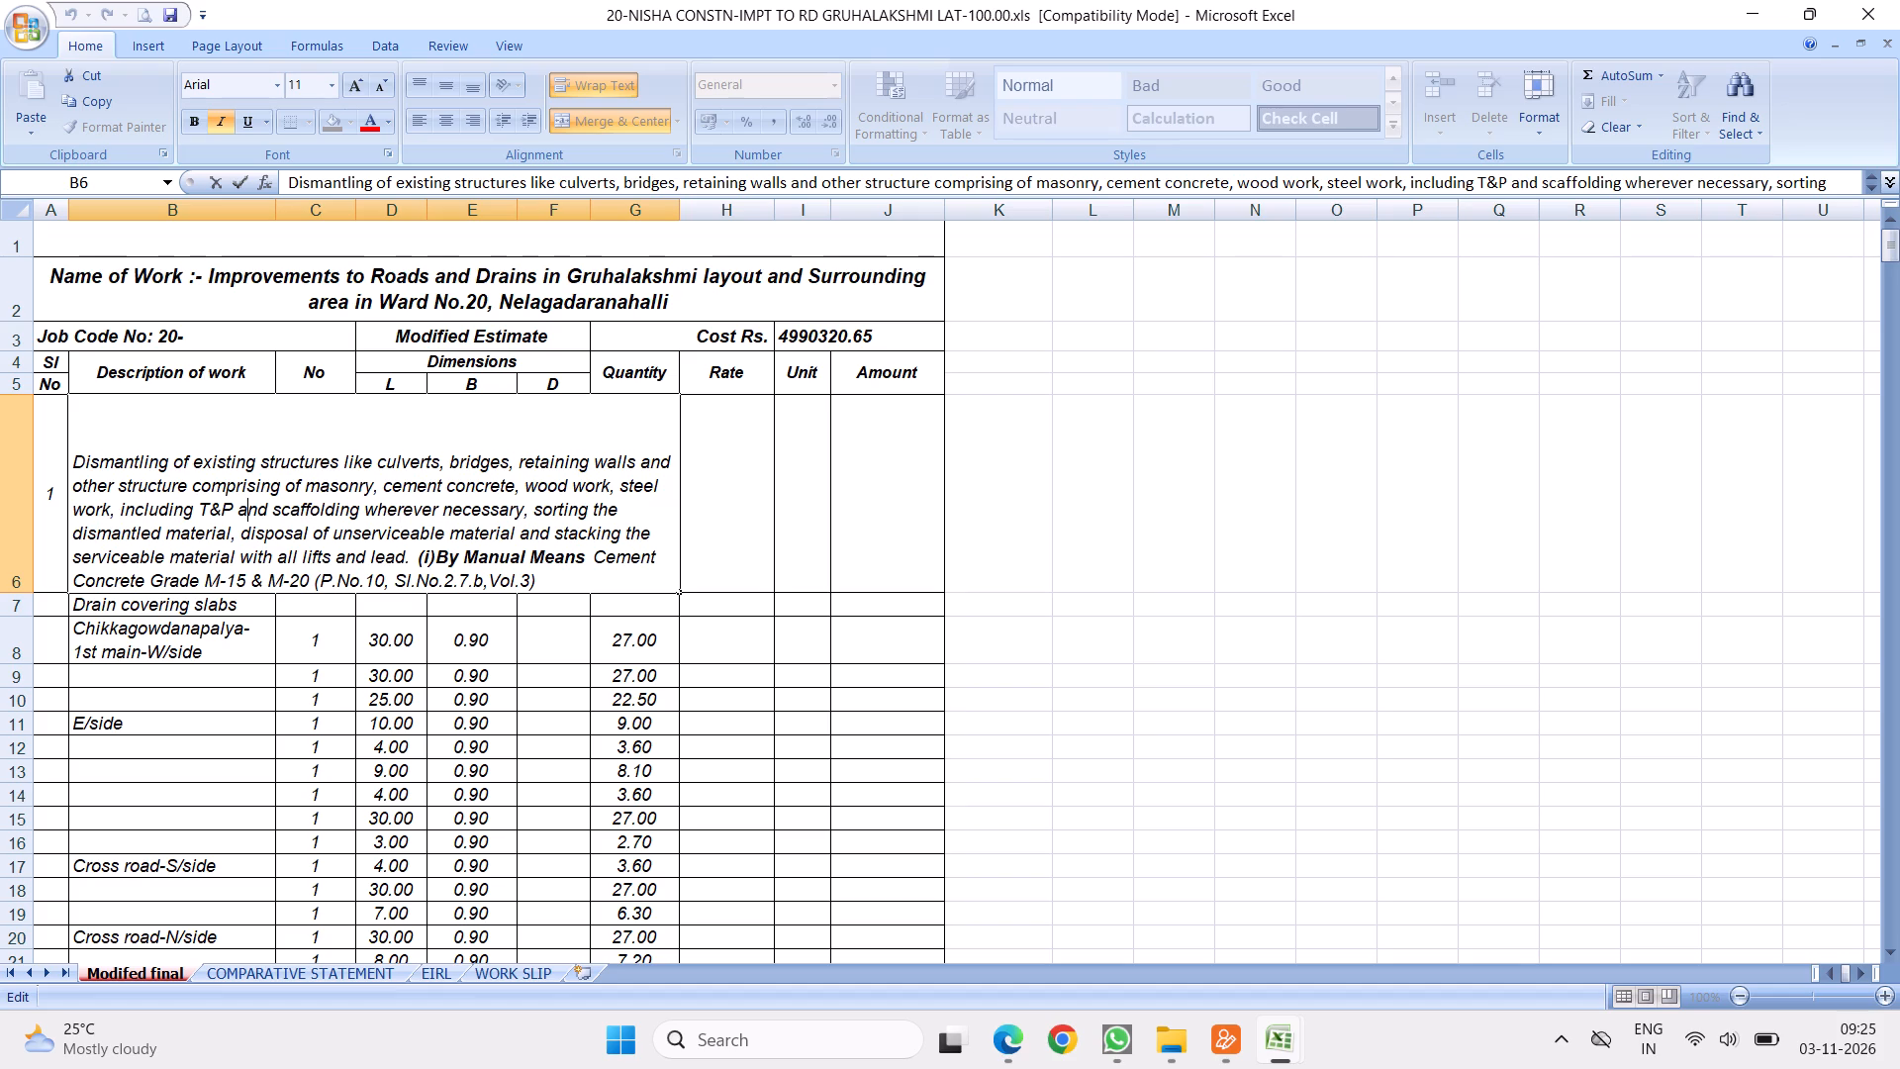
click(572, 689)
click(438, 445)
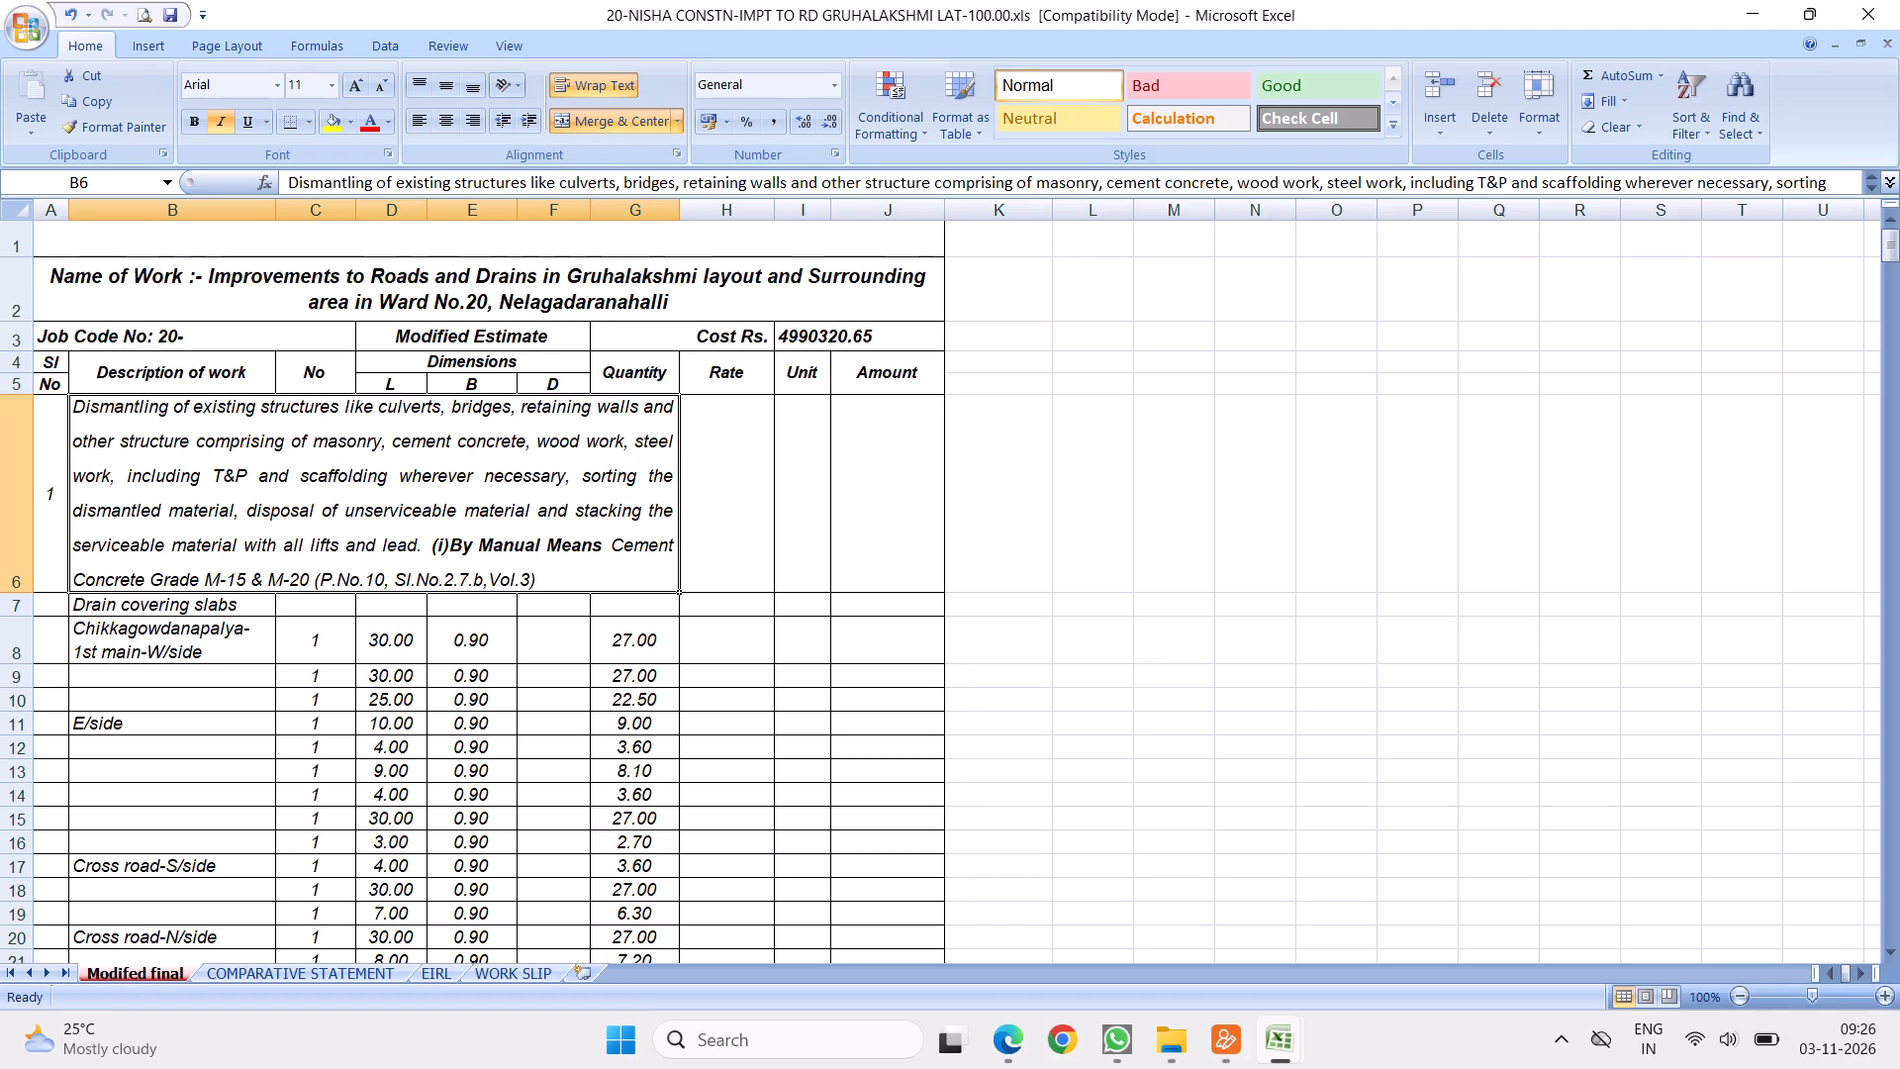
Copy the manual dismantling item's total and rate rows 70 to 74 from DRAIN R & R and insert them above item 1's Schedule-B Qty row.
scroll(670, 567, down, 3)
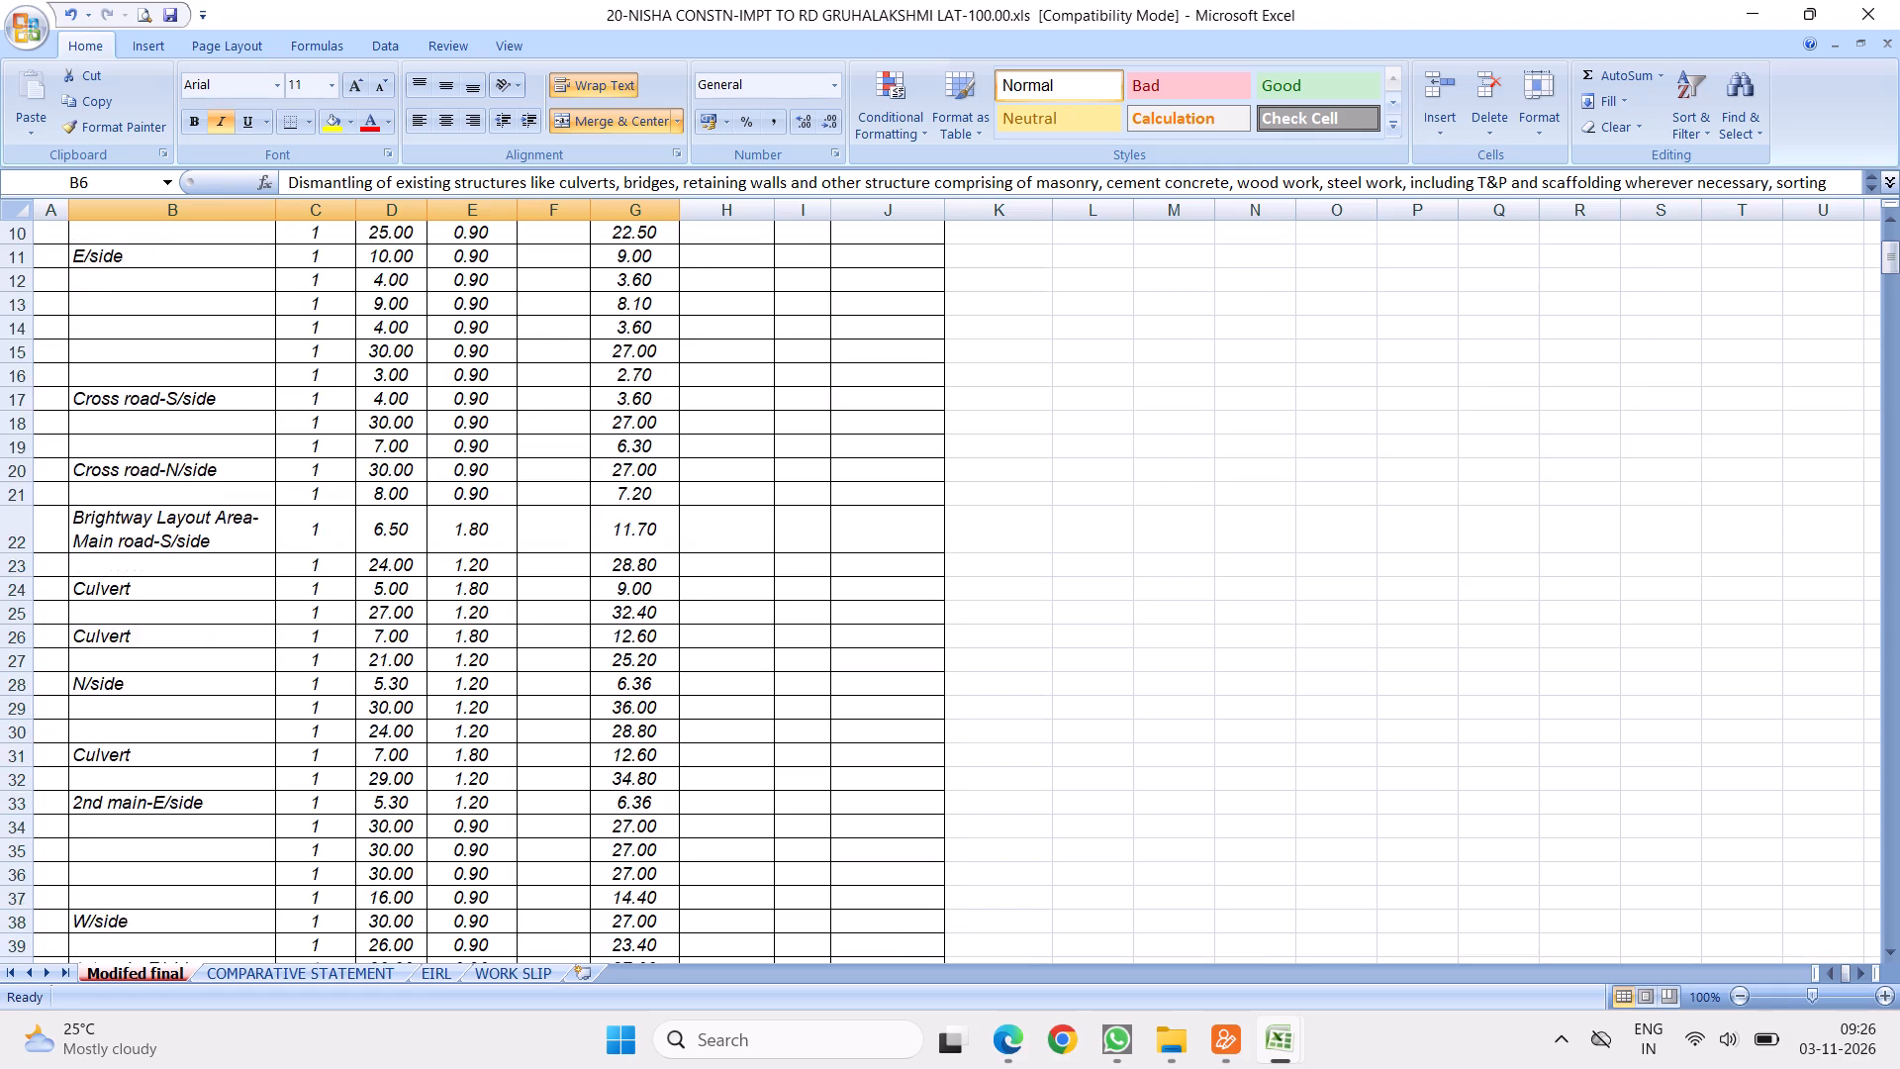
scroll(683, 594, down, 11)
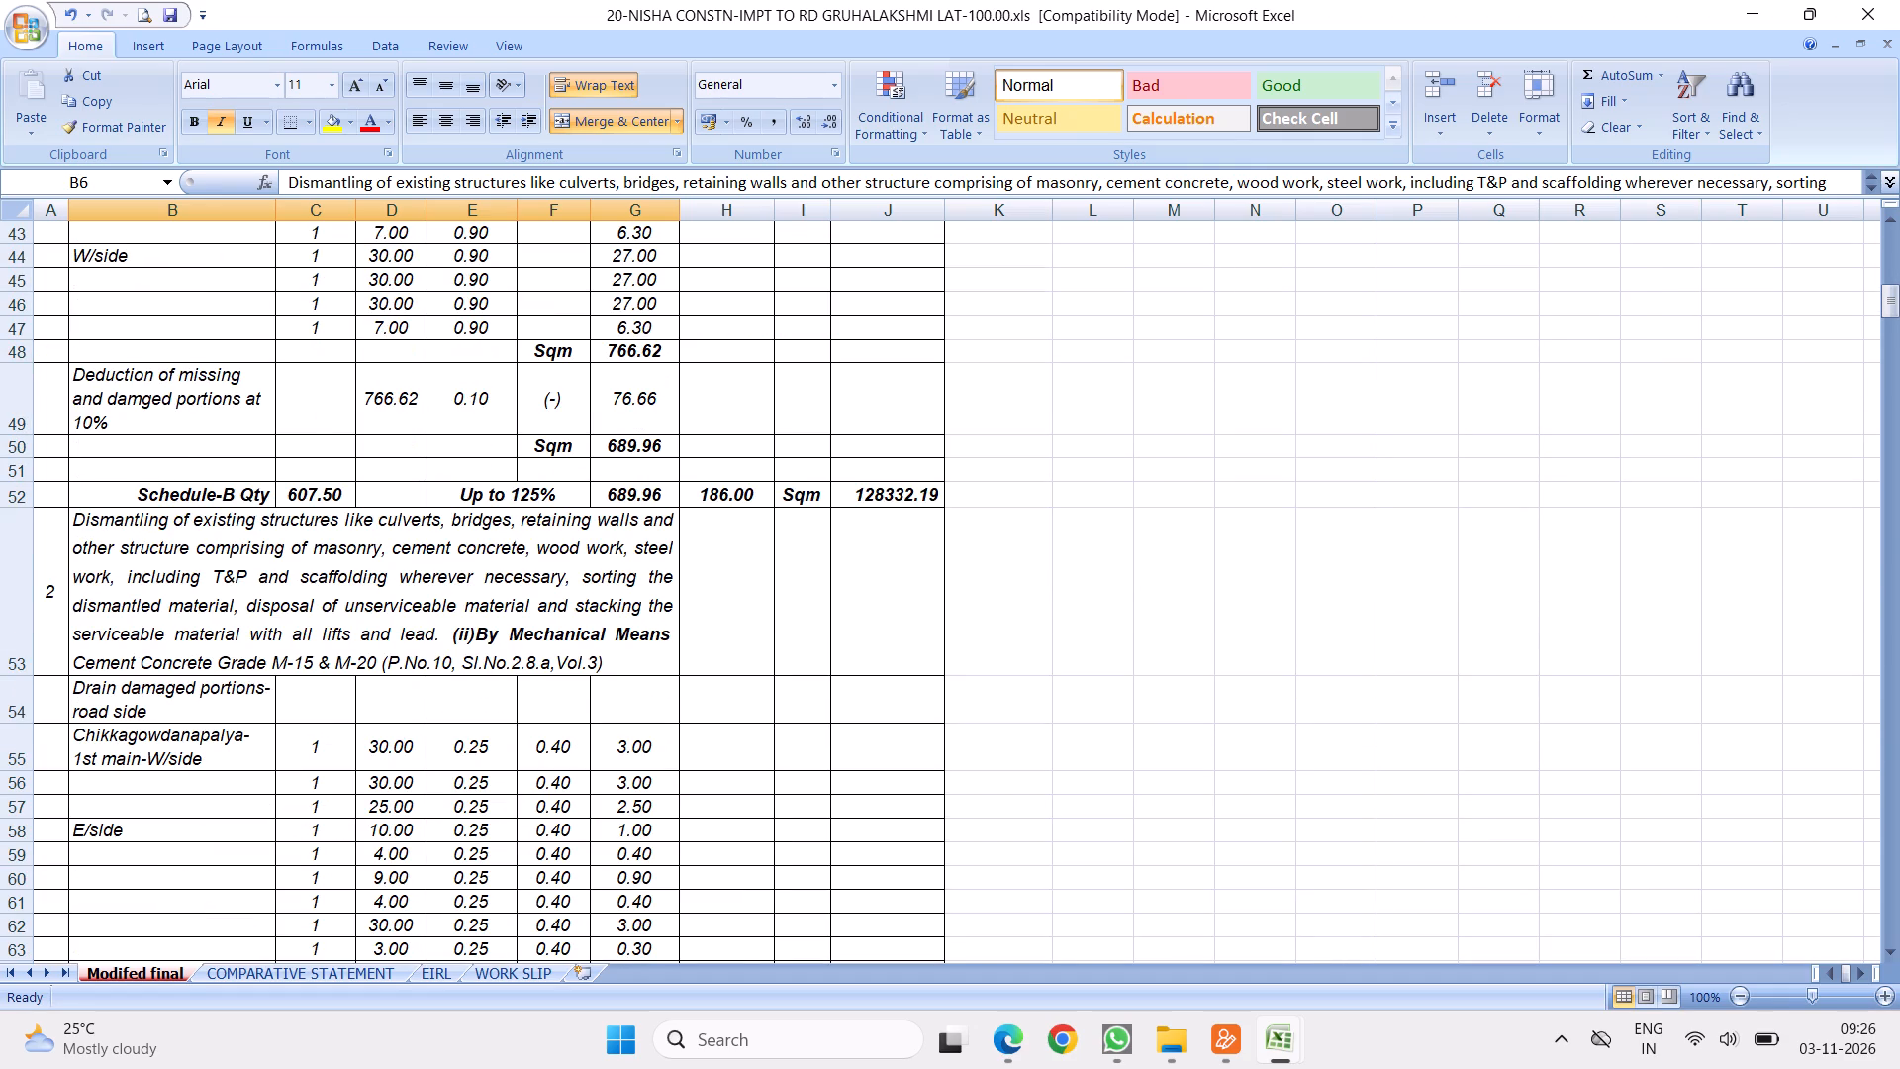
click(1282, 1036)
click(1390, 876)
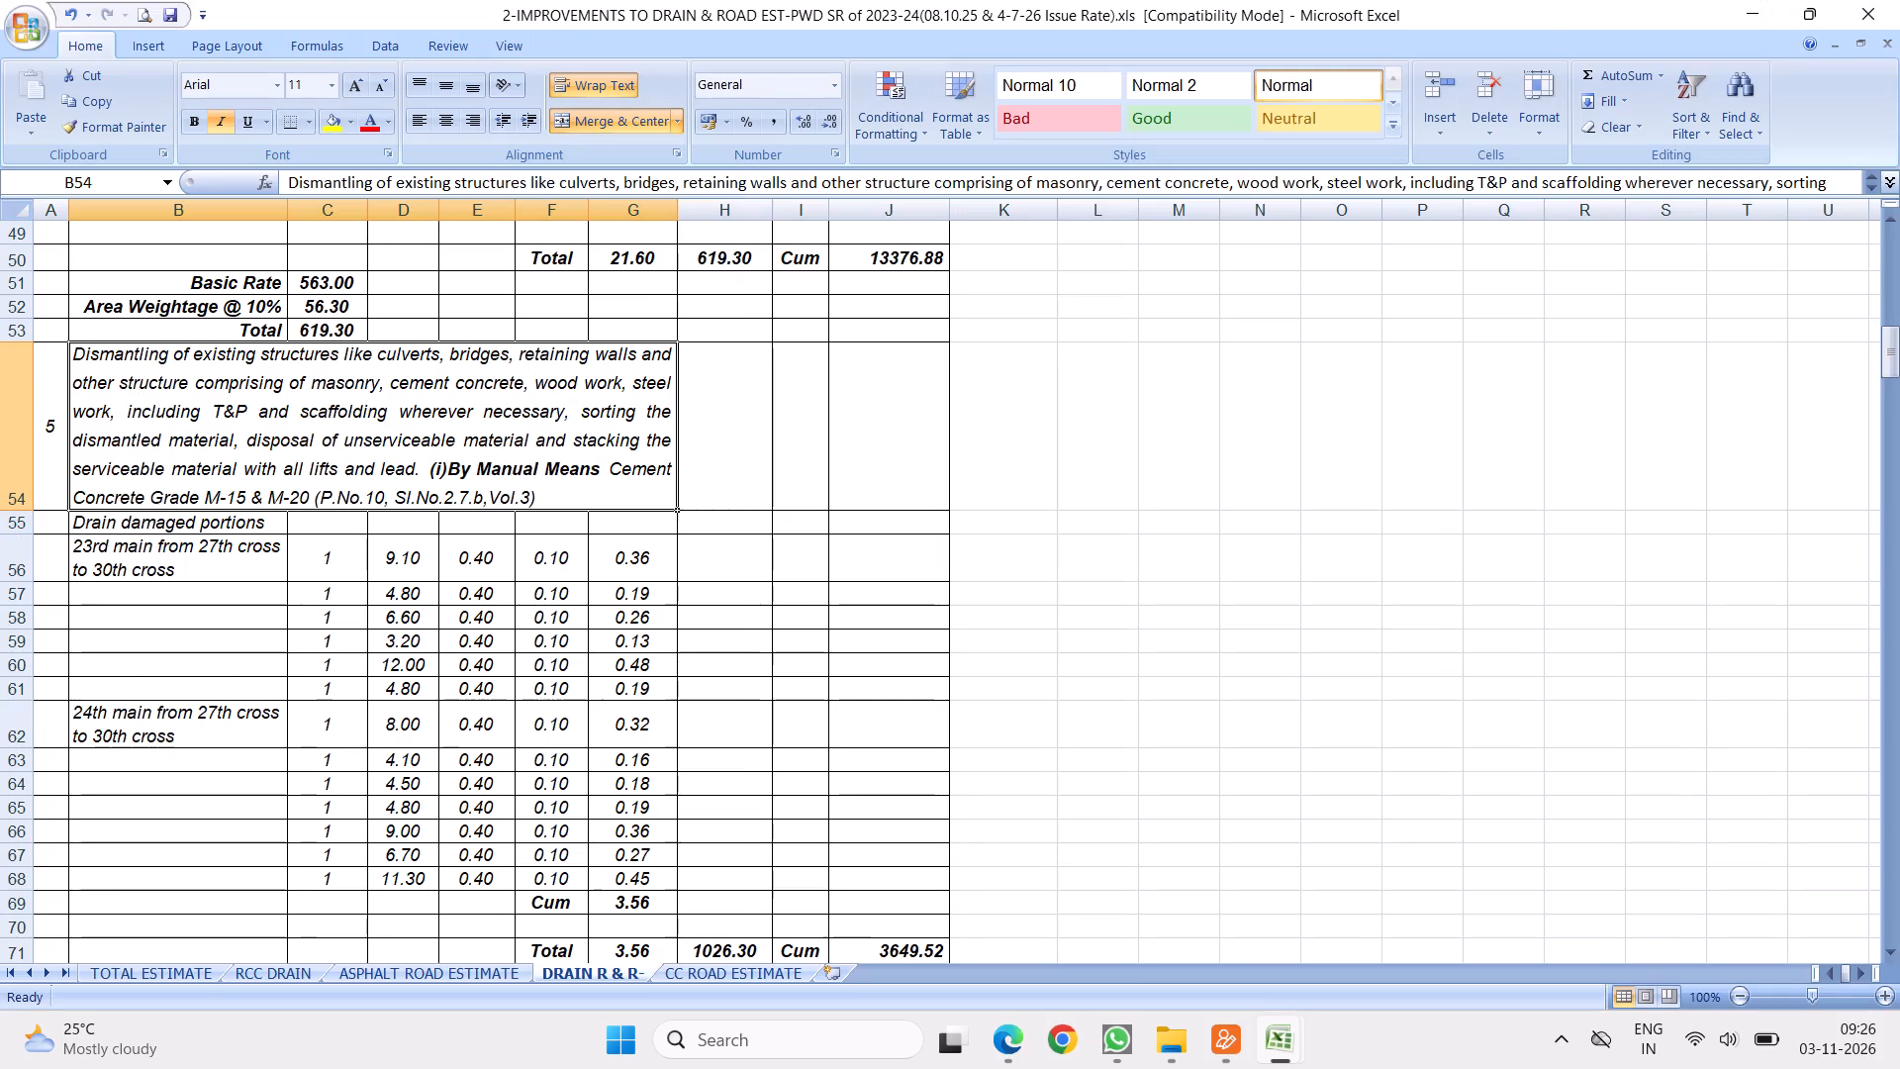
scroll(497, 673, down, 5)
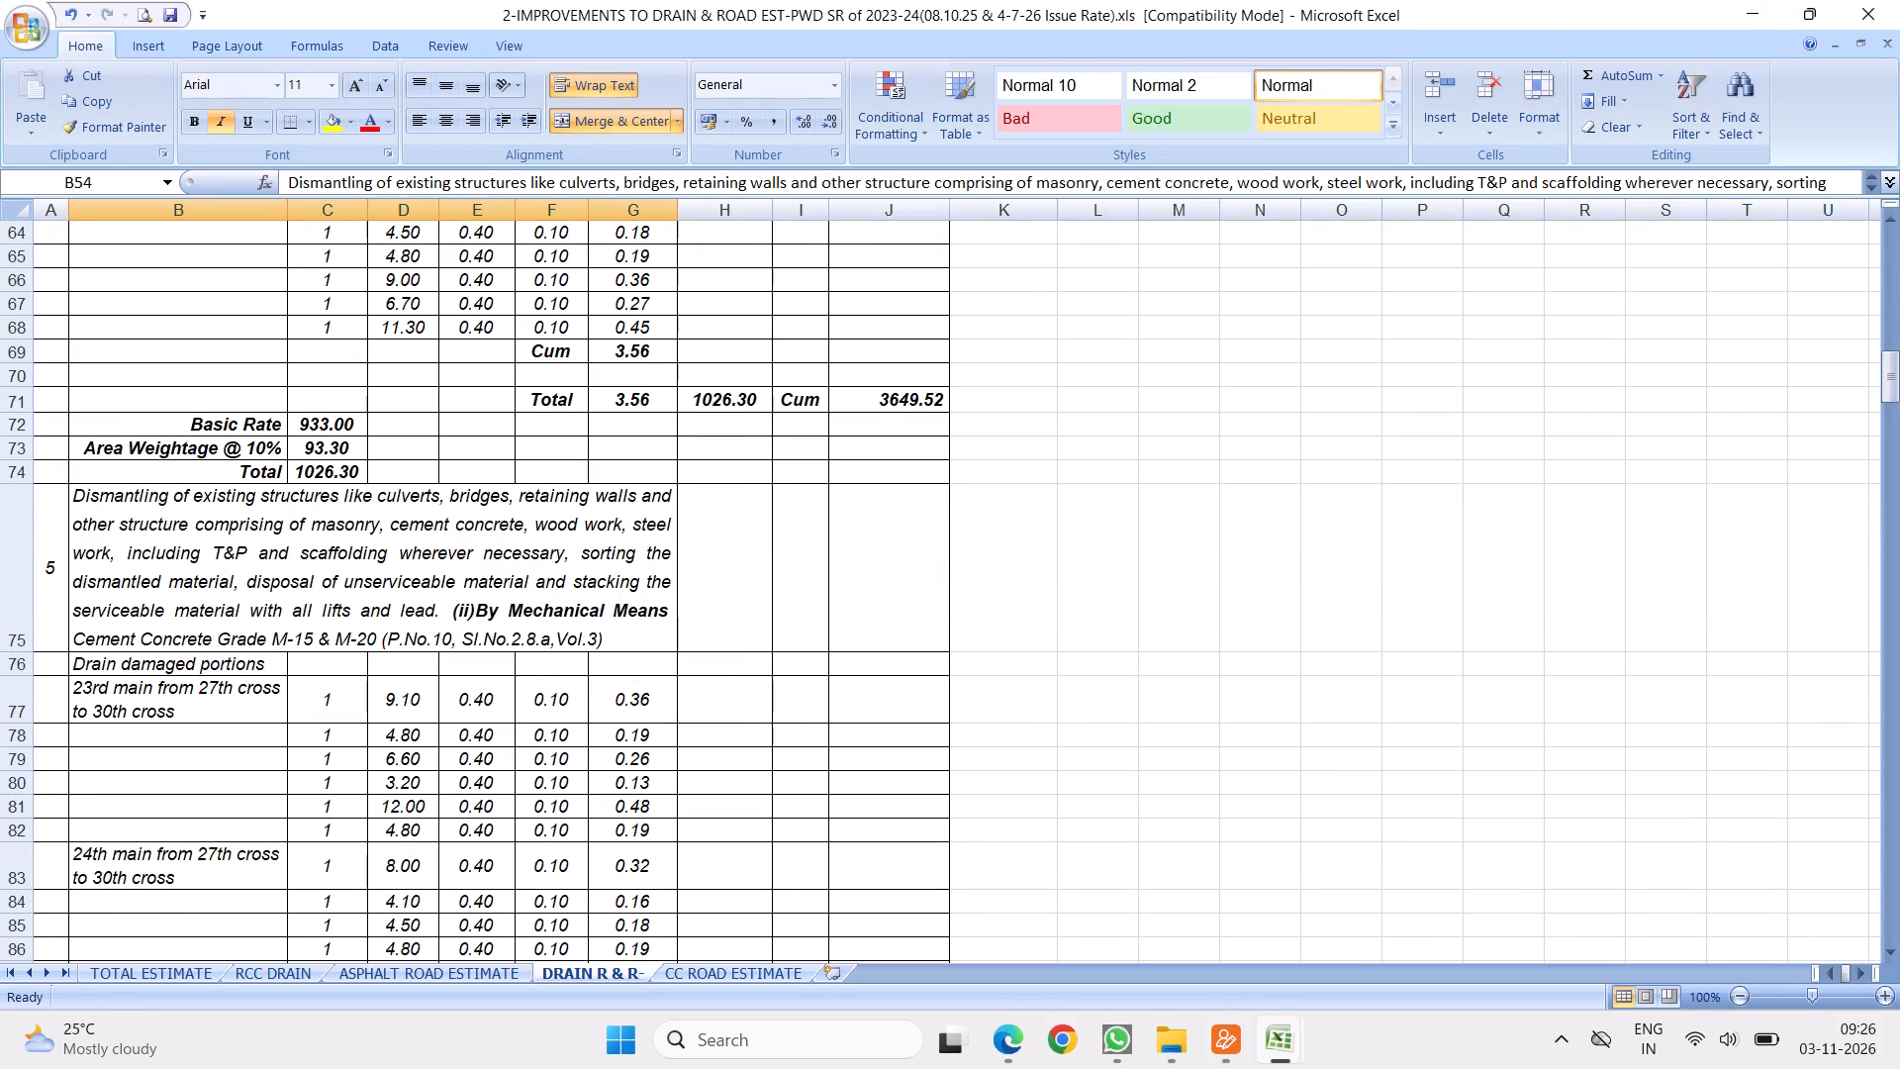
drag(13, 377, 16, 471)
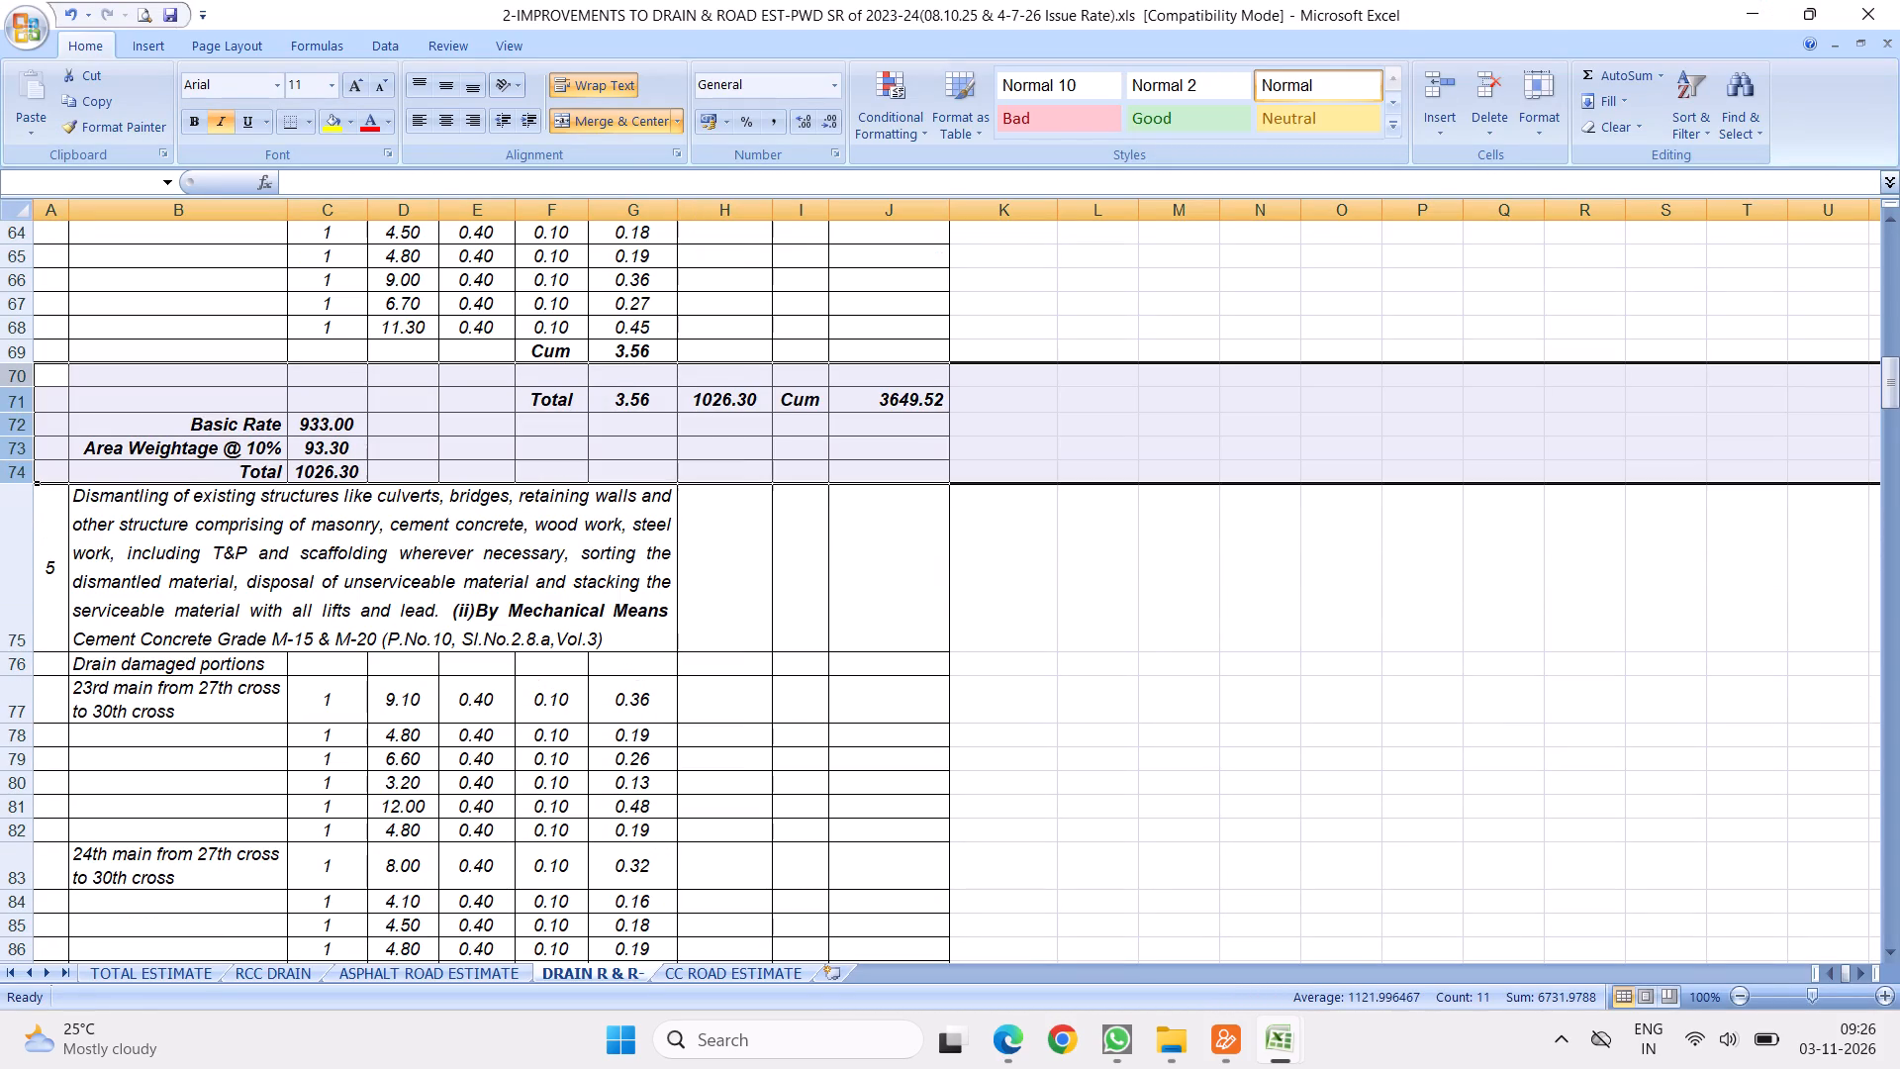
right_click(217, 406)
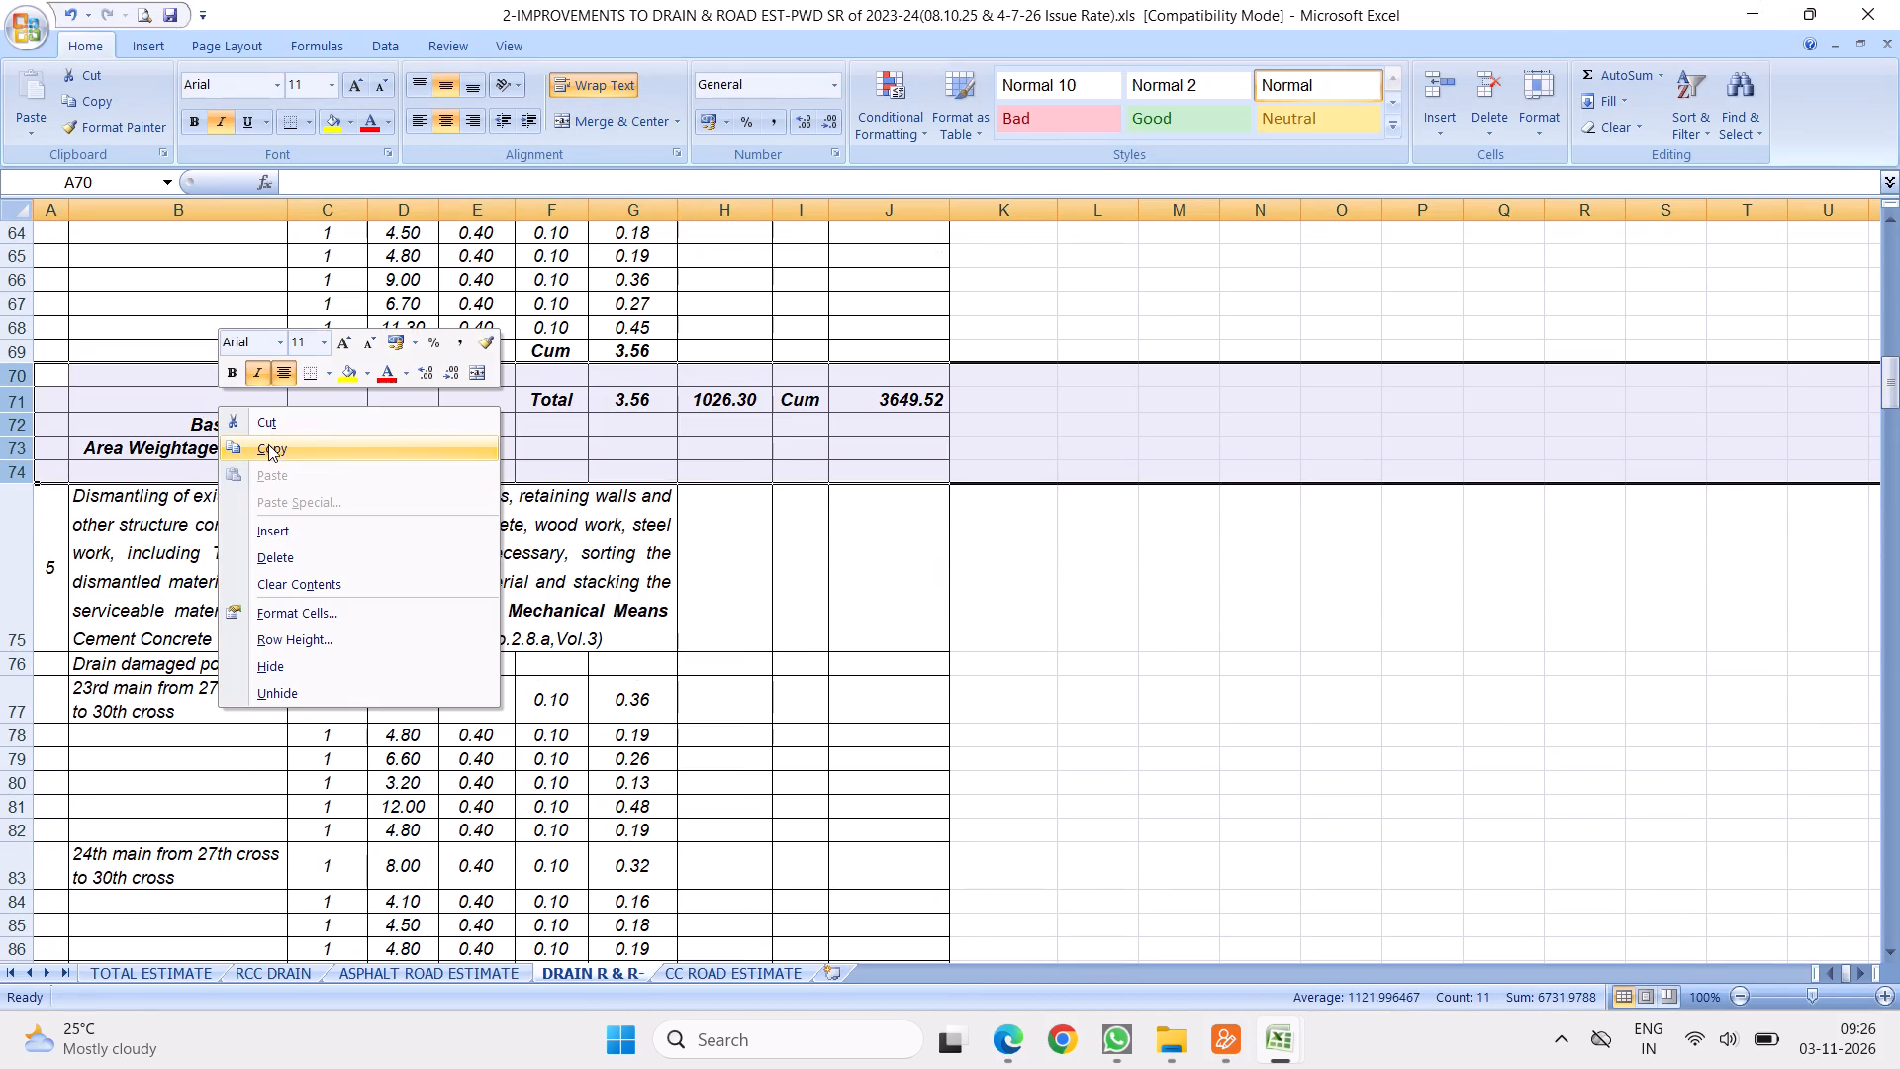
click(274, 450)
click(1286, 1038)
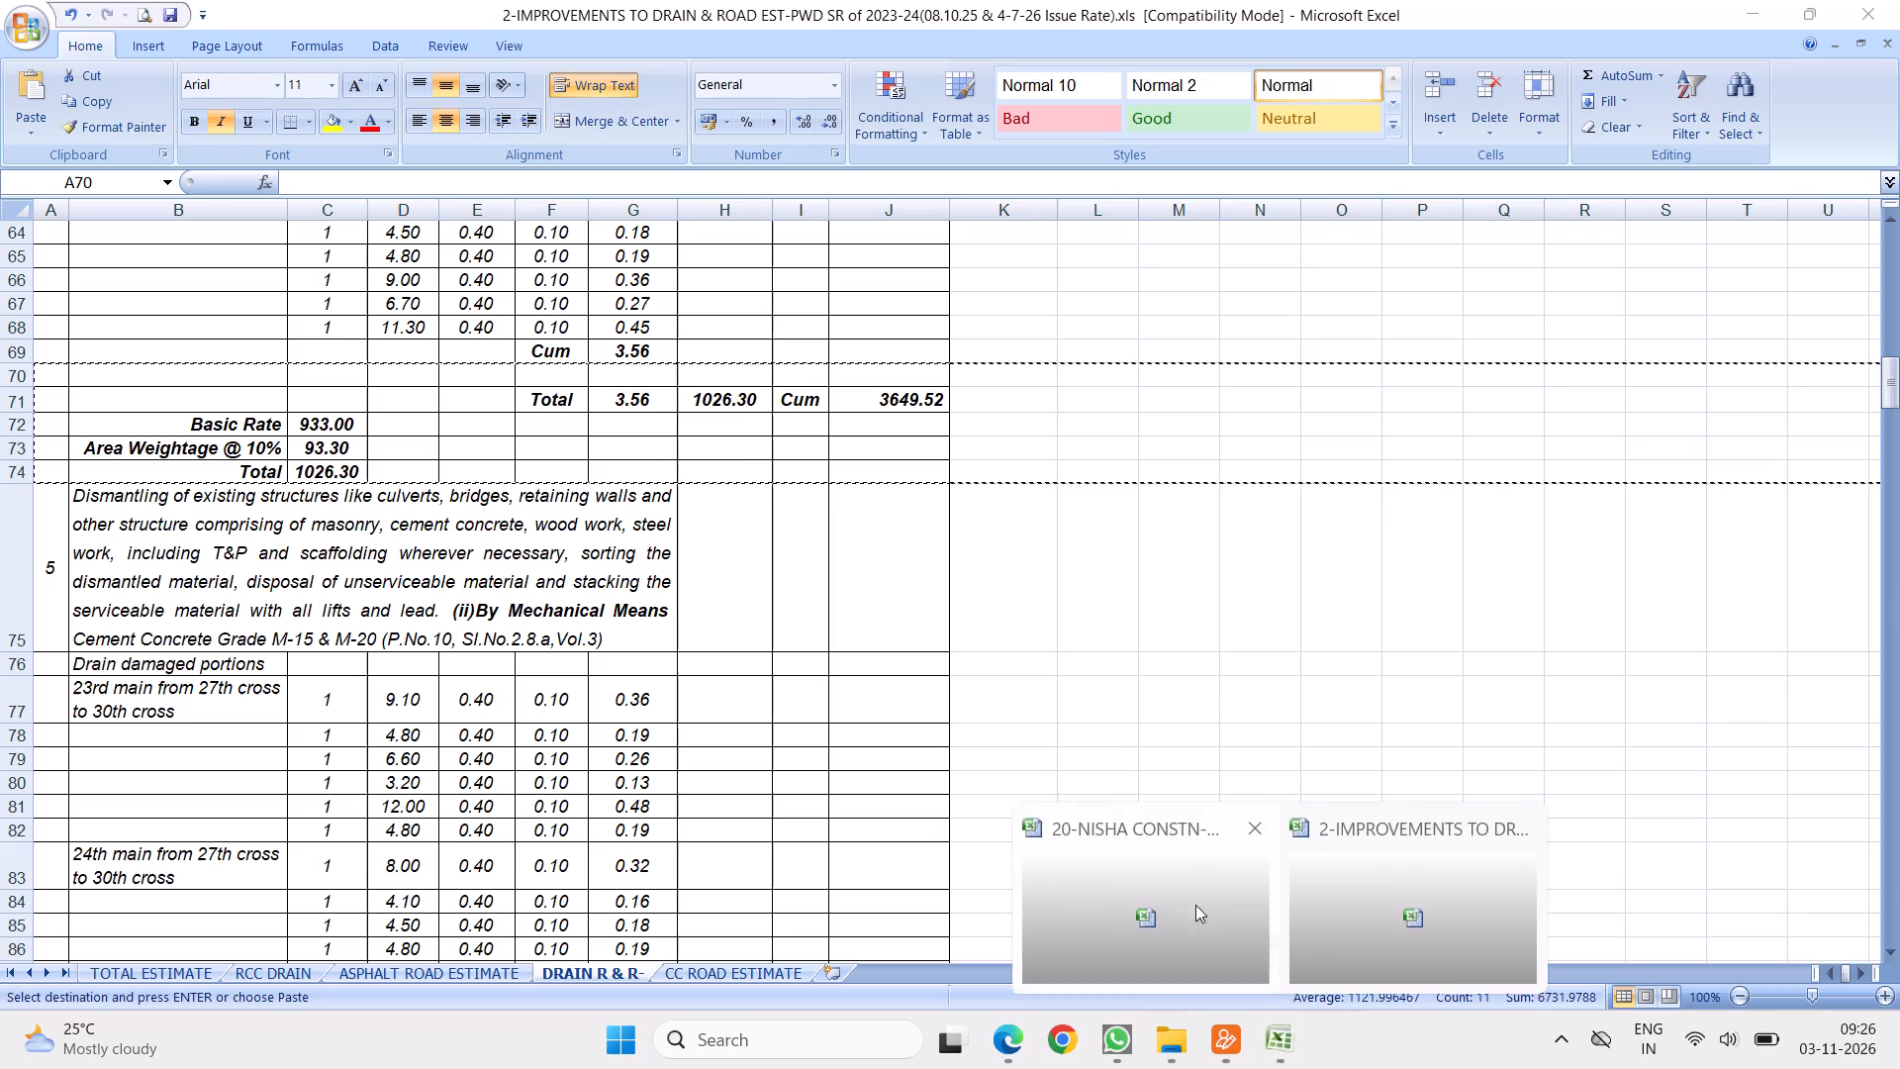
click(1179, 887)
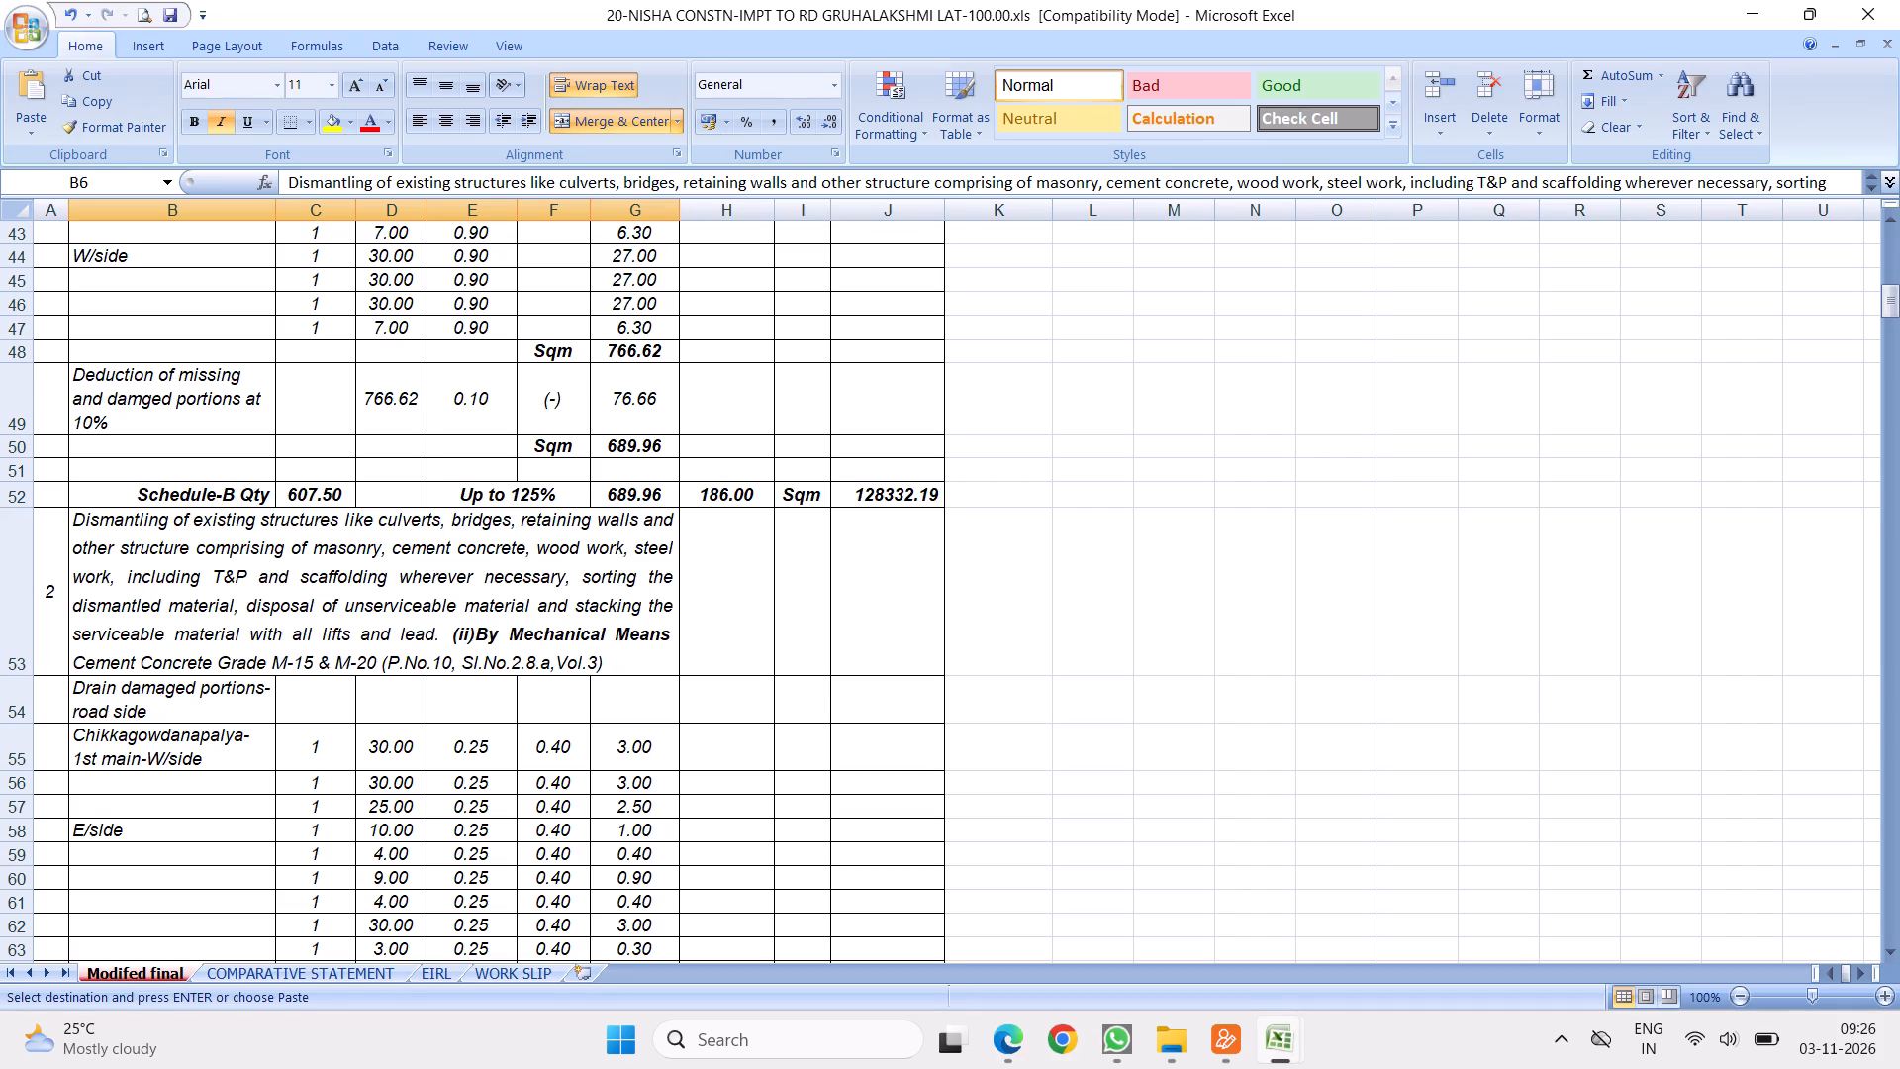
click(15, 495)
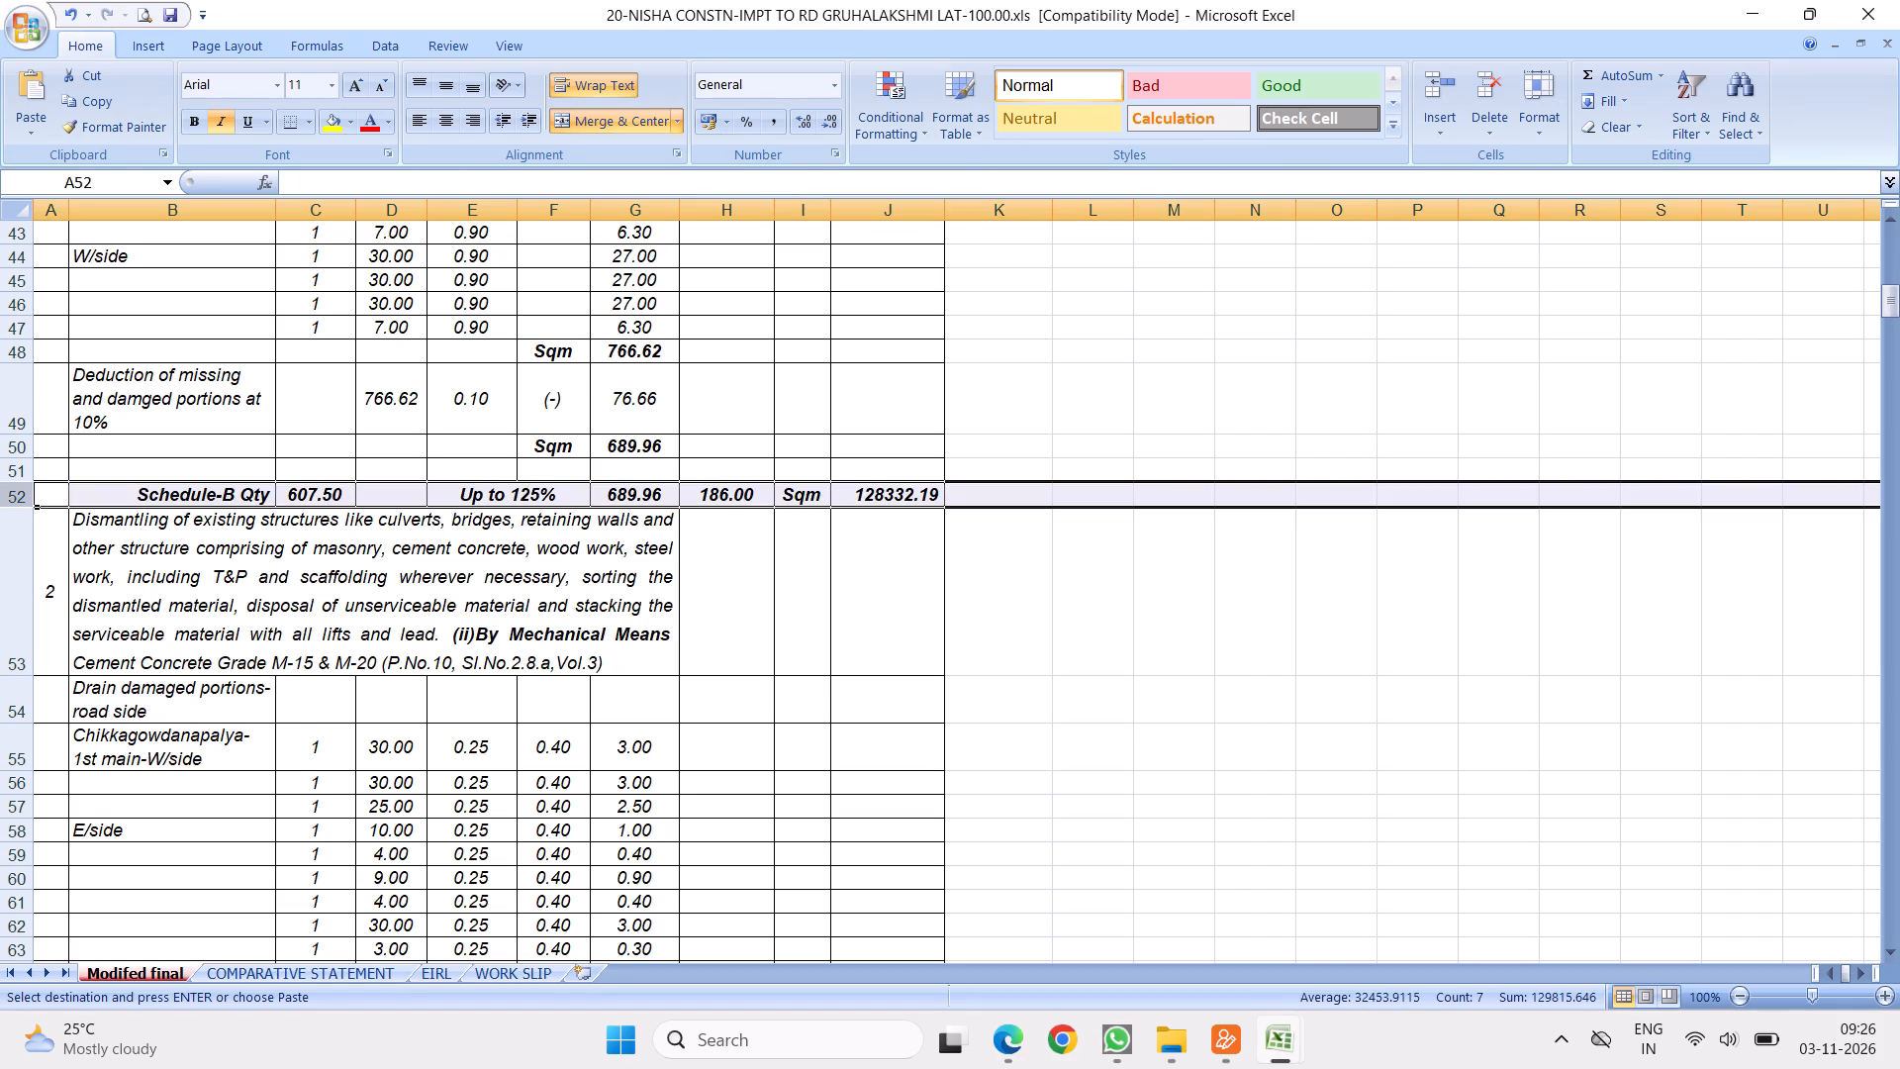
right_click(15, 495)
click(152, 621)
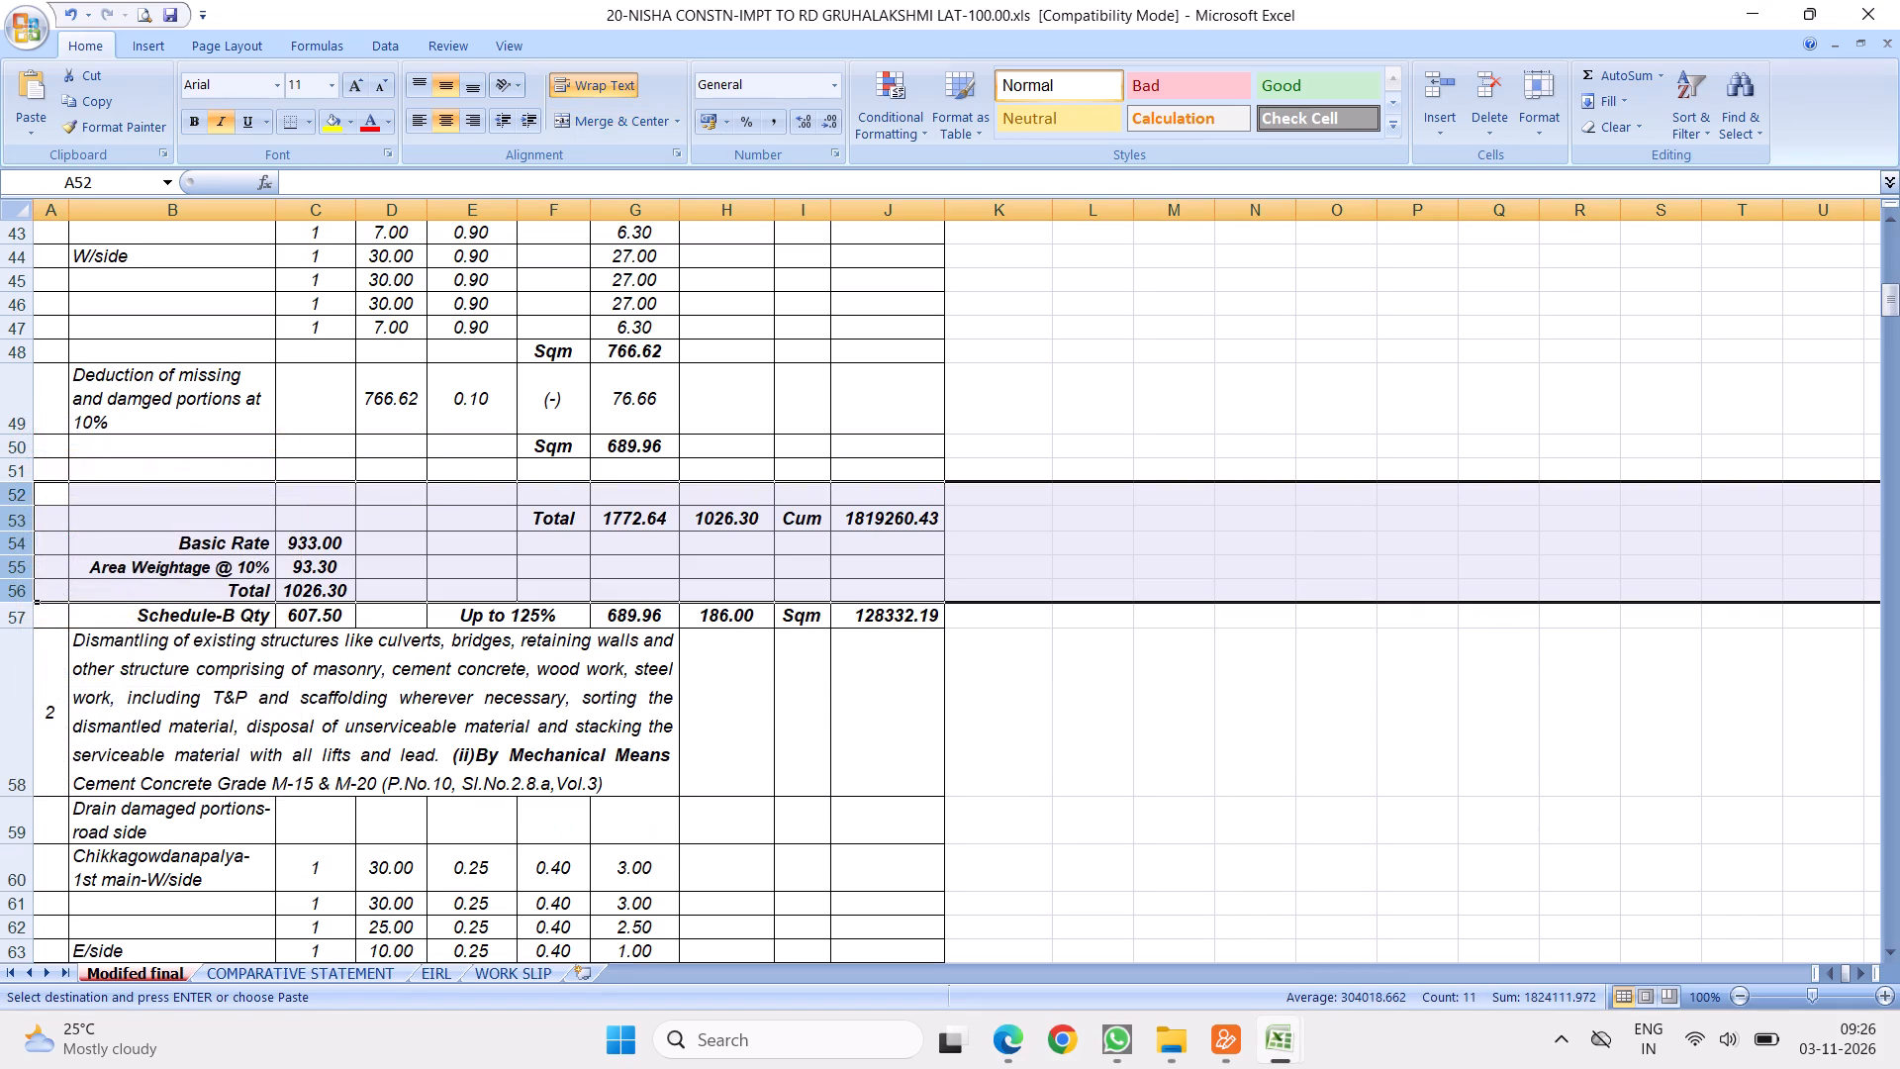
Delete item 1's old "Schedule-B Qty" row below the inserted rate rows.
click(20, 618)
right_click(20, 618)
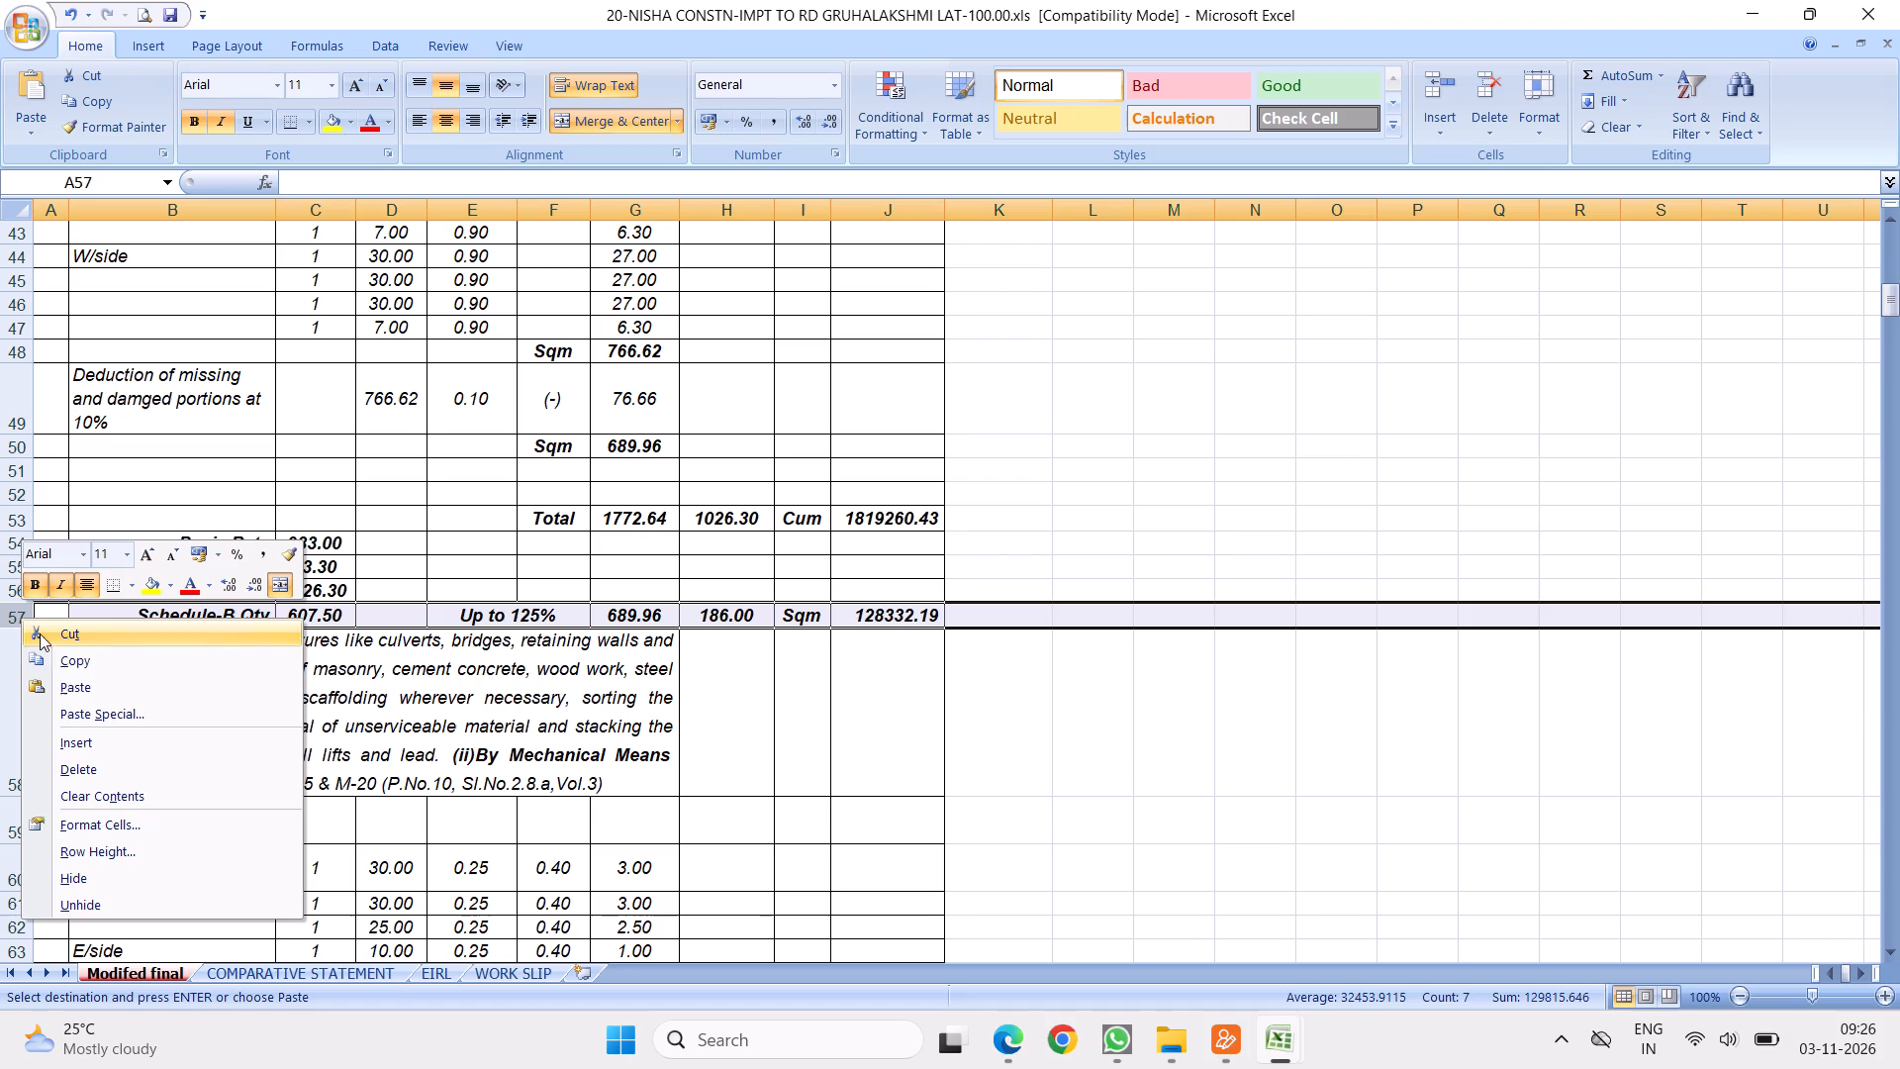
click(91, 773)
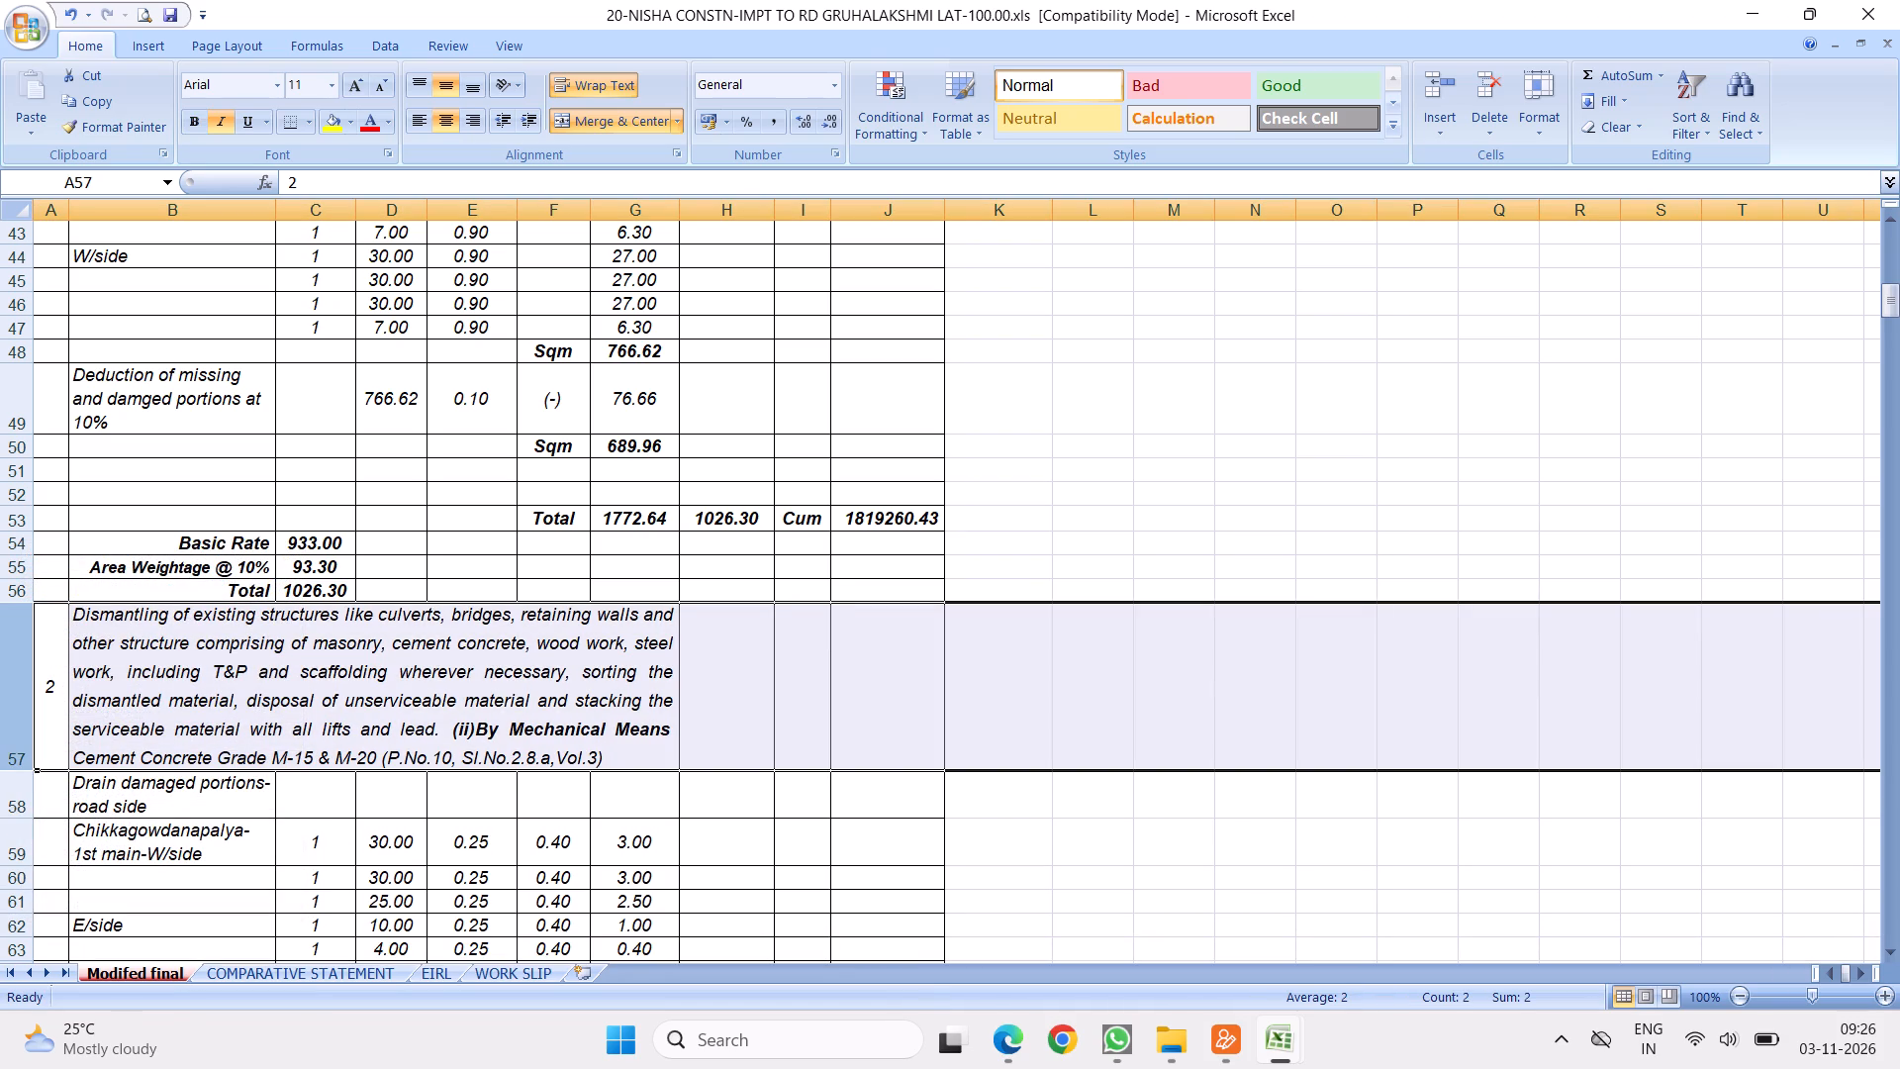
Label item 1's total row 53 "Schedule-B Qty" and enter 790.9 beside it, shown with two decimals.
click(238, 521)
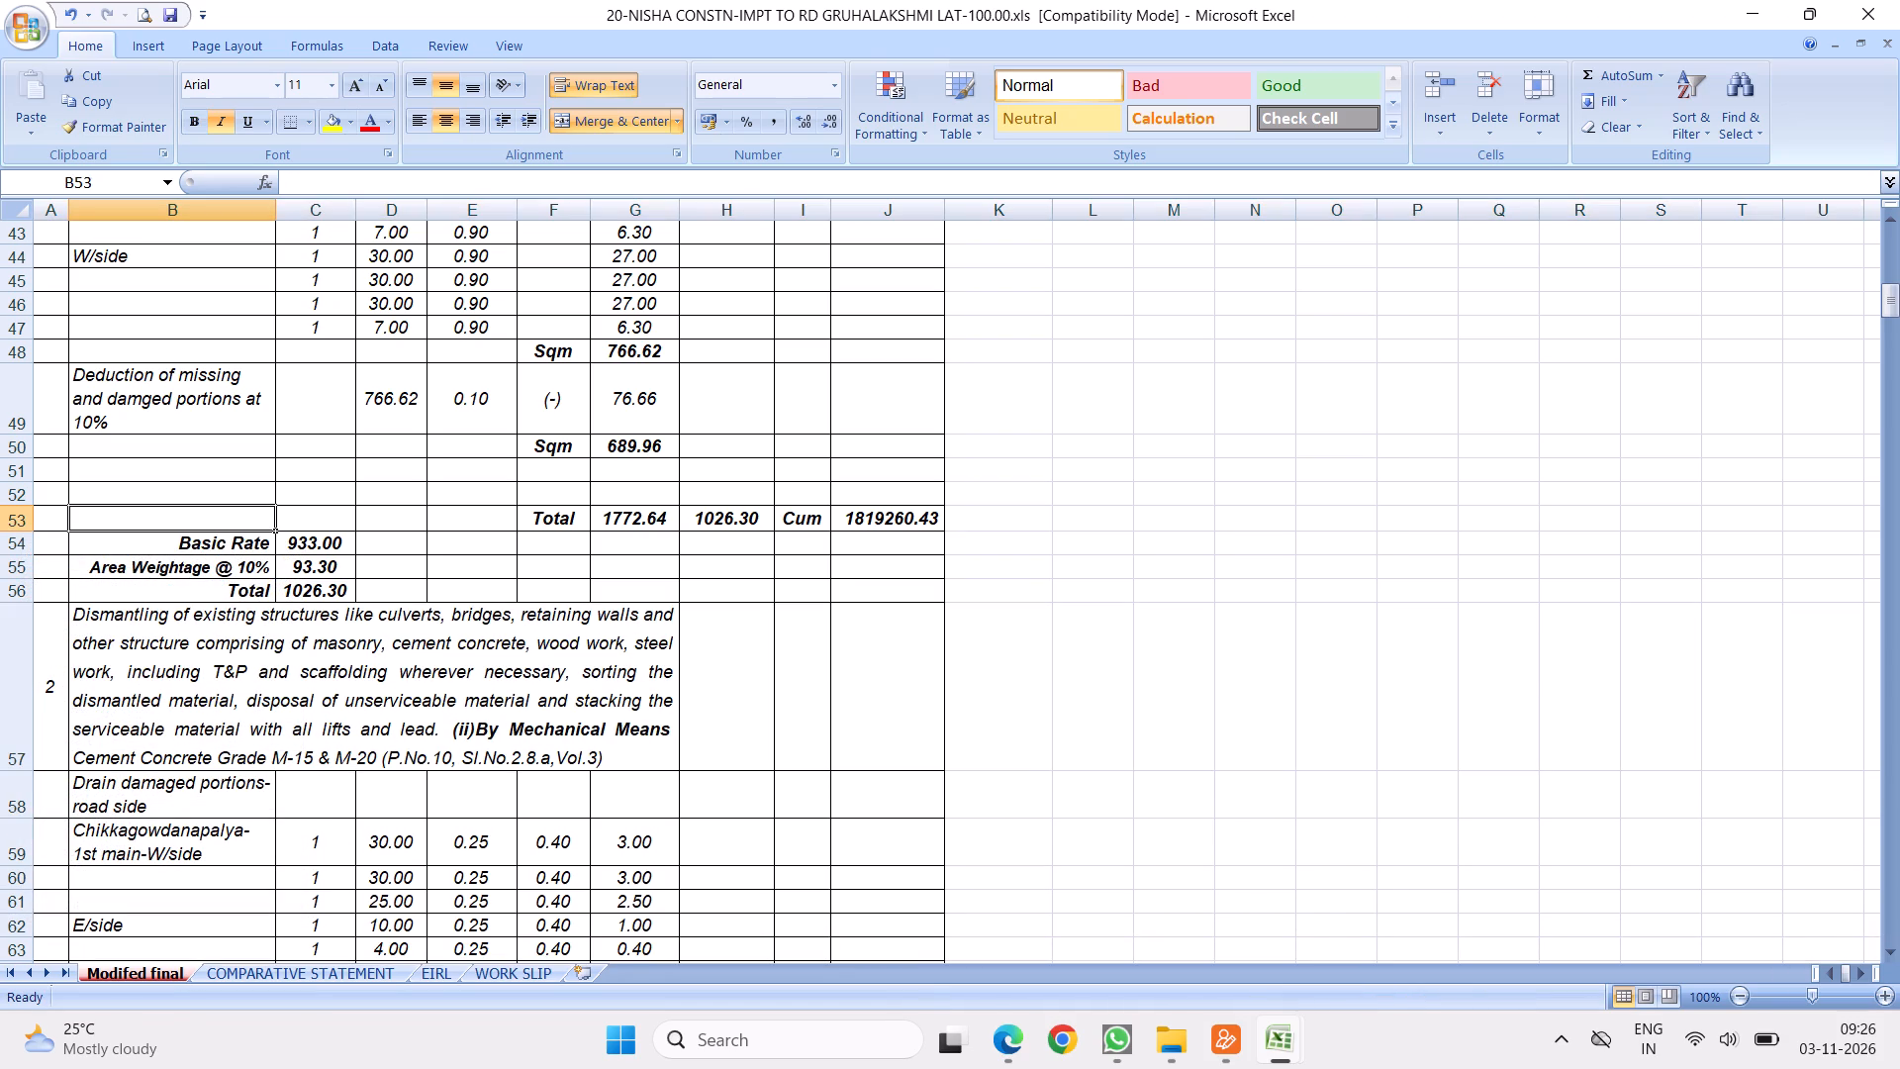
text(Schedule-B Qty)
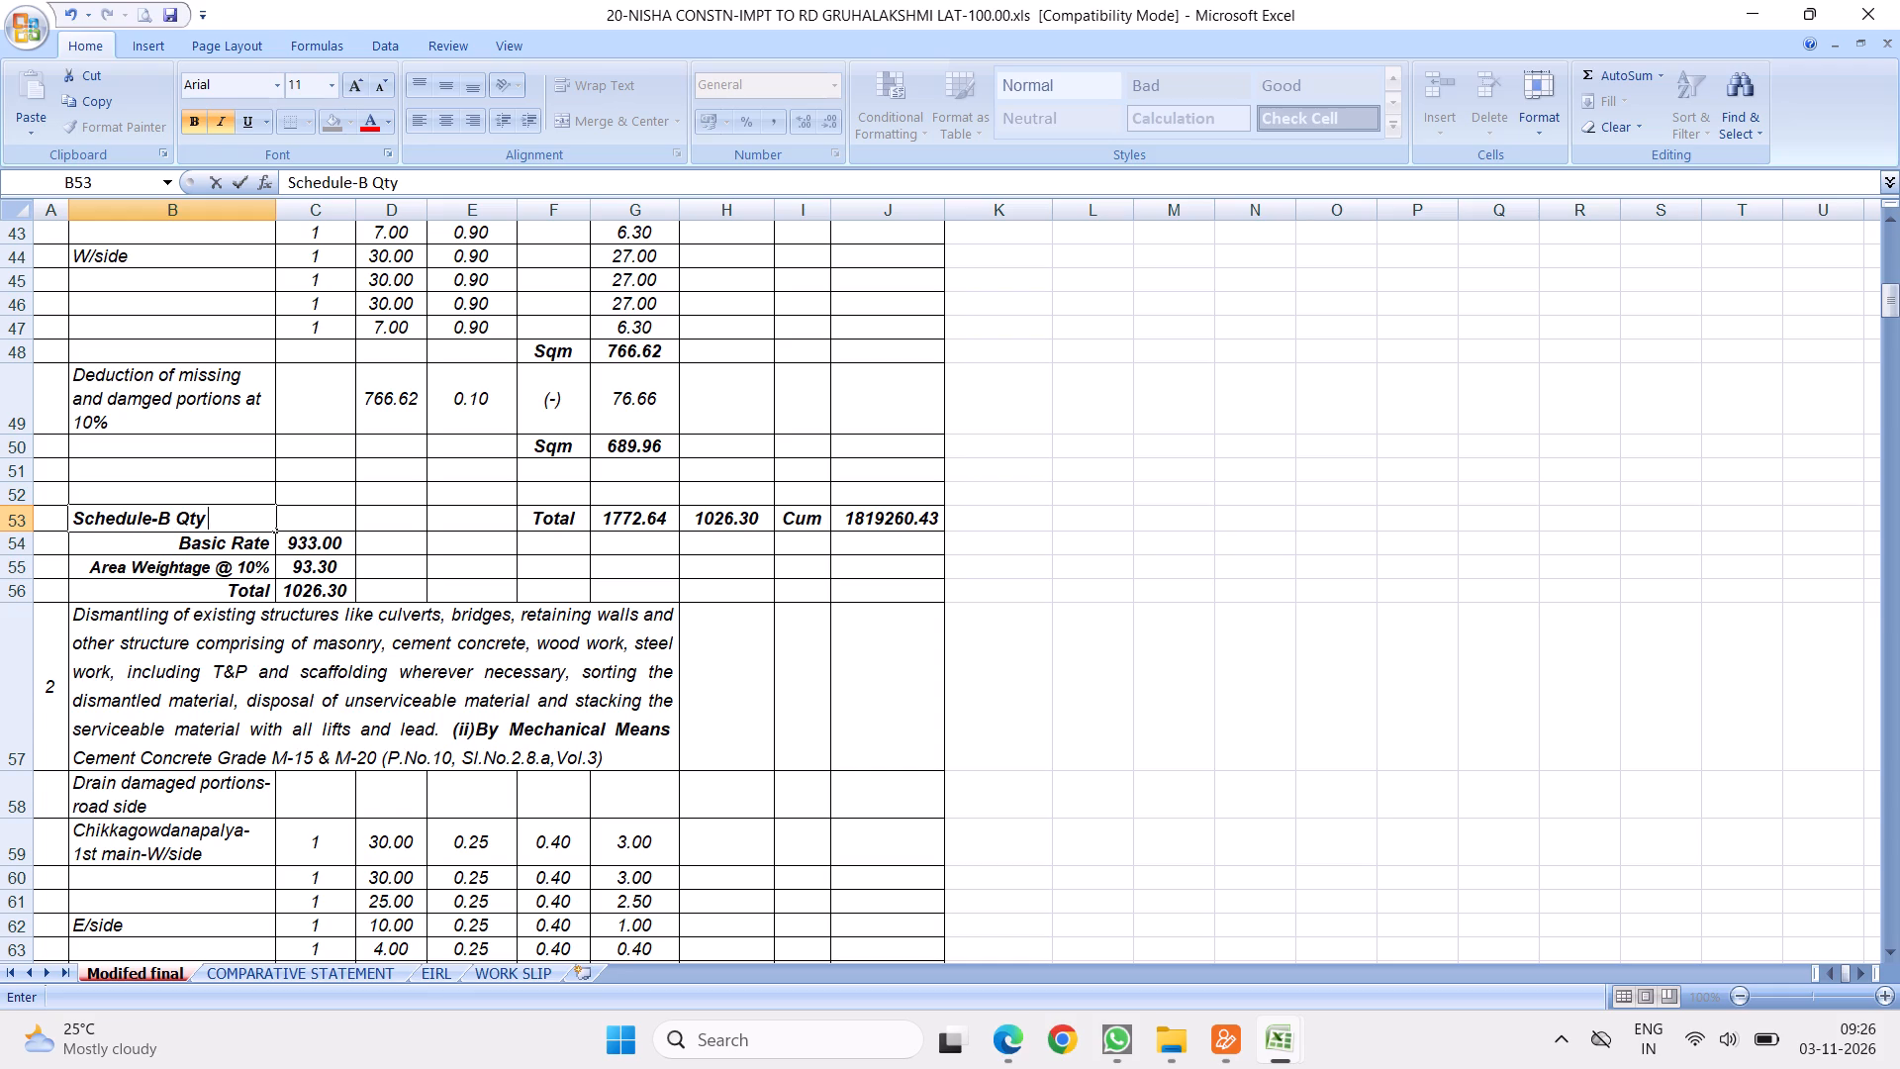
click(292, 514)
text(790.)
key(9)
key(Return)
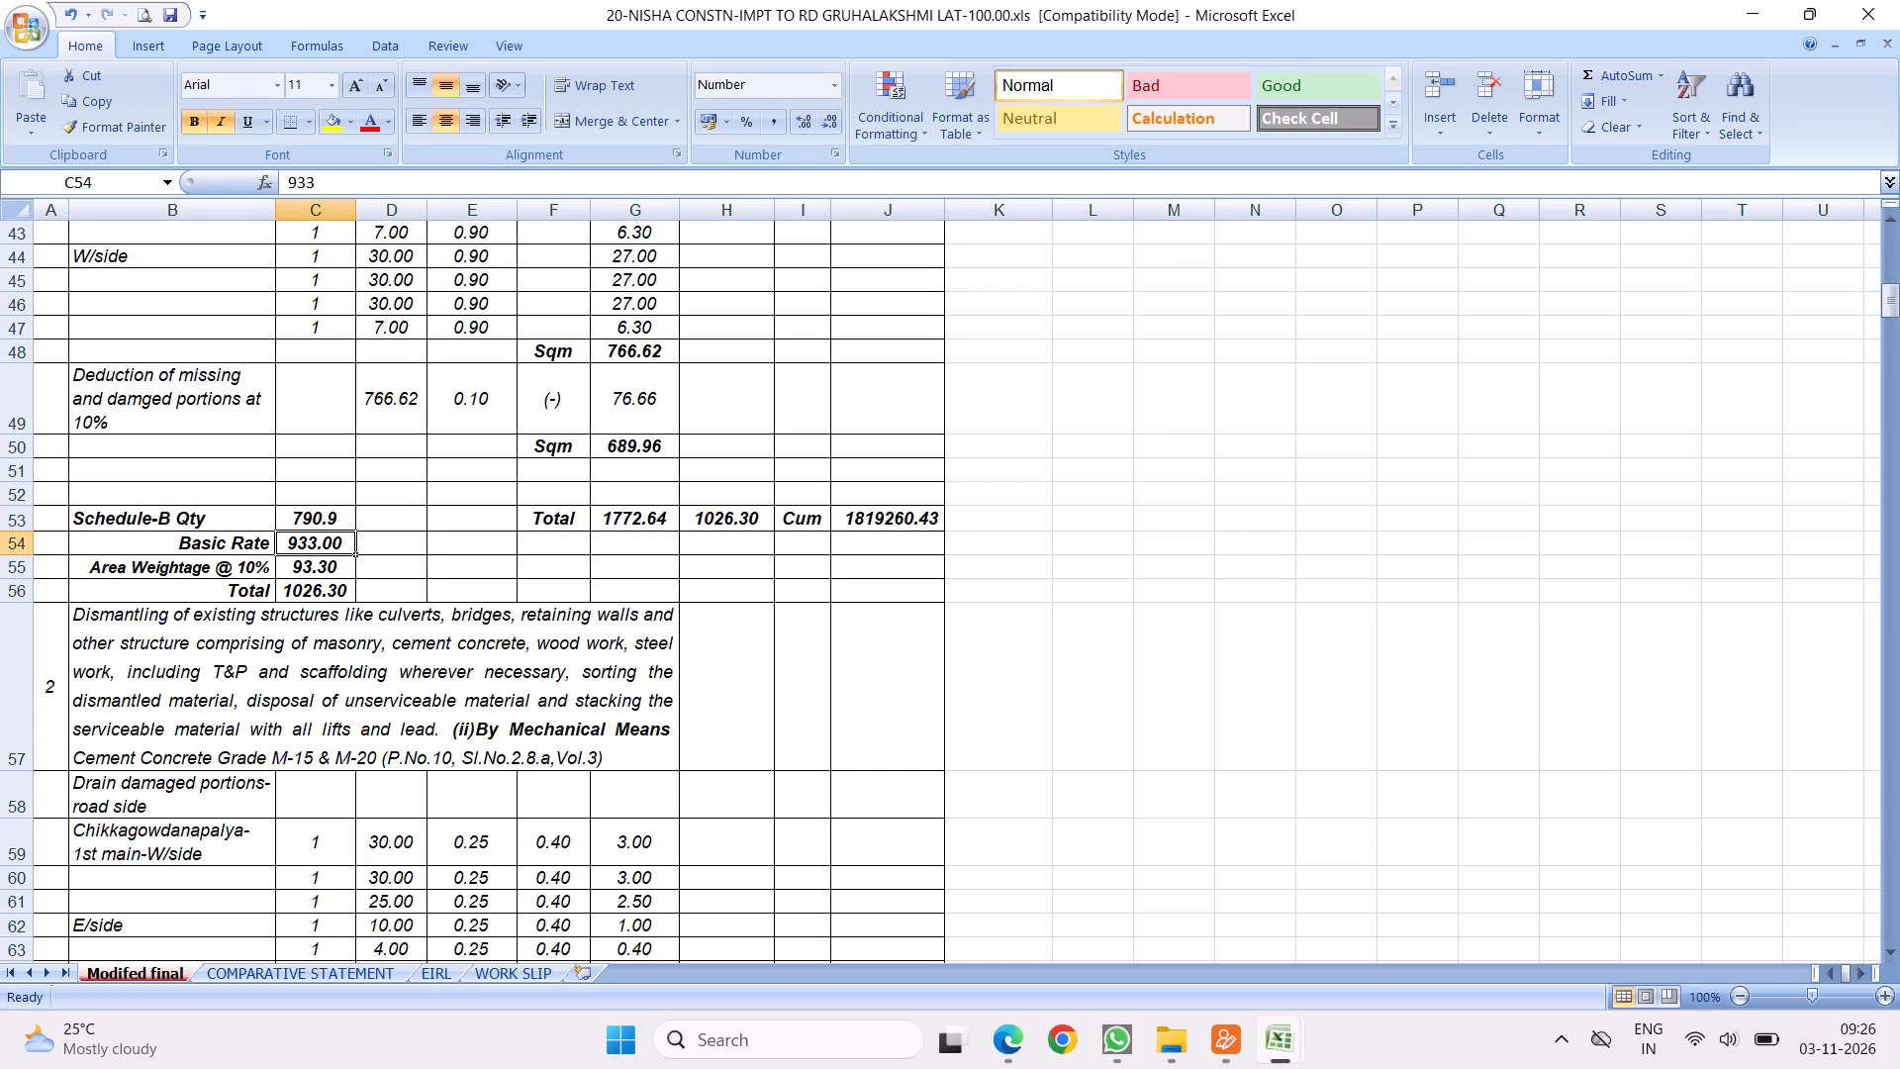
click(292, 514)
click(802, 121)
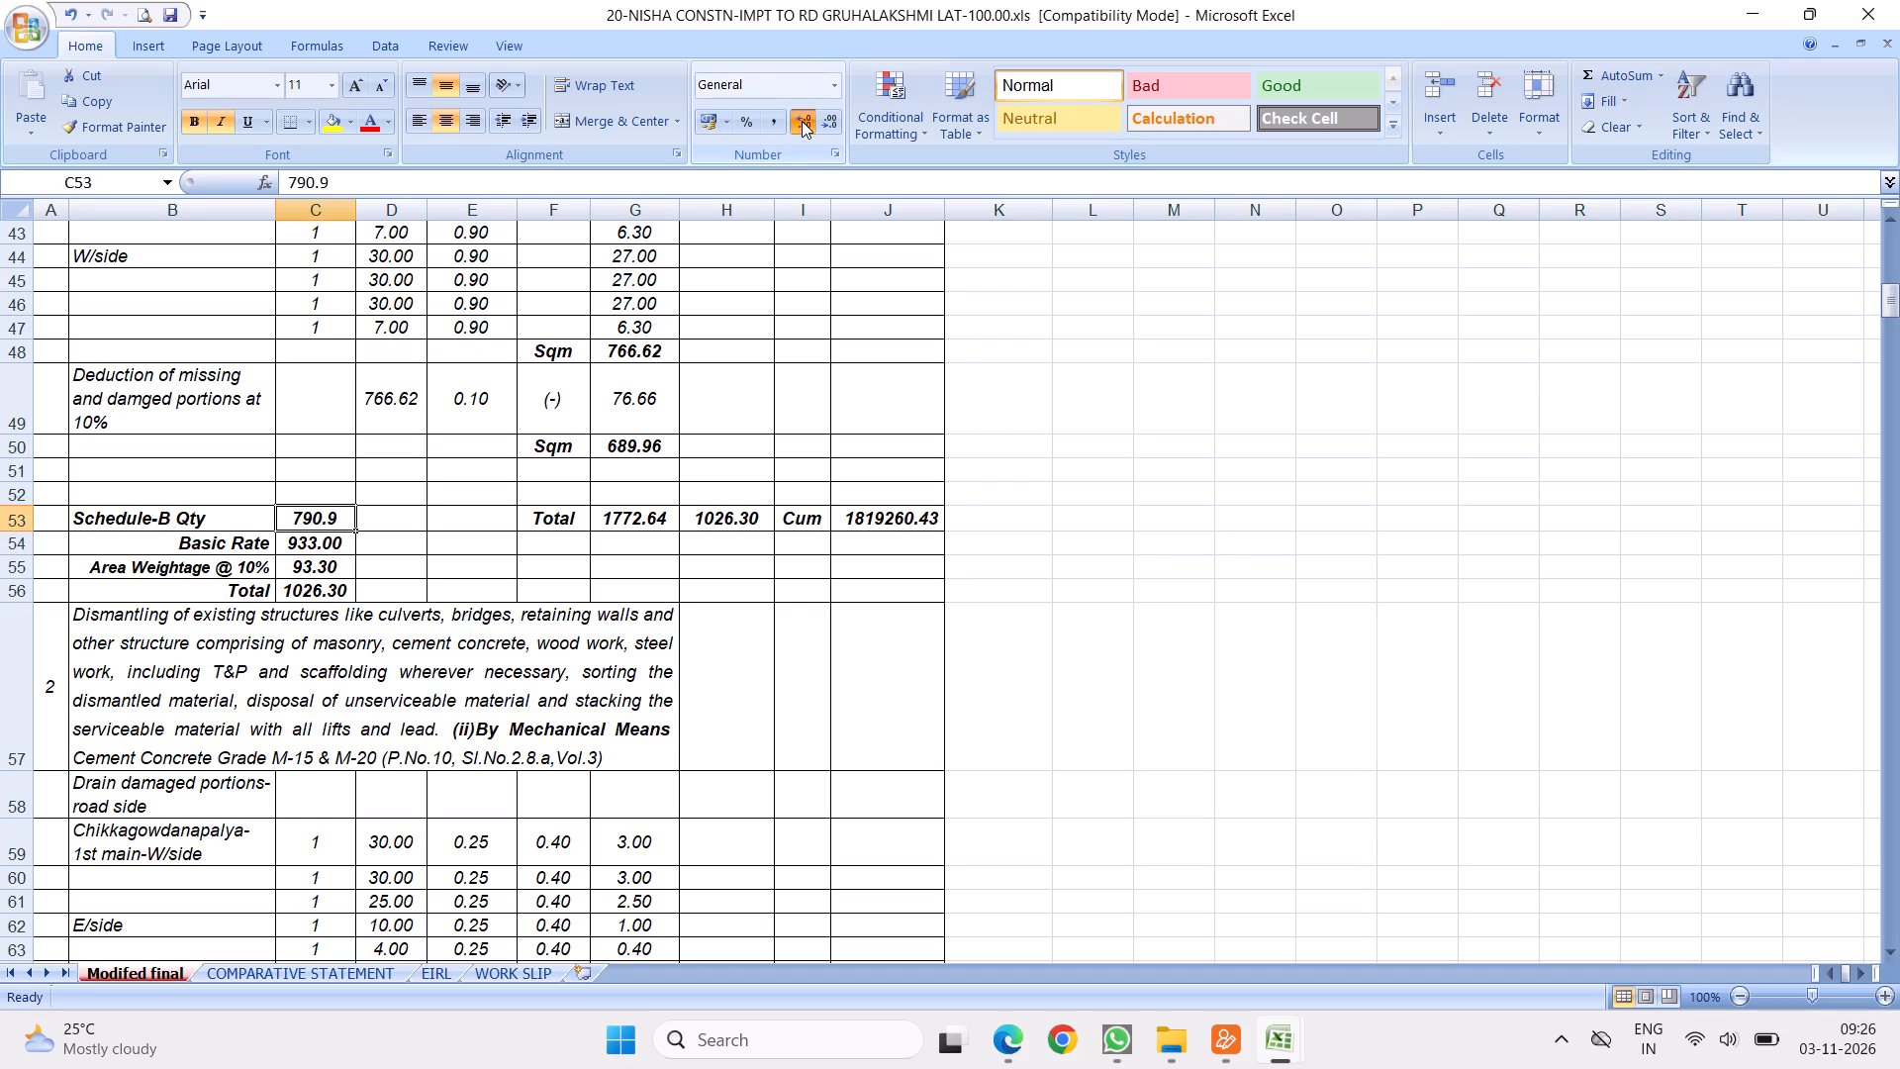
Replace item 1's total quantity formula in row 53 with 55.2.
click(652, 522)
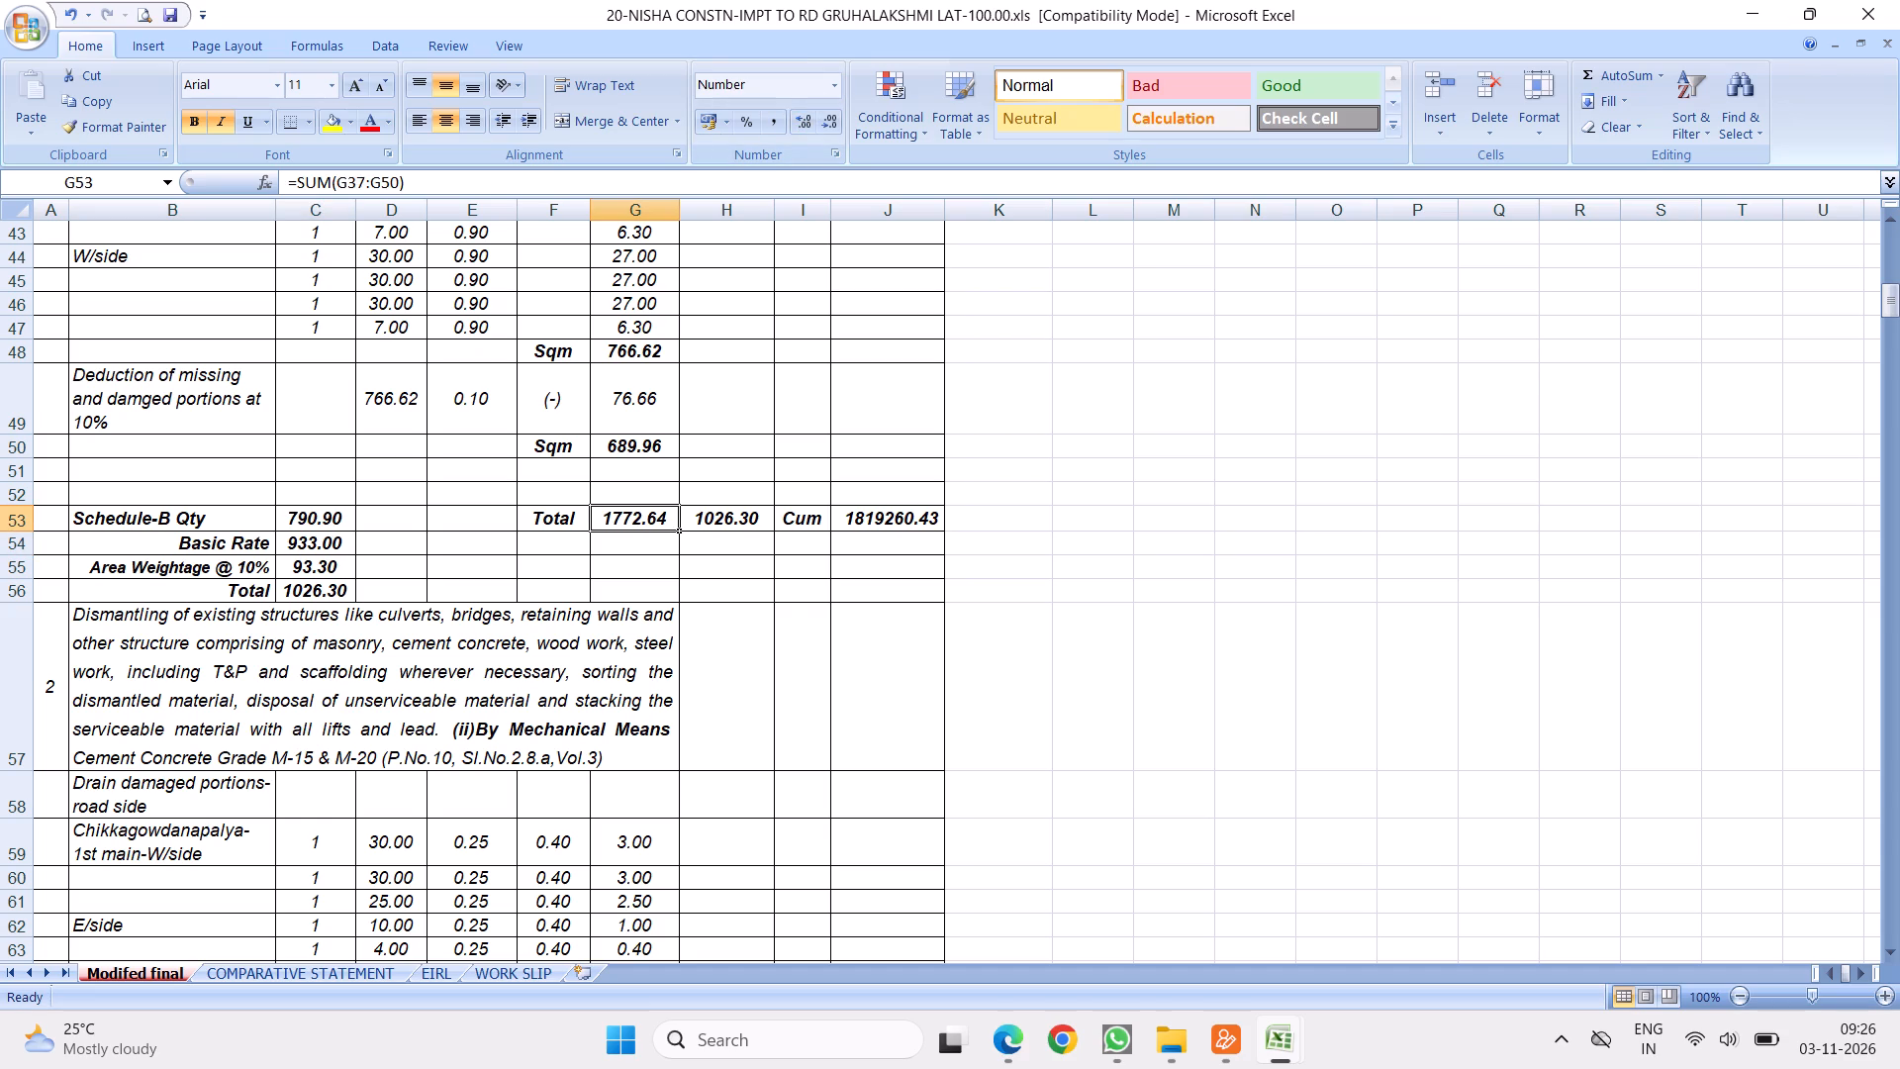
text(55.2)
key(Return)
Set item 1's Basic Rate to 719.
click(699, 523)
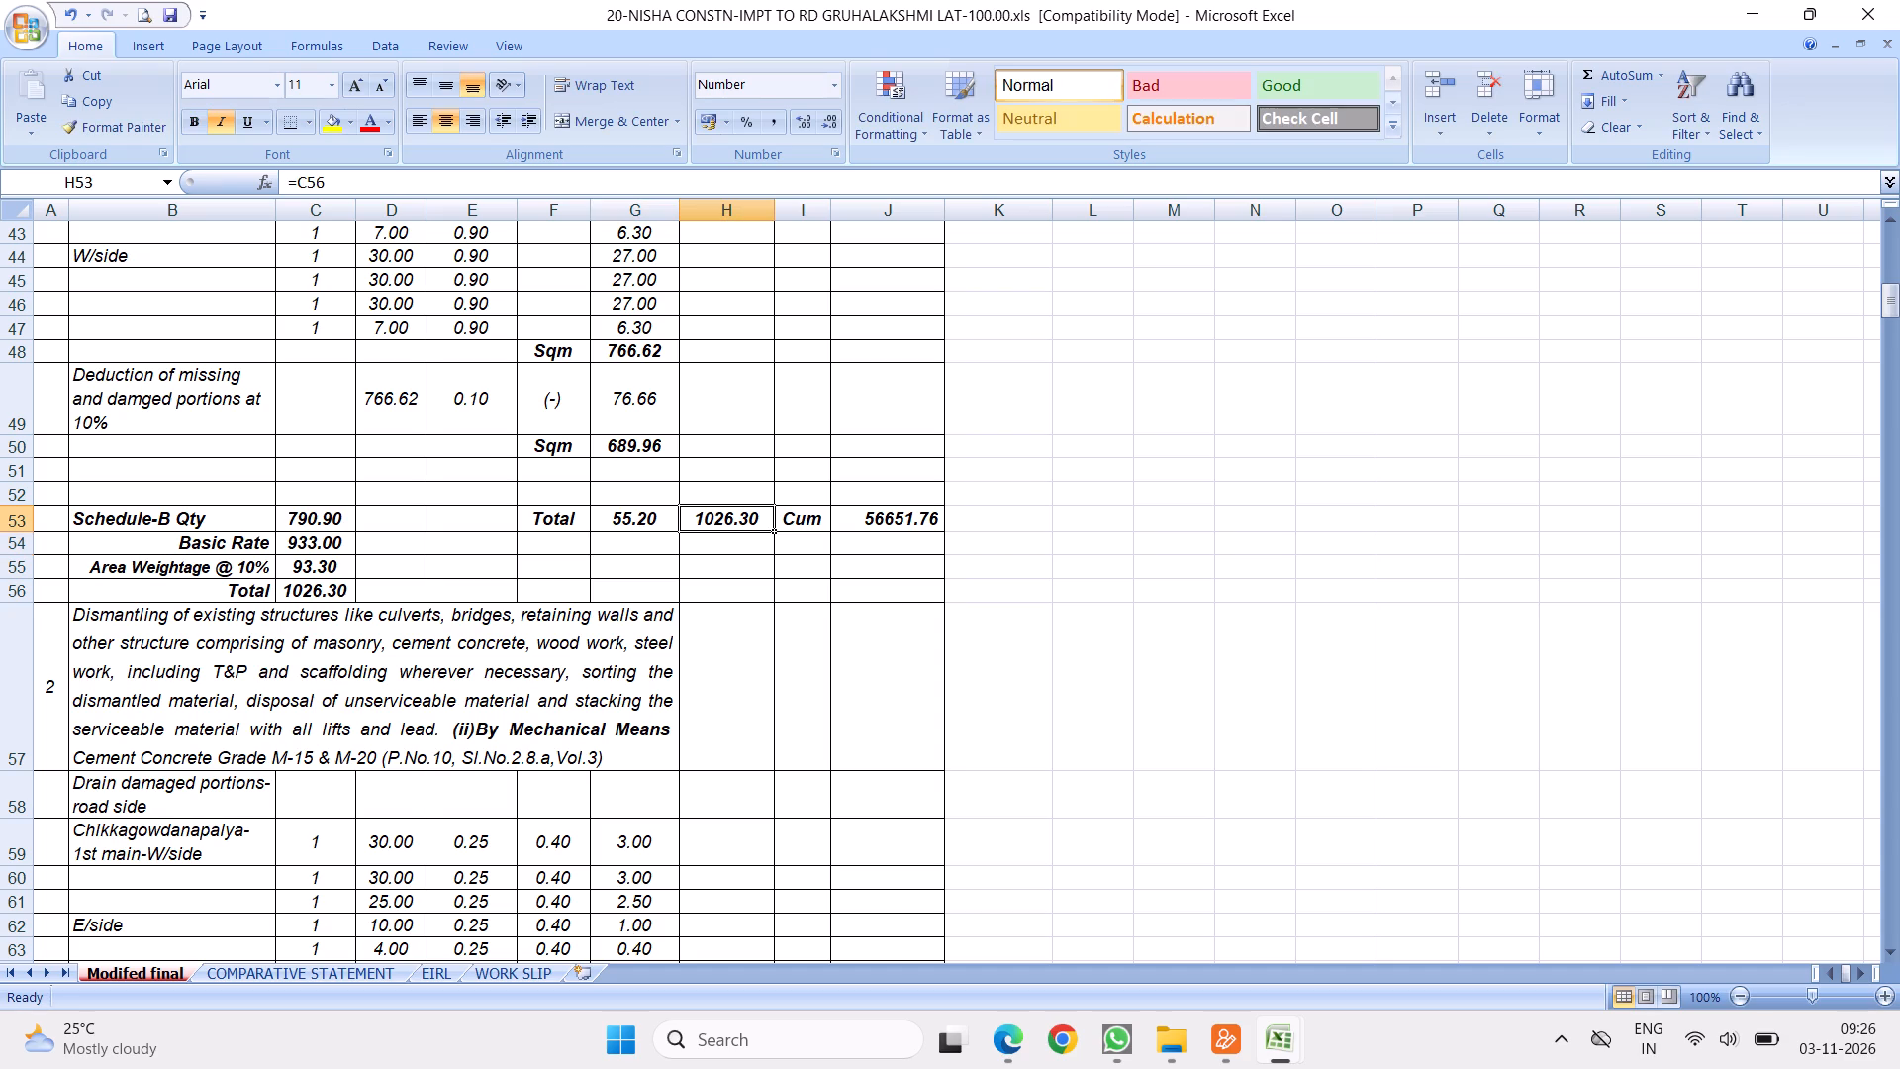
click(308, 539)
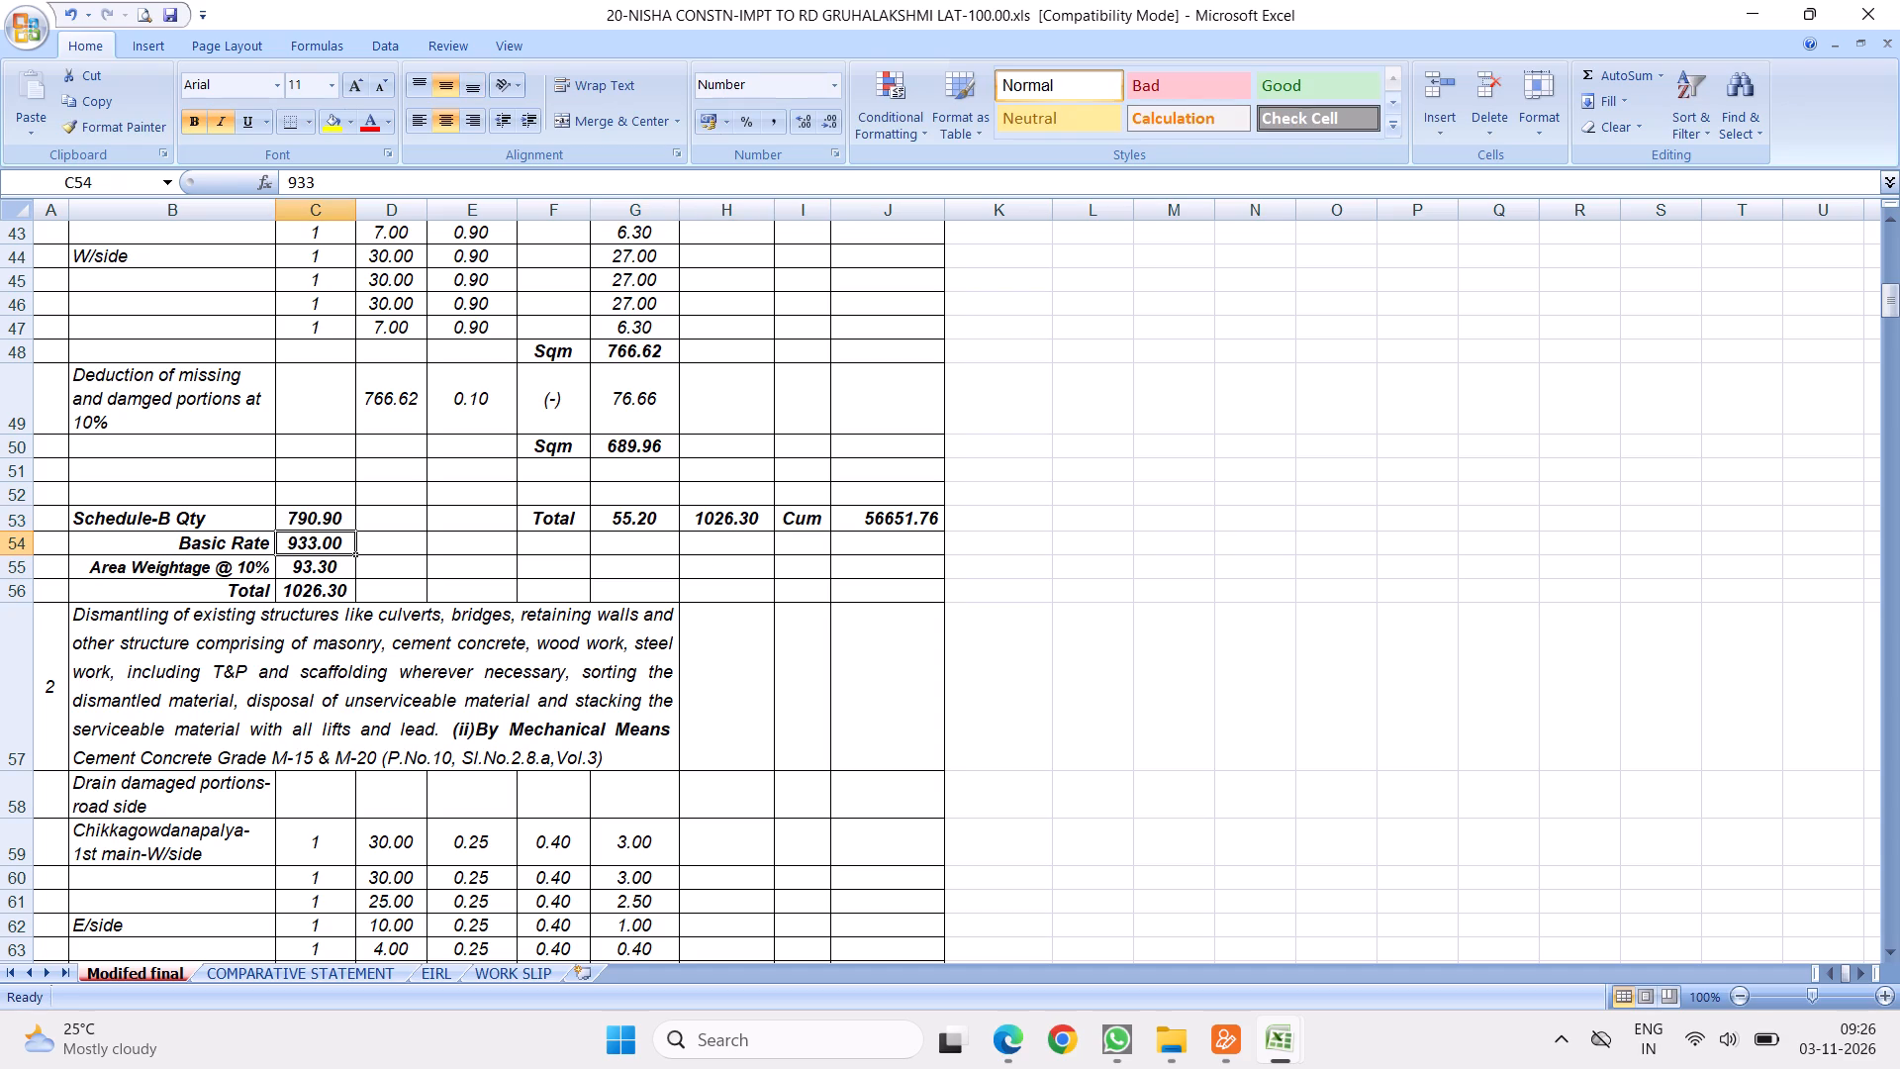
text(719)
click(481, 513)
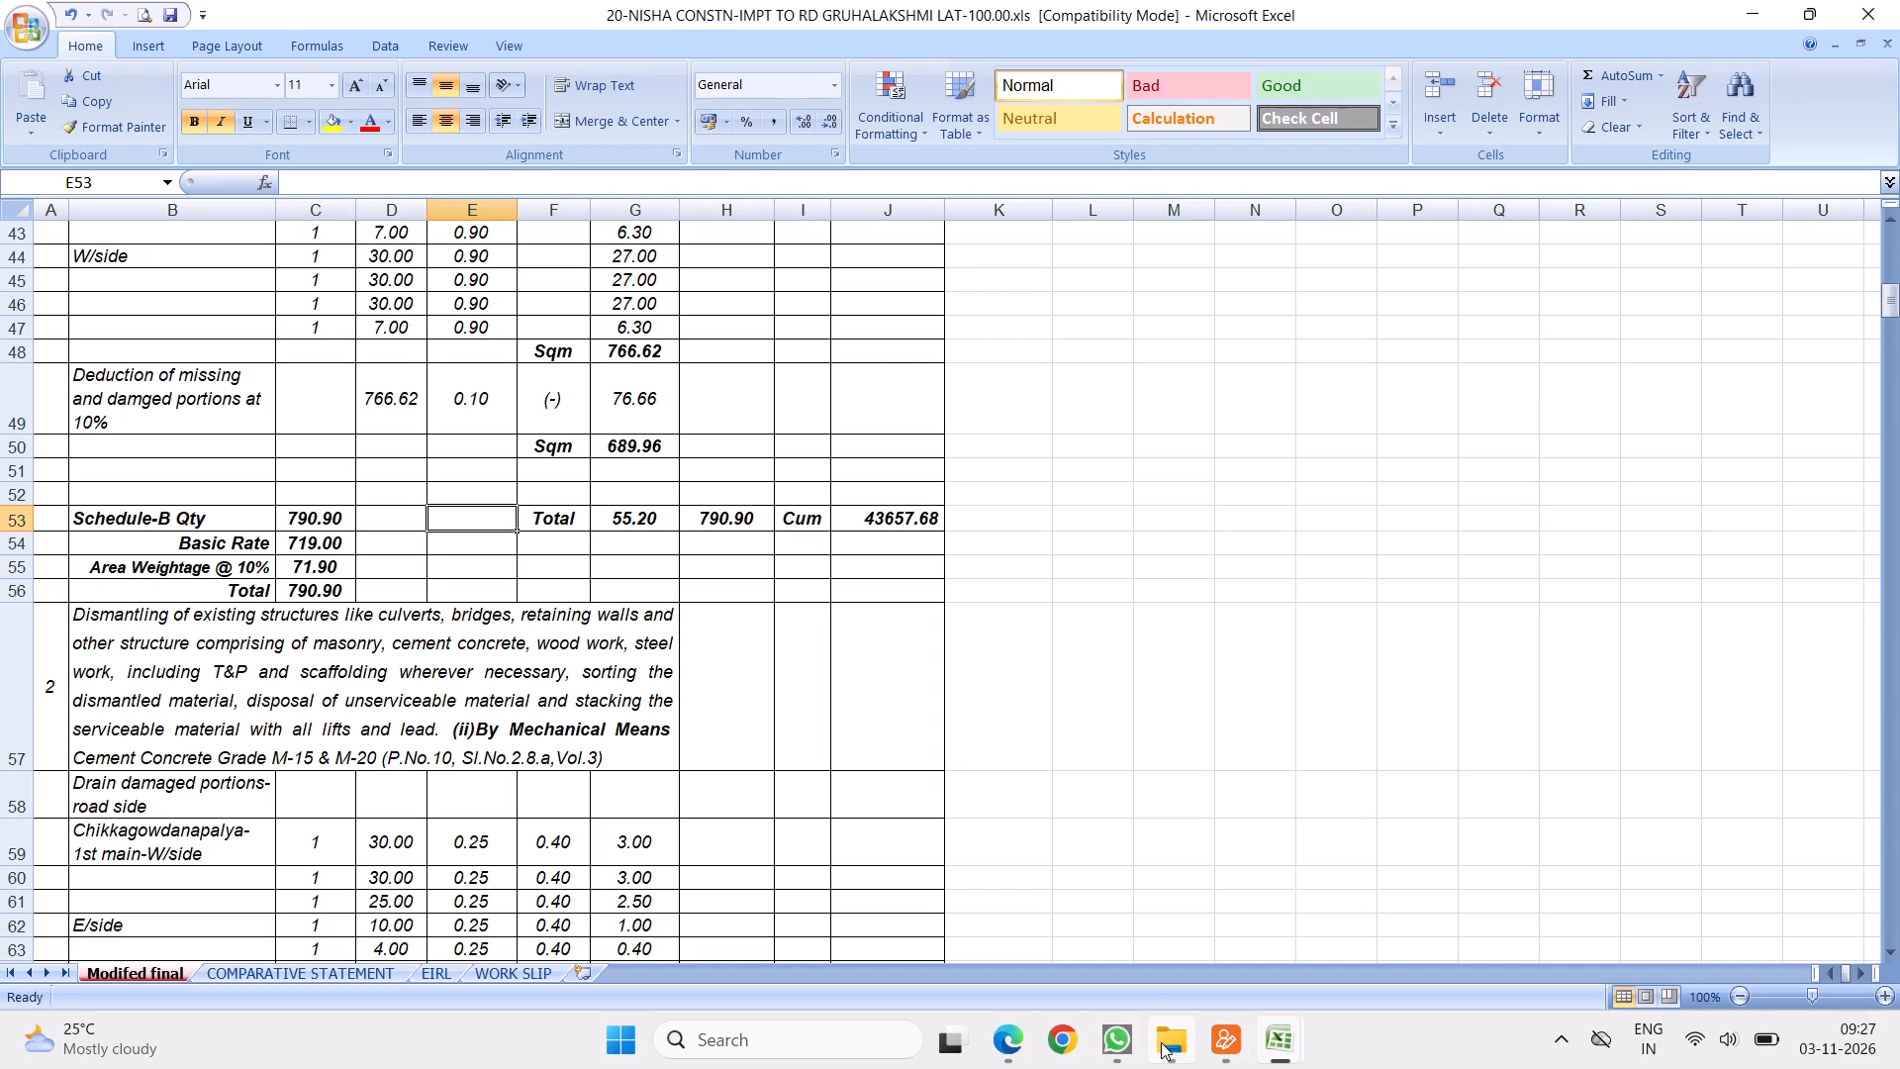
click(461, 522)
Change the SR reference in item 1's dismantling description to Sl.No.2.8.a.
scroll(505, 494, up, 11)
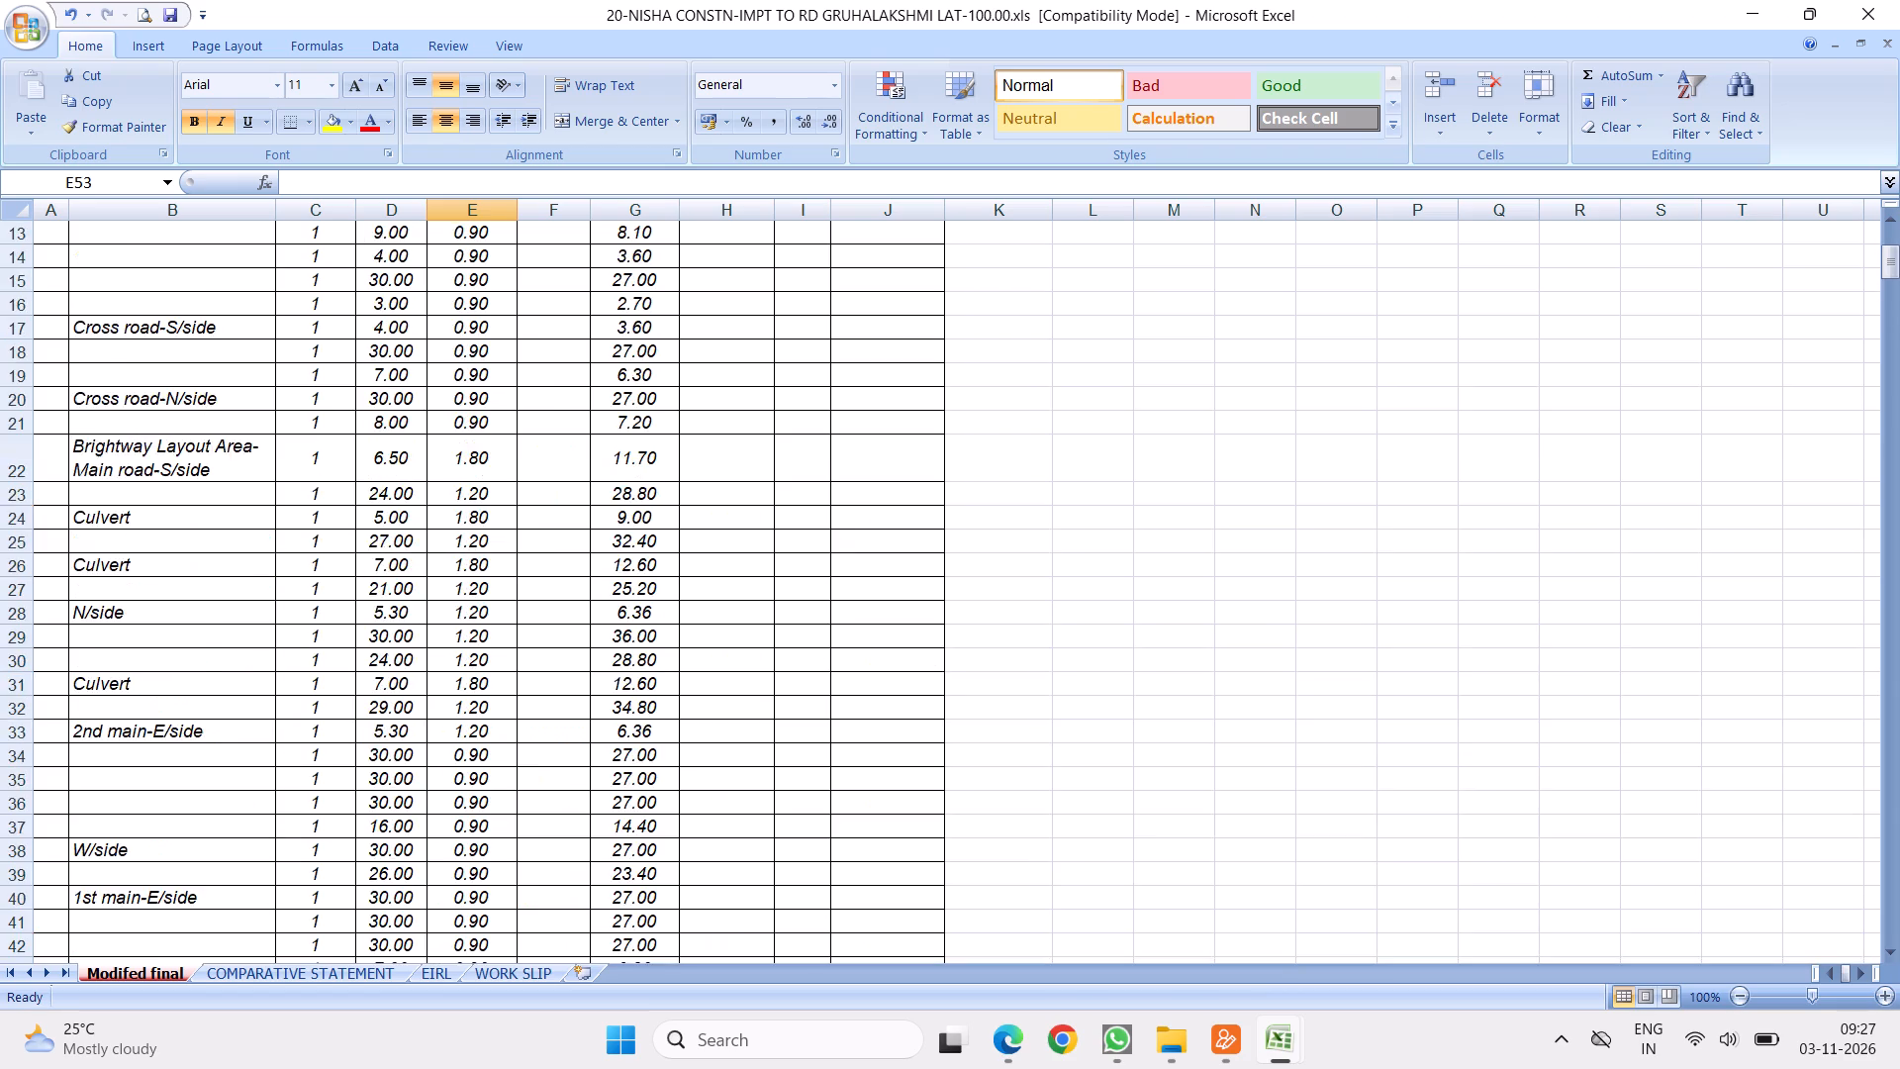
scroll(522, 532, up, 11)
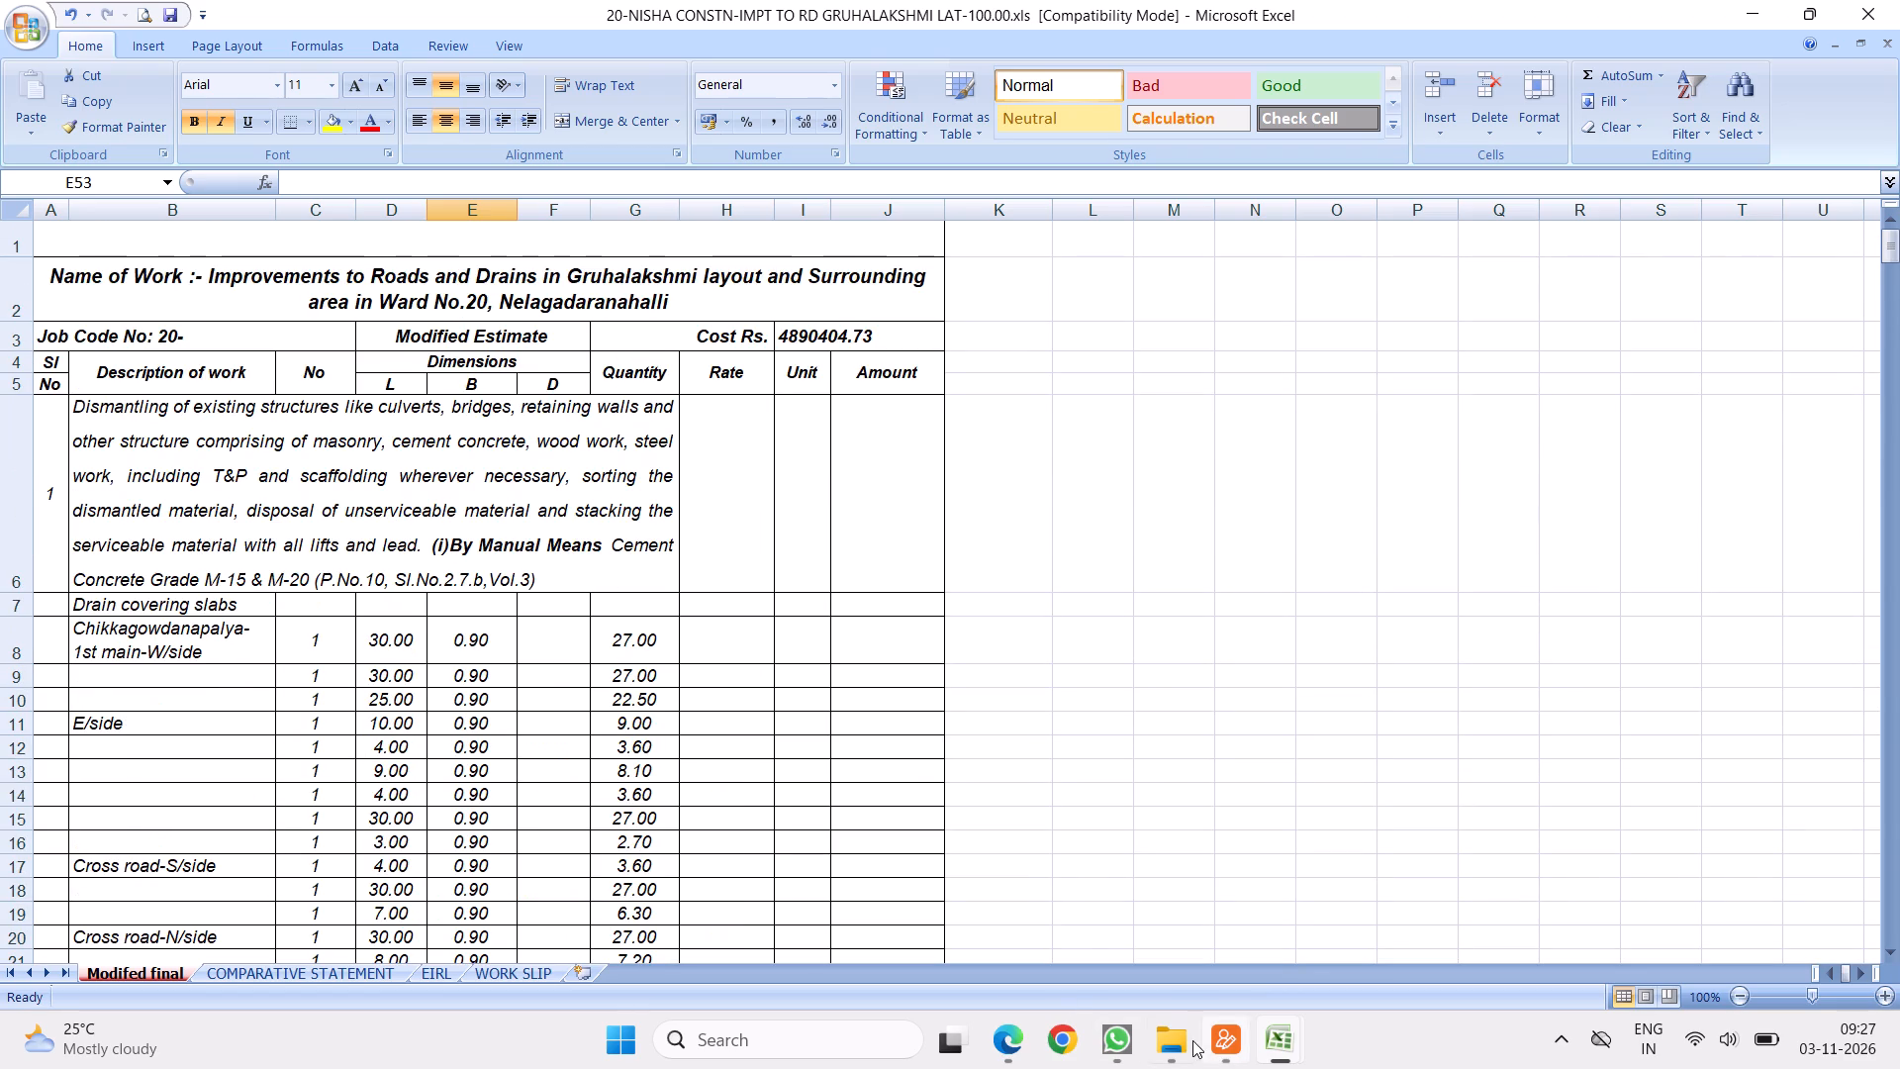
click(749, 630)
click(495, 506)
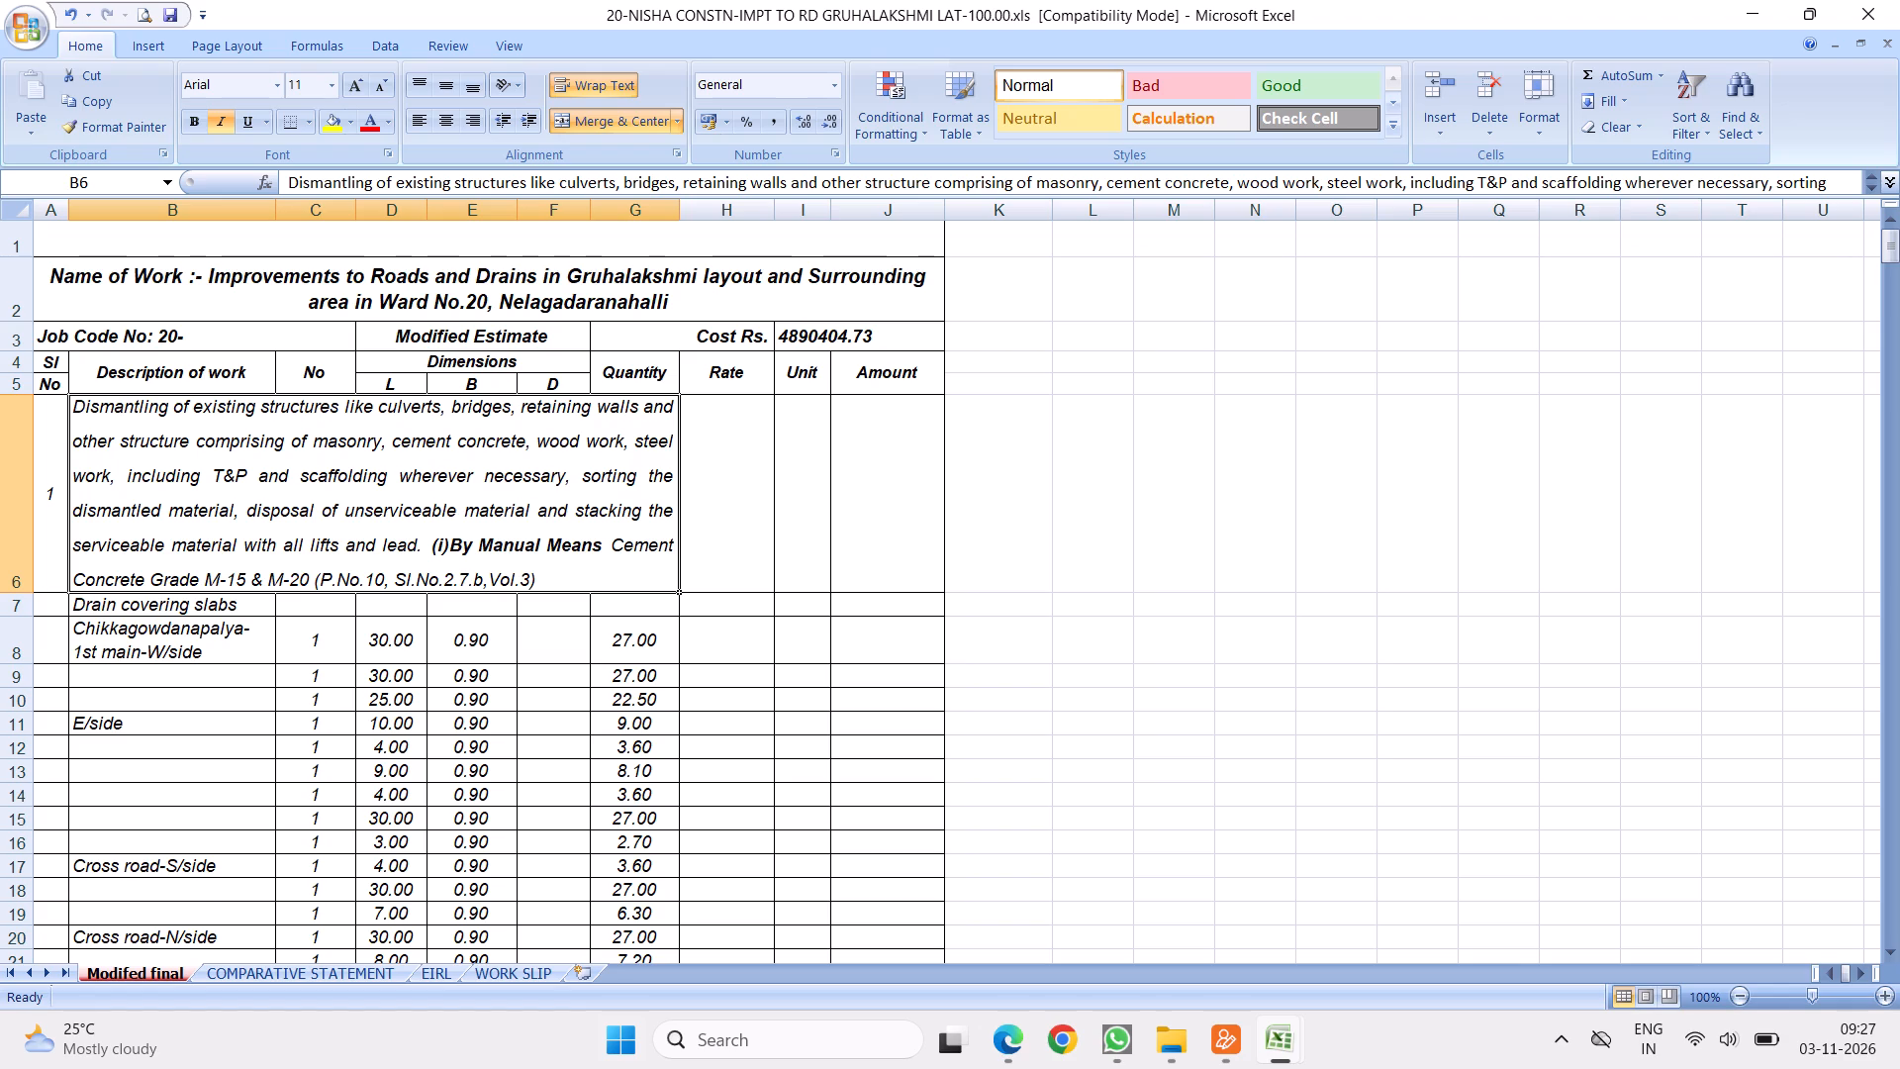
scroll(541, 723, down, 4)
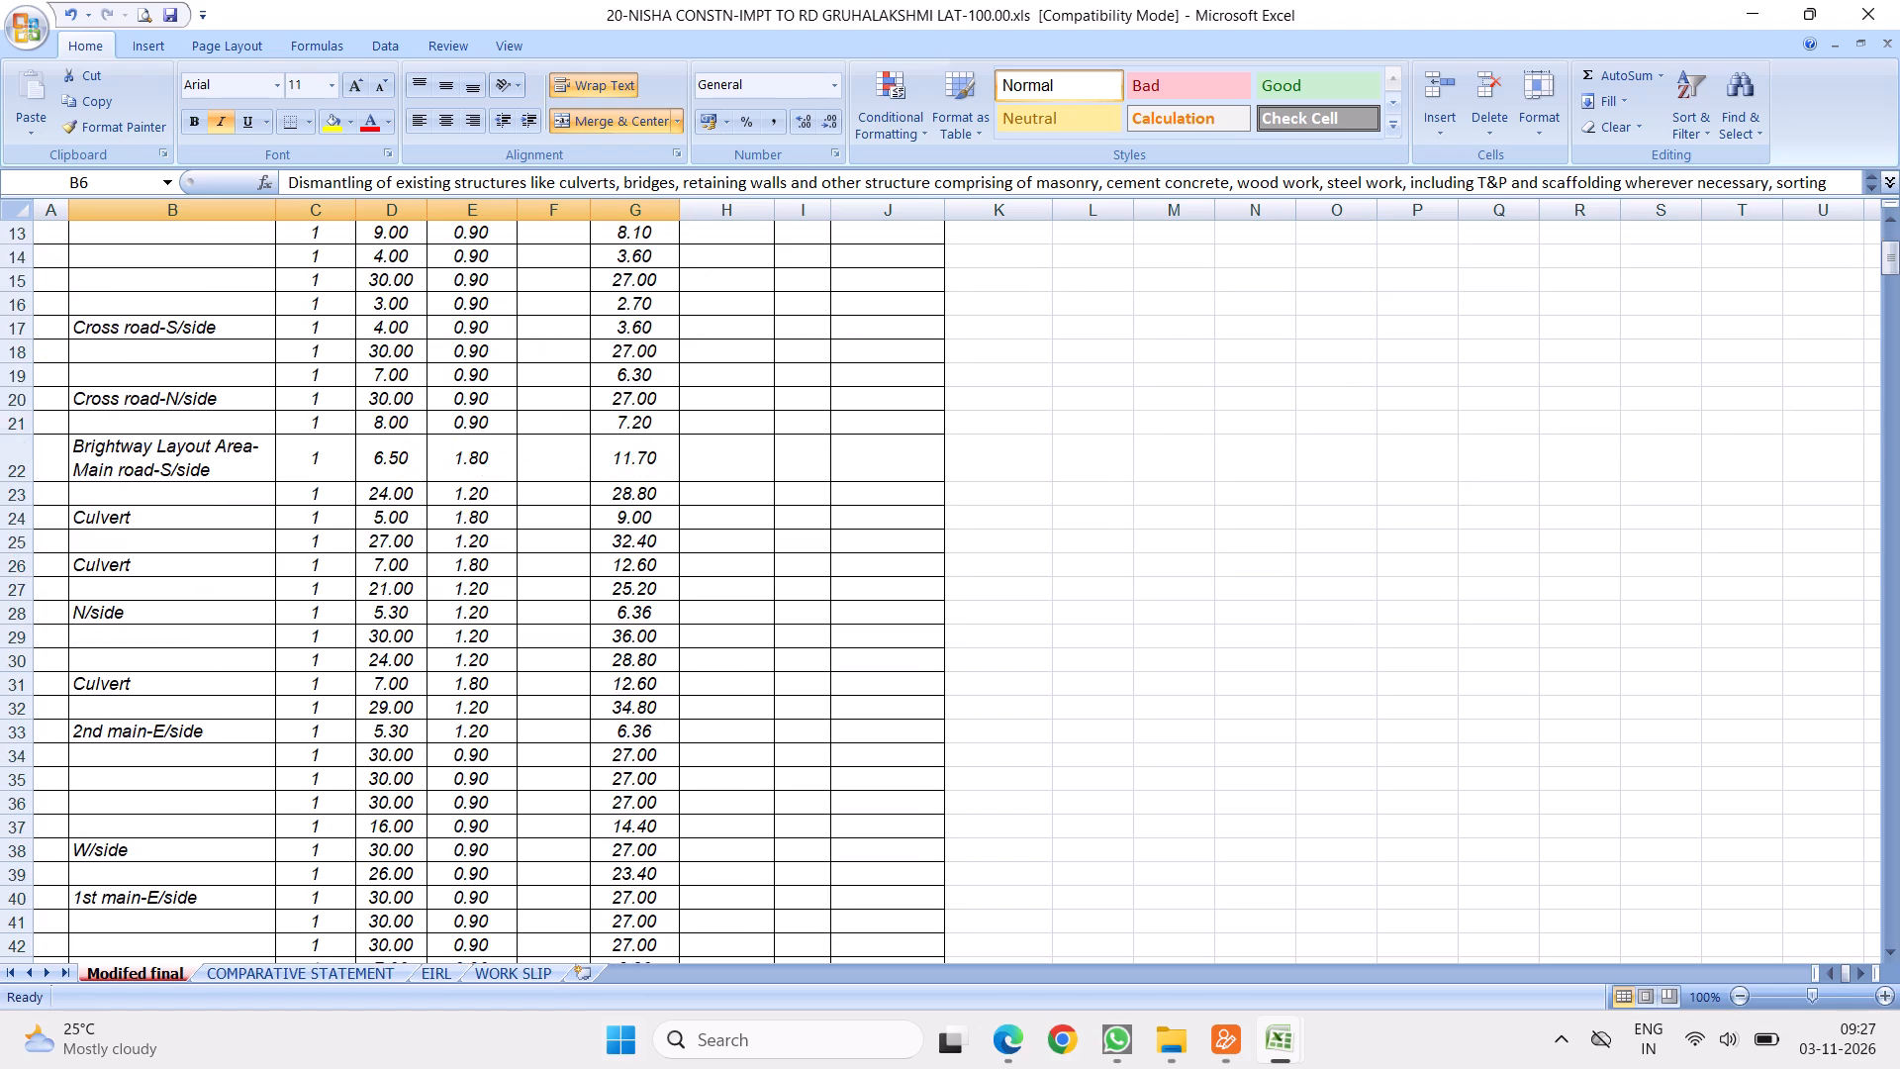
scroll(556, 623, up, 3)
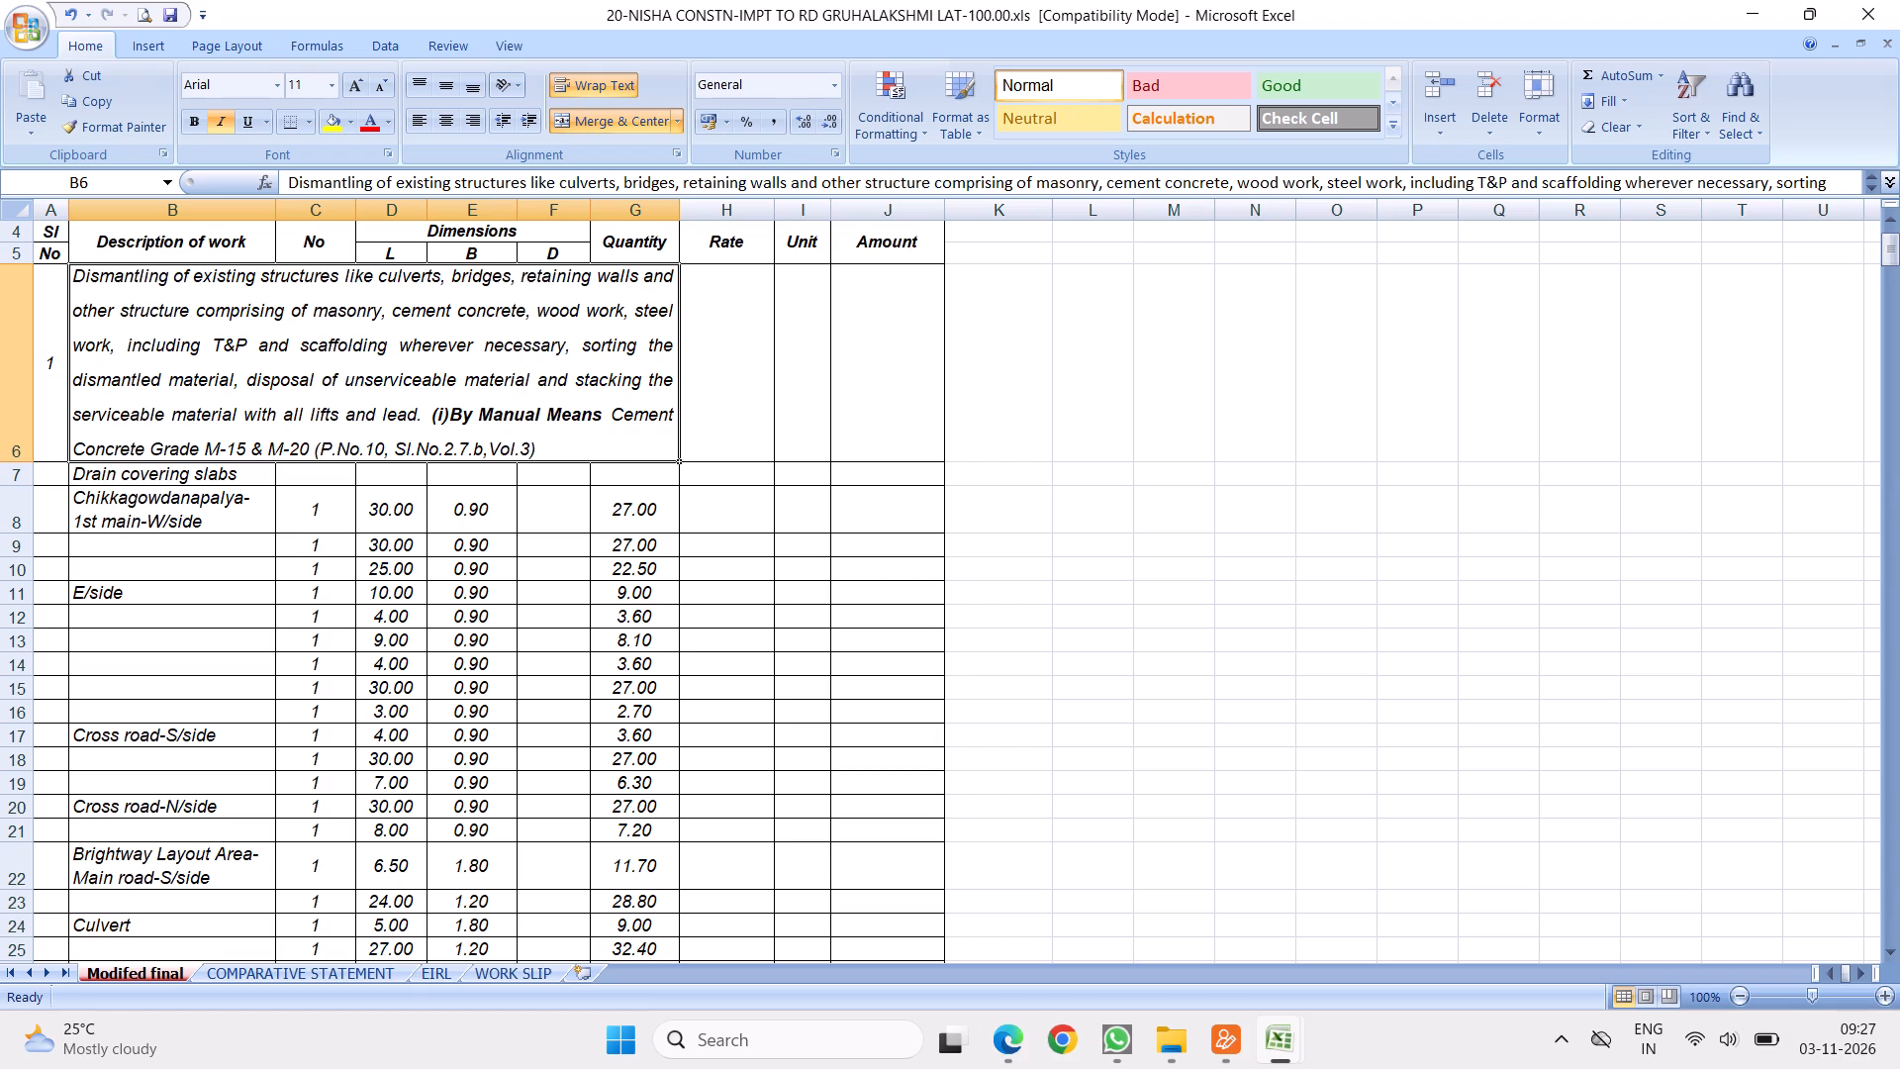
double_click(463, 447)
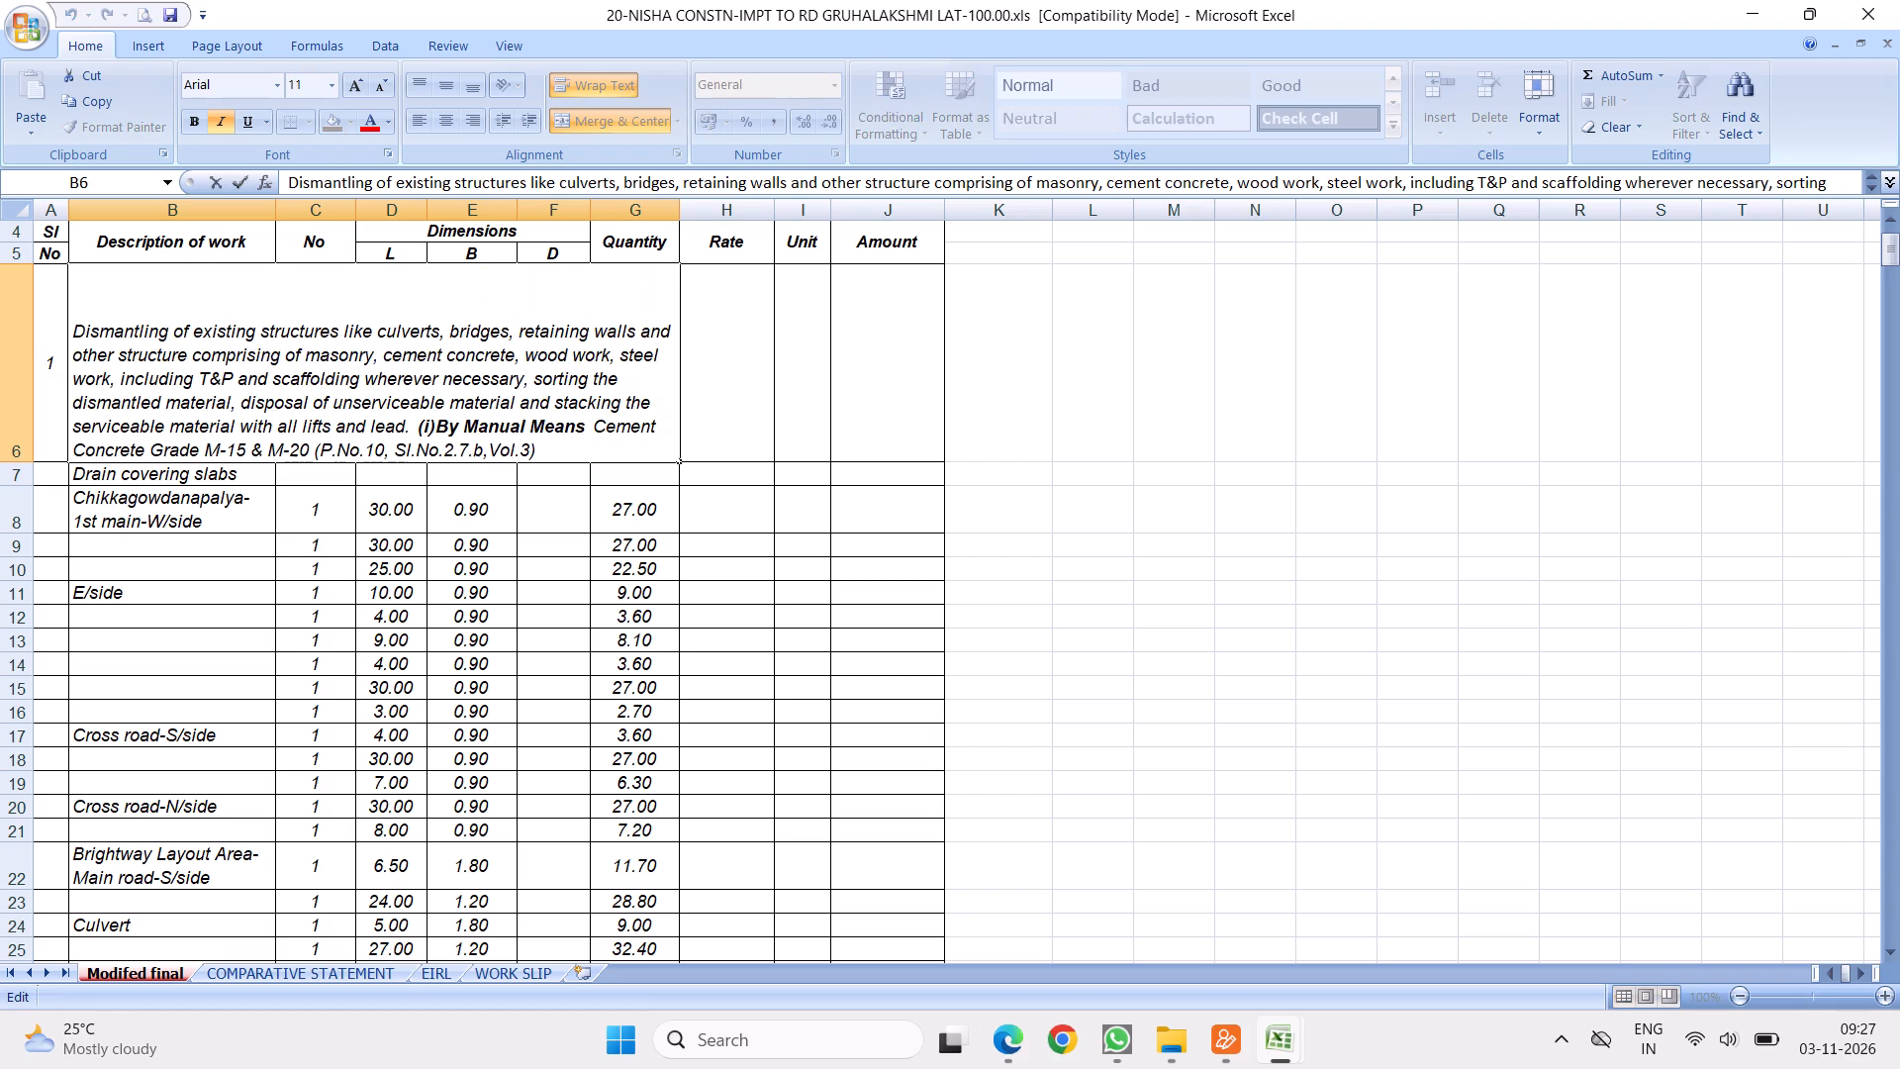
key(BackSpace)
key(8)
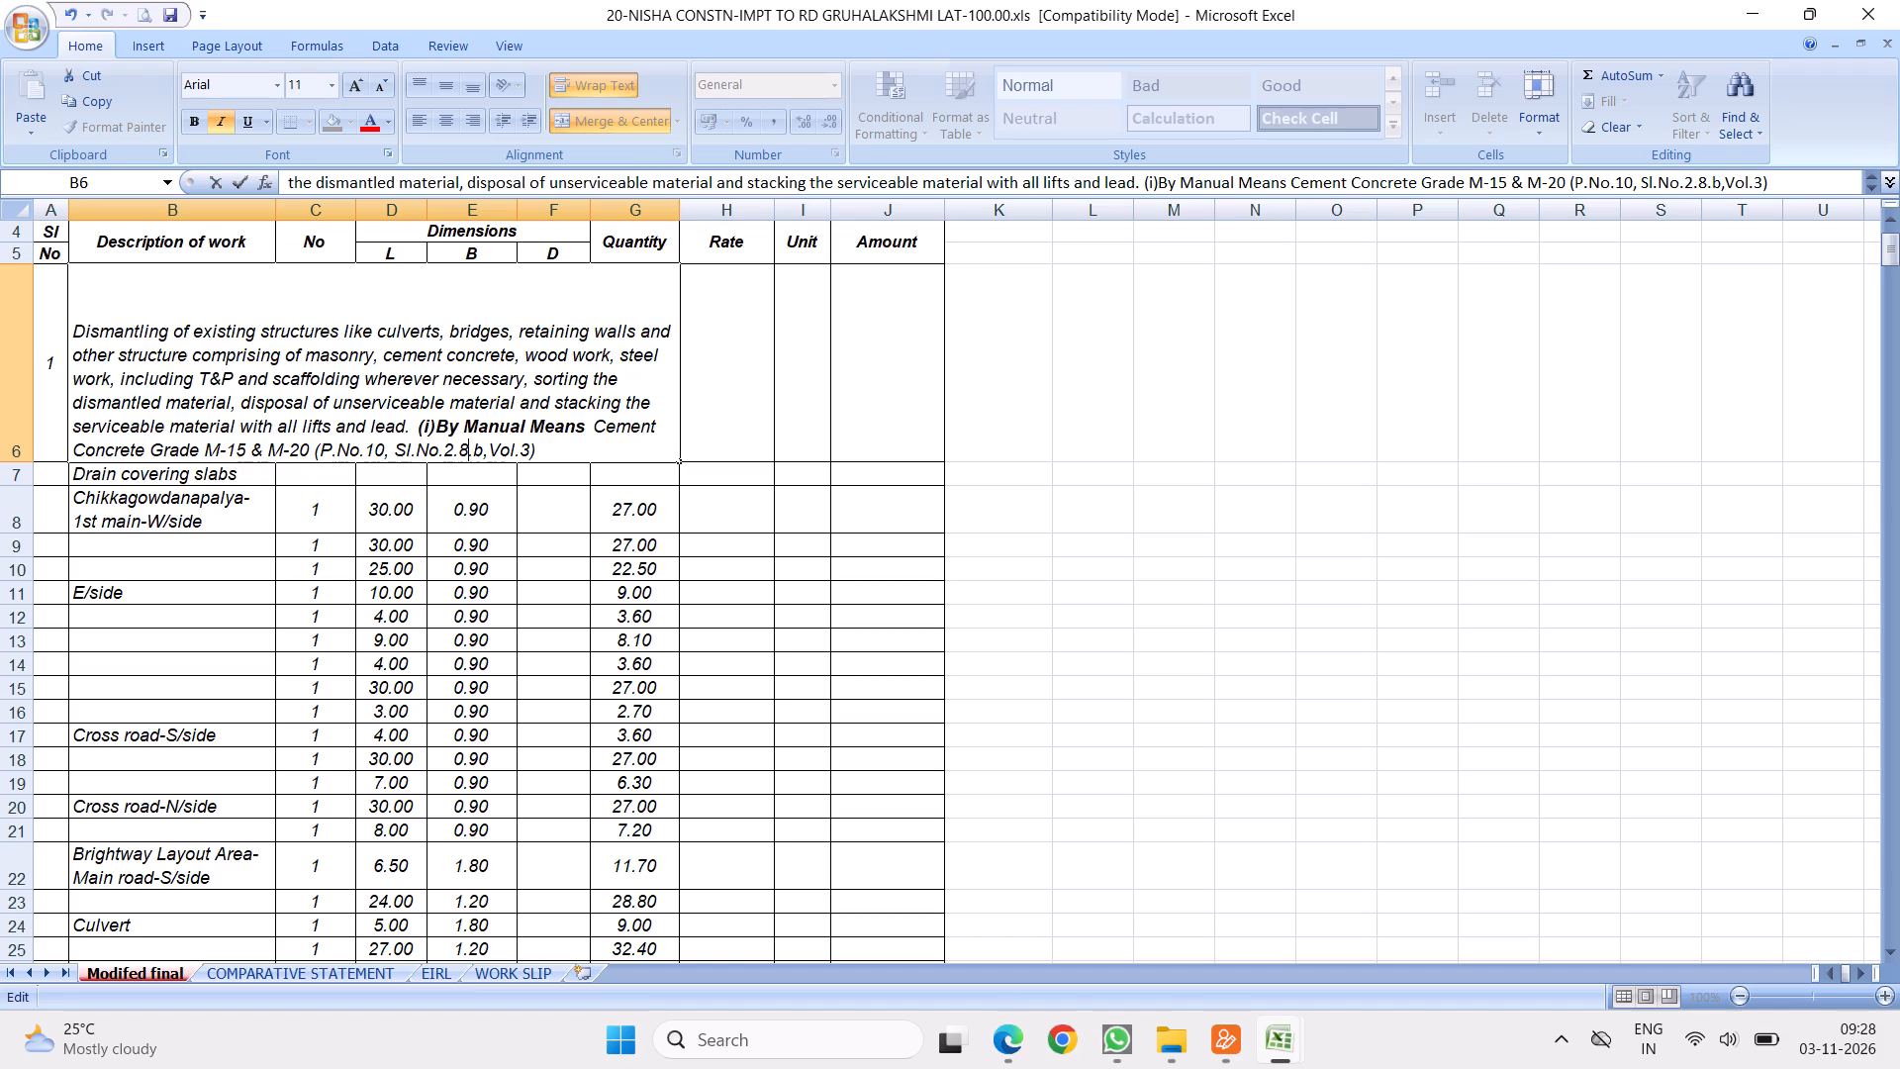
key(Right)
key(Right)
key(BackSpace)
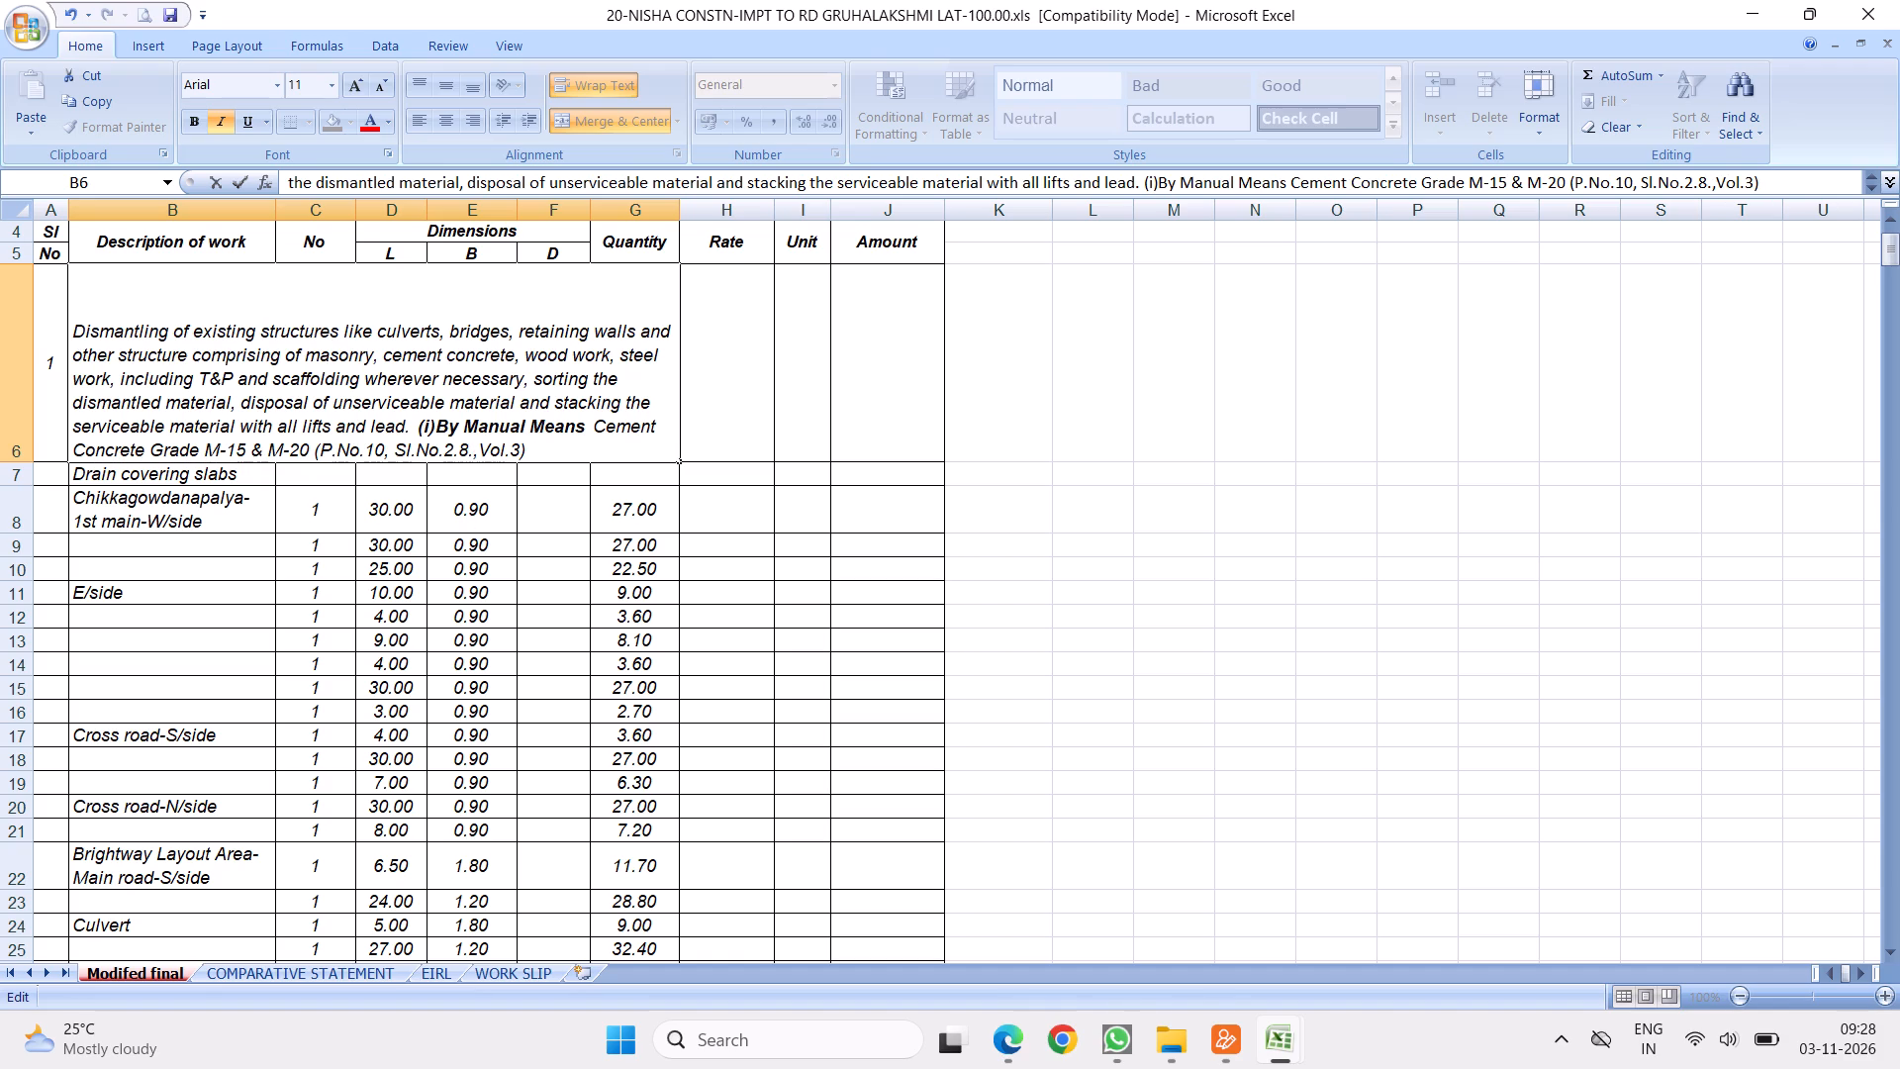
key(a)
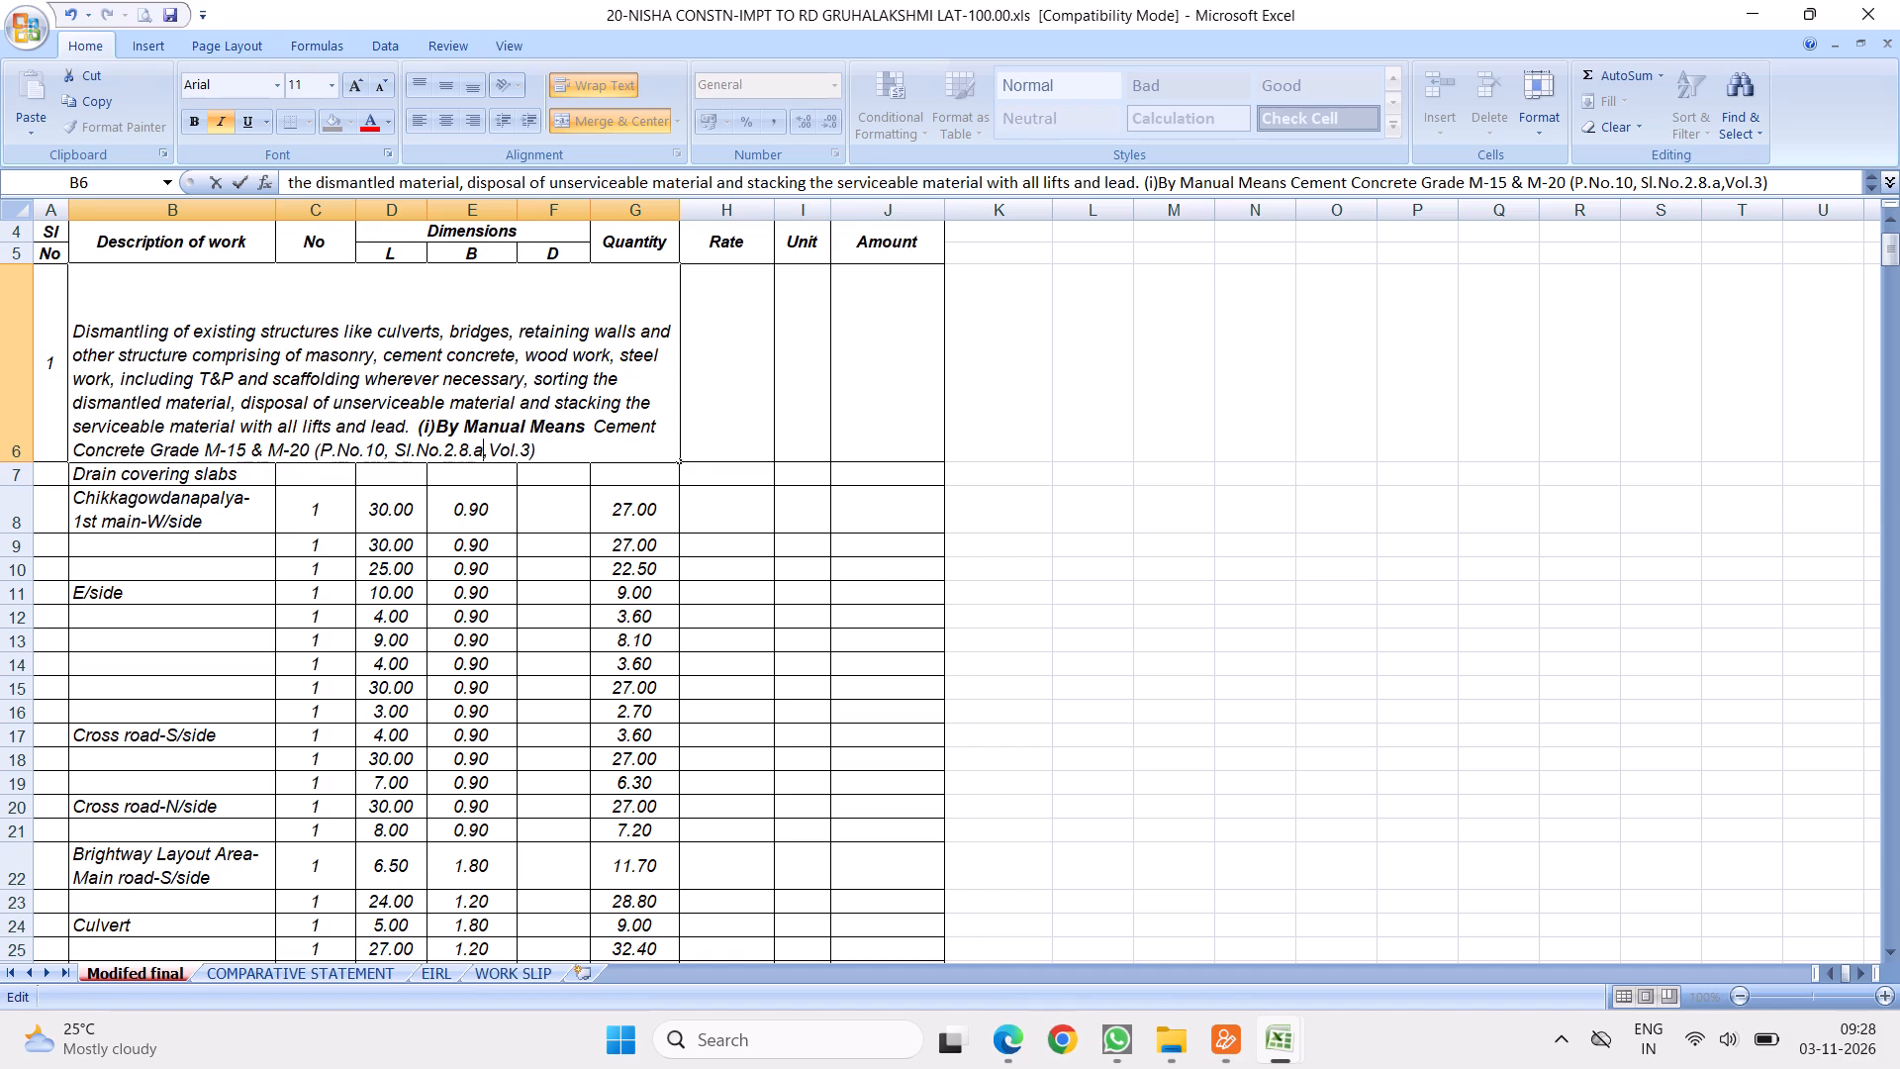
click(532, 598)
Delete item 1's measurement rows 31 to 47, from the last Culvert entry through the final W/side entries.
scroll(495, 592, down, 10)
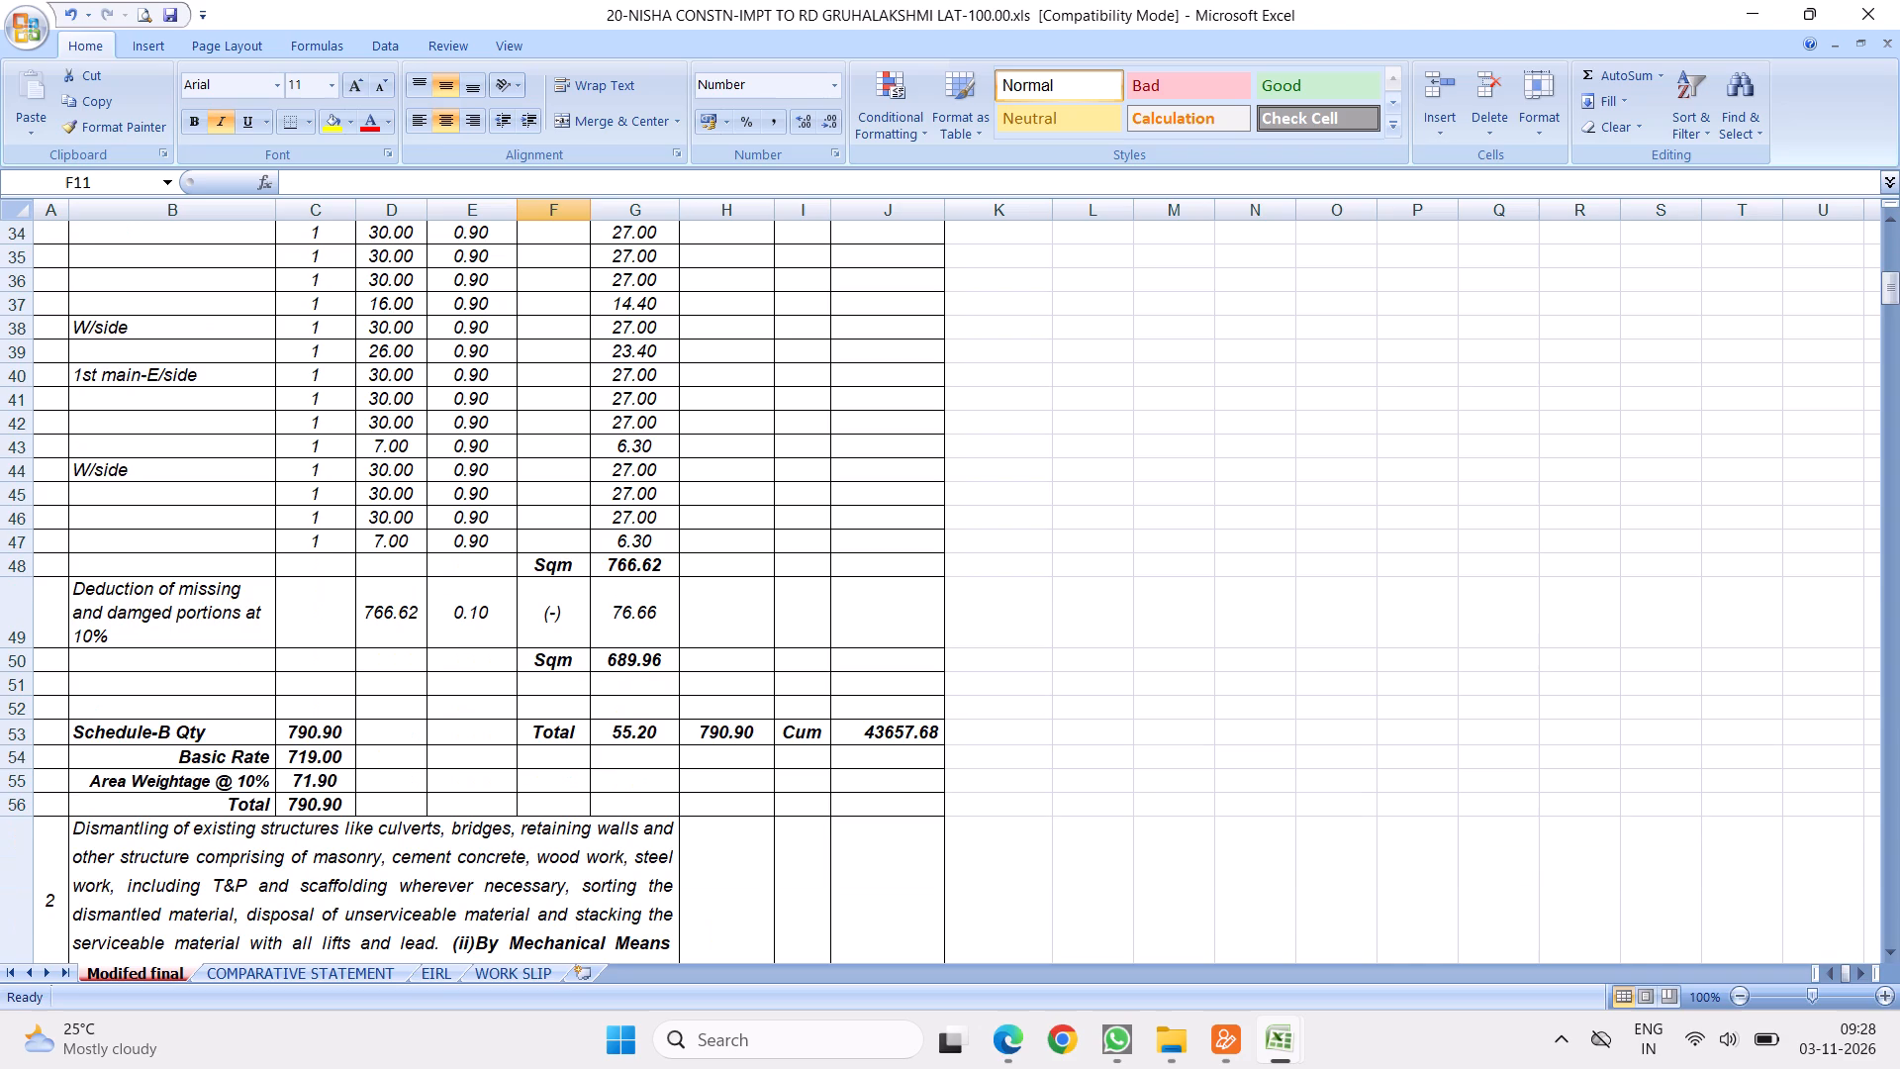
scroll(634, 497, up, 3)
drag(21, 372, 29, 421)
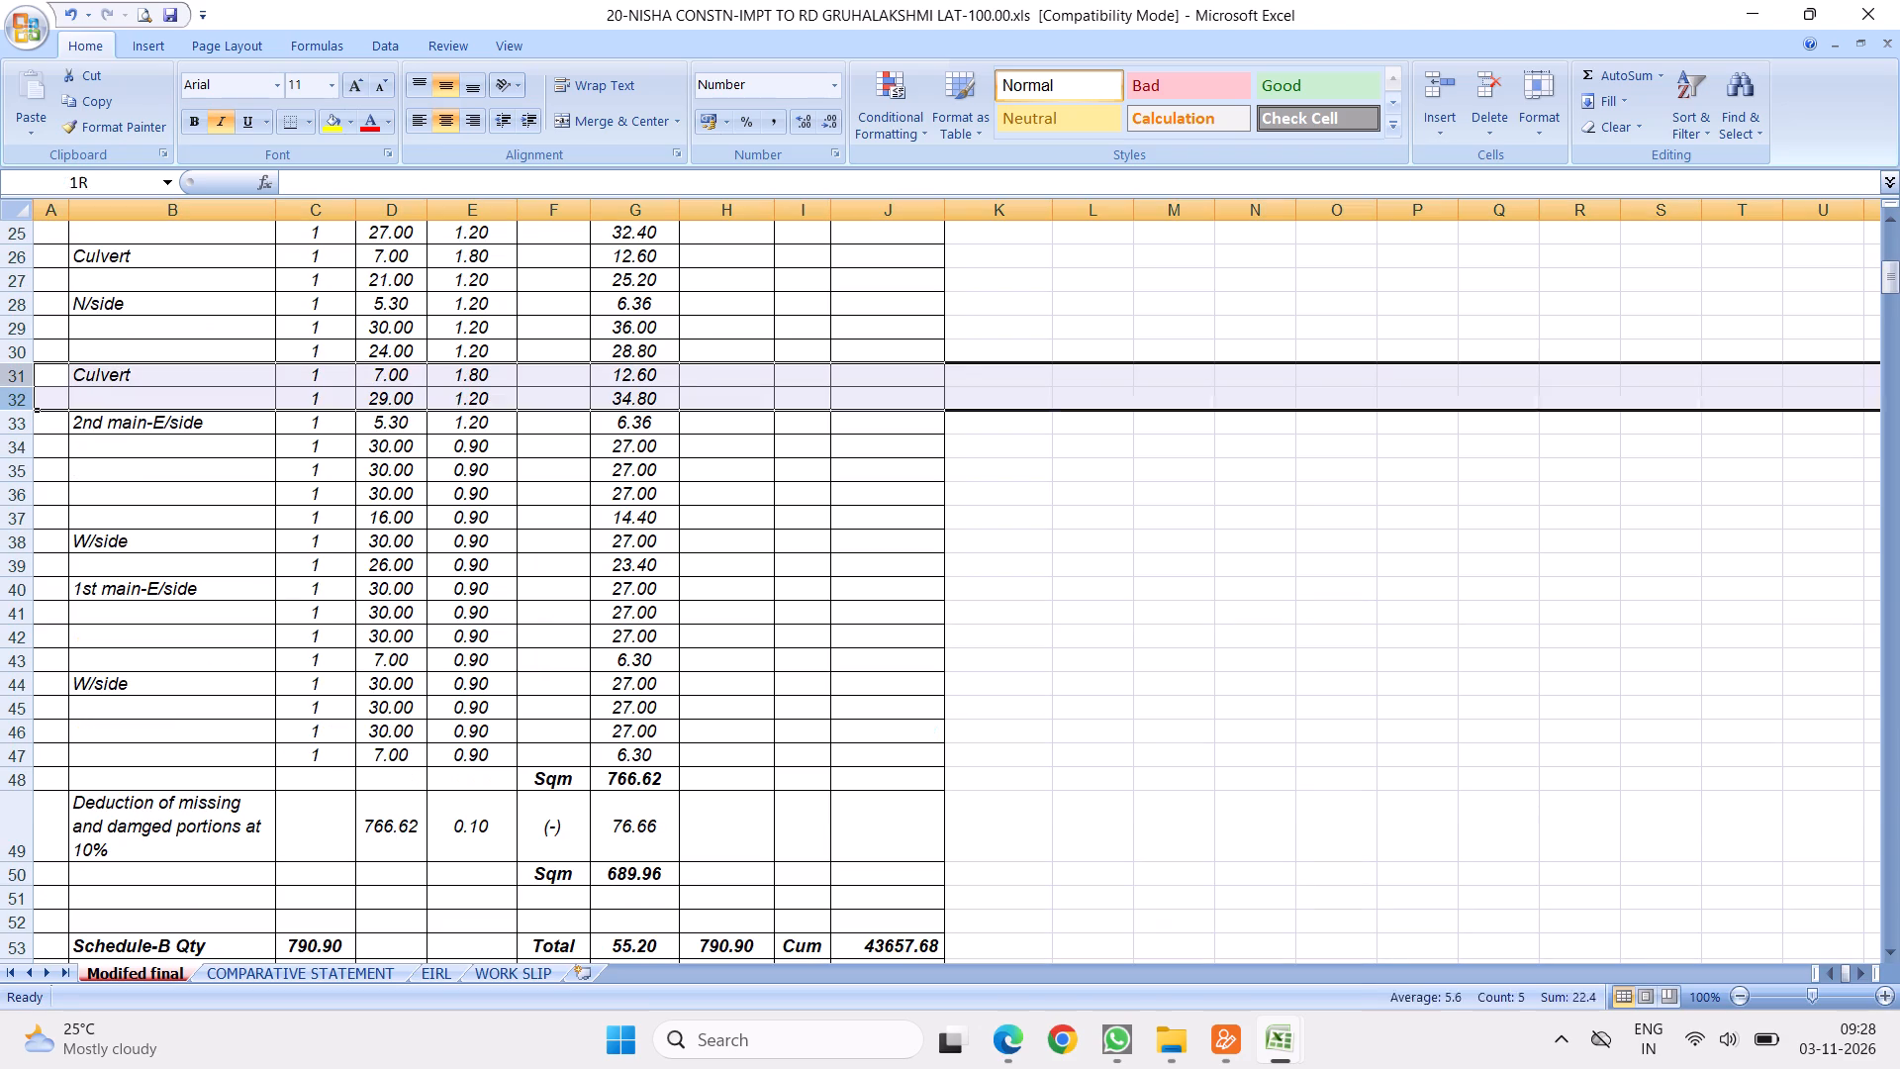
drag(29, 421, 64, 755)
right_click(220, 474)
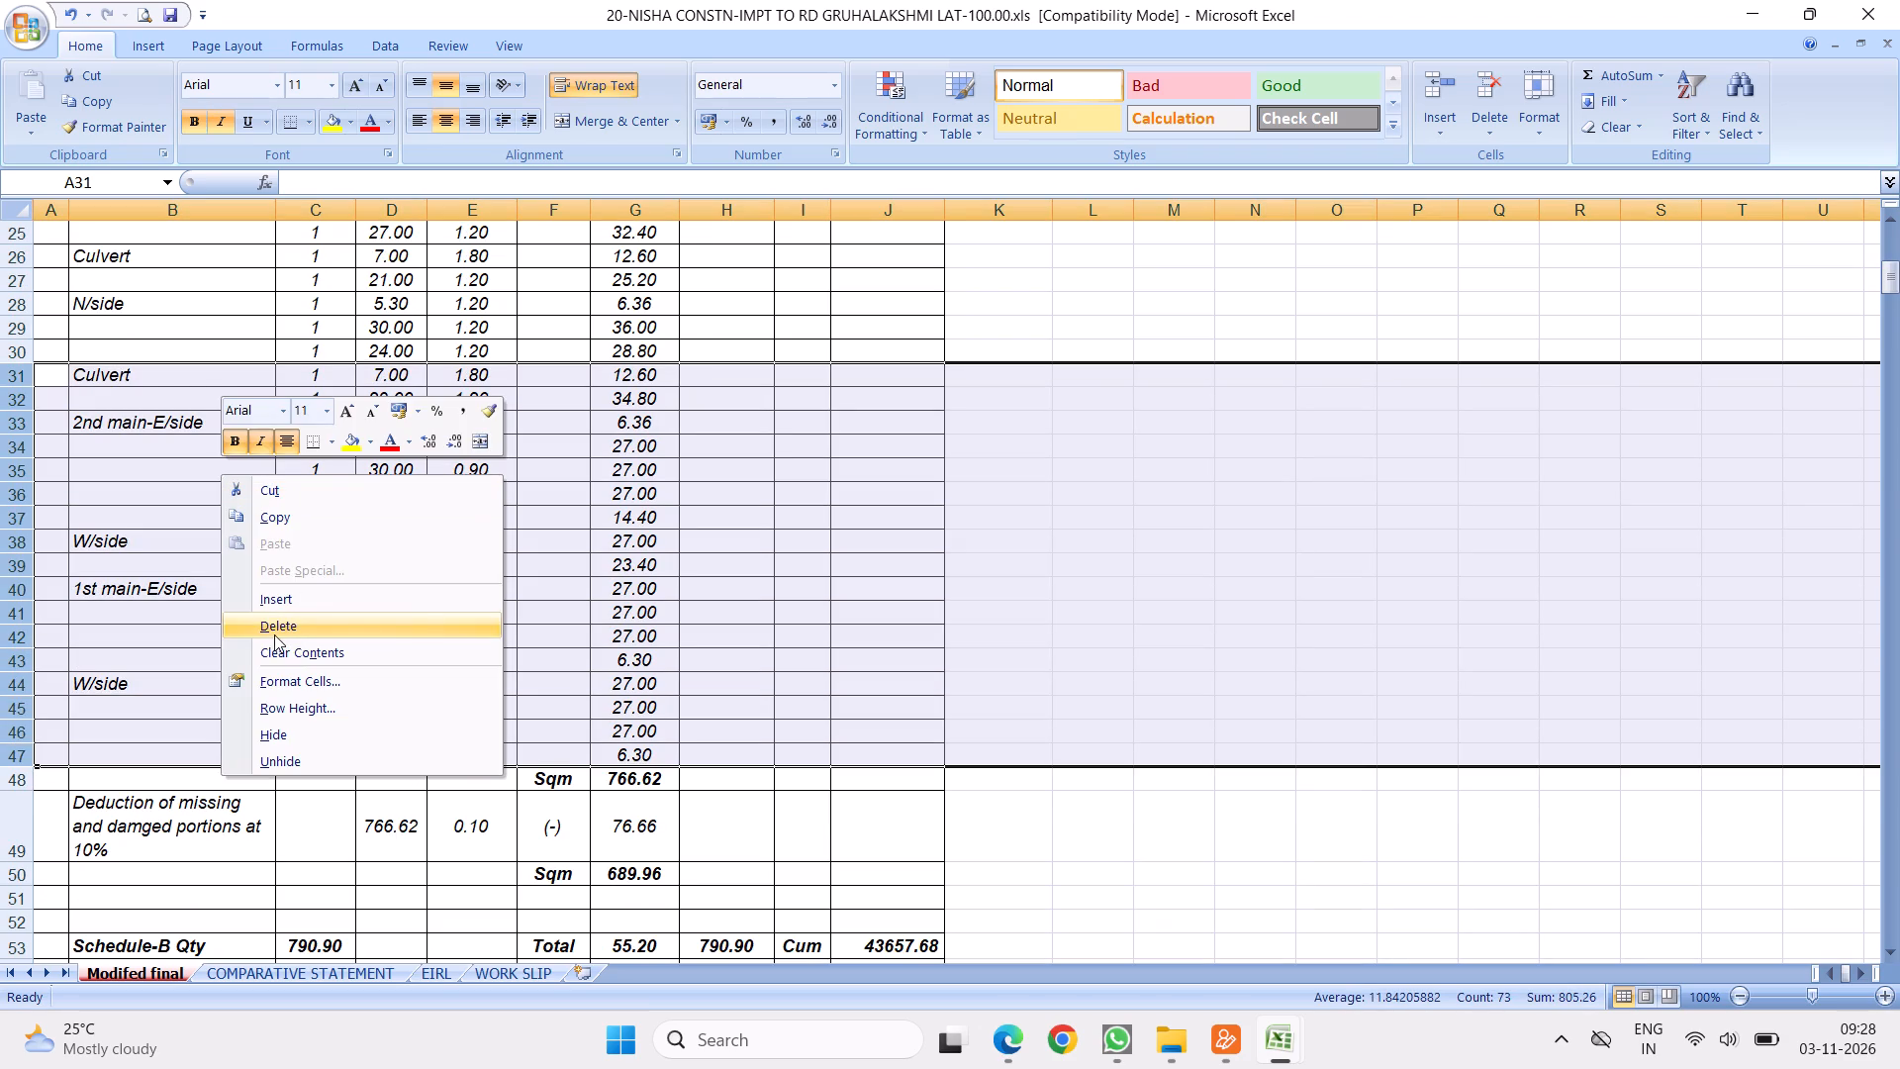
click(274, 632)
click(549, 463)
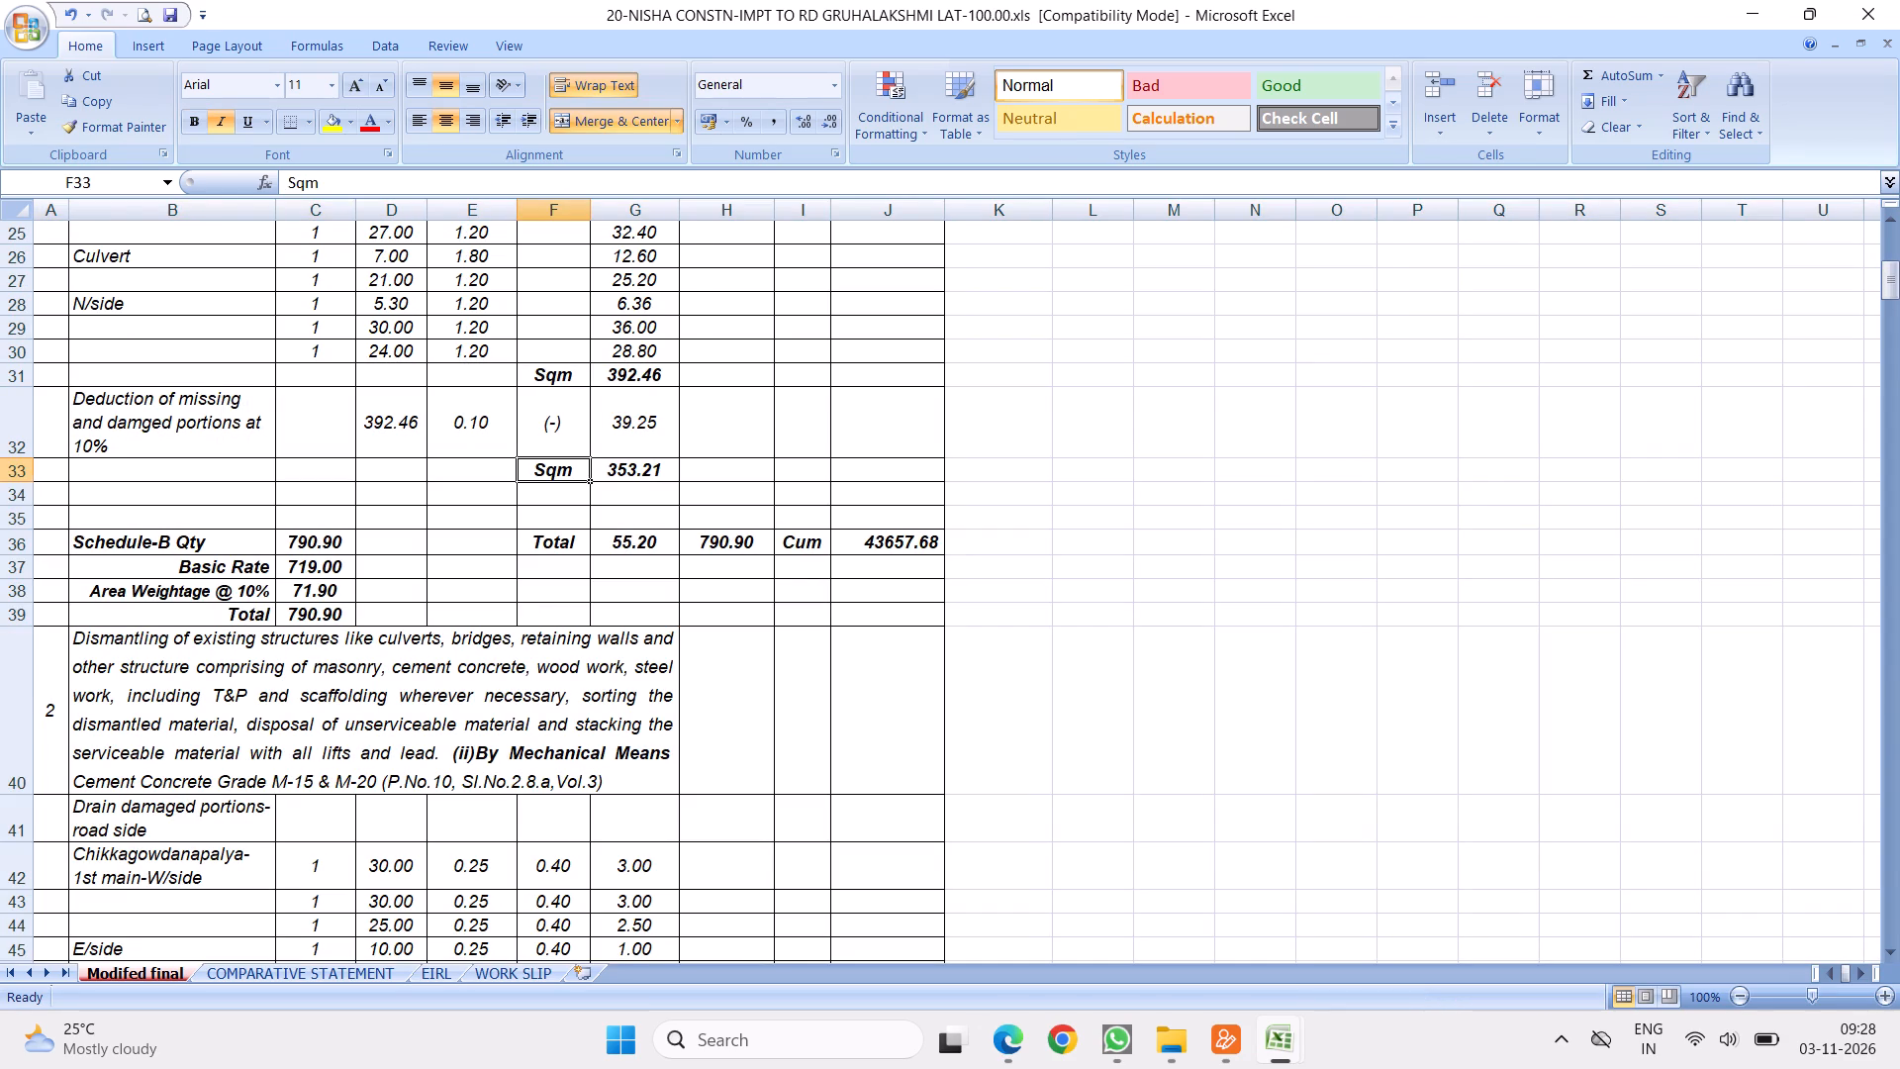
Delete item 1's measurement rows 22 to 30, from "Brightway Layout Area-Main road-S/side" through the N/side entries.
click(328, 538)
click(638, 544)
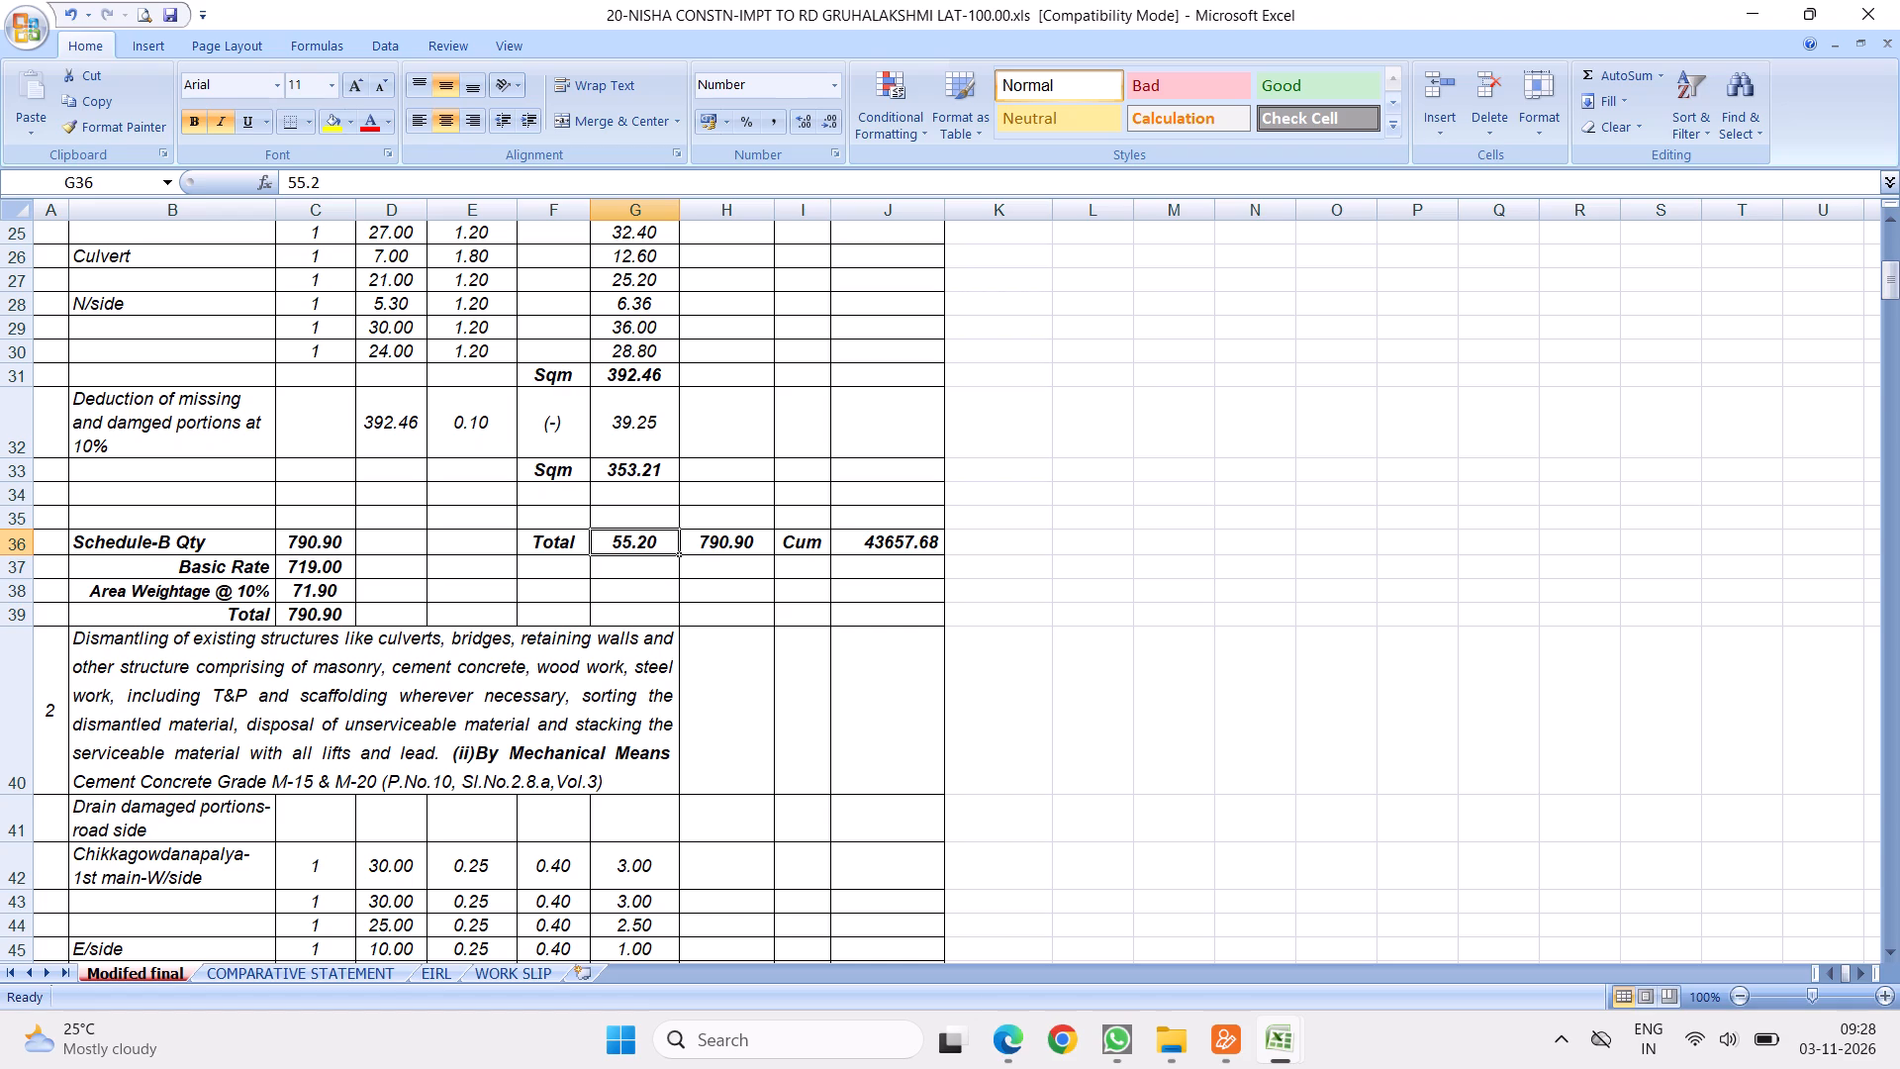
scroll(566, 357, up, 10)
scroll(502, 422, down, 4)
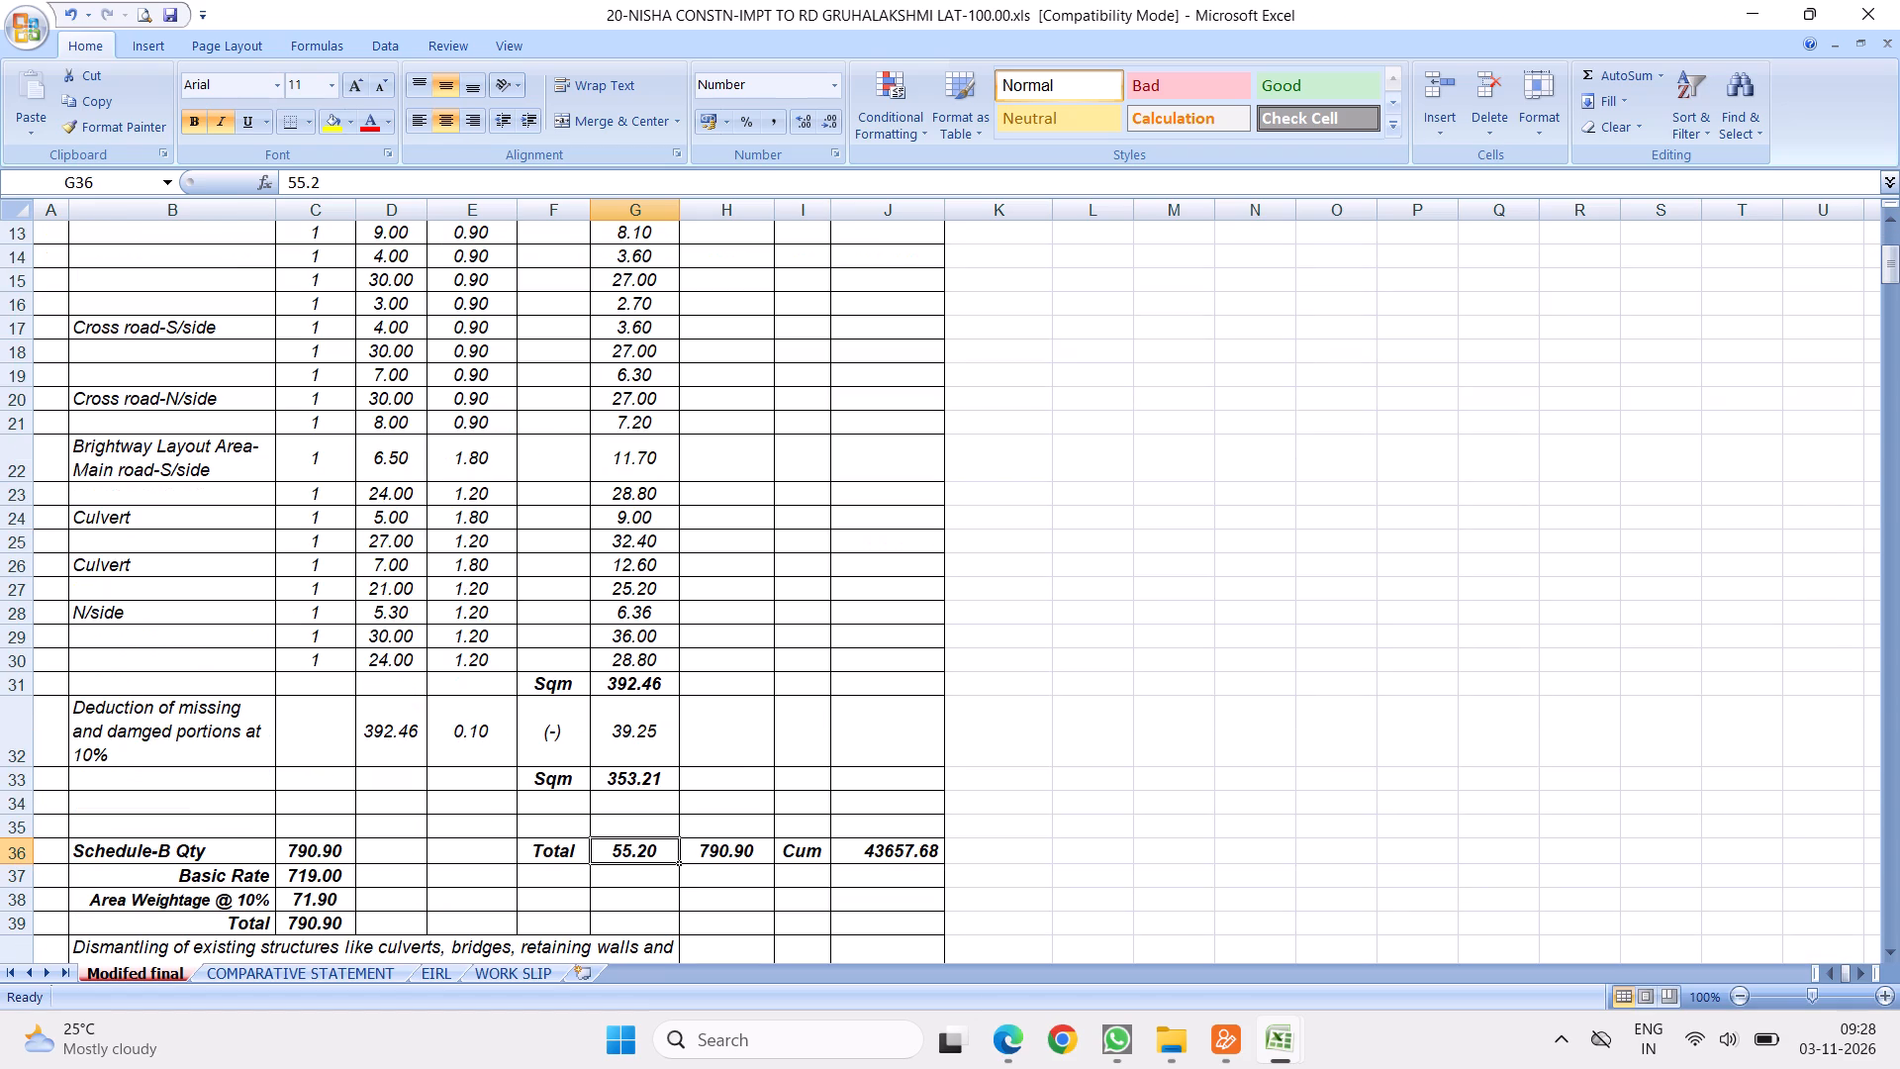
drag(21, 463, 20, 661)
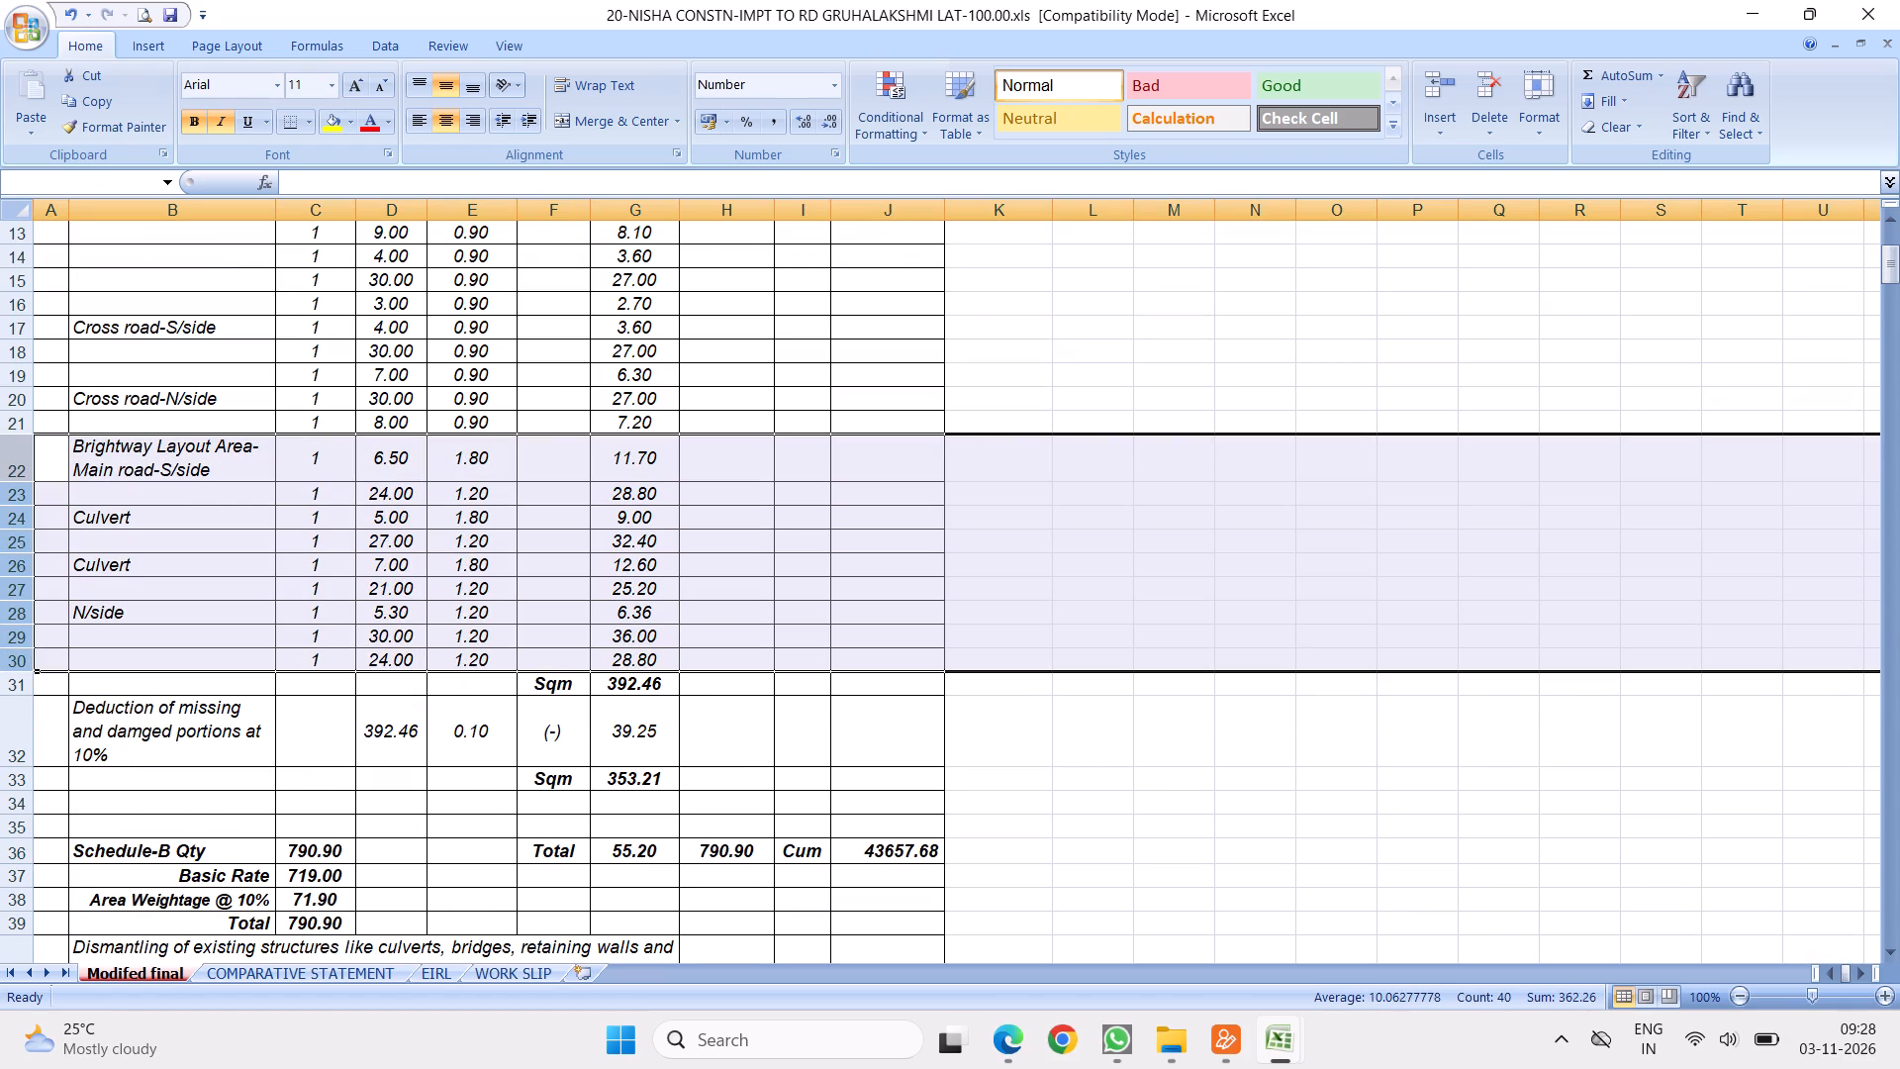
right_click(191, 482)
click(249, 632)
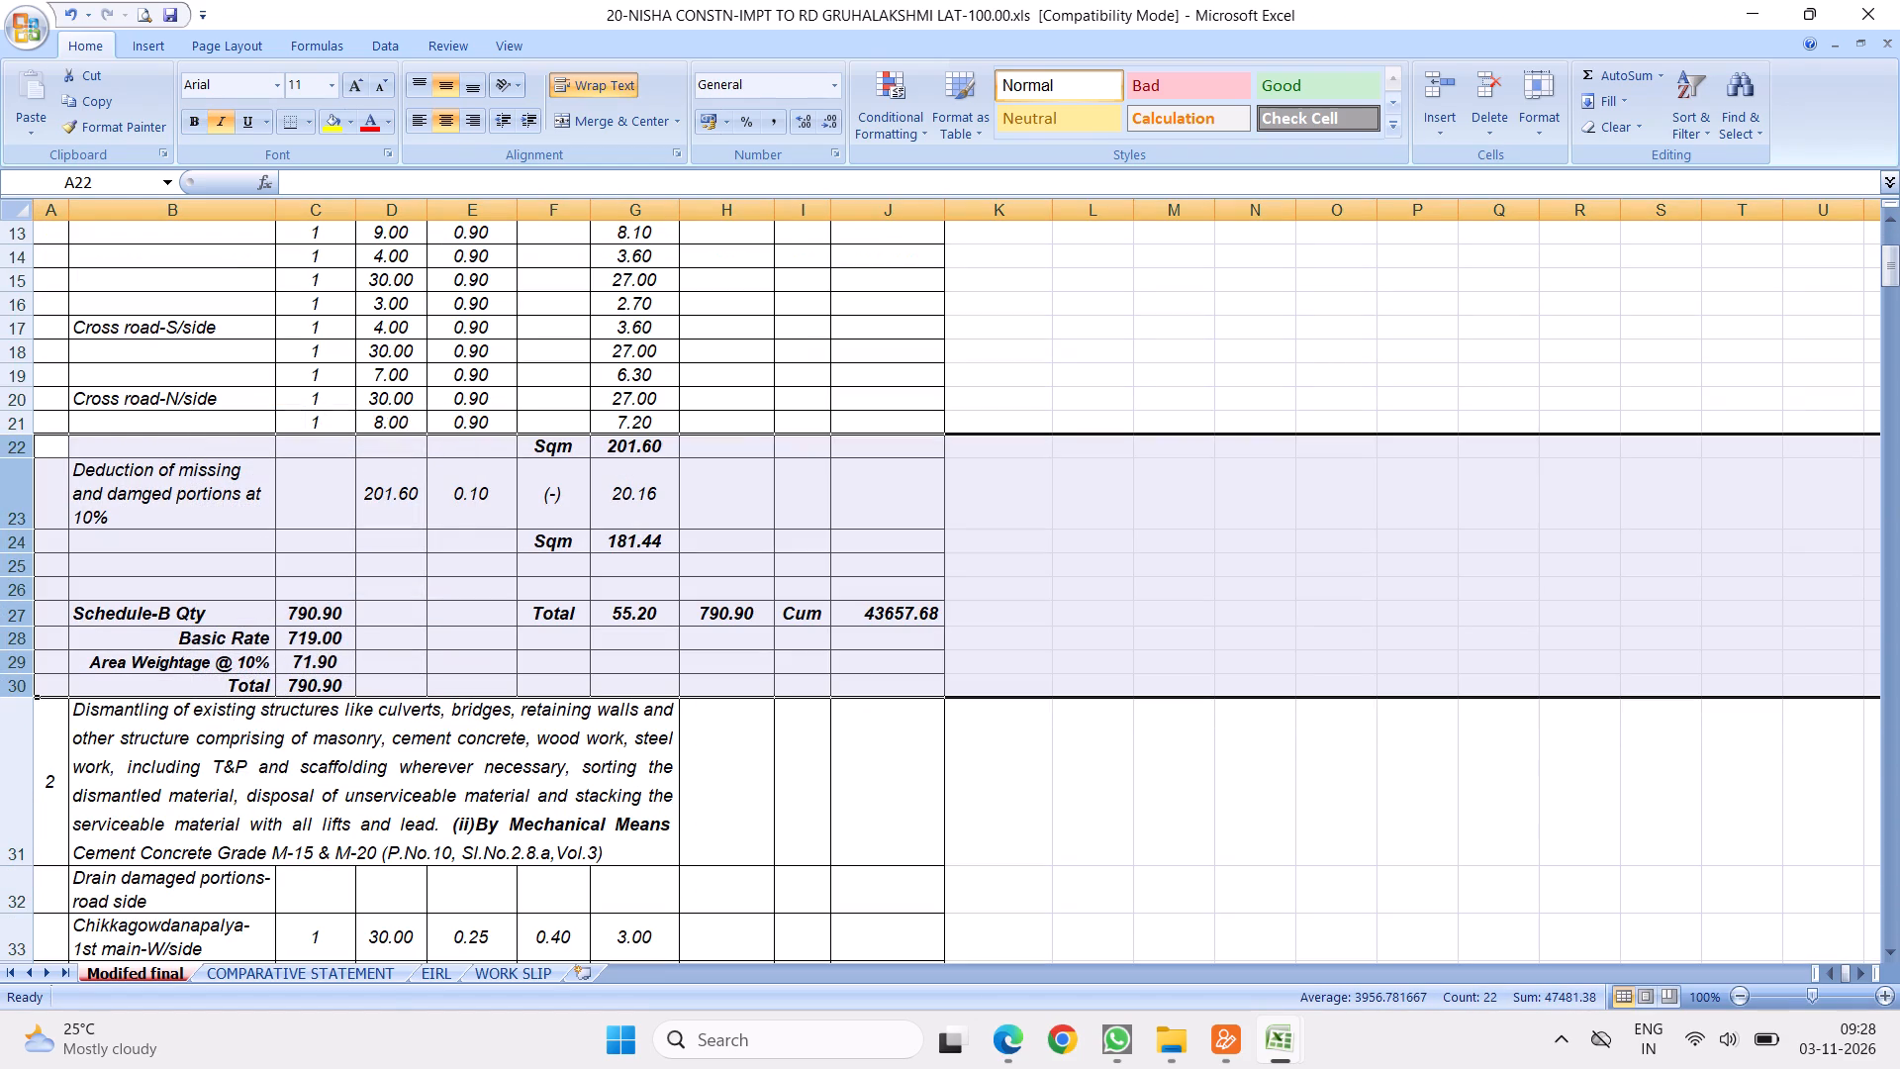
Delete item 1's 10% deduction row and the net Sqm row beneath it, rows 23 and 24.
drag(20, 496, 26, 549)
right_click(188, 503)
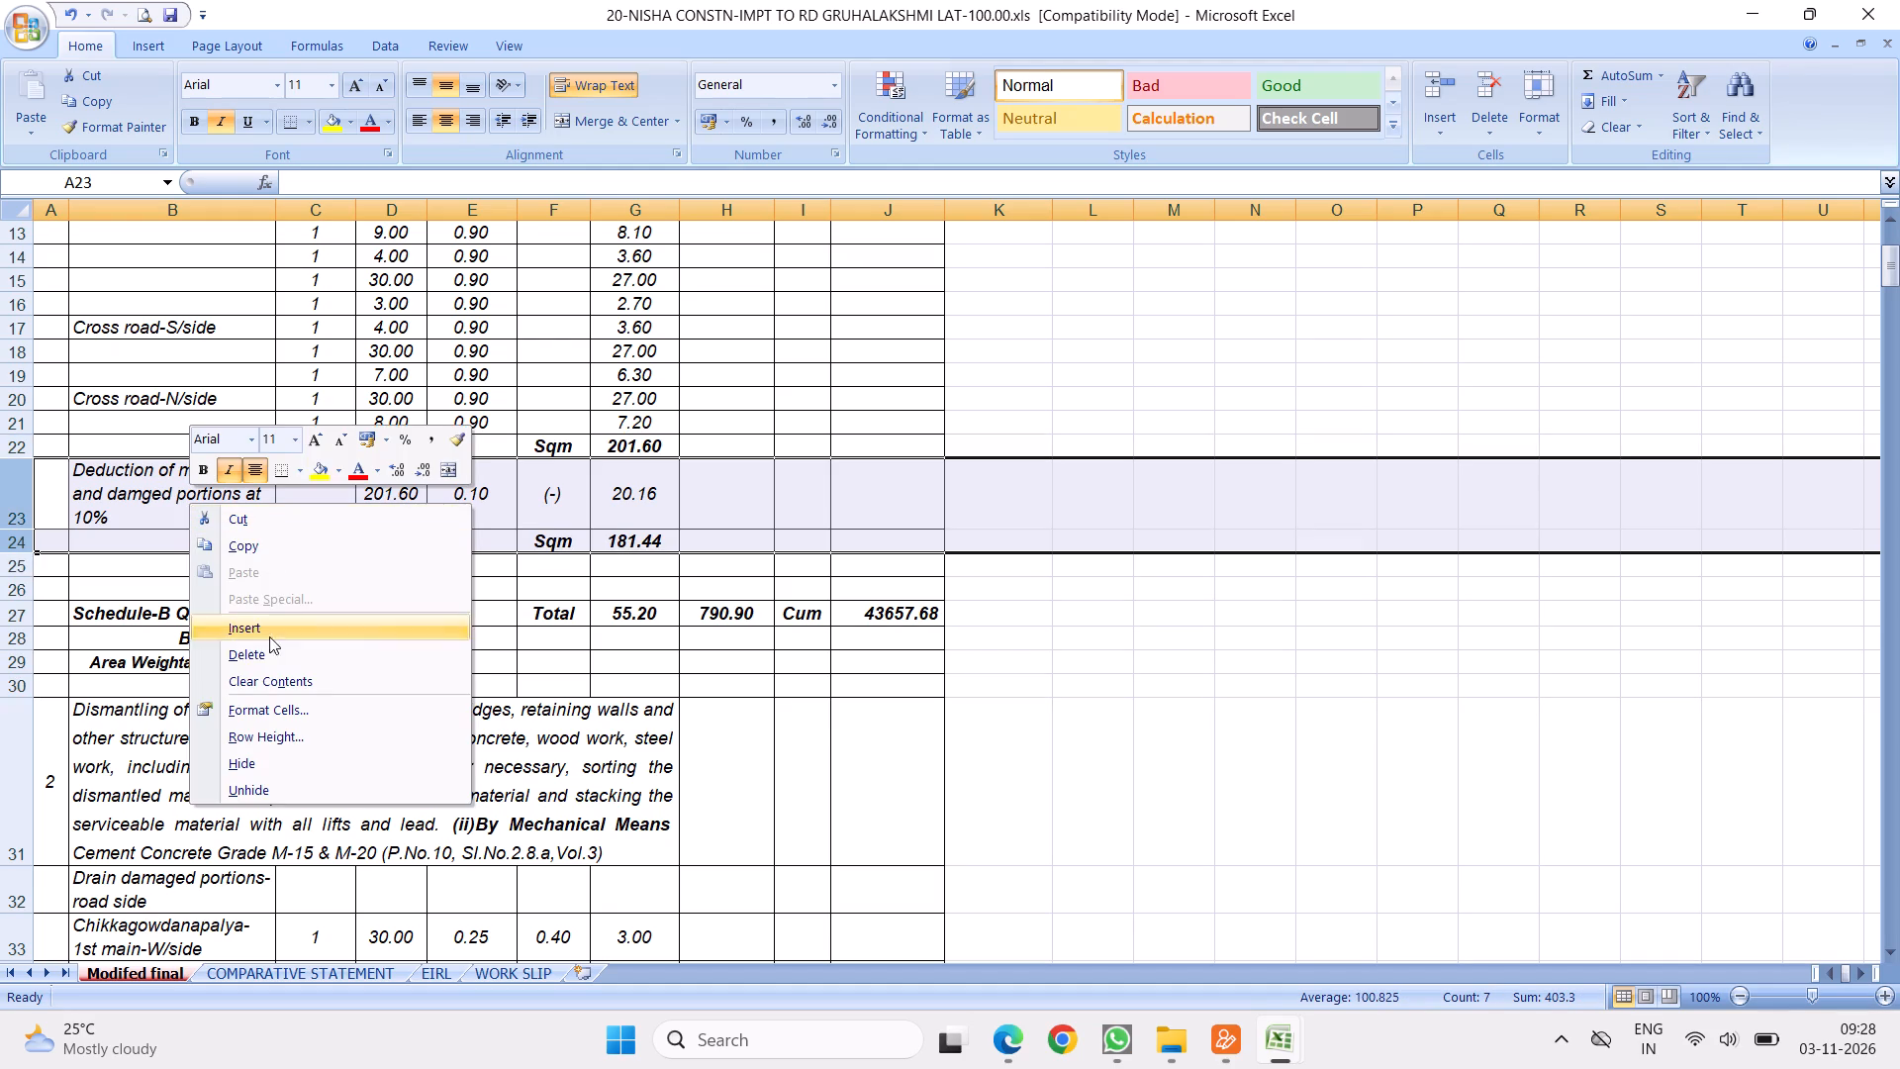
click(242, 649)
Slightly reduce the height of row 6 holding item 1's description.
scroll(407, 506, up, 3)
scroll(477, 517, down, 2)
scroll(475, 501, up, 2)
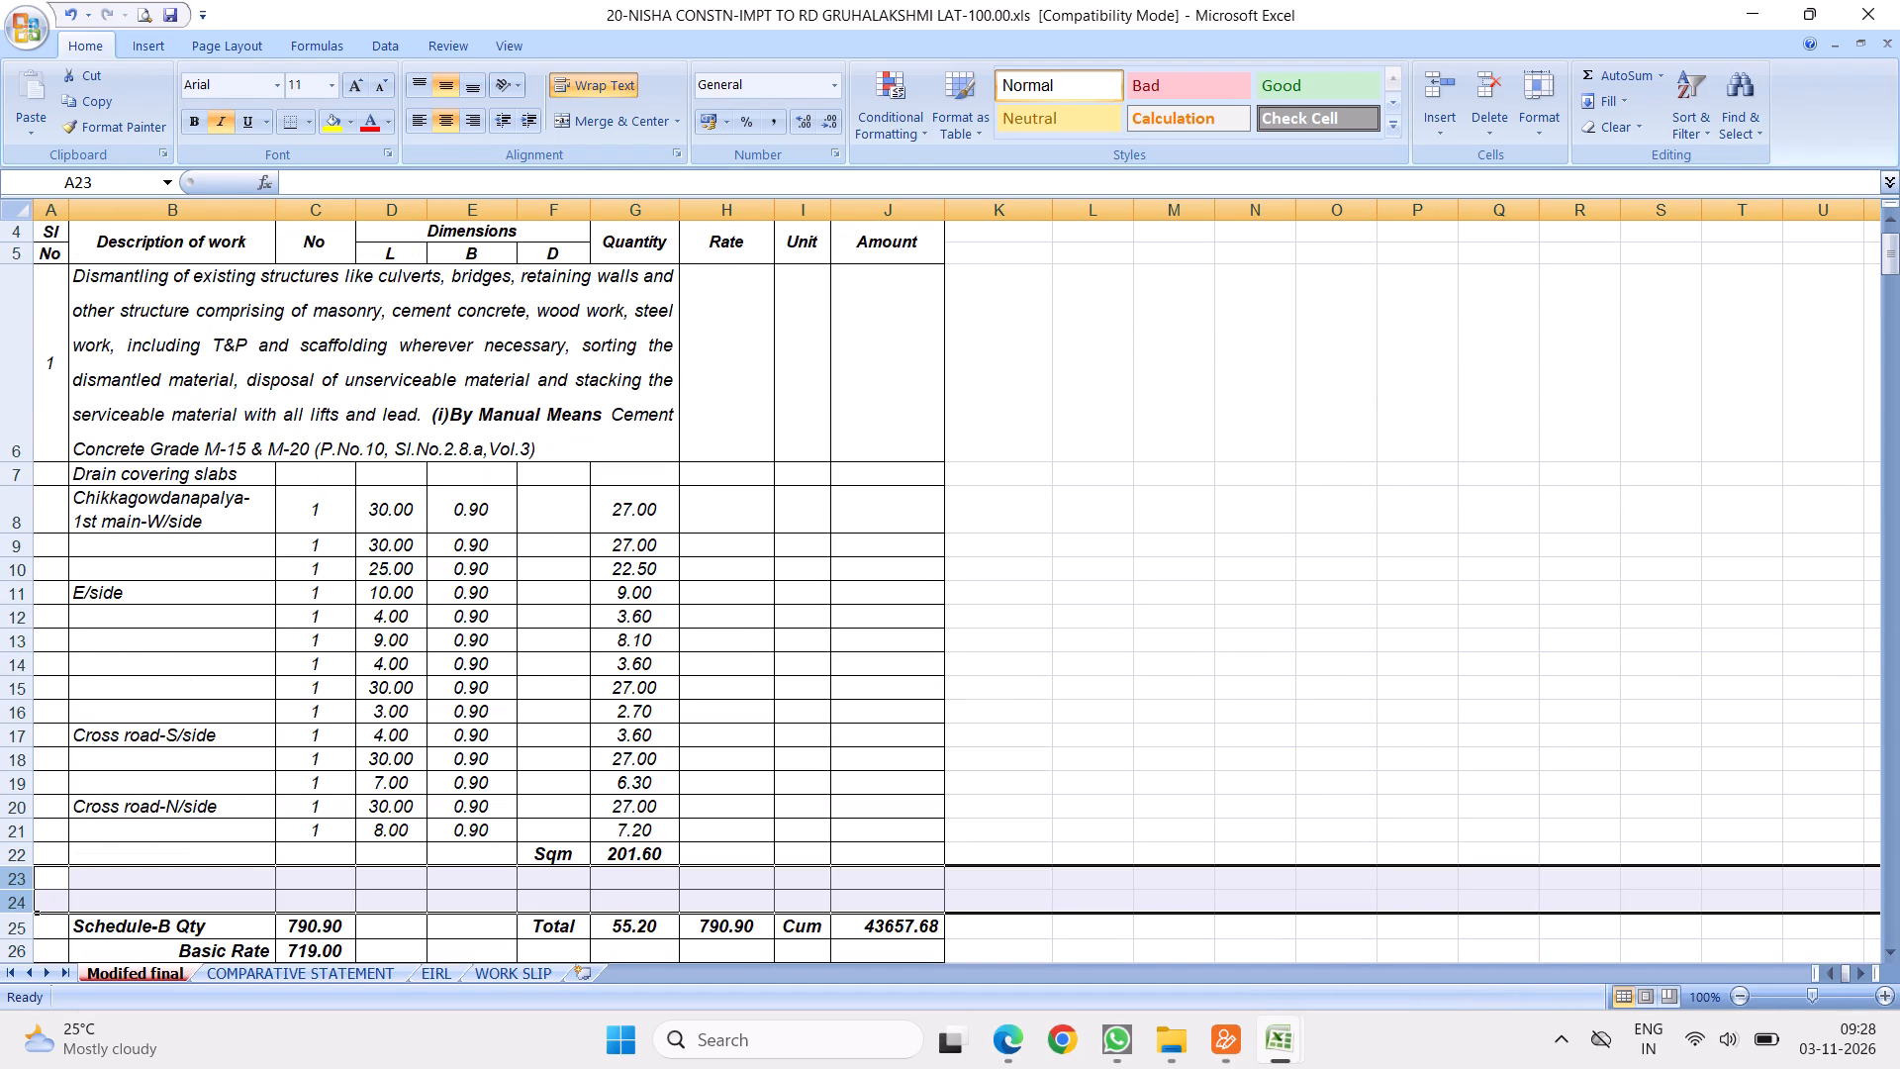
click(351, 382)
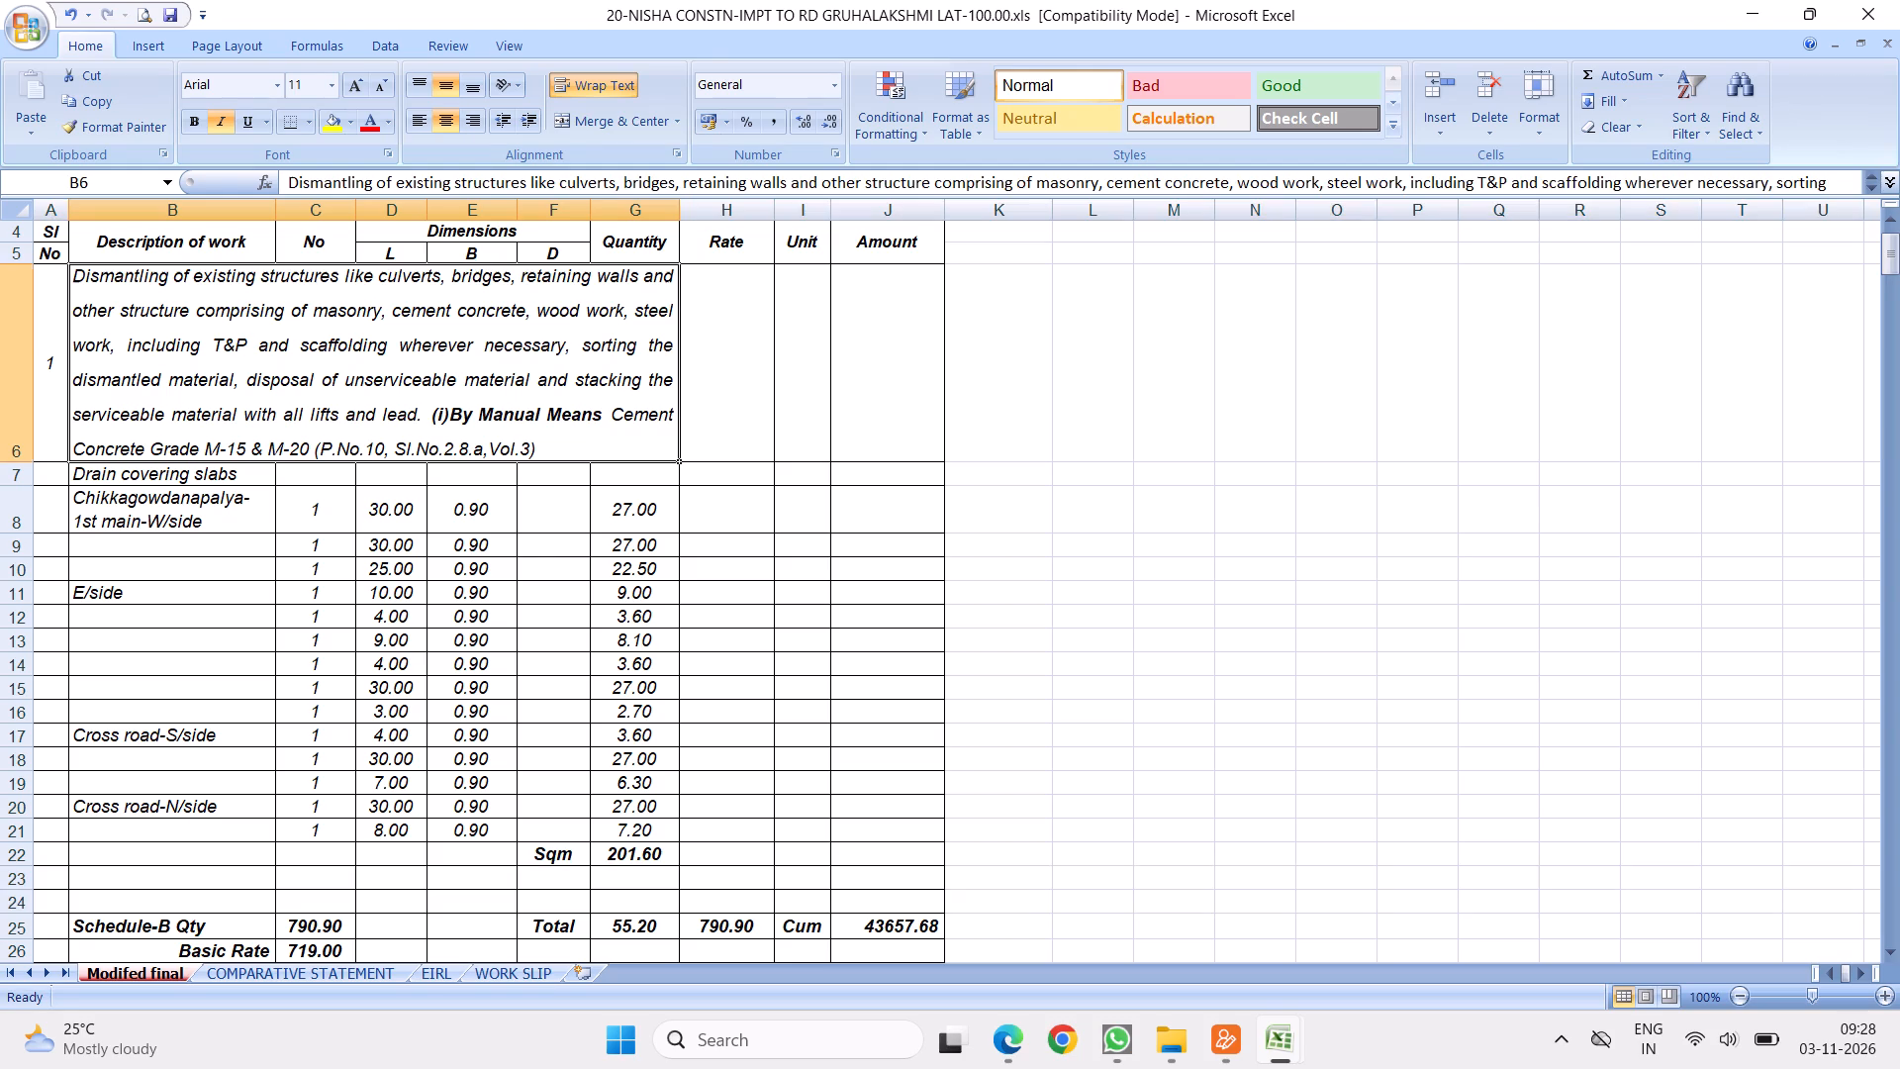
drag(25, 463, 35, 445)
Change "(i)By Manual Means" in item 1's description to "(ii)By Mechanical Means".
double_click(534, 397)
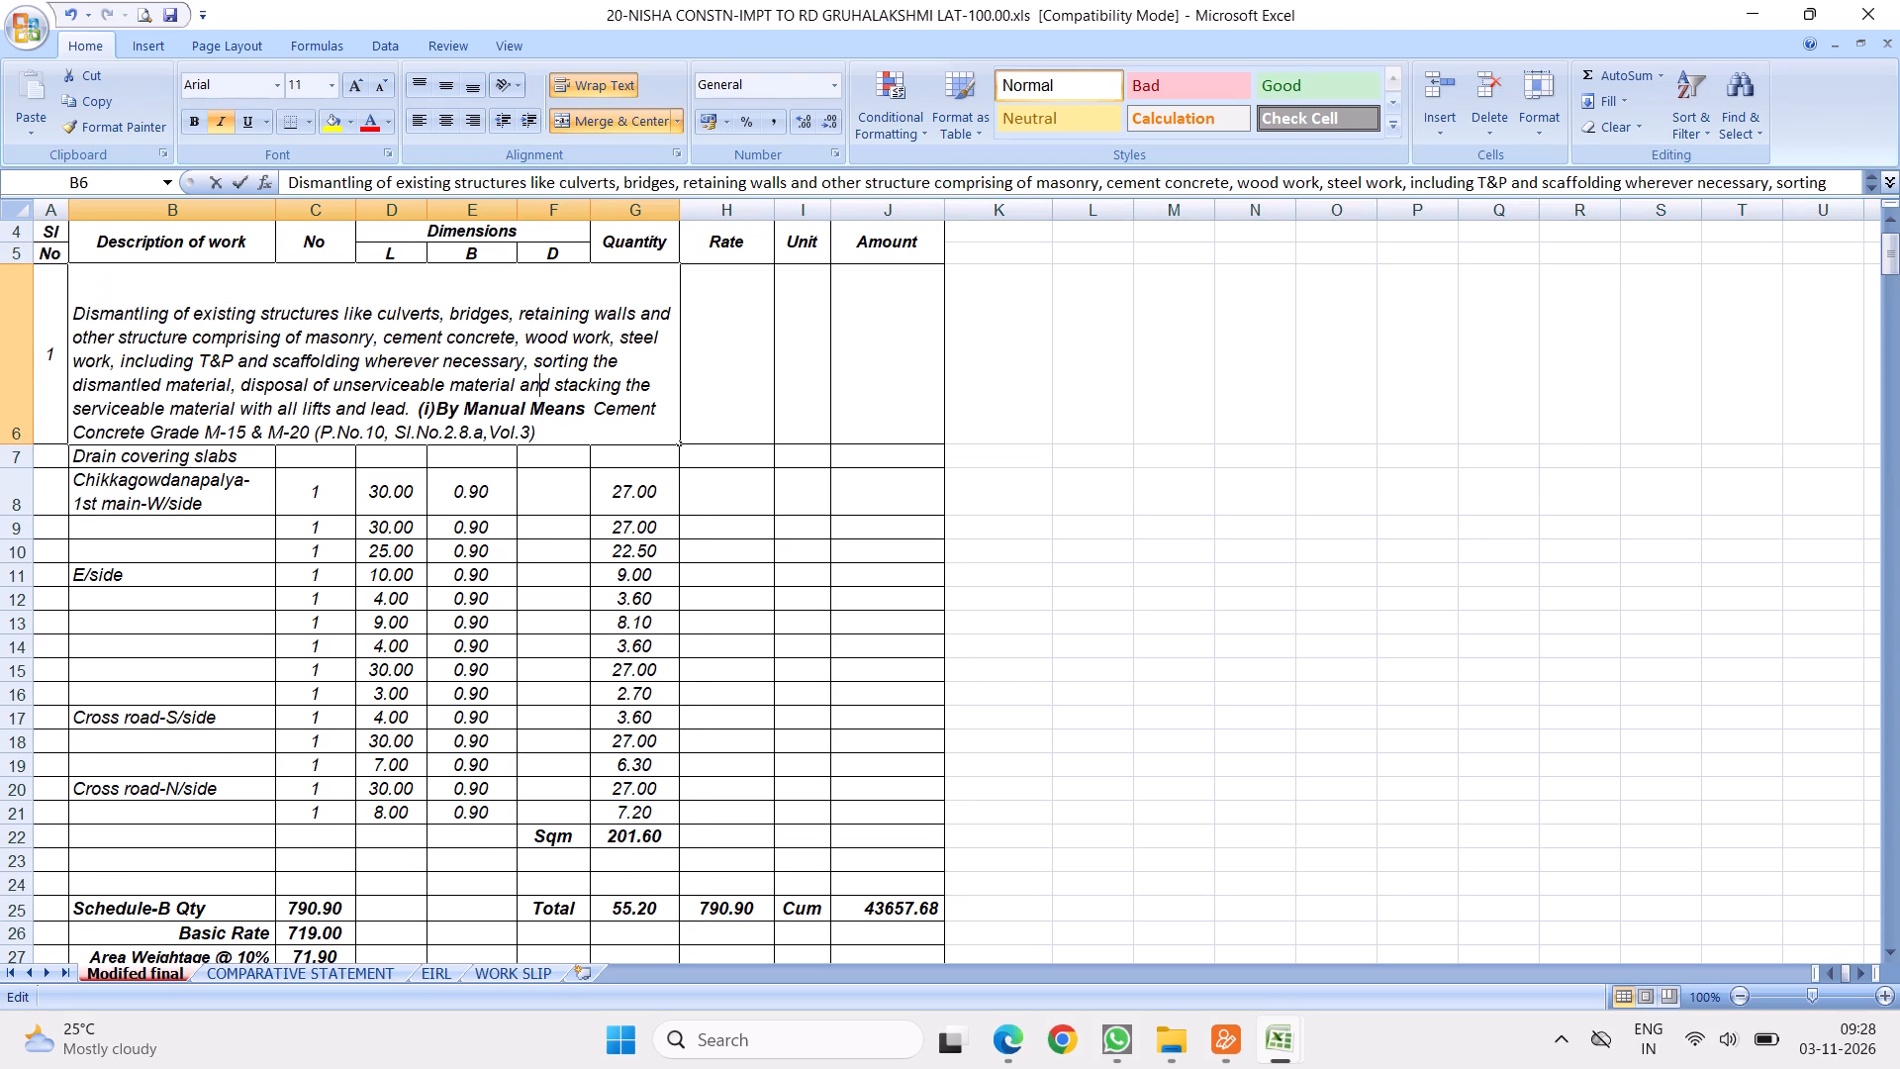
click(522, 406)
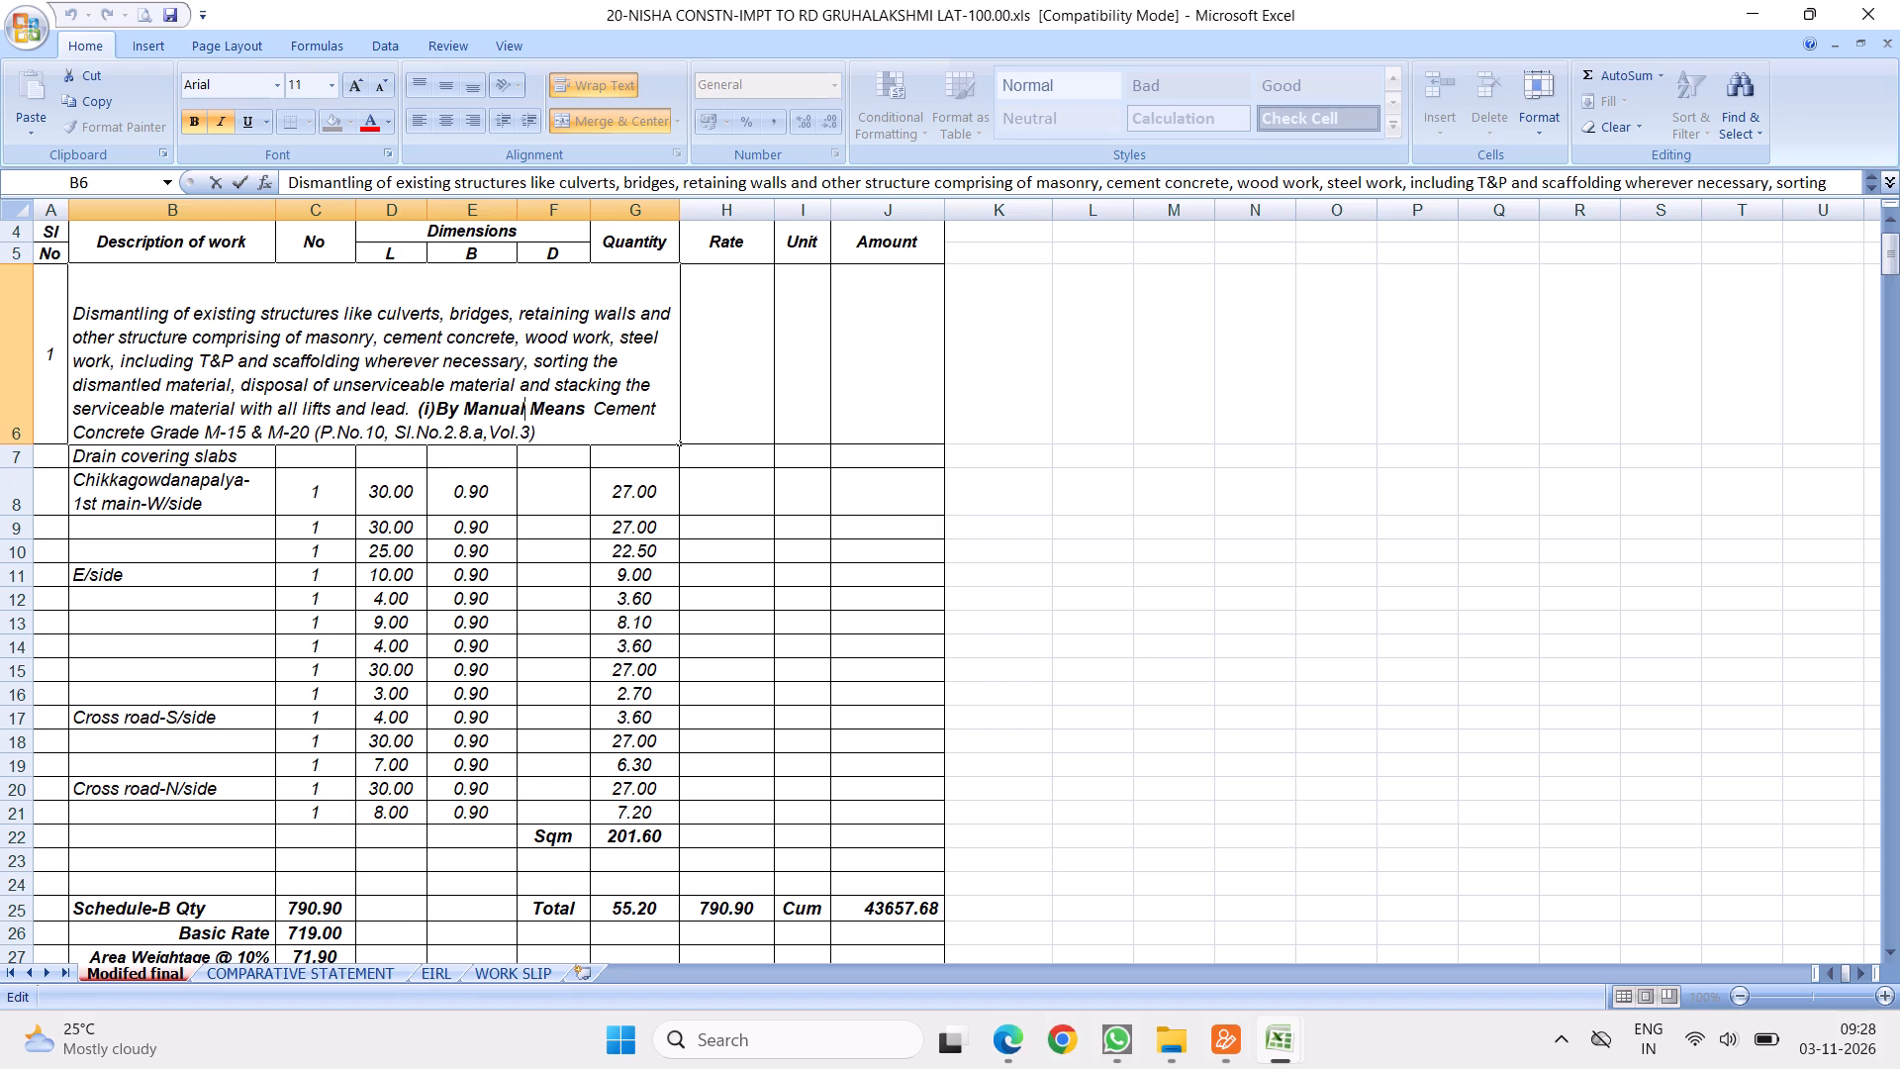
key(BackSpace)
key(BackSpace)
key(BackSpace)
key(BackSpace)
key(BackSpace)
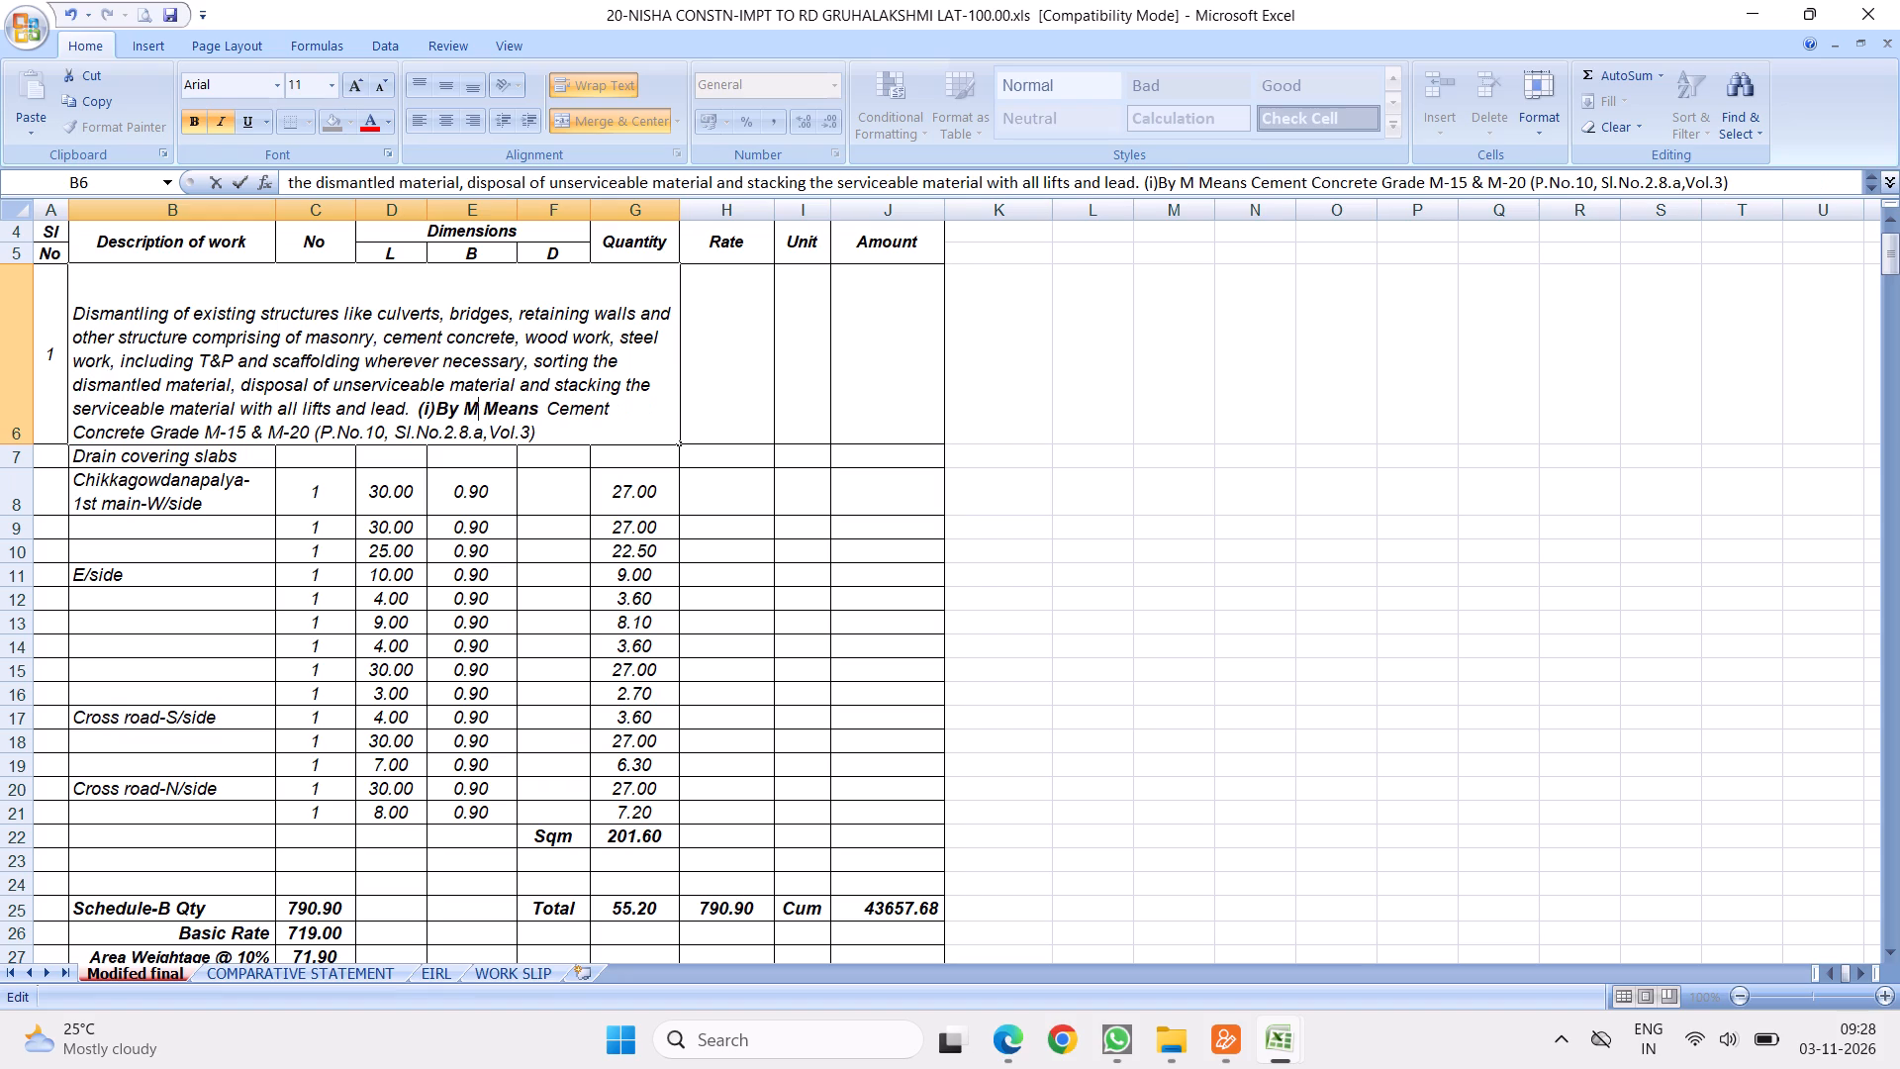
text(echanical)
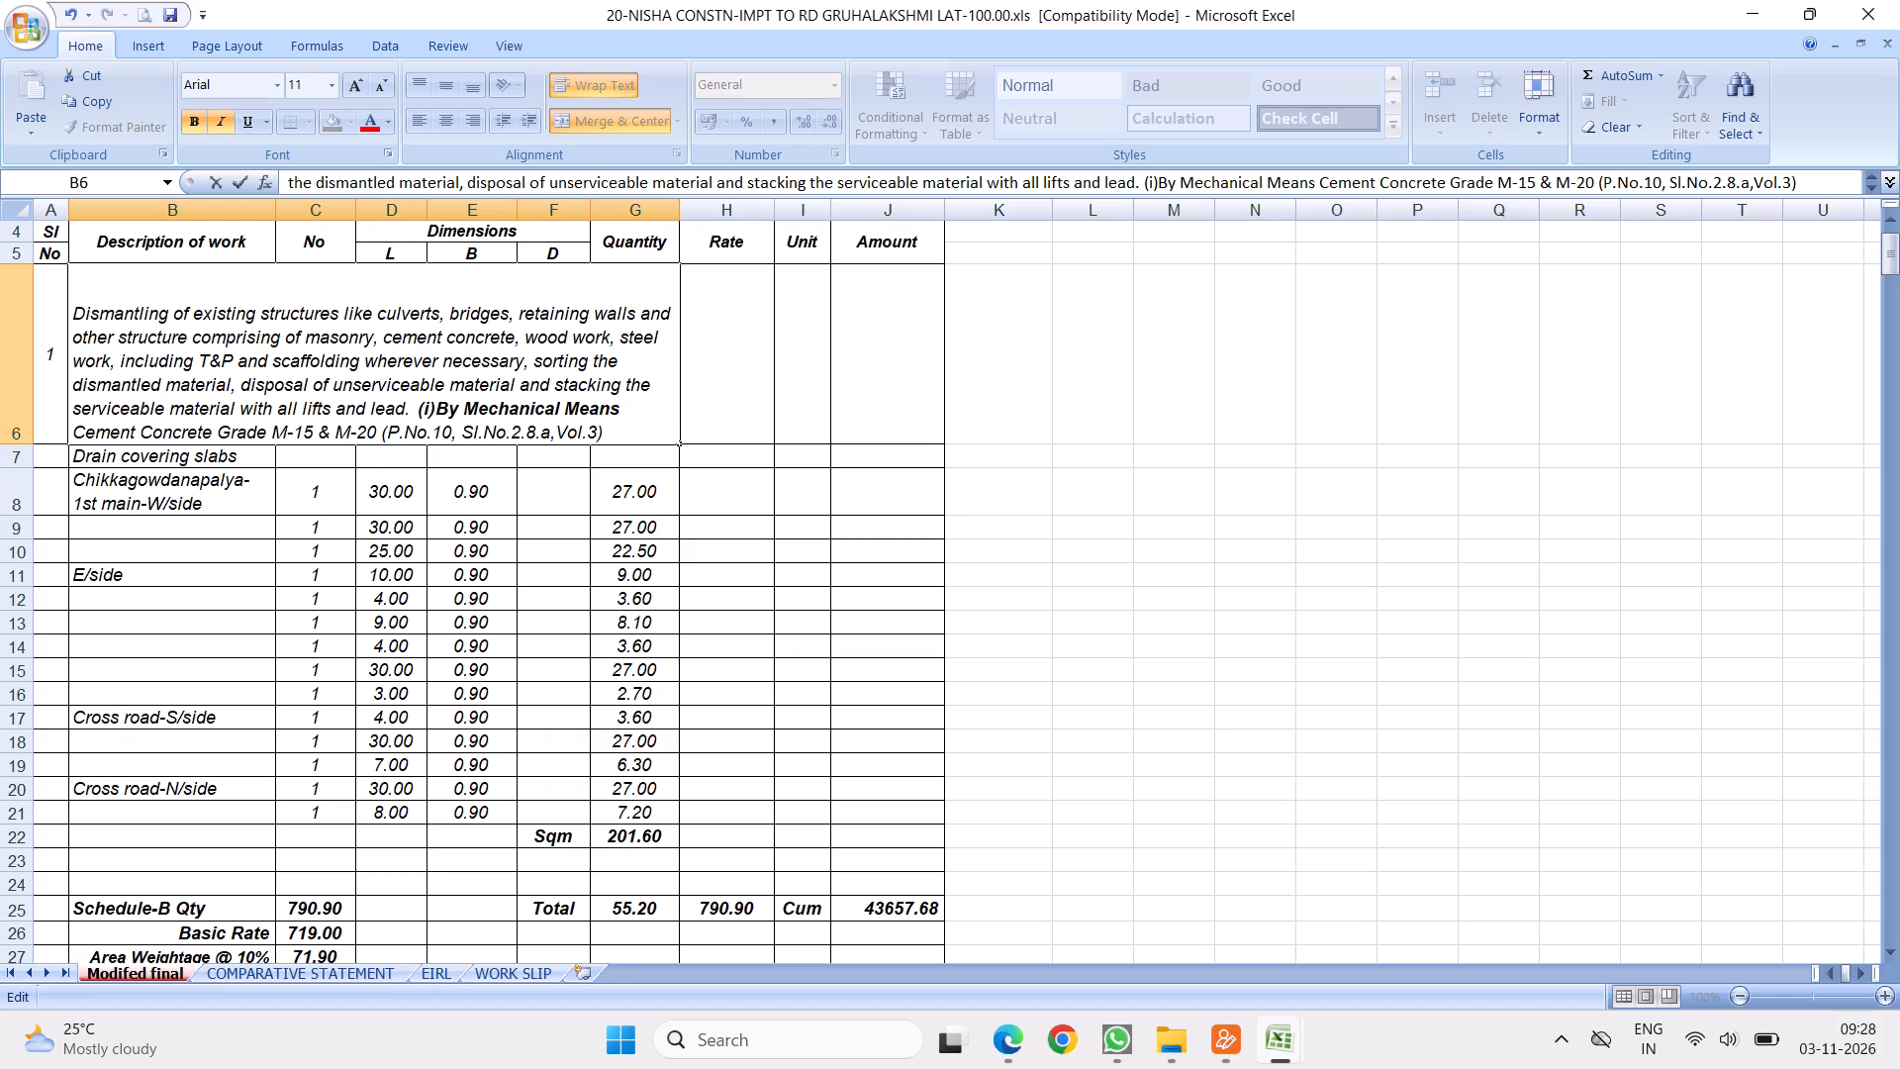
click(427, 409)
key(i)
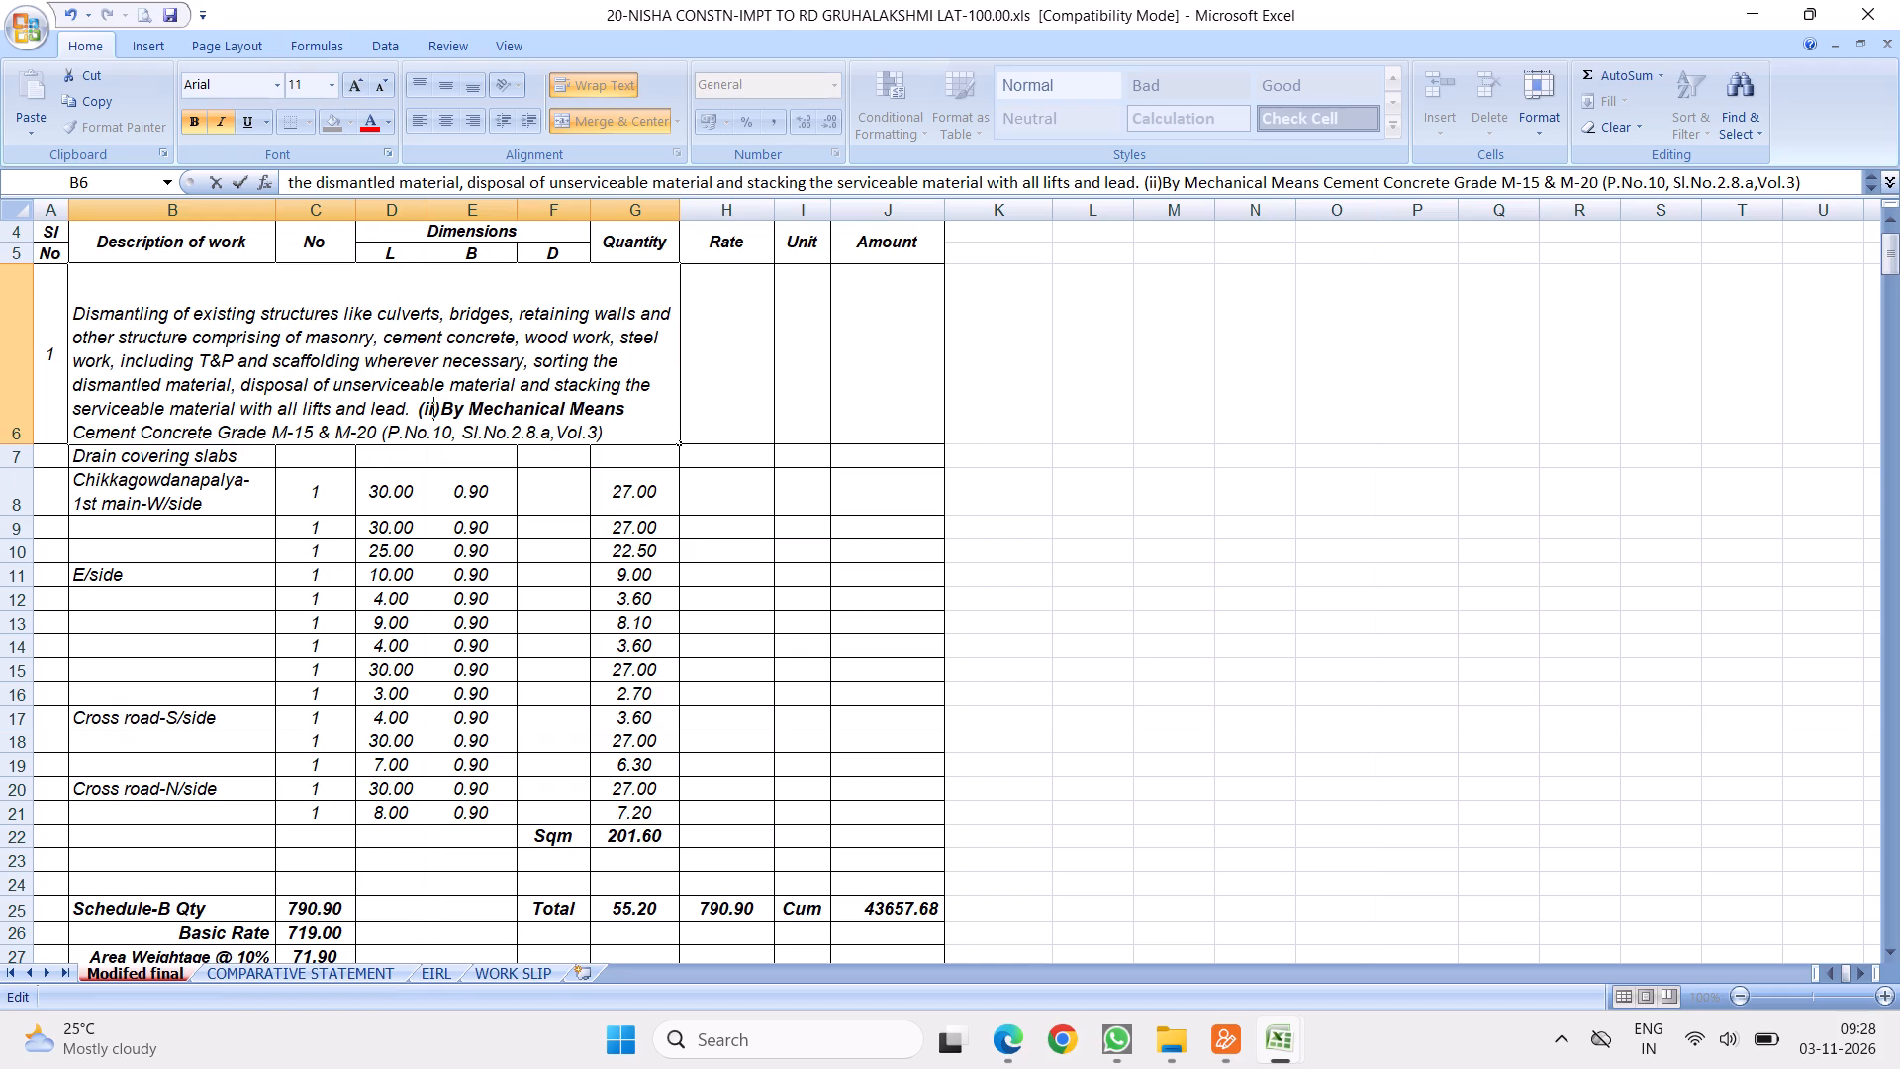
click(614, 547)
Make item 1's entire dismantling description bold.
click(514, 402)
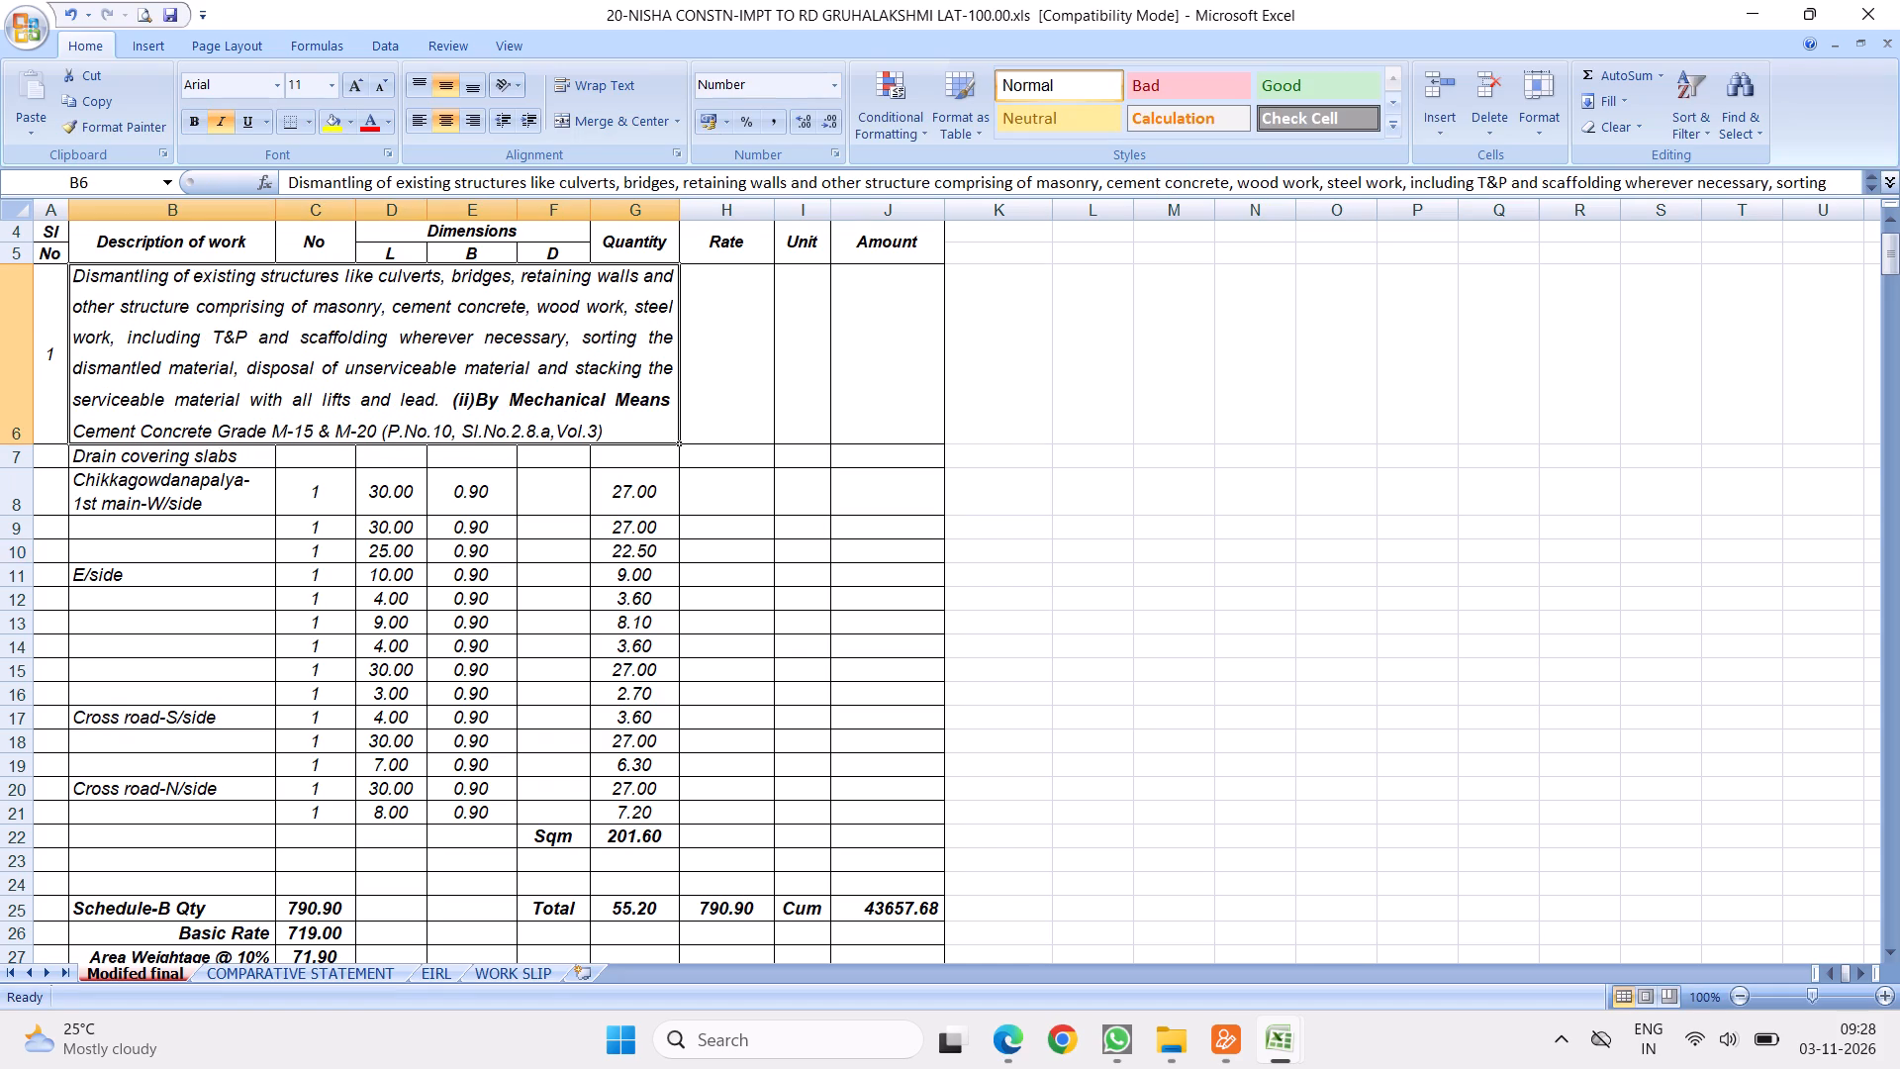
click(193, 112)
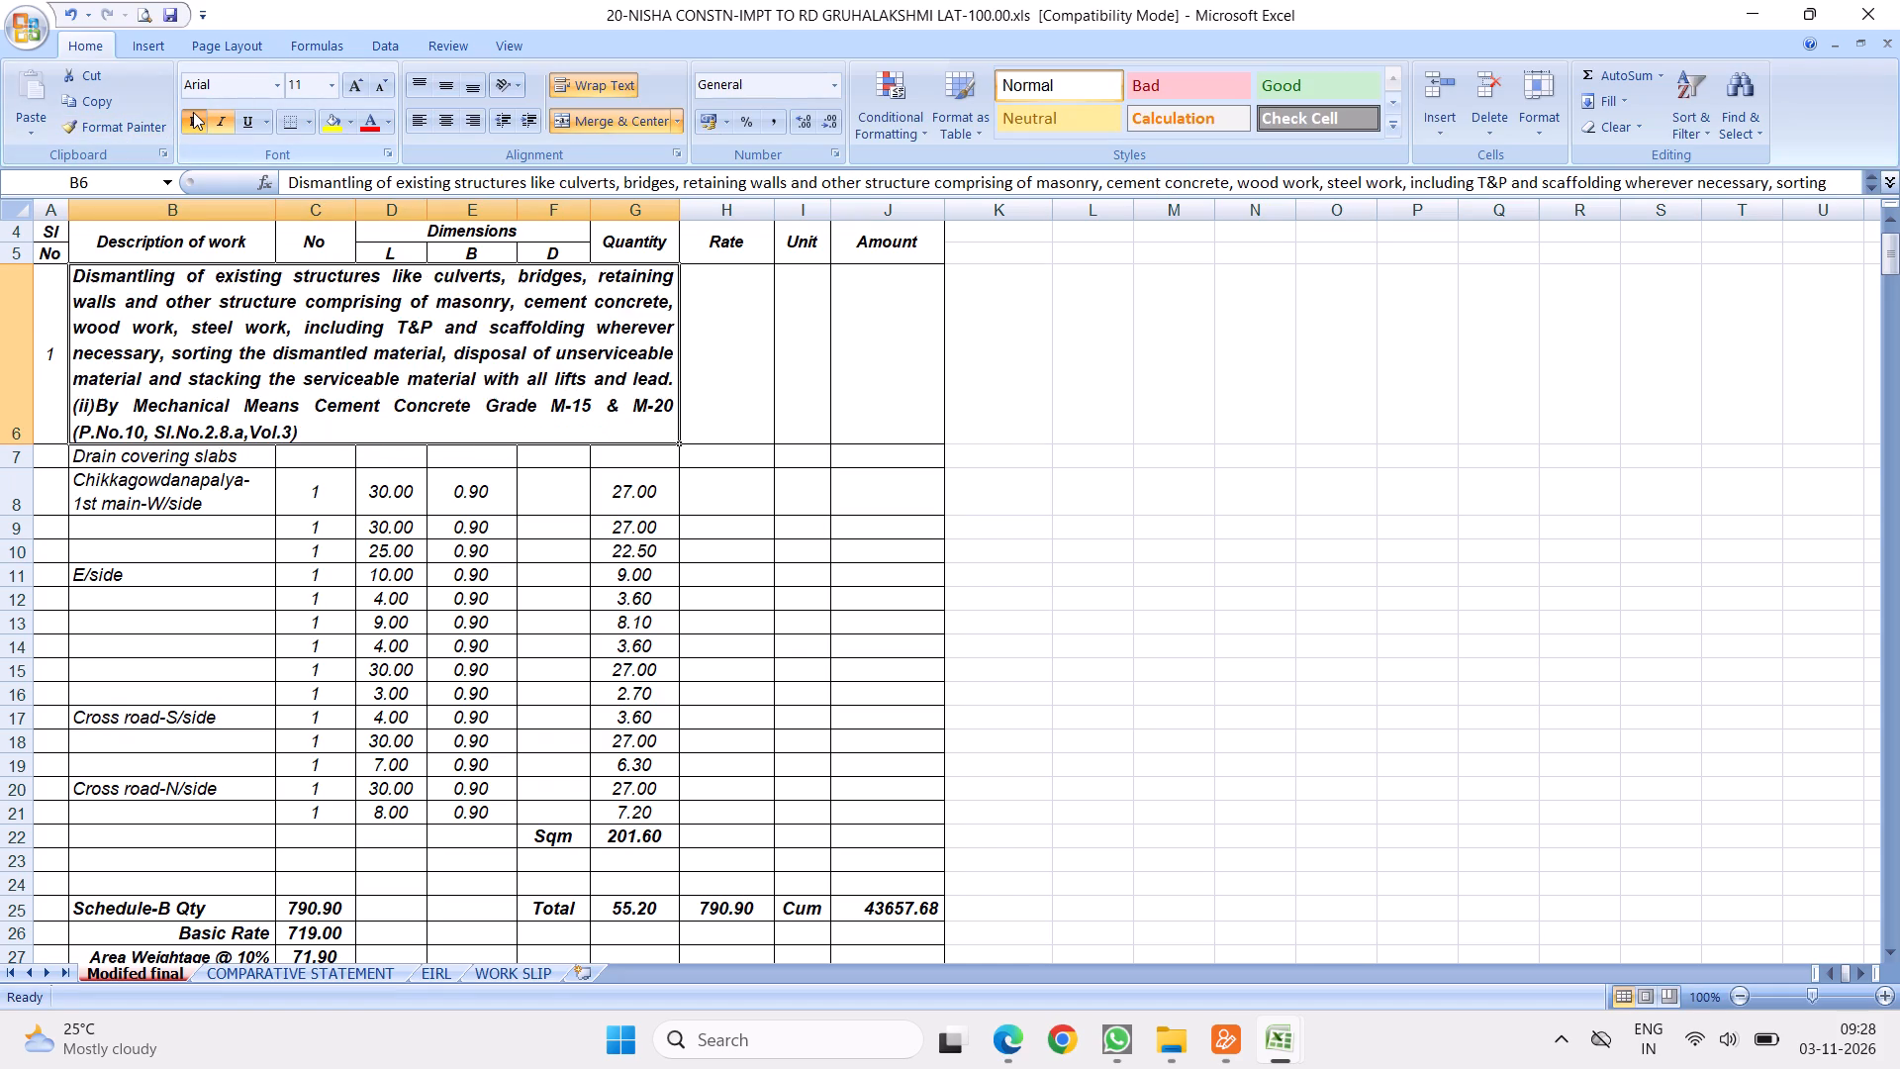
Remove the bold formatting from item 1's entire dismantling description.
click(193, 112)
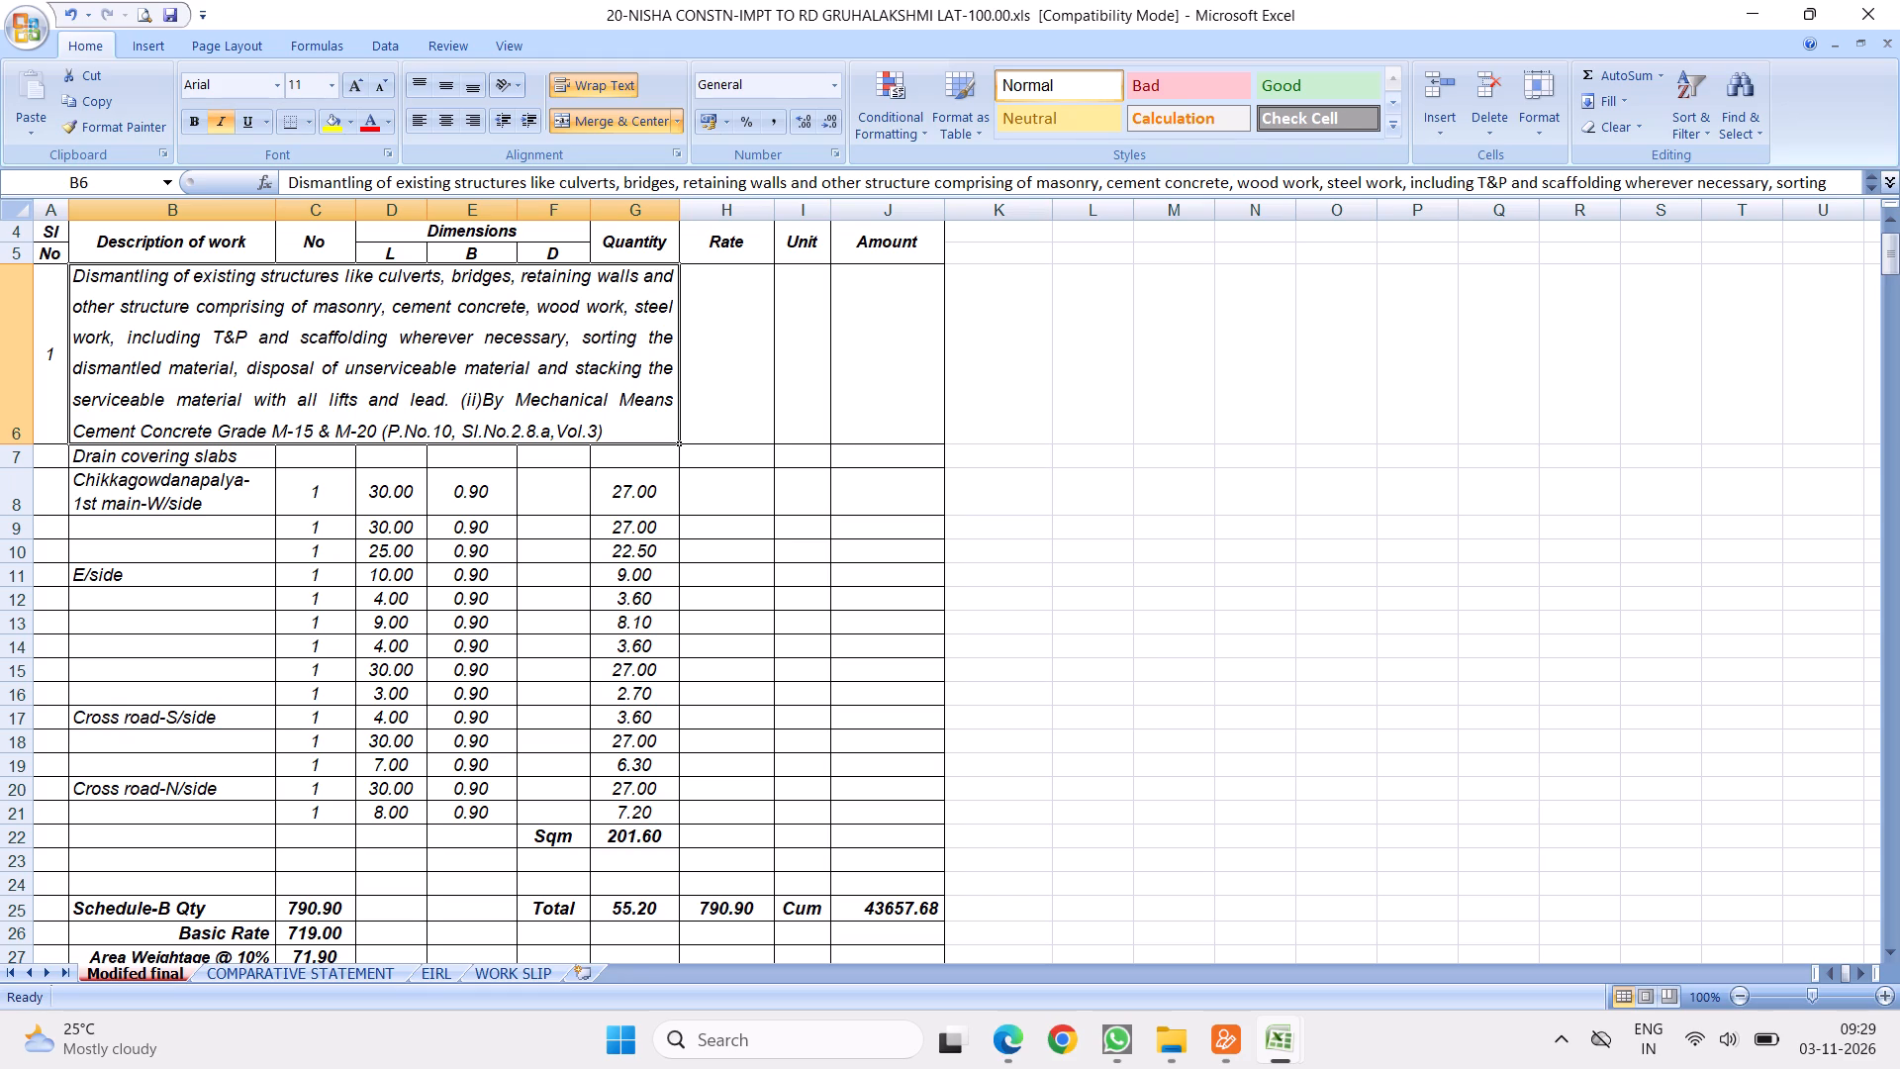
click(799, 607)
click(421, 369)
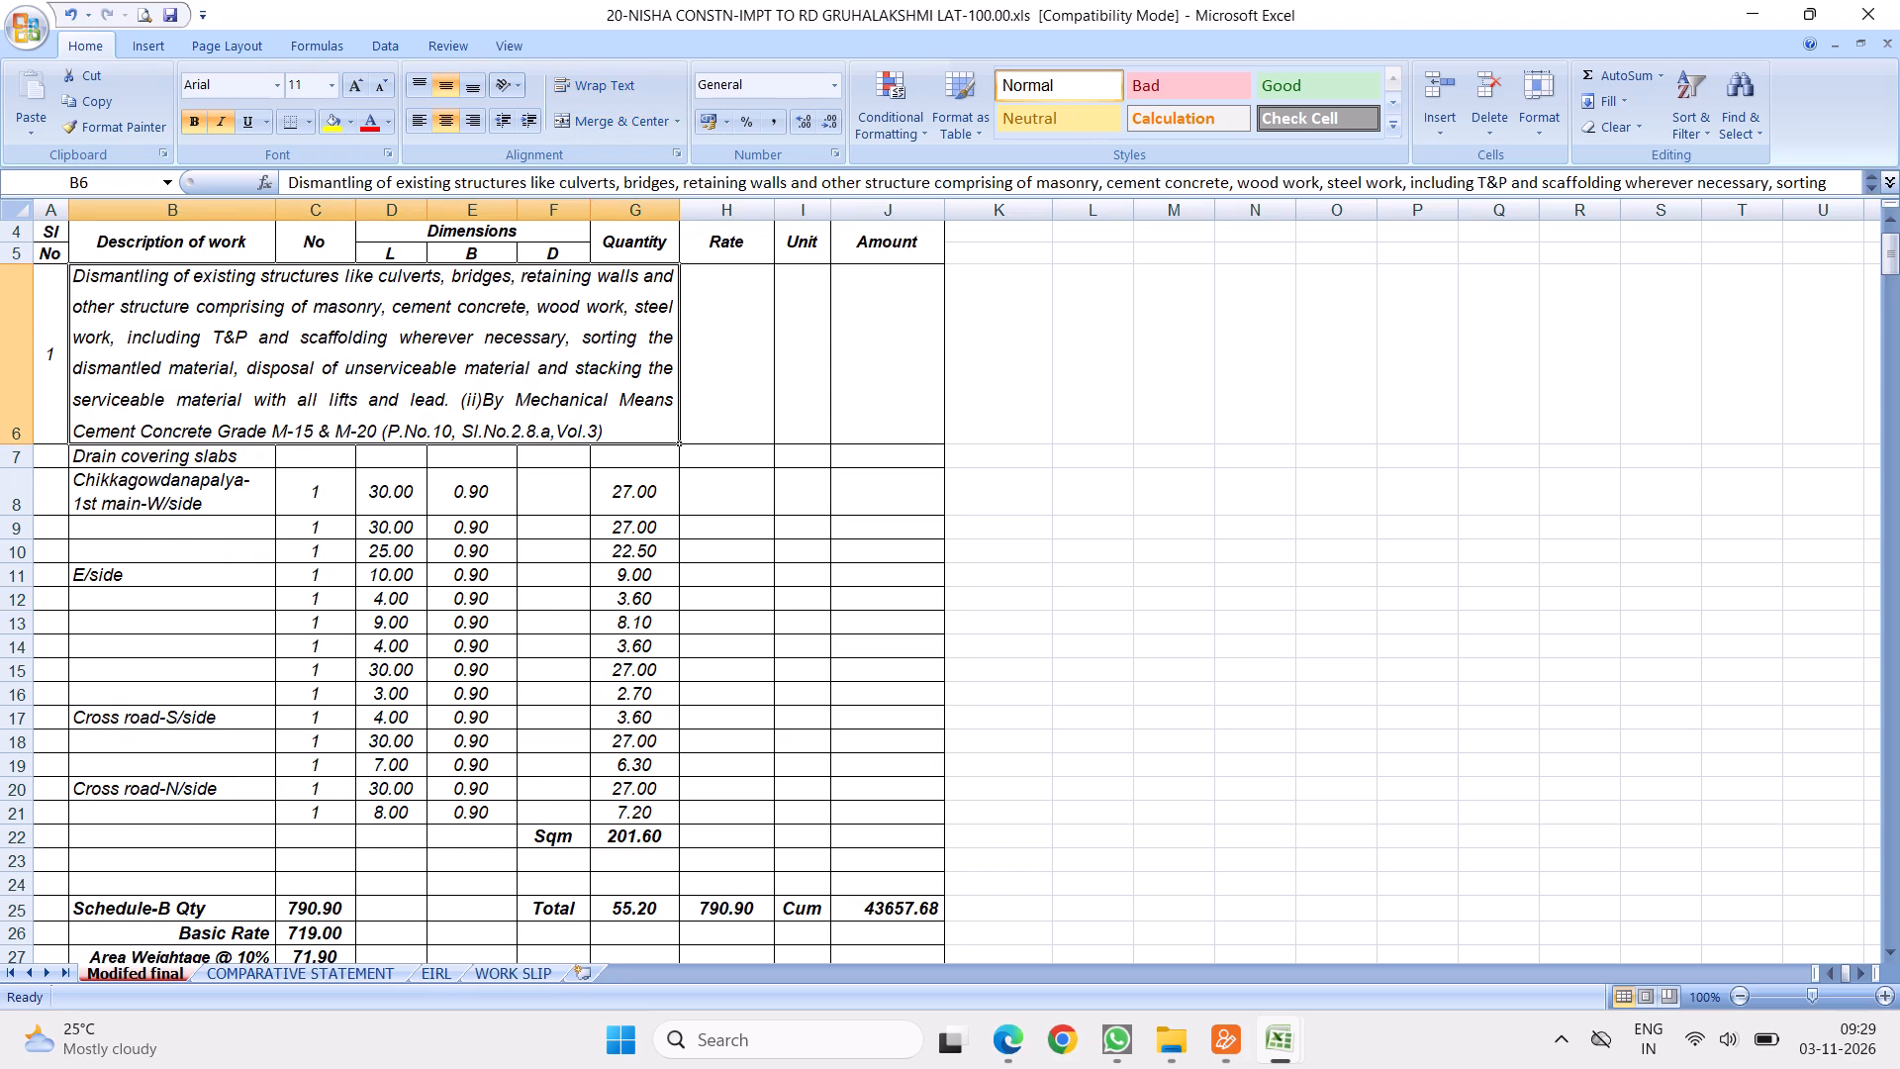
Delete item 1's Cross road-S/side and Cross road-N/side measurement rows, rows 17 to 21.
scroll(428, 592, down, 2)
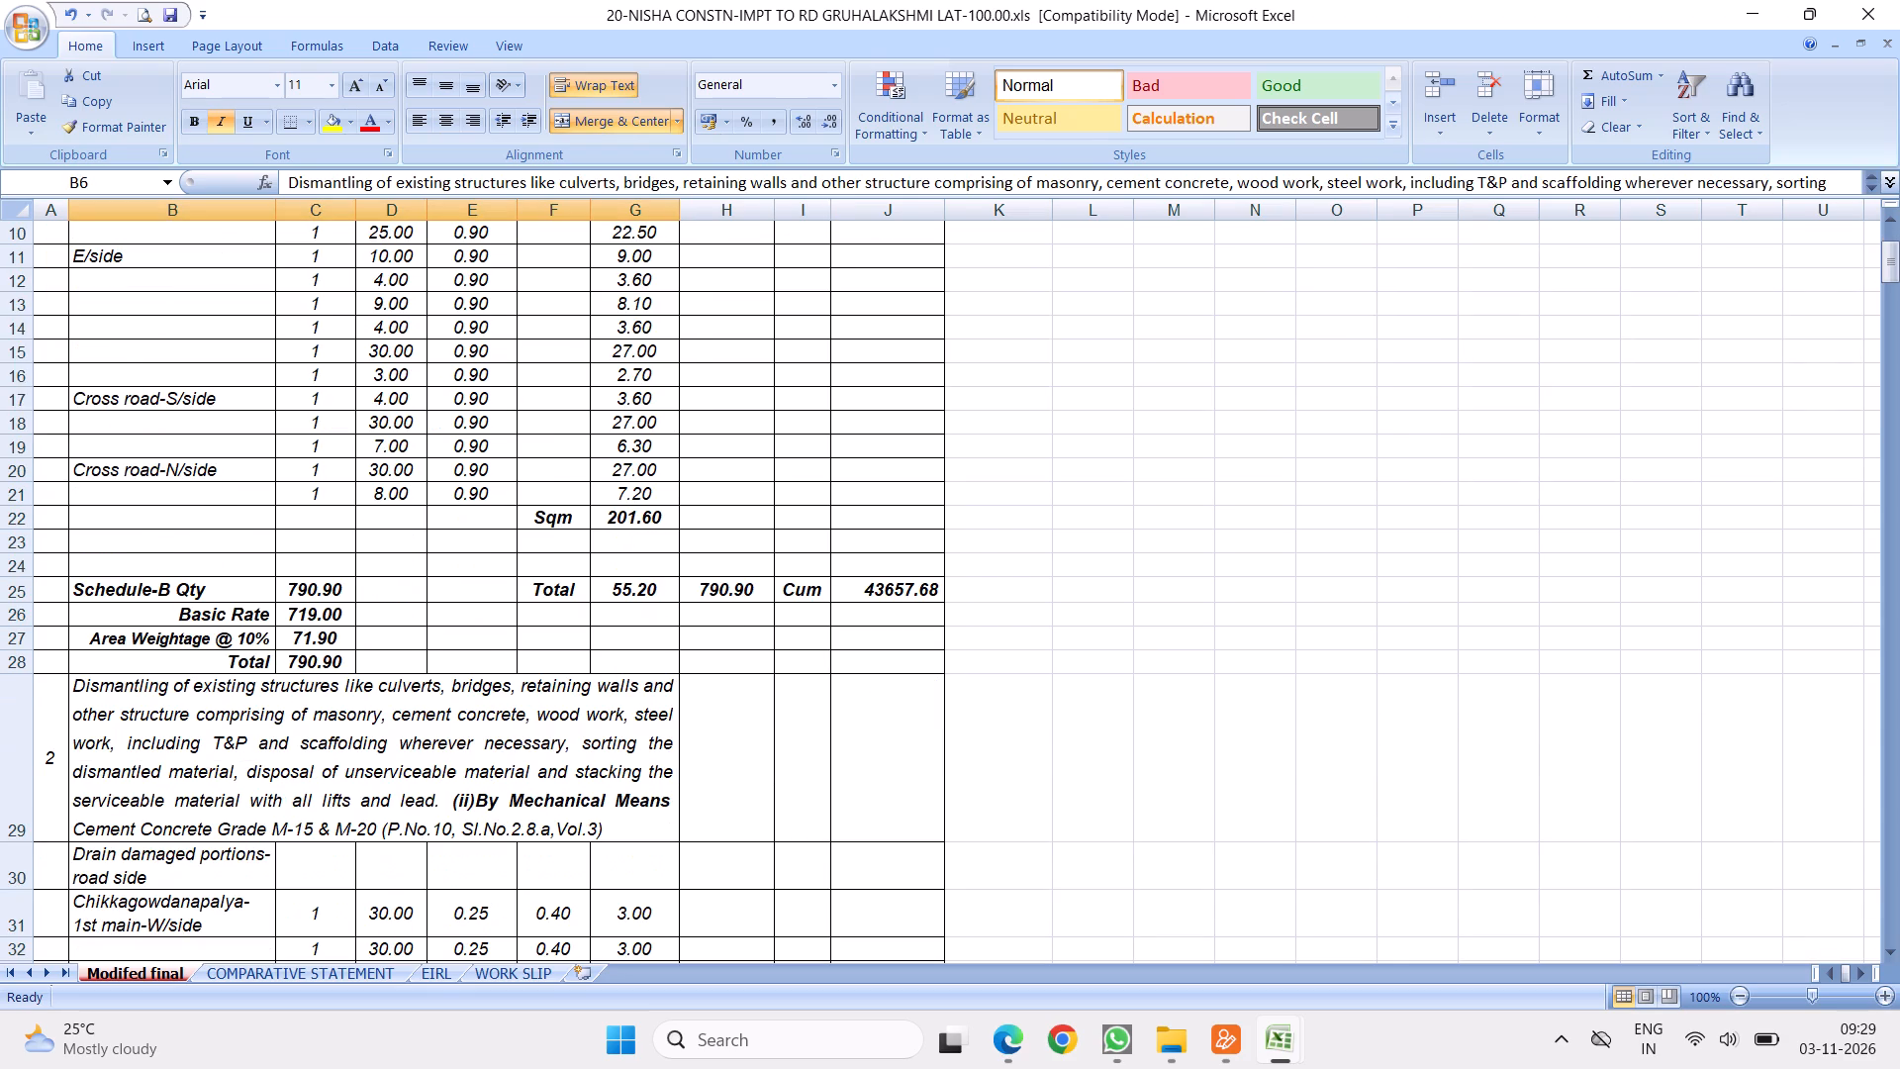
drag(21, 397, 27, 488)
right_click(94, 463)
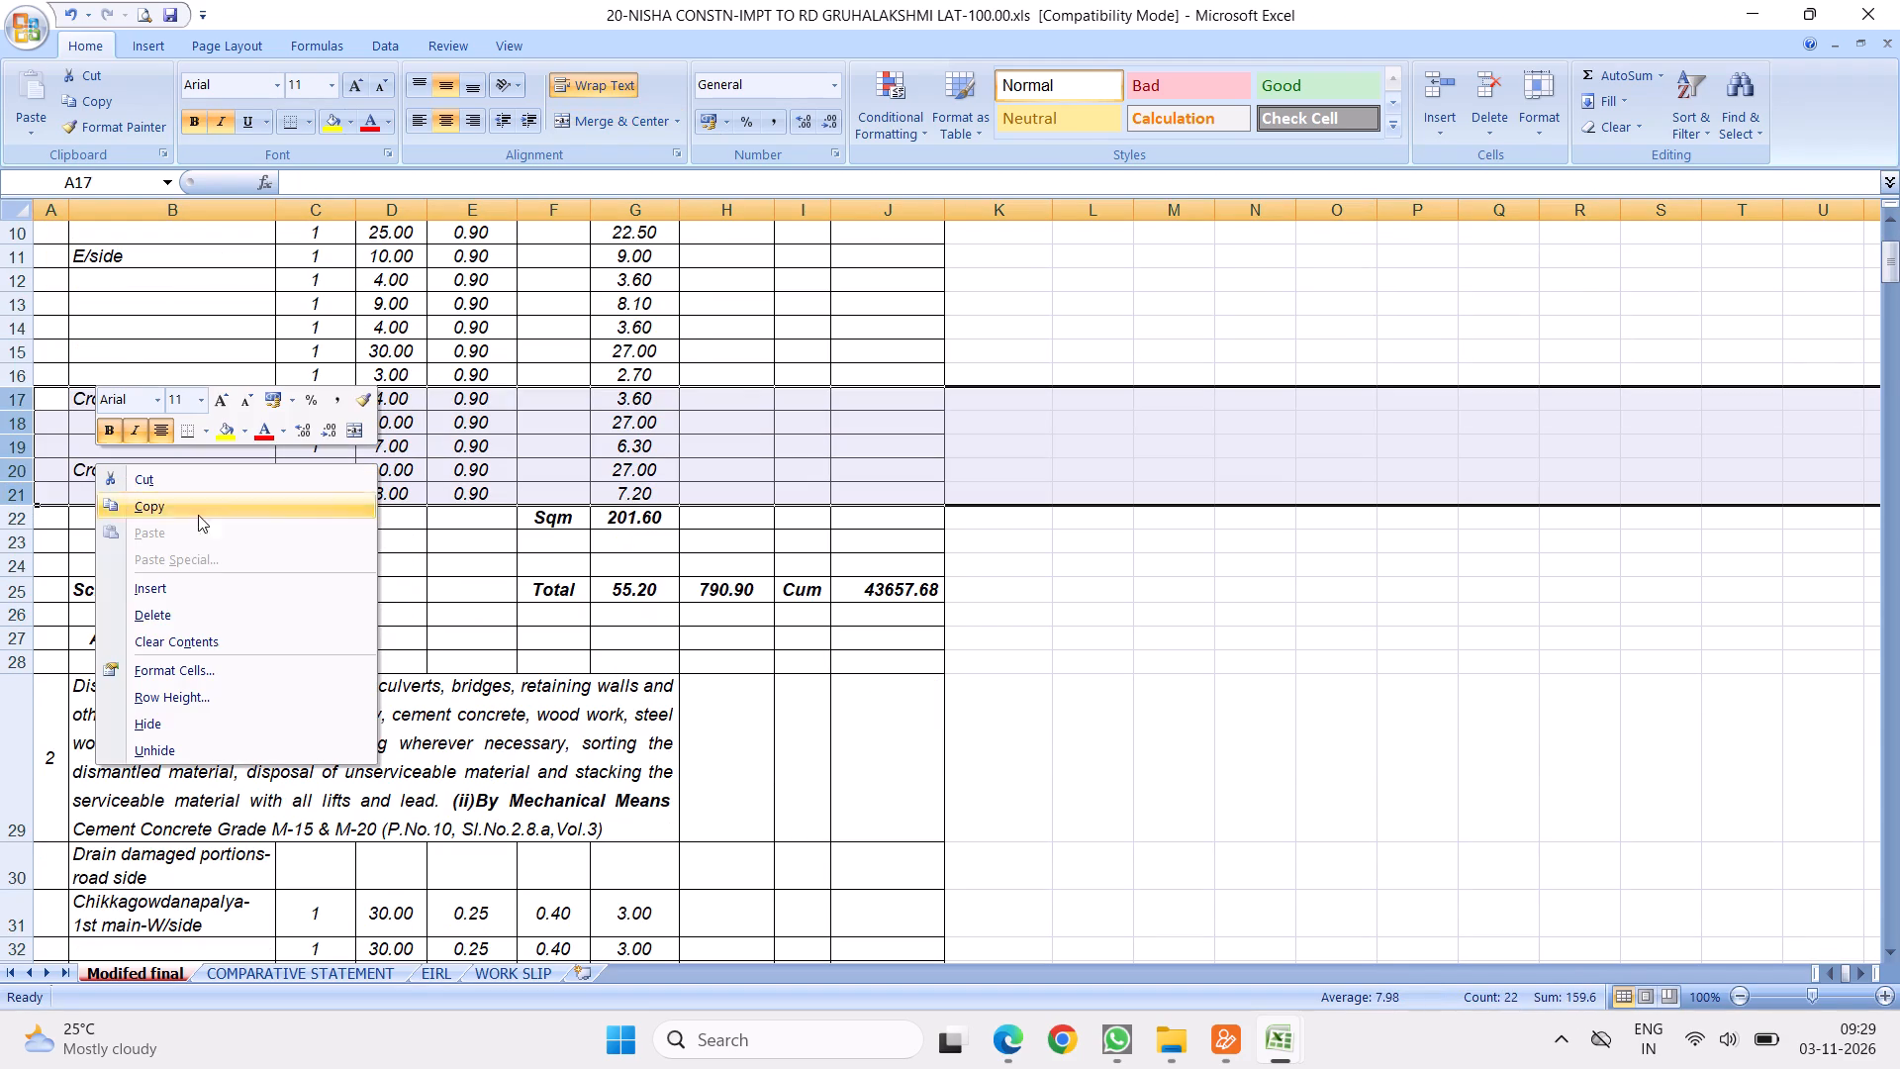
click(156, 619)
click(457, 481)
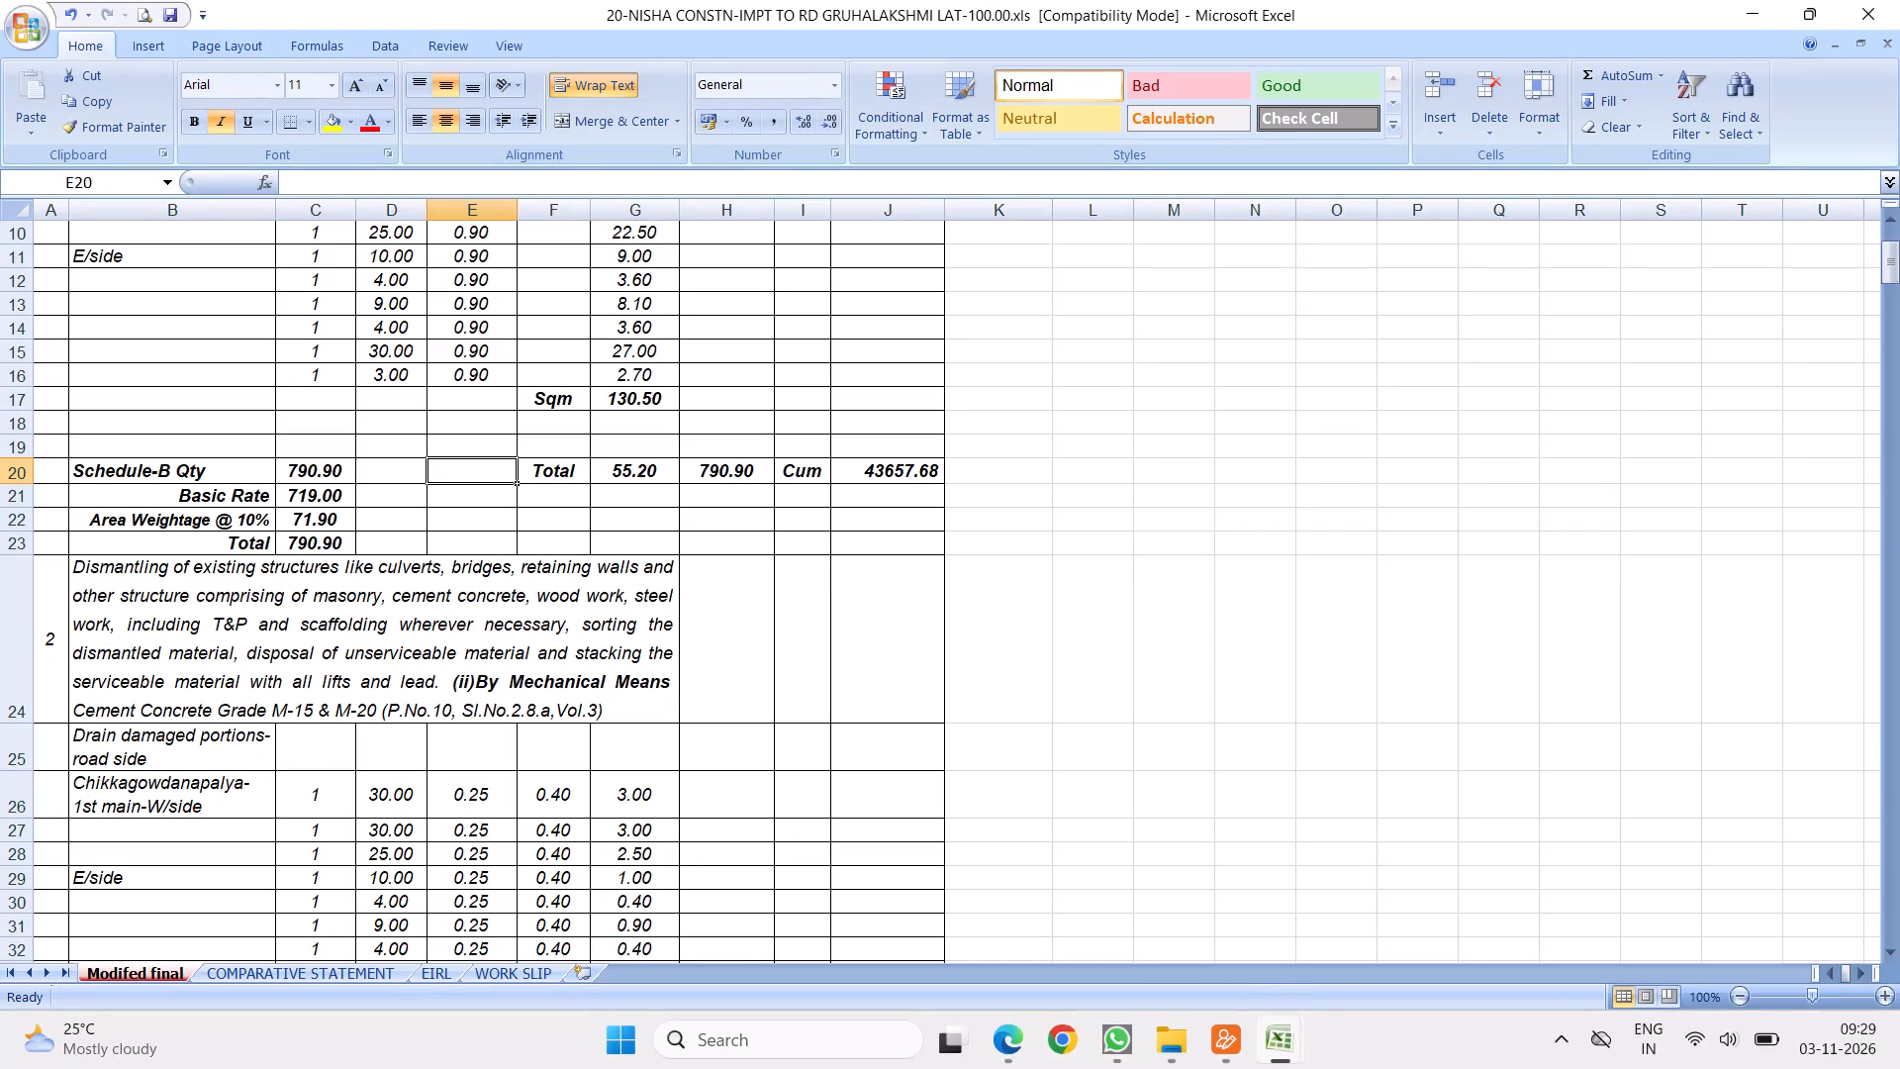
Insert 15 blank rows above item 2's dismantling description, at rows 24 to 38.
scroll(535, 449, down, 3)
scroll(414, 486, down, 3)
scroll(252, 410, up, 3)
drag(0, 451, 121, 886)
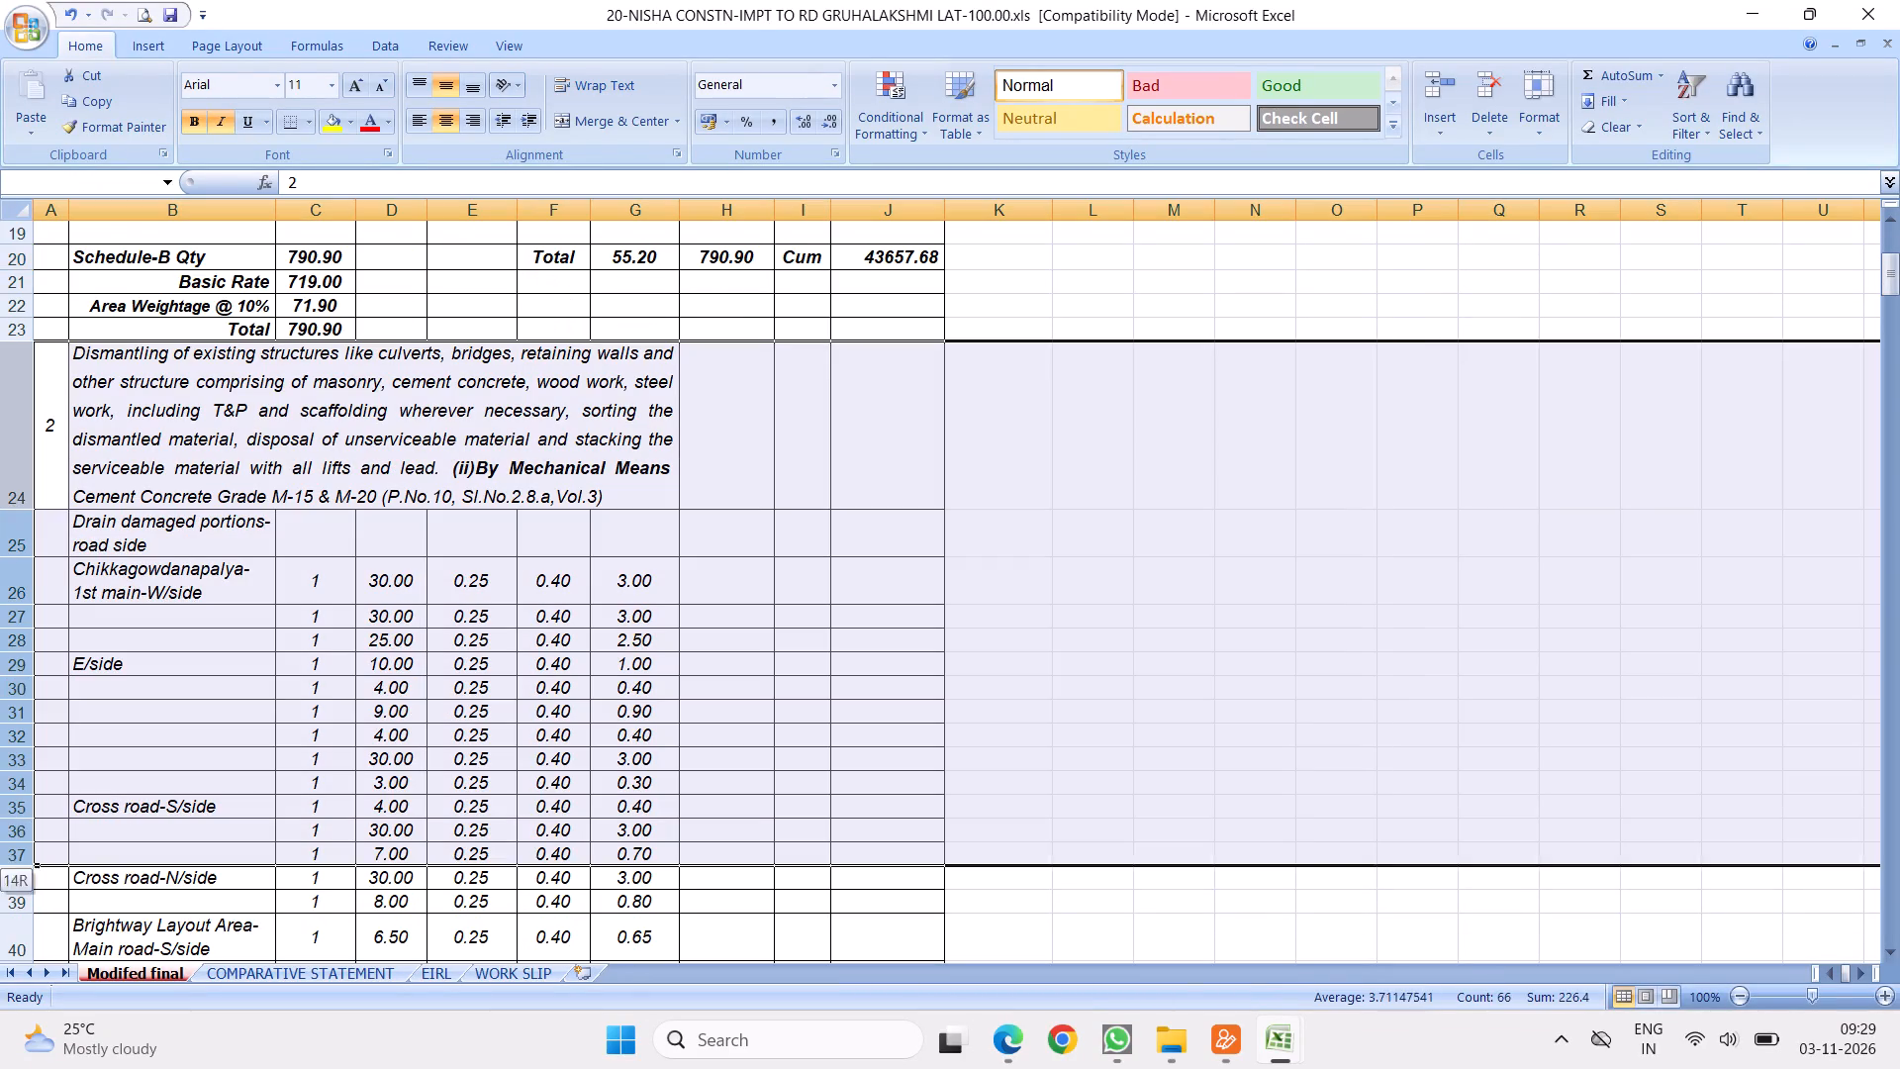
drag(121, 886, 122, 886)
right_click(261, 528)
click(328, 650)
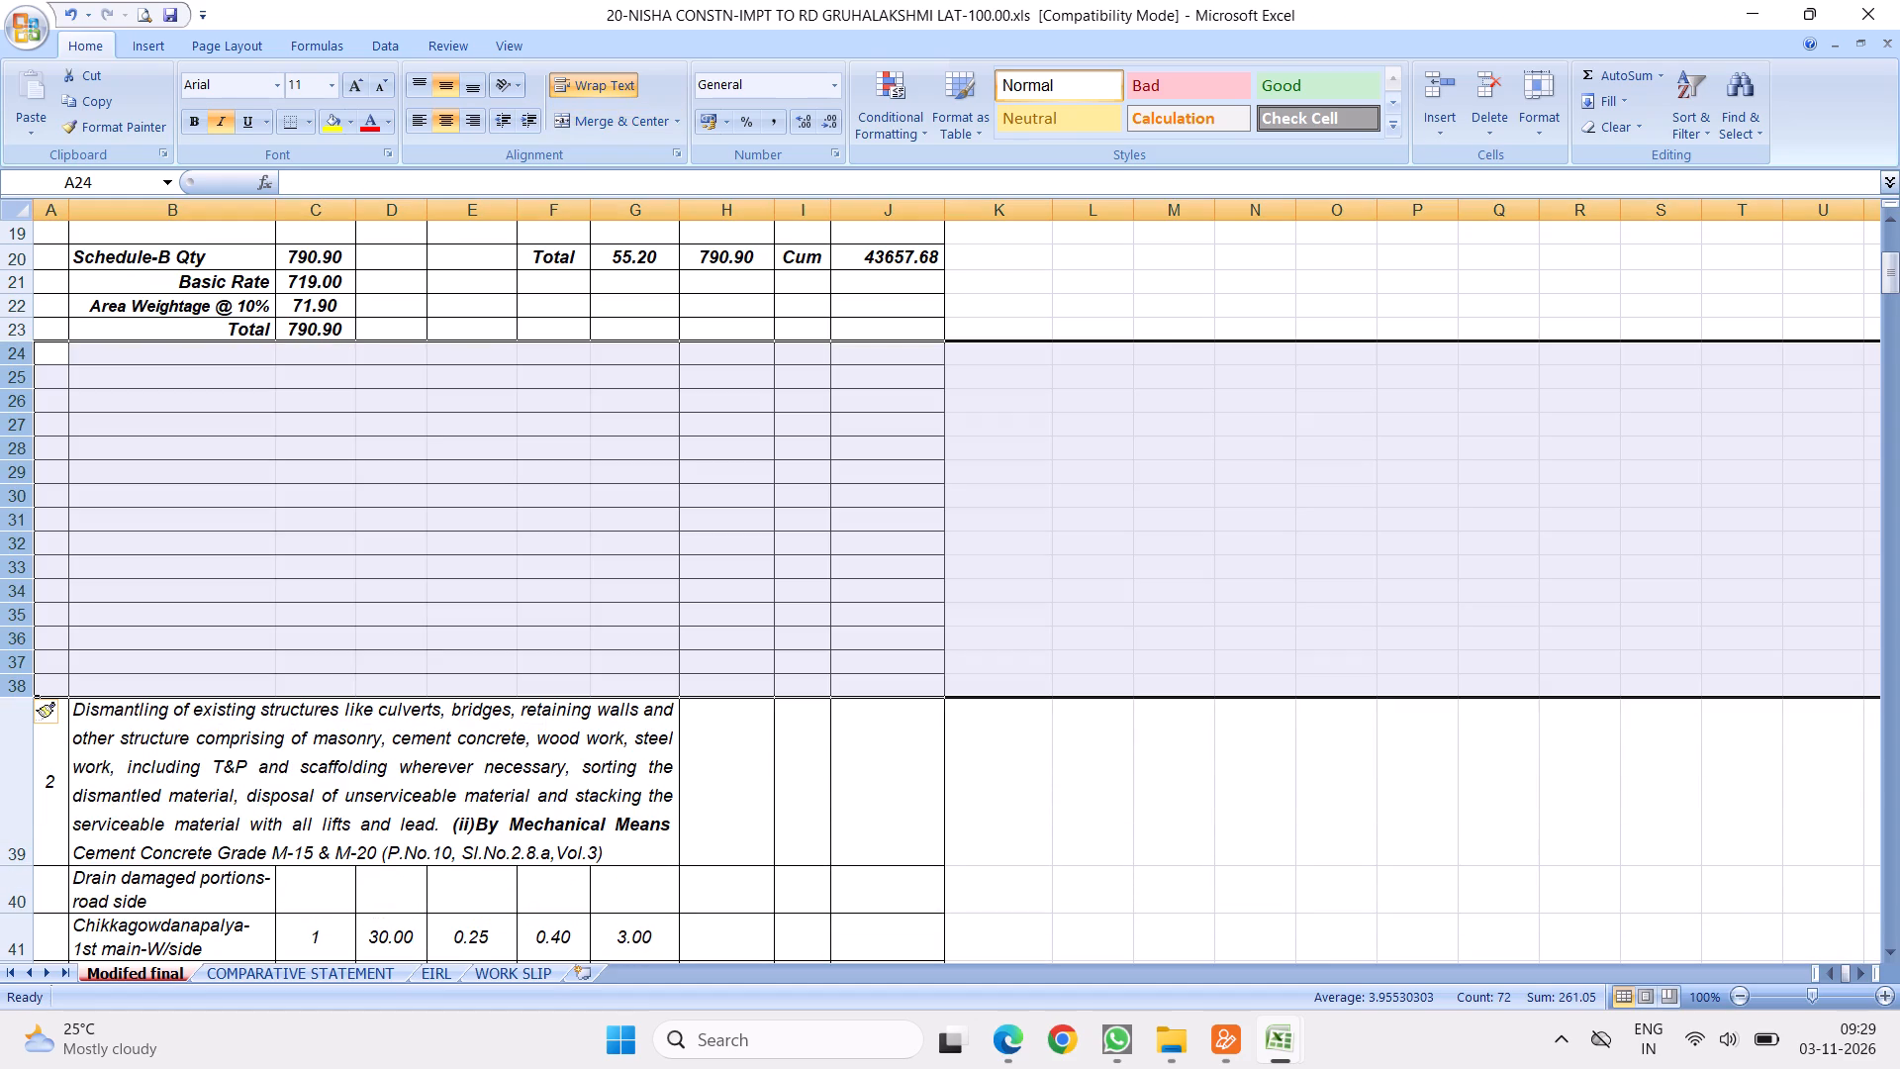
In the 2-IMPROVEMENTS TO DRAIN & ROAD workbook's DRAIN R & R sheet, copy the whole item 2 manual earthwork excavation block, rows 32 to 42.
click(1282, 1035)
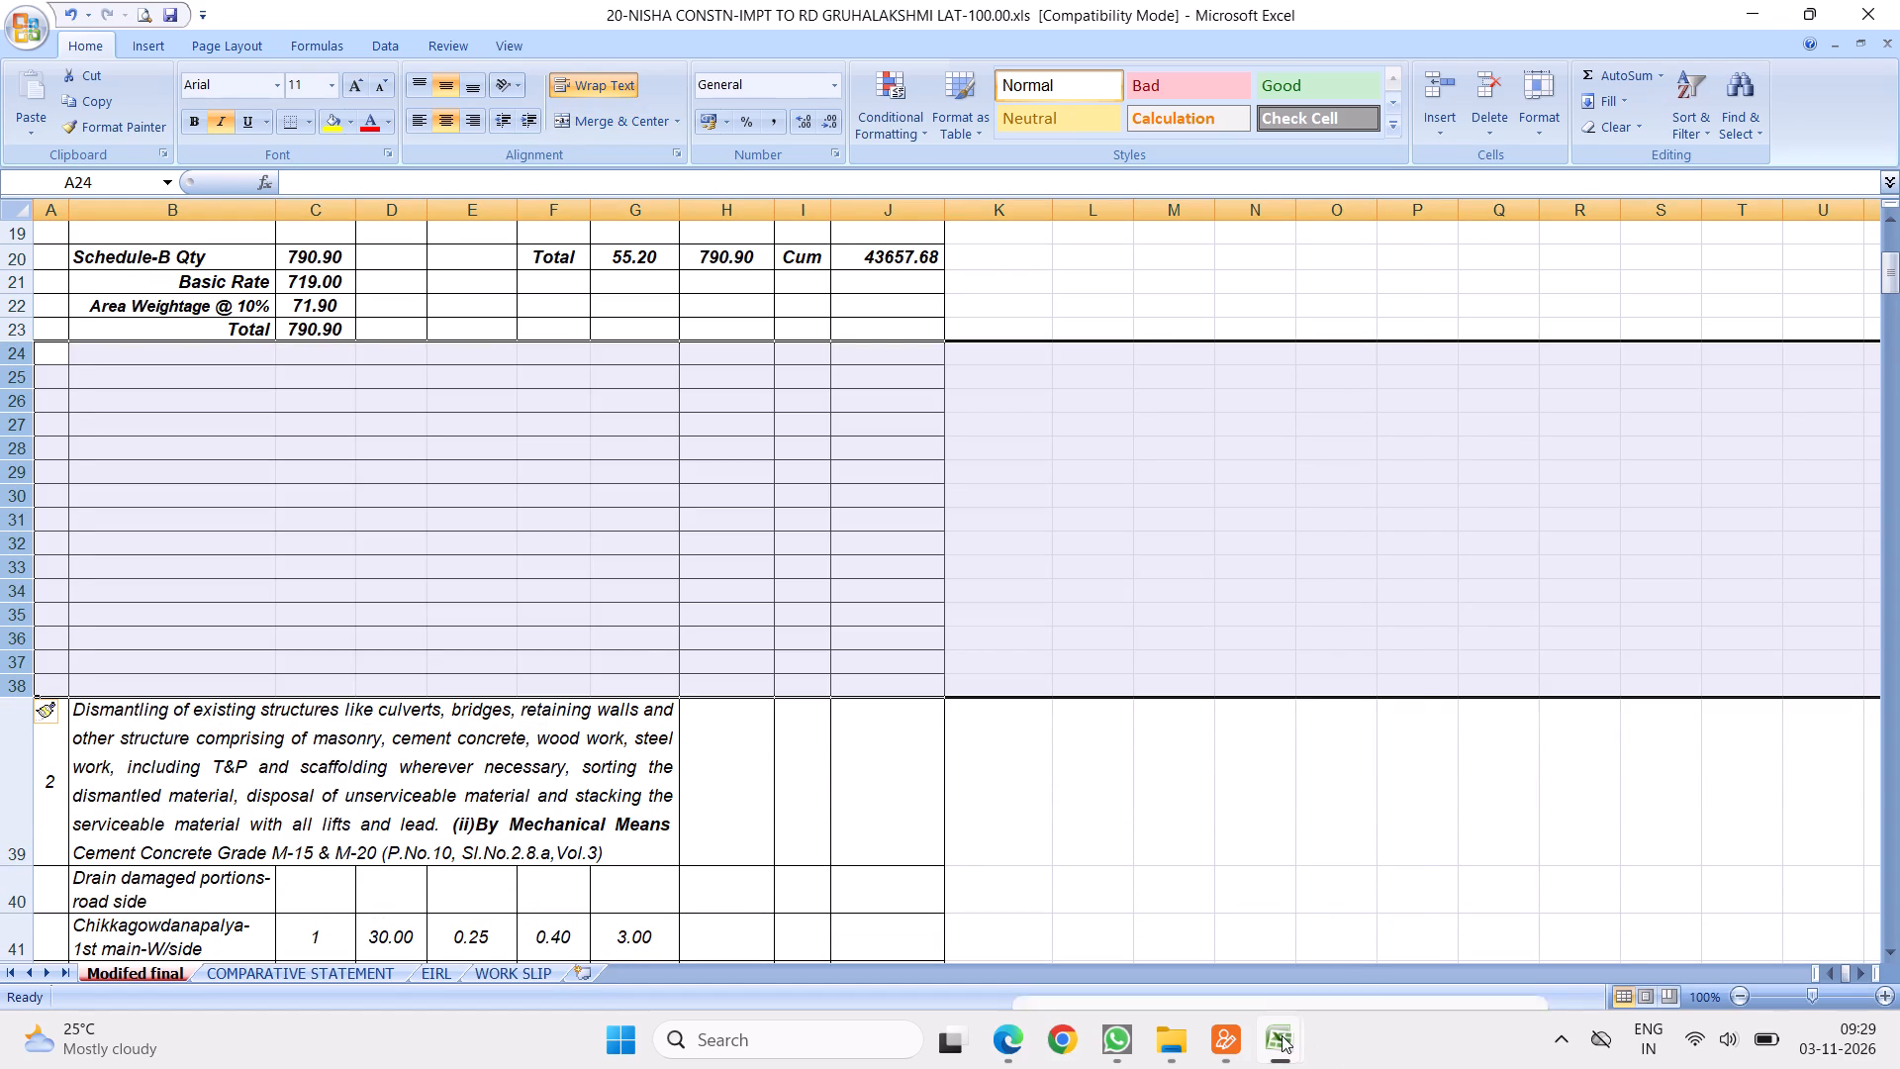
click(1372, 860)
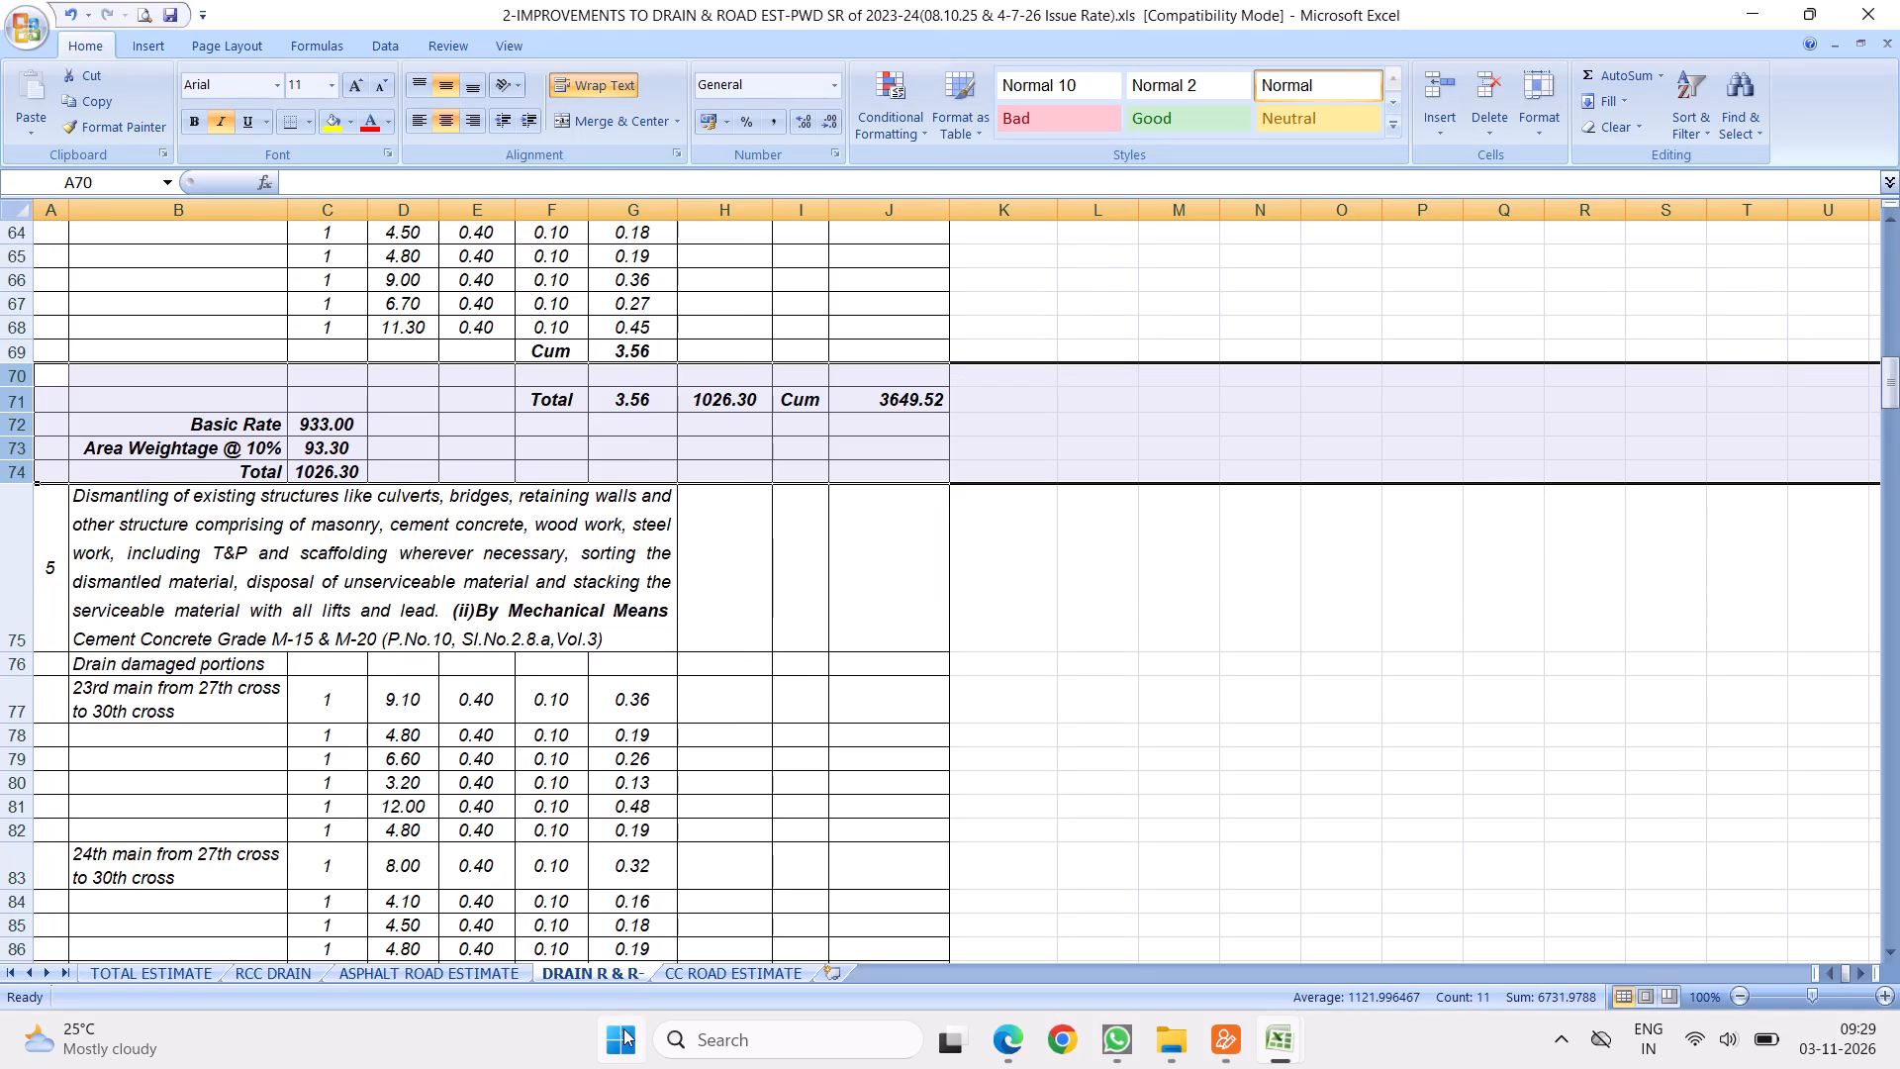
scroll(677, 504, up, 7)
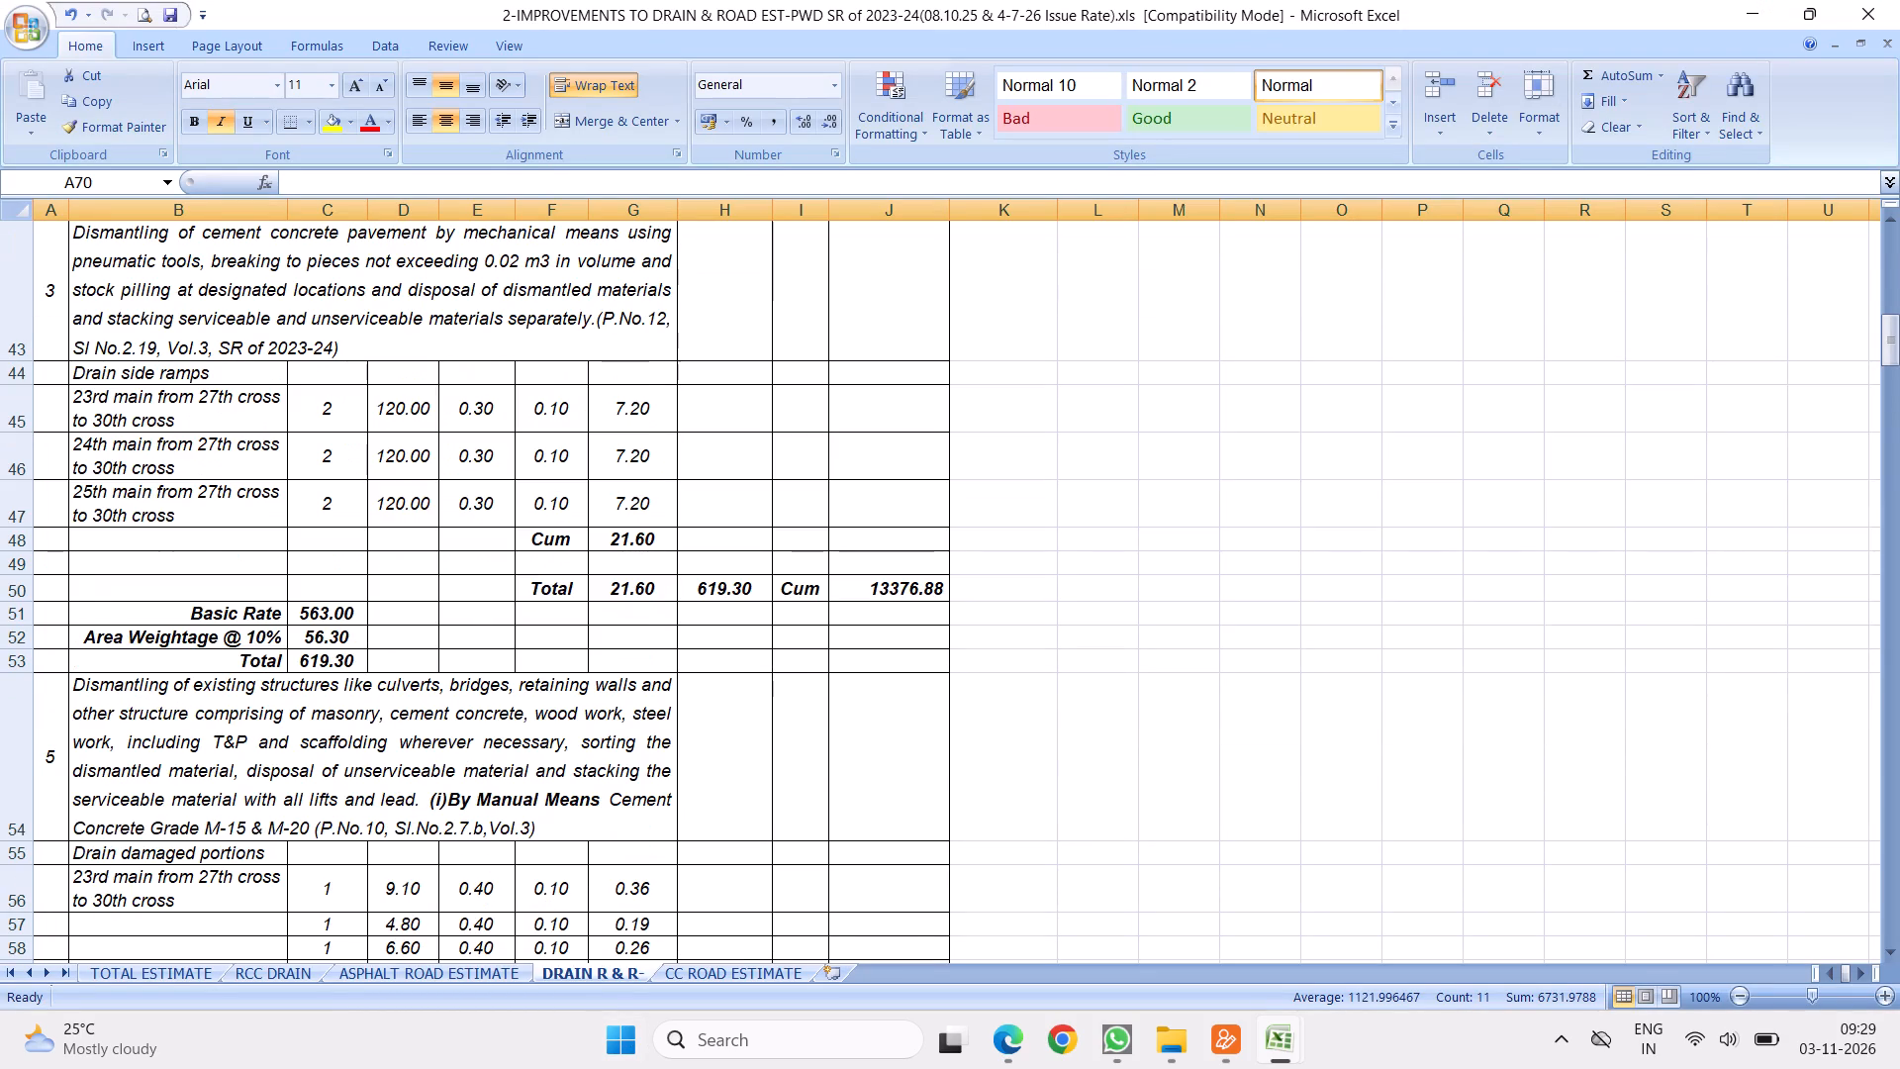
scroll(567, 516, down, 9)
scroll(630, 442, up, 14)
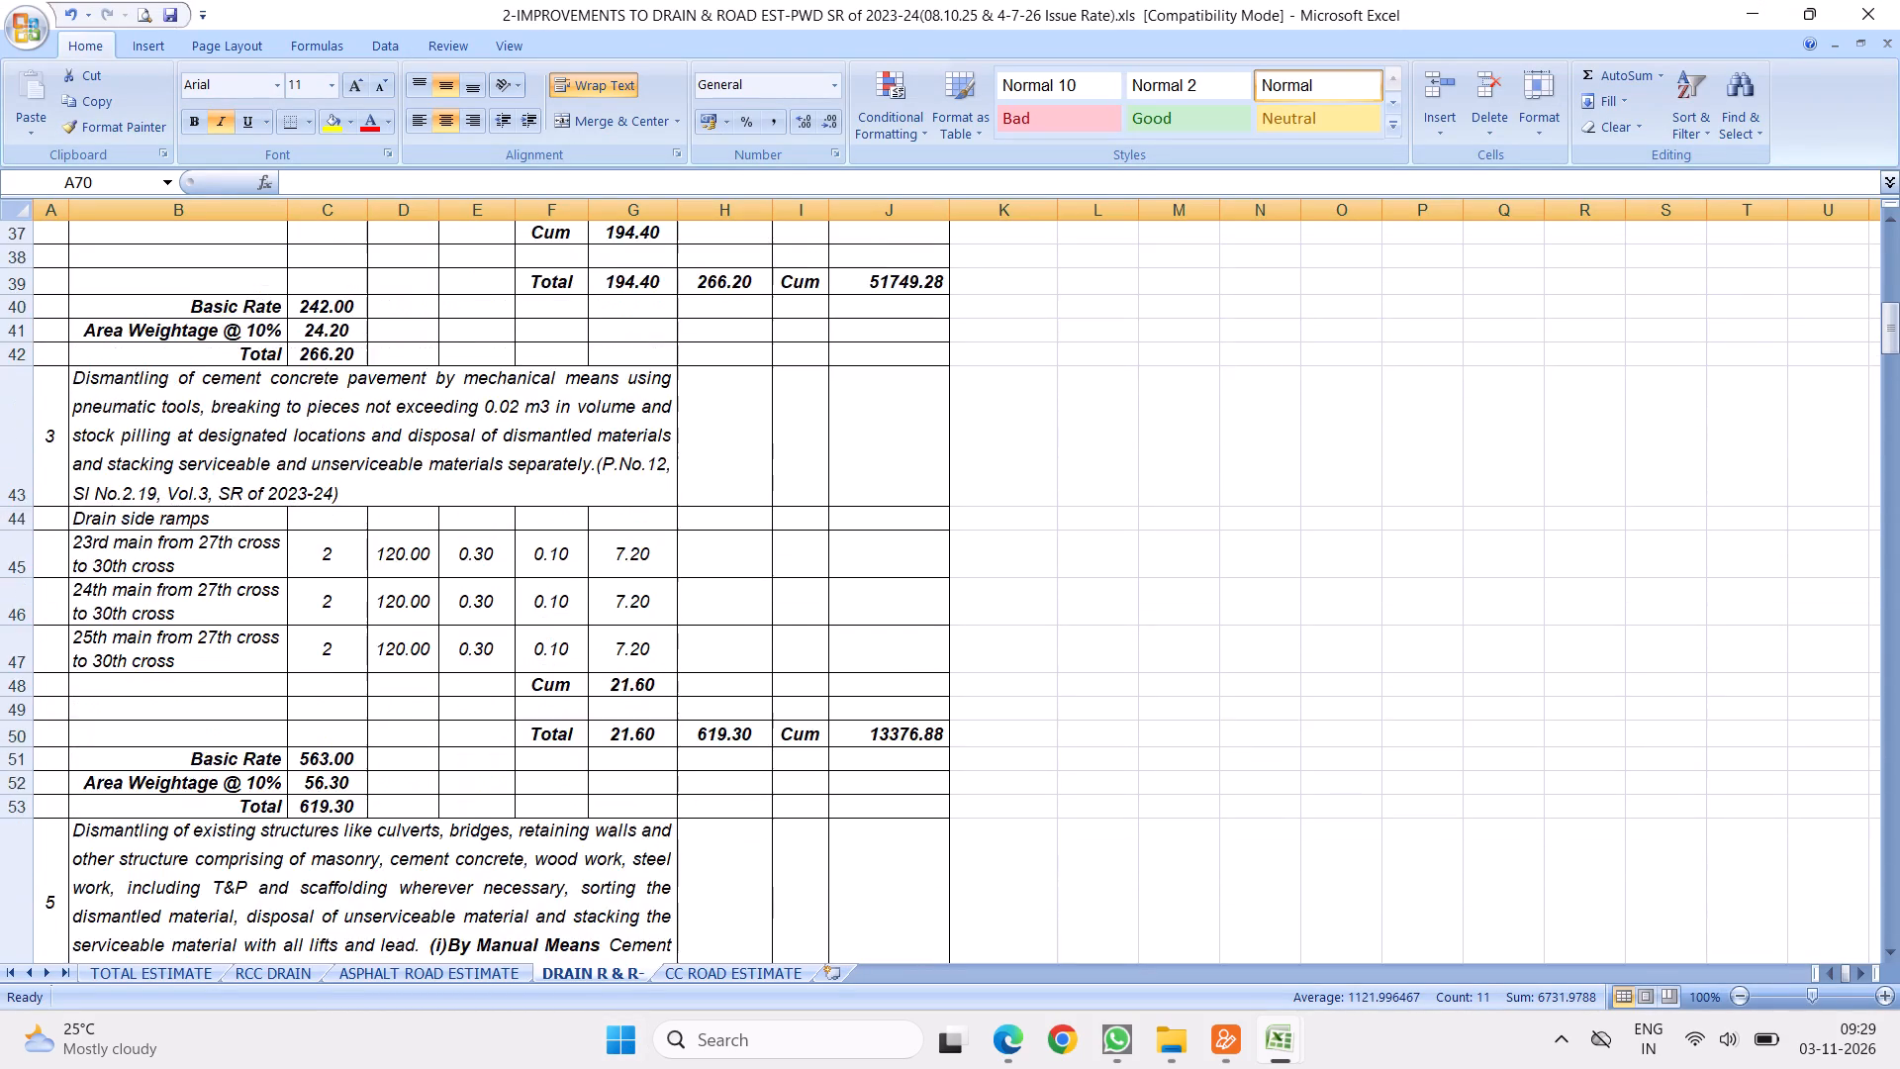
scroll(630, 442, up, 12)
scroll(613, 482, down, 9)
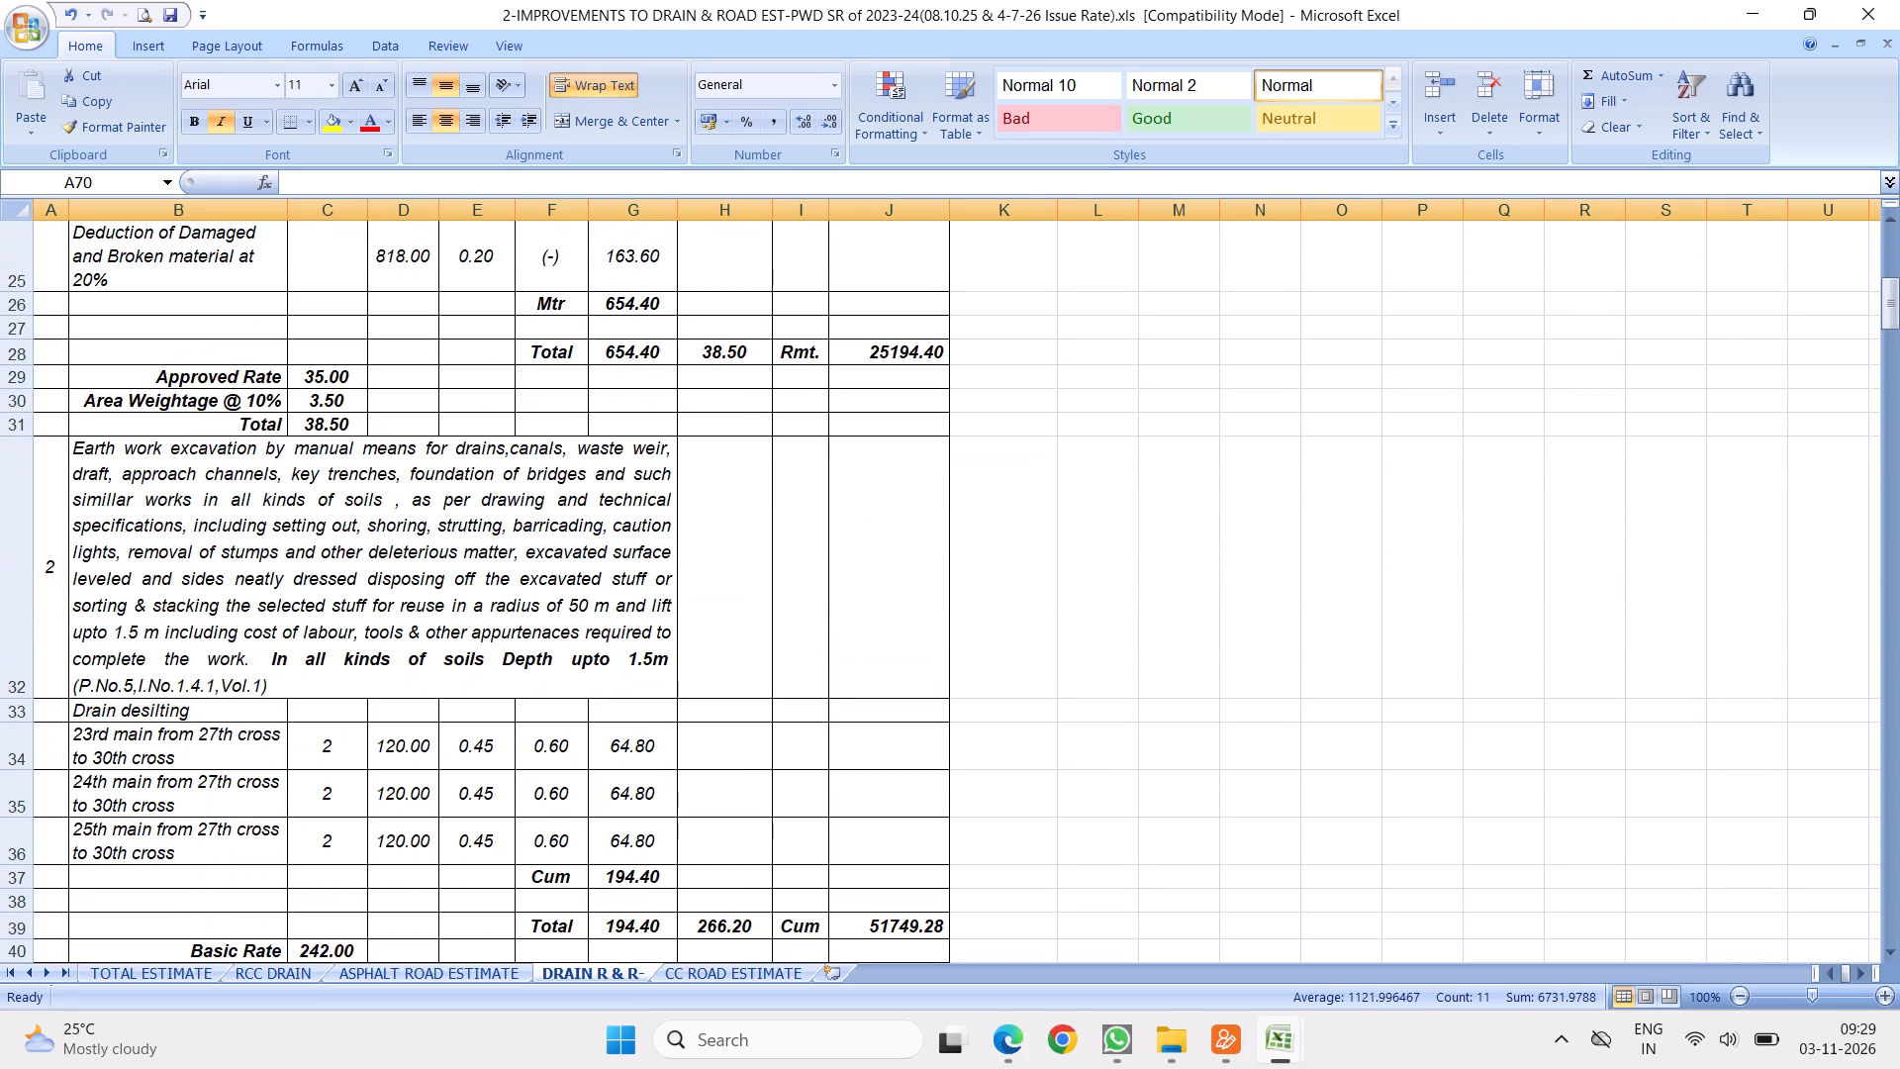
drag(0, 499, 46, 873)
right_click(234, 471)
click(282, 515)
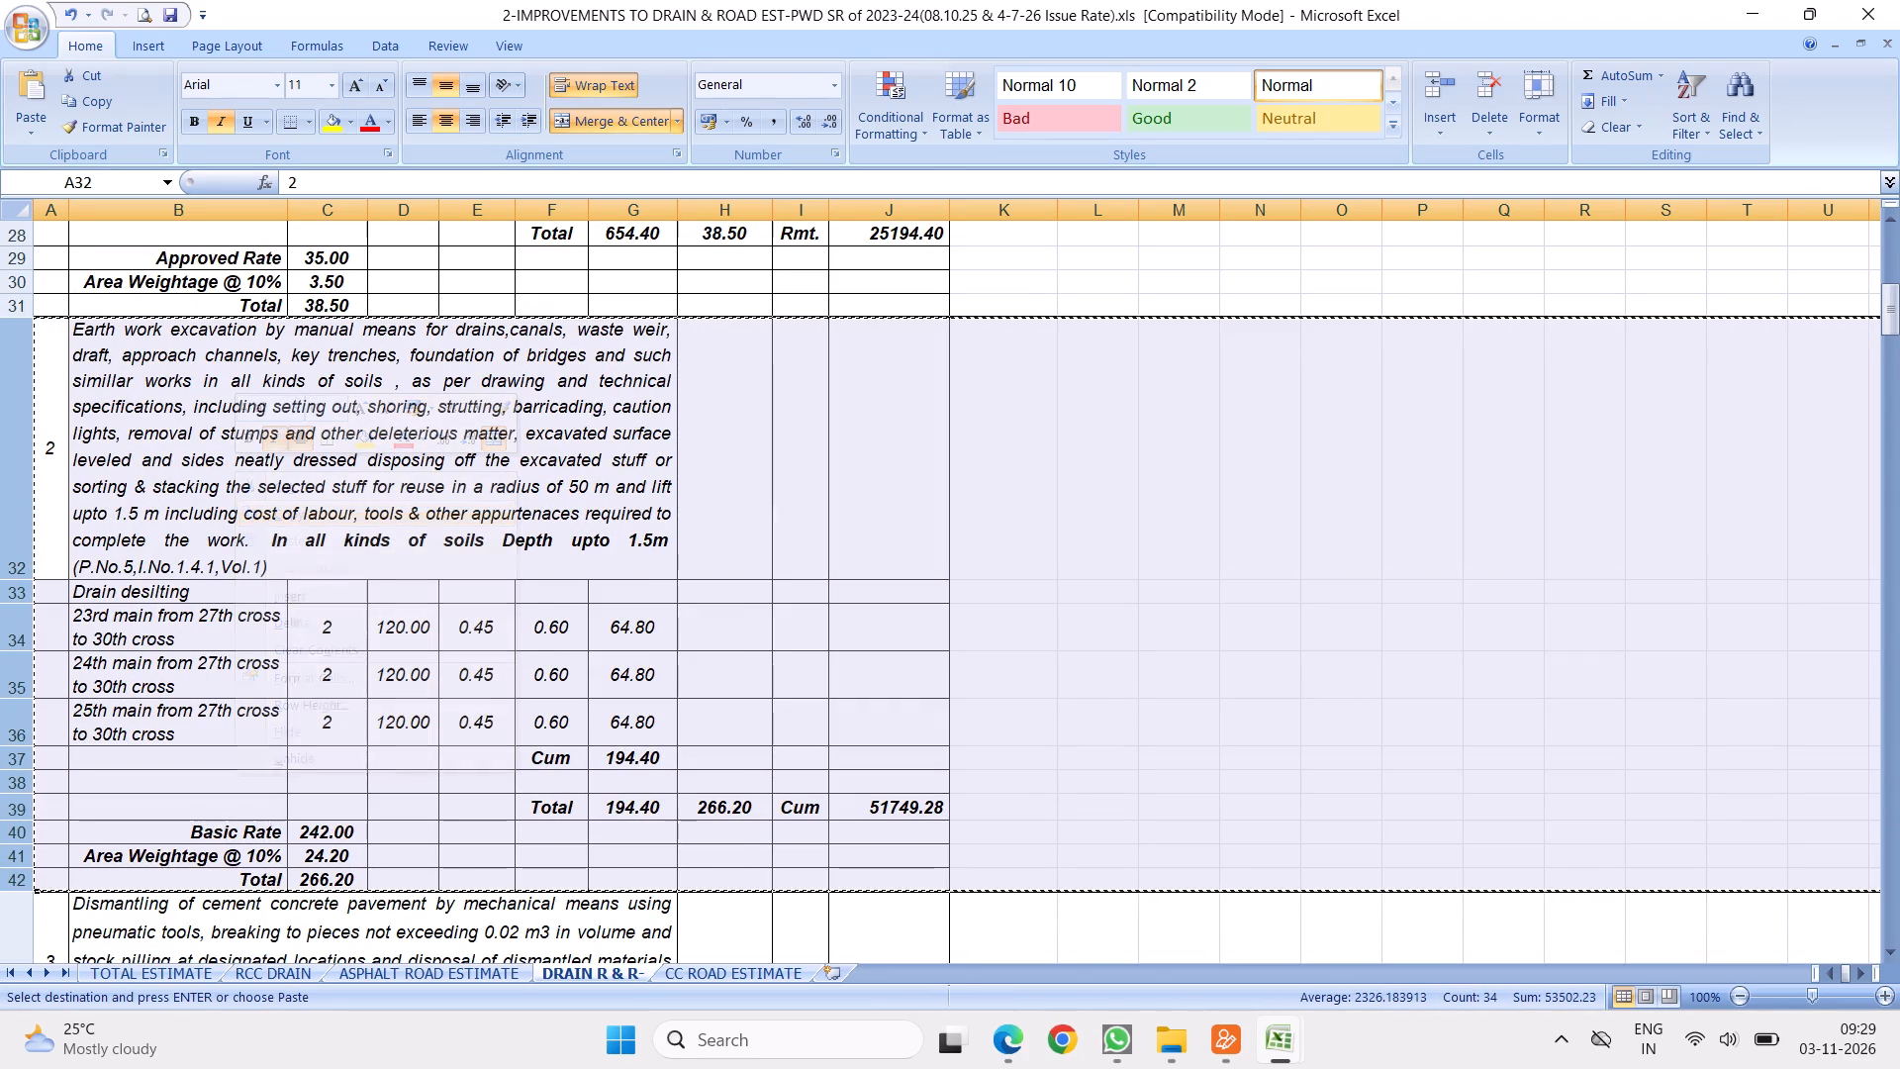
Switch to the Gruhalakshmi workbook and insert the copied earthwork excavation rows at row 24 of the Modifed final sheet.
click(1279, 1029)
click(1181, 872)
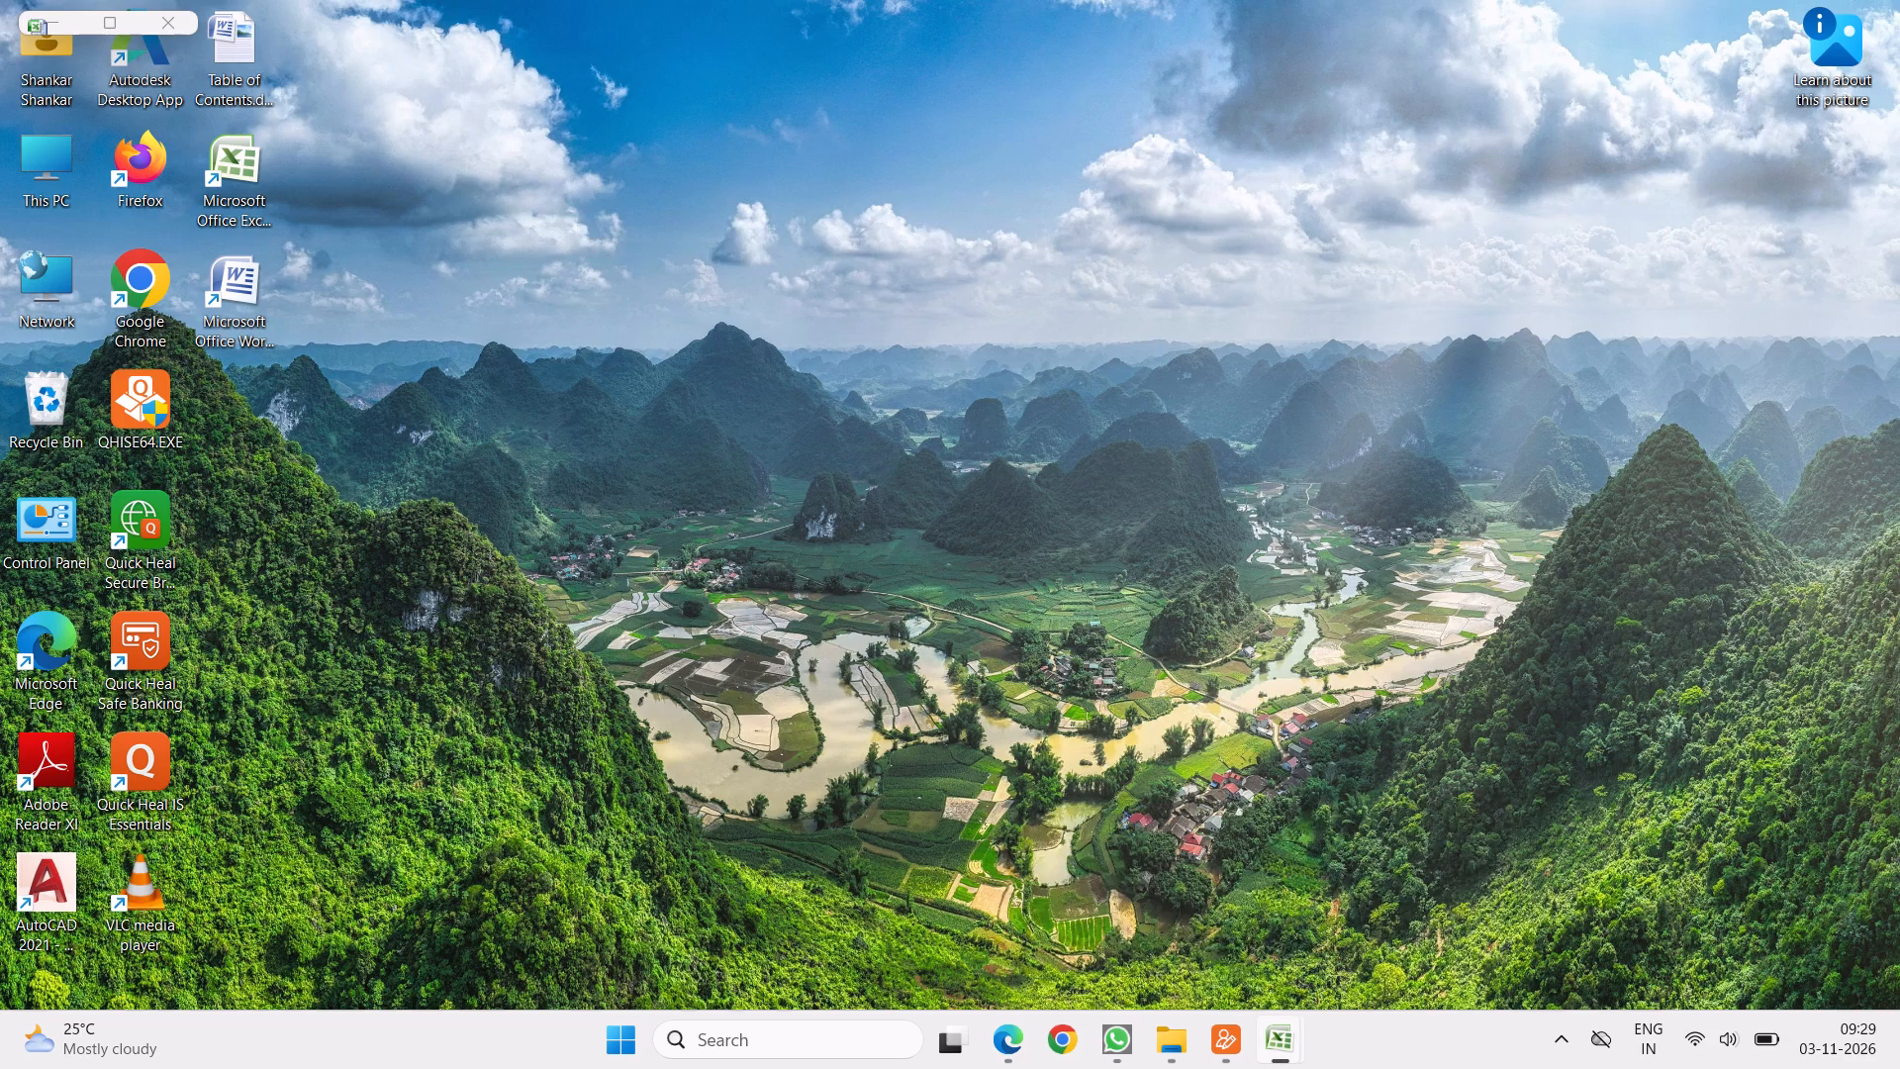
click(23, 352)
right_click(23, 352)
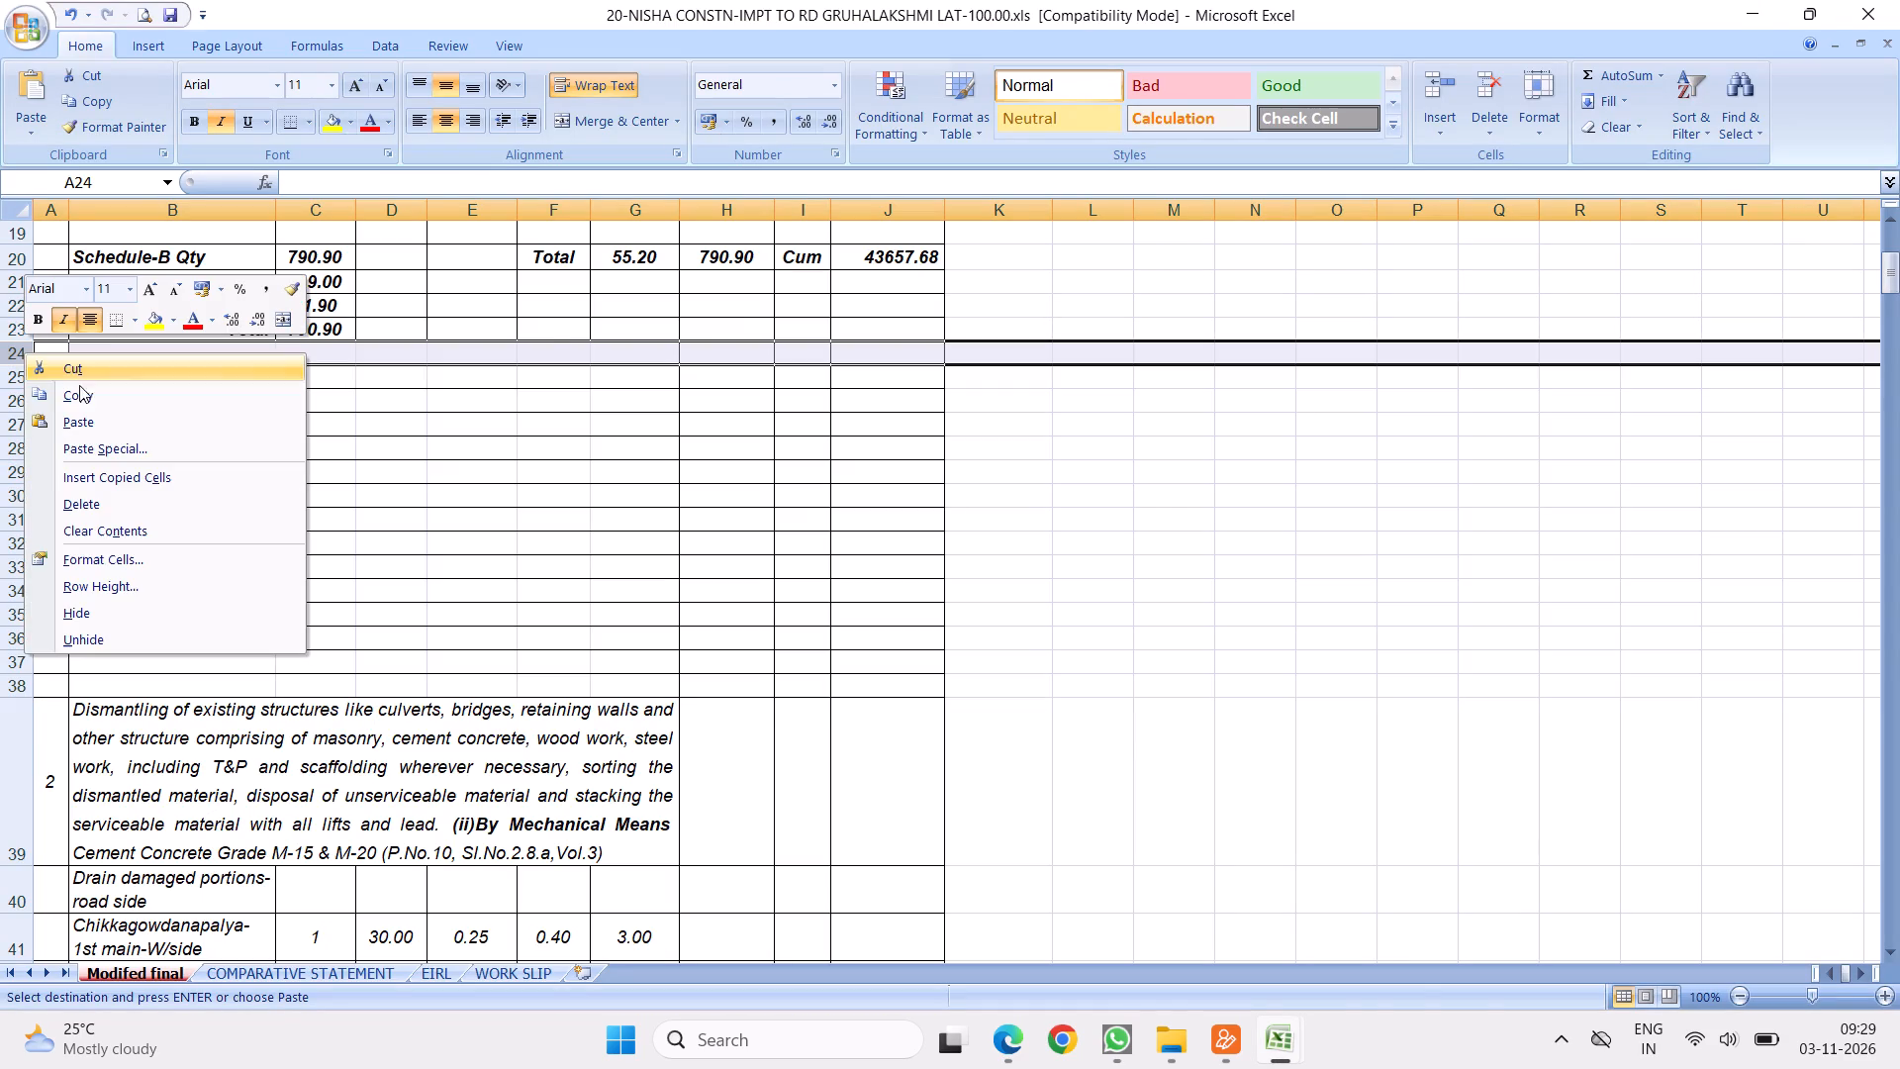
click(156, 480)
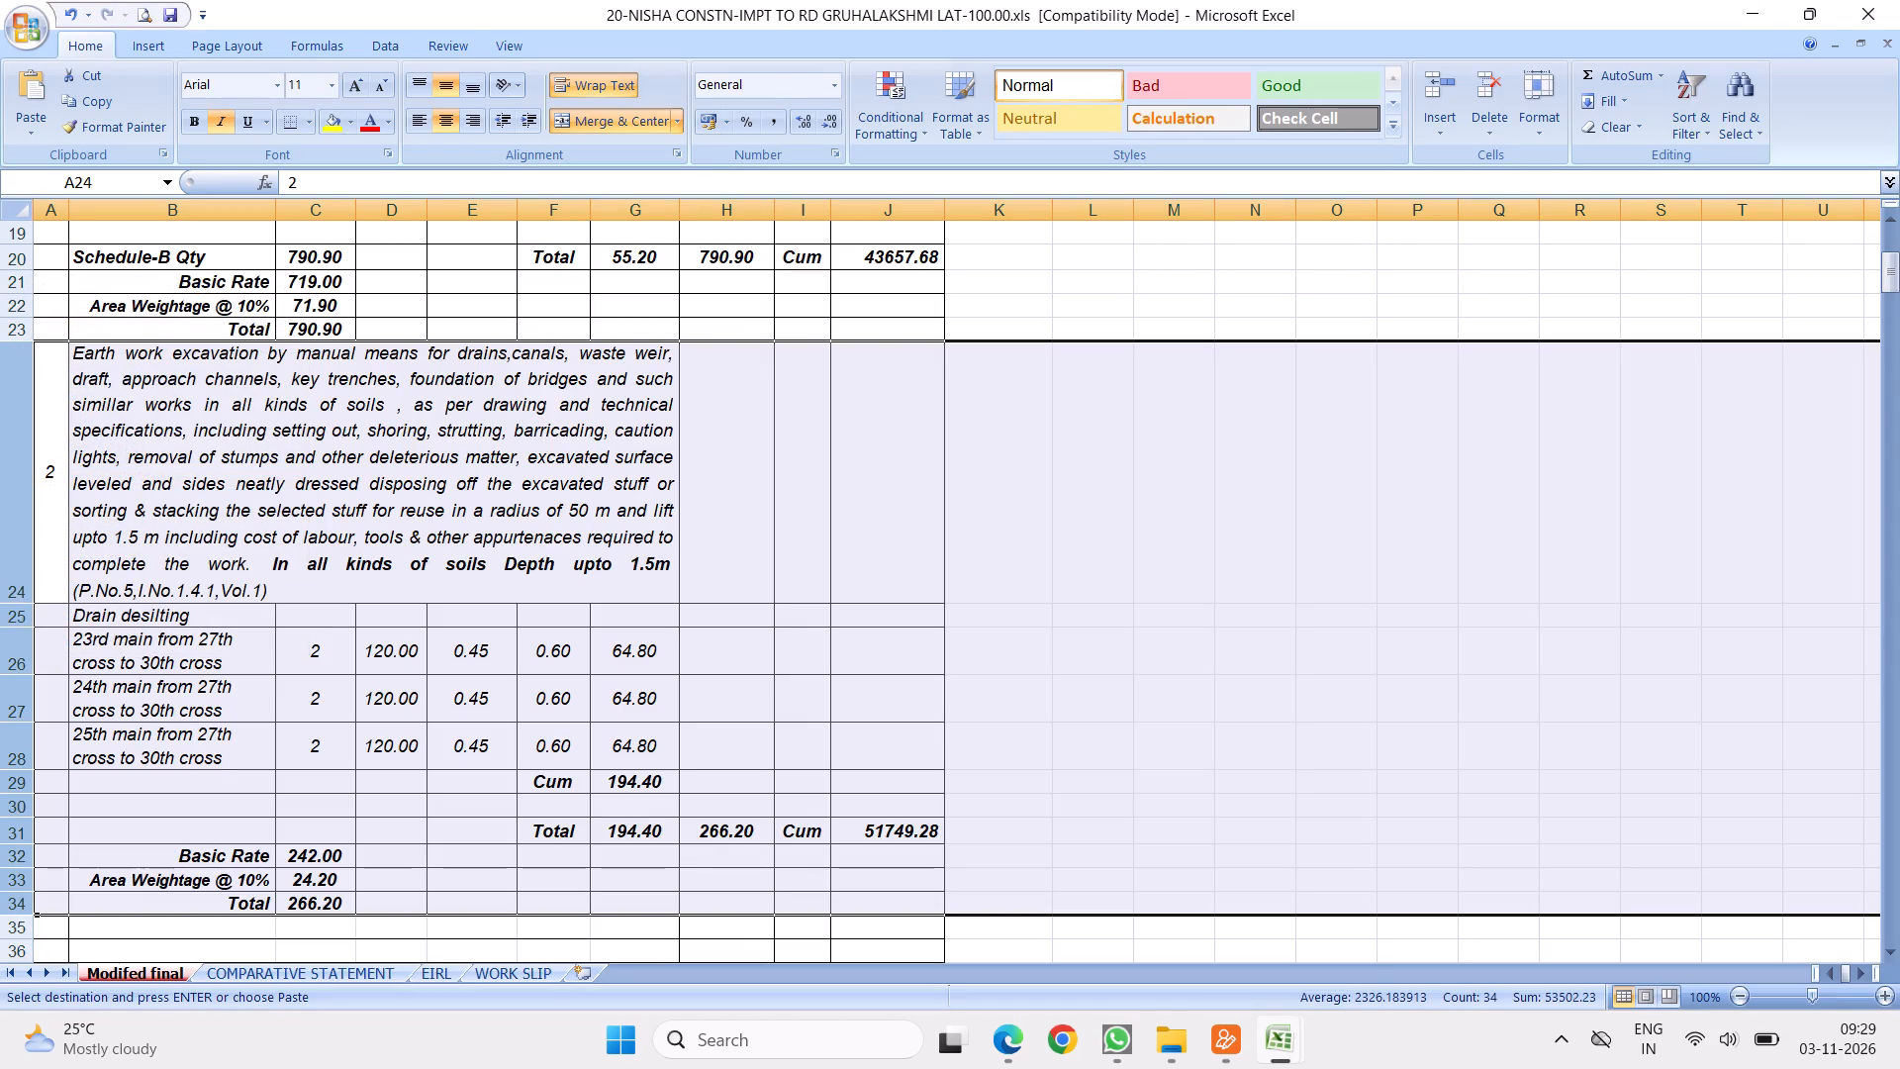
Copy item 1's Schedule-B Qty total row, row 20, over the earthwork item's total row 31.
click(17, 261)
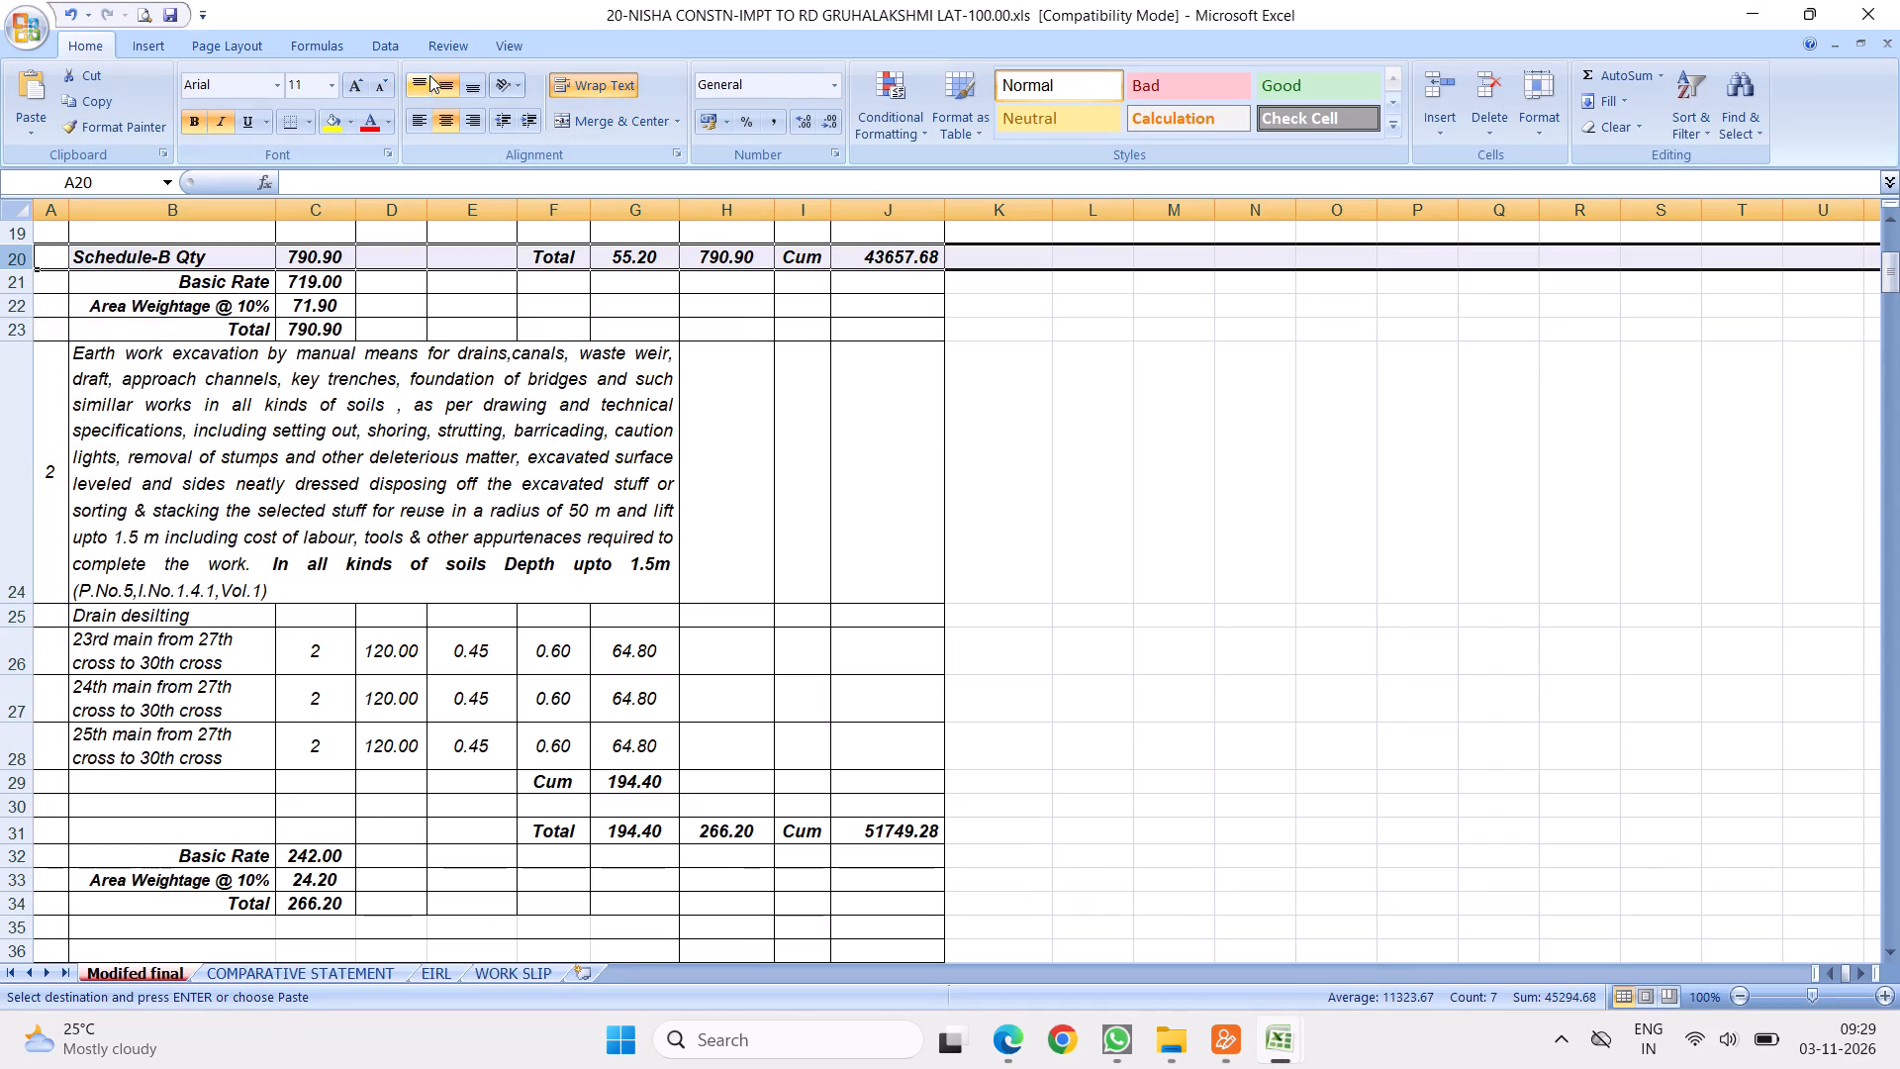
click(444, 80)
click(444, 80)
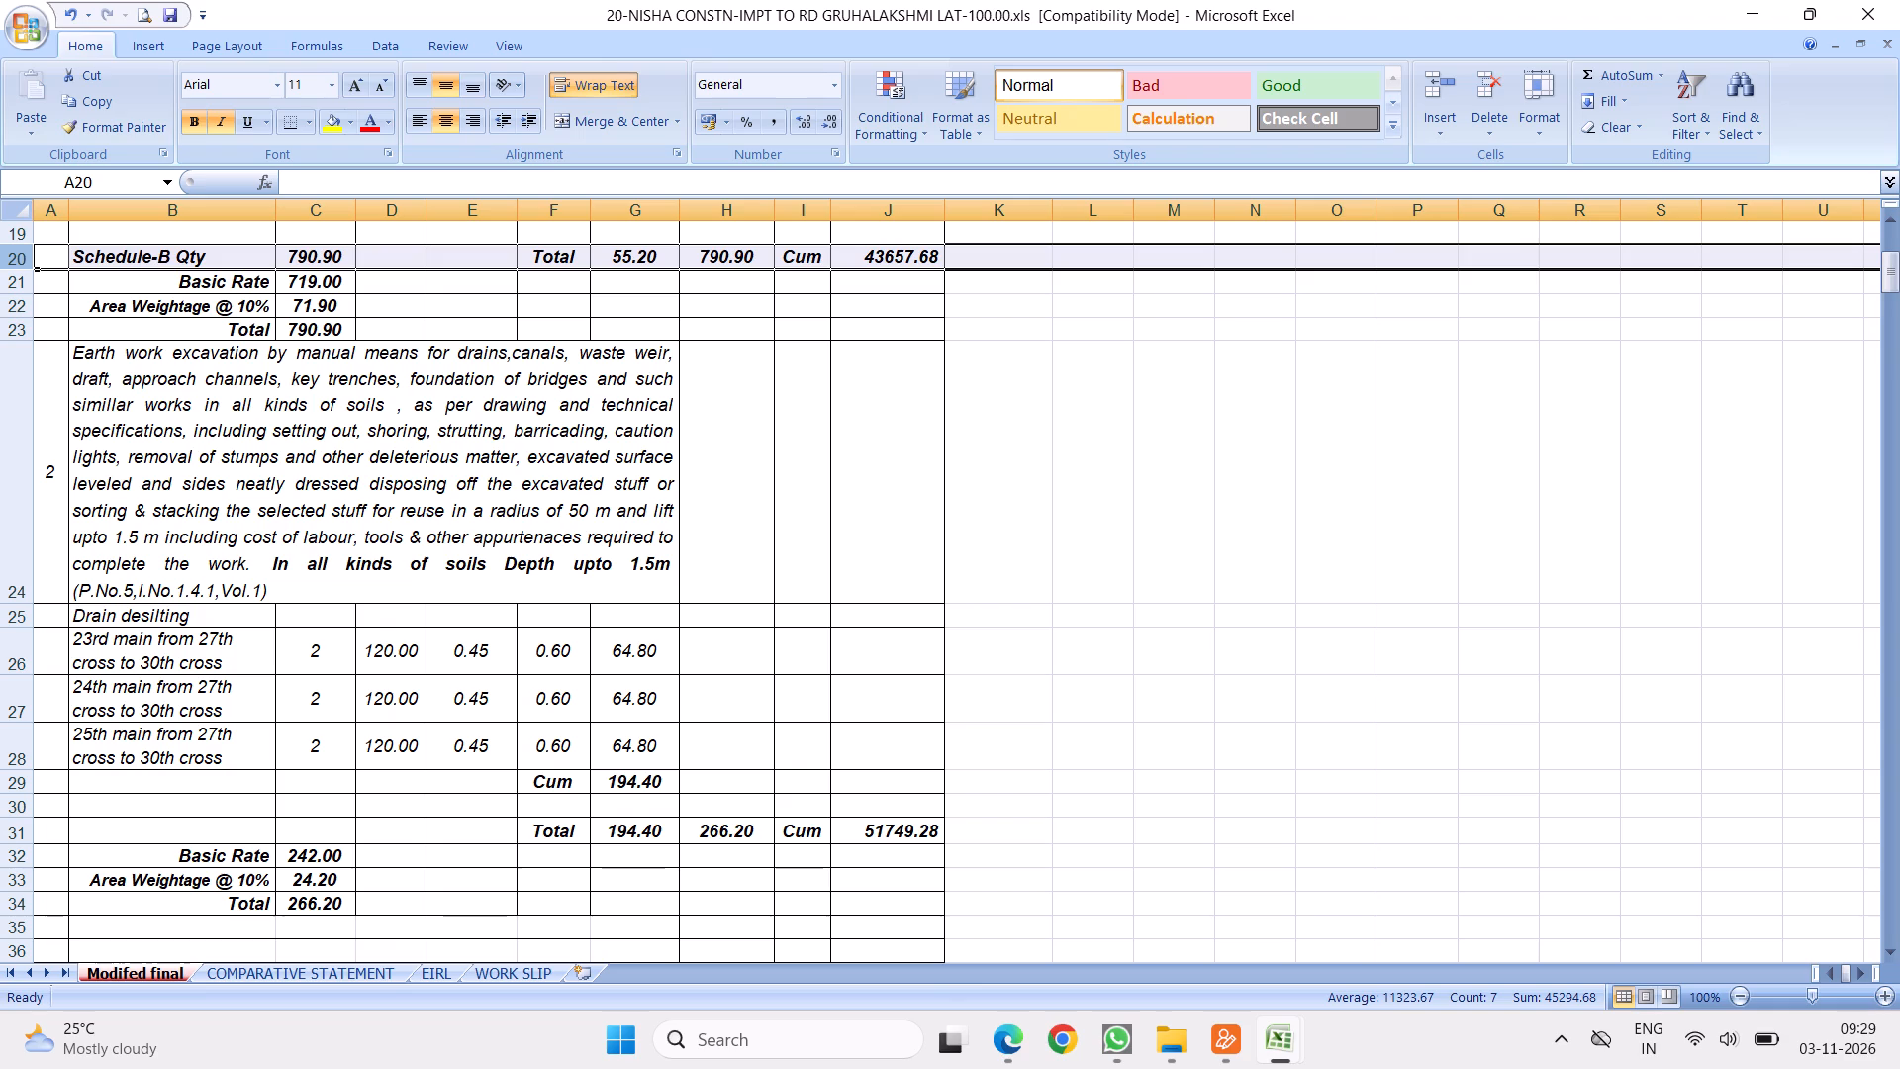
right_click(21, 260)
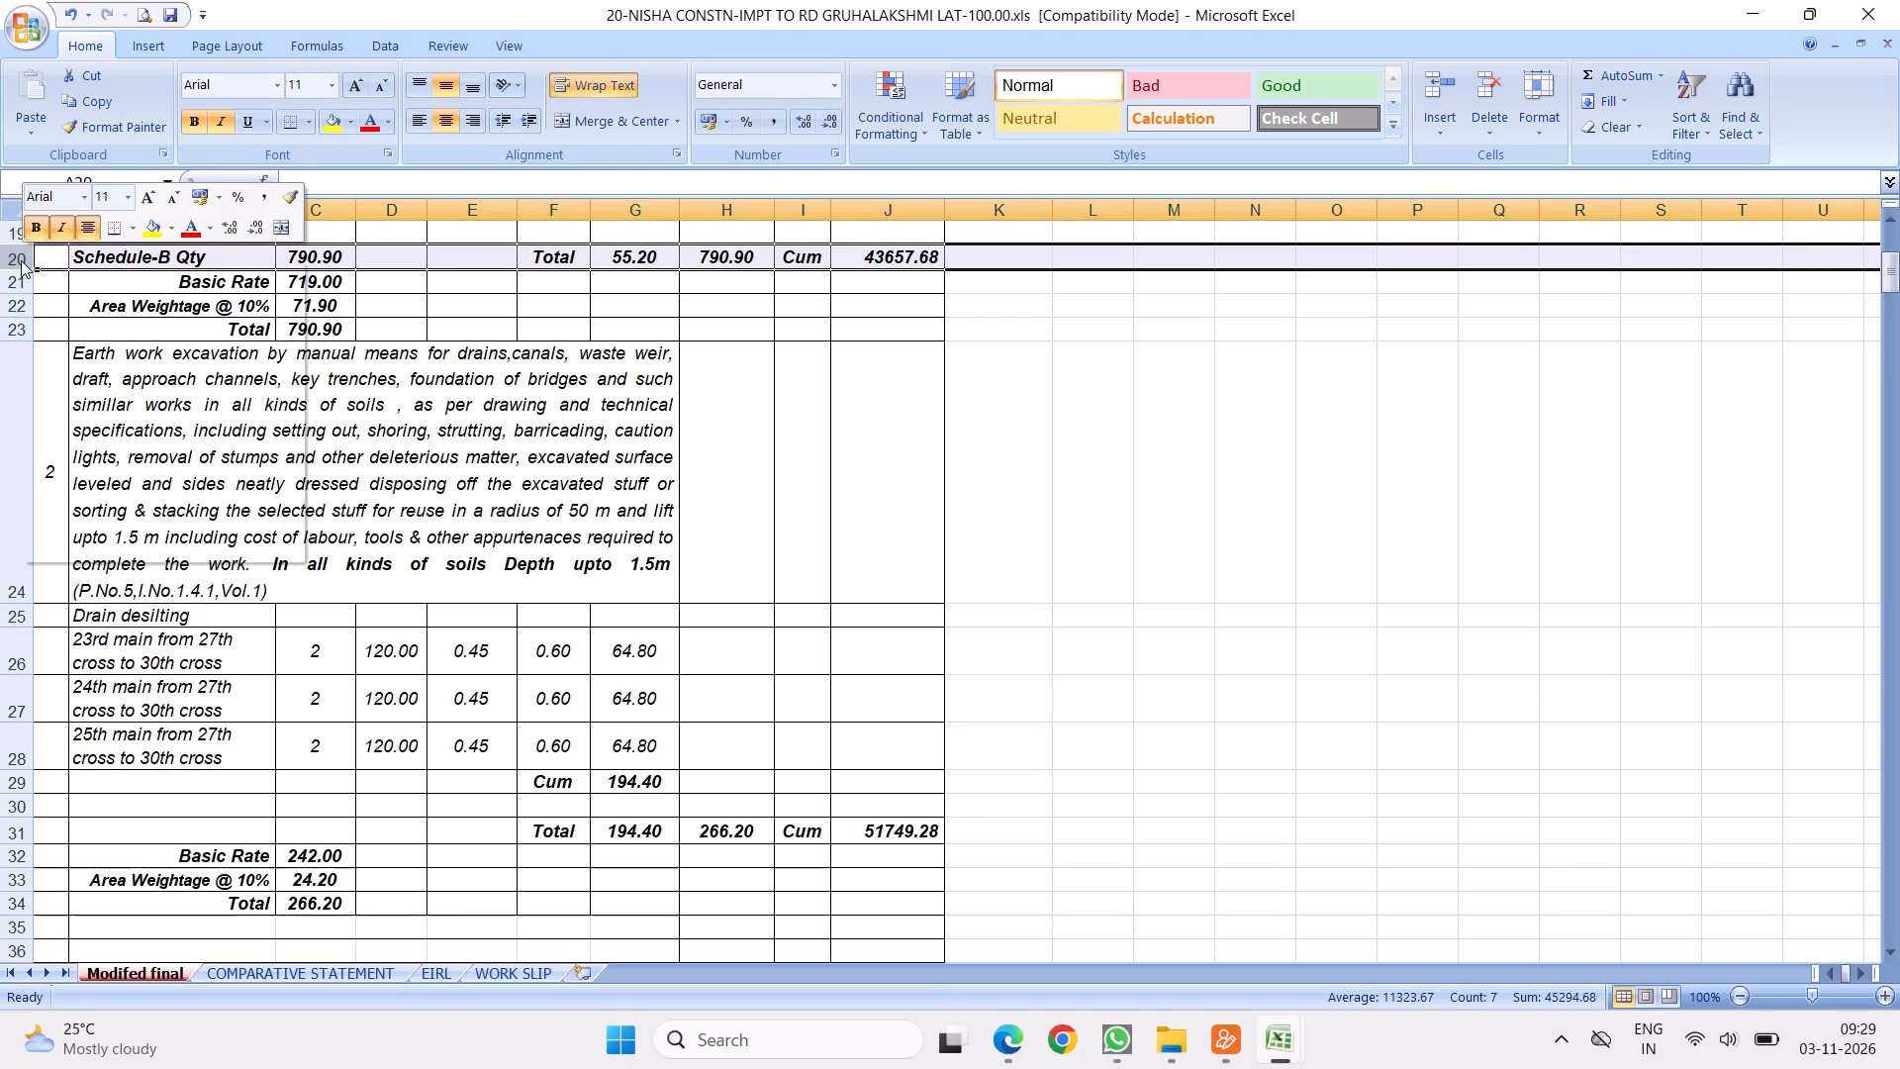
click(81, 302)
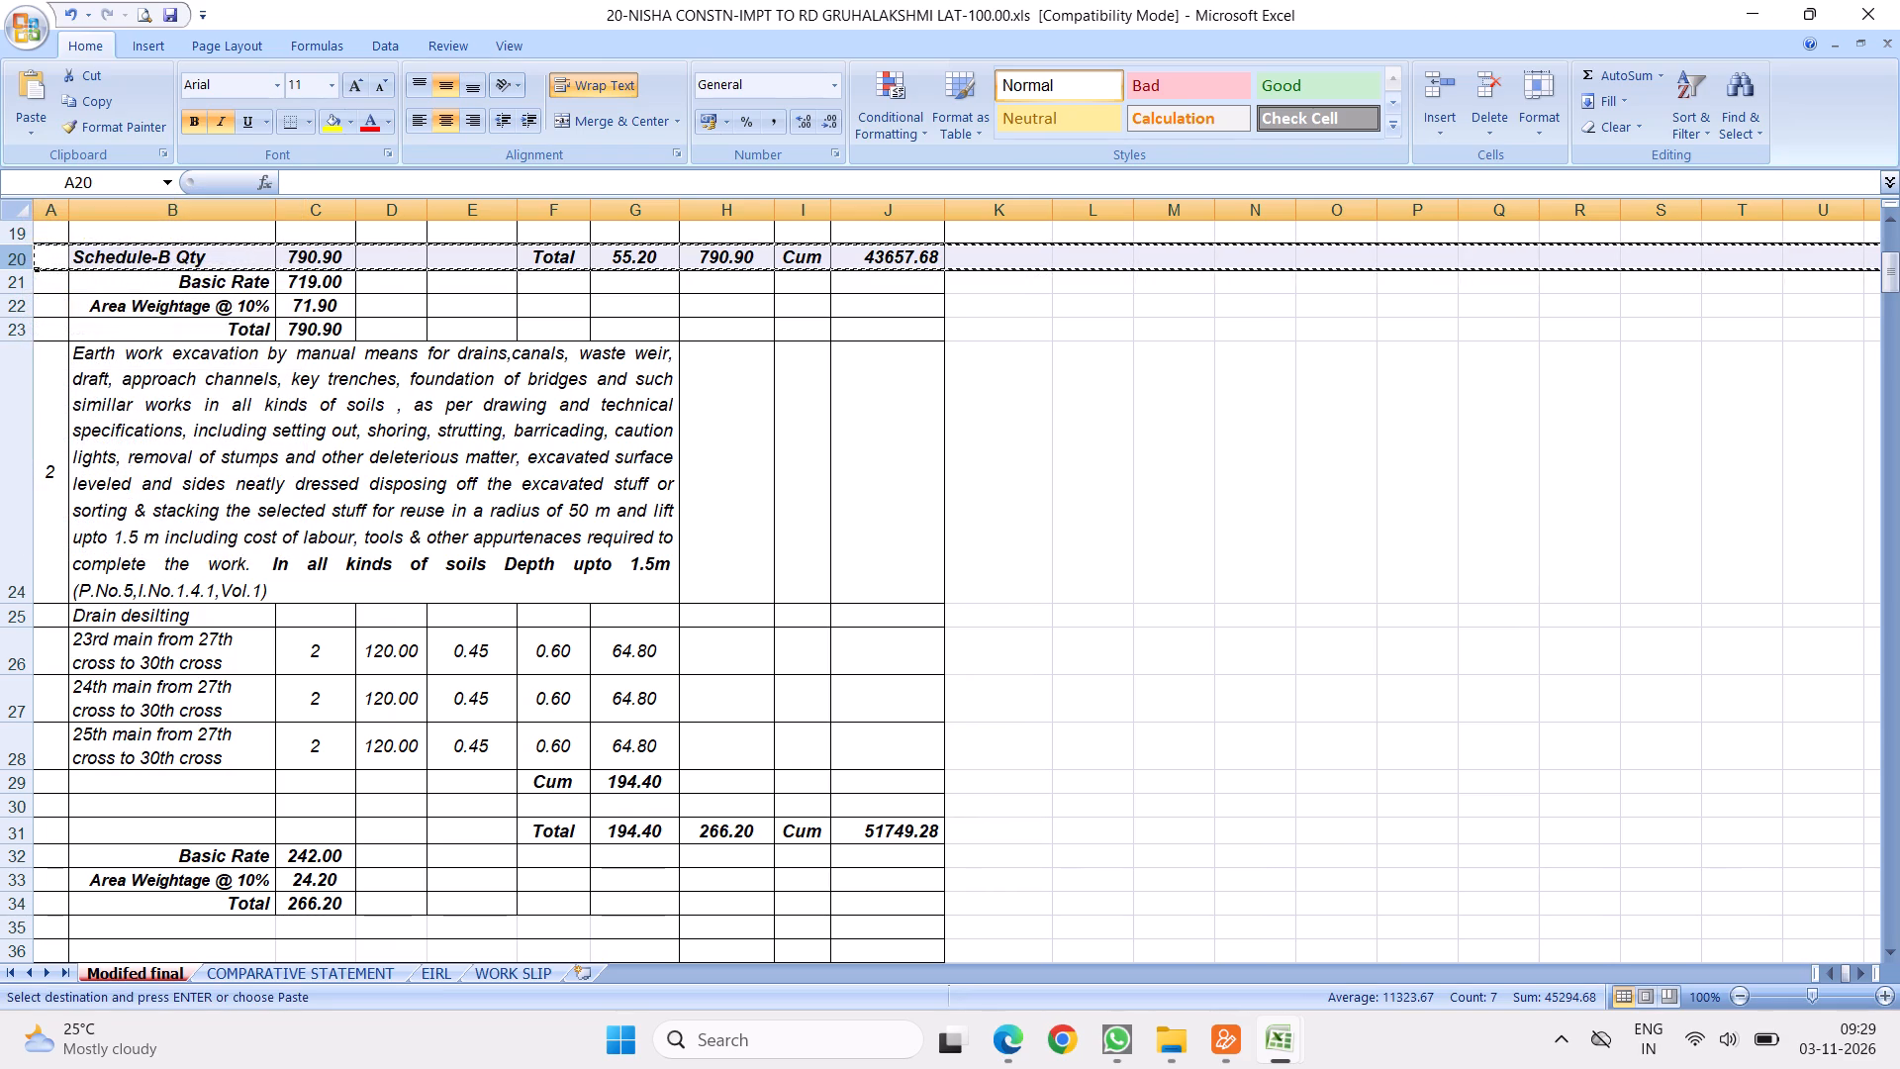
right_click(23, 834)
click(94, 602)
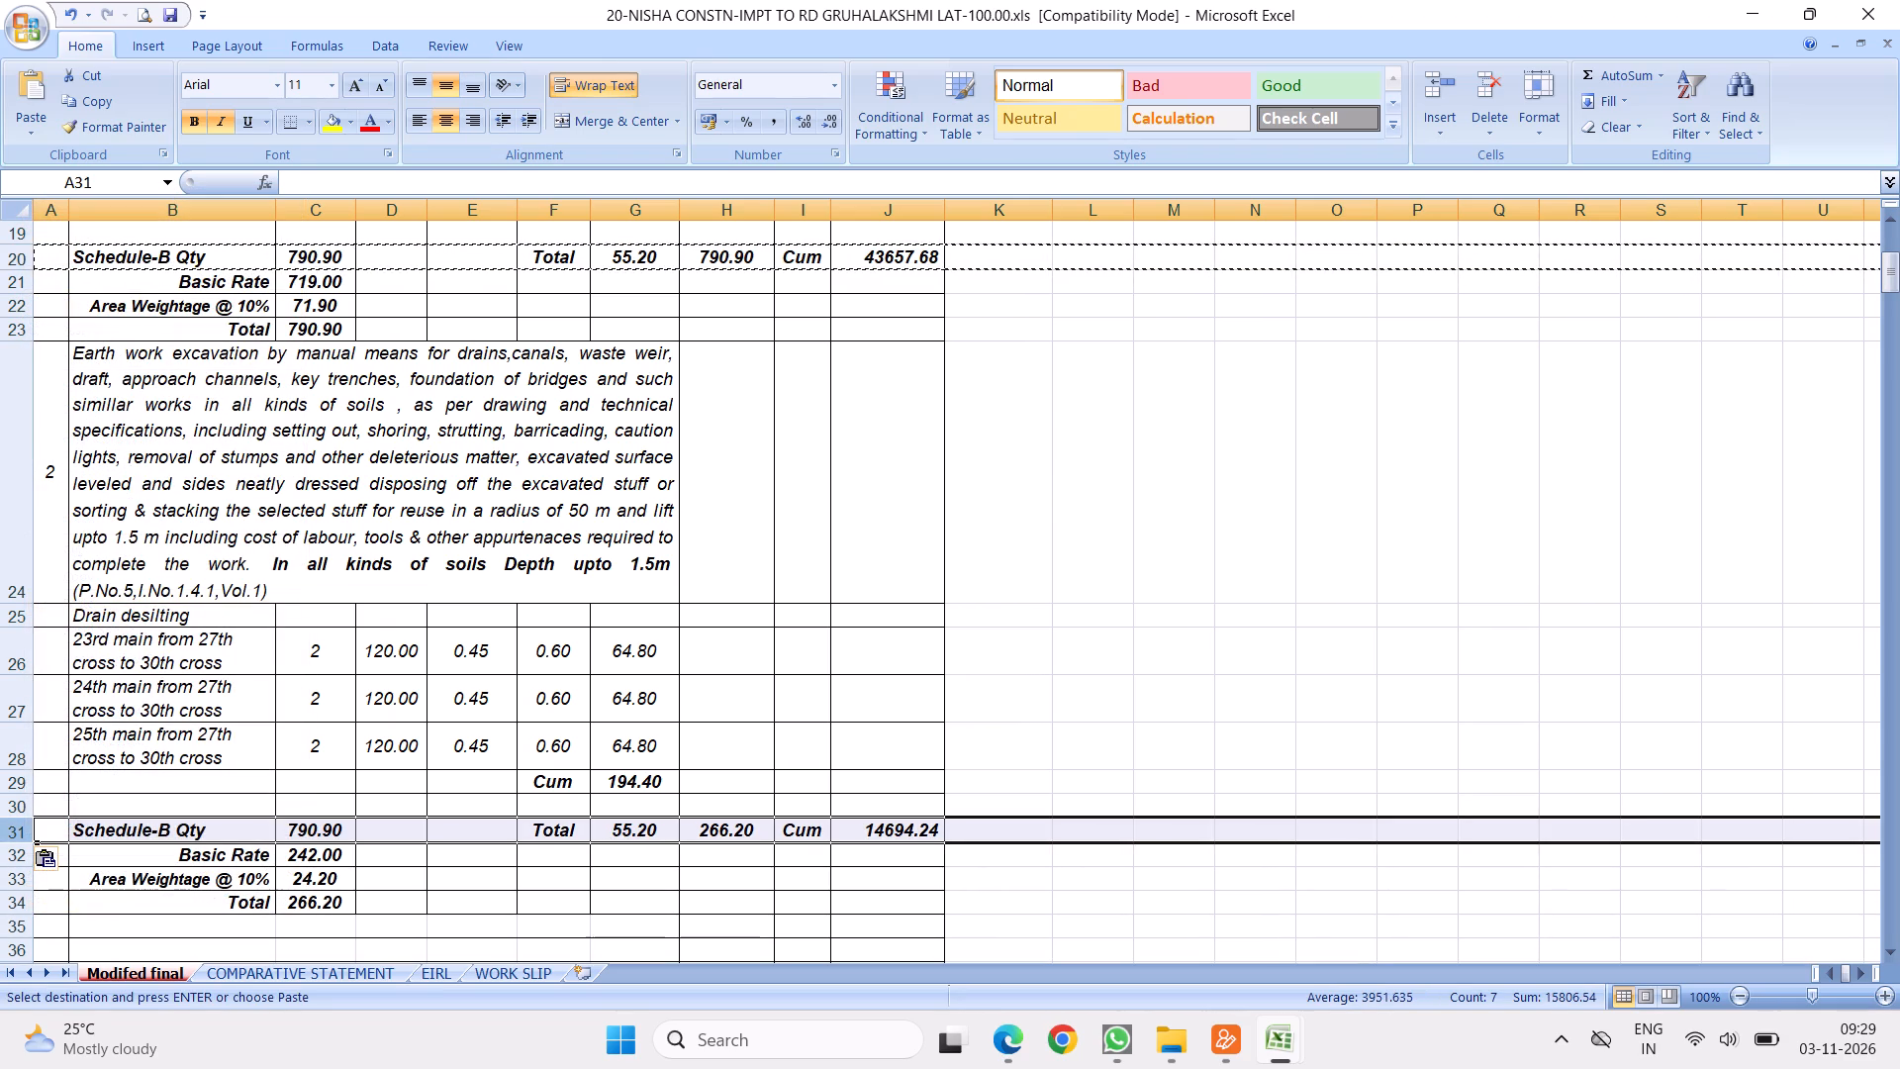
Set the earthwork item's Schedule-B Qty in C31 to 16.20.
click(314, 830)
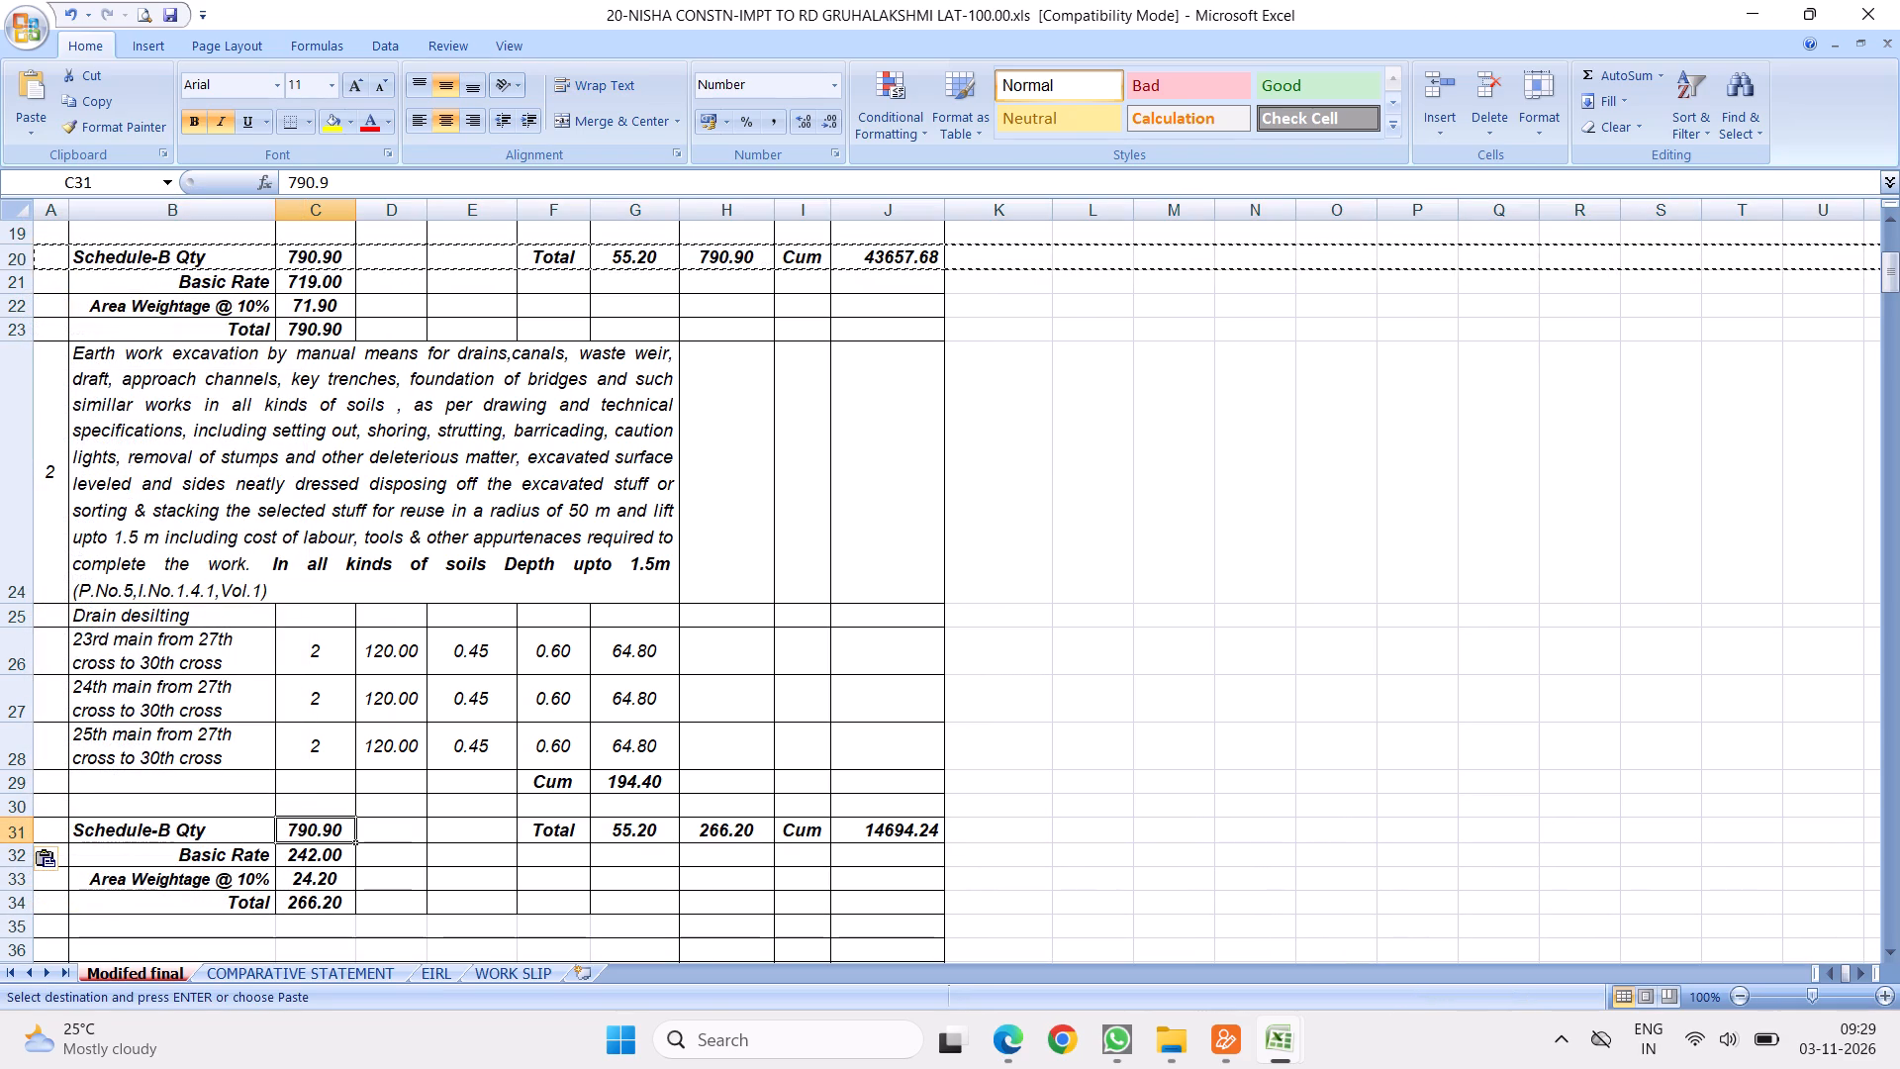
text(16.2)
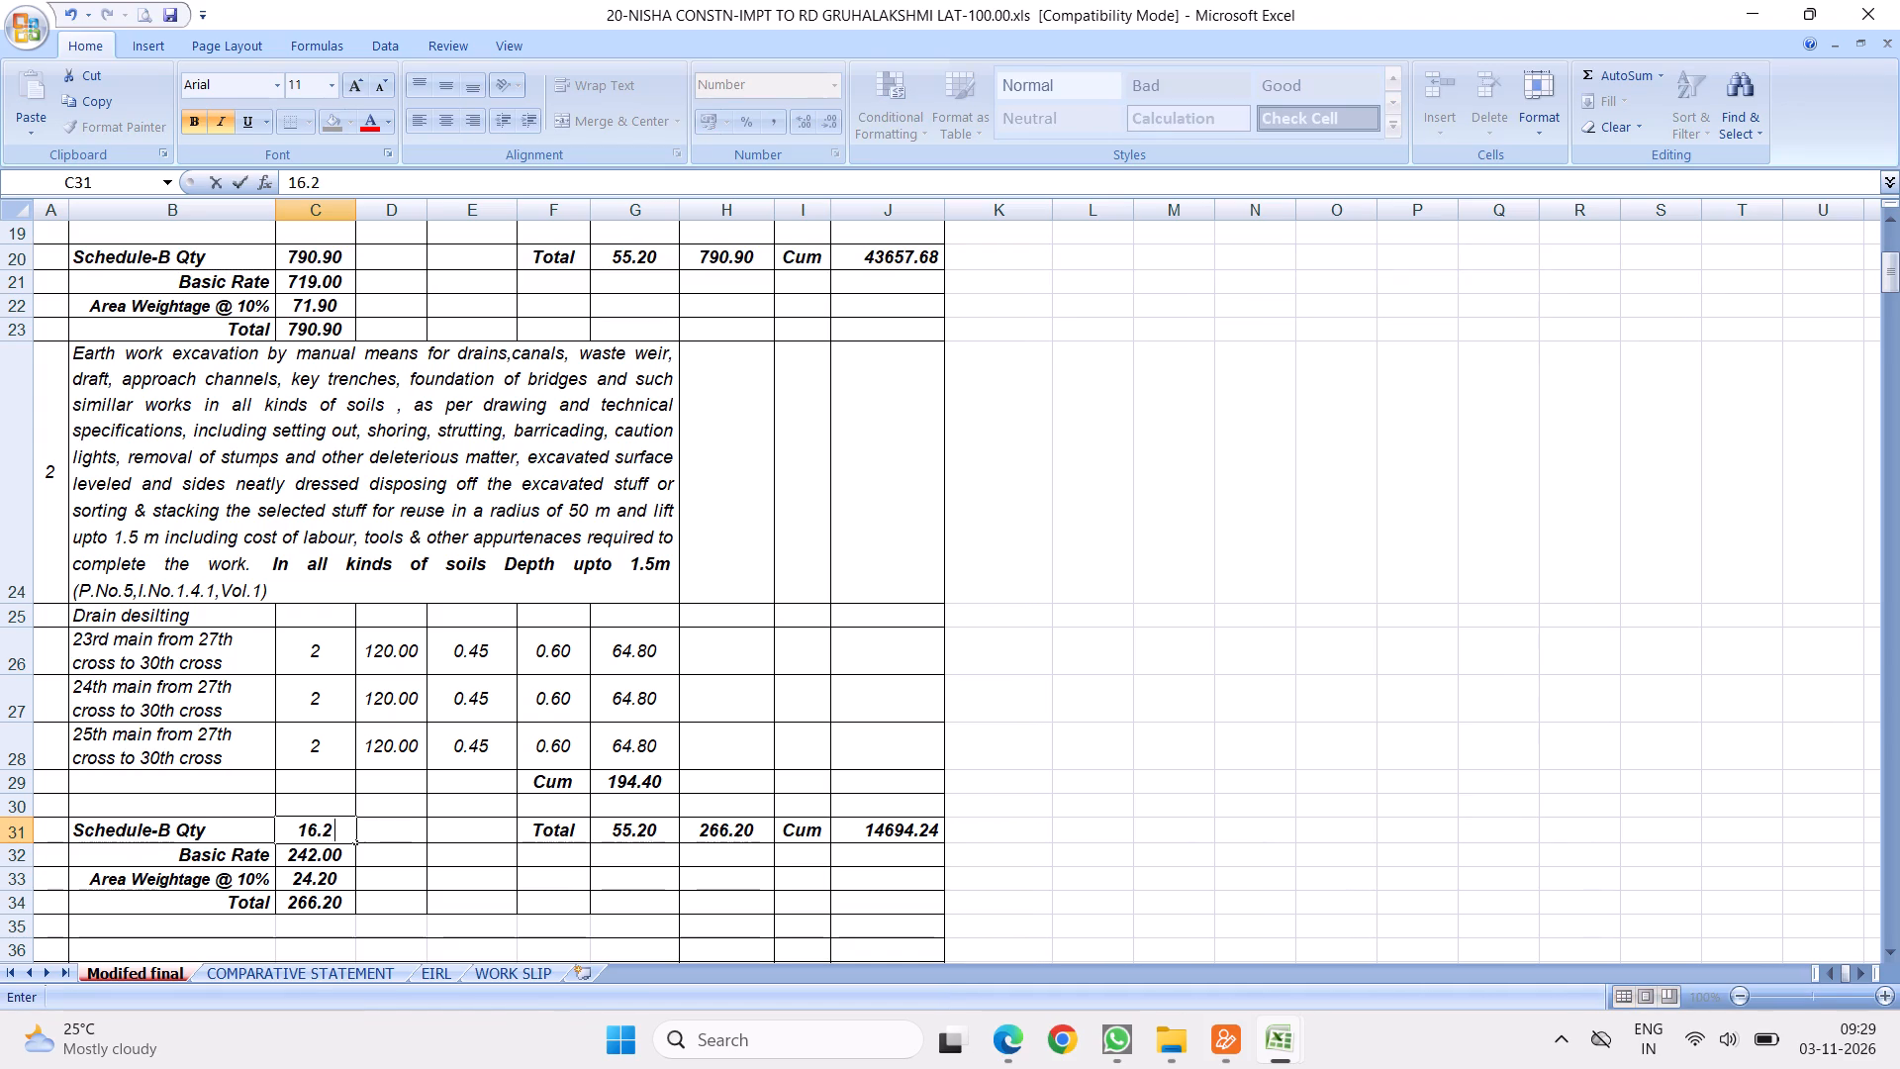
key(Return)
click(632, 836)
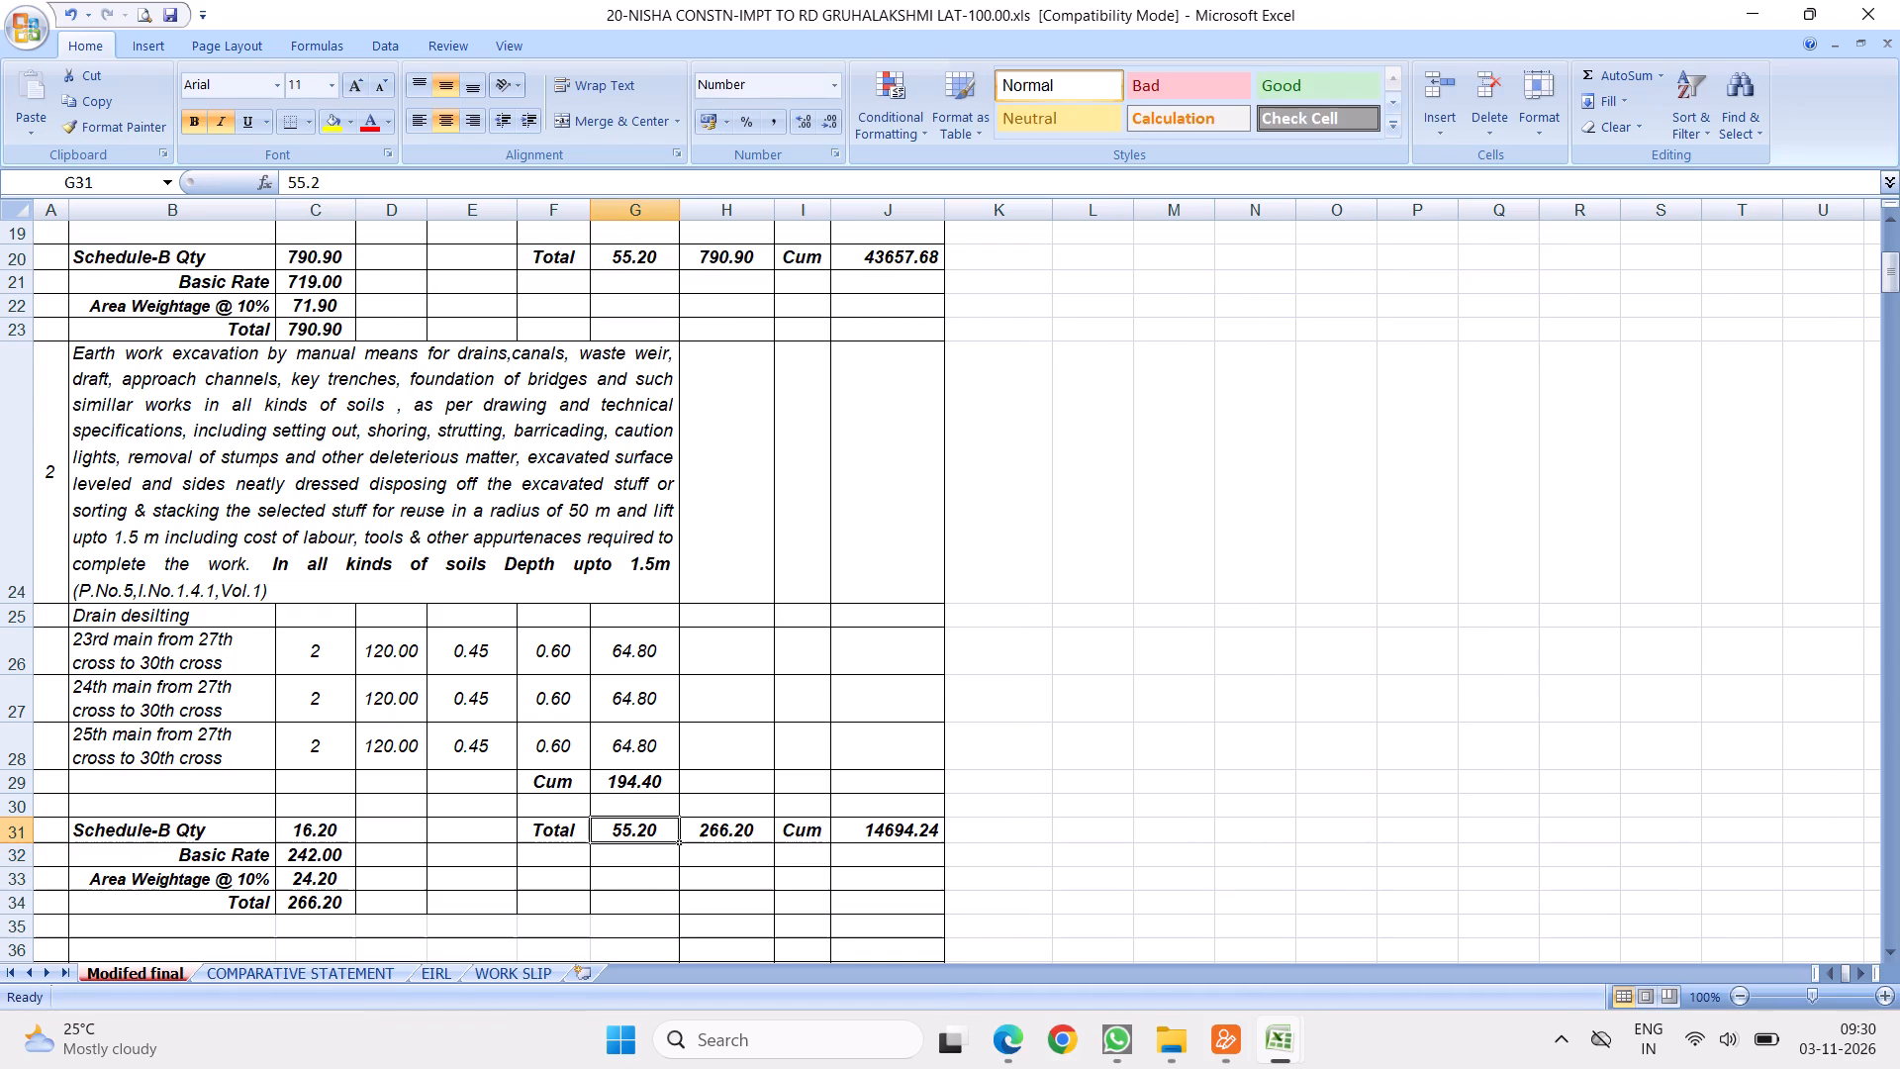
Set item 1's Schedule-B Qty in C20 to 55.20 and link its total quantity in G20 to that cell.
scroll(643, 629, up, 3)
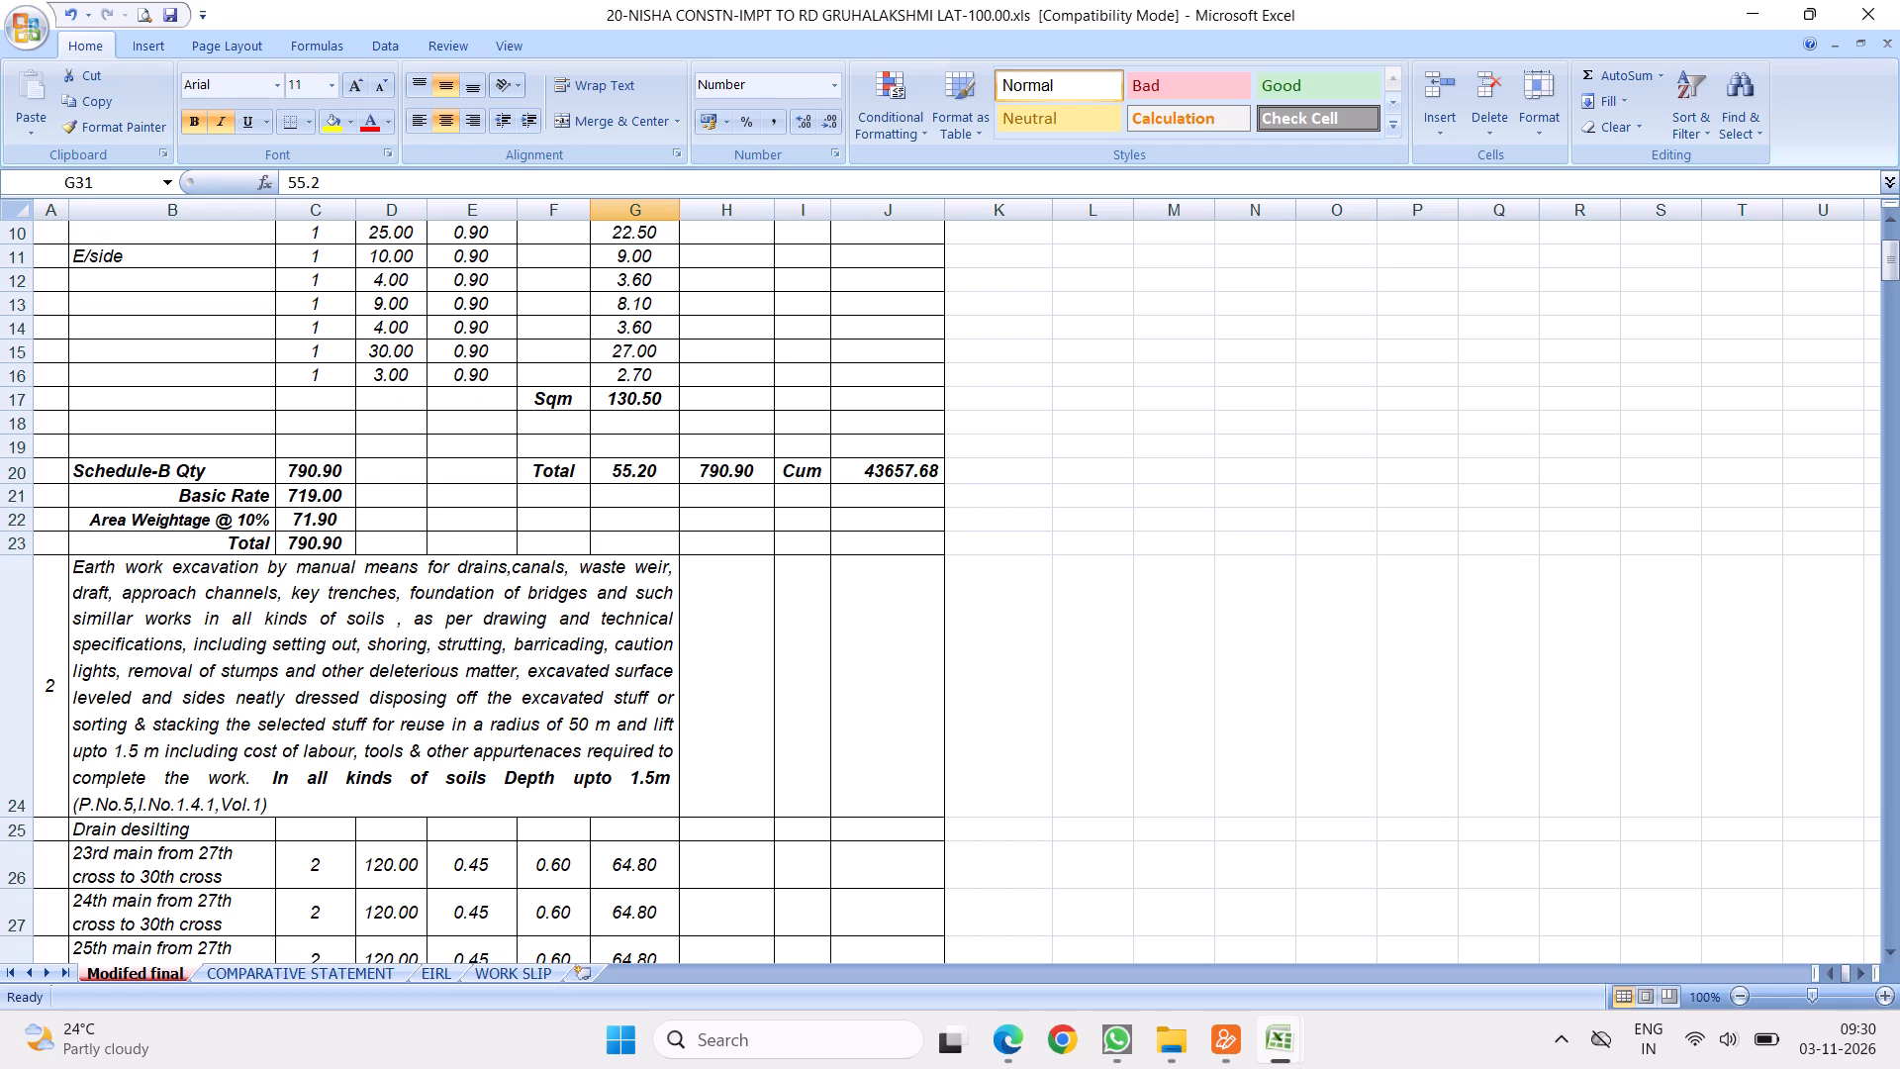
click(295, 470)
text(55.2)
key(Return)
click(643, 469)
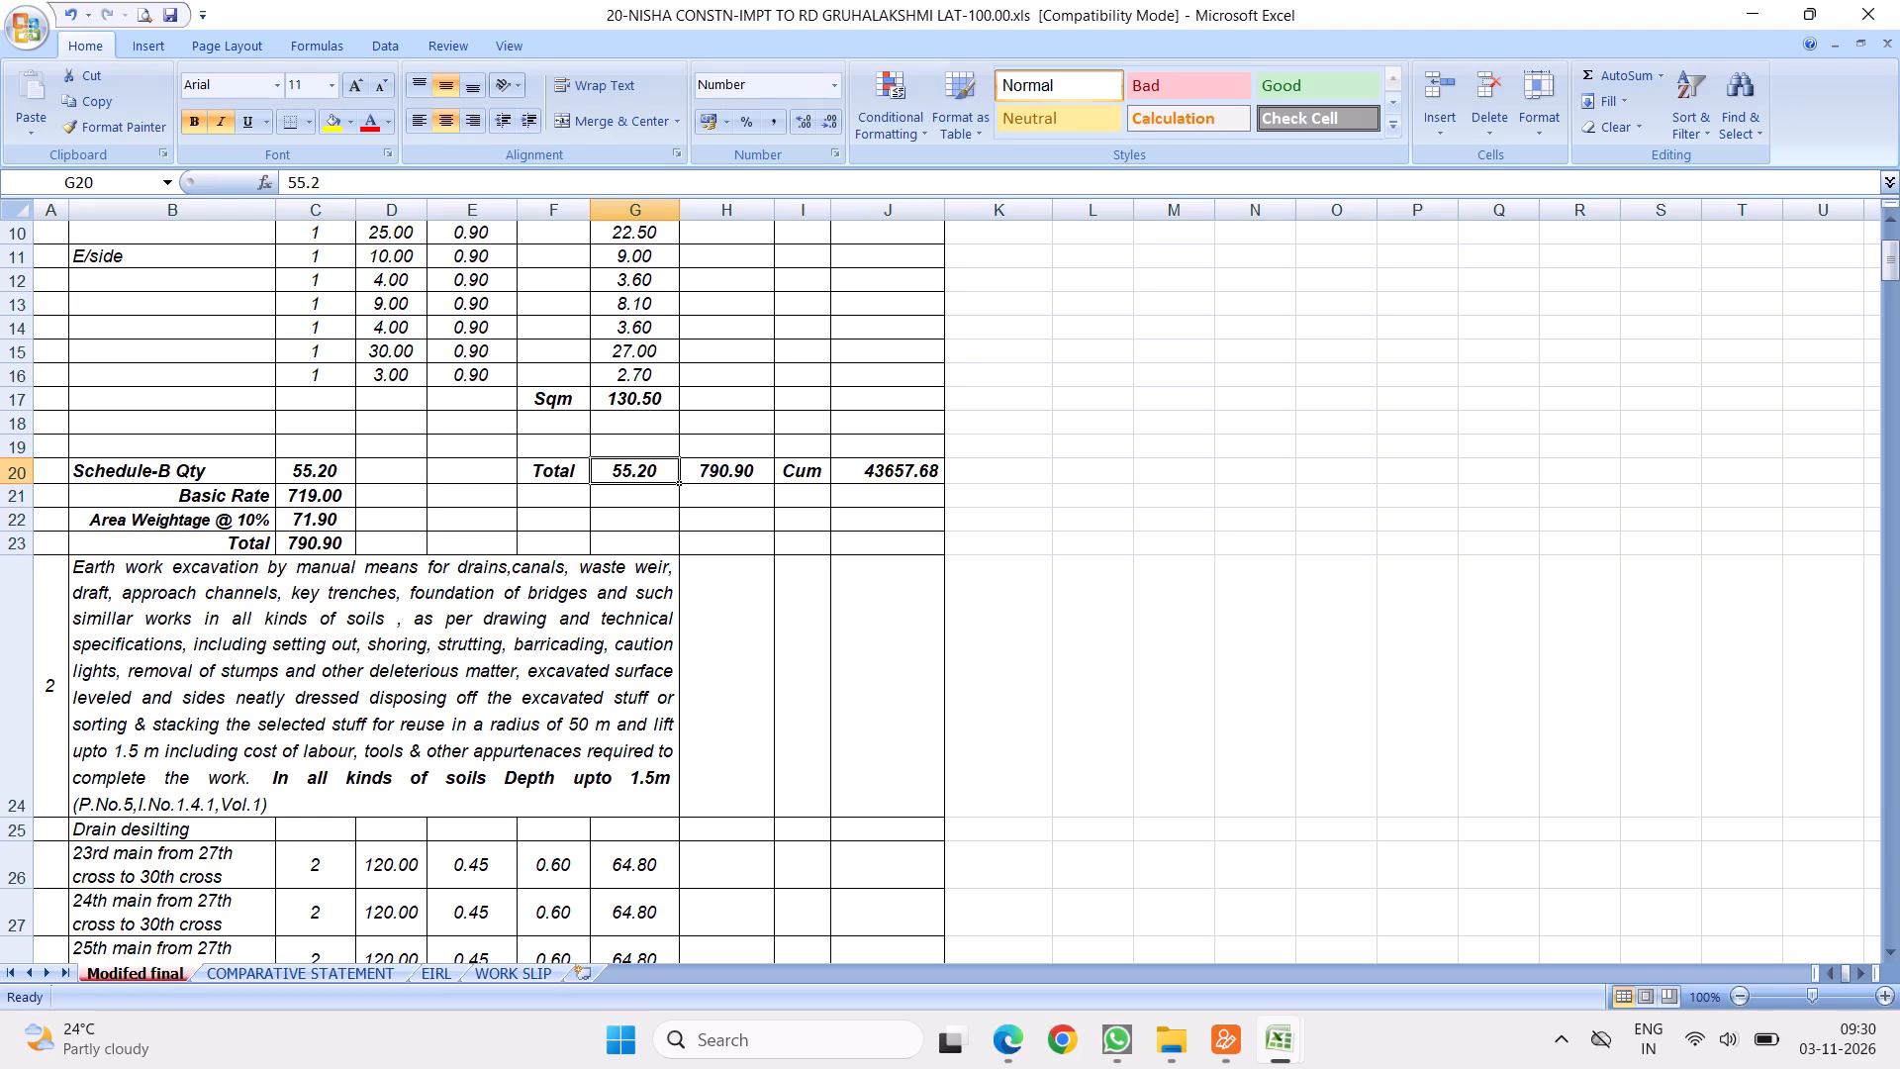
key(equal)
click(321, 467)
key(Return)
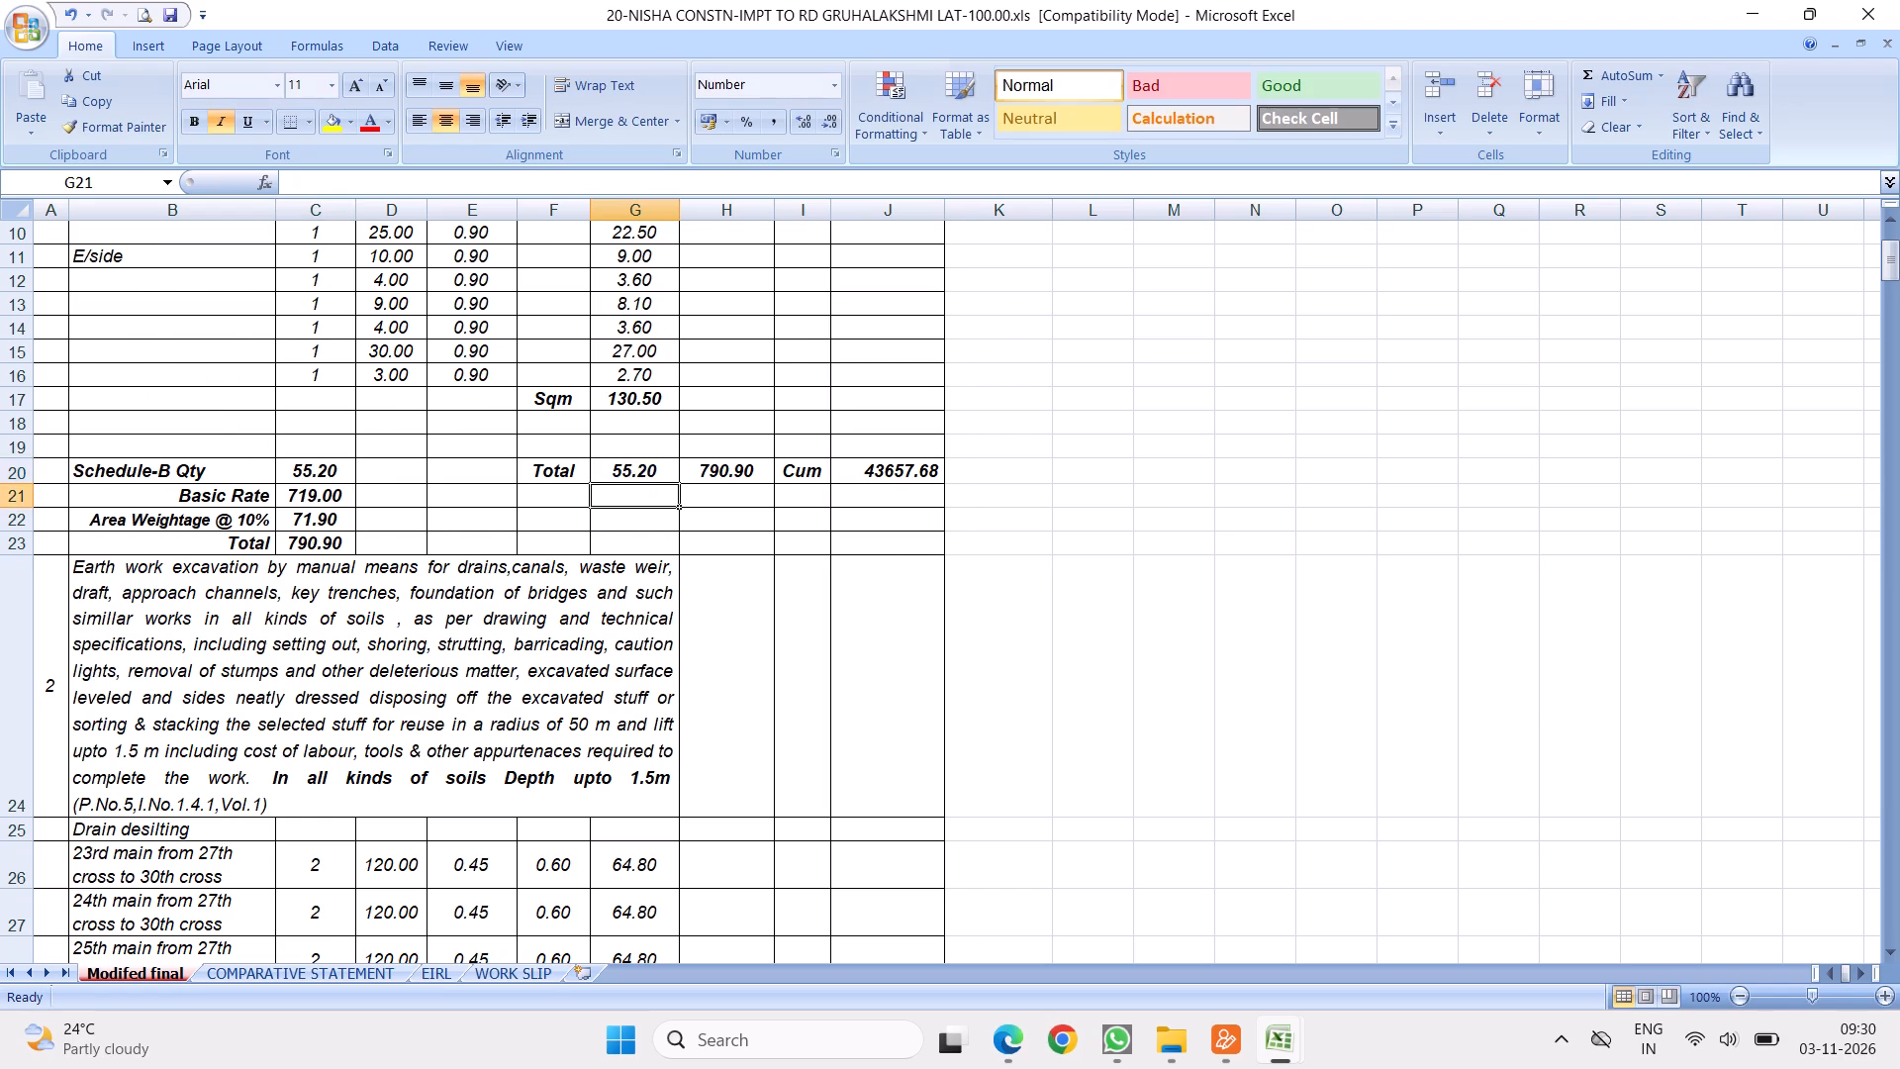
Link the earthwork item's total quantity in G31 to its Schedule-B Qty in C31.
scroll(677, 556, down, 5)
click(644, 451)
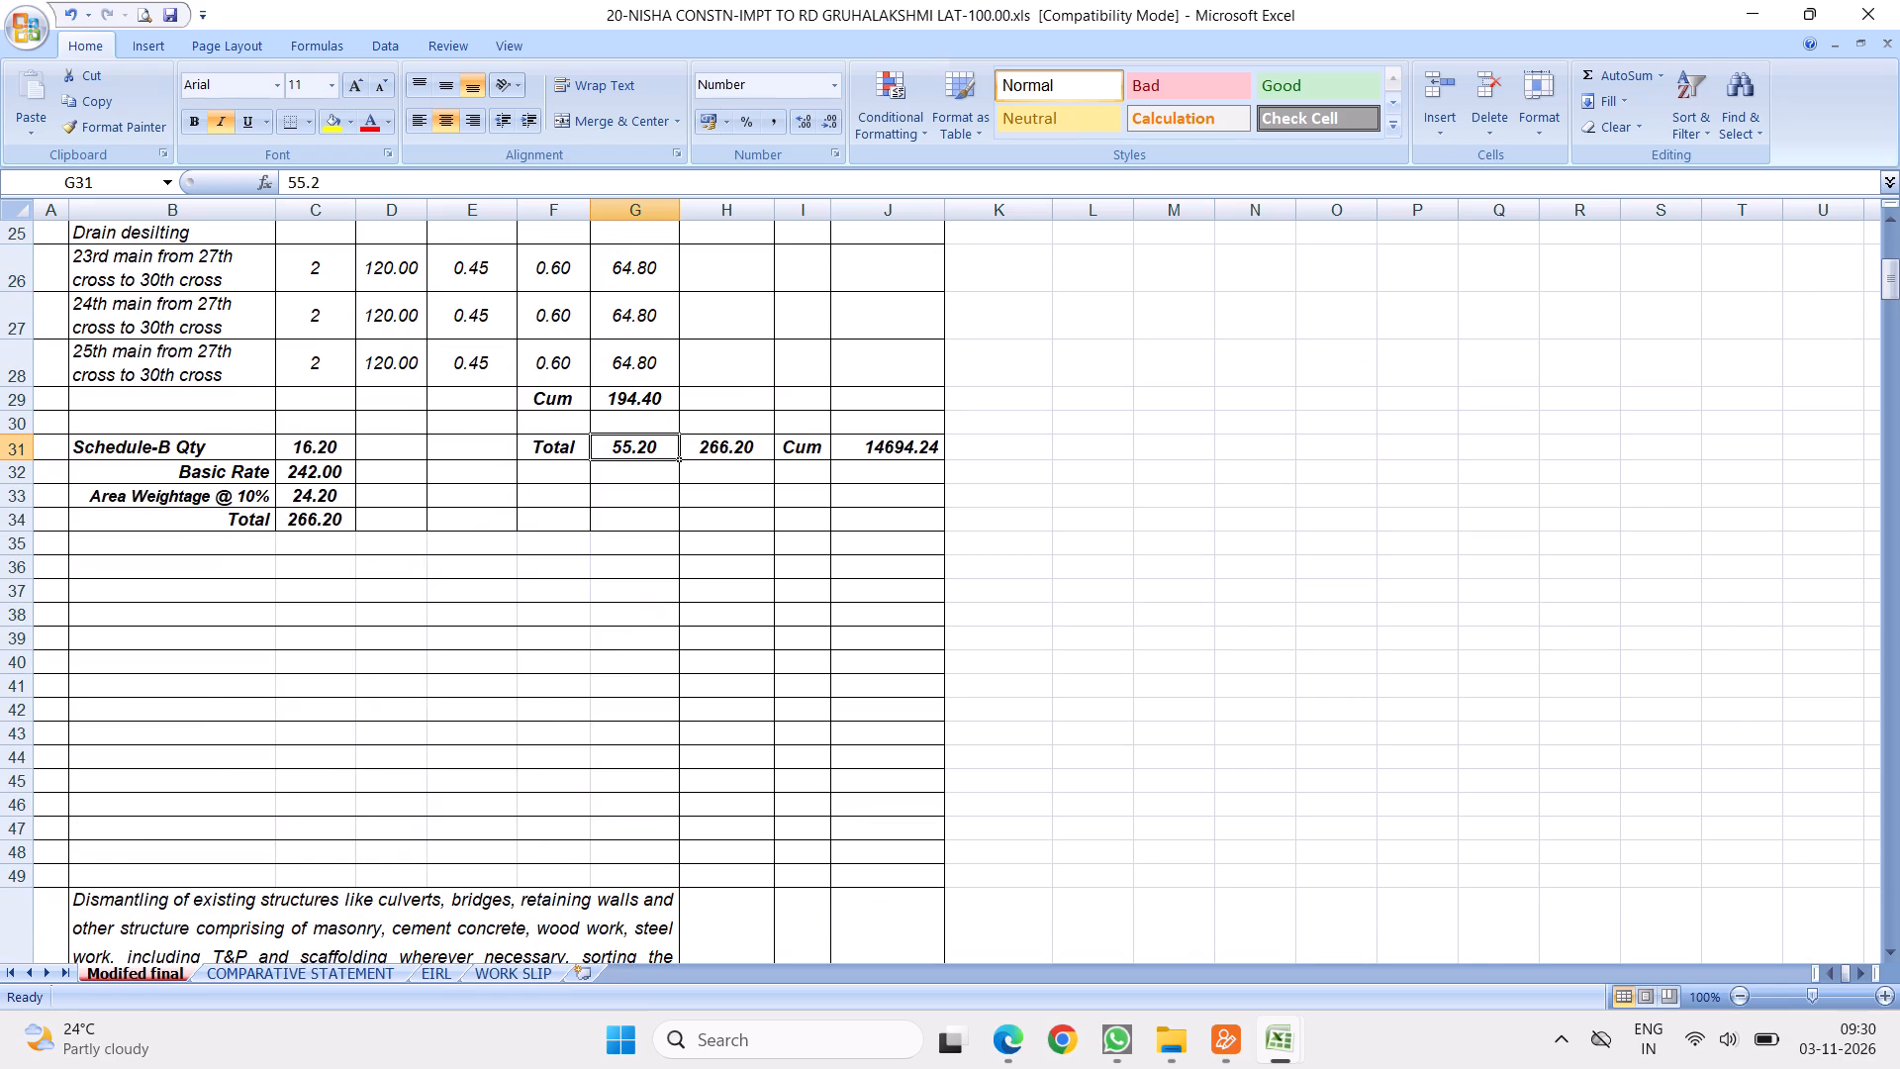
key(equal)
click(319, 454)
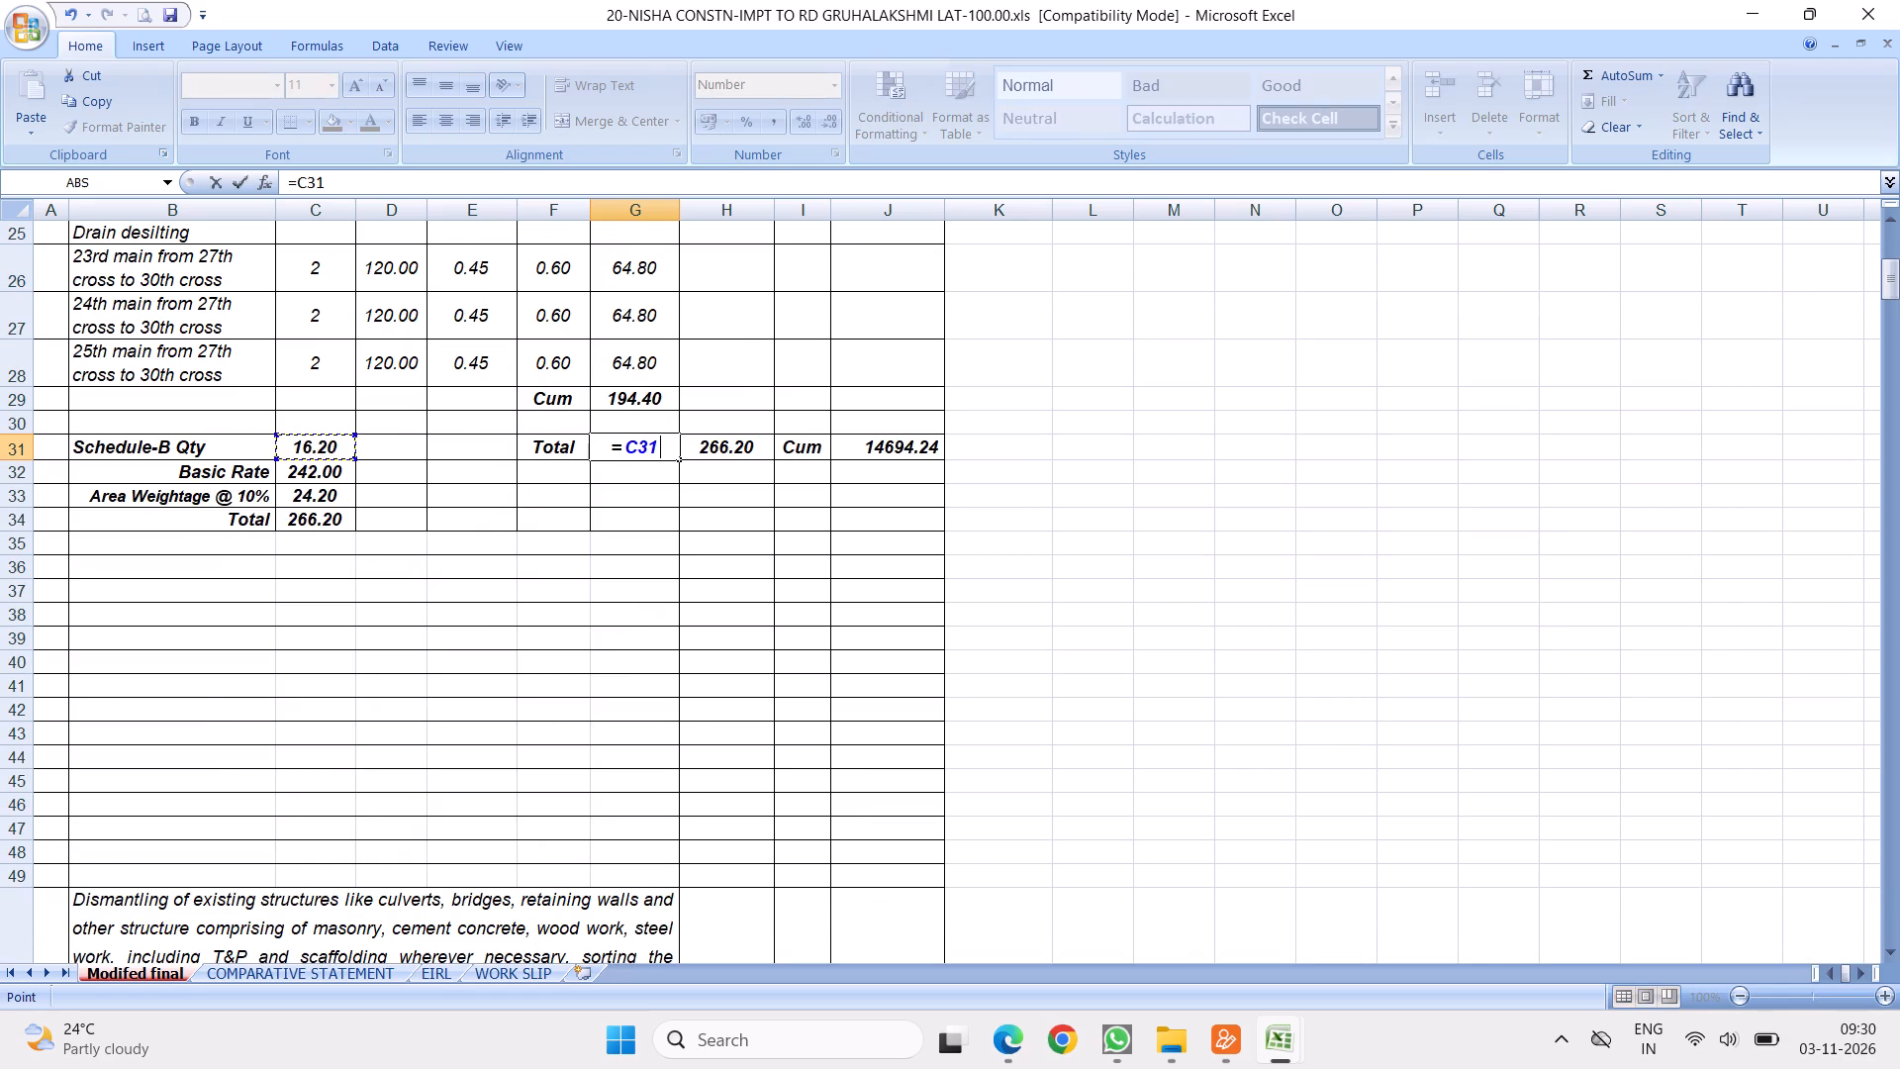
key(Return)
click(729, 440)
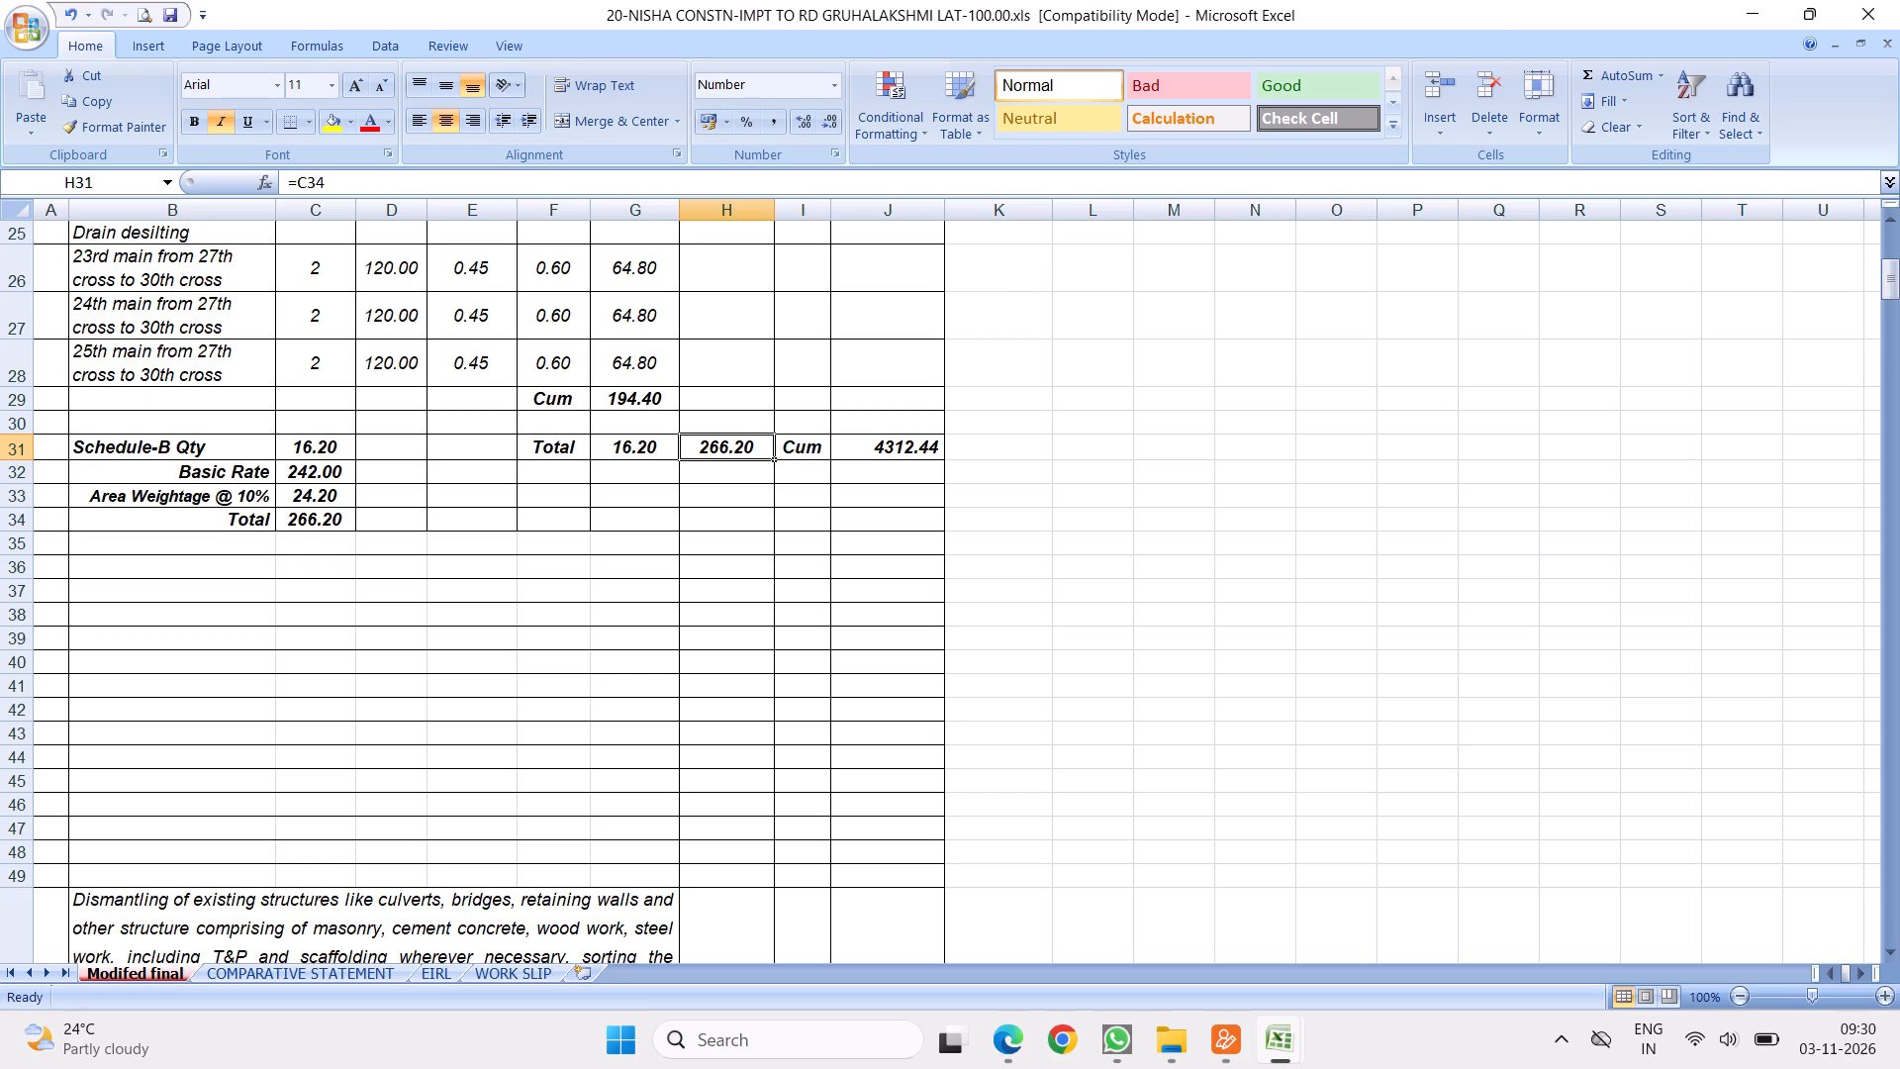
In the 2-IMPROVEMENTS TO DRAIN & ROAD workbook's ASPHALT ROAD ESTIMATE sheet, copy item 1's mechanical surface excavation block starting at row 6.
click(1275, 1033)
click(1379, 888)
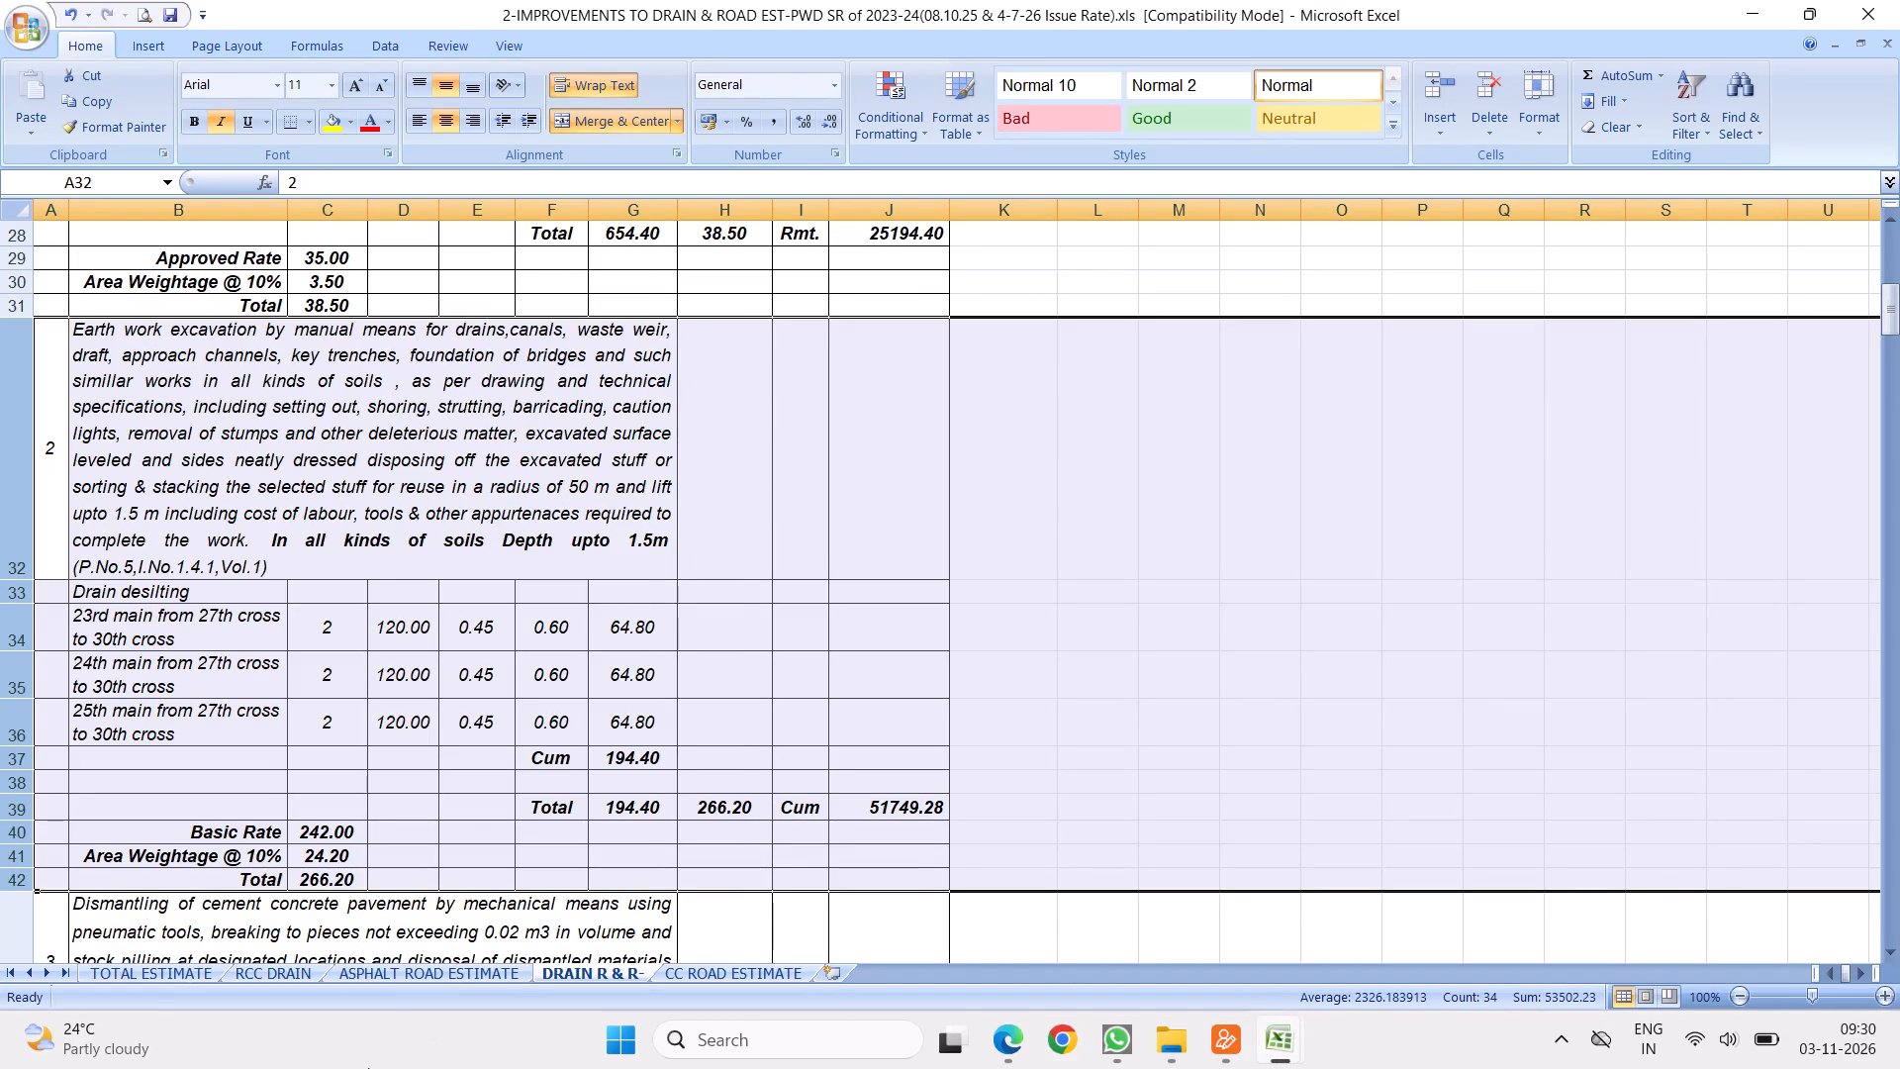
click(407, 975)
scroll(722, 455, up, 5)
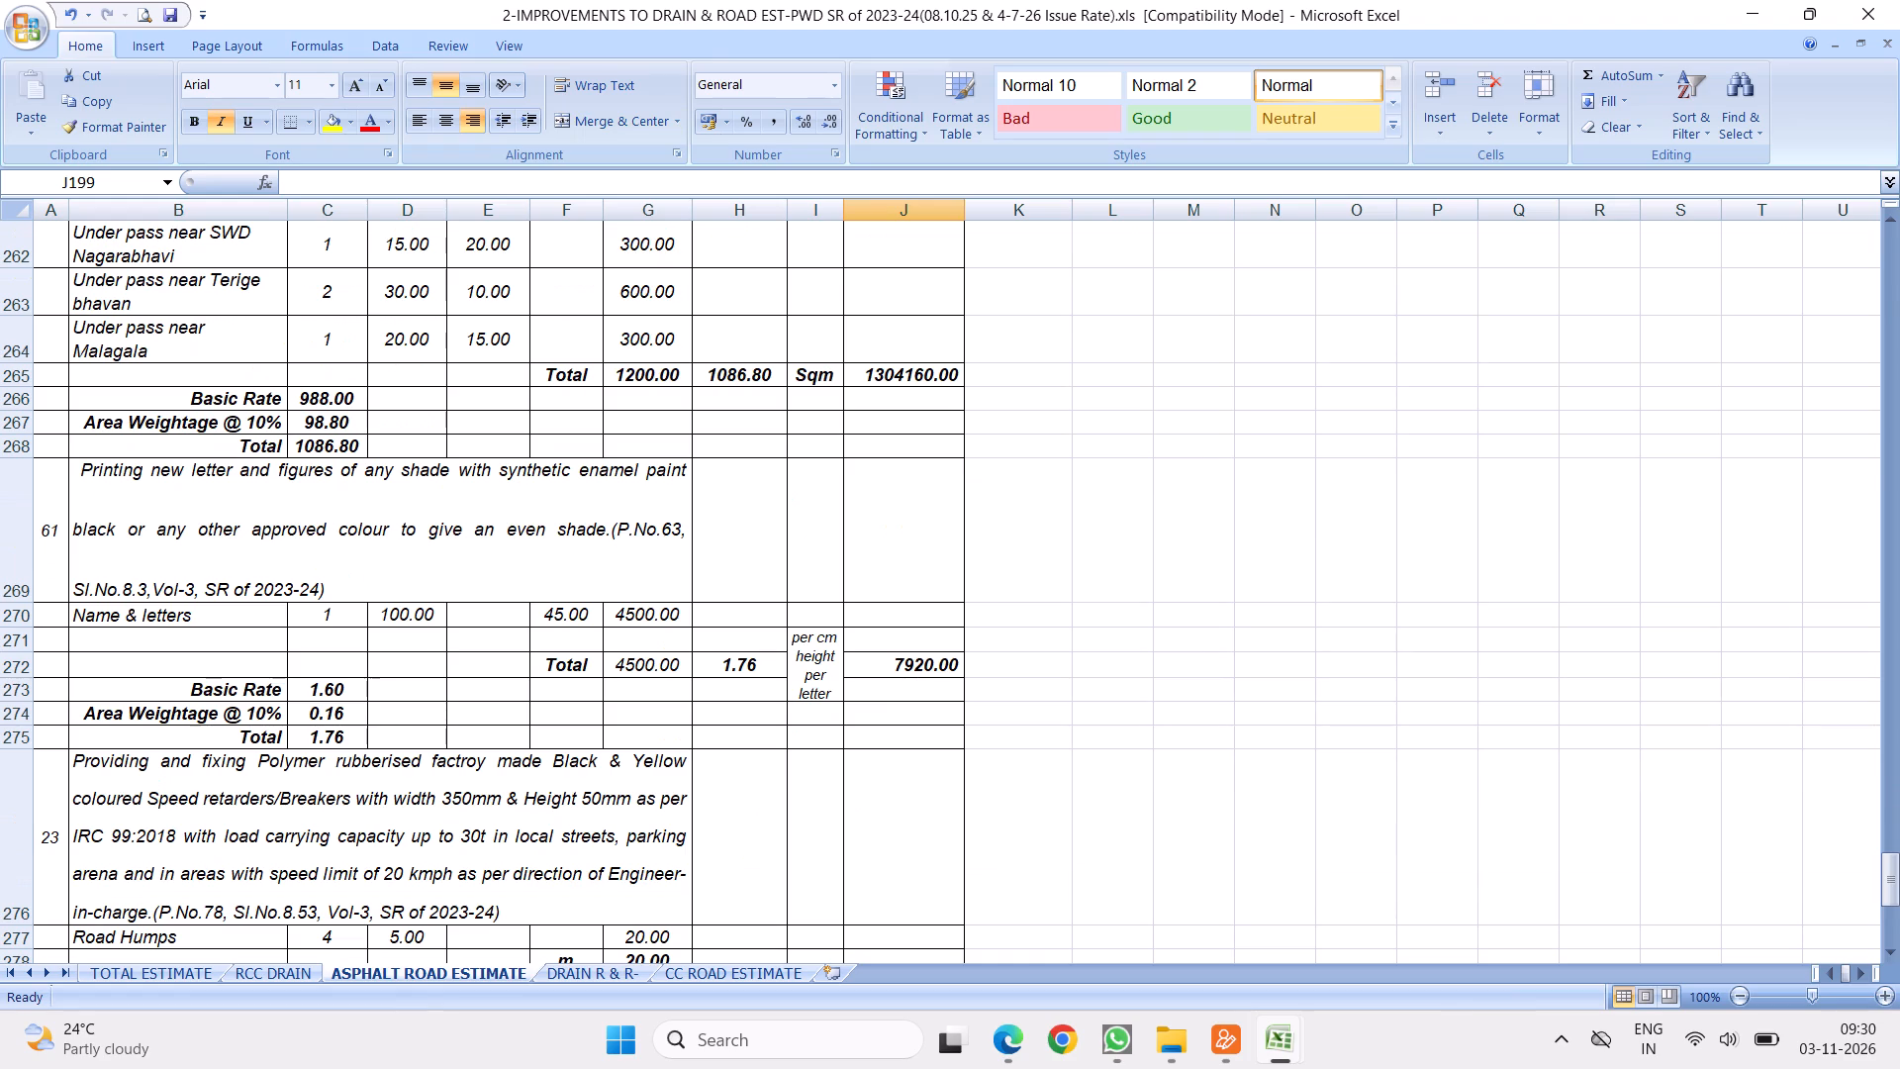
drag(1888, 876, 1898, 3)
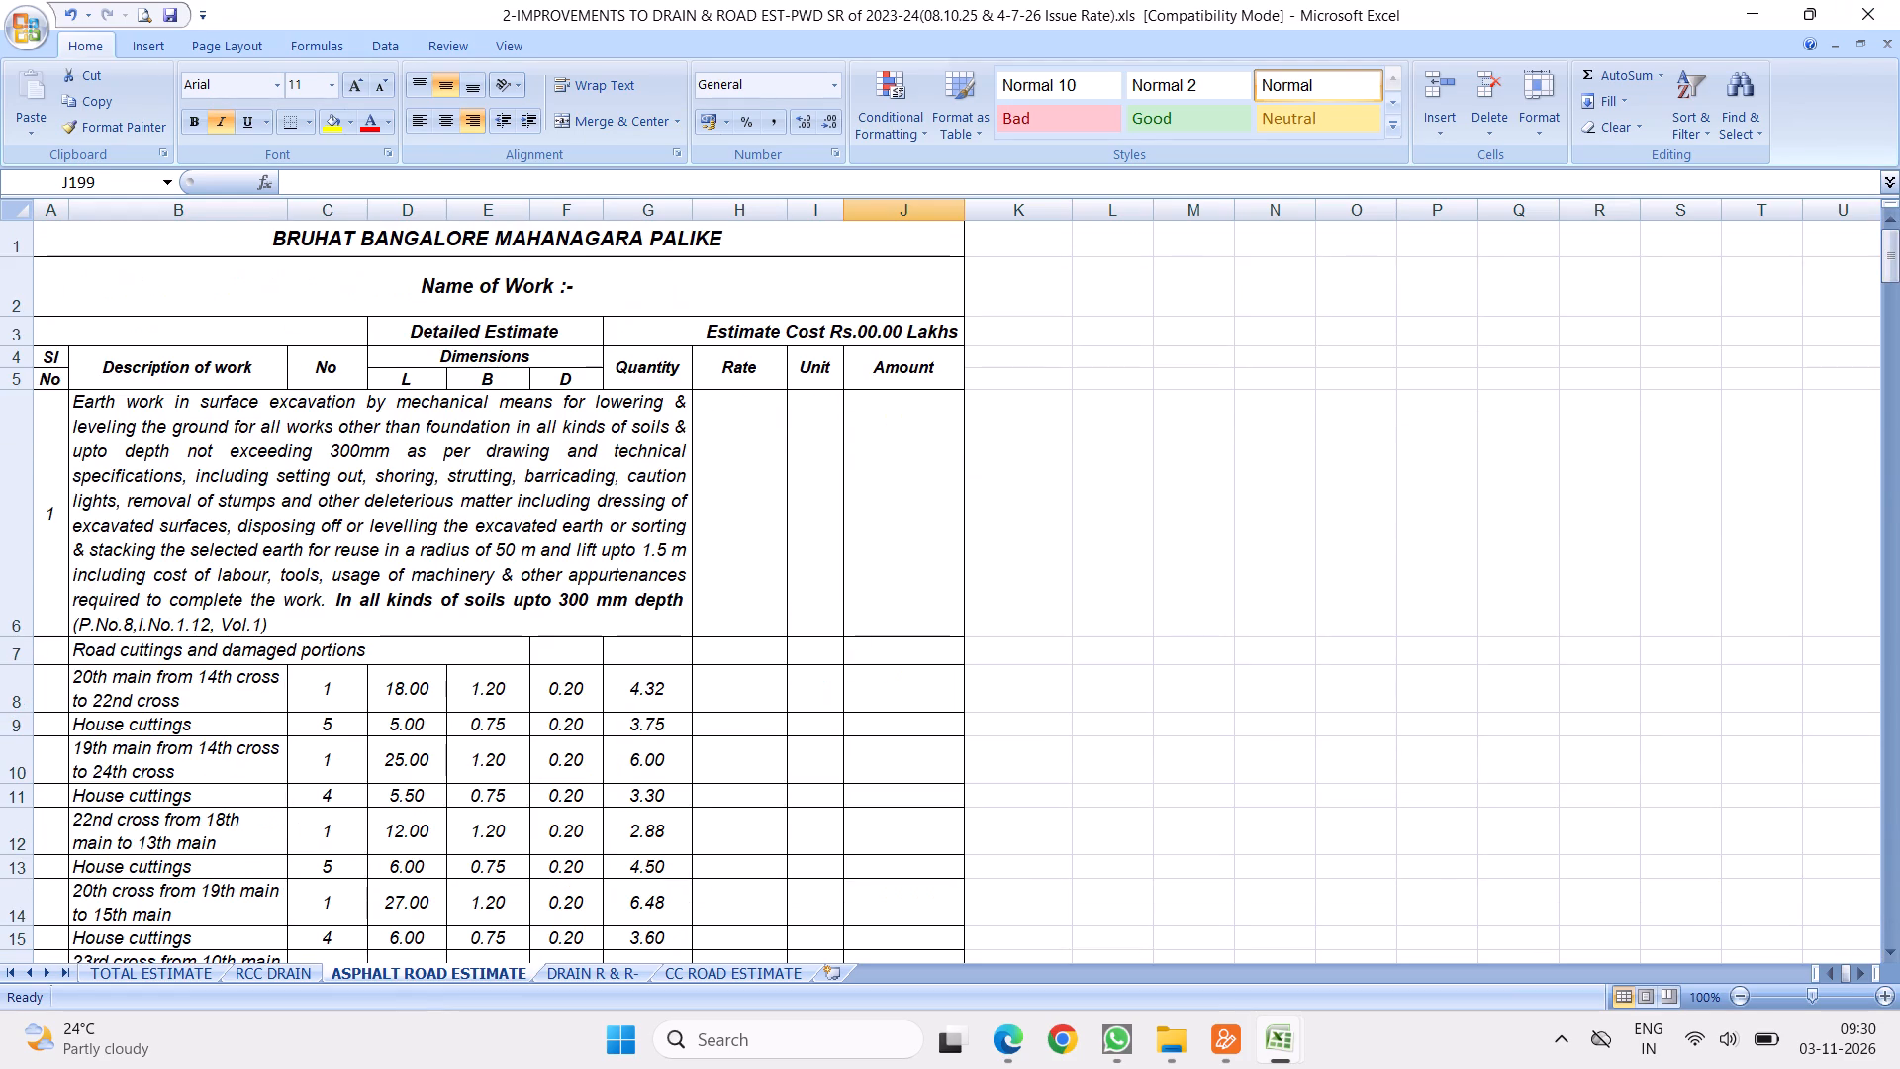
scroll(536, 503, down, 1)
drag(0, 444, 131, 970)
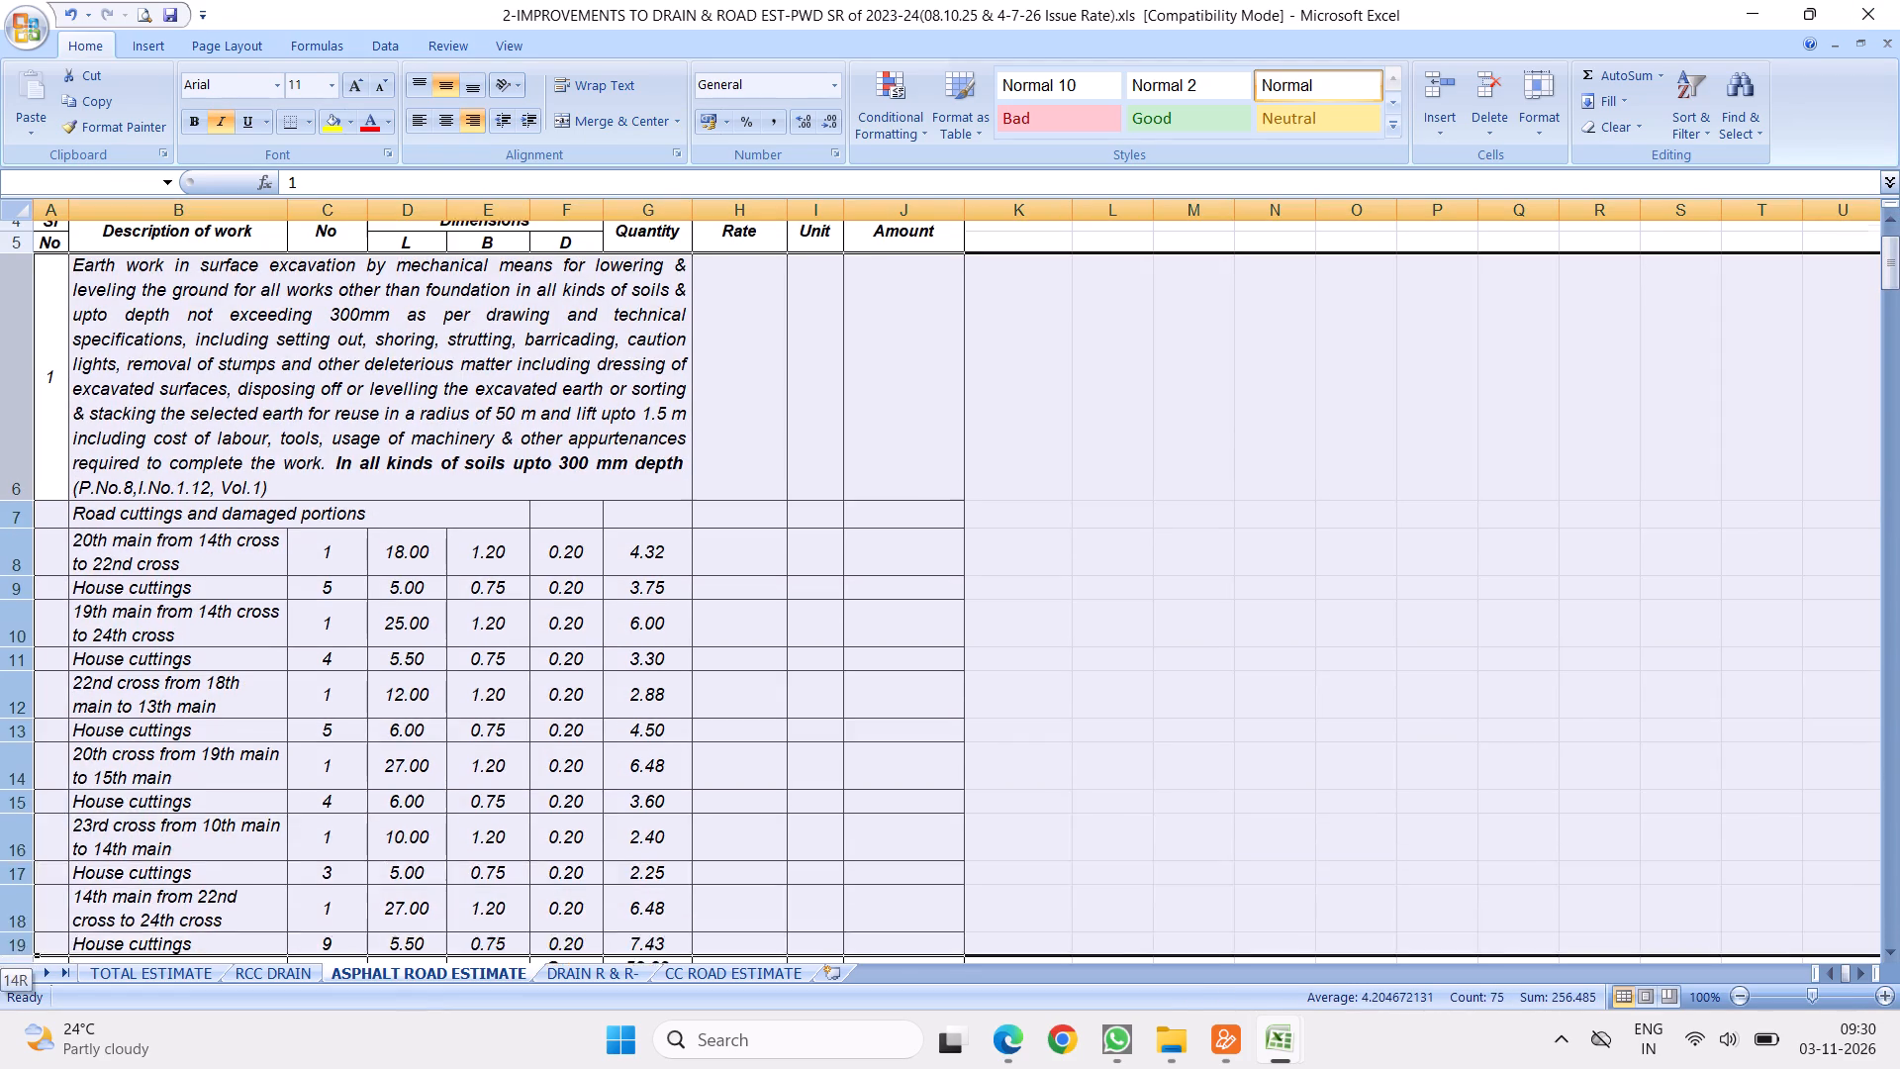
drag(131, 970, 324, 584)
right_click(285, 380)
click(351, 427)
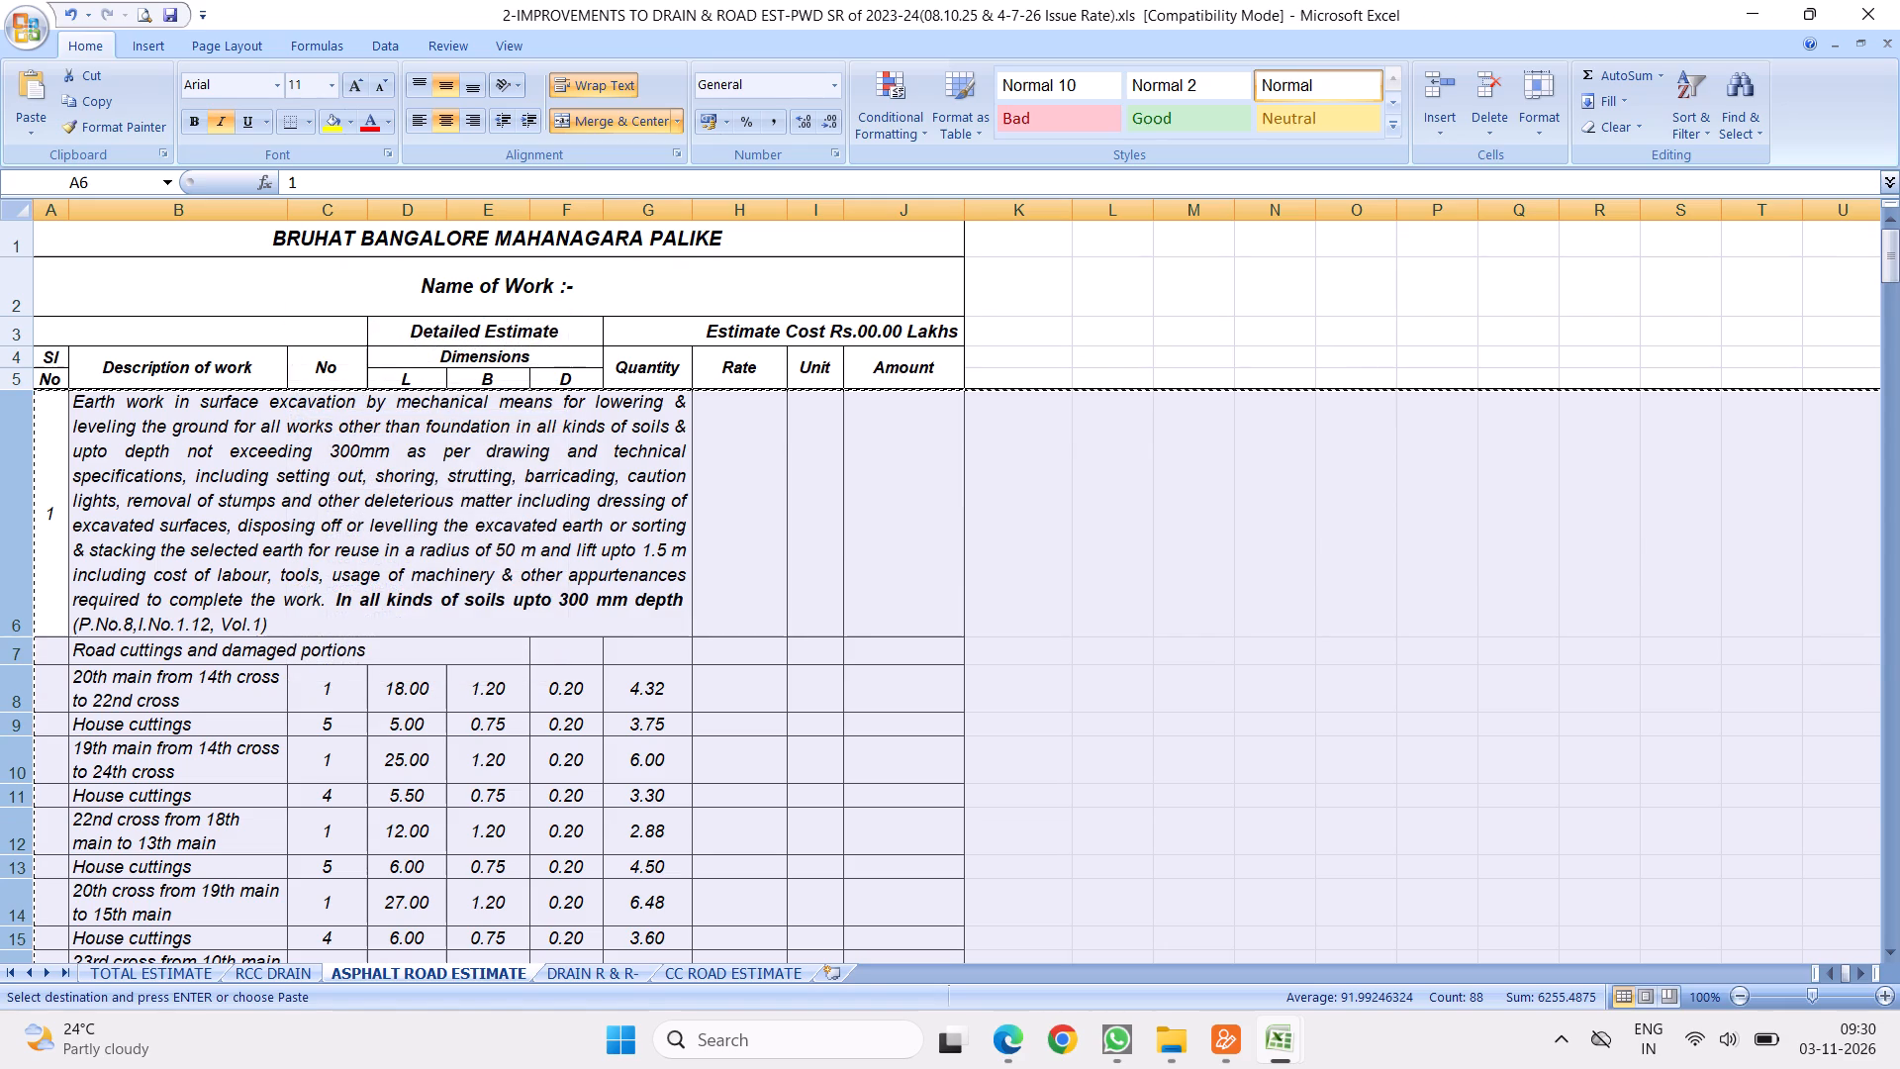
Switch to the 20-NISHA CONSTN workbook and insert the copied surface excavation block at row 35 of the Modifed final sheet.
click(1289, 1035)
click(1149, 881)
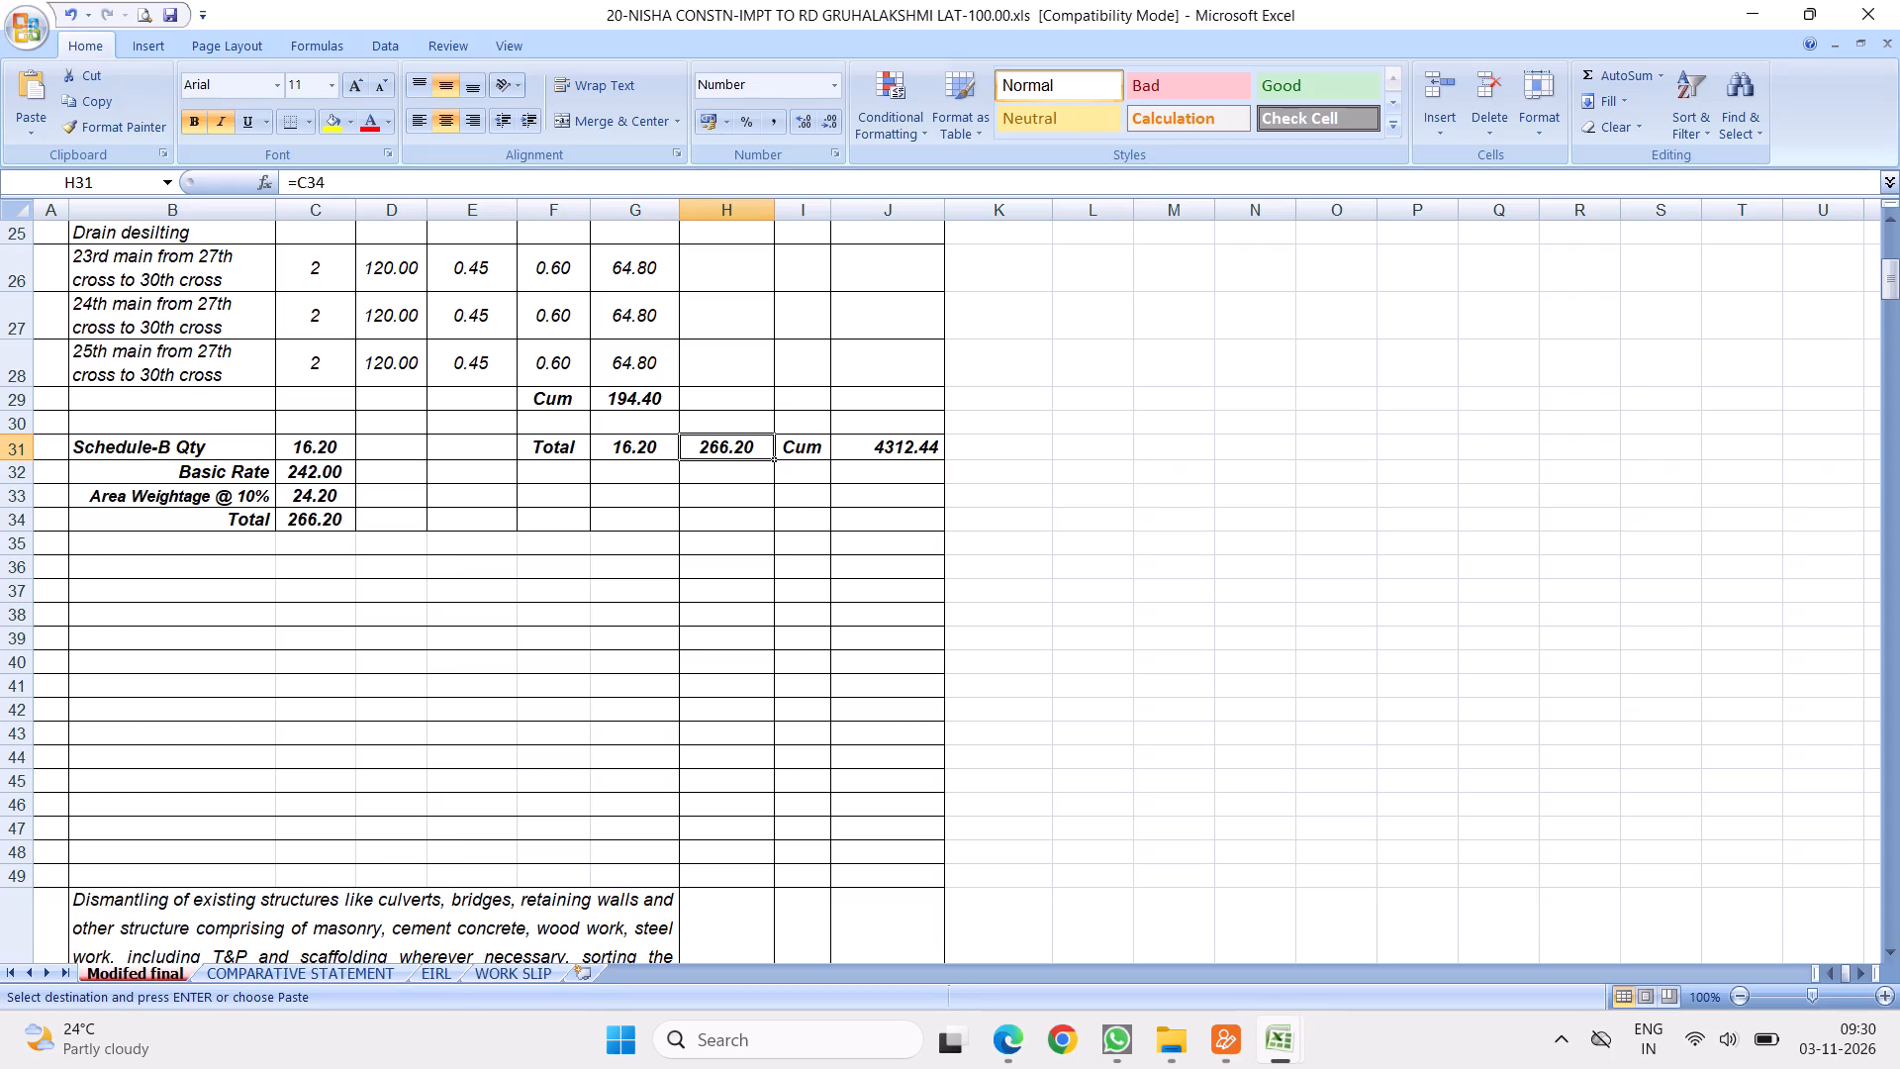
click(7, 543)
right_click(7, 543)
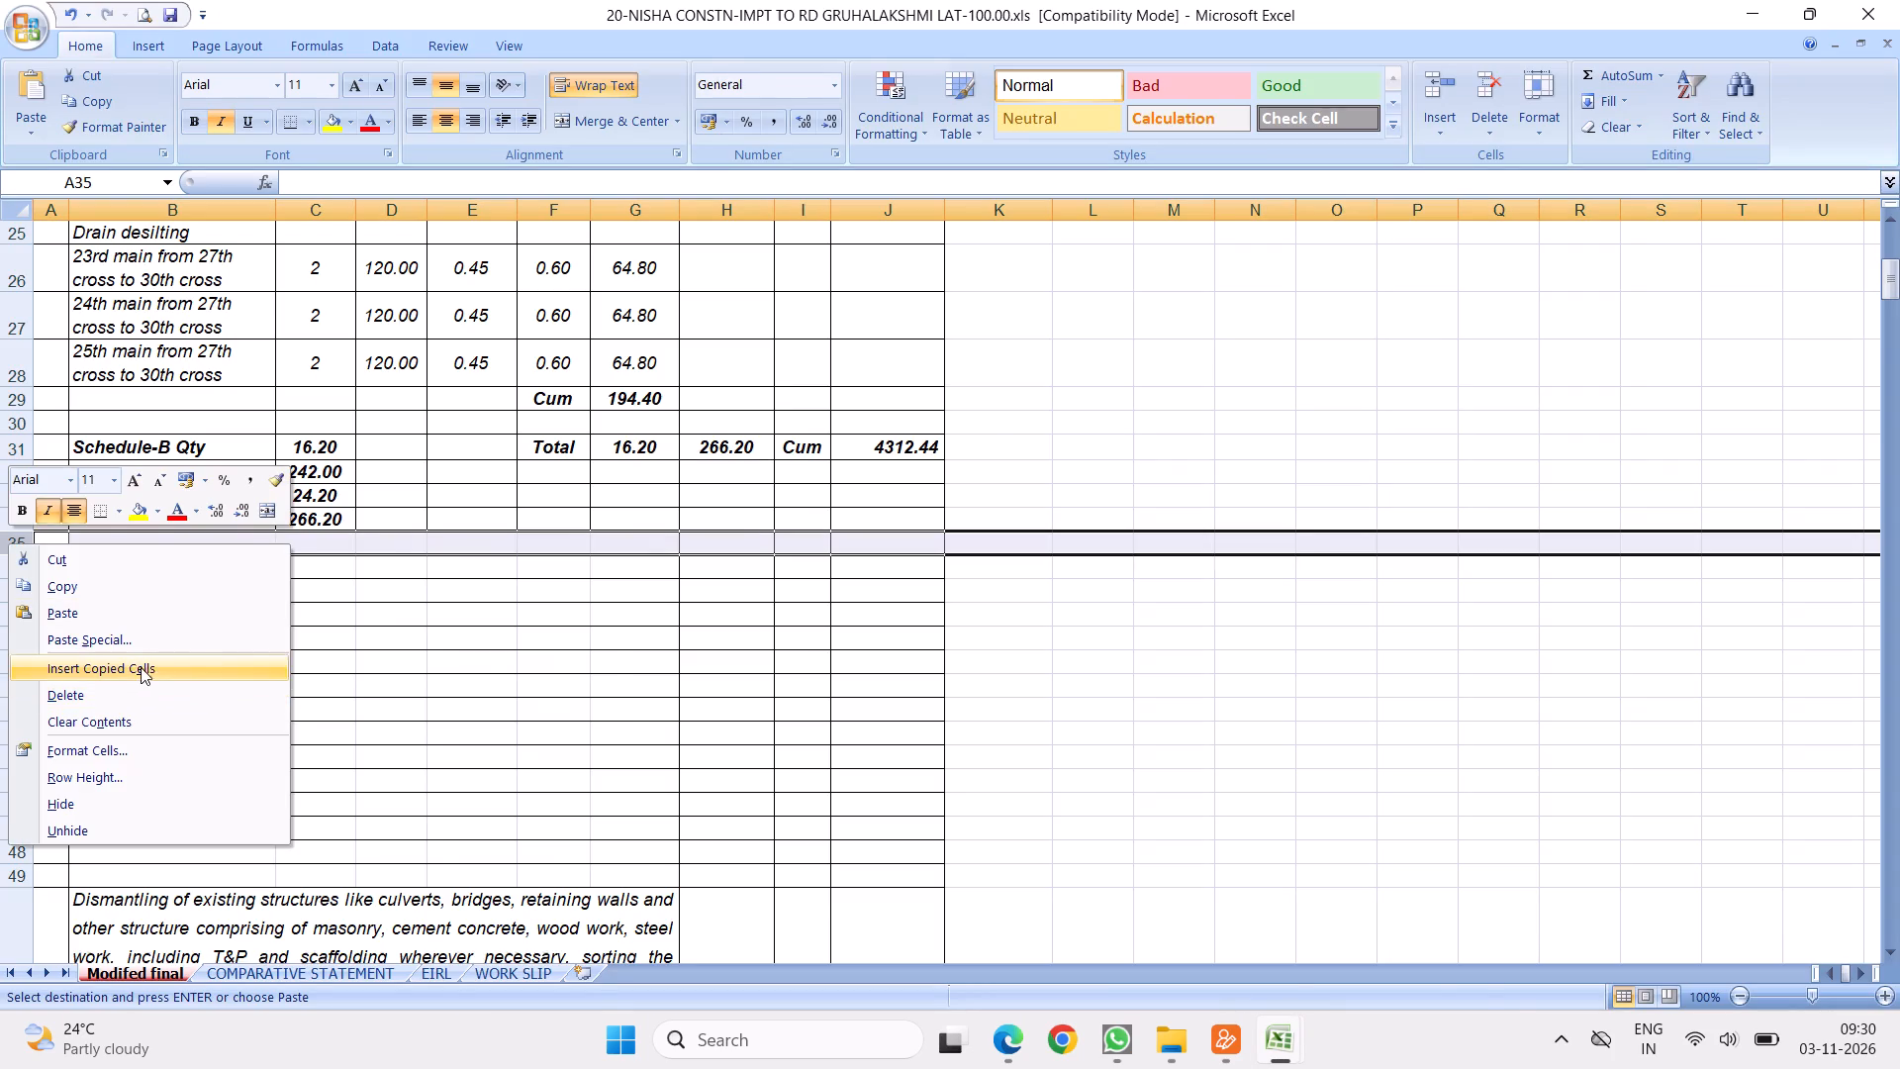
click(141, 666)
Number the inserted surface excavation item in A35 as 3.
click(50, 646)
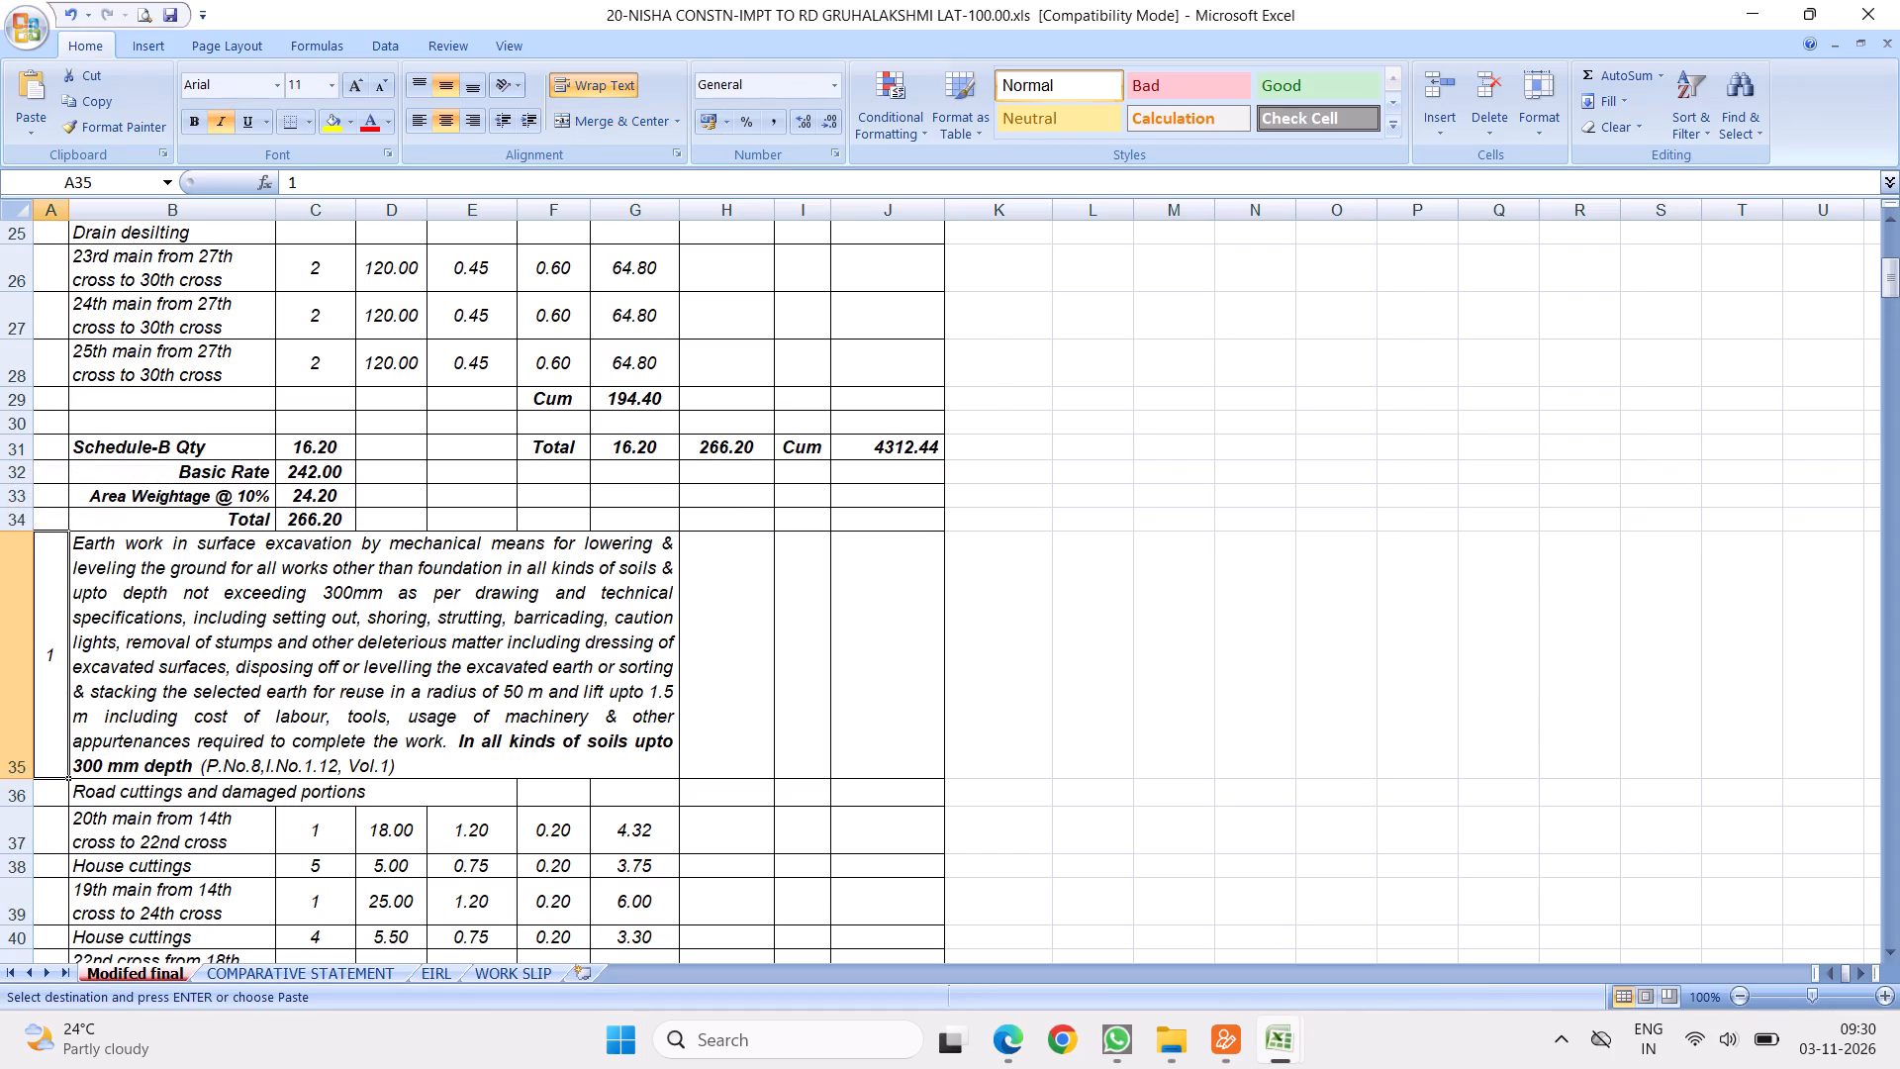
key(Return)
key(Escape)
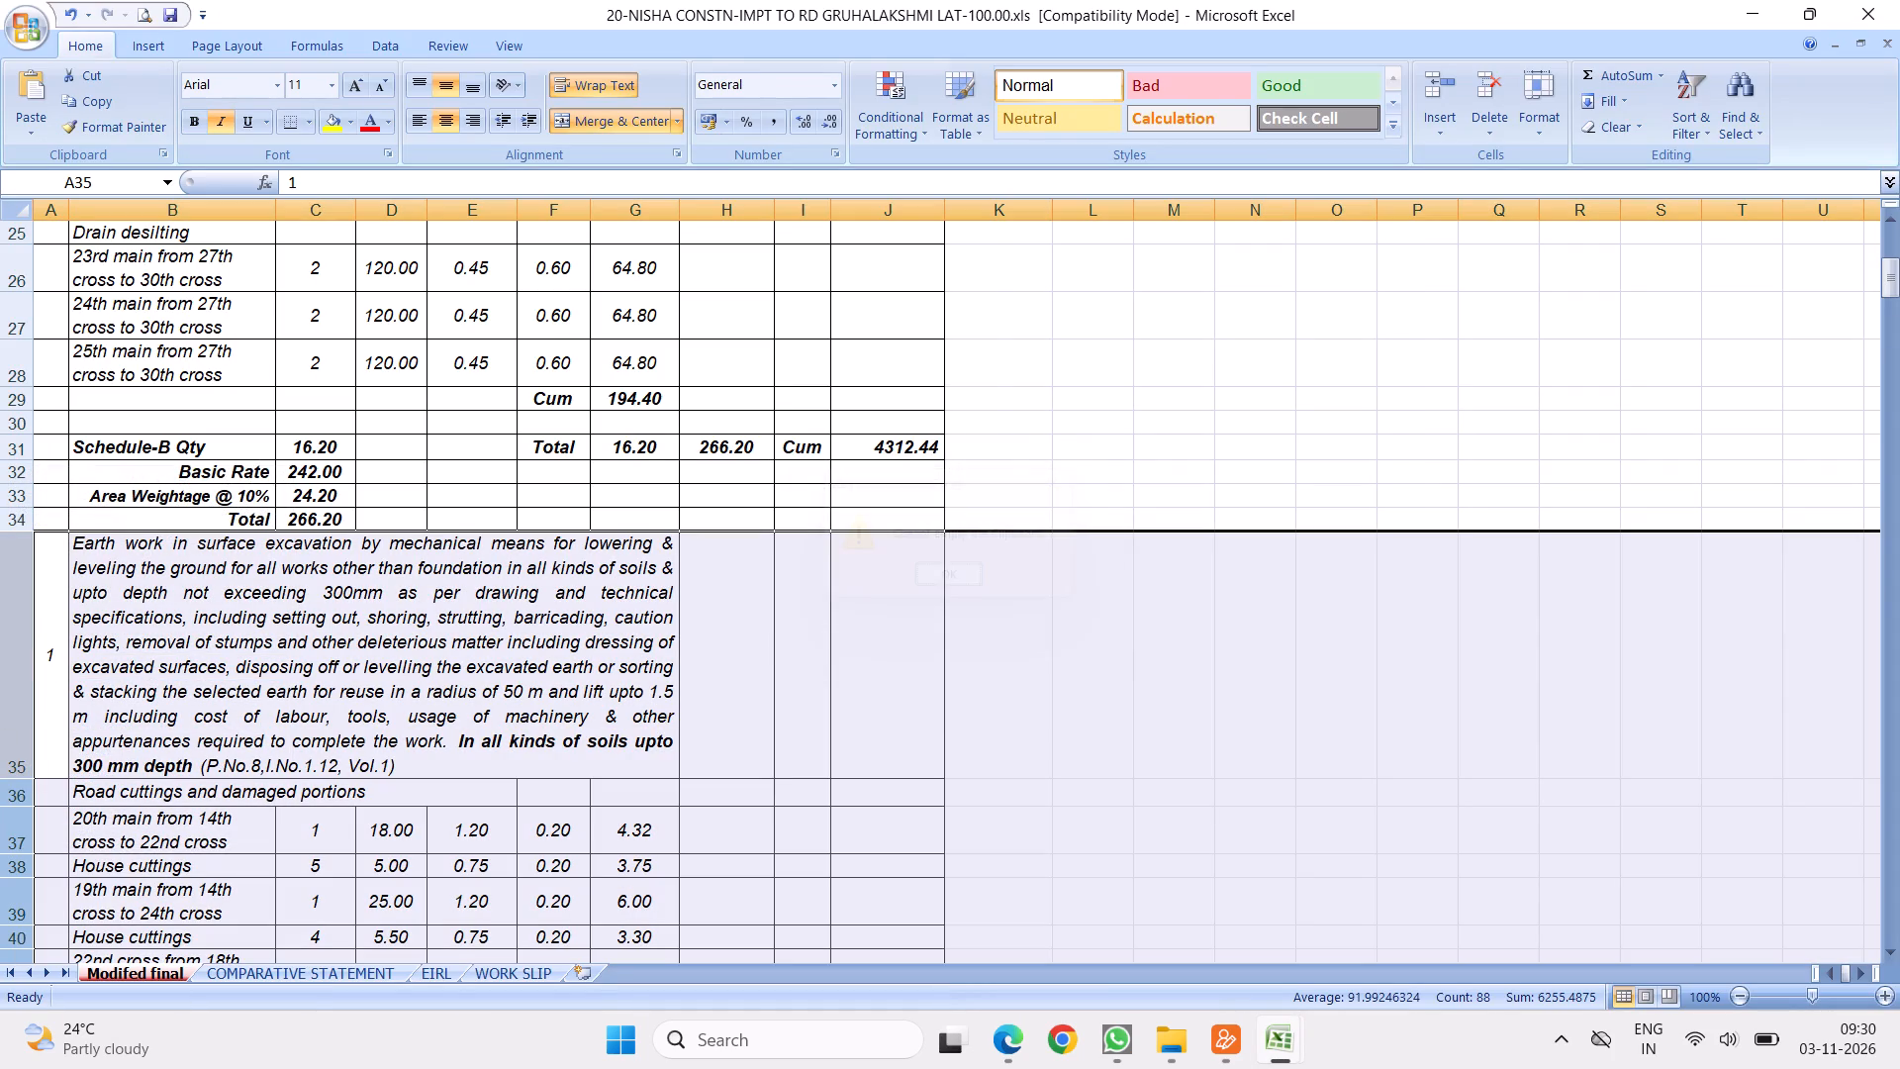
click(49, 636)
key(3)
key(Return)
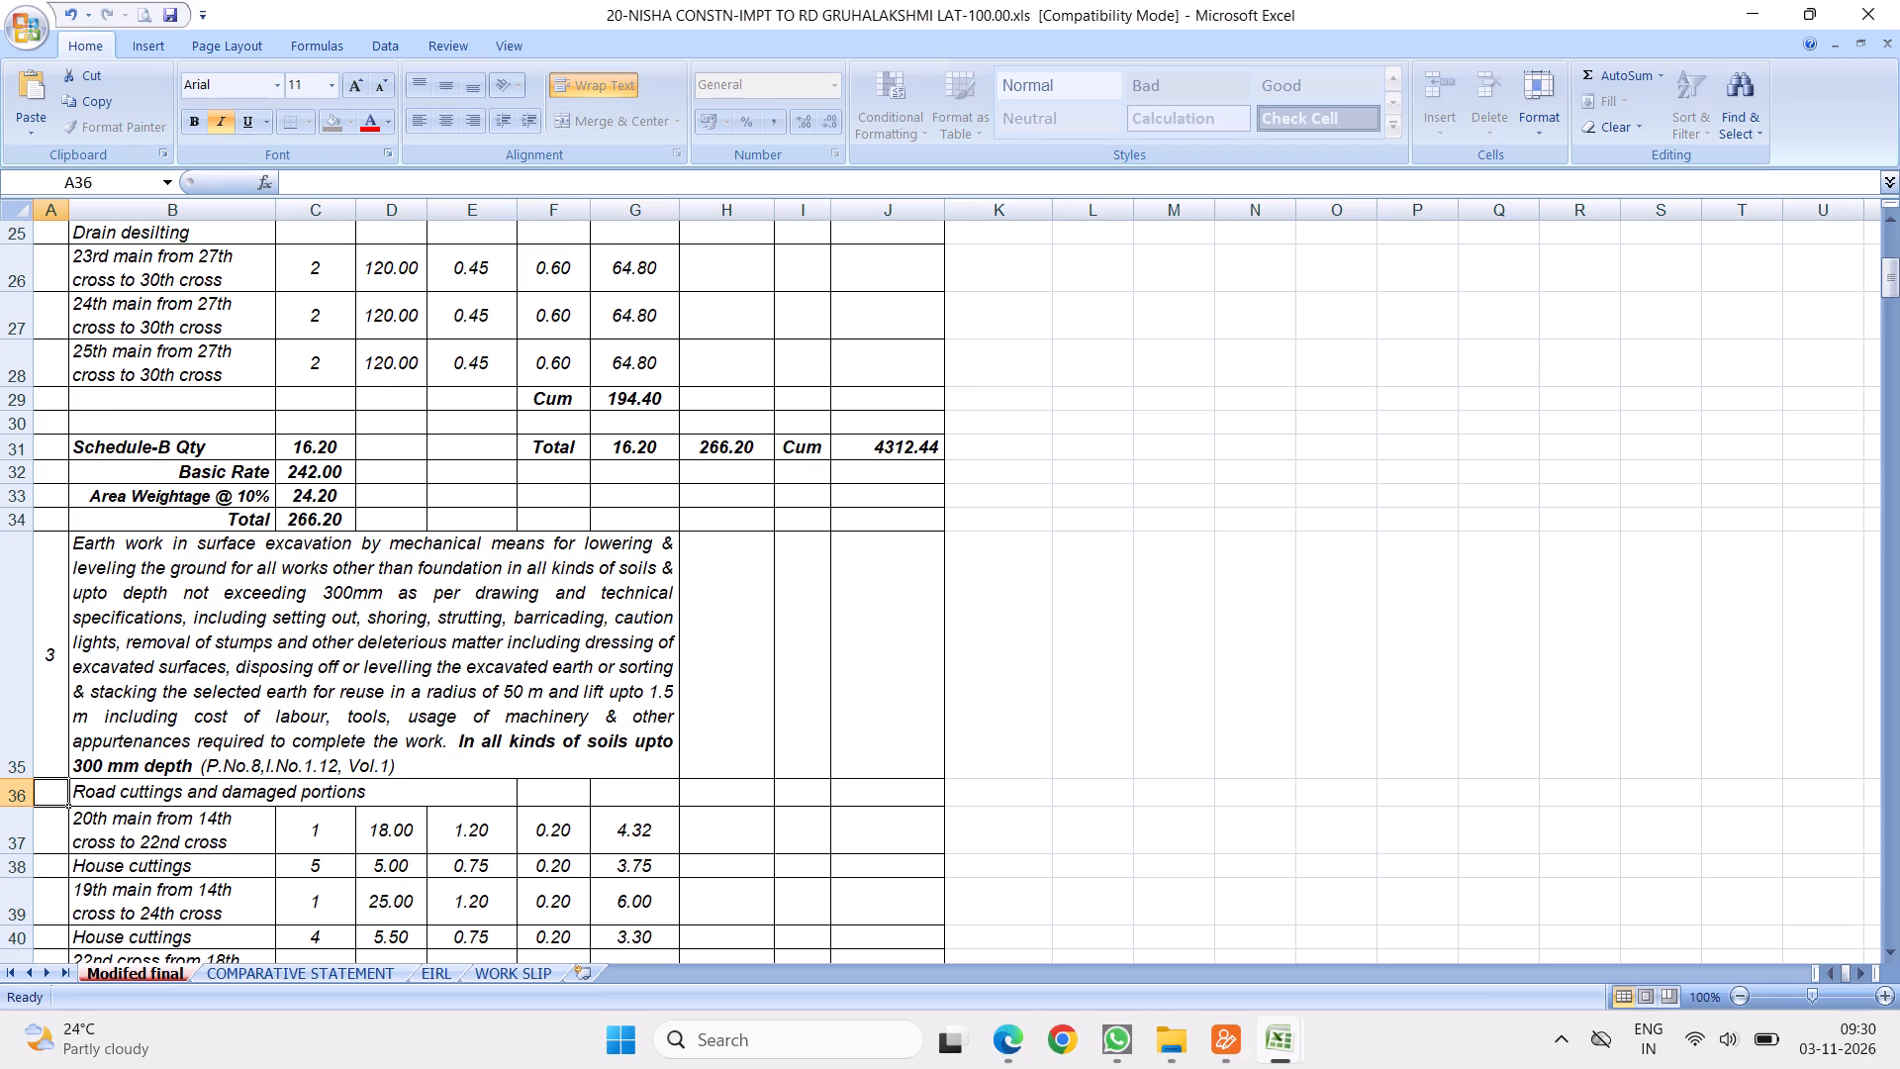
Delete measurement rows 36 to 45 from item 3, from the road cuttings heading through the 23rd cross entry.
scroll(401, 605, down, 4)
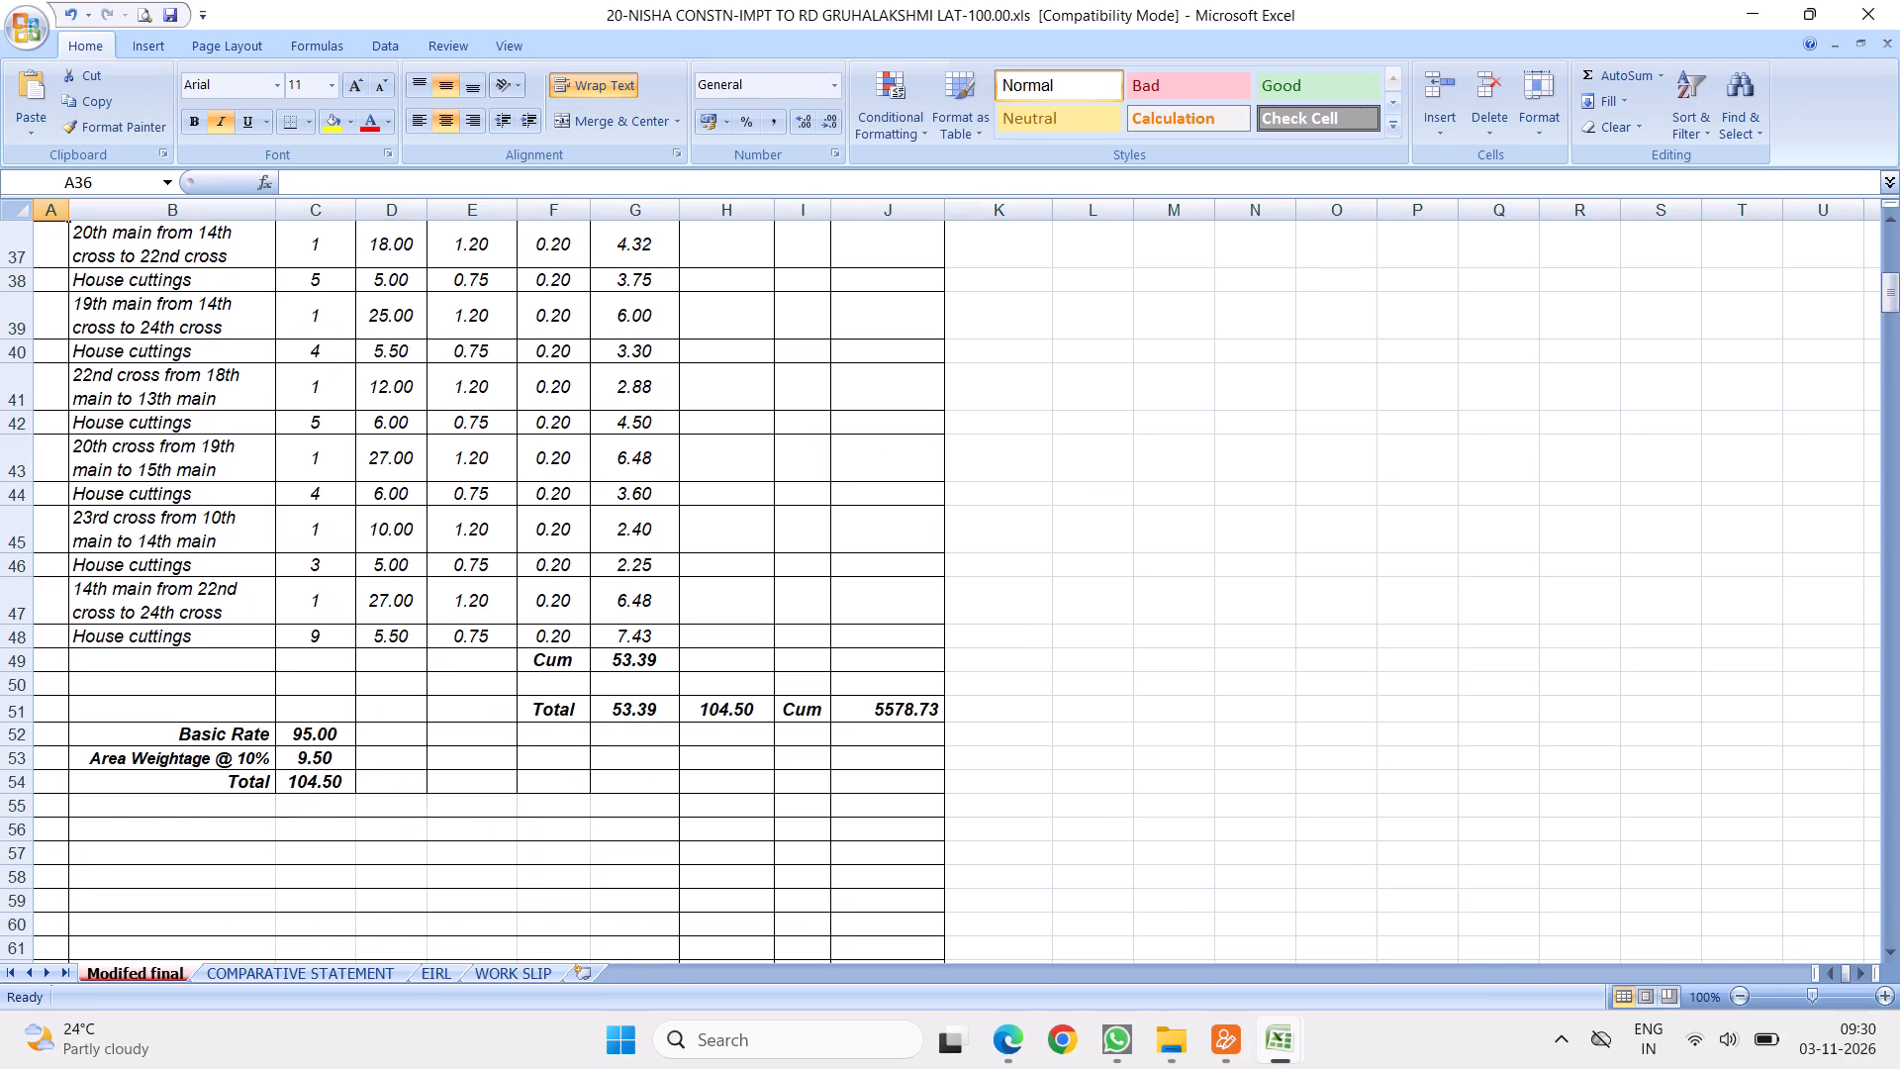
scroll(381, 482, up, 1)
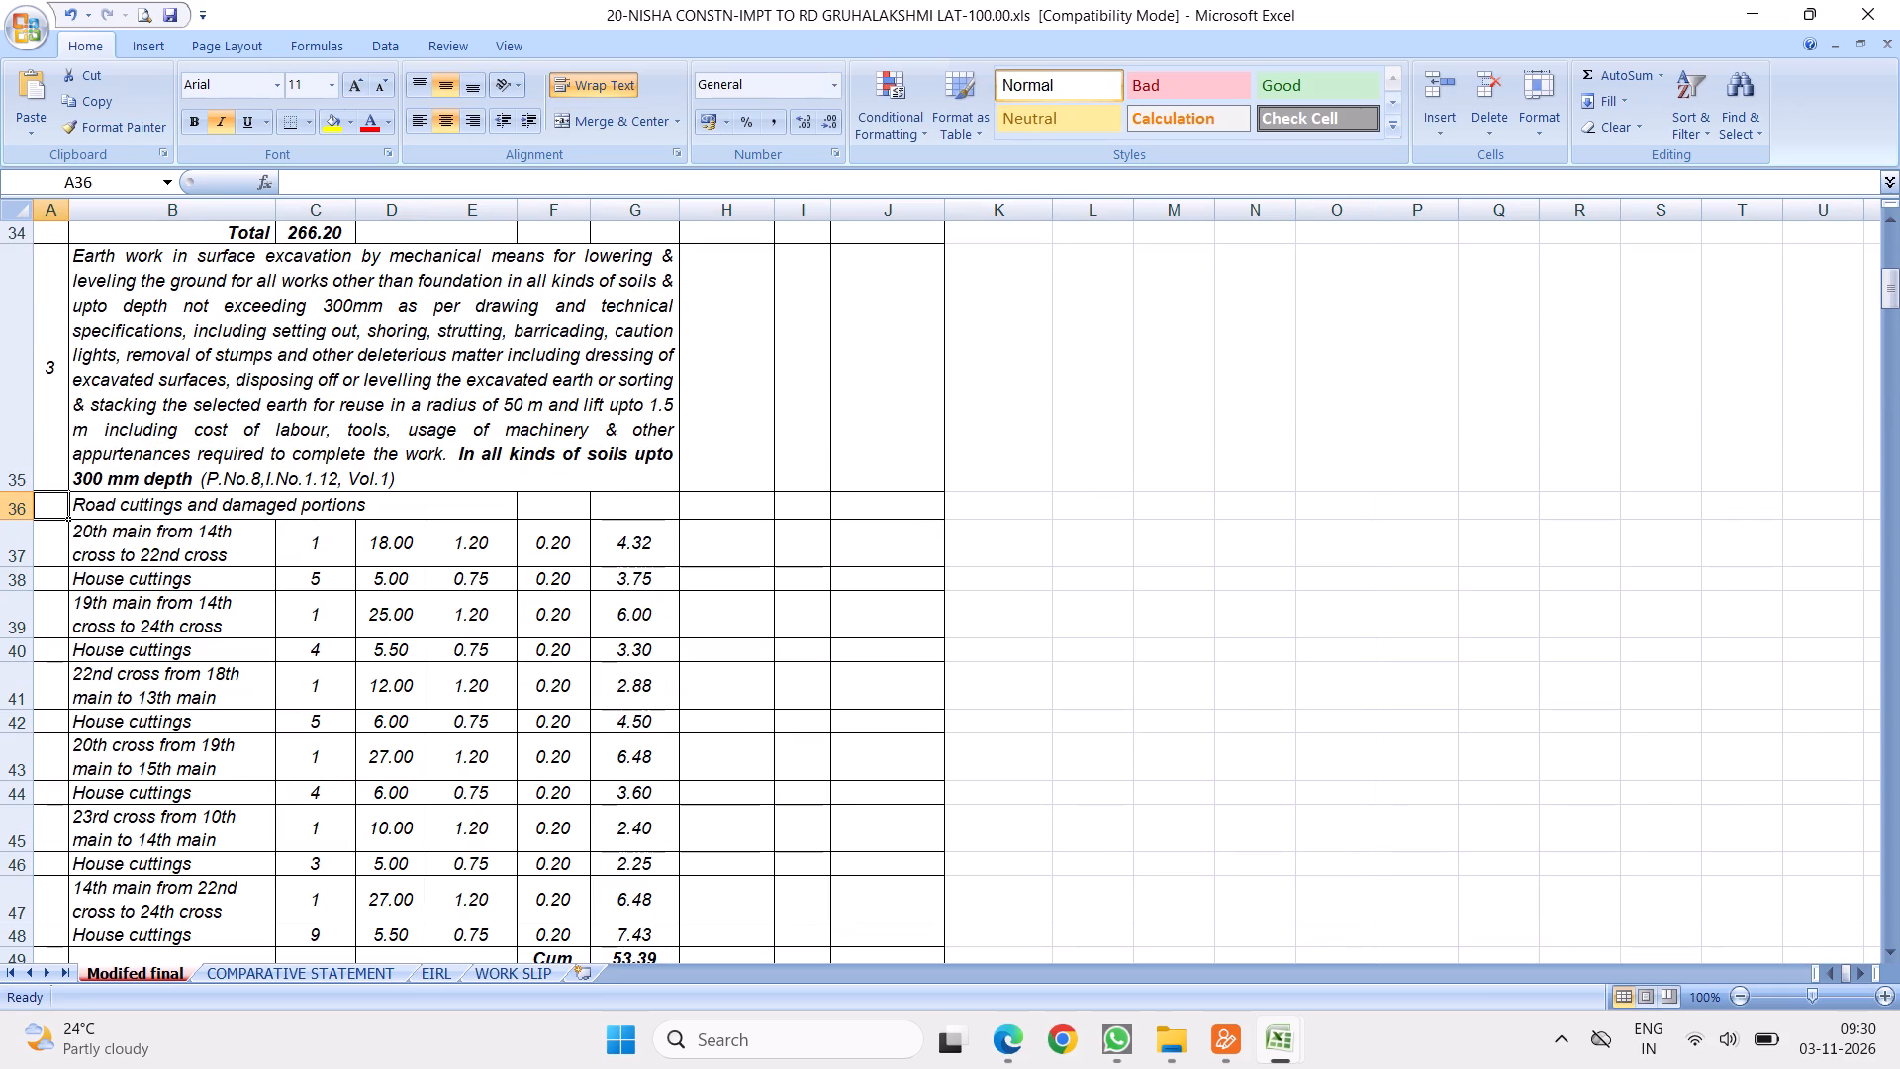
drag(26, 509, 35, 747)
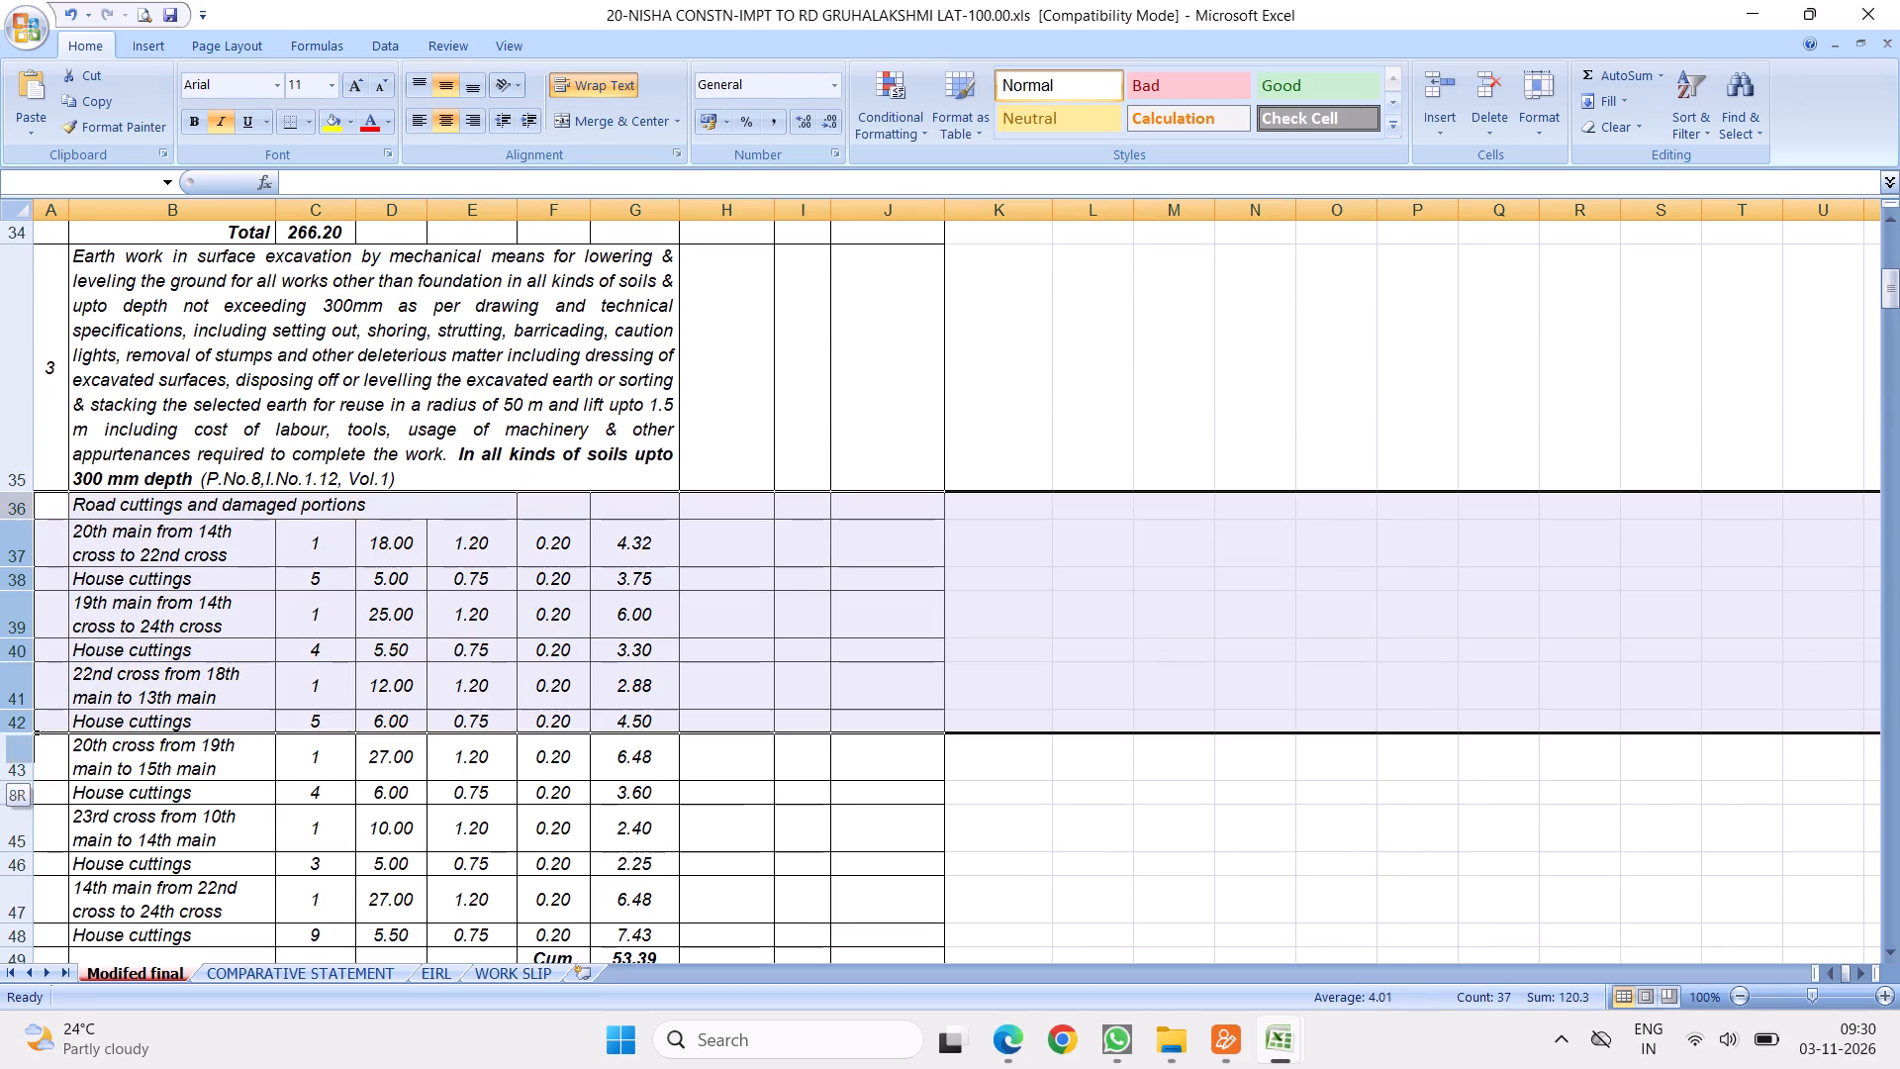
drag(35, 747, 27, 817)
right_click(230, 625)
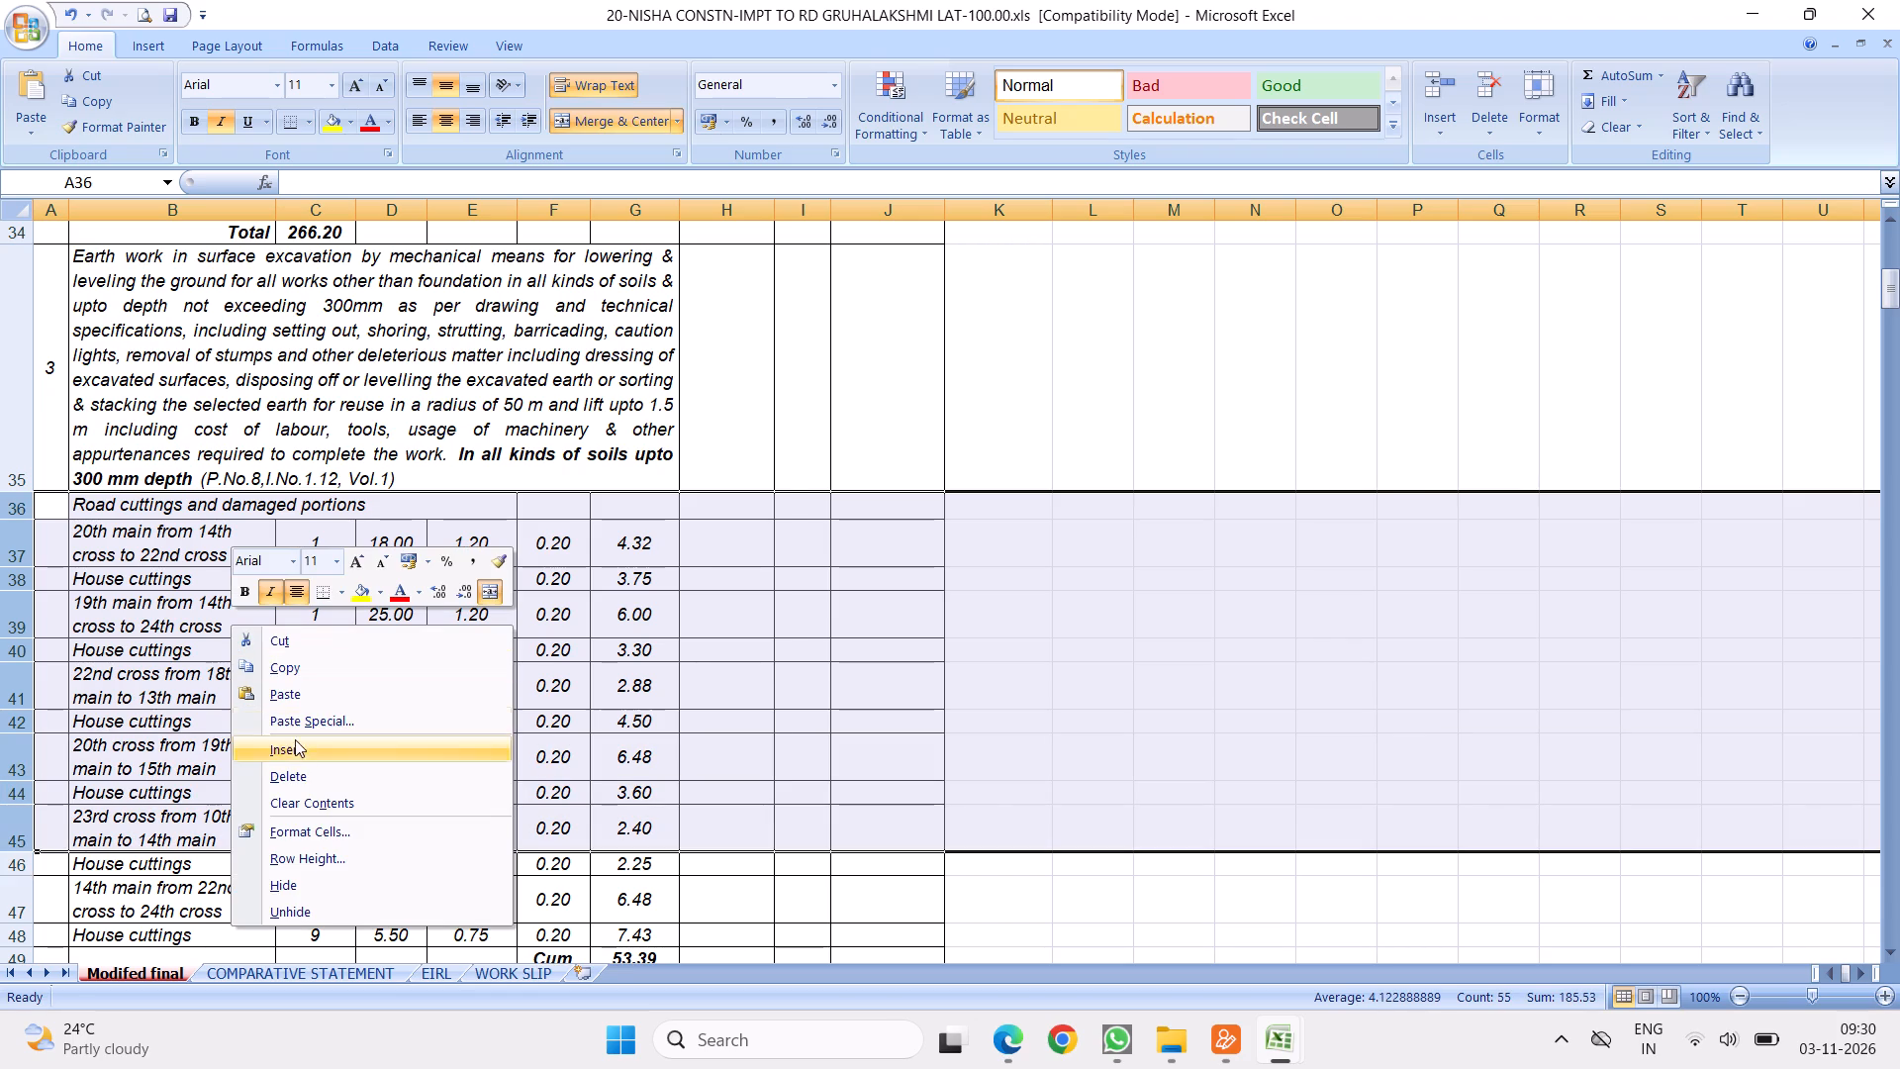
click(290, 779)
Clear the number, dimensions and quantity of item 3's first House cuttings row, C36 to G36.
drag(319, 501, 619, 513)
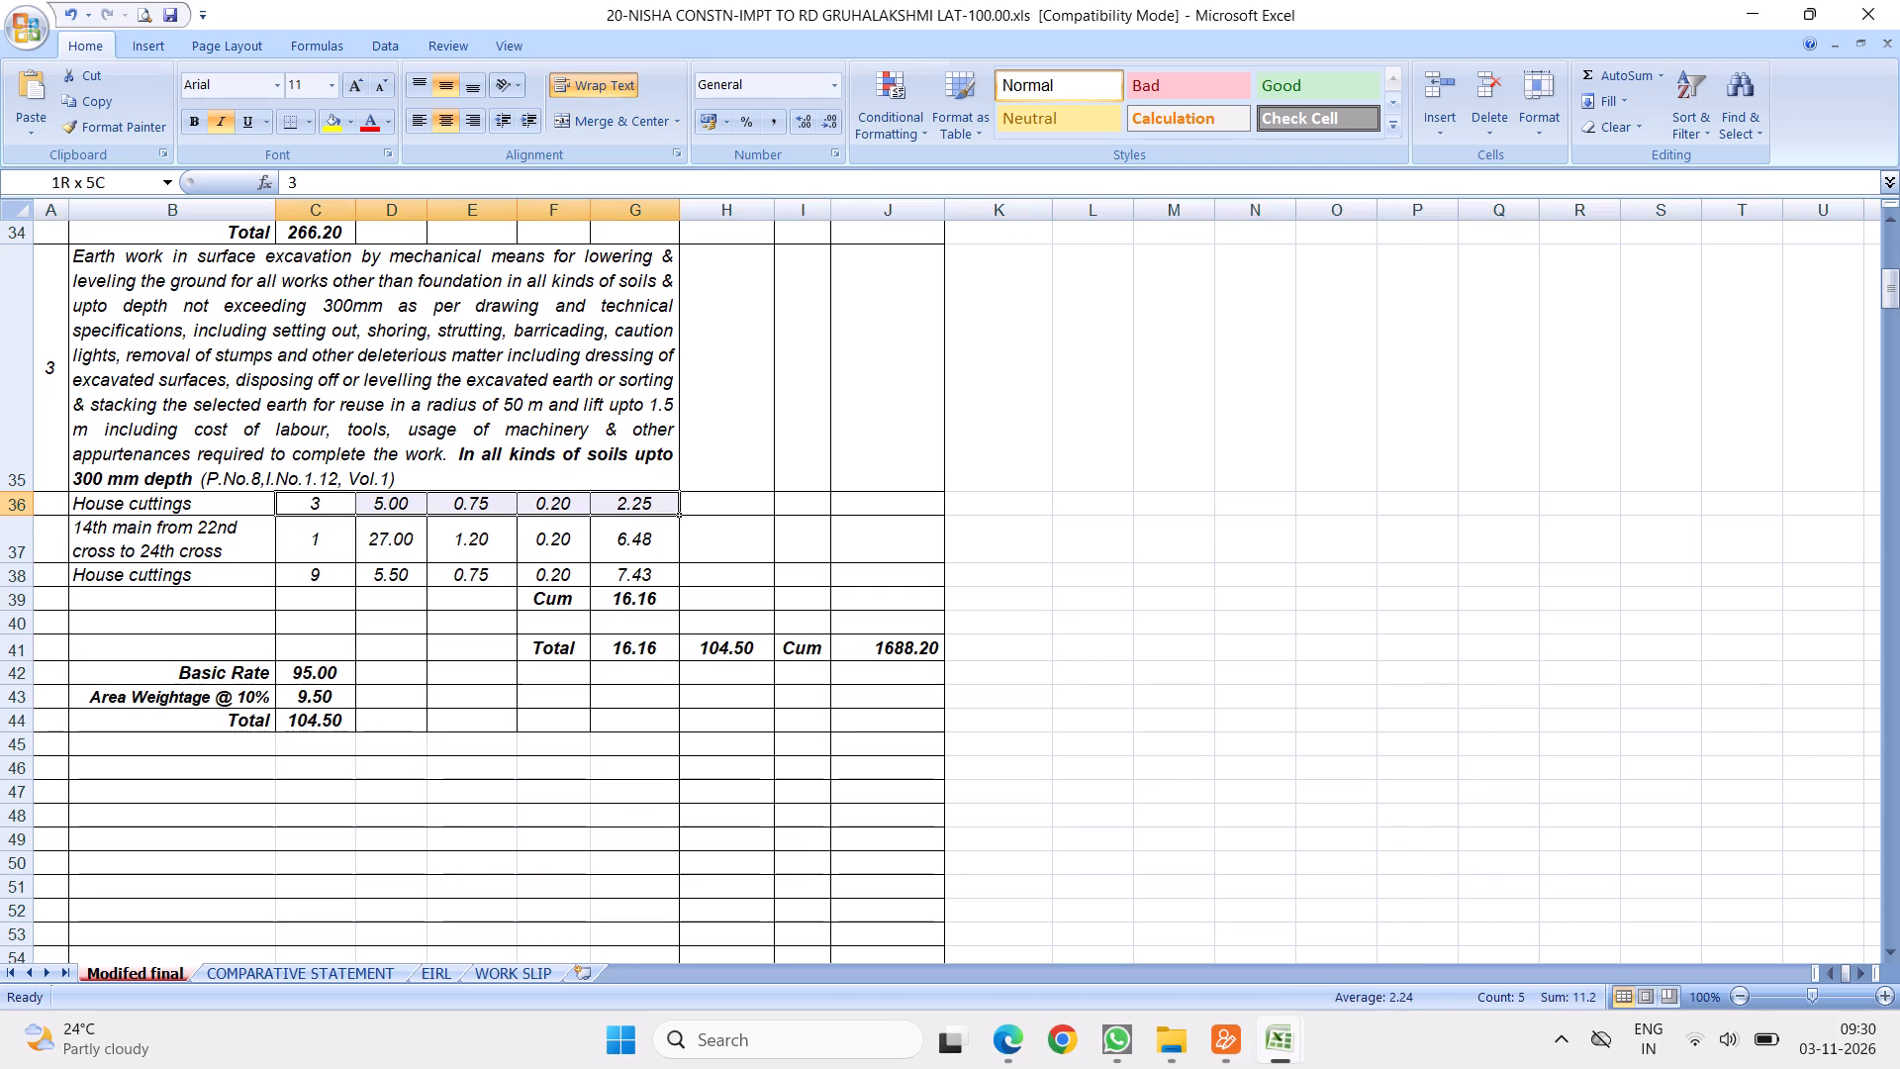
drag(619, 513, 636, 511)
key(Delete)
Copy the Schedule-B Qty total row 31 over item 3's total row 41.
scroll(427, 441, up, 2)
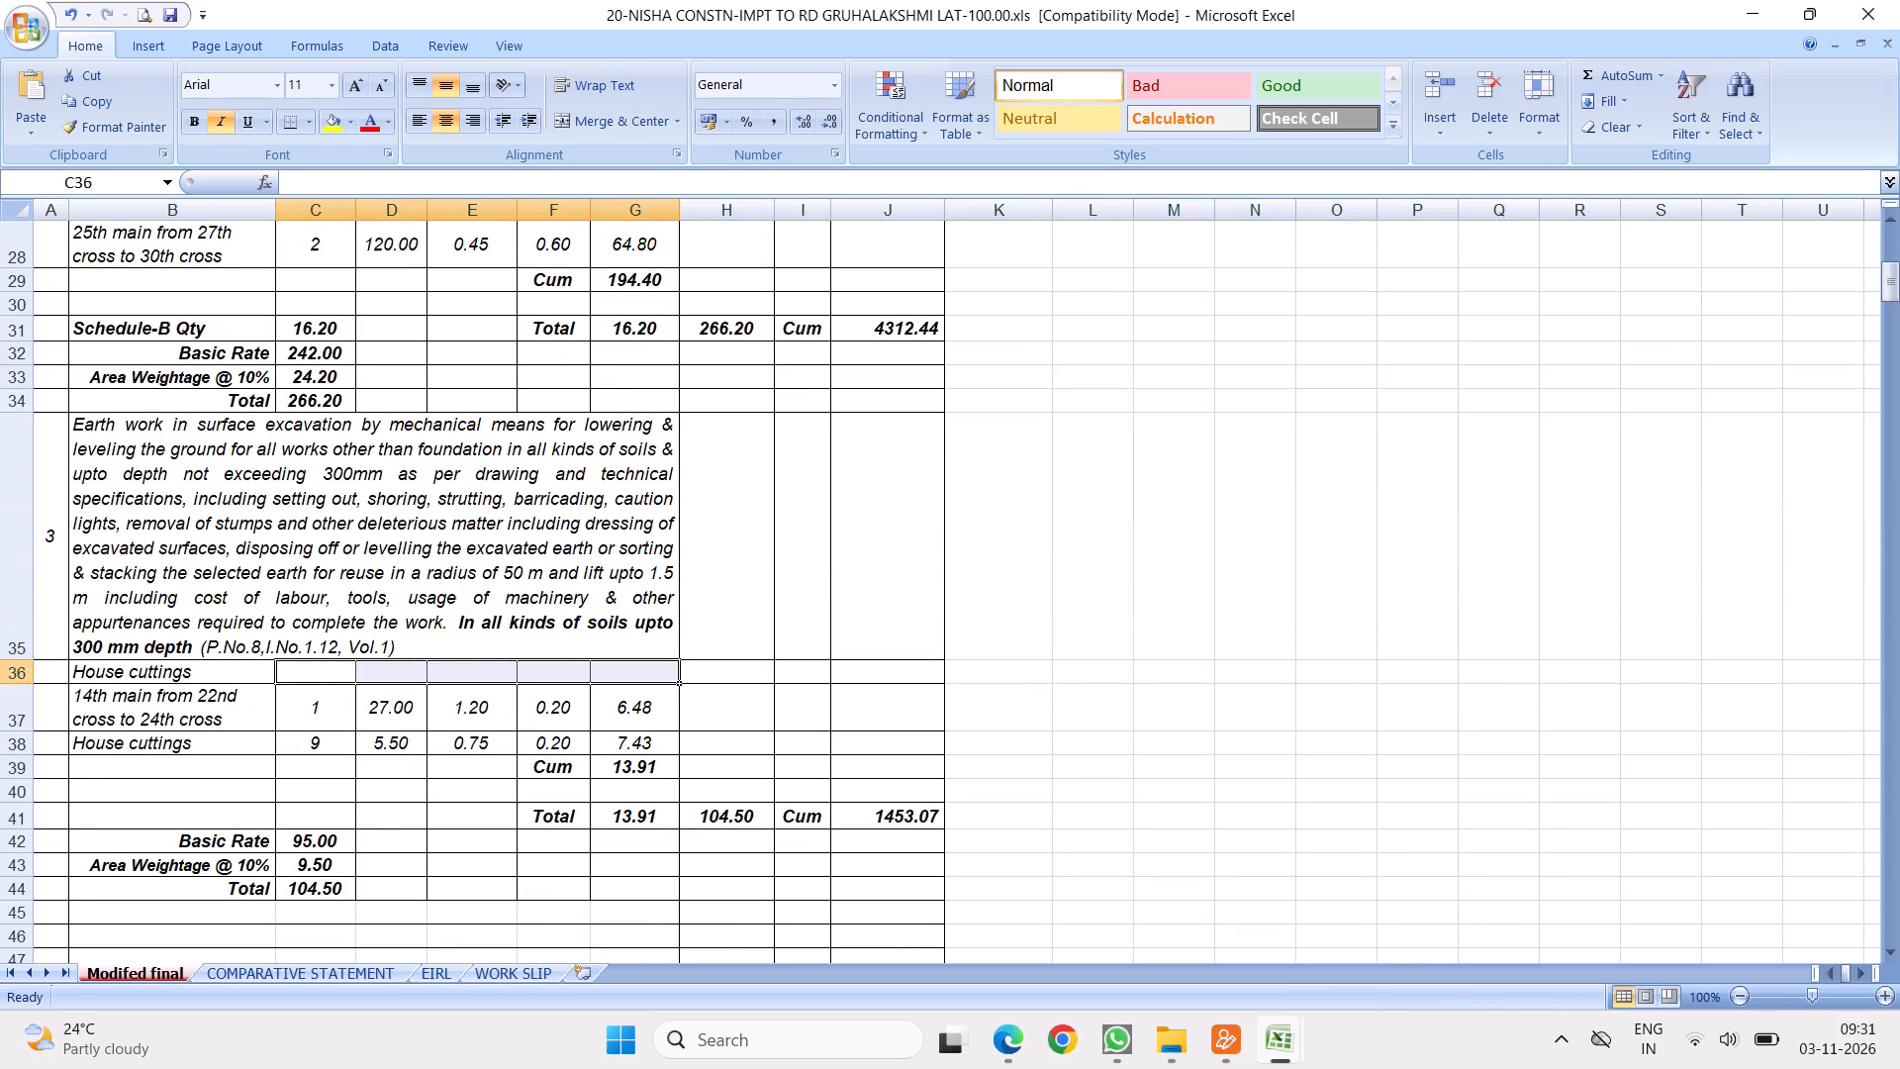
scroll(468, 397, up, 1)
right_click(7, 453)
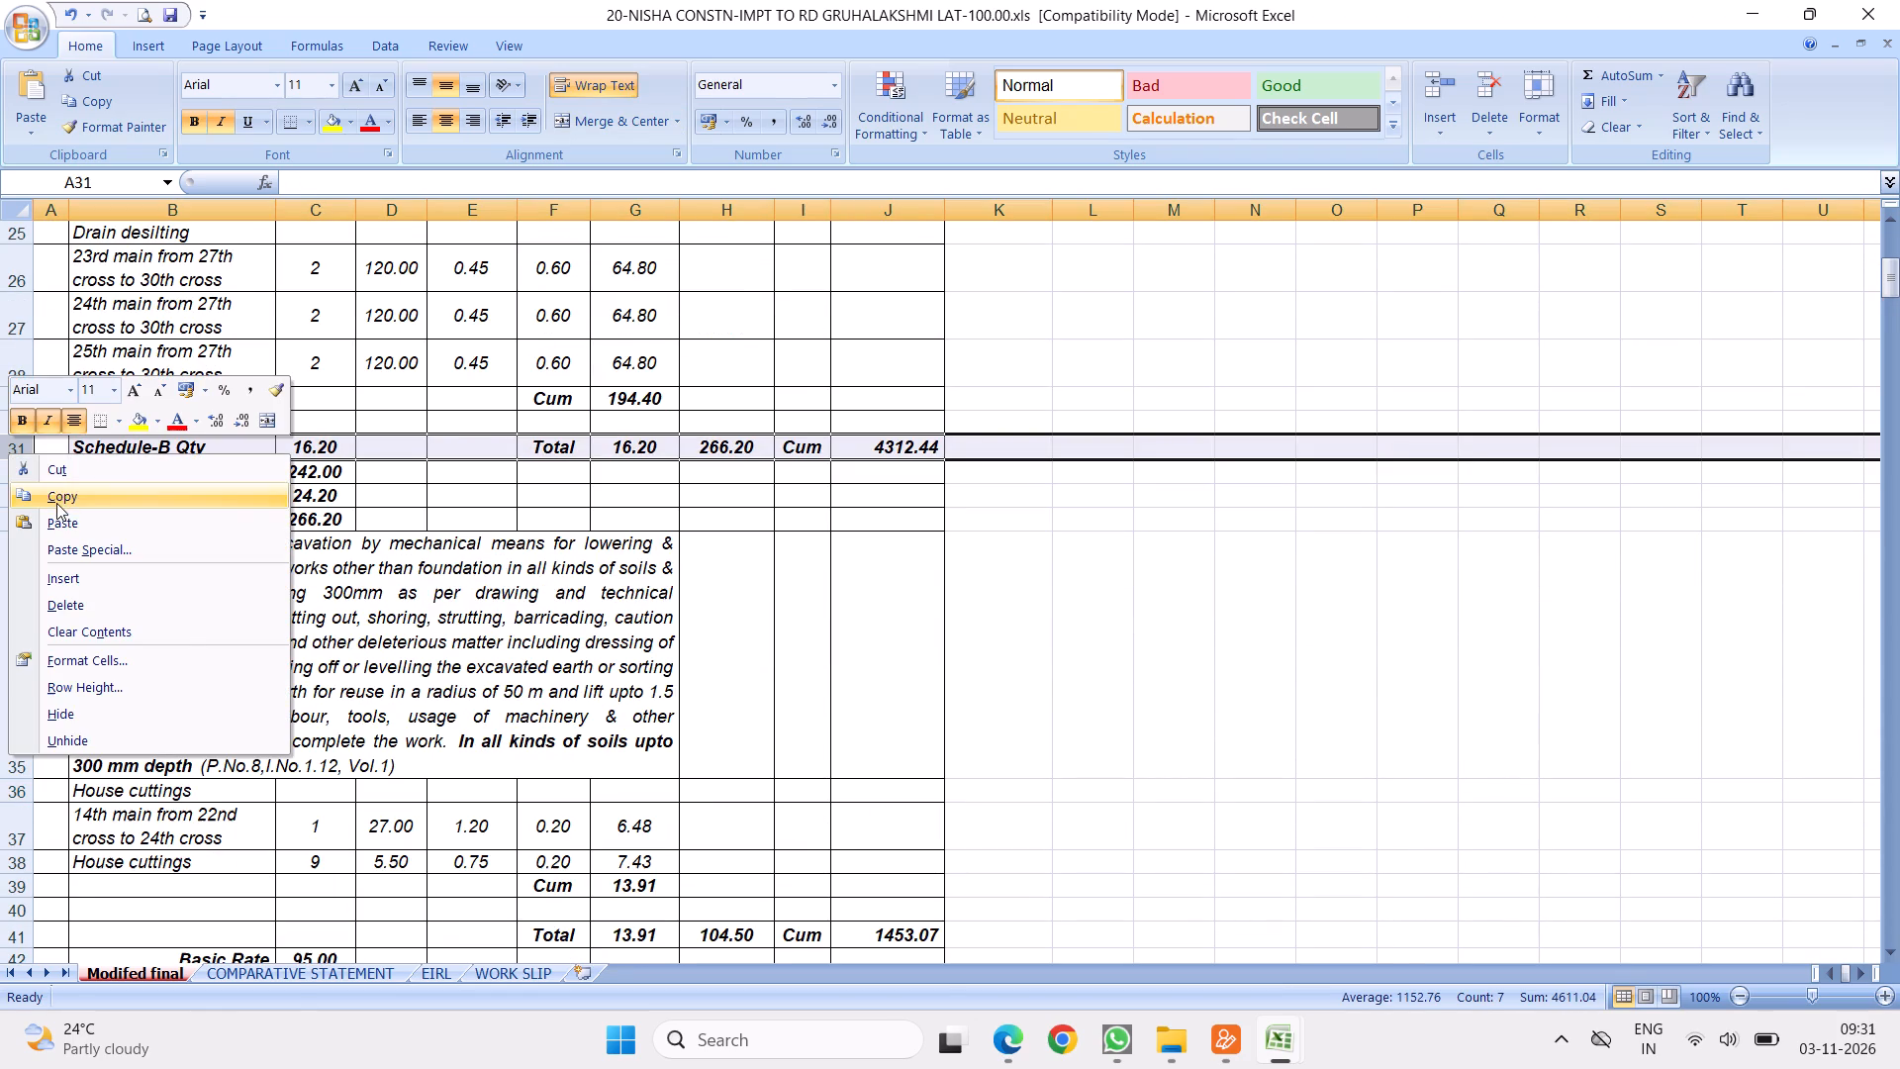
click(56, 493)
scroll(439, 565, down, 4)
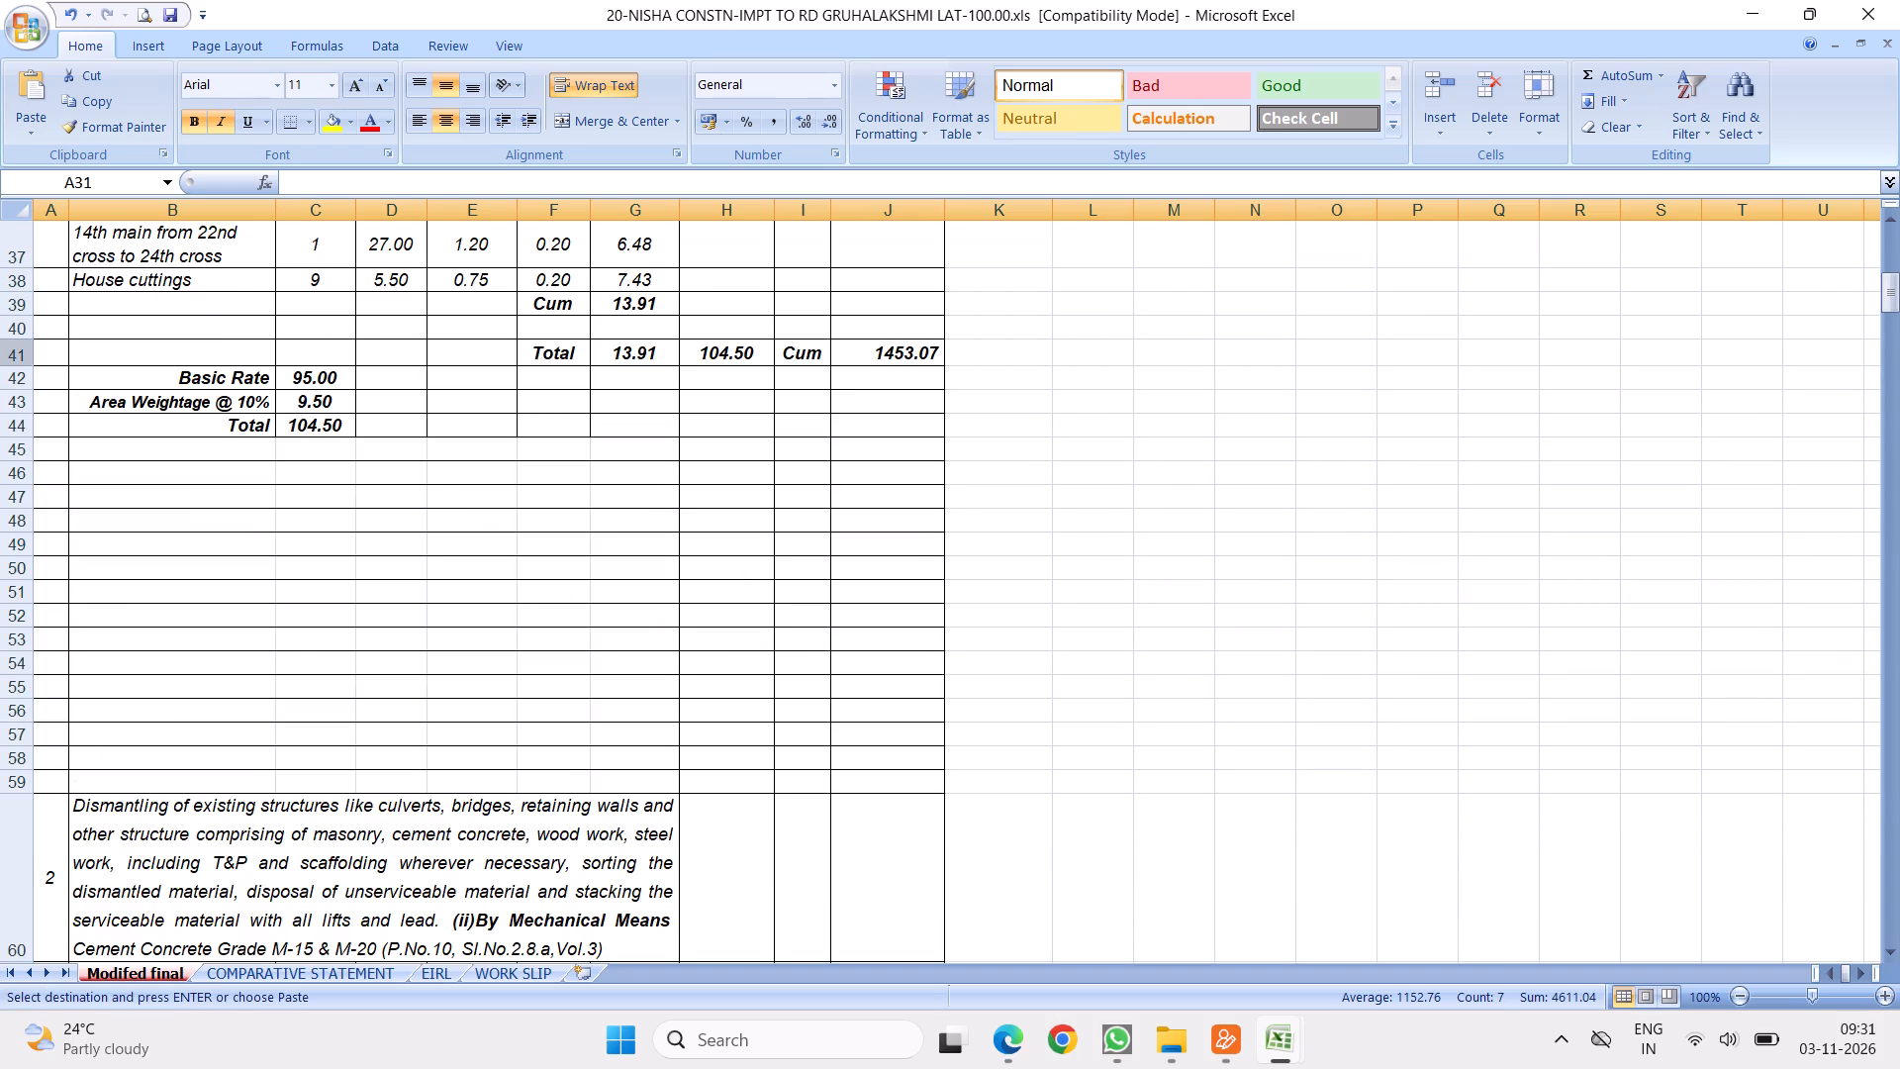
right_click(18, 357)
click(64, 430)
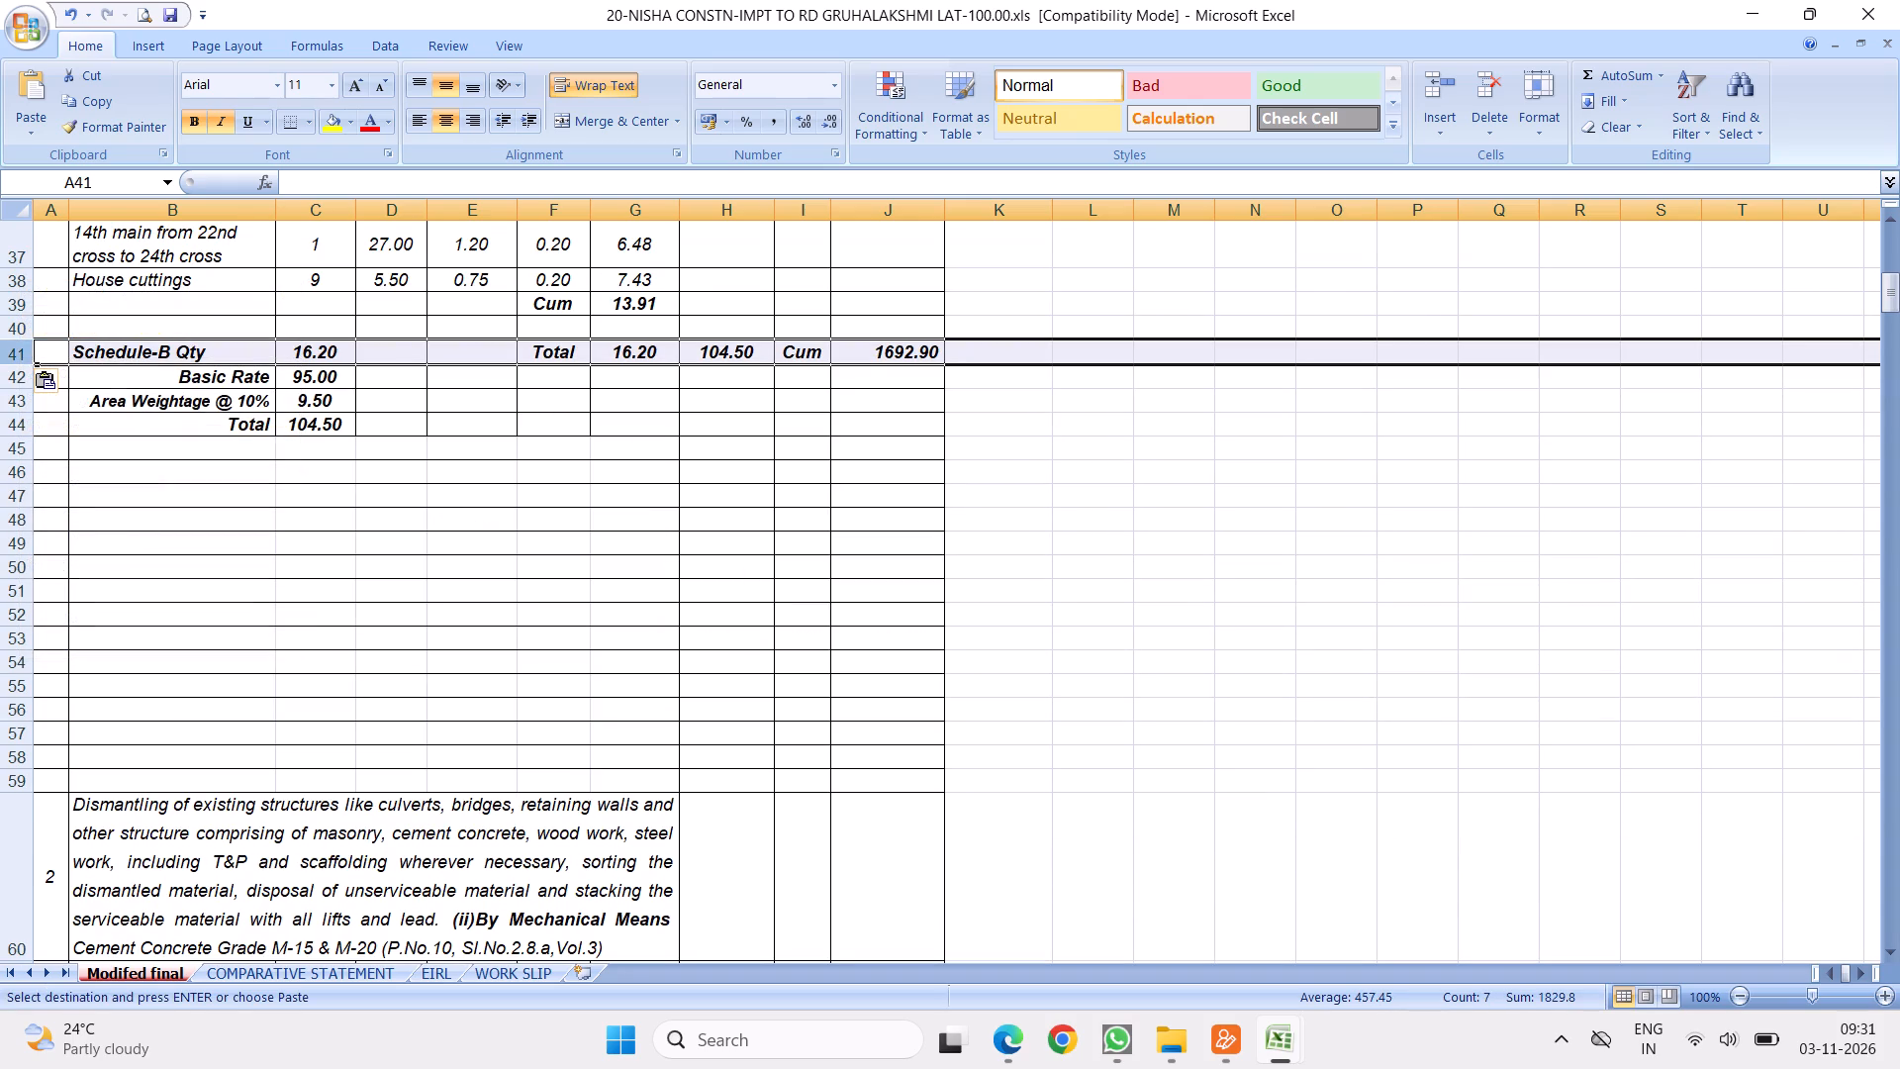
Set item 3's Schedule-B Qty in C41 to 320.
click(309, 355)
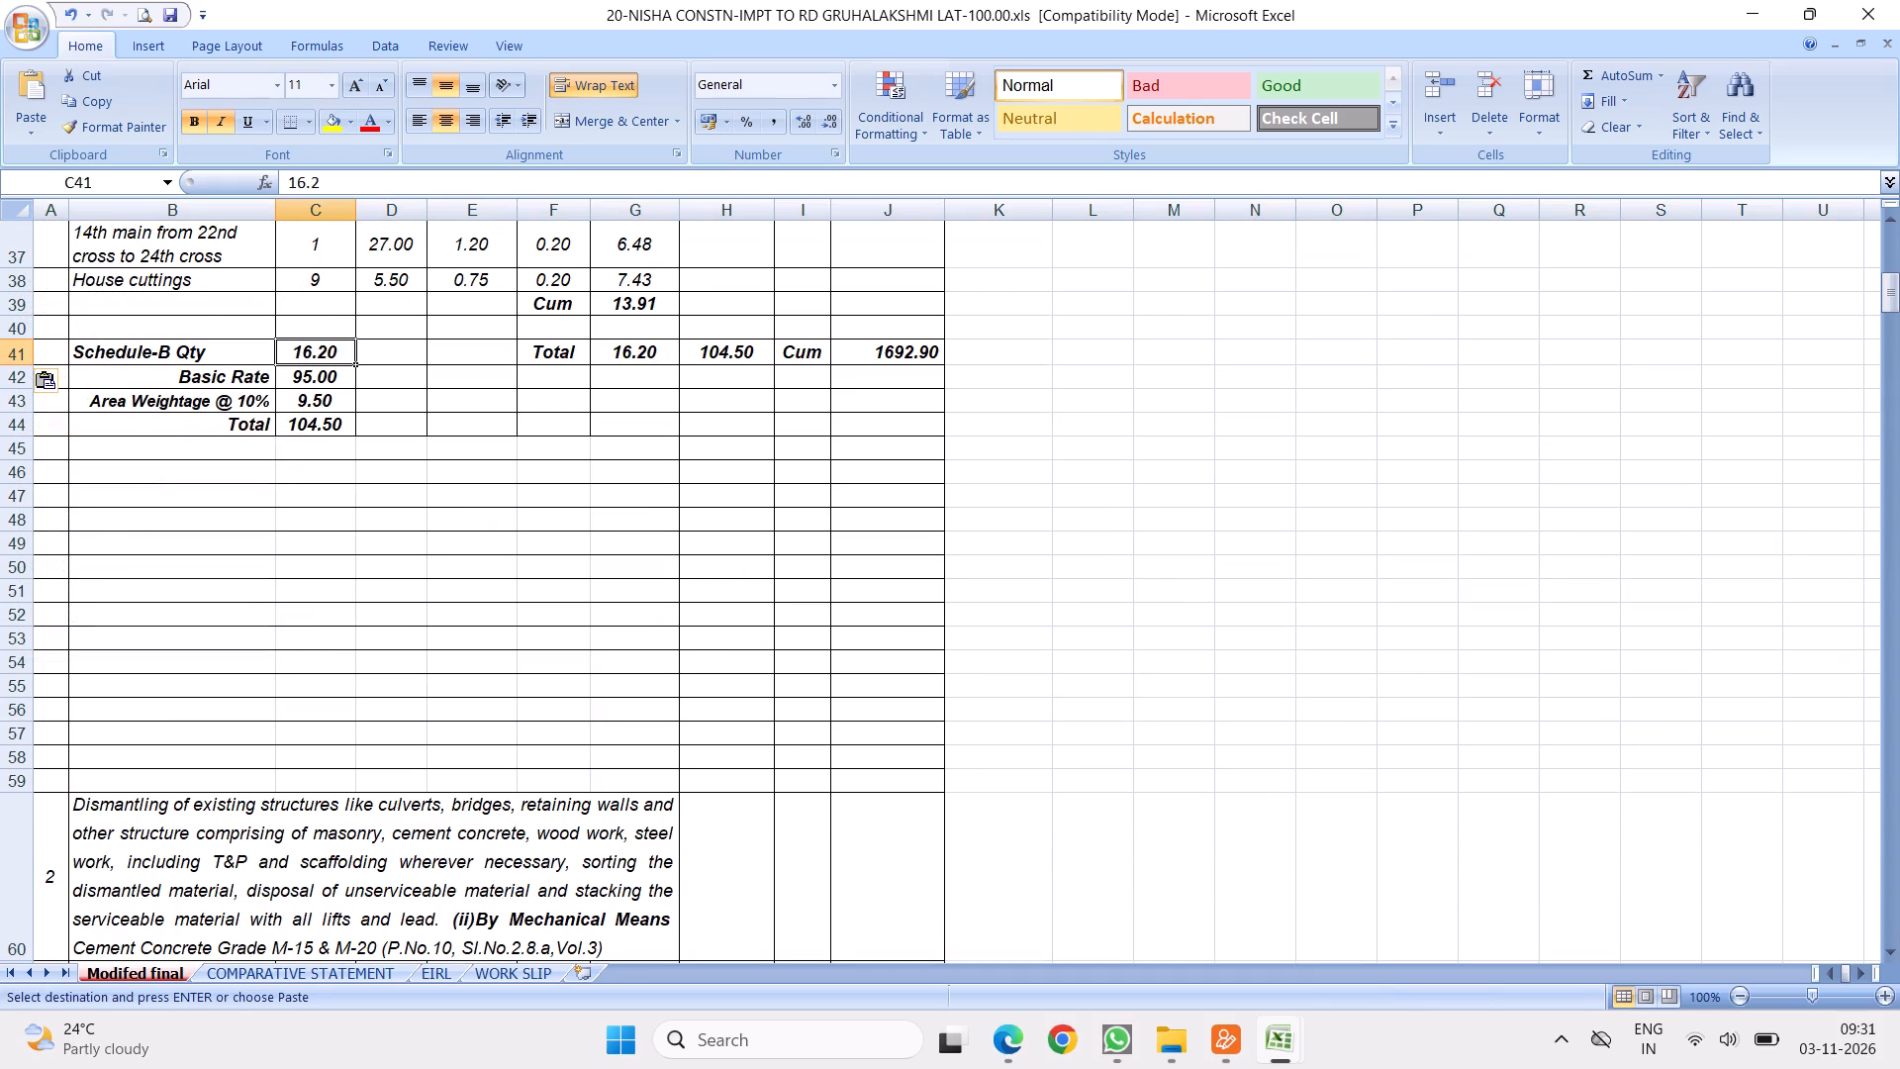
text(320)
key(Return)
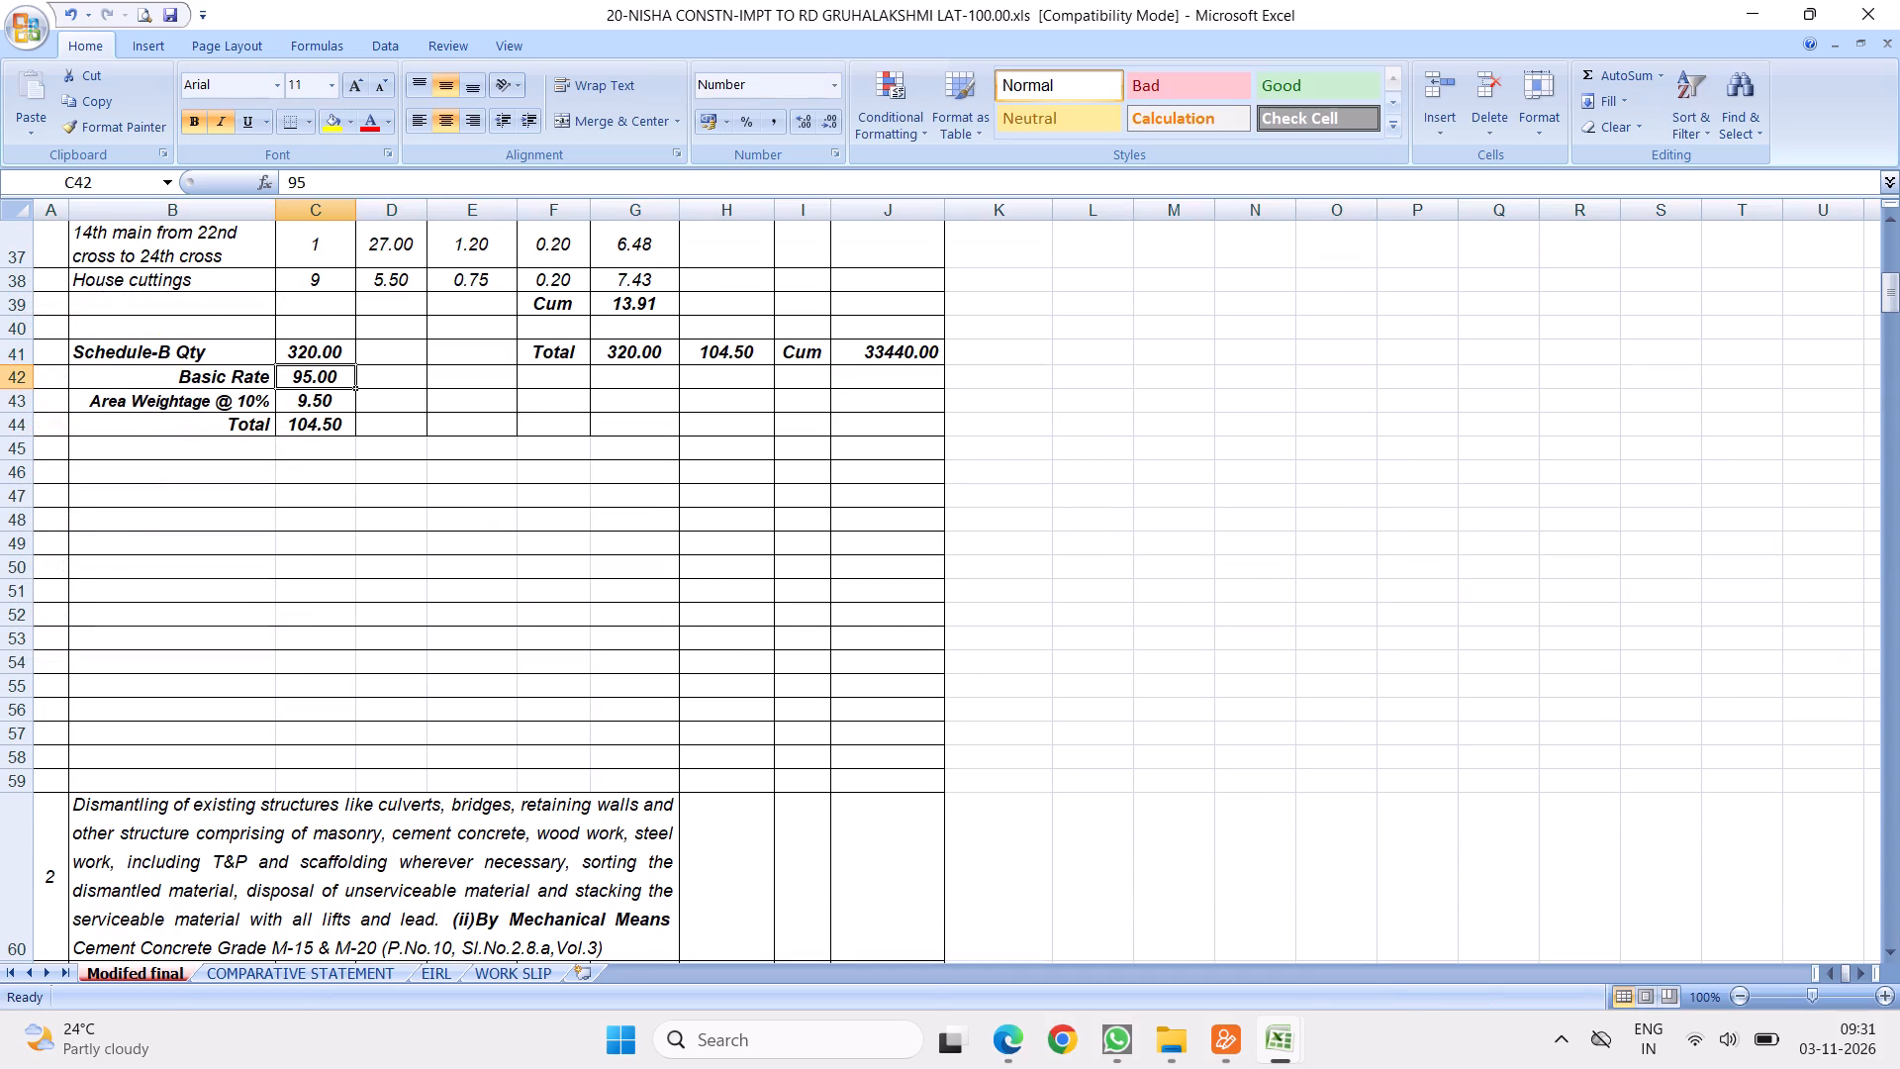
Review item 3's rate and description, and examine the items after surface excavation in the reference workbook's ASPHALT ROAD ESTIMATE sheet.
click(714, 350)
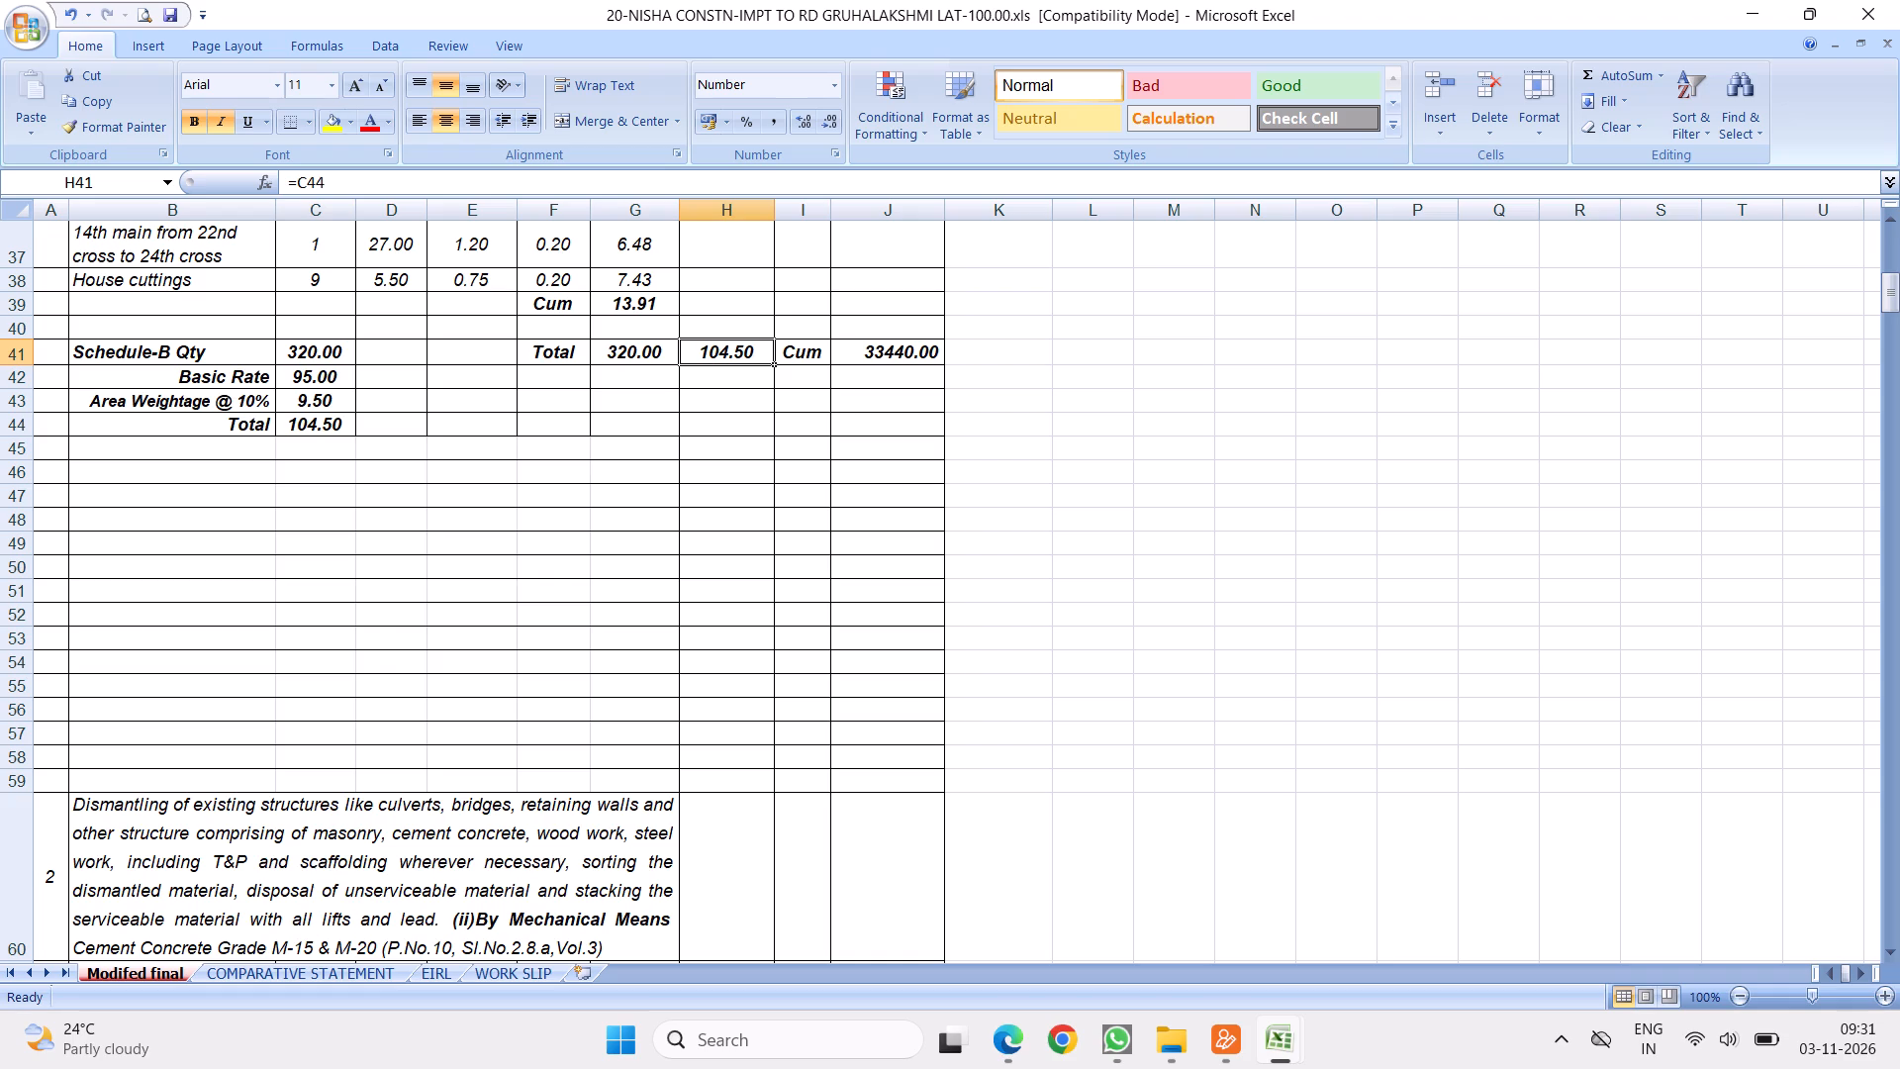
scroll(542, 471, up, 2)
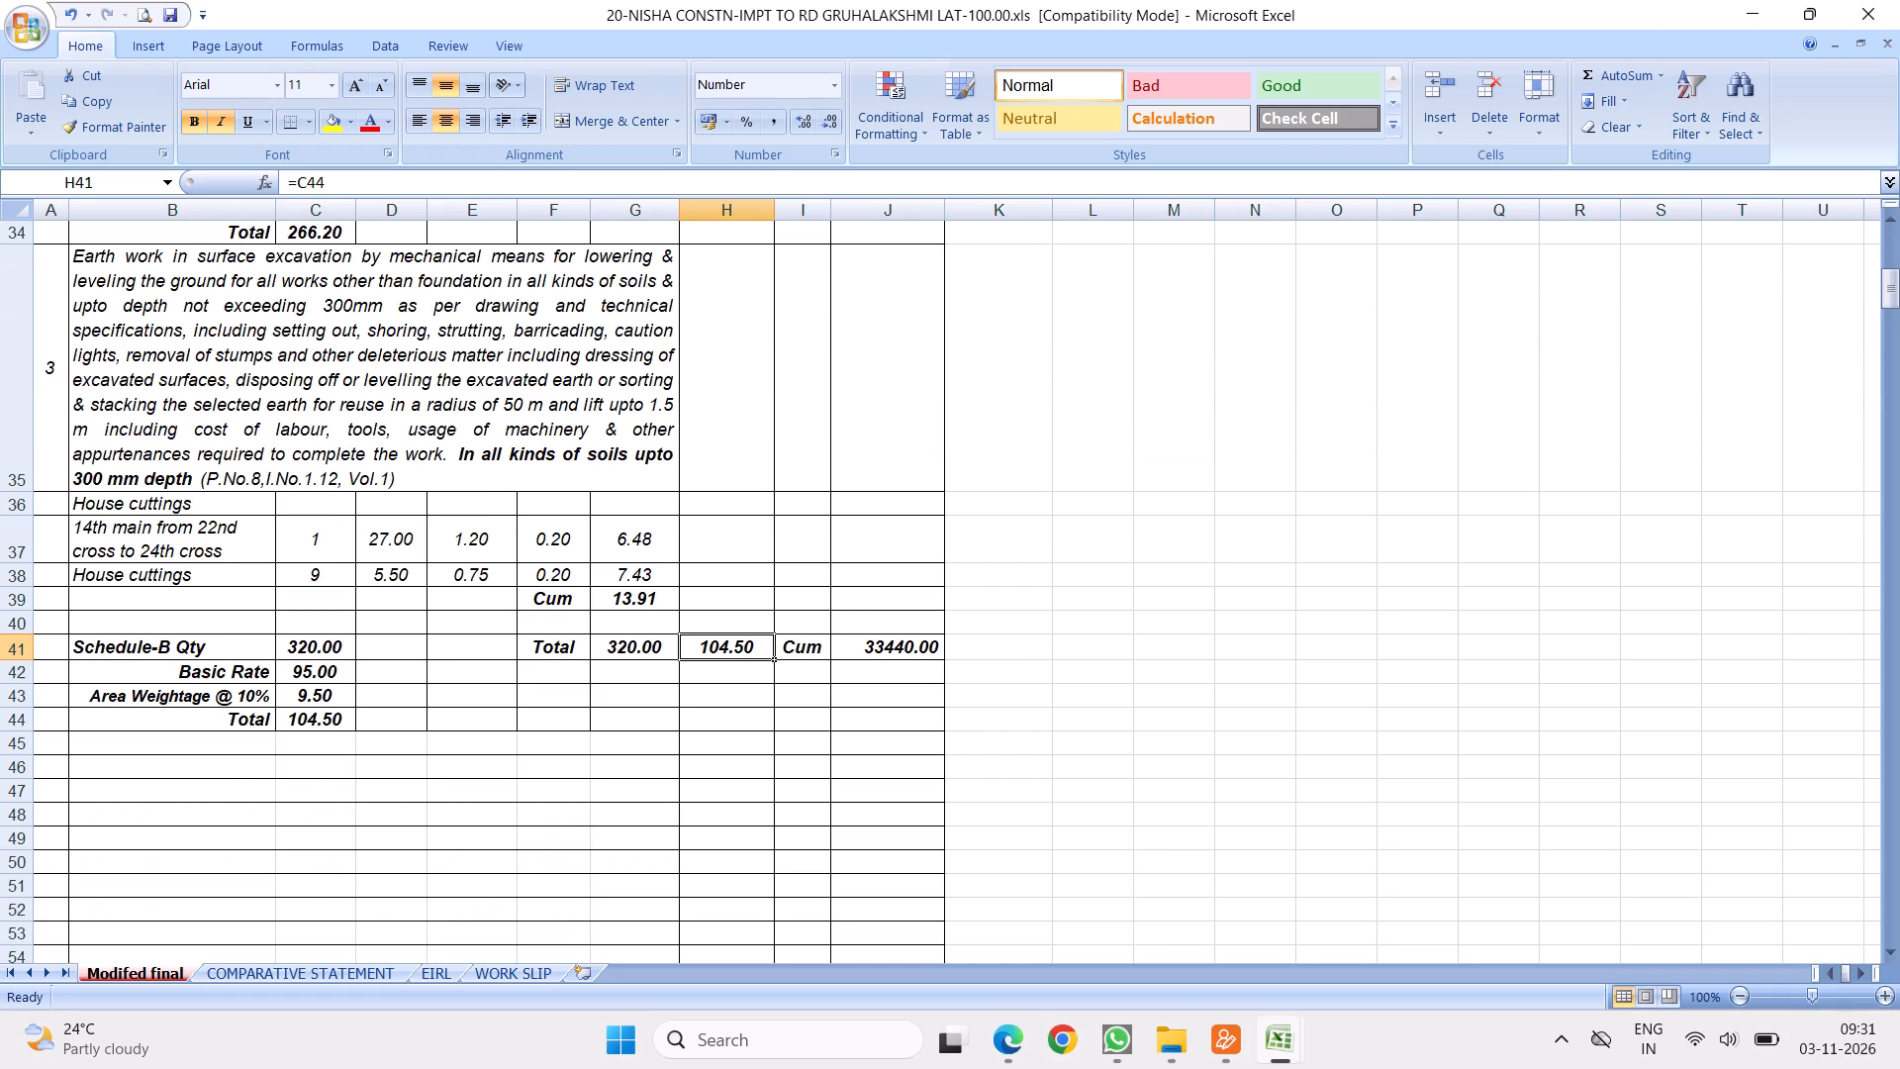
click(324, 412)
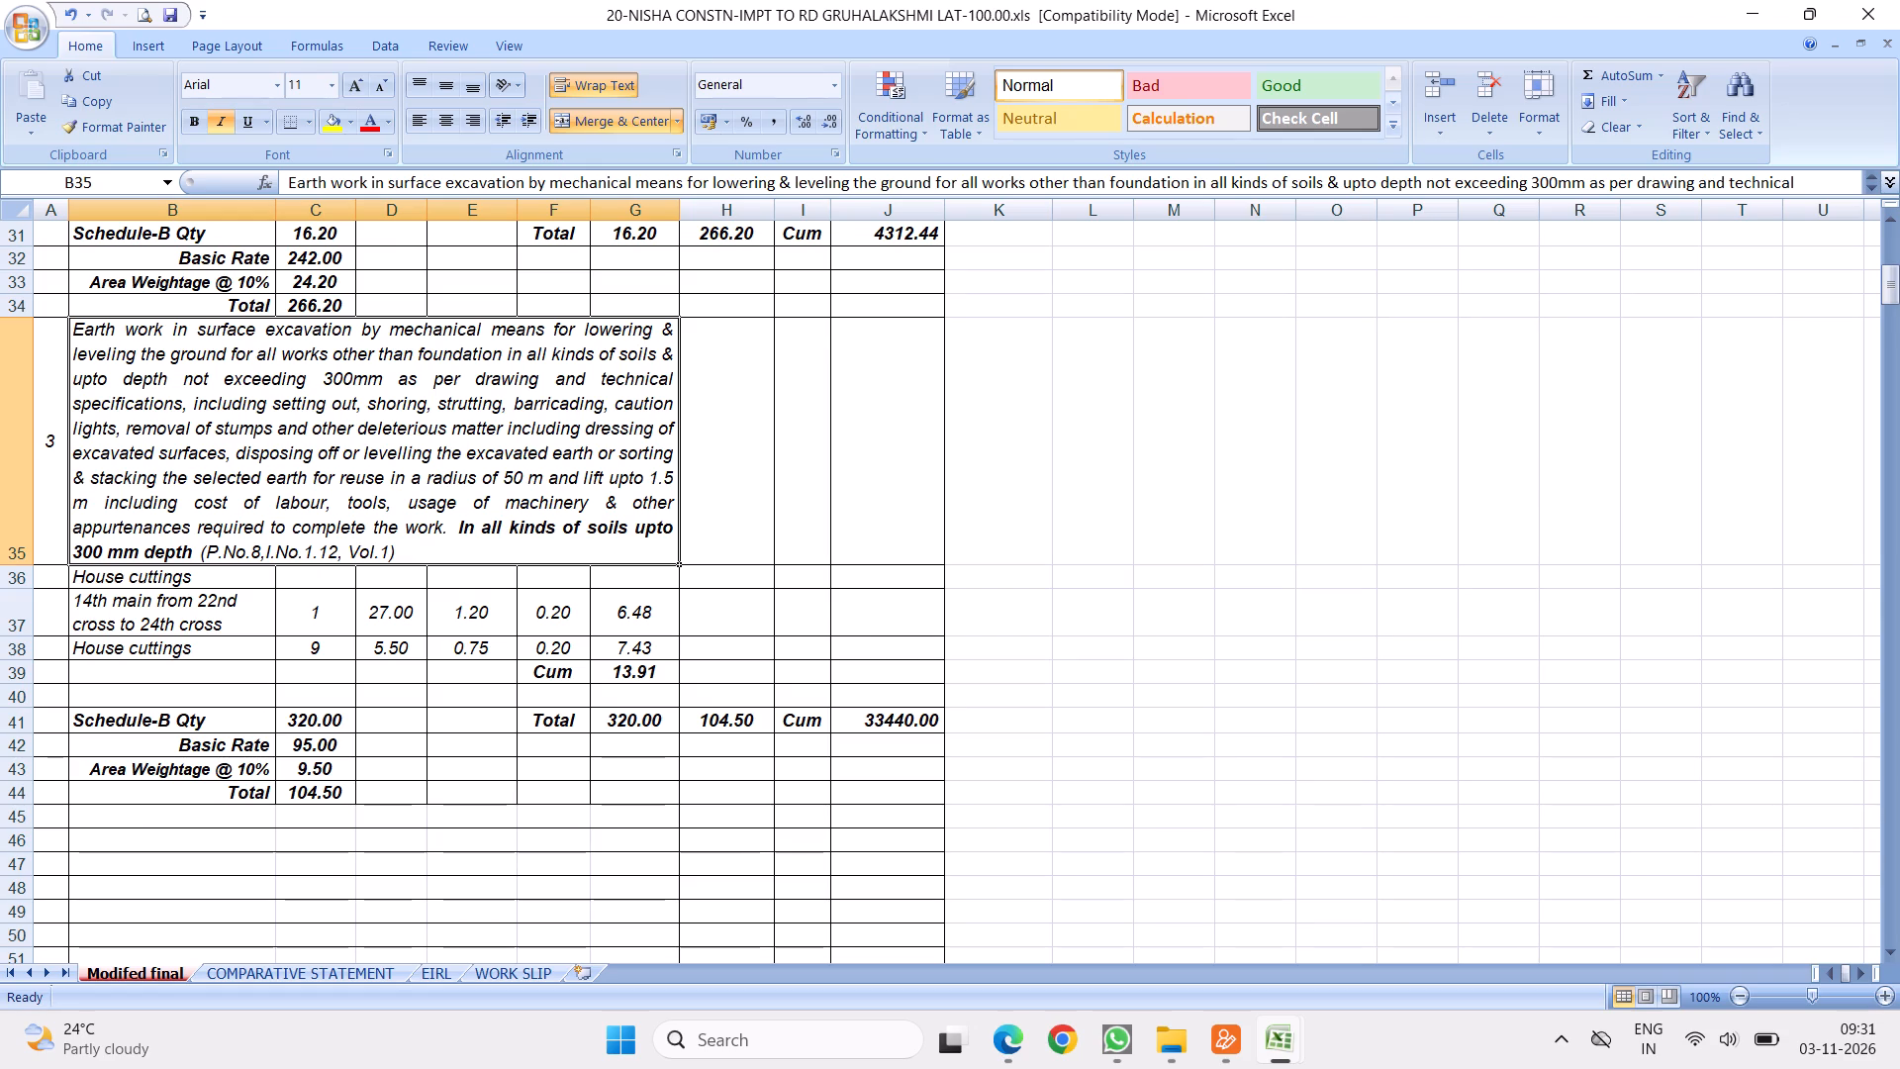
click(1286, 1042)
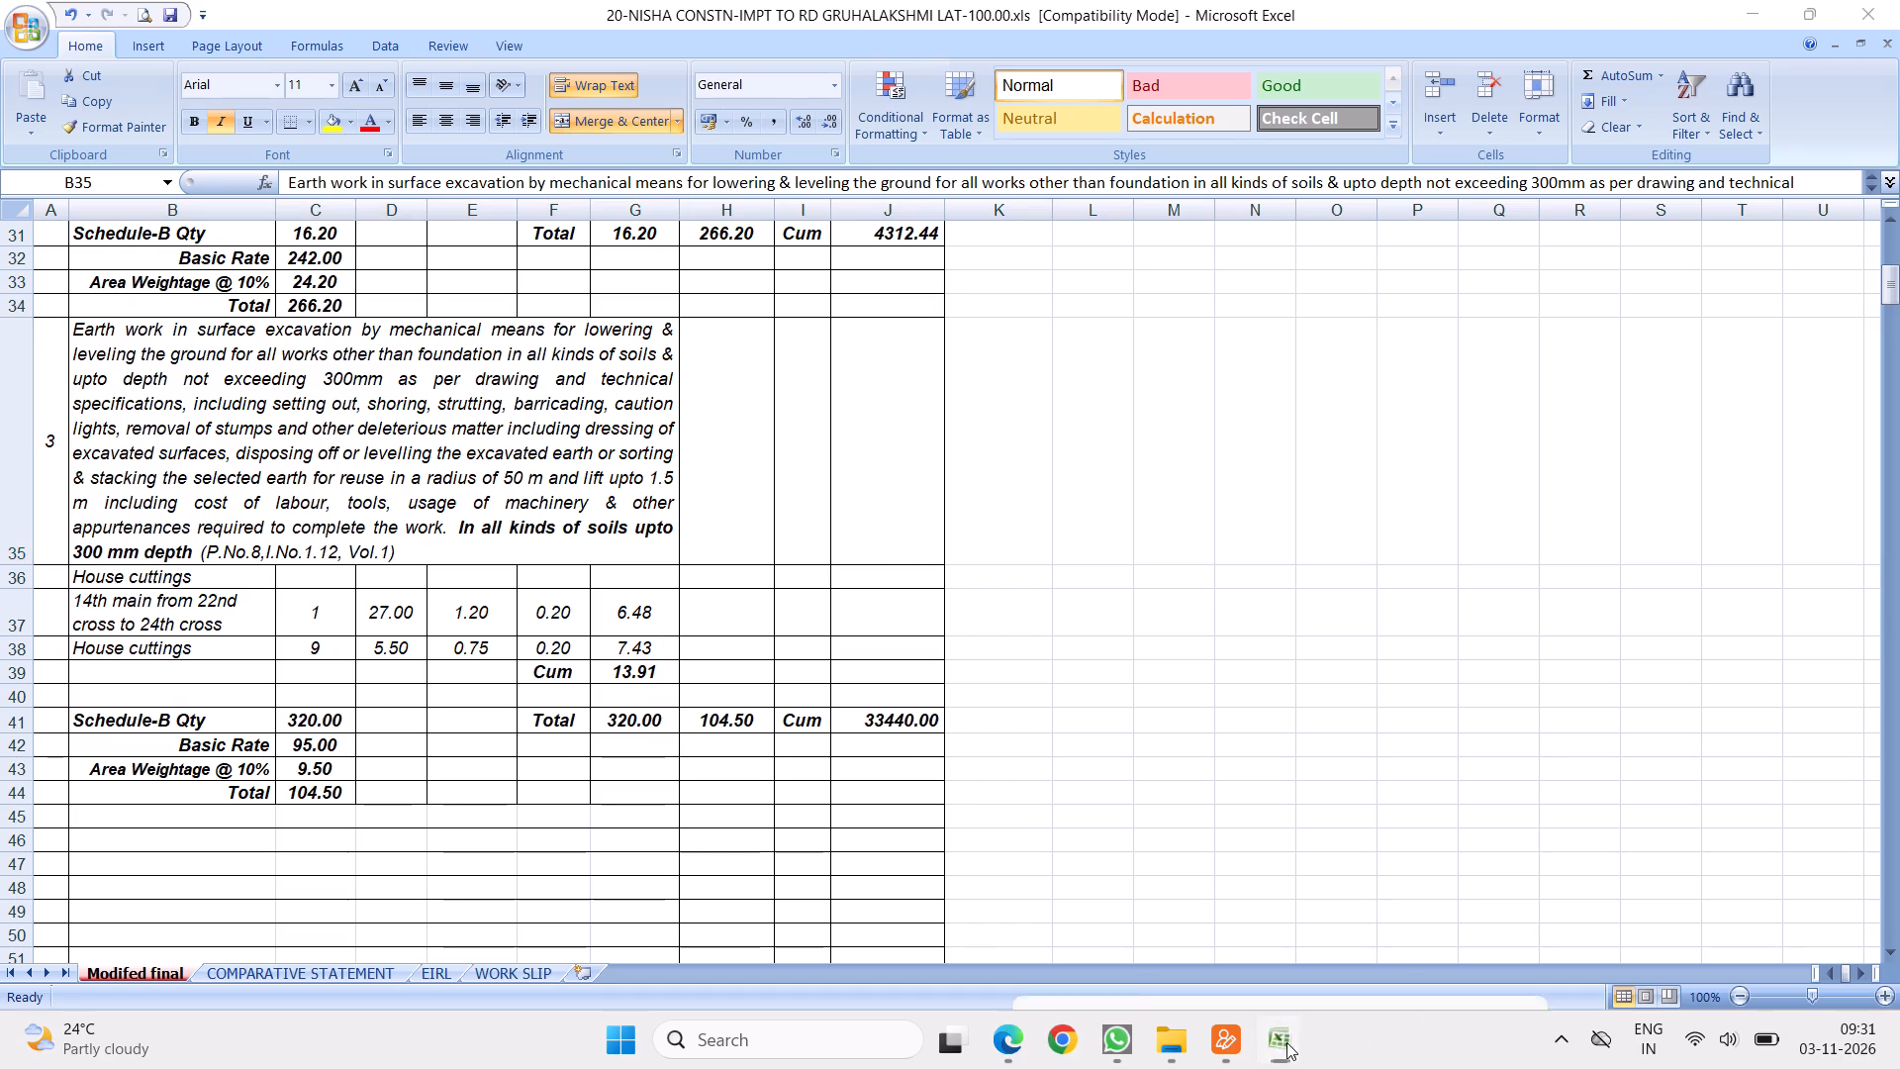
click(1317, 867)
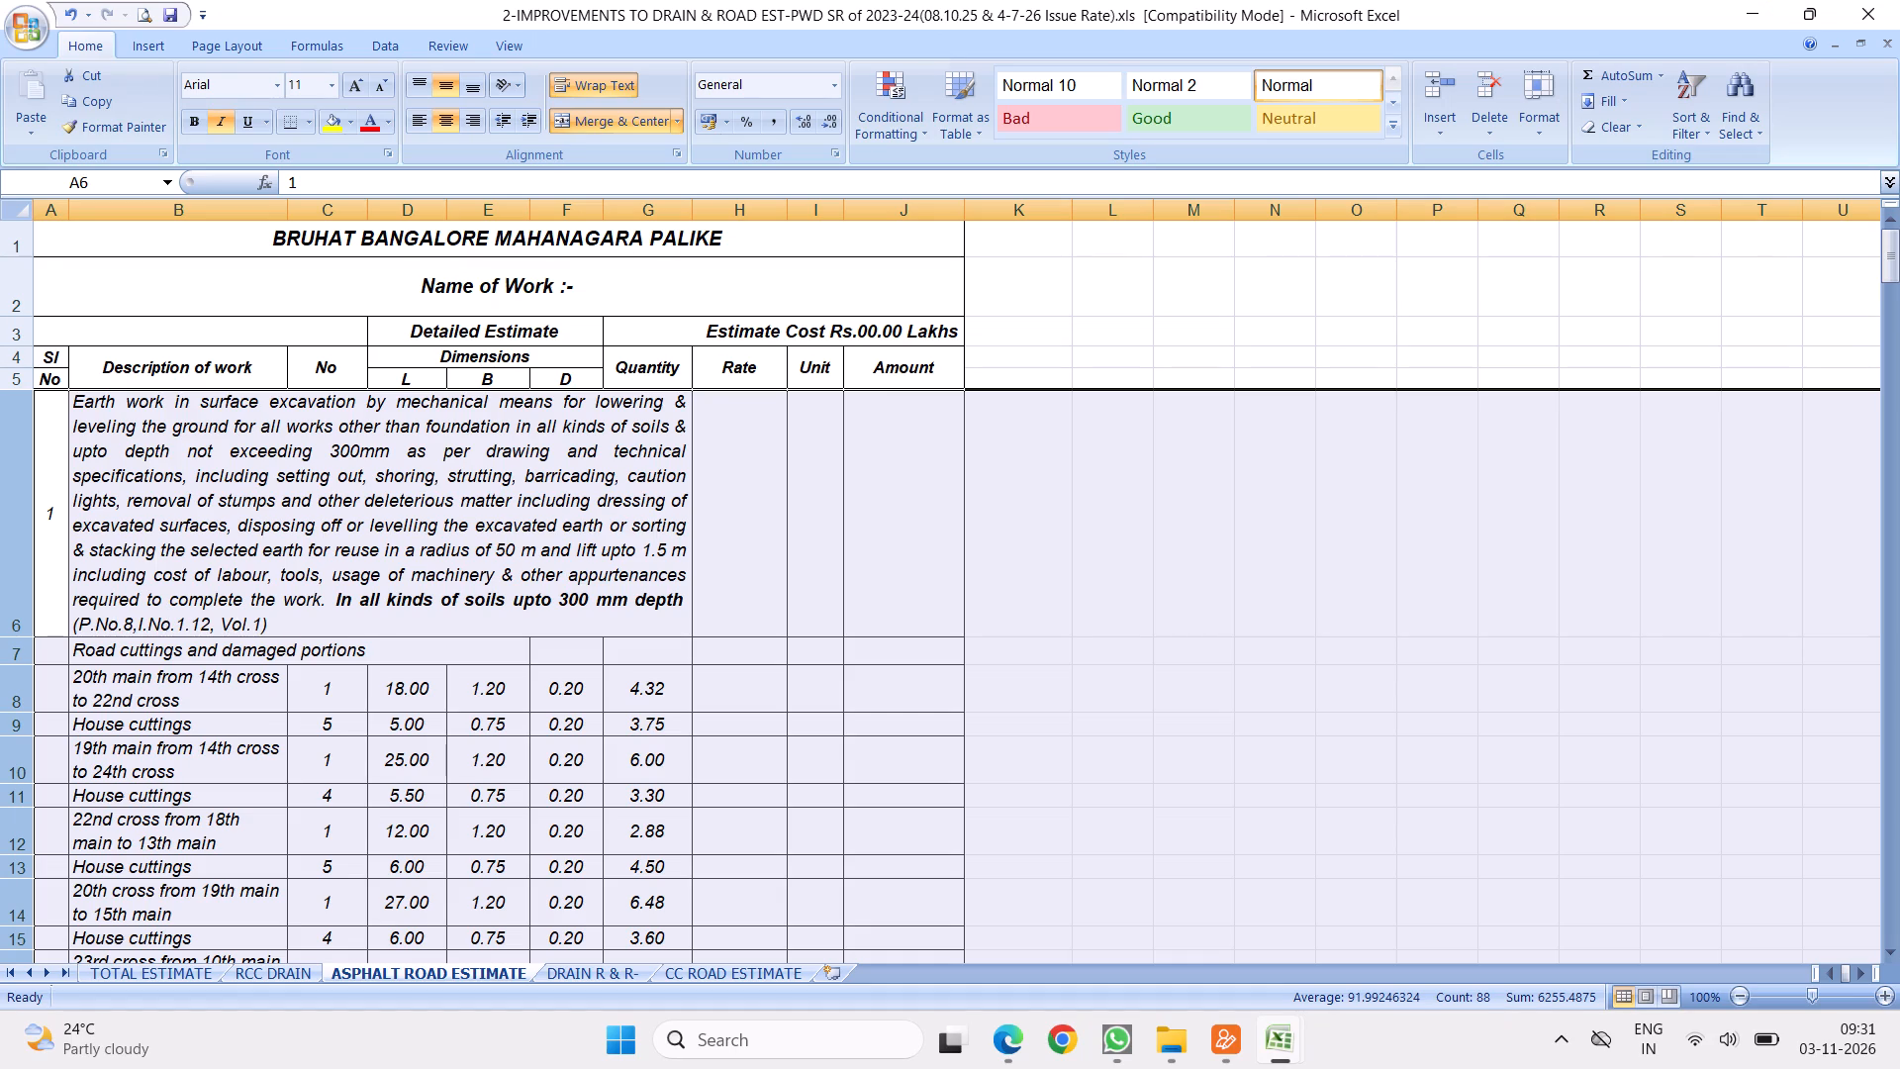
click(534, 607)
scroll(617, 638, down, 6)
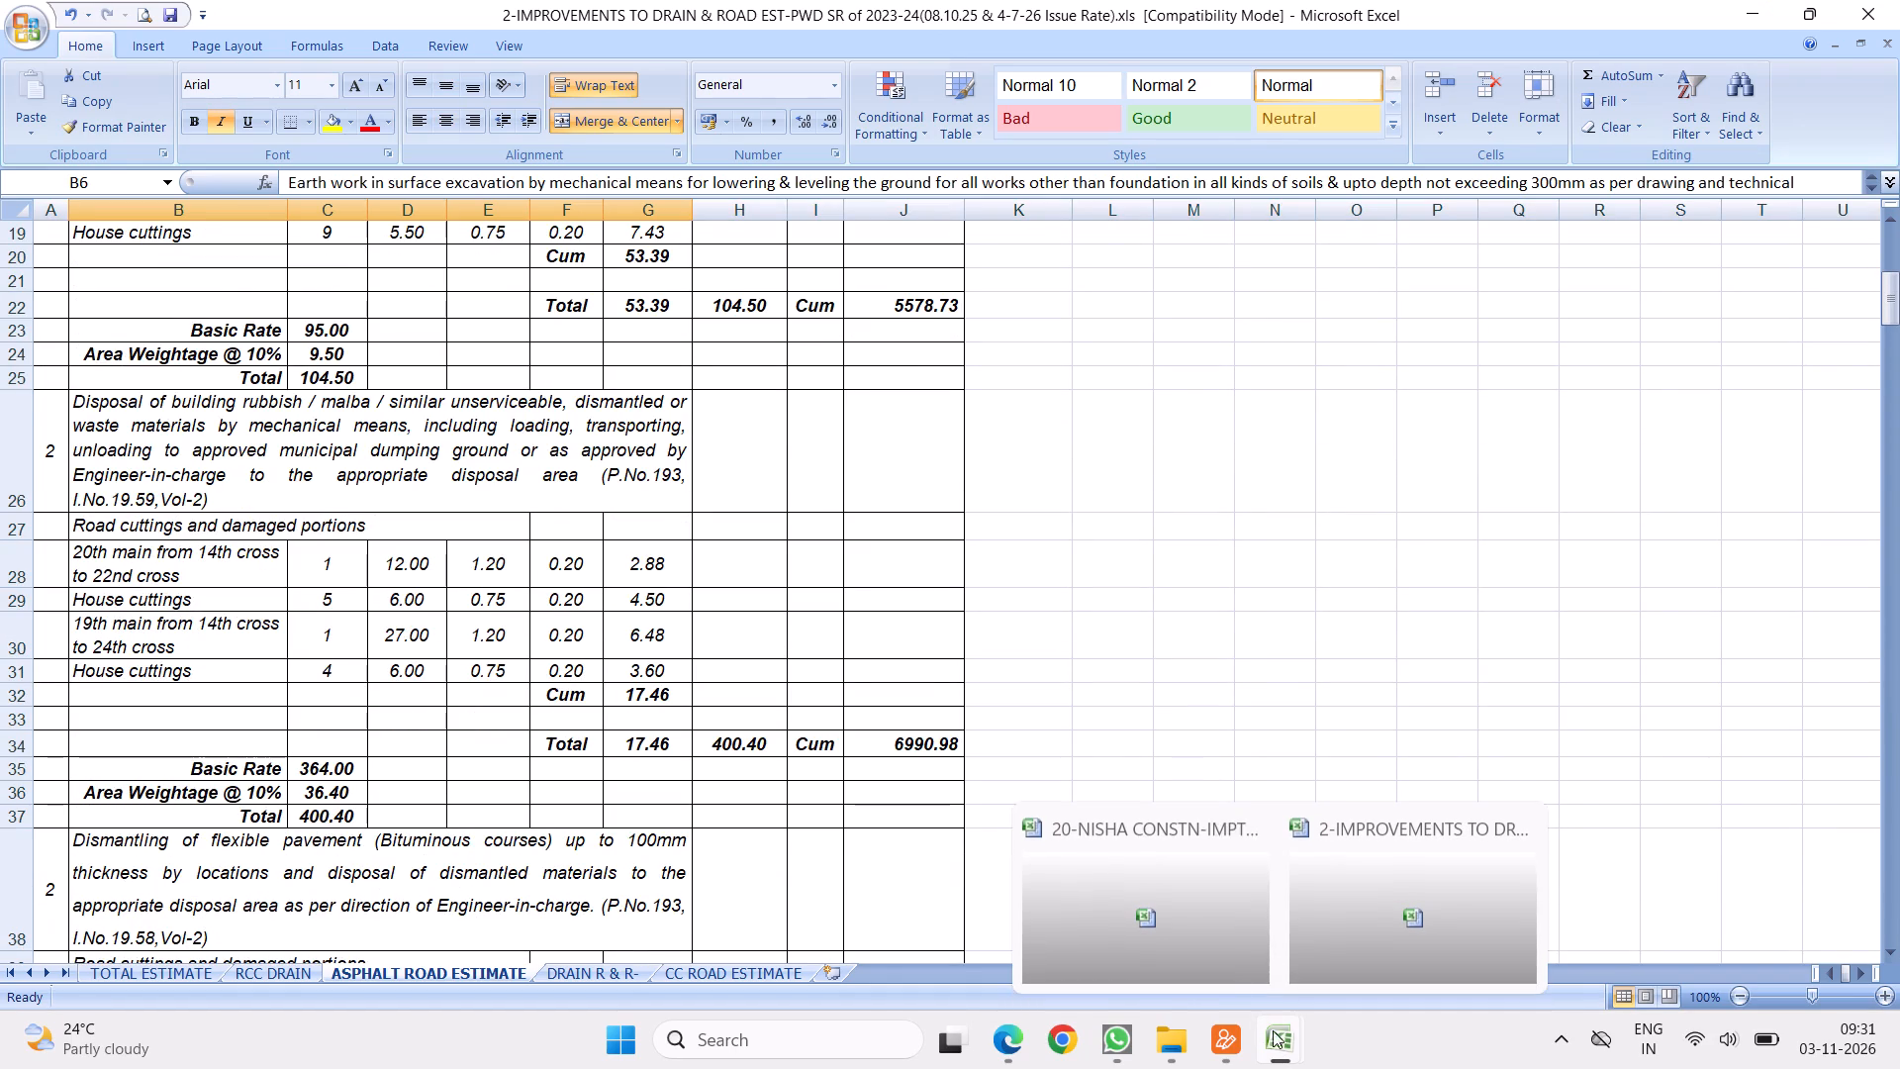
click(1168, 883)
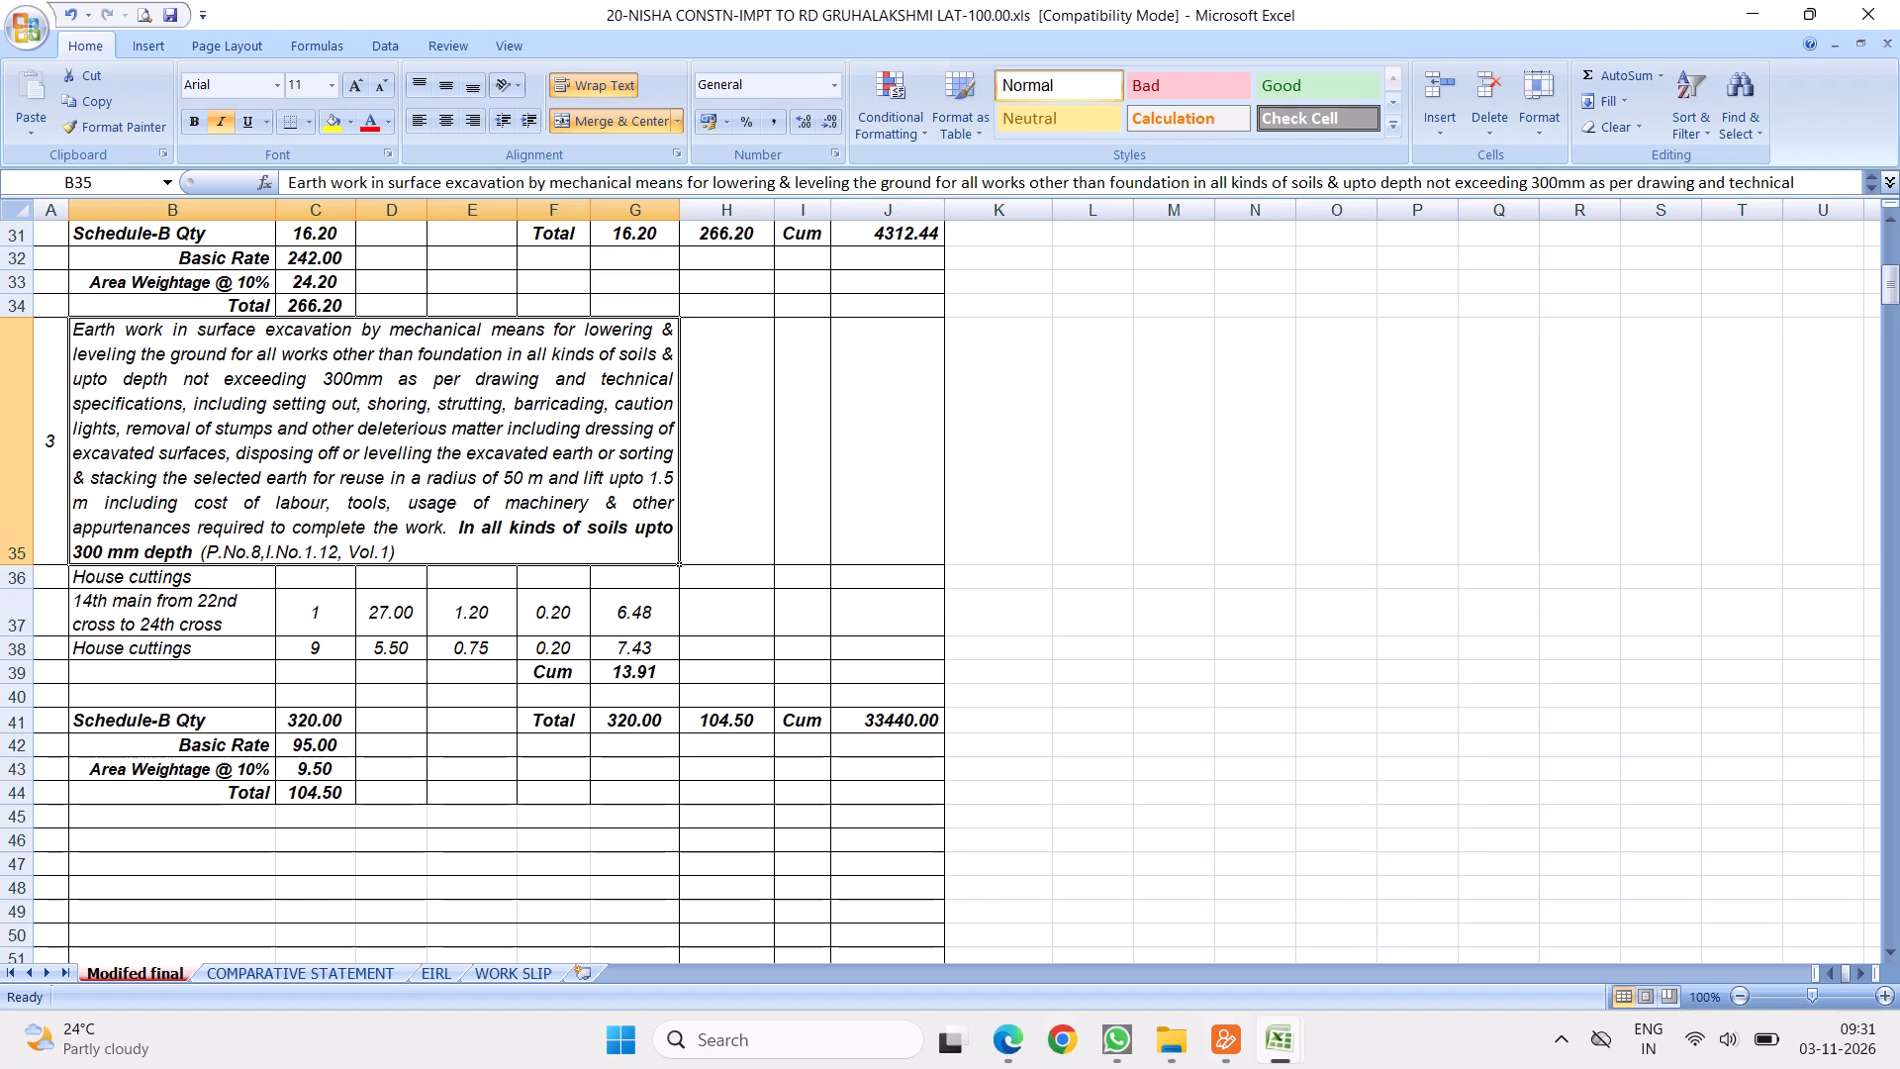
click(465, 441)
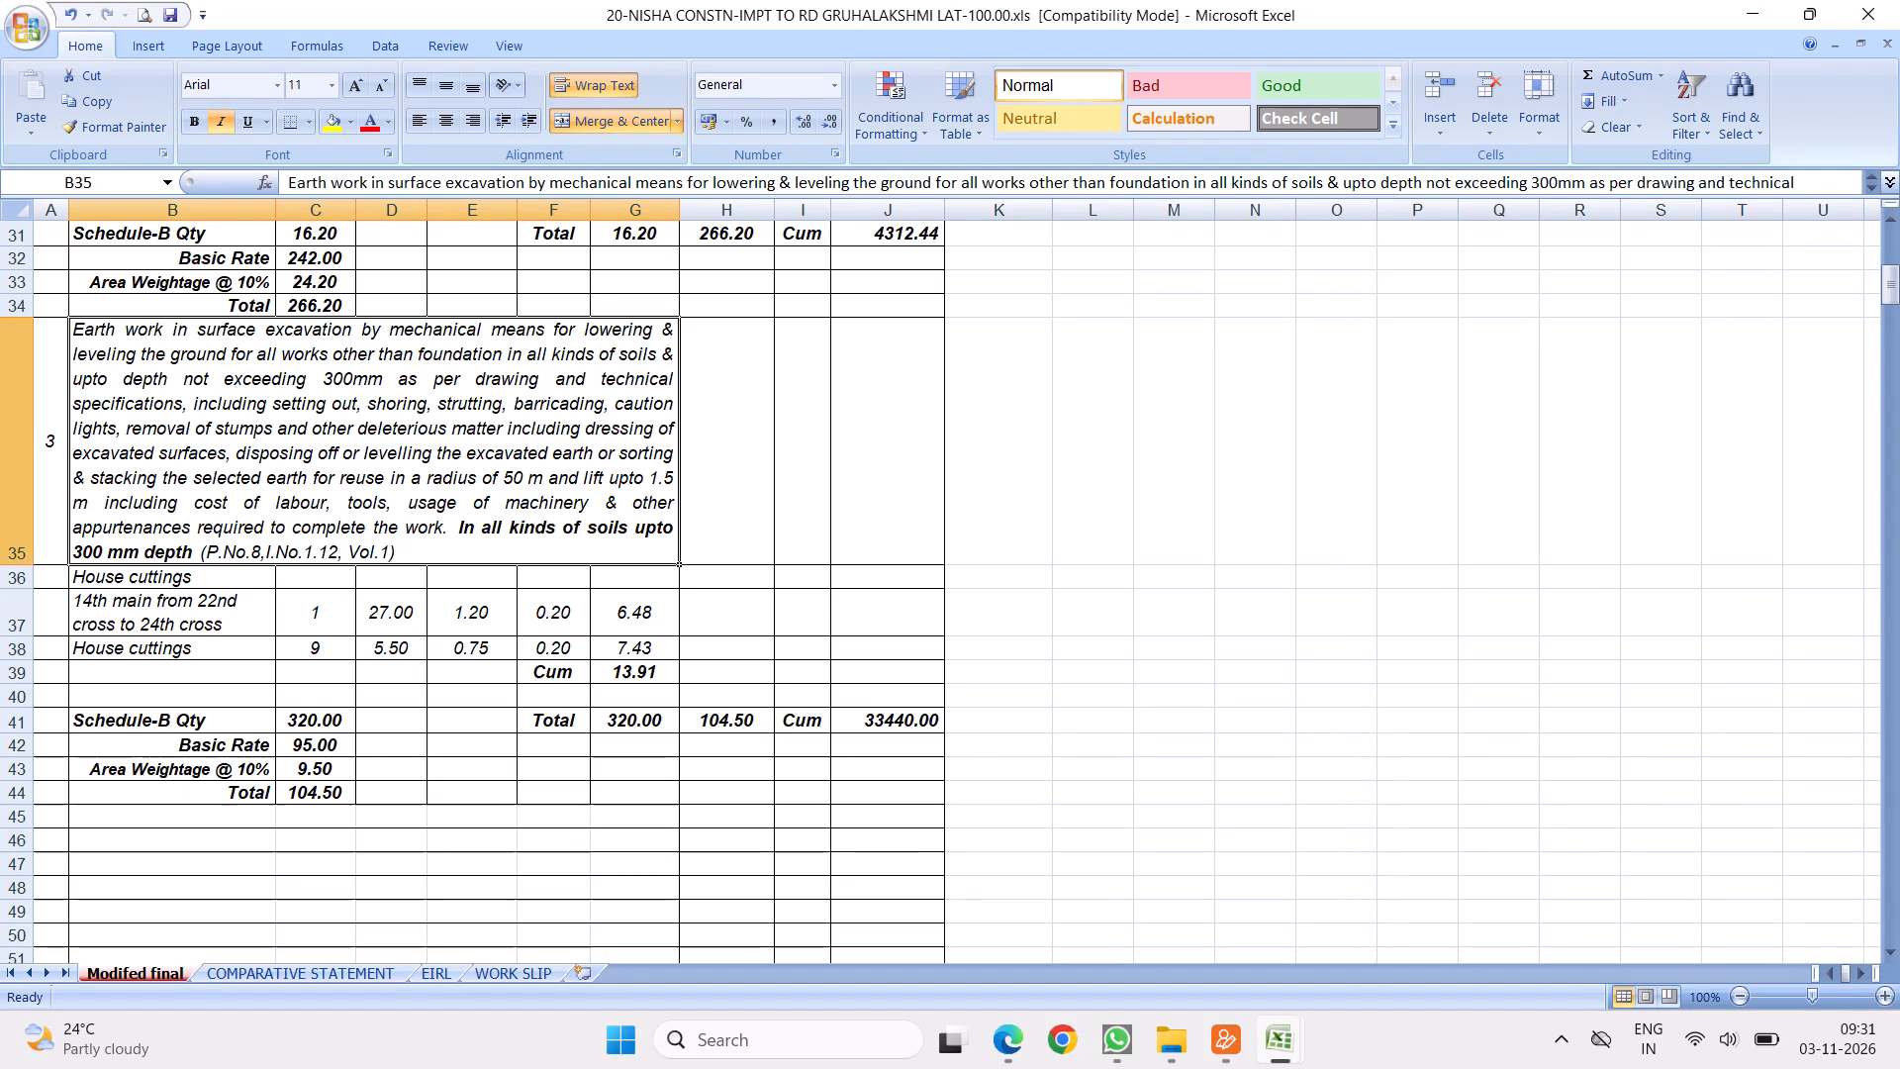
Copy item 3's whole block, rows 35 to 44, and insert the copy directly below it at row 45.
drag(0, 494, 37, 796)
right_click(205, 463)
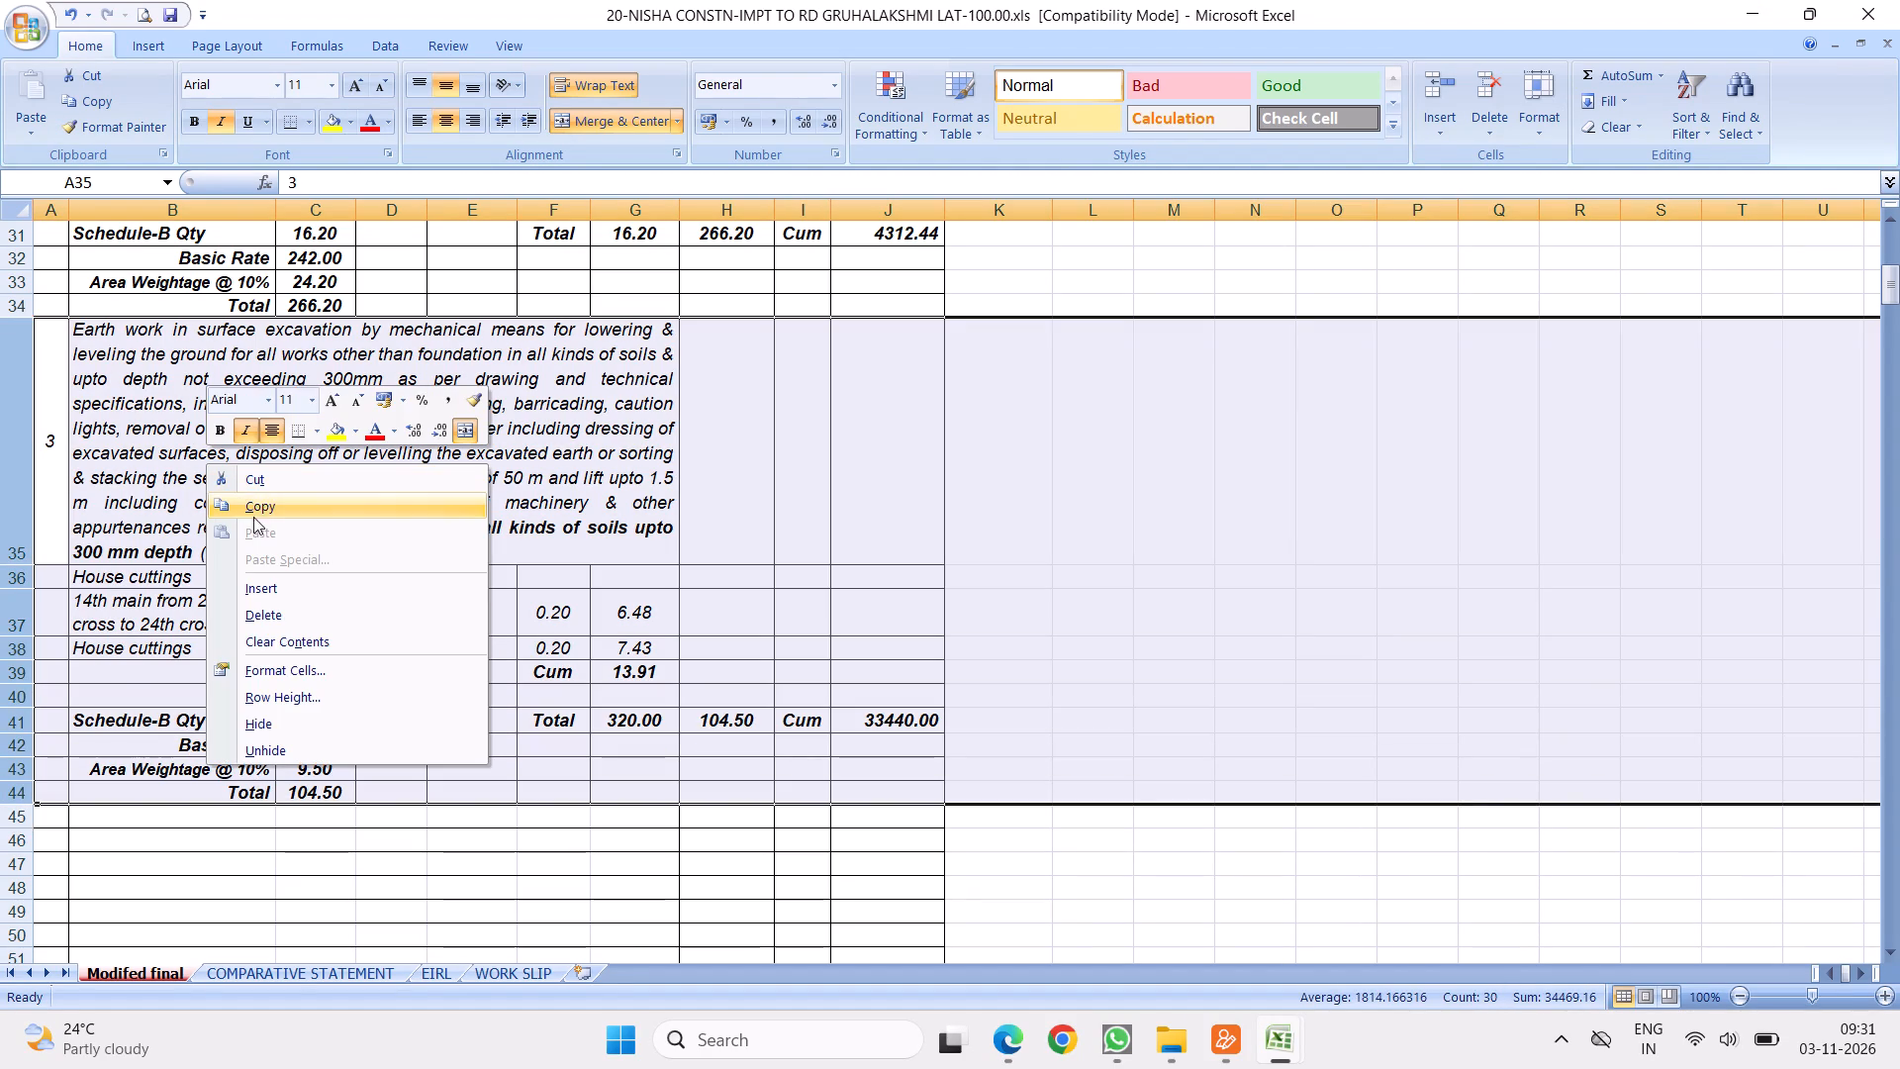
click(254, 510)
scroll(303, 503, down, 1)
scroll(231, 574, down, 2)
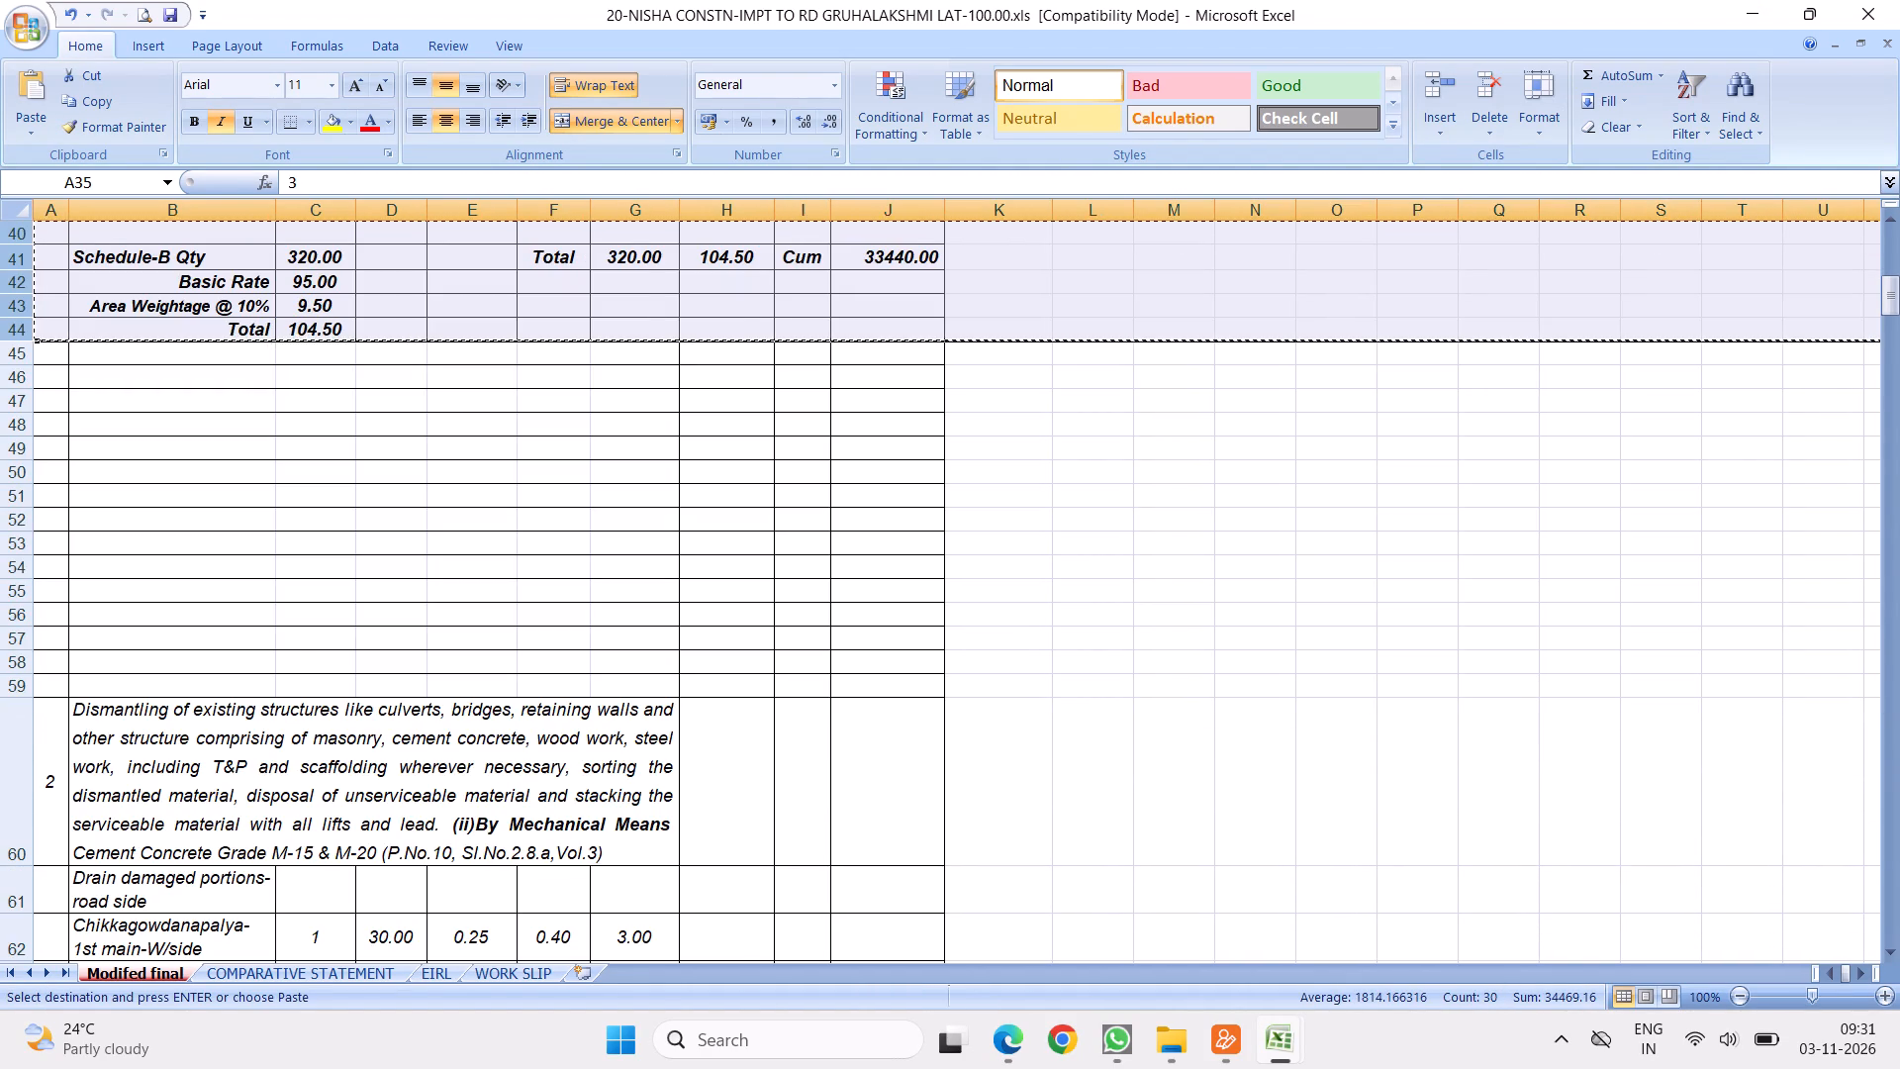
click(20, 356)
right_click(20, 355)
click(145, 487)
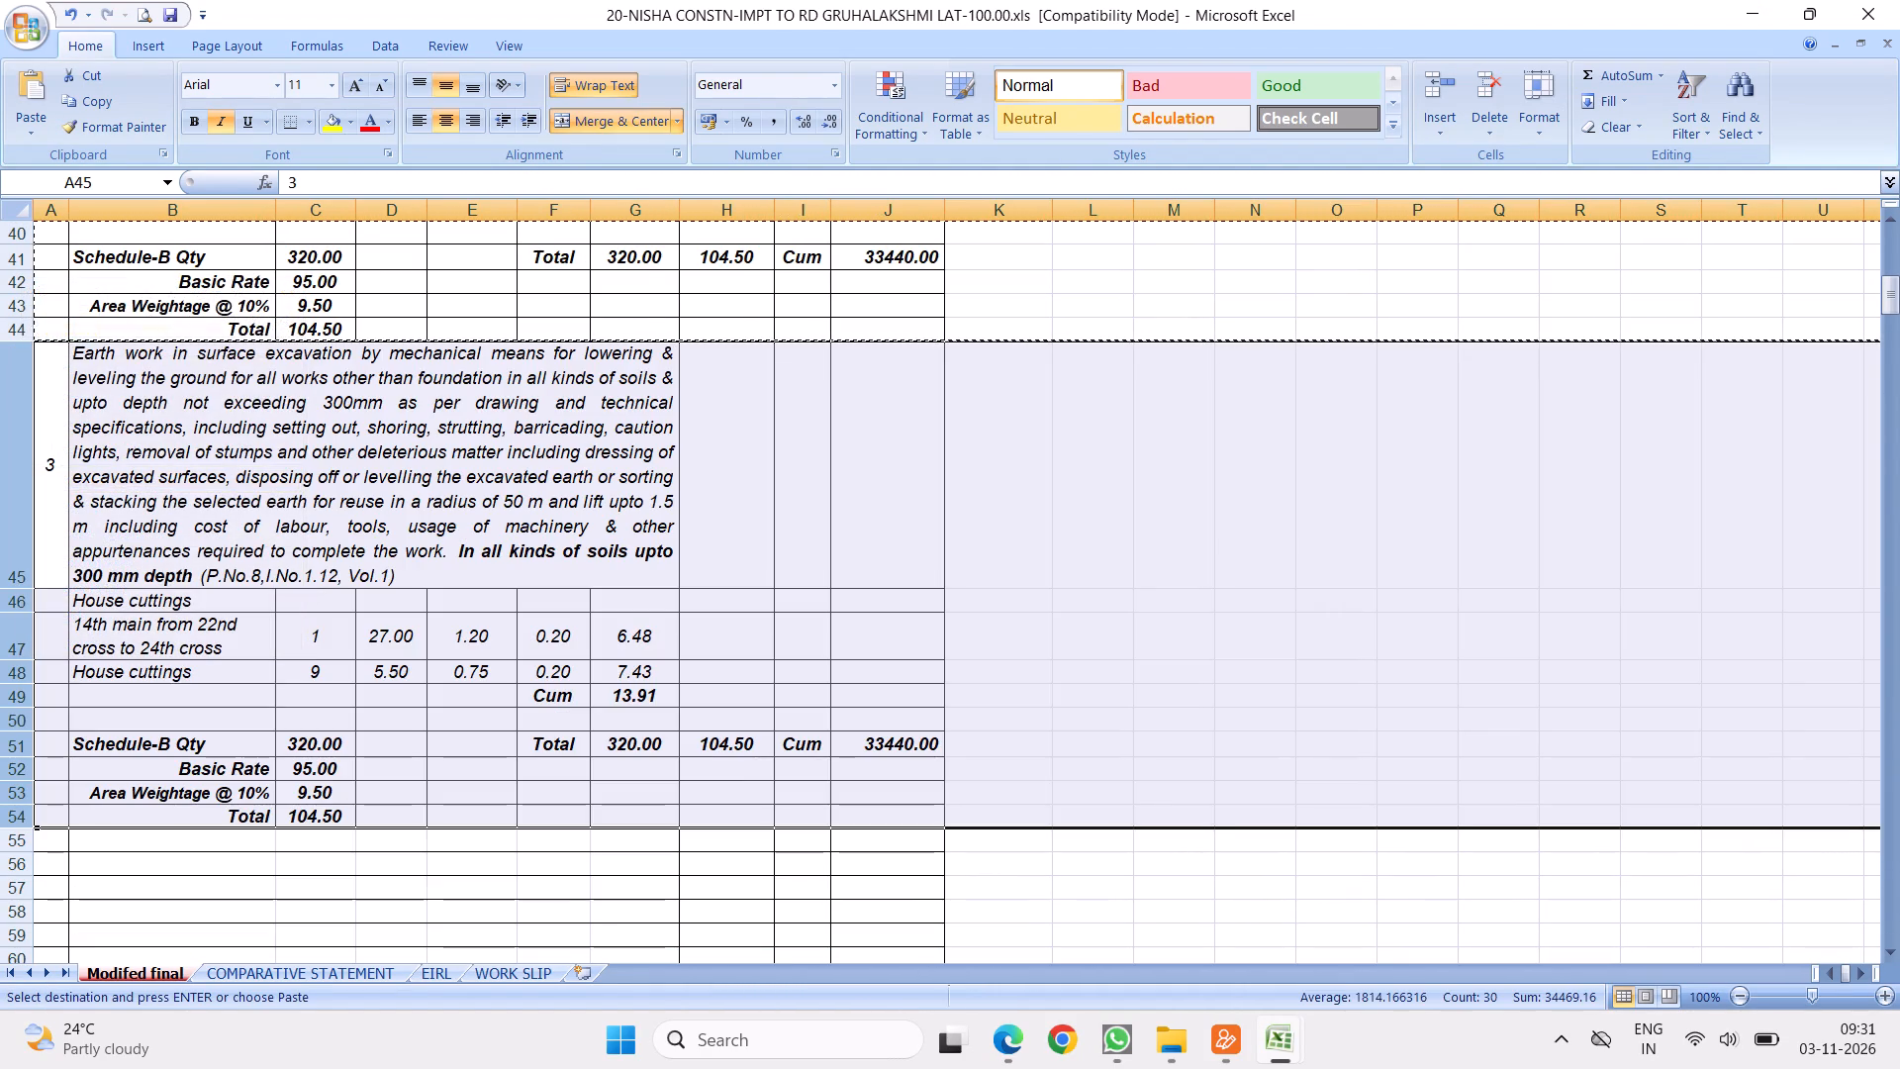
Number the duplicated item in A45 as 4.
click(49, 424)
click(261, 447)
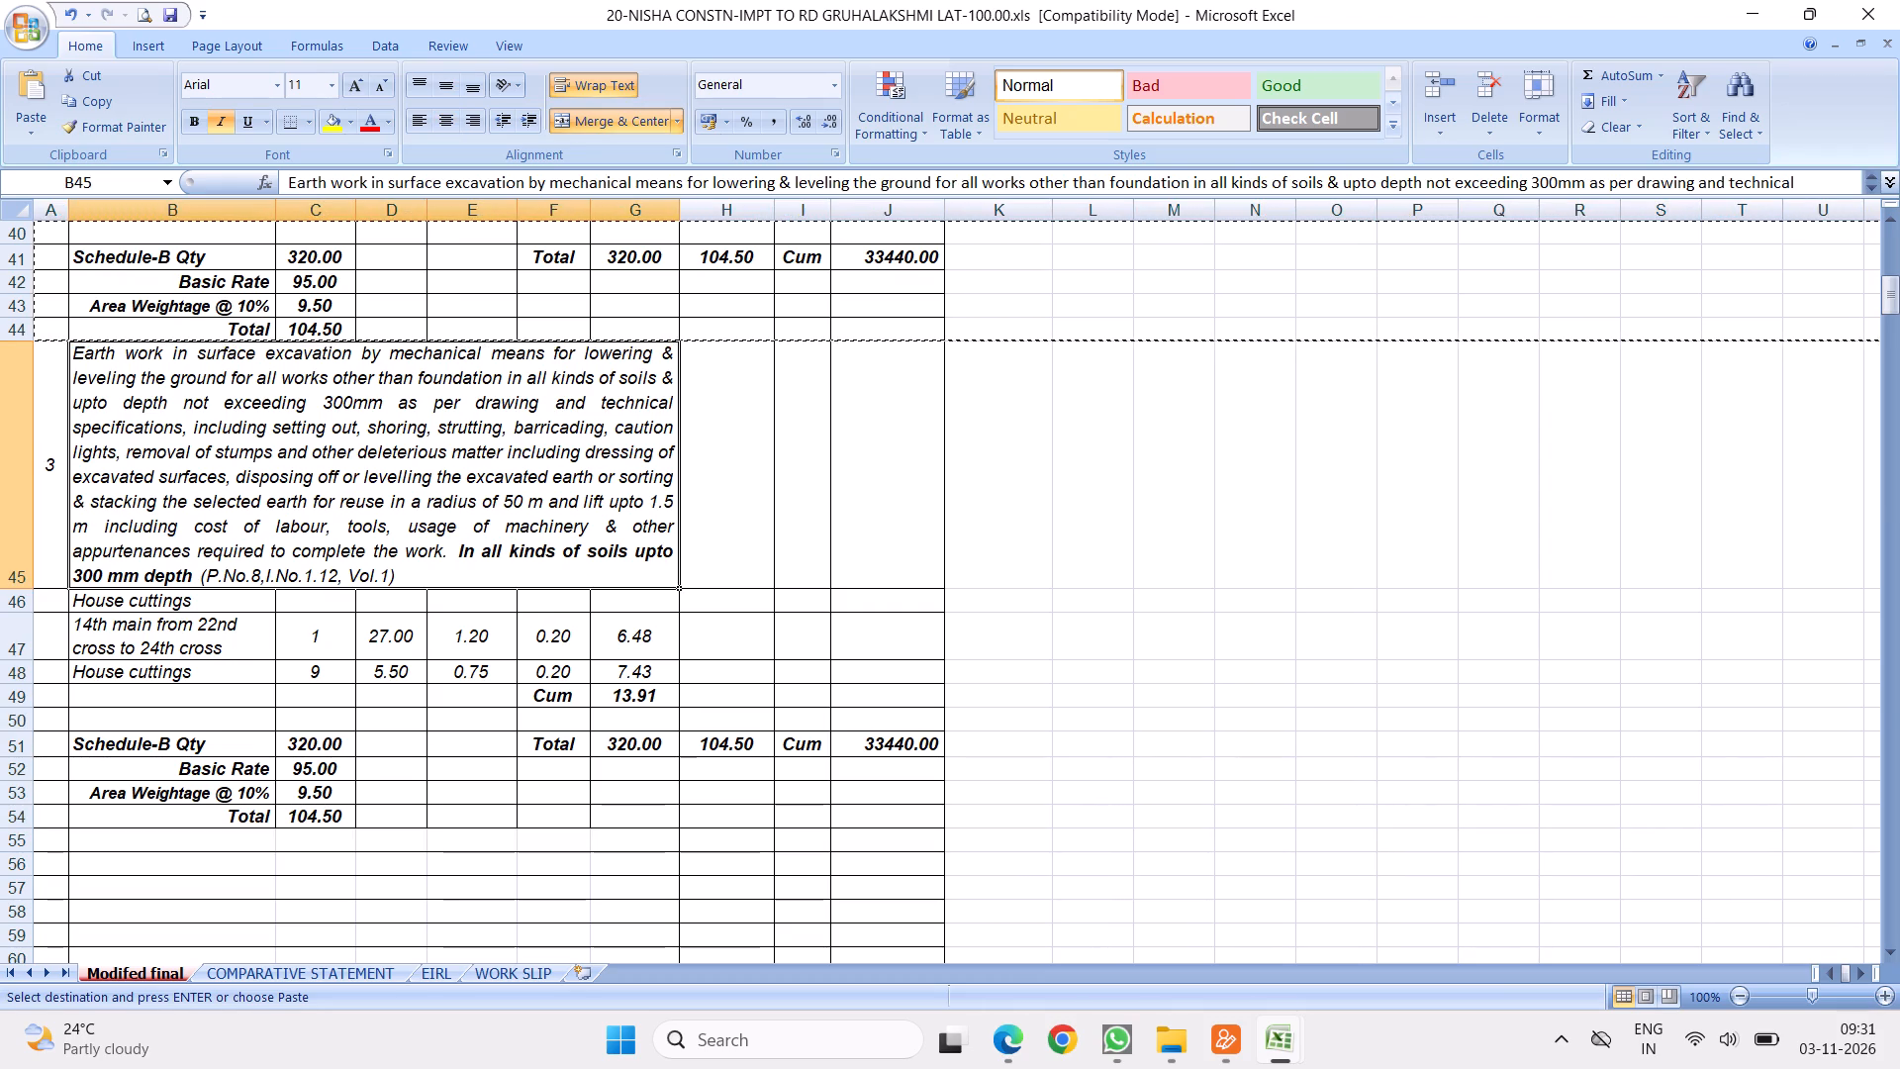
click(52, 406)
key(4)
click(224, 445)
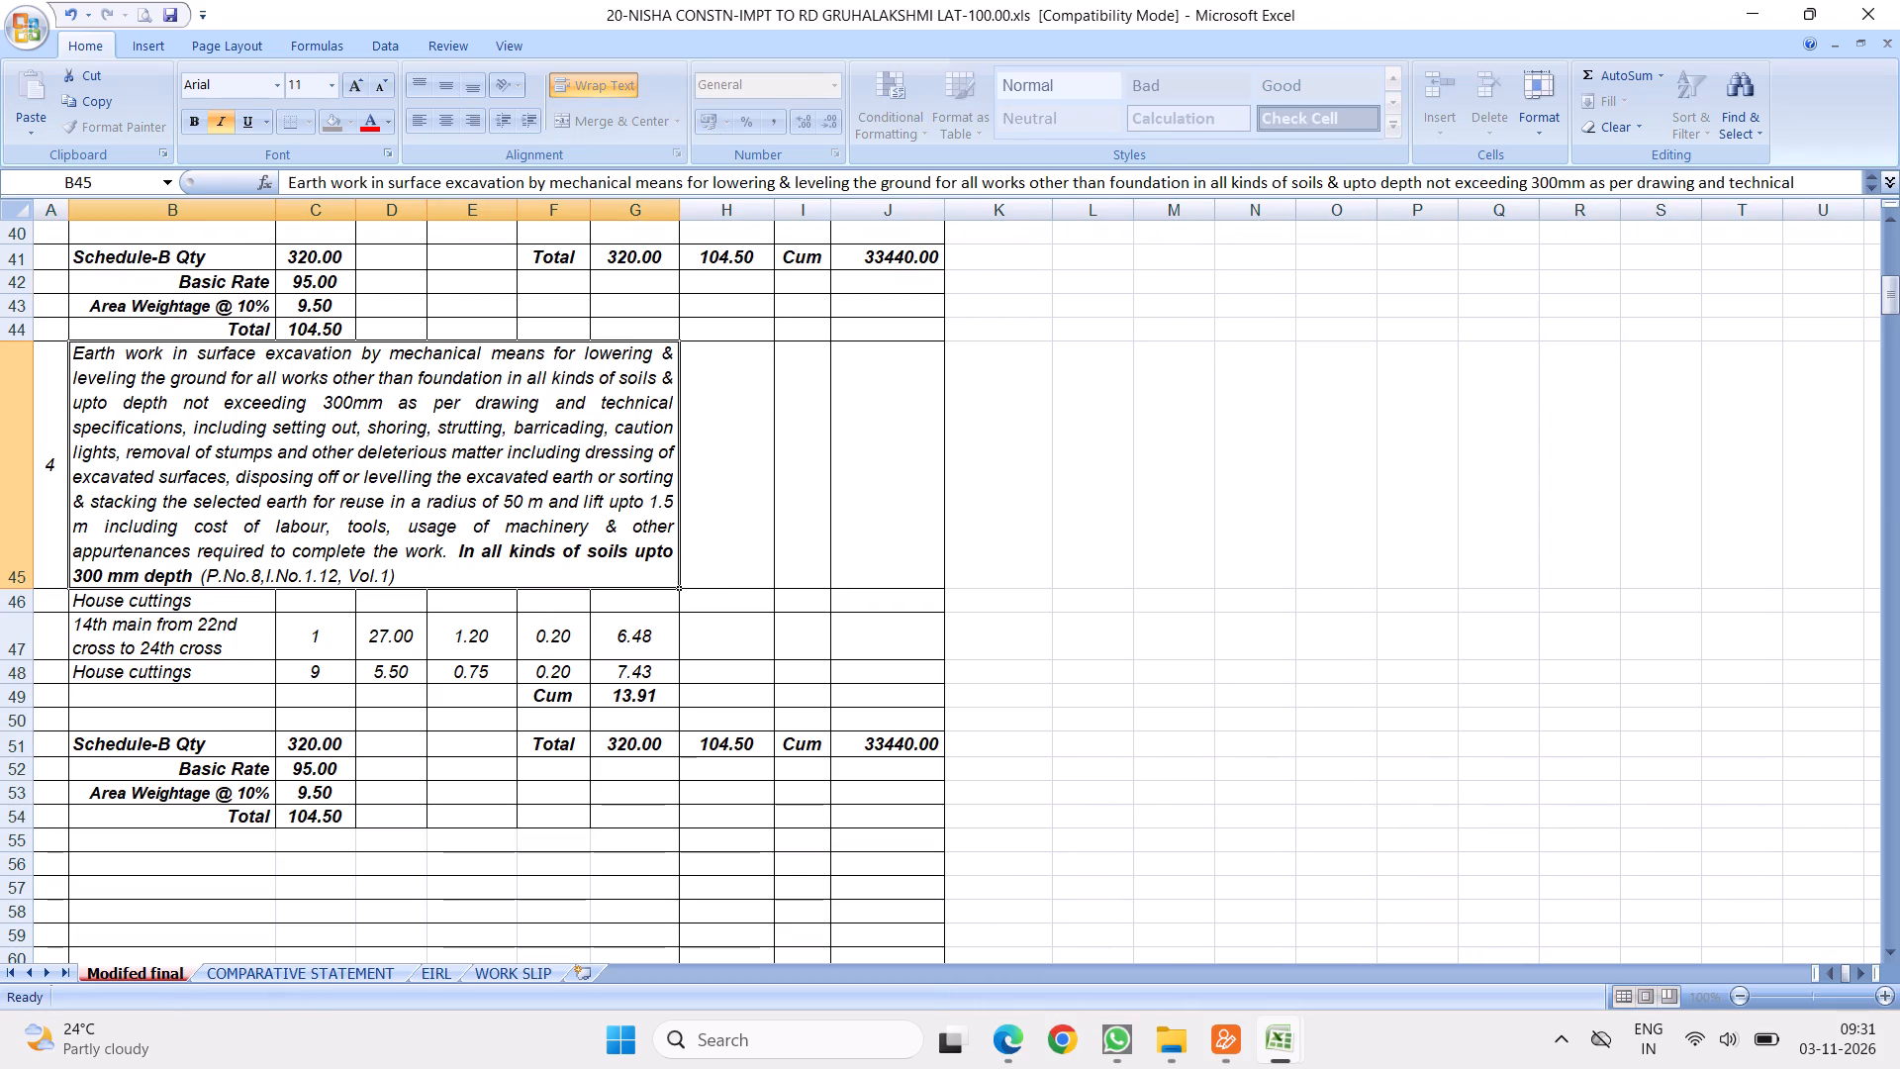
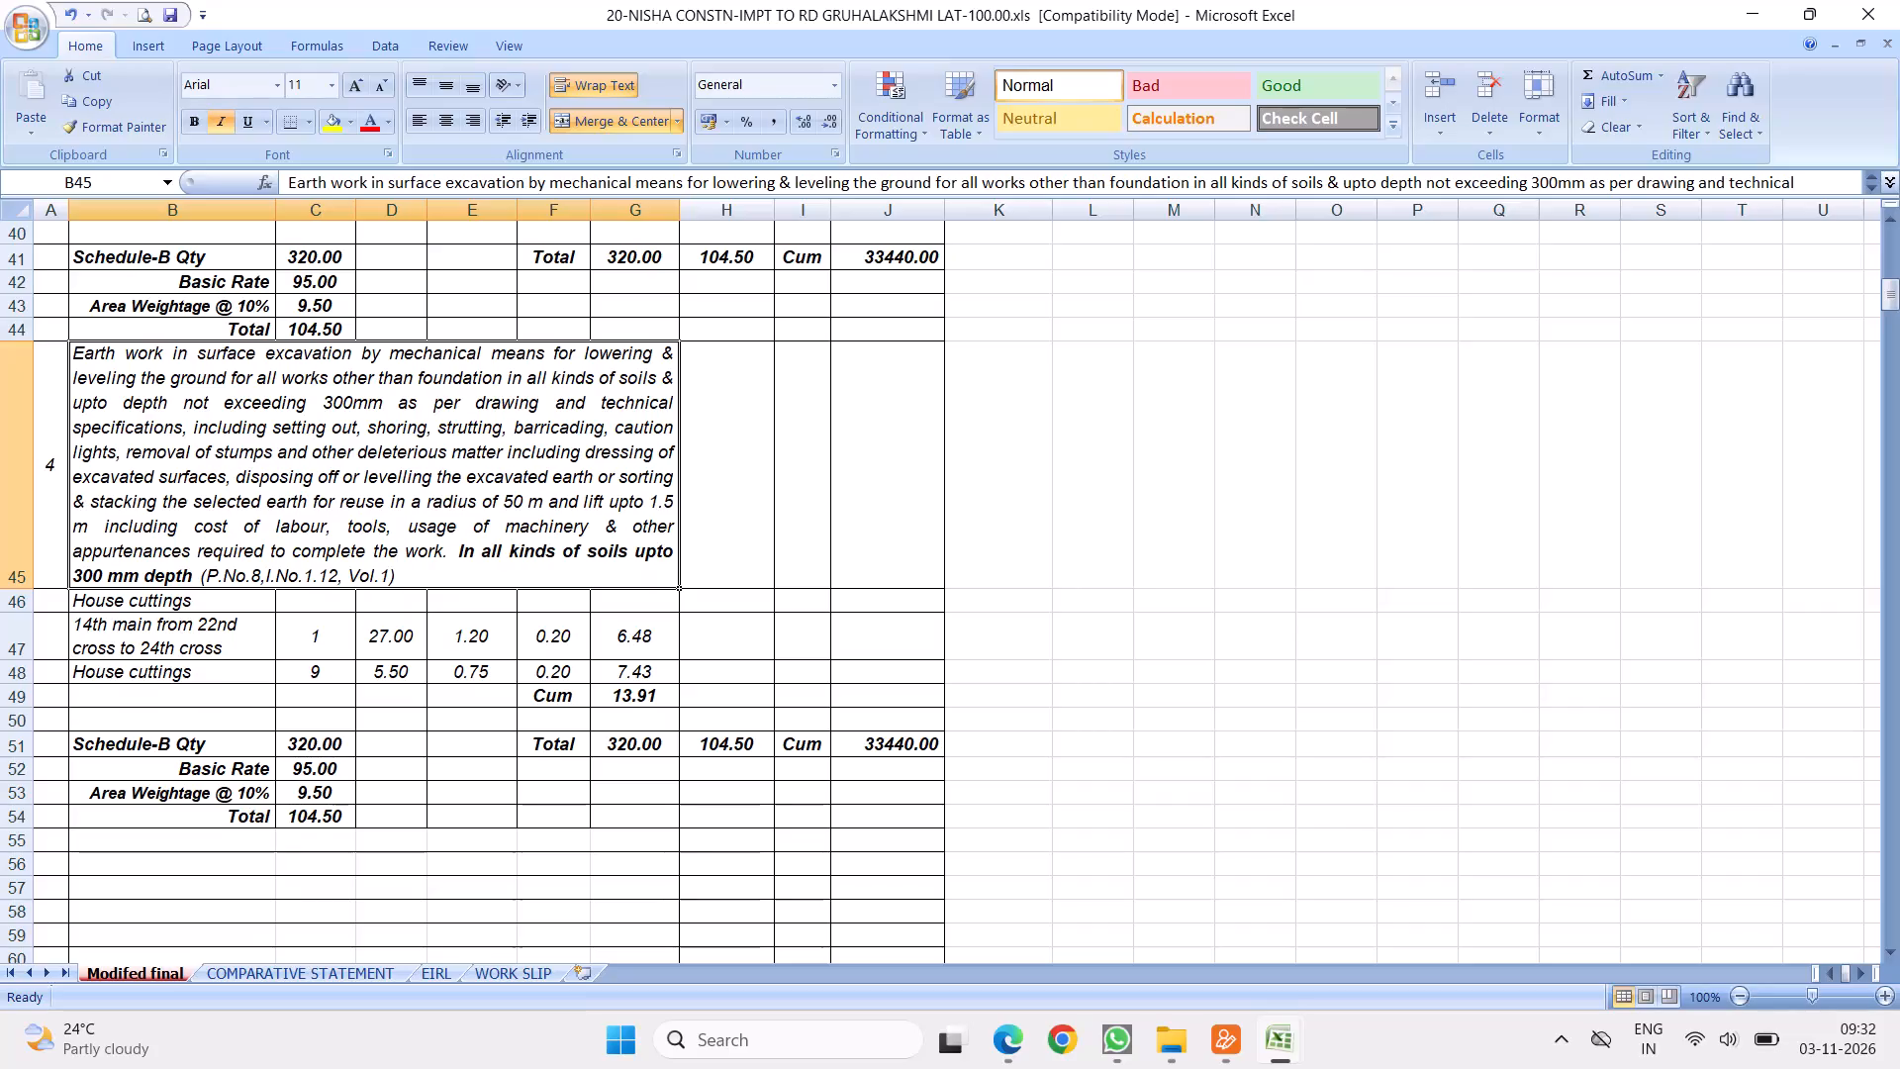
Clear the duplicated description of item 4 in B45.
key(Delete)
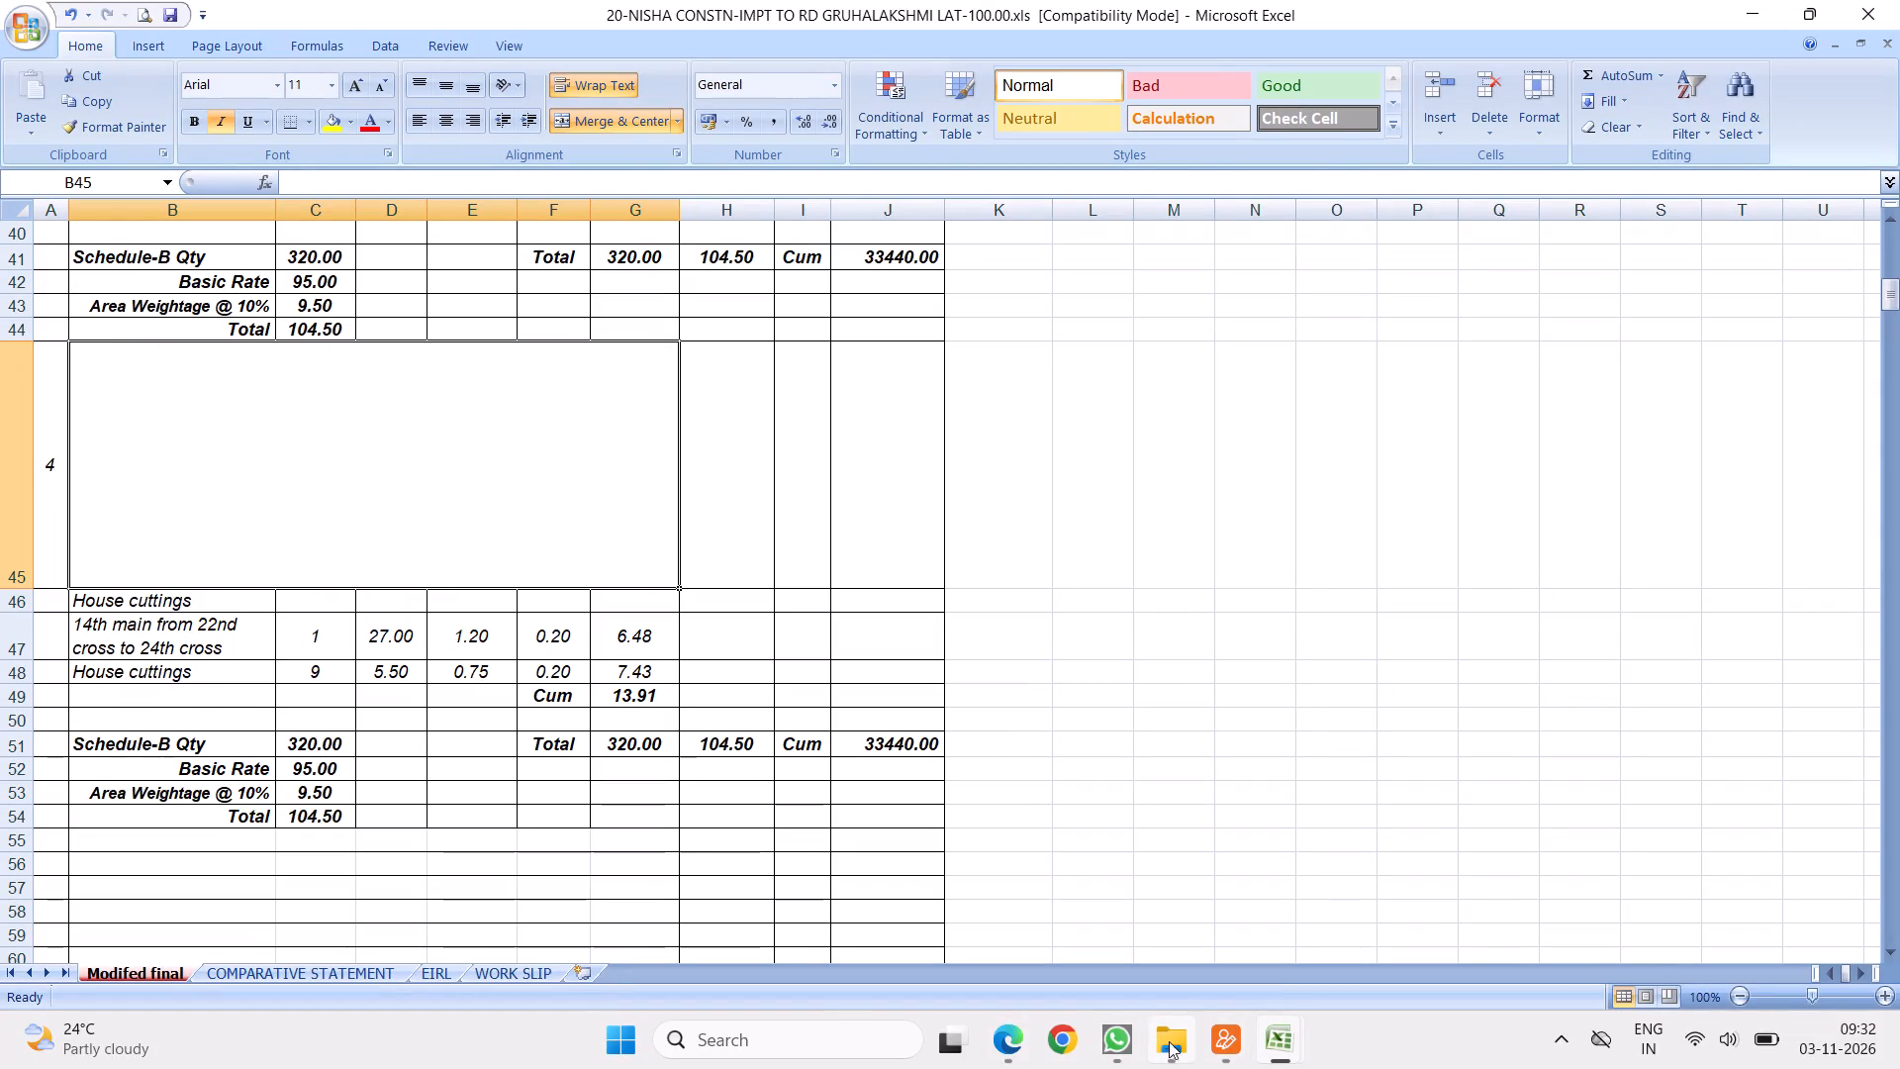
Open the PWDSR Vol-1 CommonSR-2023-24 (GrandFinale) PDF from the 11-BBMP ESTIMATES FOR WARDS SR OF 2023-24 folder.
click(1164, 1041)
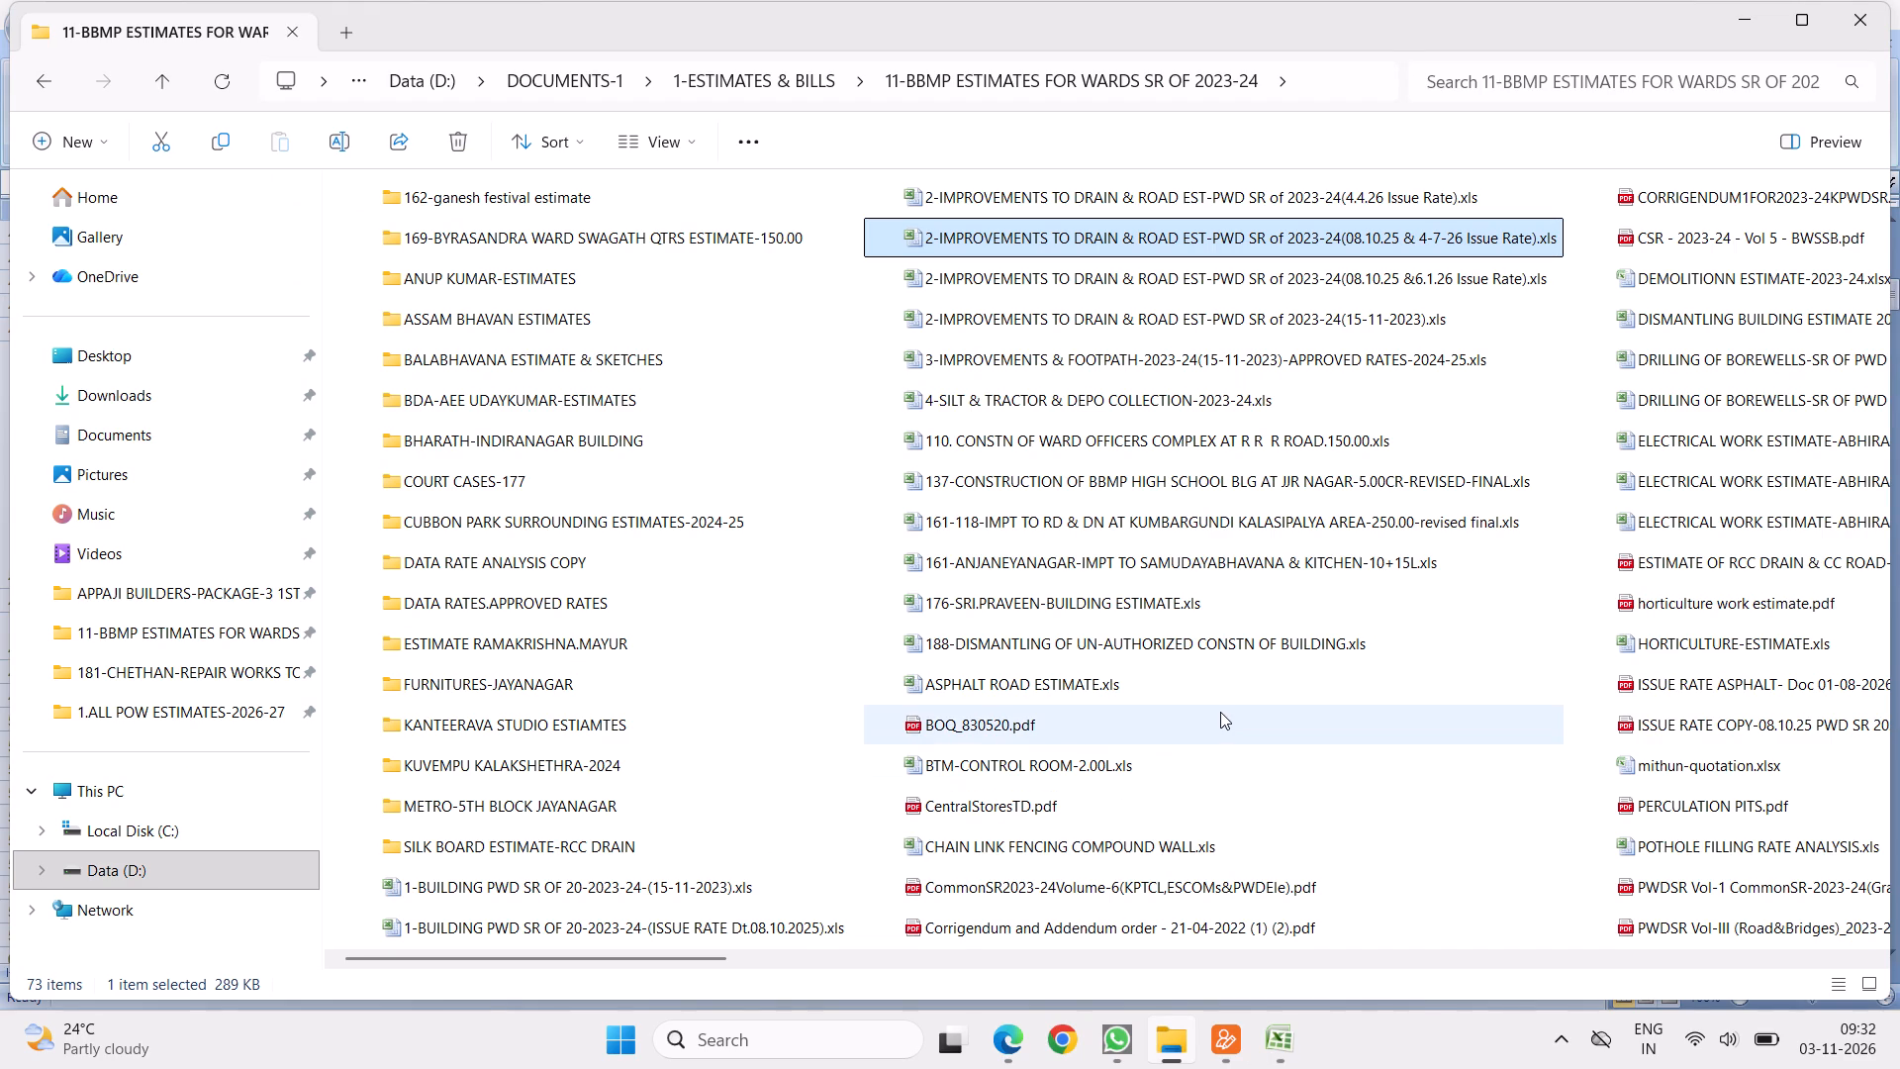
scroll(1226, 715, down, 3)
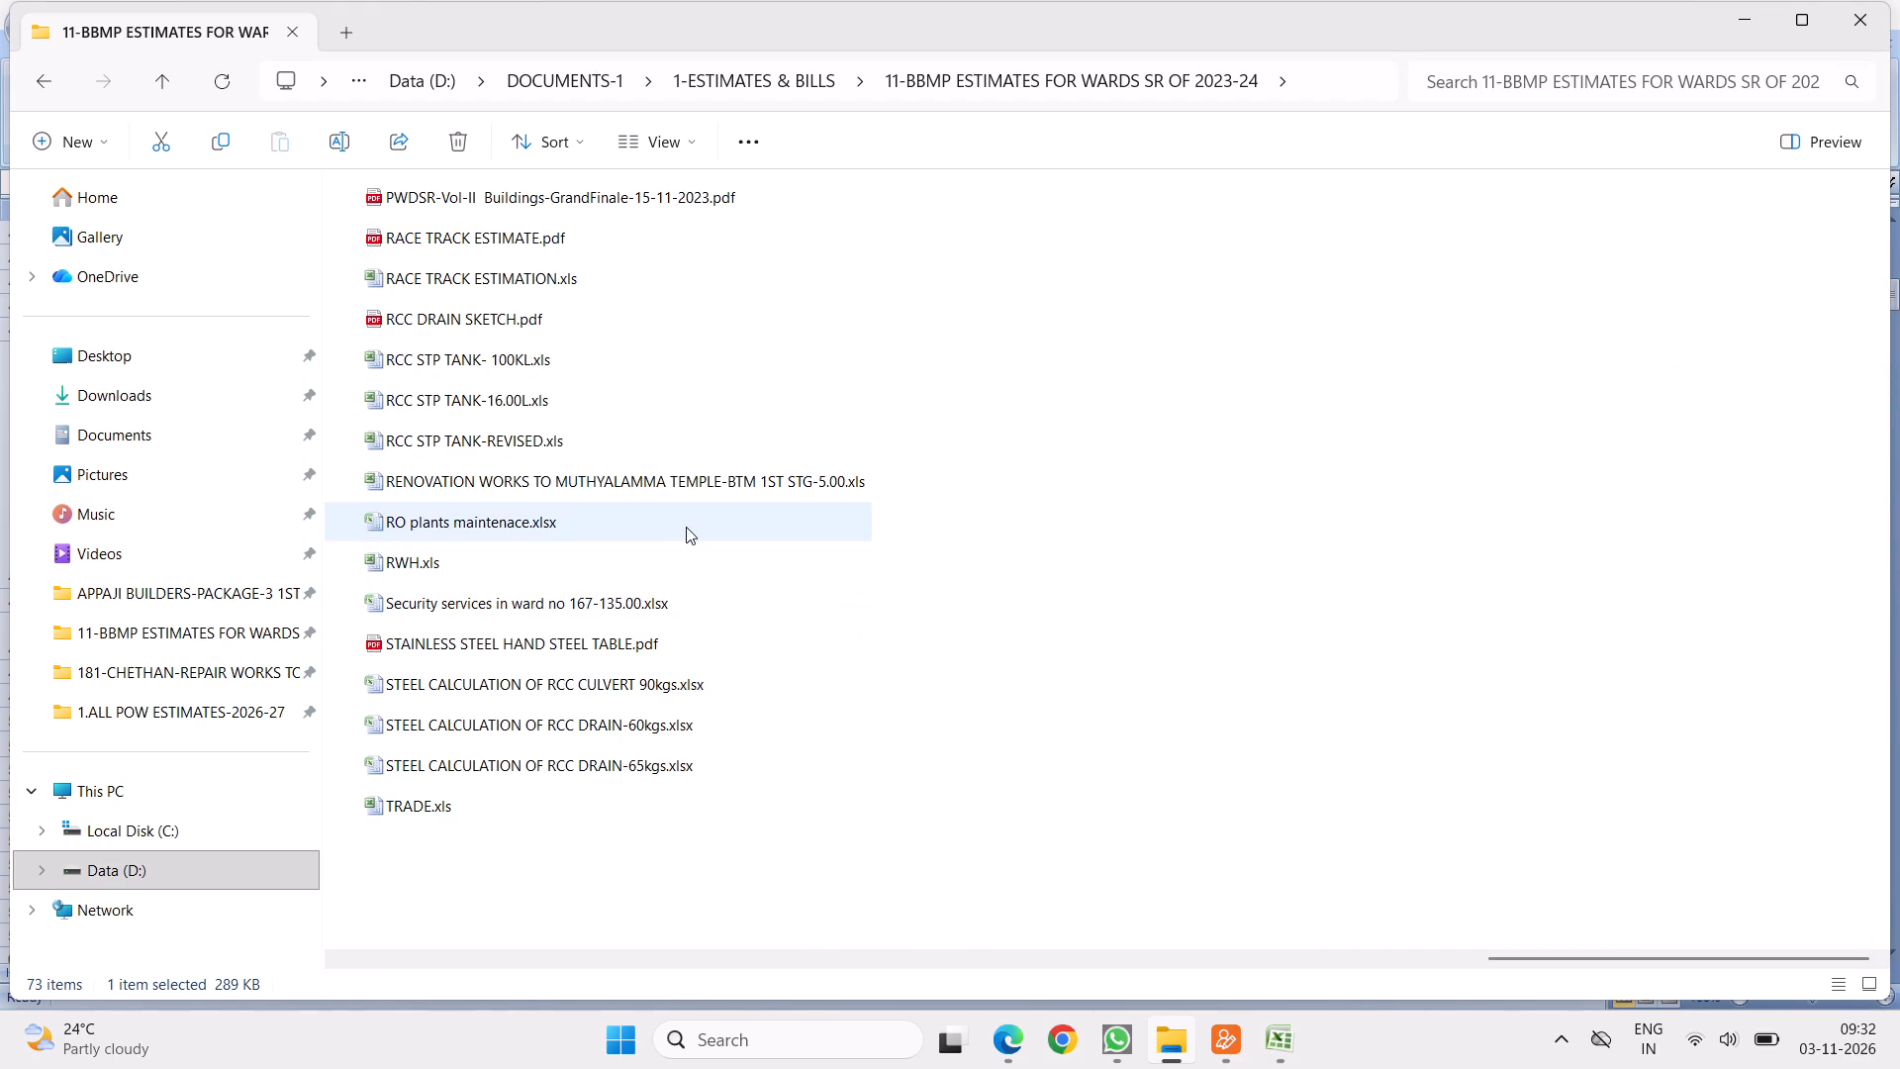
scroll(705, 427, up, 1)
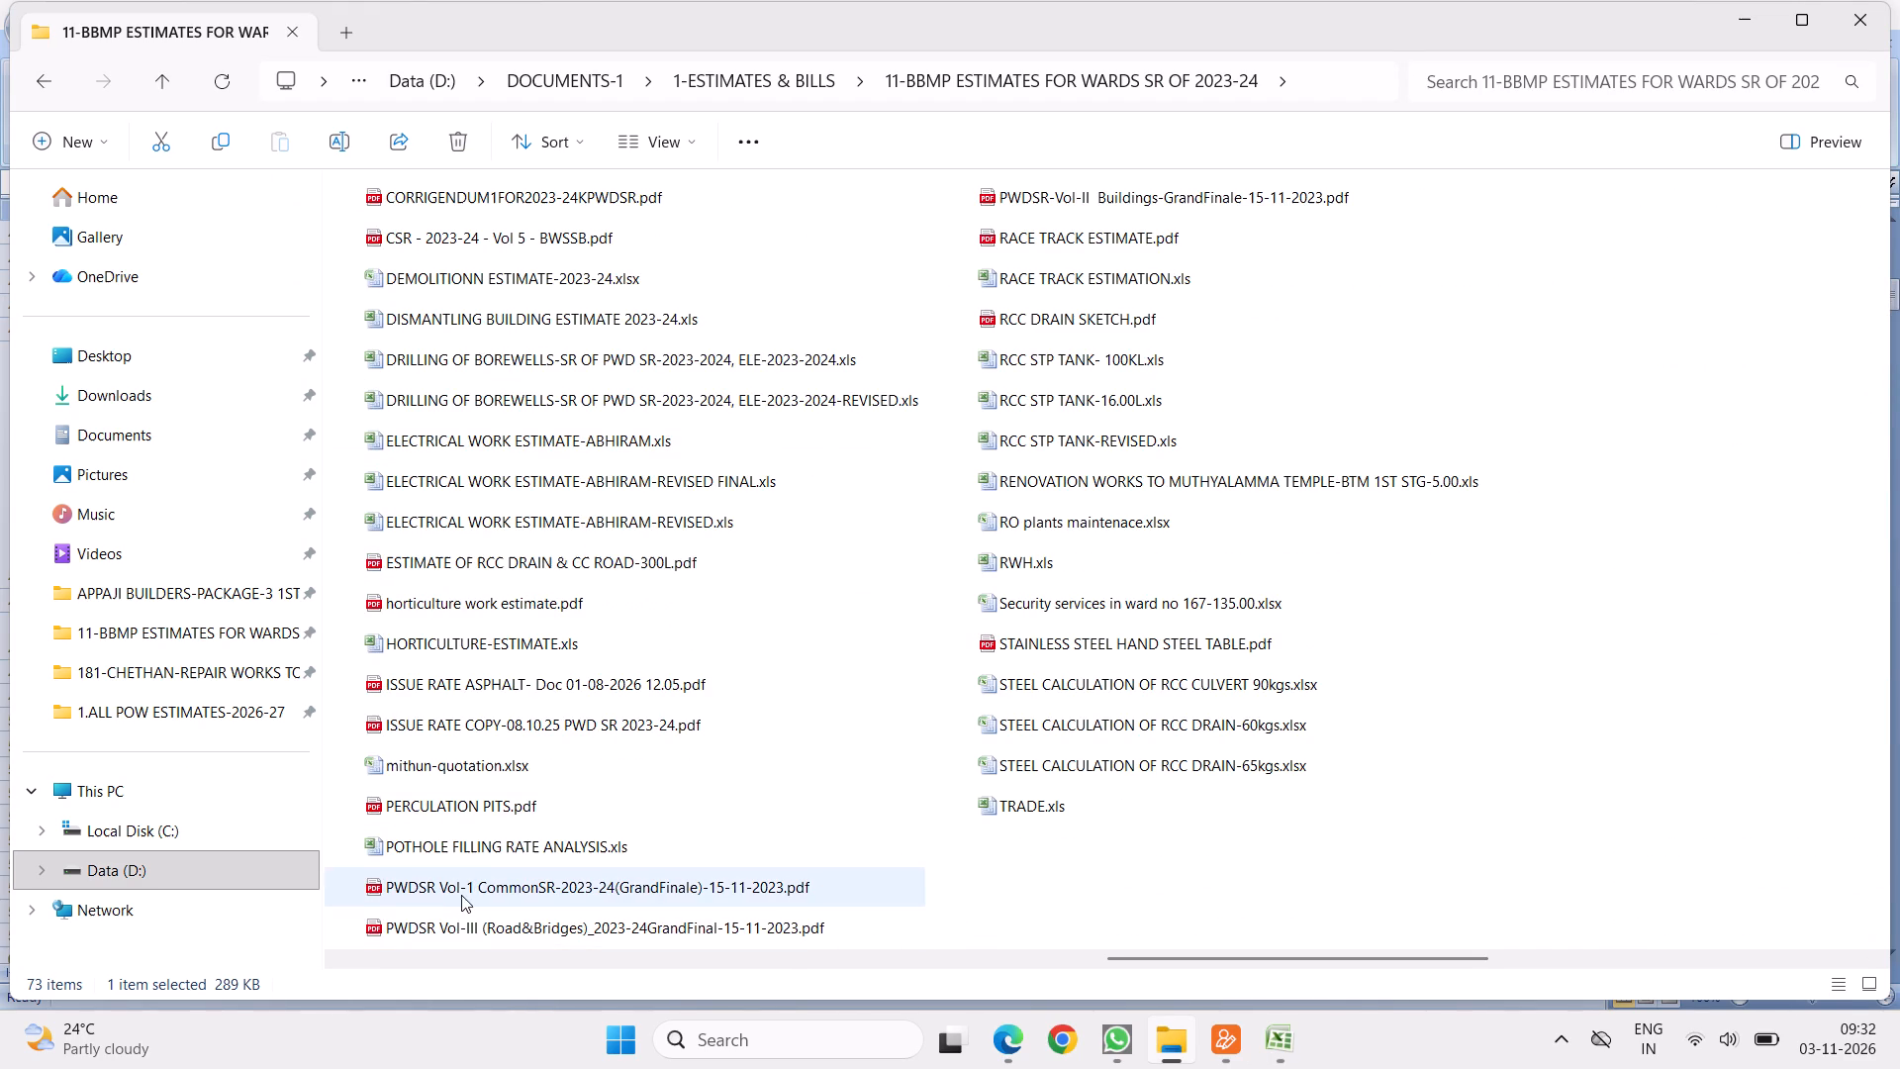
double_click(461, 891)
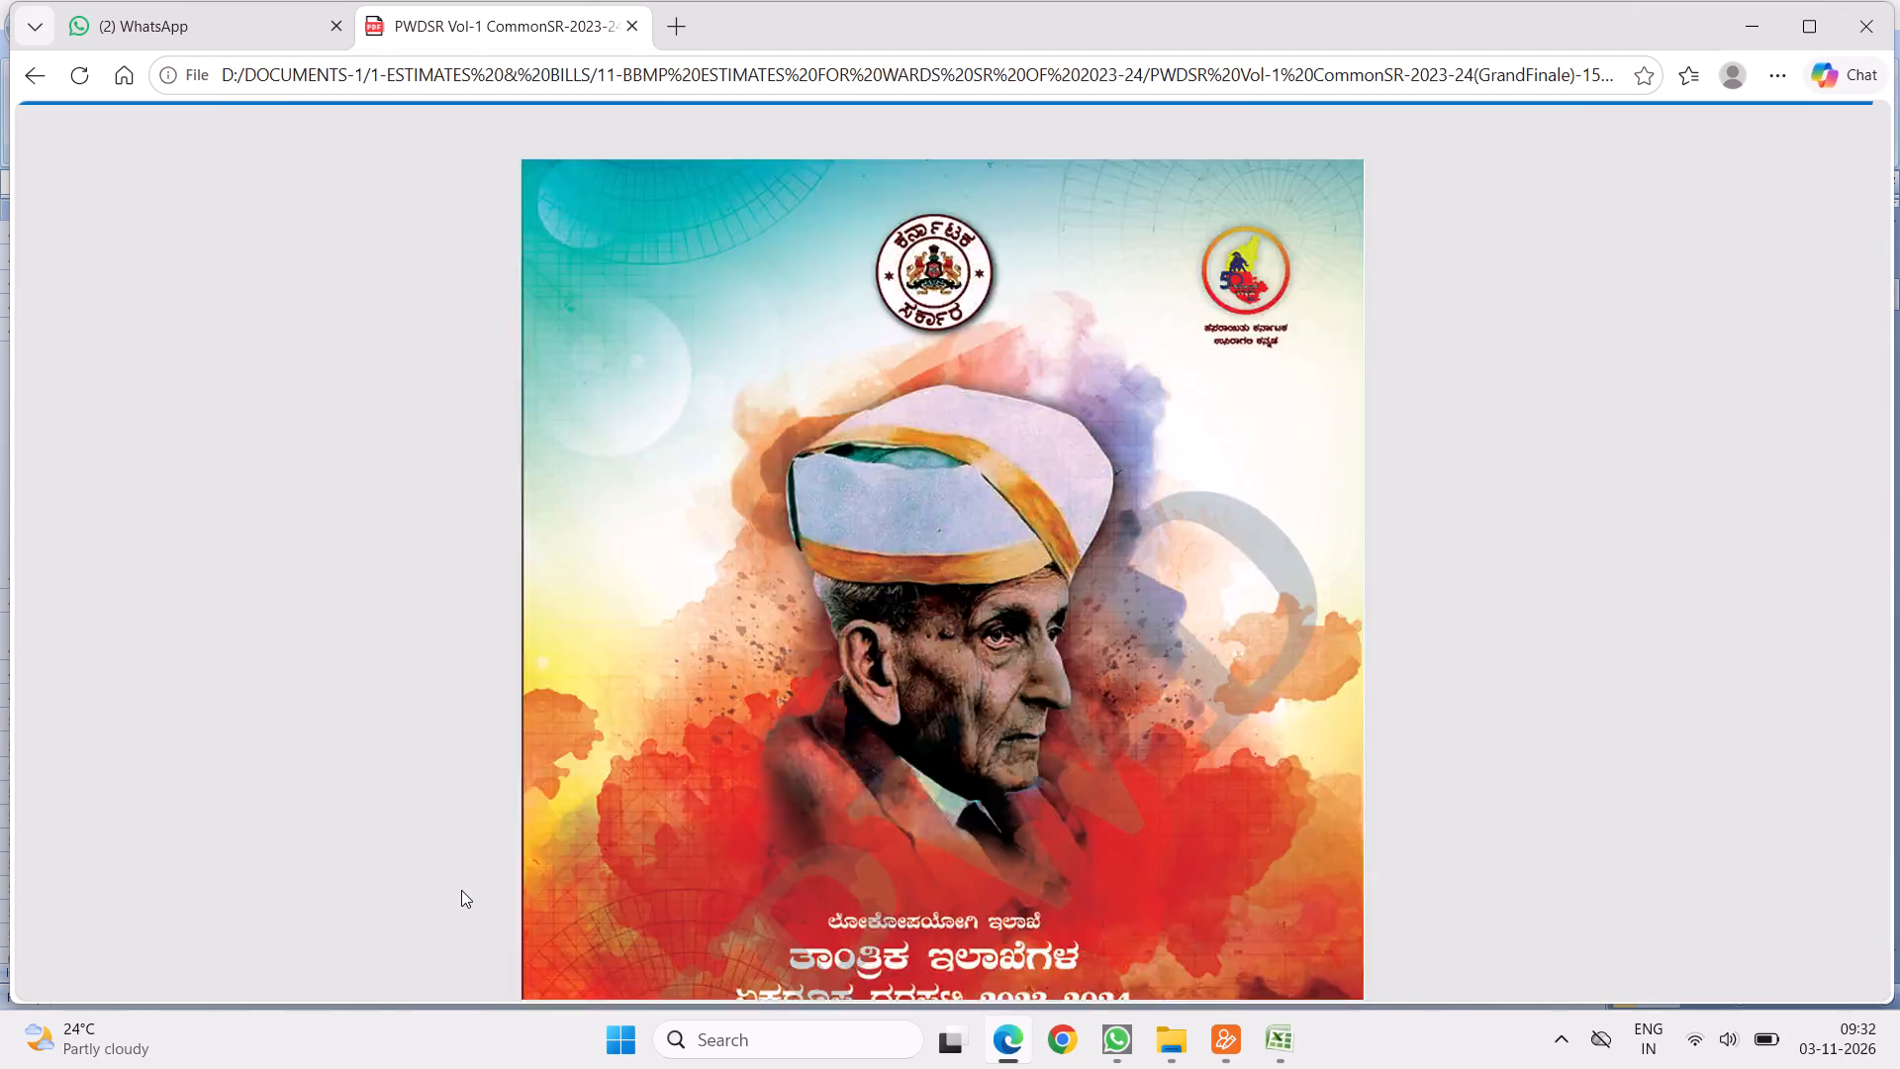
Copy the description of item 1.1, surface excavation by manual means, from Chapter 1 Earth Work of the schedule of rates.
scroll(792, 983, down, 7)
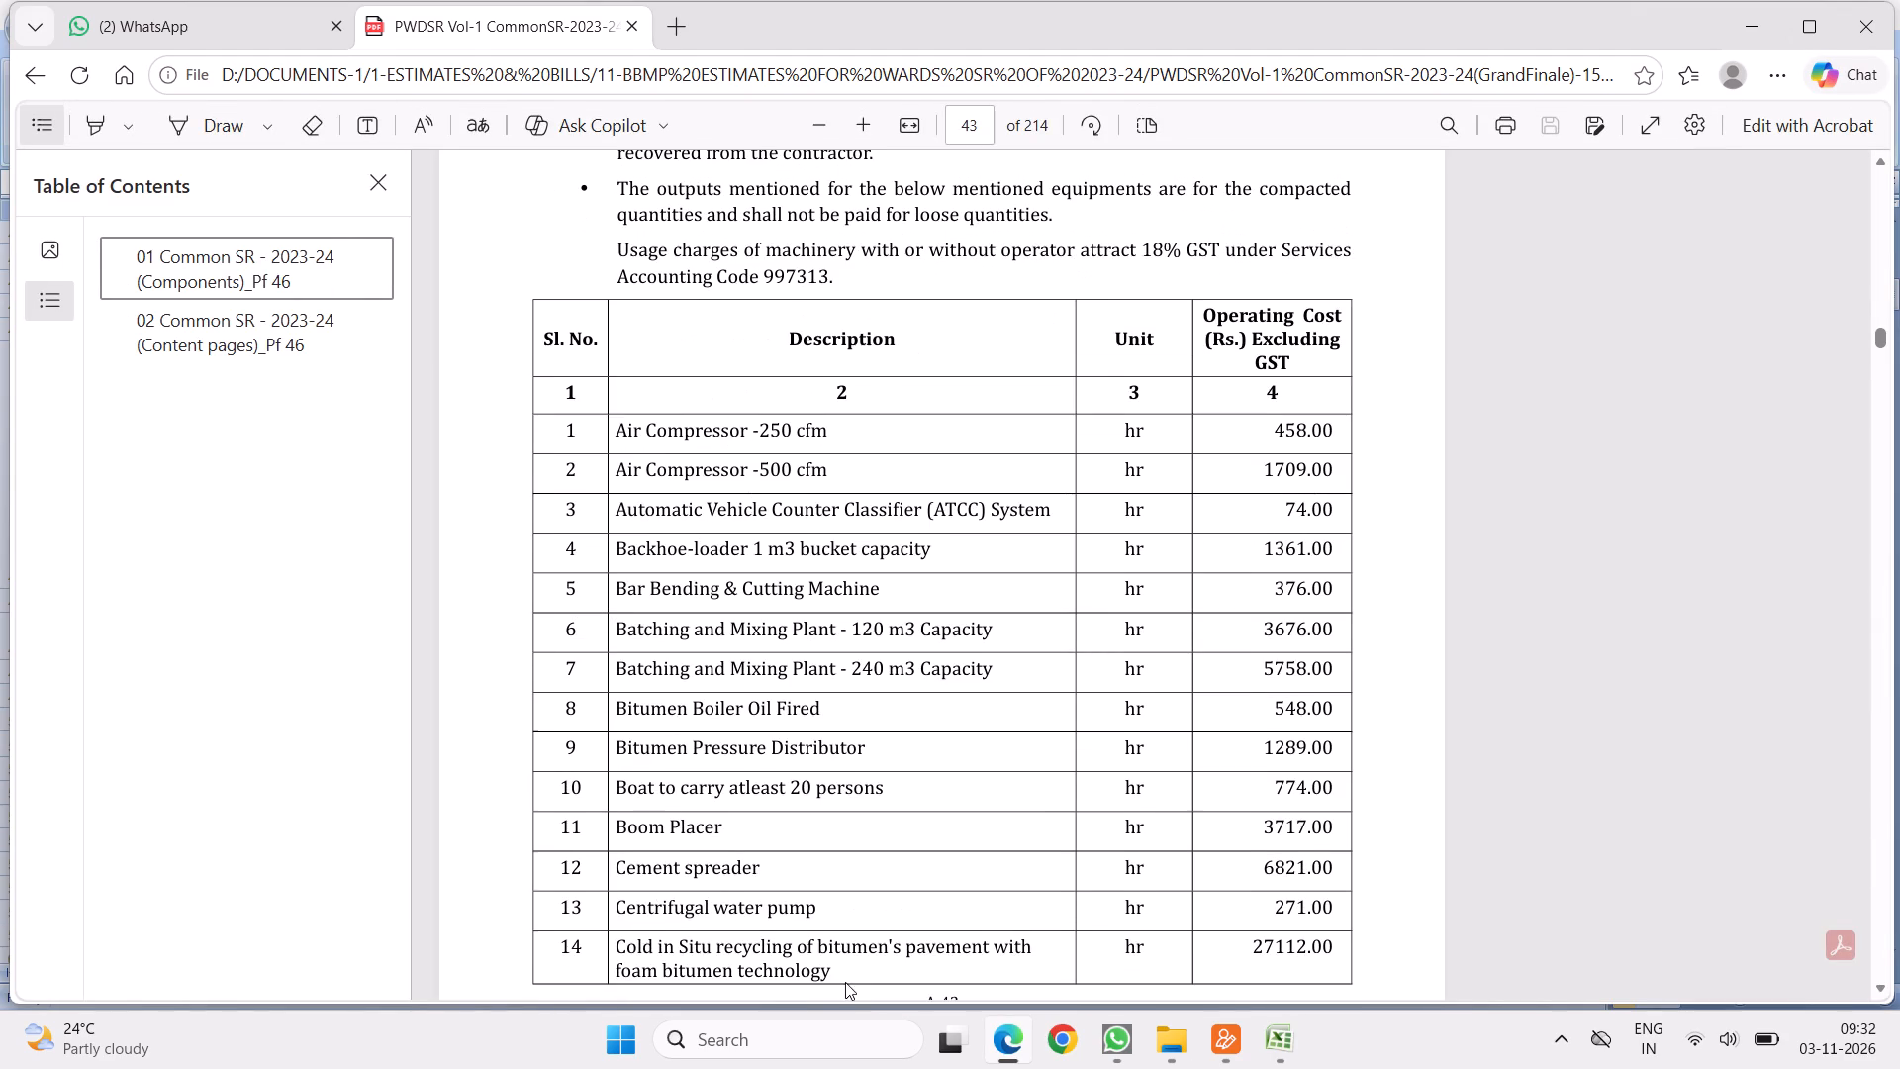
drag(1883, 334, 1883, 396)
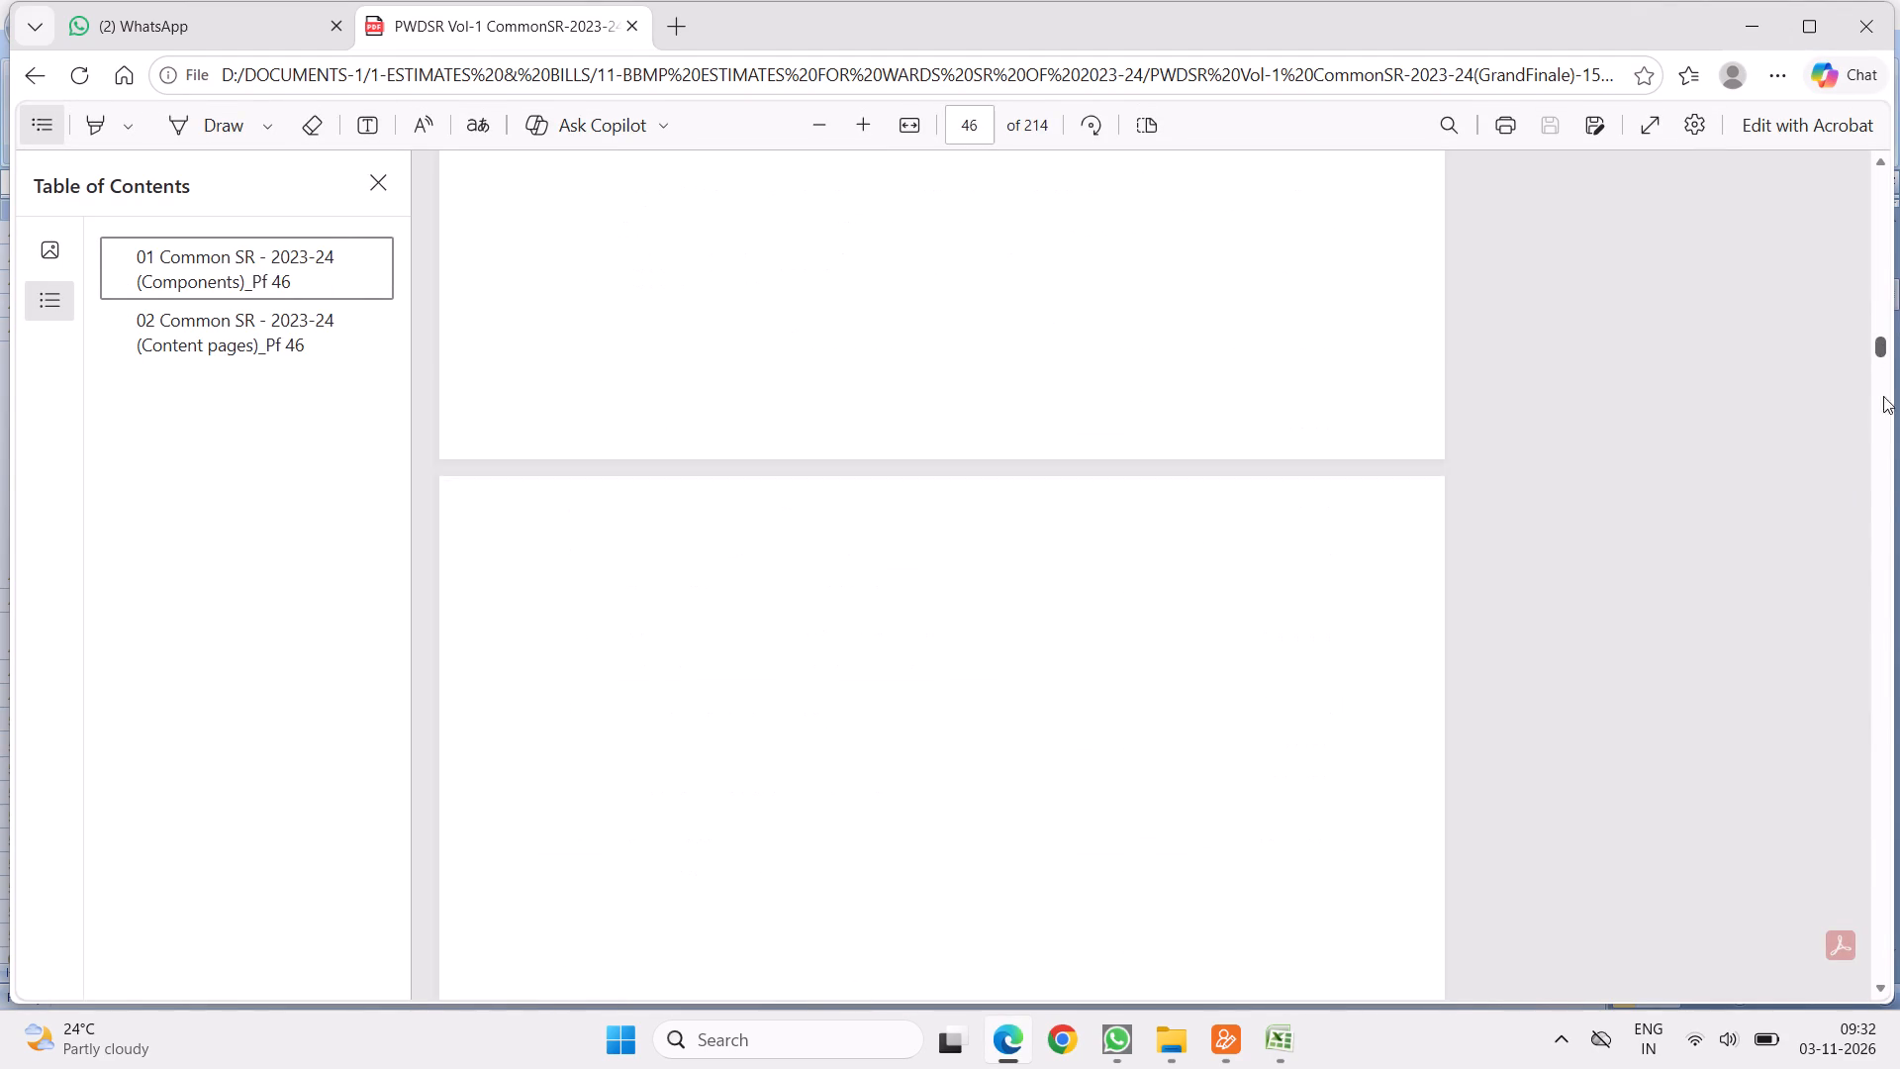
drag(1883, 396, 1897, 429)
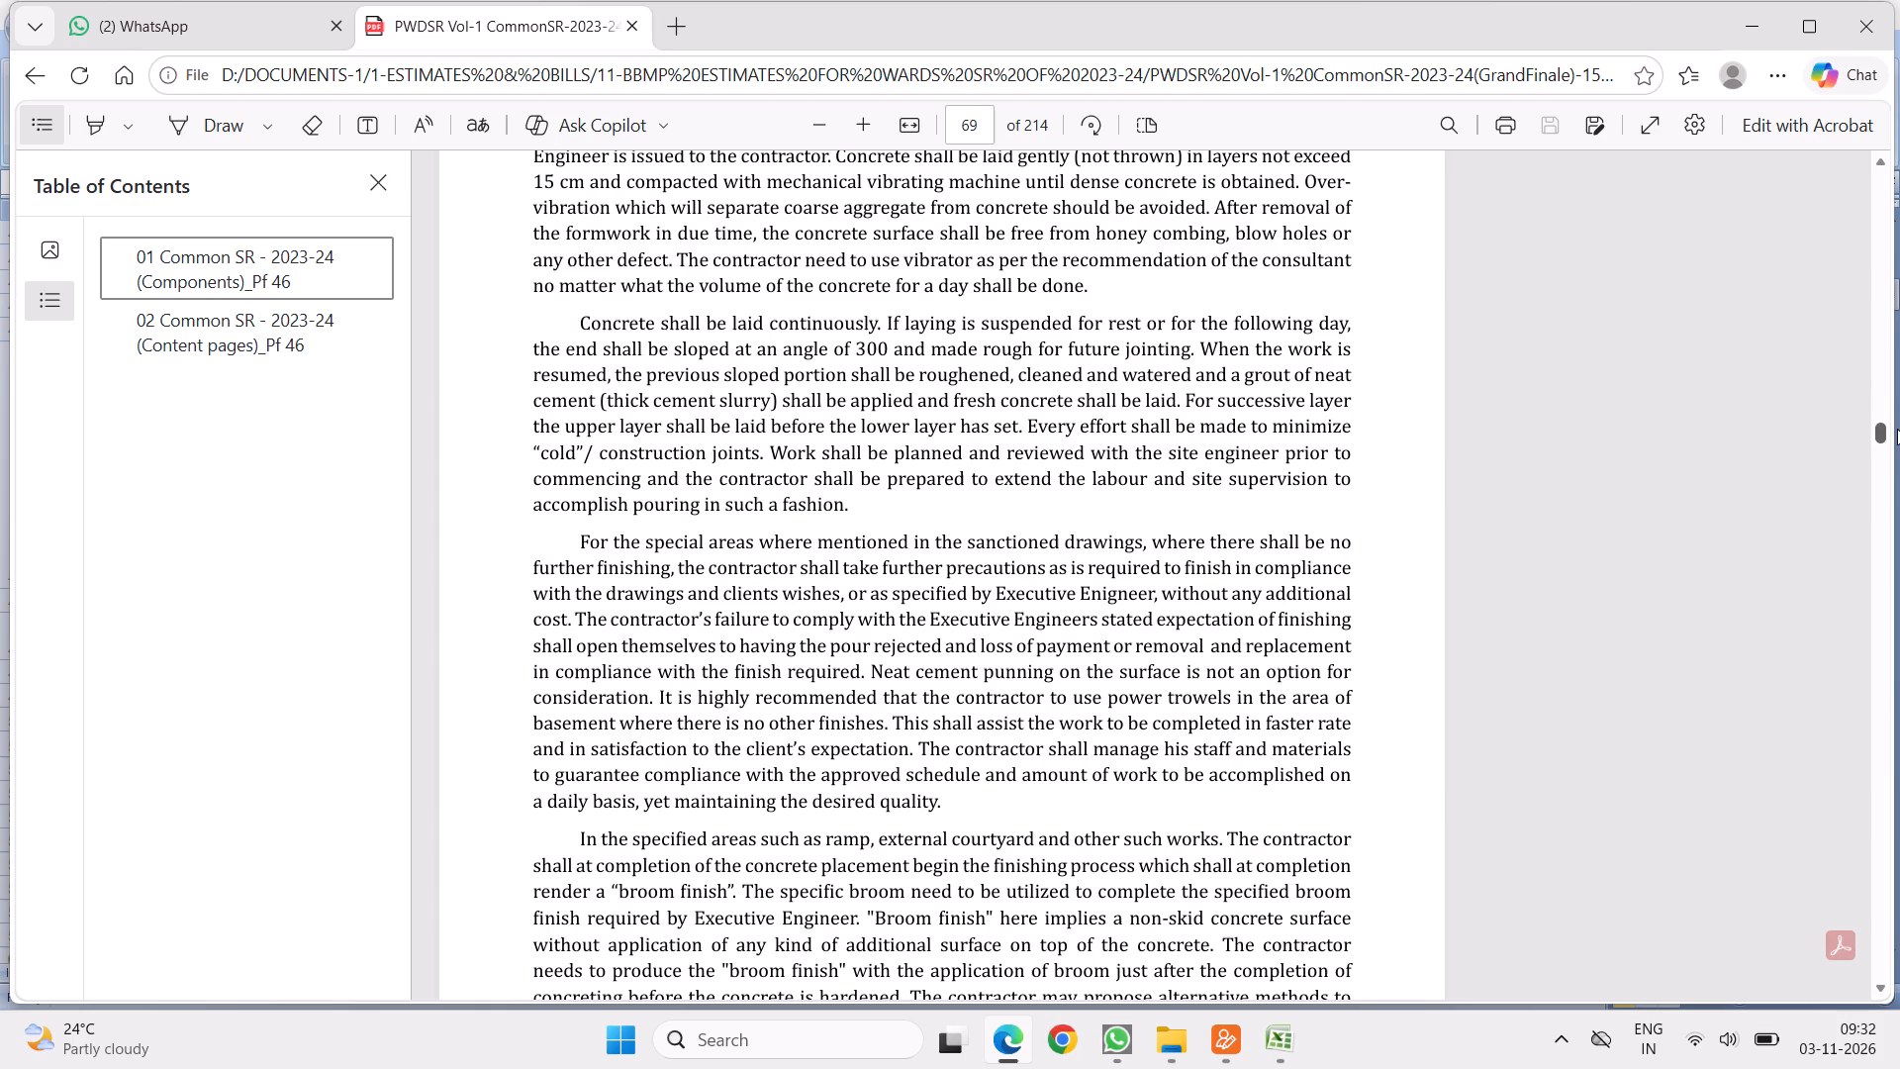
drag(1897, 429, 1898, 475)
scroll(901, 455, up, 19)
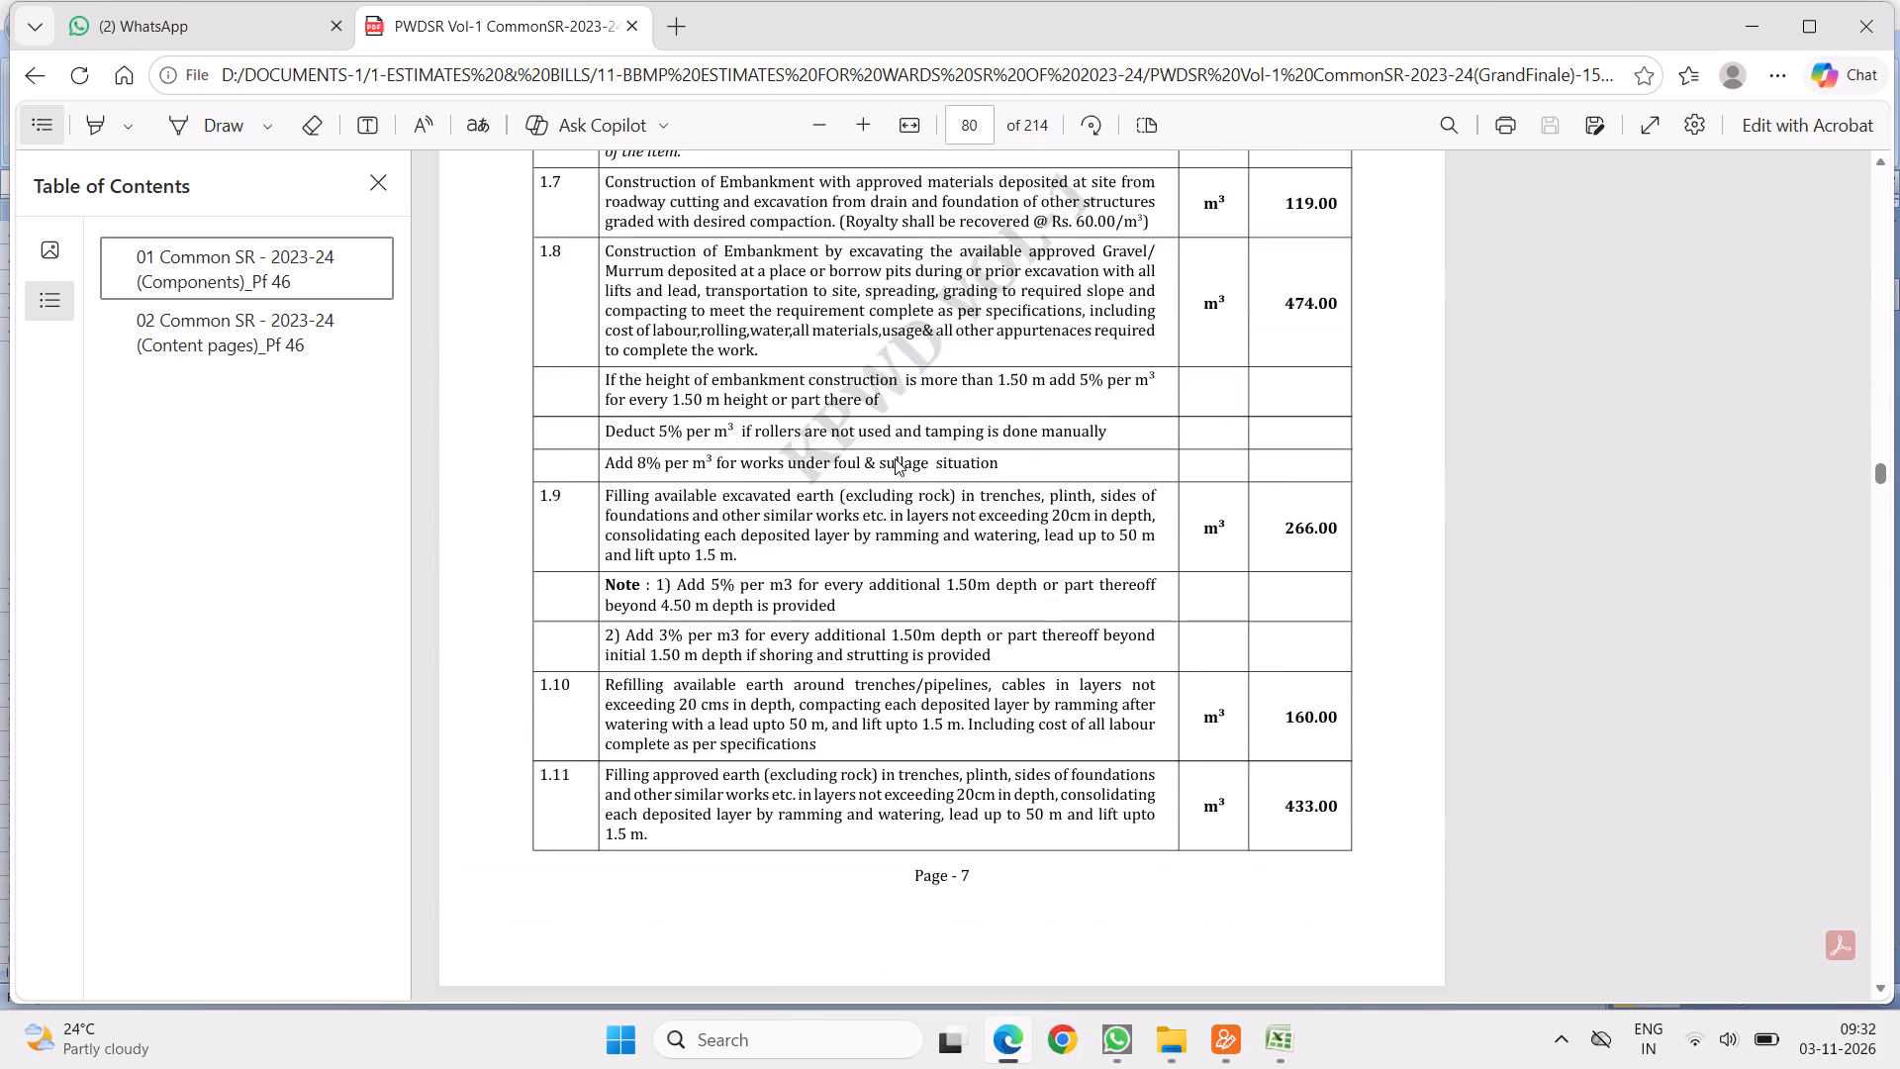
scroll(895, 458, up, 17)
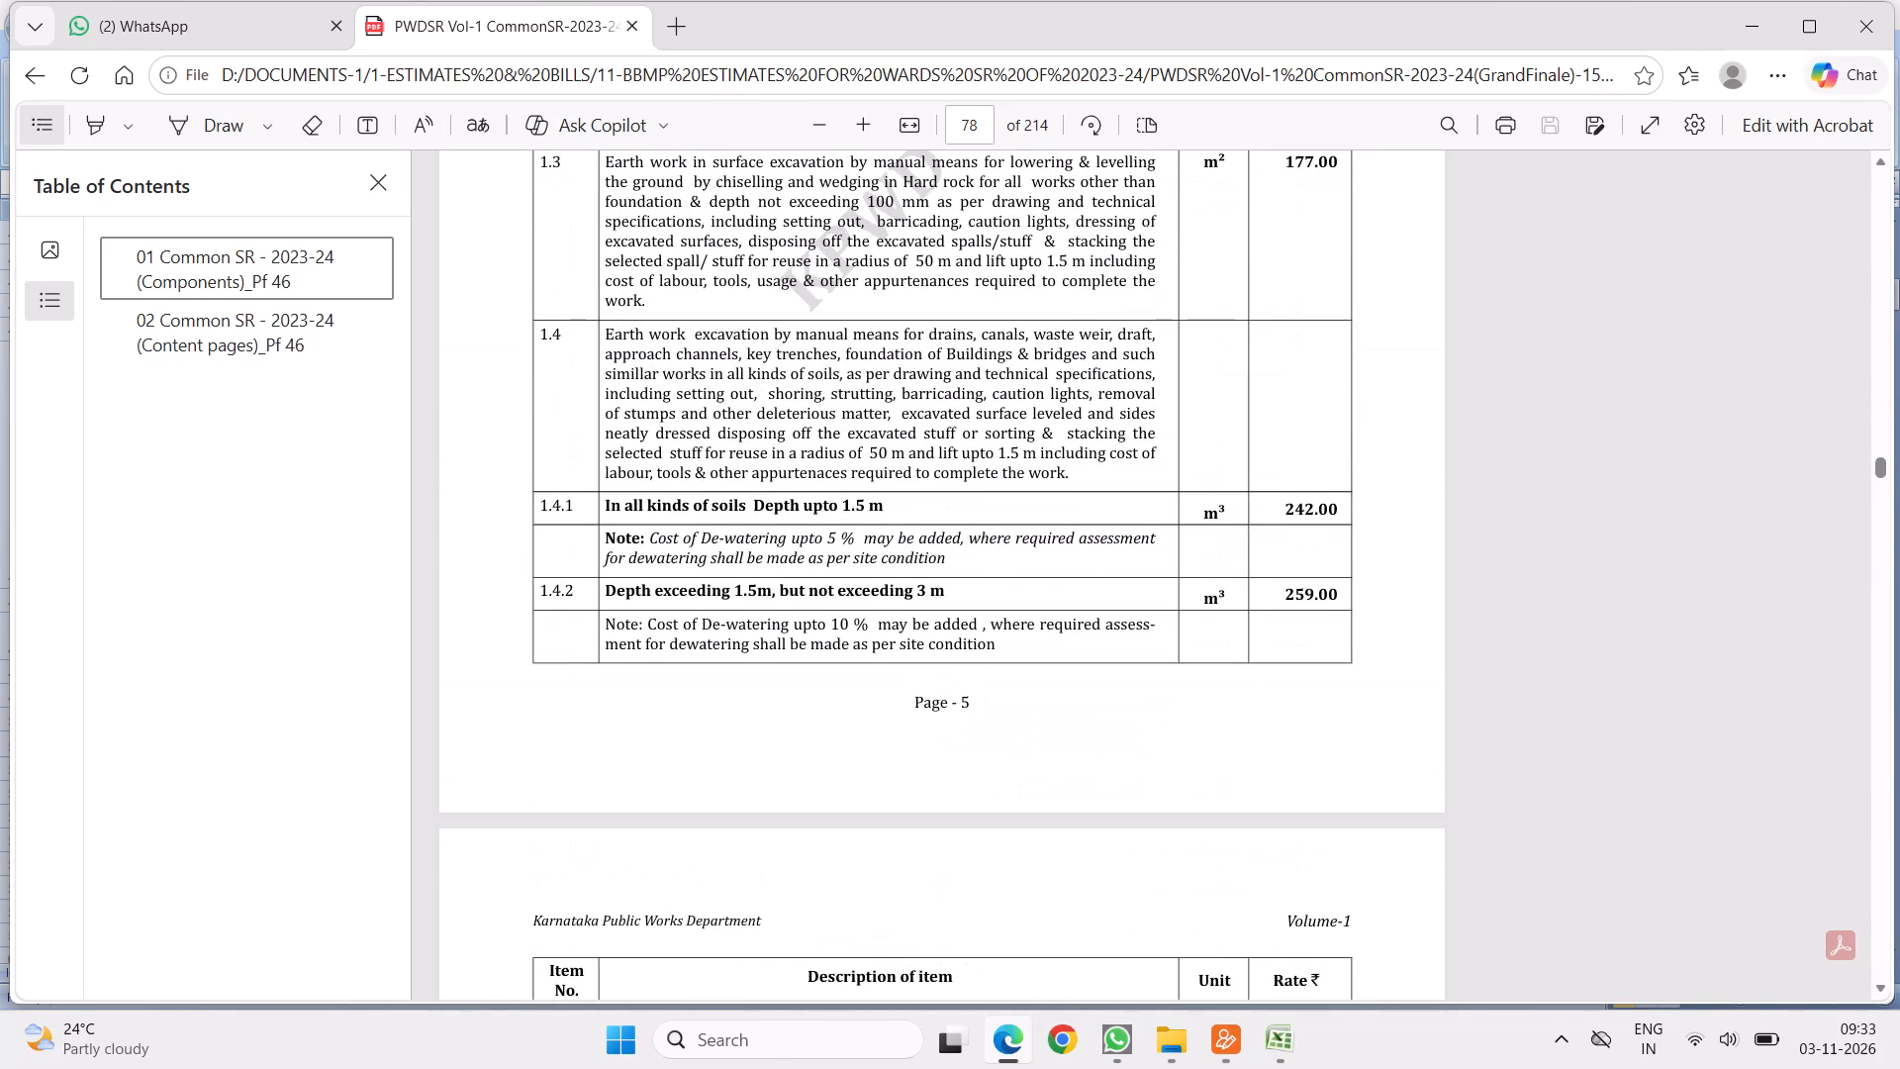
scroll(863, 431, up, 5)
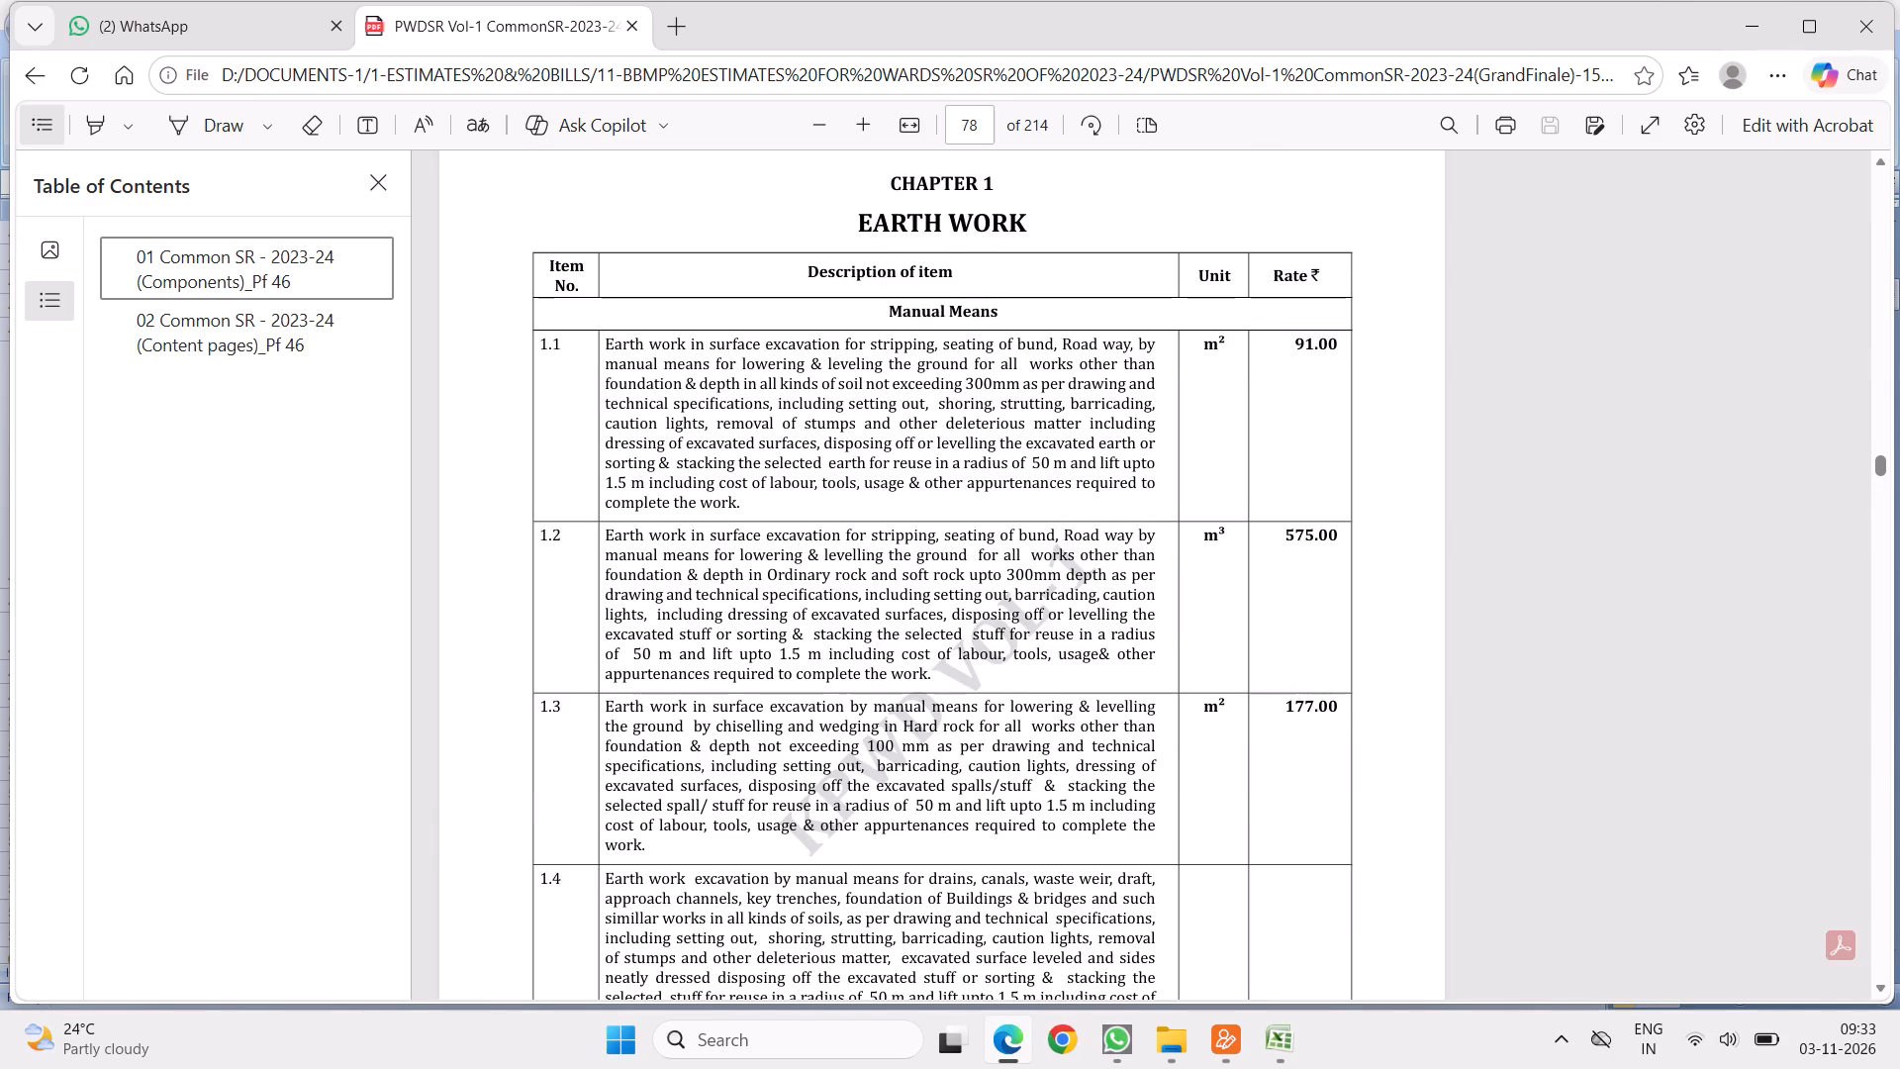
drag(603, 418, 734, 583)
right_click(682, 526)
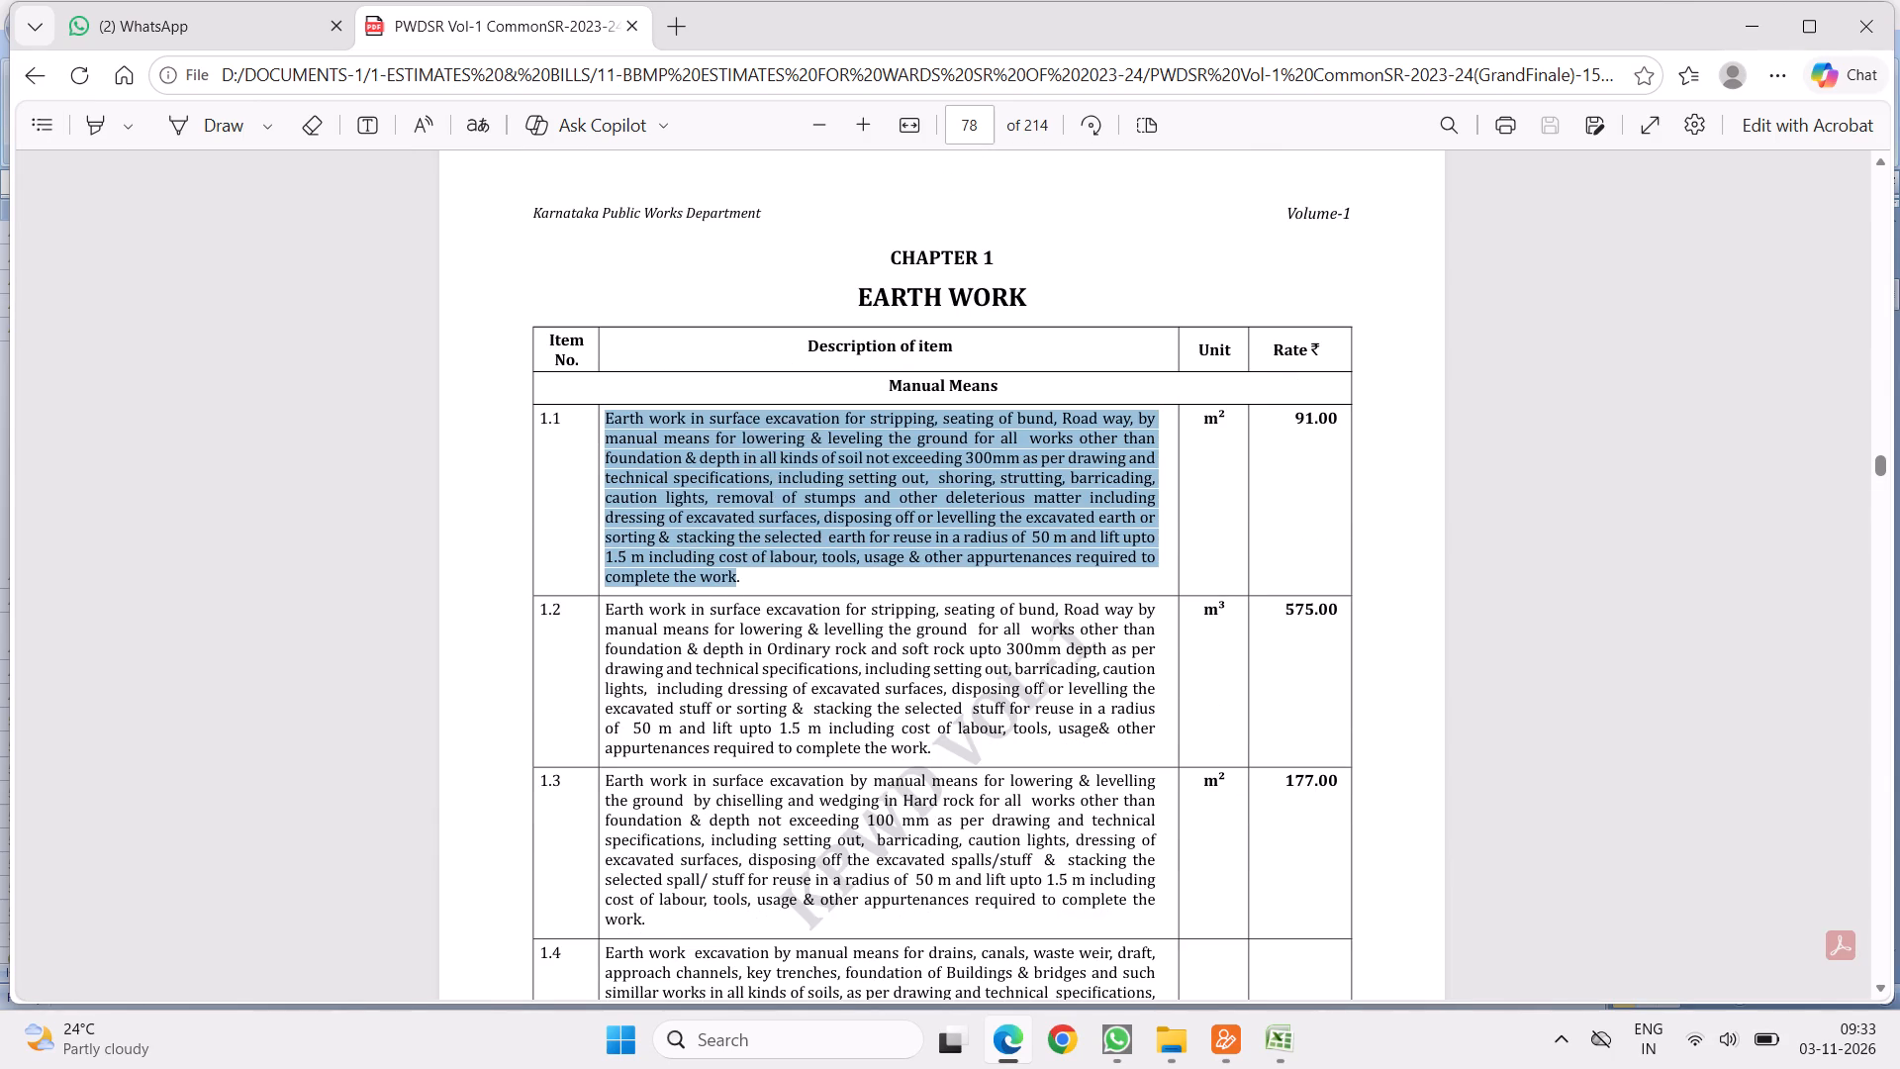
click(757, 524)
Switch to the NISHA CONSTN estimate workbook and paste the copied description into B45 for item 4.
click(1275, 1037)
click(1147, 856)
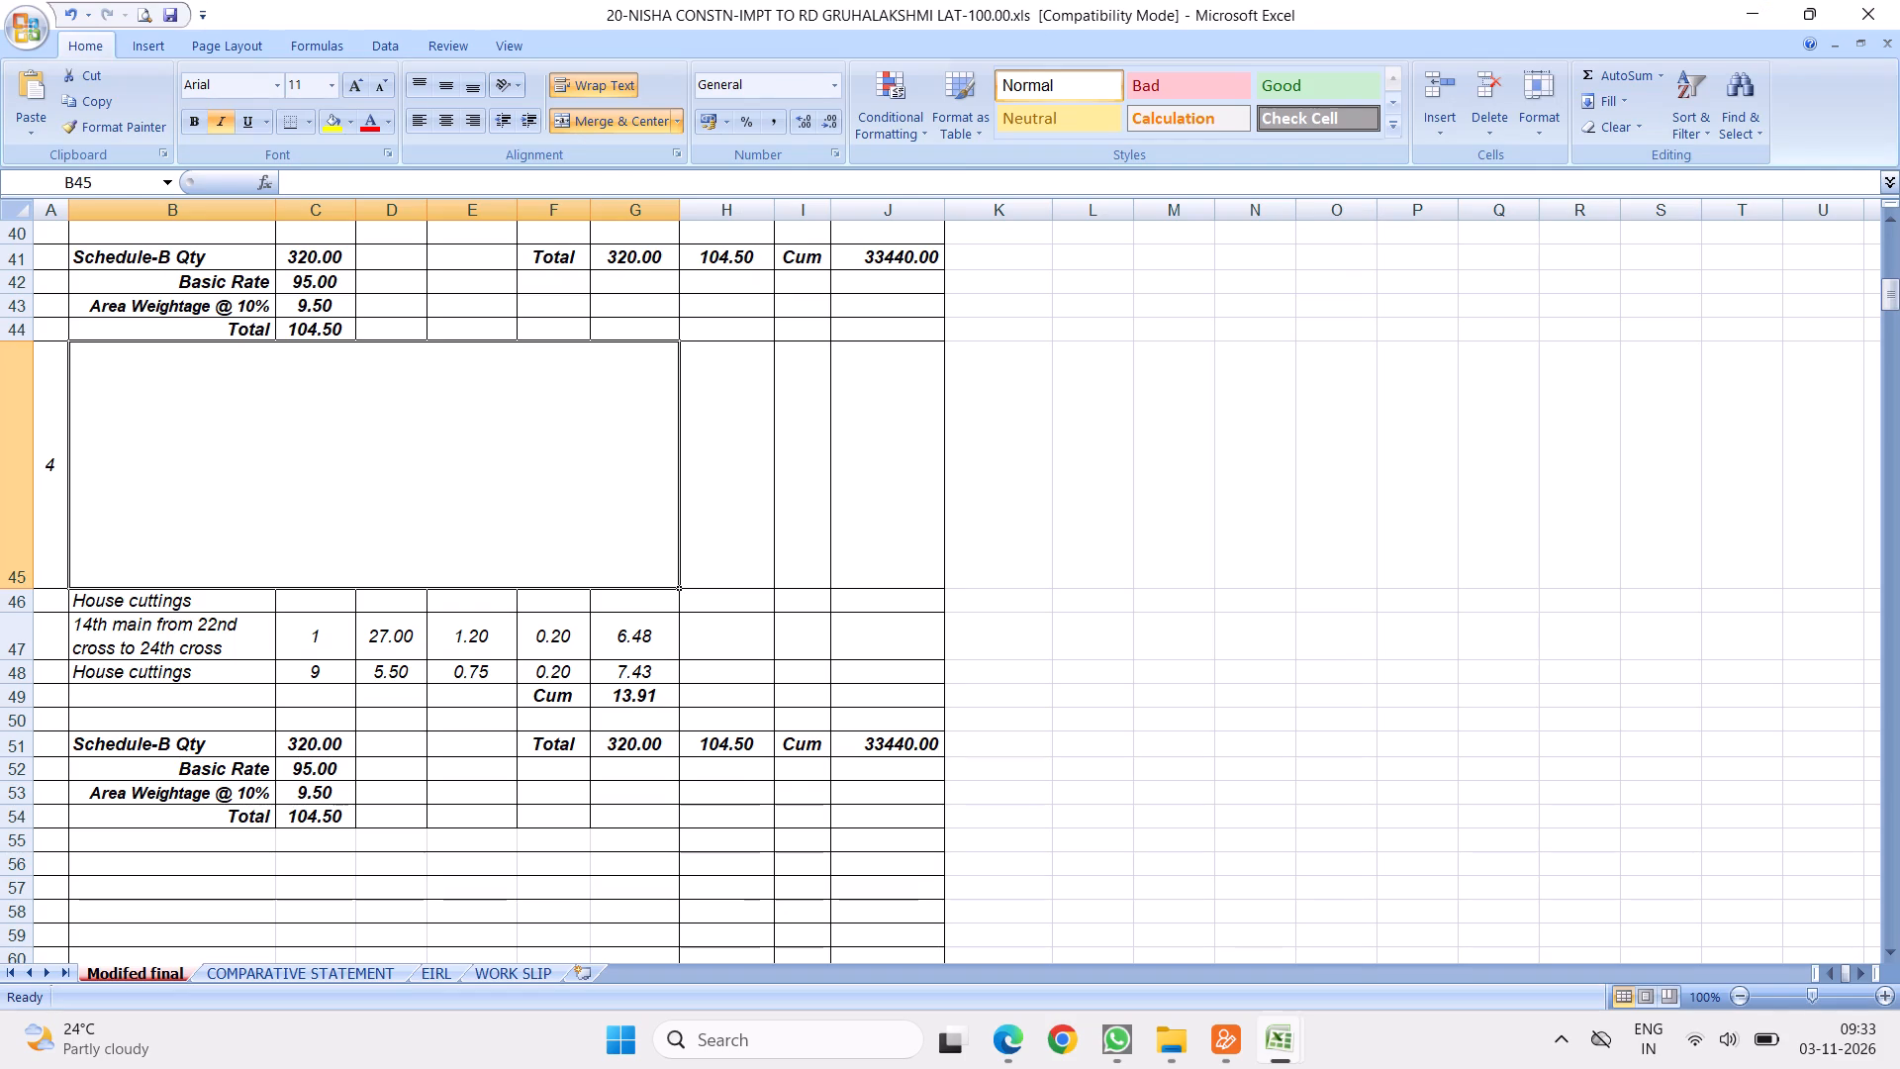
double_click(258, 485)
right_click(258, 485)
click(322, 557)
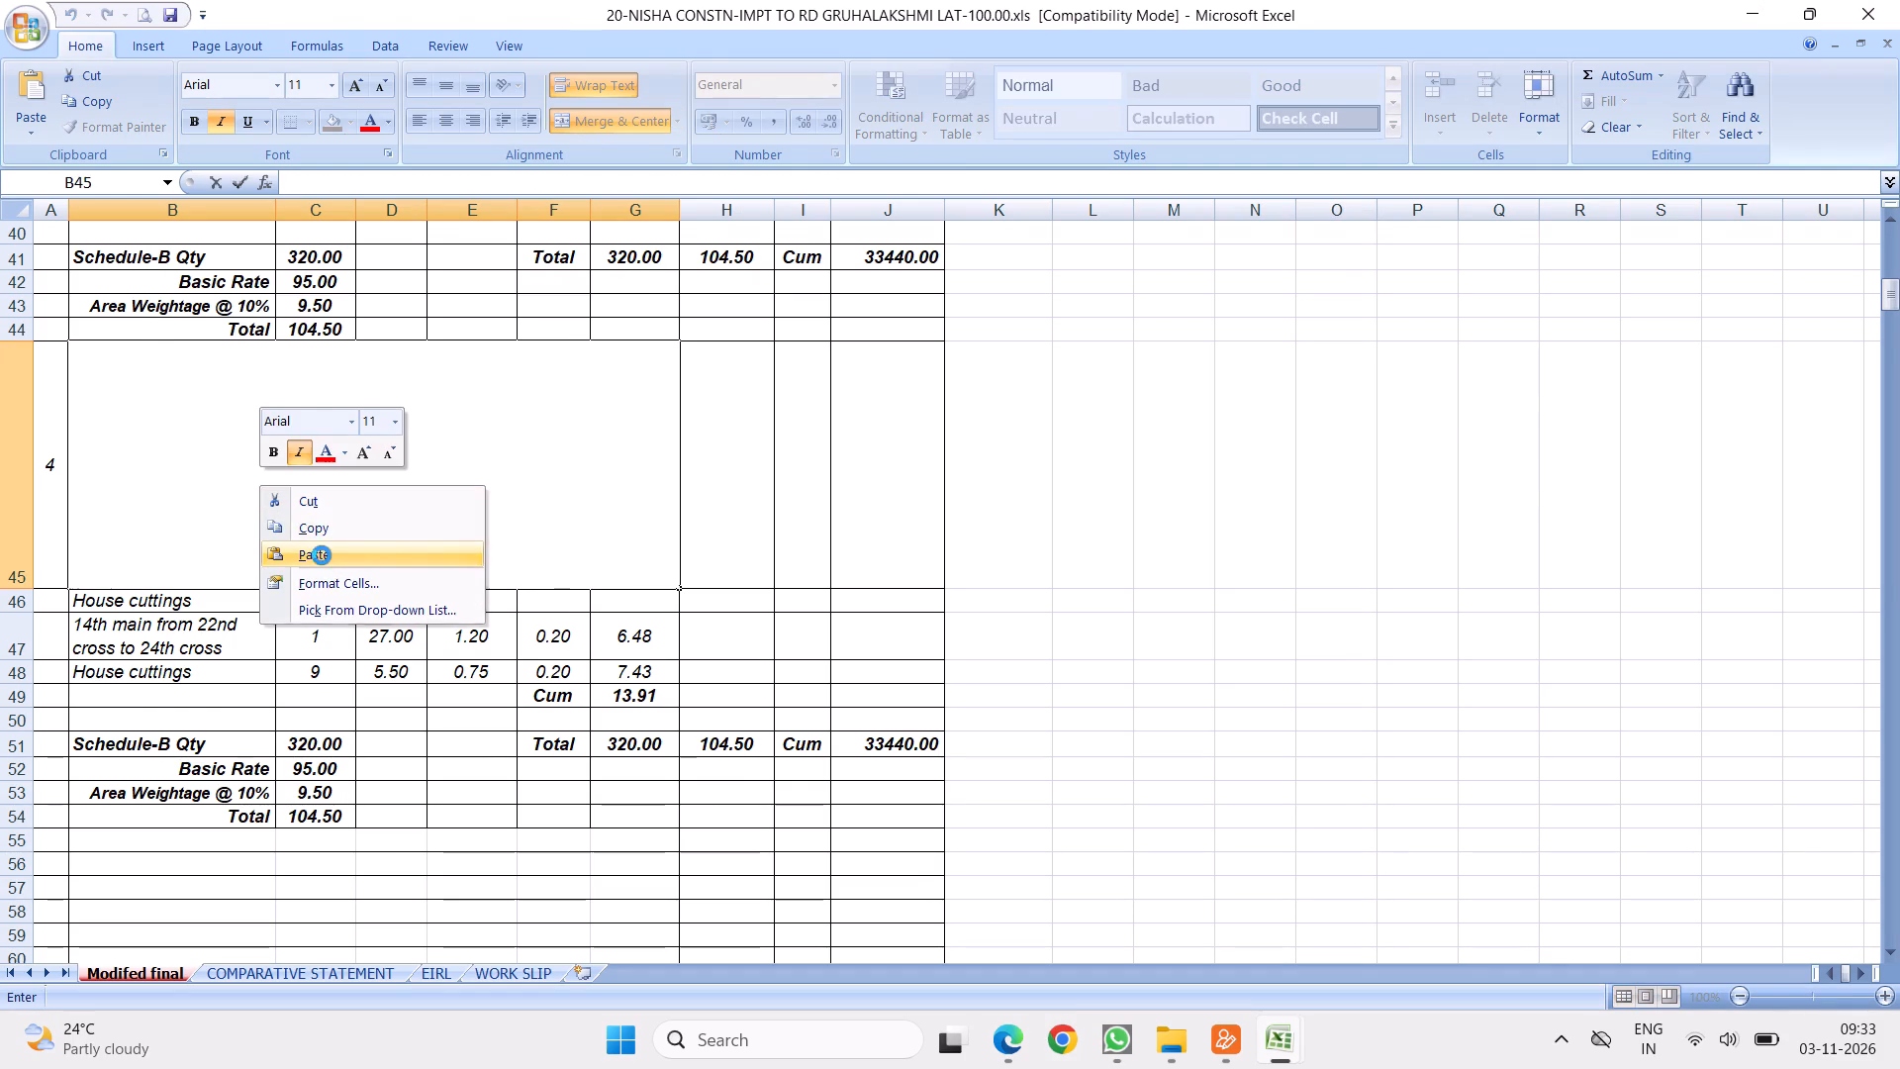
click(899, 684)
Remove the line breaks from item 4's description in B45 so it runs as one continuous paragraph.
double_click(156, 428)
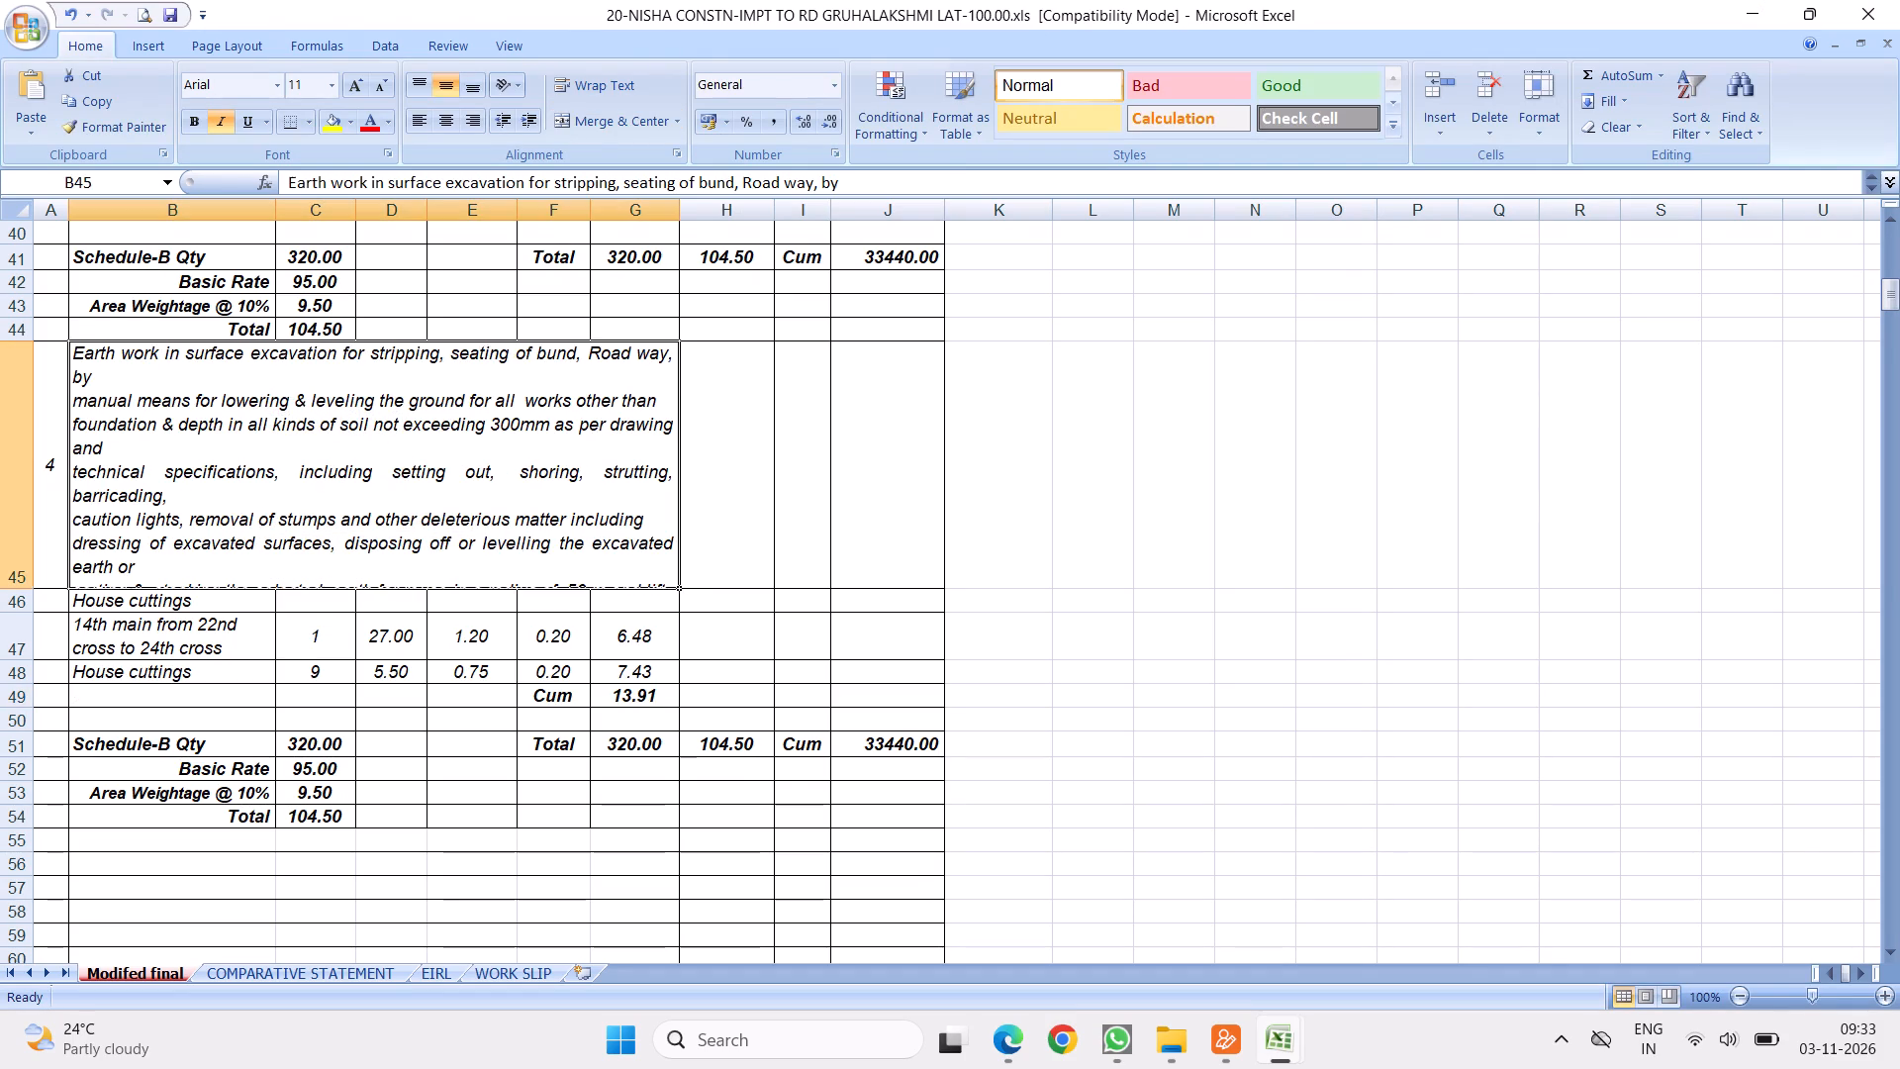
click(74, 414)
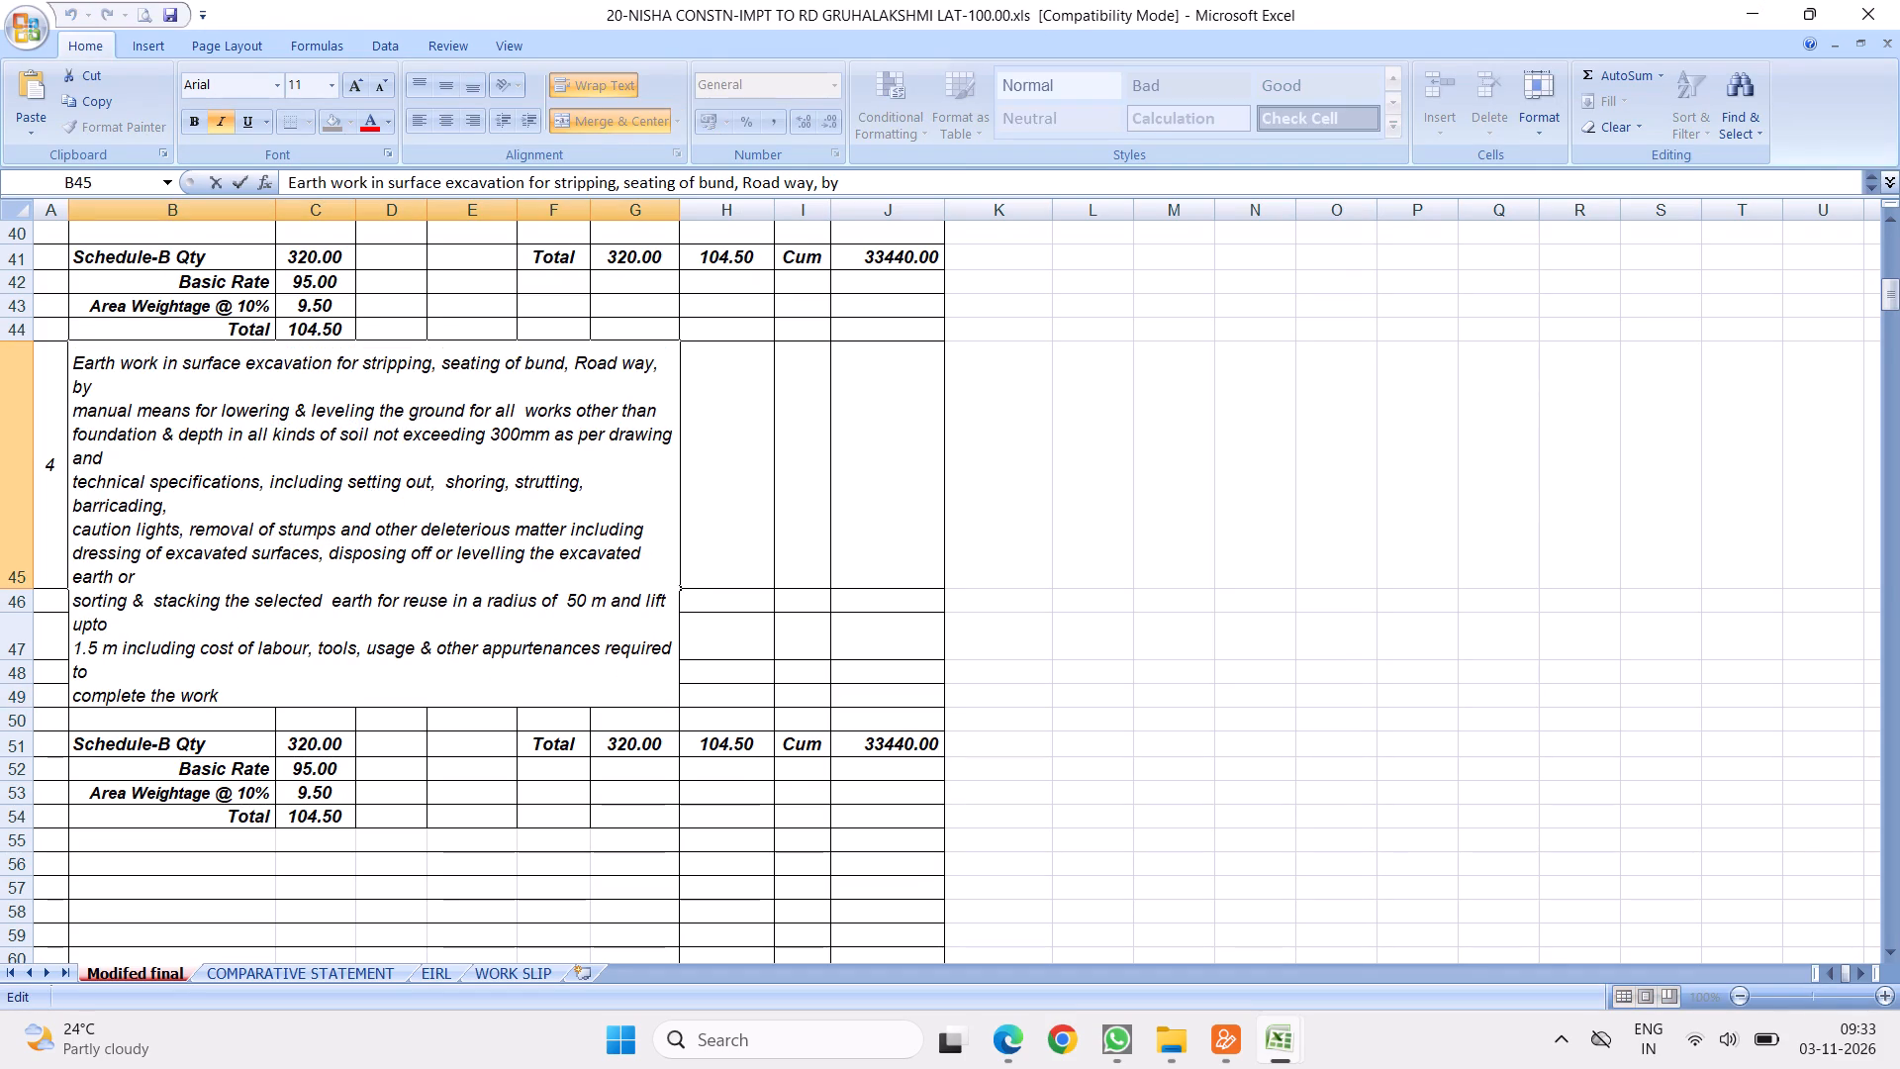
key(BackSpace)
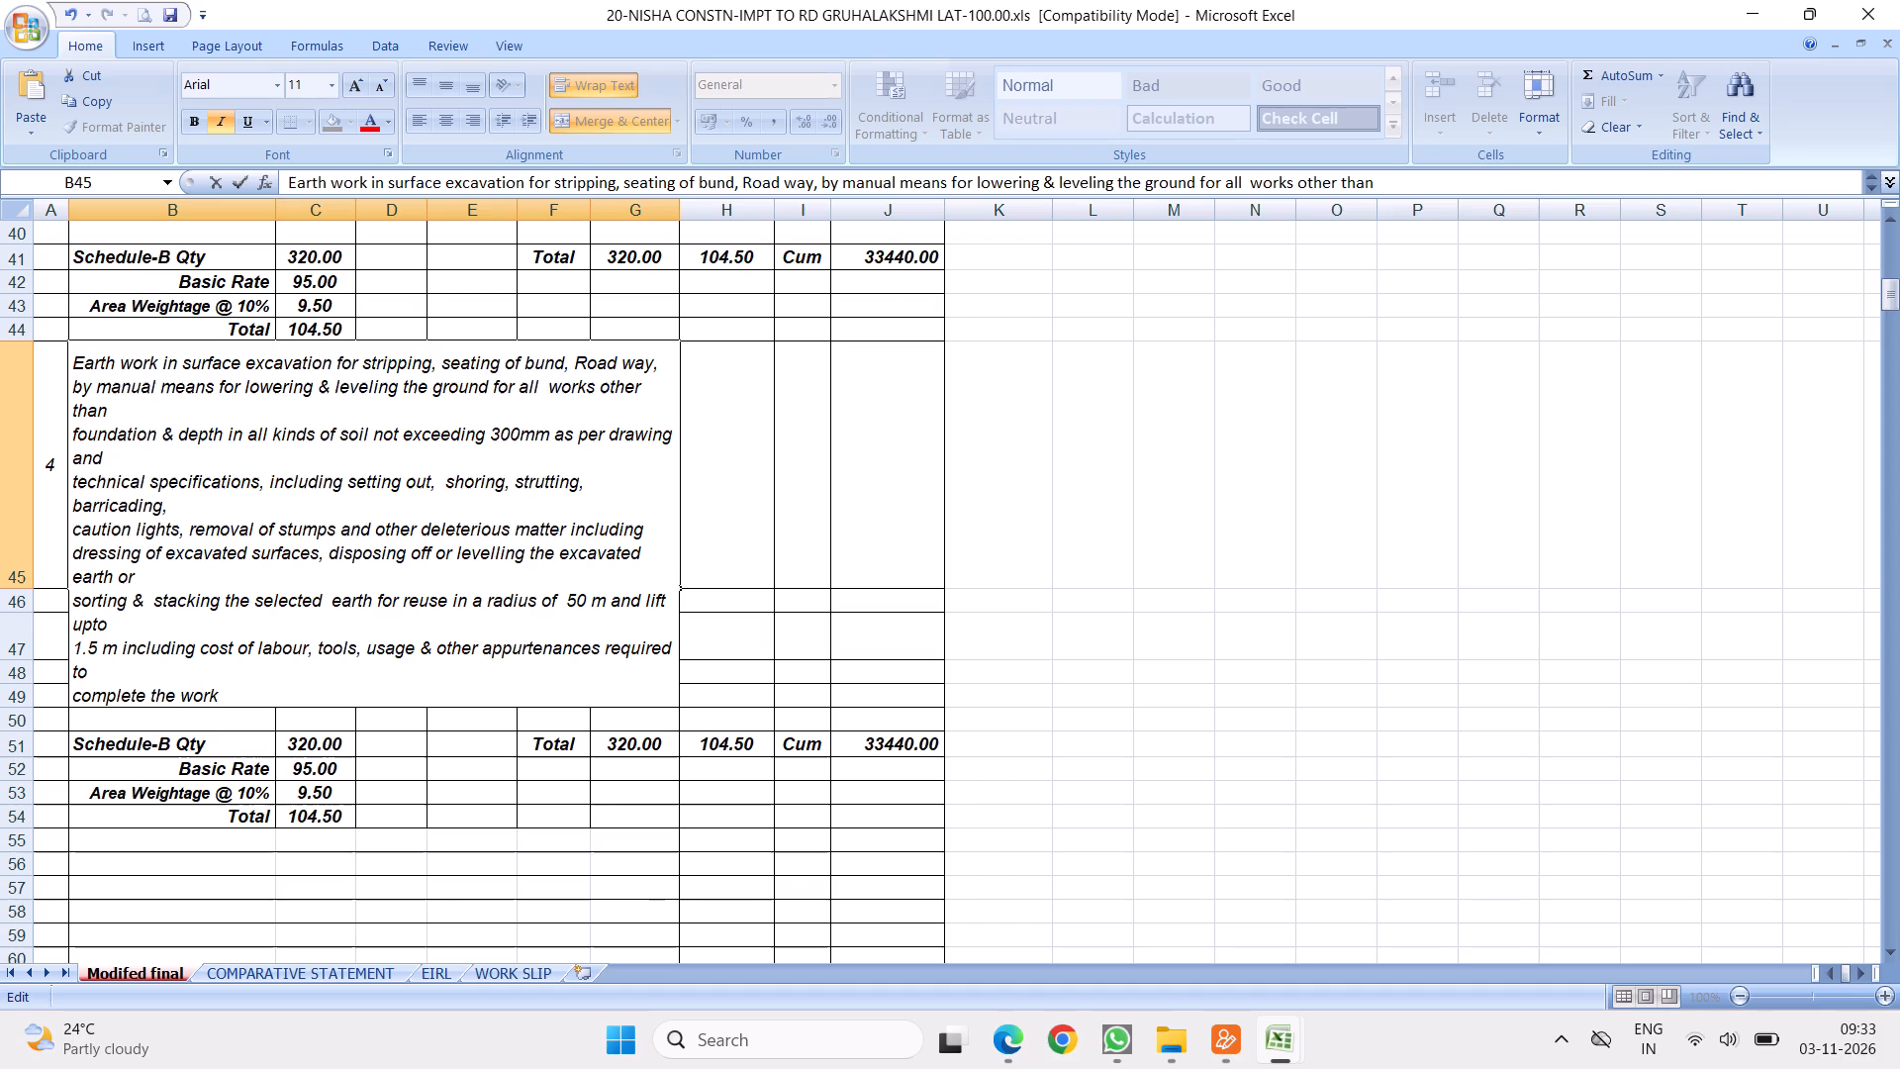
click(70, 436)
key(BackSpace)
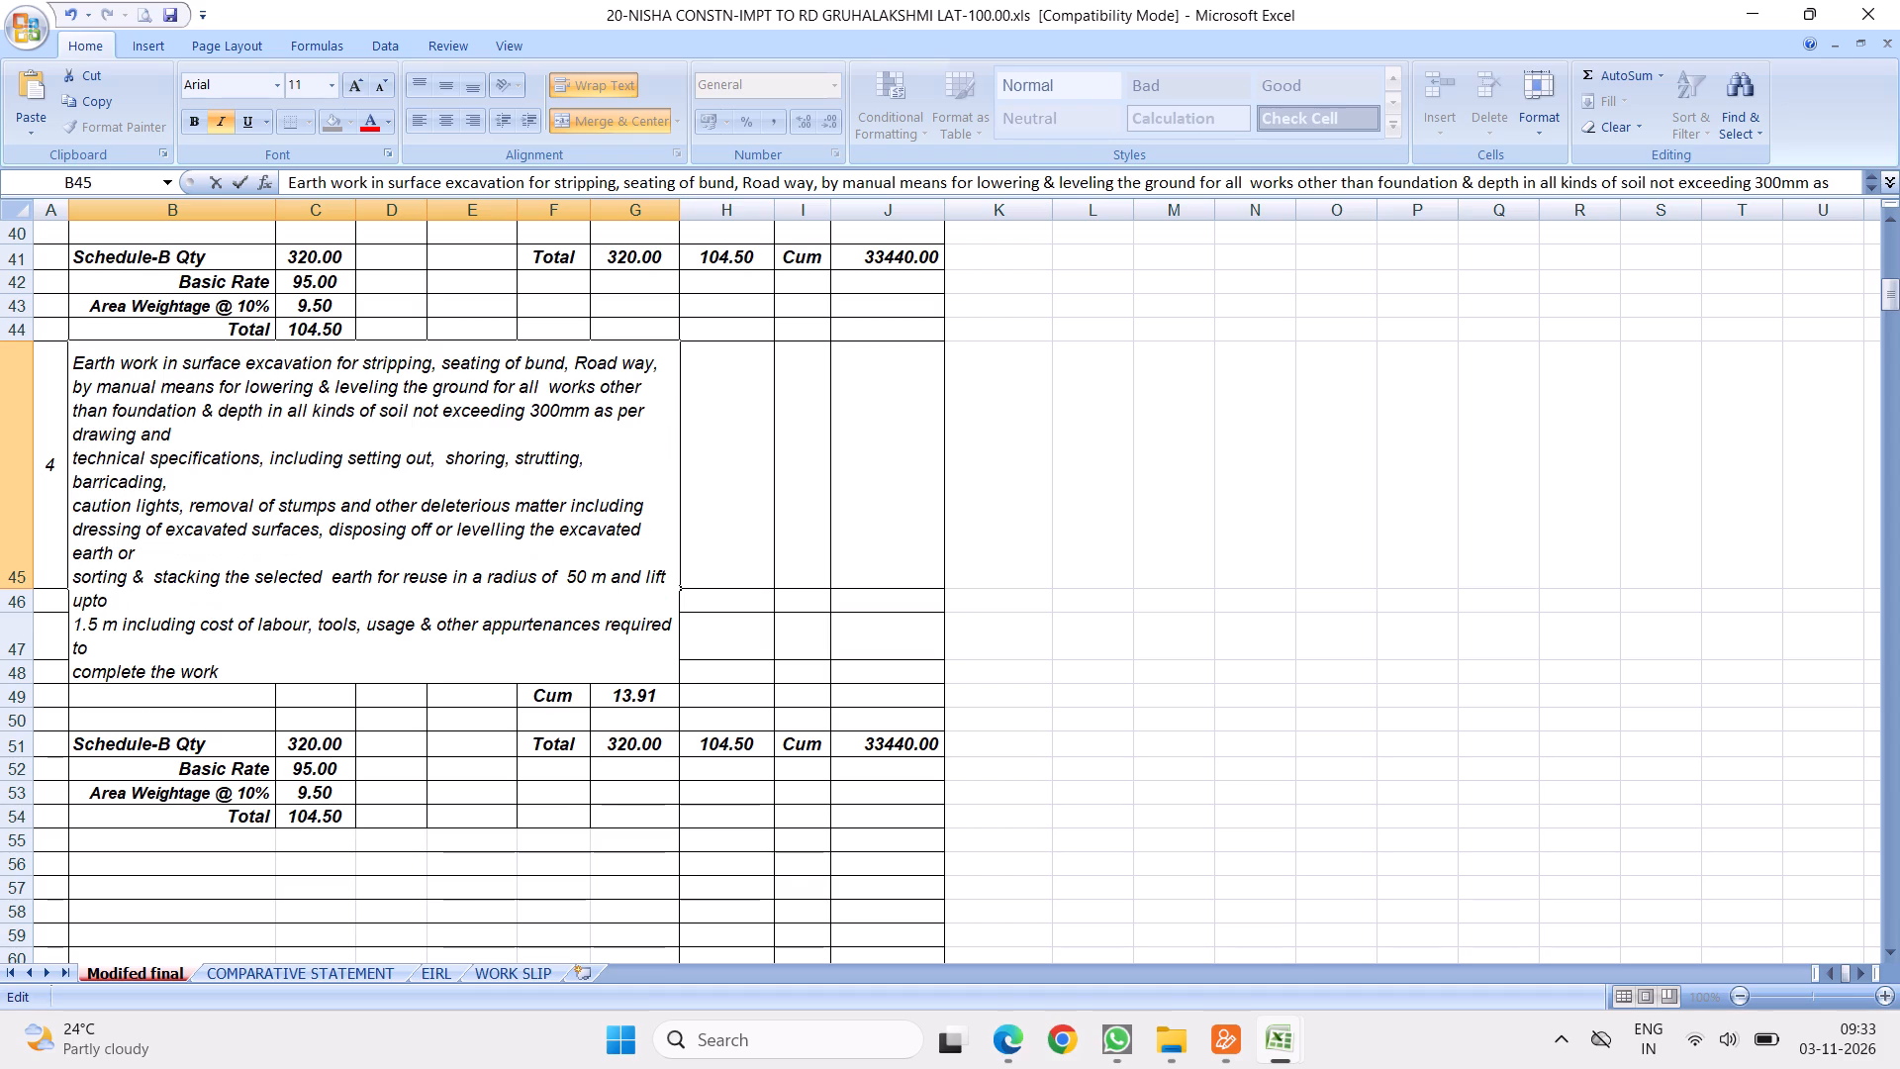
click(68, 461)
double_click(81, 453)
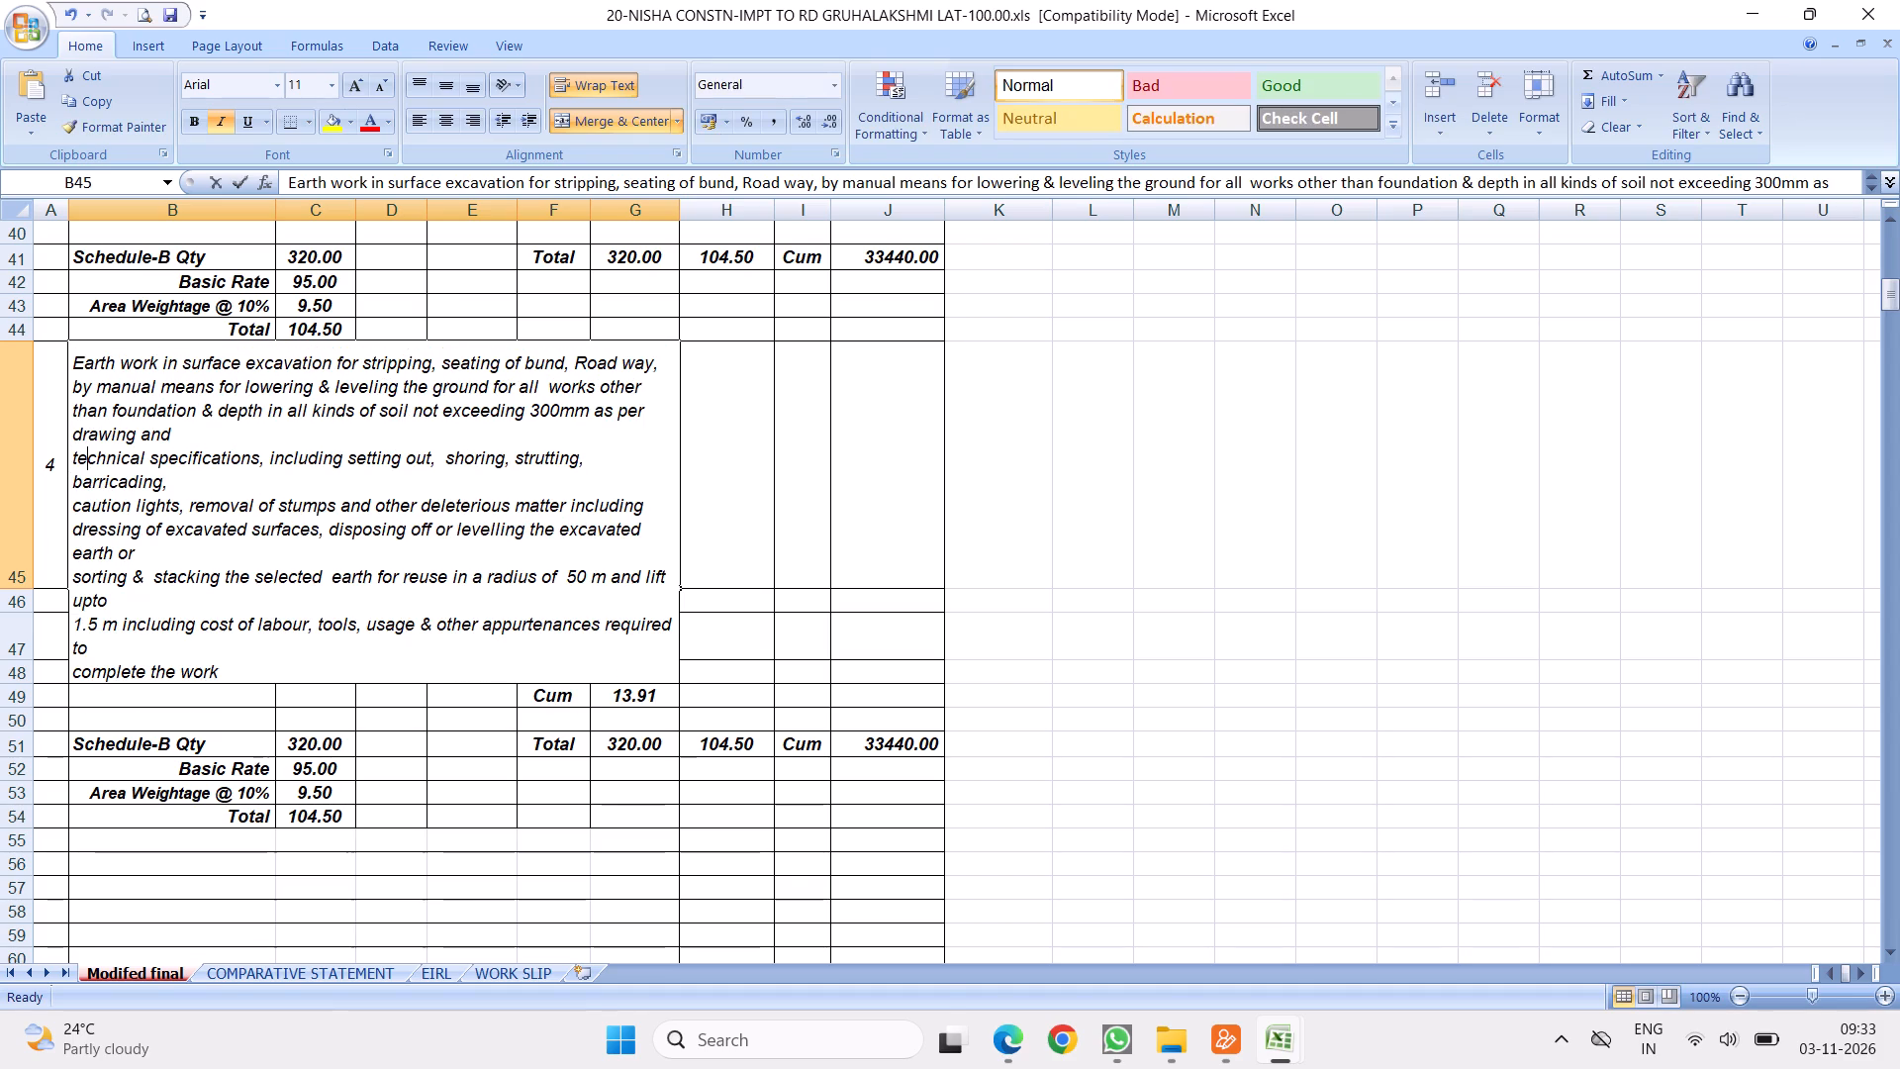
click(73, 457)
key(BackSpace)
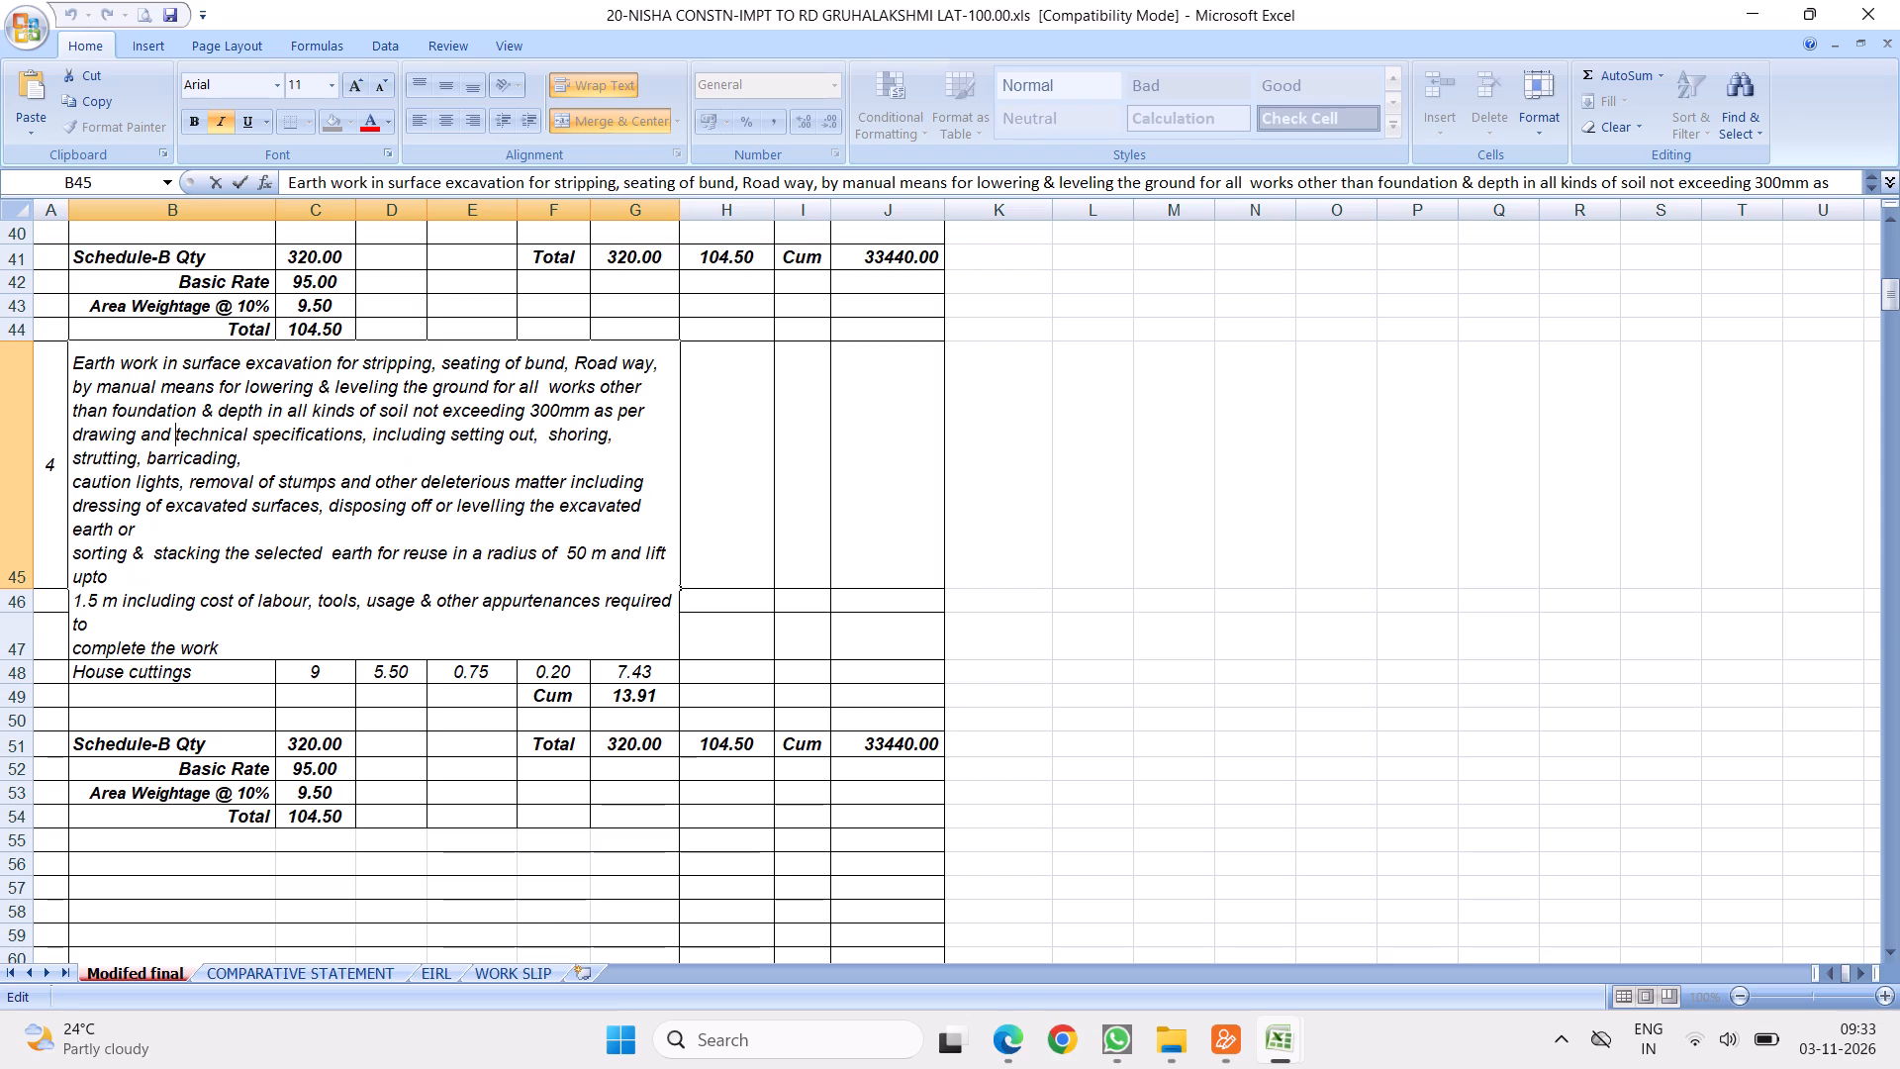
click(73, 483)
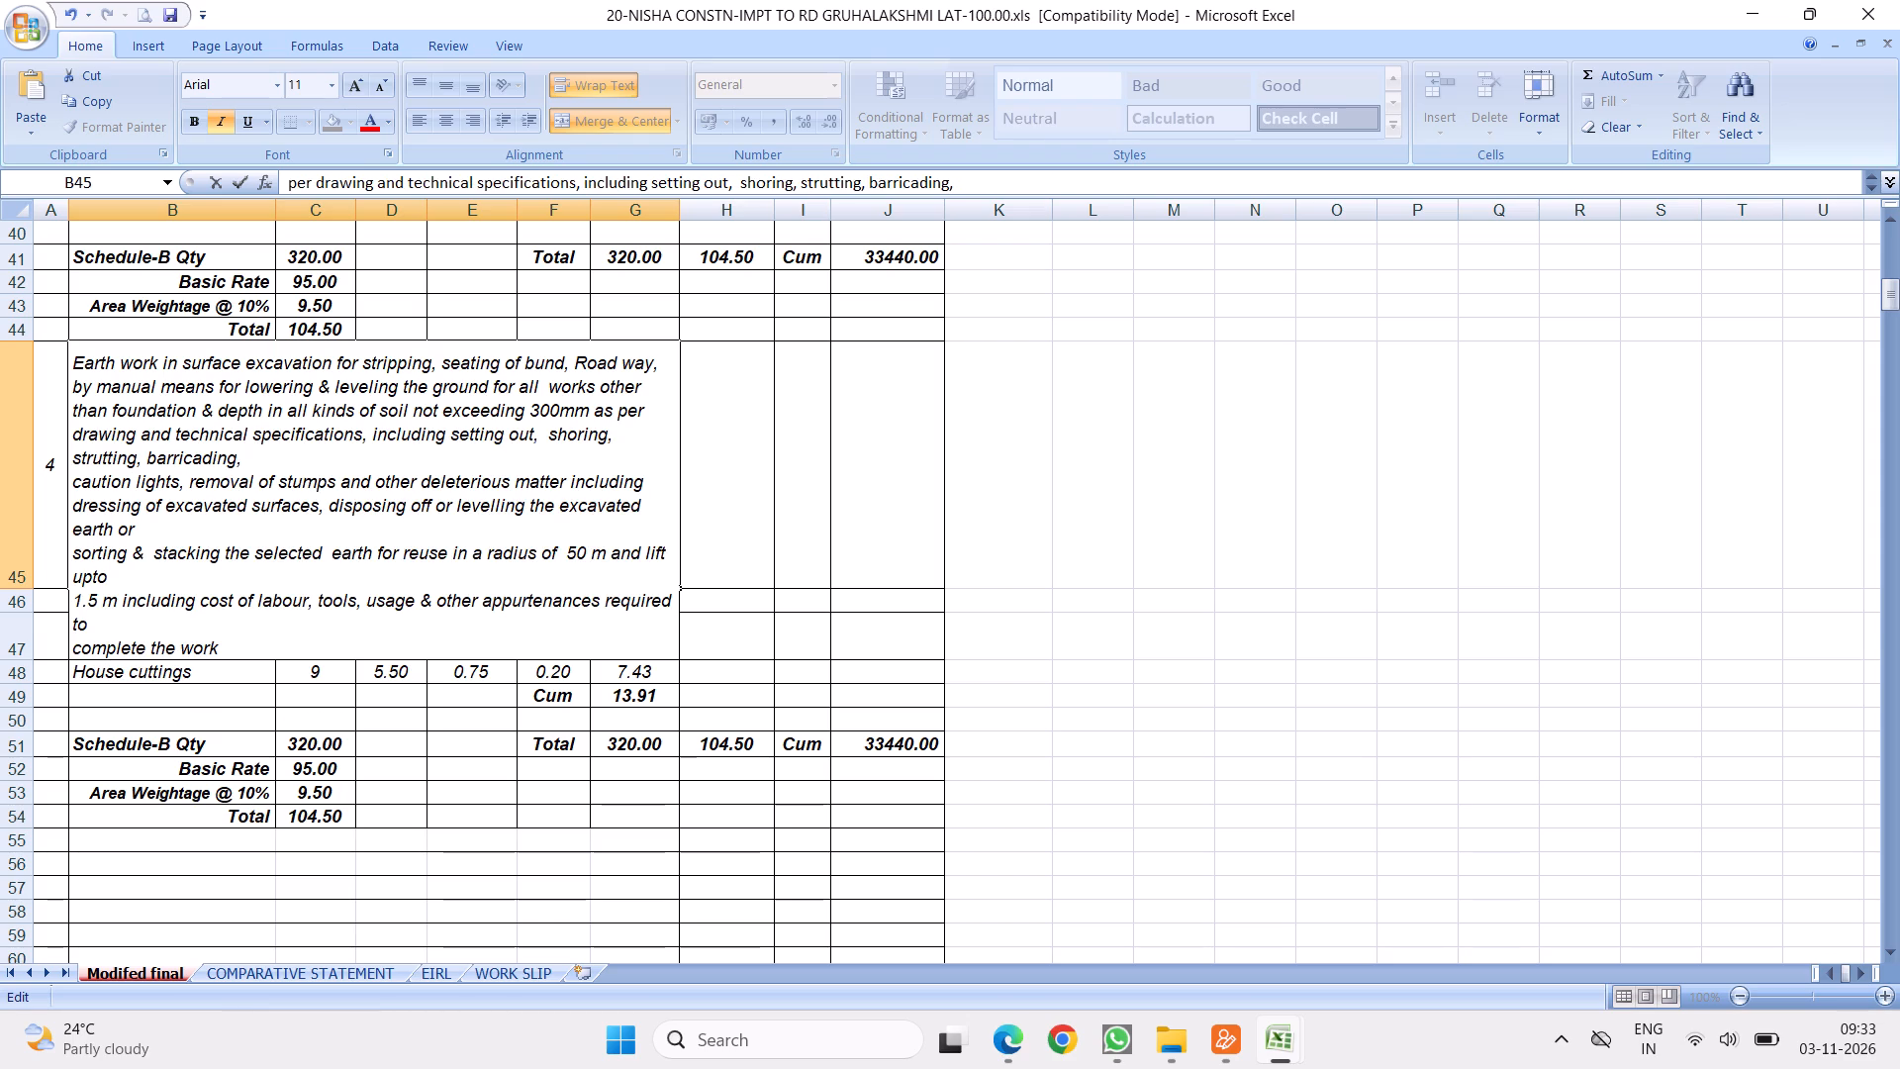
key(BackSpace)
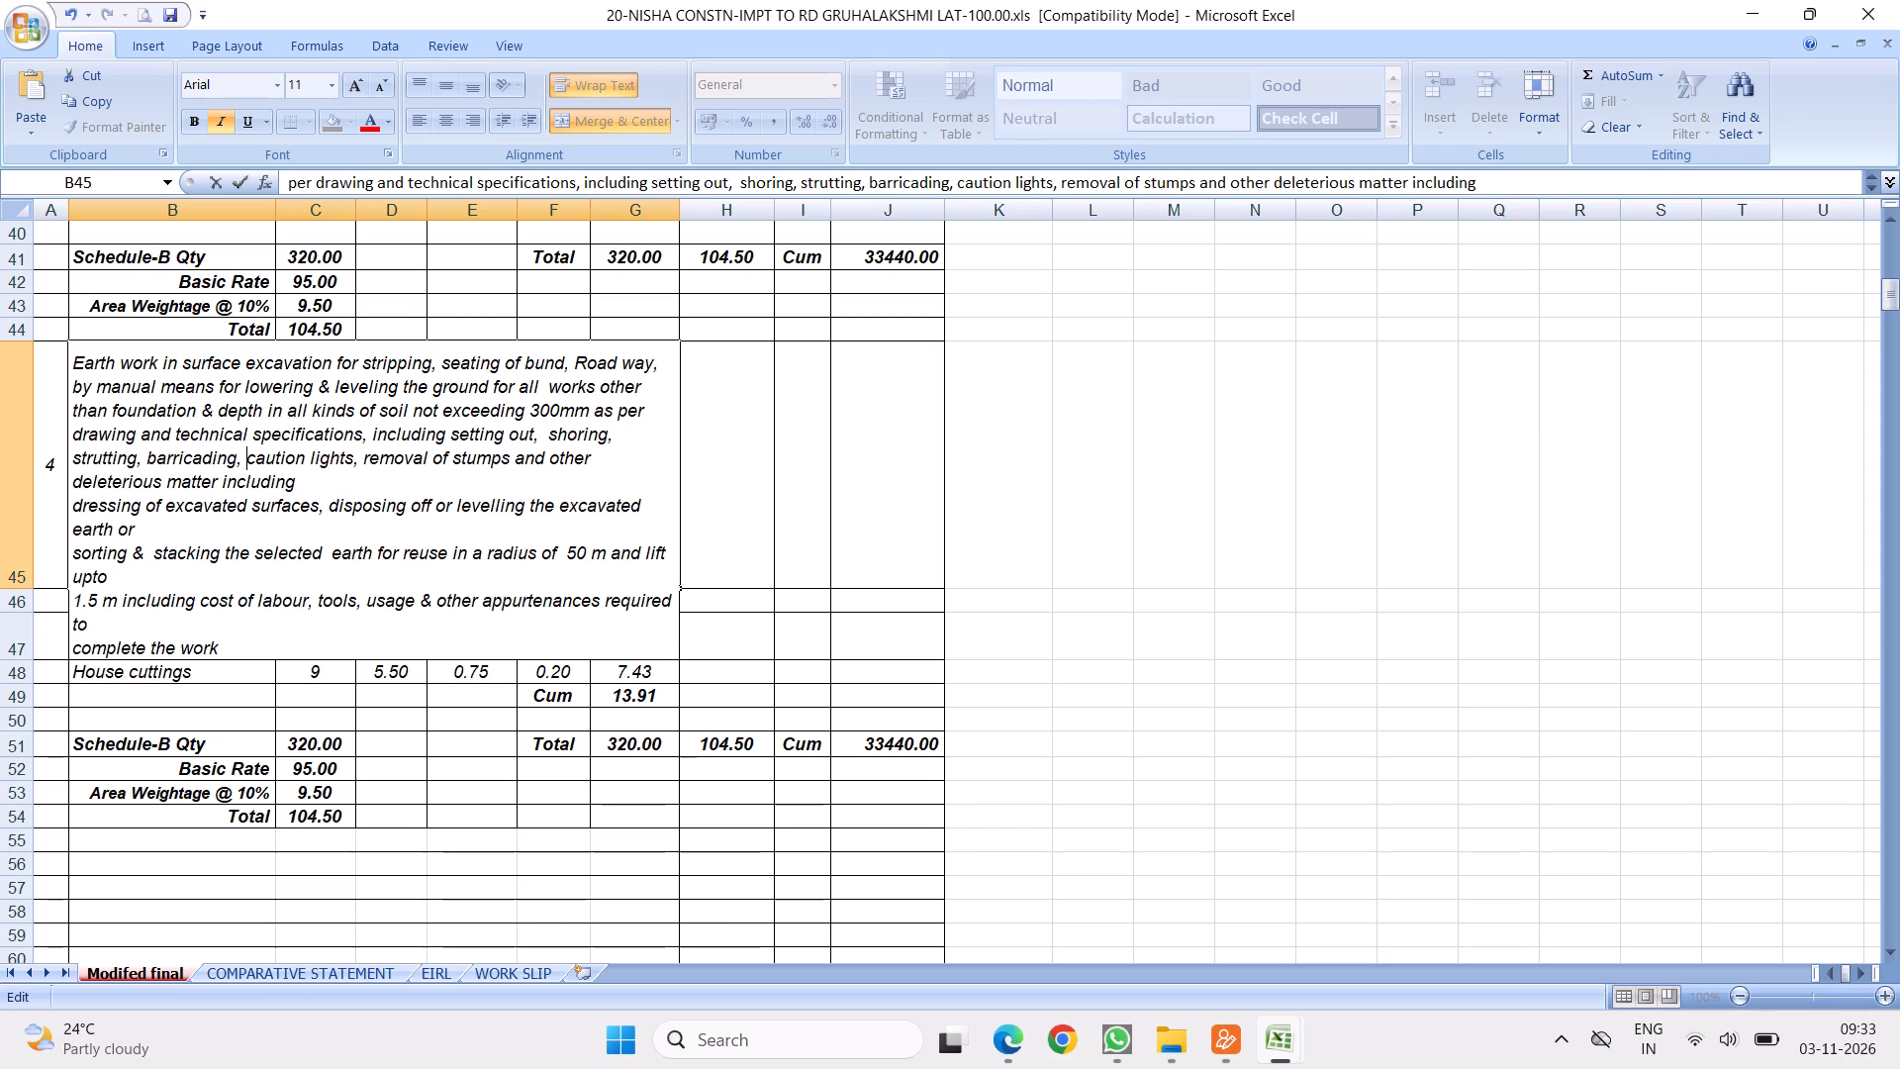
click(73, 509)
key(BackSpace)
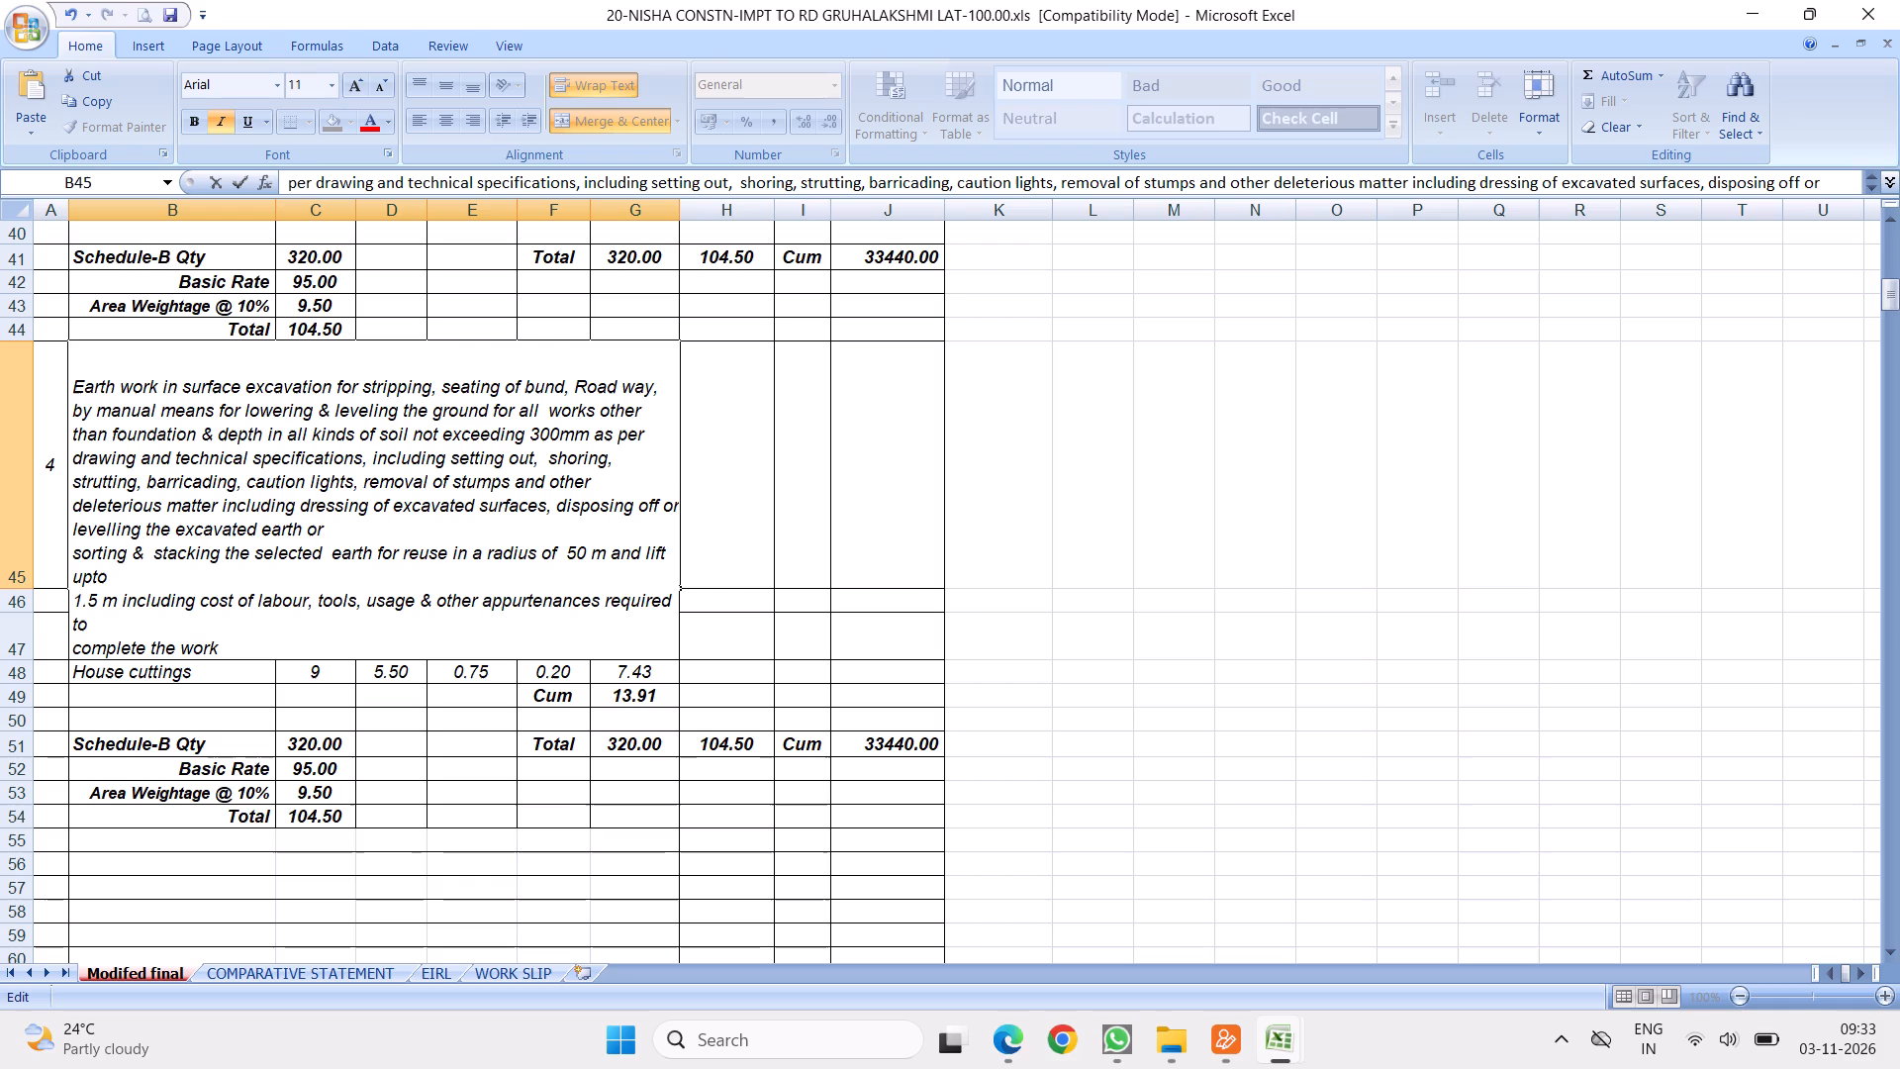
click(69, 557)
key(BackSpace)
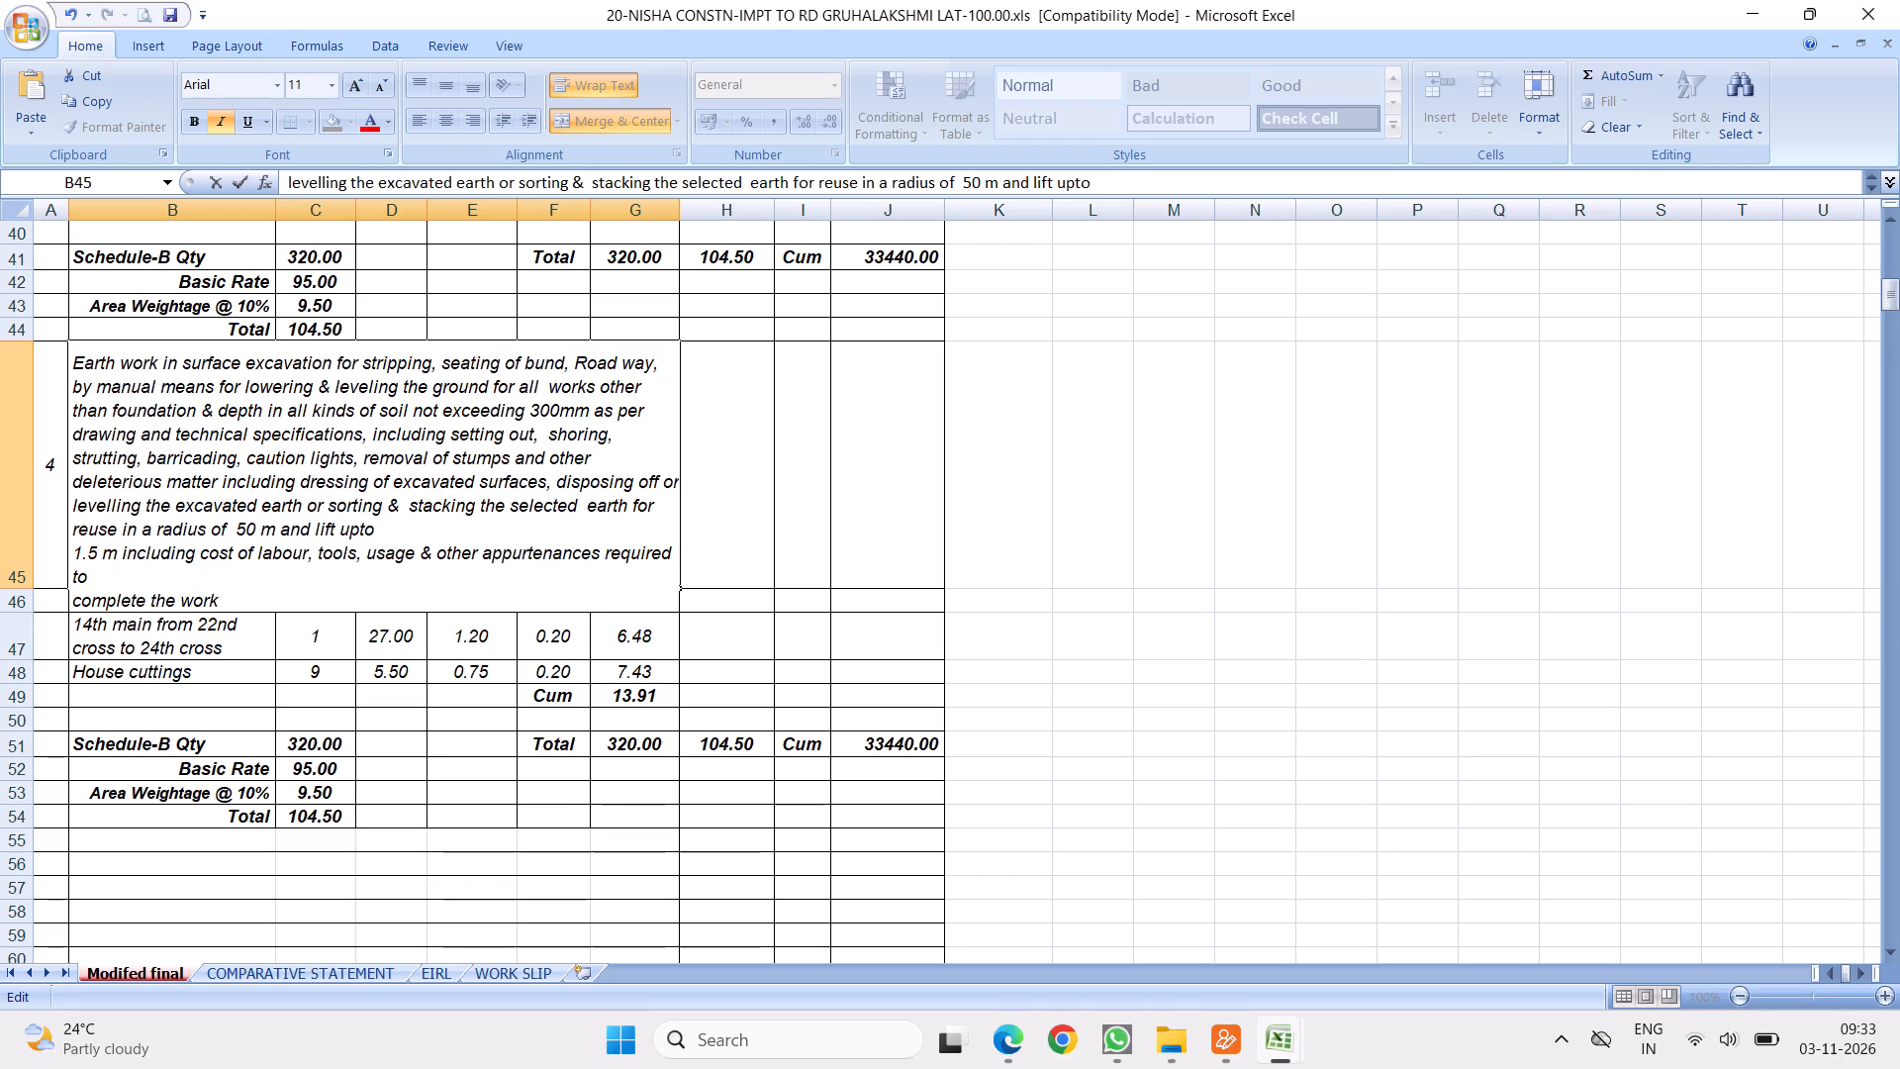
click(71, 553)
key(BackSpace)
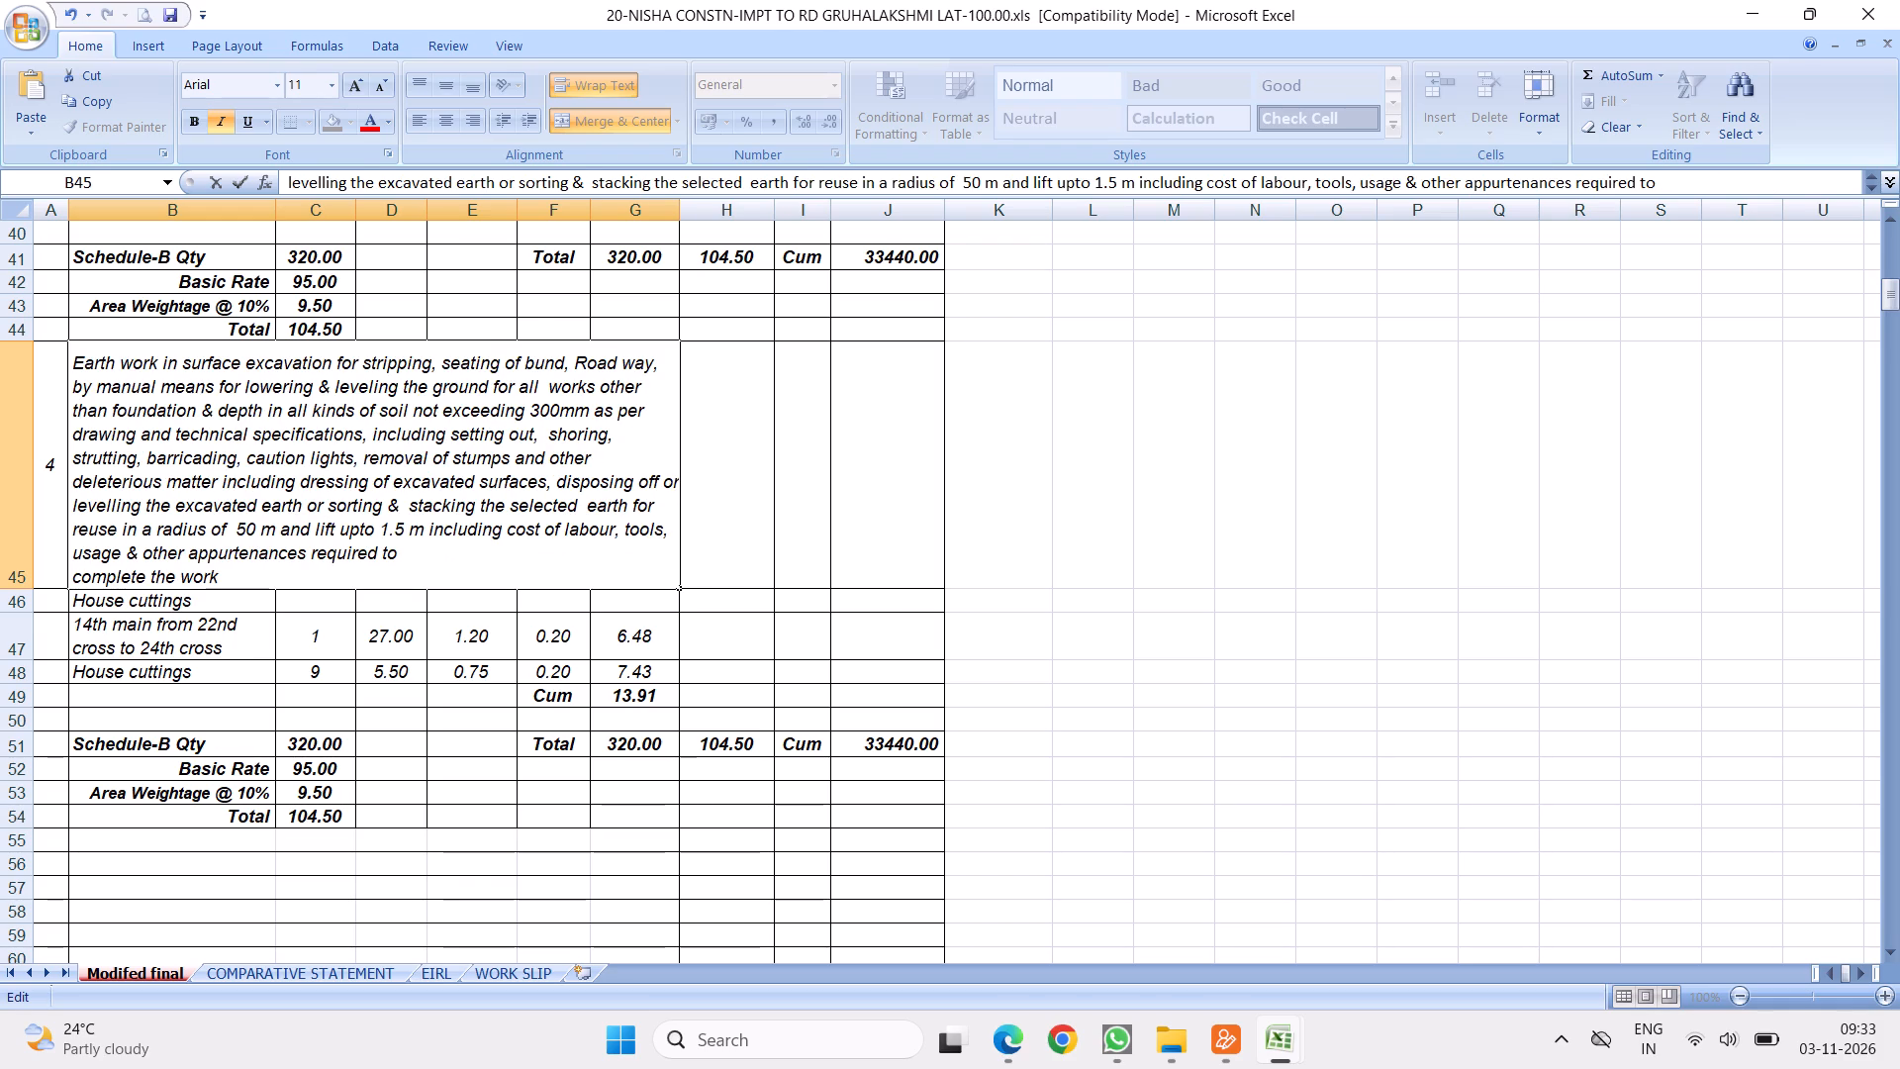
click(71, 577)
key(BackSpace)
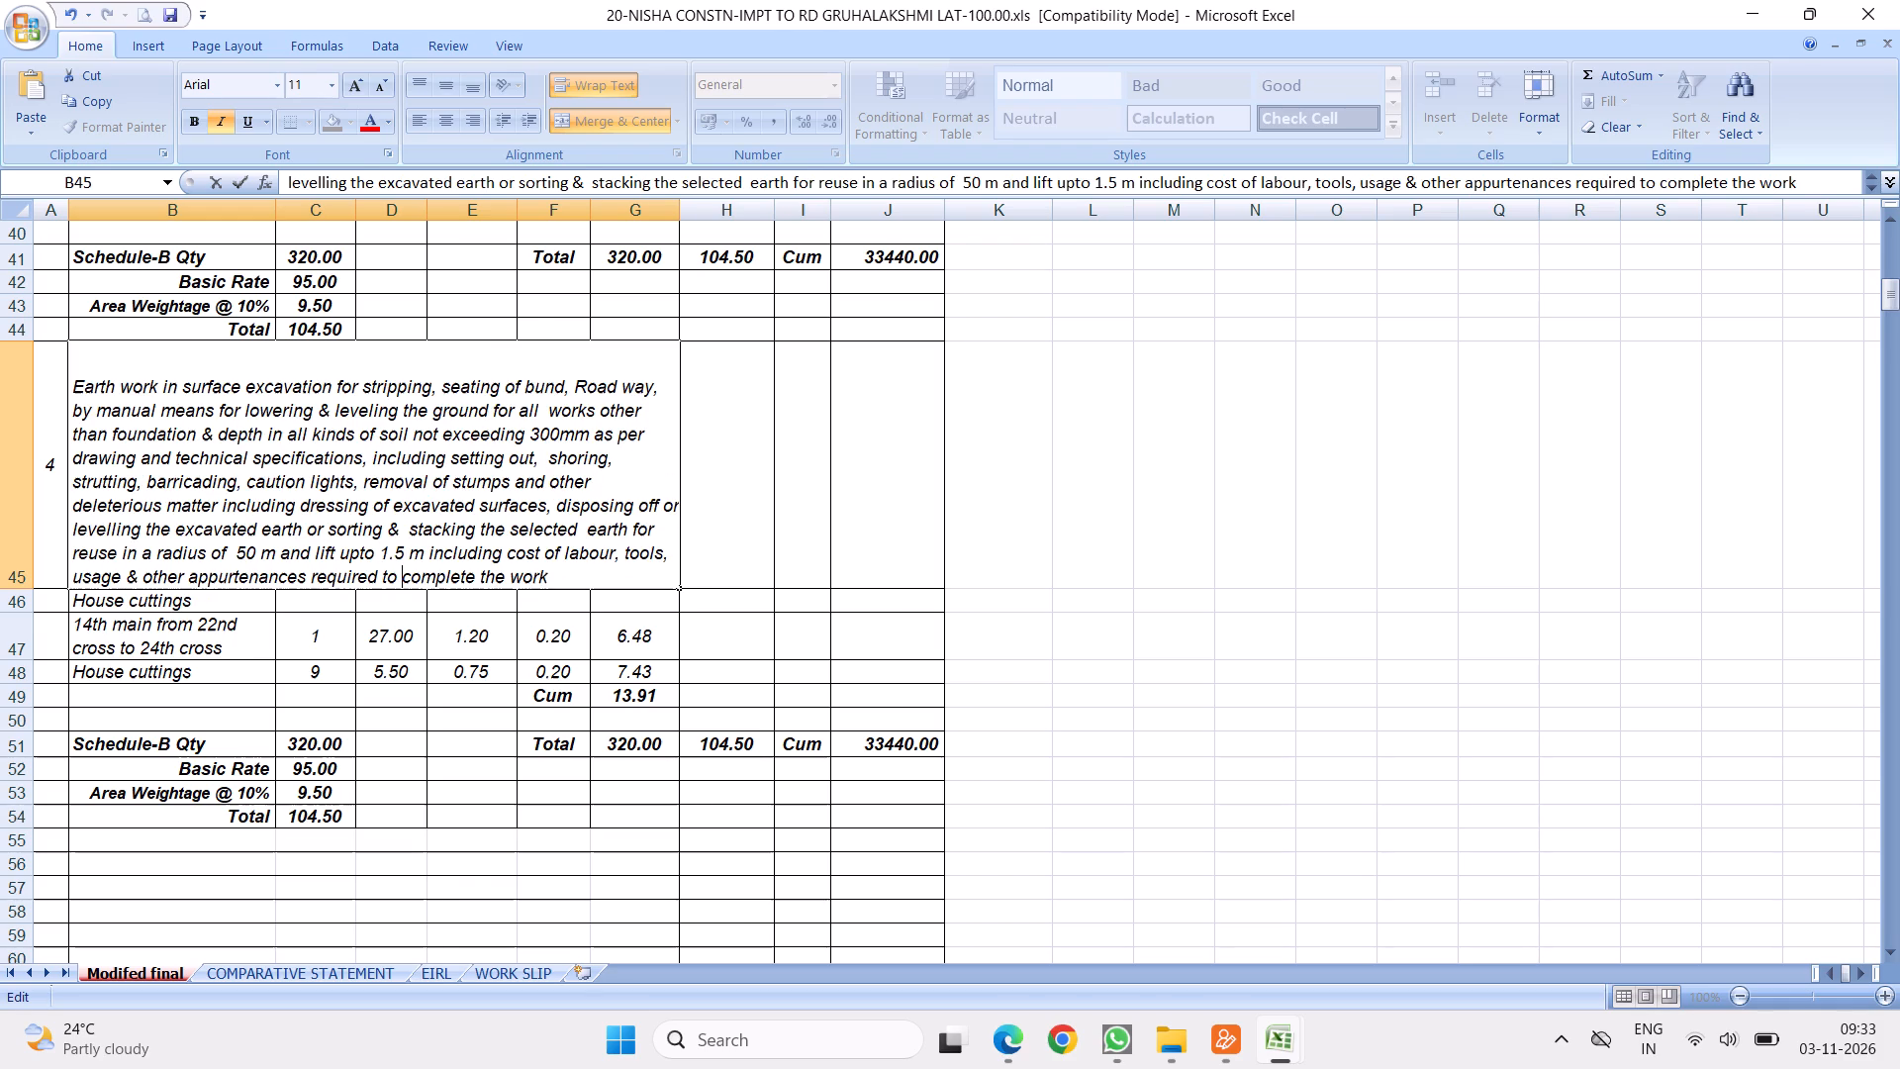
click(804, 630)
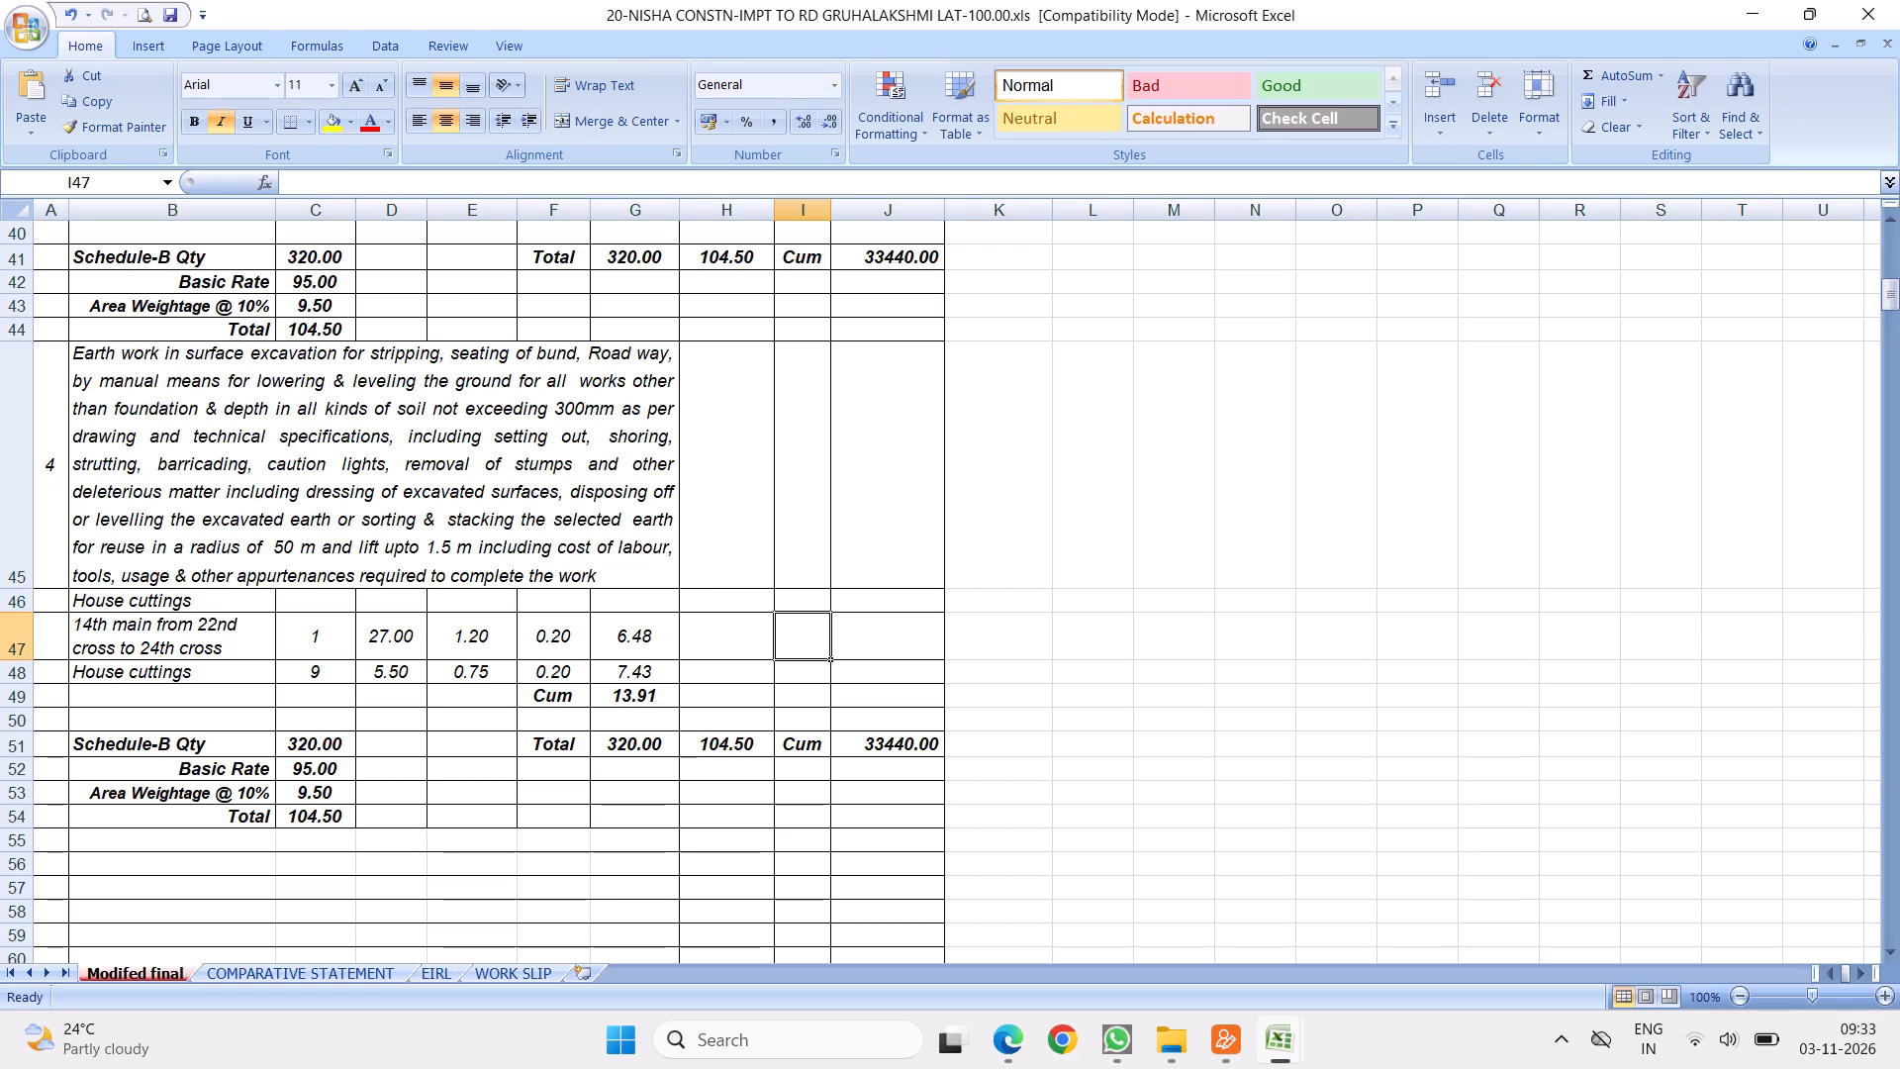
Append the reference ".(P.No.5, Sl.No.1.1, Vol-1, 2023-24)" to the end of item 4's description in B45.
double_click(614, 577)
text(.()
text(P.No.)
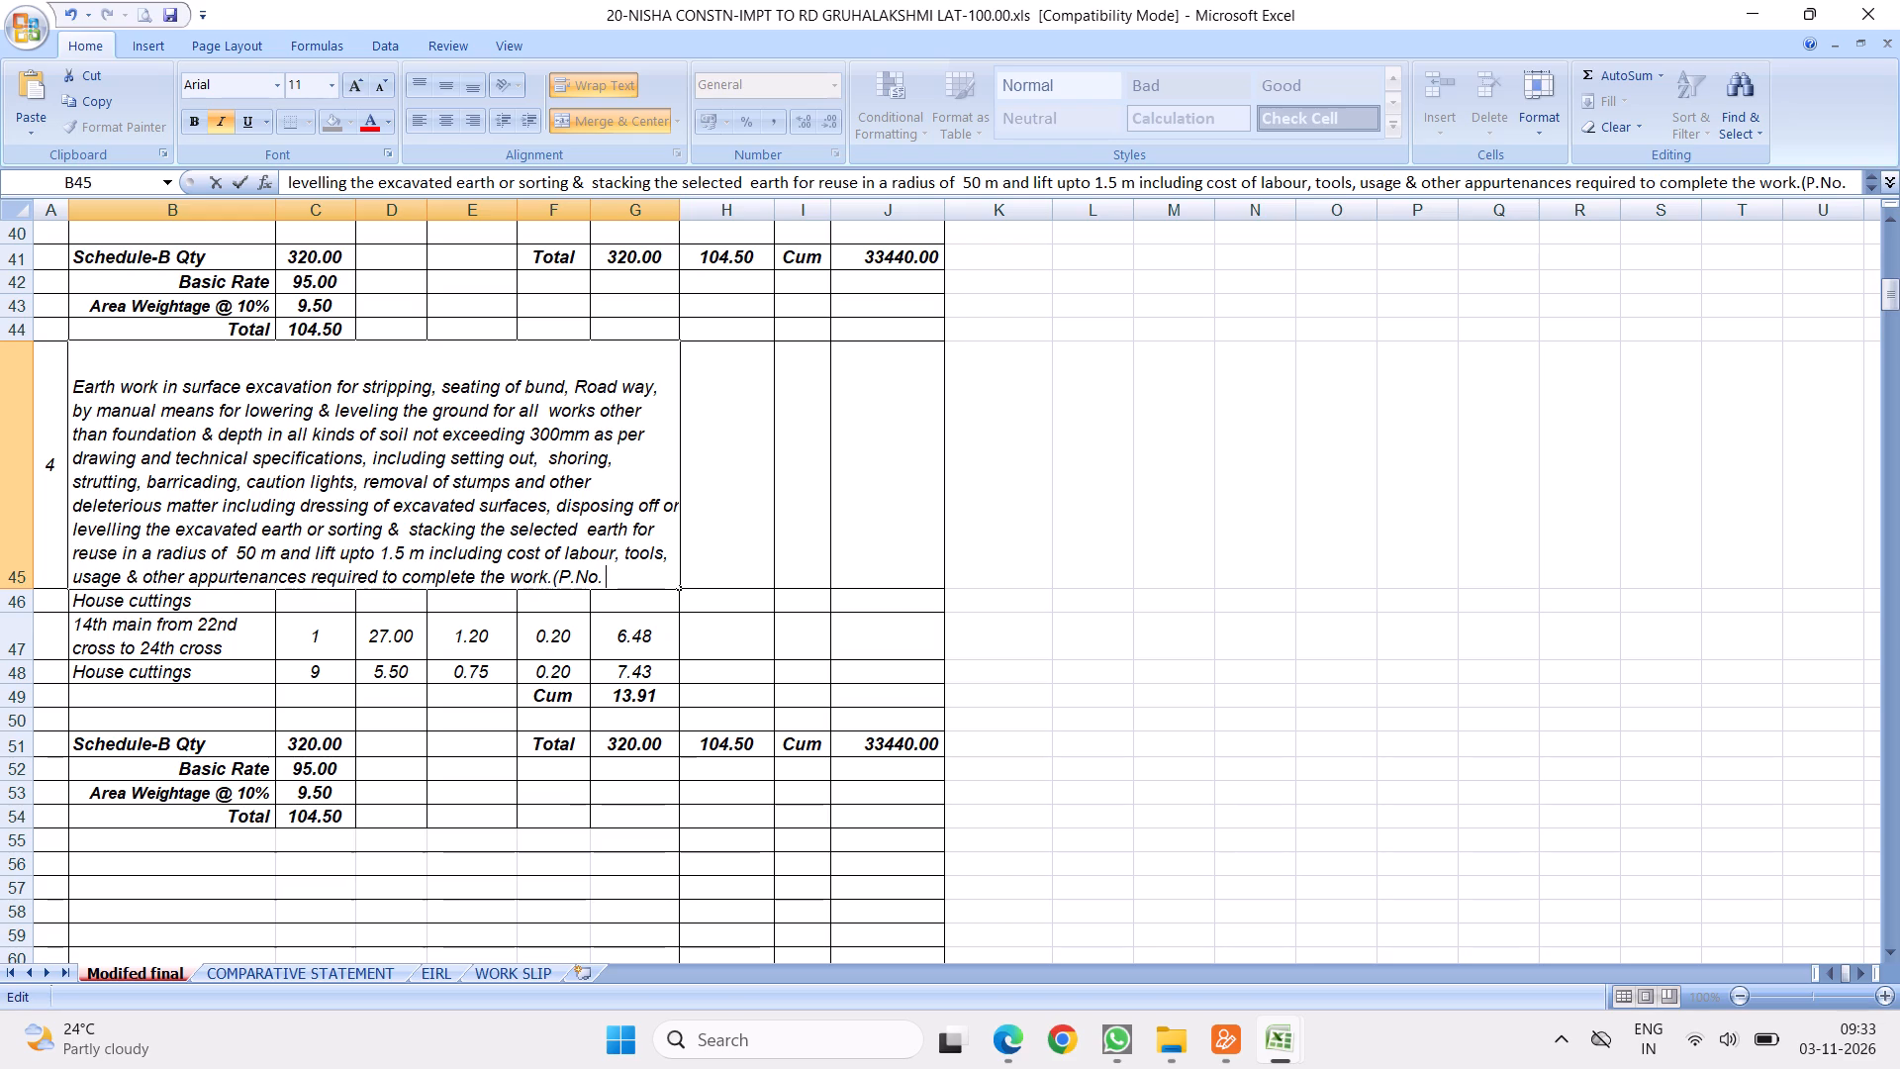
text(5)
key(space)
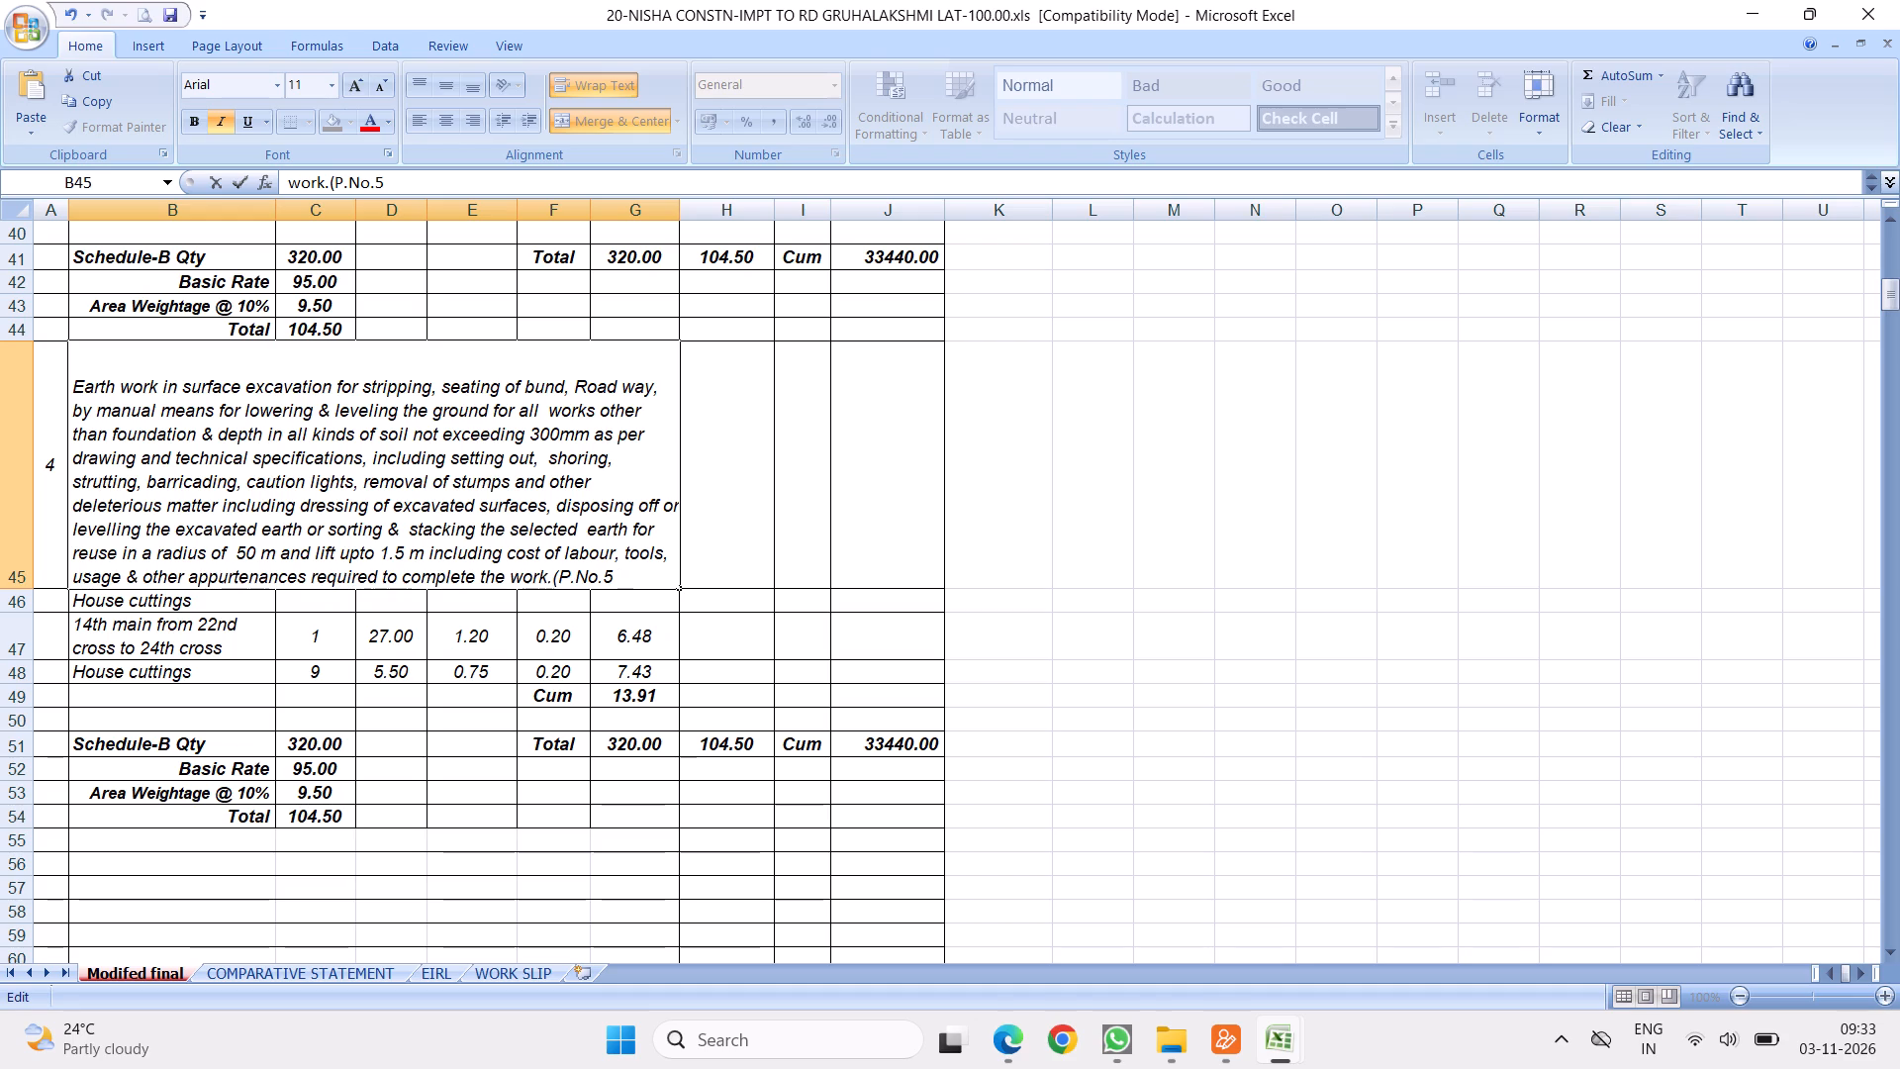
key(BackSpace)
text(, Sl.No.)
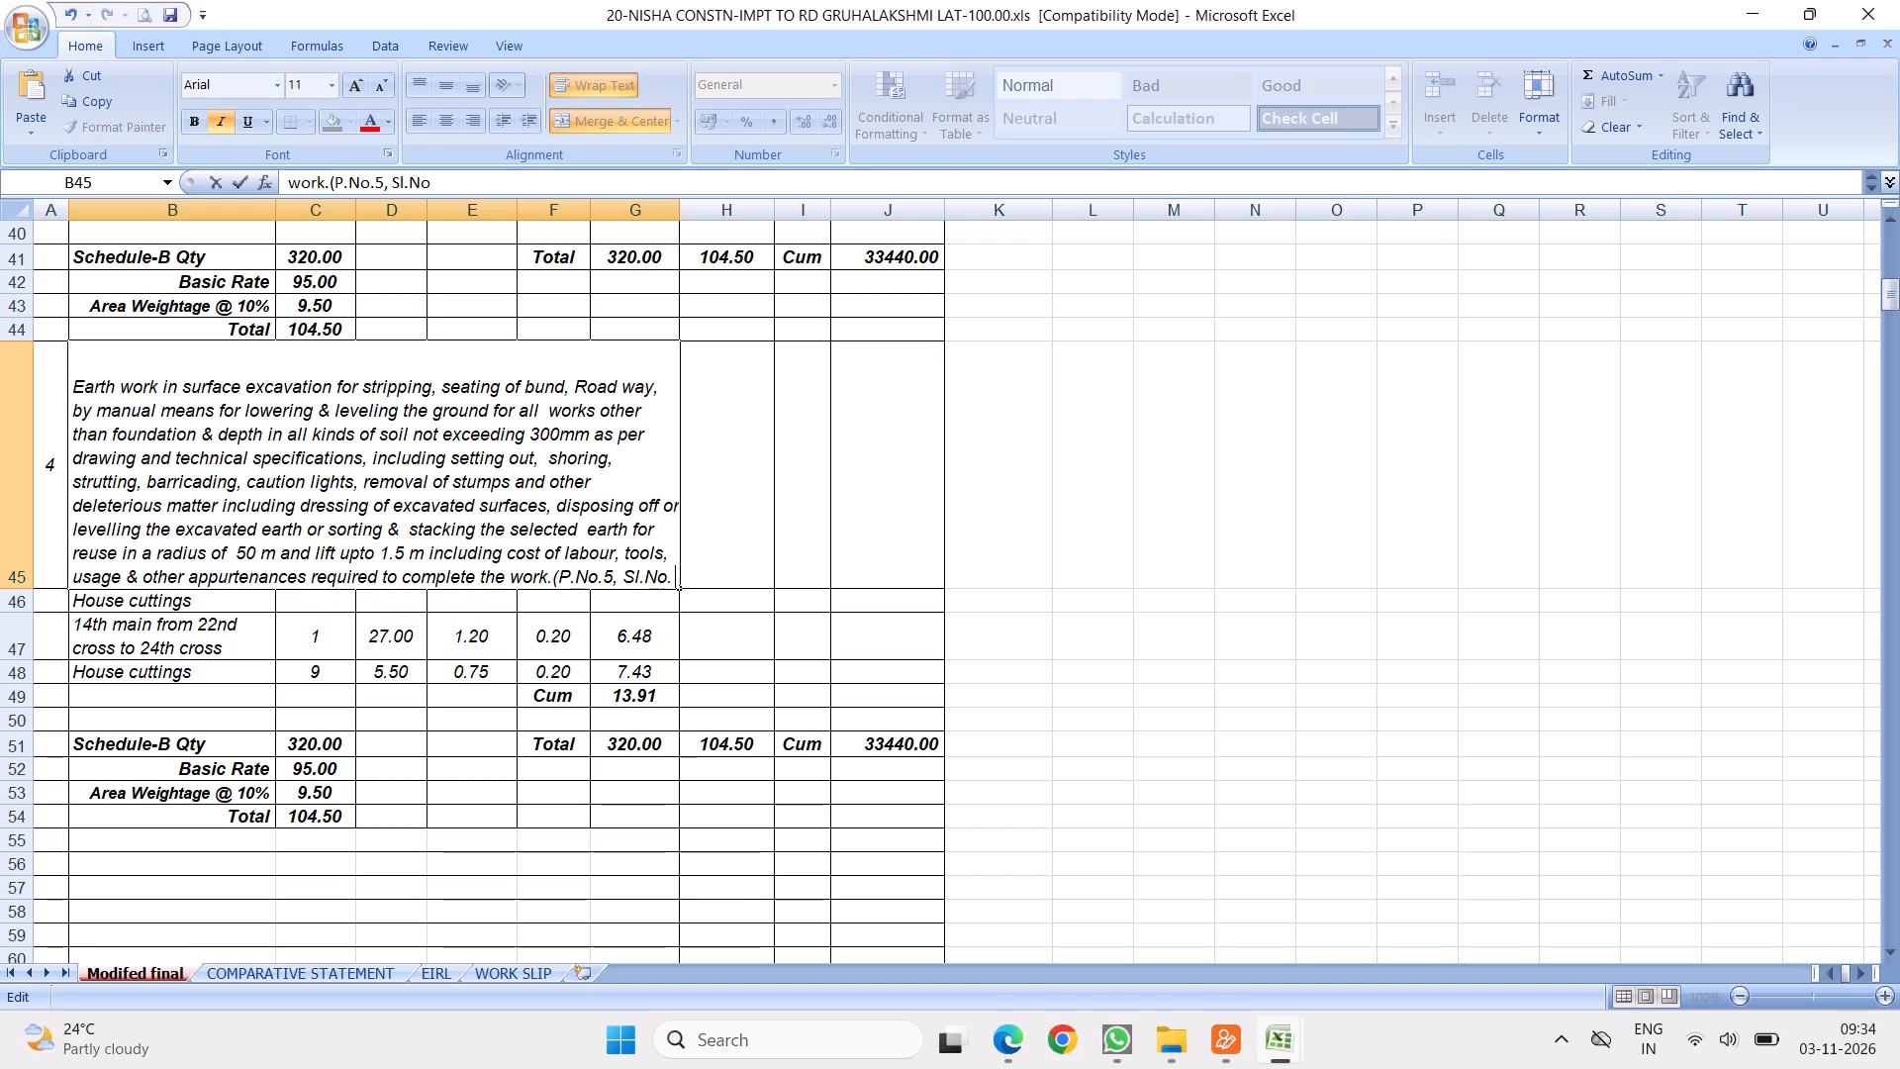
text(1.1, Vol-1)
text(,)
key(space)
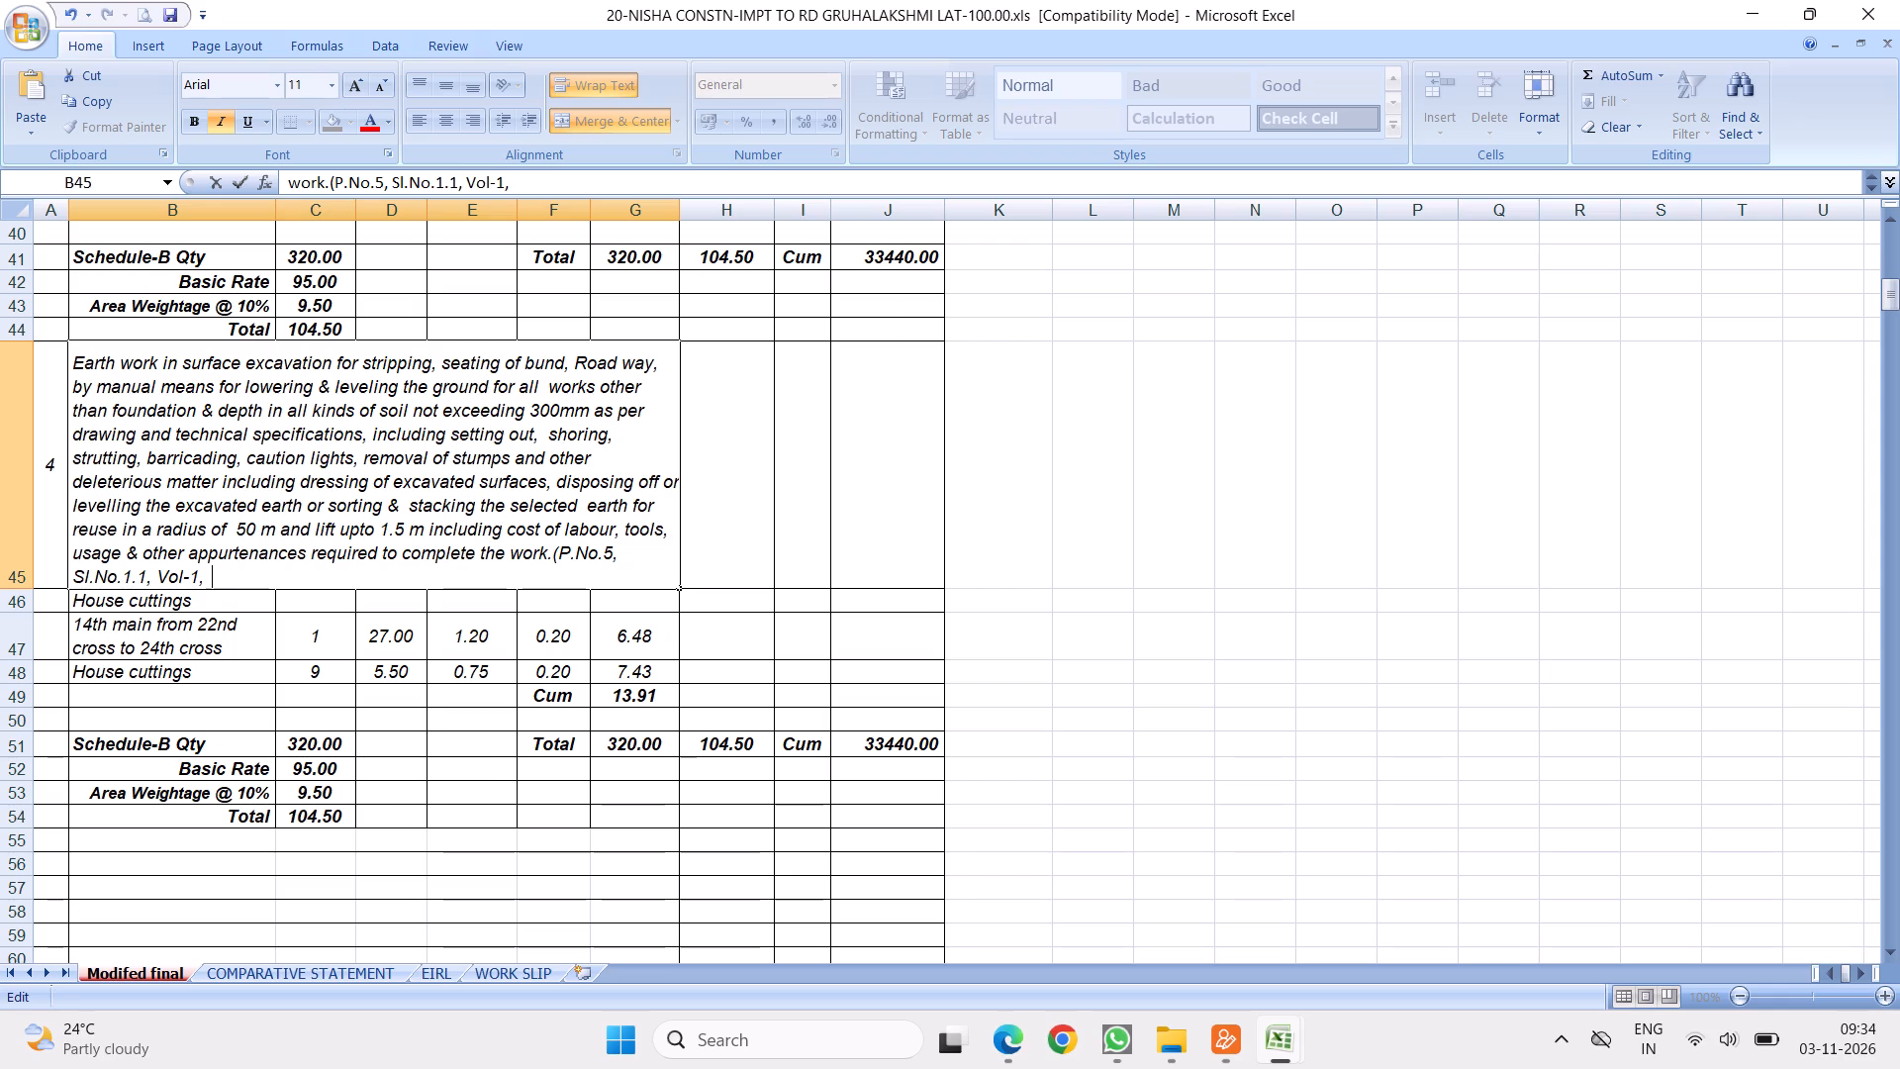
text(2024)
key(BackSpace)
text(3-24)
key(shift+parenright)
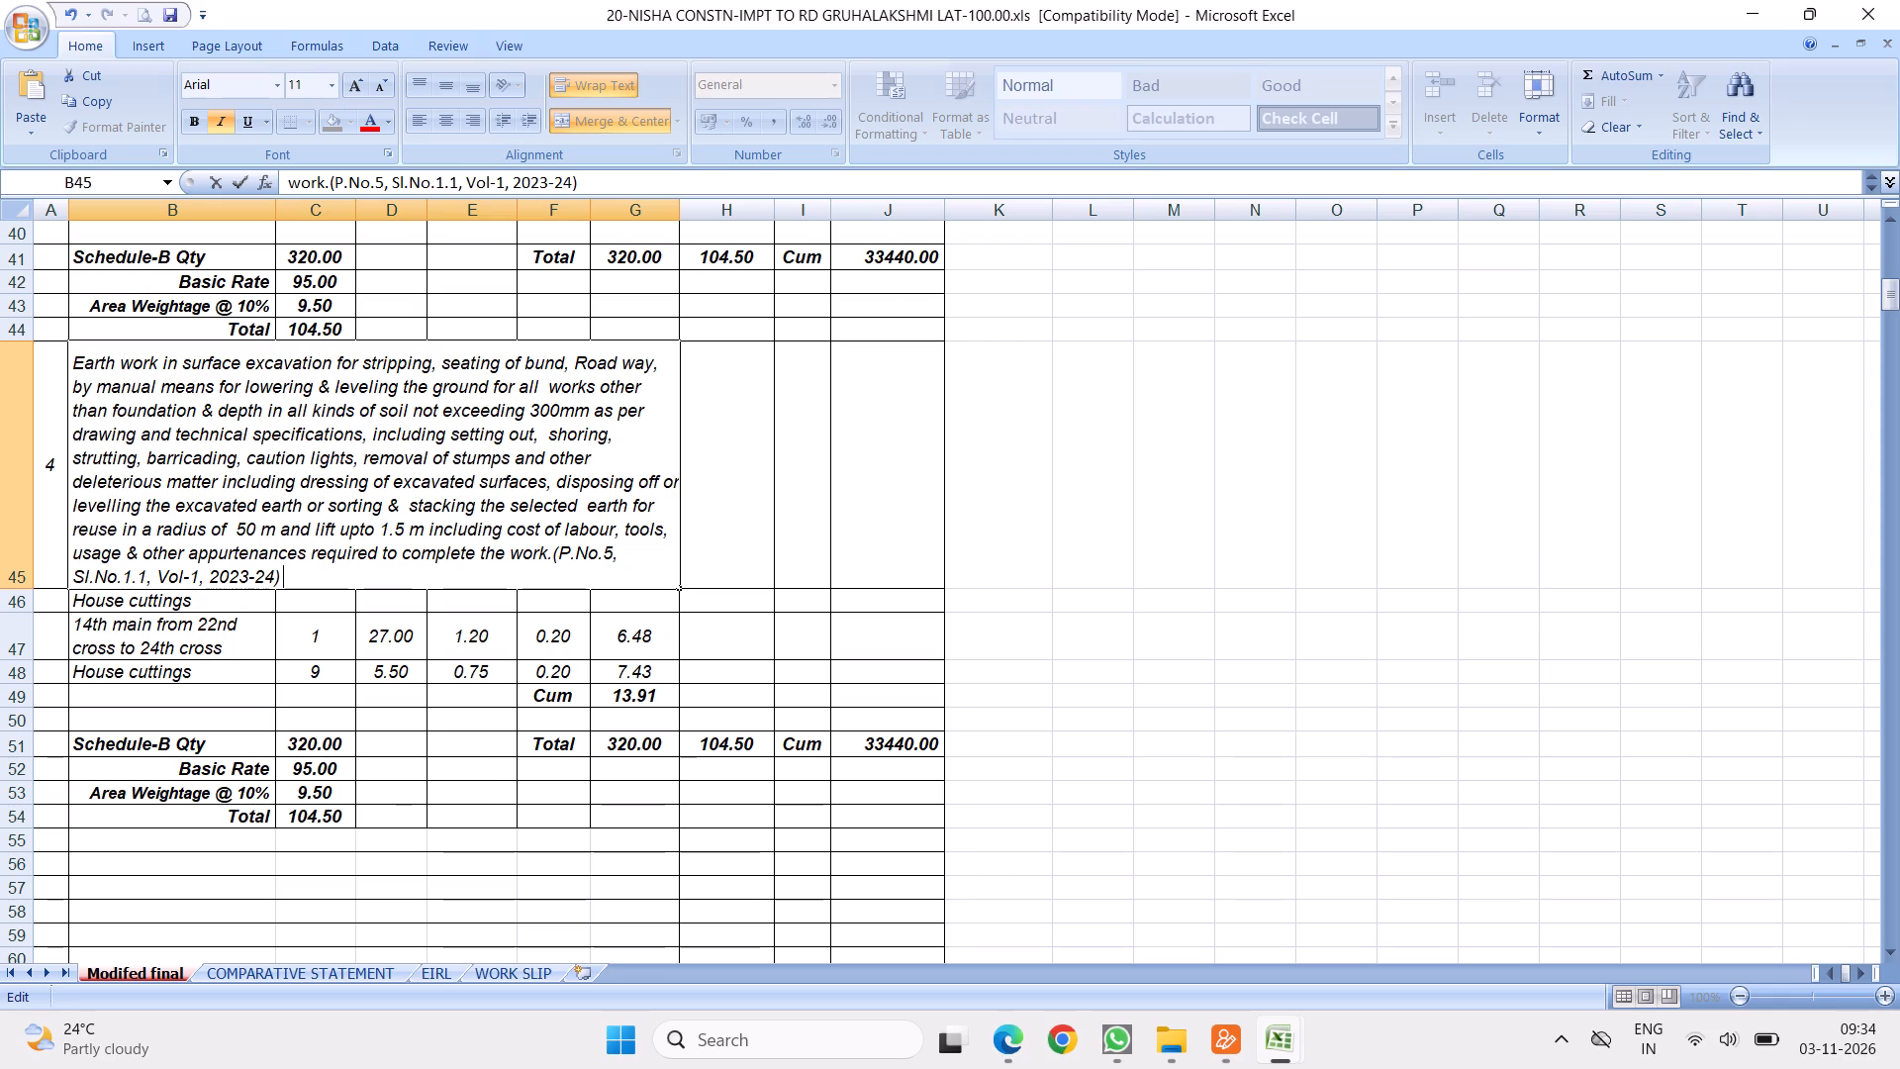
Set item 4's basic rate in C52 to 91 and its Schedule-B quantity in C51 to 878.
click(584, 688)
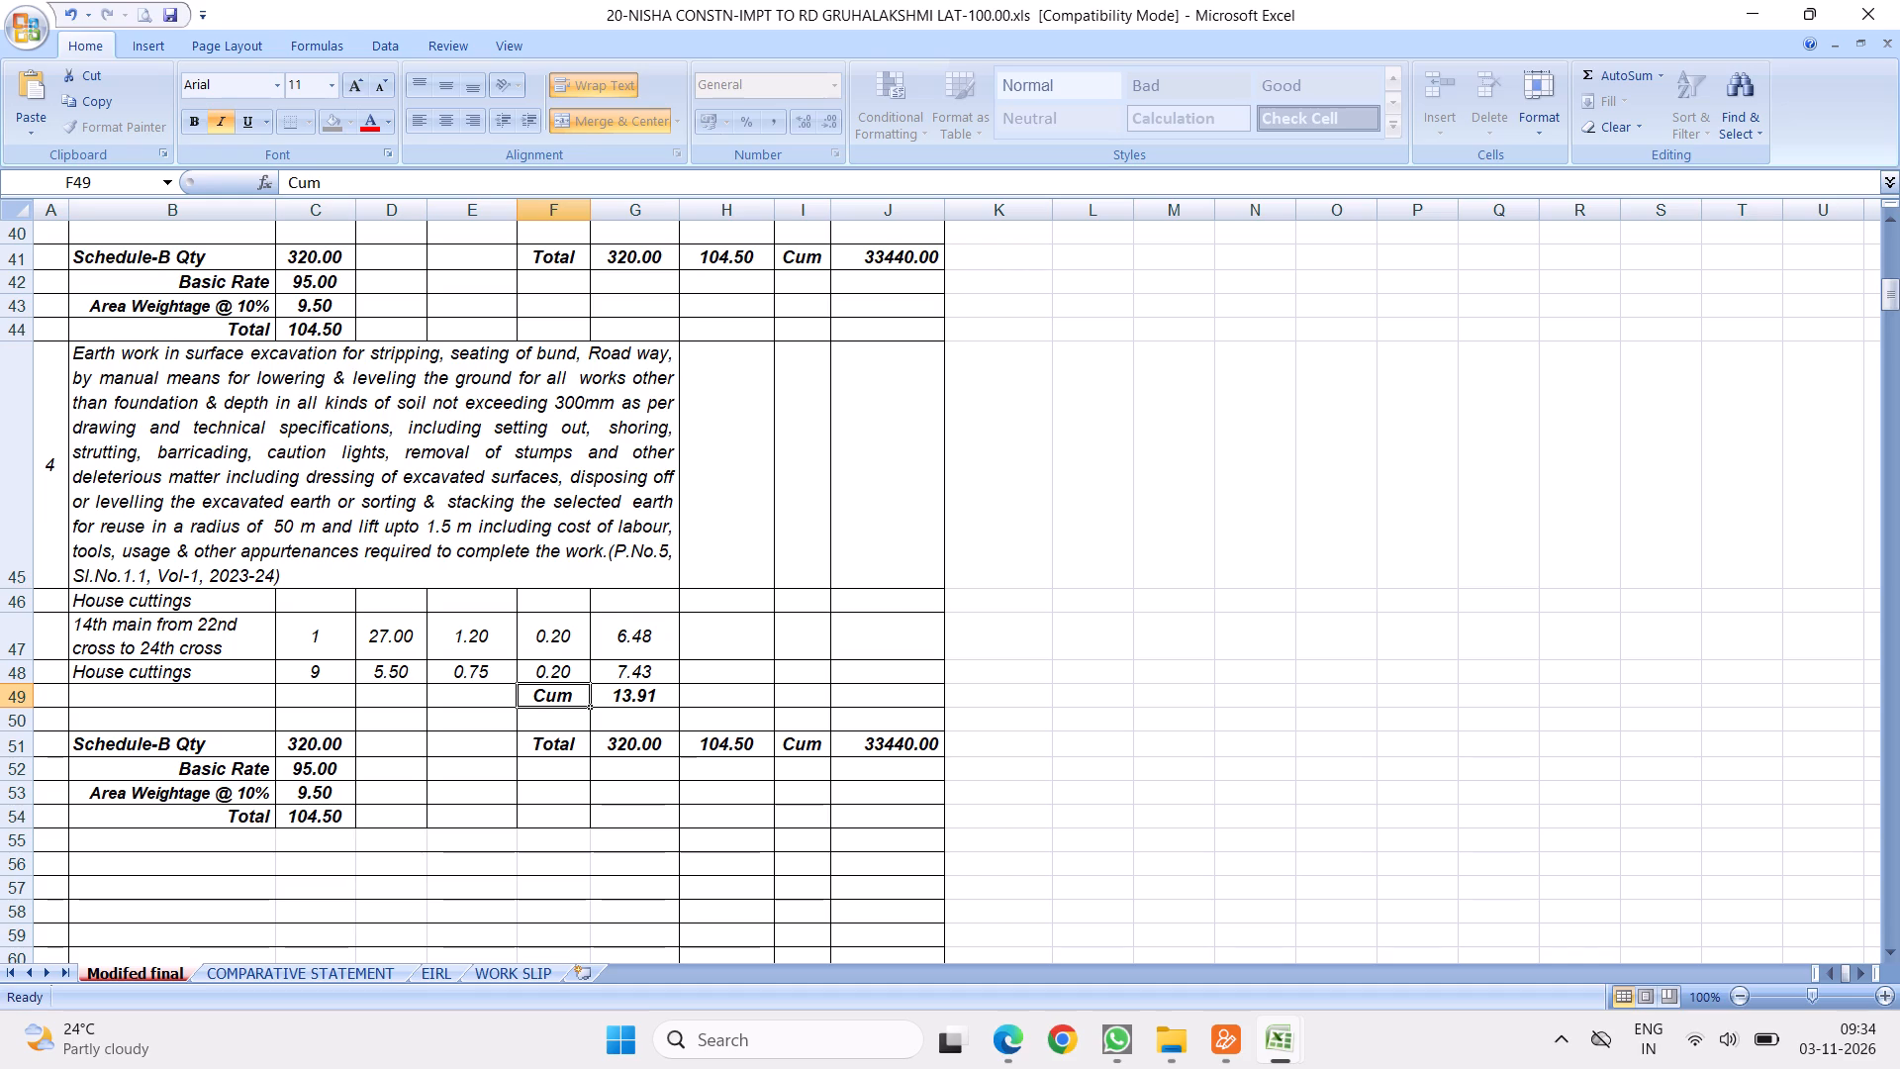
click(235, 547)
click(323, 740)
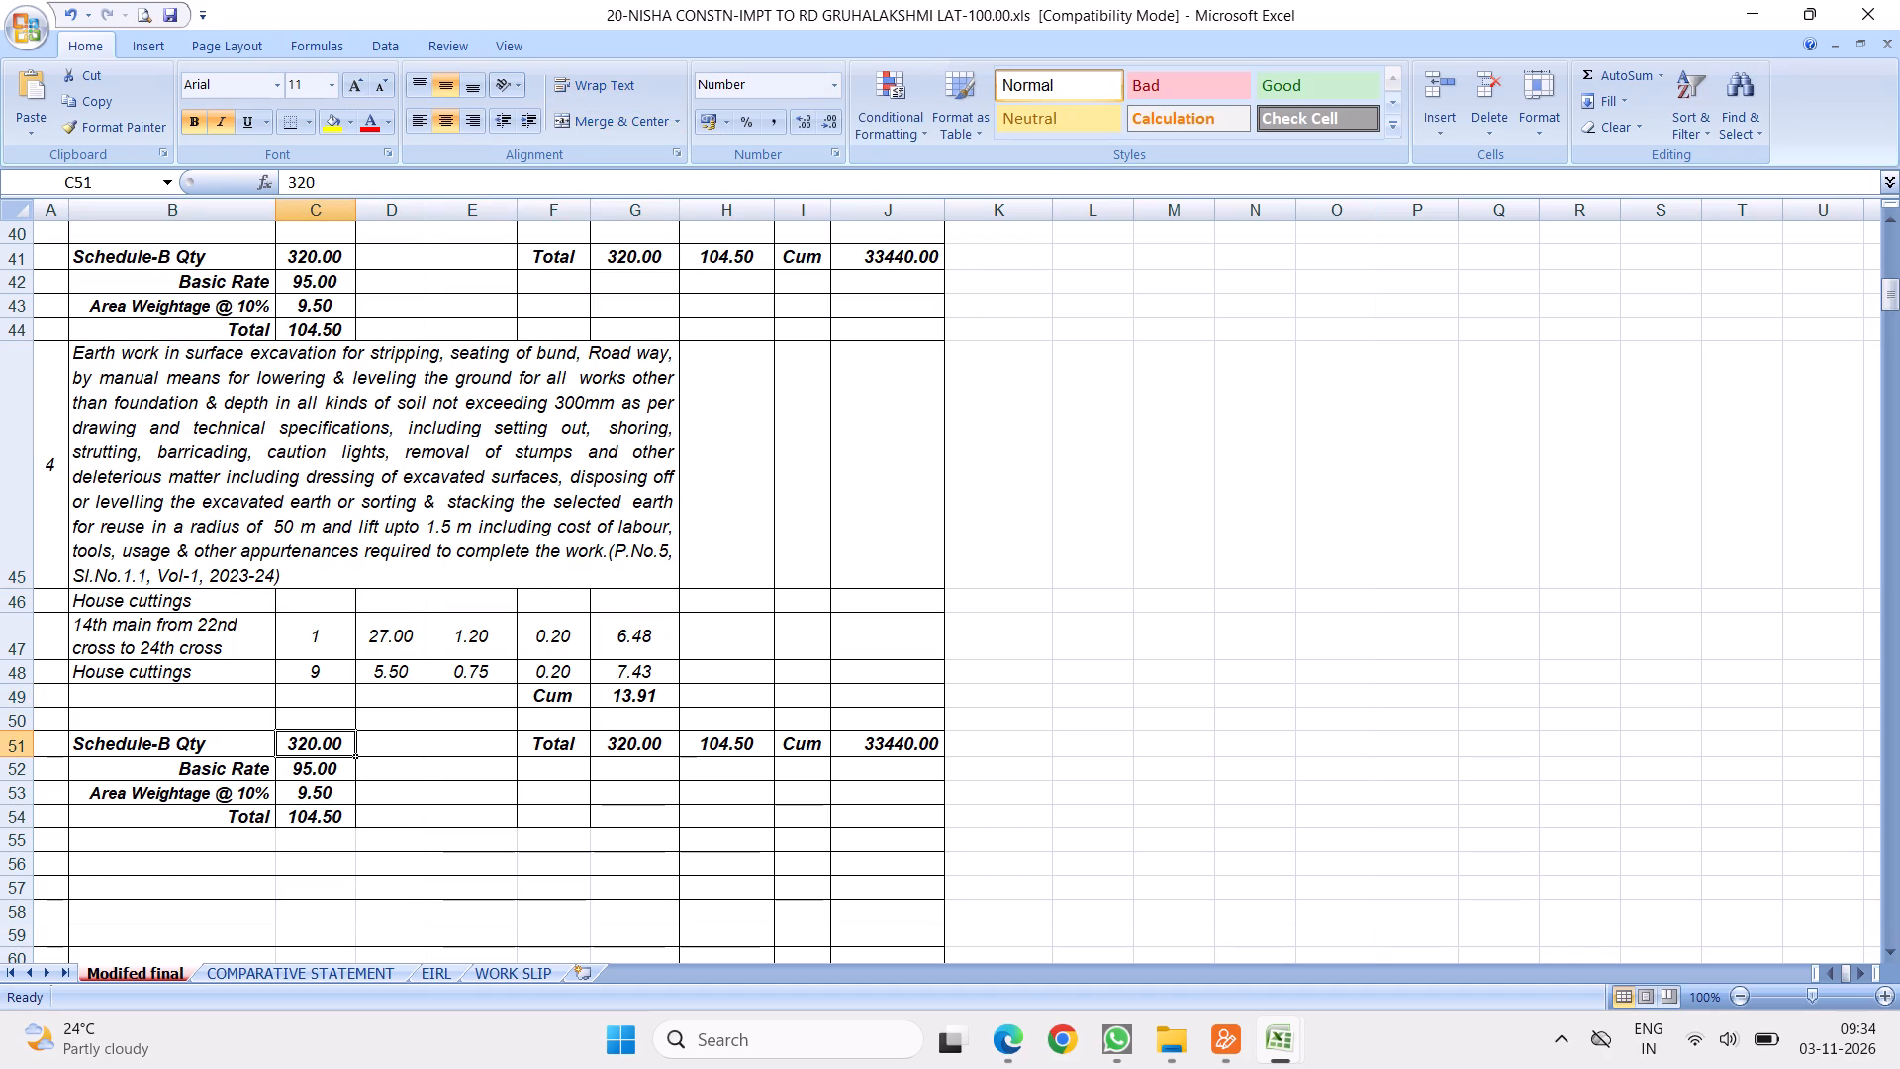
key(9)
key(1)
click(570, 830)
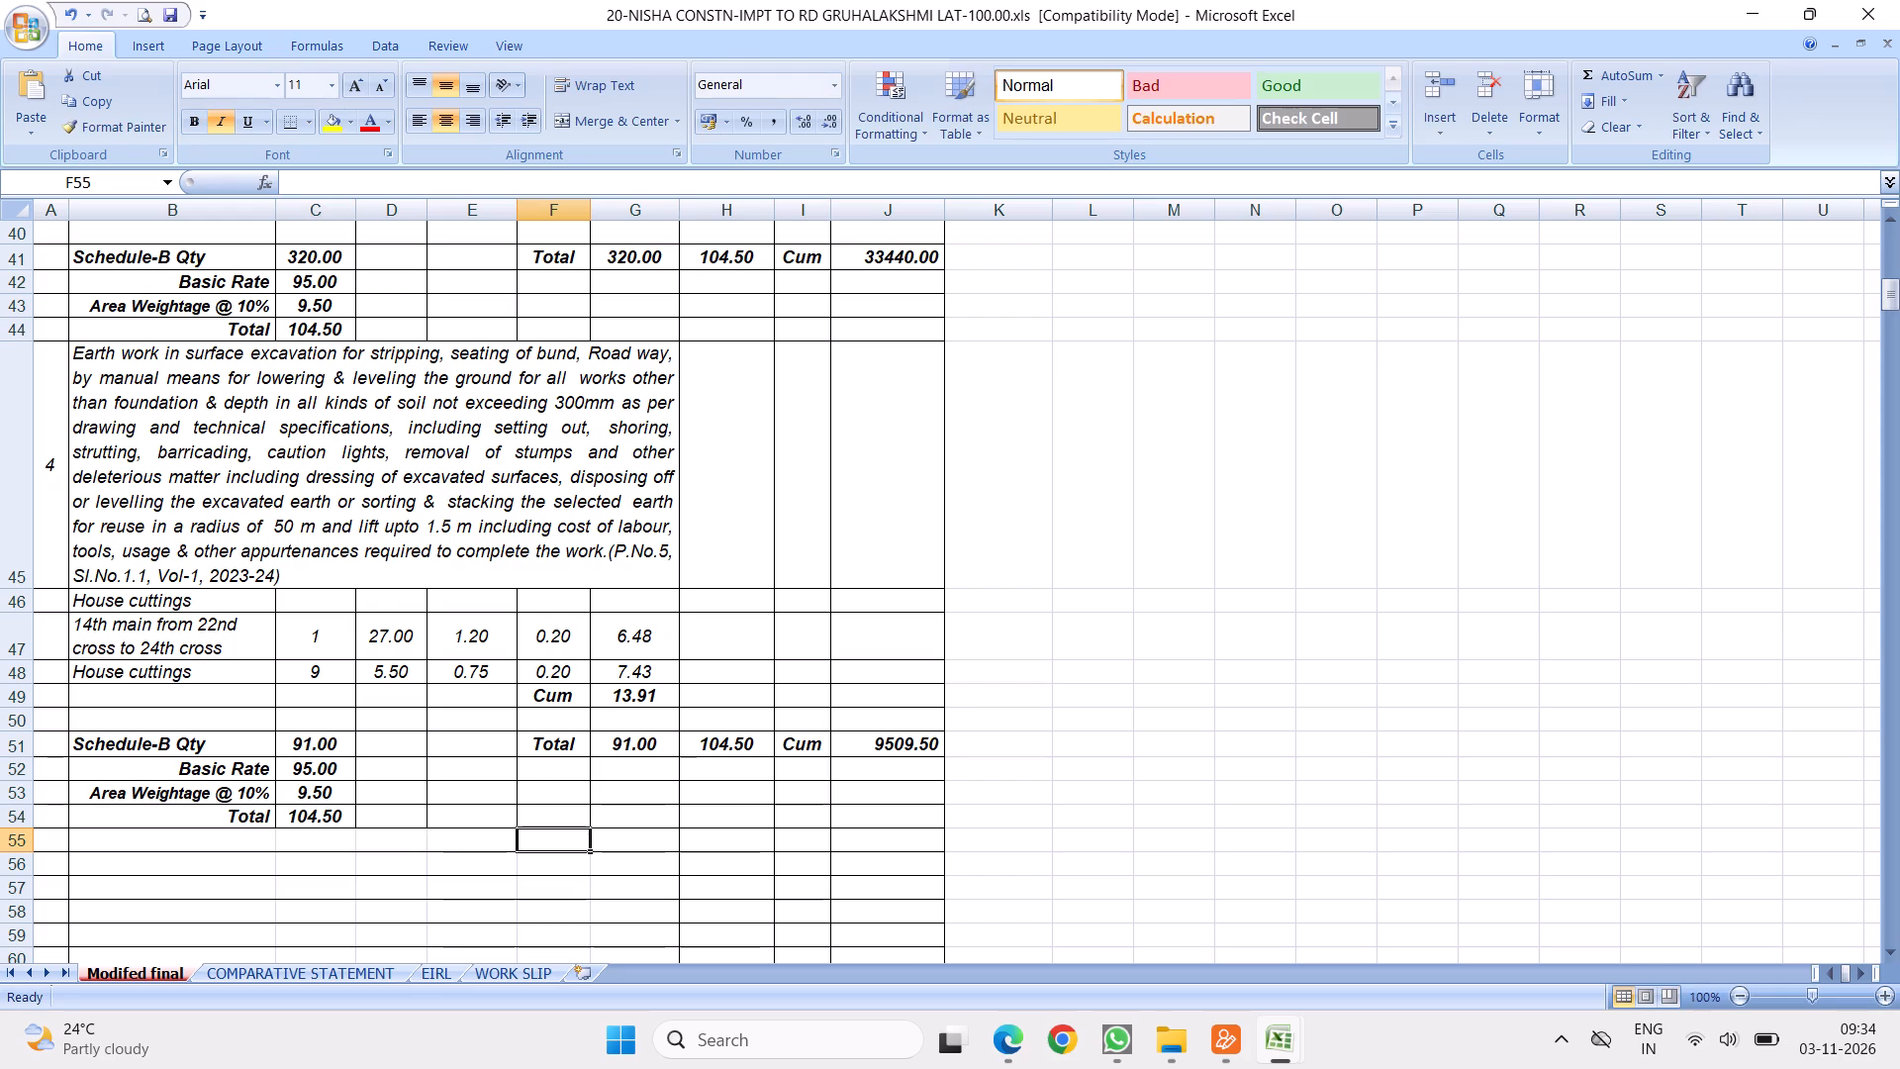
click(315, 771)
key(9)
key(1)
drag(521, 808, 506, 797)
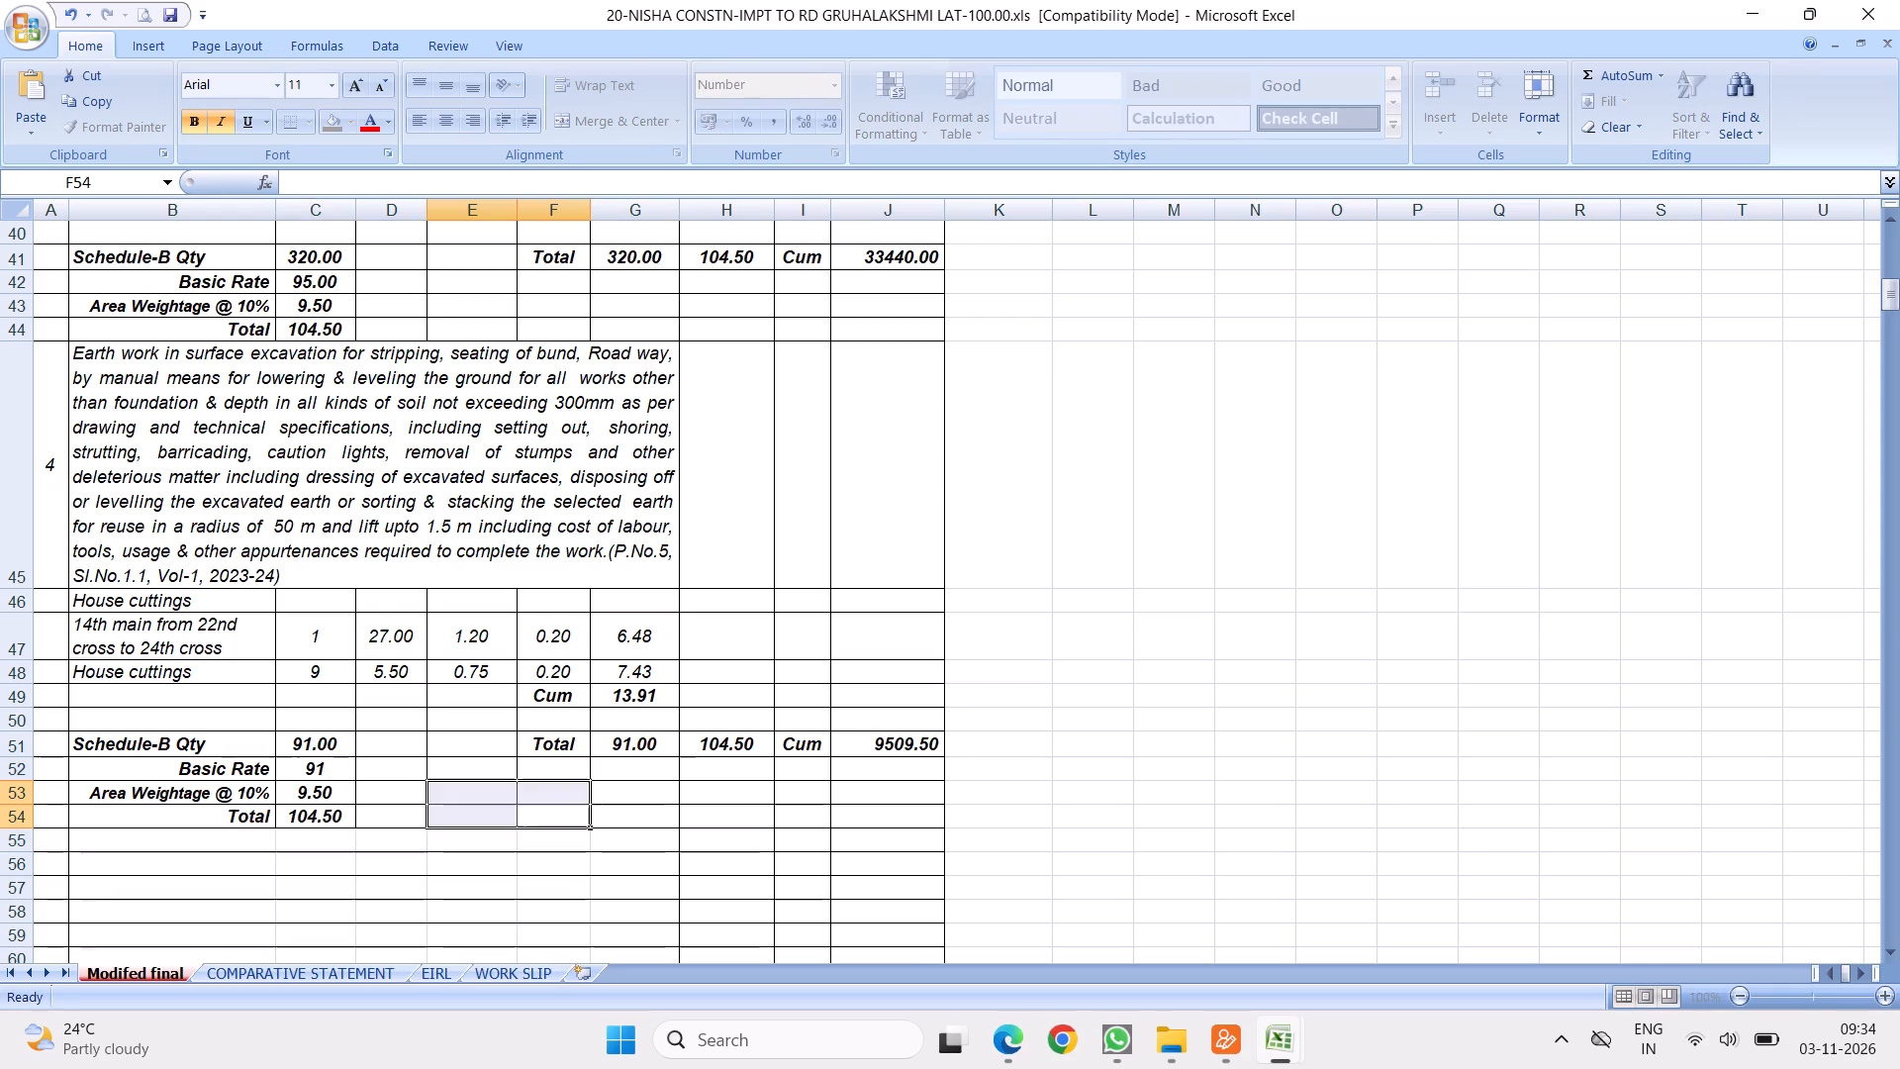
click(292, 748)
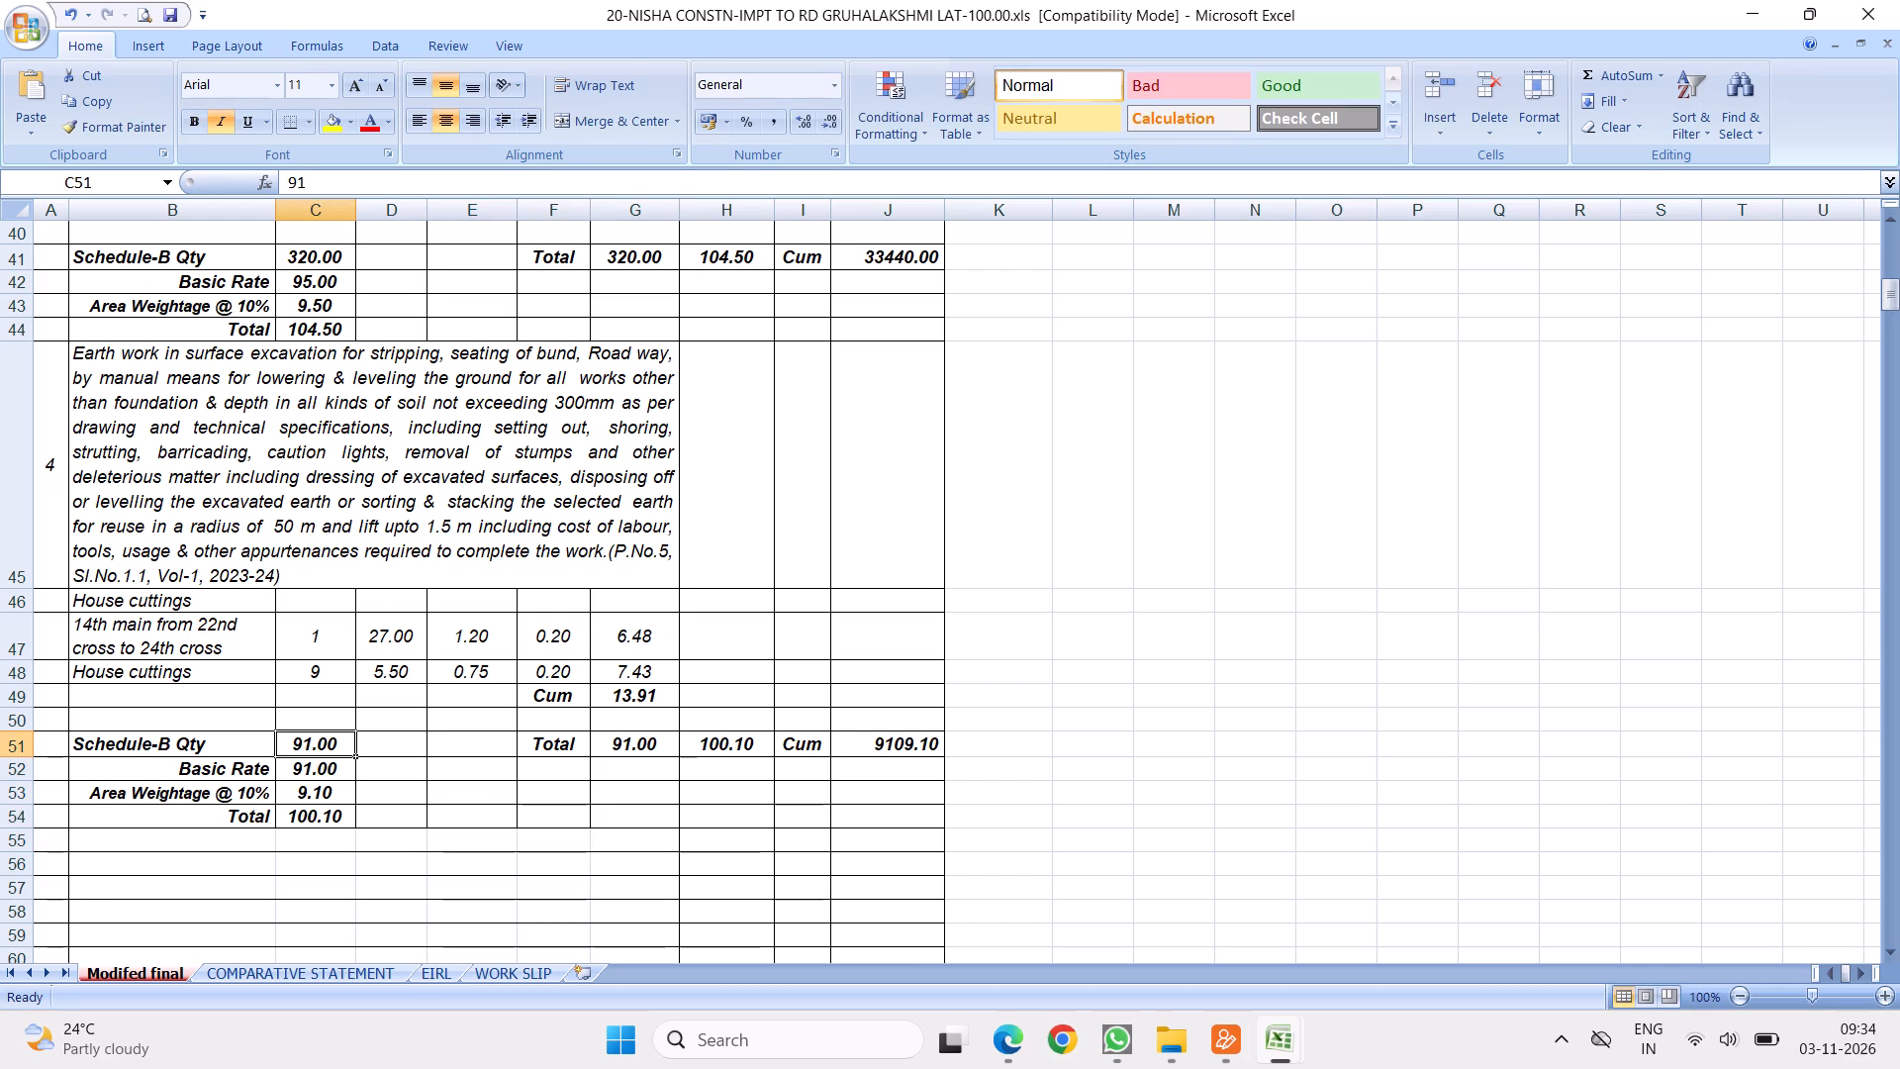
key(9)
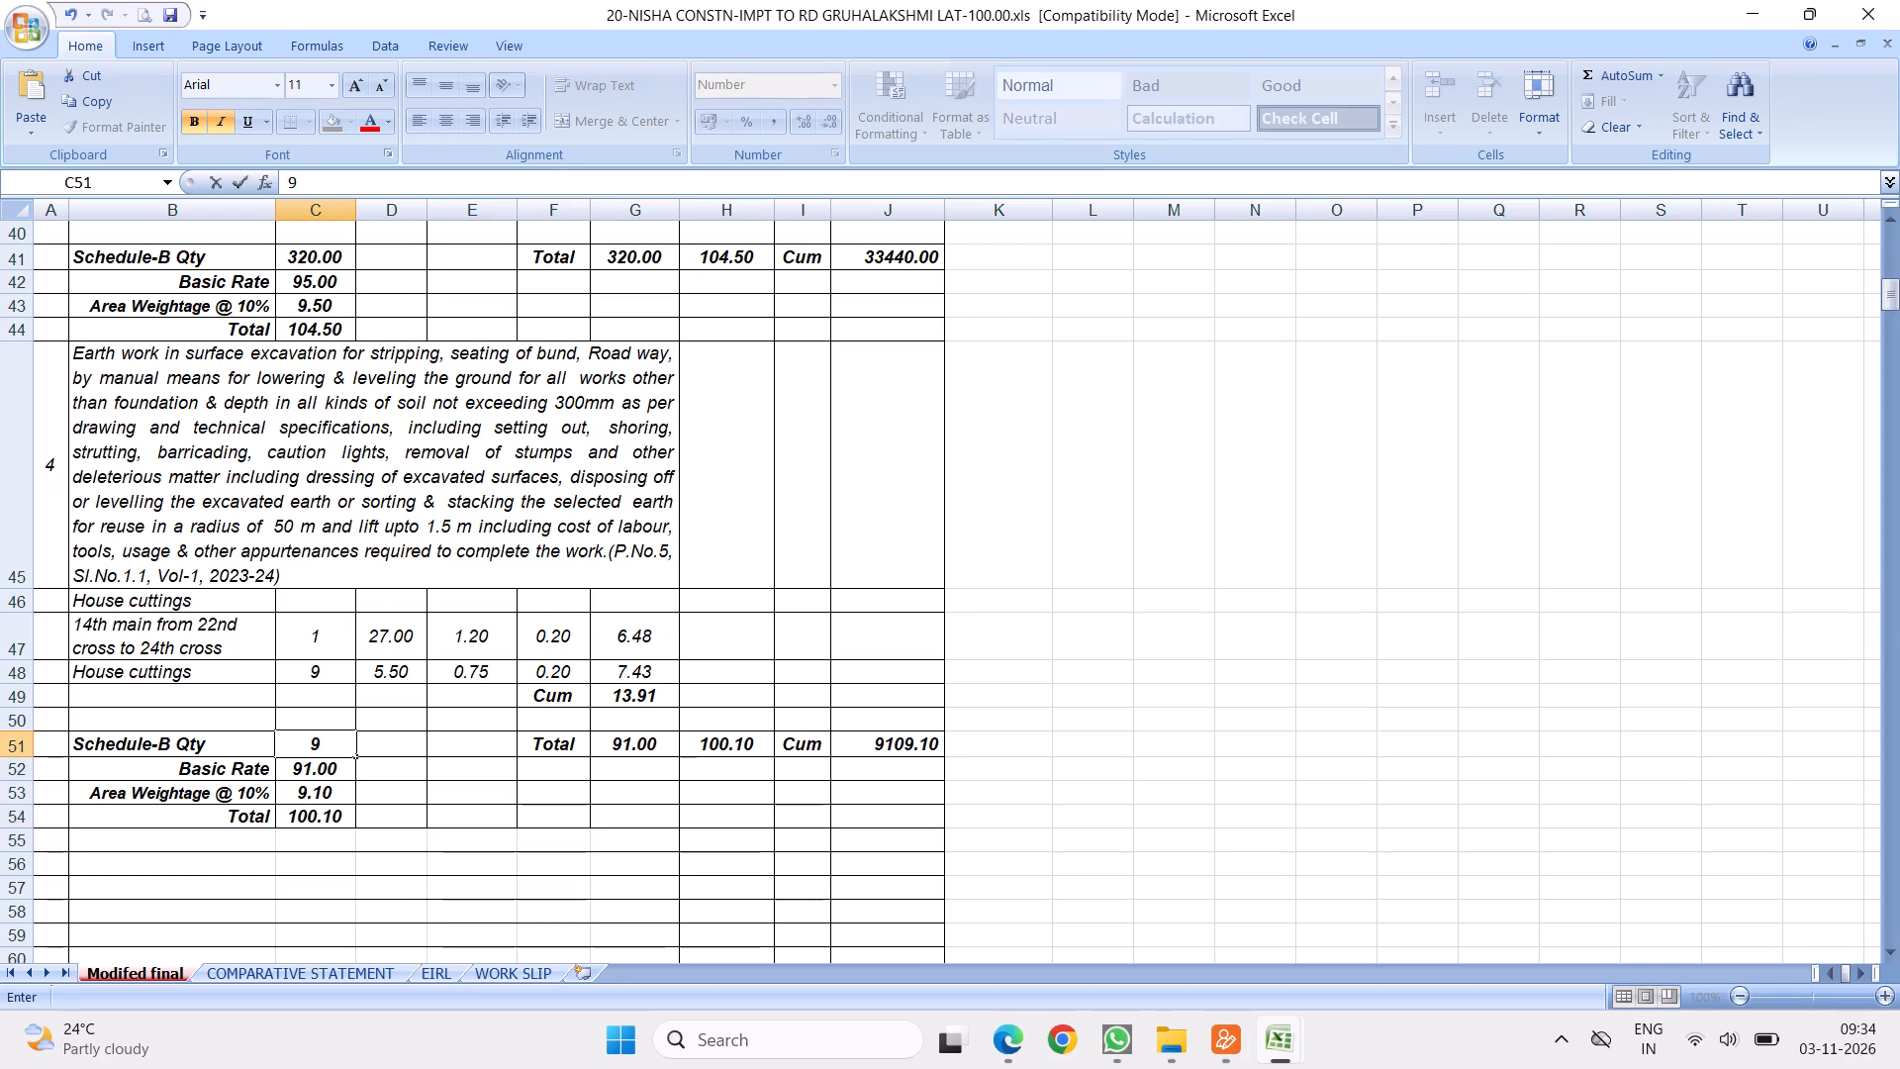
key(1)
key(Escape)
text(878)
click(627, 771)
click(708, 743)
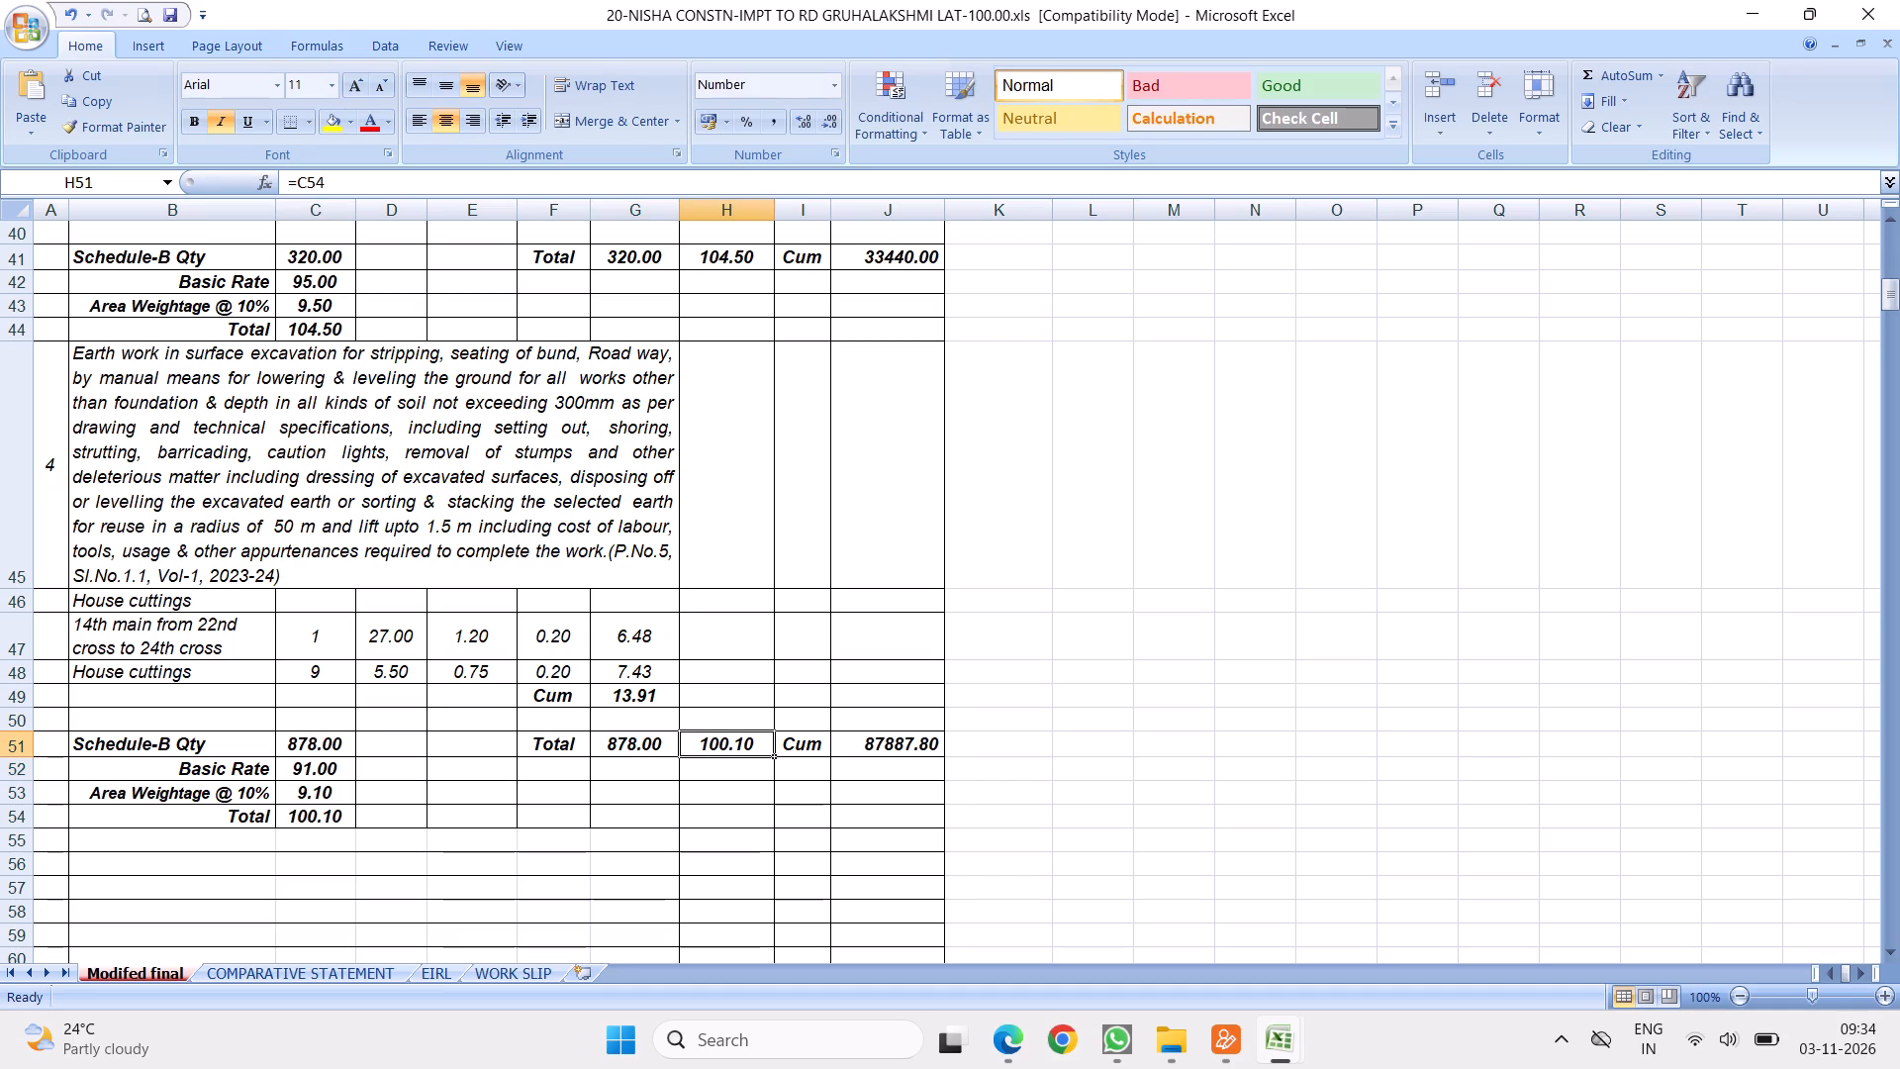
Copy the Mix 1:4:8 levelling course item, rows 34–40, from the RCC DRAIN sheet of the drain and road improvements workbook.
scroll(724, 691, down, 3)
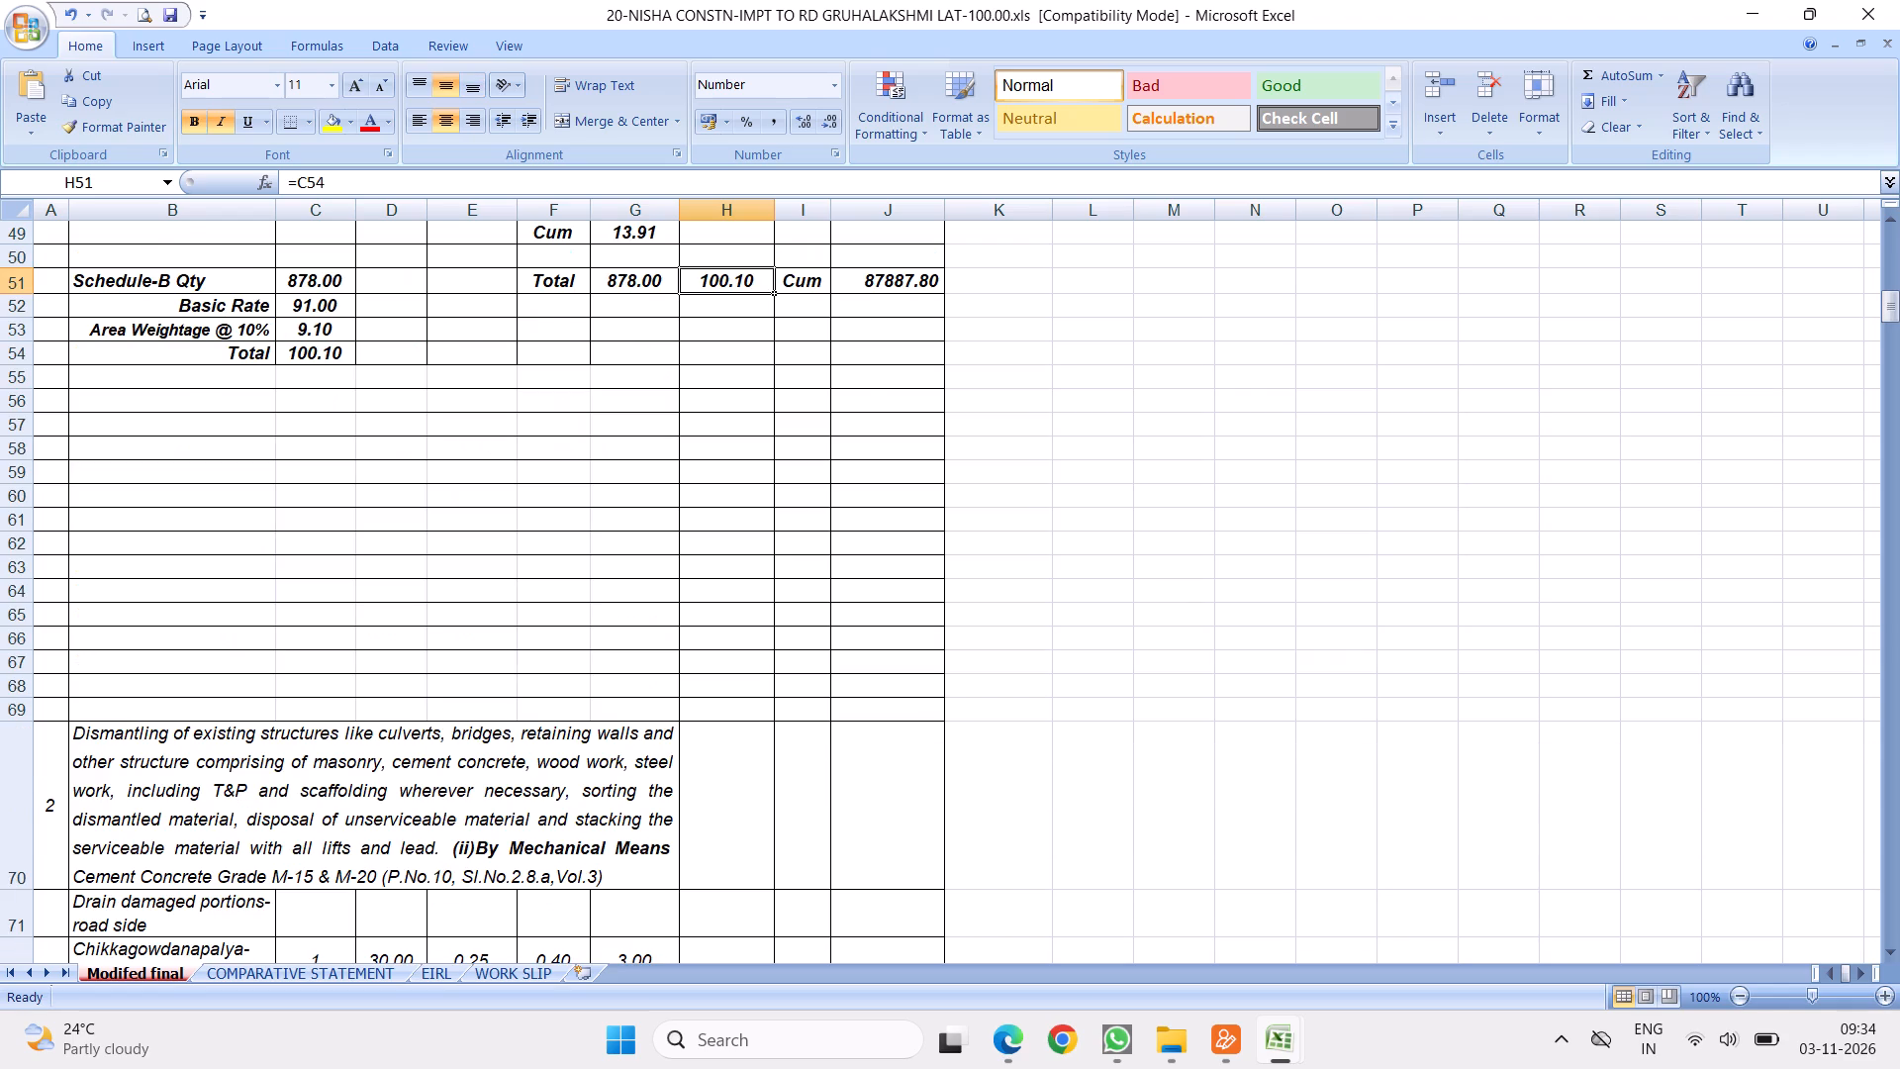
scroll(559, 595, up, 1)
click(1273, 1039)
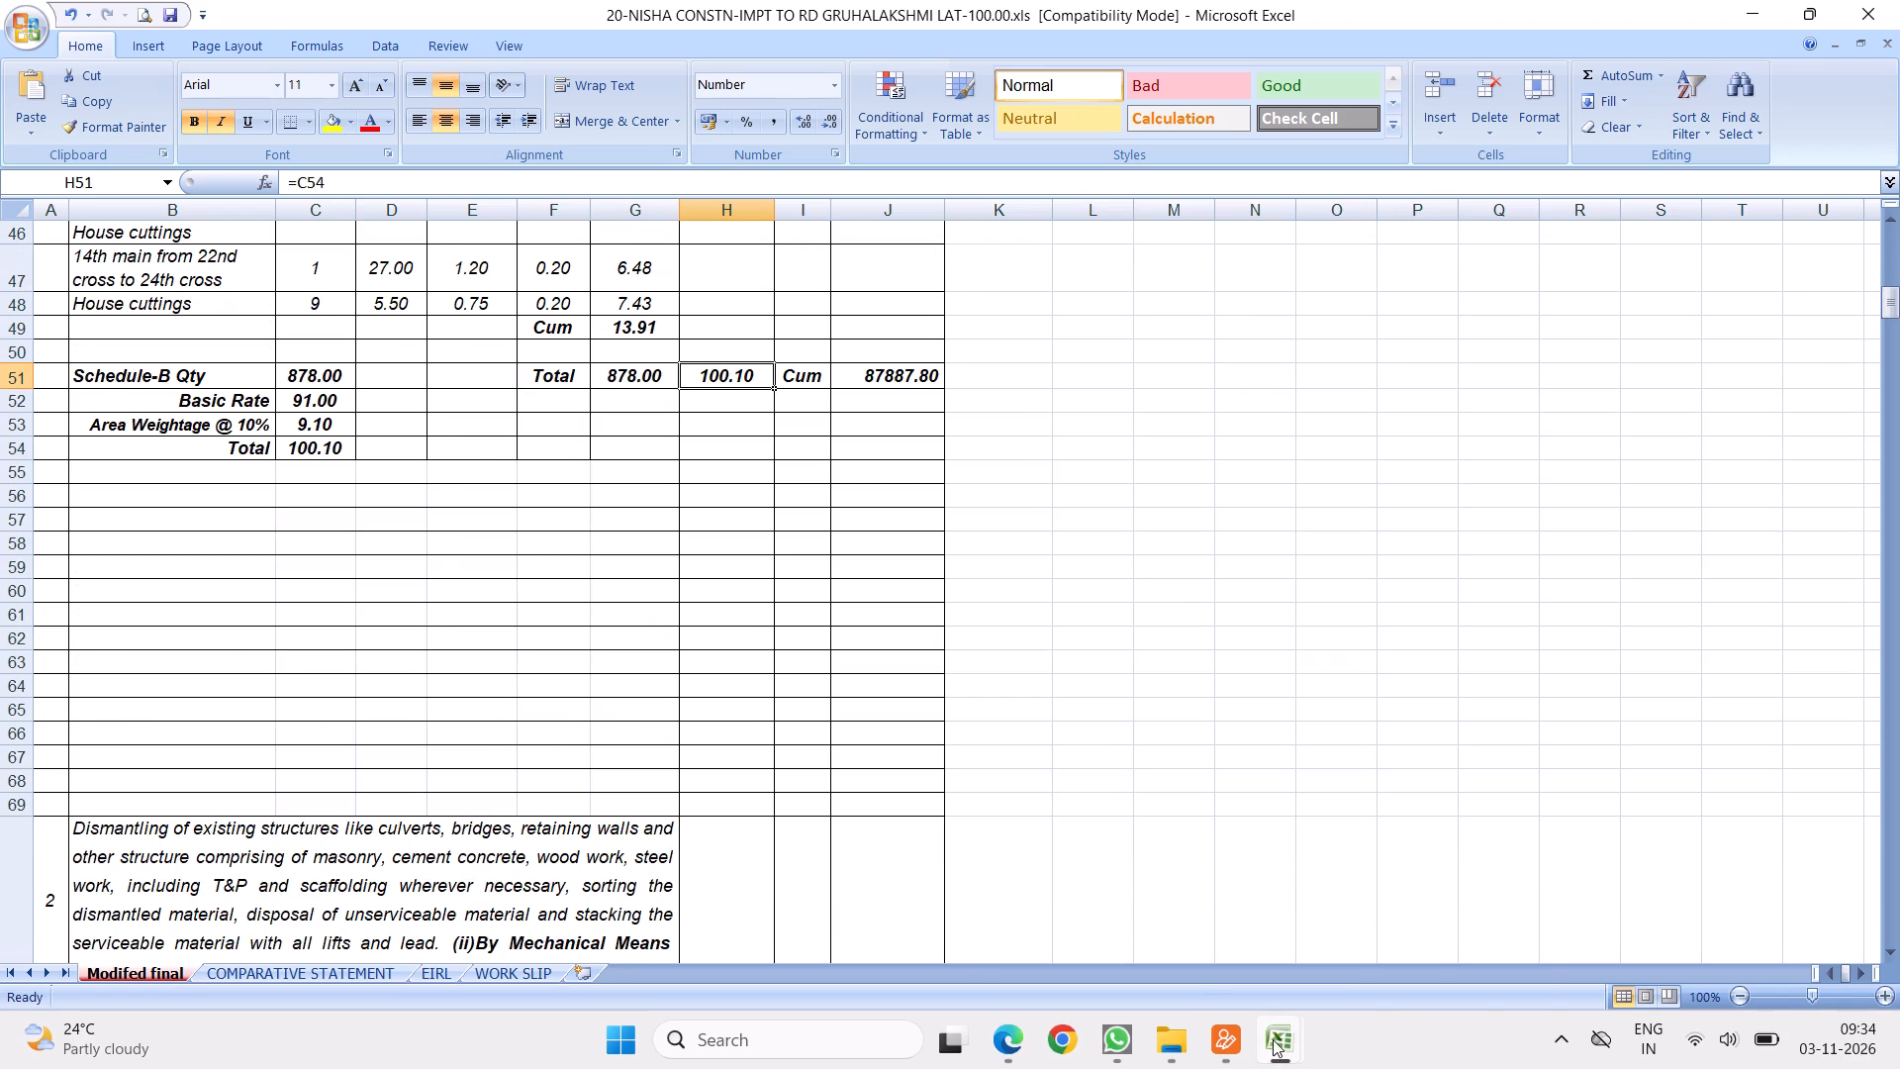
click(1325, 868)
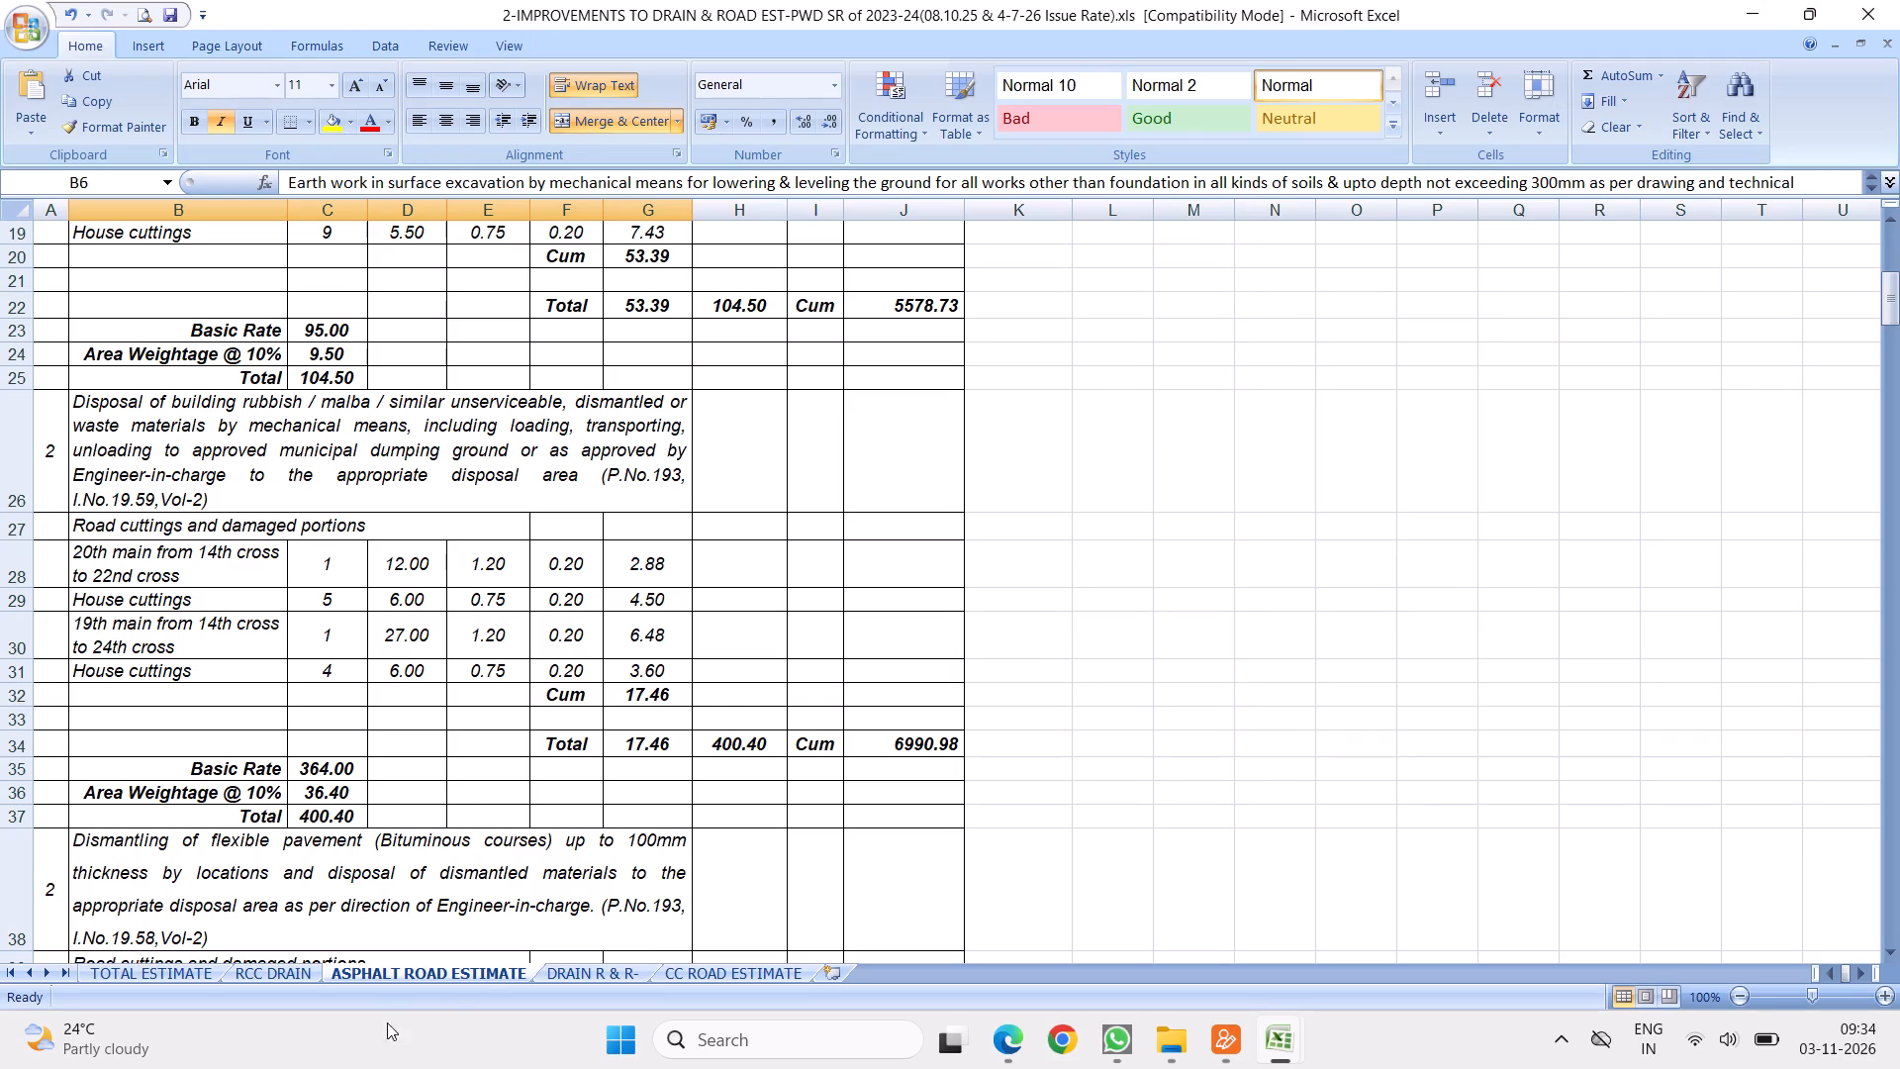
click(300, 970)
scroll(680, 547, down, 3)
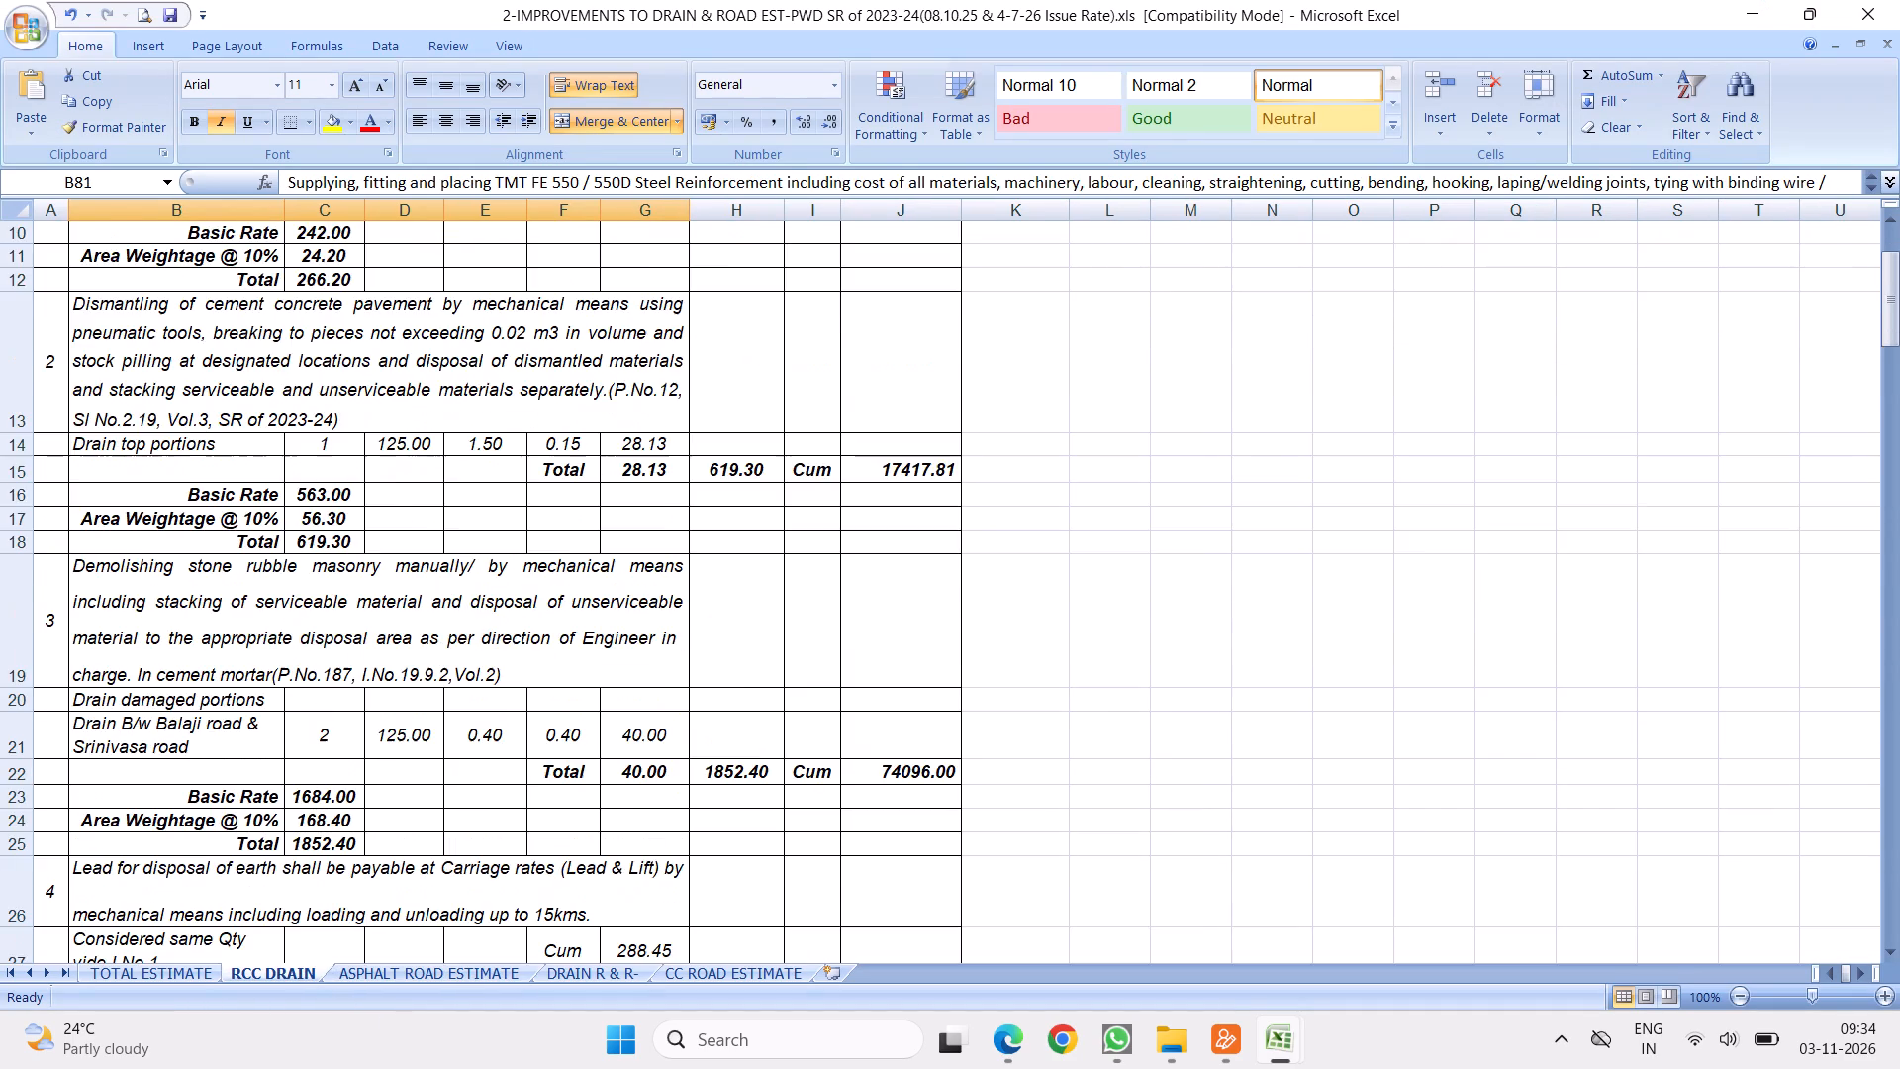
scroll(654, 505, down, 1)
scroll(497, 467, down, 7)
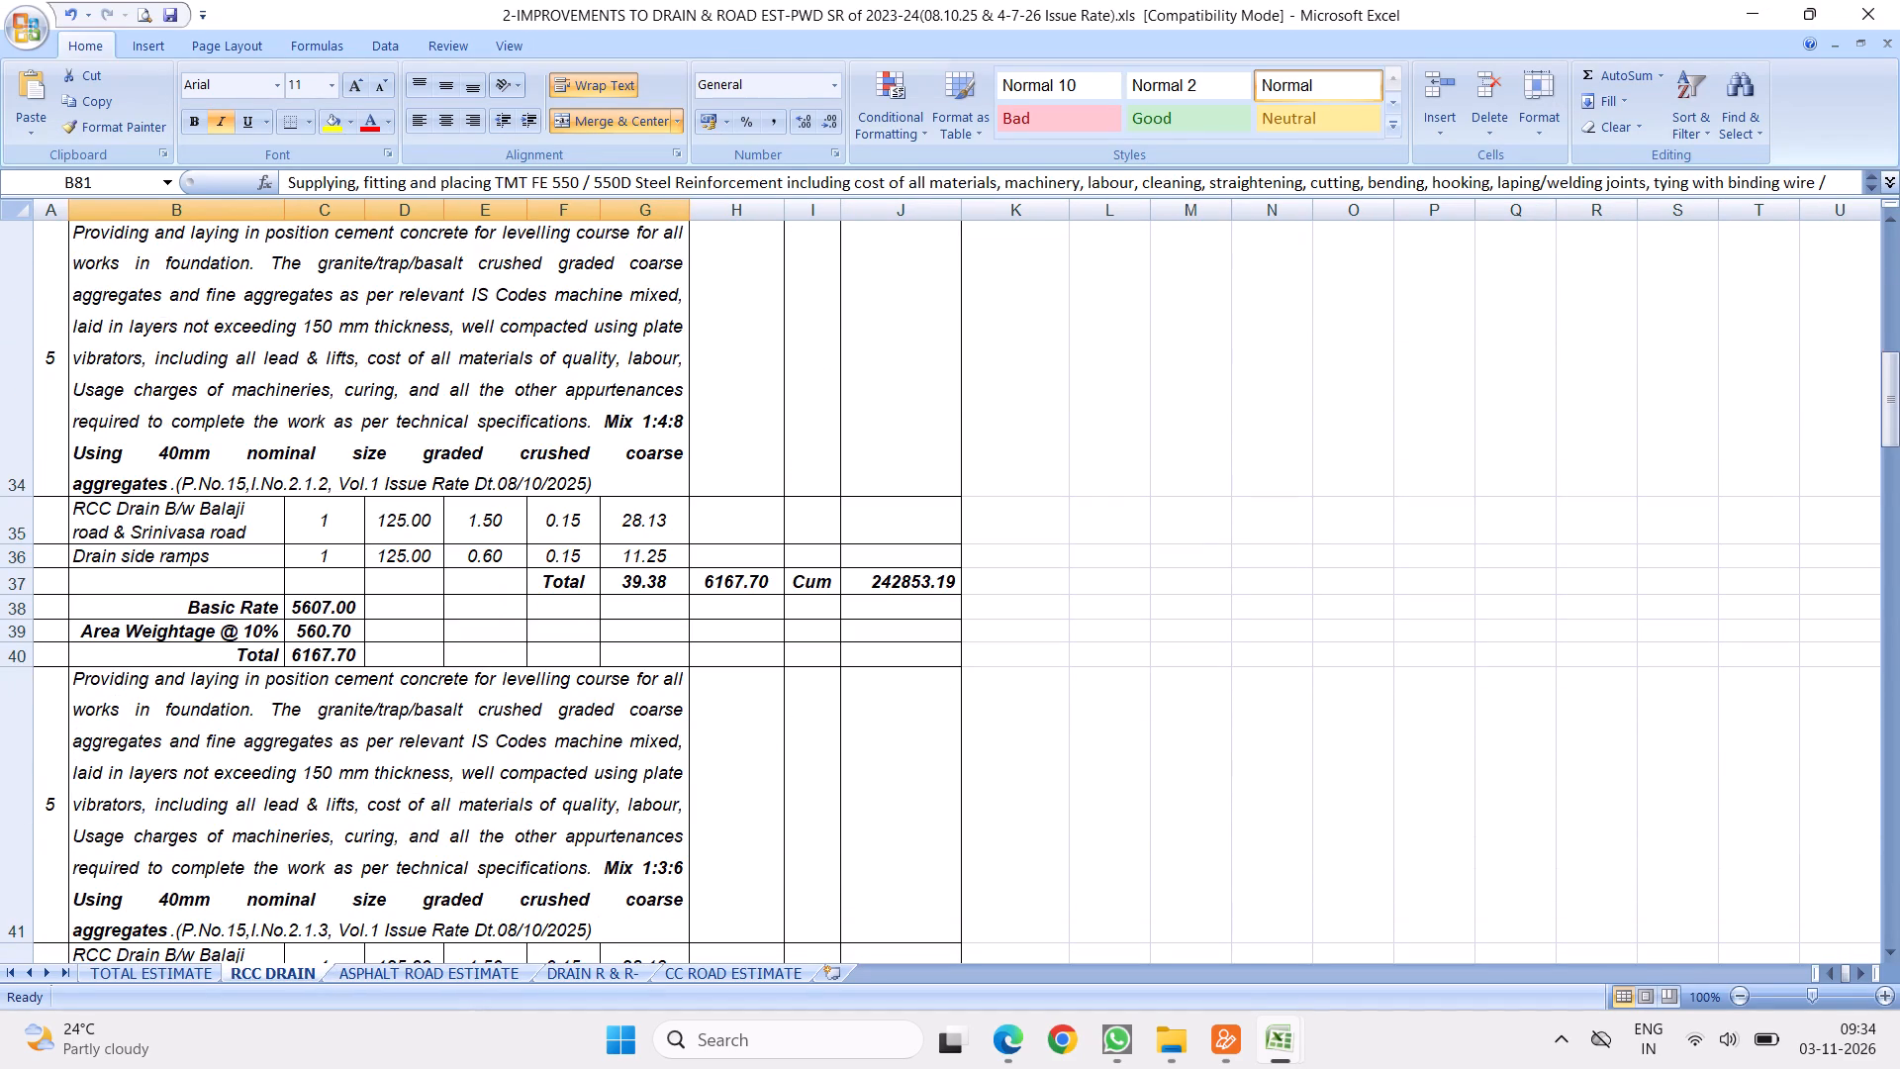
click(431, 412)
drag(21, 433, 29, 648)
right_drag(200, 372, 210, 380)
click(258, 415)
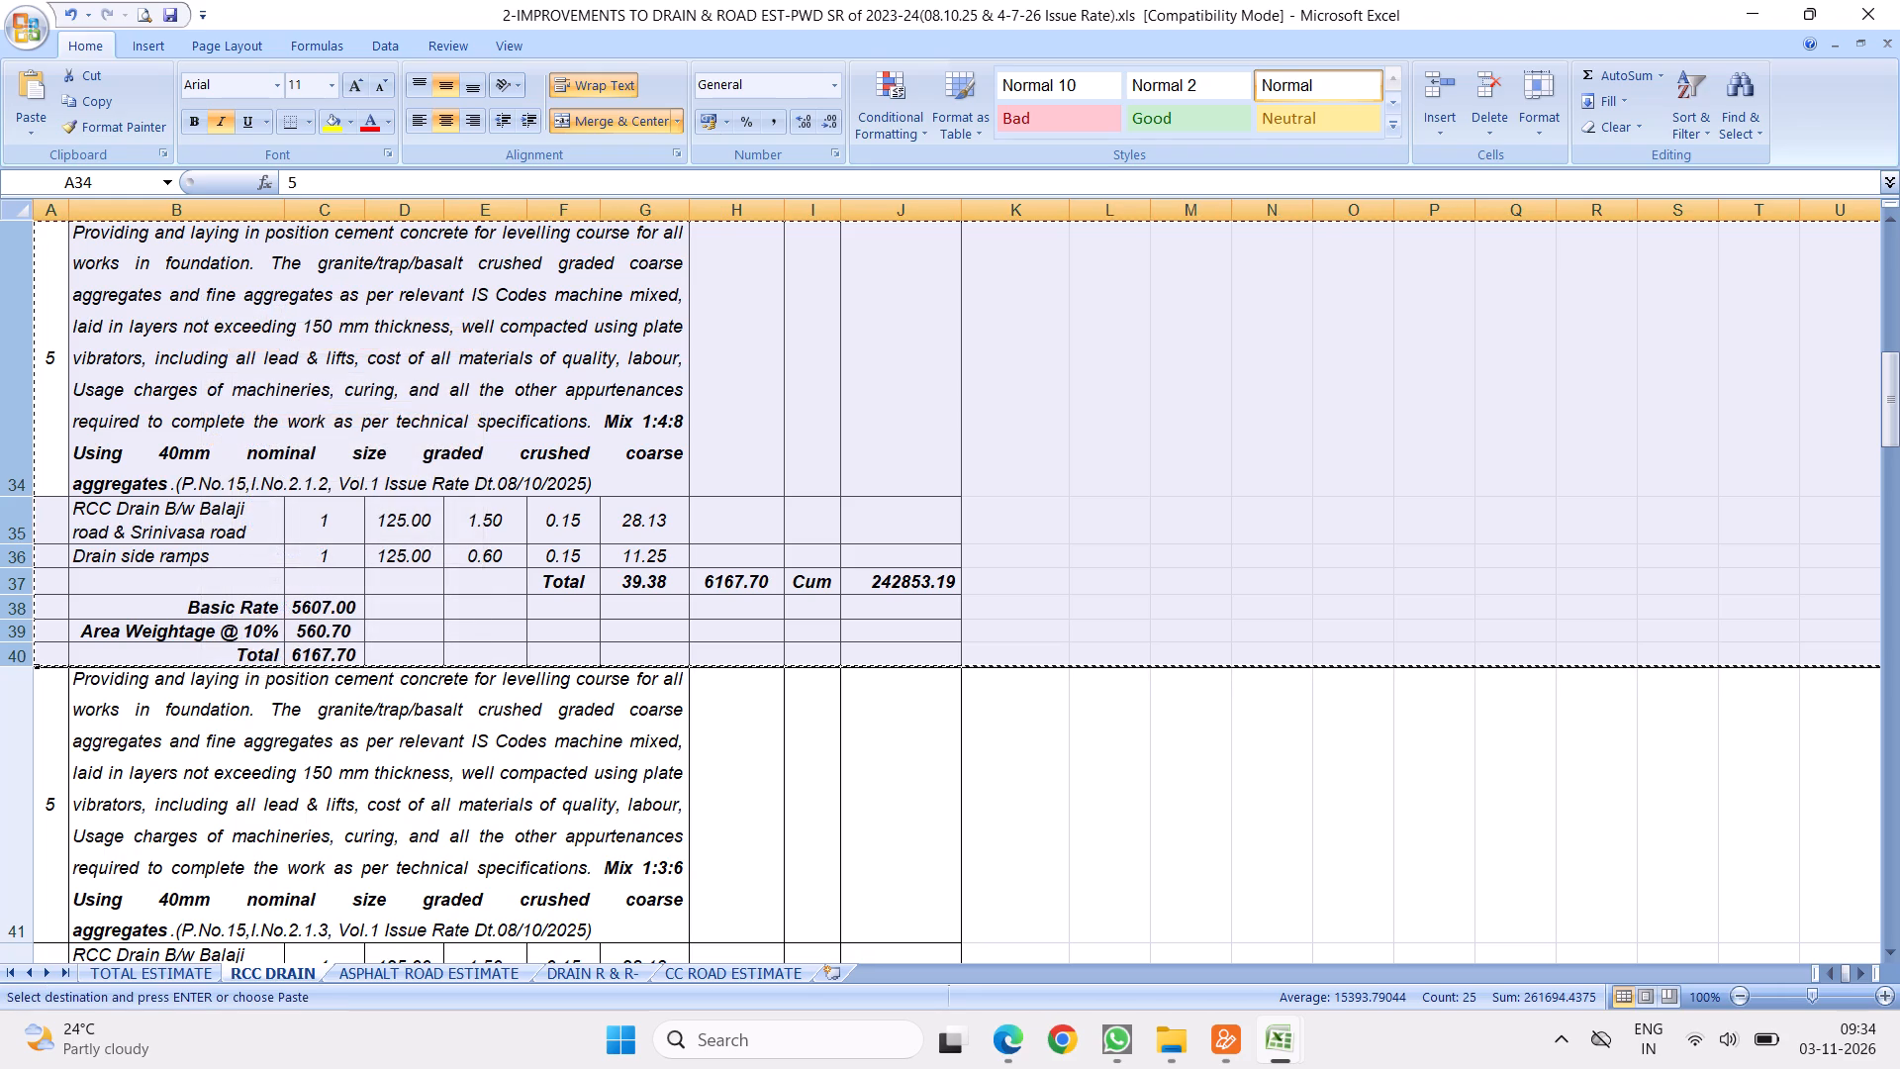
Switch to the NISHA CONSTN workbook, insert the copied levelling course rows at row 55, and number the item 5.
click(1280, 1040)
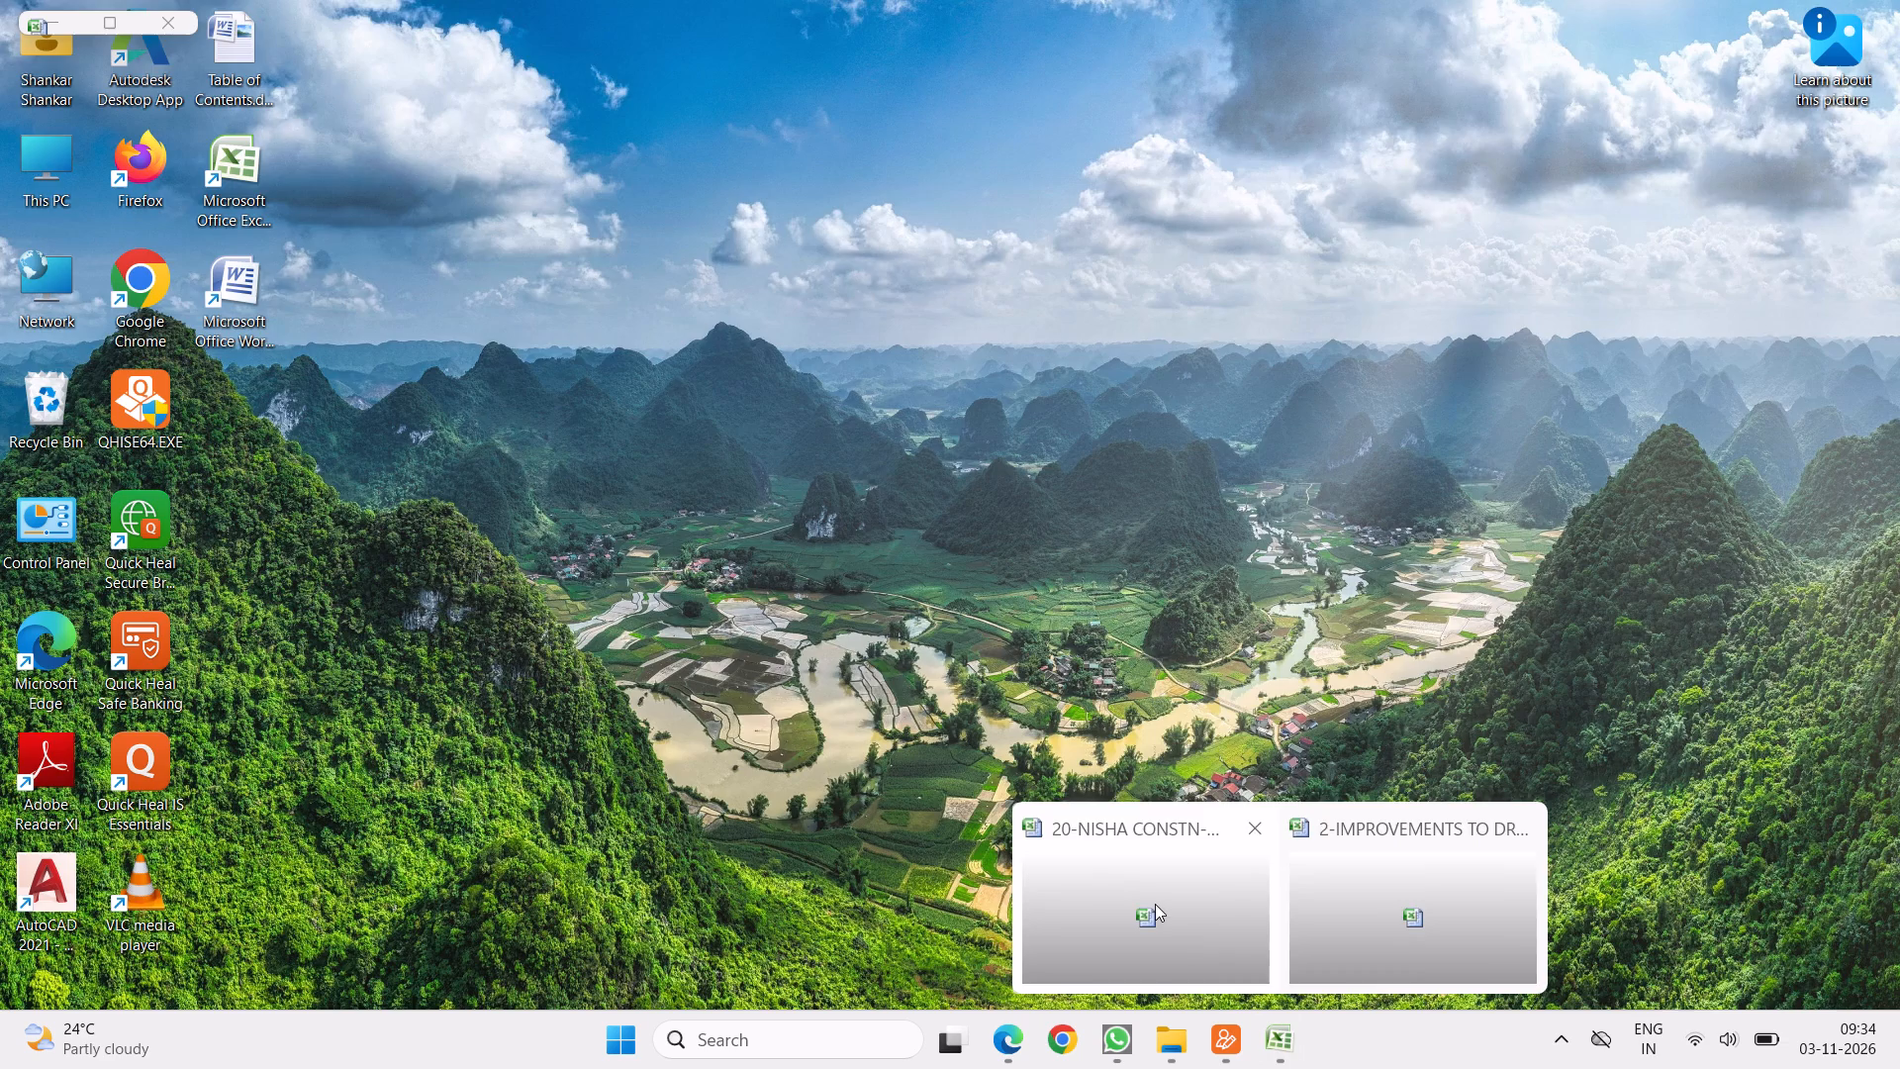
click(1155, 904)
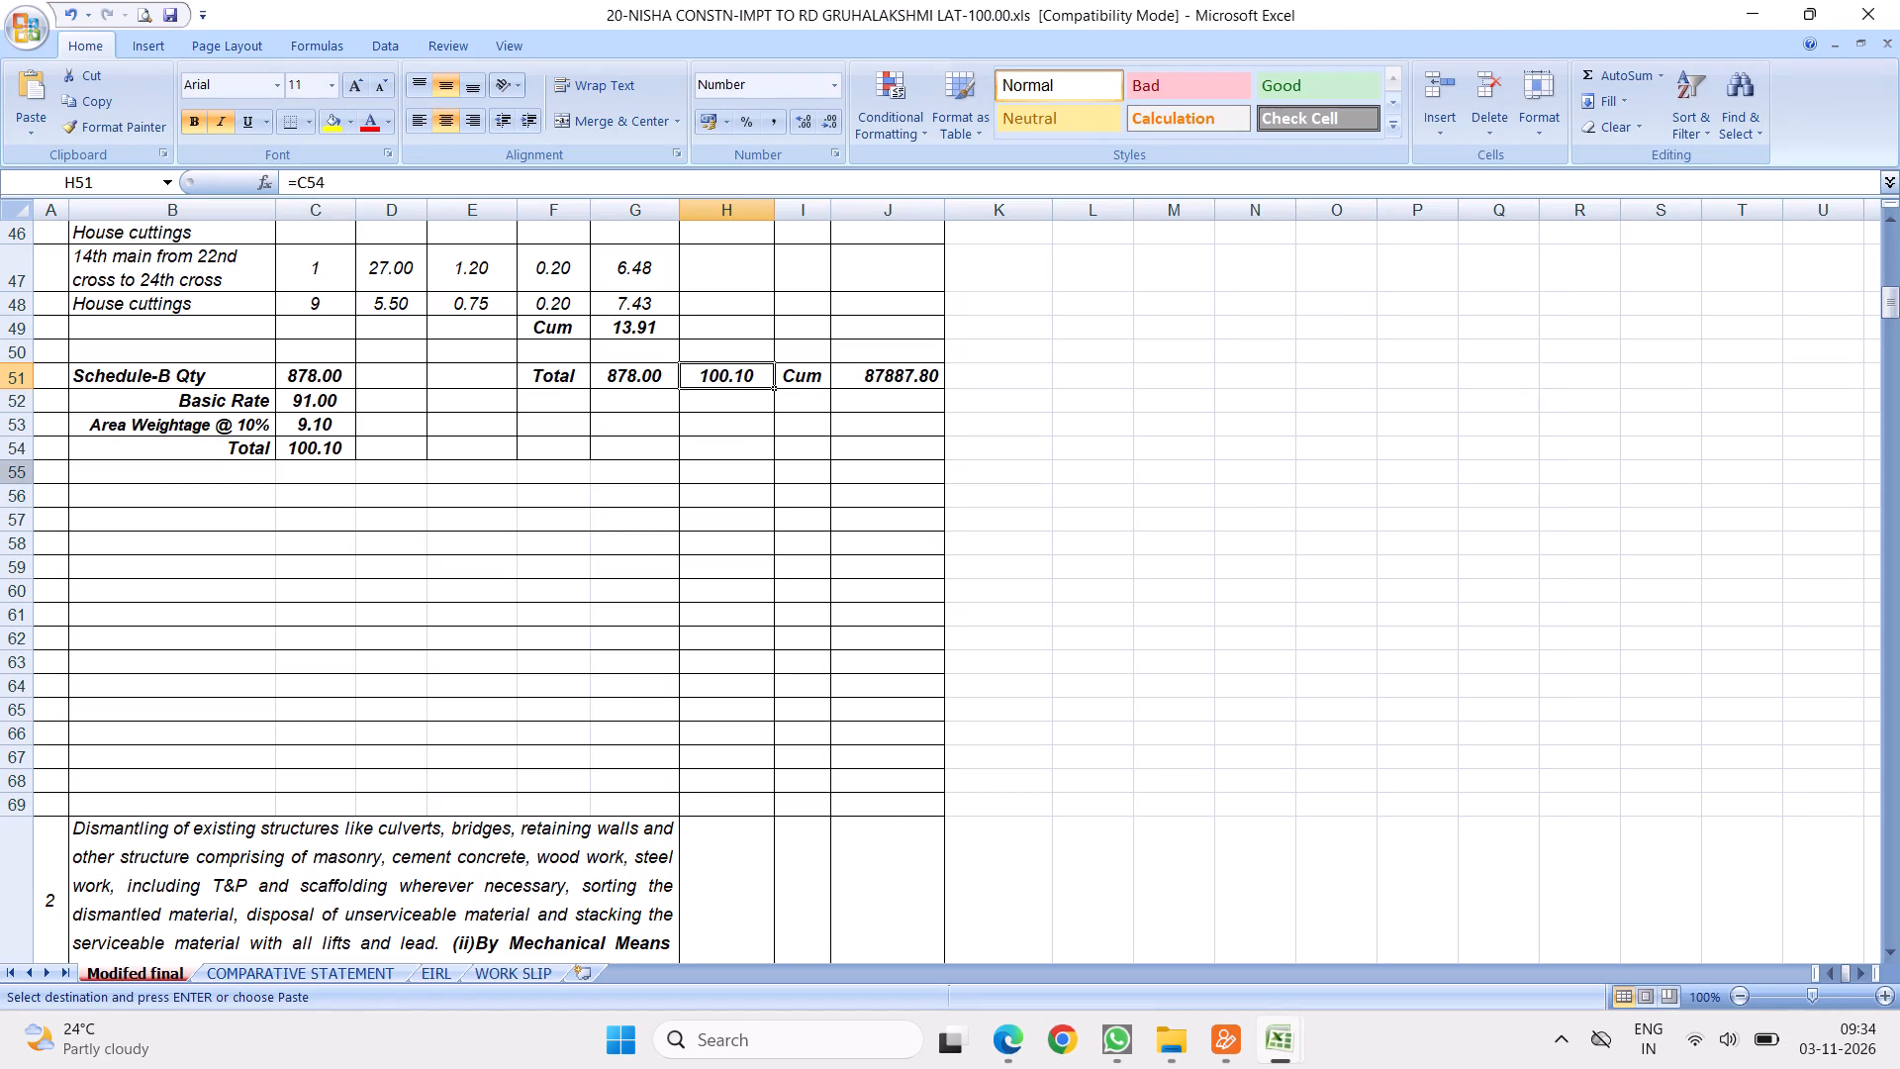
click(9, 477)
right_click(9, 477)
click(137, 603)
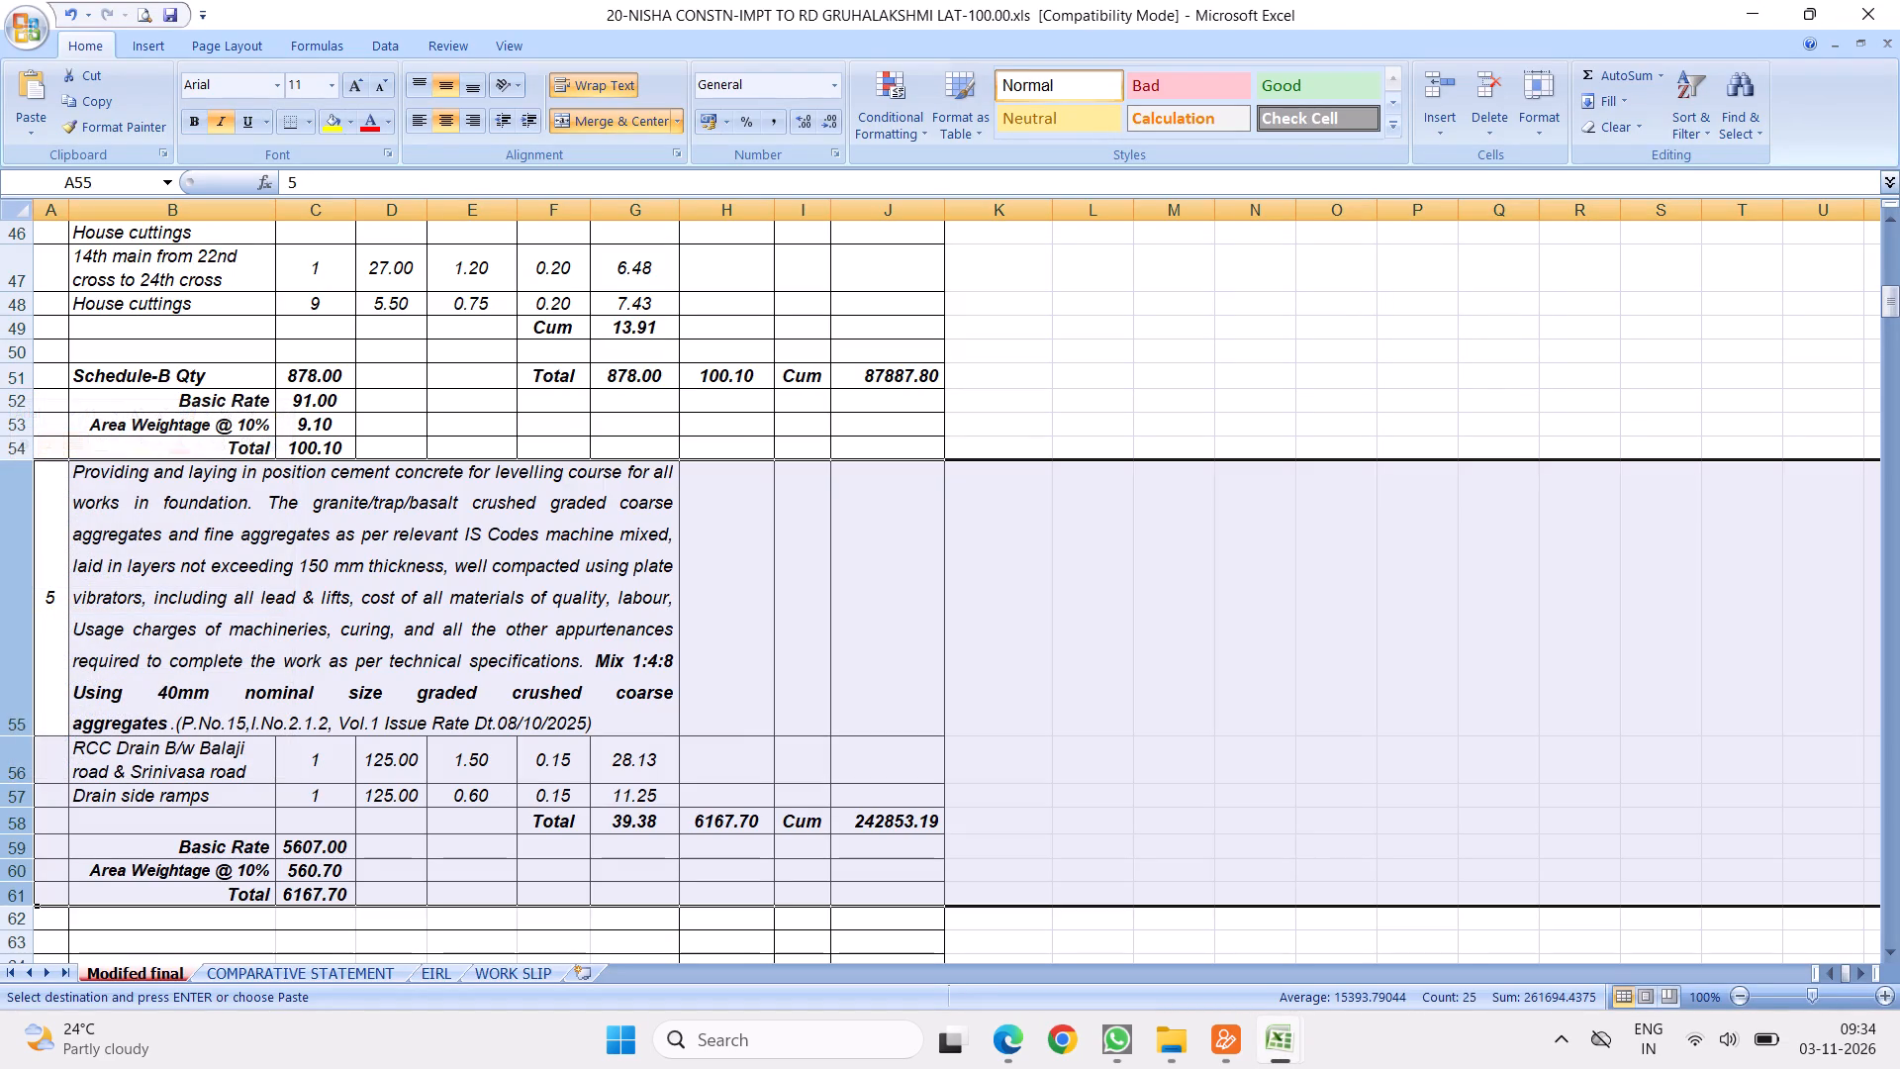
click(49, 605)
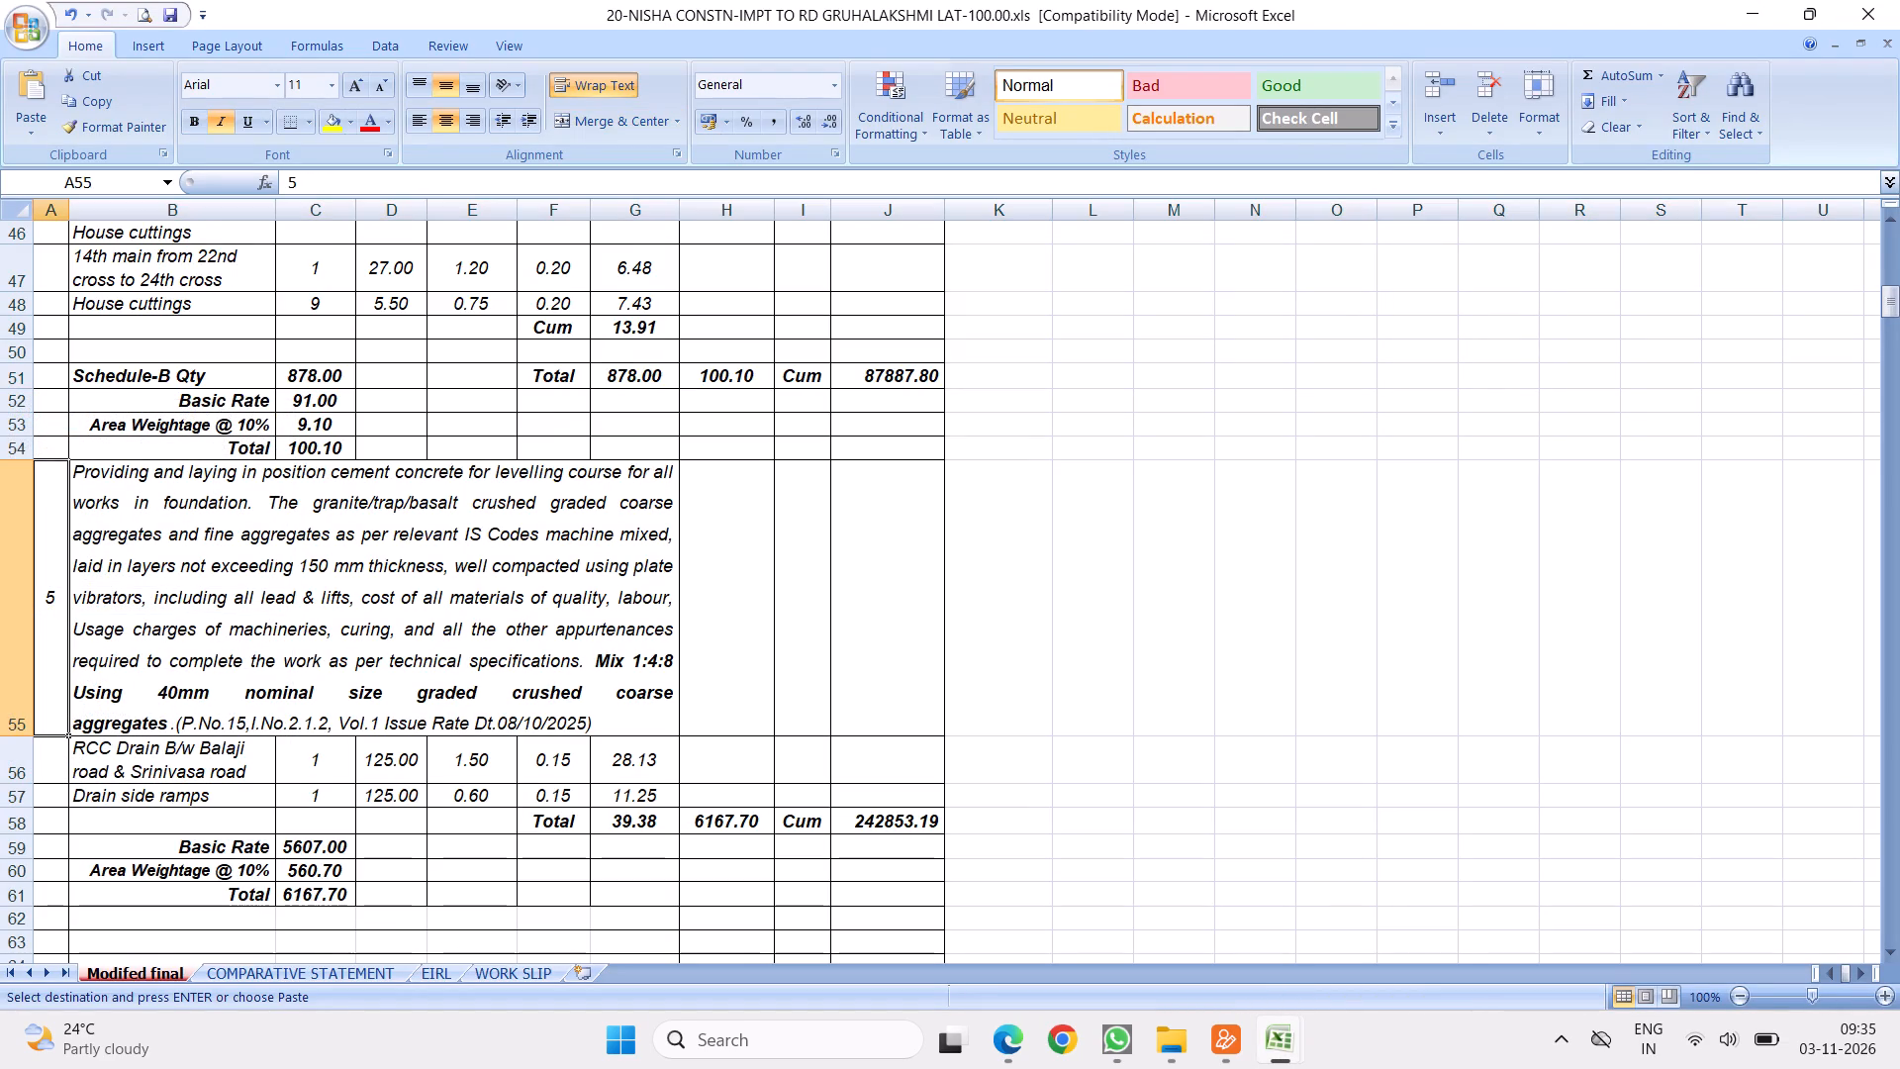
scroll(149, 591, up, 4)
scroll(203, 611, down, 4)
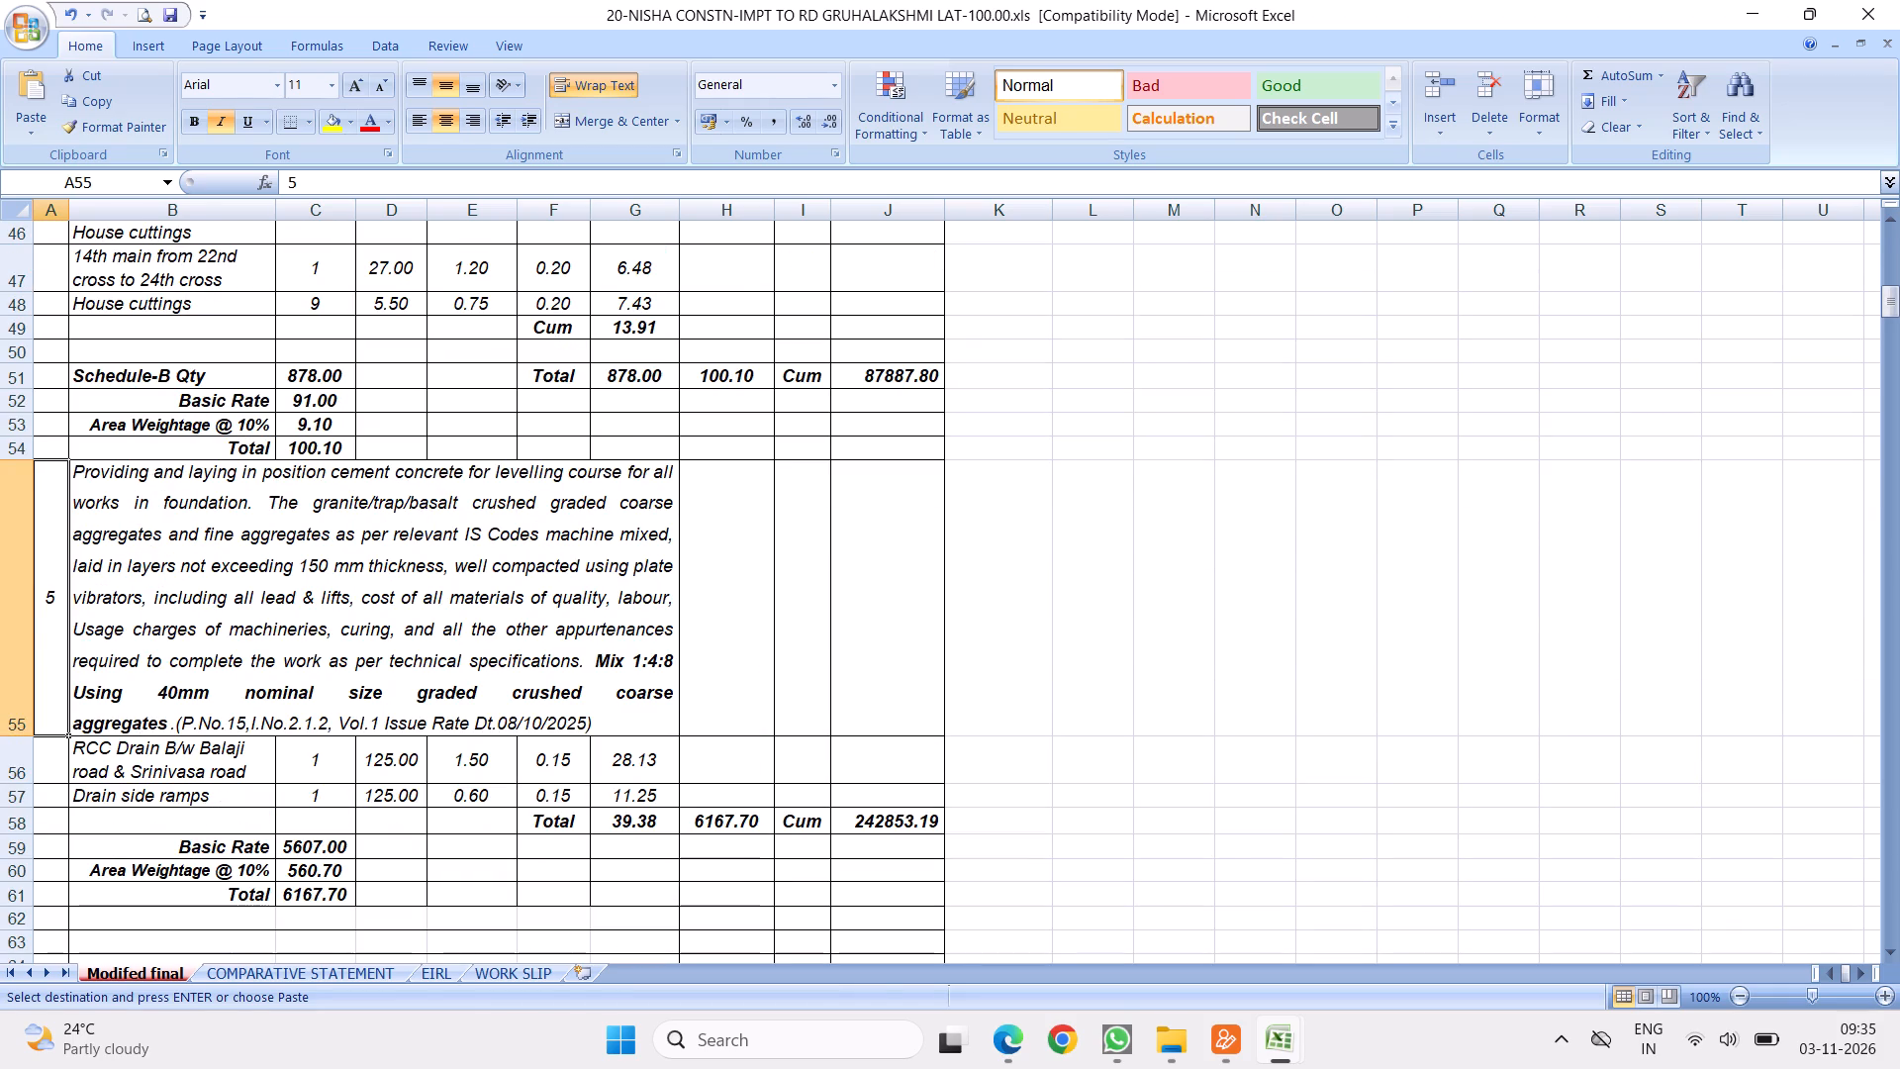
key(5)
click(273, 601)
scroll(396, 668, down, 1)
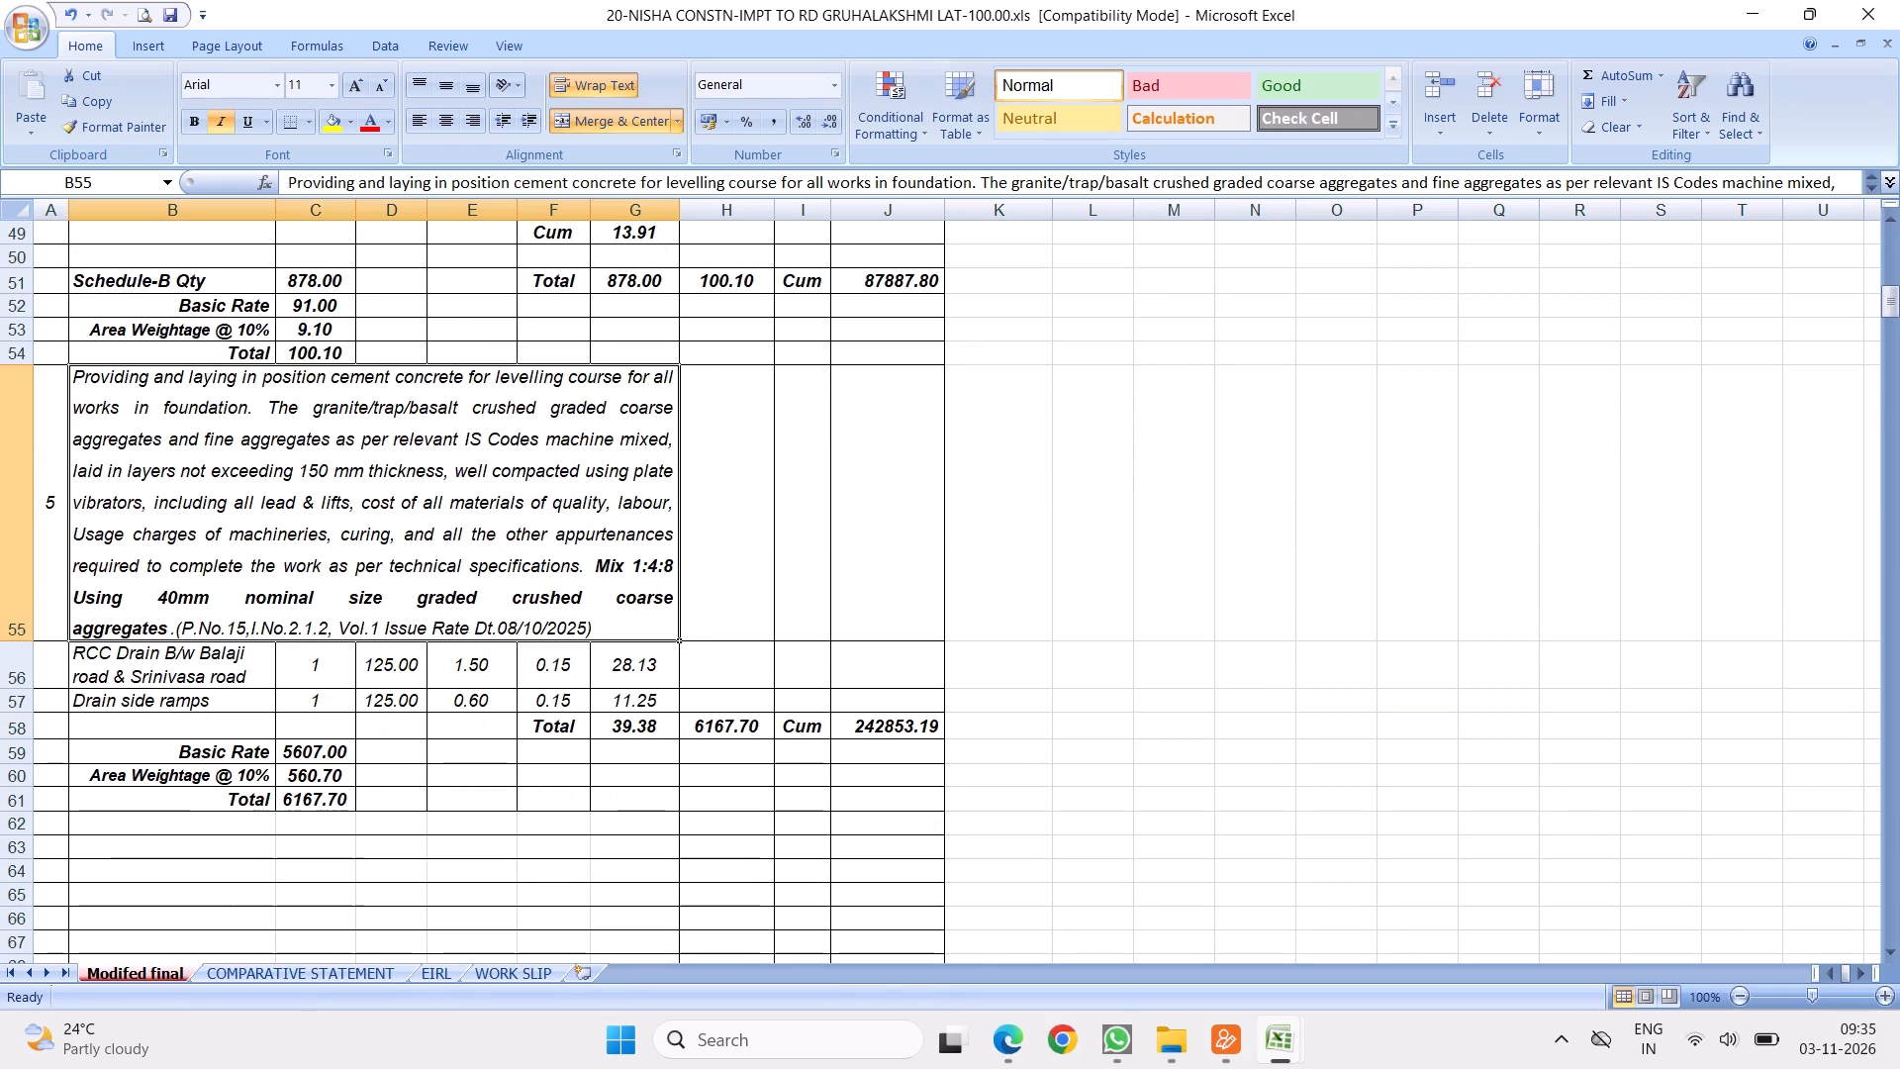
Remove the bold formatting from item 5's description in B55 and reduce the height of row 55.
click(324, 752)
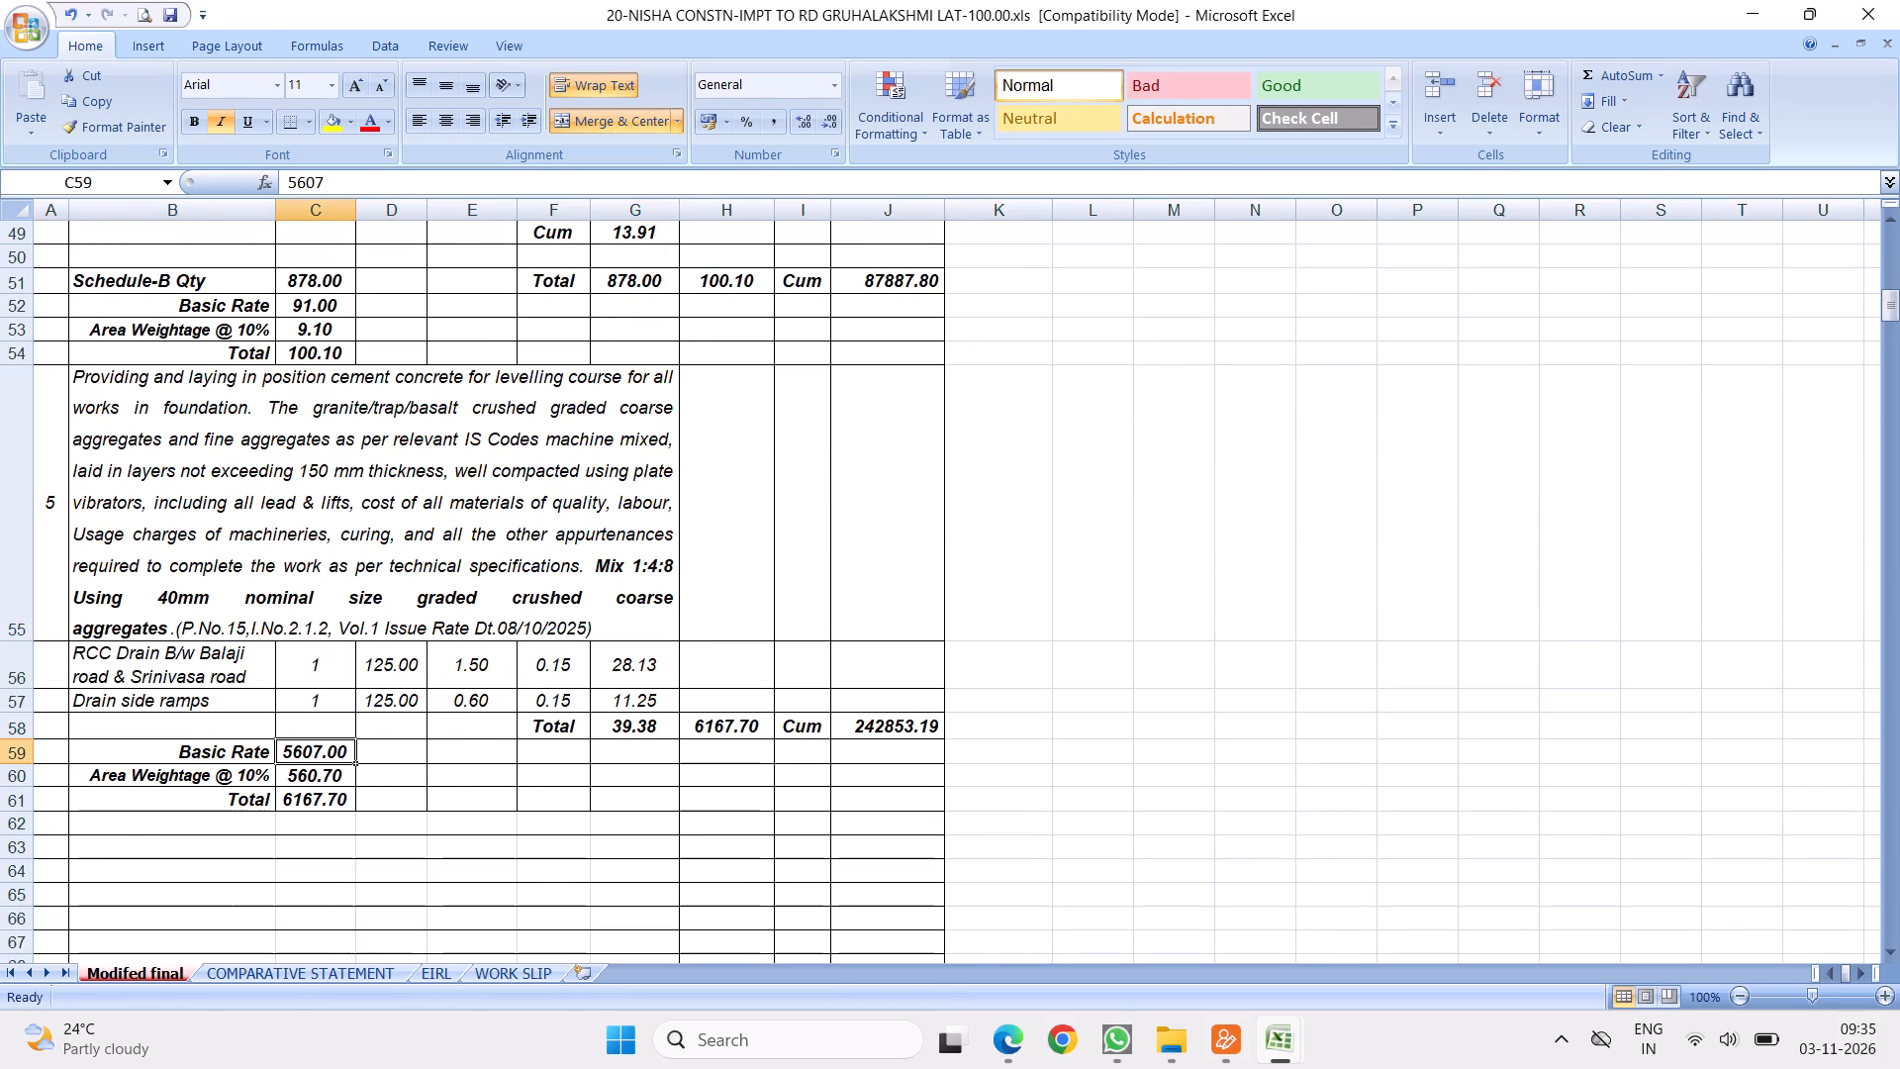
click(394, 567)
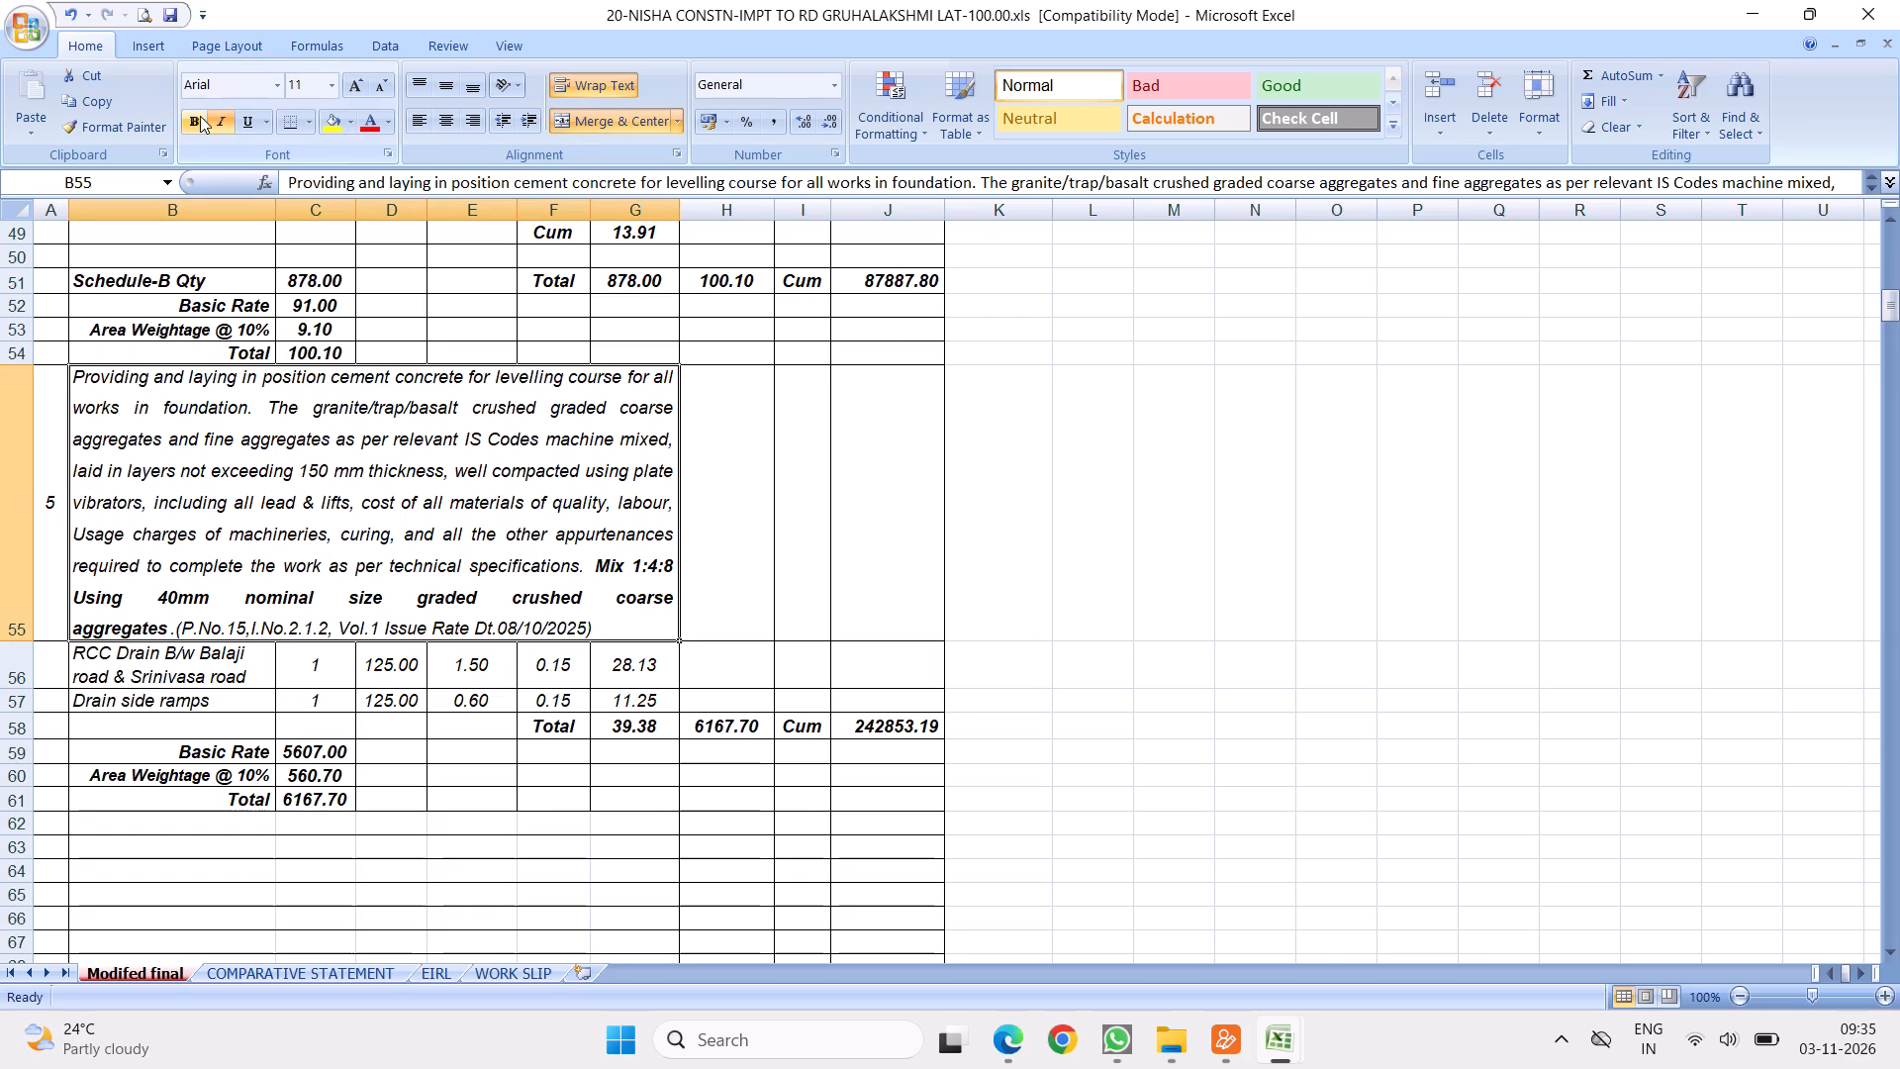
click(197, 117)
click(197, 117)
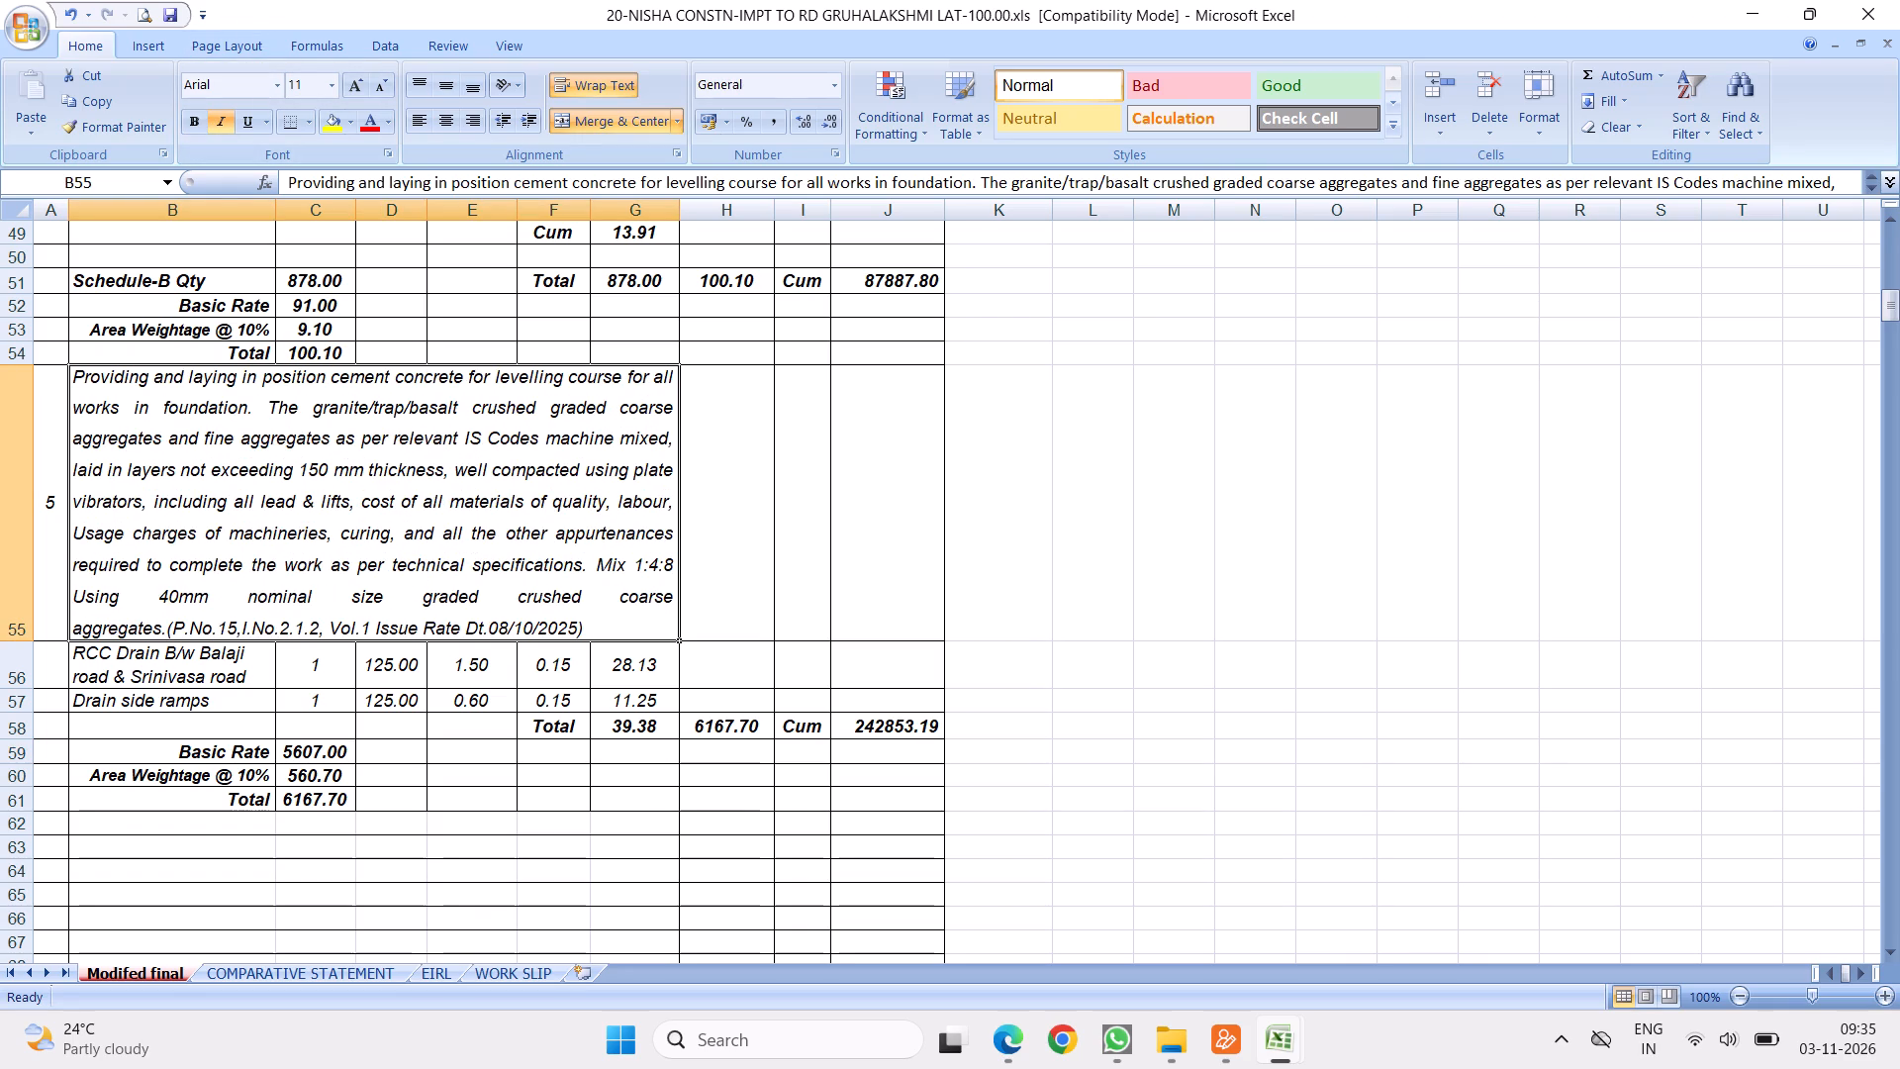
drag(27, 643, 41, 605)
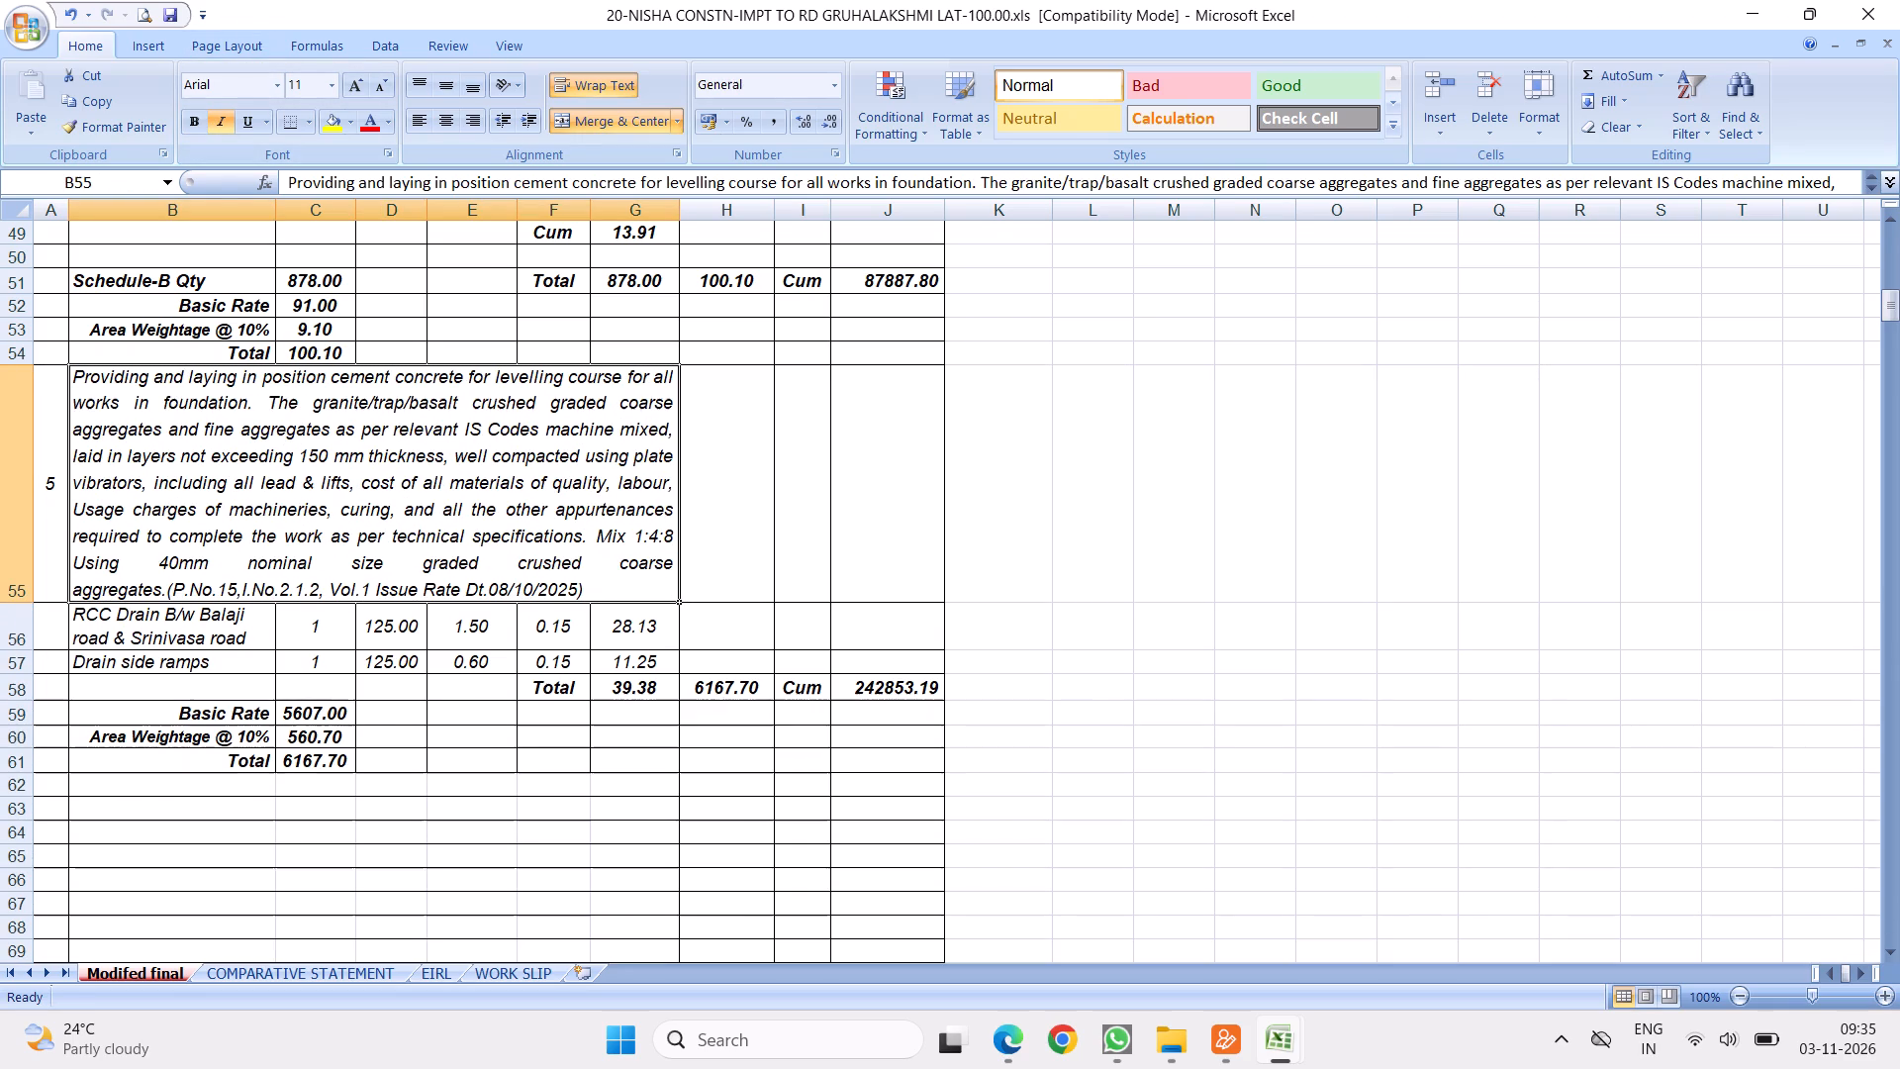
Delete "Issue Rate Dt.08/10/2025" from item 5's reference so that it ends with "Vol.1)".
double_click(322, 571)
click(573, 591)
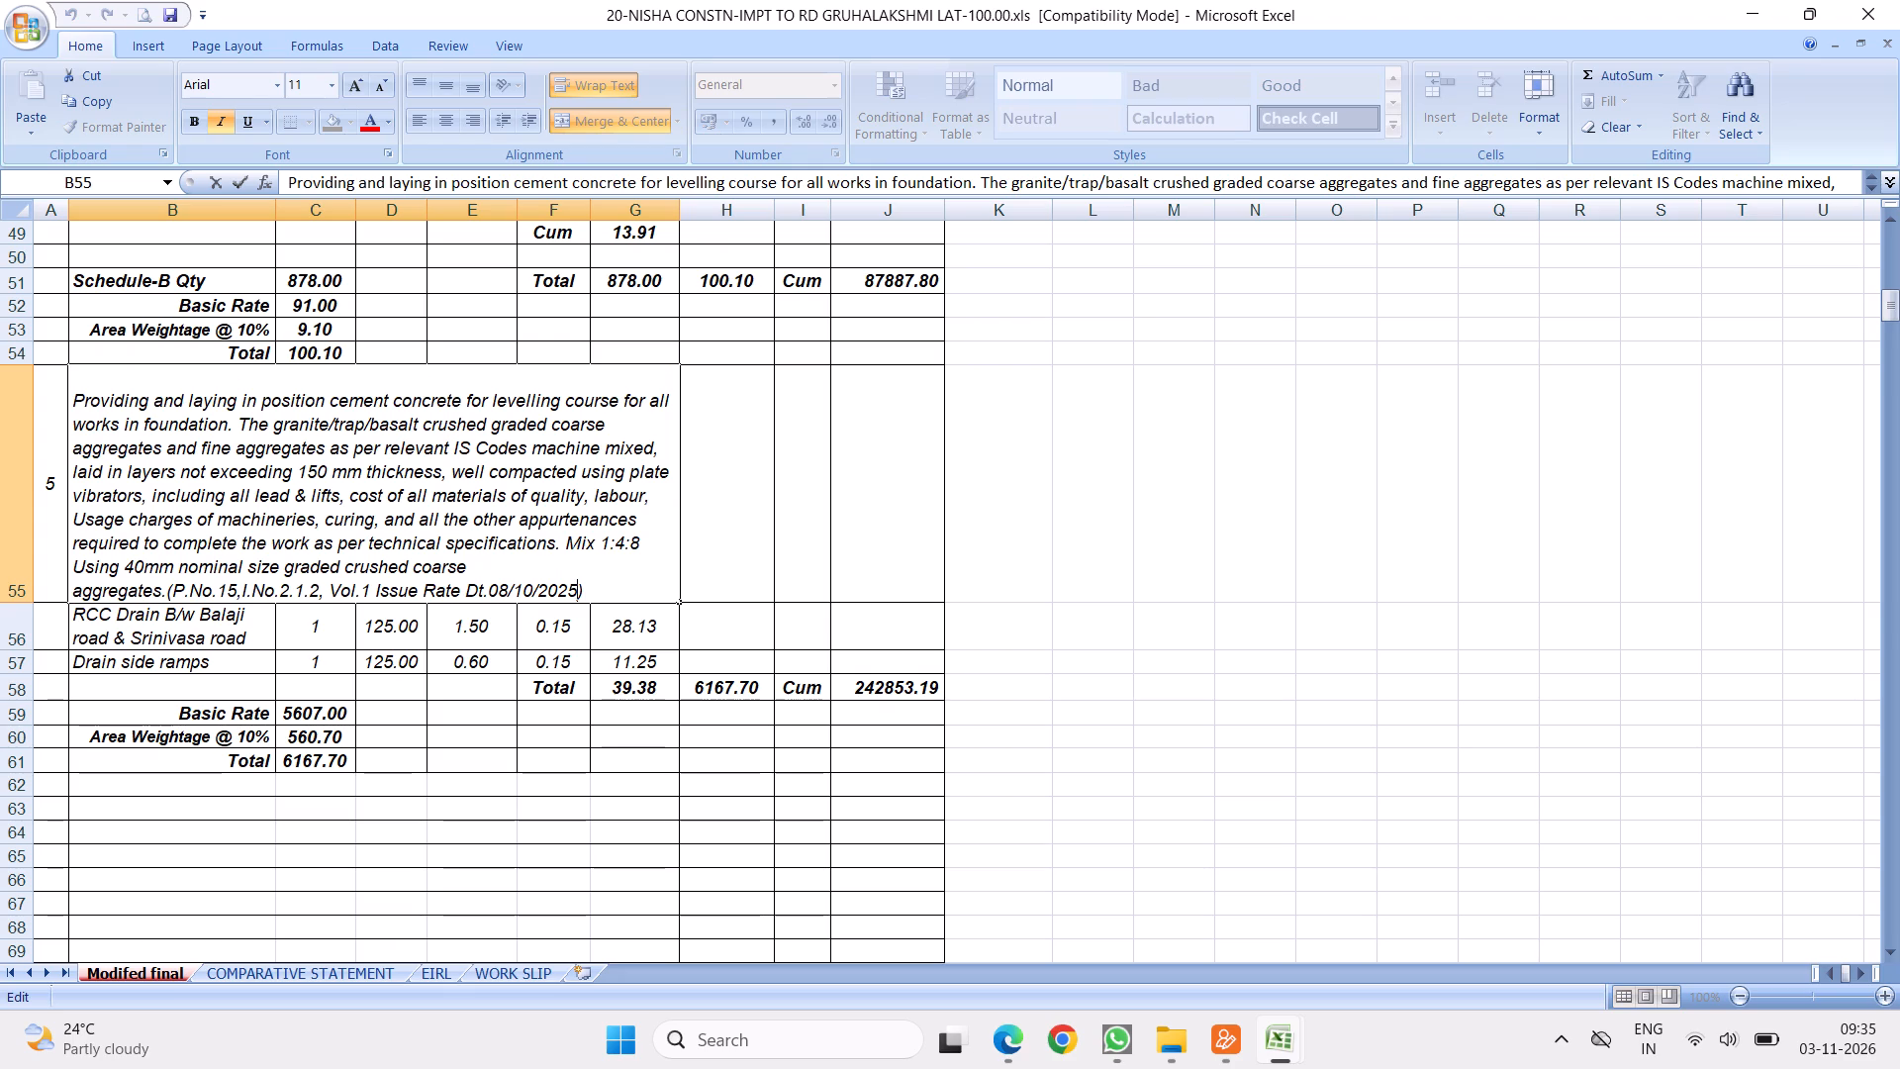
key(BackSpace)
key(BackSpace)
key(BackSpace)
key(BackSpace)
key(BackSpace)
key(BackSpace)
key(BackSpace)
key(BackSpace)
key(BackSpace)
key(BackSpace)
key(BackSpace)
key(BackSpace)
key(BackSpace)
key(BackSpace)
key(BackSpace)
key(BackSpace)
key(BackSpace)
key(BackSpace)
key(BackSpace)
key(BackSpace)
key(BackSpace)
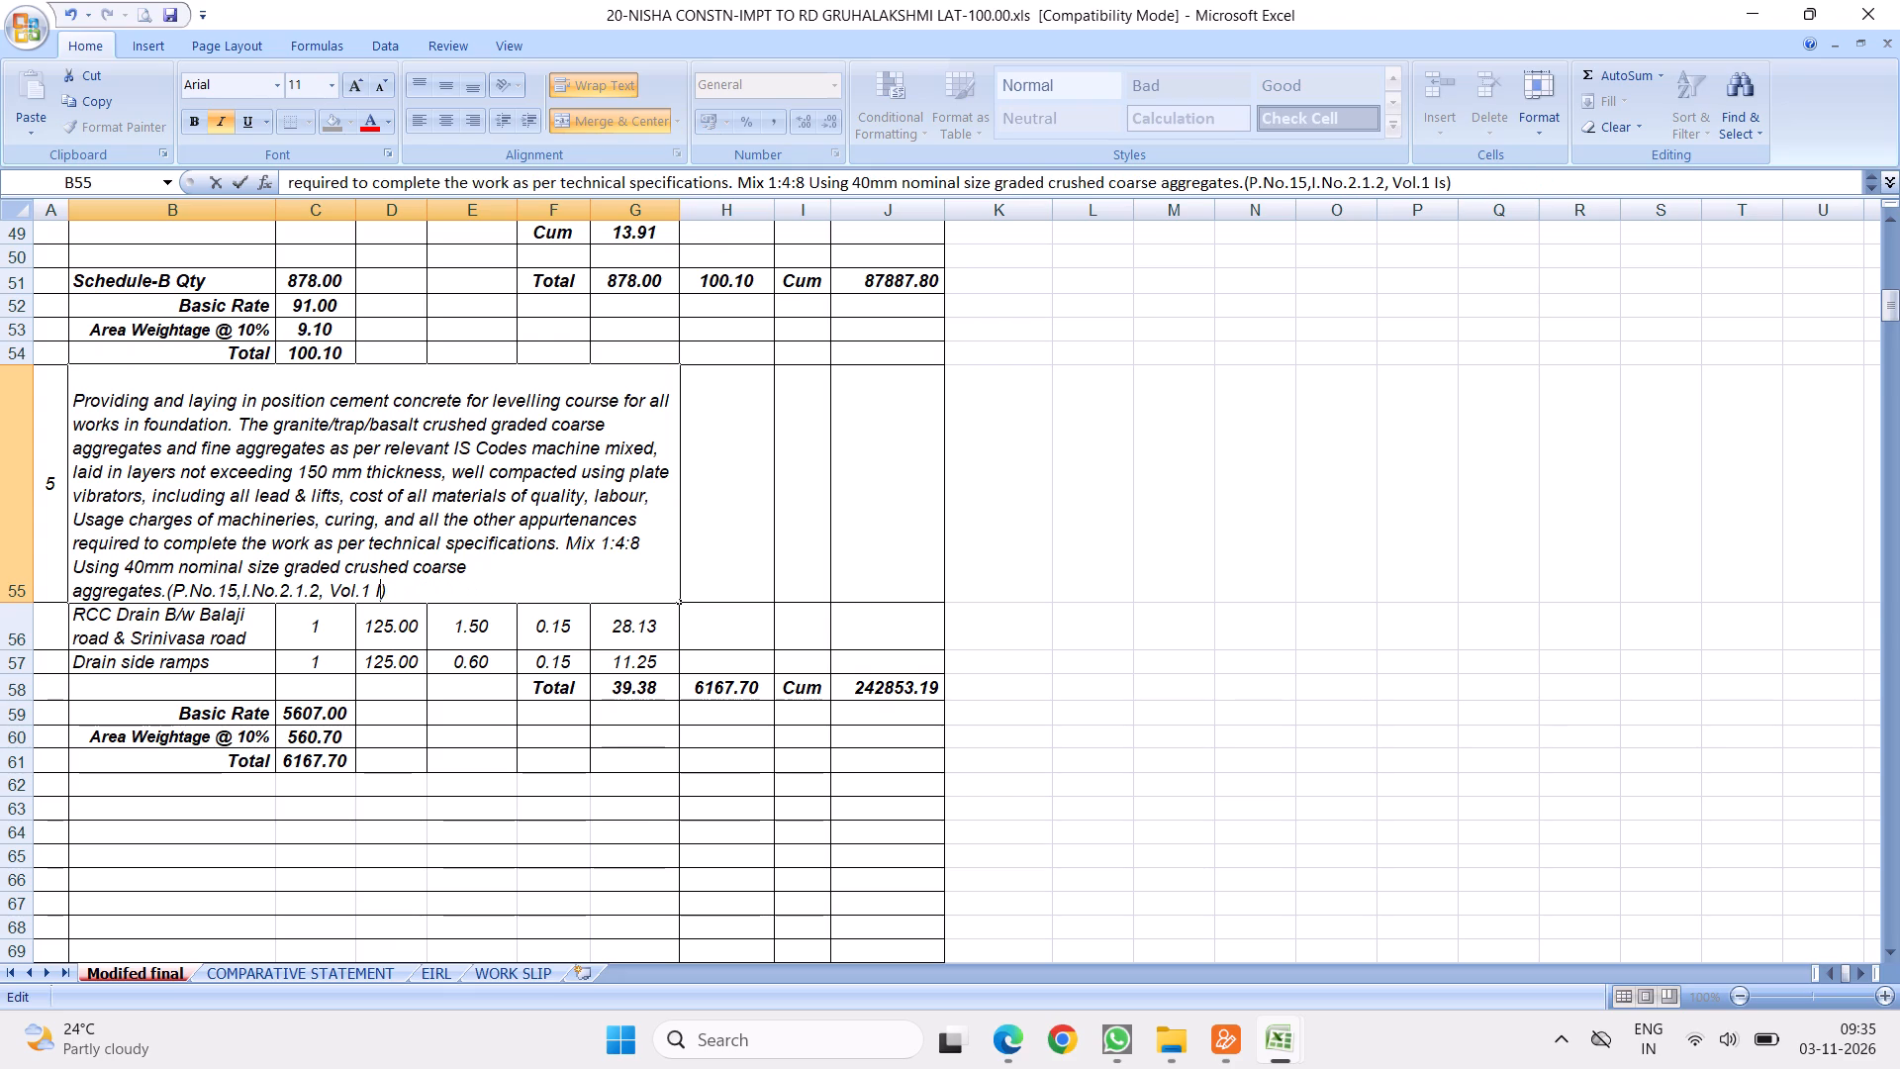
key(BackSpace)
key(BackSpace)
Set item 5's basic rate in C59 to 5664.
click(312, 713)
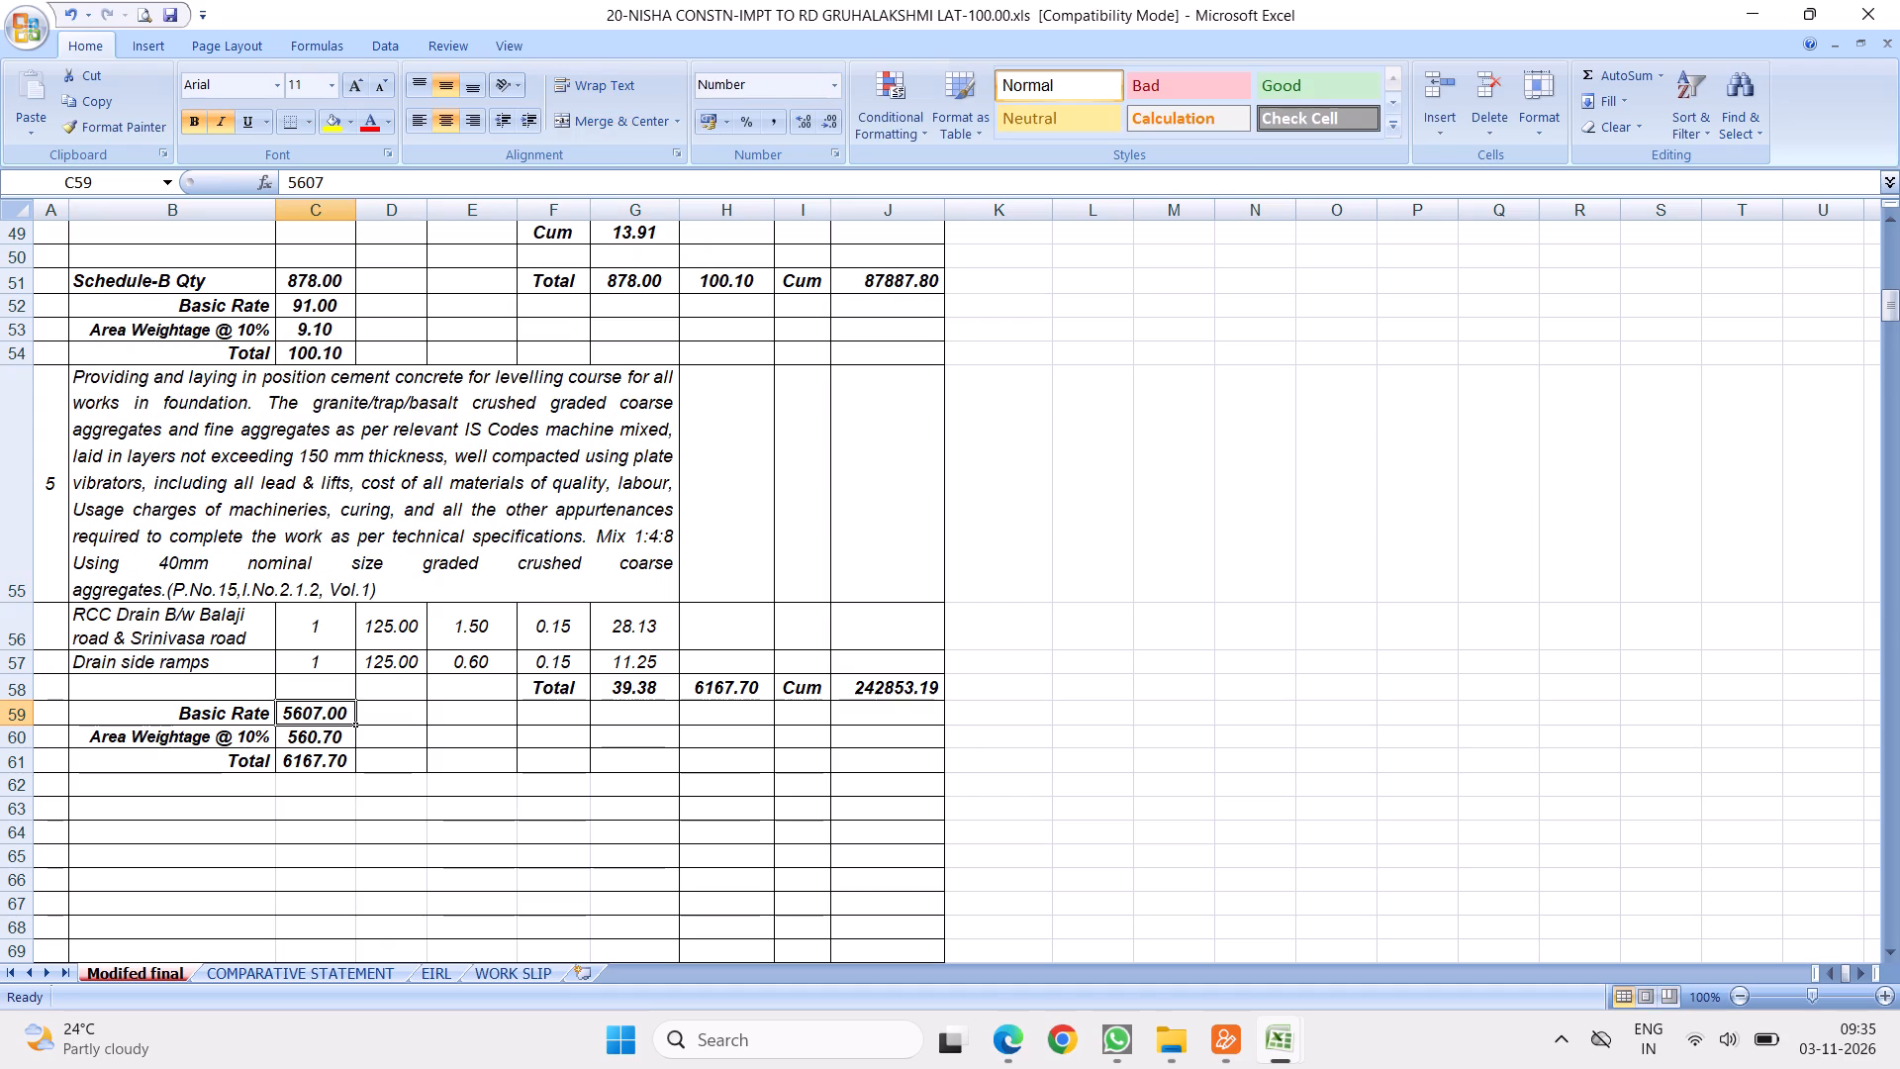
text(5664)
key(Return)
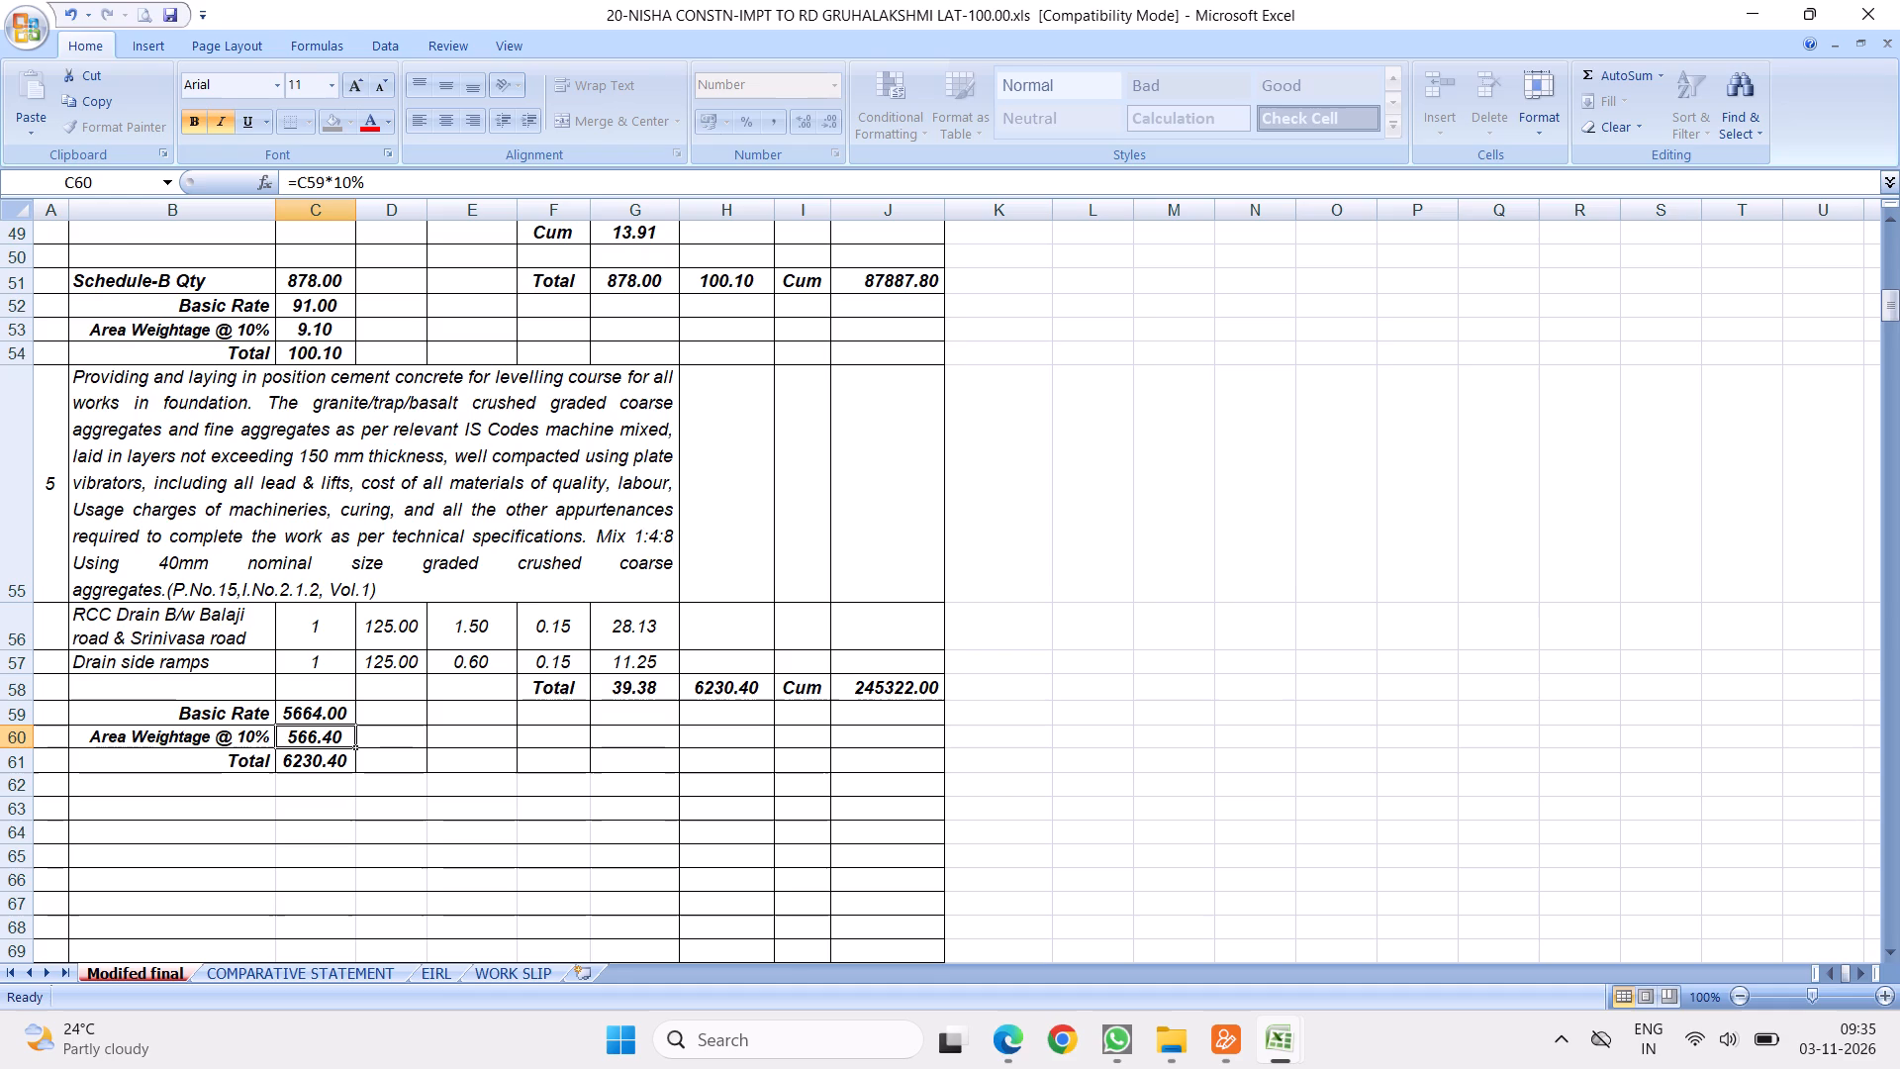
Duplicate item 5's rows 55–61 by inserting the copy at row 62, and number the new item 6.
scroll(399, 521, down, 1)
drag(0, 455, 28, 619)
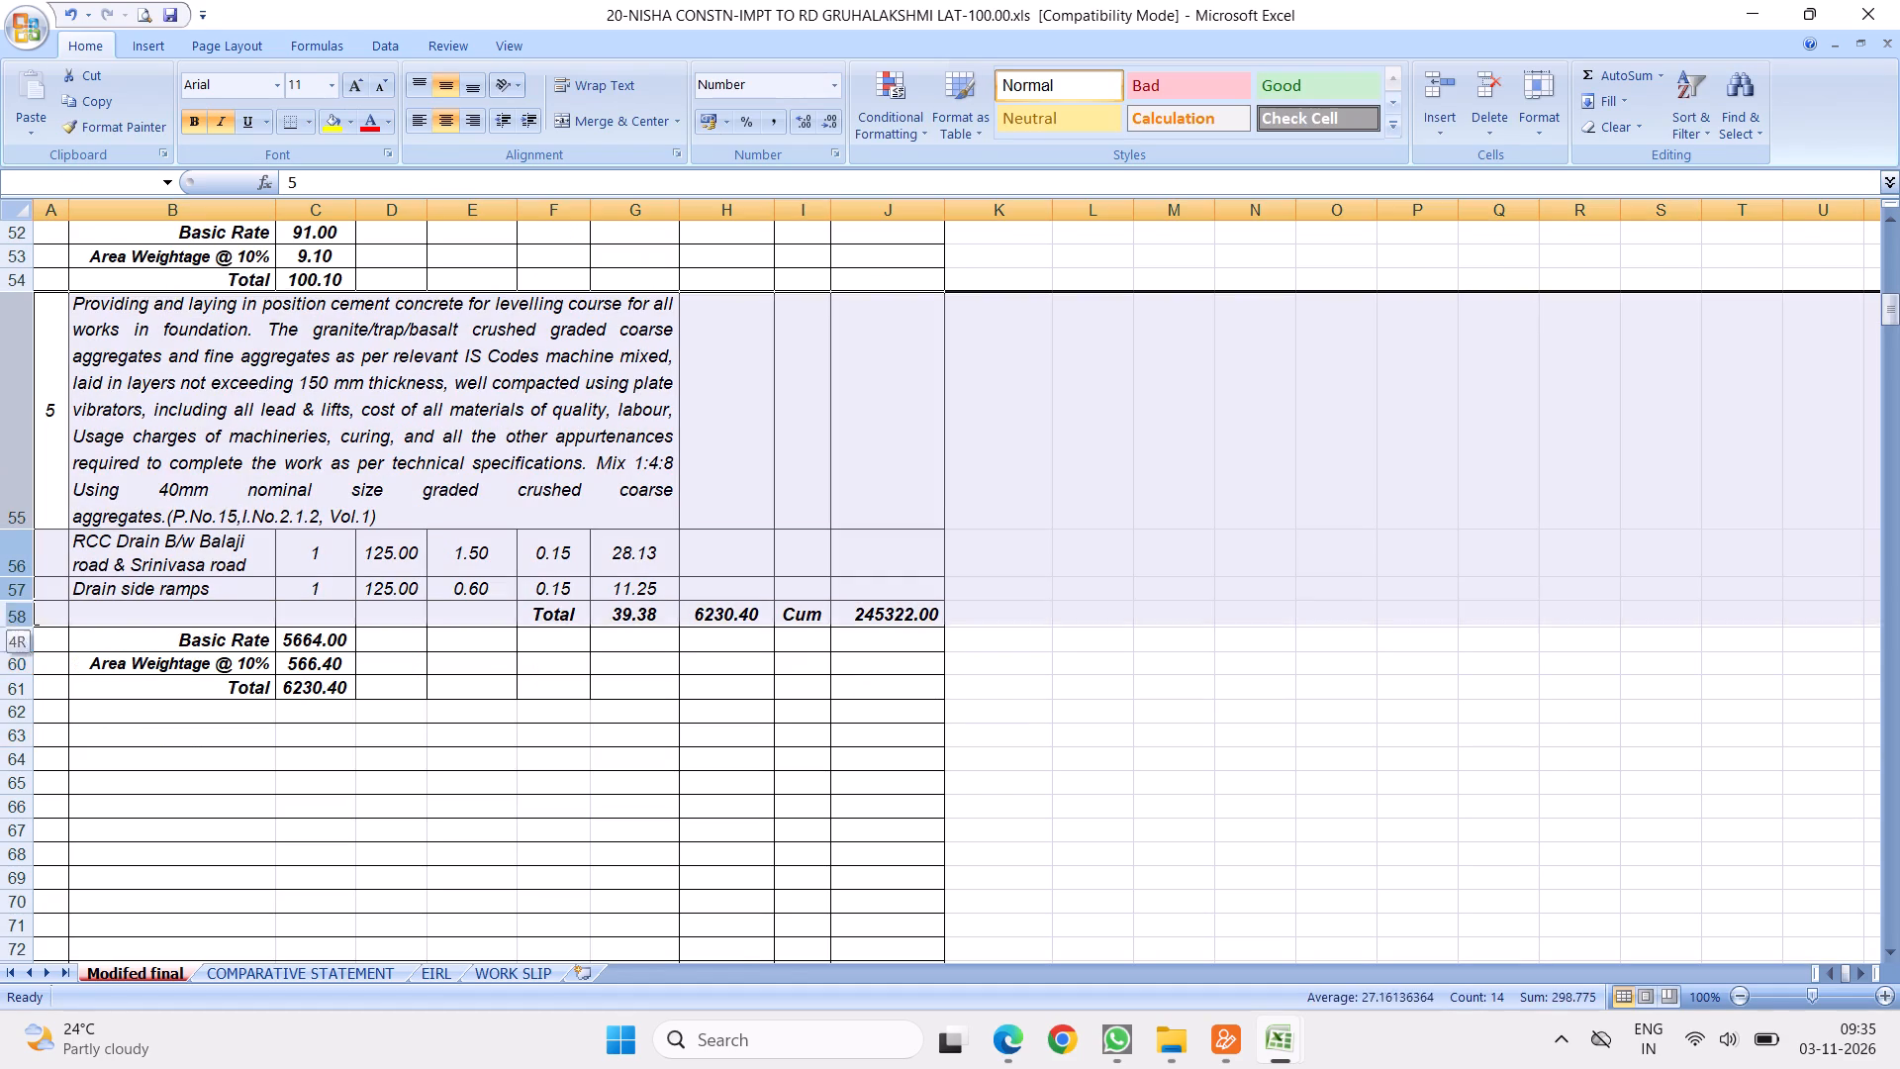
drag(28, 619, 23, 683)
right_drag(197, 399, 200, 408)
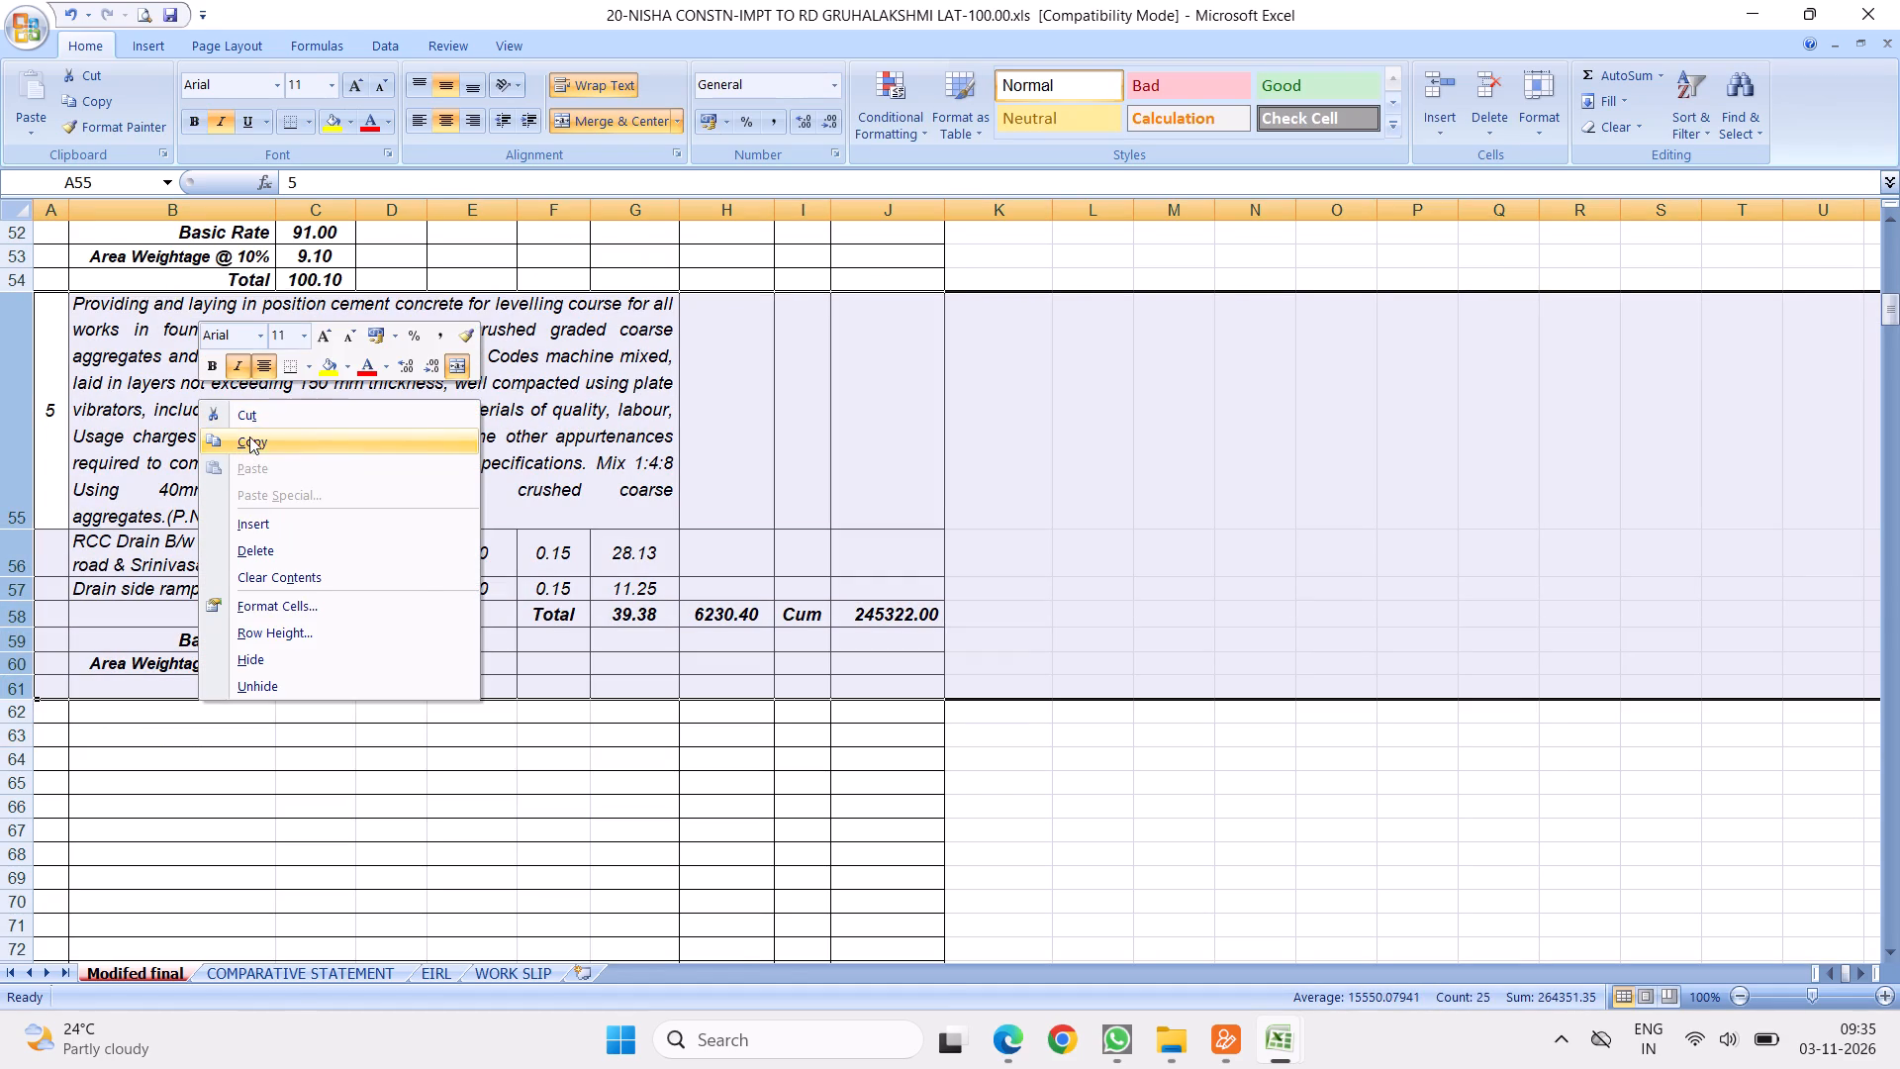
click(249, 437)
scroll(158, 510, down, 2)
click(18, 336)
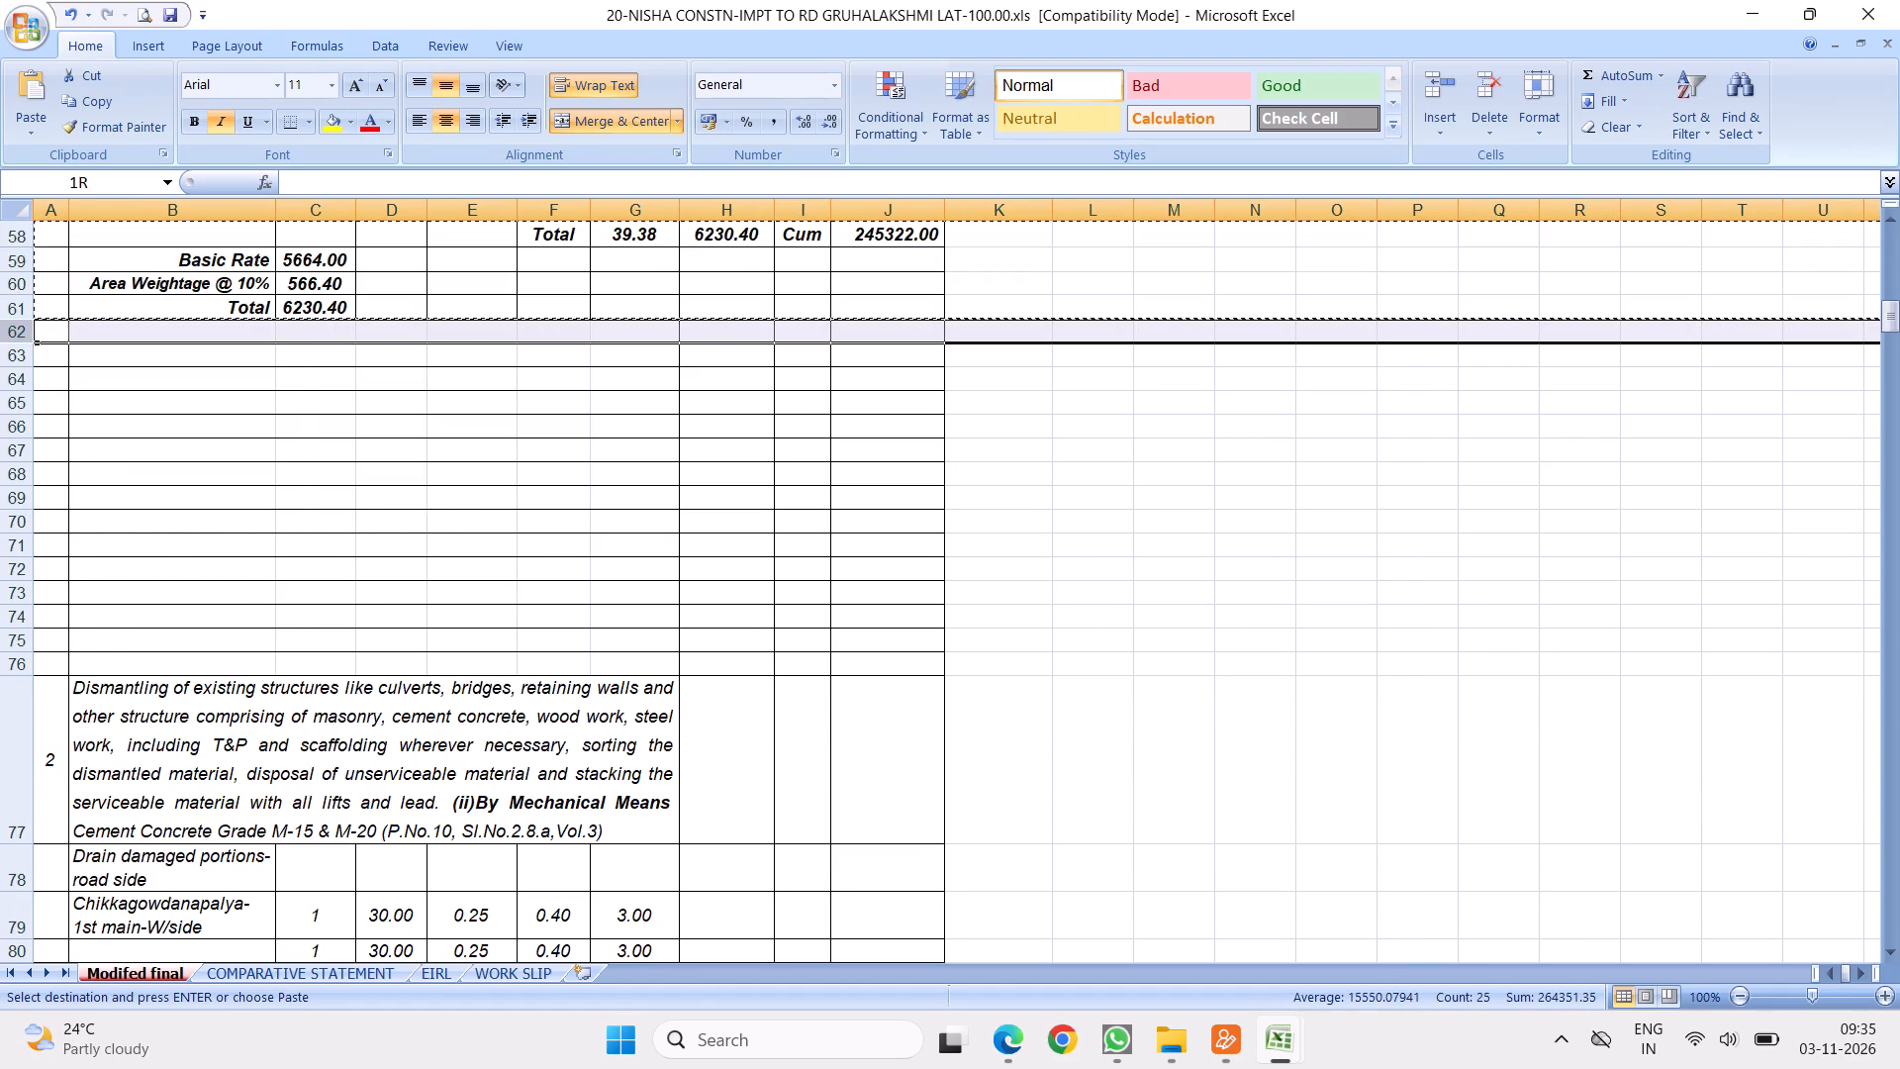
right_click(18, 336)
click(157, 458)
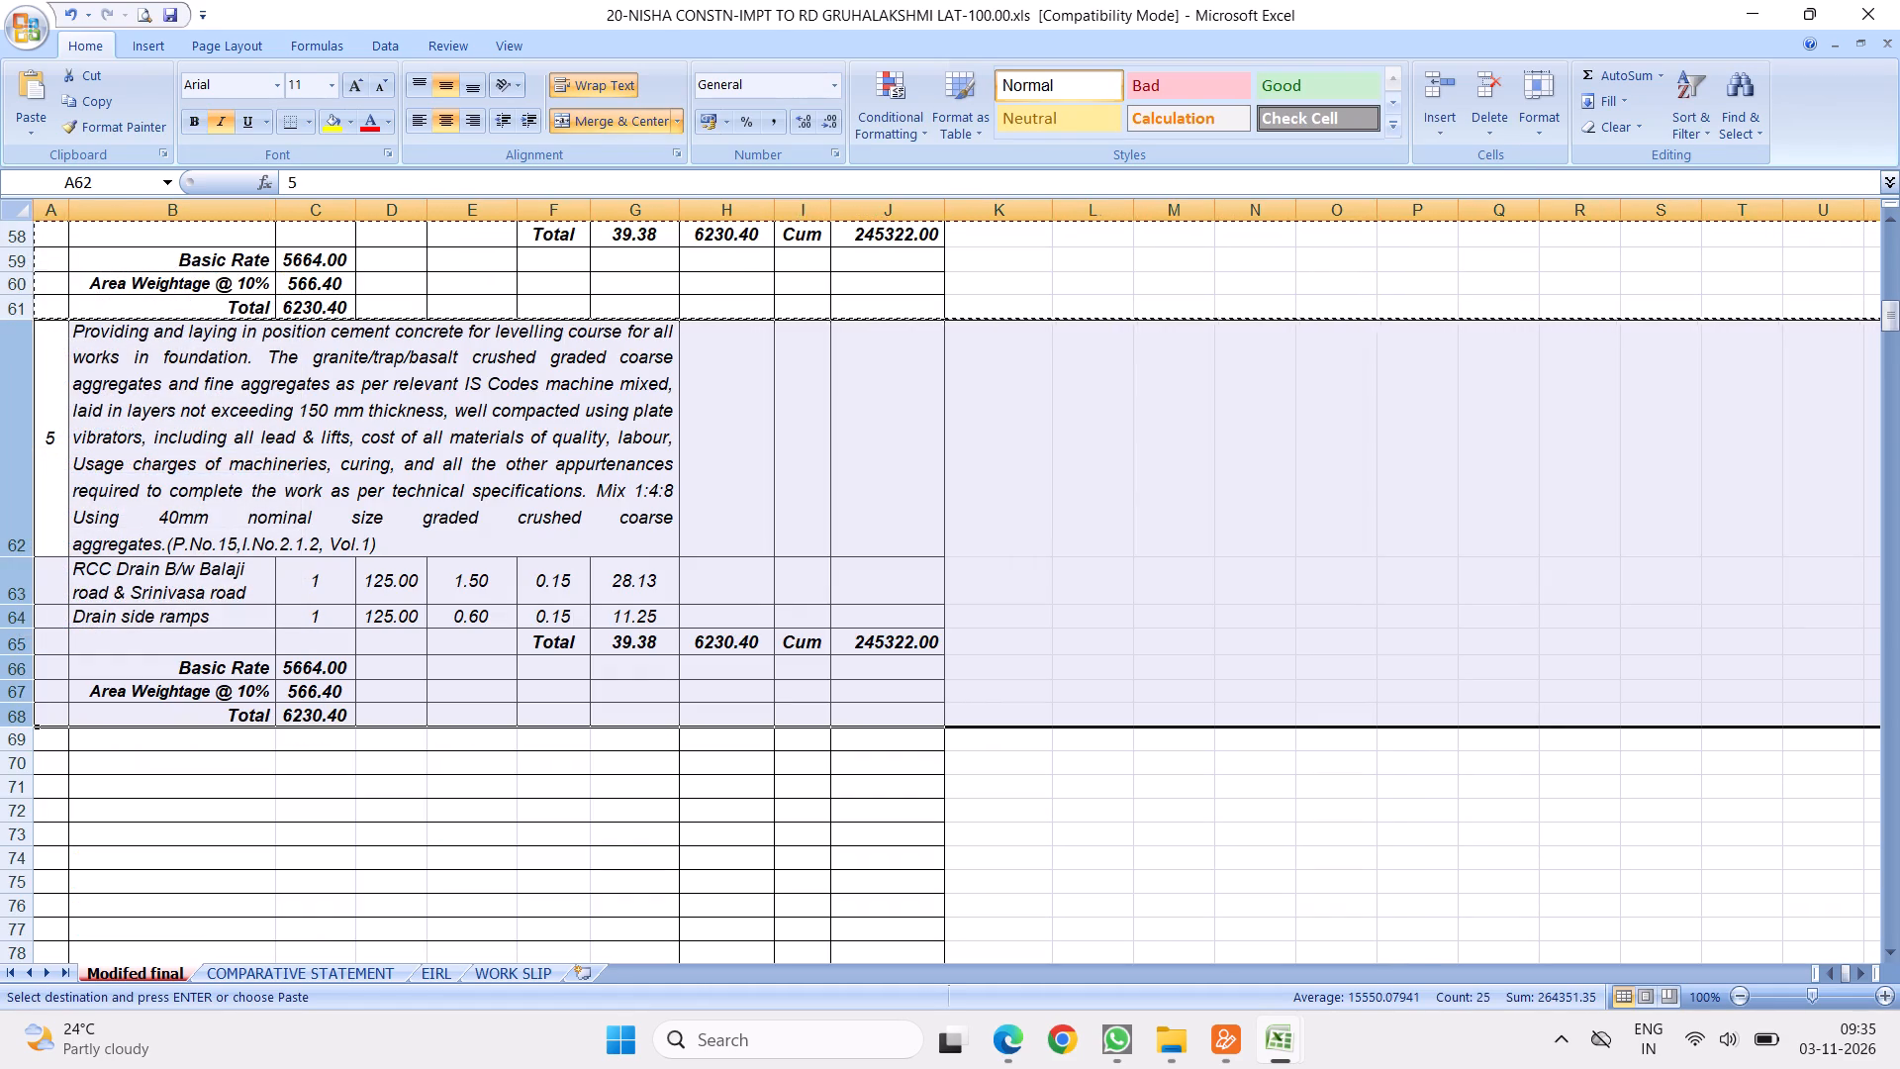
click(50, 459)
key(6)
Clear the duplicated description of item 6 in B62.
click(187, 444)
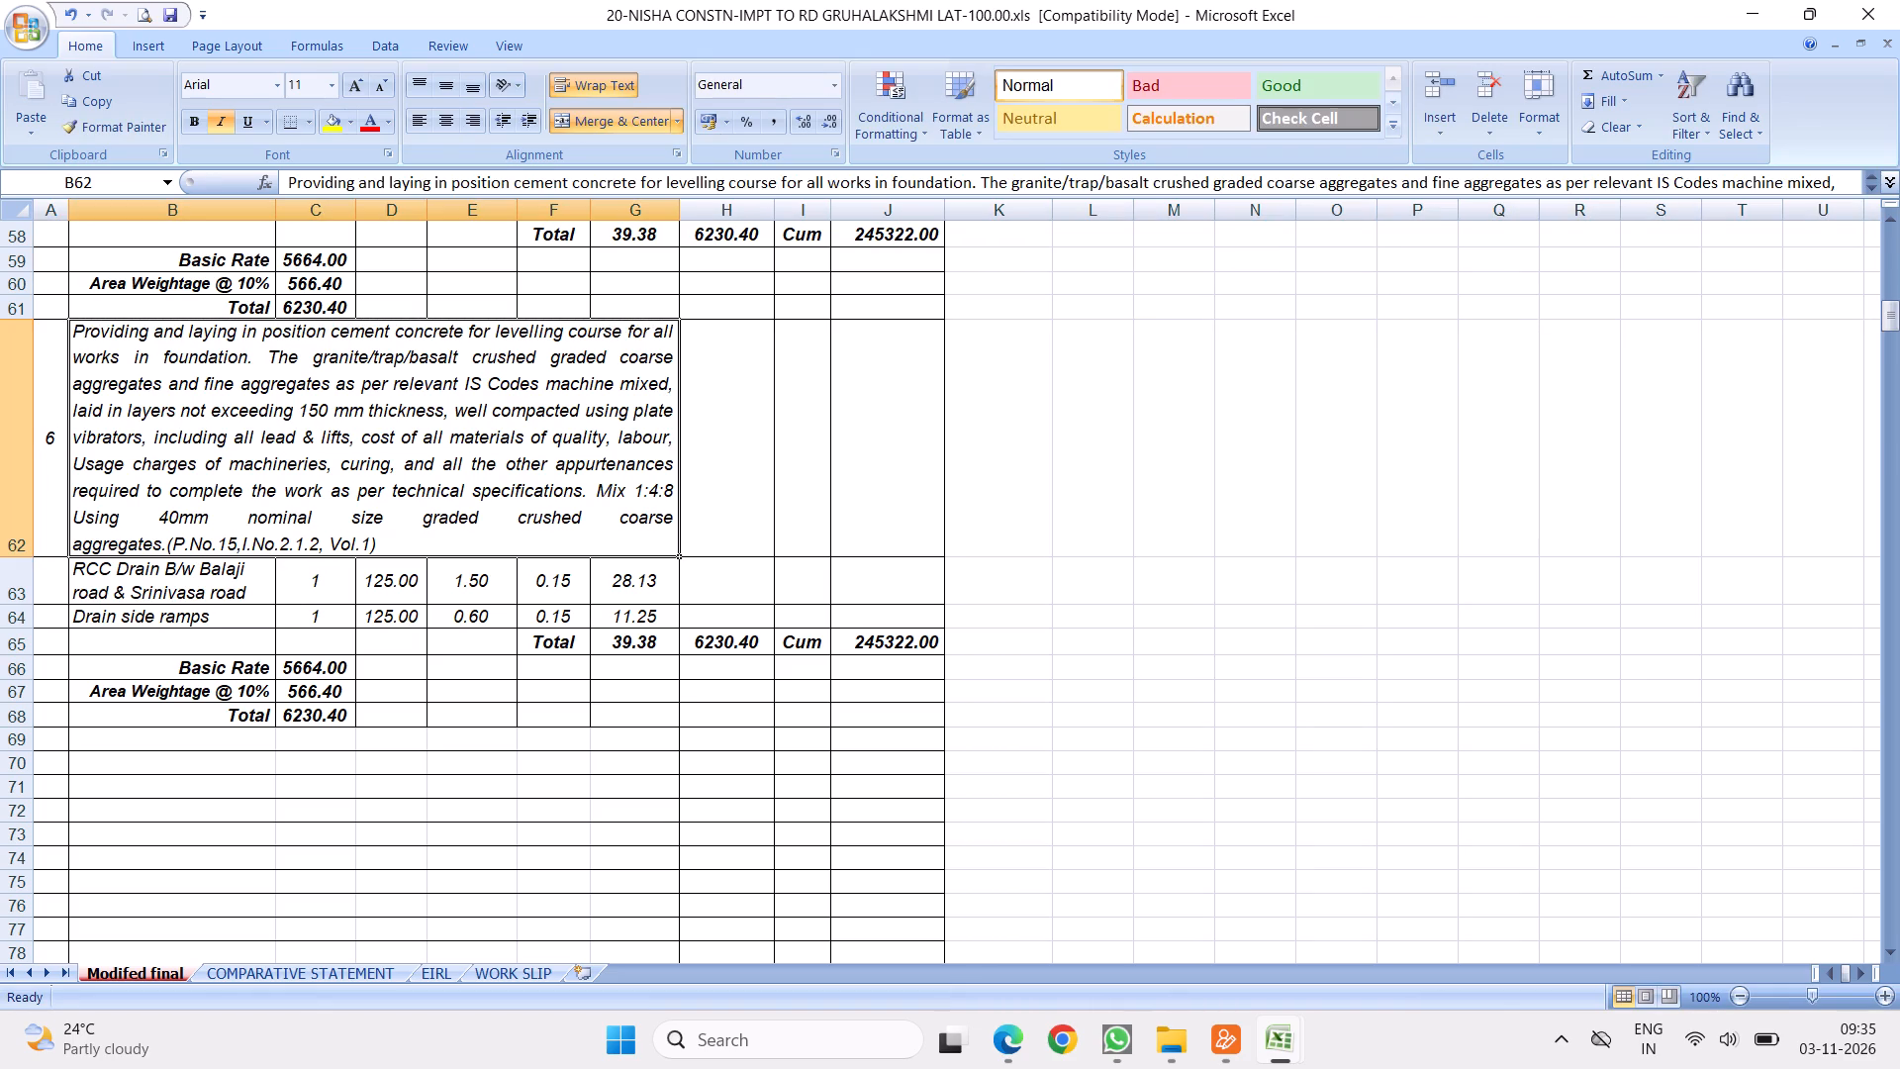
key(Delete)
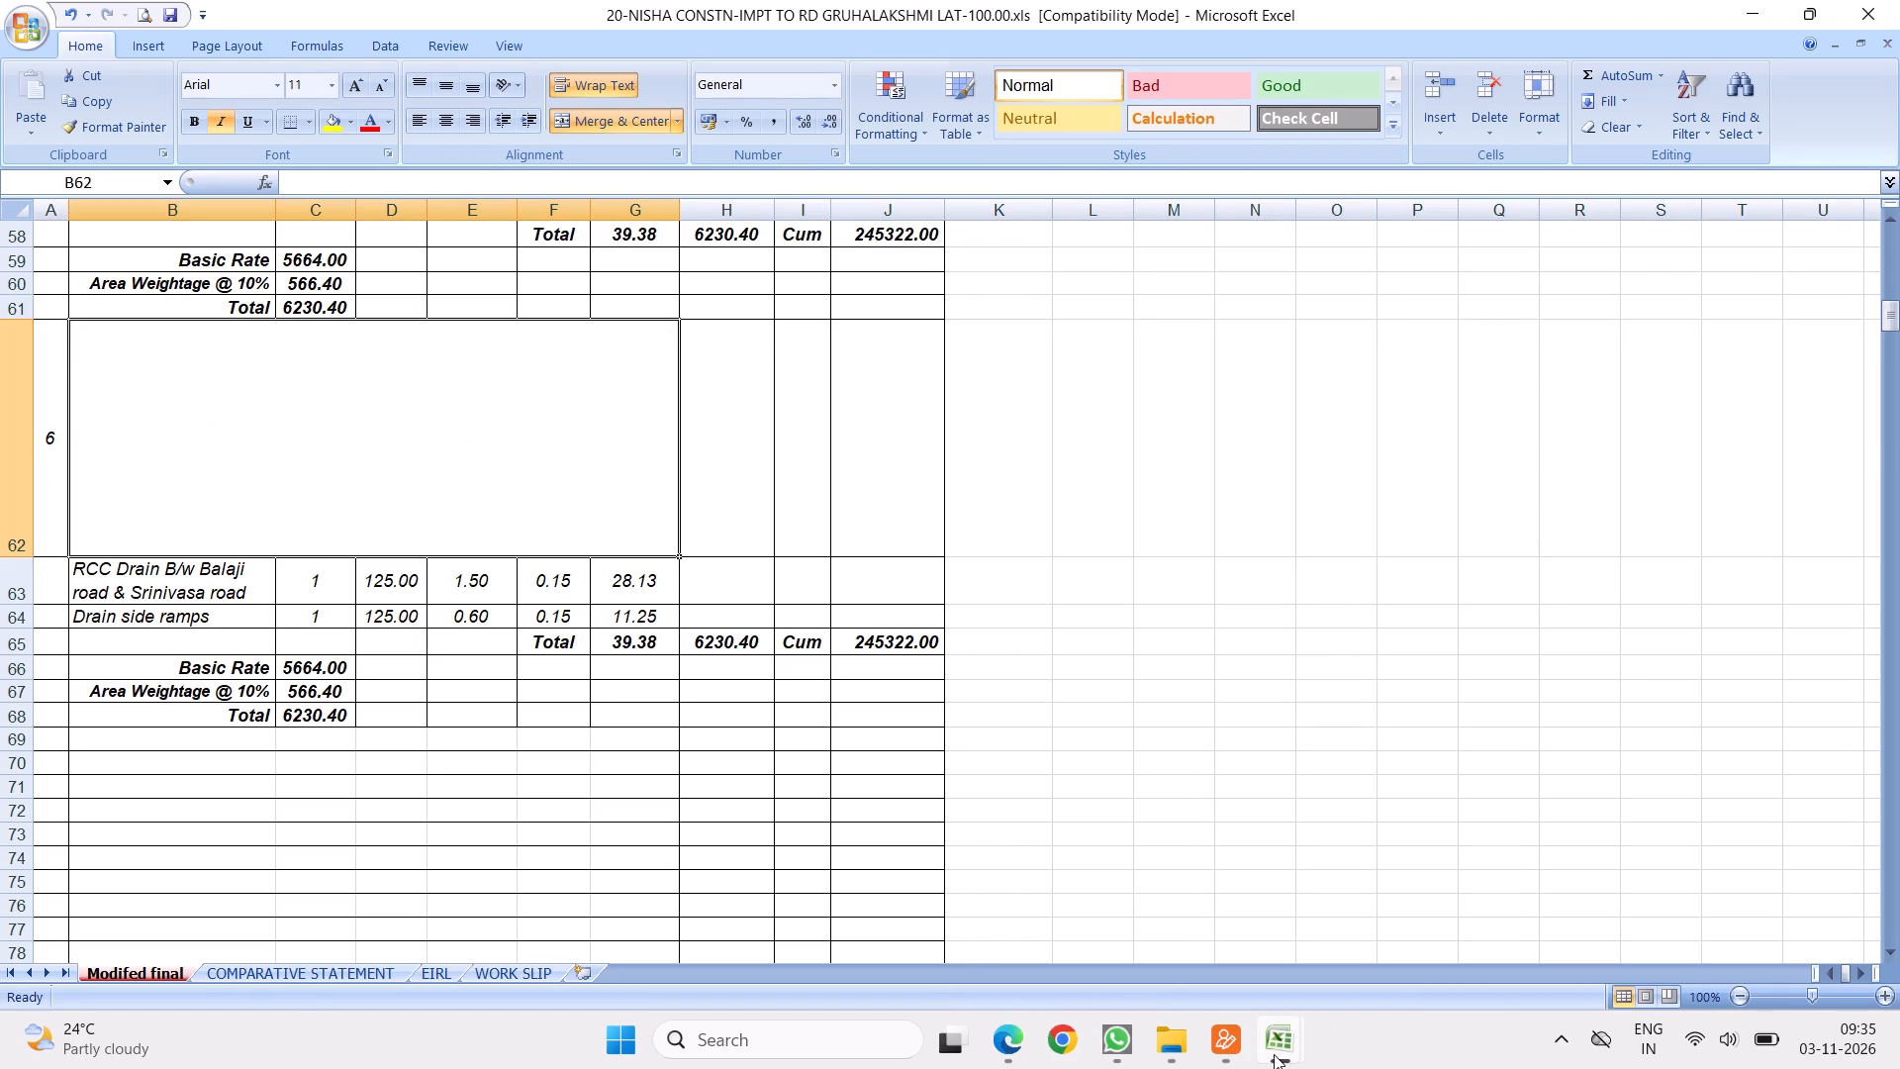
Switch to the 2023-24 PWD SR reference workbook and find item 9's M20 design mix description in B48 of RCC DRAIN.
click(1368, 894)
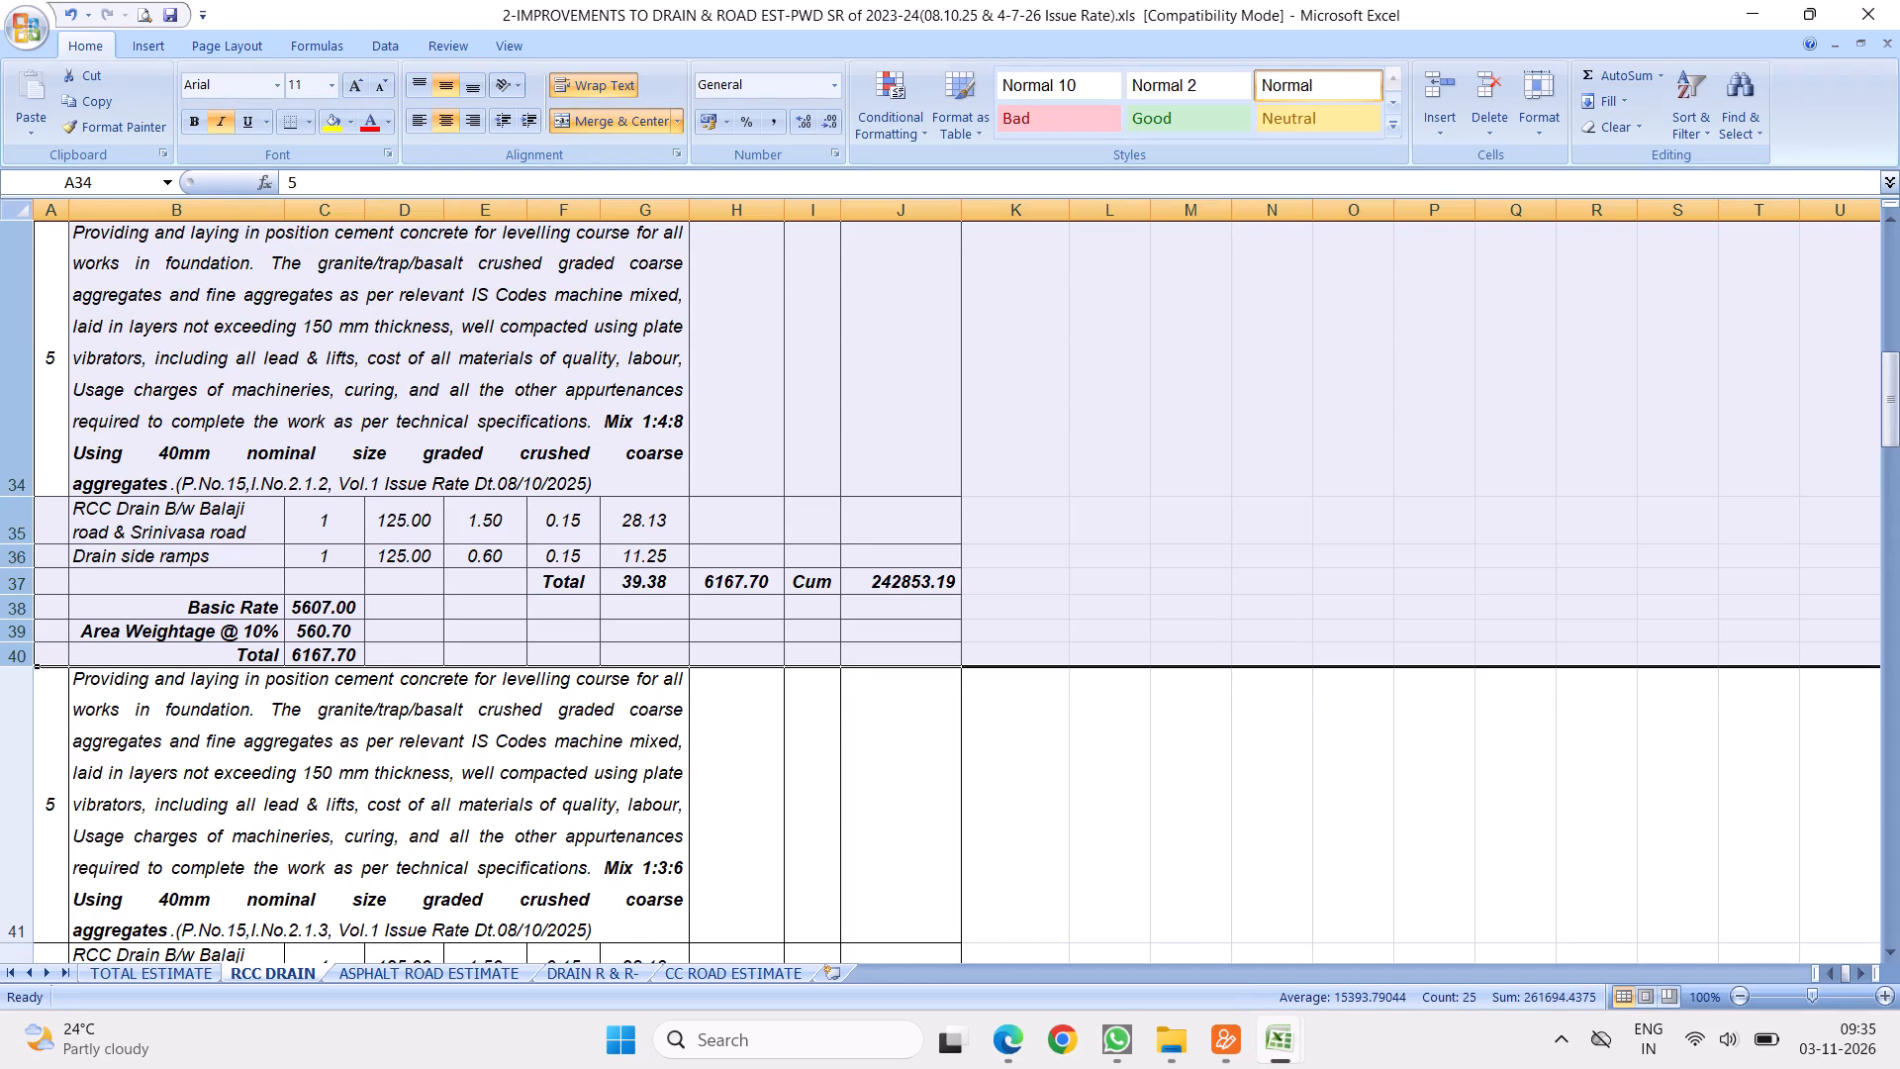
scroll(467, 606, down, 4)
click(360, 475)
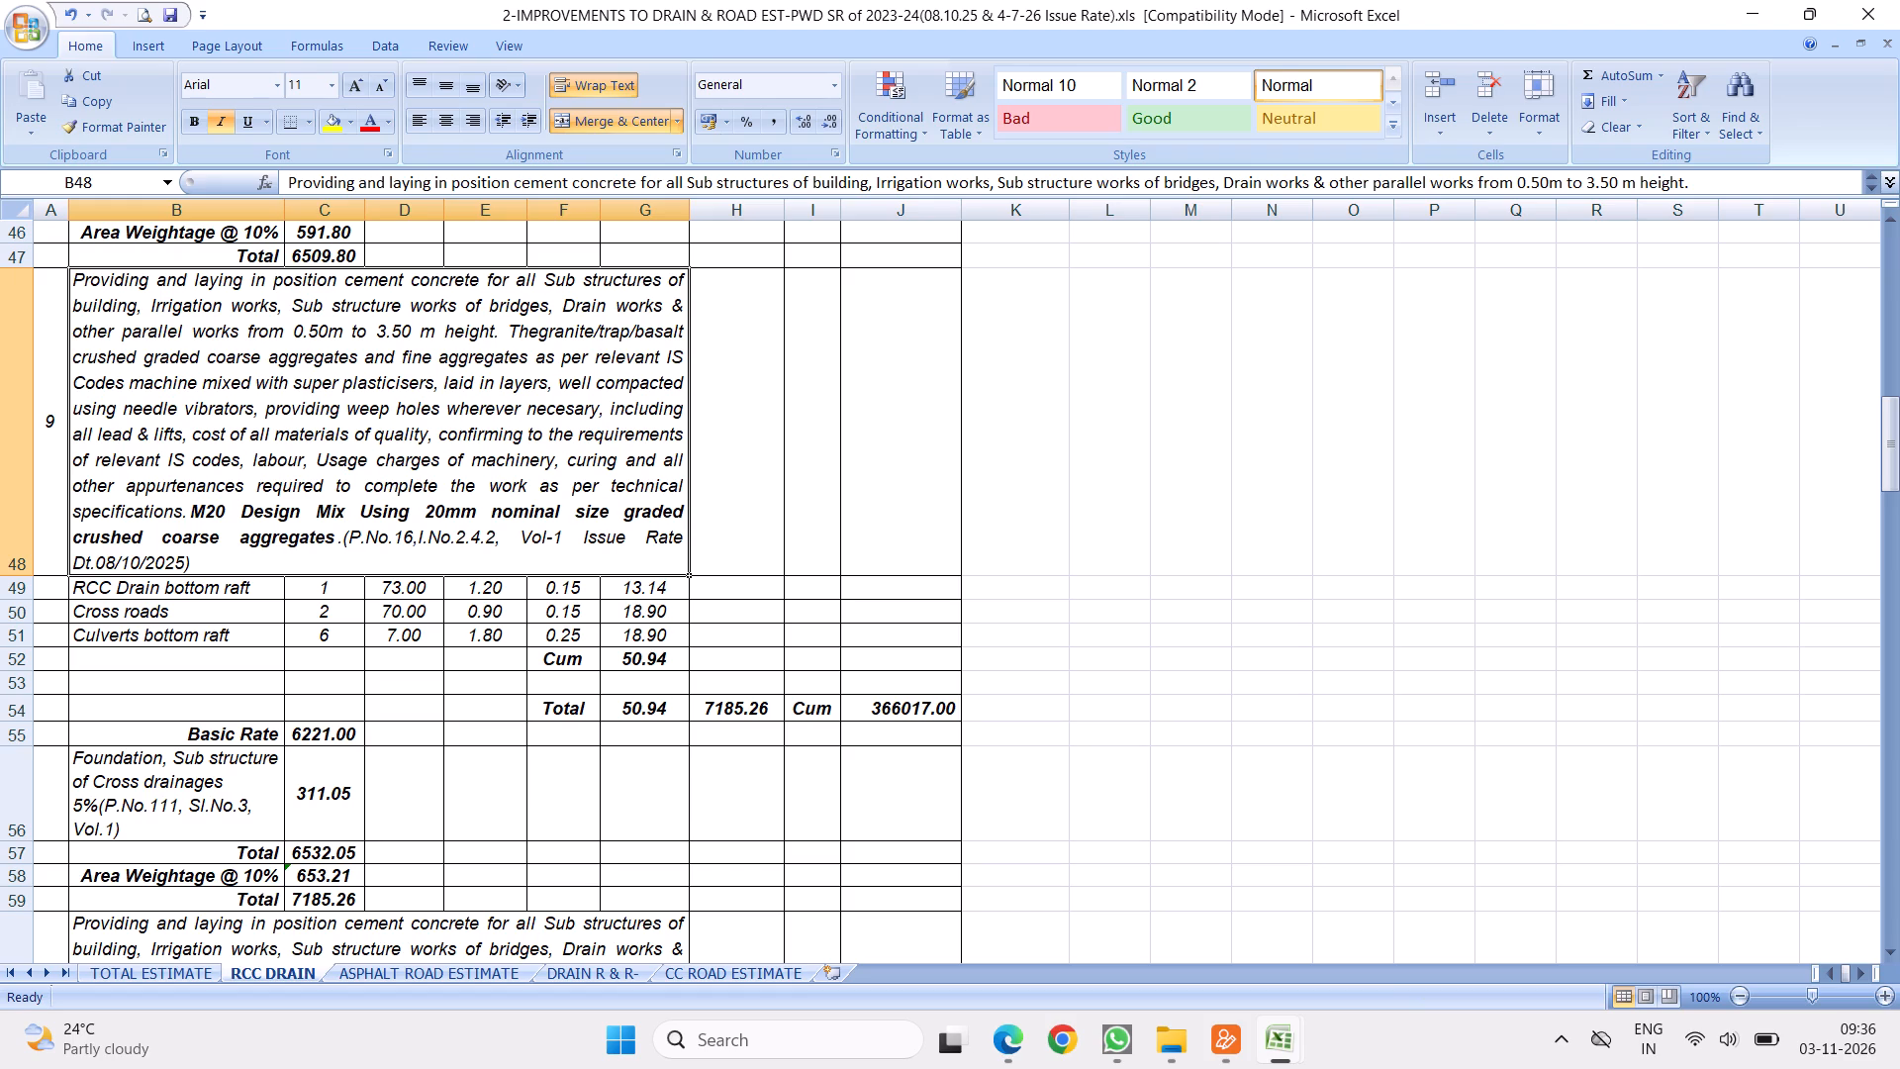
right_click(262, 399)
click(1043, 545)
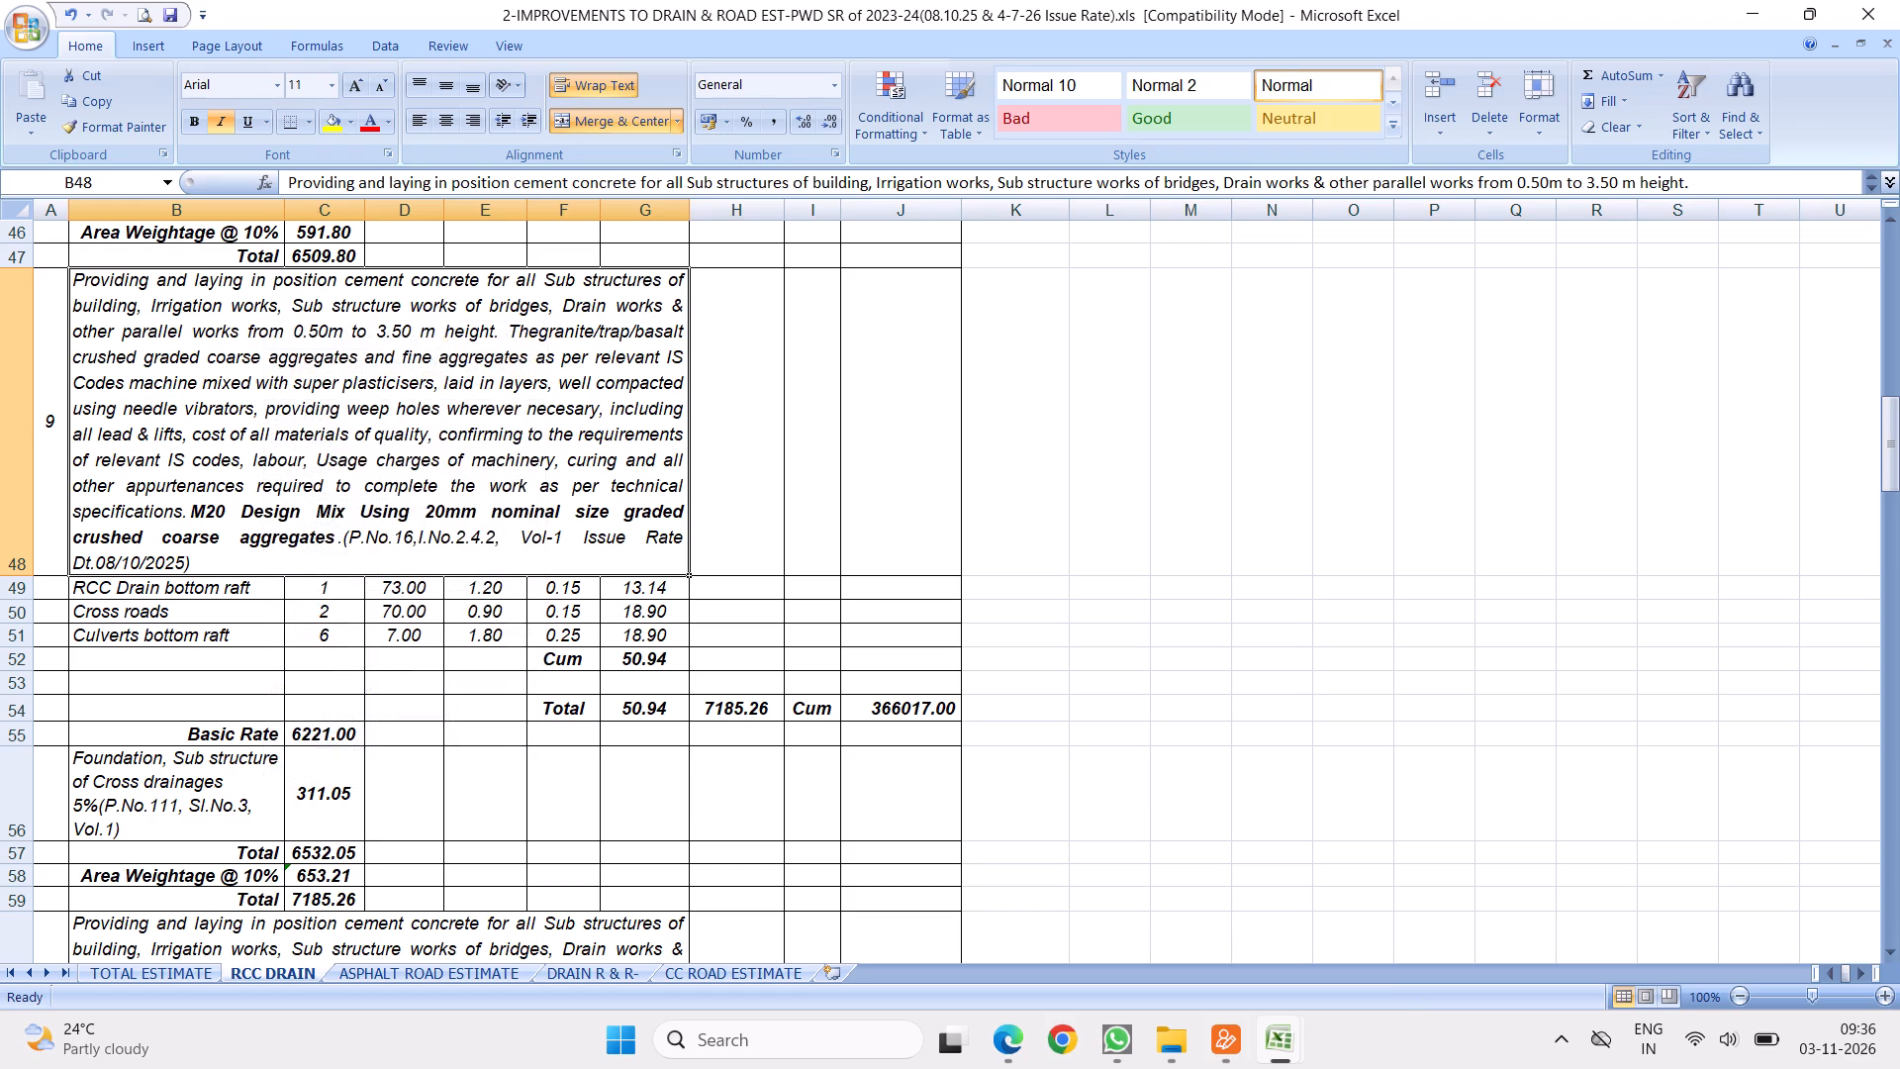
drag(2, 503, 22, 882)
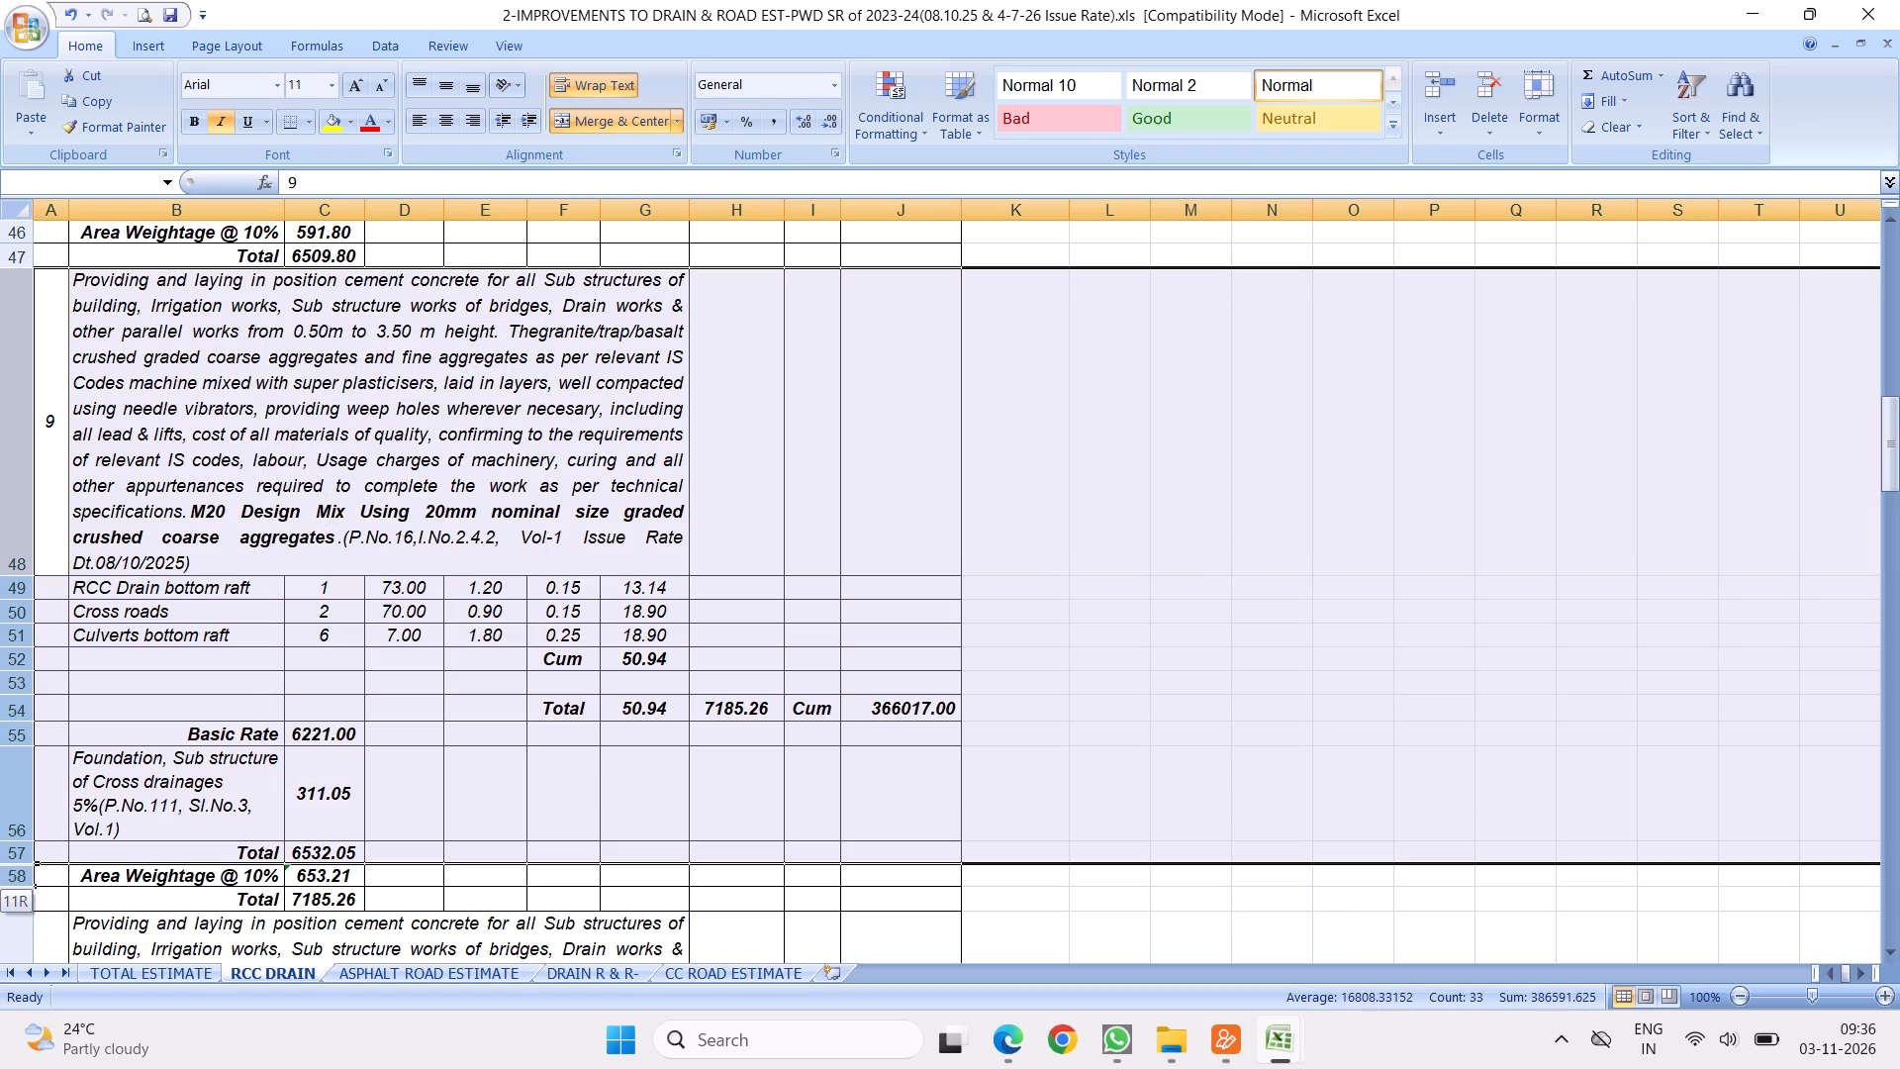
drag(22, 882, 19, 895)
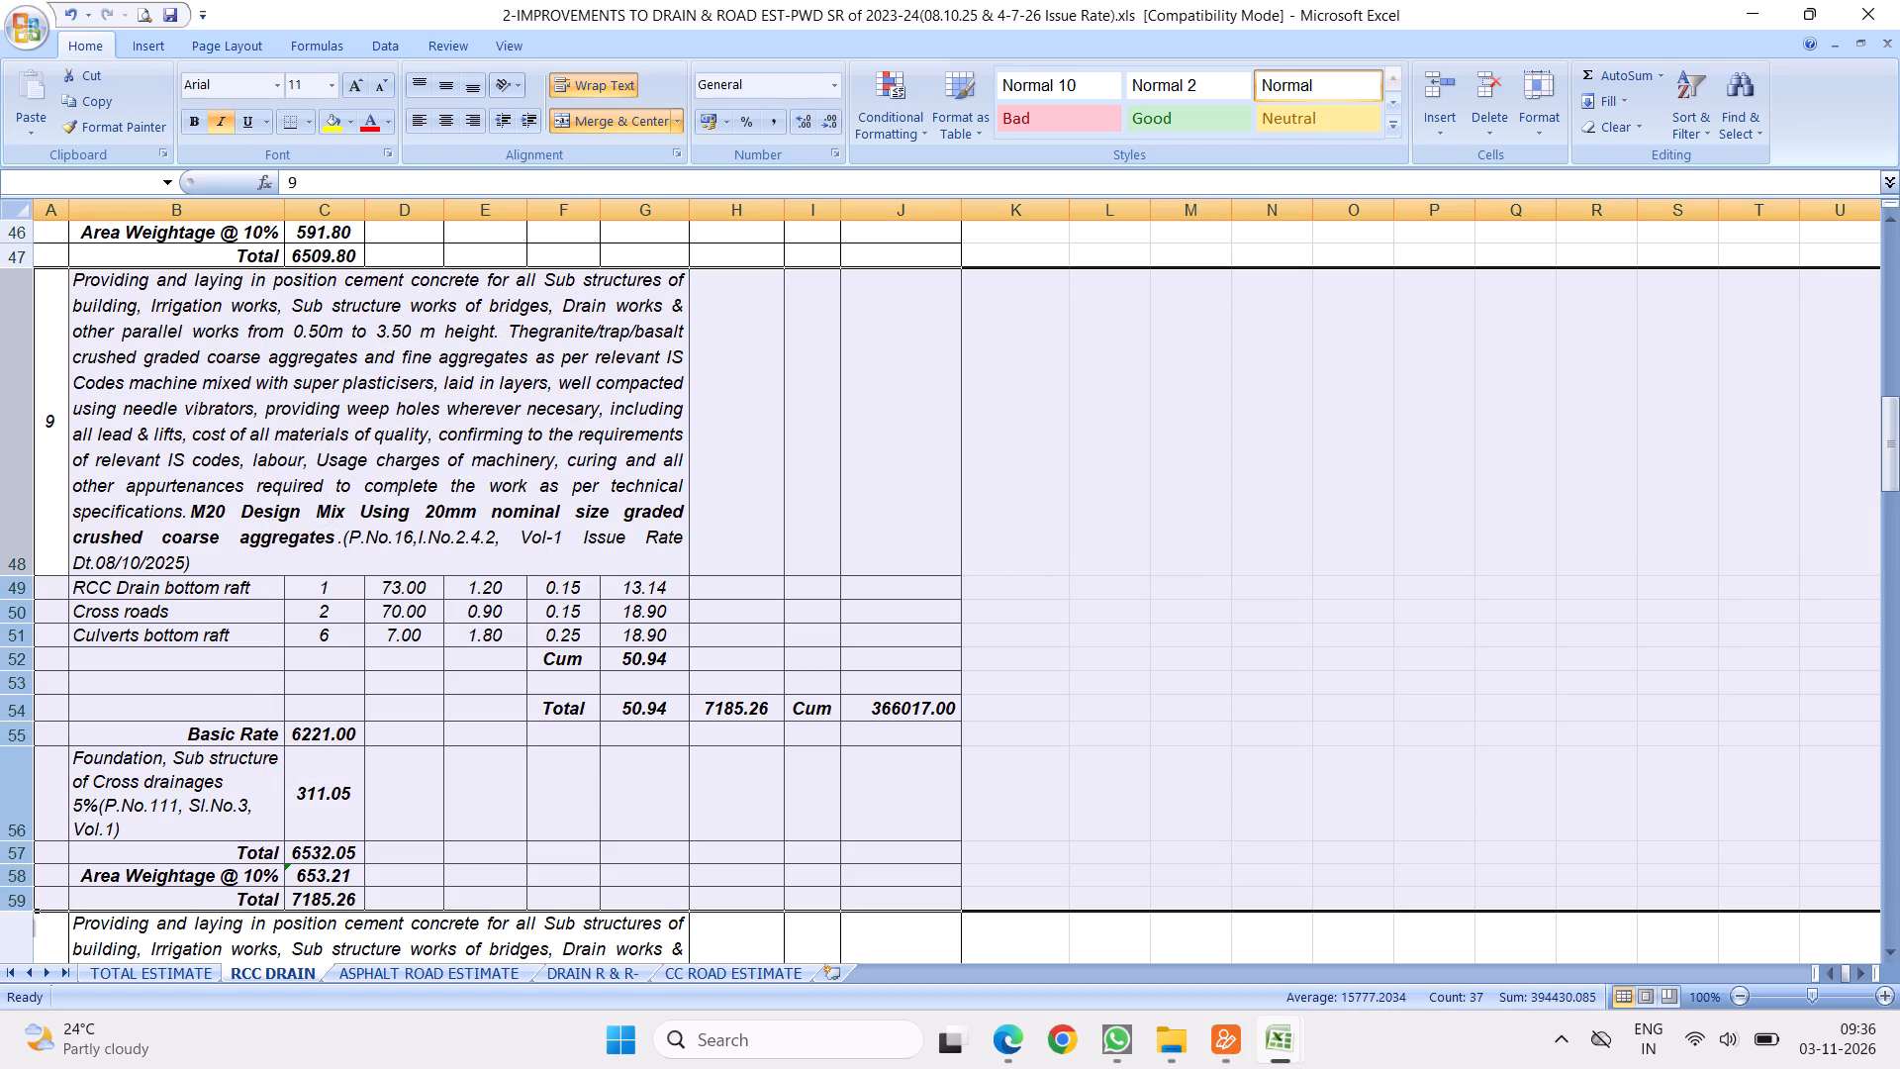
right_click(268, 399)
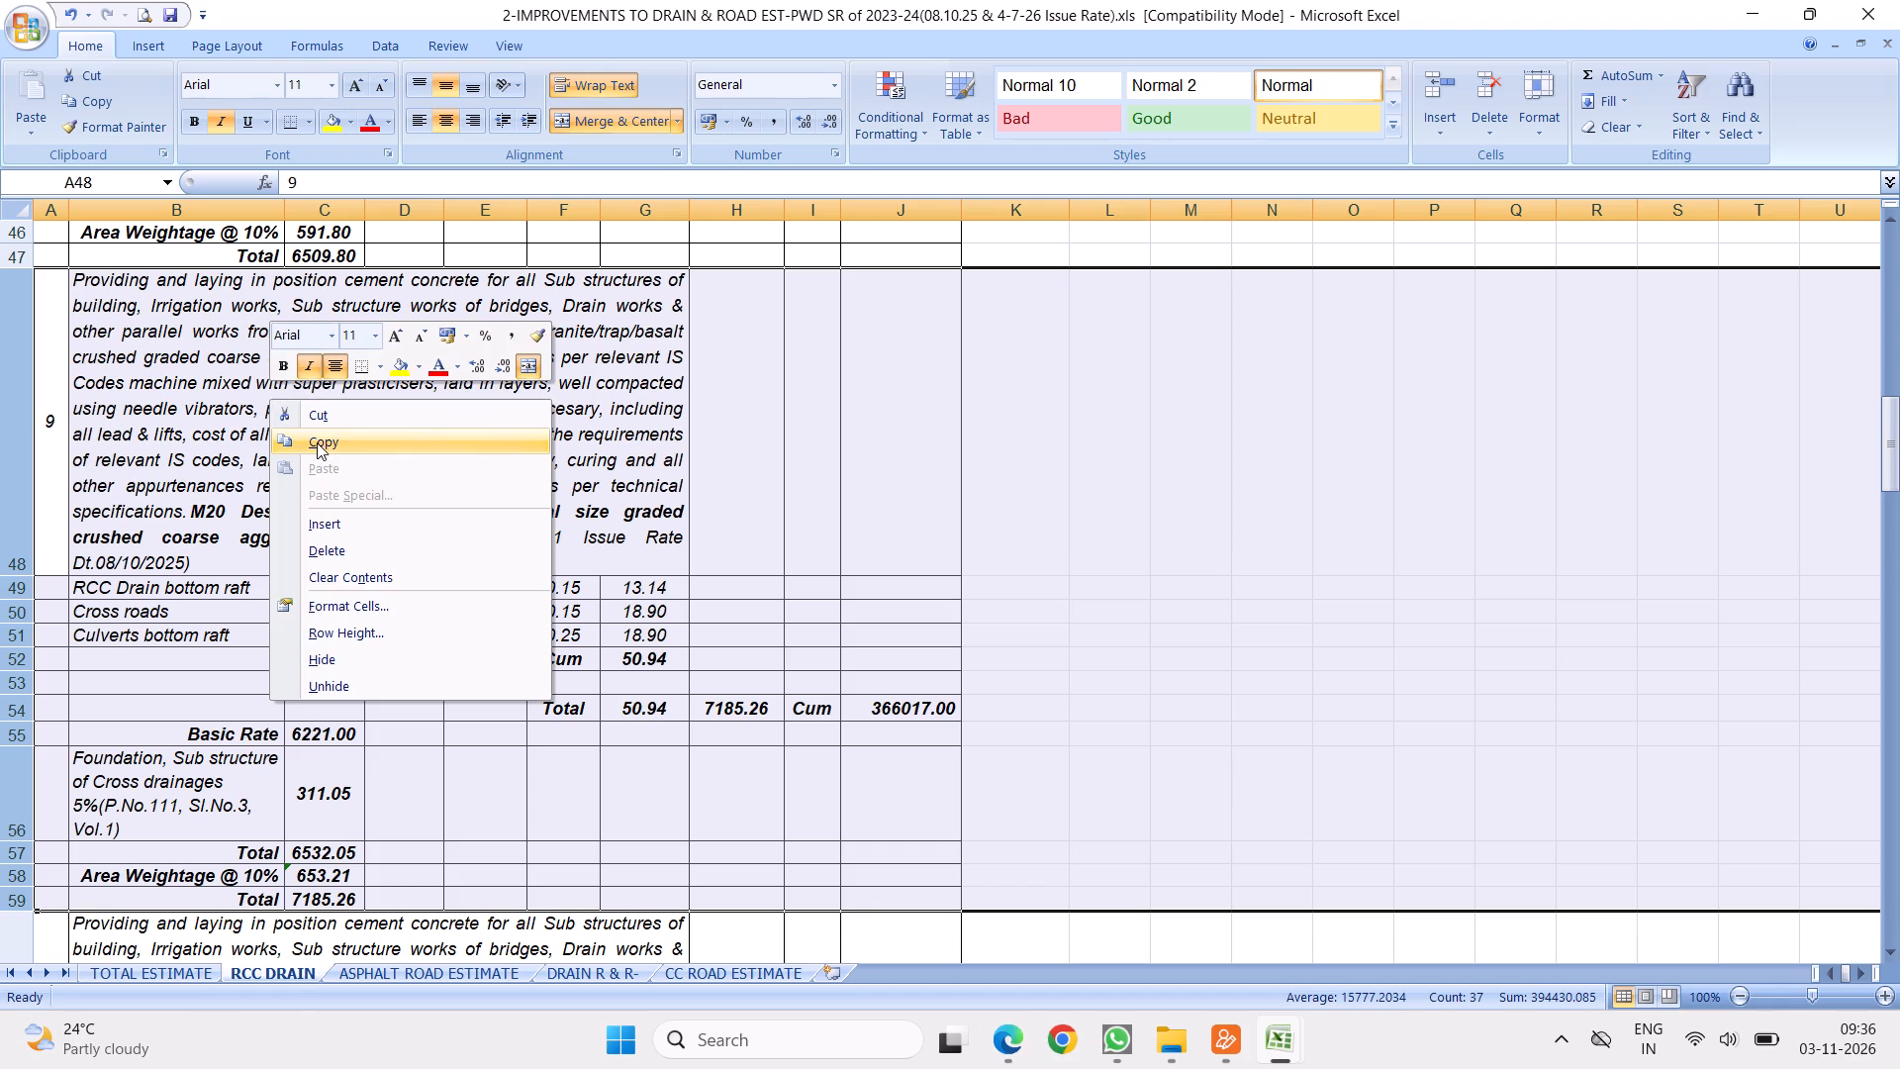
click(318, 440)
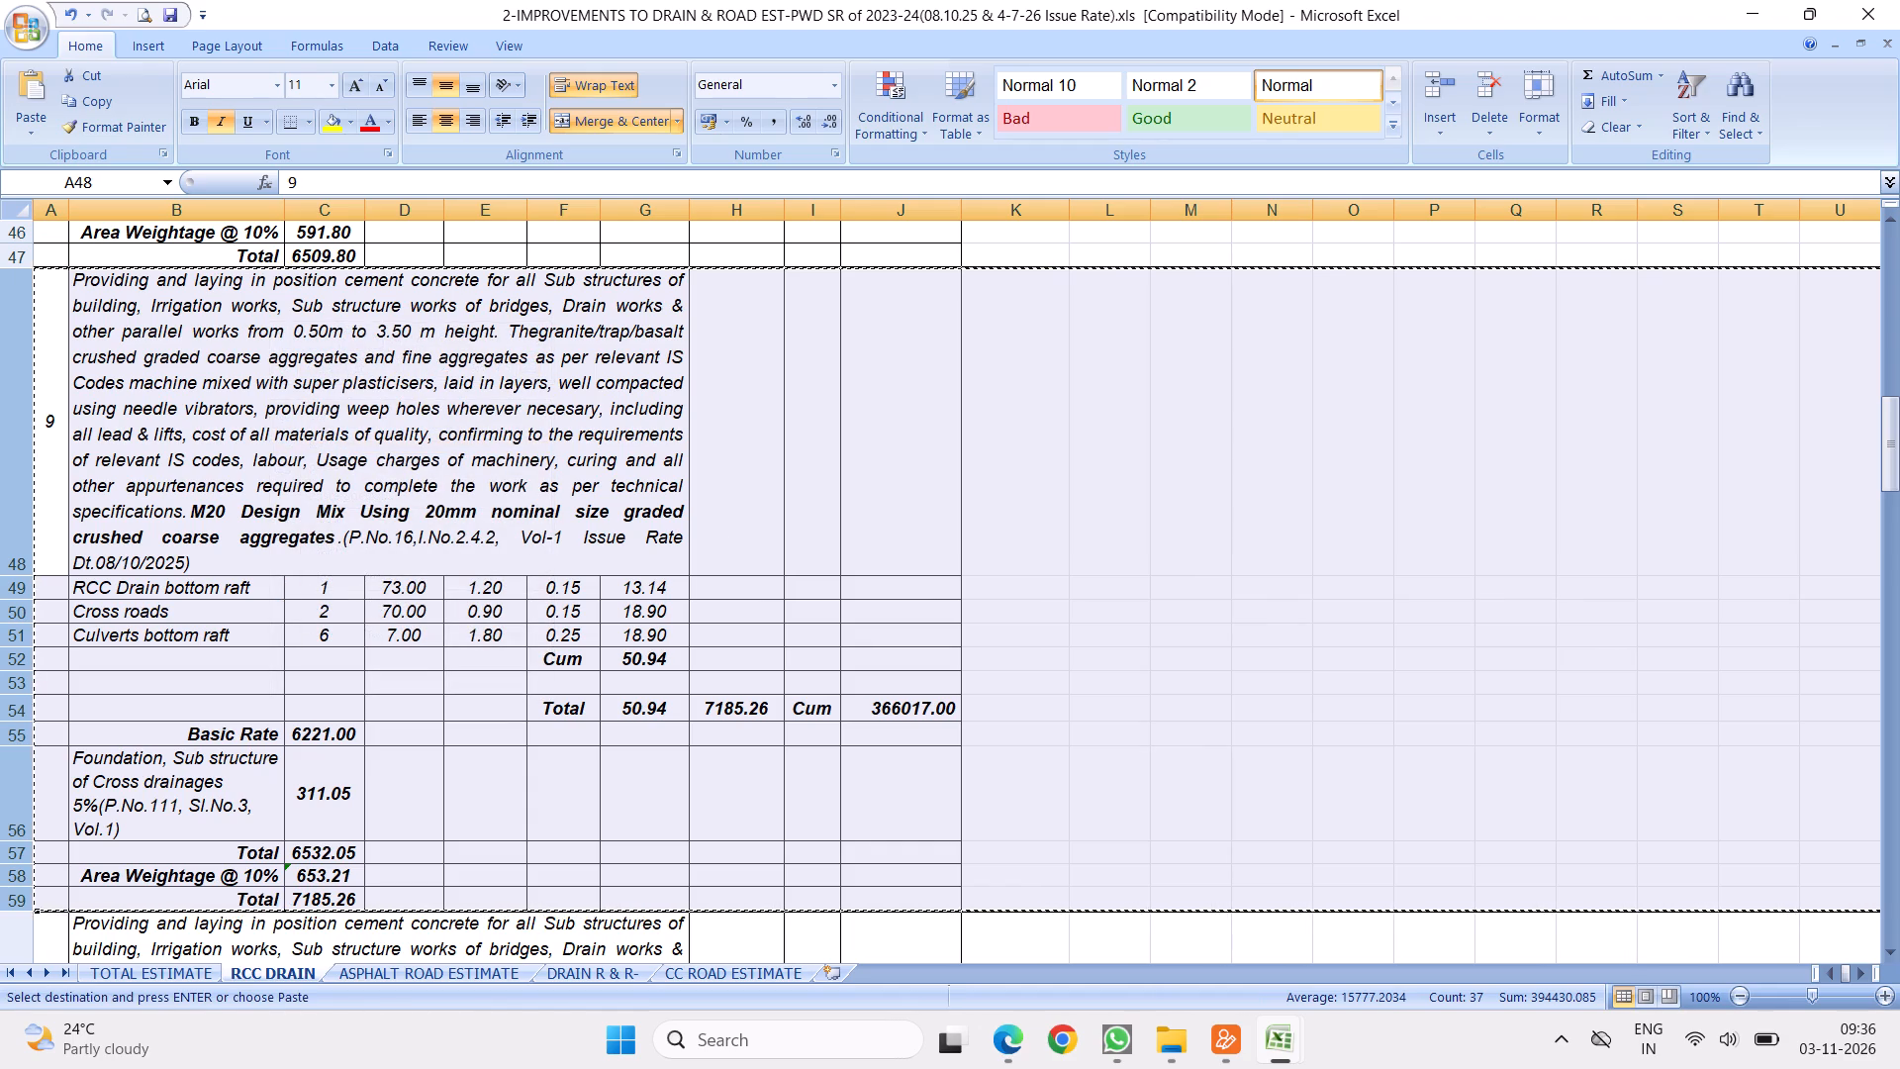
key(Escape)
Copy the M20 design mix description in B48 and paste it into item 6's B62 in the Modifed final sheet.
click(373, 429)
right_click(373, 429)
click(440, 473)
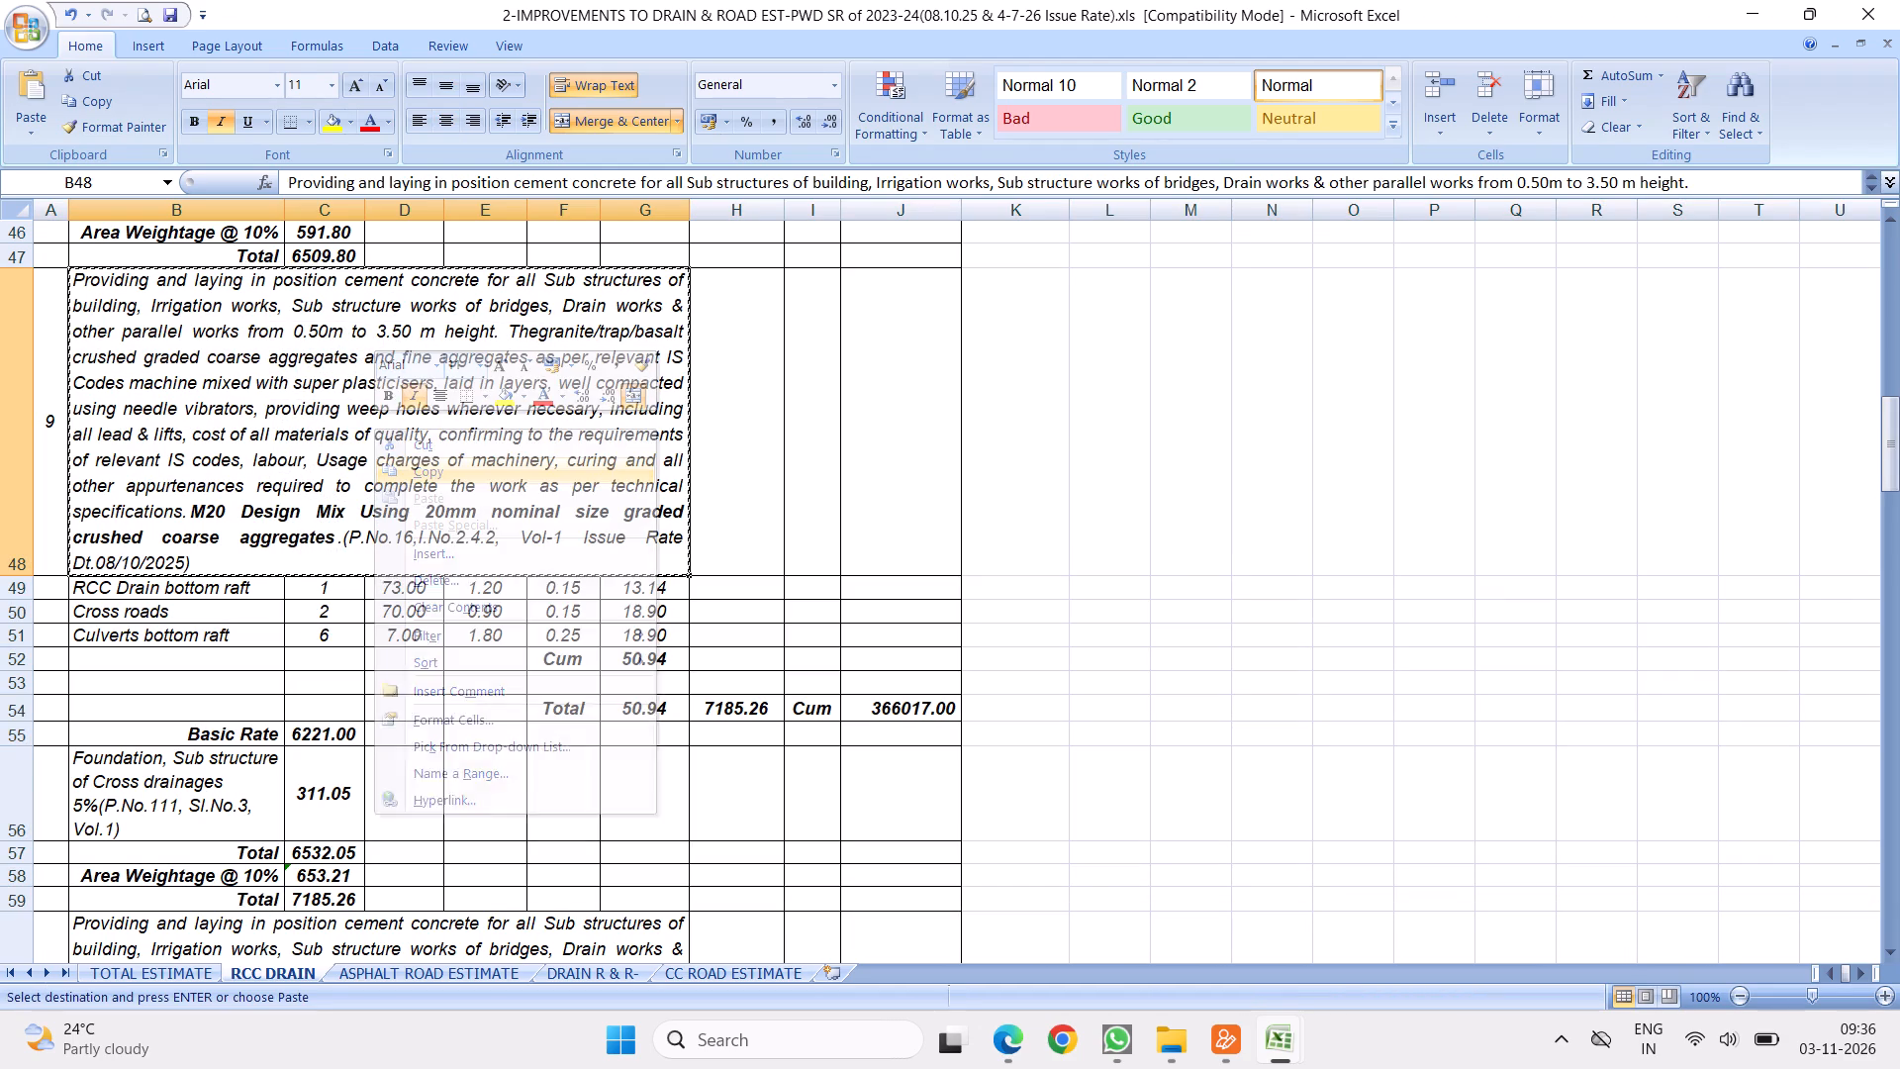
click(1283, 1043)
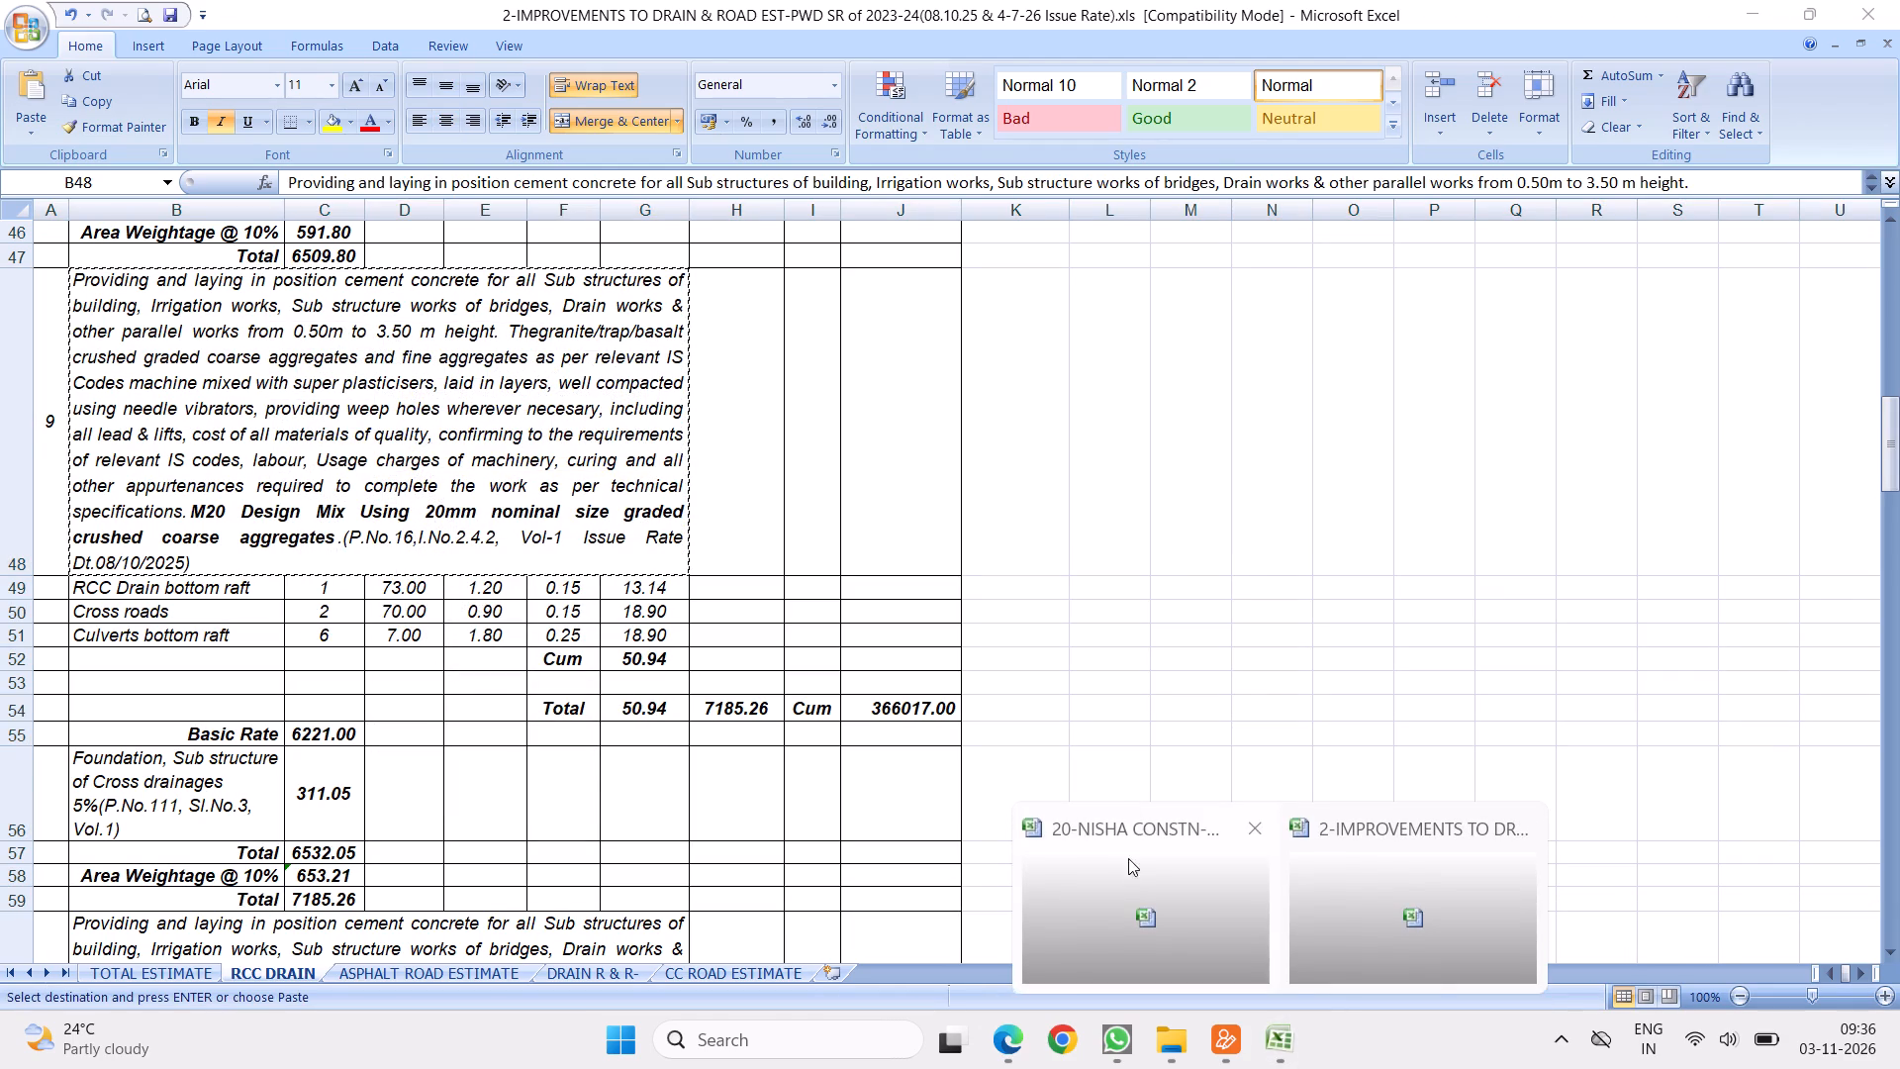
click(1153, 864)
right_click(201, 387)
click(260, 453)
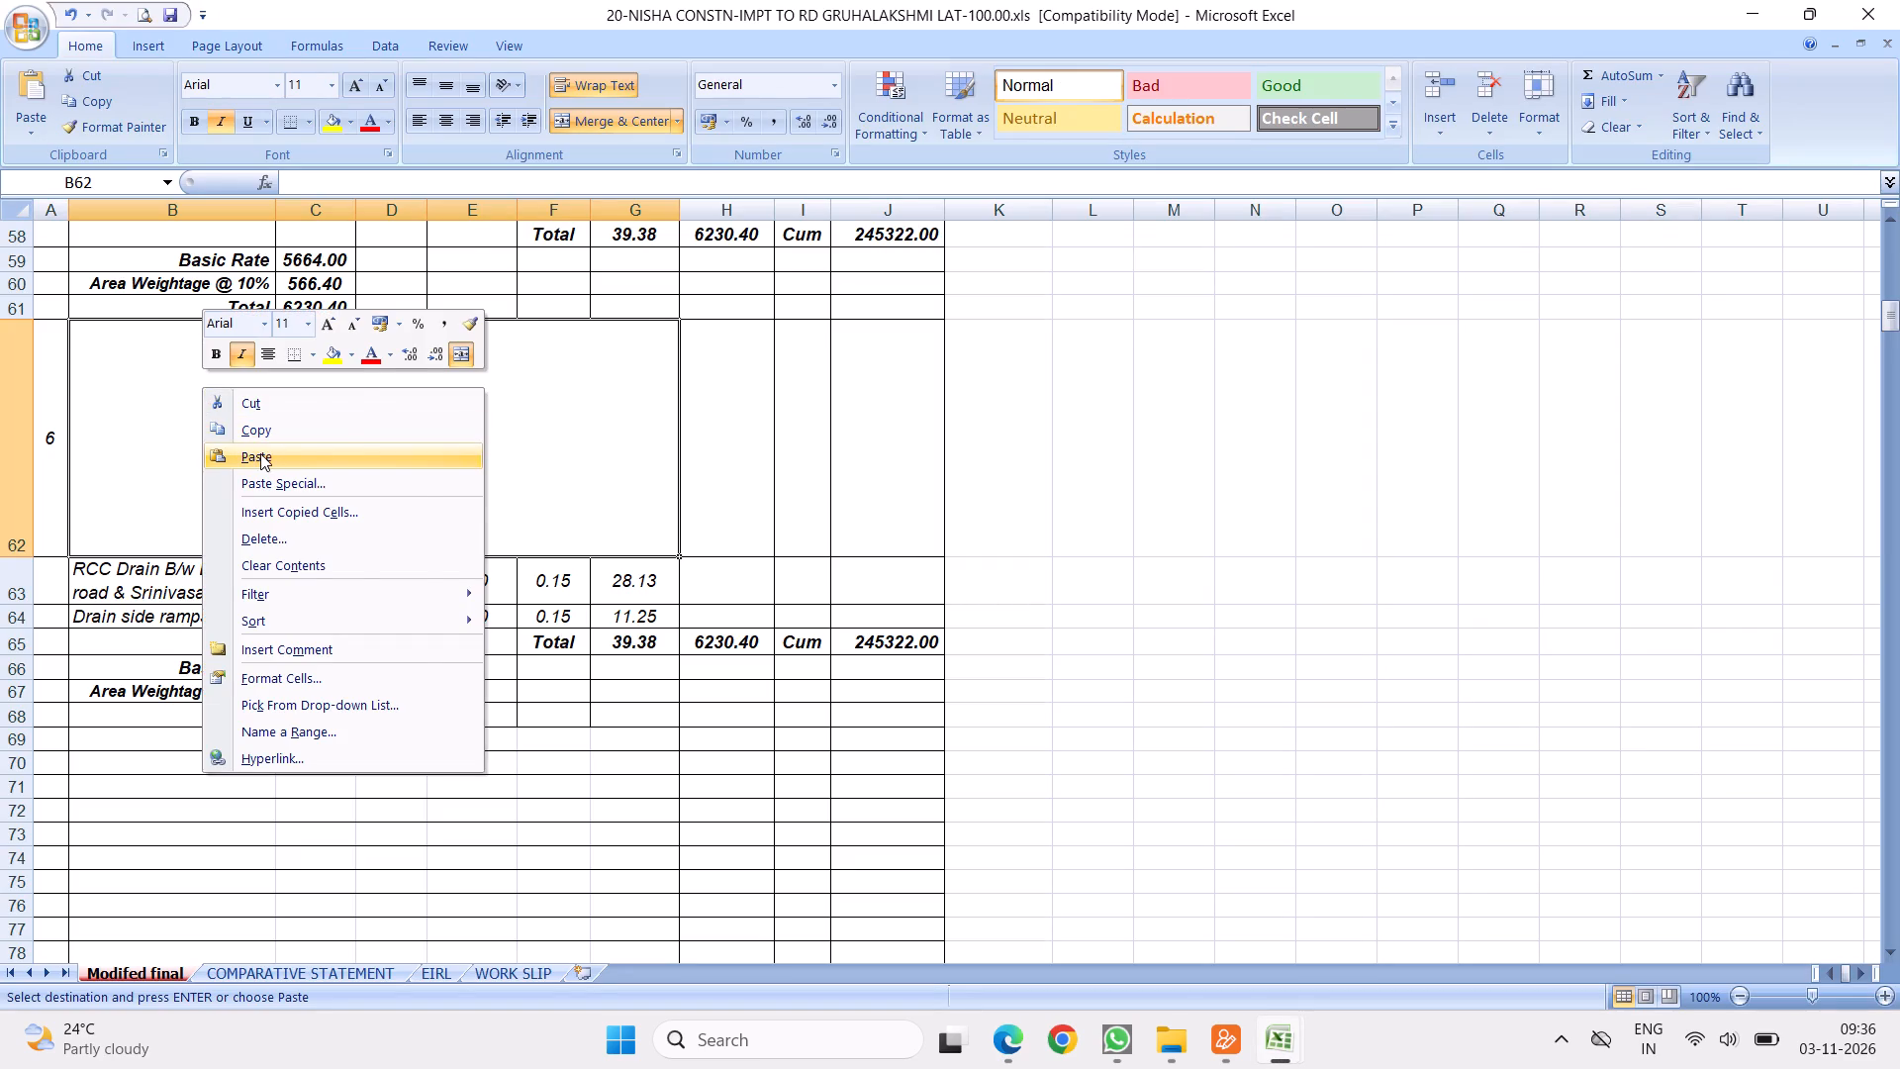
Delete "Issue Rate Dt.08/10/2025" from item 6's reference so that it ends with "Vol-1)".
double_click(211, 461)
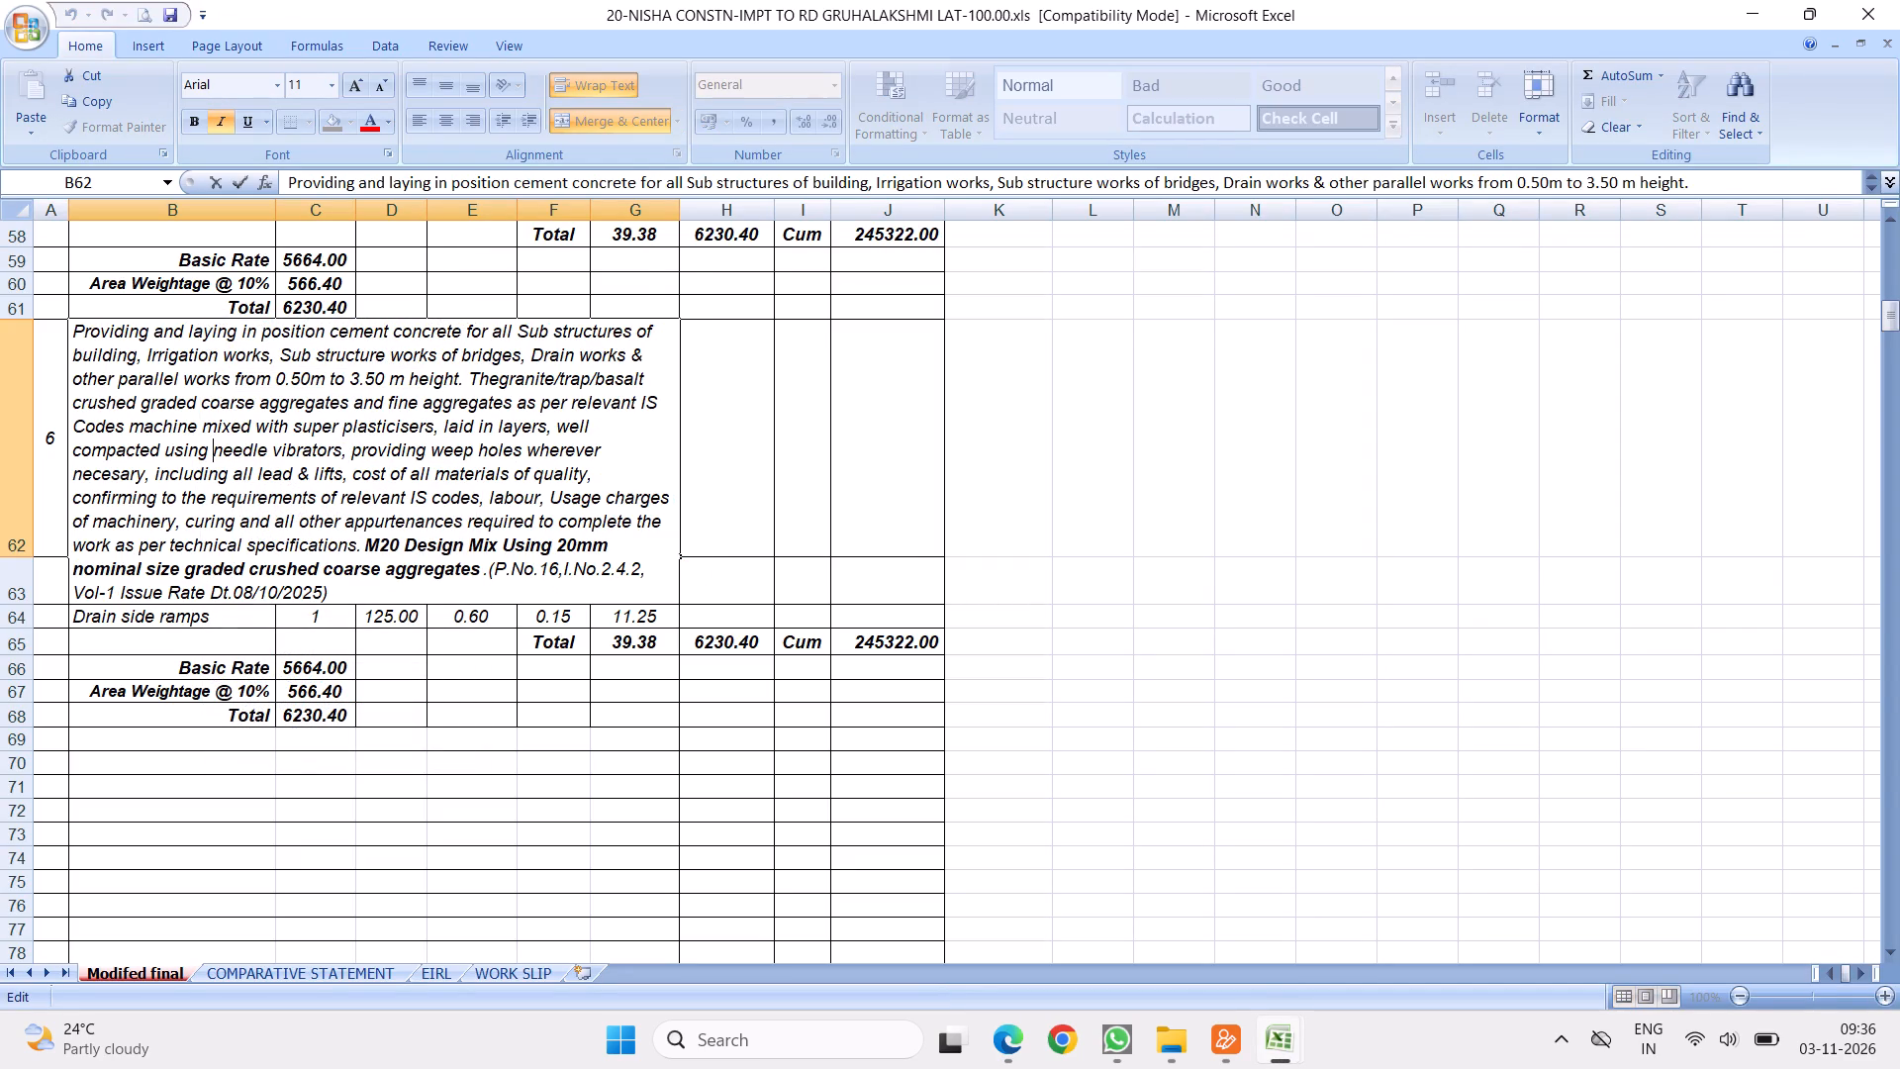
click(320, 593)
key(BackSpace)
key(BackSpace)
key(BackSpace)
key(BackSpace)
key(BackSpace)
key(BackSpace)
key(BackSpace)
key(BackSpace)
key(BackSpace)
key(BackSpace)
key(BackSpace)
key(BackSpace)
key(BackSpace)
key(BackSpace)
key(BackSpace)
key(BackSpace)
key(BackSpace)
key(BackSpace)
key(BackSpace)
key(BackSpace)
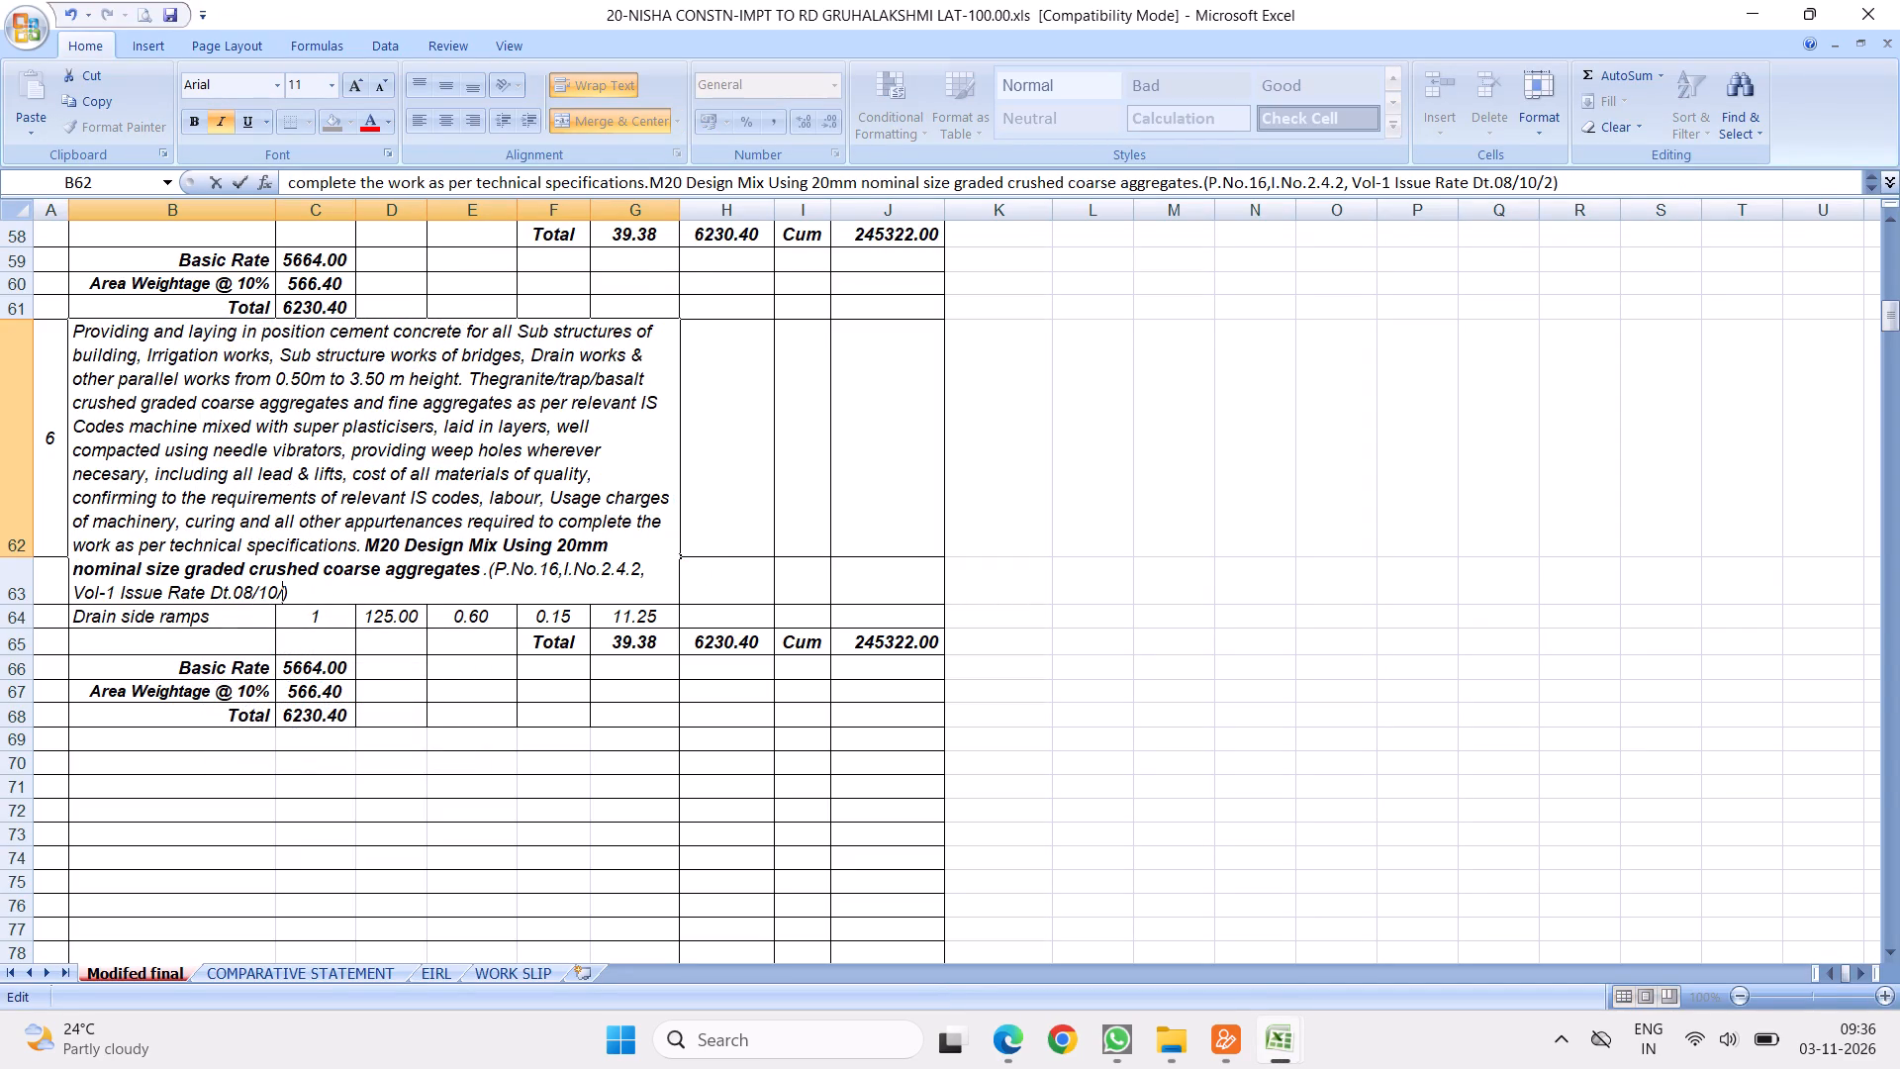
key(BackSpace)
key(BackSpace)
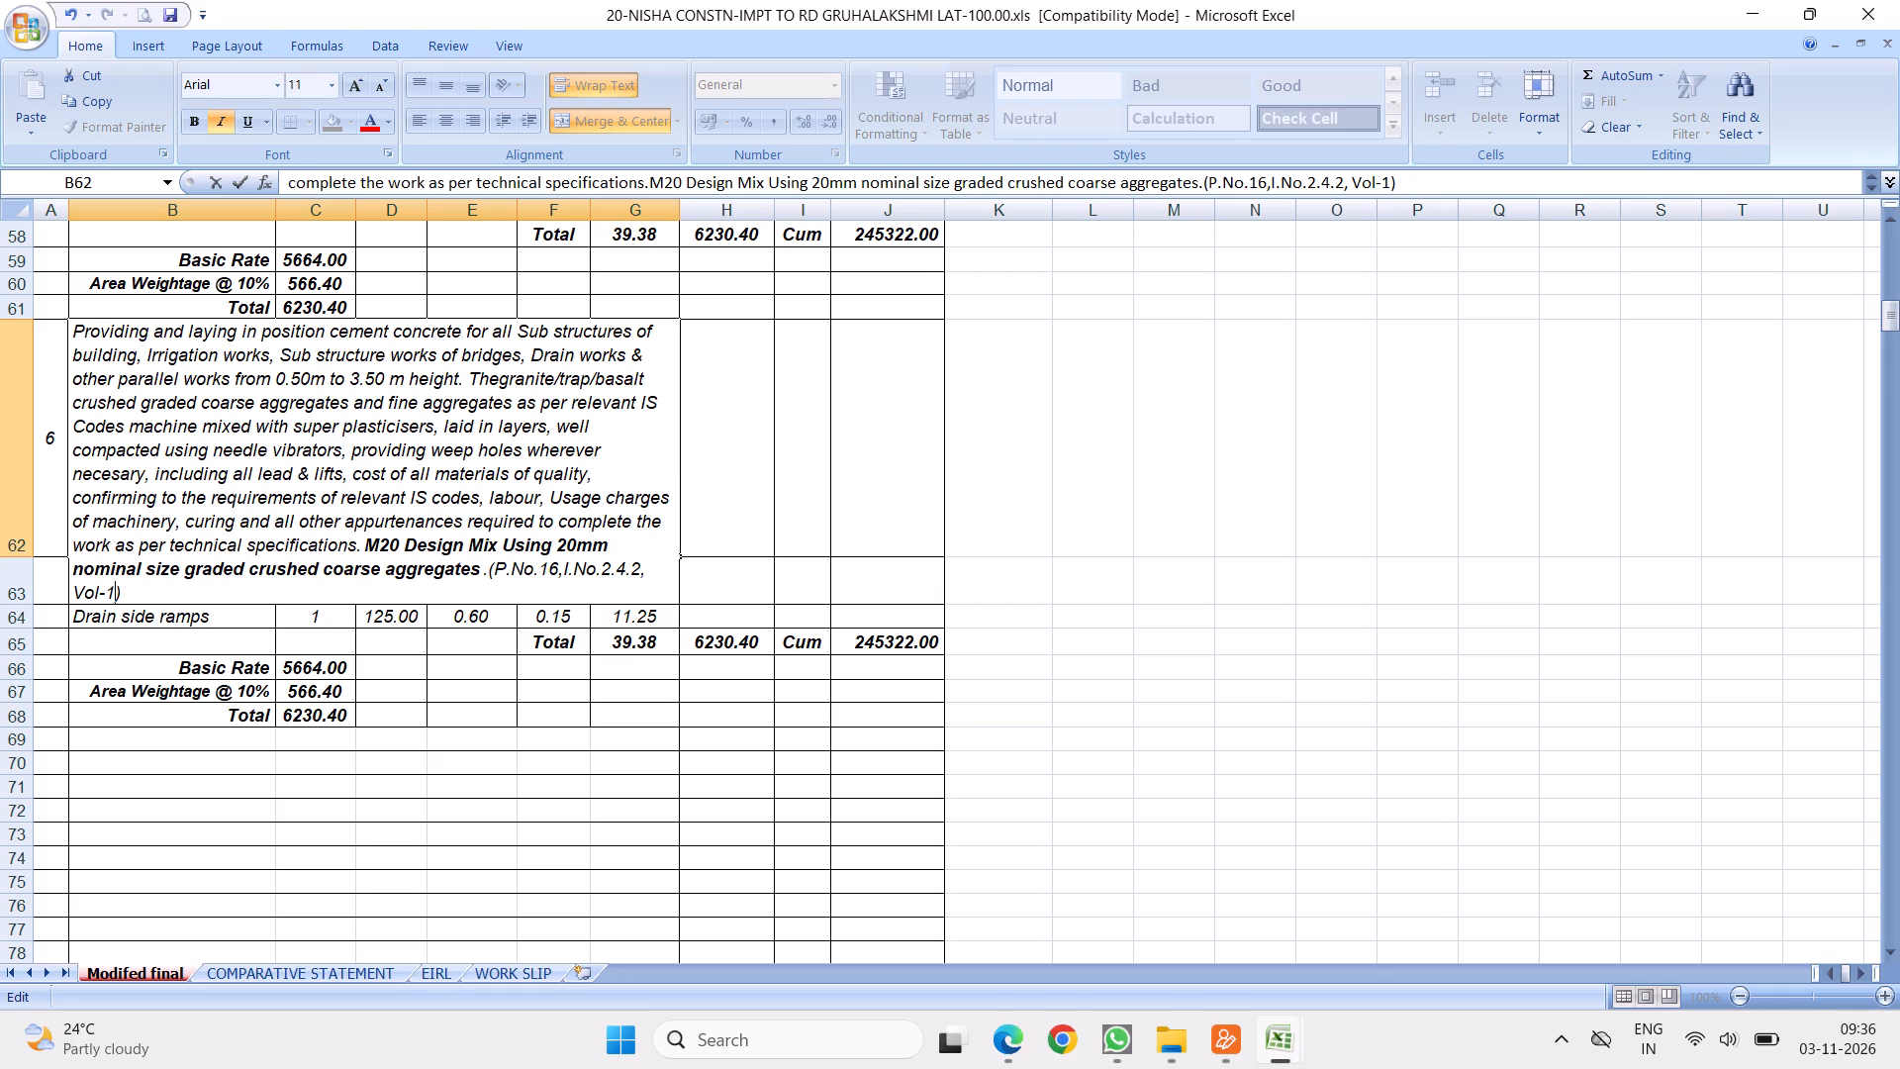
click(486, 759)
Set item 6's basic rate in C66 to 6323.
click(328, 672)
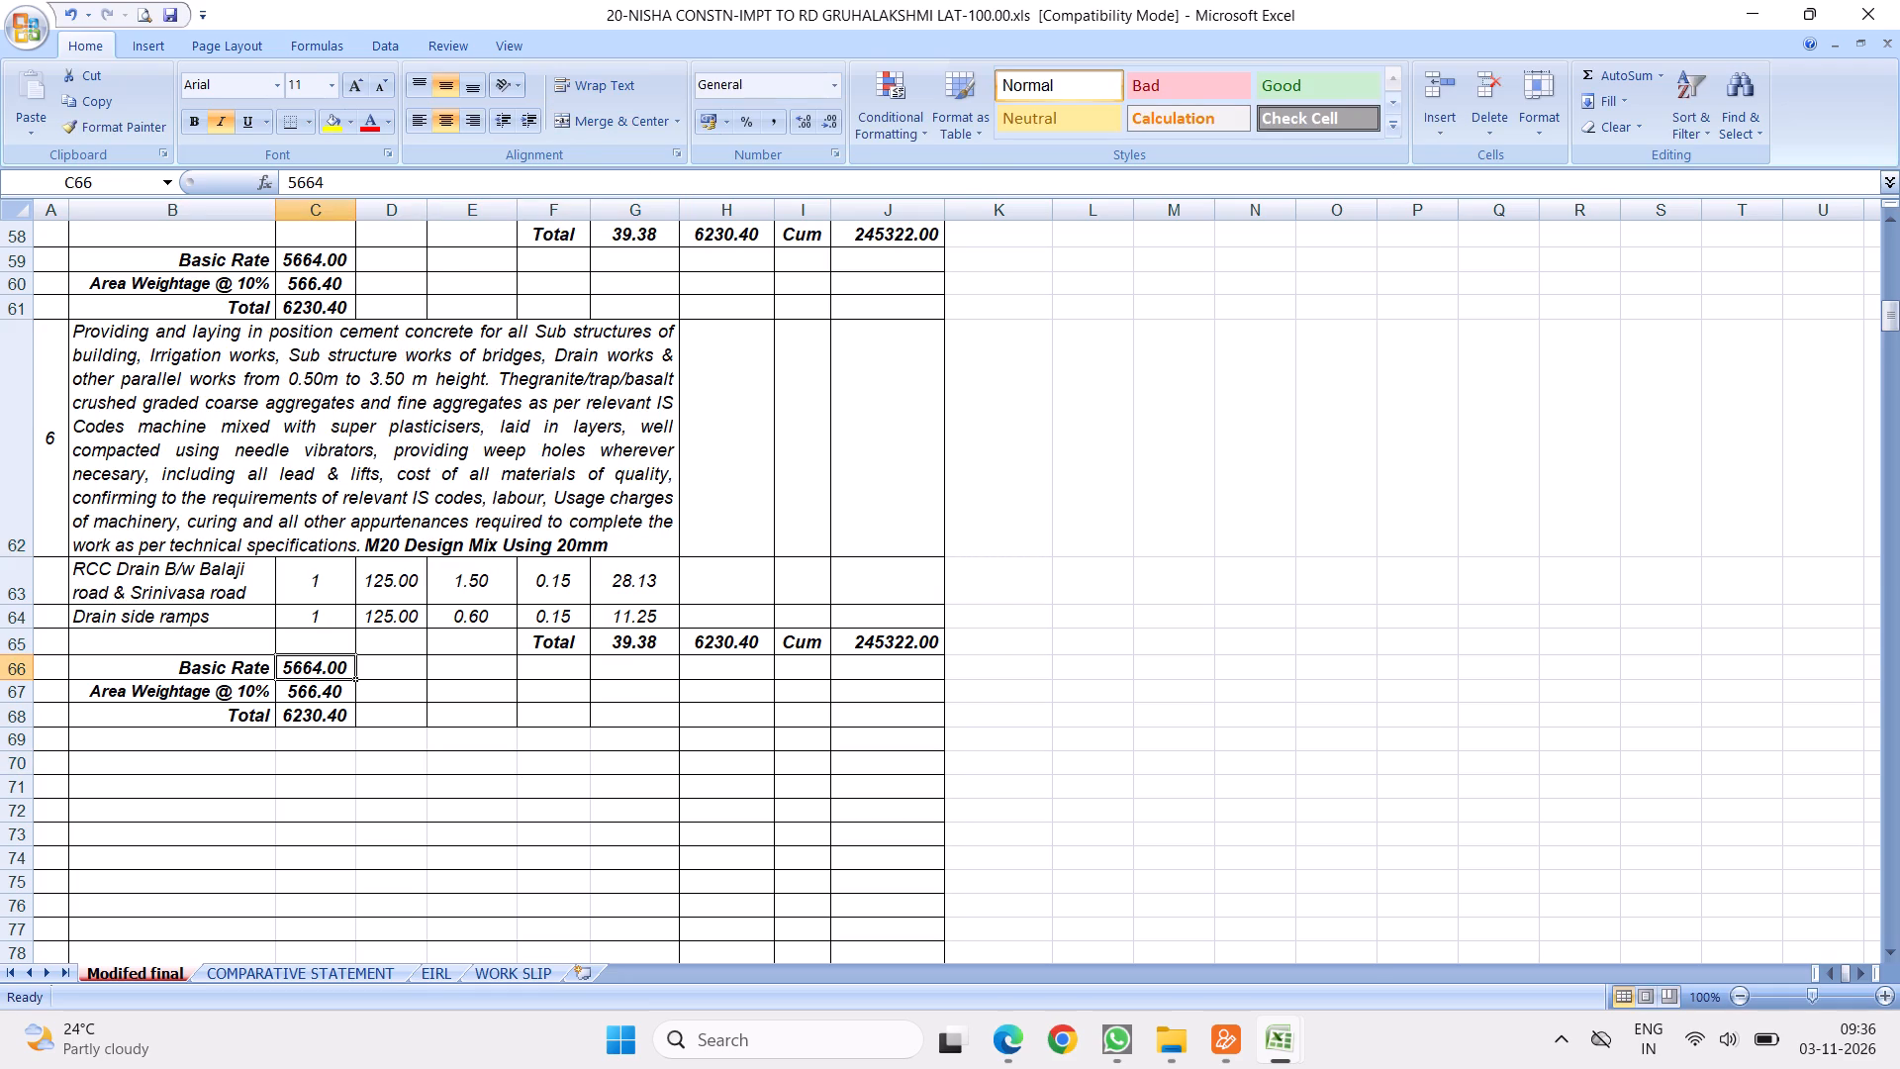
text(6323)
key(Return)
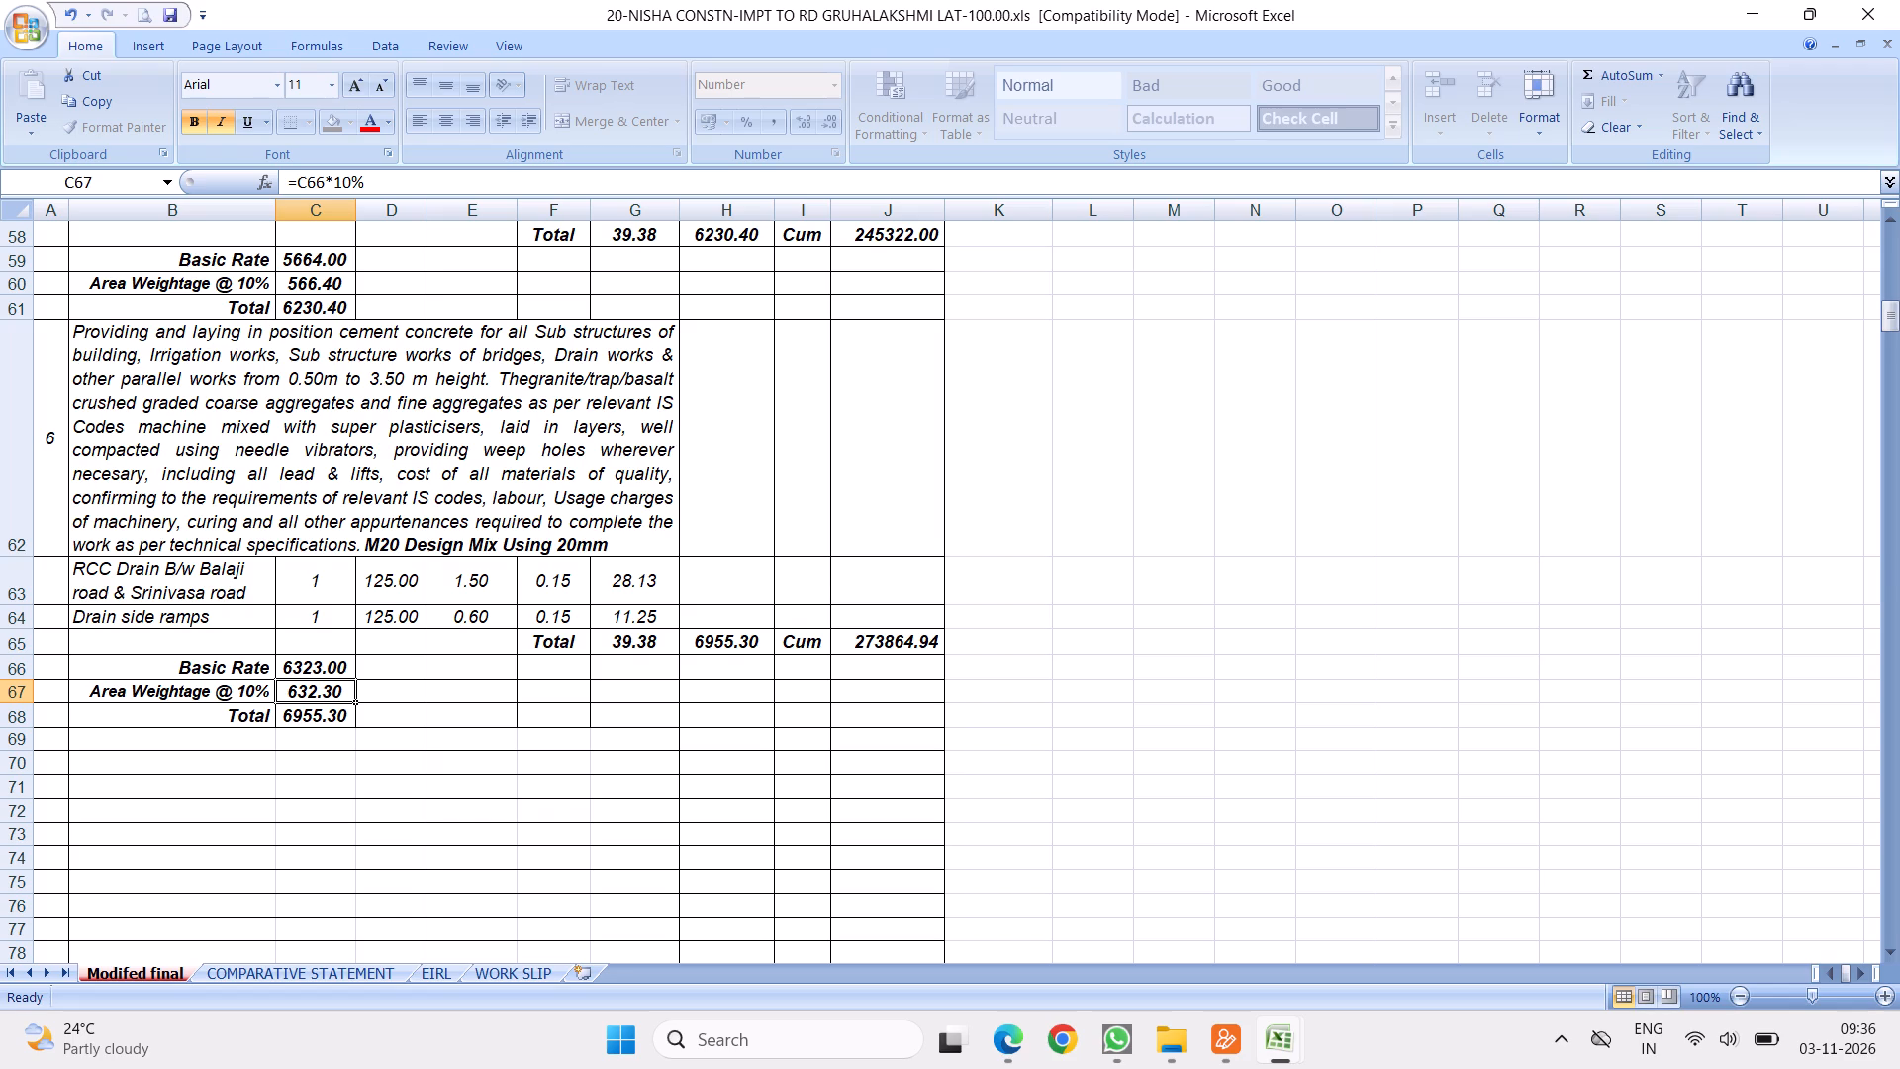
Copy the Schedule-B Qty total row 51 and paste it over item 5's total row 58.
scroll(431, 558, up, 2)
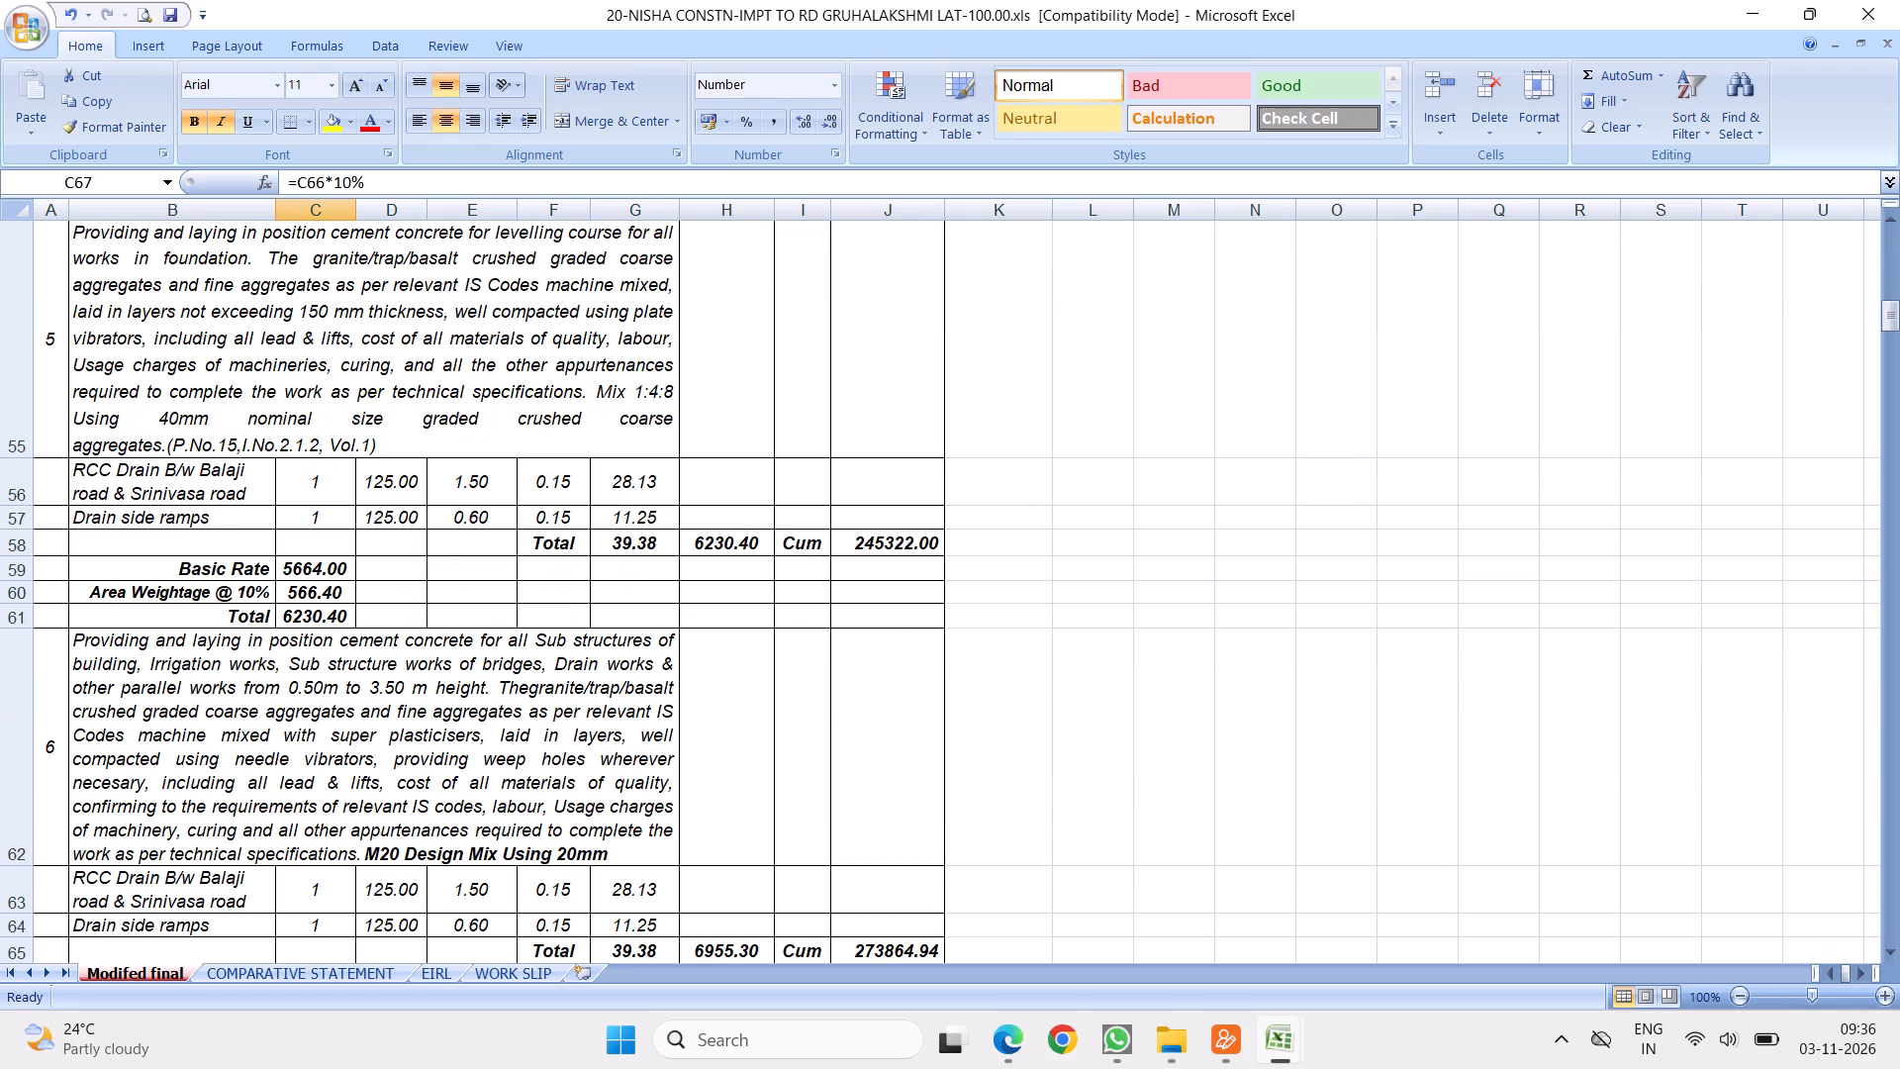
scroll(458, 524, up, 1)
scroll(578, 480, up, 1)
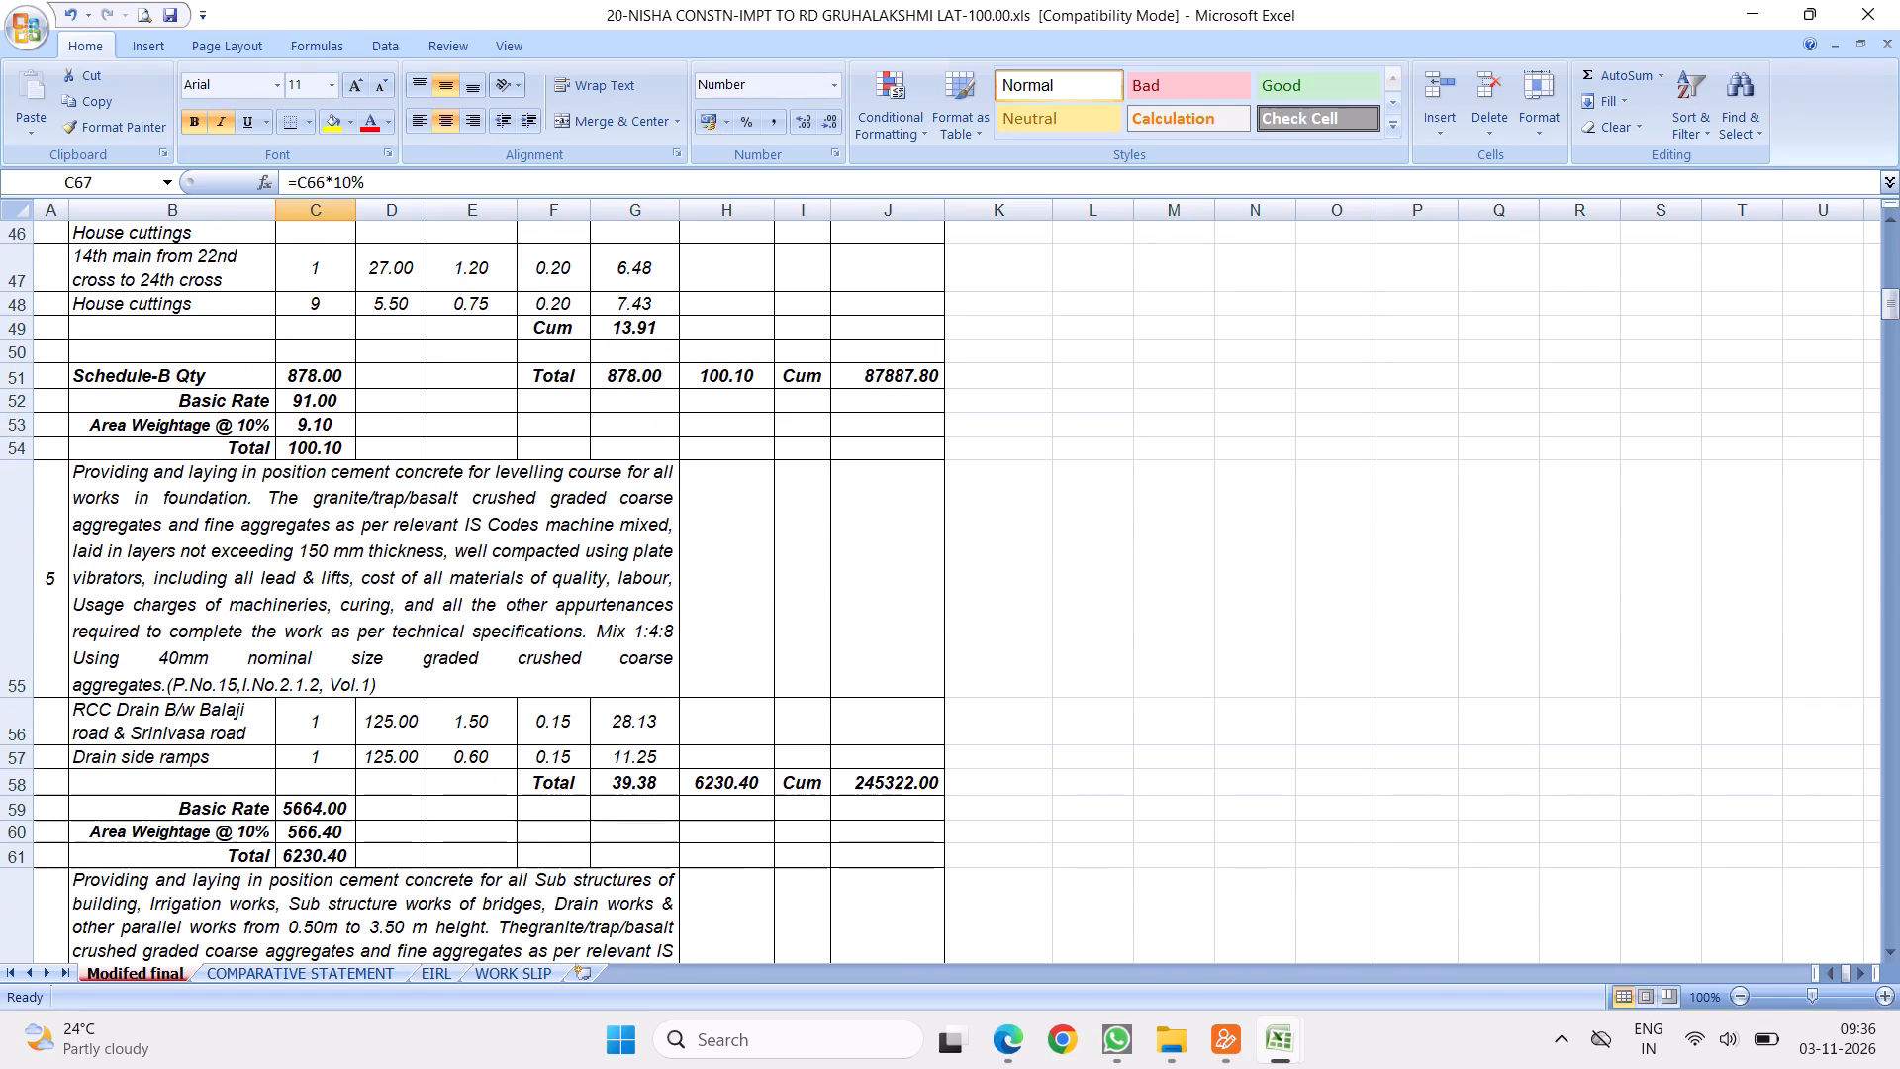
right_click(18, 378)
click(68, 425)
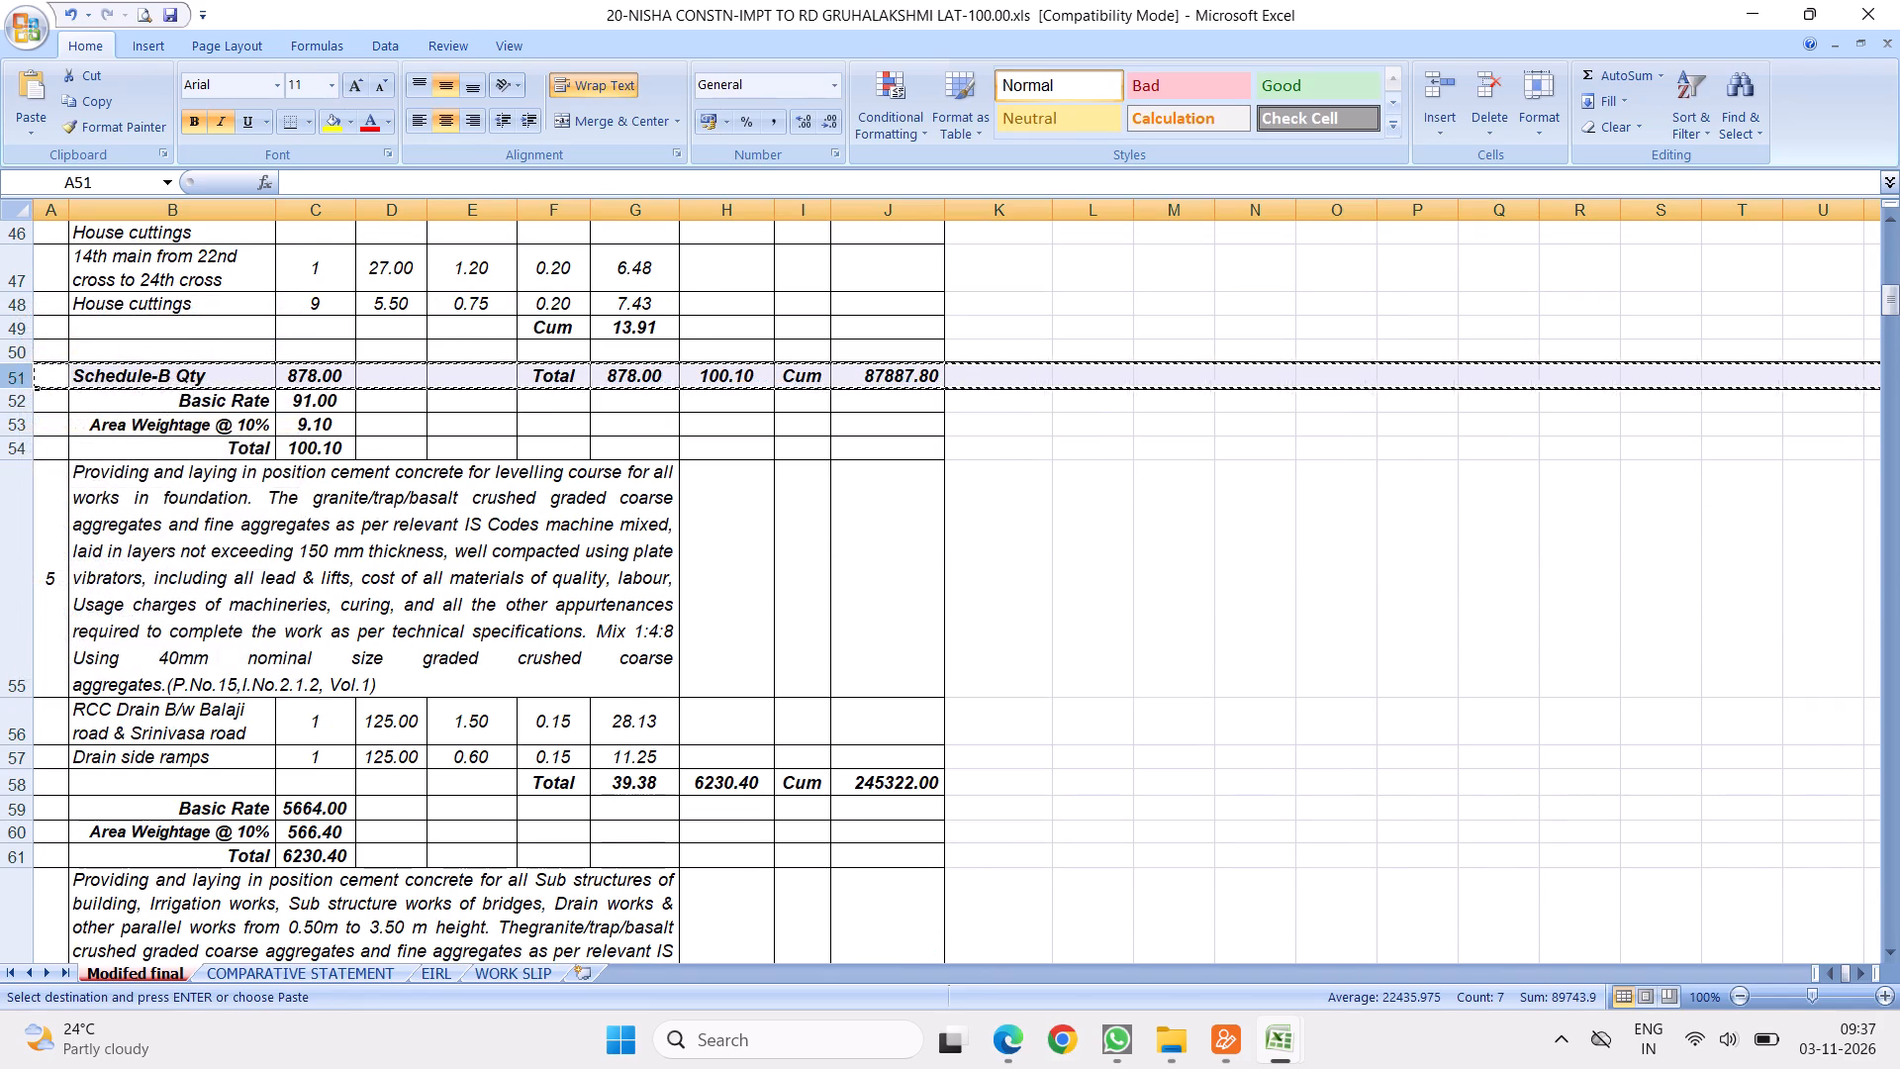
scroll(312, 592, down, 2)
right_click(24, 616)
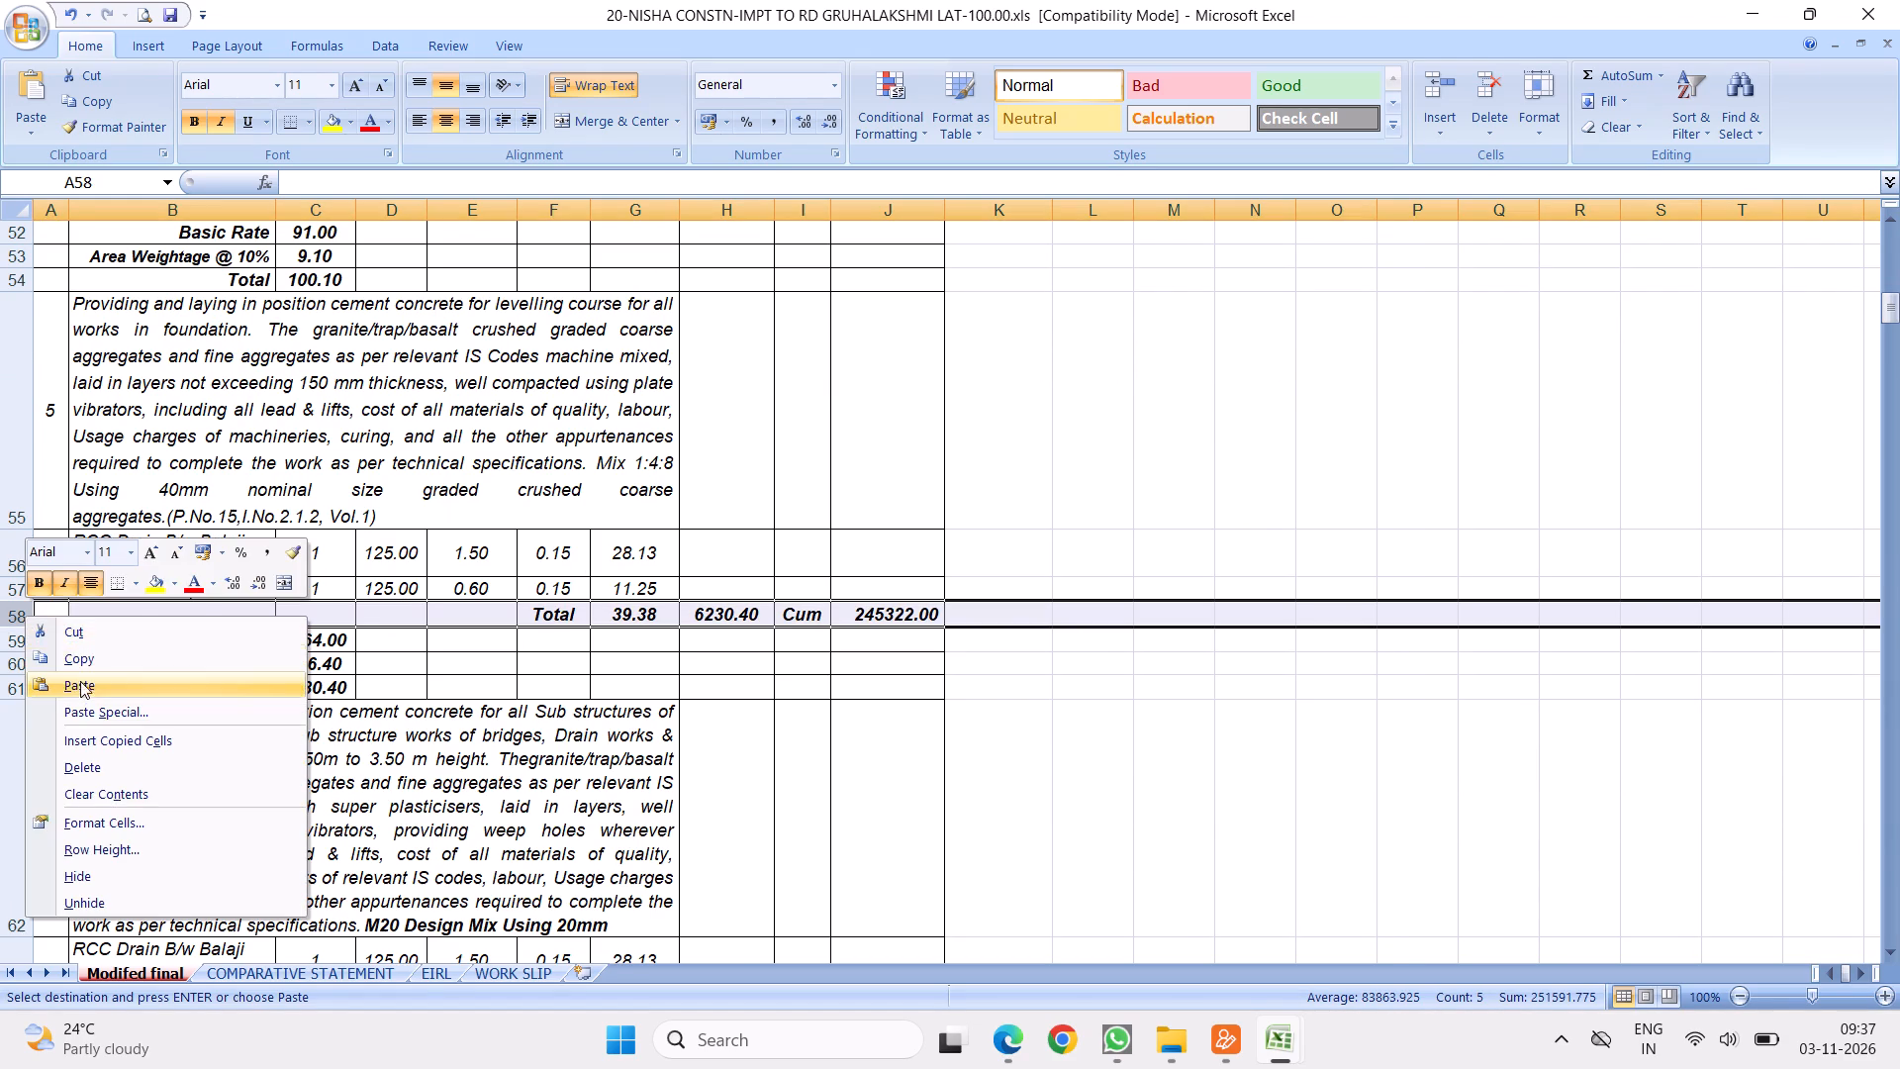
click(75, 684)
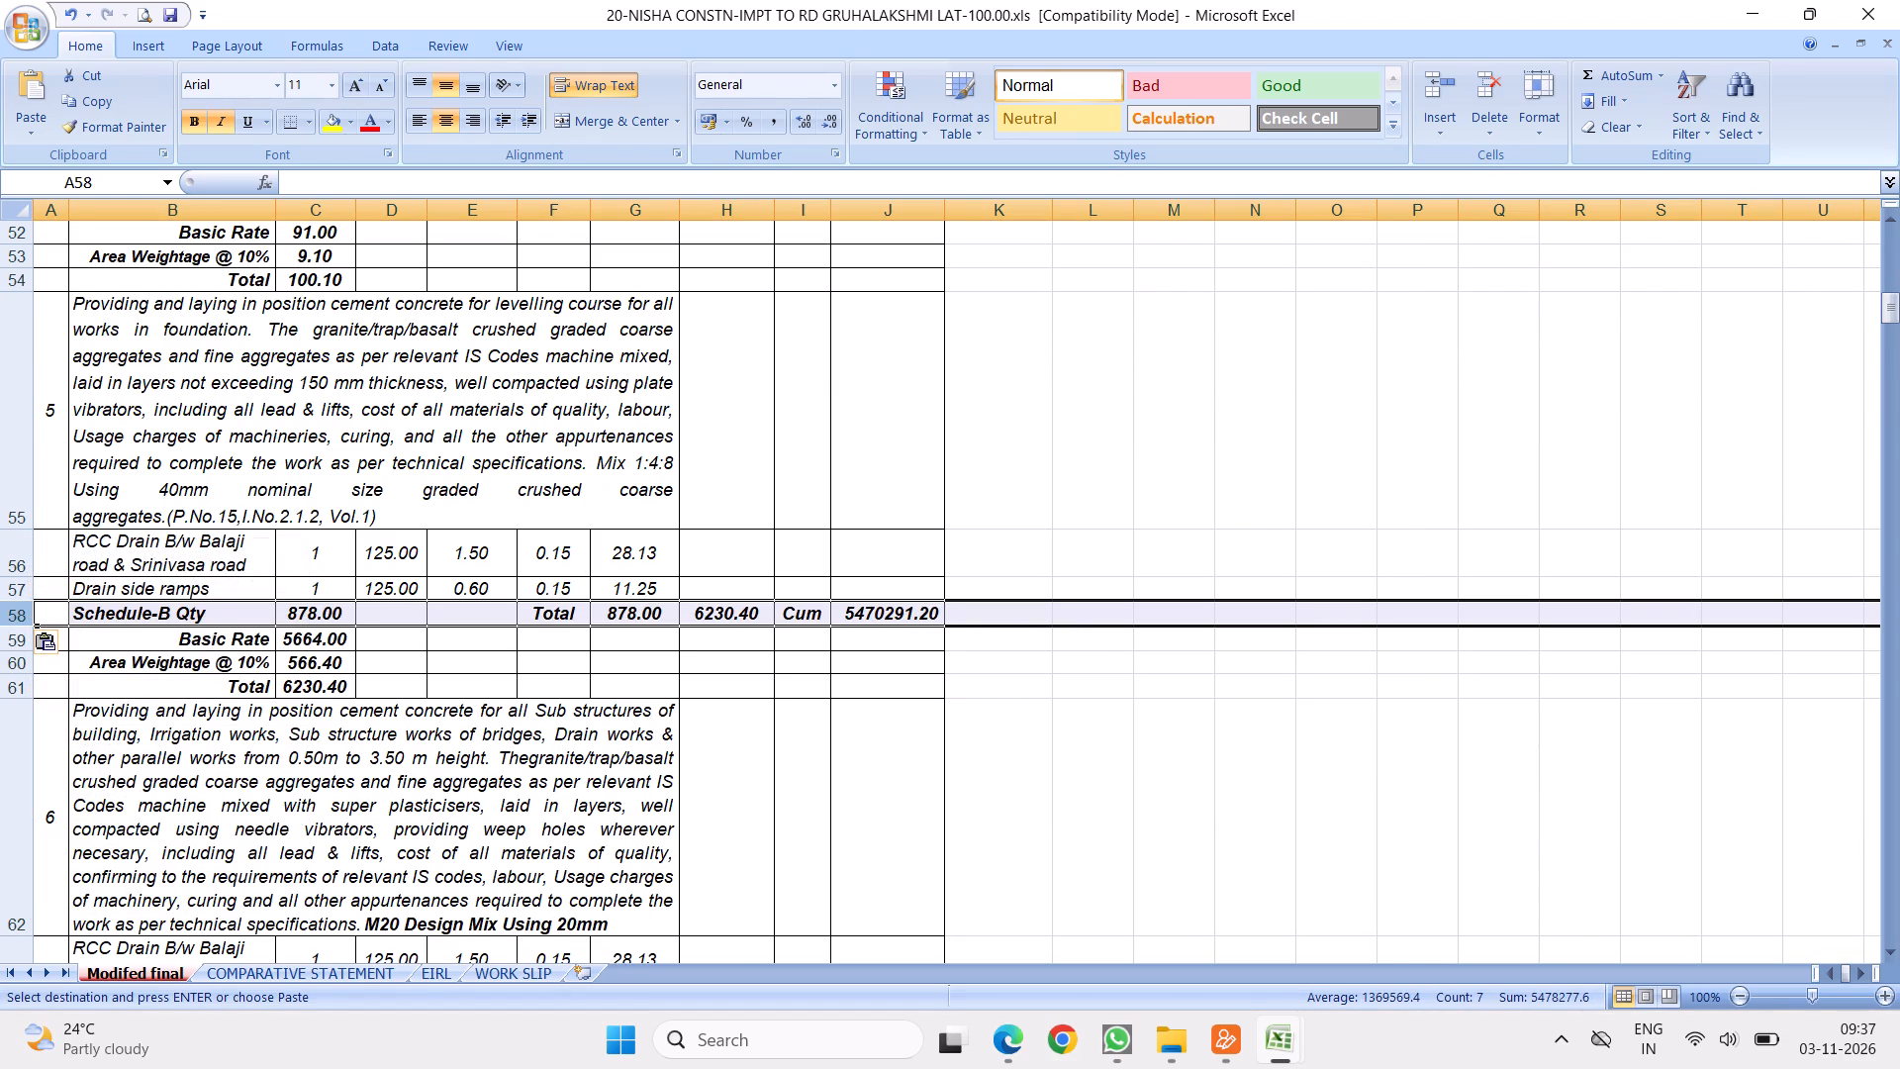
Slightly increase the height of row 58 to about 18.6 points.
drag(22, 625, 24, 630)
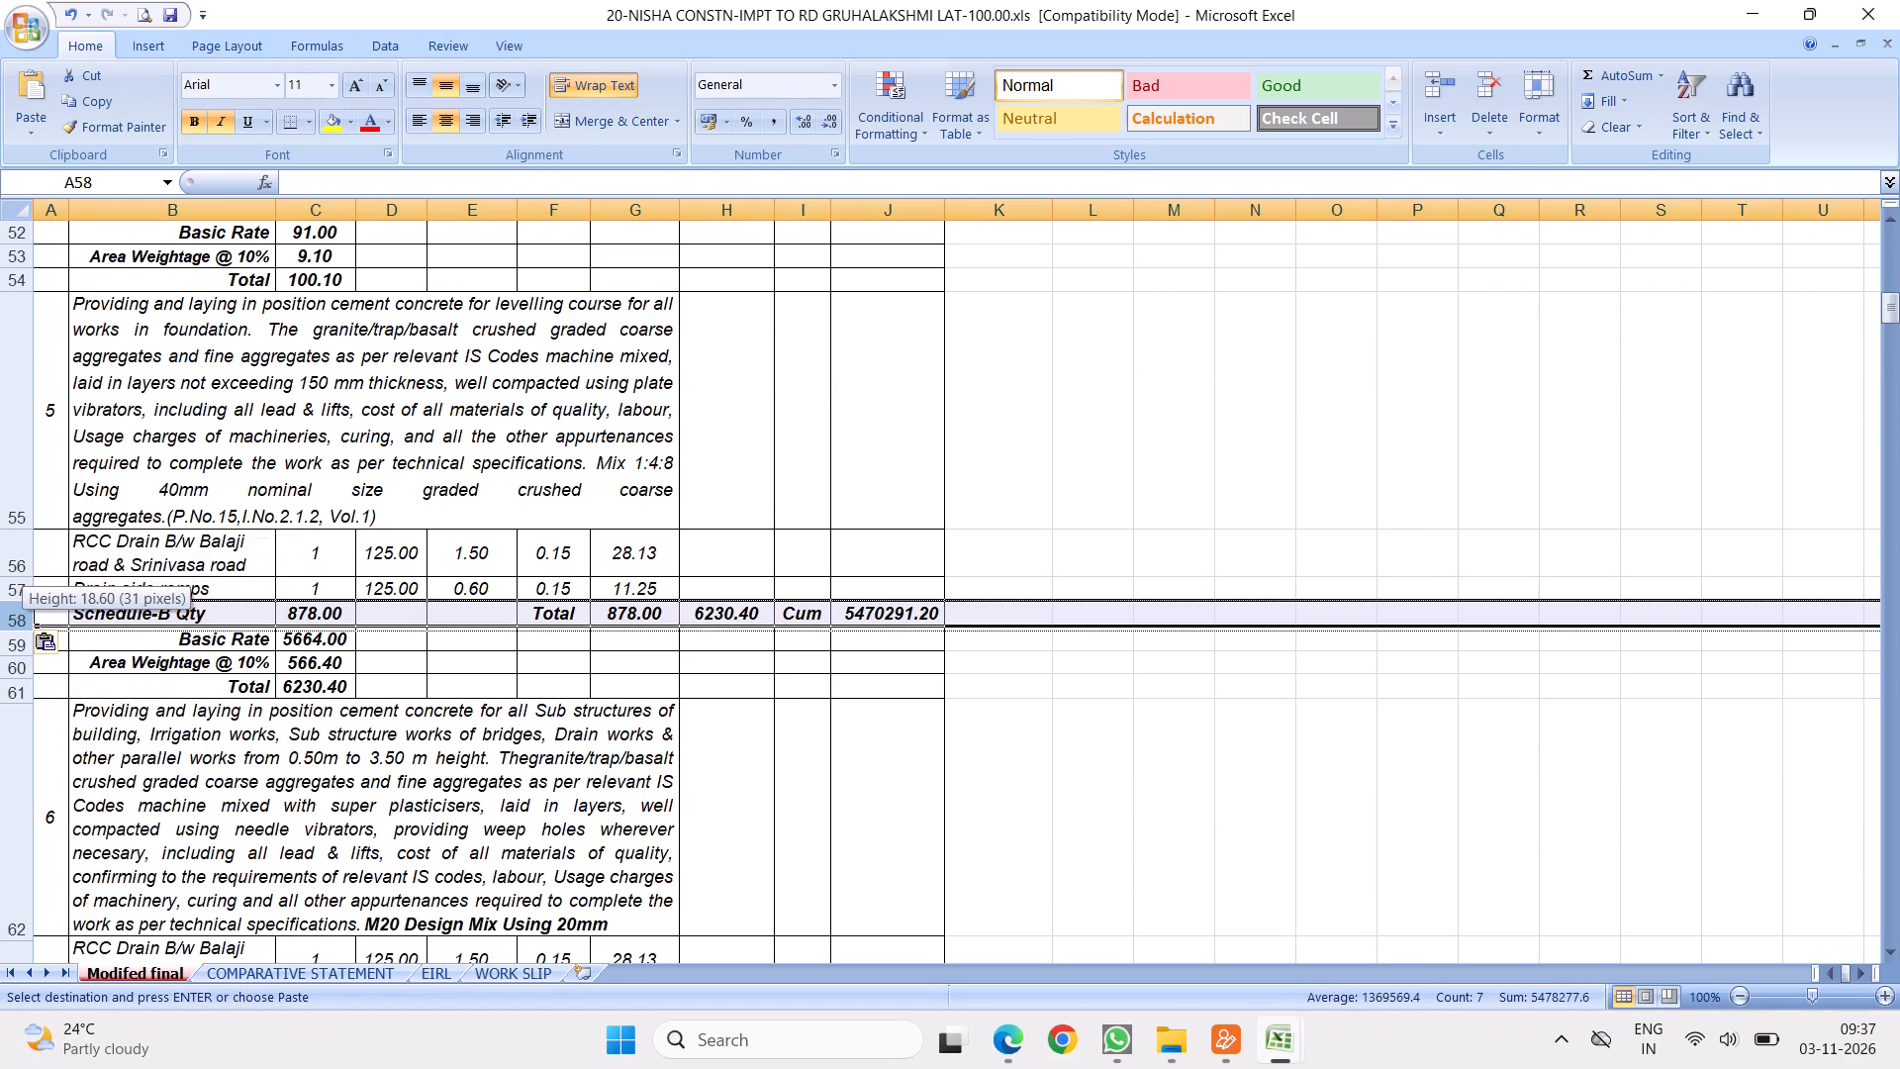
drag(24, 630, 31, 628)
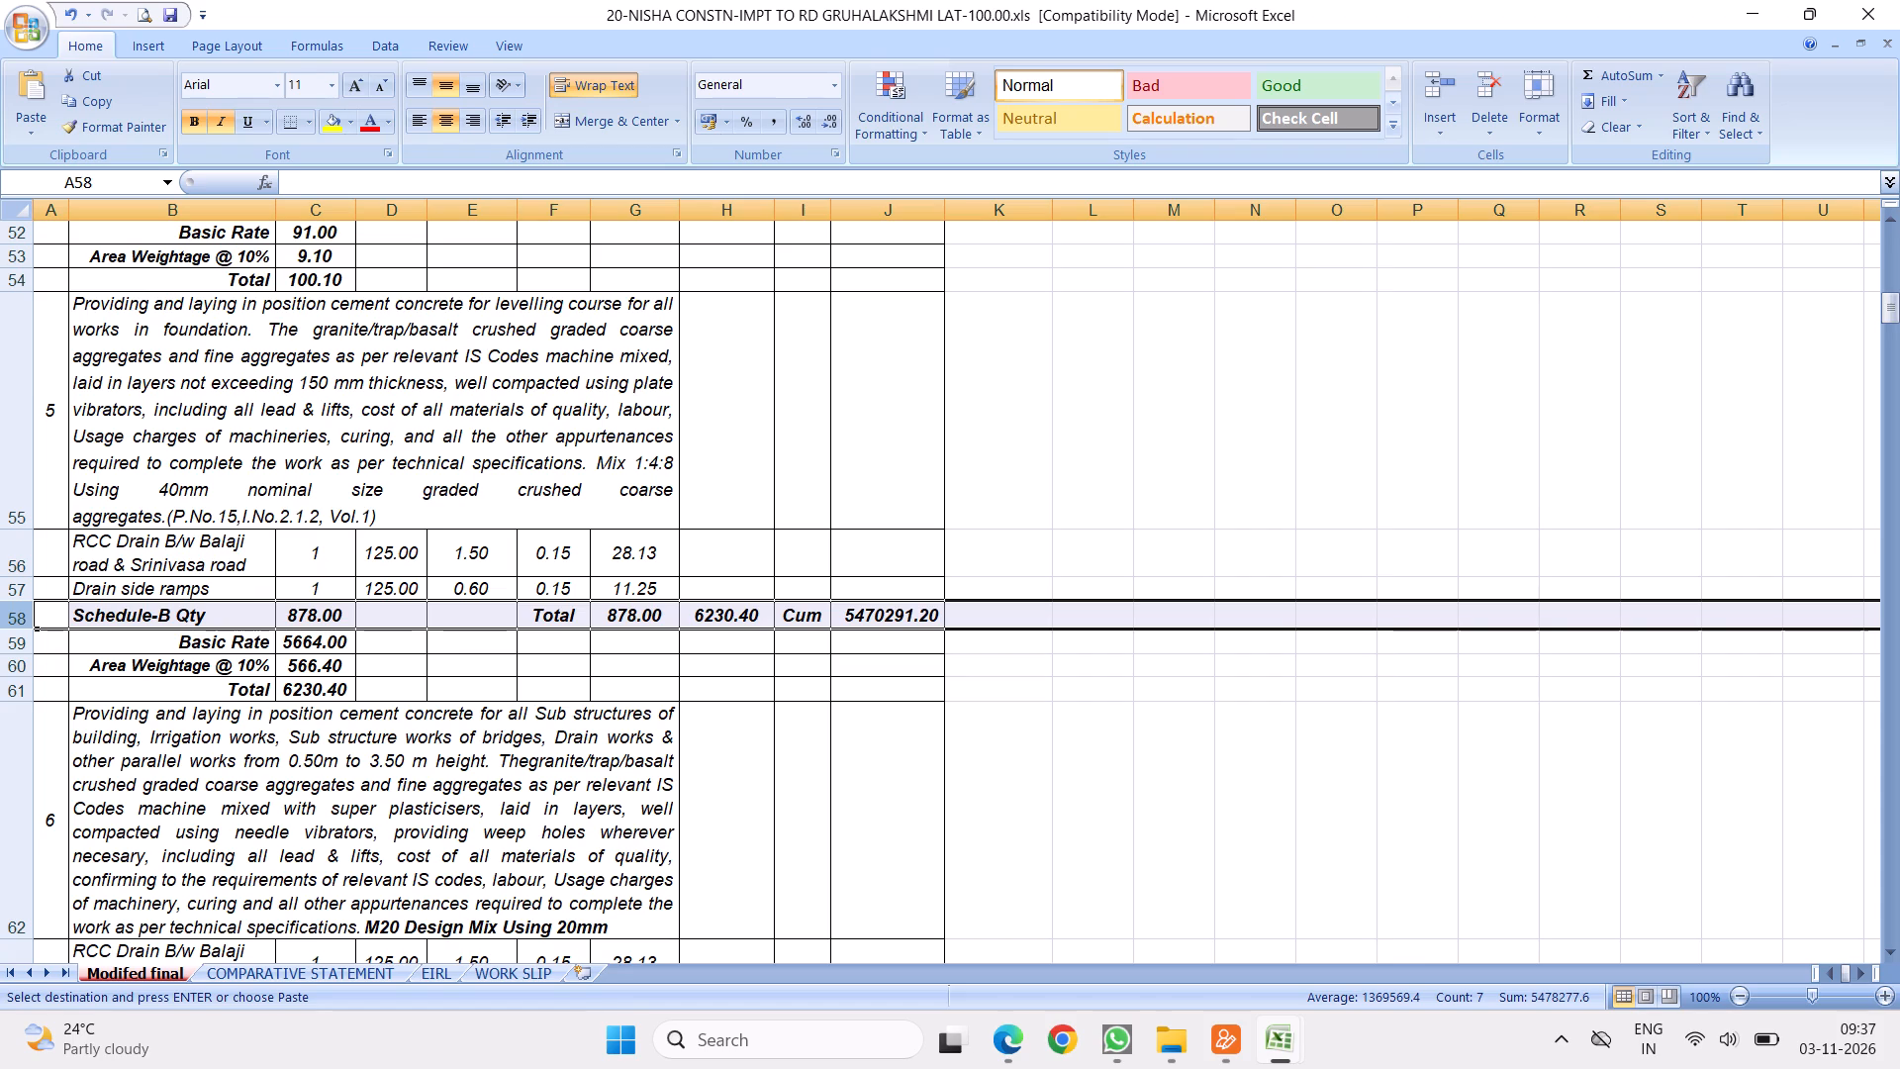
Set item 5's Schedule-B quantity in C58 to 8.1.
click(321, 616)
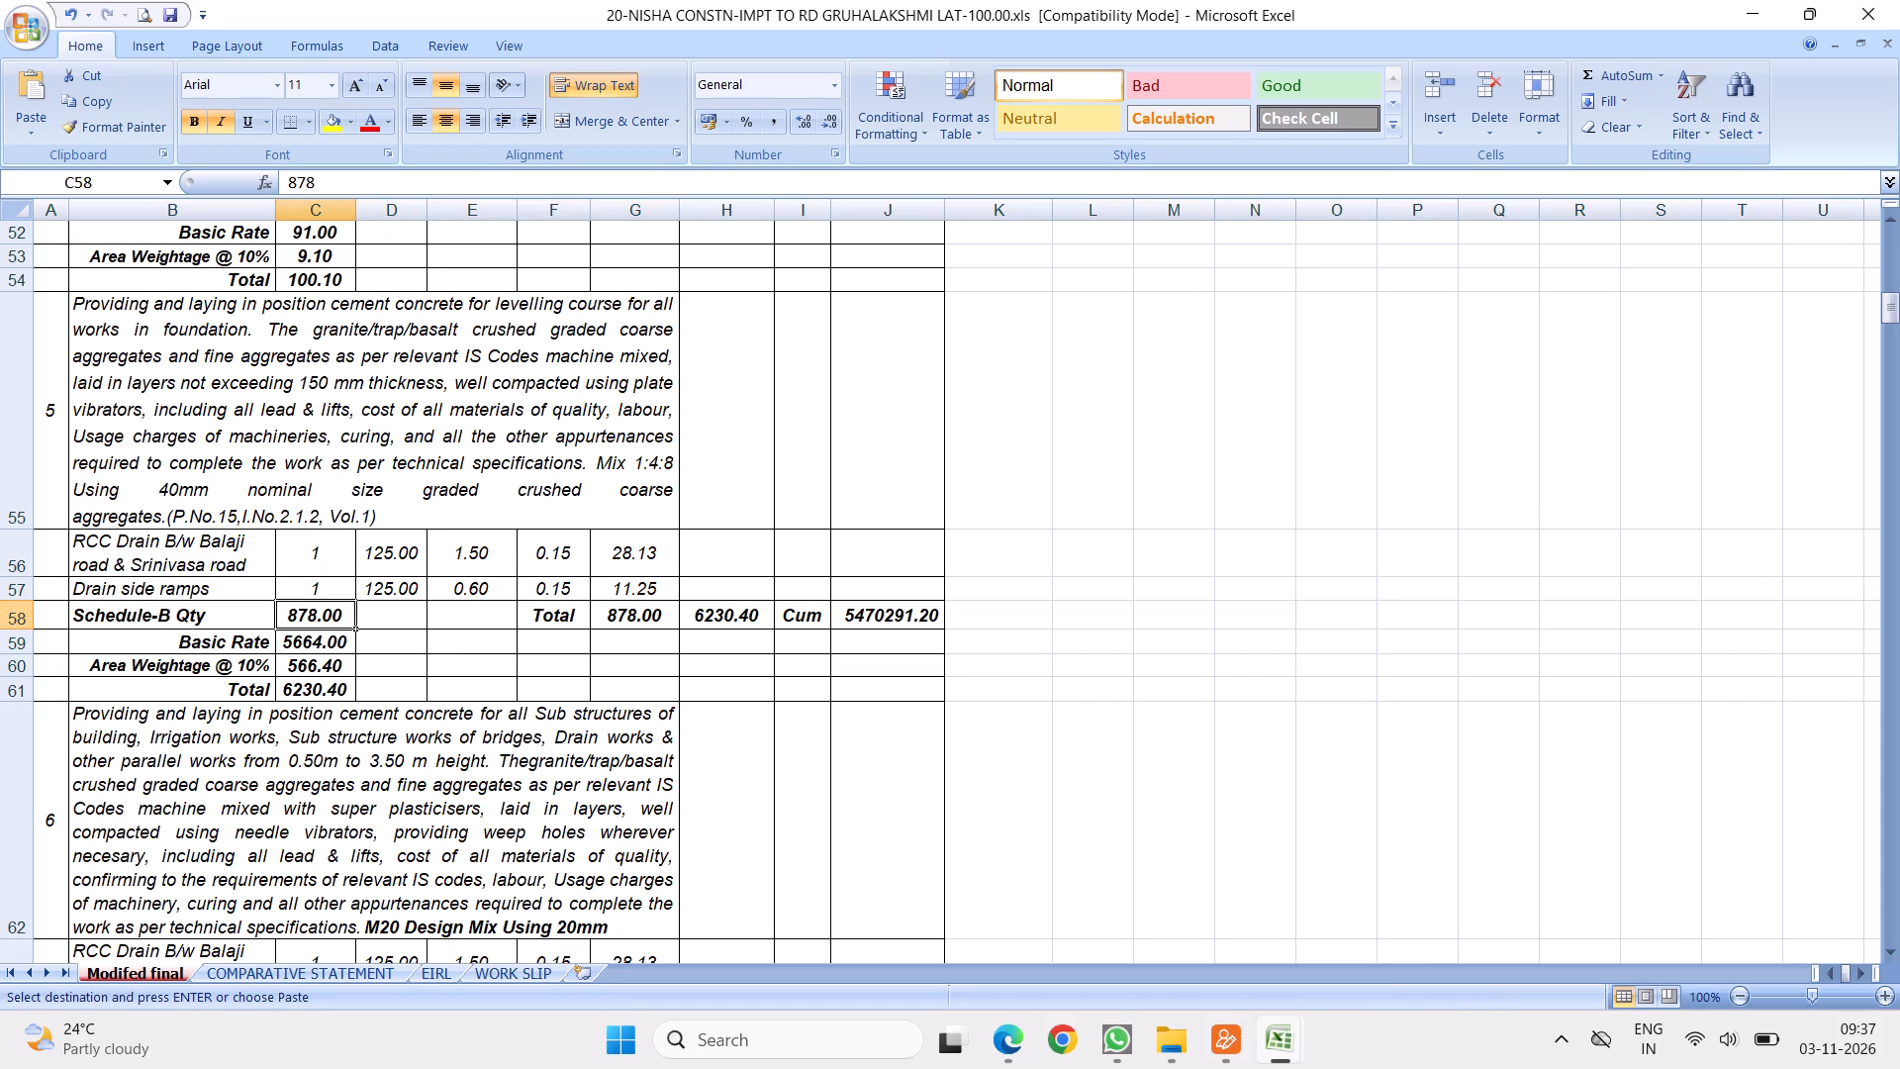
text(8.1)
key(Return)
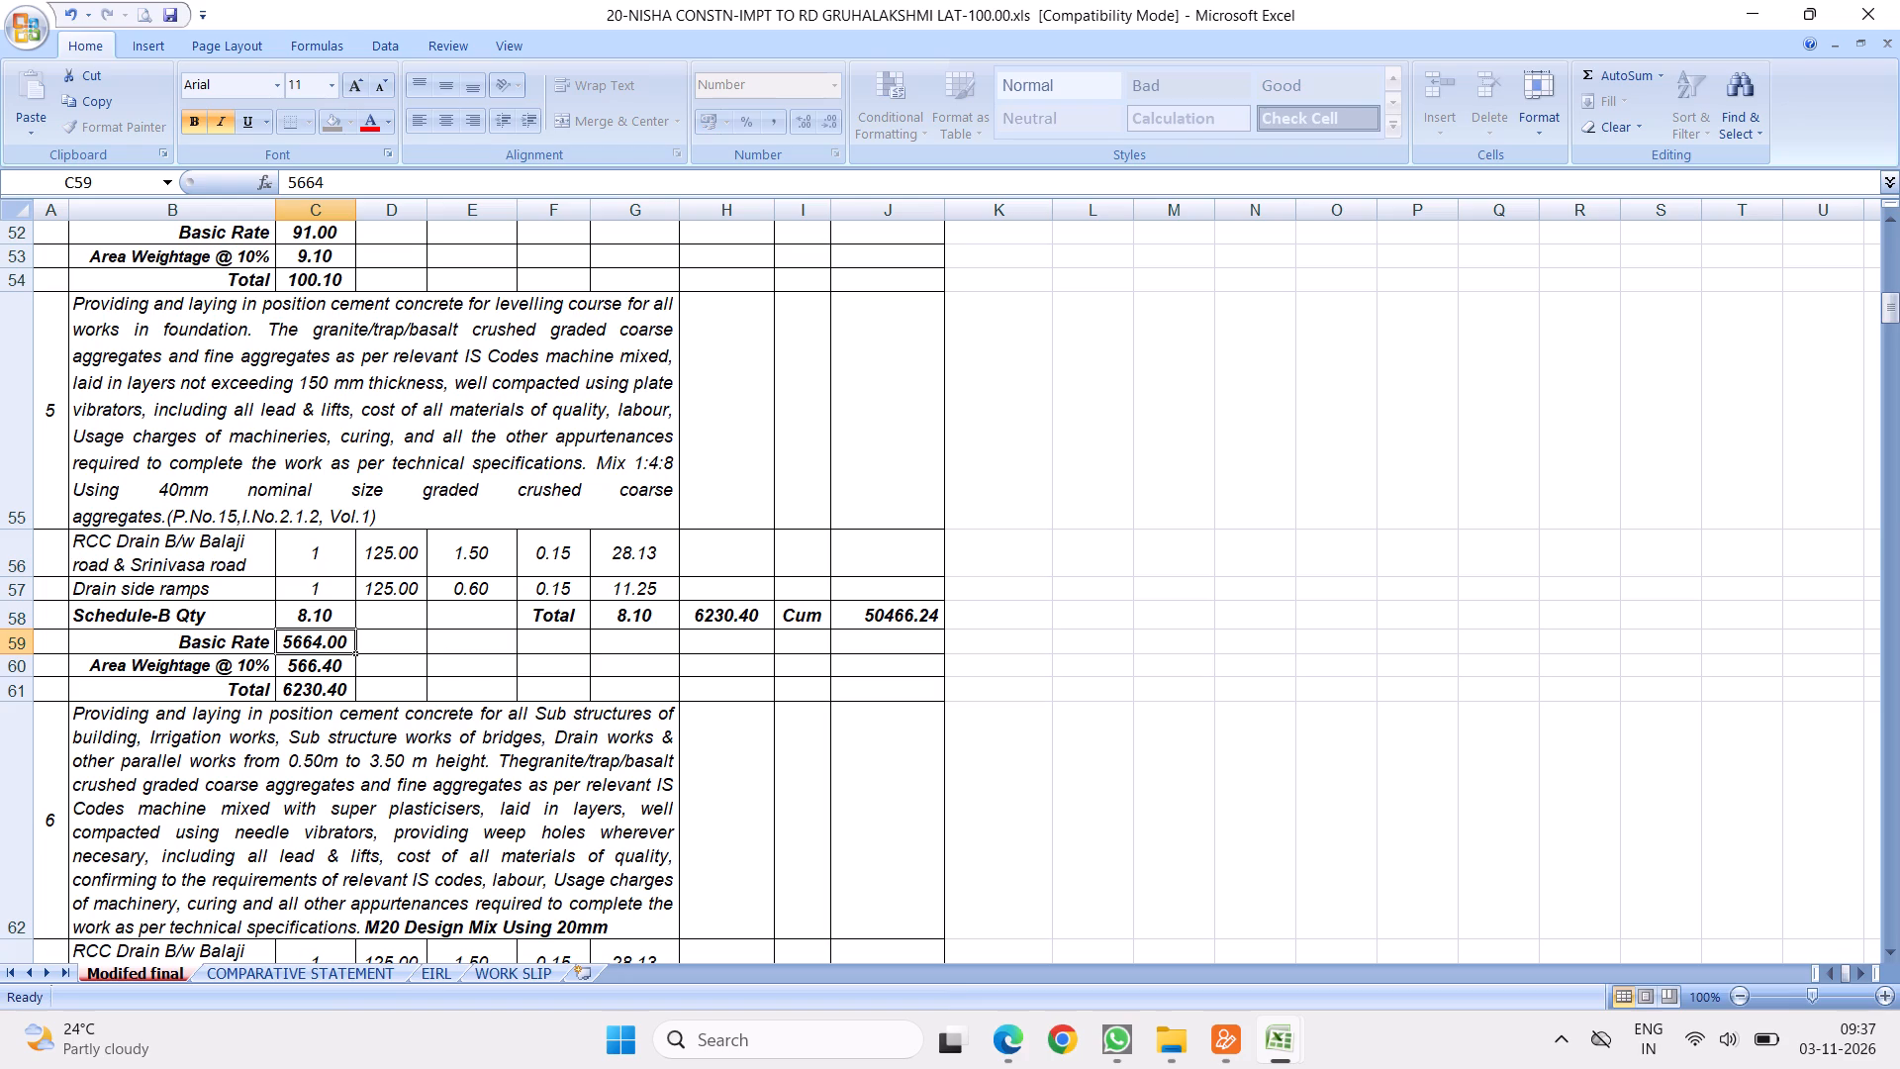
click(856, 622)
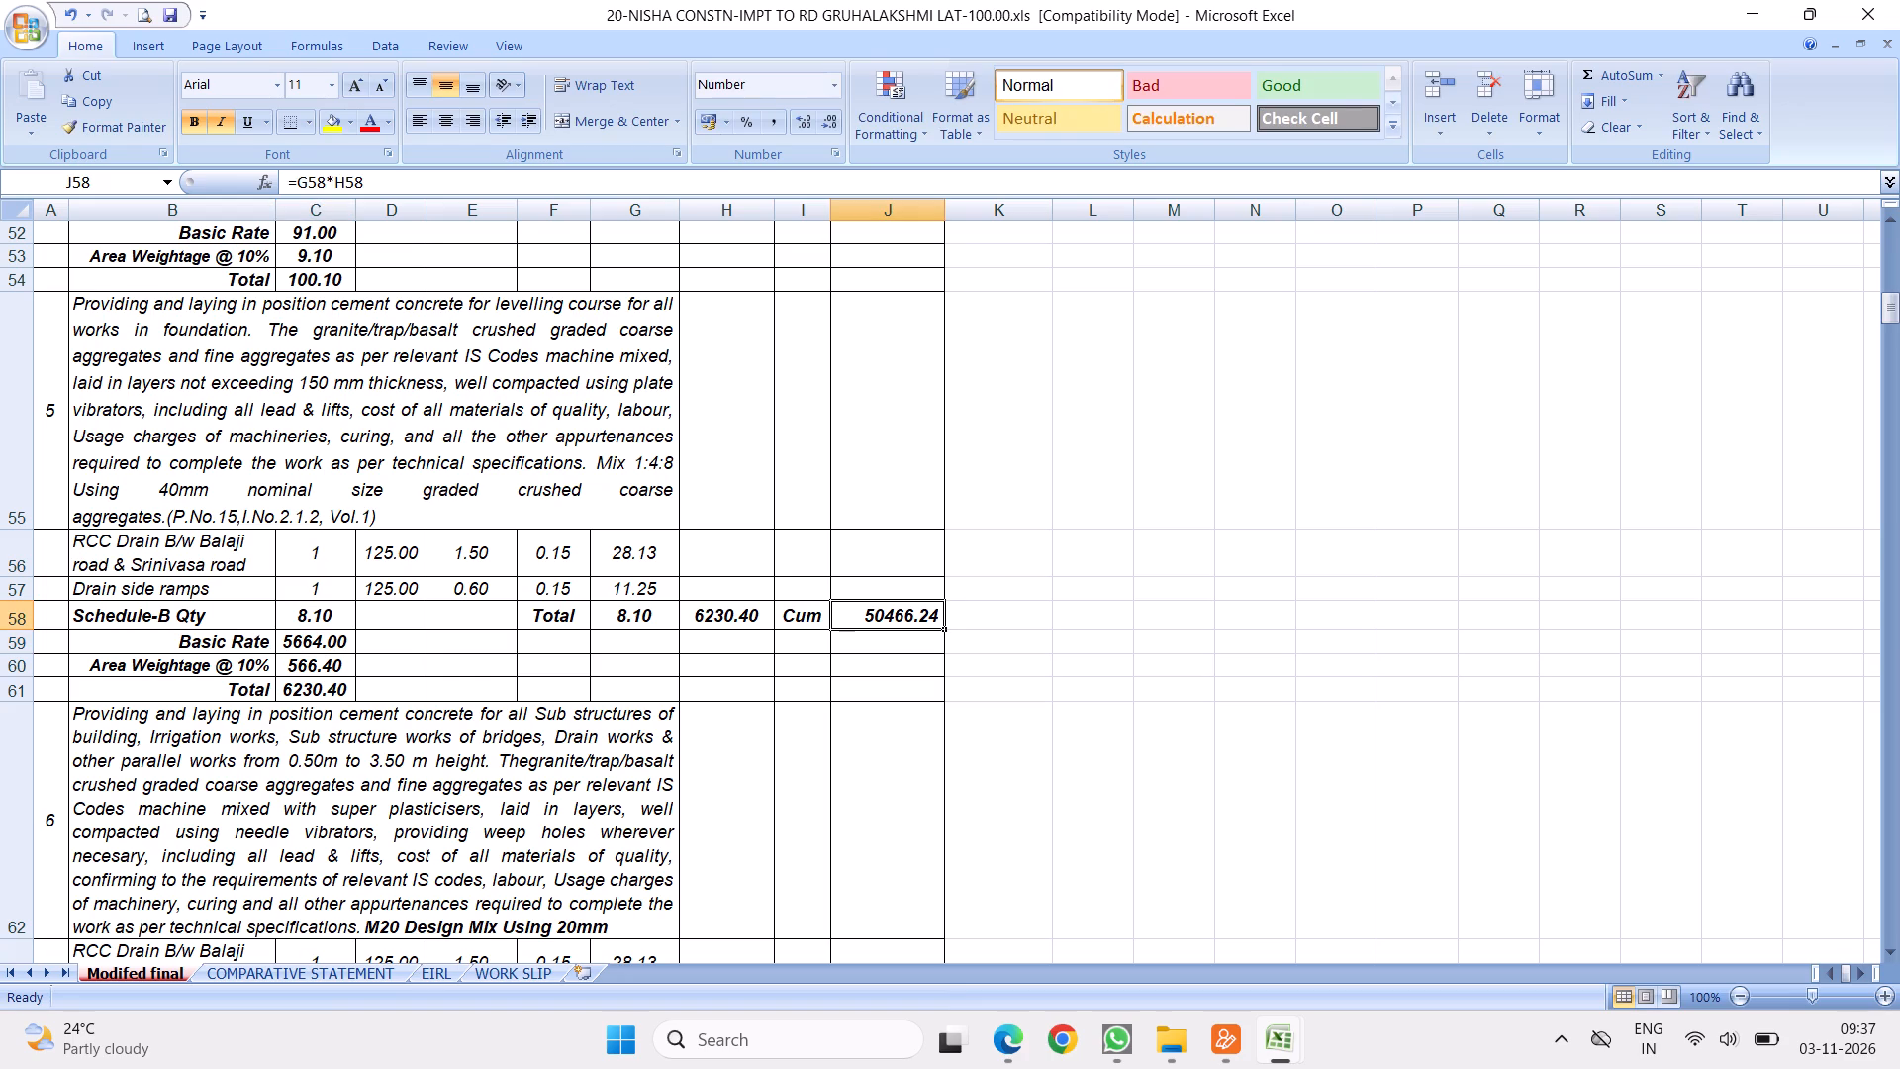
Copy item 5's Schedule-B Qty row 58 and paste it over item 6's total row 65.
right_click(18, 616)
click(72, 659)
scroll(439, 656, down, 2)
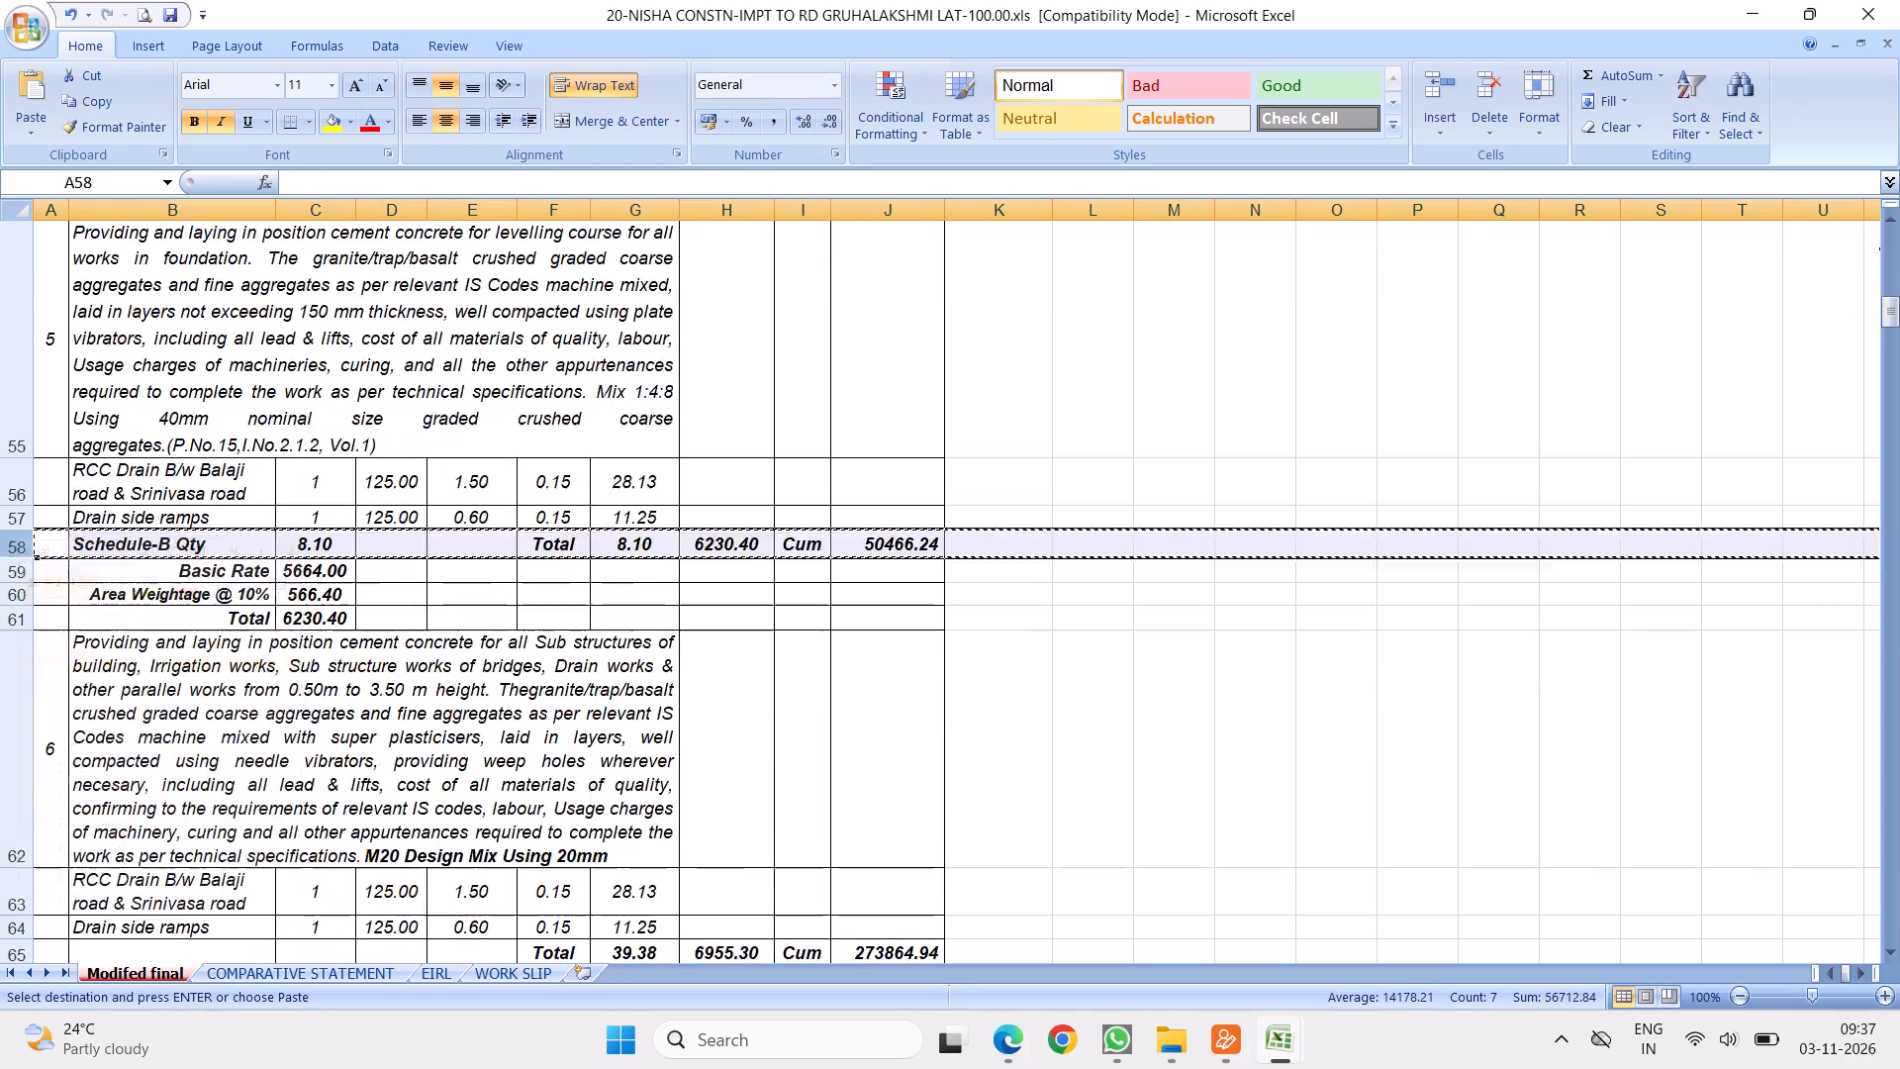
scroll(396, 614, down, 2)
scroll(267, 520, up, 1)
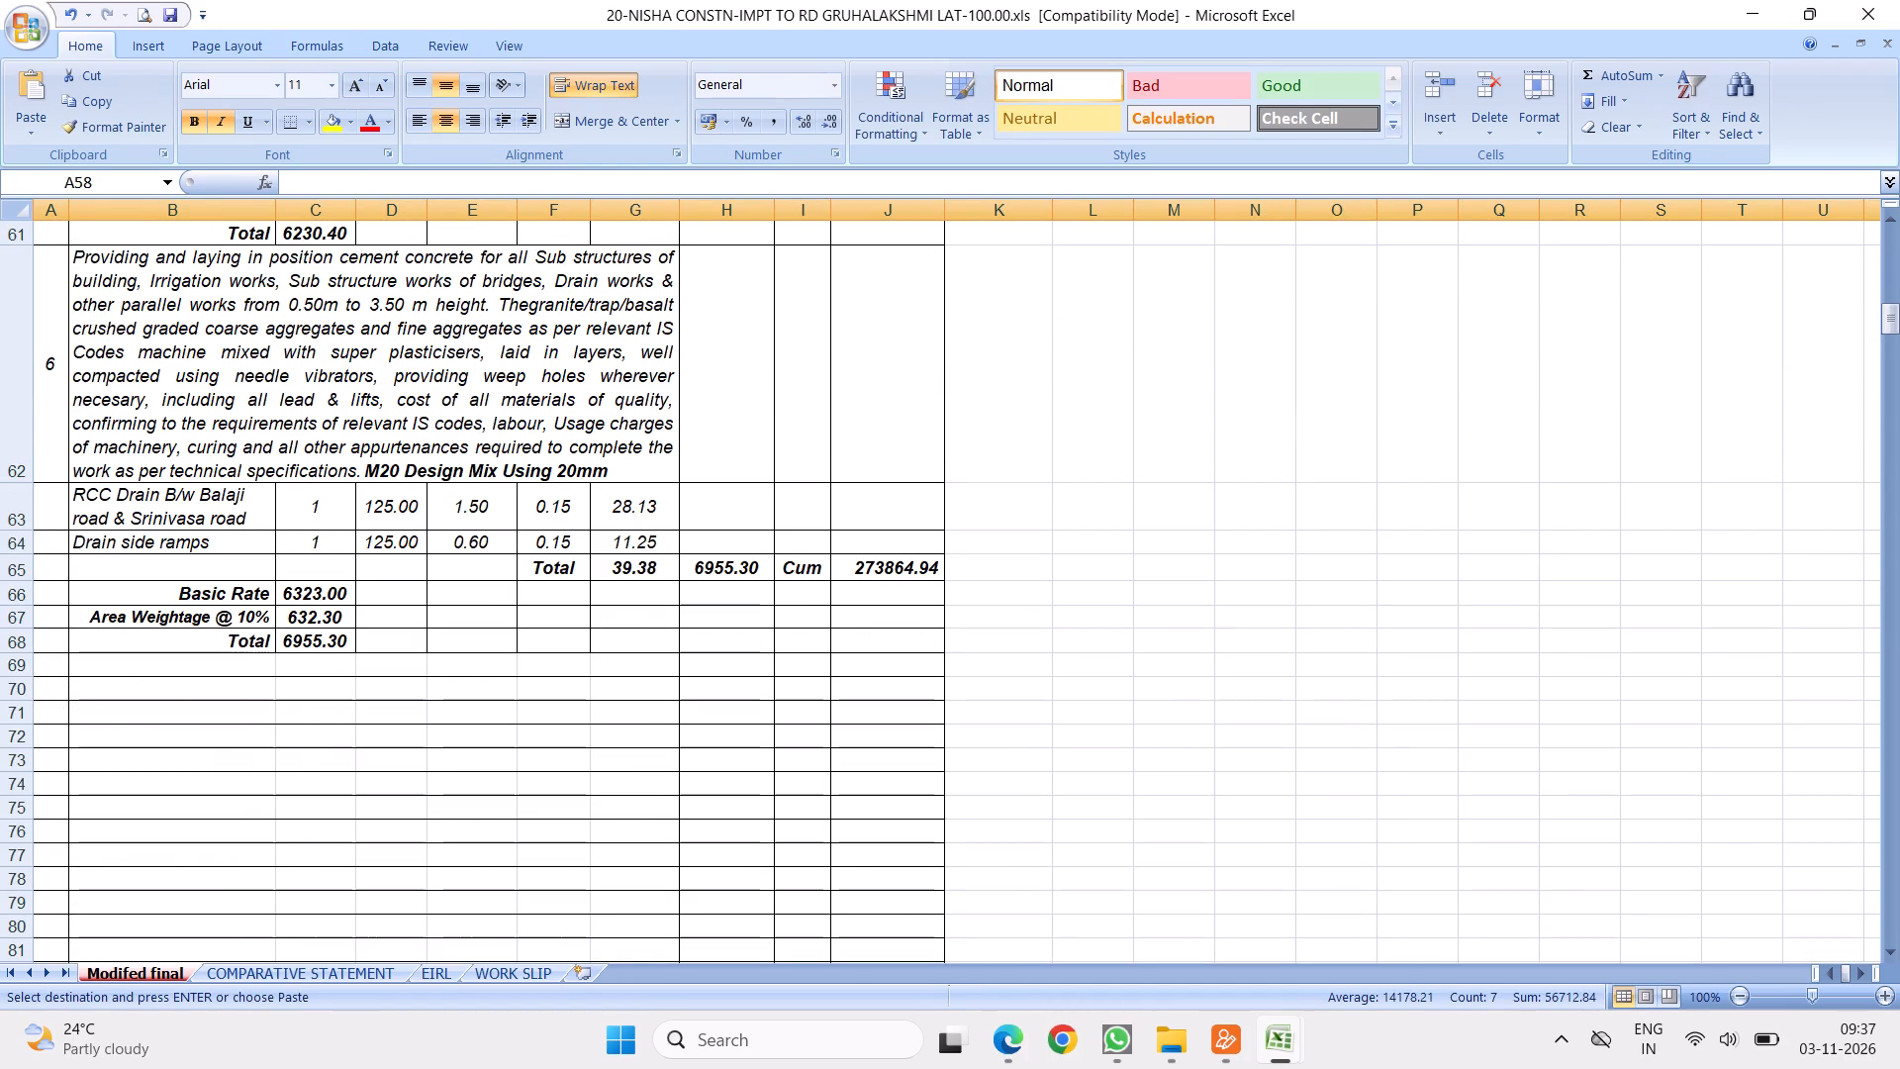
right_click(13, 565)
click(66, 634)
Set item 6's Schedule-B quantity in C65 to 27.
click(331, 573)
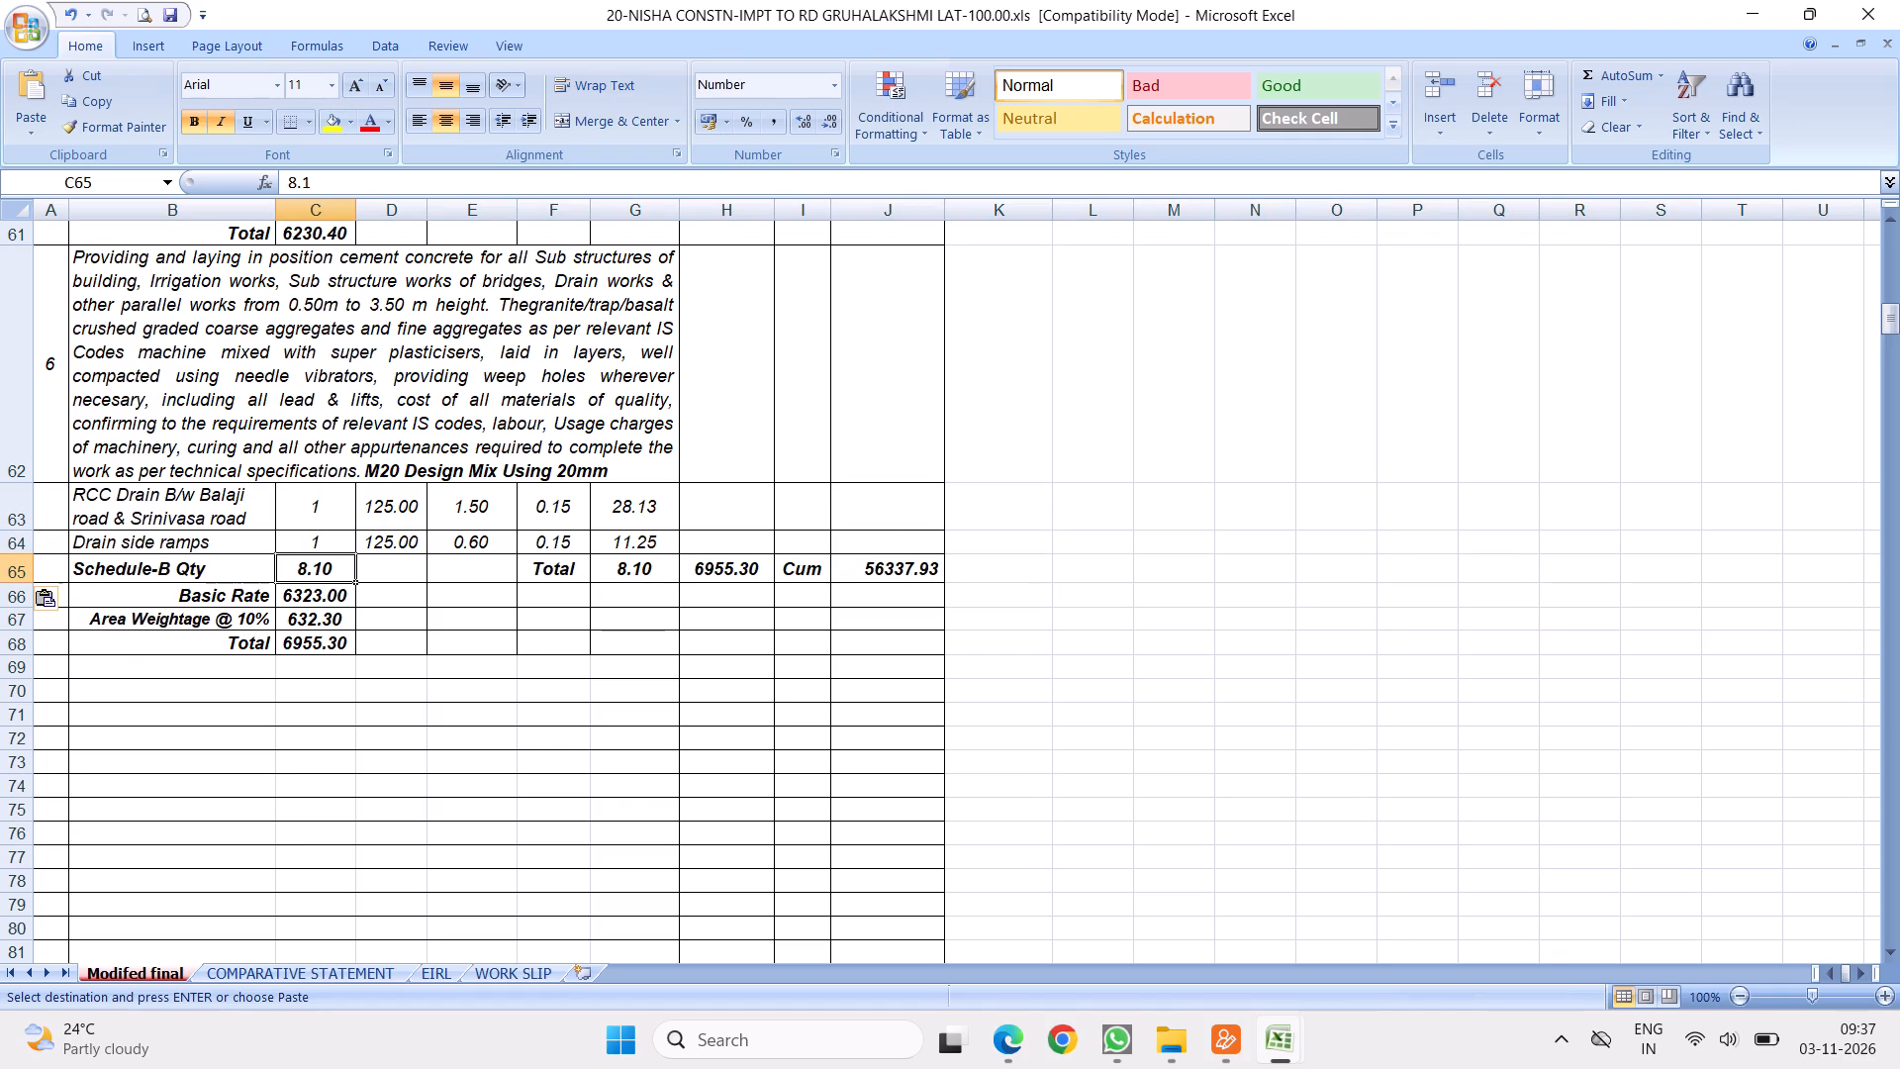
text(27)
key(Return)
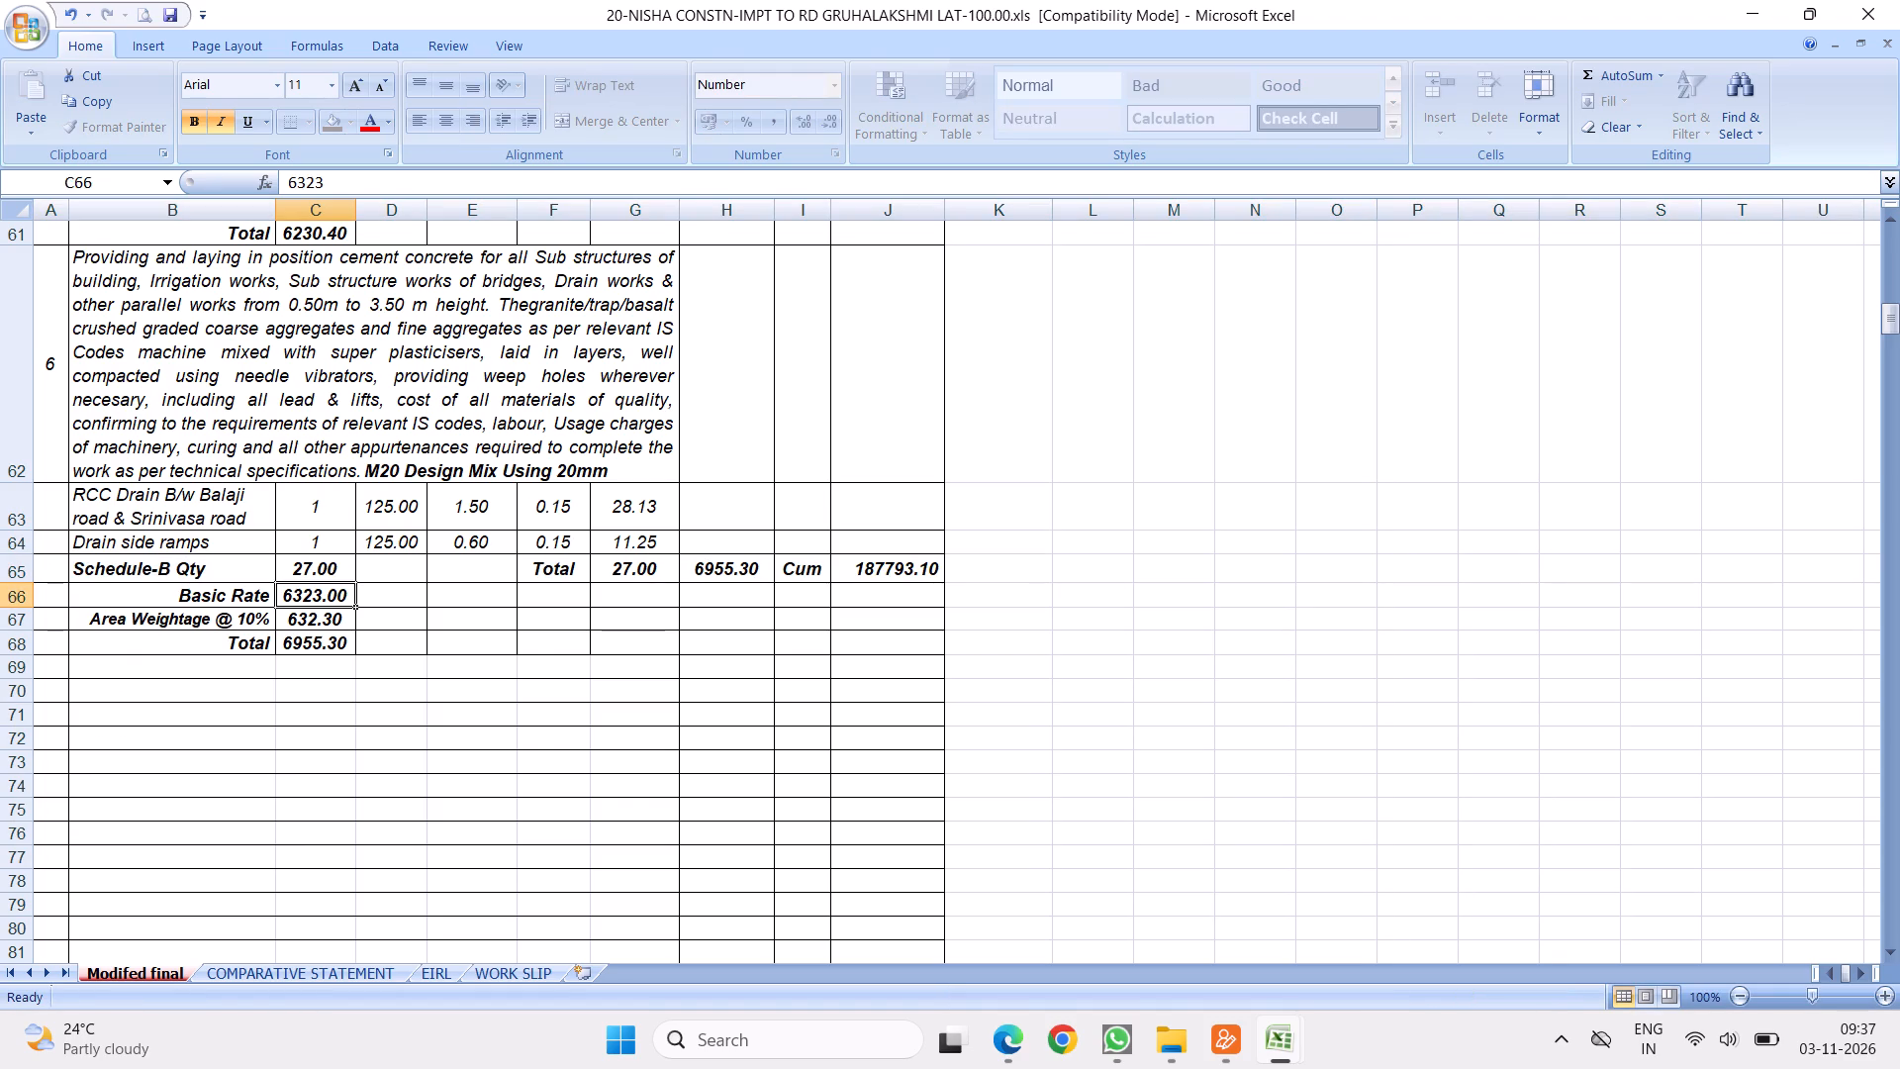
Duplicate item 6's rows 62–68 by inserting the copy at row 69, and number the new item 7.
click(252, 377)
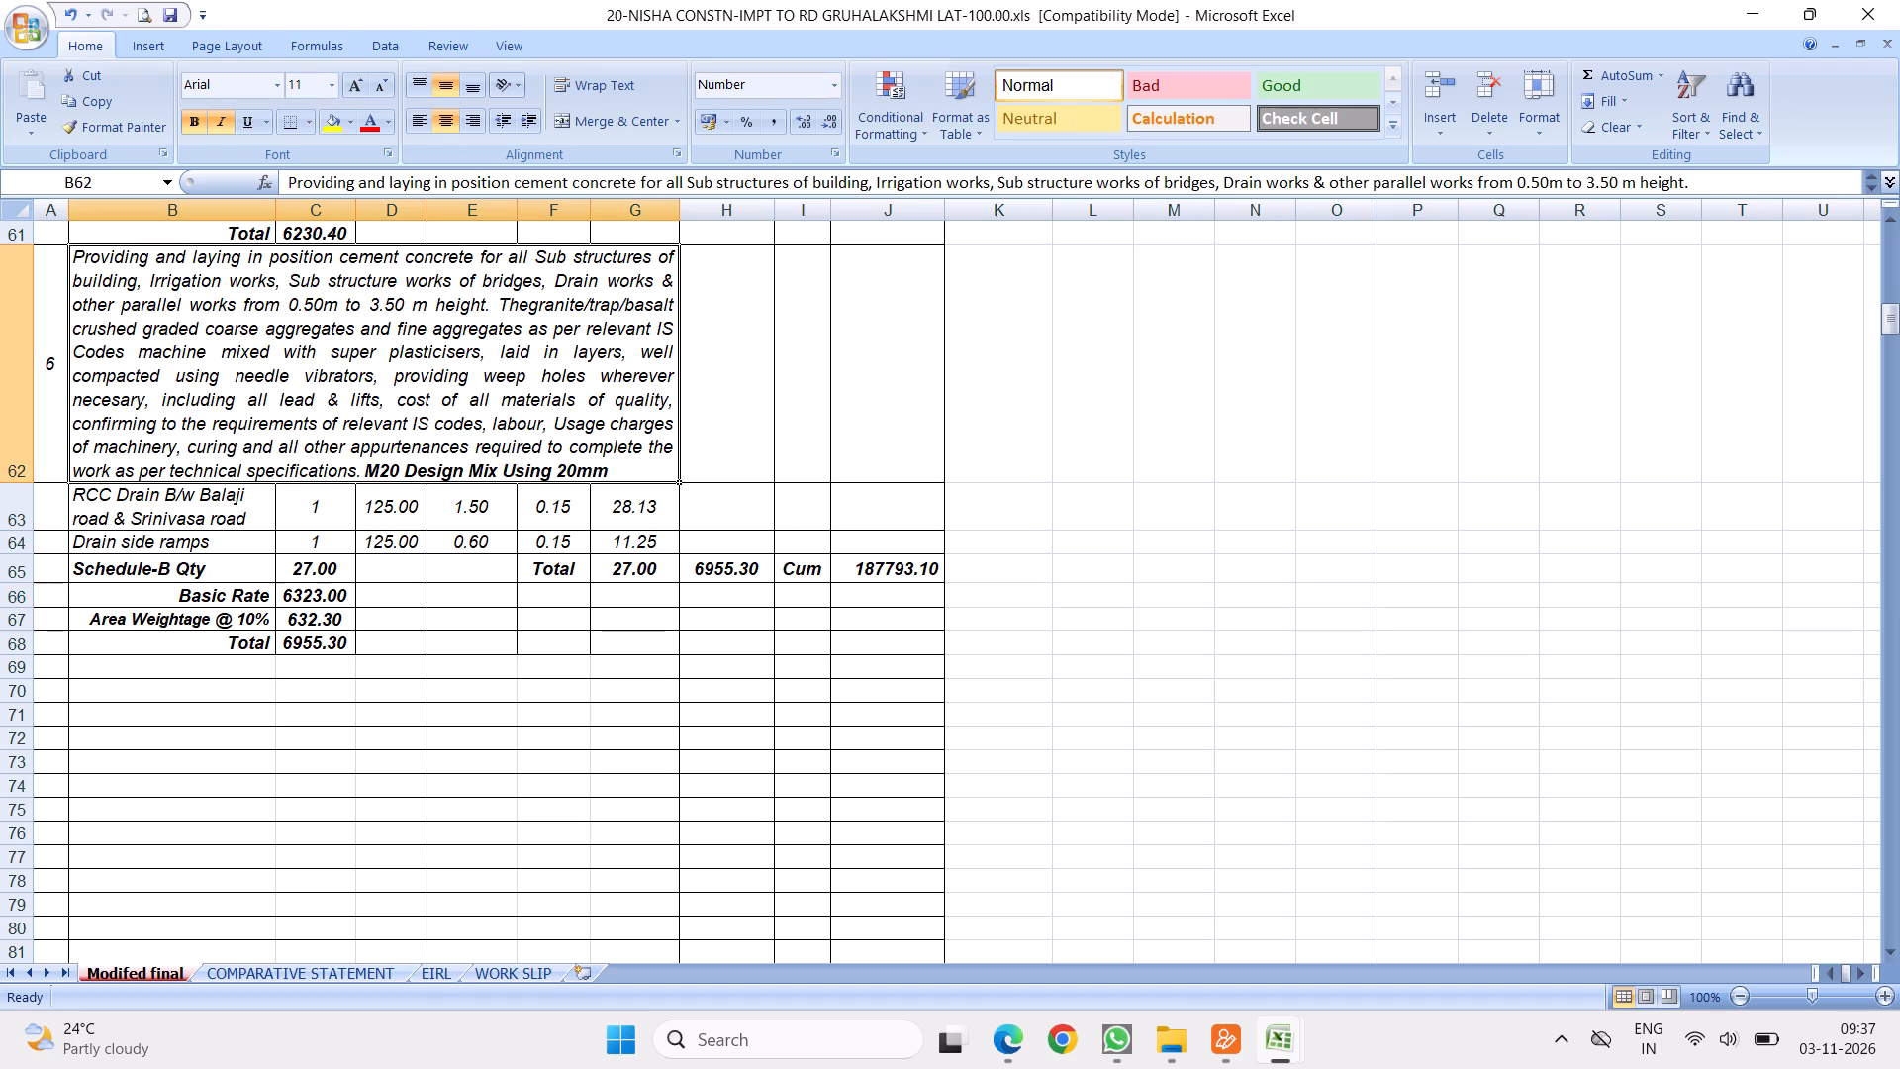
drag(0, 415, 26, 632)
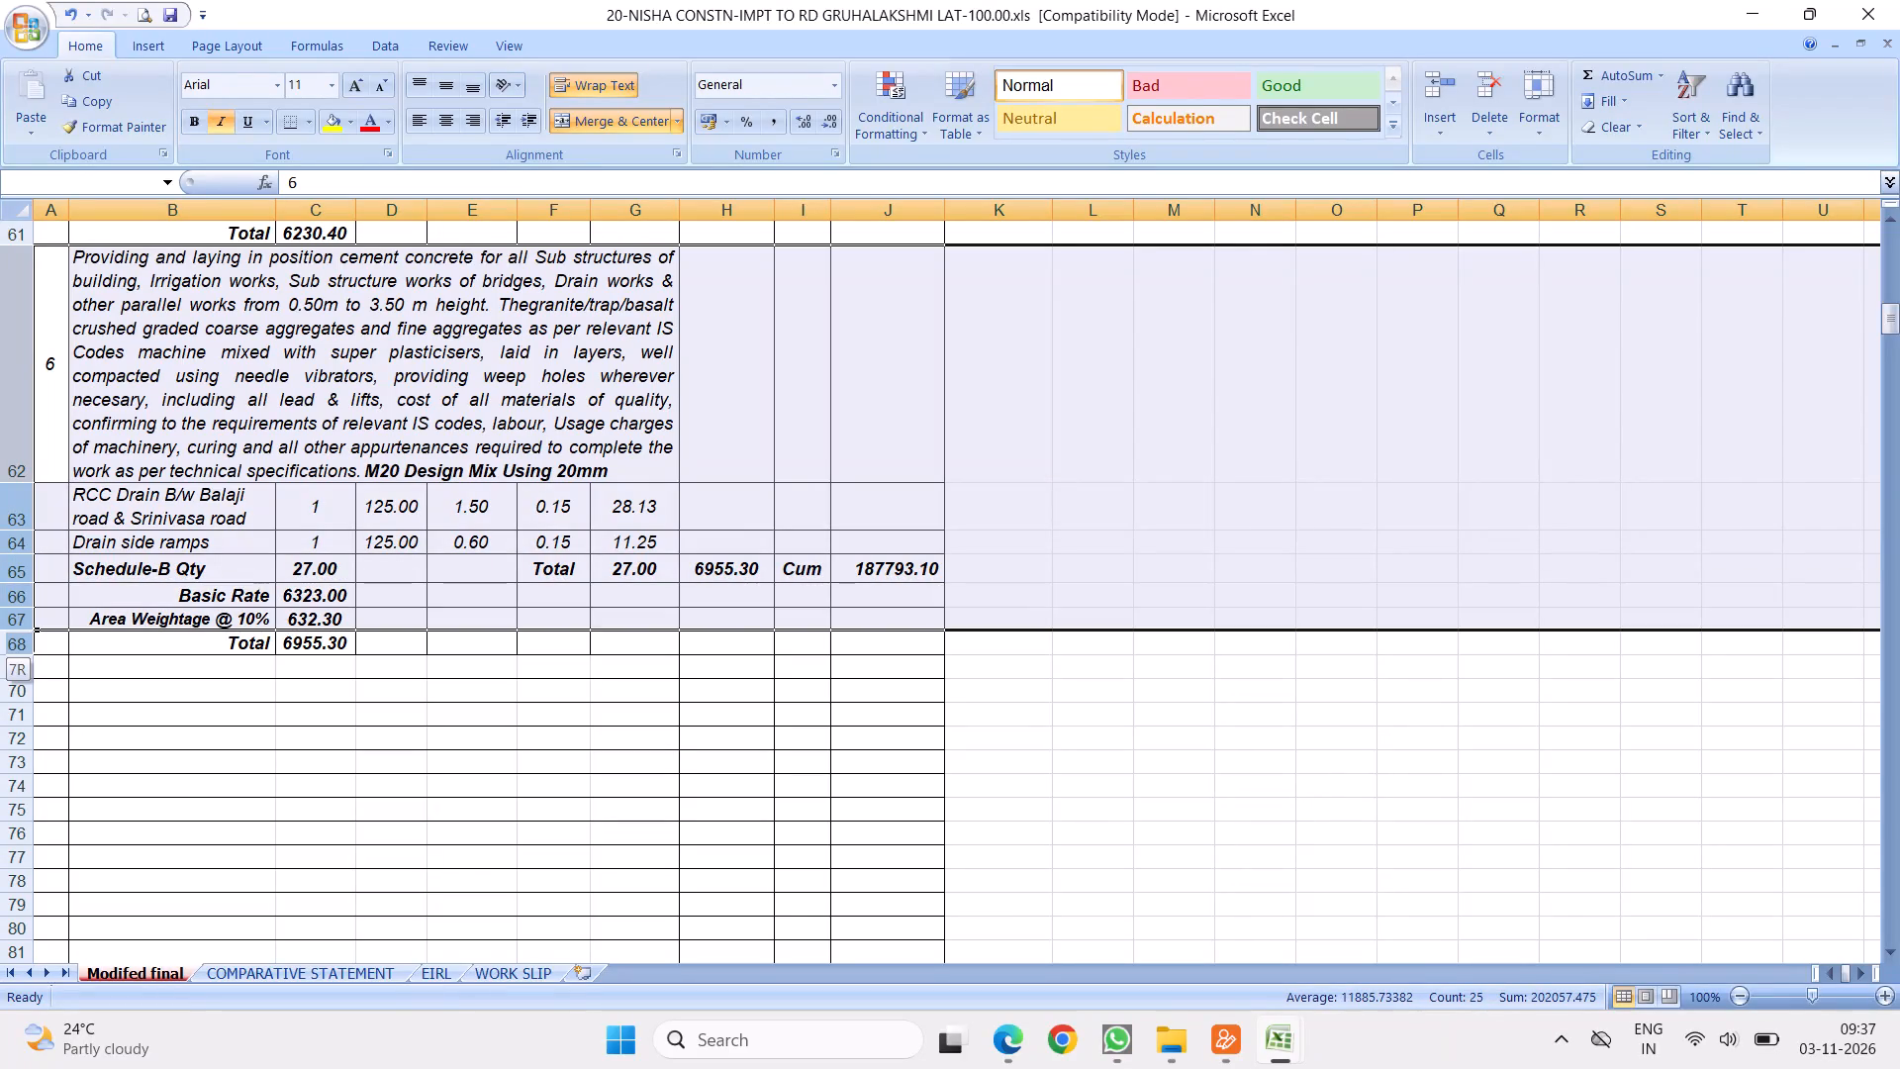
drag(26, 632, 24, 650)
right_click(142, 361)
click(199, 403)
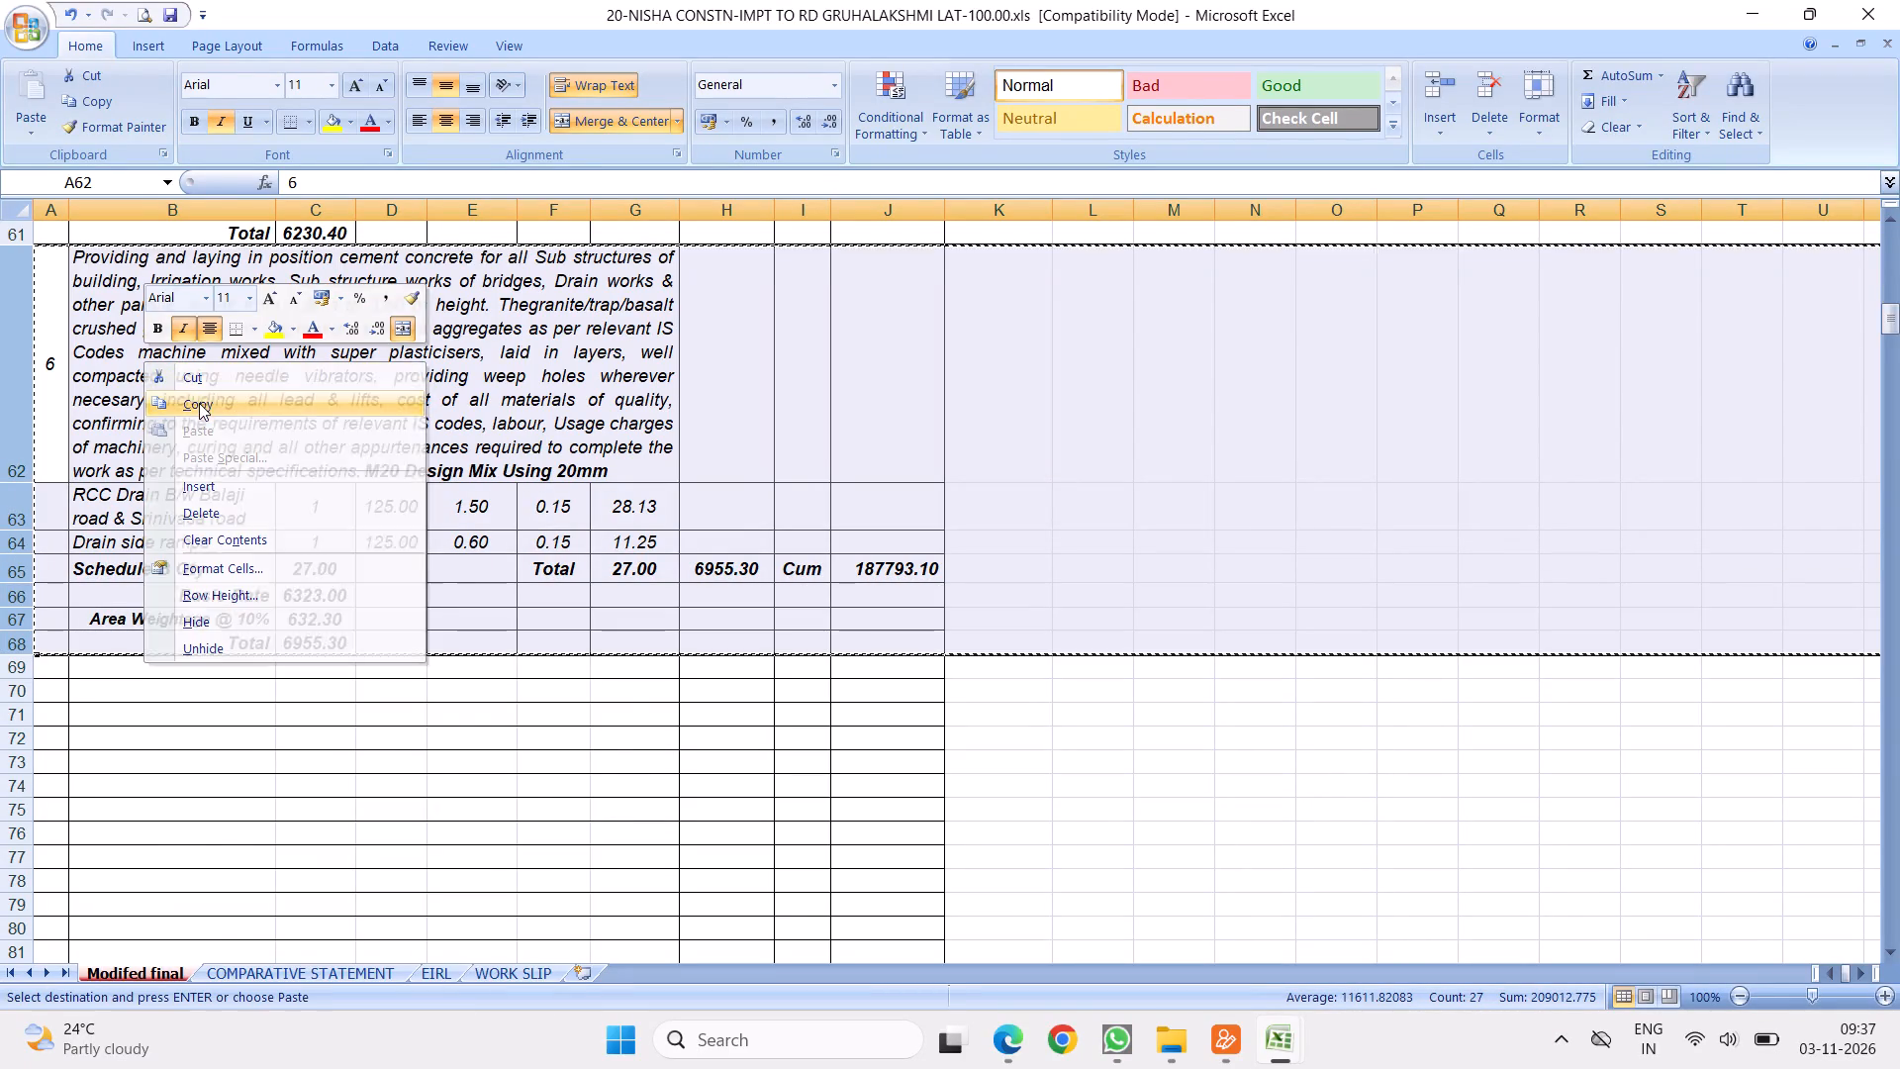
scroll(202, 495, down, 1)
right_click(24, 360)
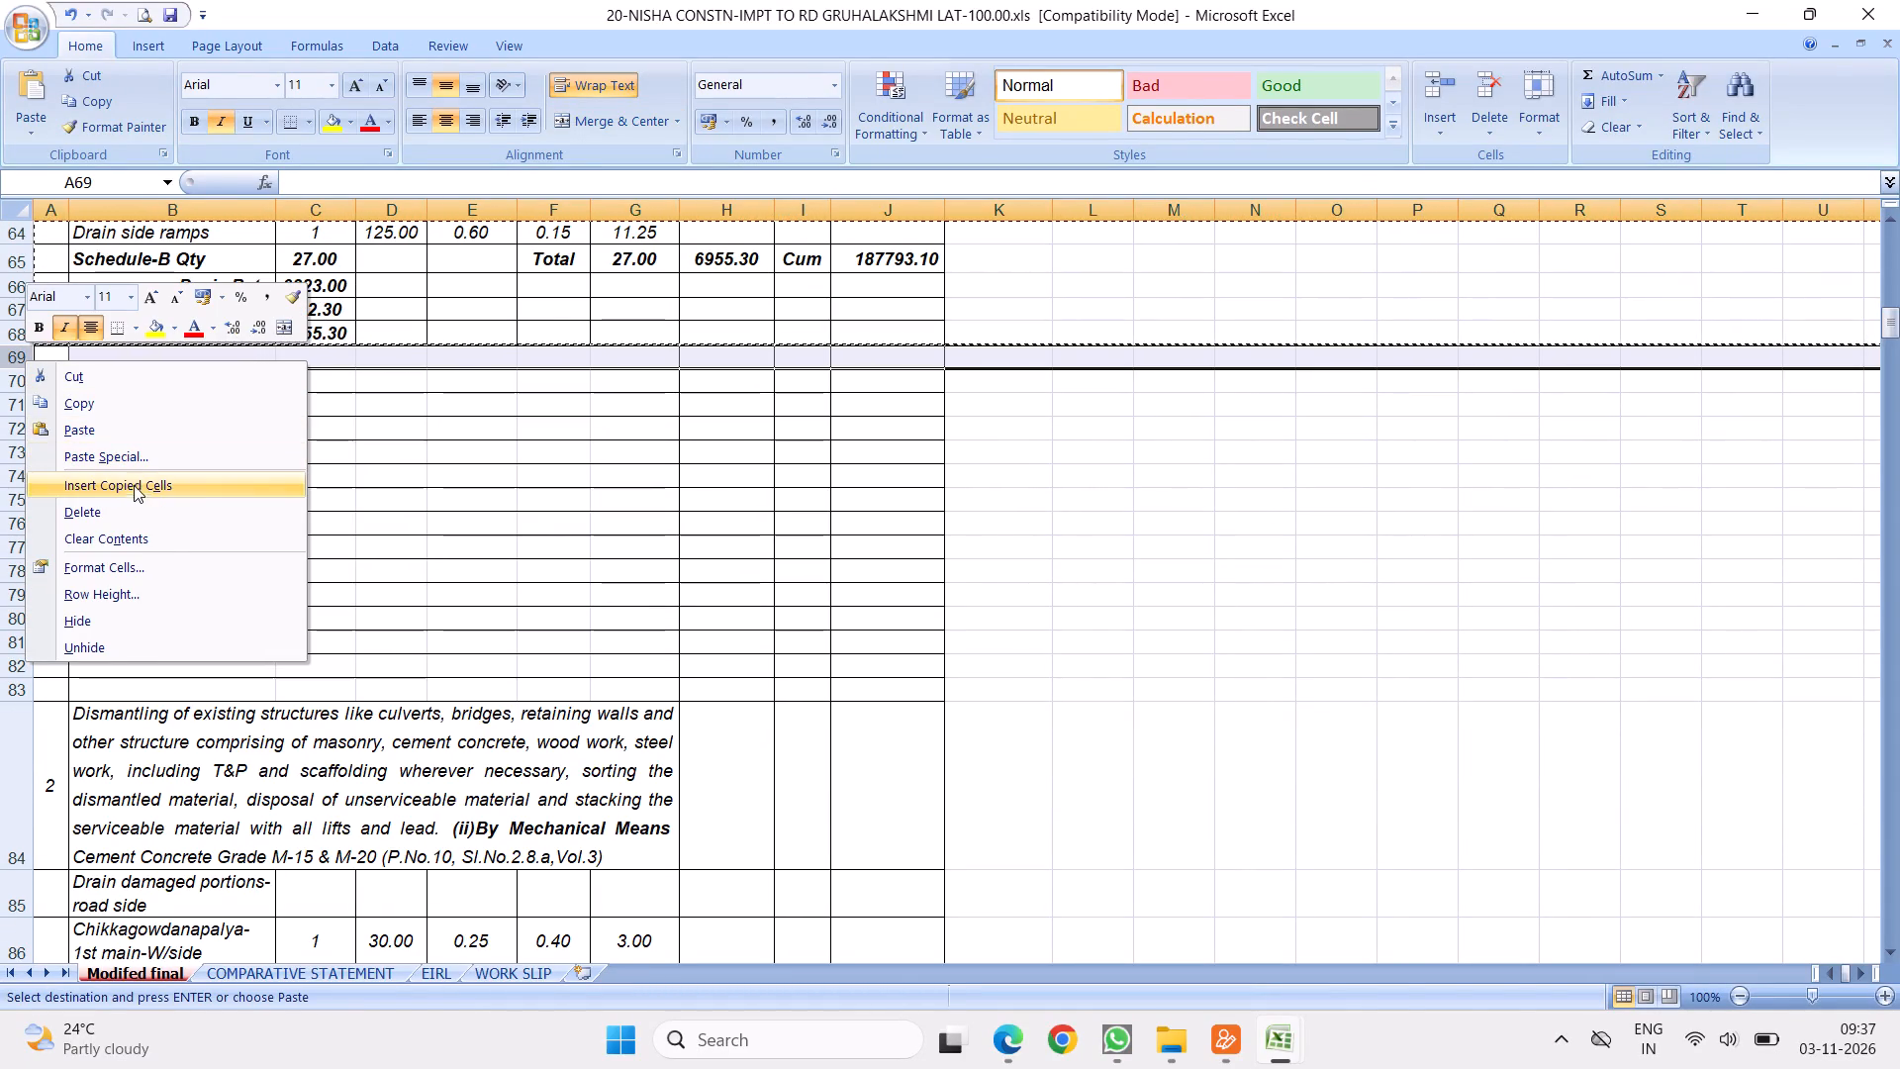
click(134, 478)
click(61, 421)
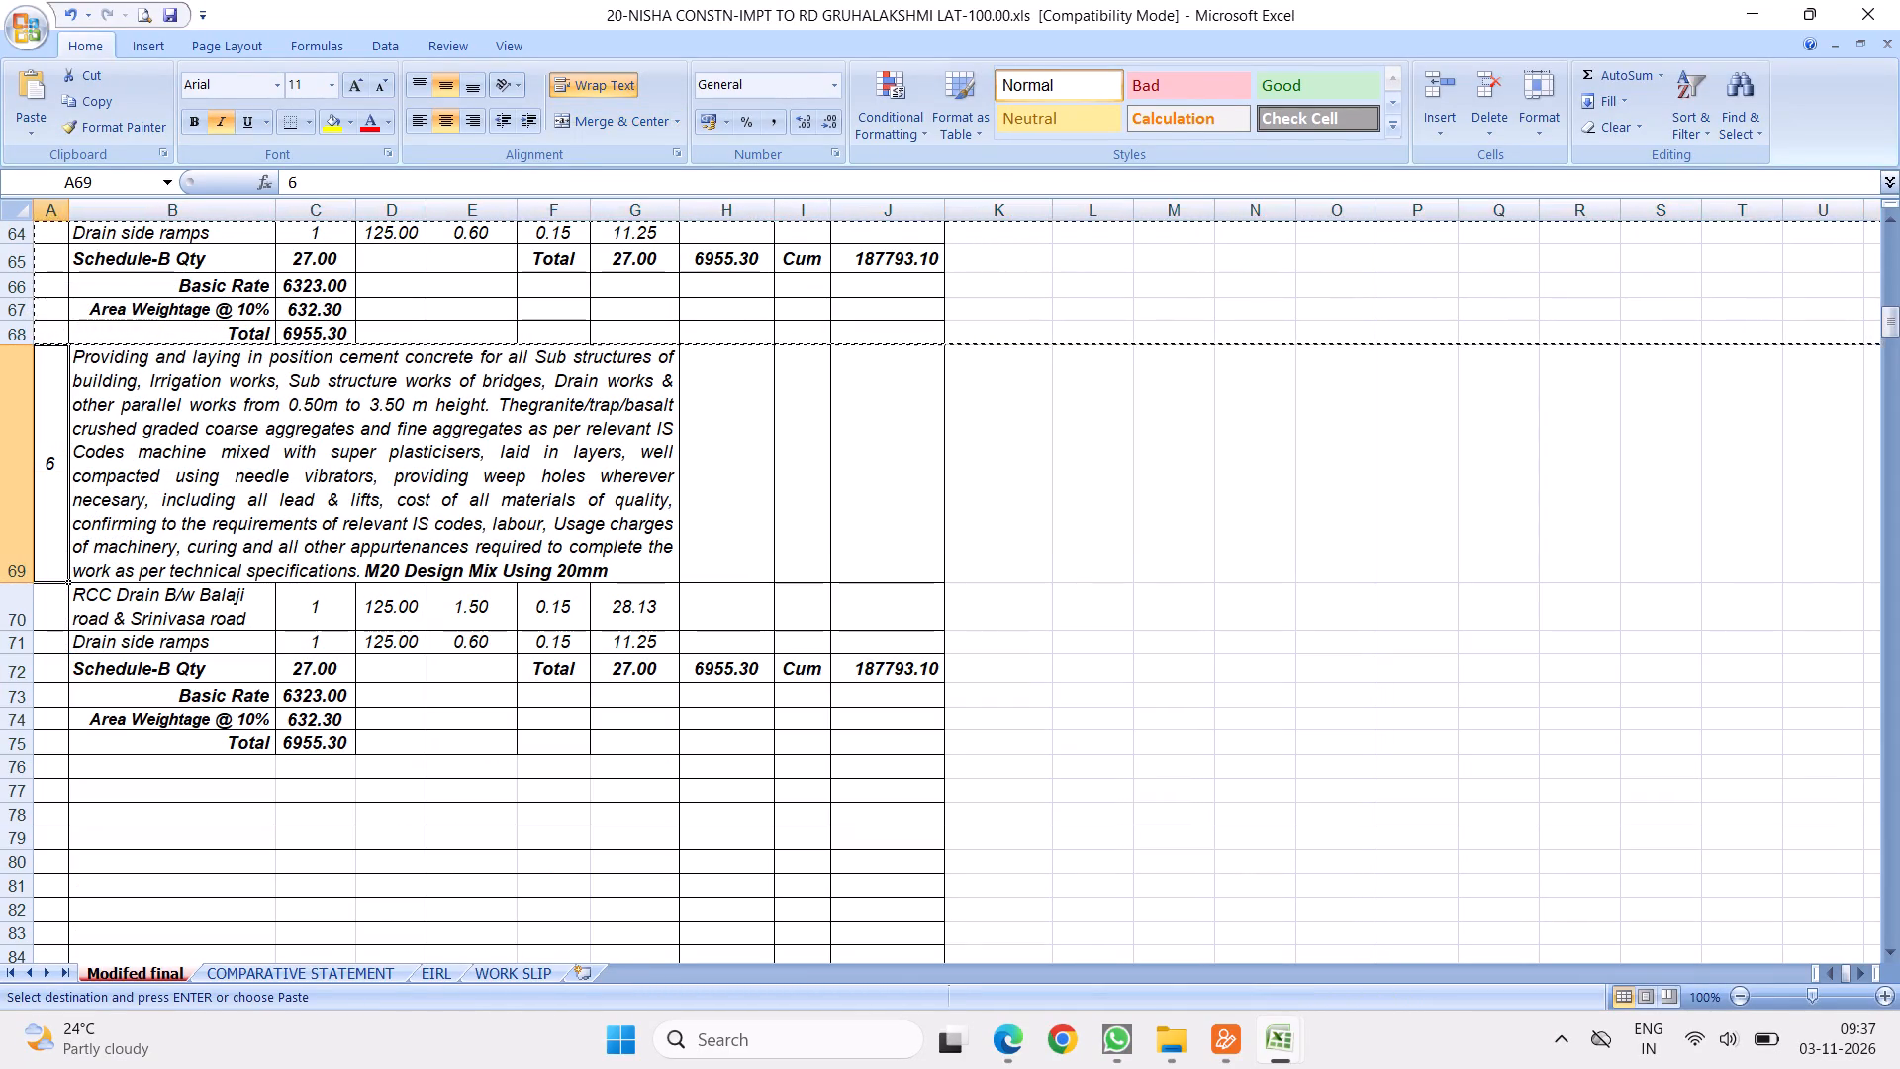
key(7)
click(180, 431)
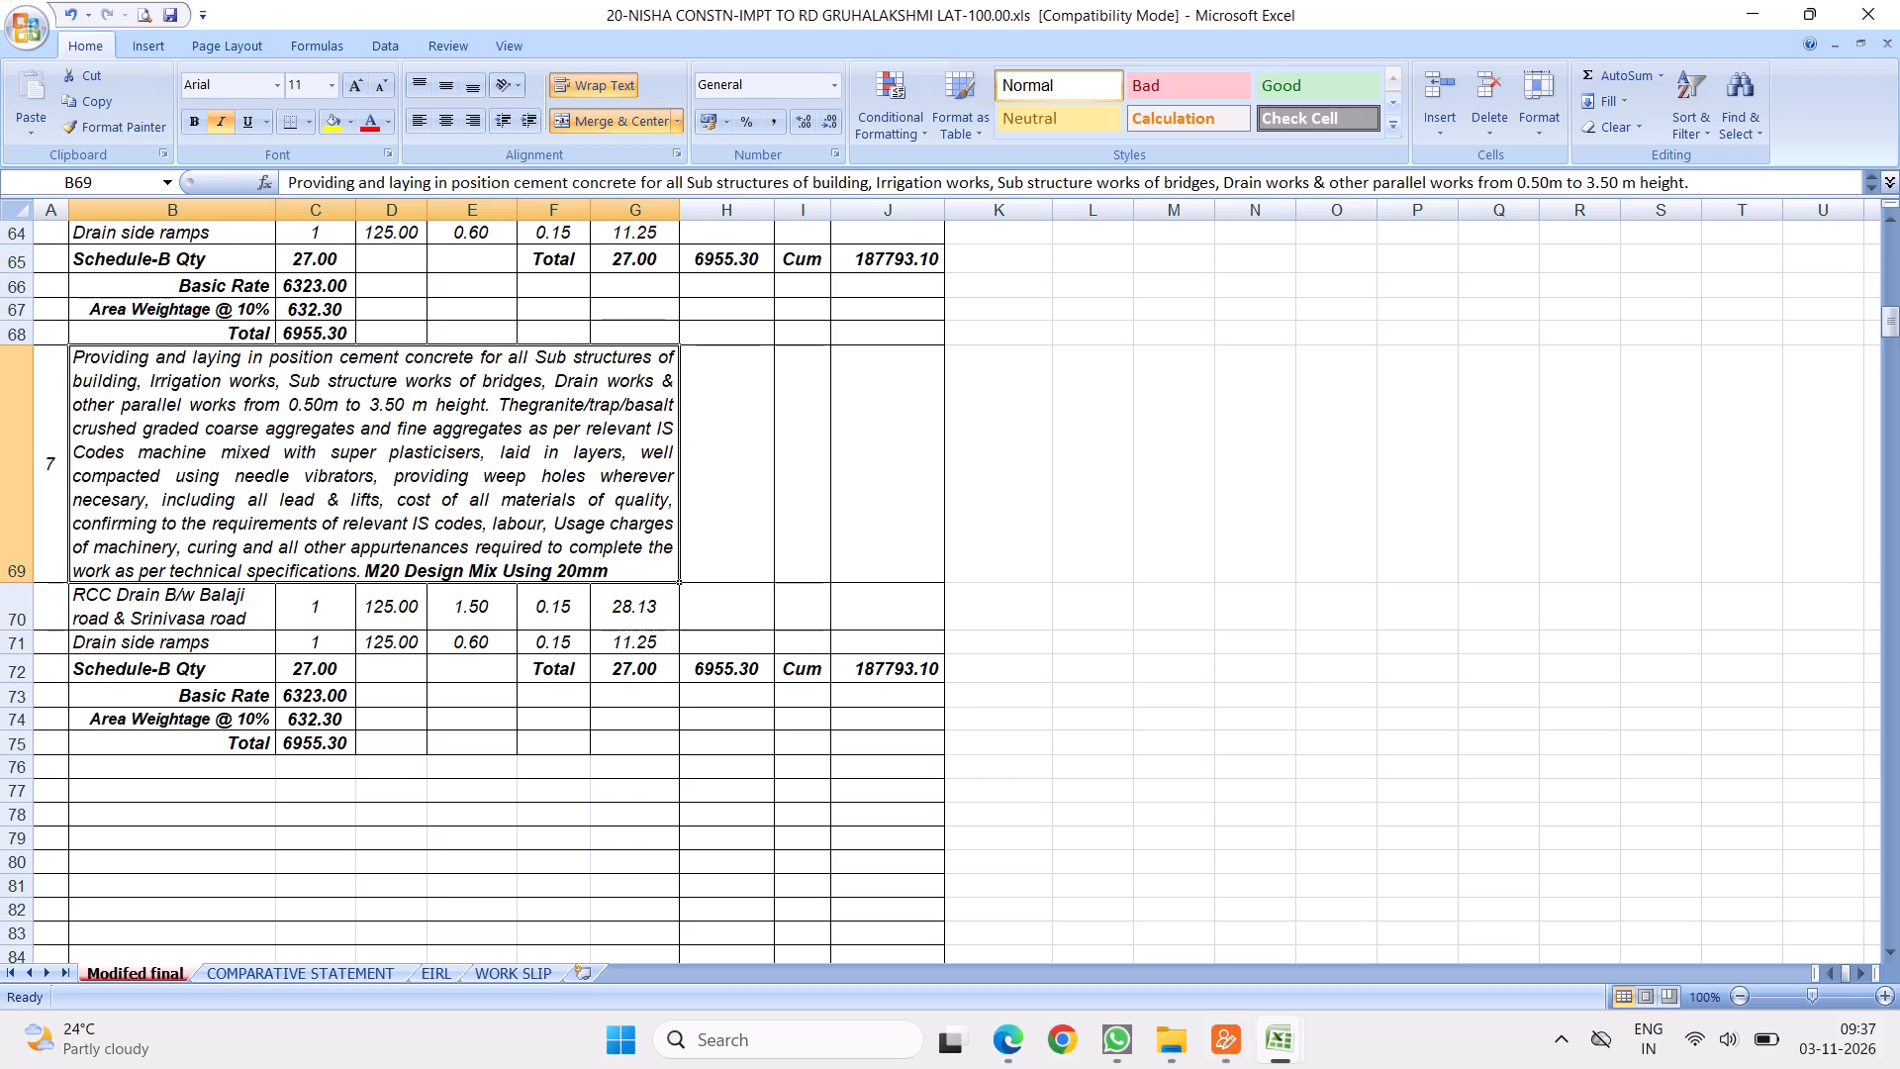
Replace item 7's description with "Form work centering and shuttering complete for M20 design mix using 20mm graded crushed coarse aggregates.(P.No.16, Sl.No.2.4.2)".
text(Form)
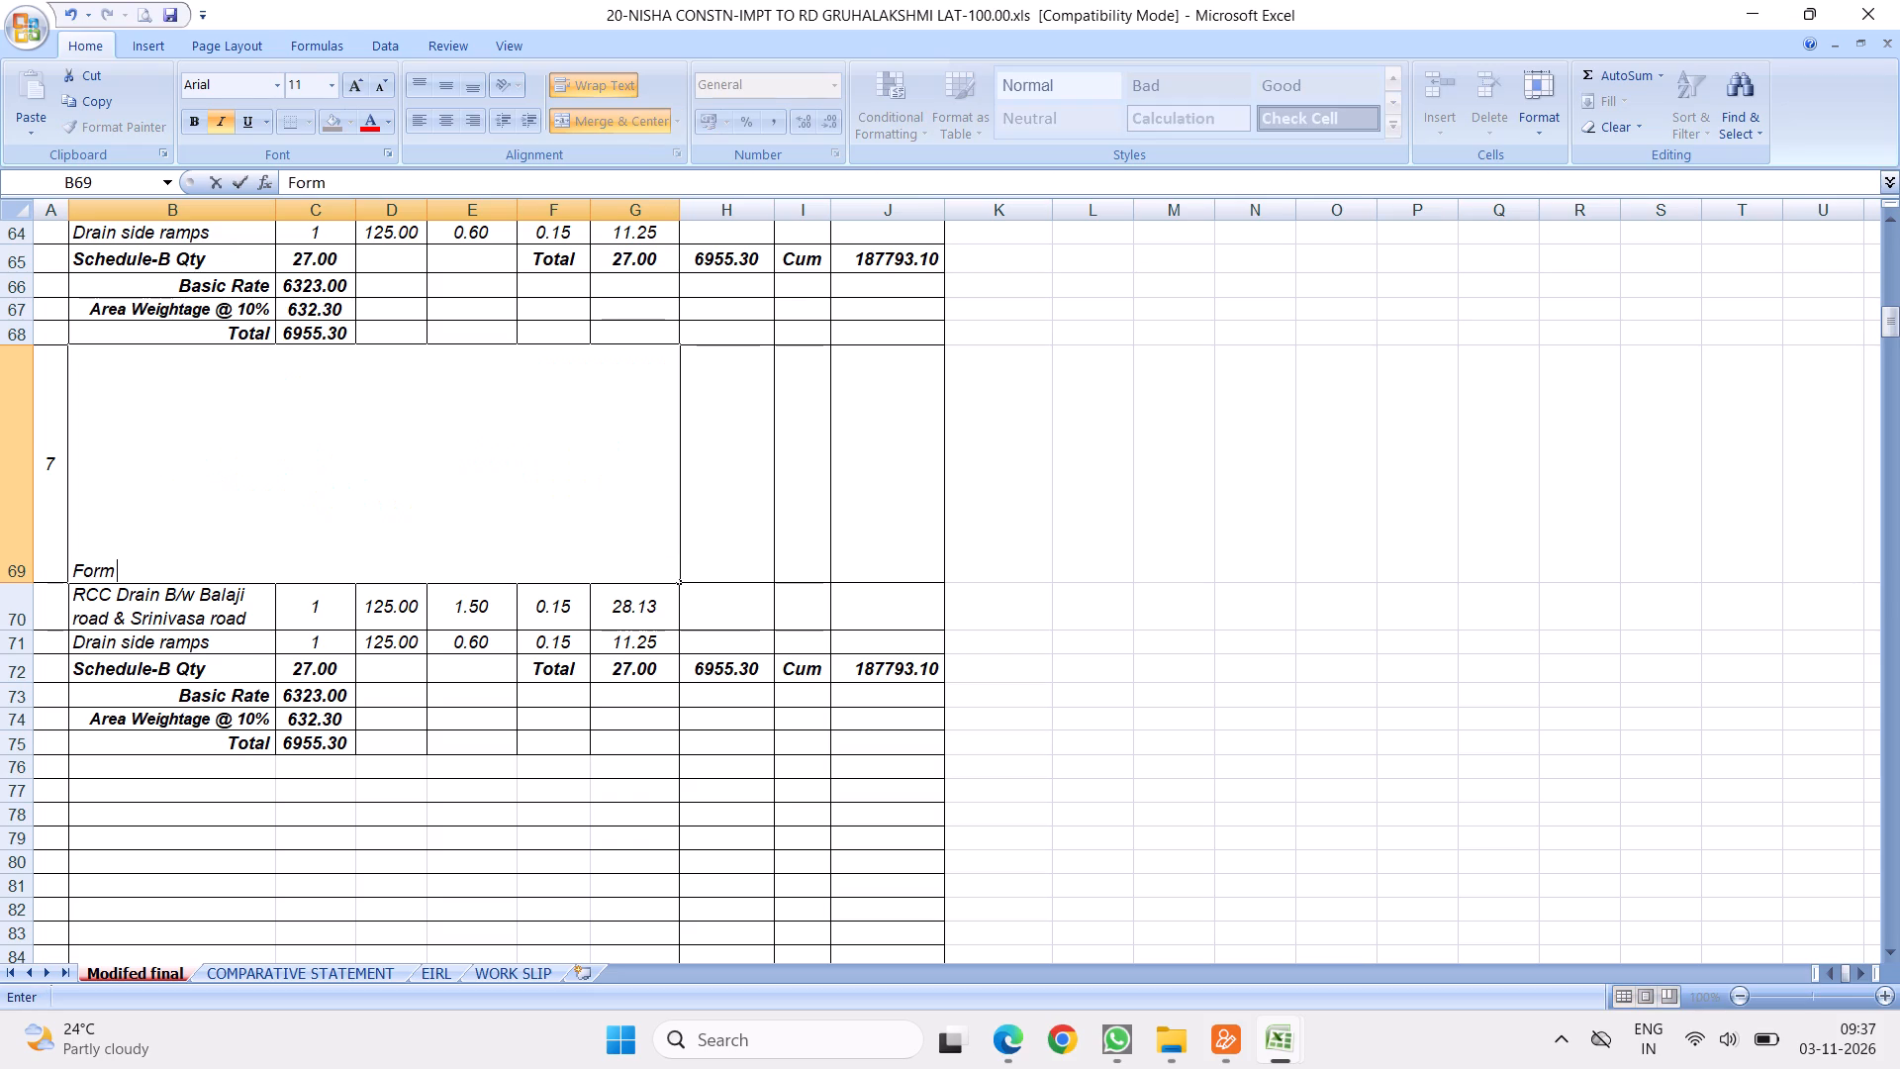
key(space)
text(wor)
key(k)
key(space)
text(centering)
key(space)
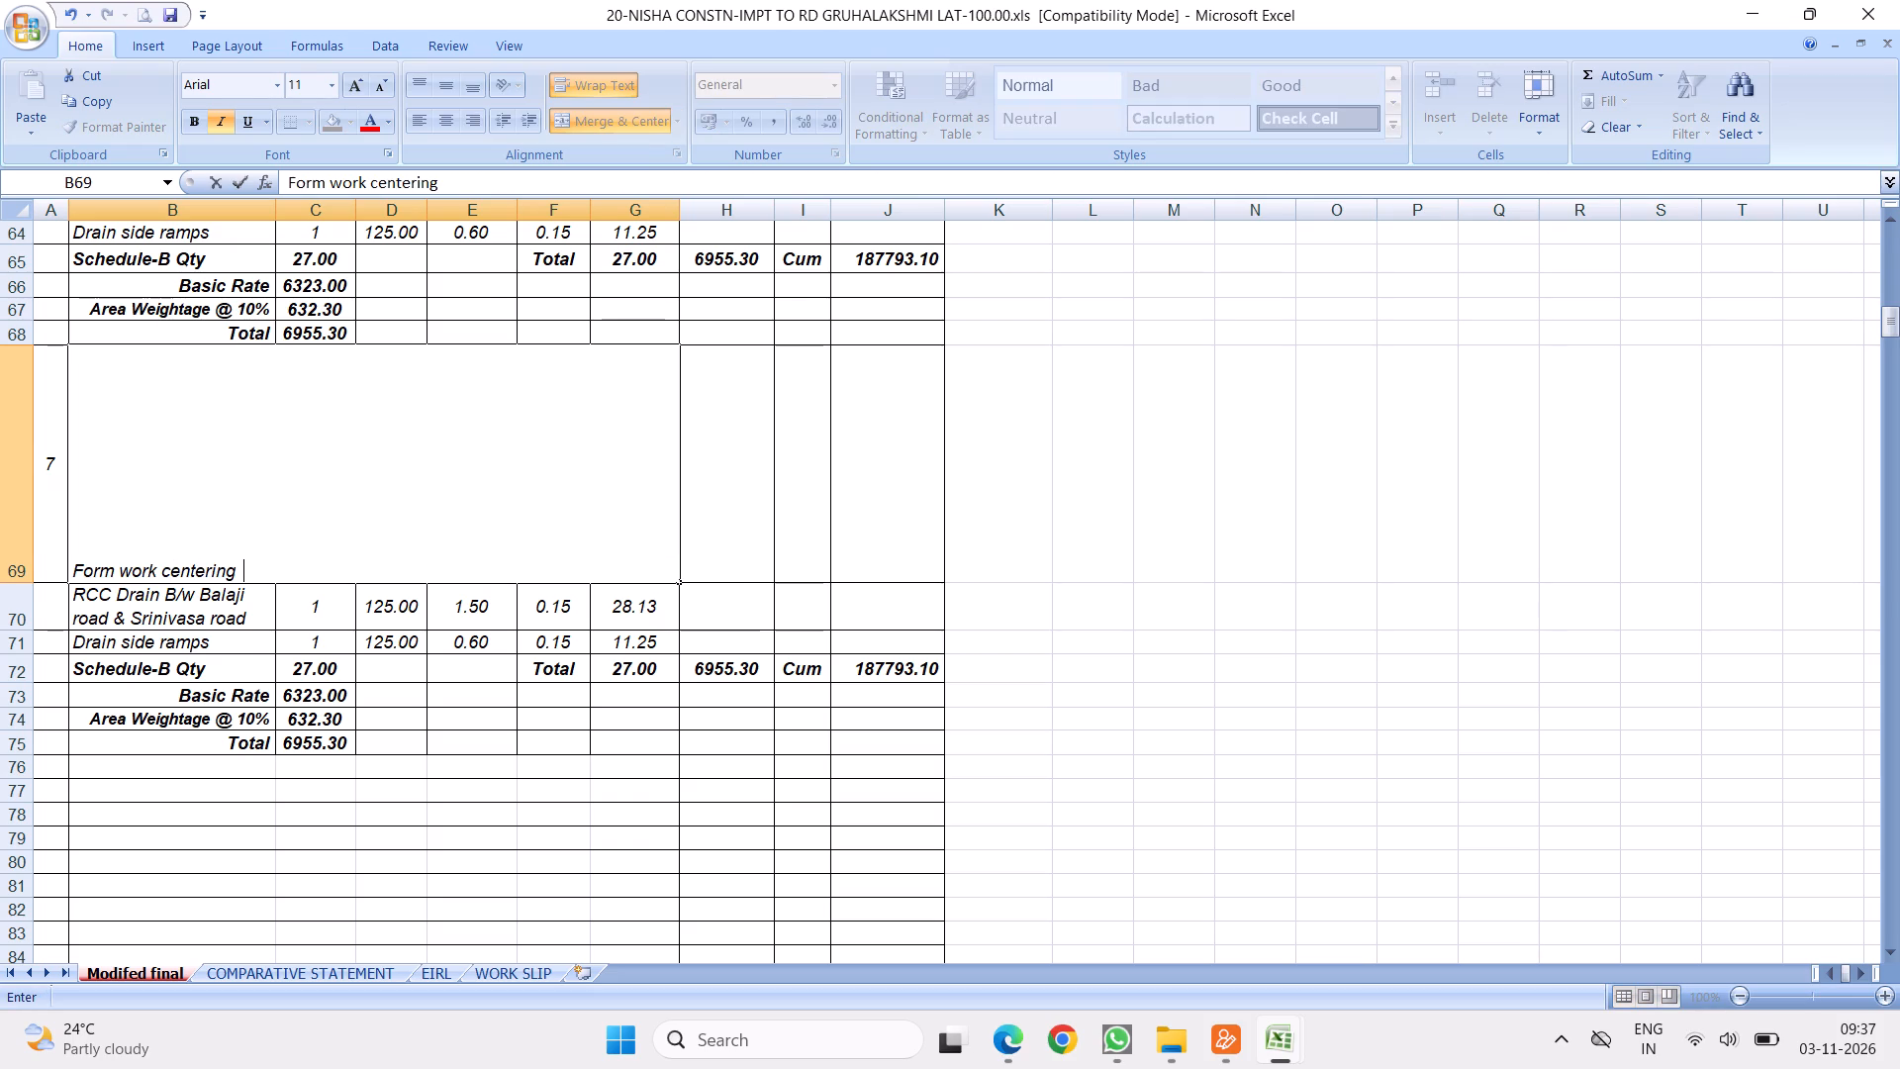
text(and shuttering)
key(space)
text(complete)
key(space)
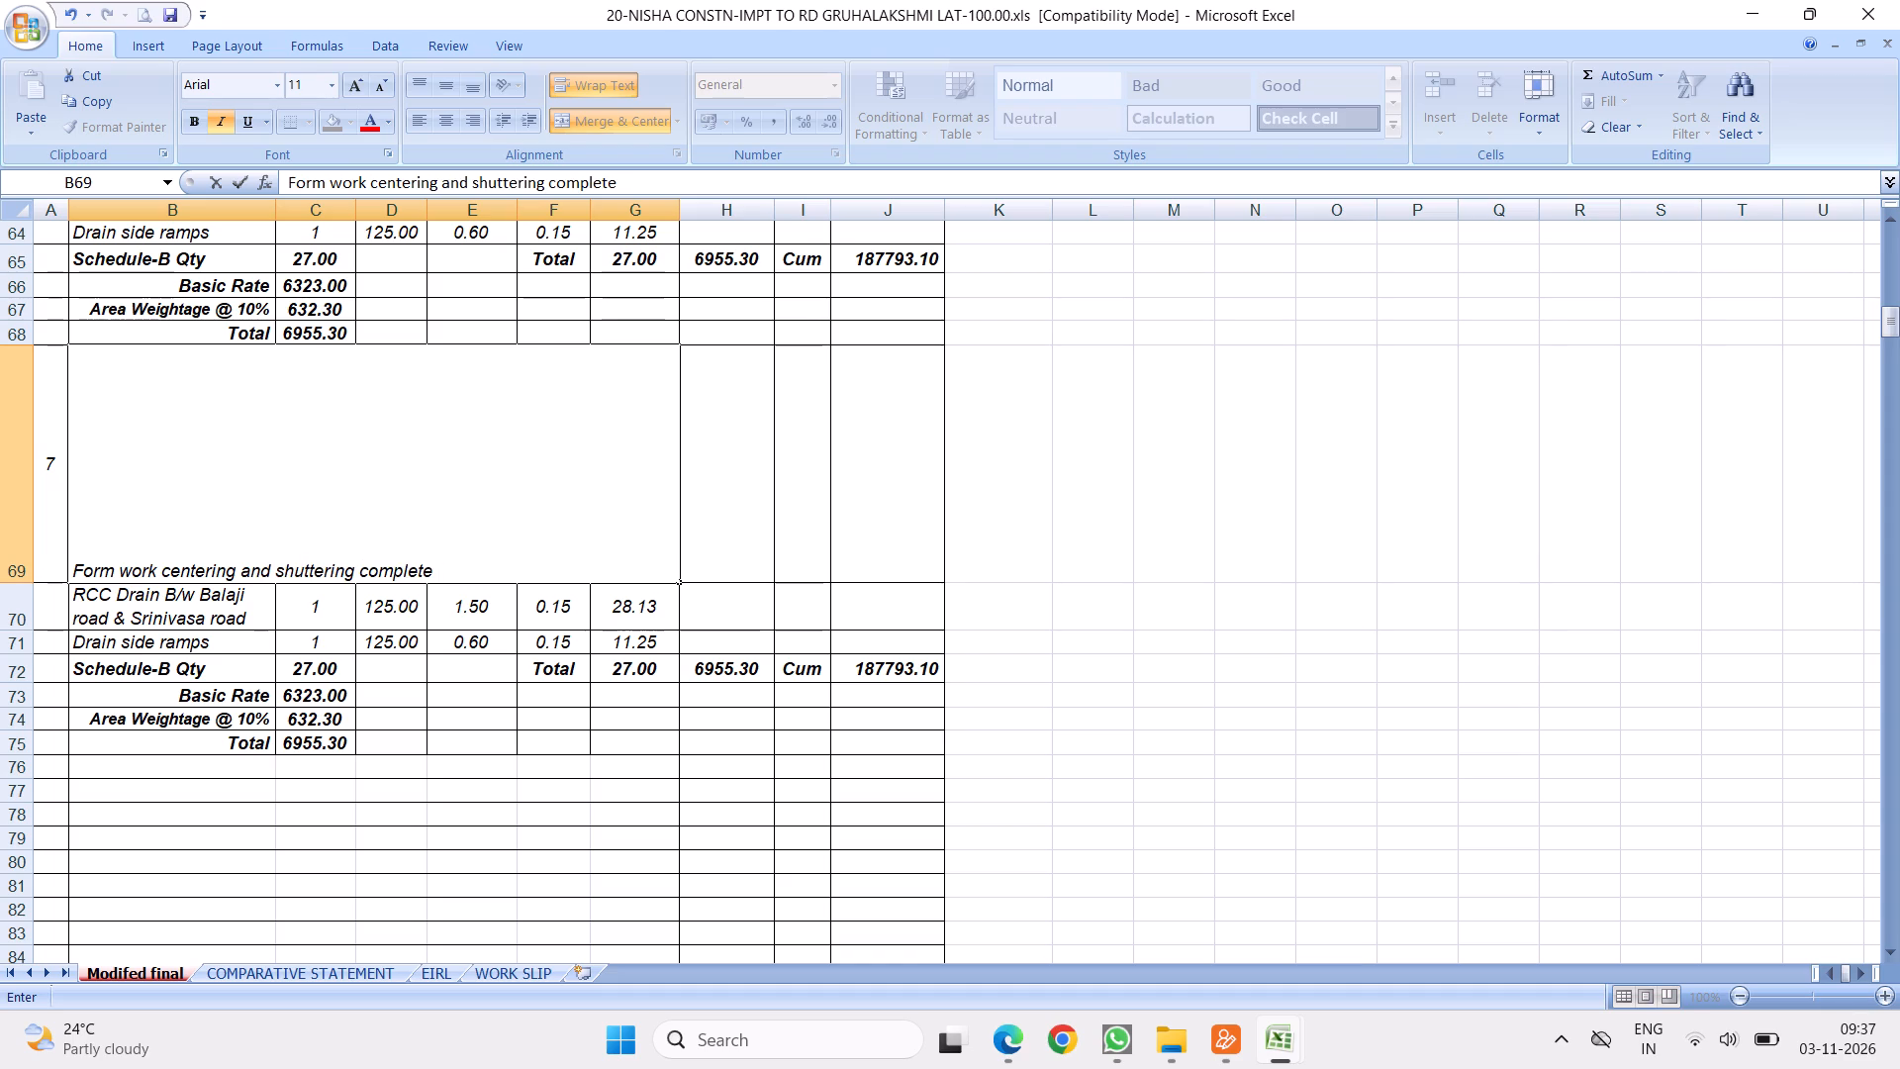
text(for M20)
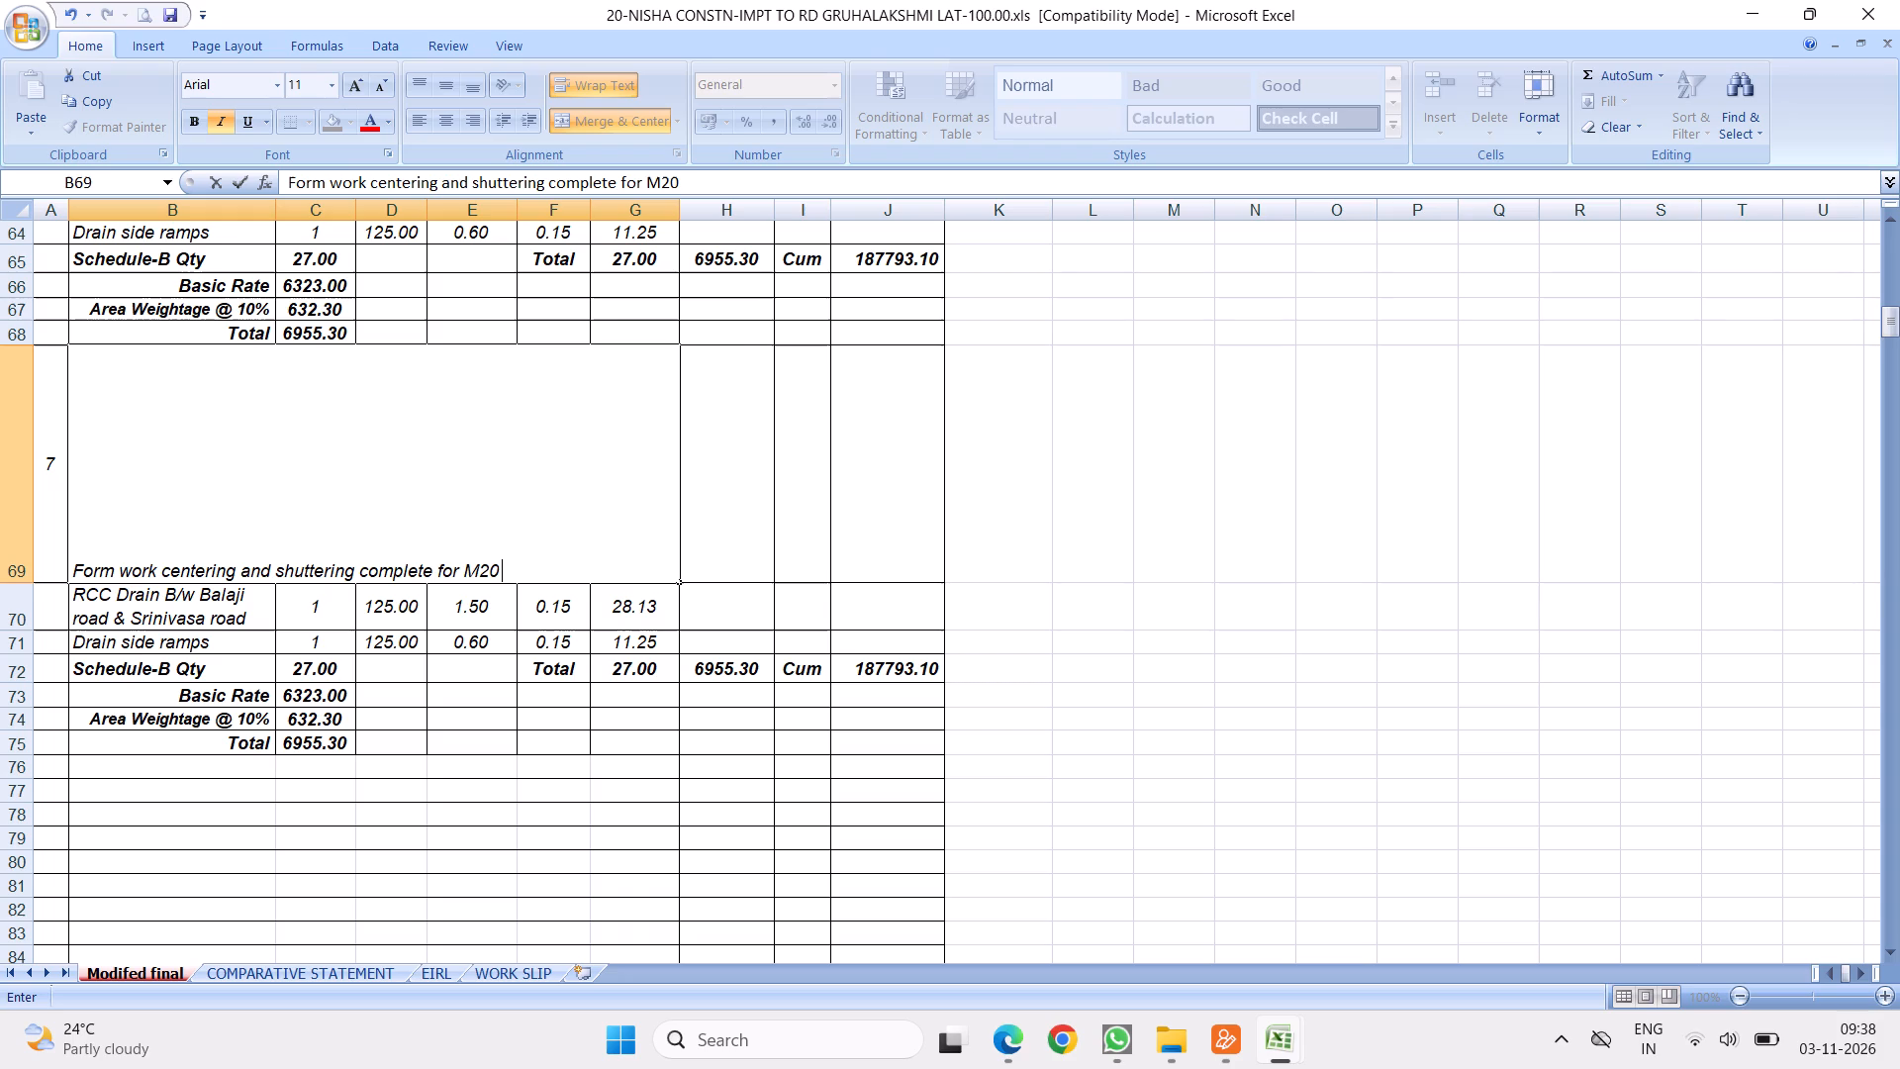
key(space)
text(design)
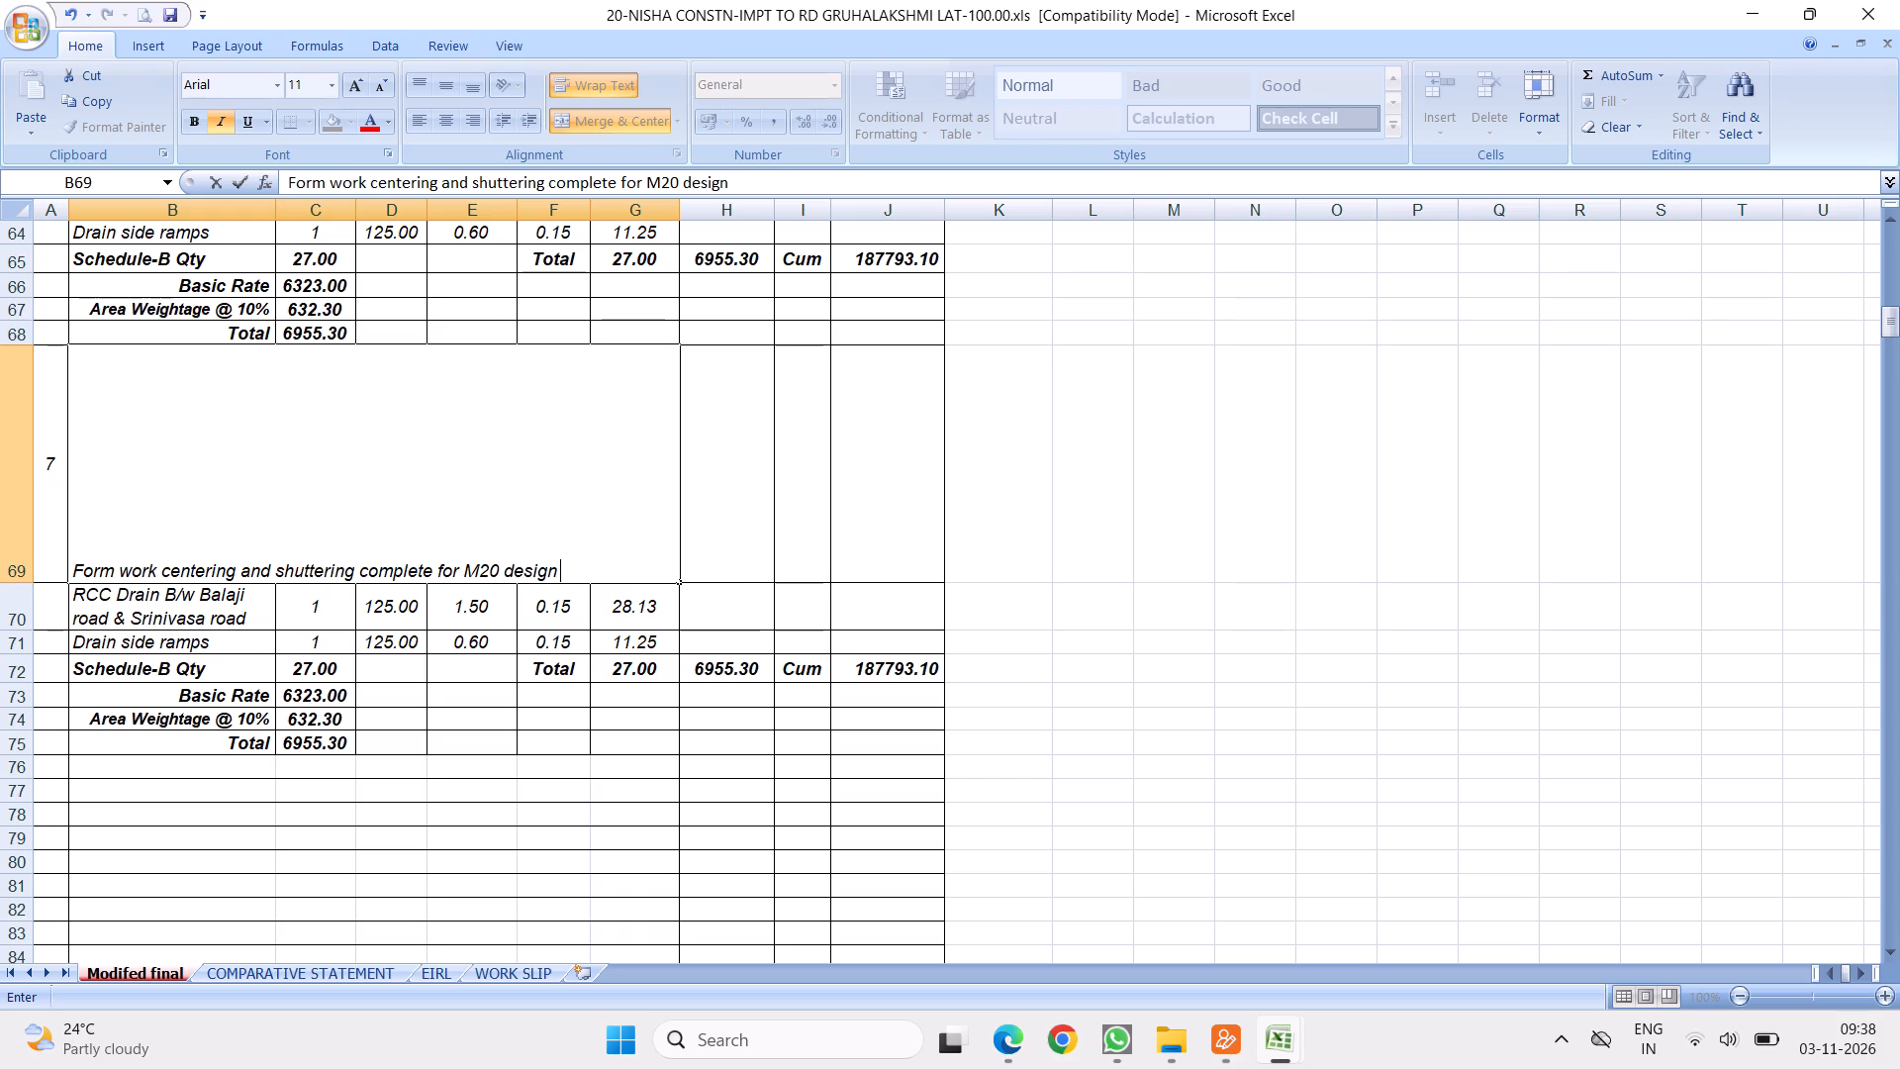
key(space)
text(mix using)
key(space)
text(20mm)
key(space)
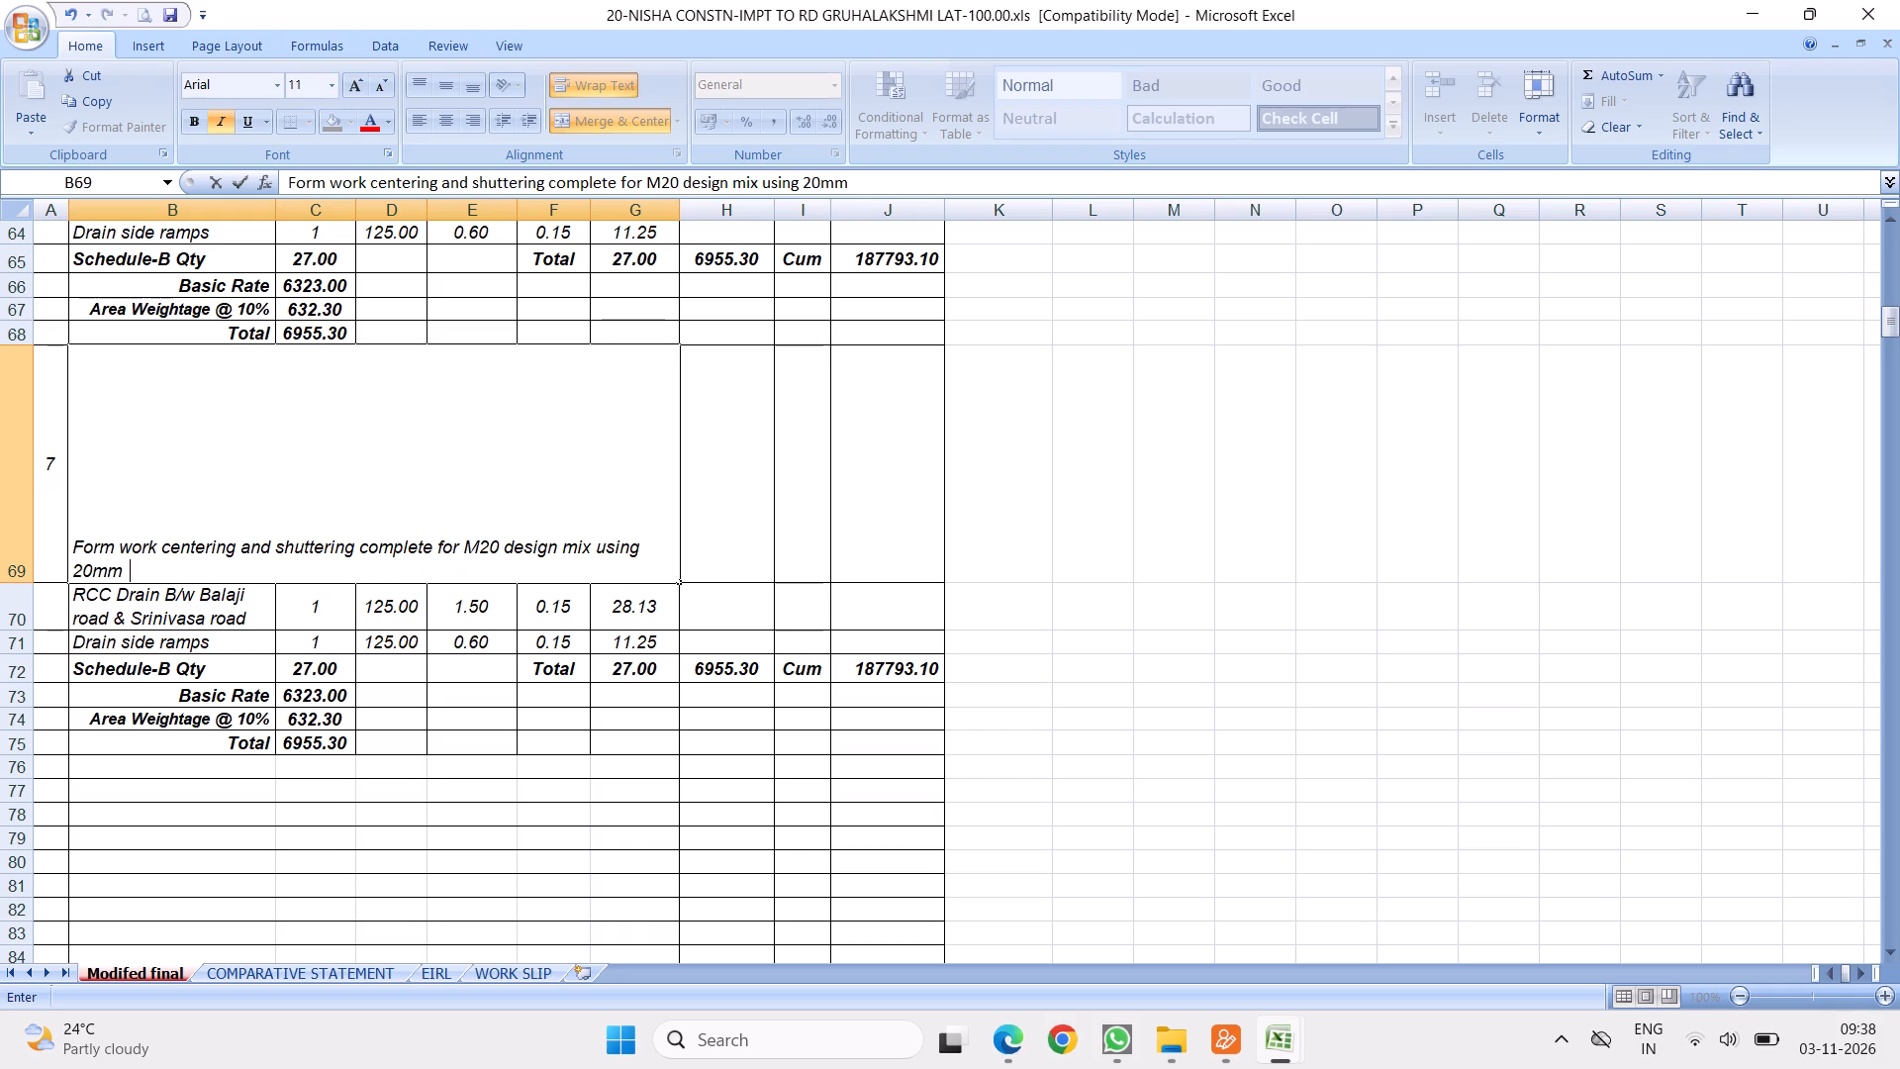
text(graded)
key(space)
text(crushed)
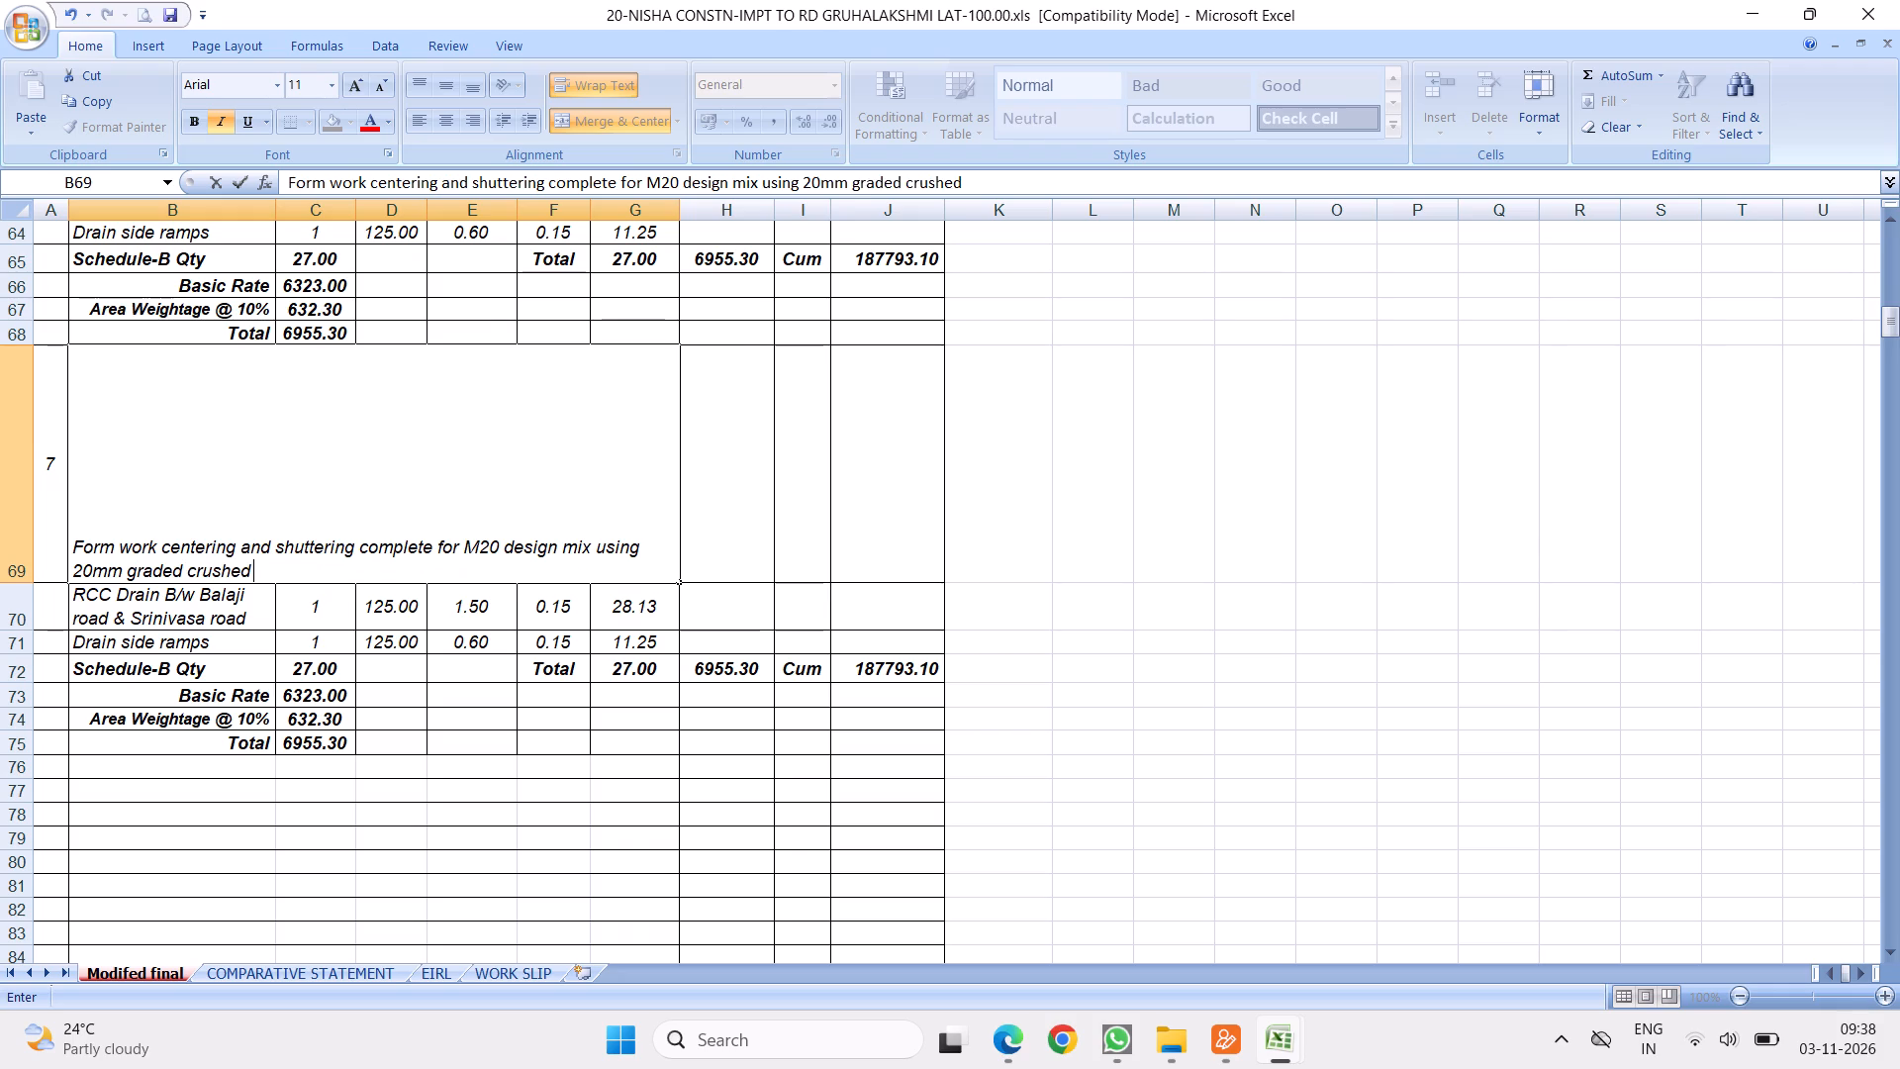
key(space)
text(coarse)
key(space)
text(aggregates)
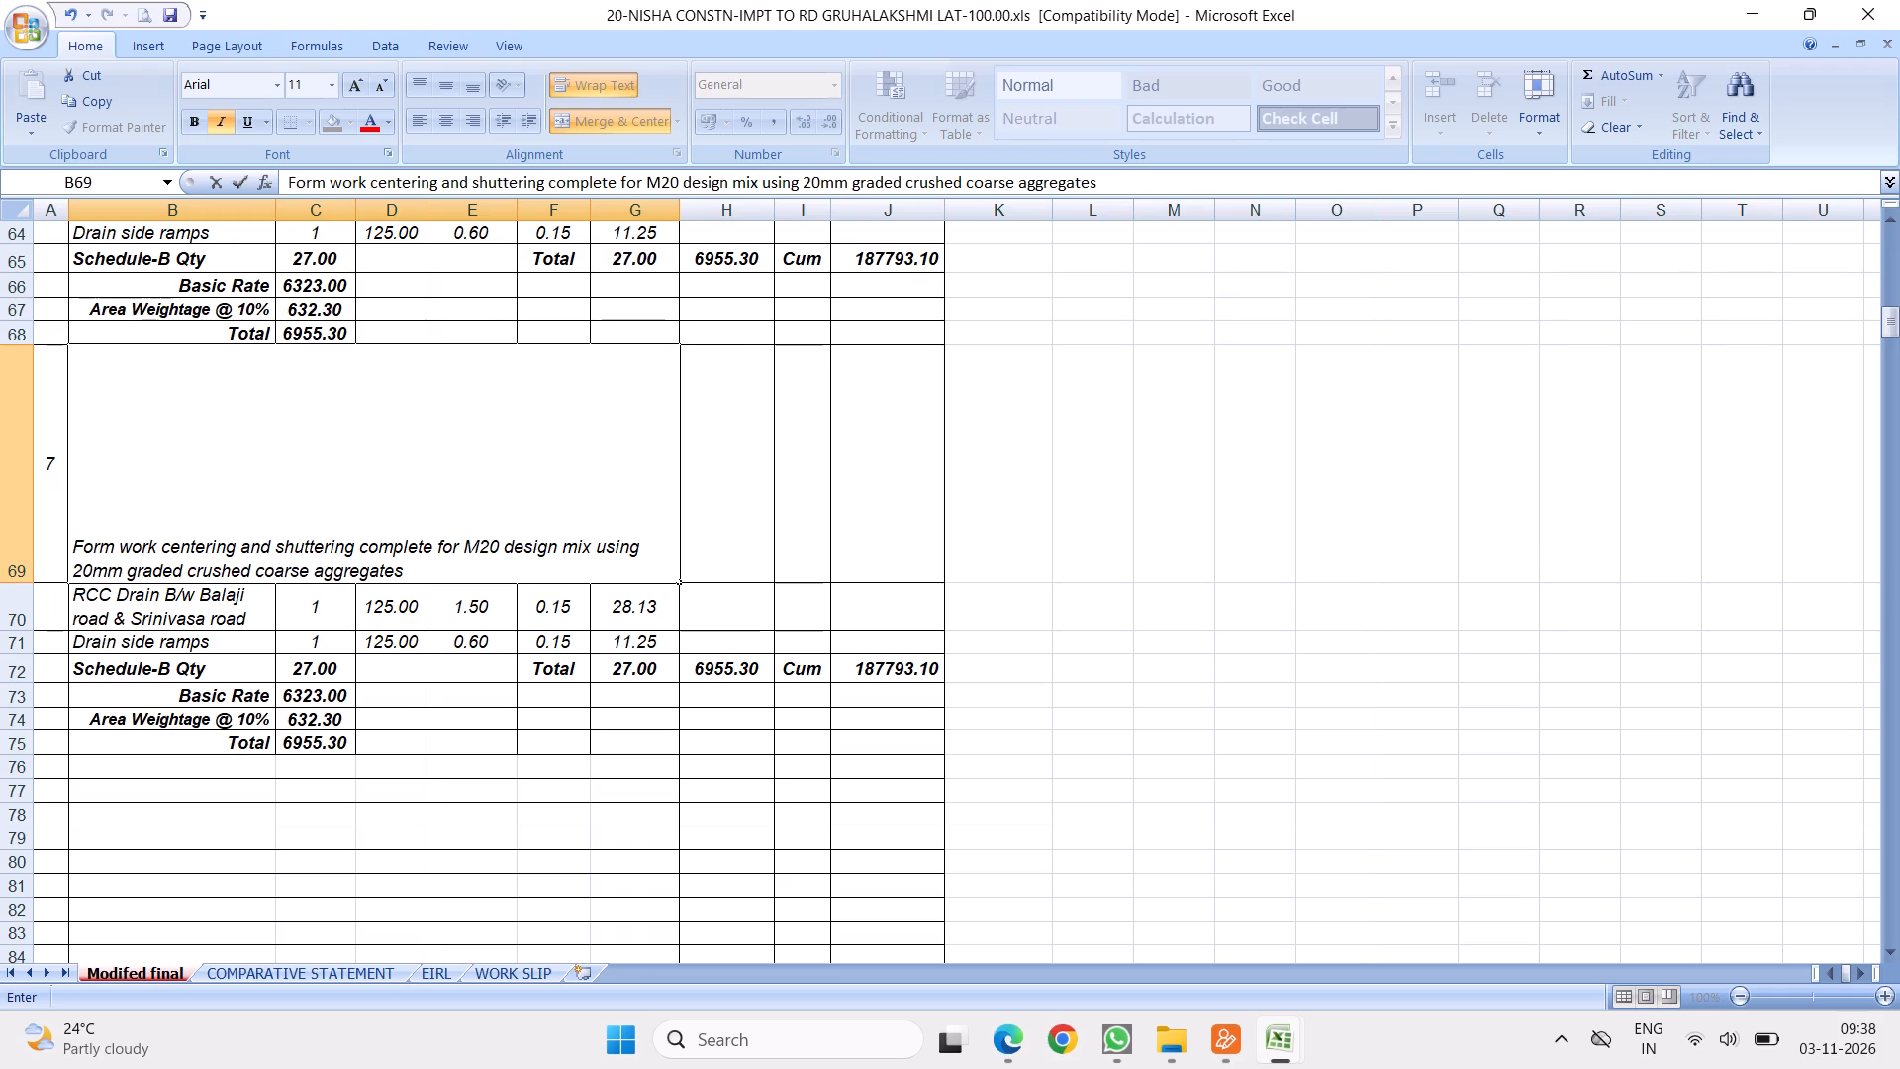
text(.(P.No.)
text(16)
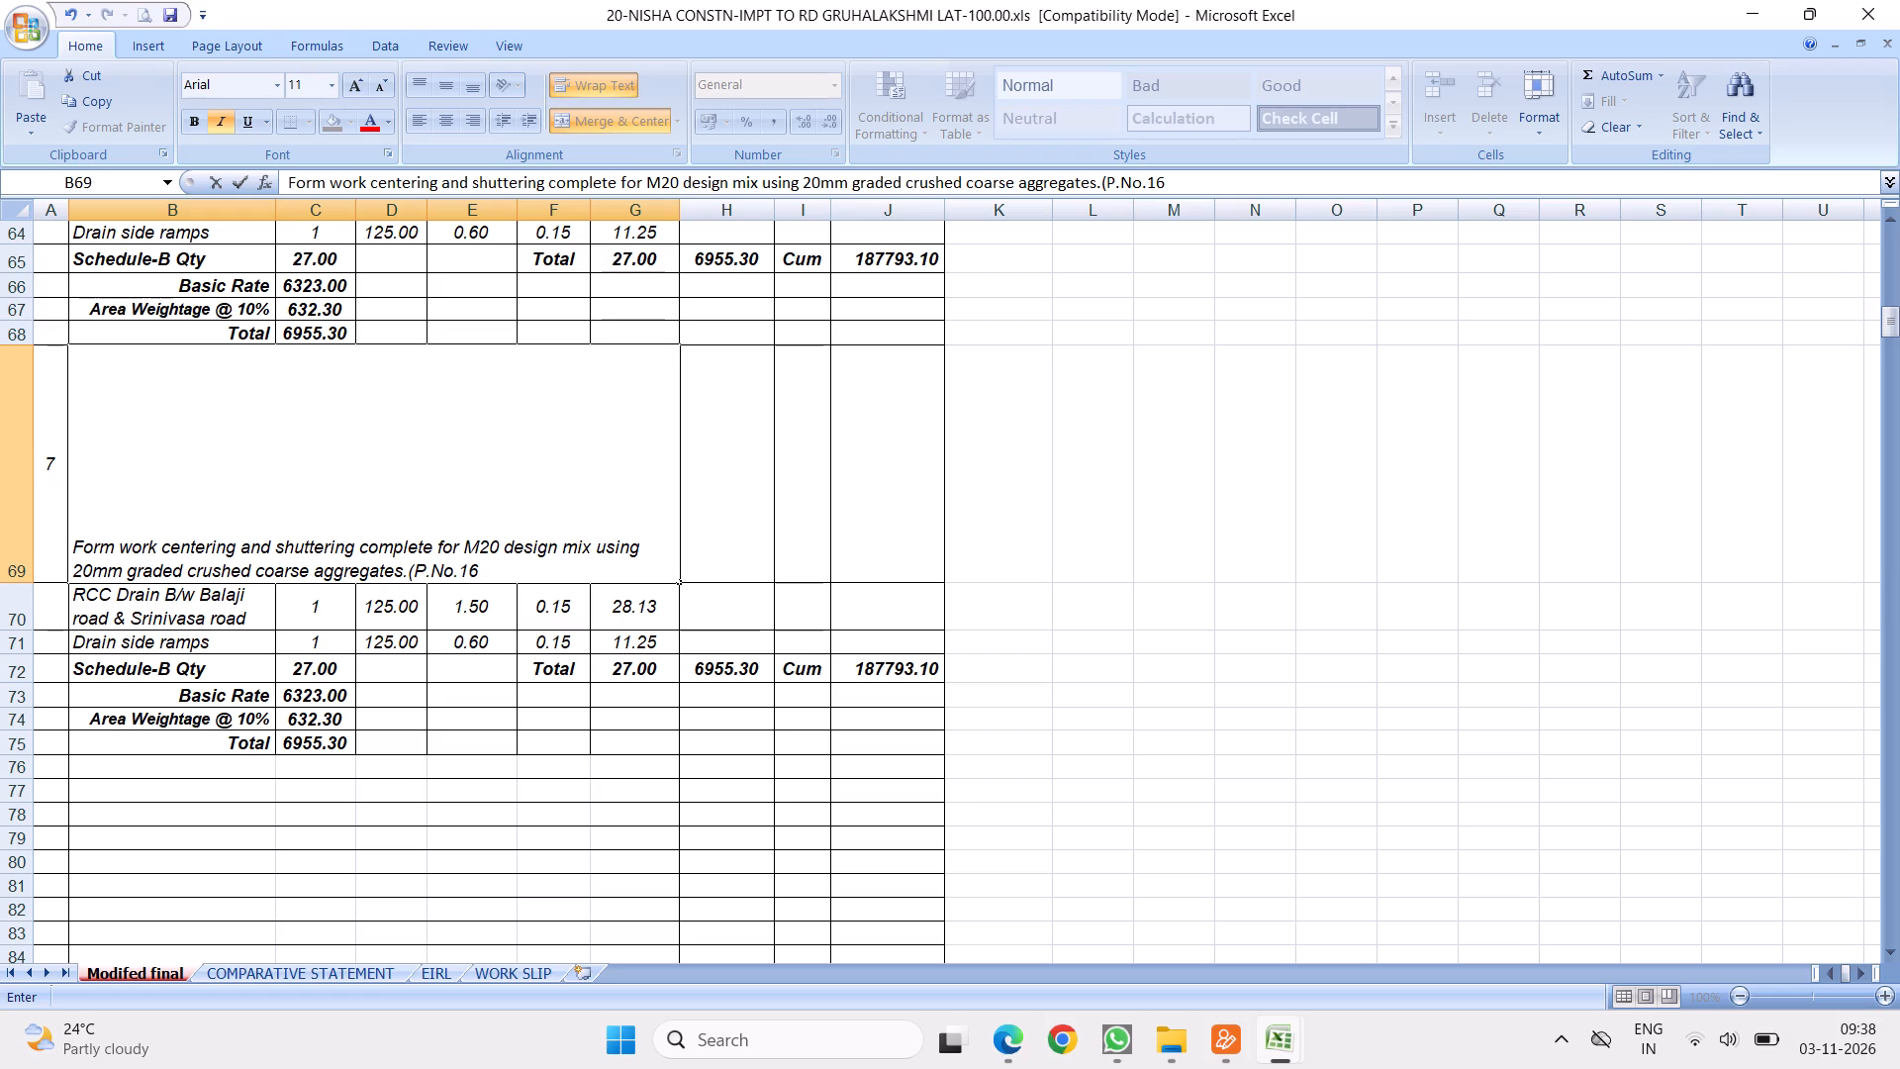
text(,)
key(space)
text(Sl.No.)
text(2.42.)
key(BackSpace)
key(BackSpace)
text(.2))
click(294, 721)
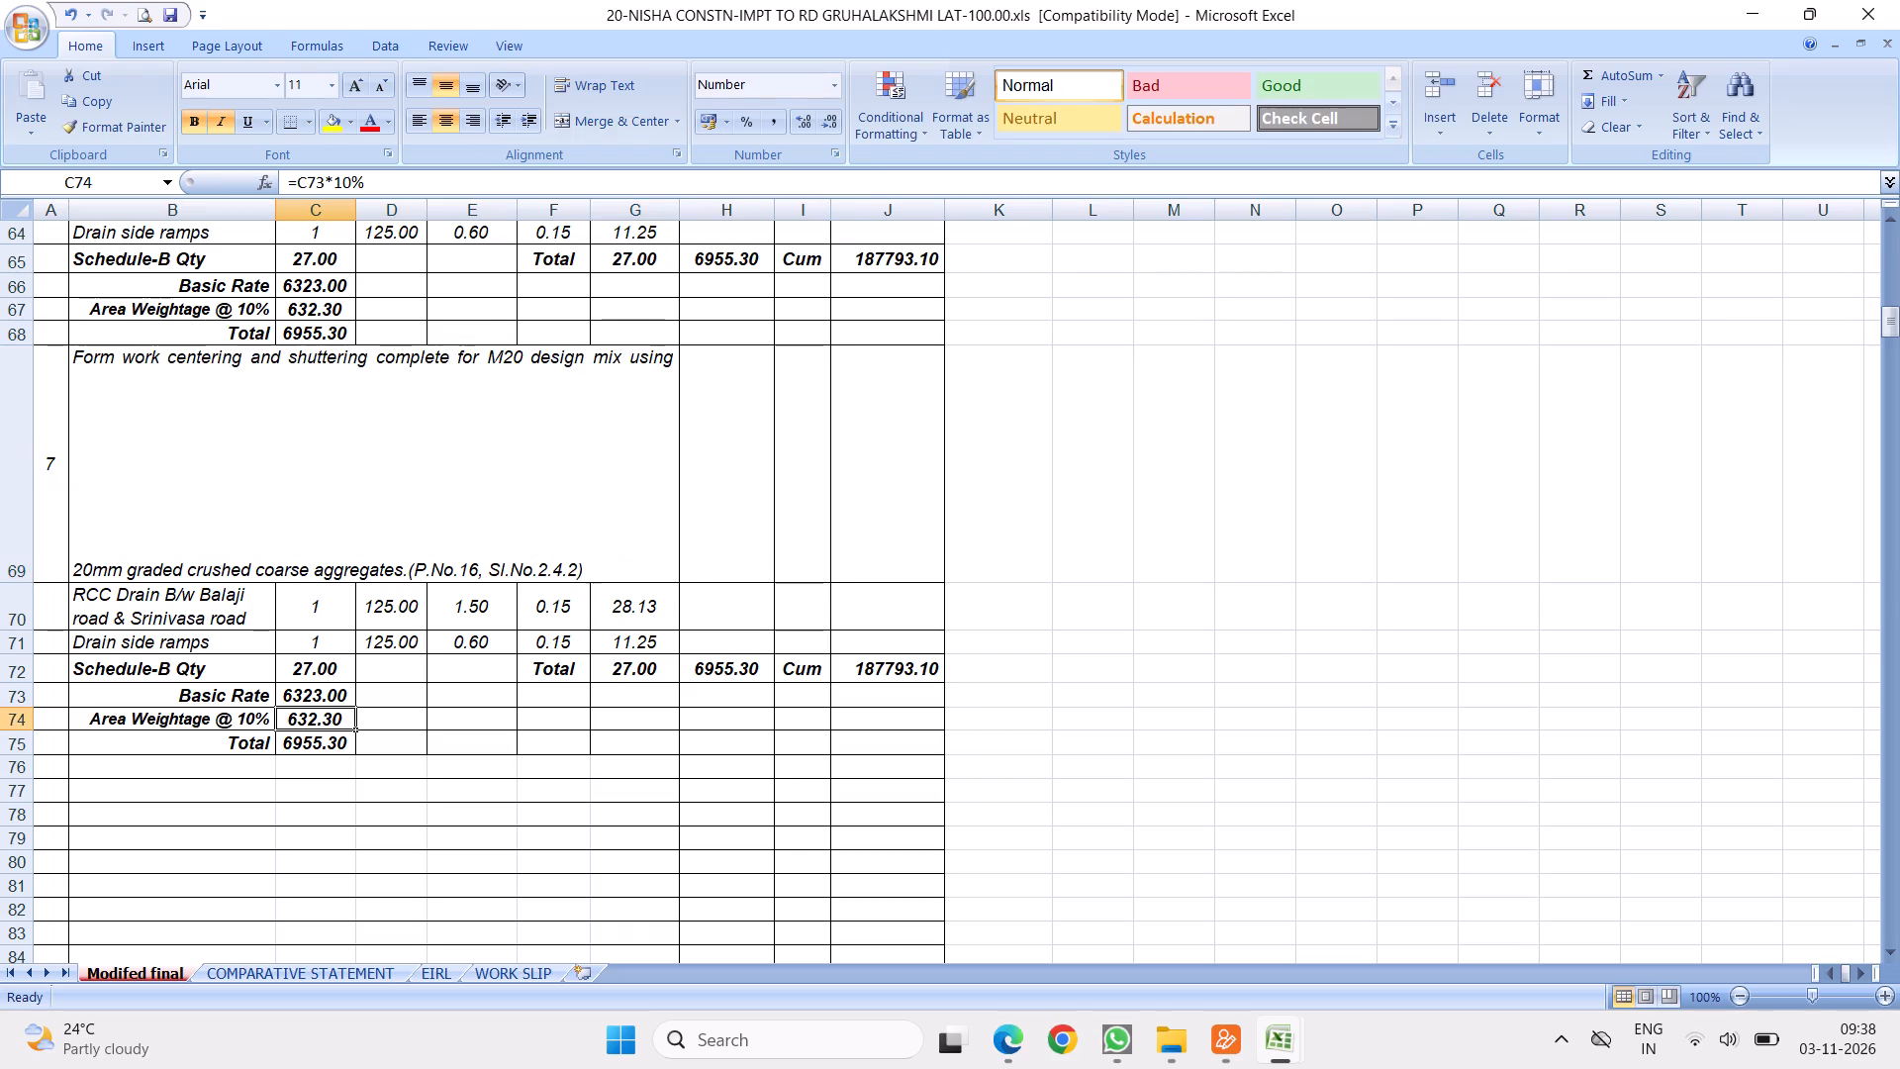
Reduce the height of item 7's description row 69 to about 47 points.
click(184, 502)
drag(25, 586, 86, 469)
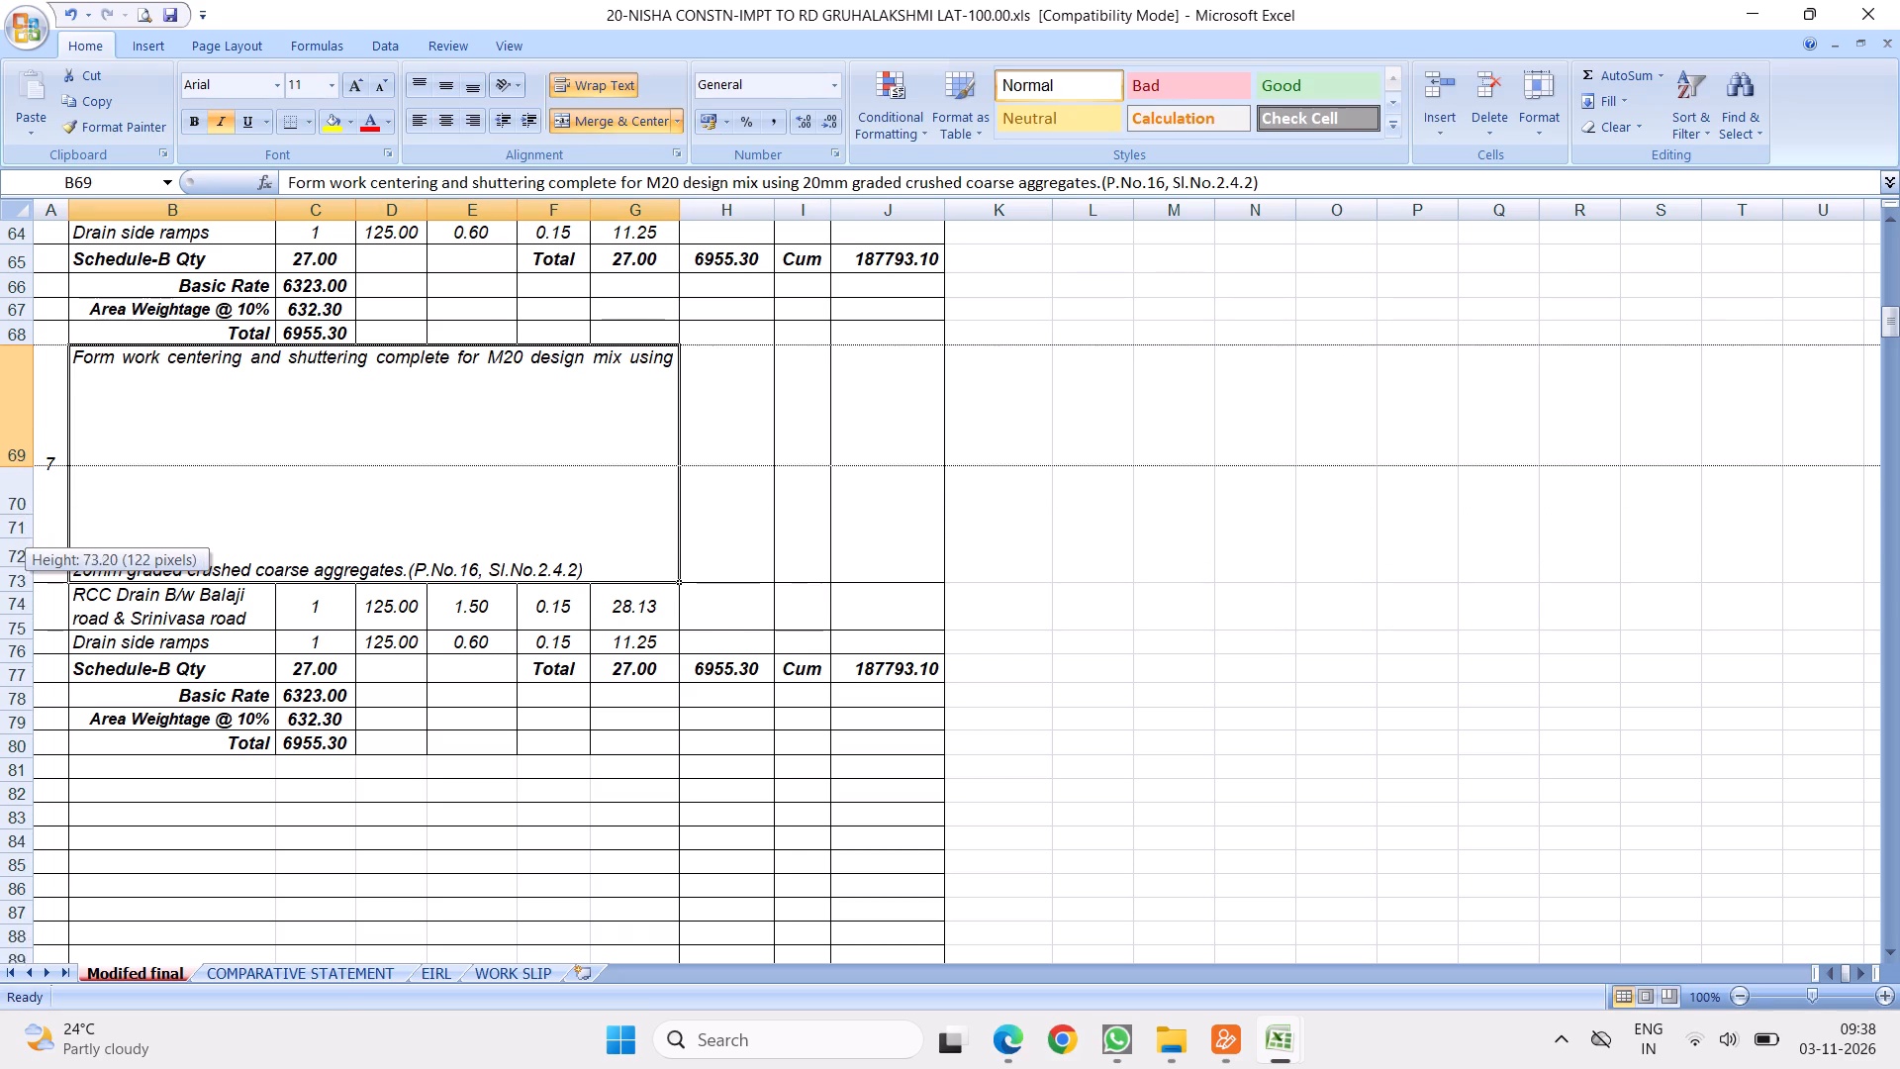
drag(86, 469, 111, 426)
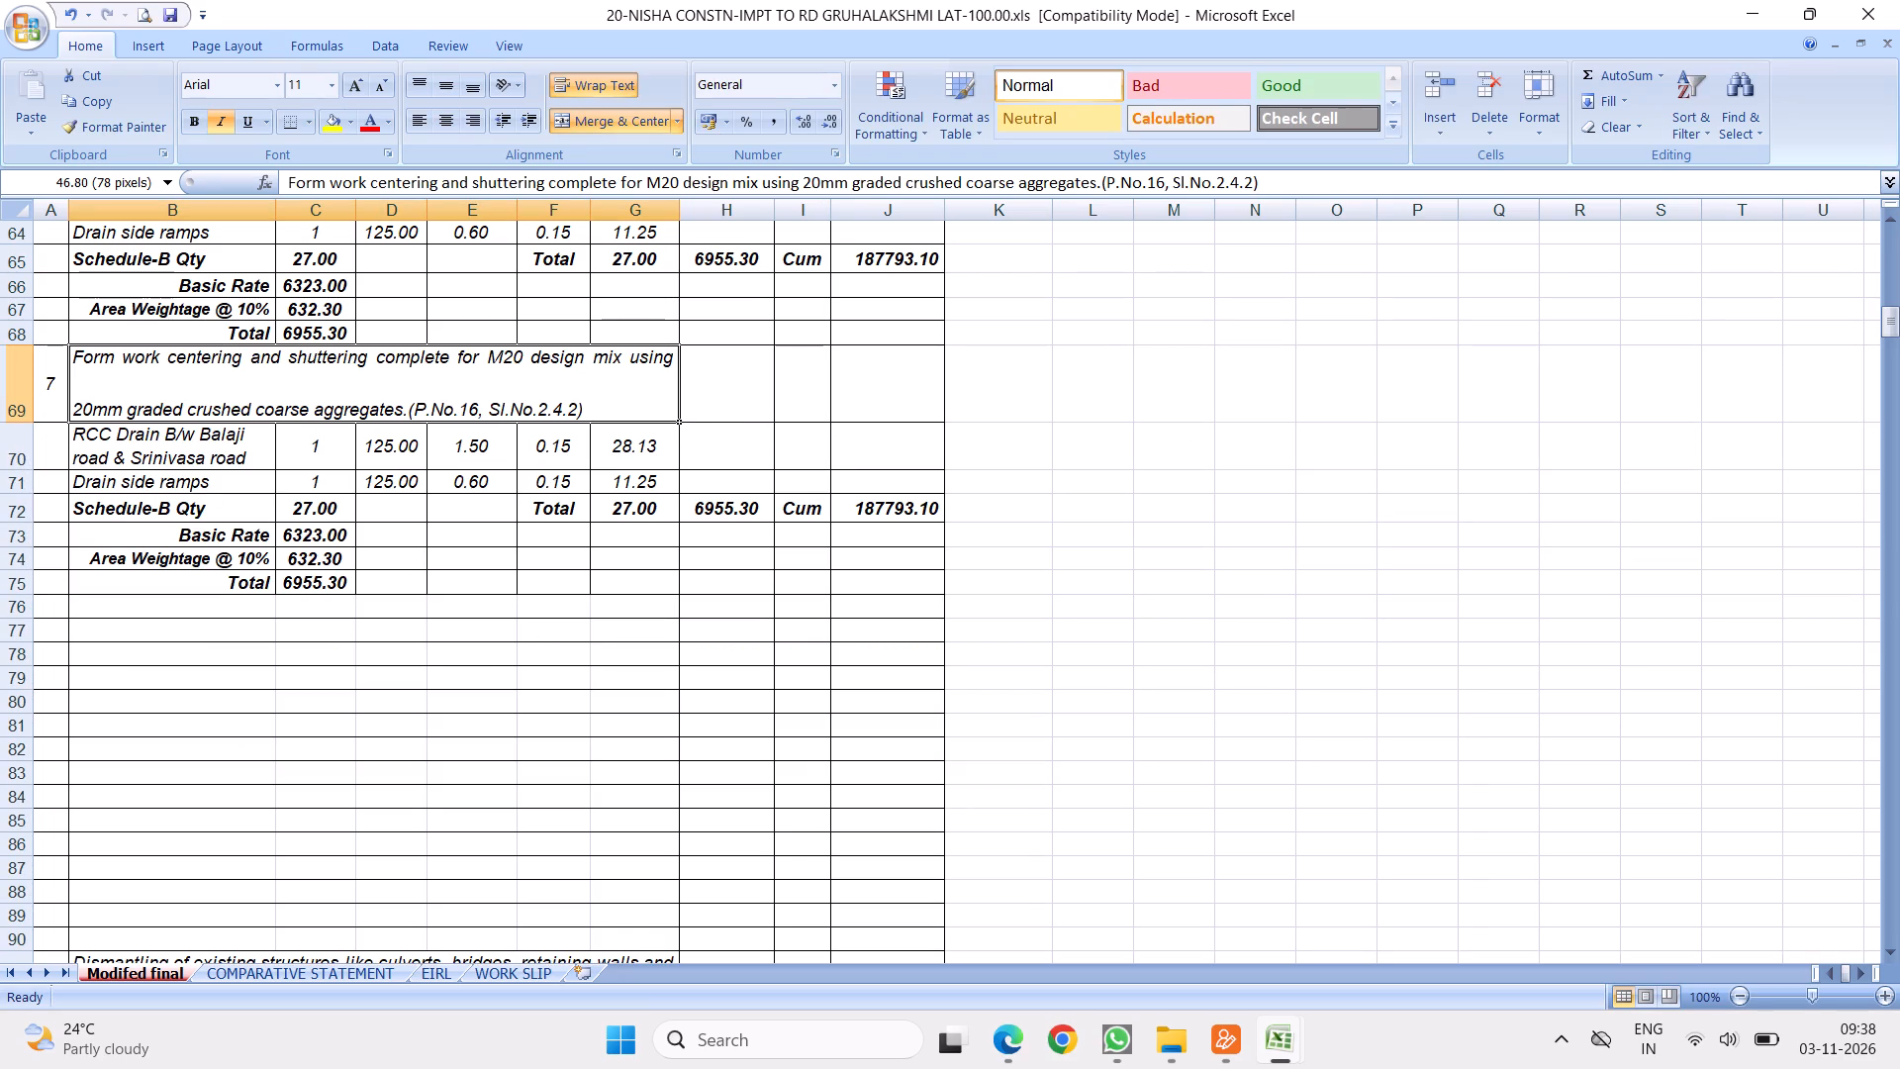
Set item 7's Schedule-B quantity in C72 to 13.5.
click(308, 535)
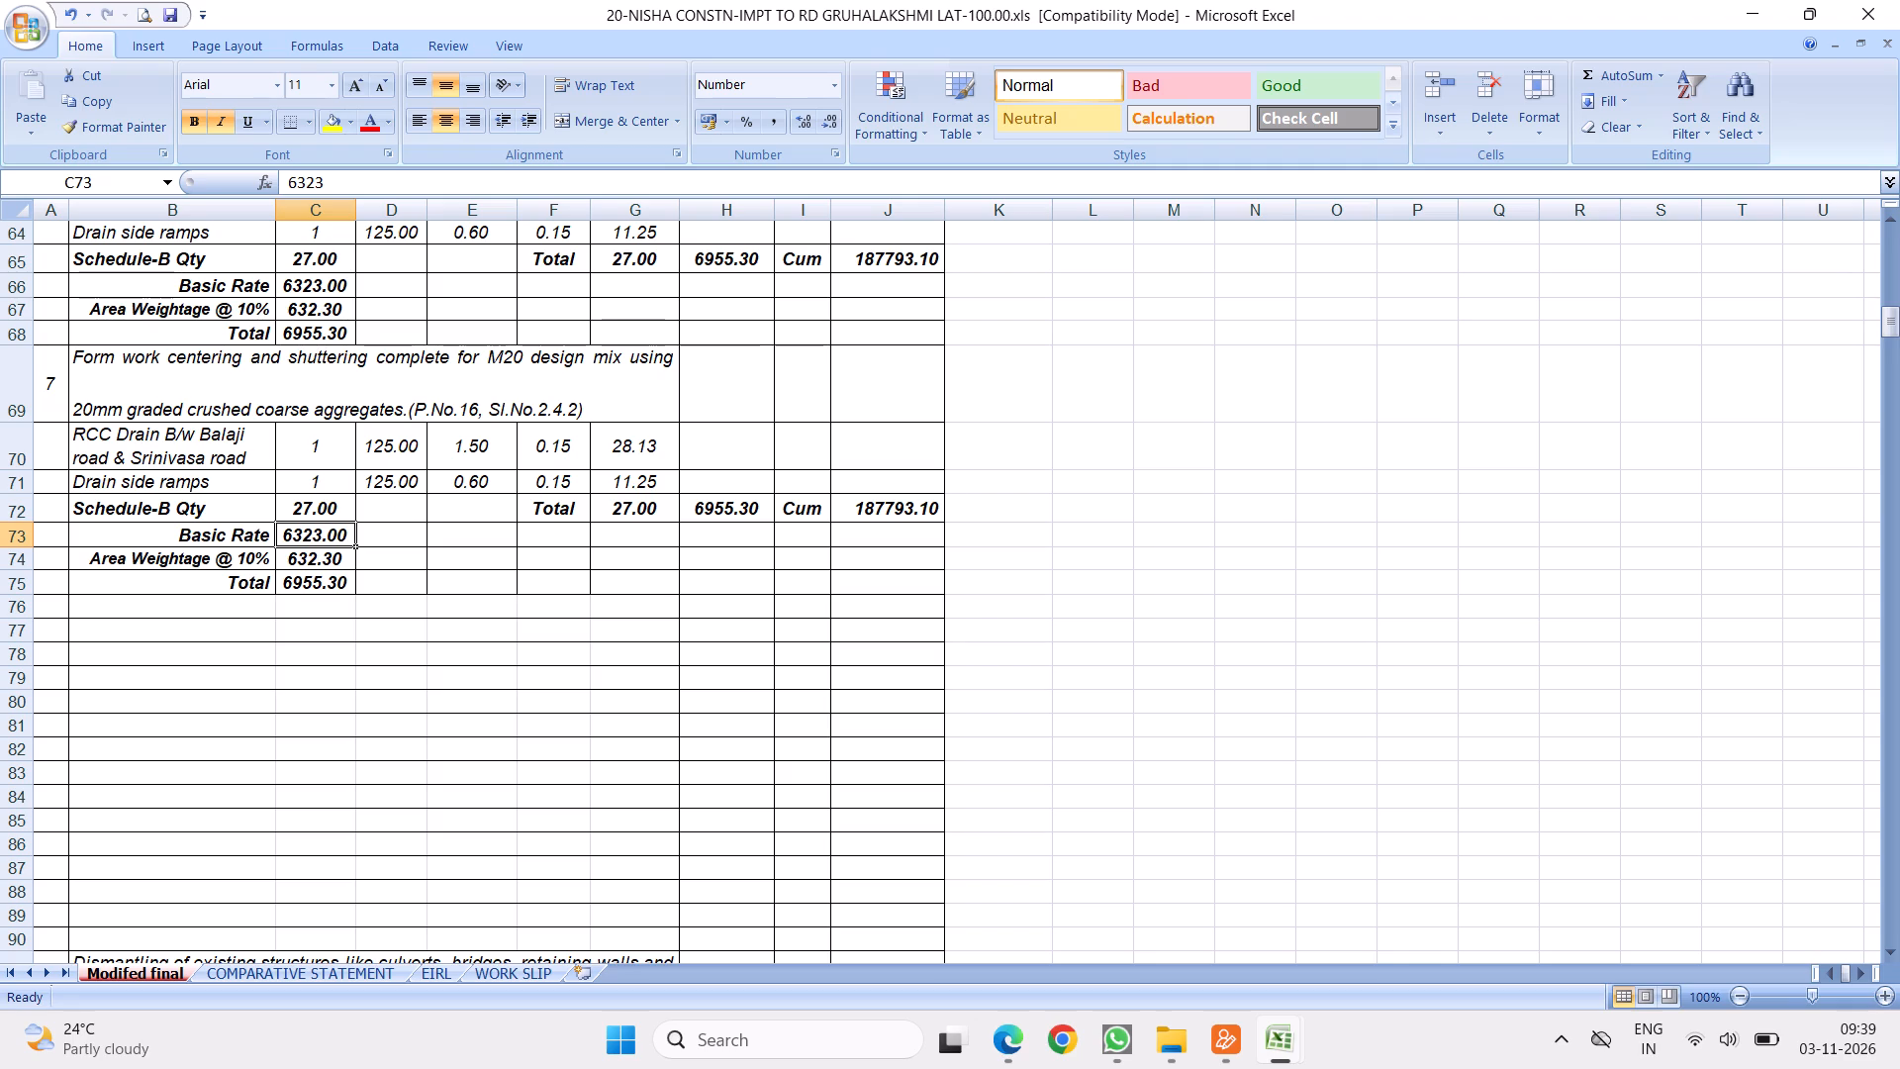
click(305, 511)
key(1)
text(3.)
key(5)
click(415, 562)
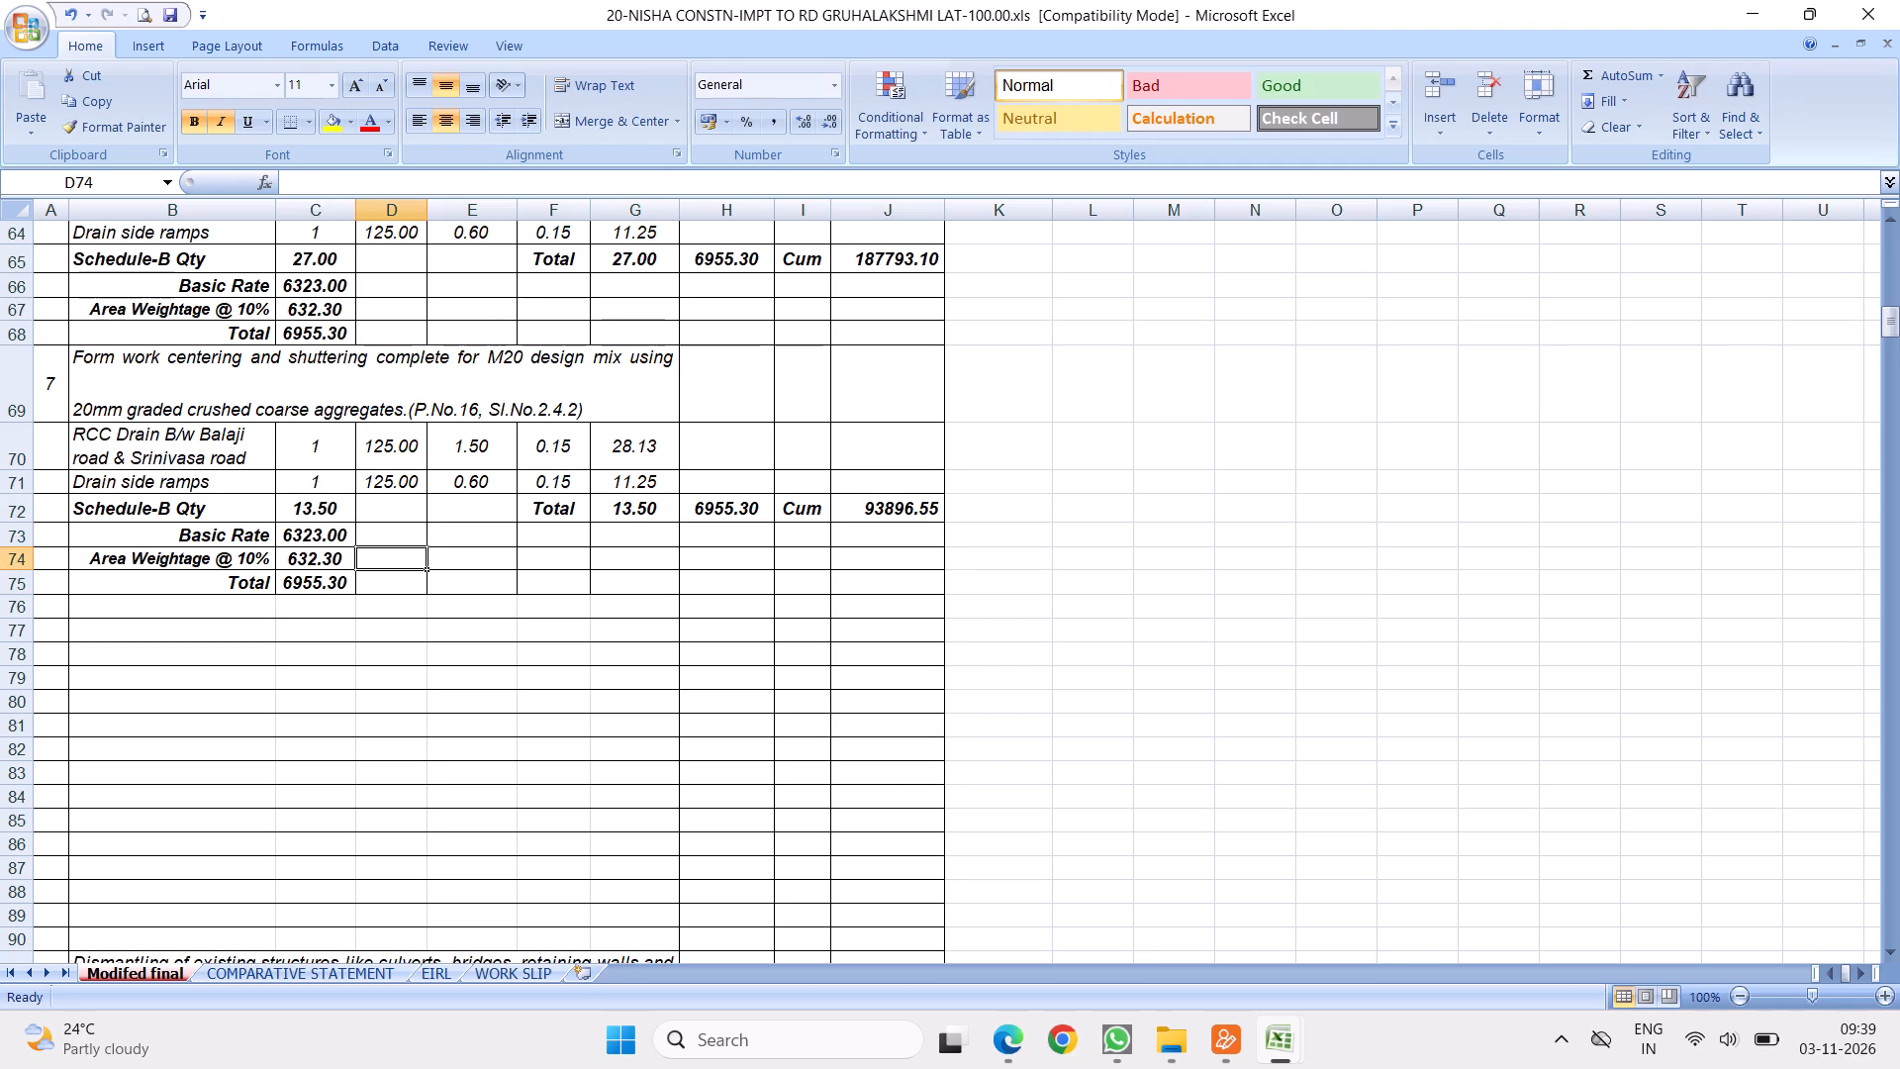
Set item 7's Basic Rate in C73 to 505.84.
click(311, 534)
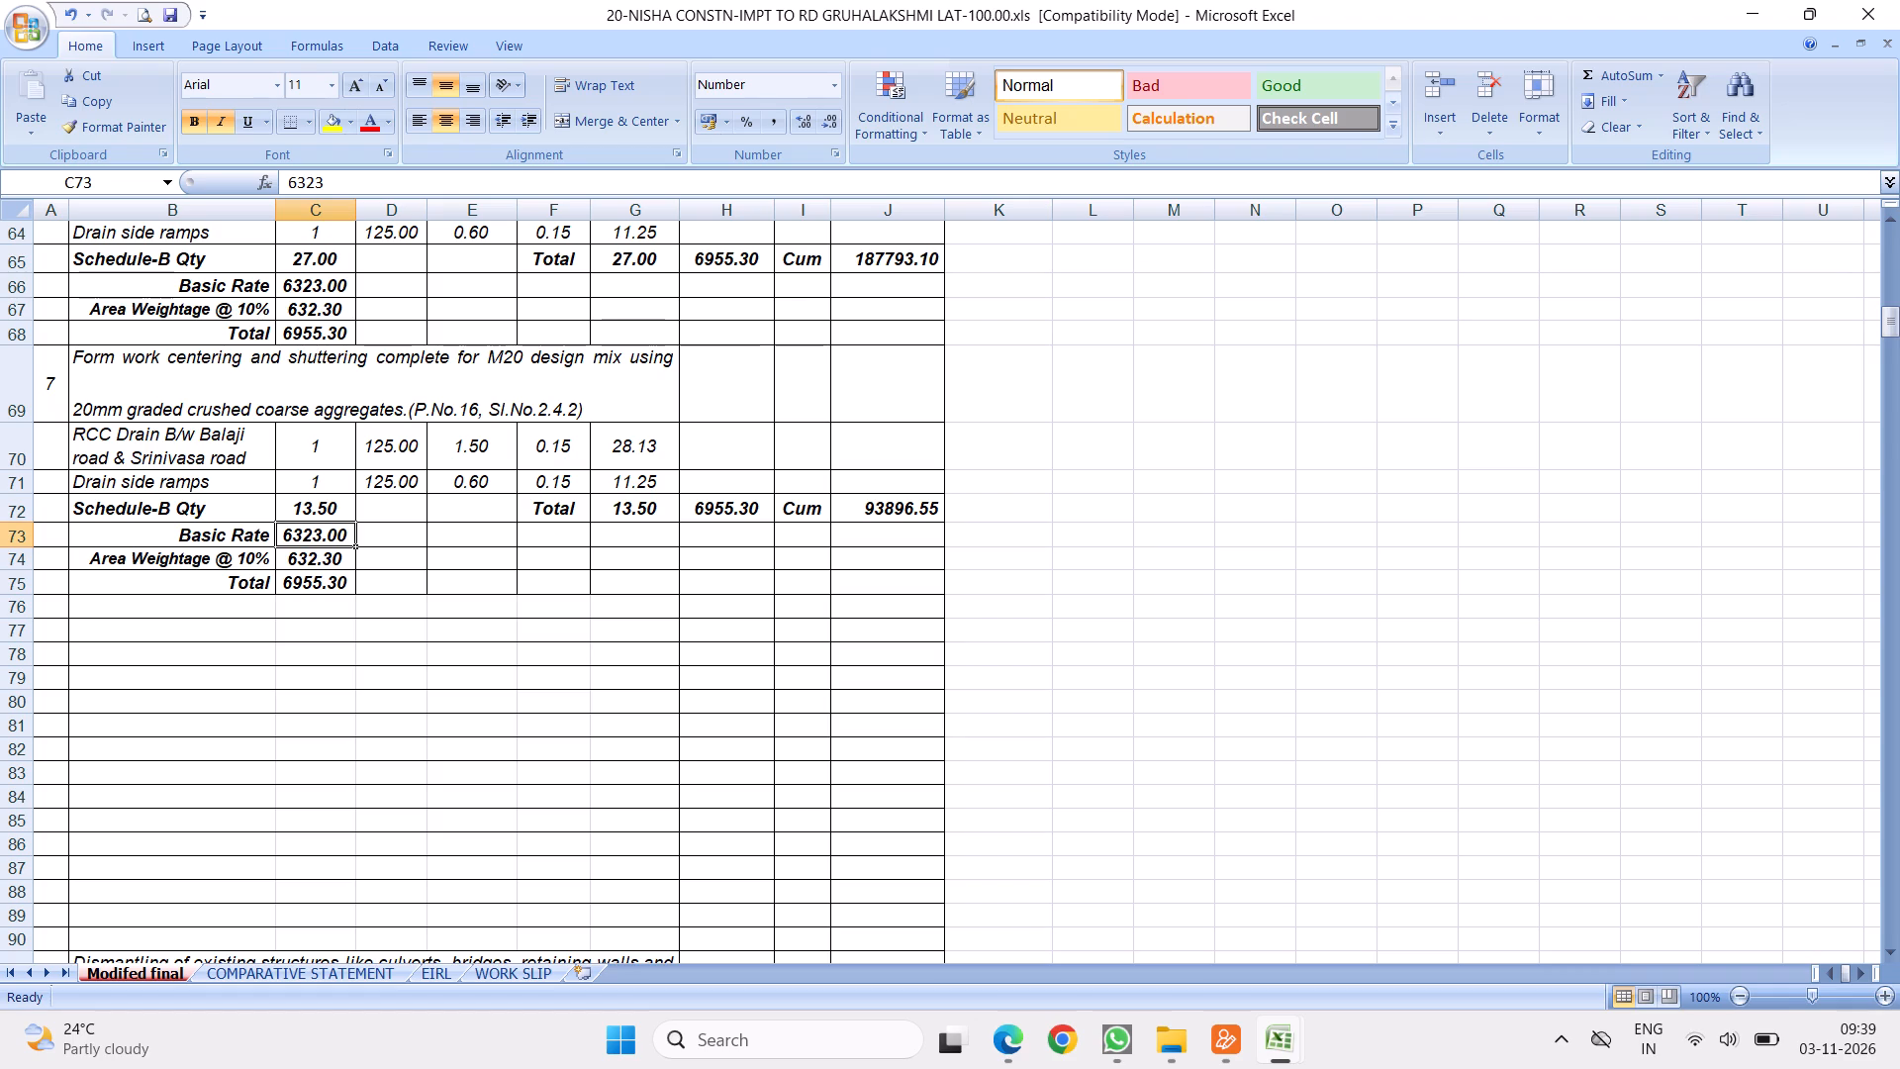
text(505.84)
key(Return)
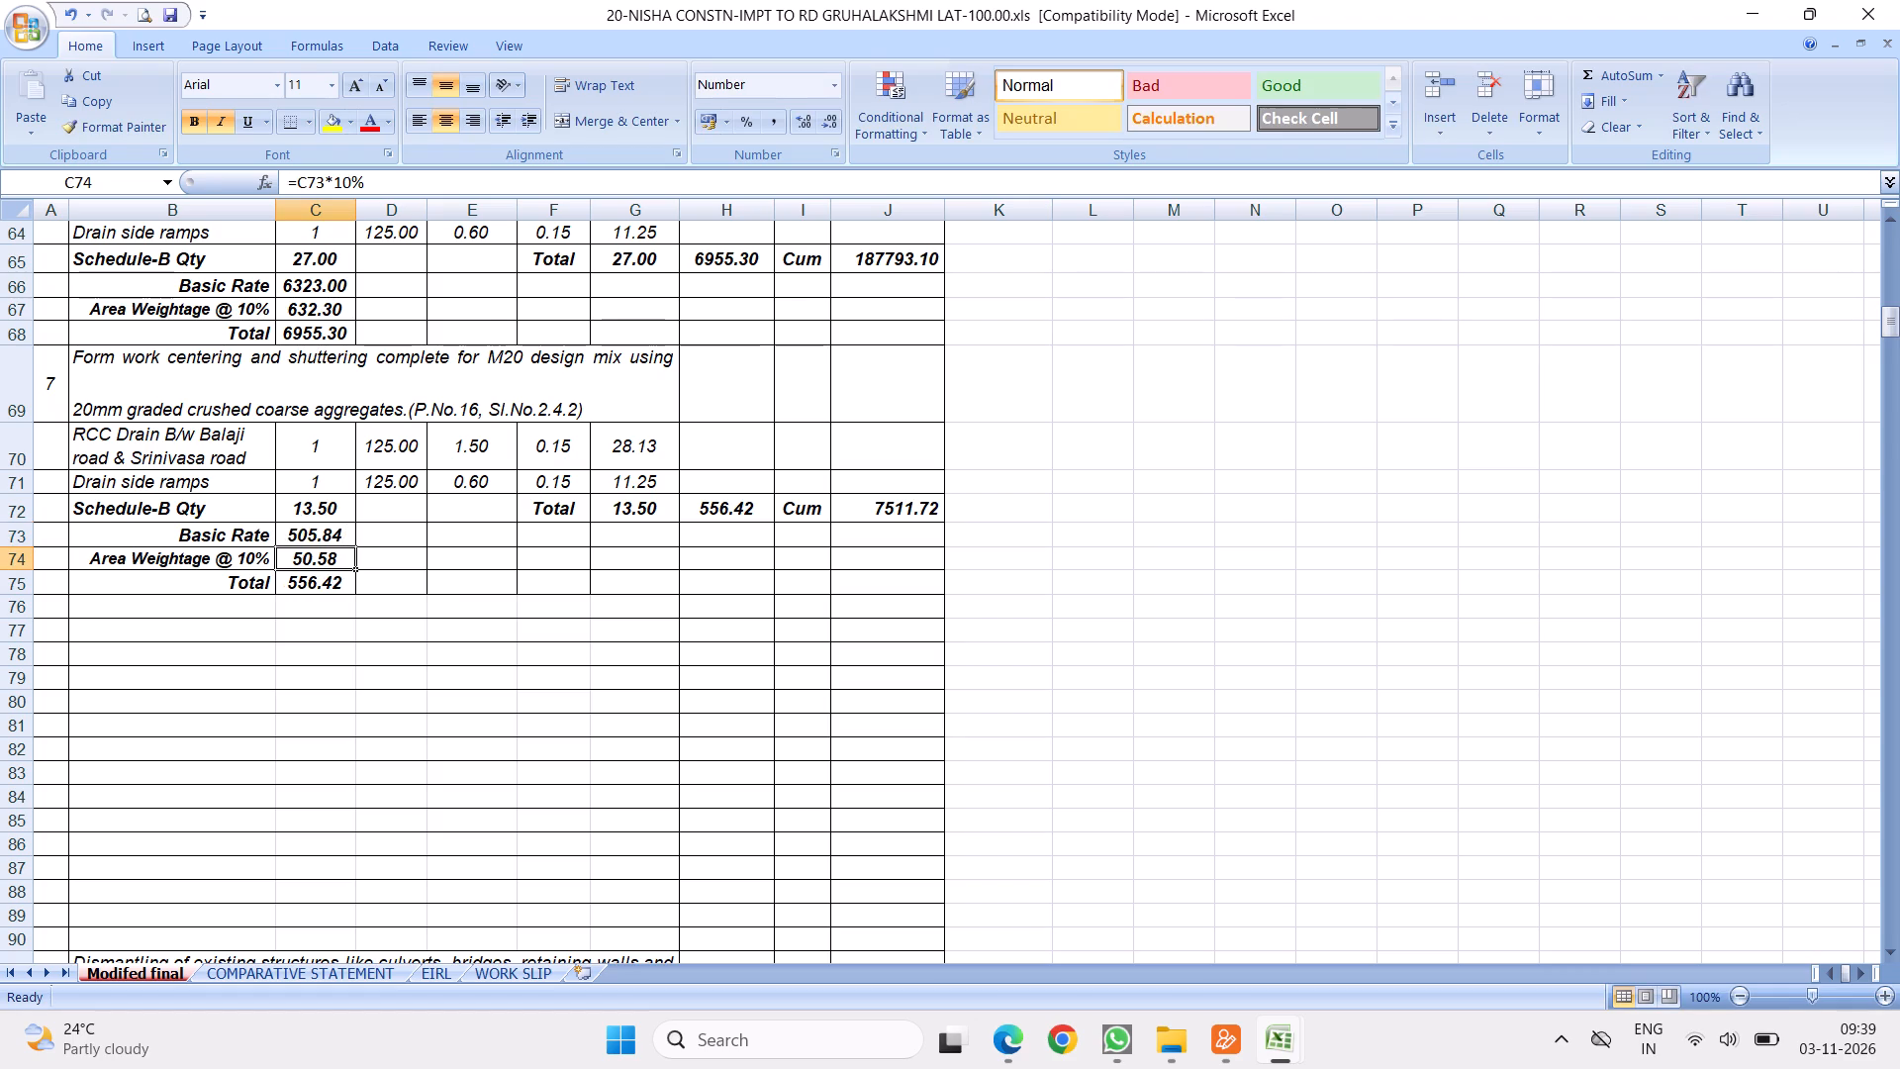
click(538, 582)
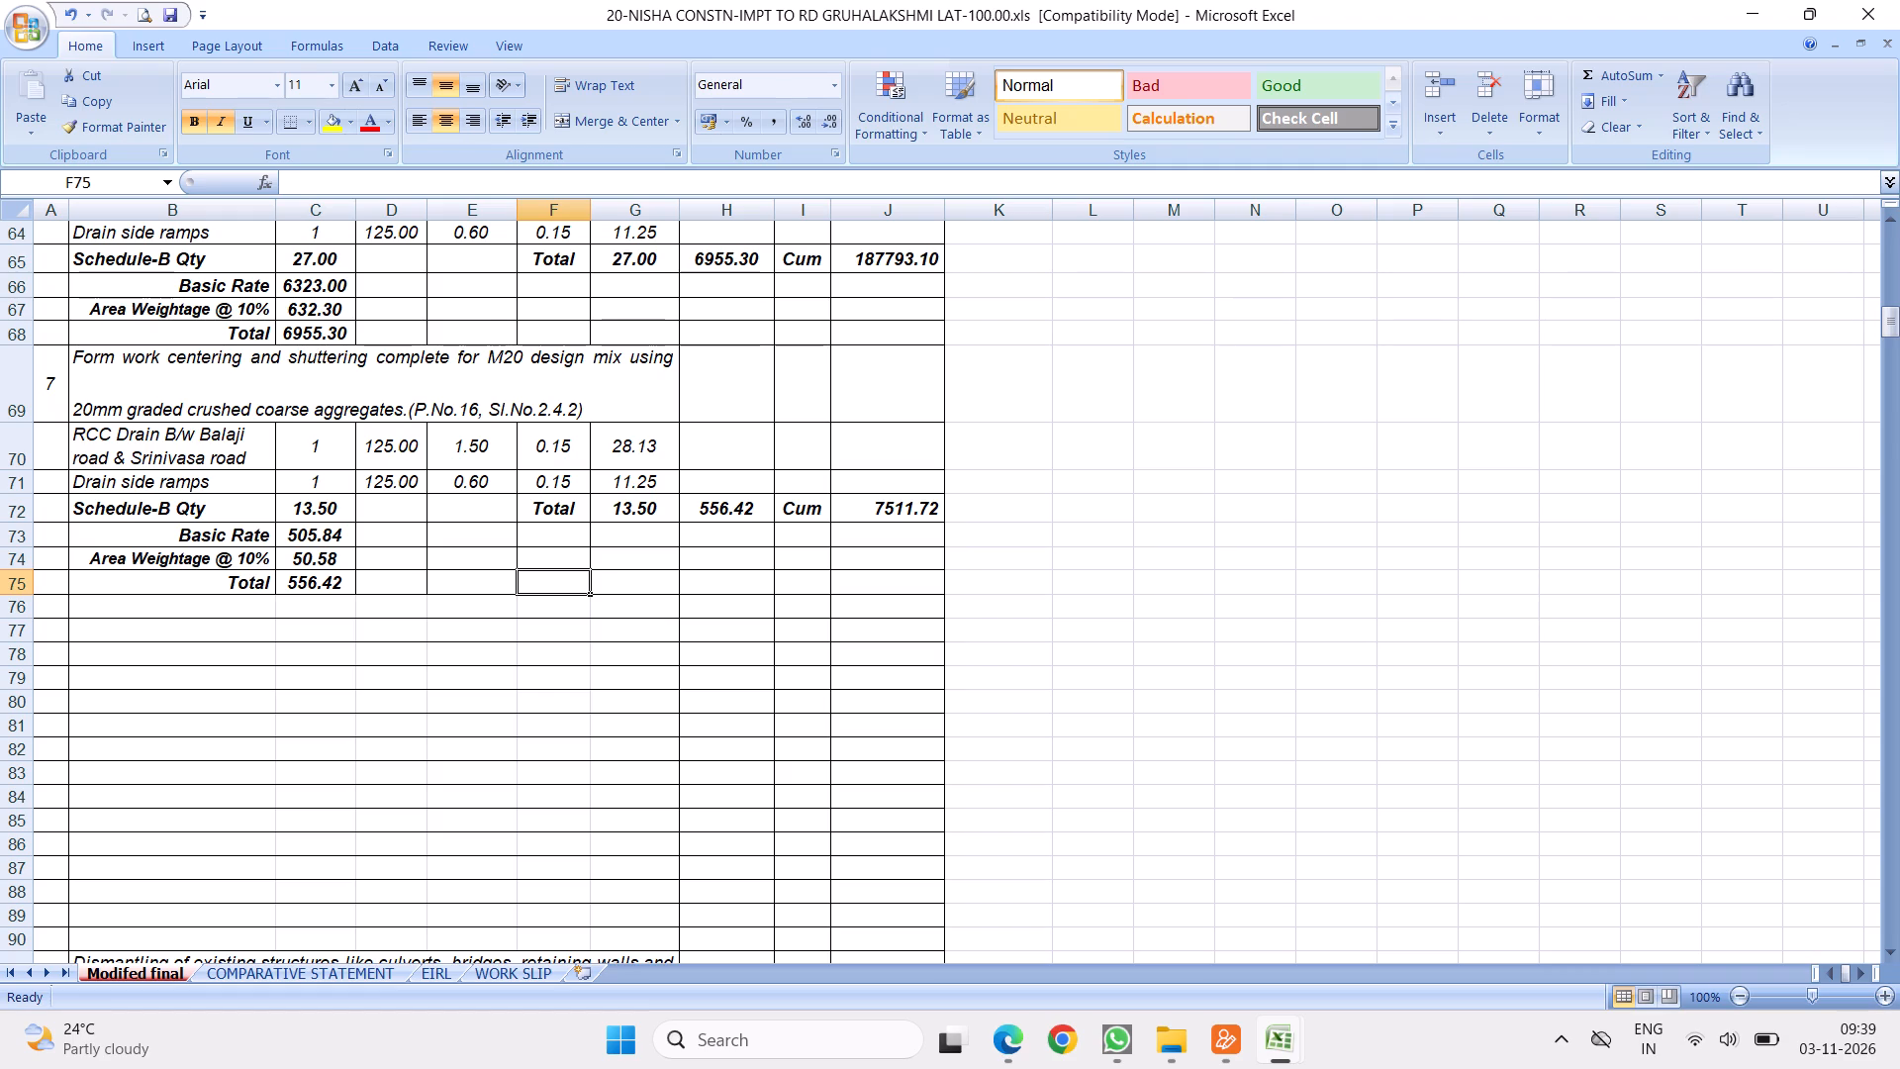
Replace item 7's area weightage label in B74 with "at 8% of the above Rate".
click(160, 556)
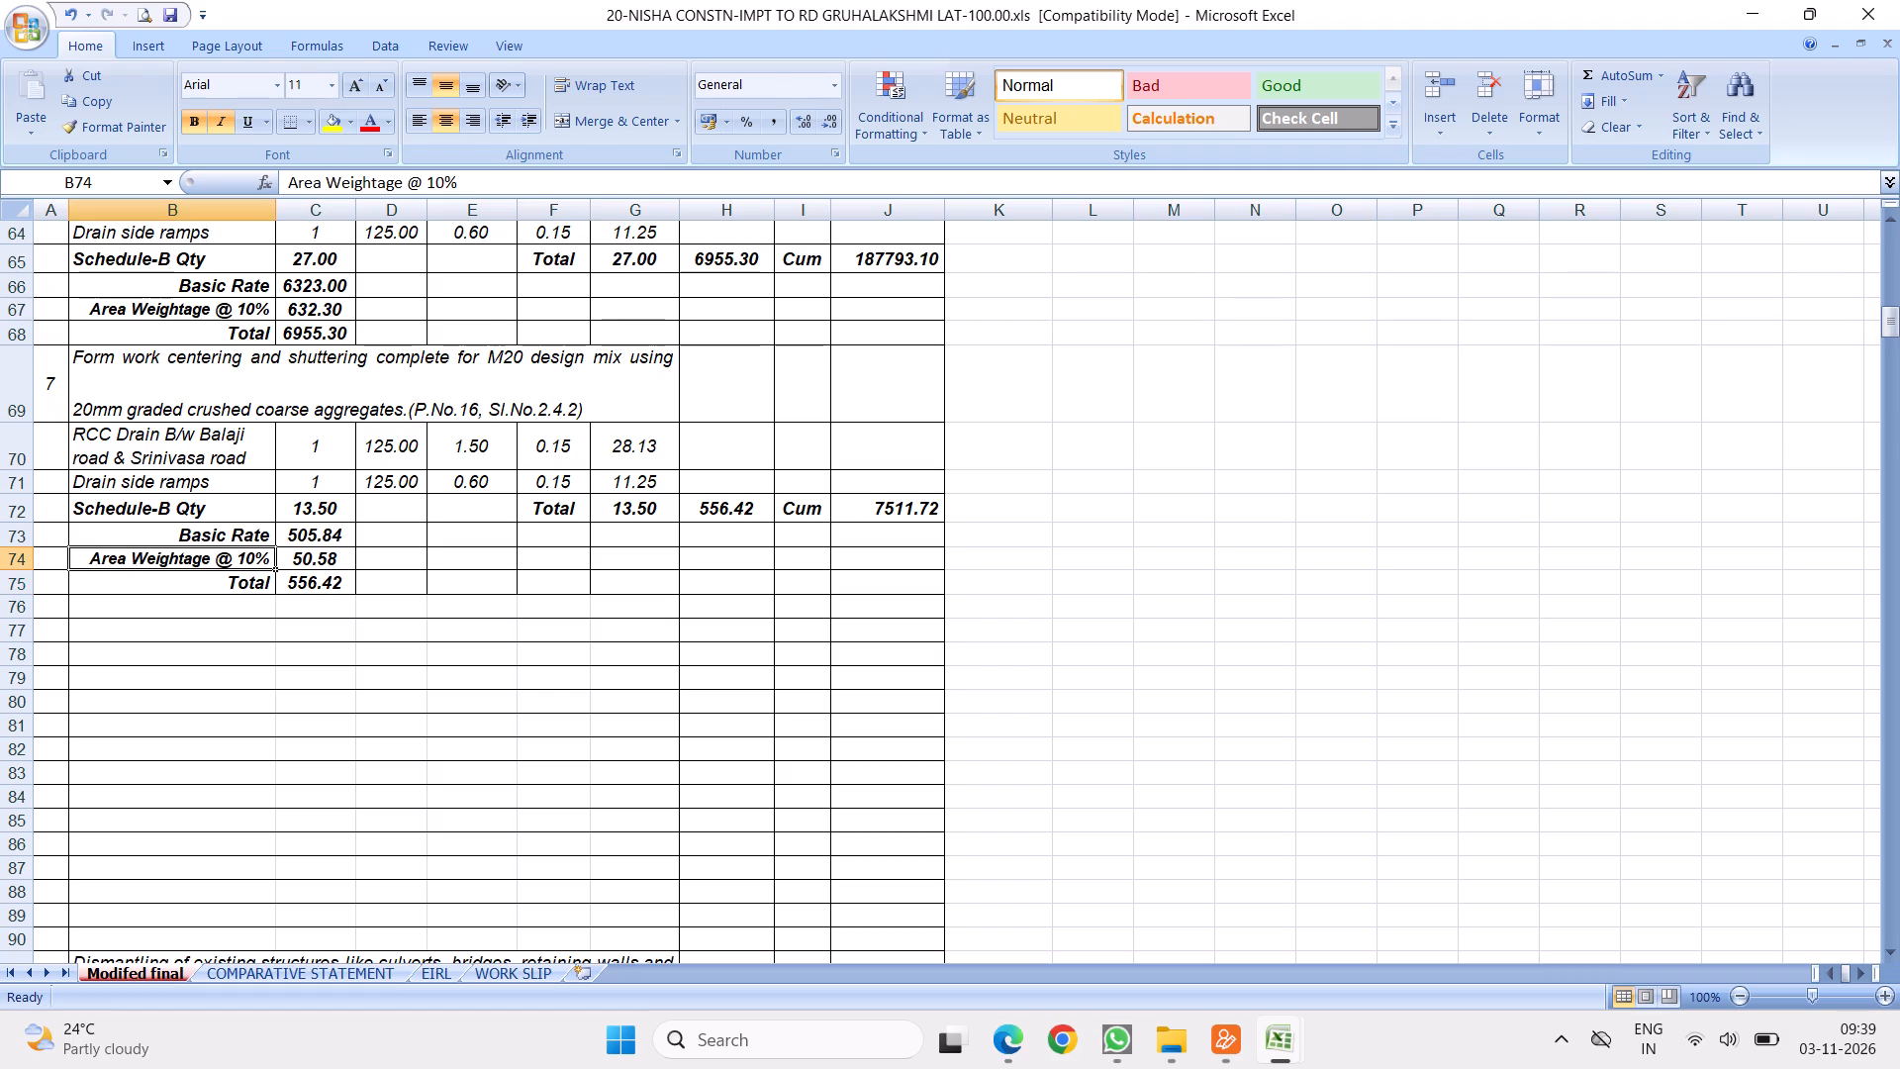
key(shift+q)
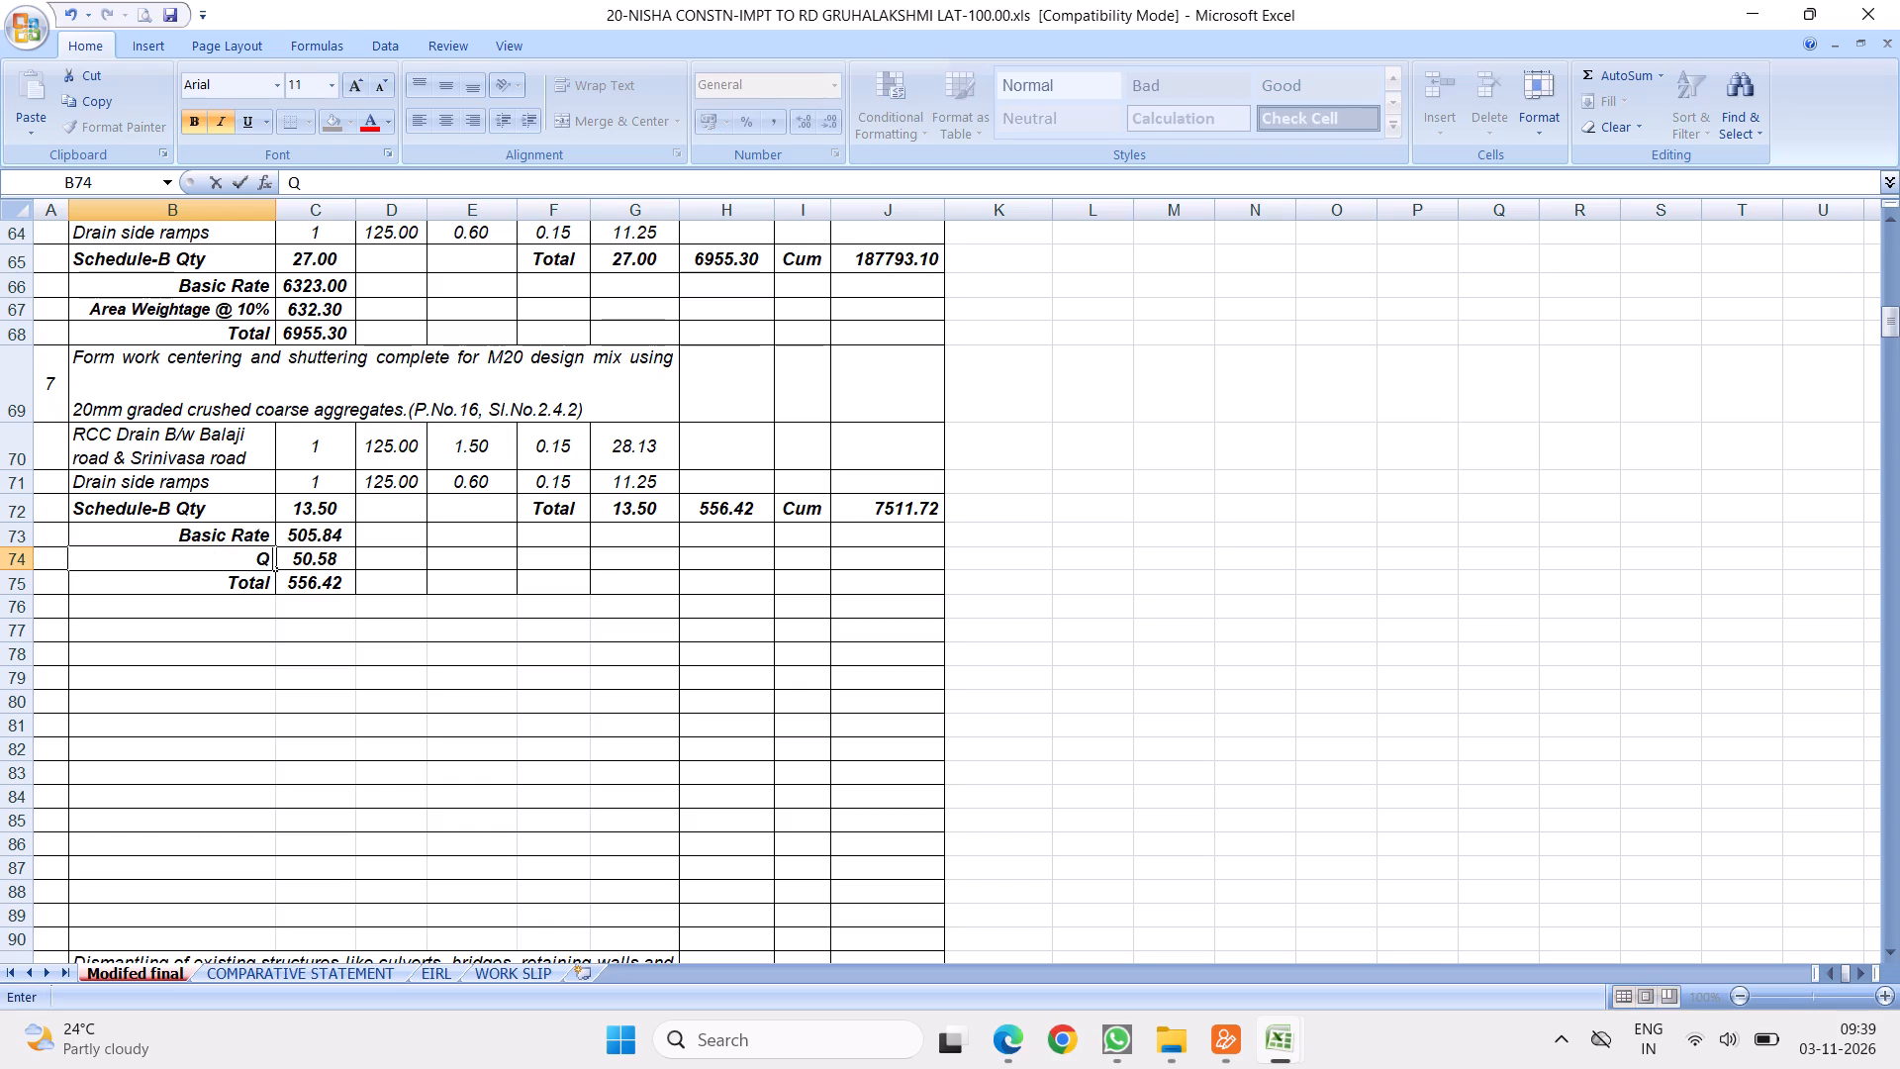
key(space)
text(8%)
key(space)
text(of the a)
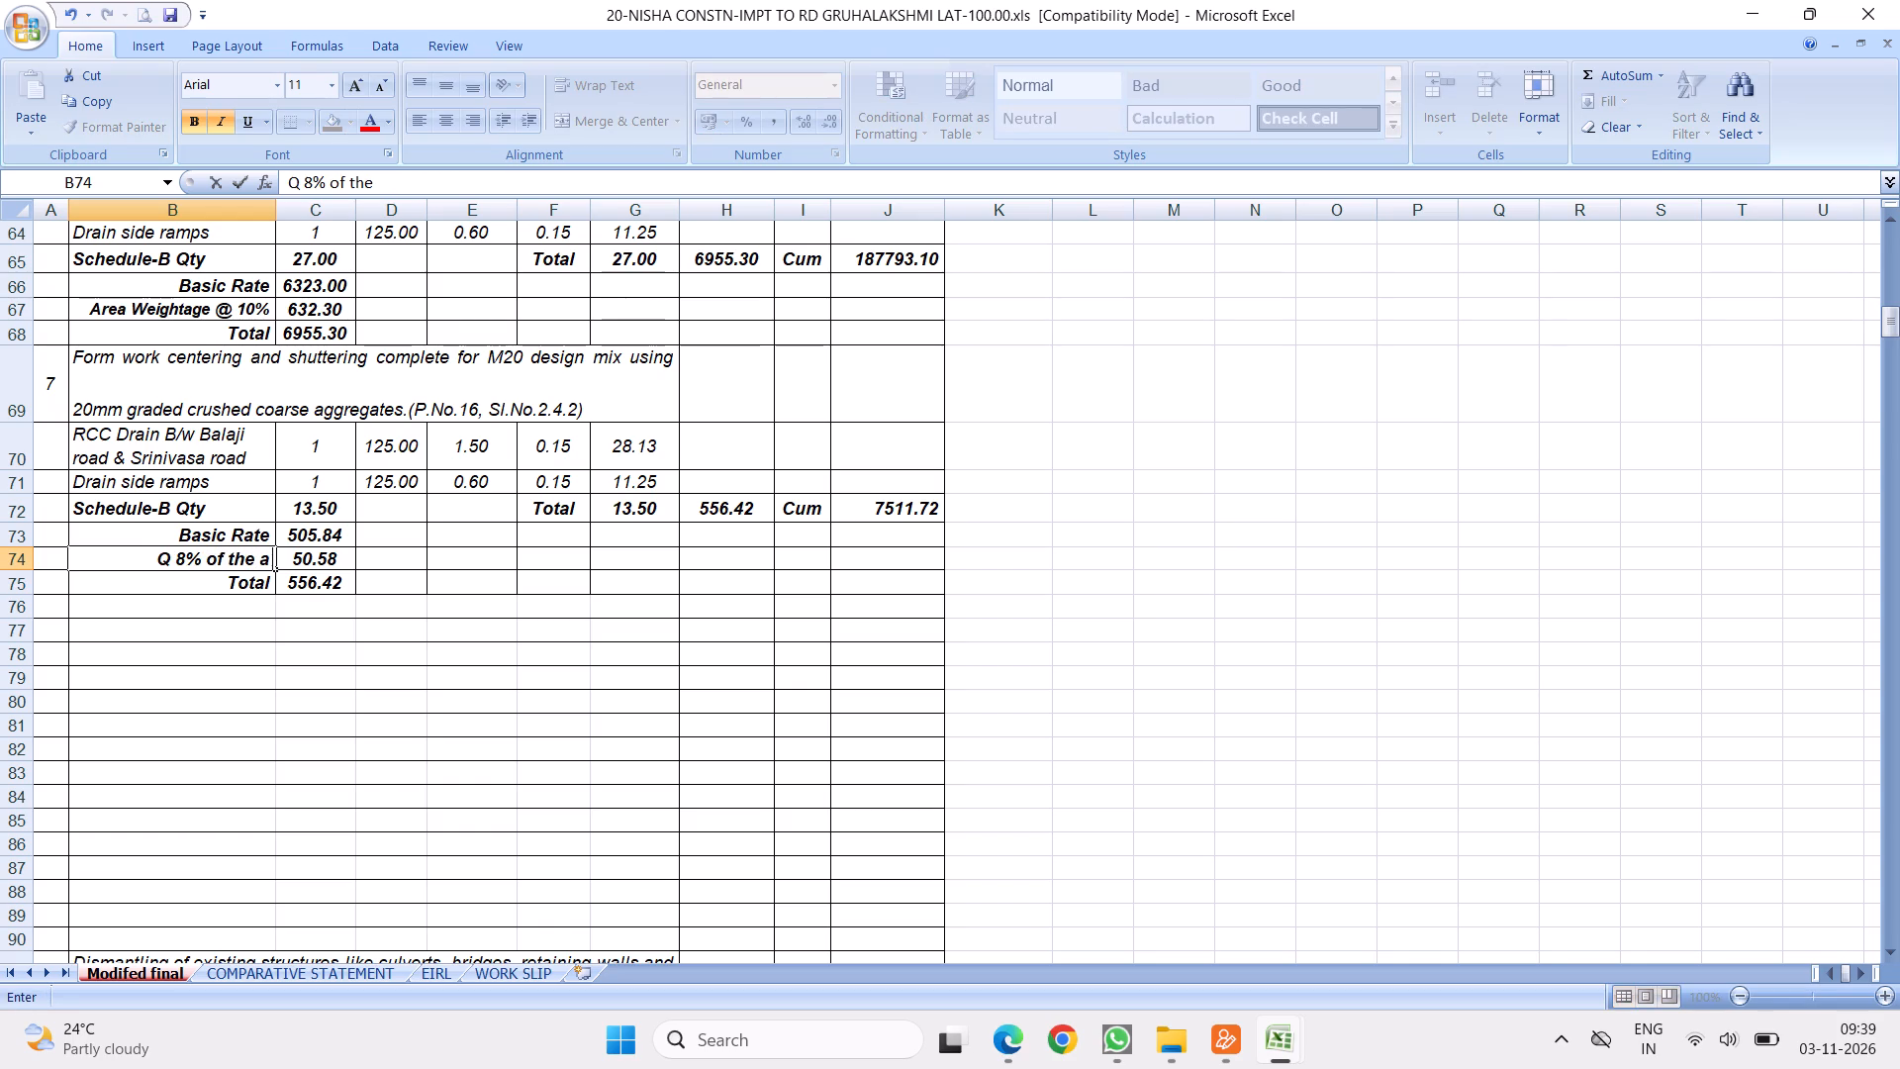
text(bove Rate)
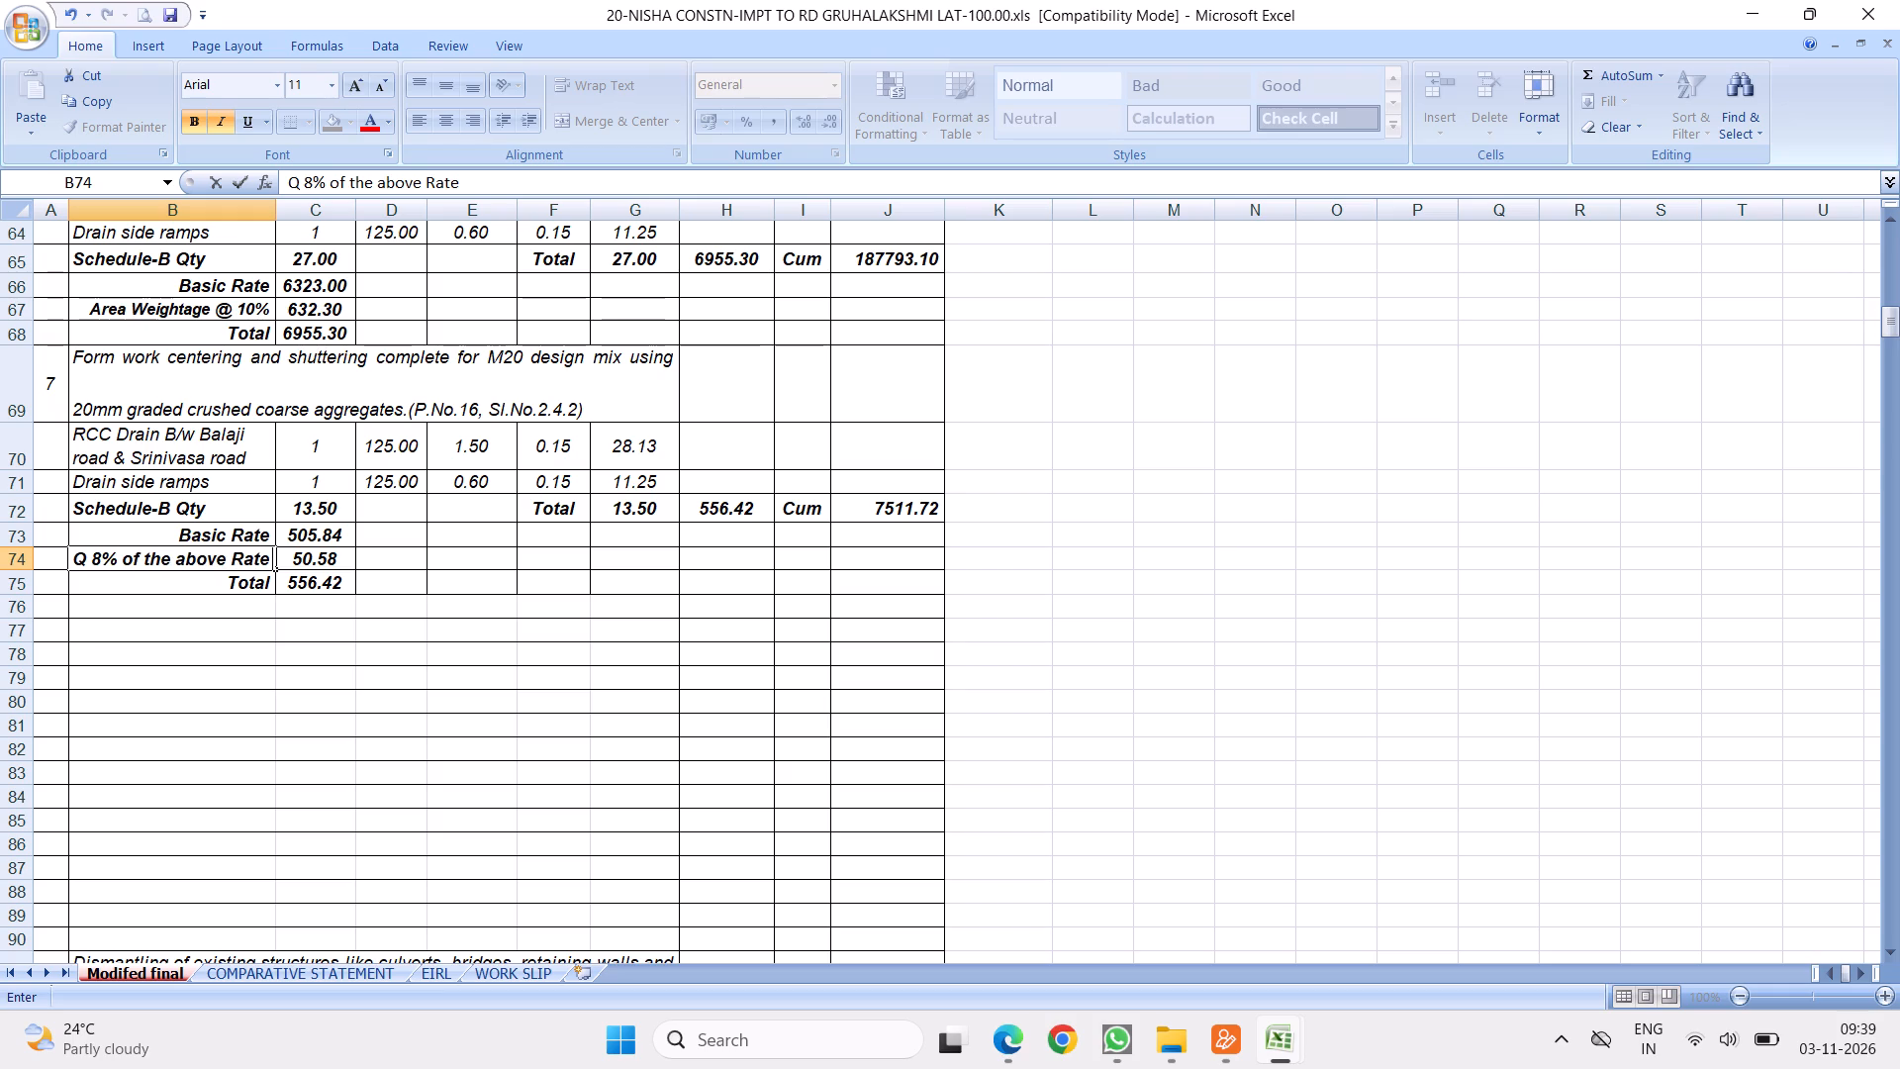
click(87, 559)
key(BackSpace)
key(BackSpace)
key(BackSpace)
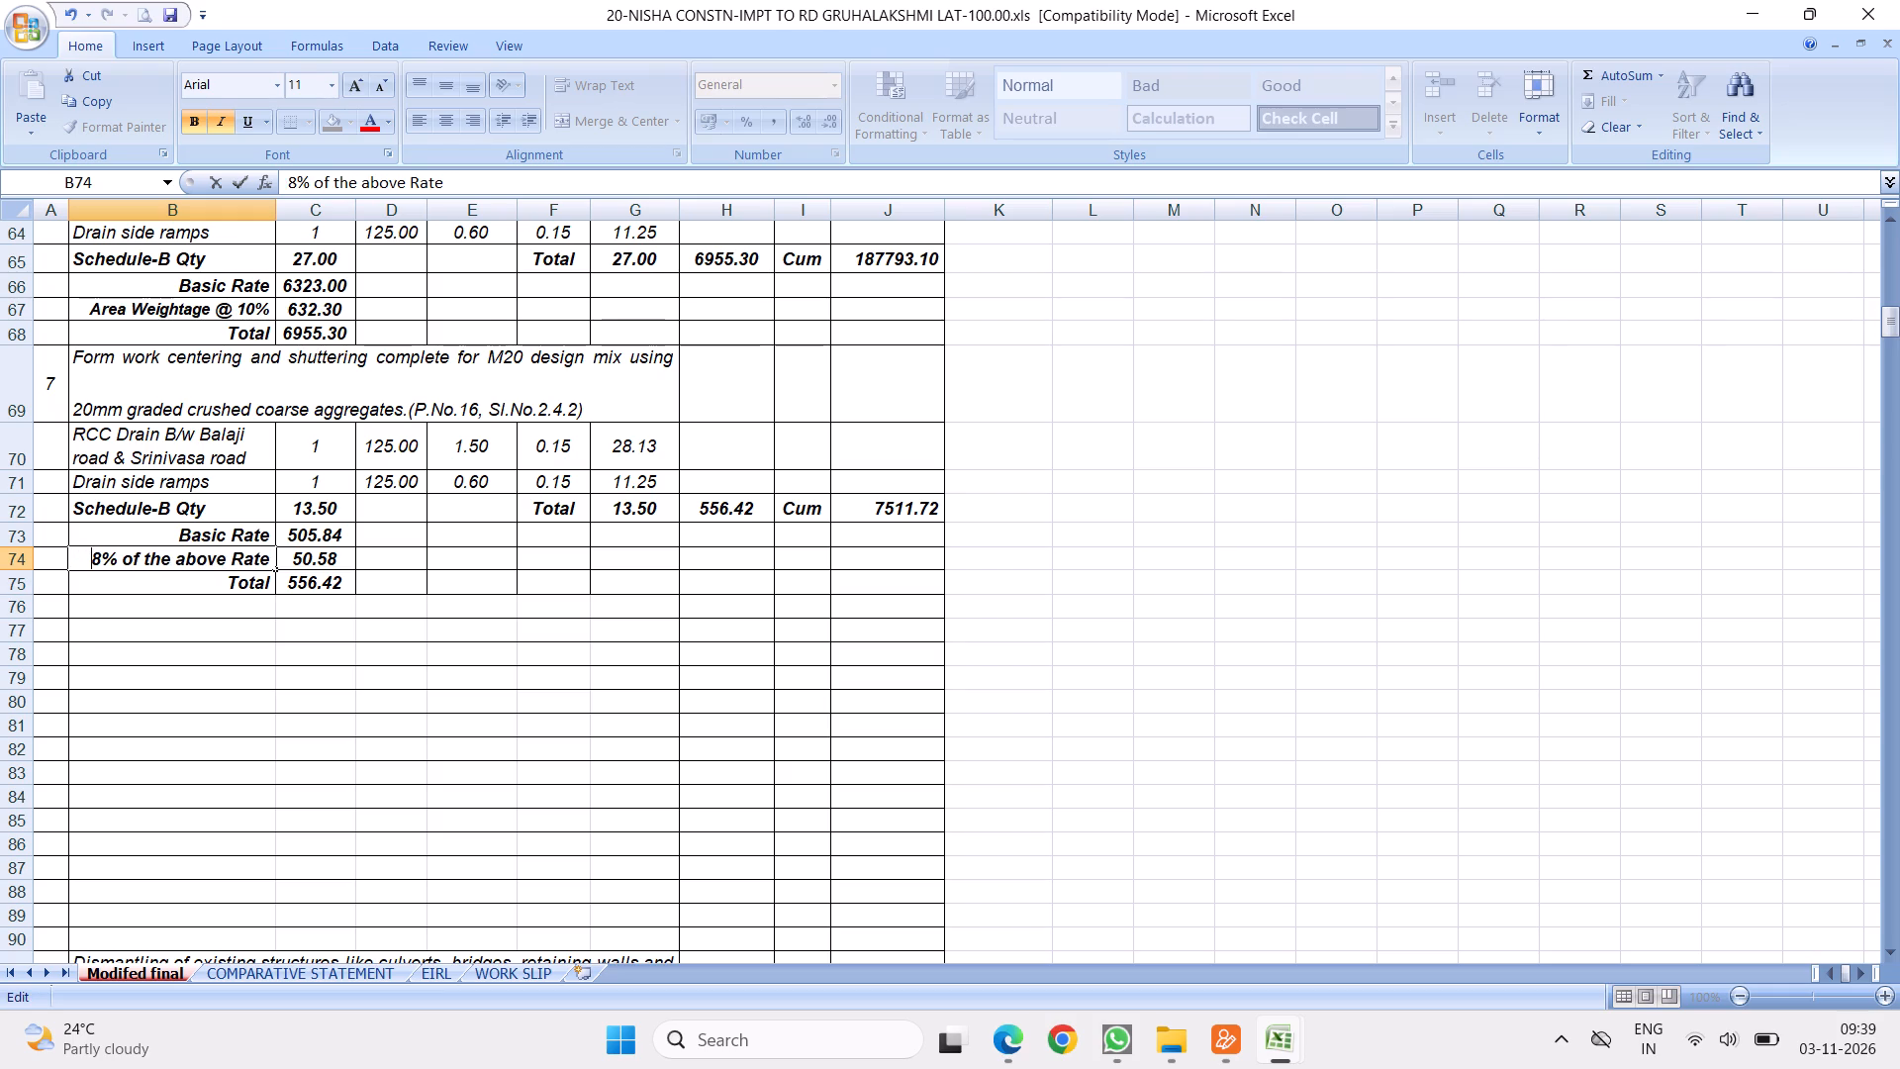
text(@)
key(space)
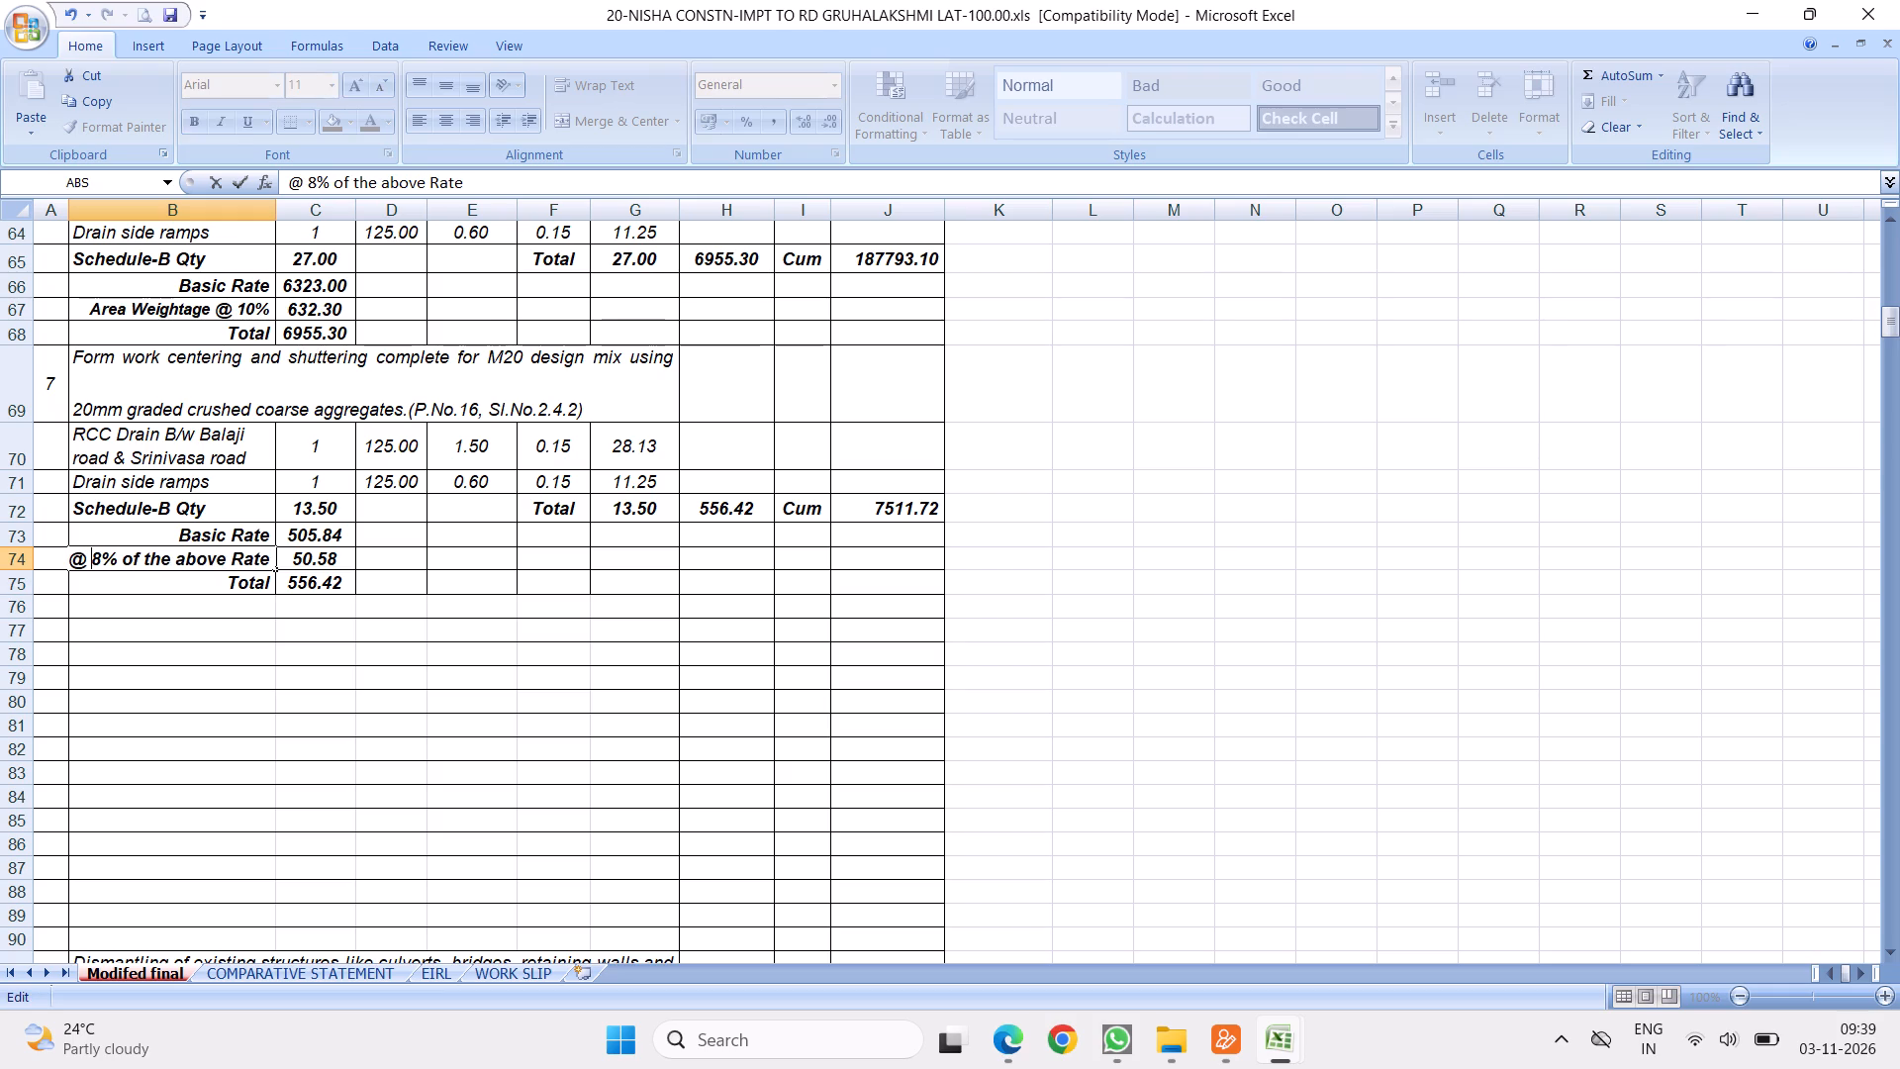
click(204, 663)
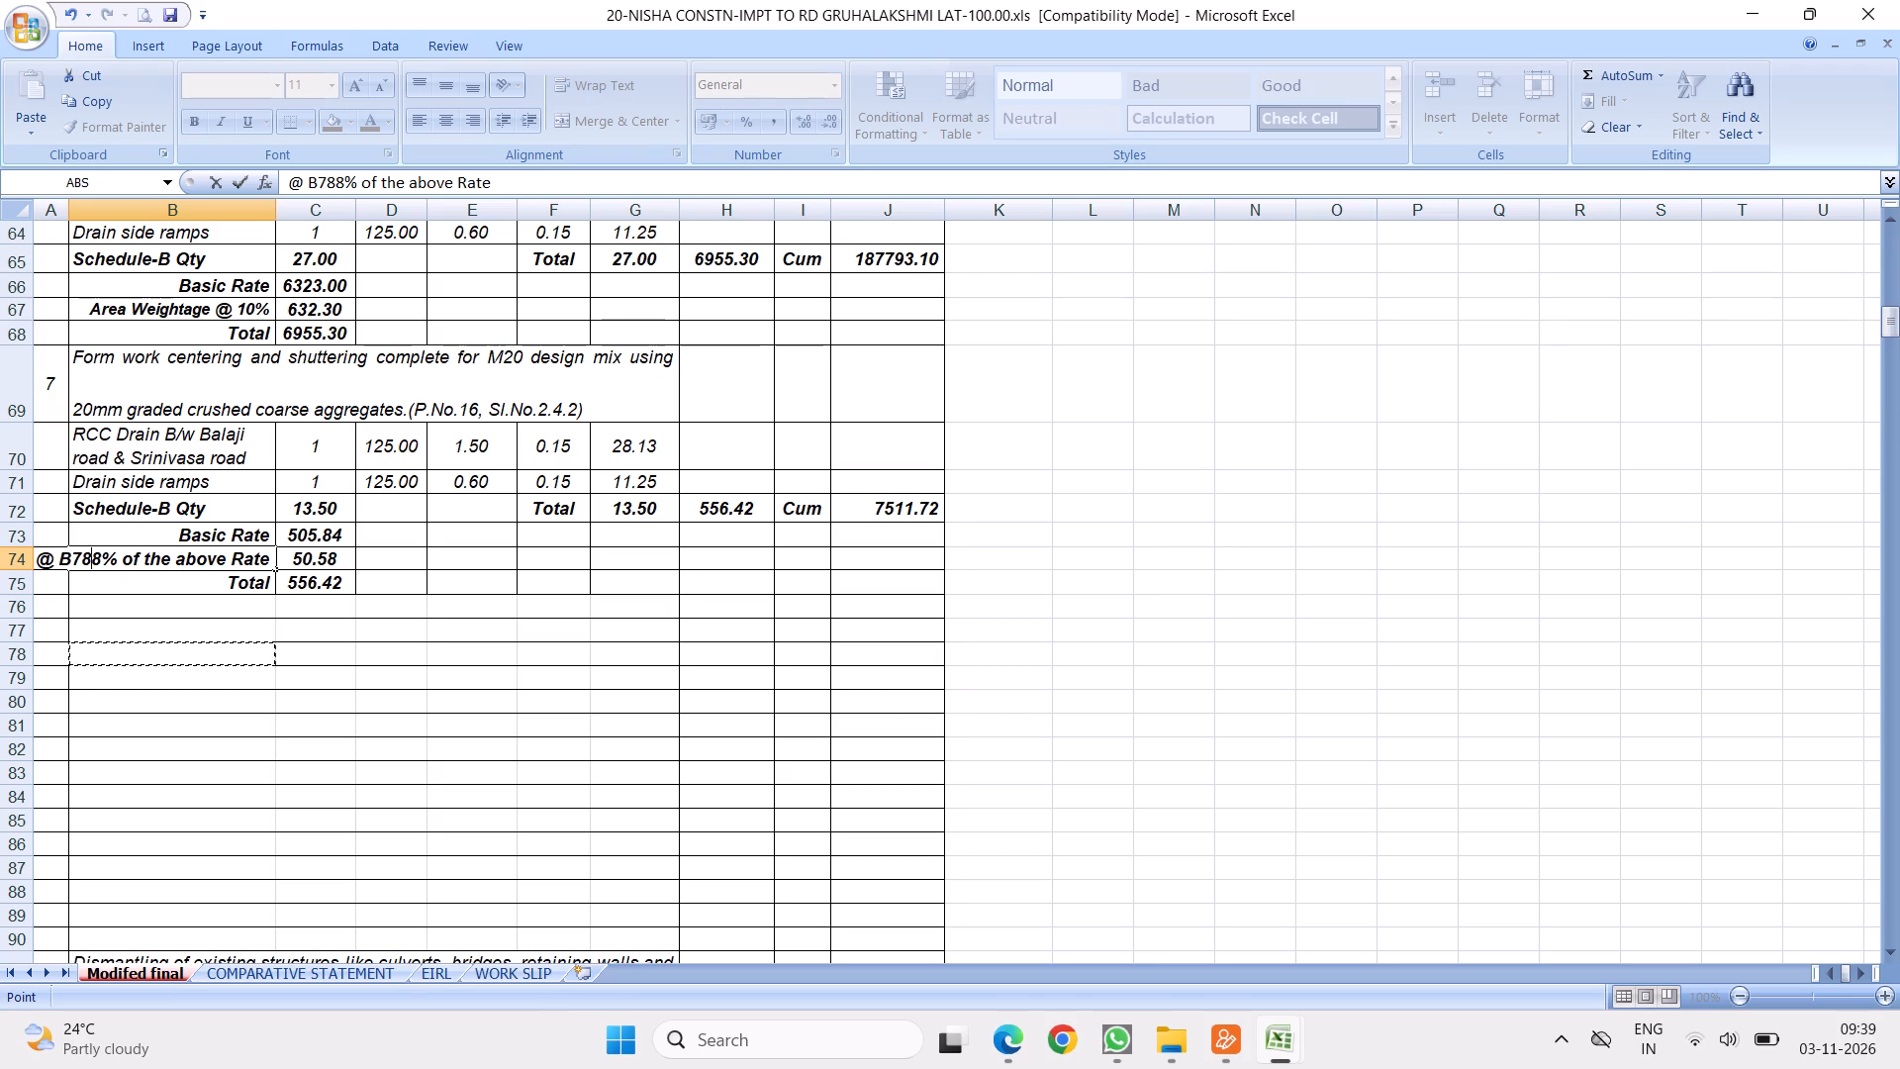
key(BackSpace)
key(BackSpace)
key(BackSpace)
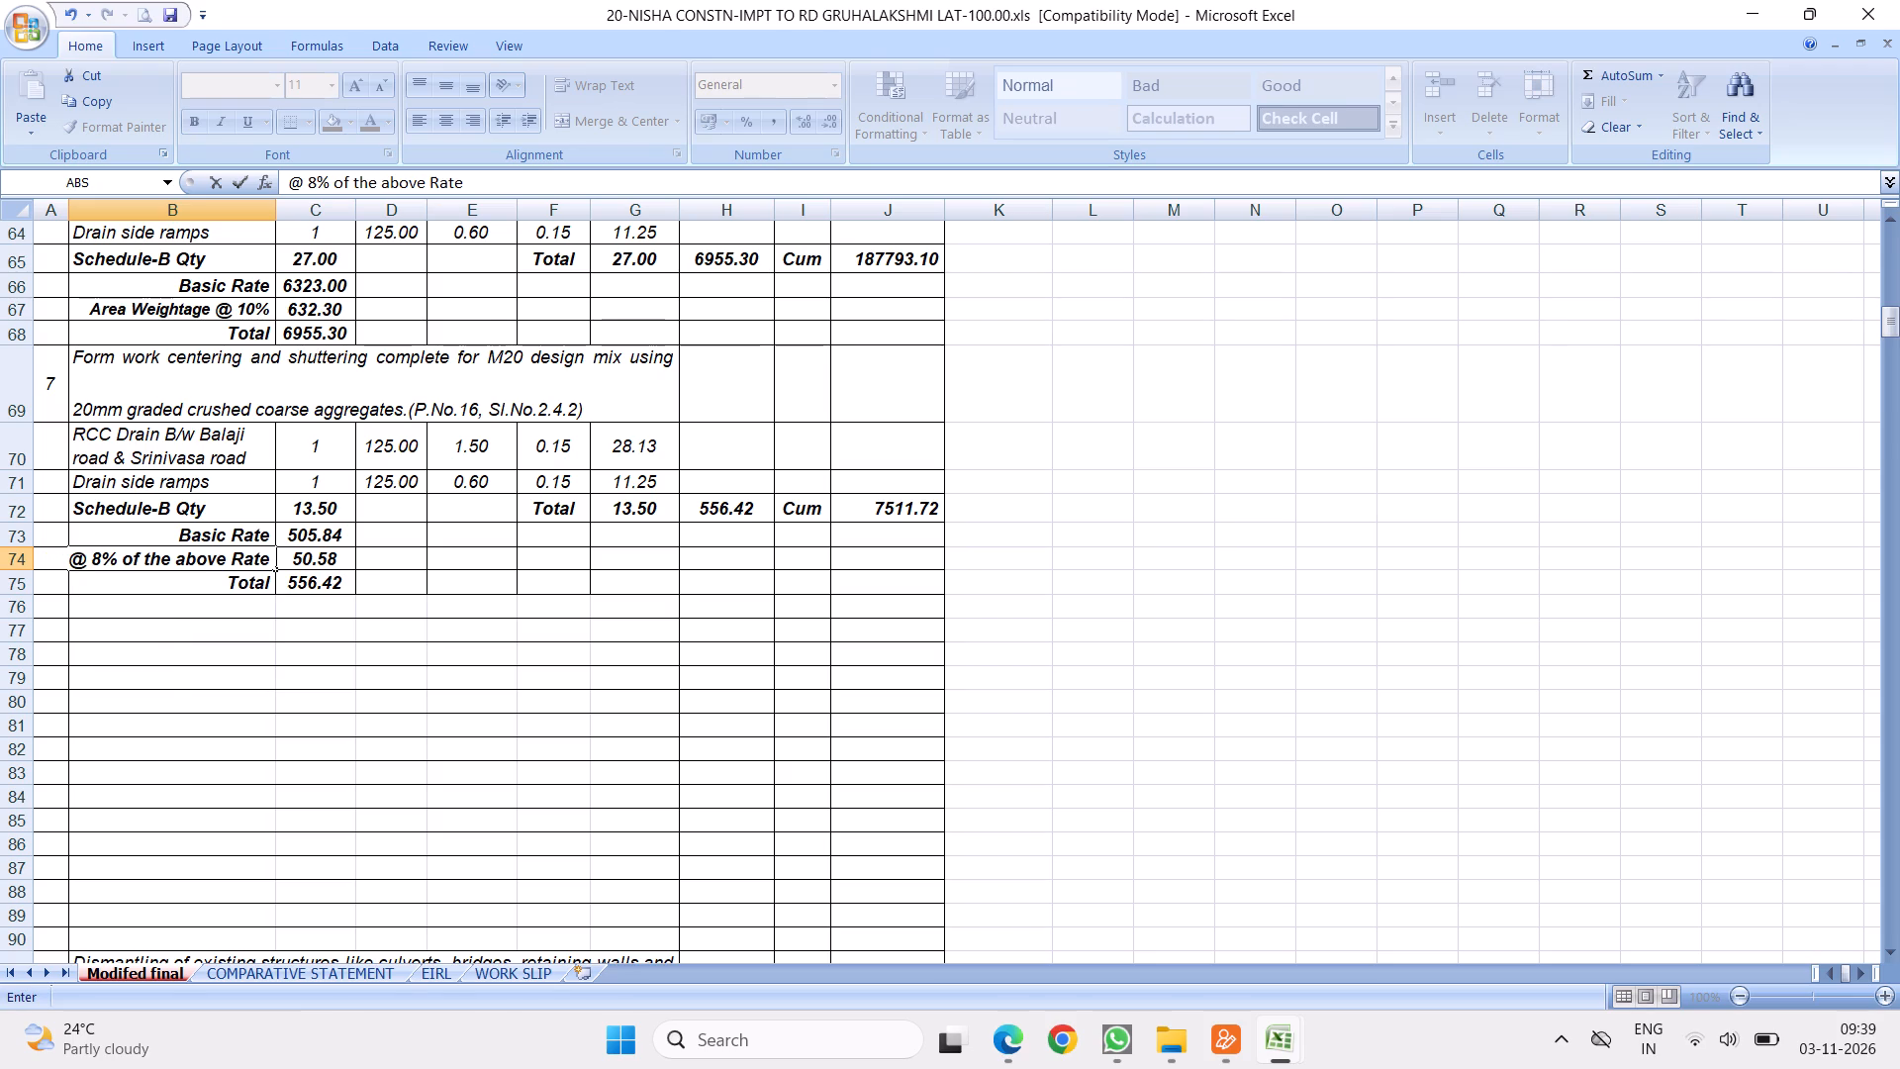
click(157, 476)
key(BackSpace)
key(BackSpace)
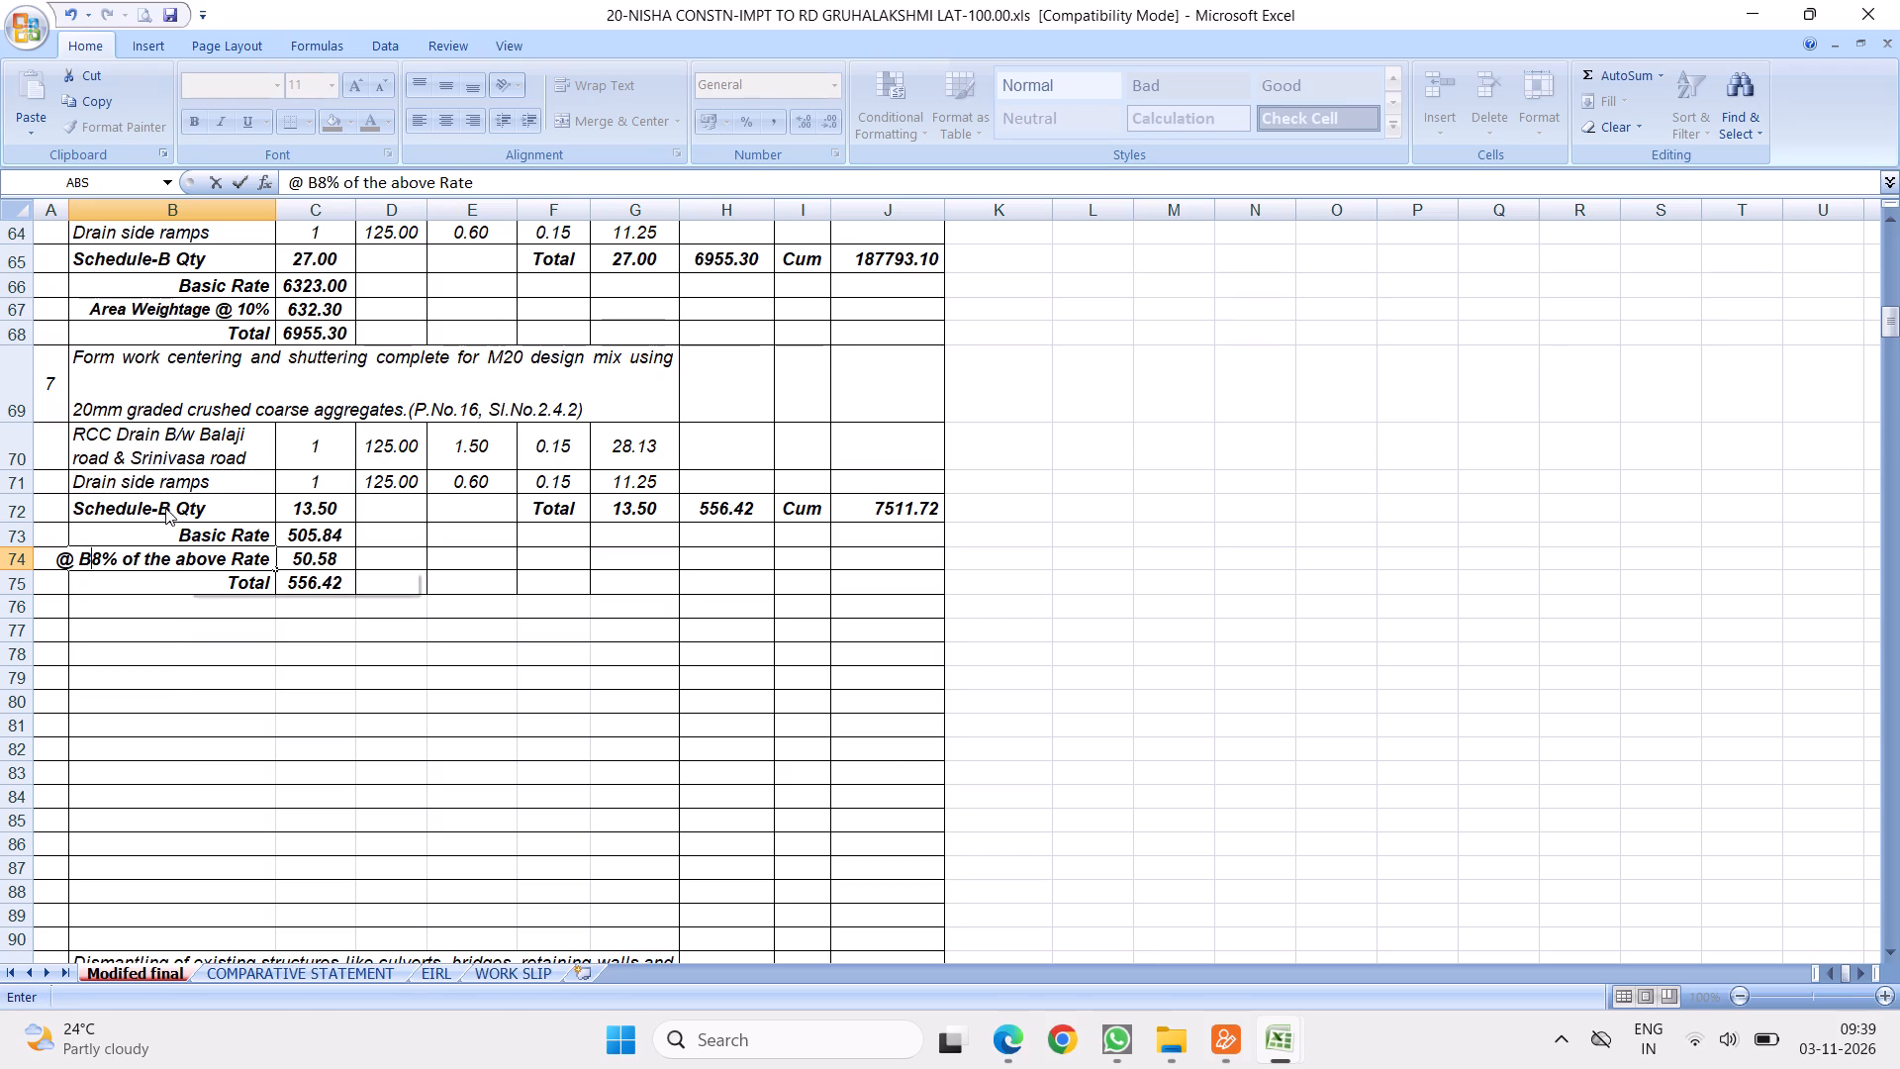
key(BackSpace)
key(BackSpace)
key(BackSpace)
text(at)
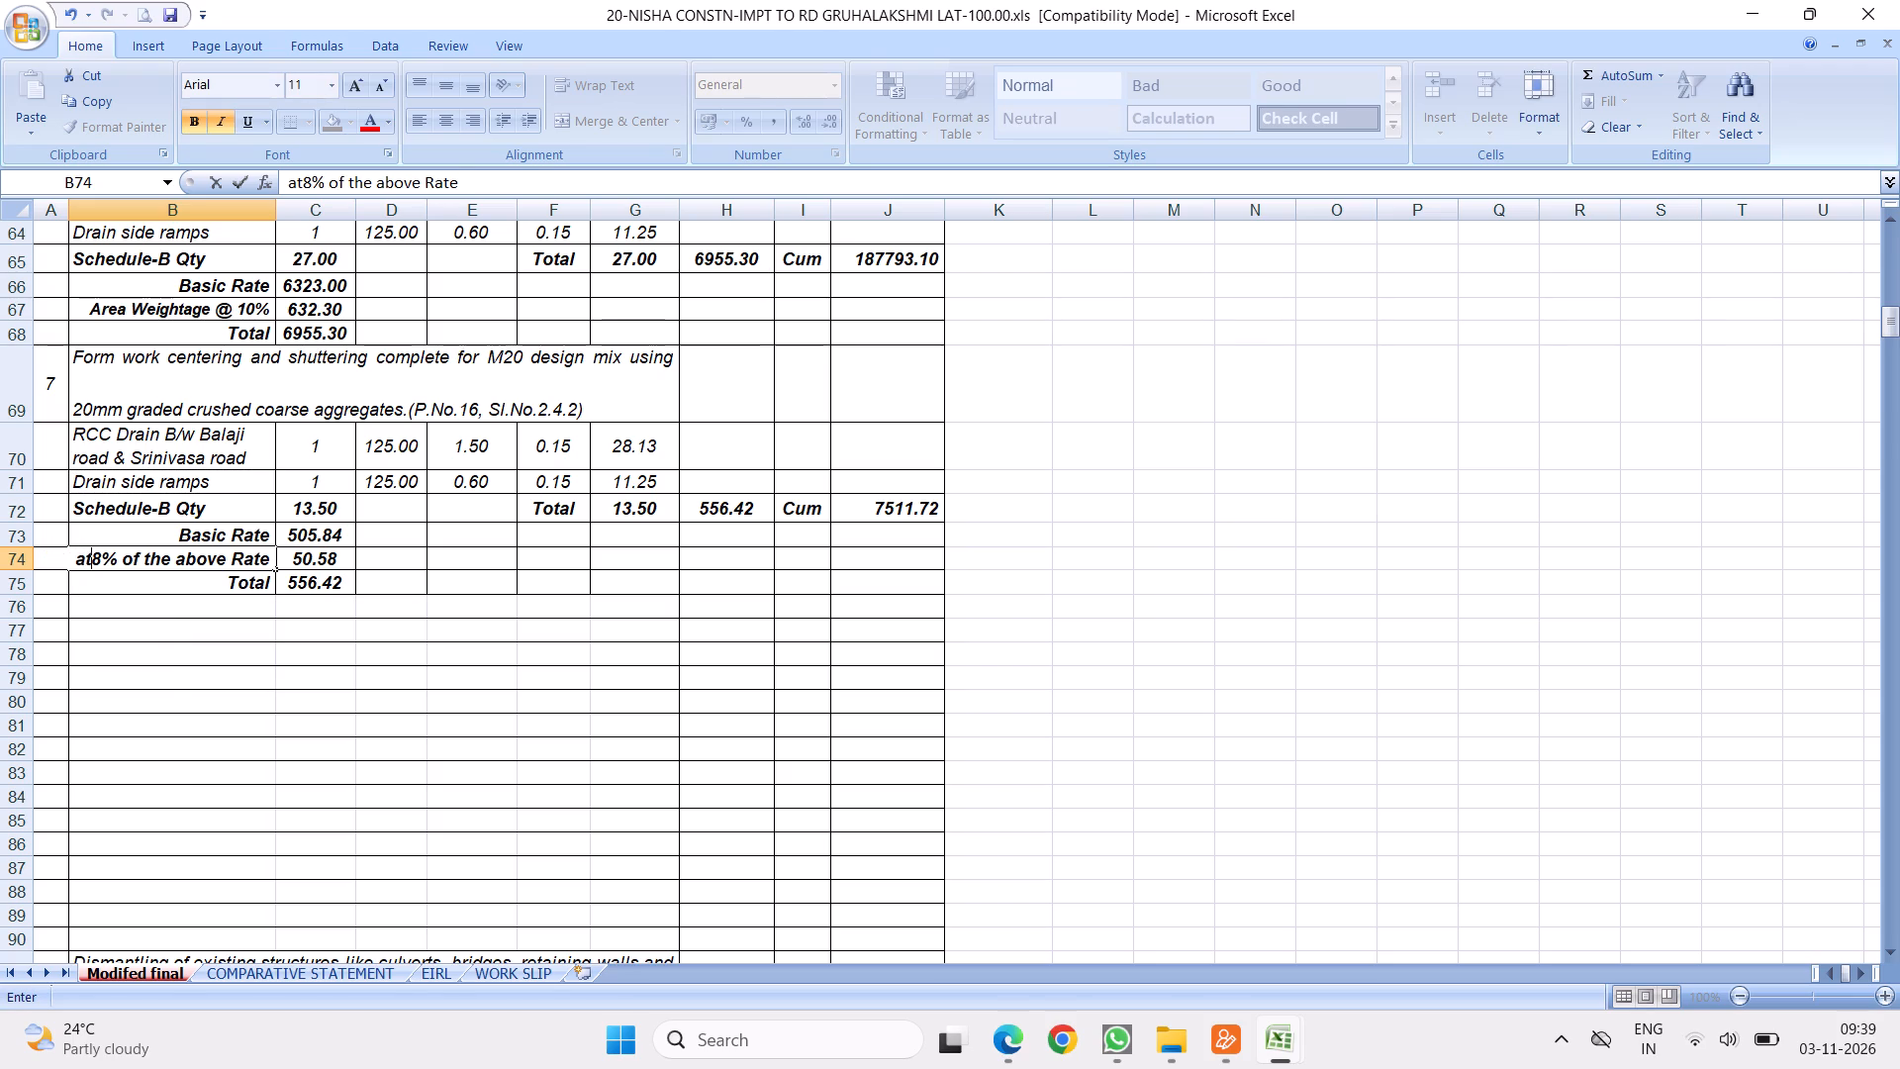
key(space)
click(373, 647)
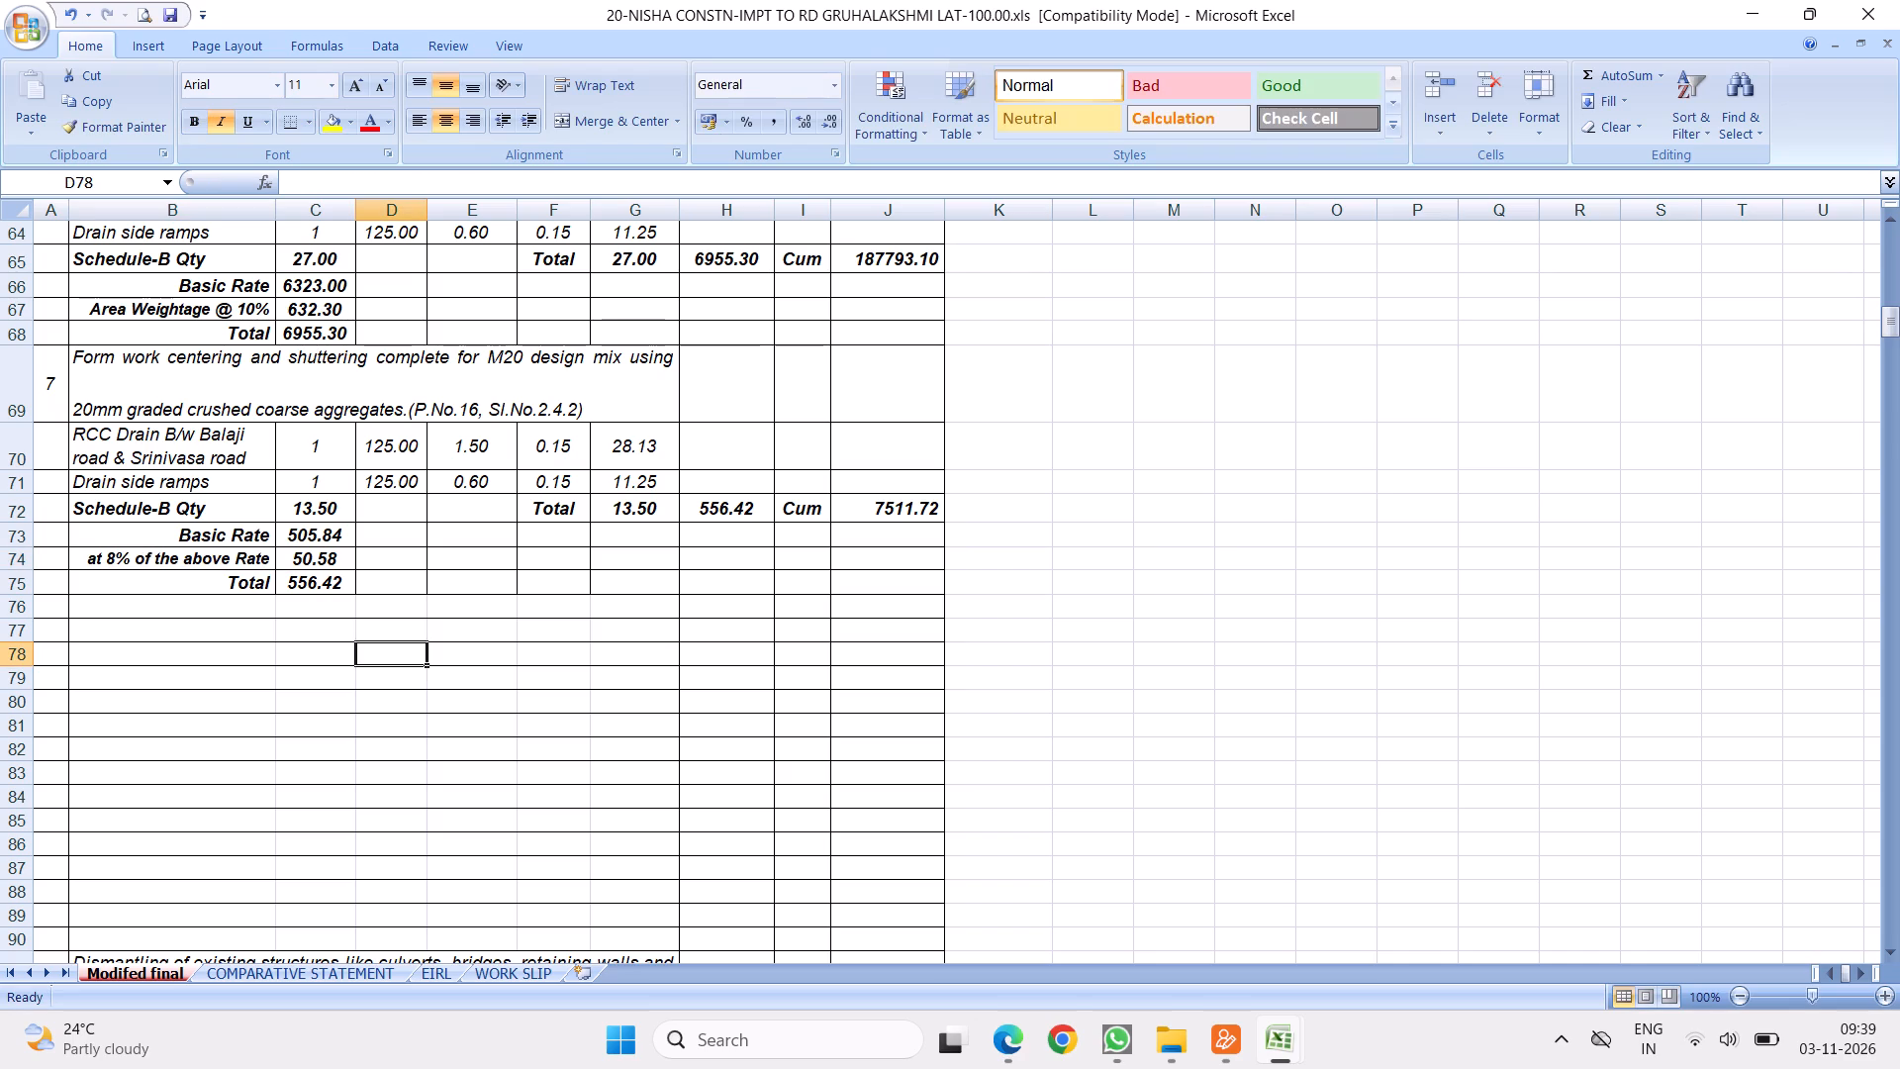
Change item 7's weightage formula in C74 to 8% of the Basic Rate in C73.
click(305, 560)
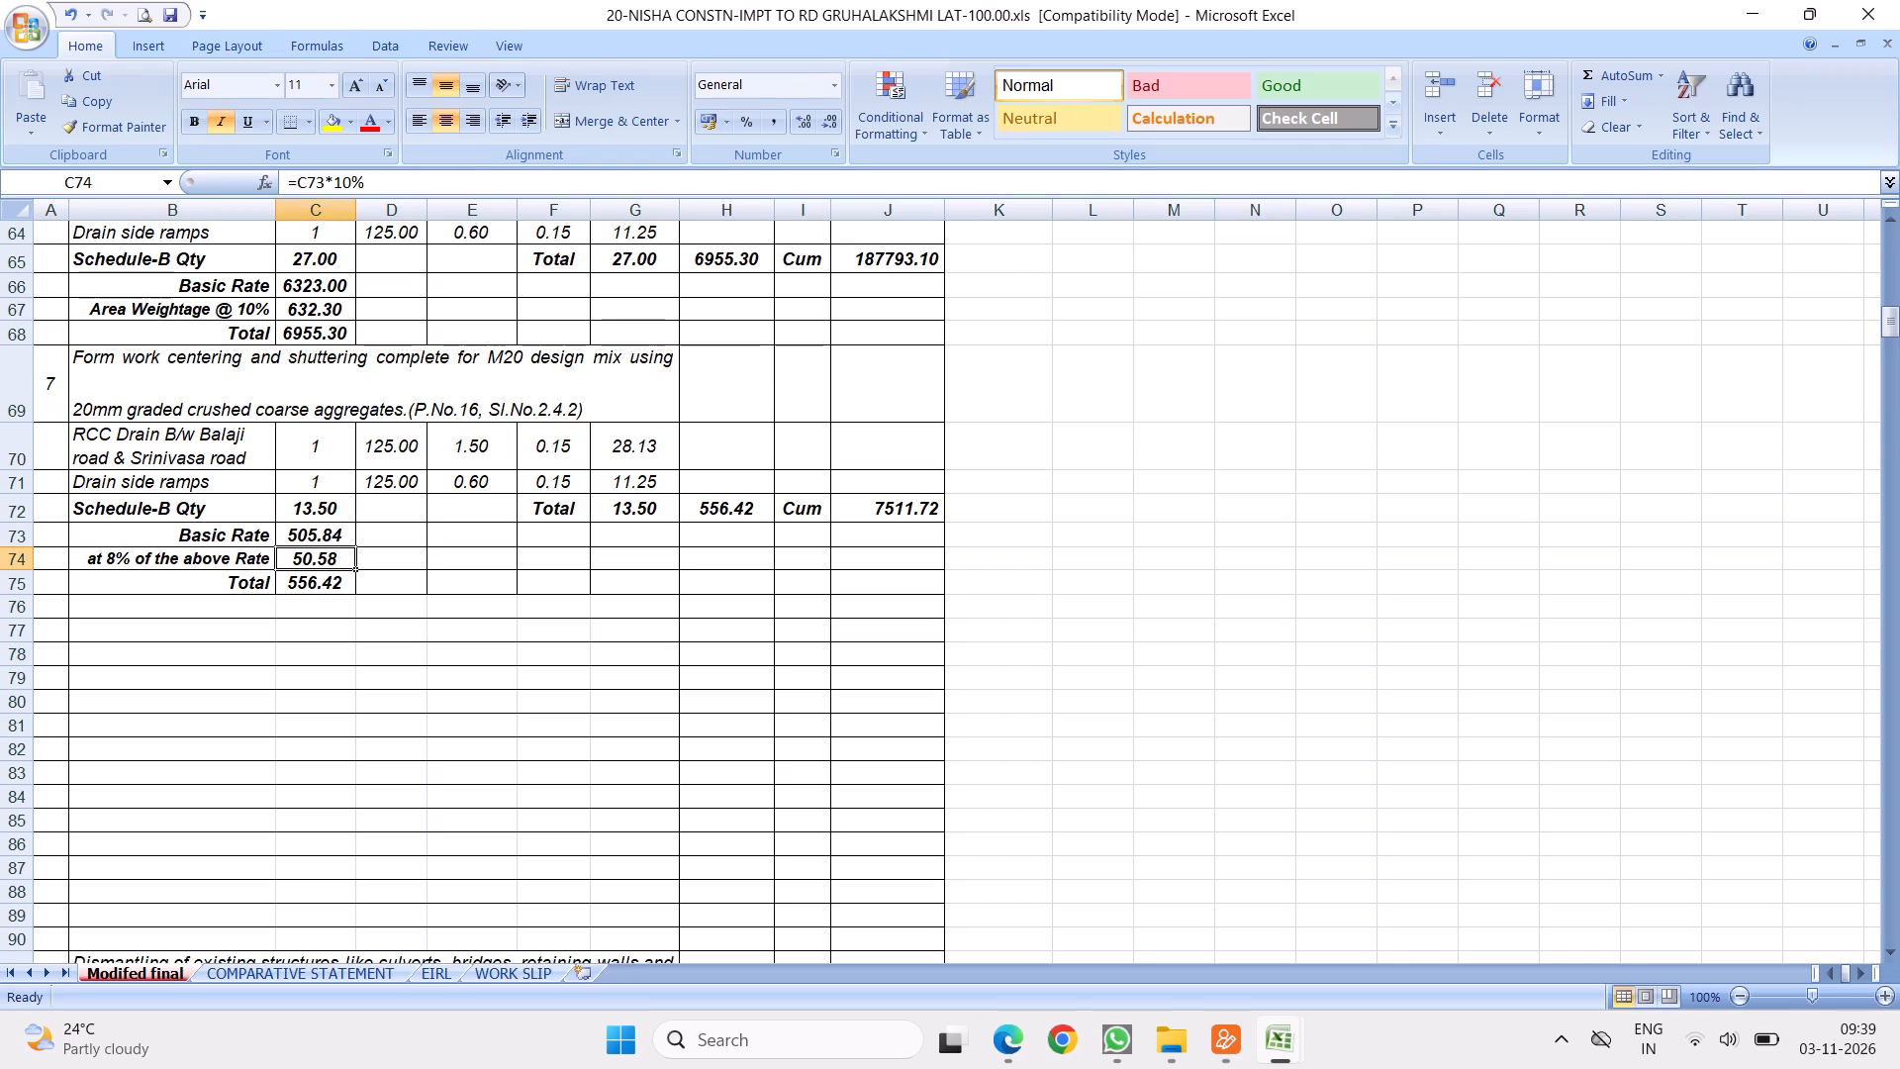
click(346, 182)
key(0)
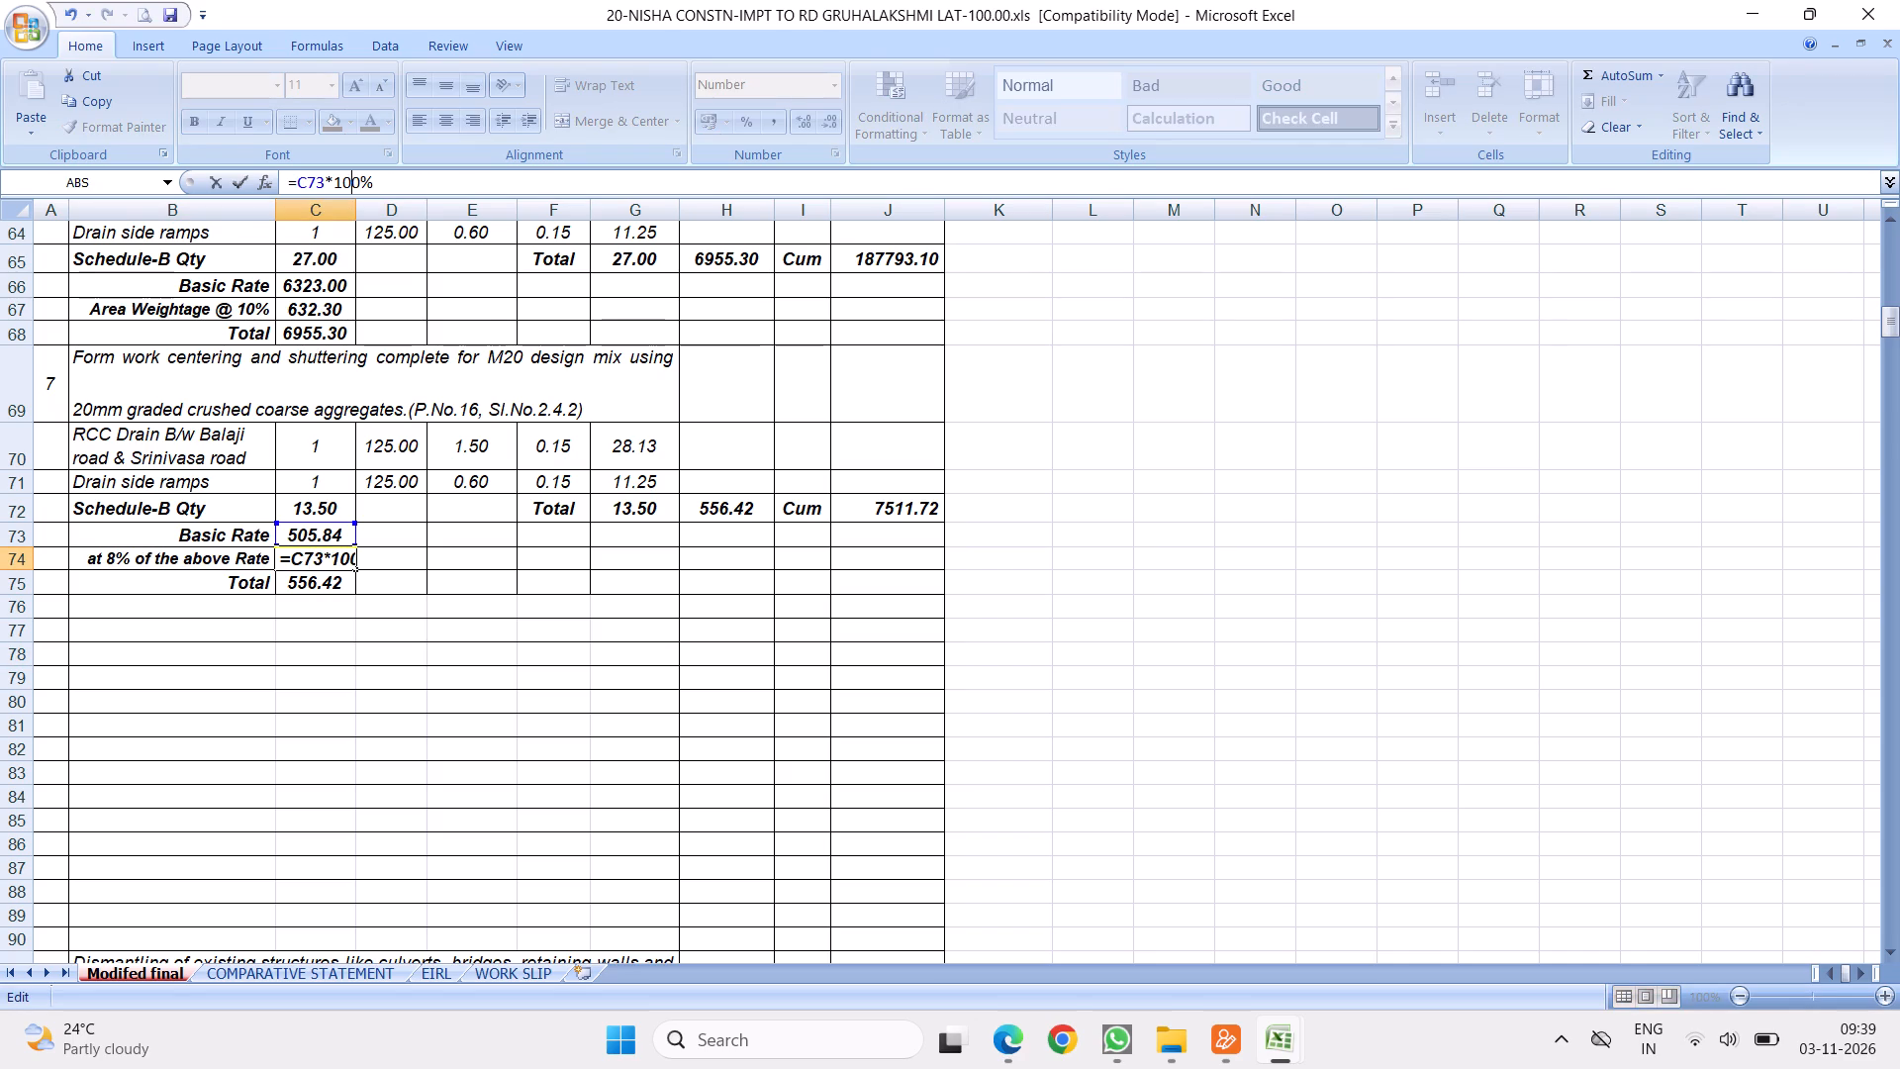
key(Right)
key(BackSpace)
key(BackSpace)
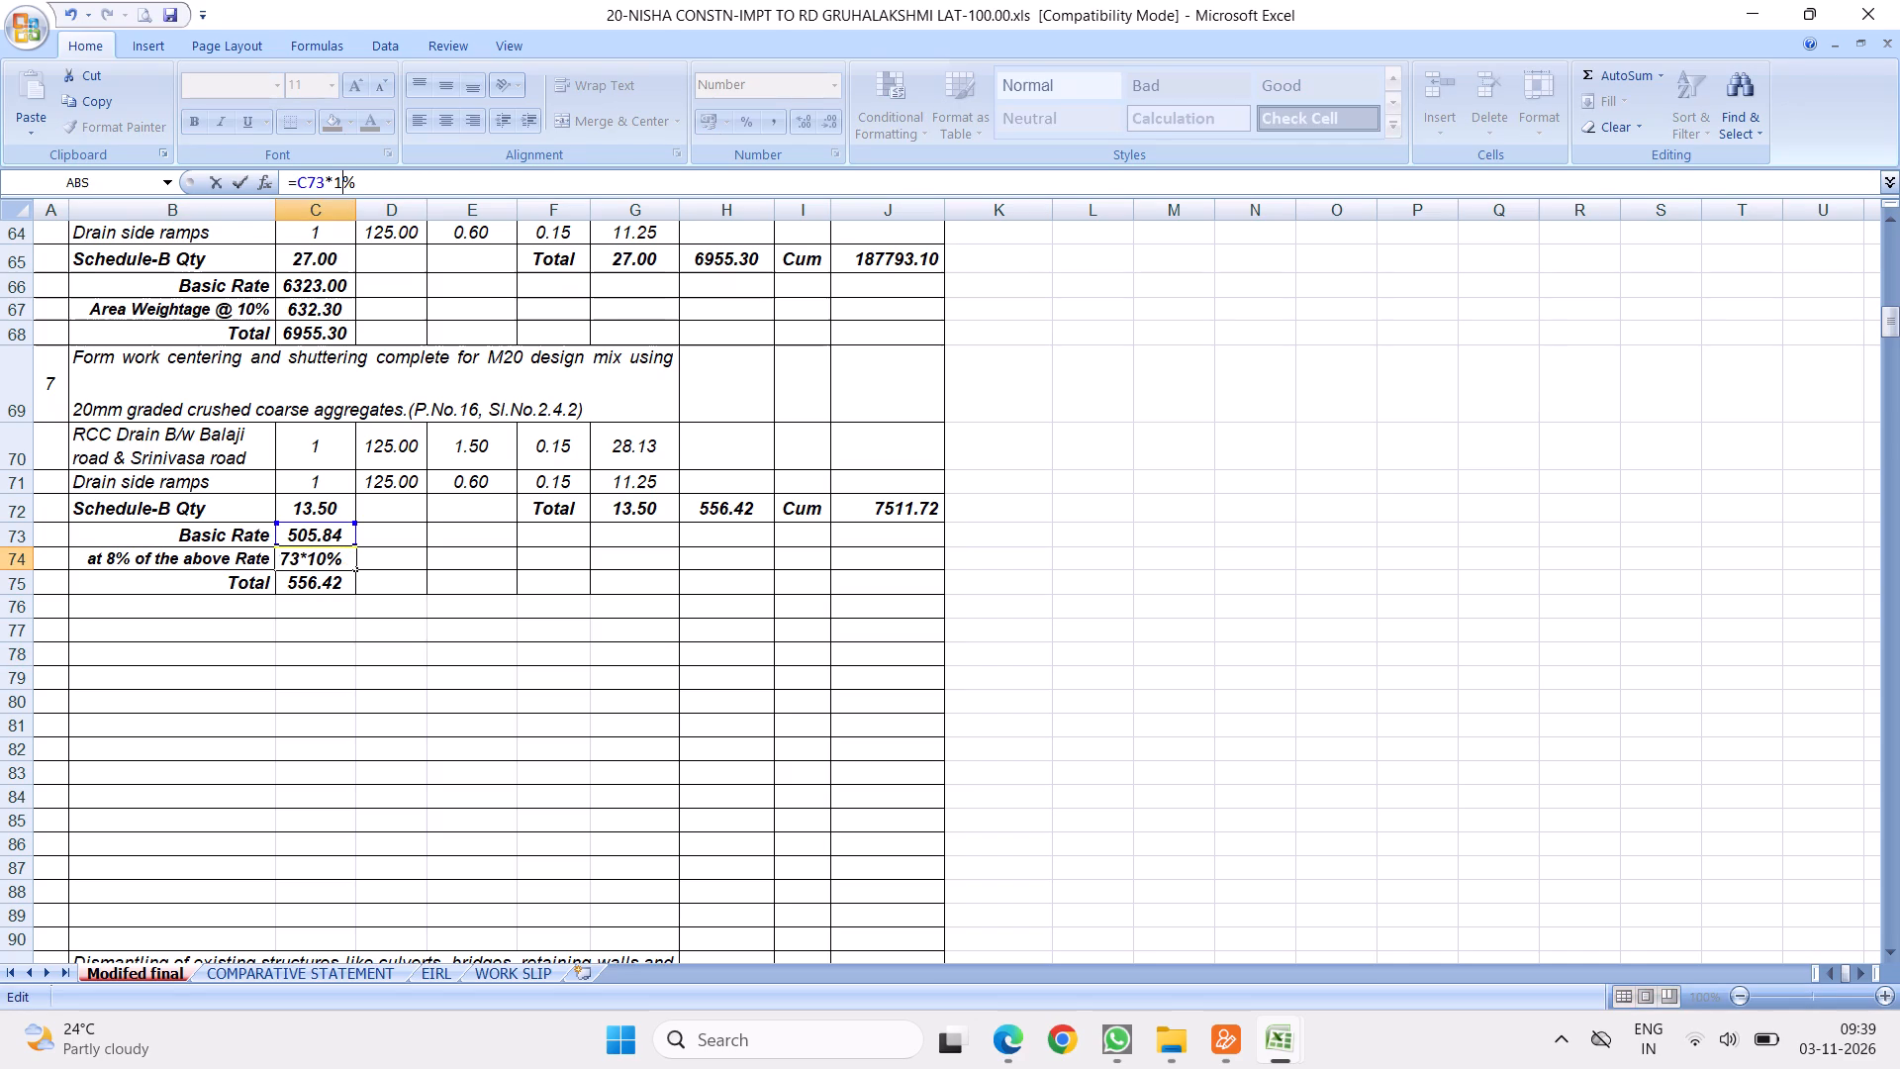
key(BackSpace)
key(8)
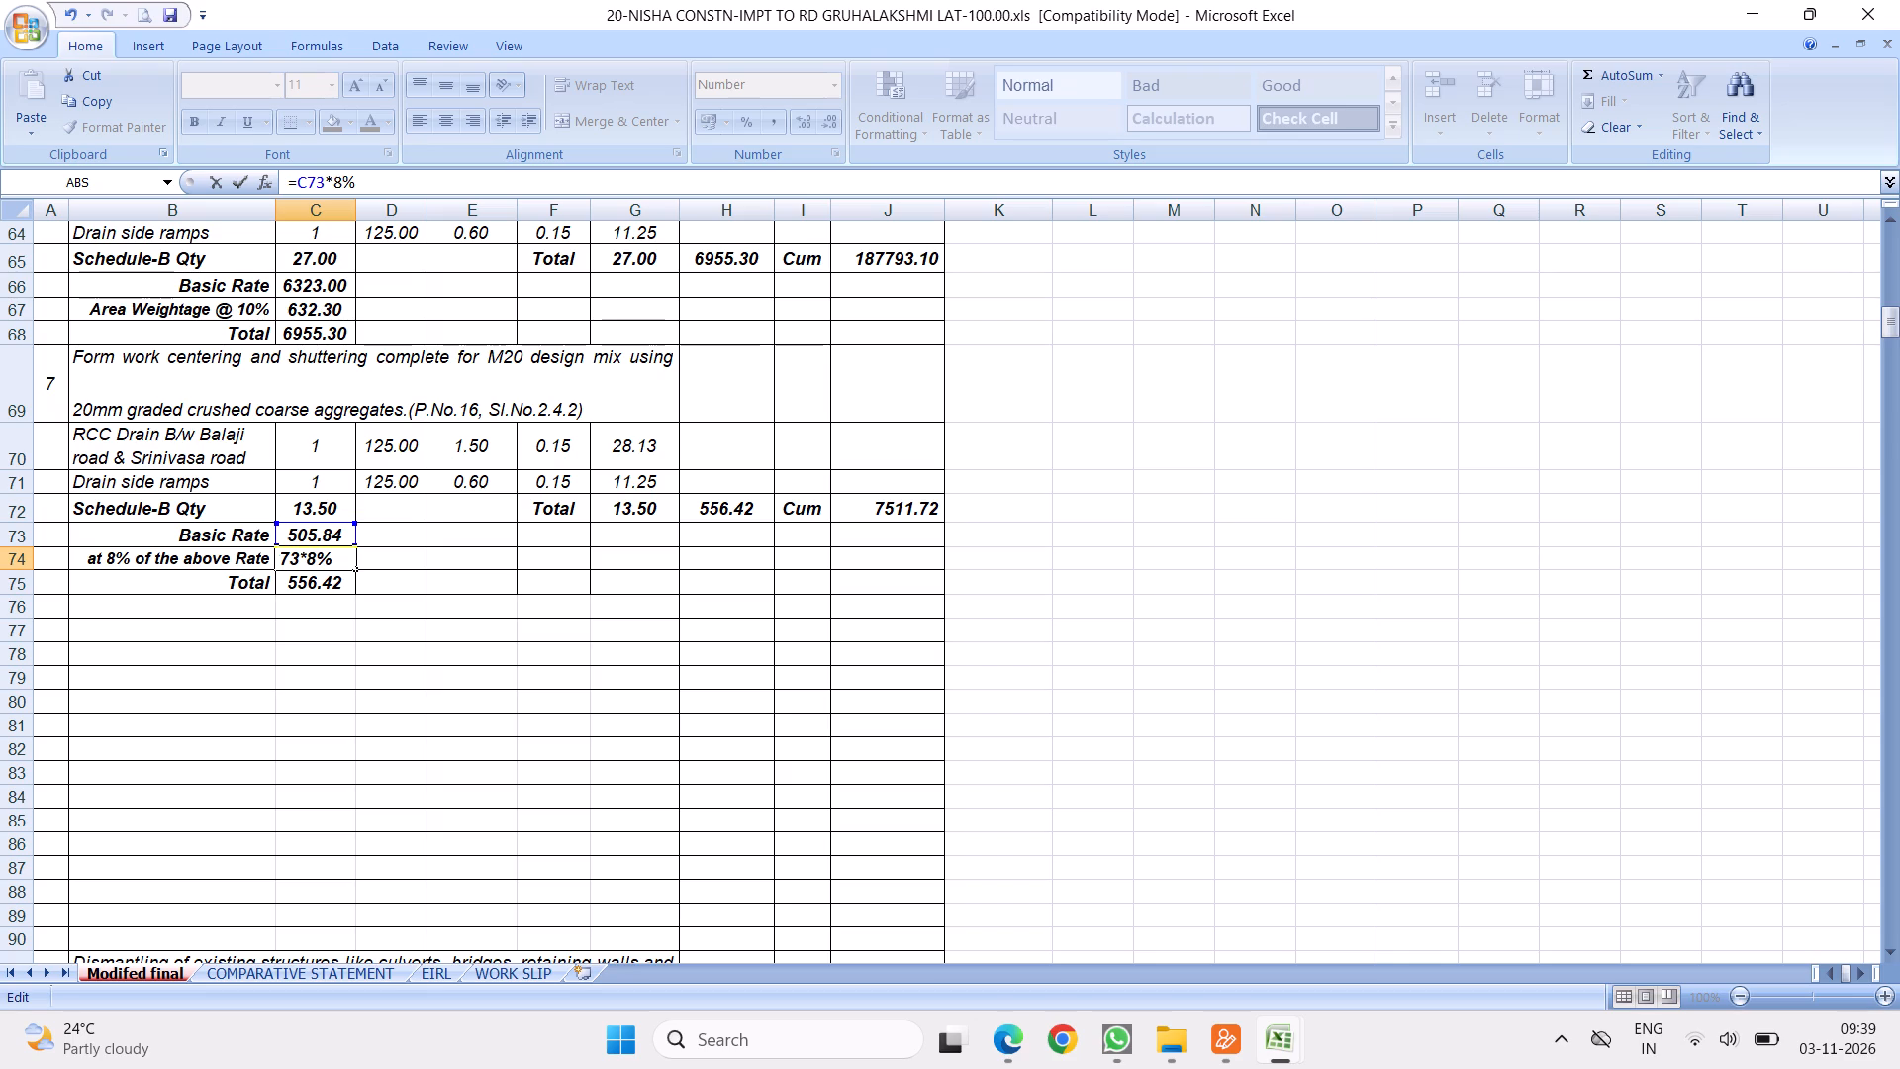
key(Return)
click(474, 577)
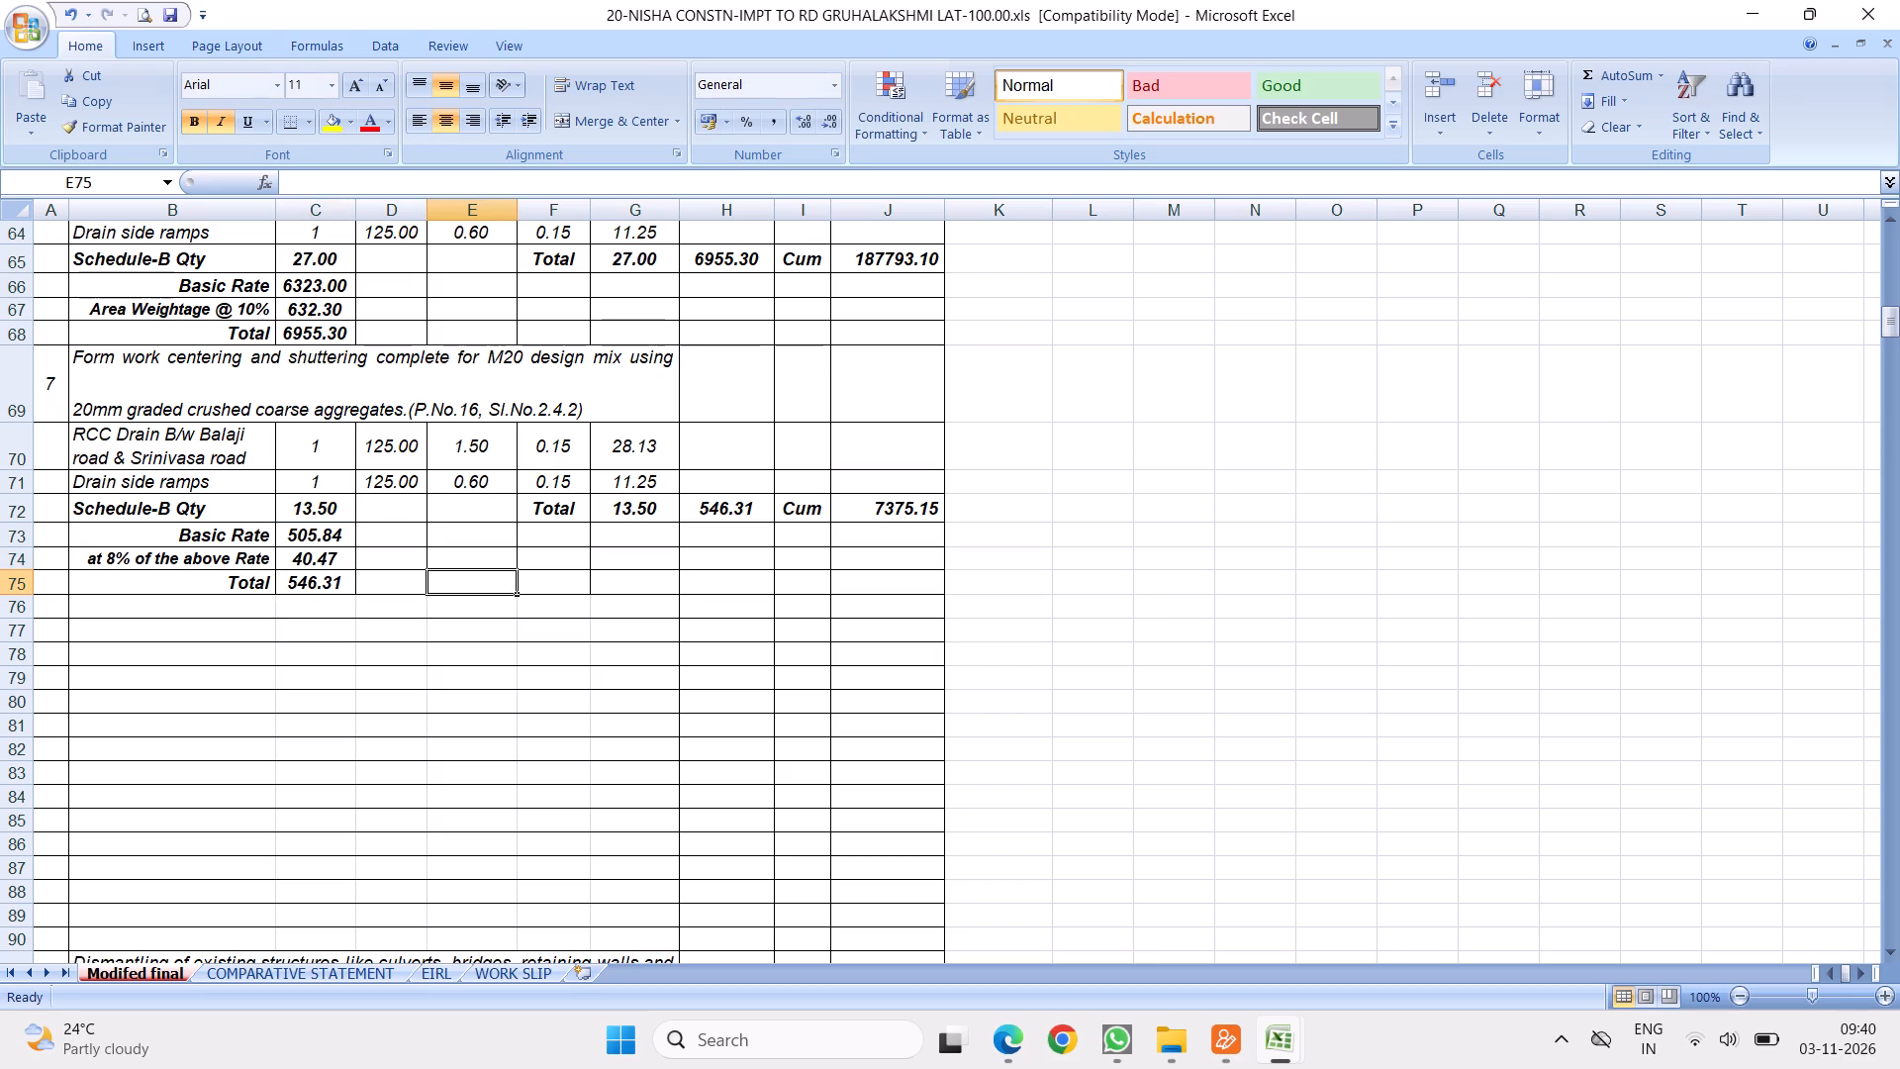
click(296, 500)
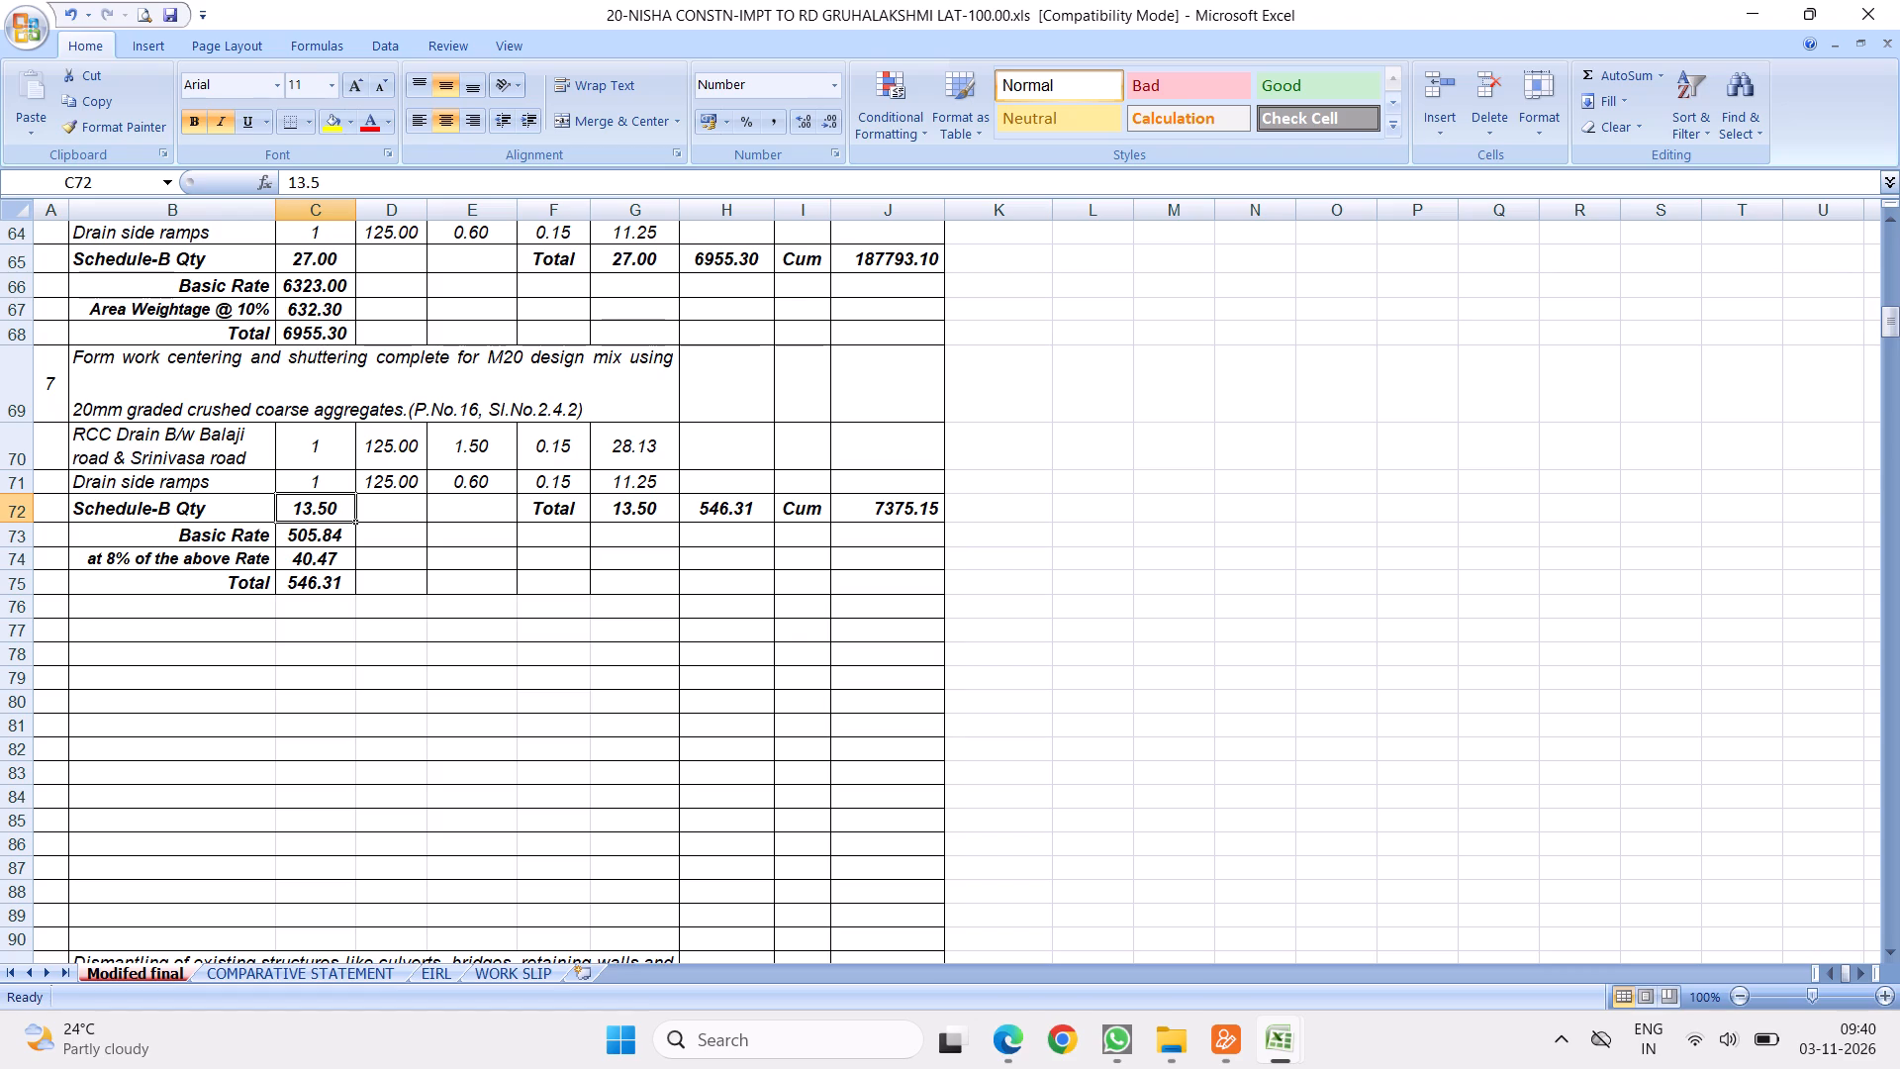
click(330, 368)
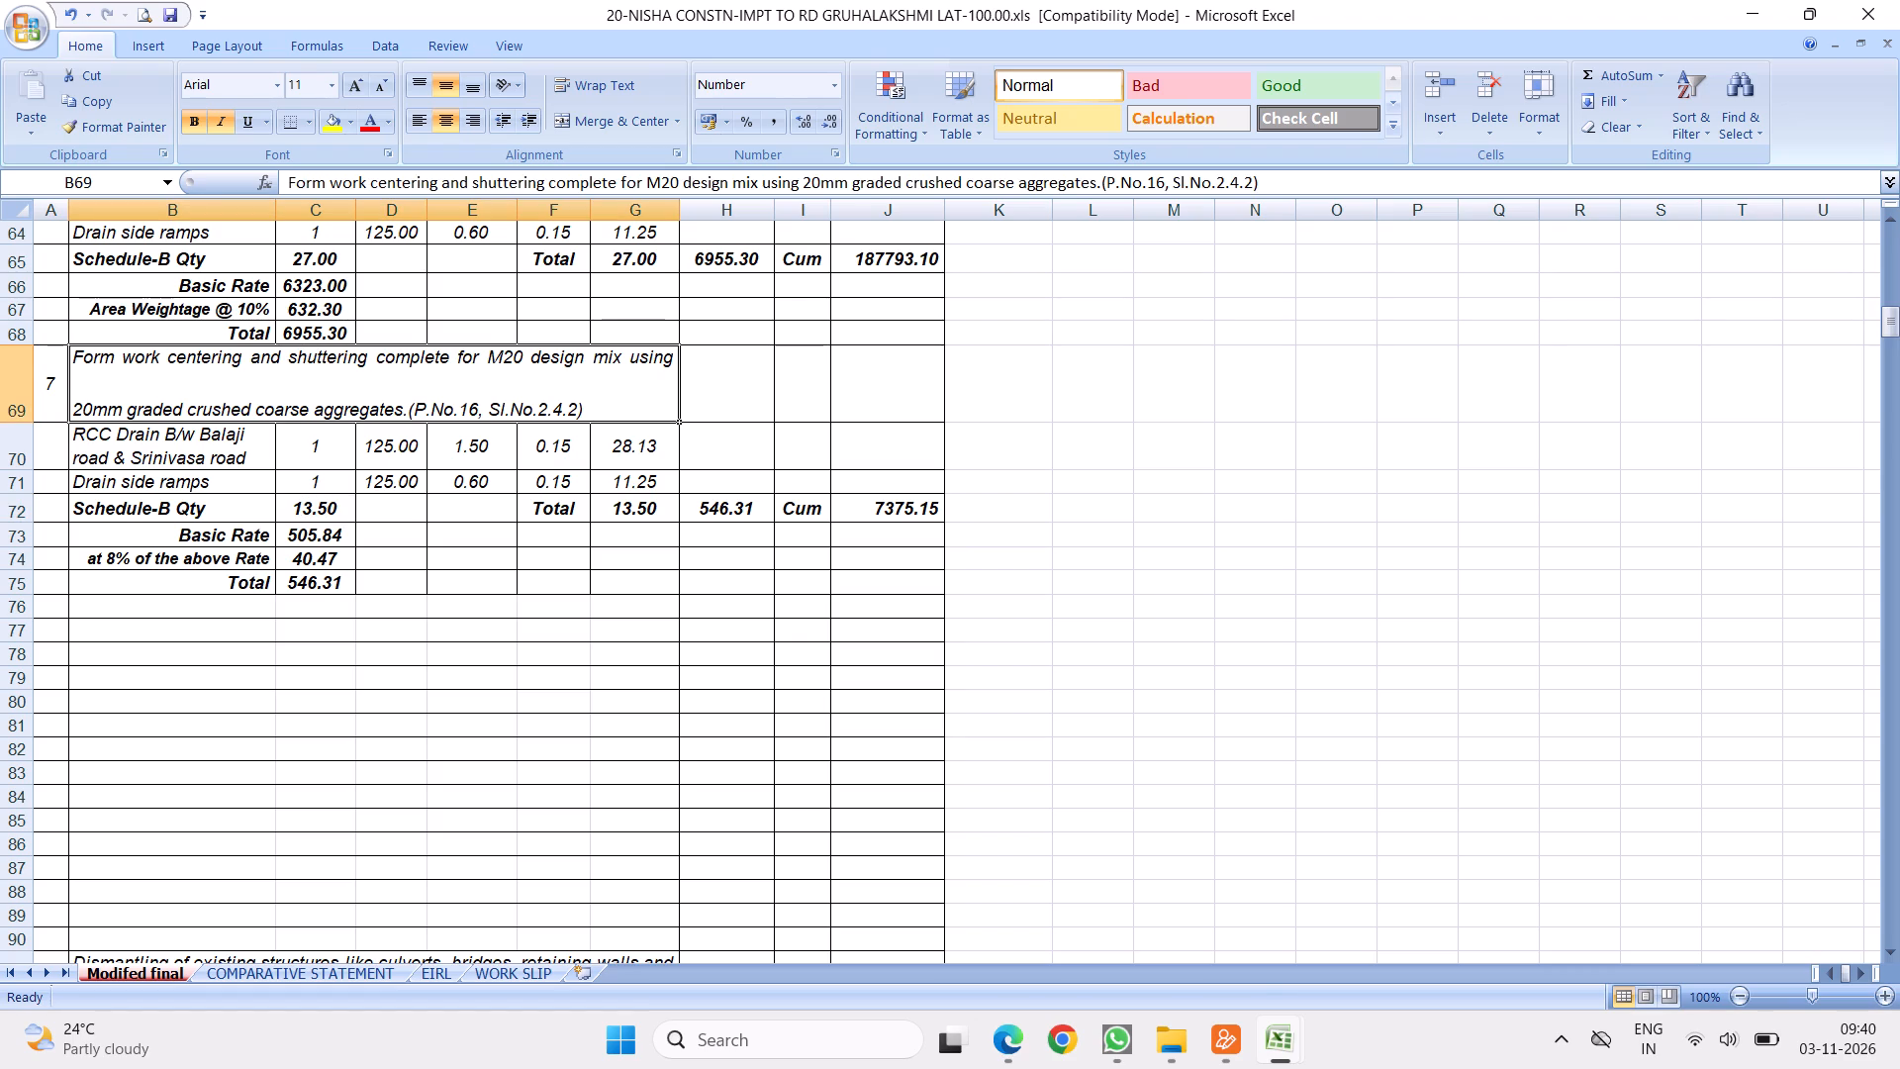
Copy the TMT steel reinforcement item, rows 81 to 91, from the PWD SR 2023-24 workbook's RCC DRAIN sheet and insert it at row 76 of the modified estimate.
click(1272, 1032)
click(1394, 886)
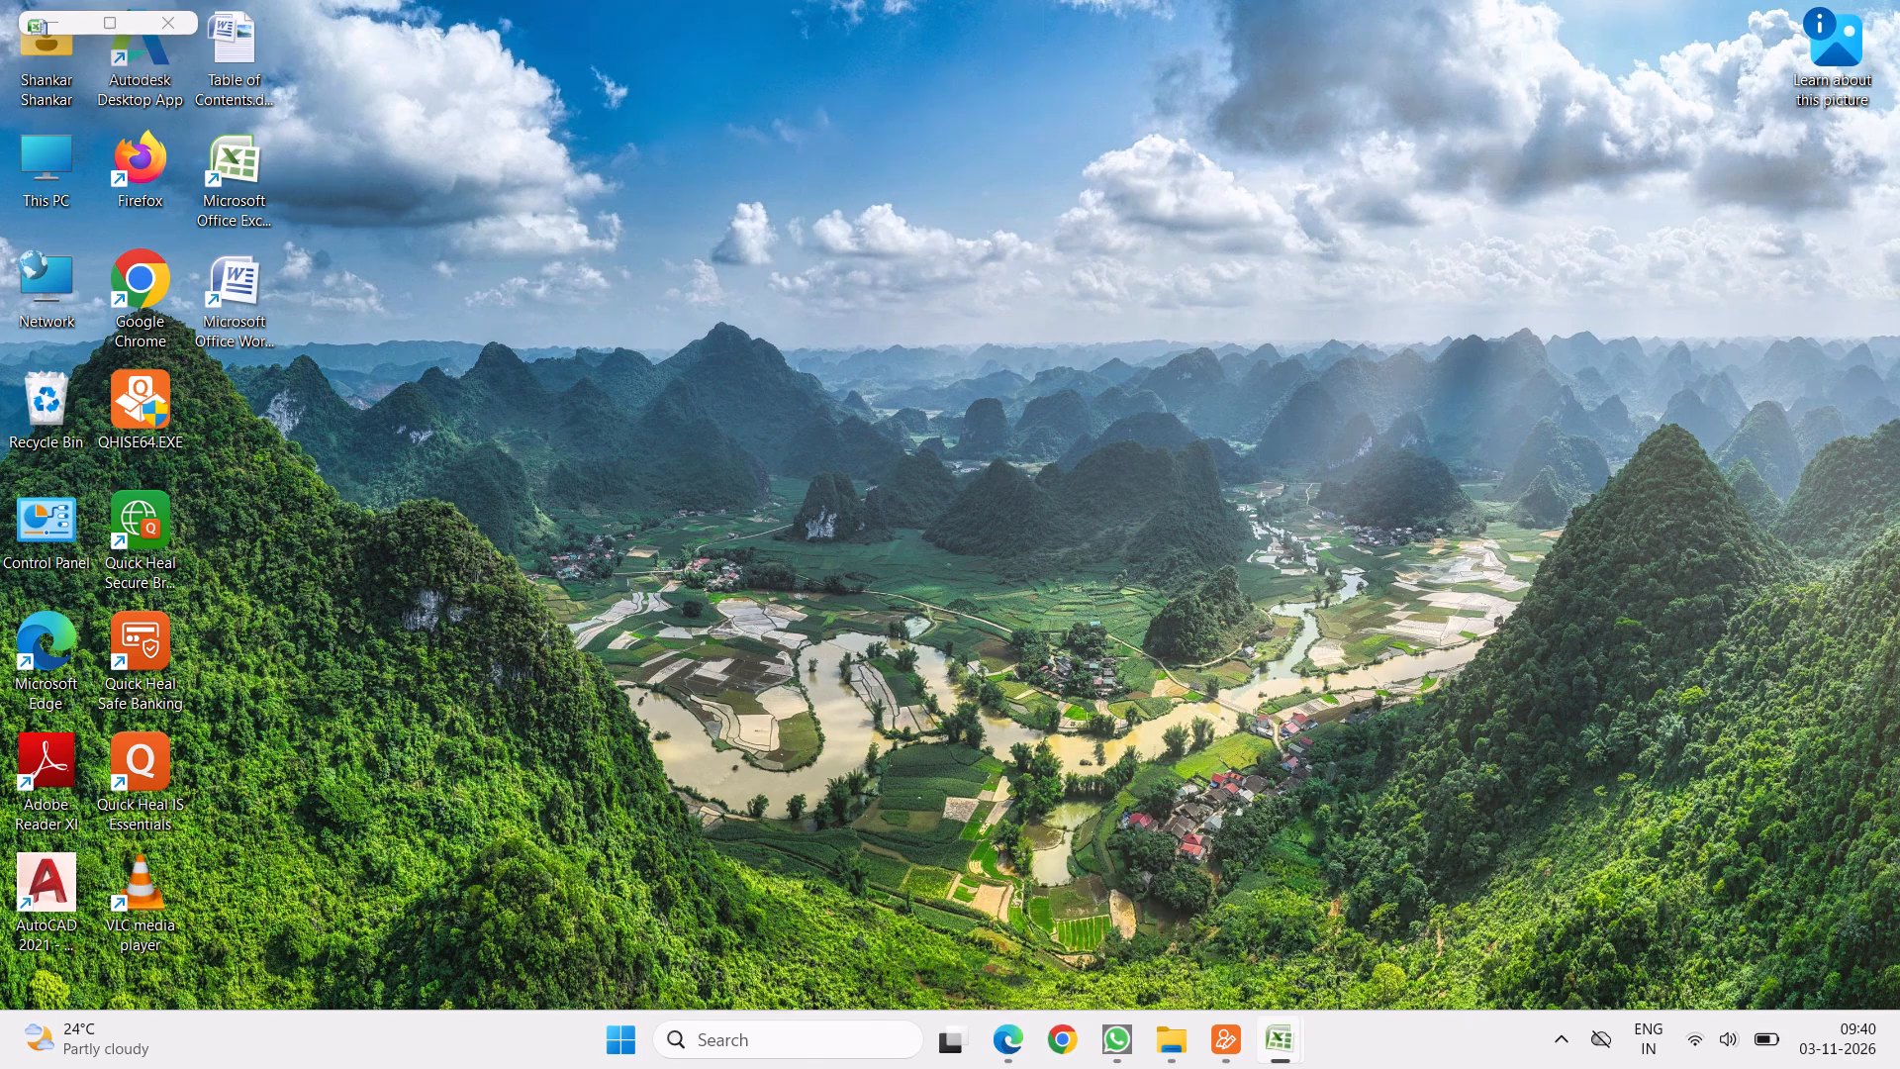
scroll(439, 687, down, 5)
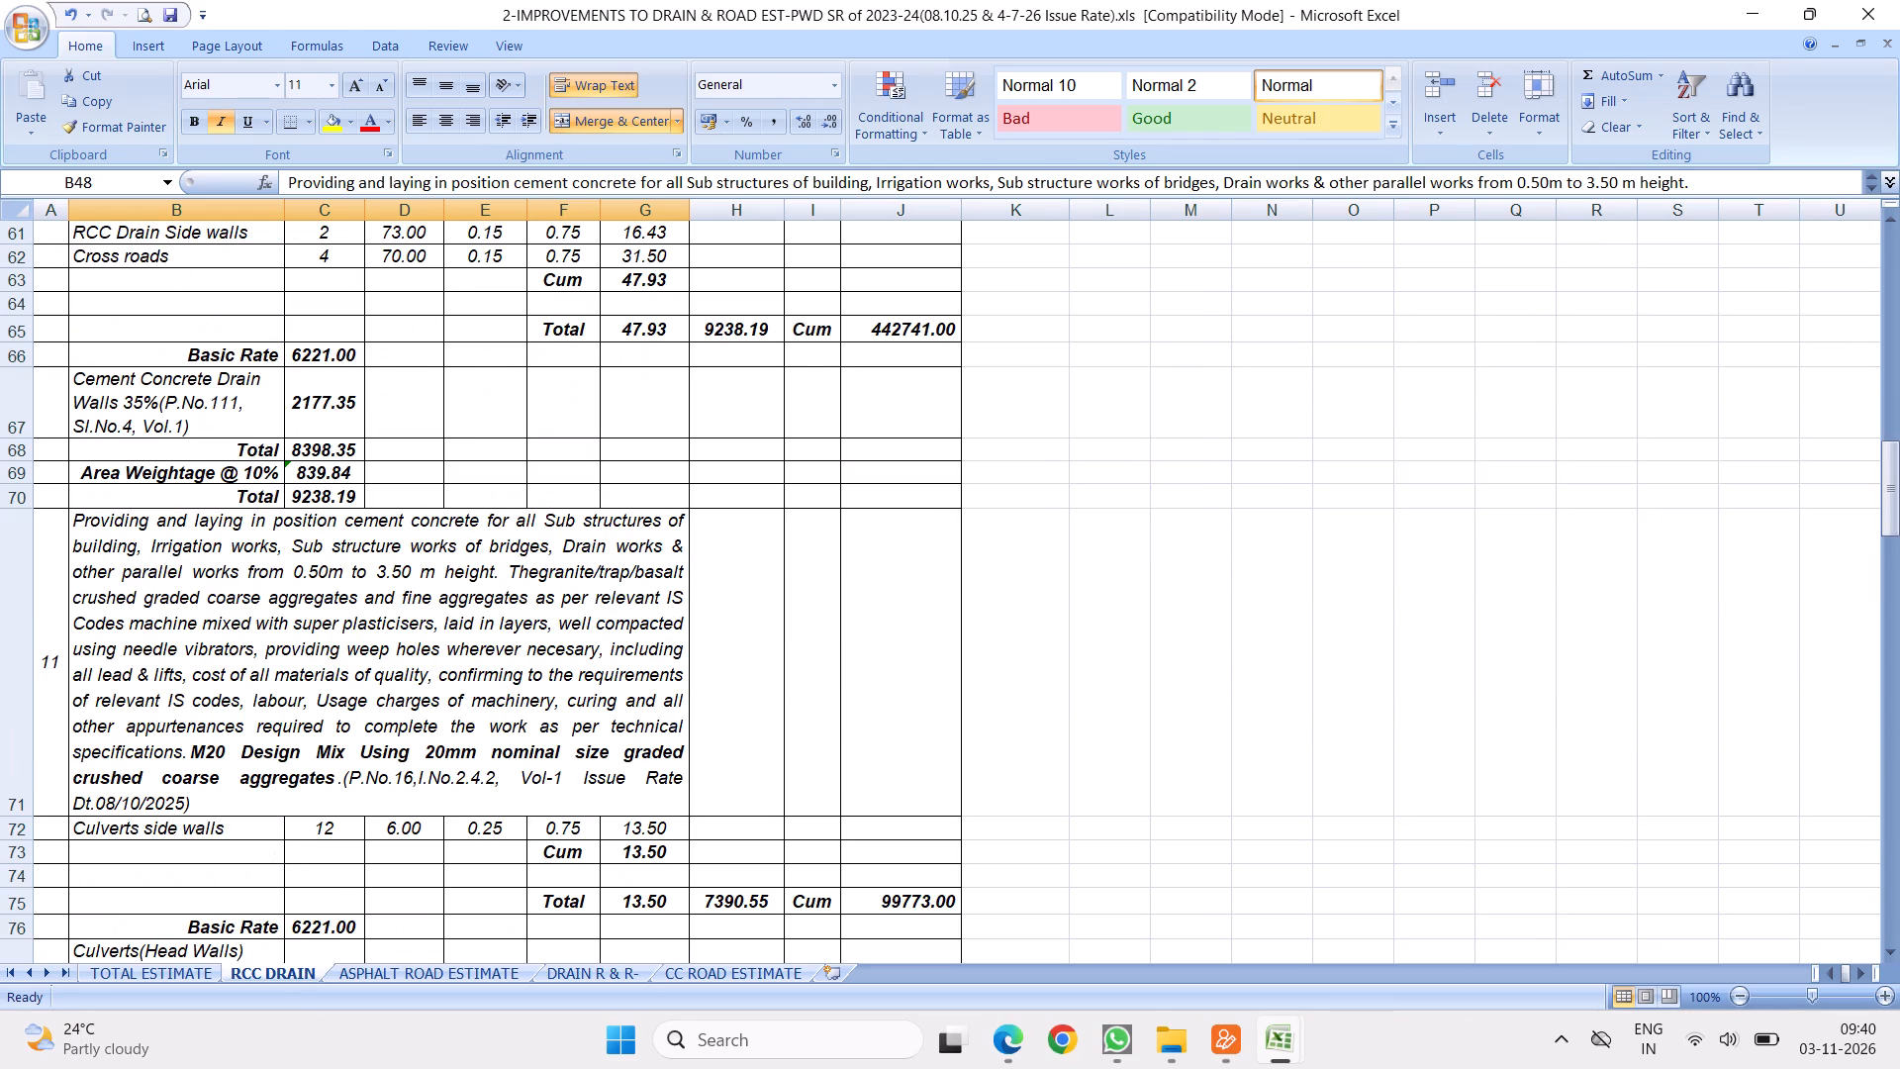
scroll(510, 669, down, 5)
drag(0, 509, 32, 624)
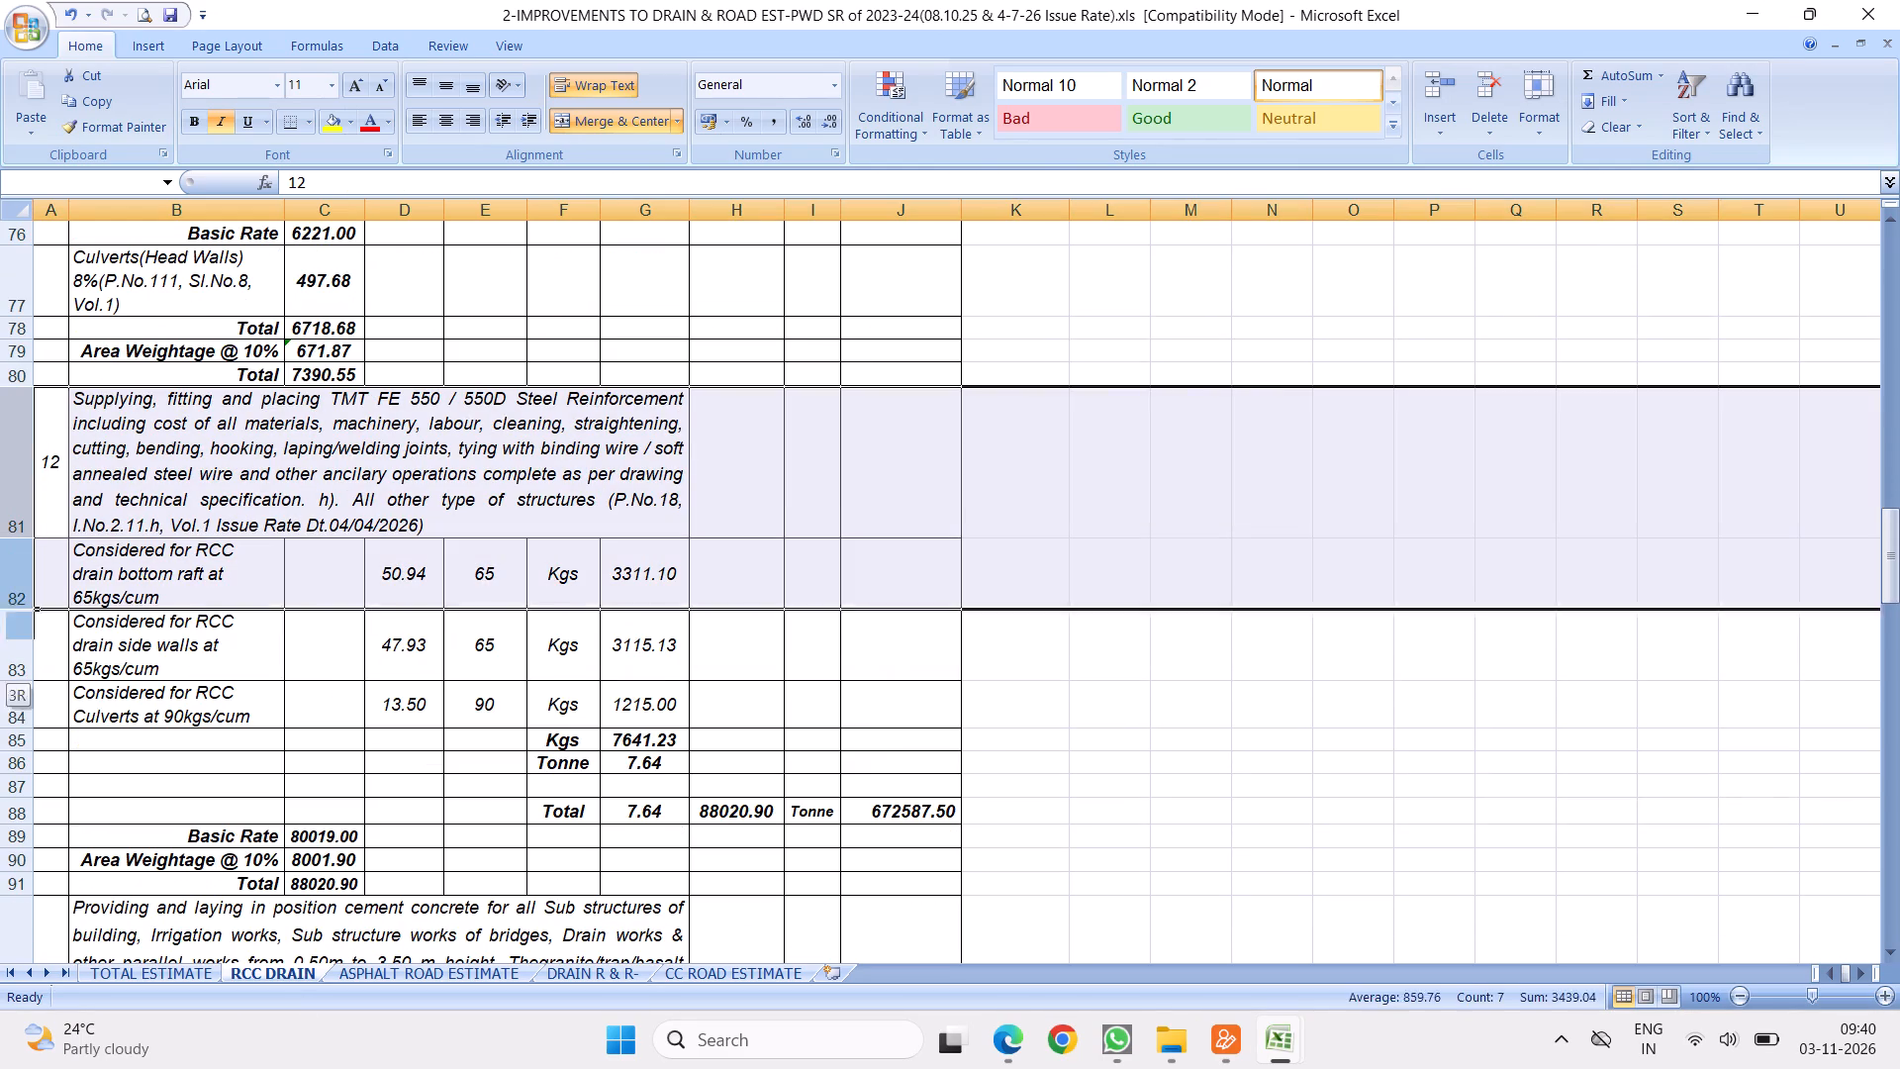
drag(32, 624, 89, 867)
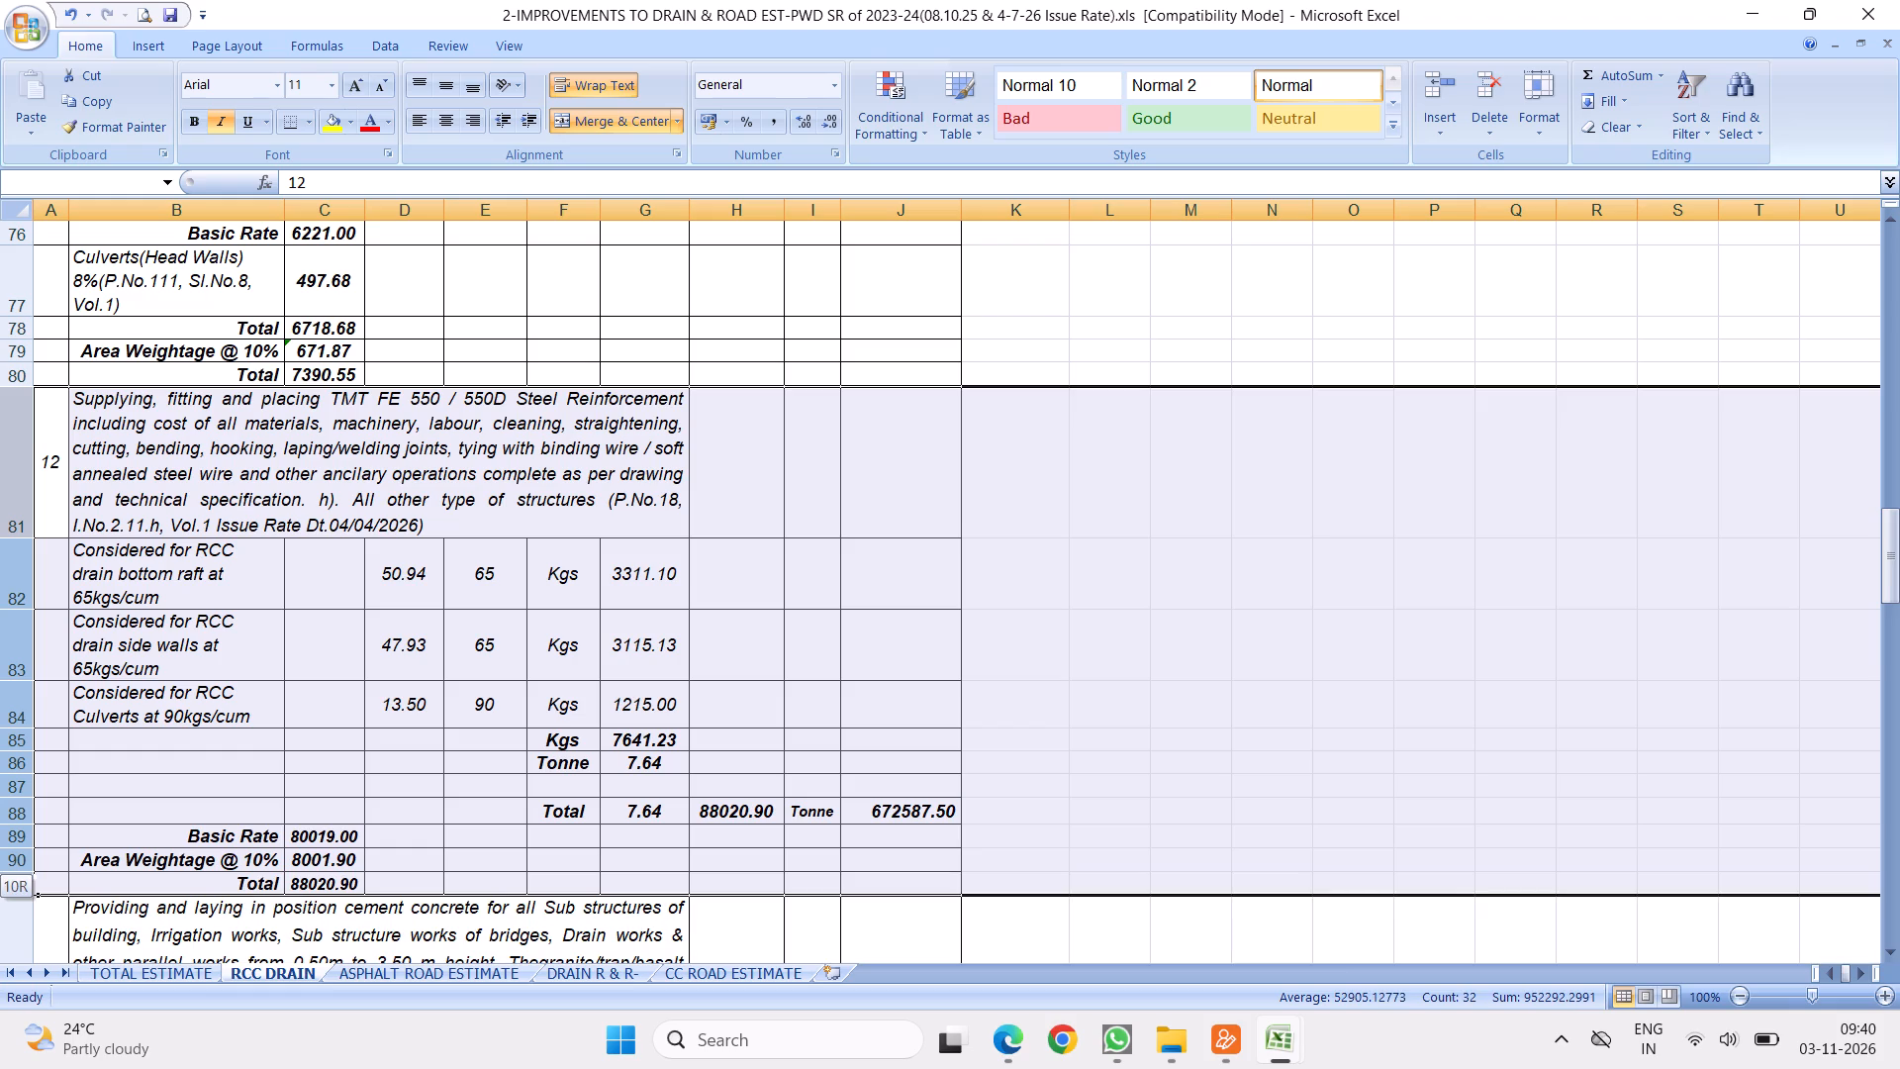
drag(89, 867, 89, 876)
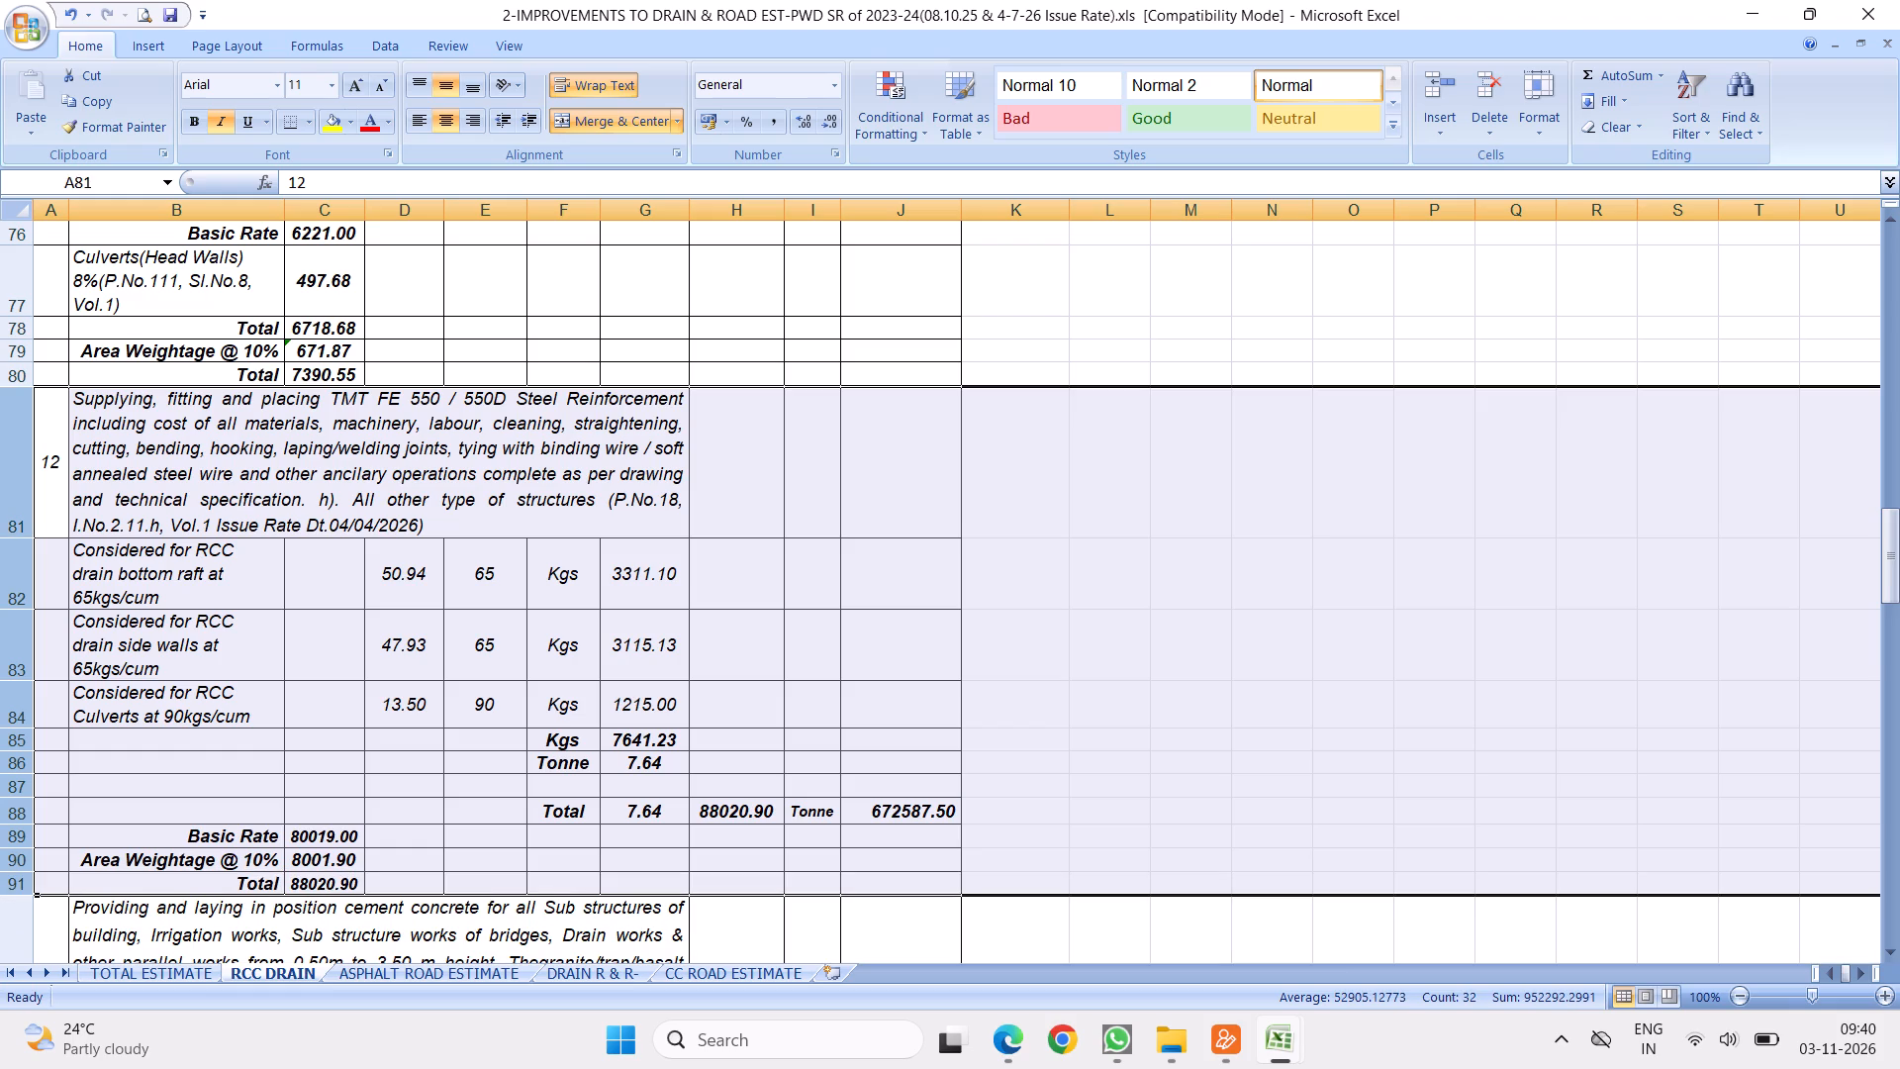
right_click(259, 470)
click(315, 511)
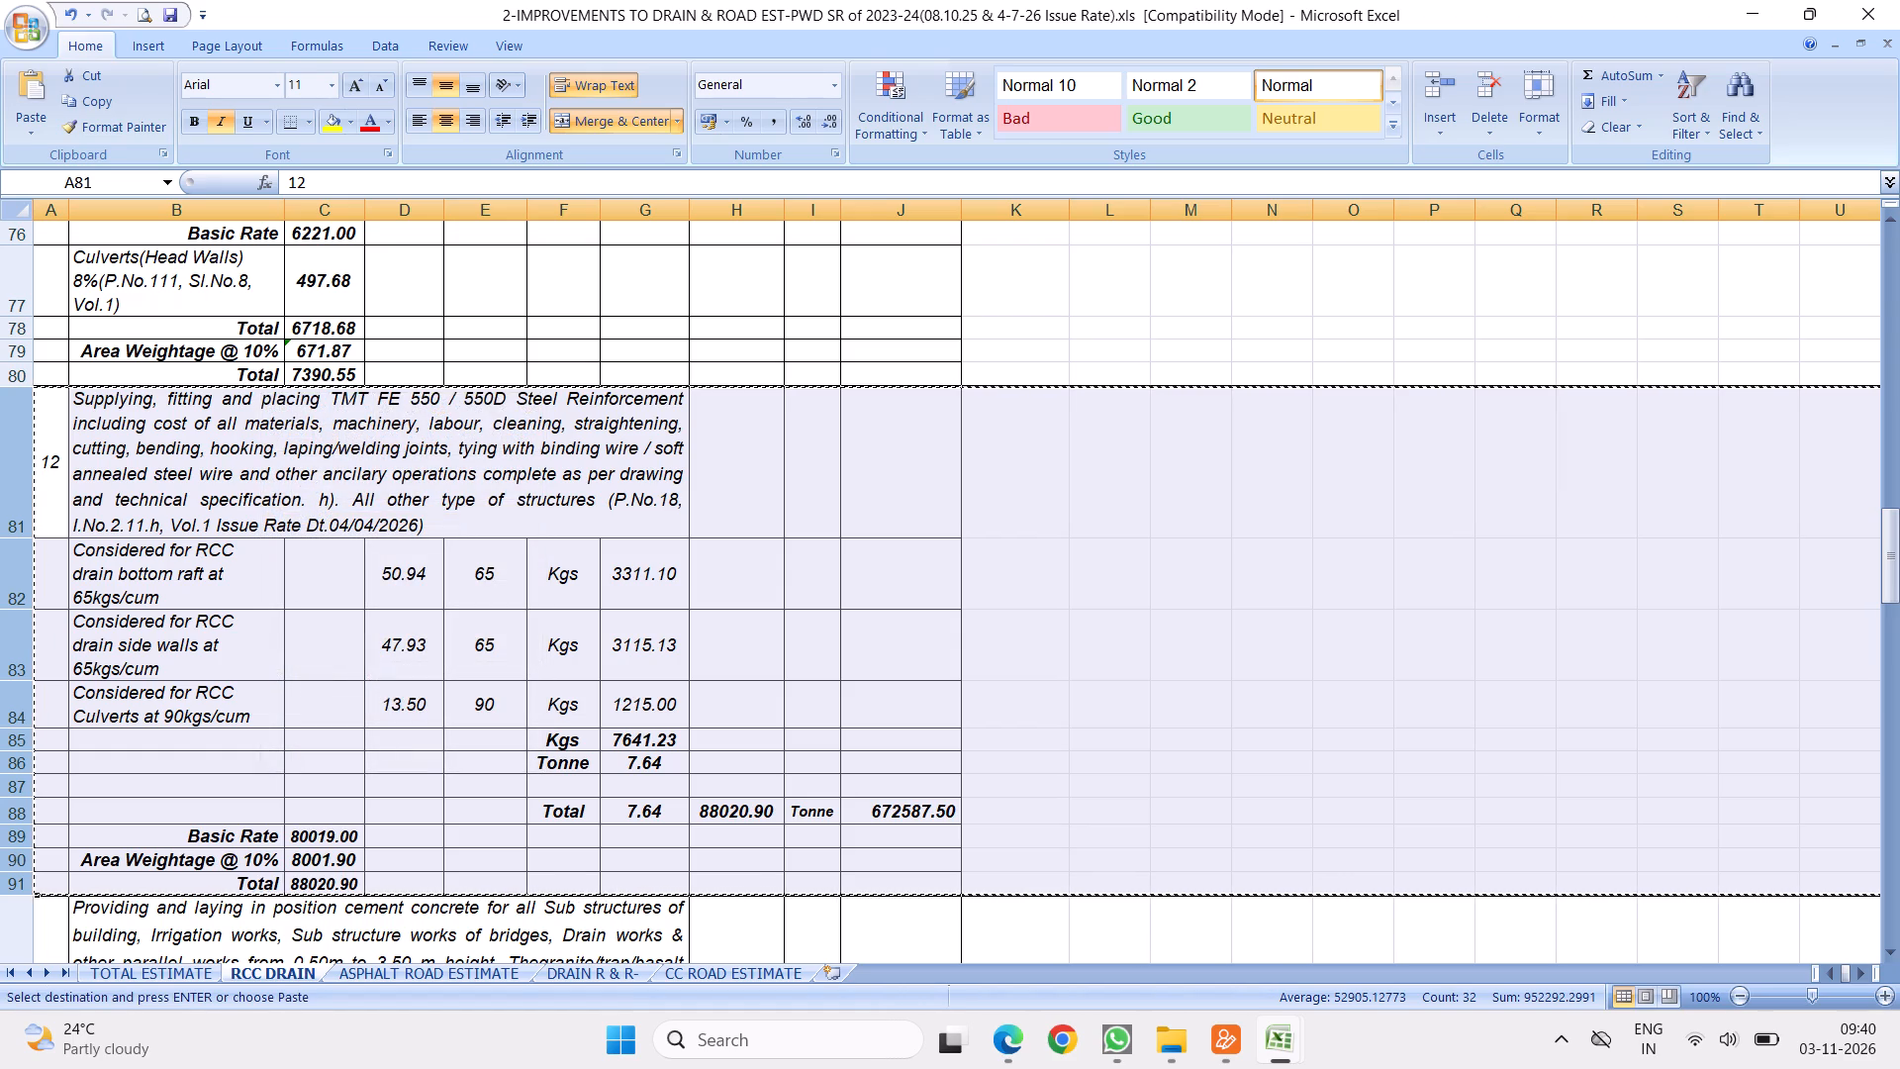
click(1273, 1039)
click(1083, 867)
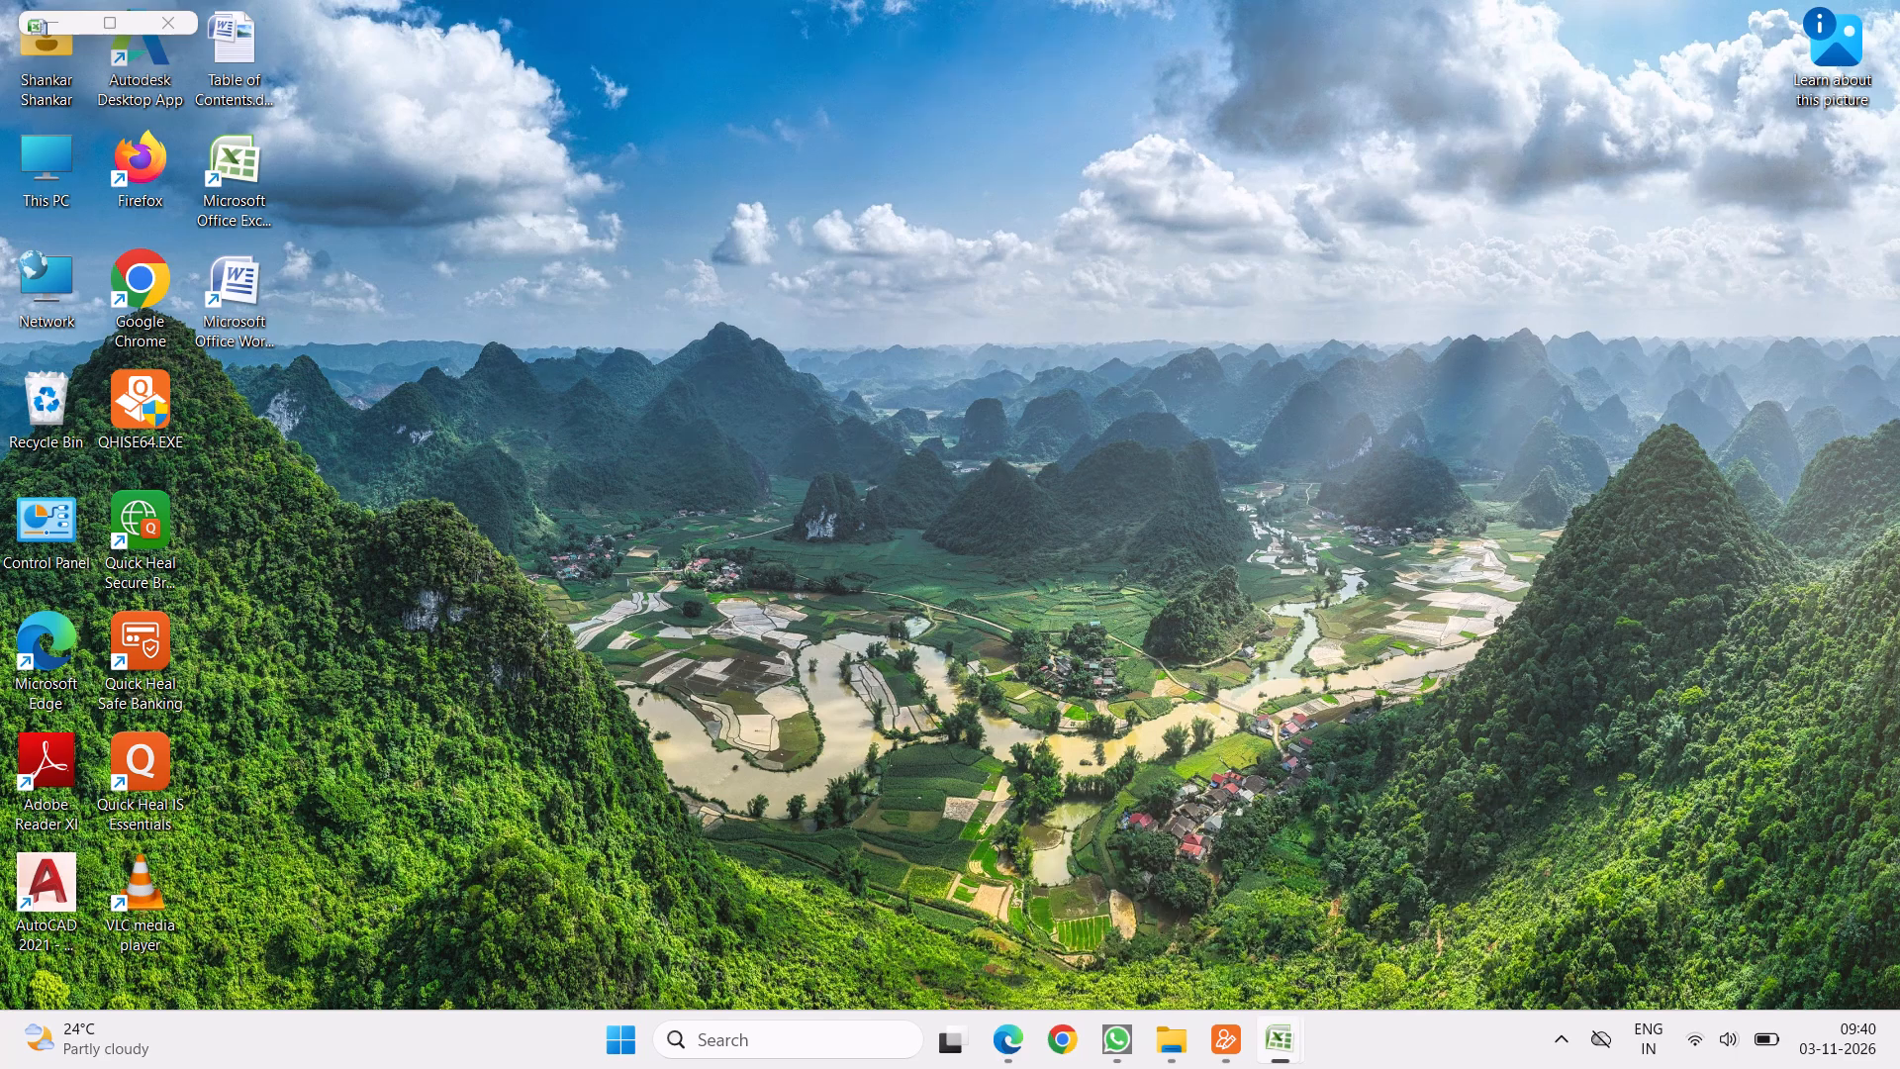
click(15, 612)
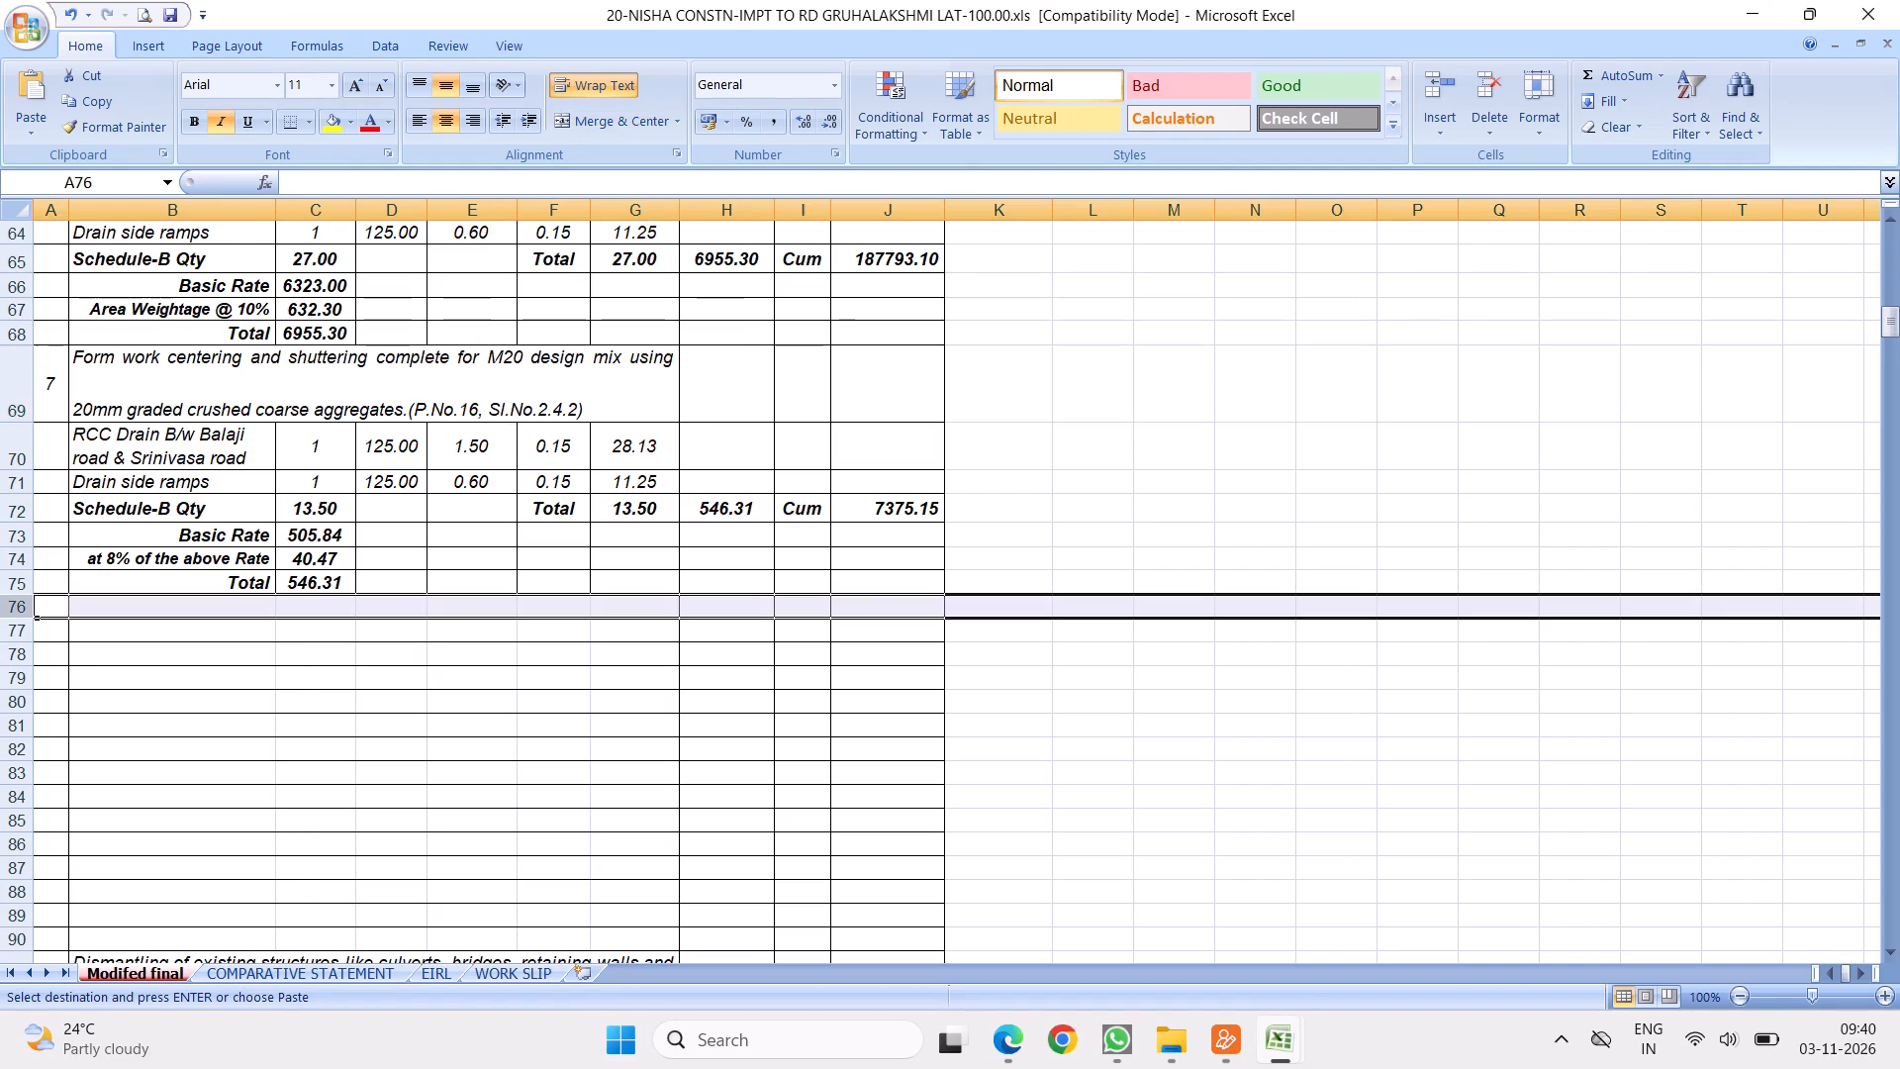
right_click(15, 612)
click(130, 735)
Renumber the inserted steel reinforcement item in A76 as 8.
click(50, 652)
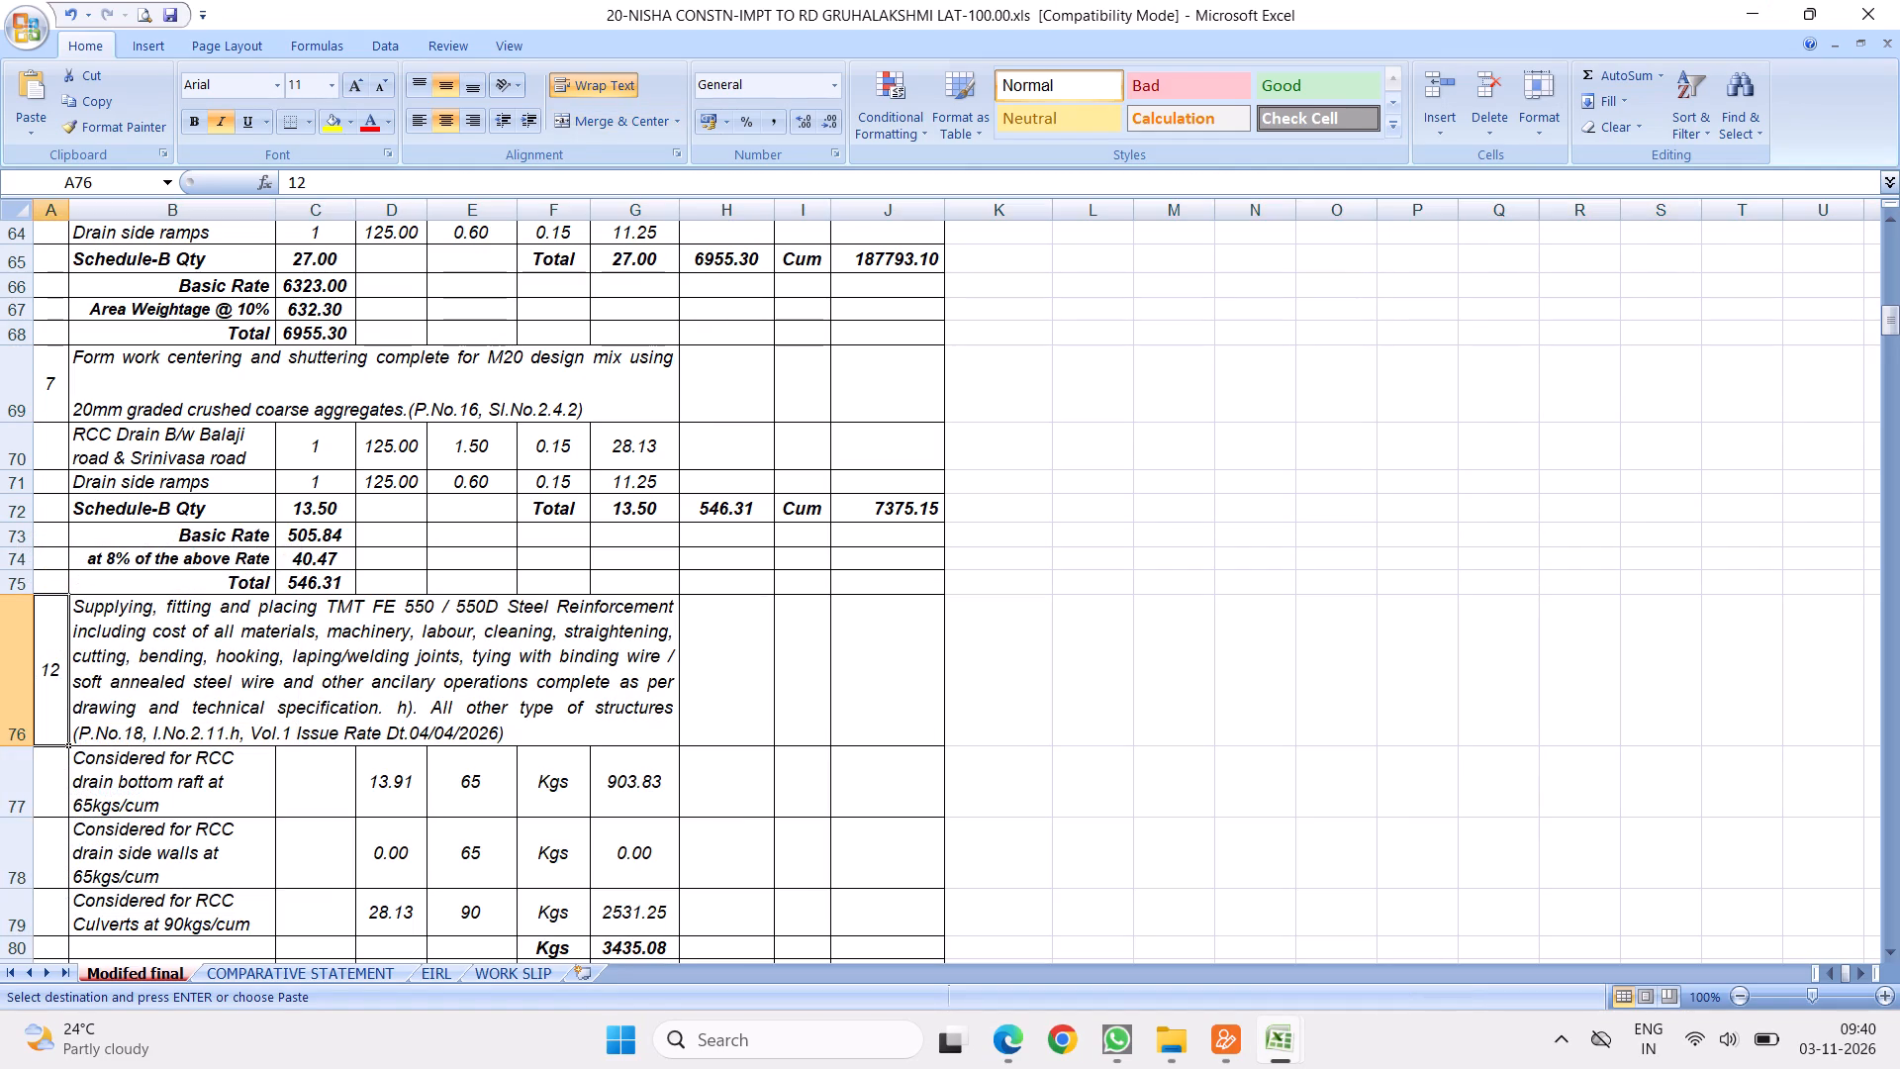
key(8)
click(270, 602)
Remove "Issue Rate Dt.04/04/2026" from the end of item 8's description in B76, keeping the closing bracket after Vol.1.
scroll(298, 599, down, 1)
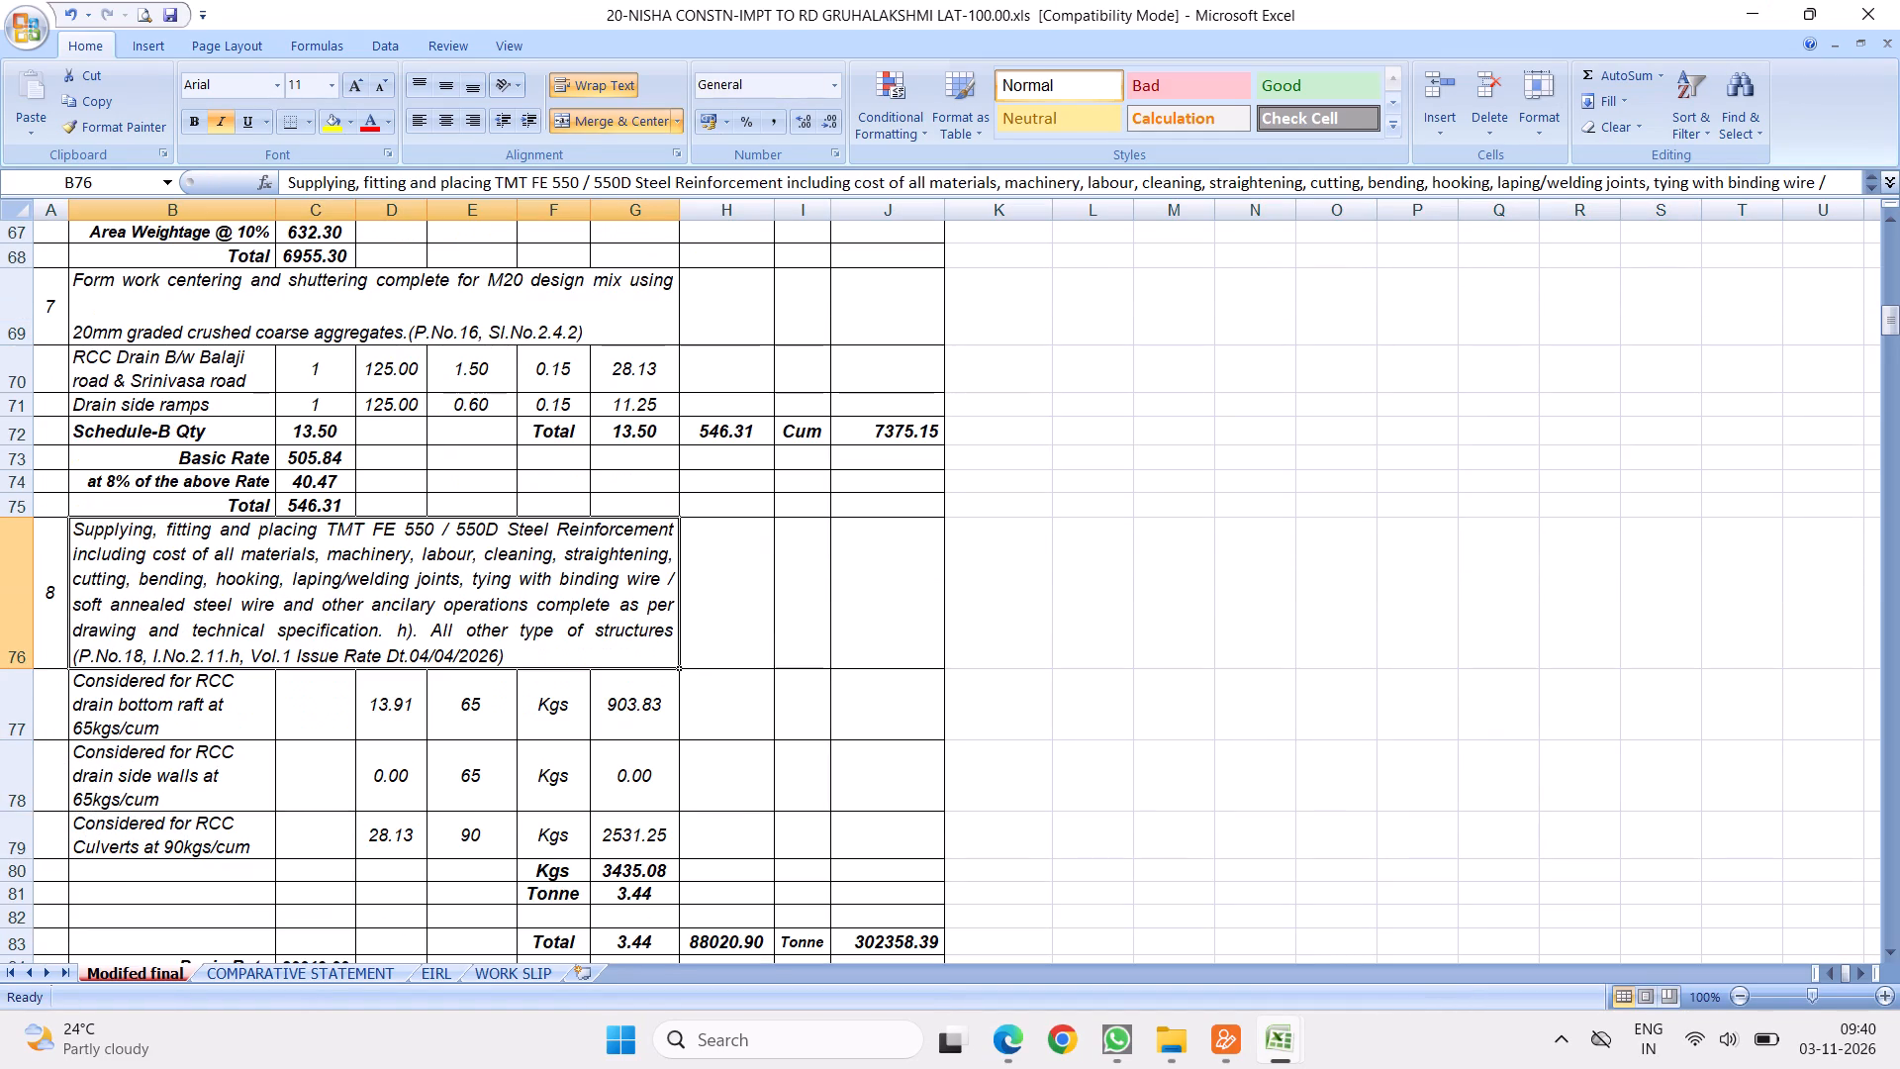
scroll(438, 642, down, 2)
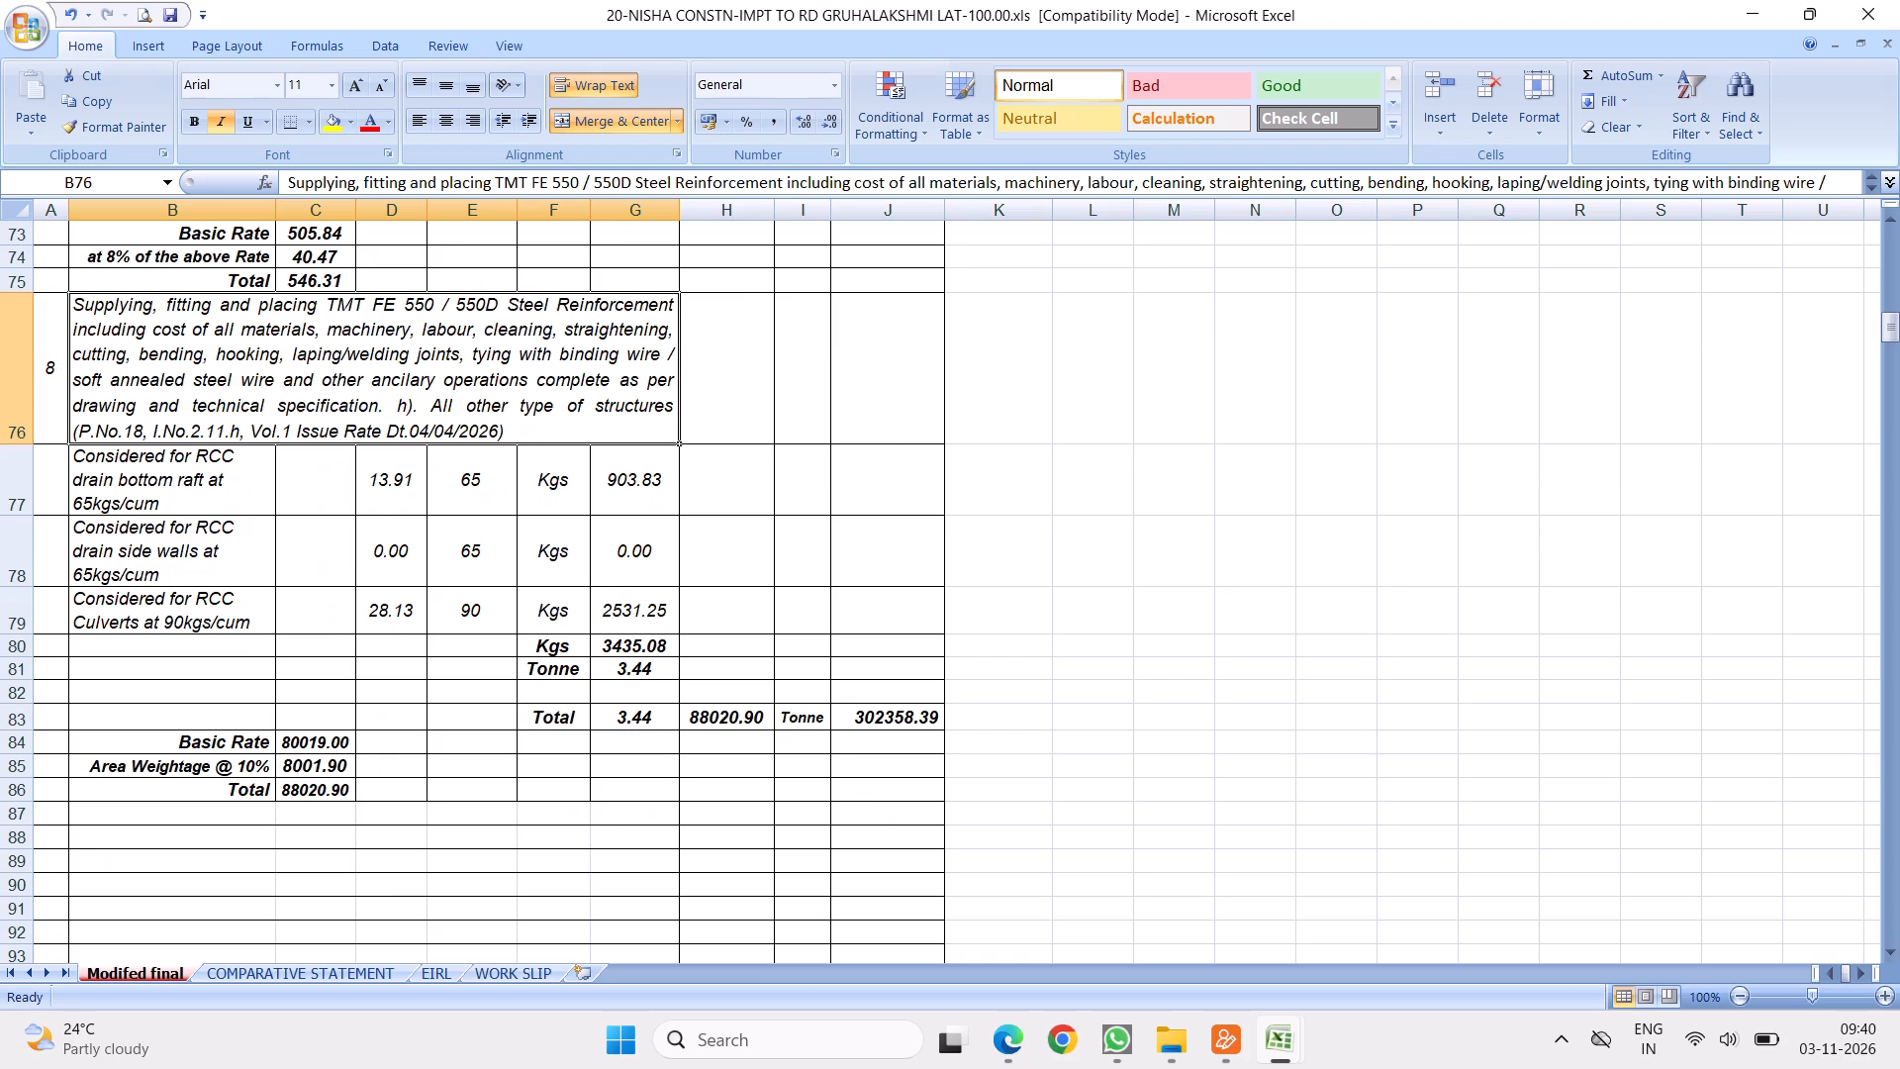
double_click(491, 429)
click(415, 427)
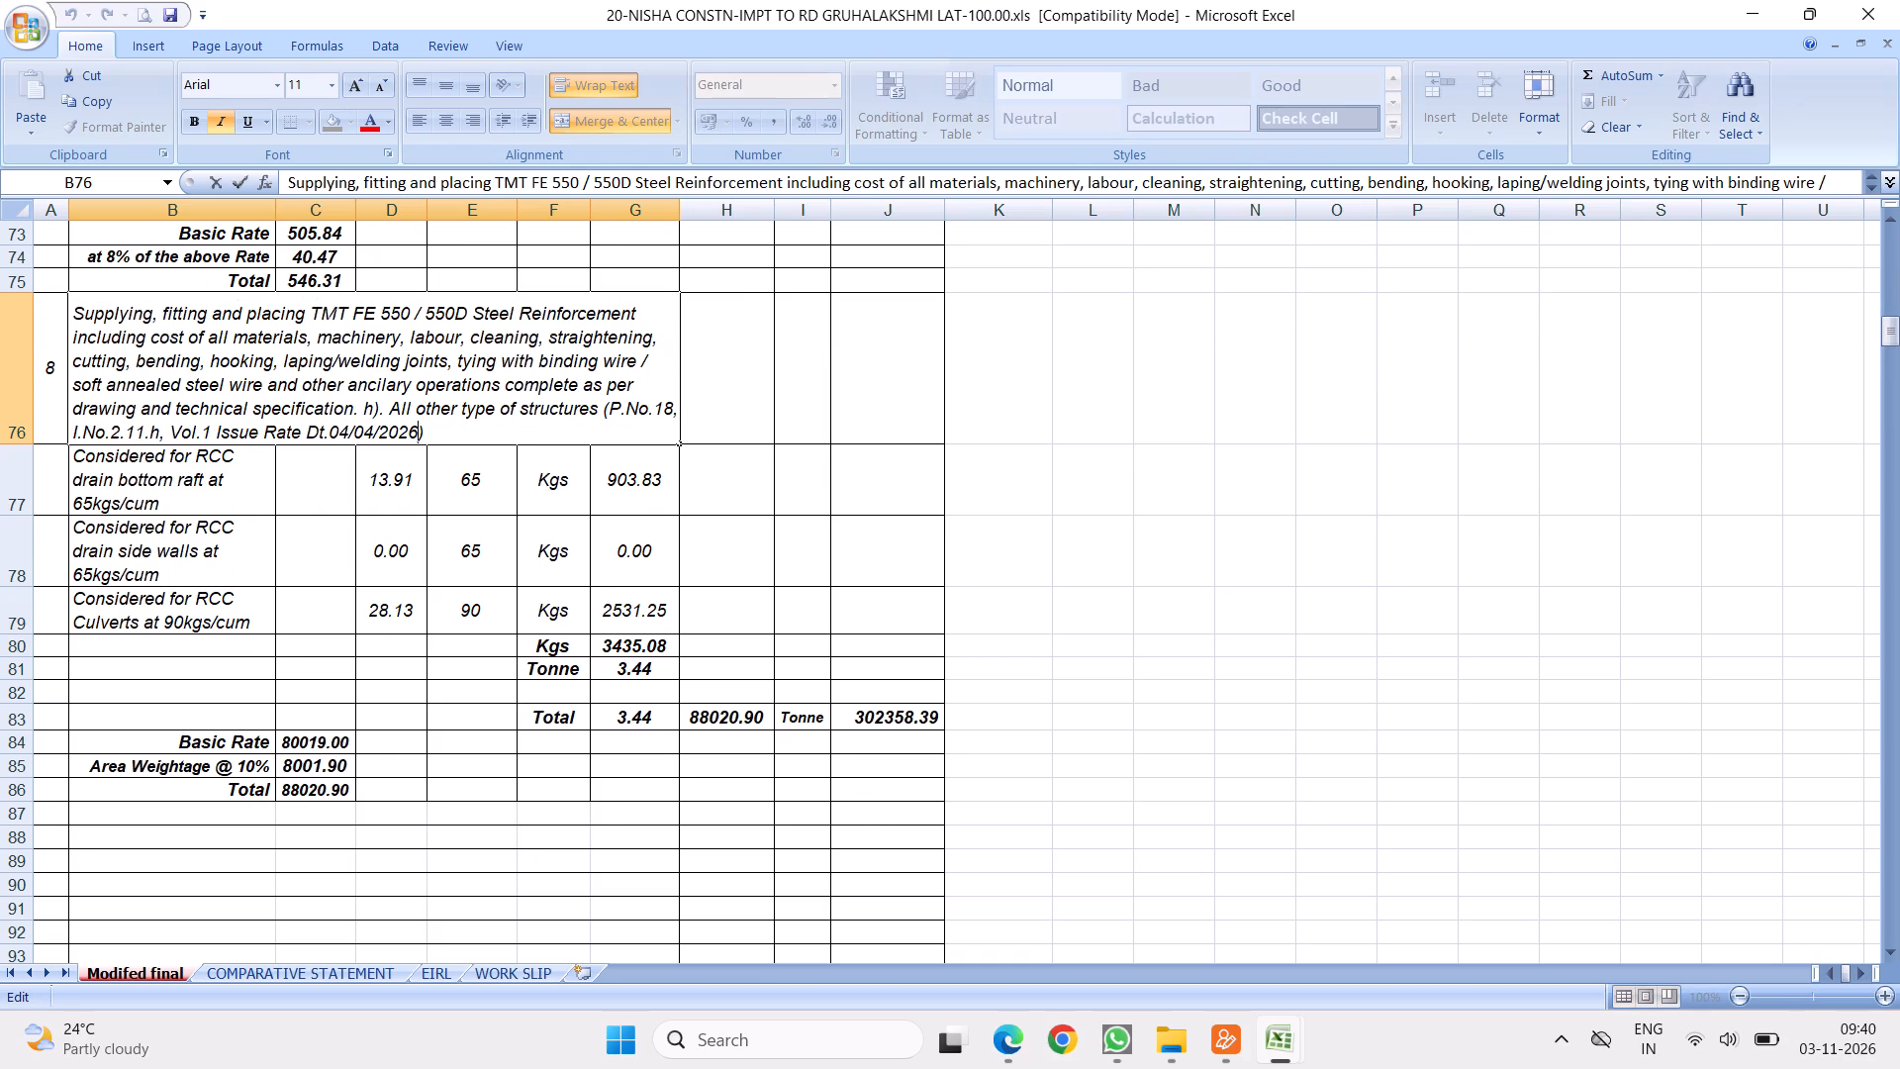
key(BackSpace)
key(BackSpace)
key(BackSpace)
key(BackSpace)
key(BackSpace)
key(BackSpace)
key(BackSpace)
key(BackSpace)
key(BackSpace)
key(BackSpace)
key(BackSpace)
key(BackSpace)
key(BackSpace)
key(BackSpace)
key(BackSpace)
key(BackSpace)
key(BackSpace)
key(BackSpace)
key(BackSpace)
key(BackSpace)
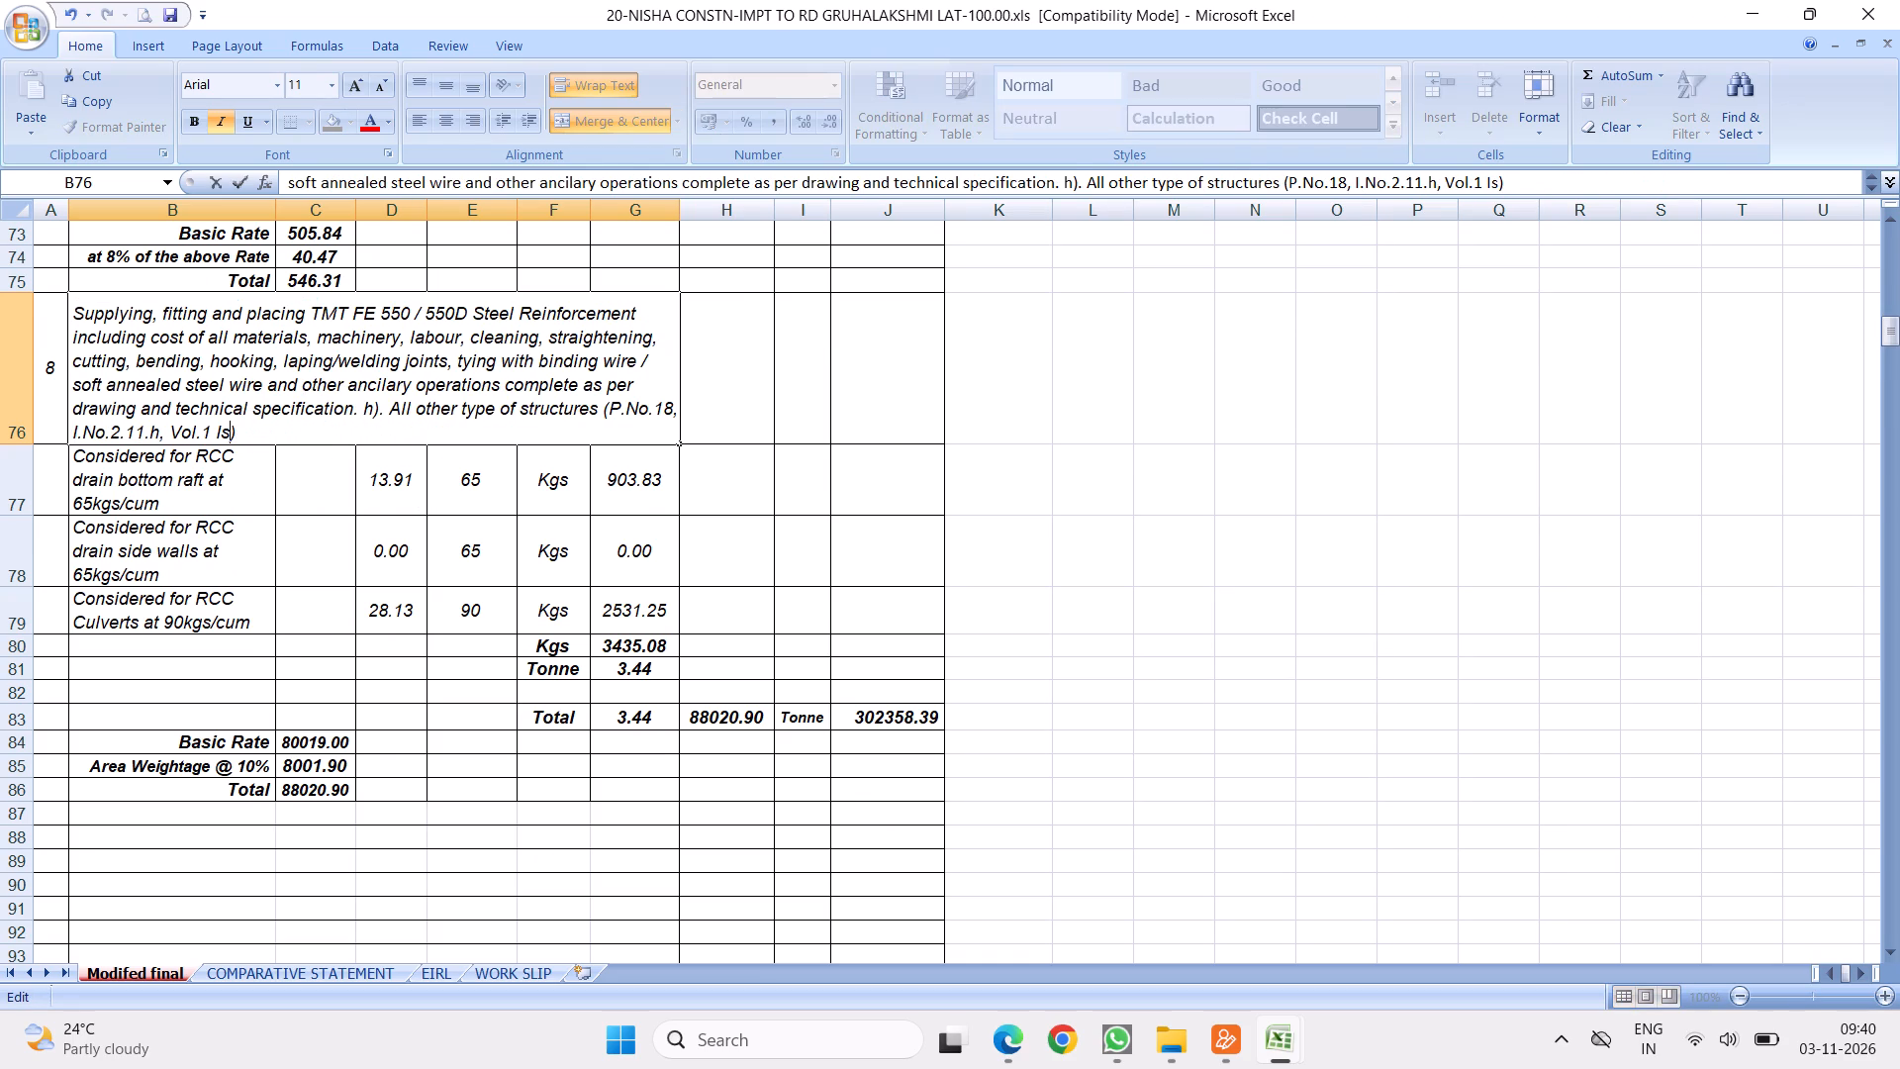
key(BackSpace)
key(BackSpace)
key(BackSpace)
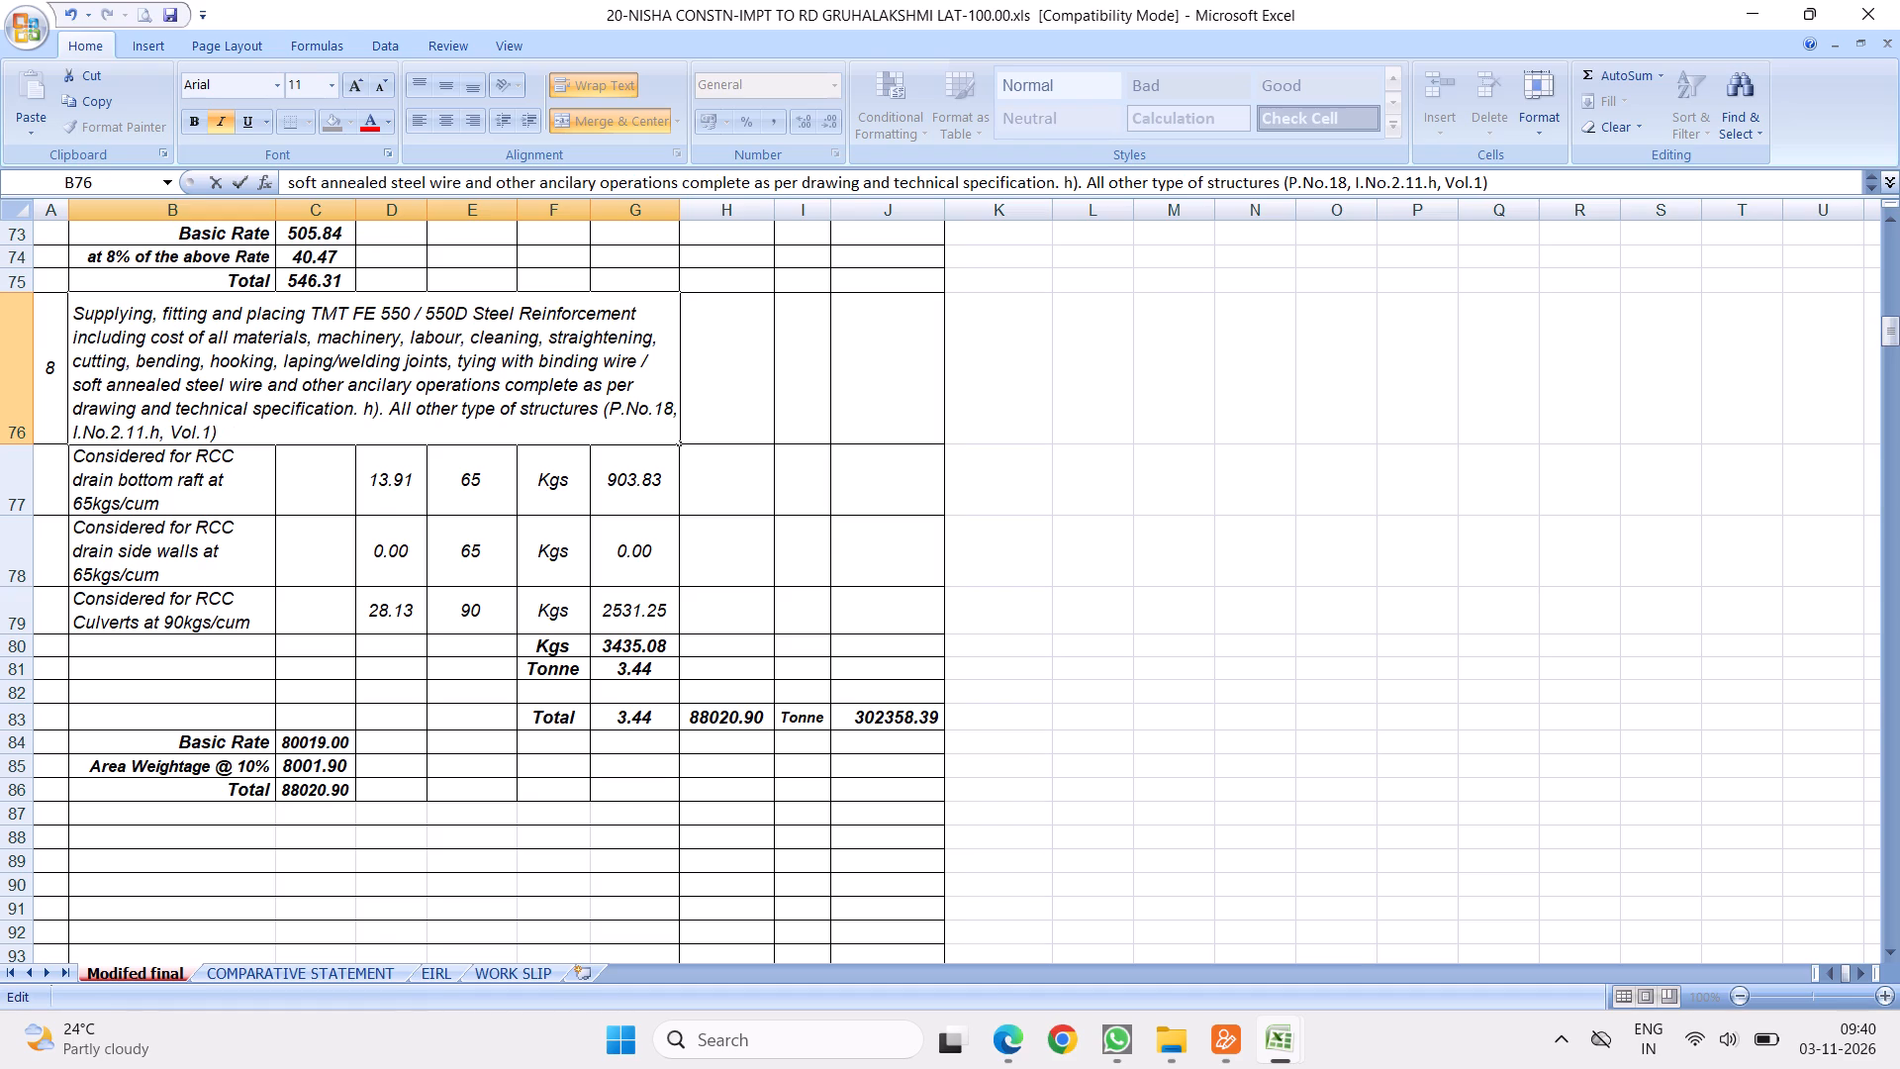
click(702, 534)
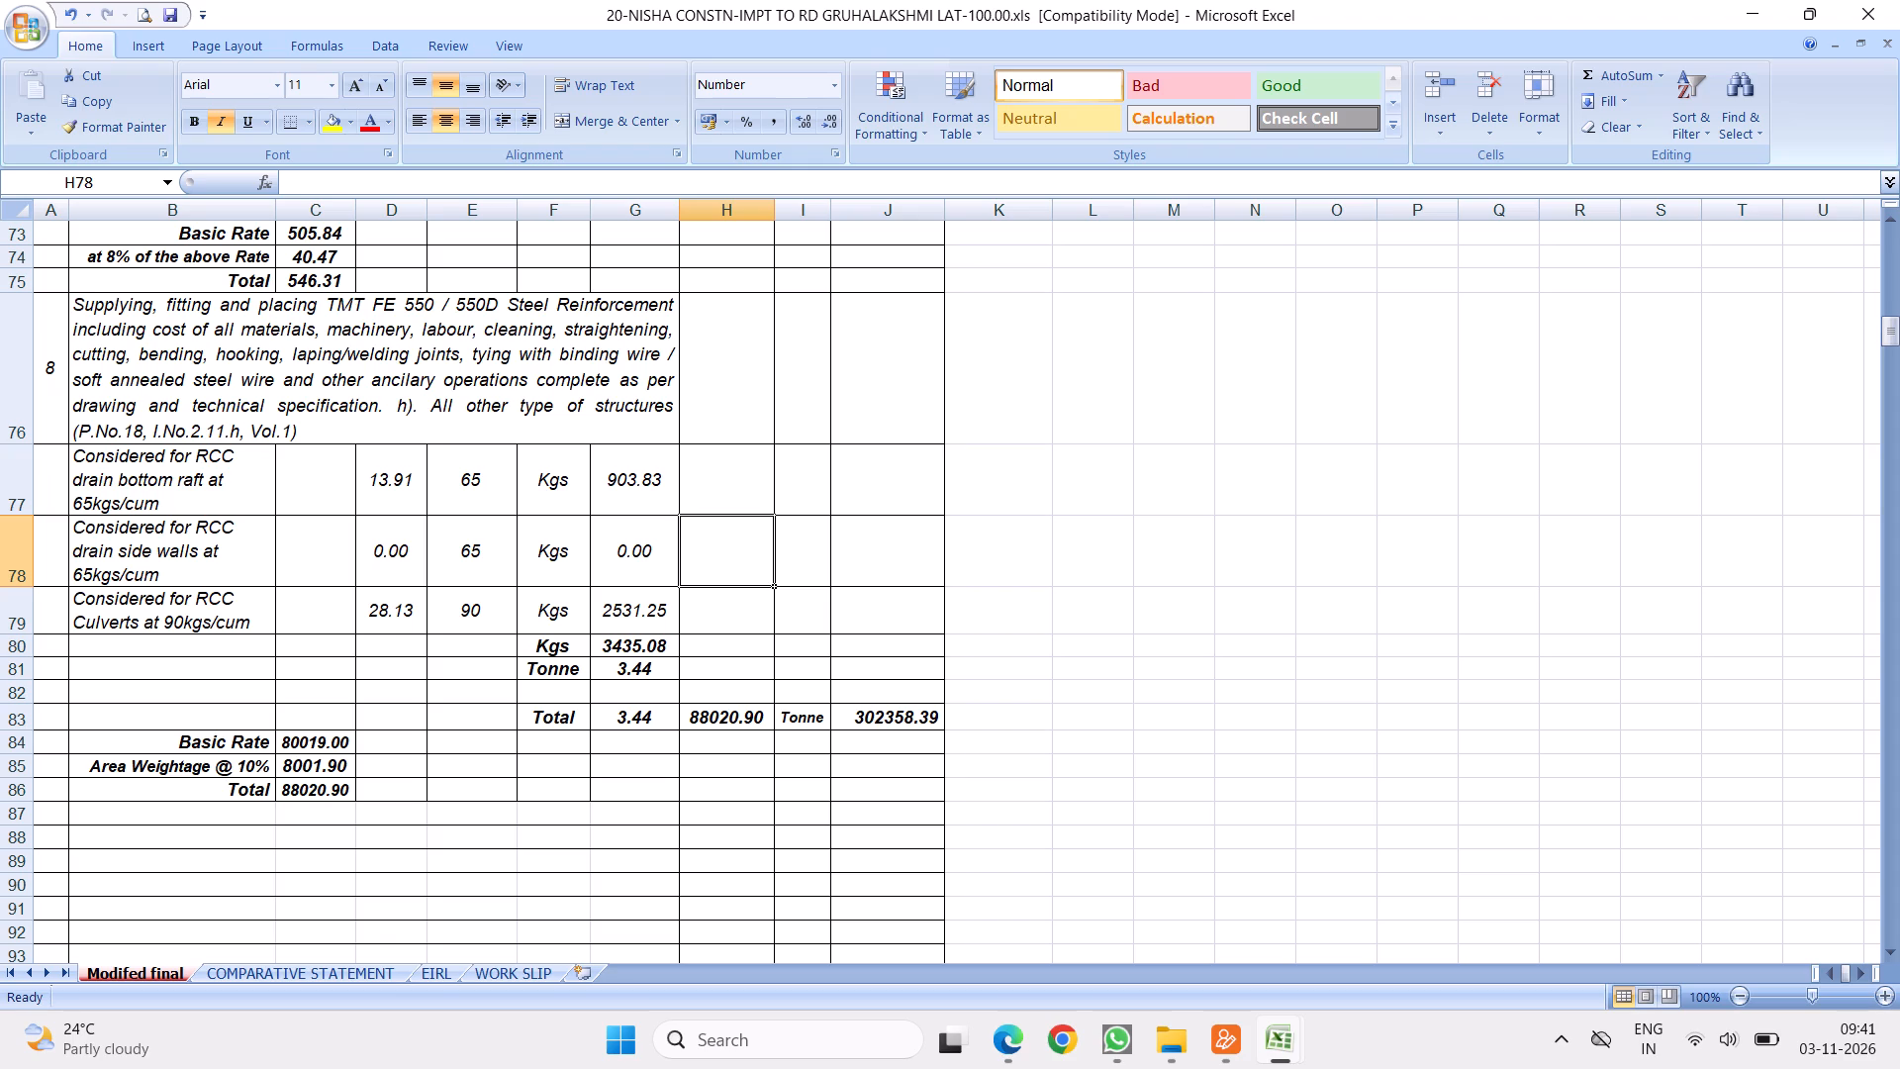
Set item 8's Basic Rate in C84 to 79011.
click(425, 683)
click(296, 739)
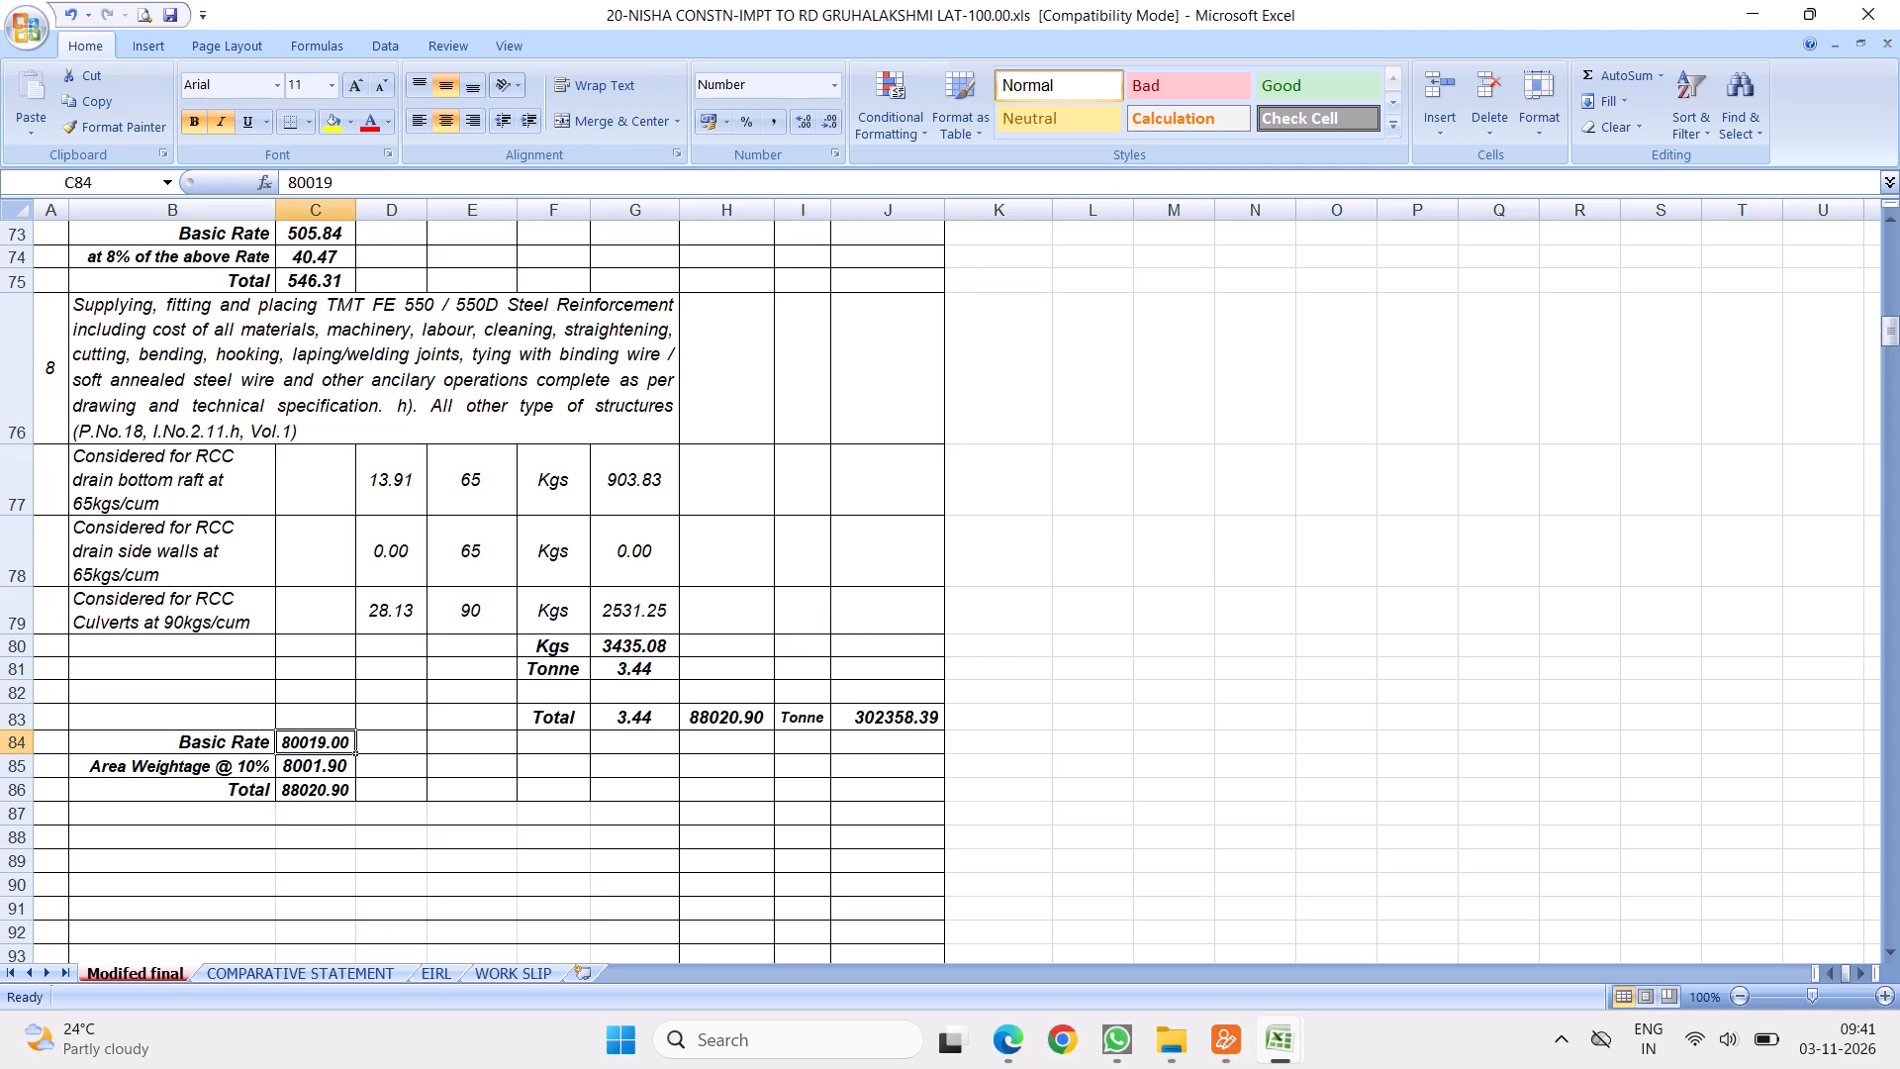
text(79011)
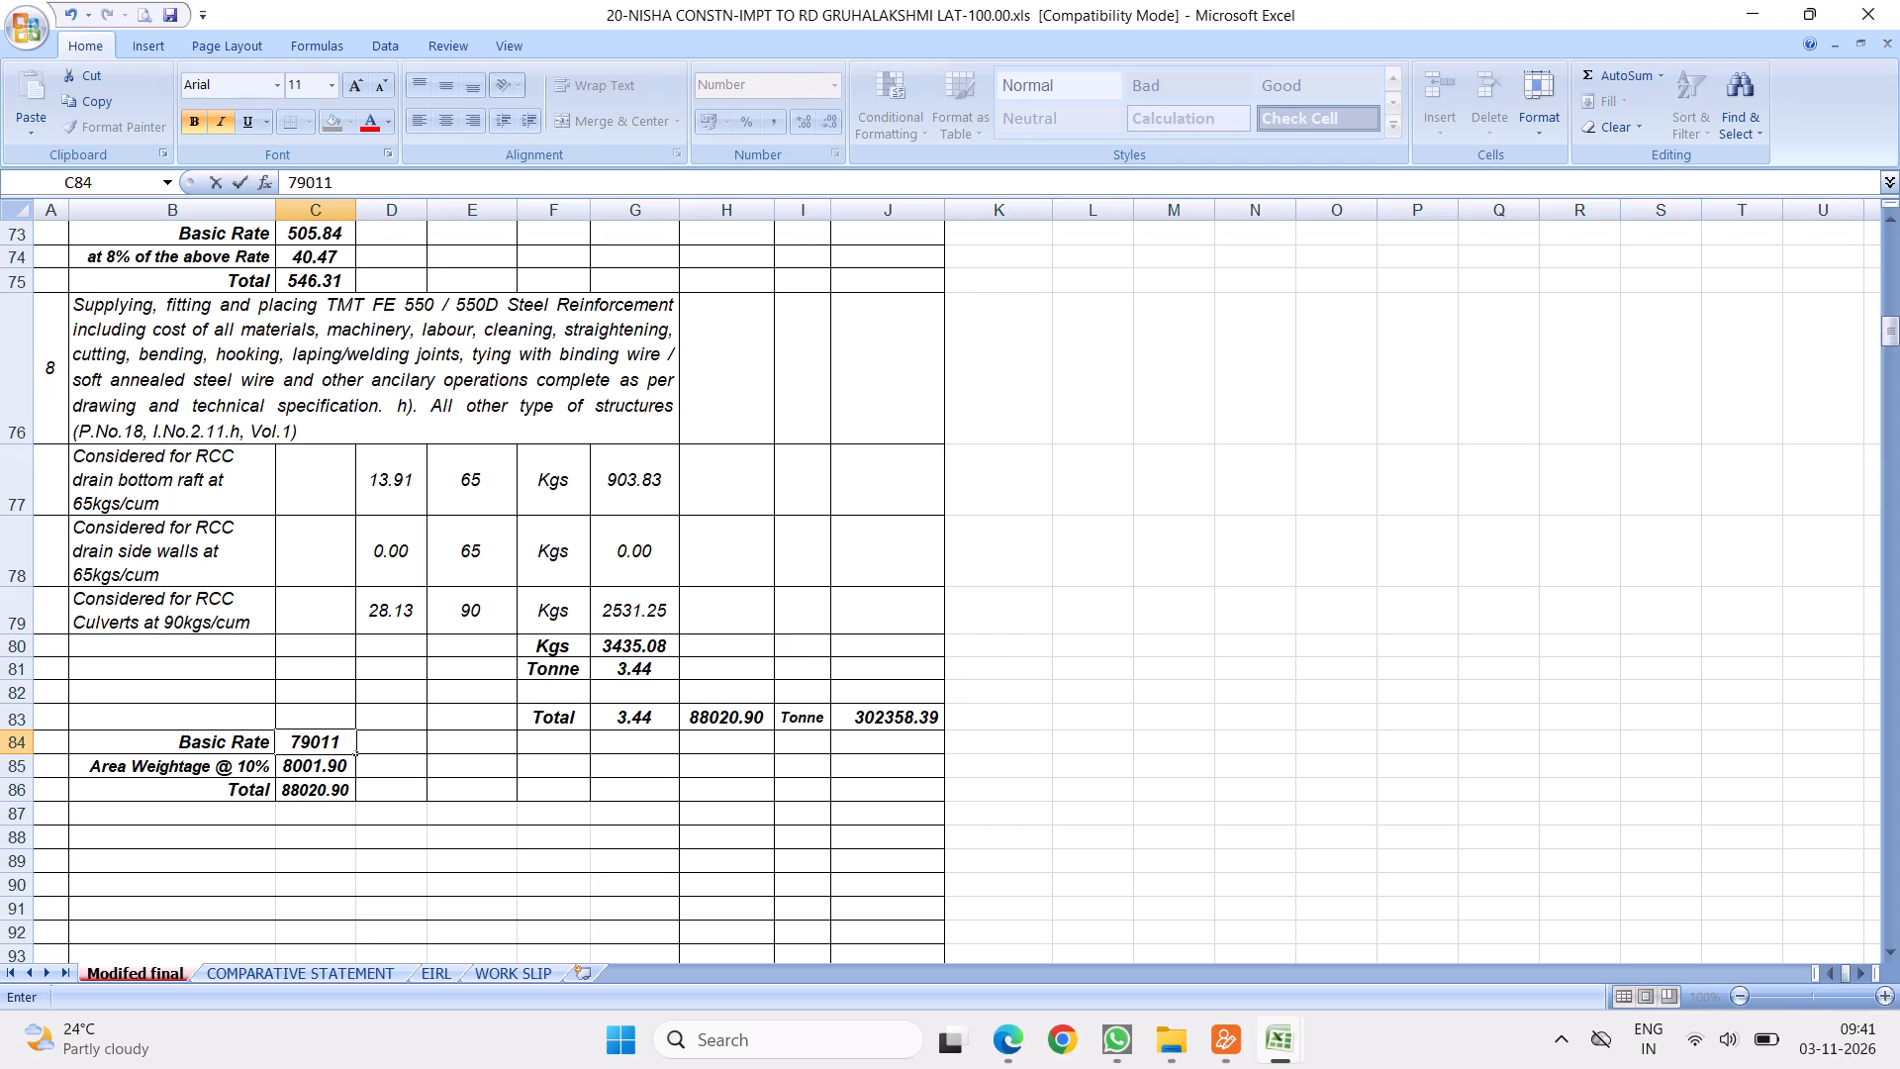
click(498, 658)
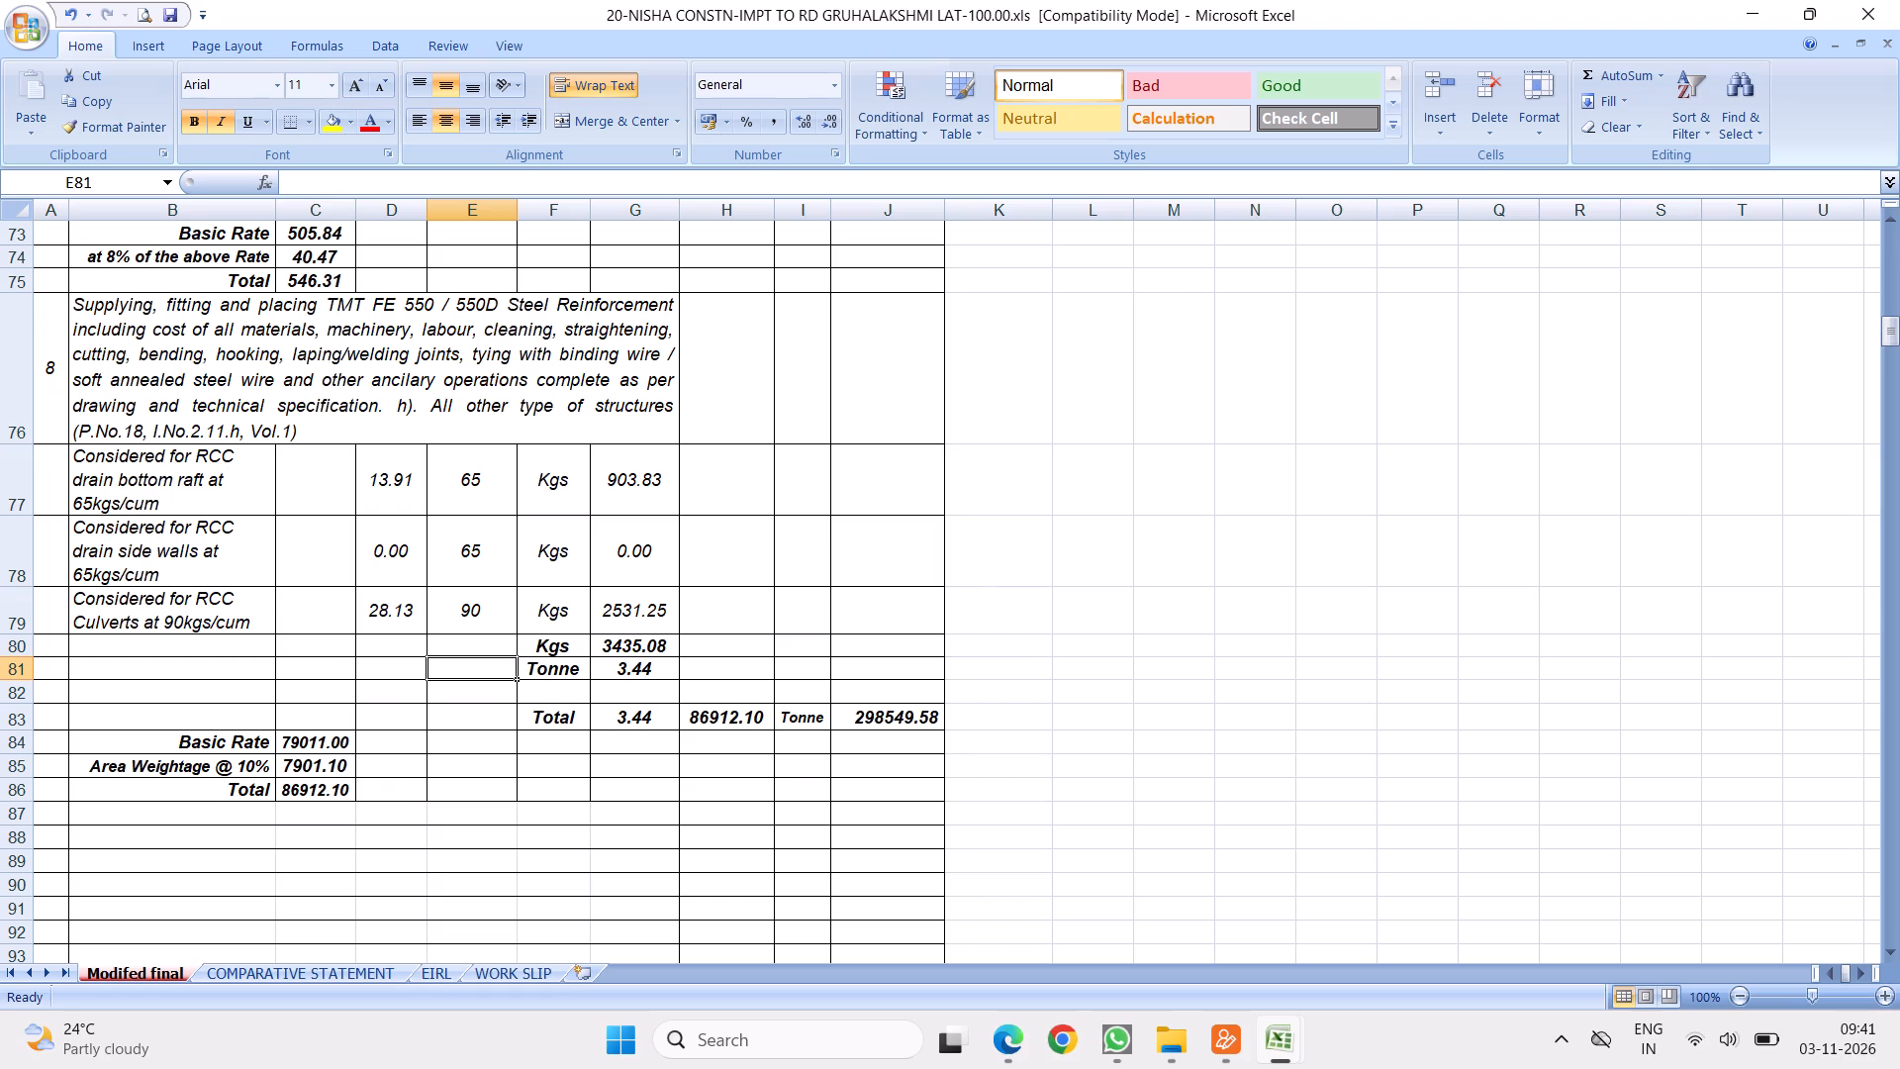
Delete item 8's drain bottom raft and drain side walls rows, 77 and 78.
drag(1, 490, 0, 536)
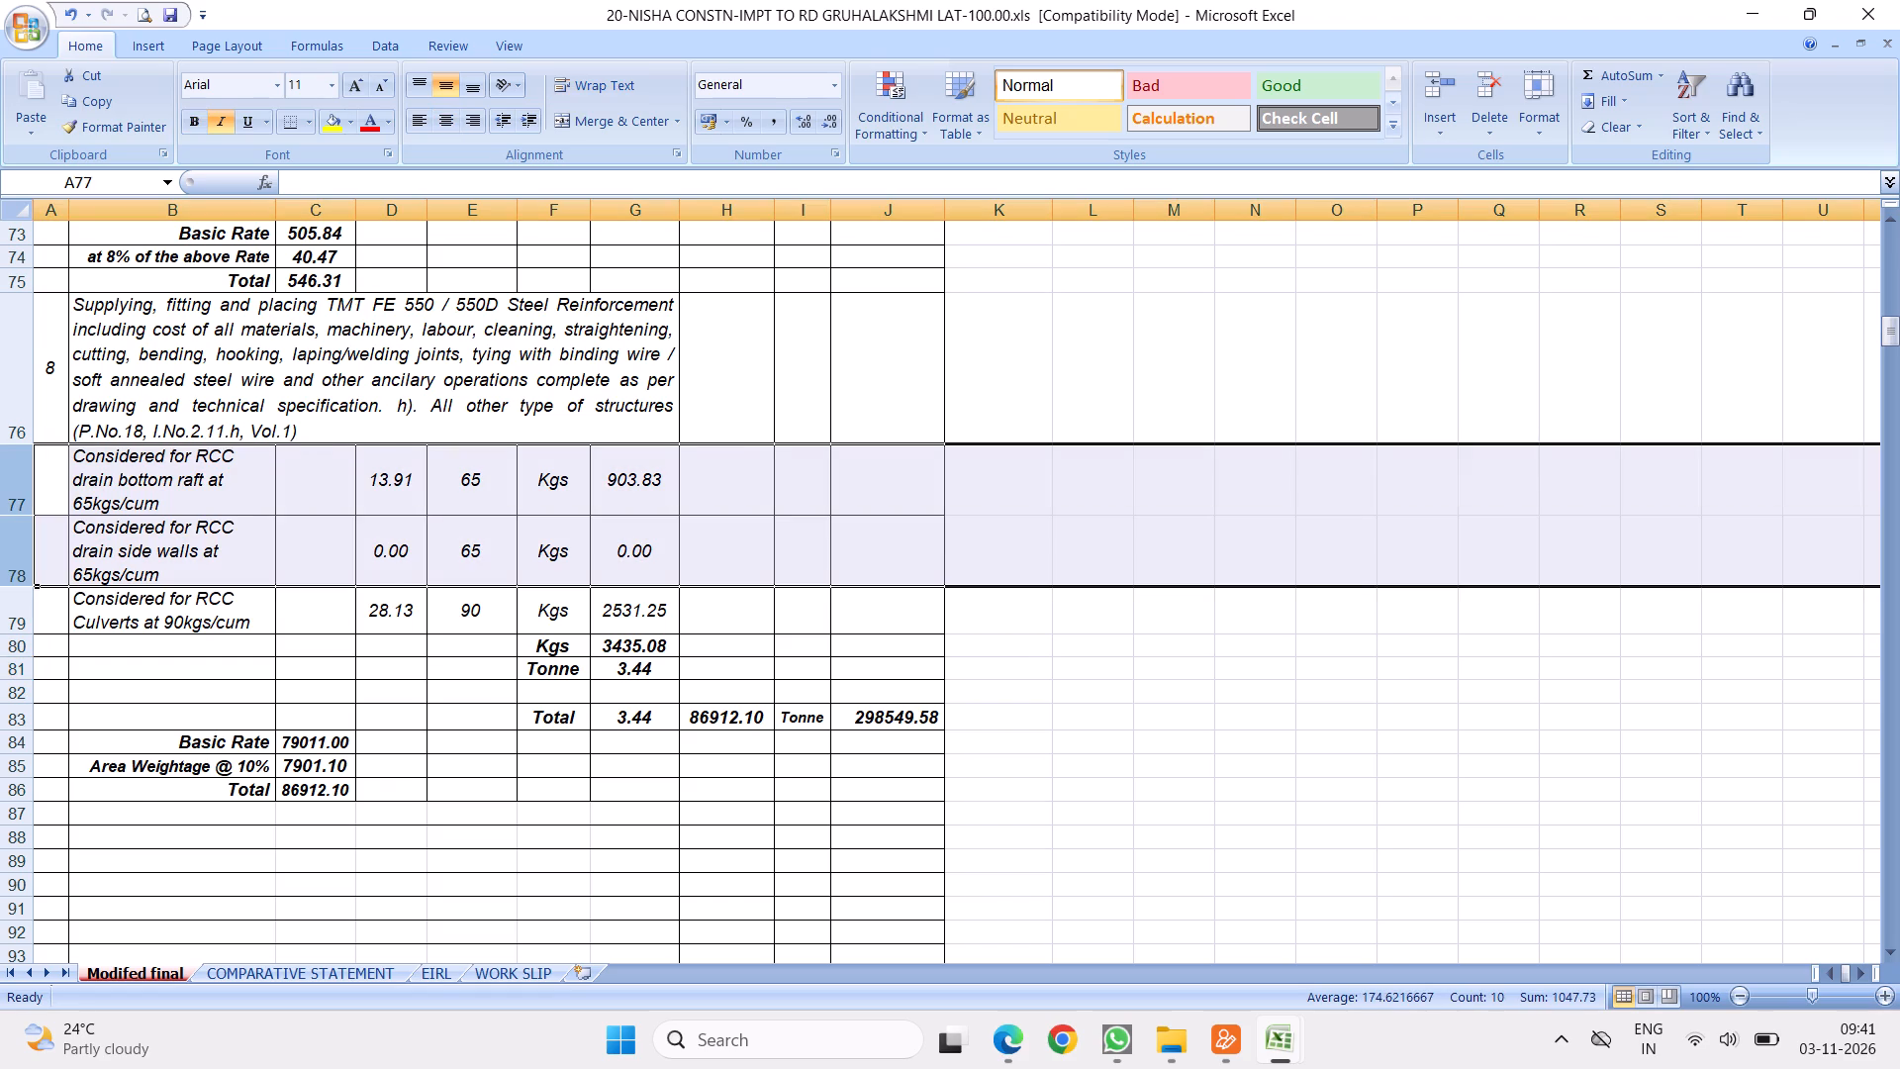
right_click(105, 513)
click(167, 662)
click(391, 469)
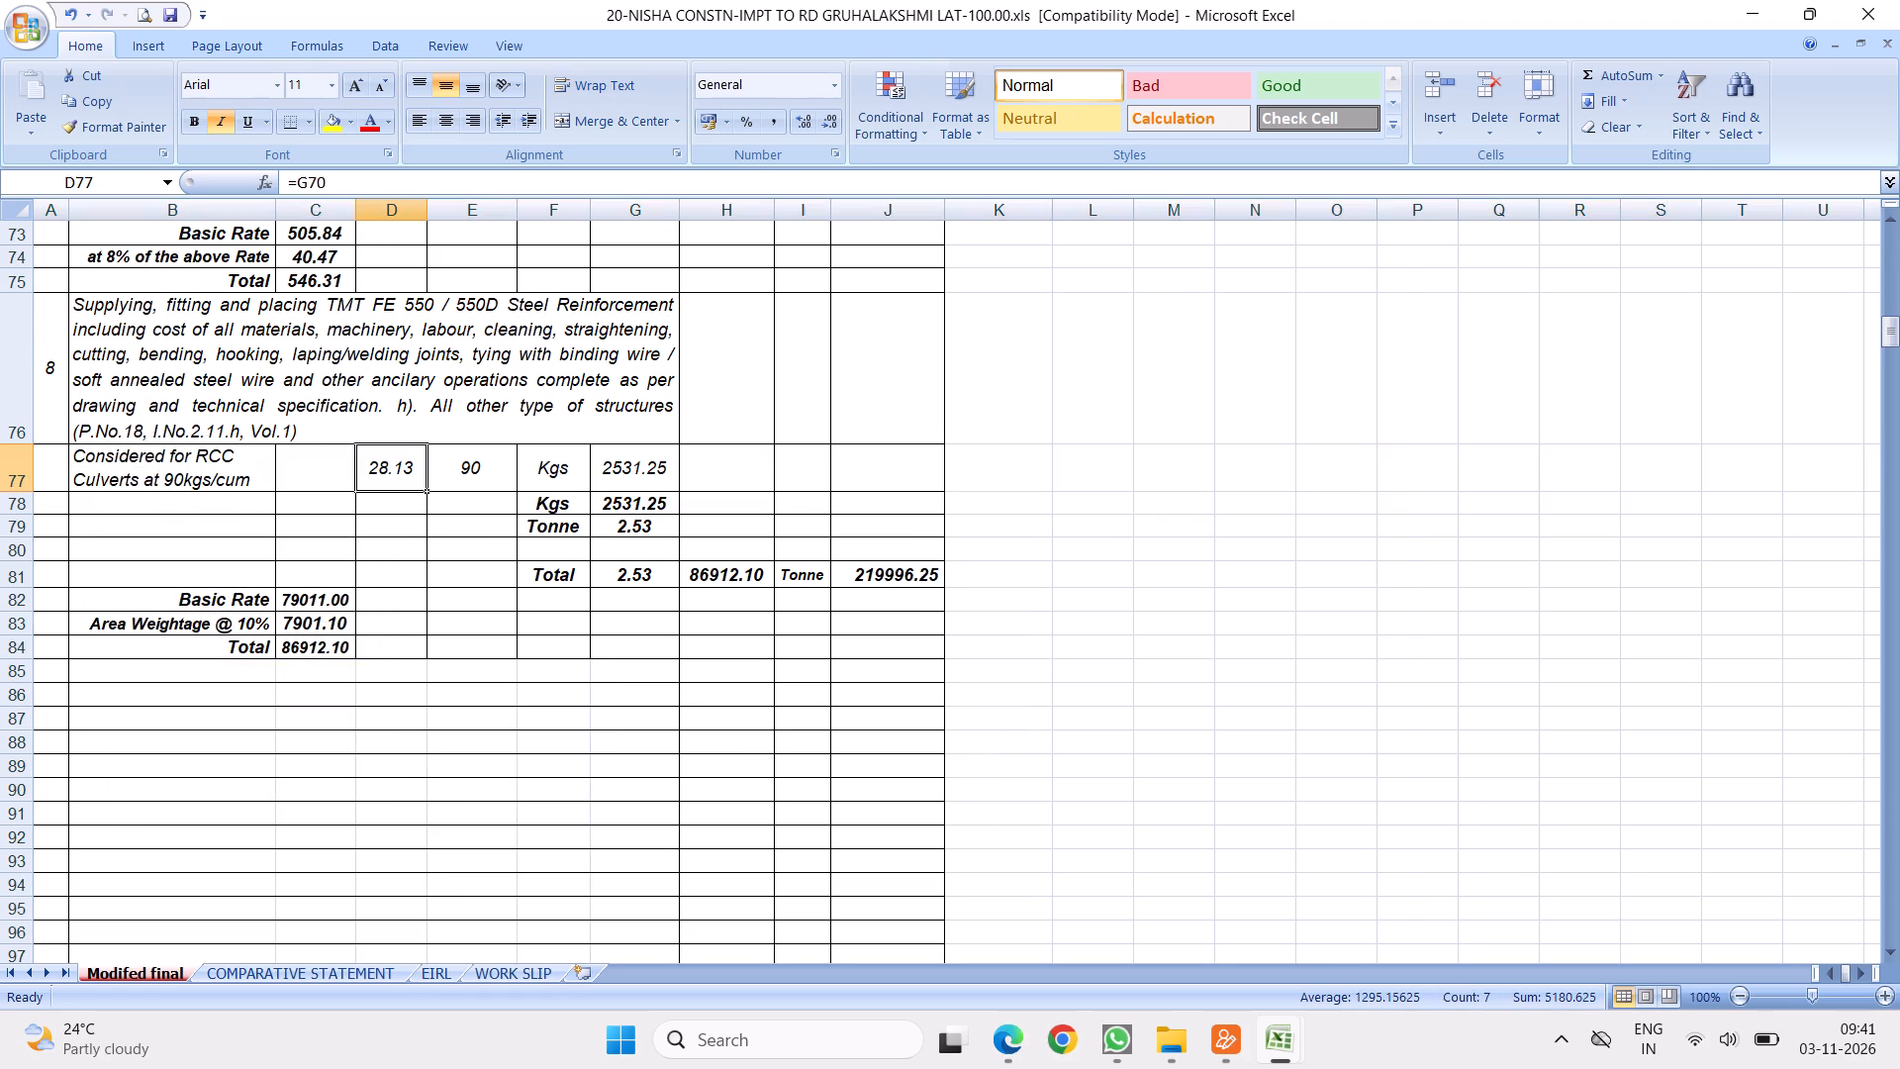
Copy item 7's Schedule-B Qty row 72 and paste it over item 8's total row 81.
scroll(436, 438, up, 1)
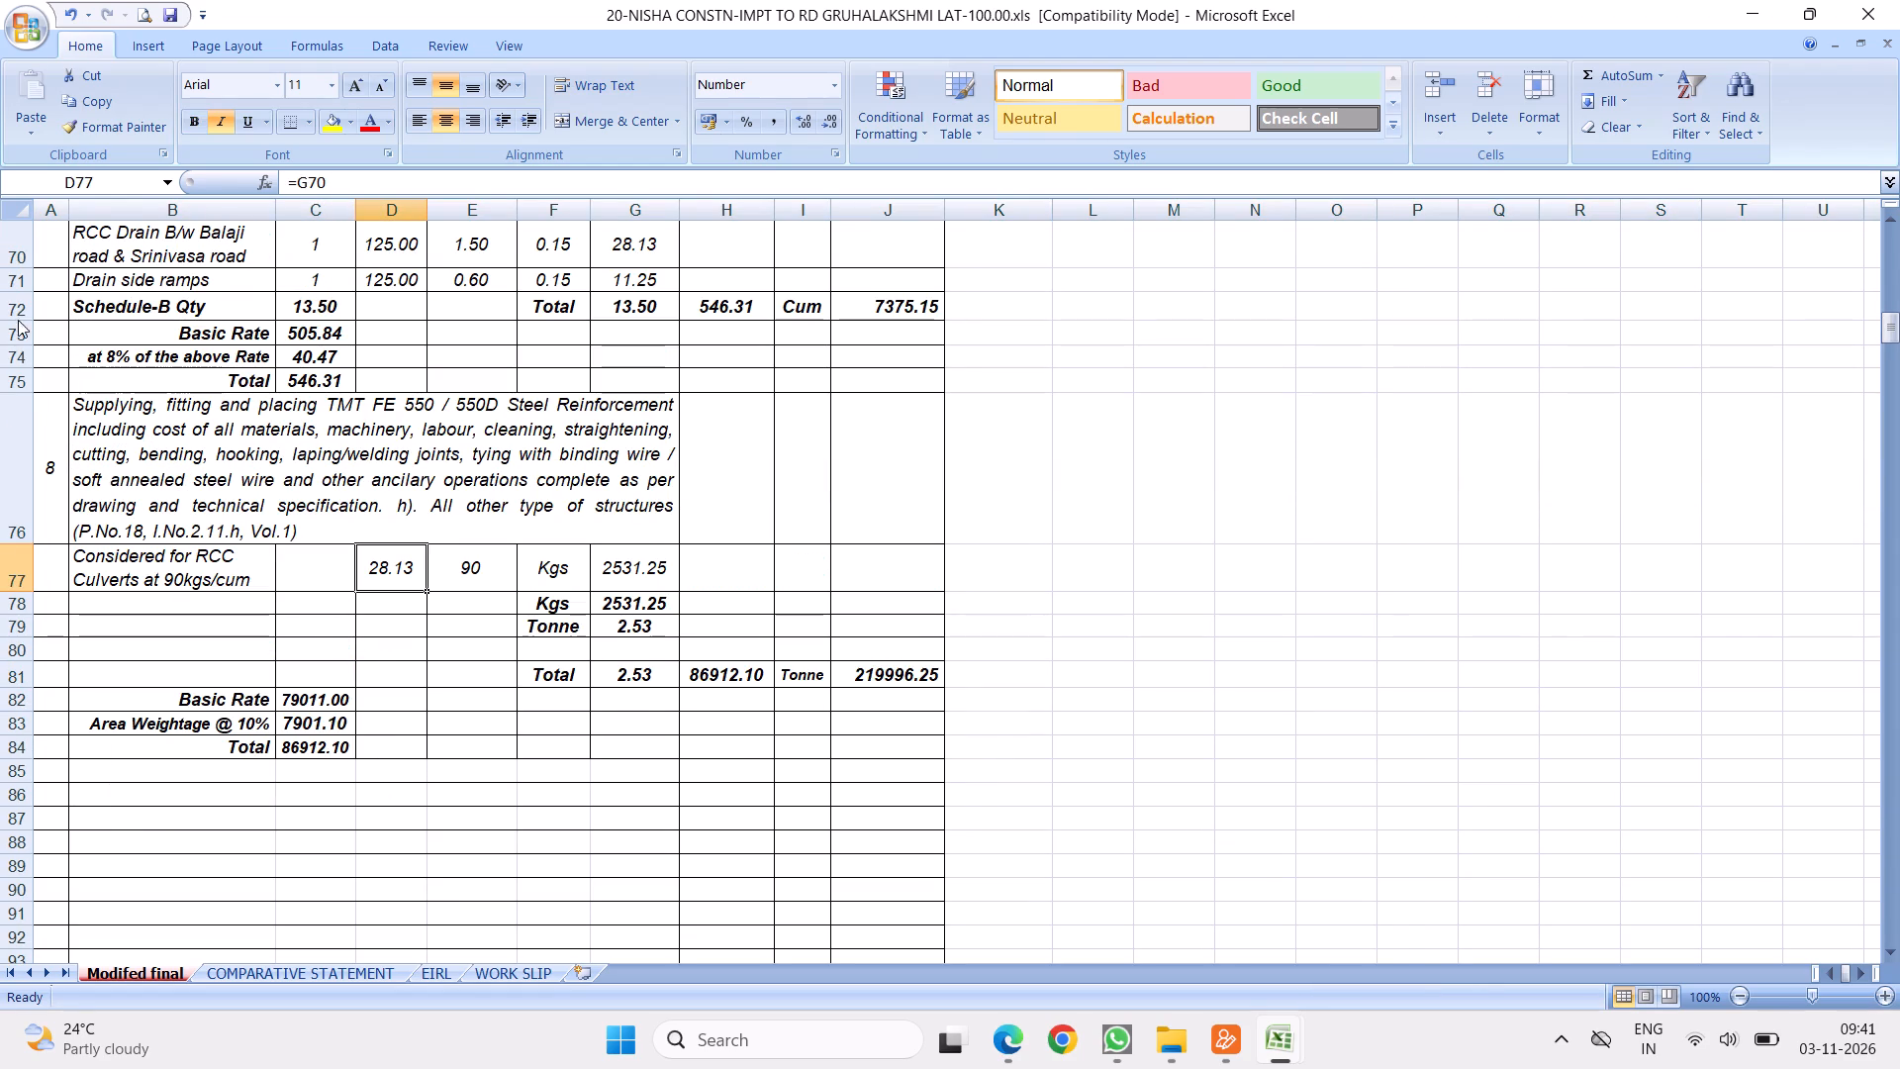
right_click(13, 311)
click(66, 353)
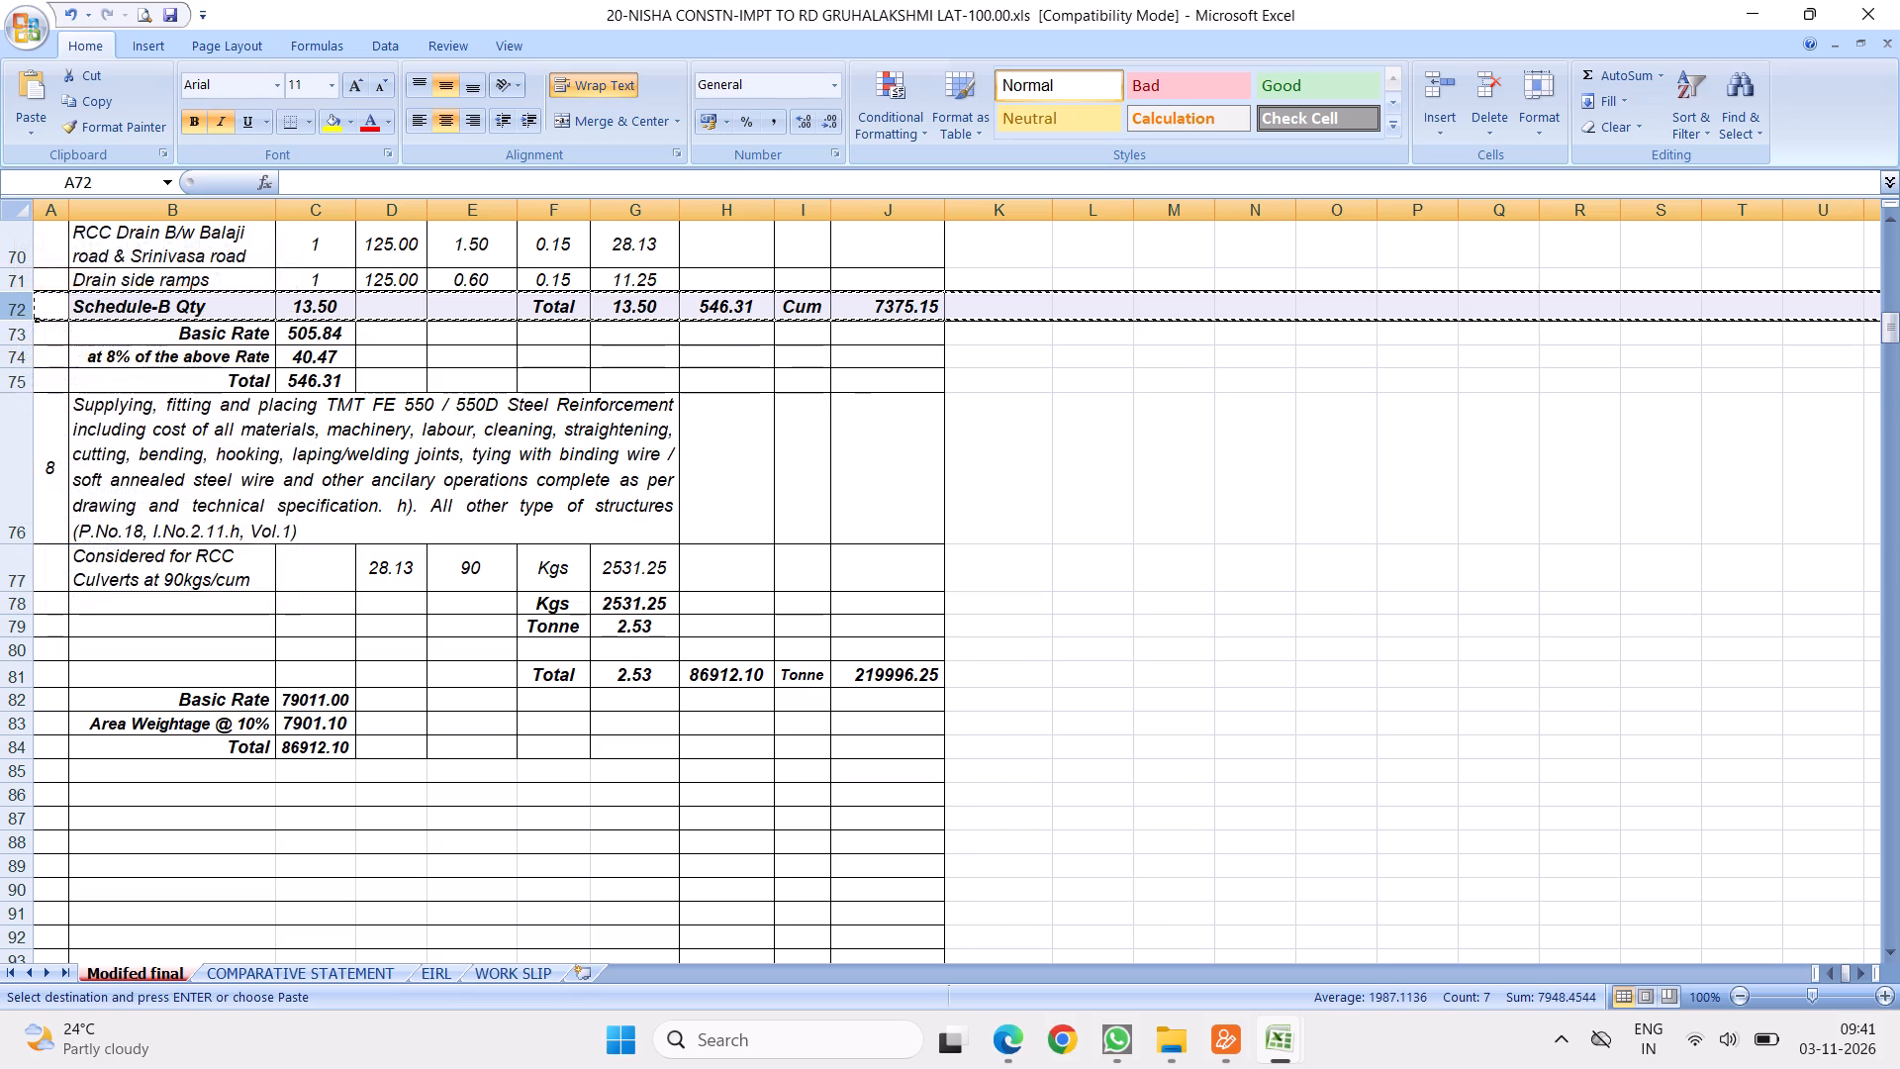
right_click(12, 674)
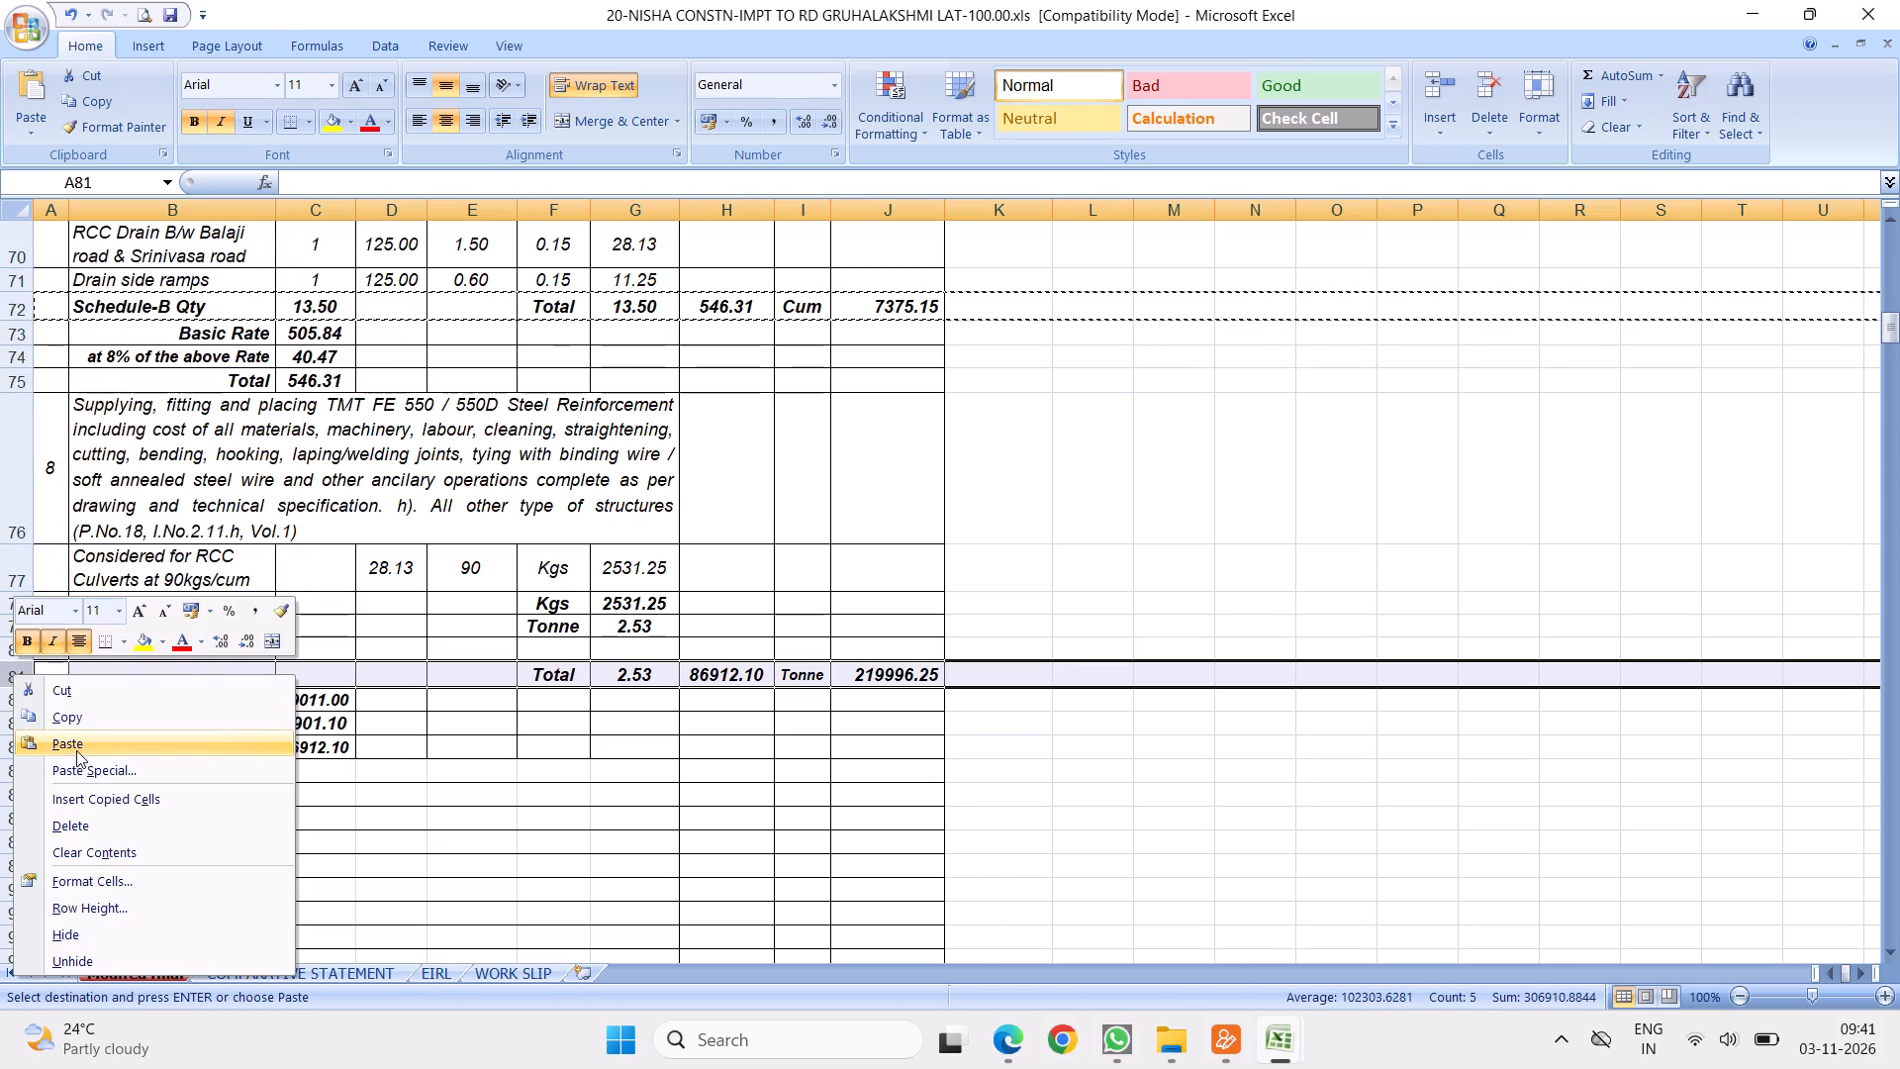
click(76, 749)
Set item 8's Schedule-B quantity in C81 to 2.43.
click(321, 677)
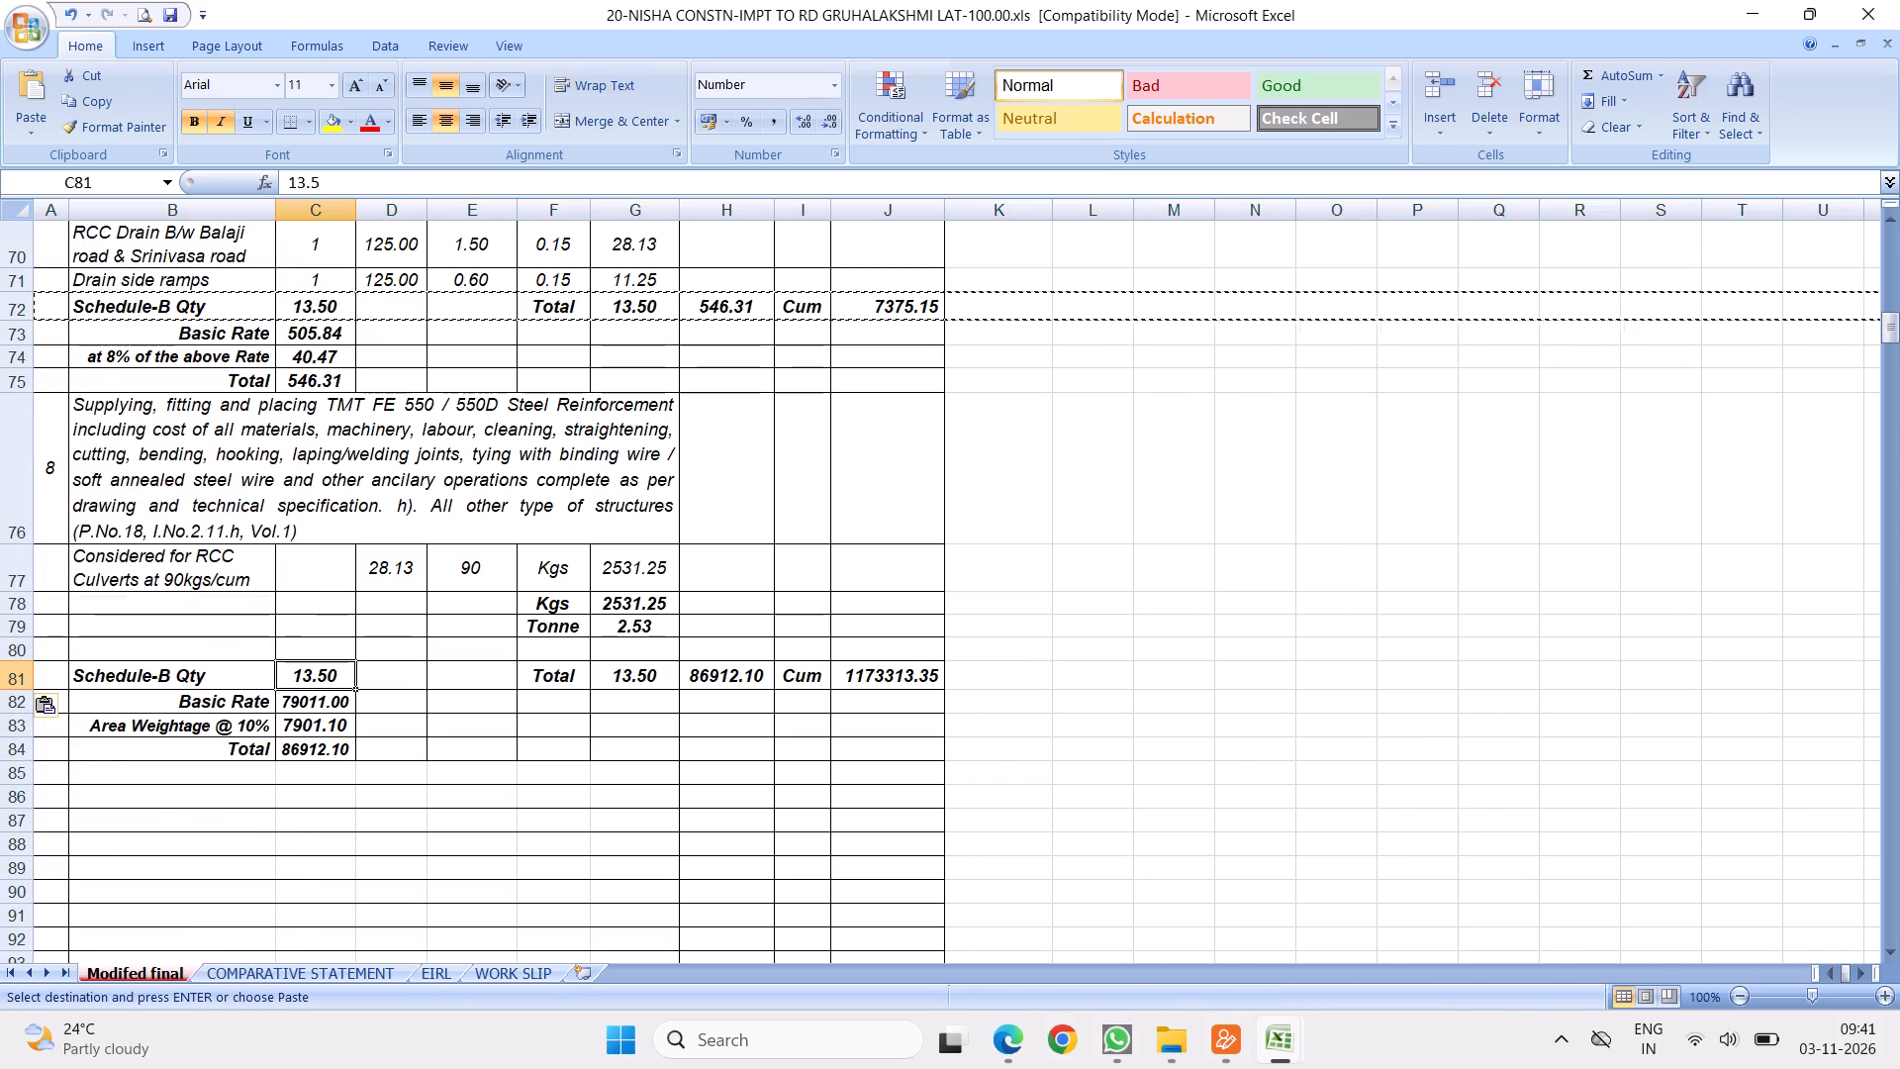
text(2.43)
key(Return)
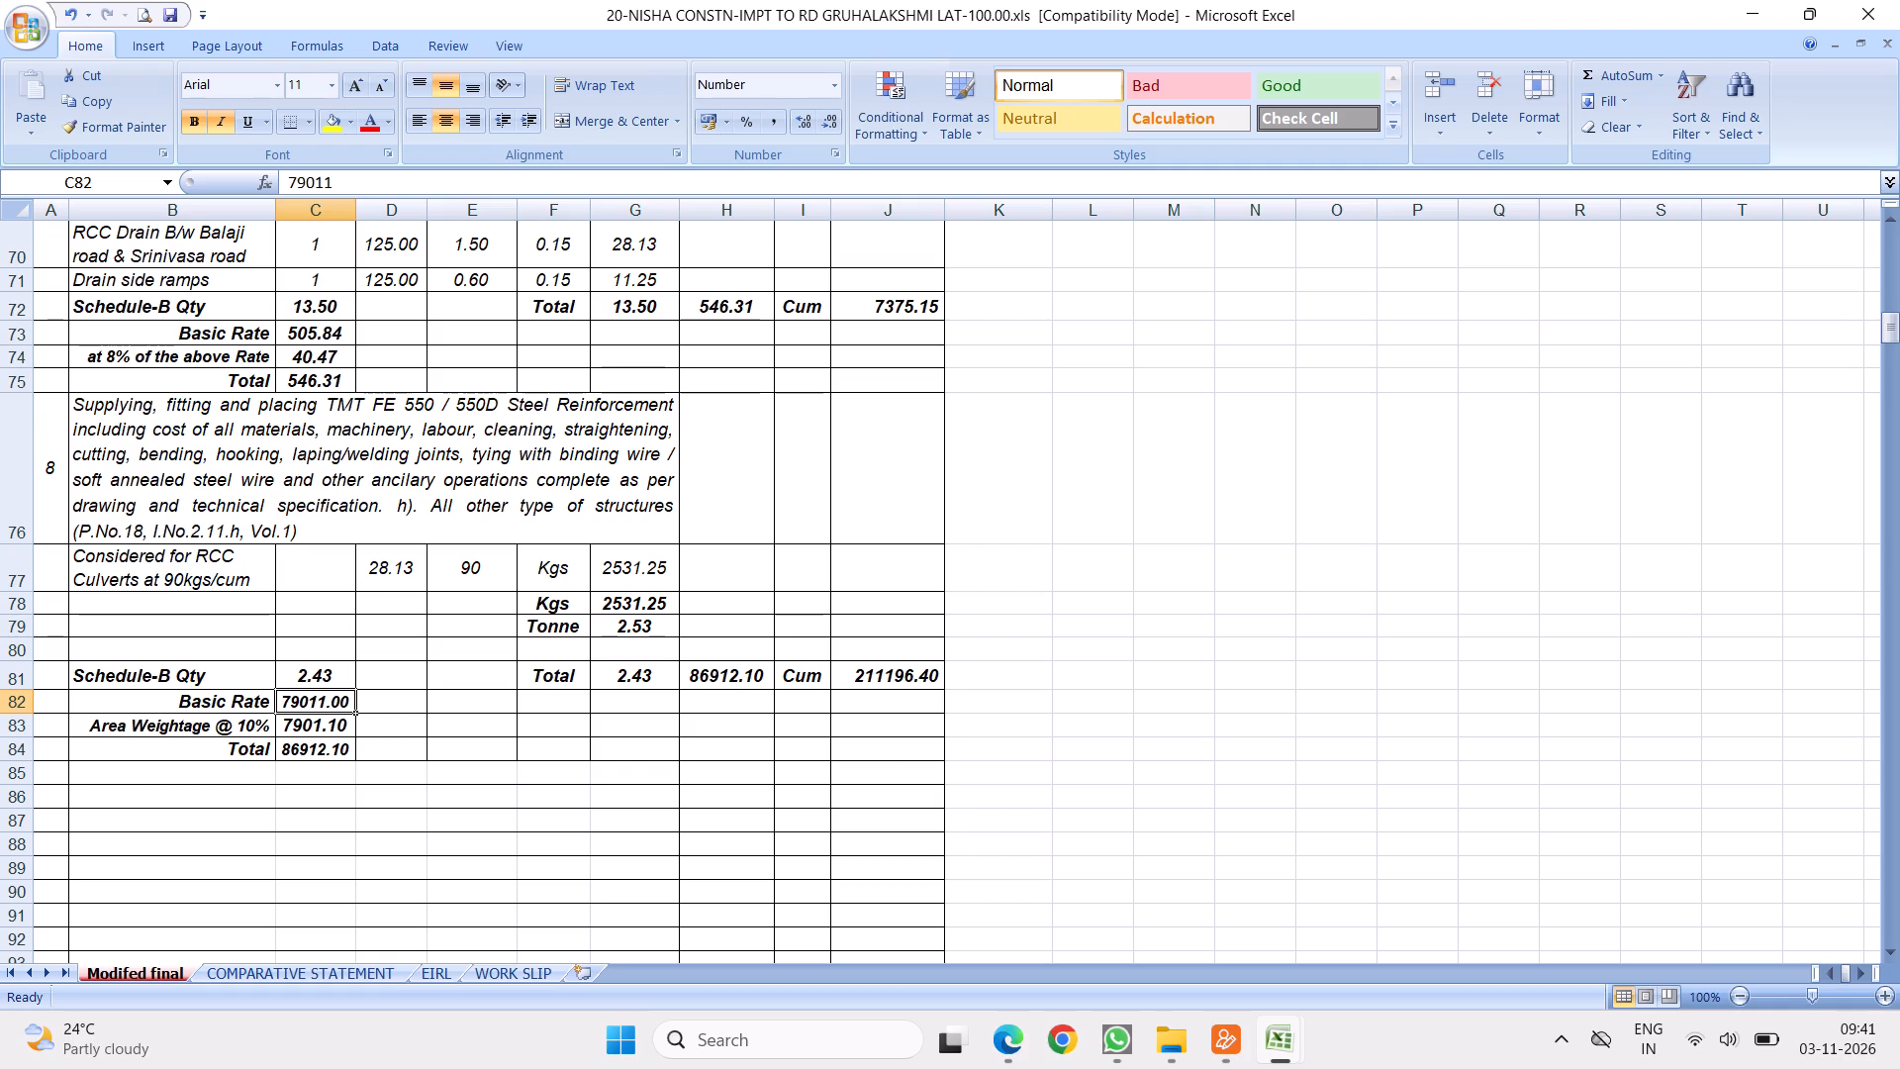
Link item 8's concrete quantity in D77 to item 6's total quantity in G65.
click(379, 576)
key(equal)
scroll(757, 587, up, 3)
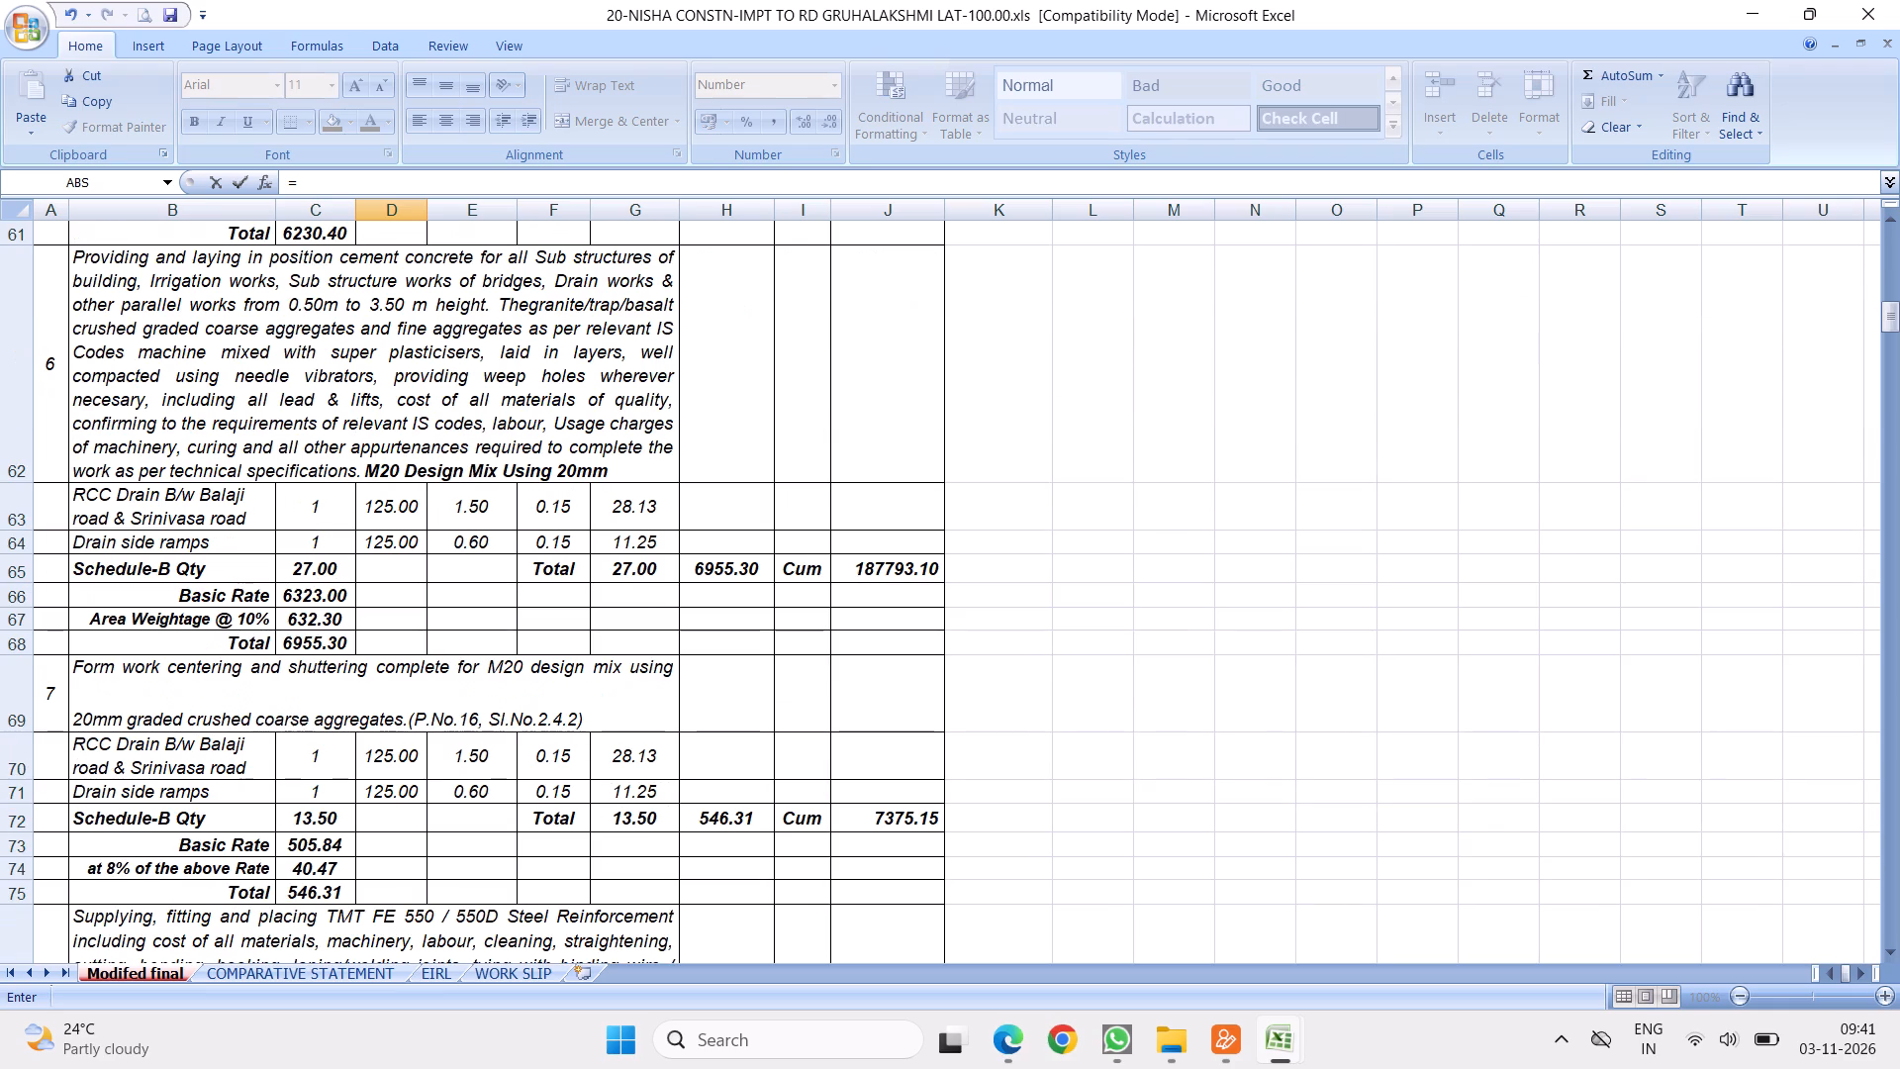
click(650, 572)
key(Return)
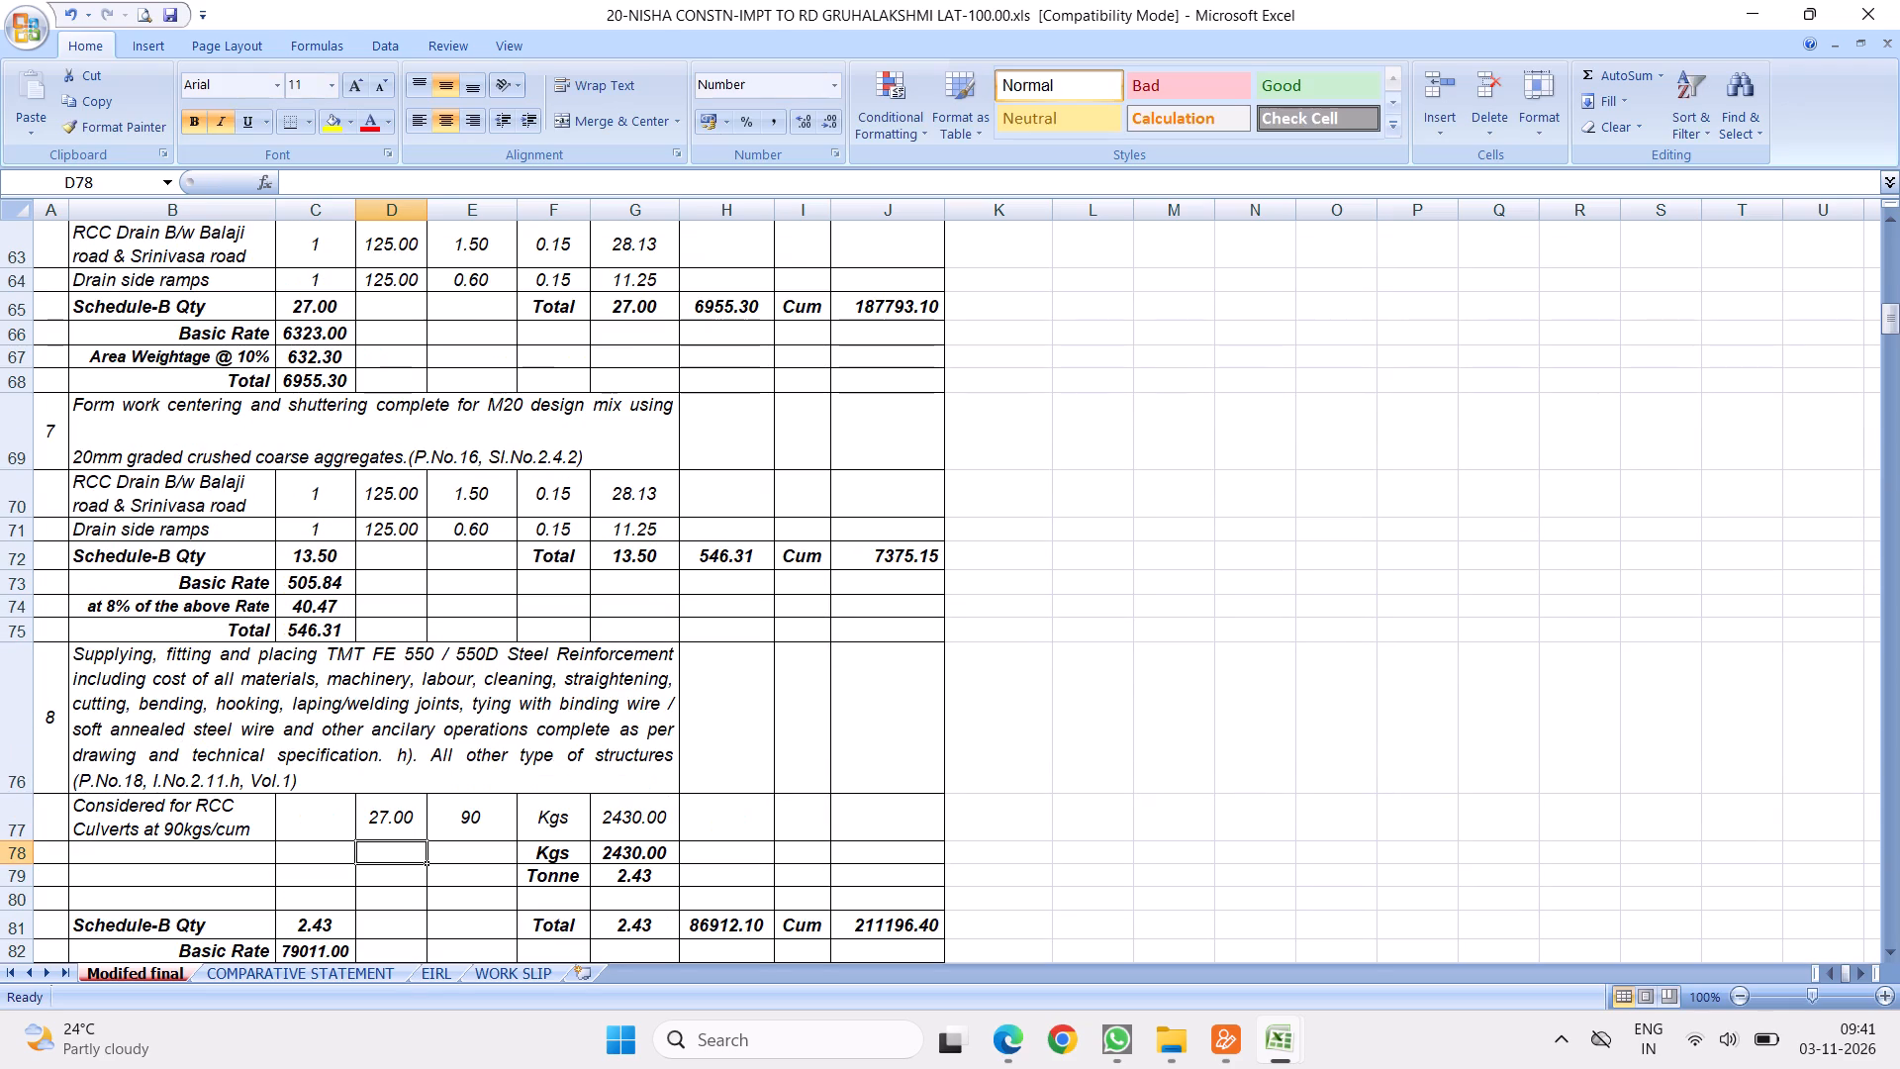
Copy item 6's M20 concrete block, rows 62 to 68, and paste it at row 85 below item 8.
scroll(649, 578, down, 3)
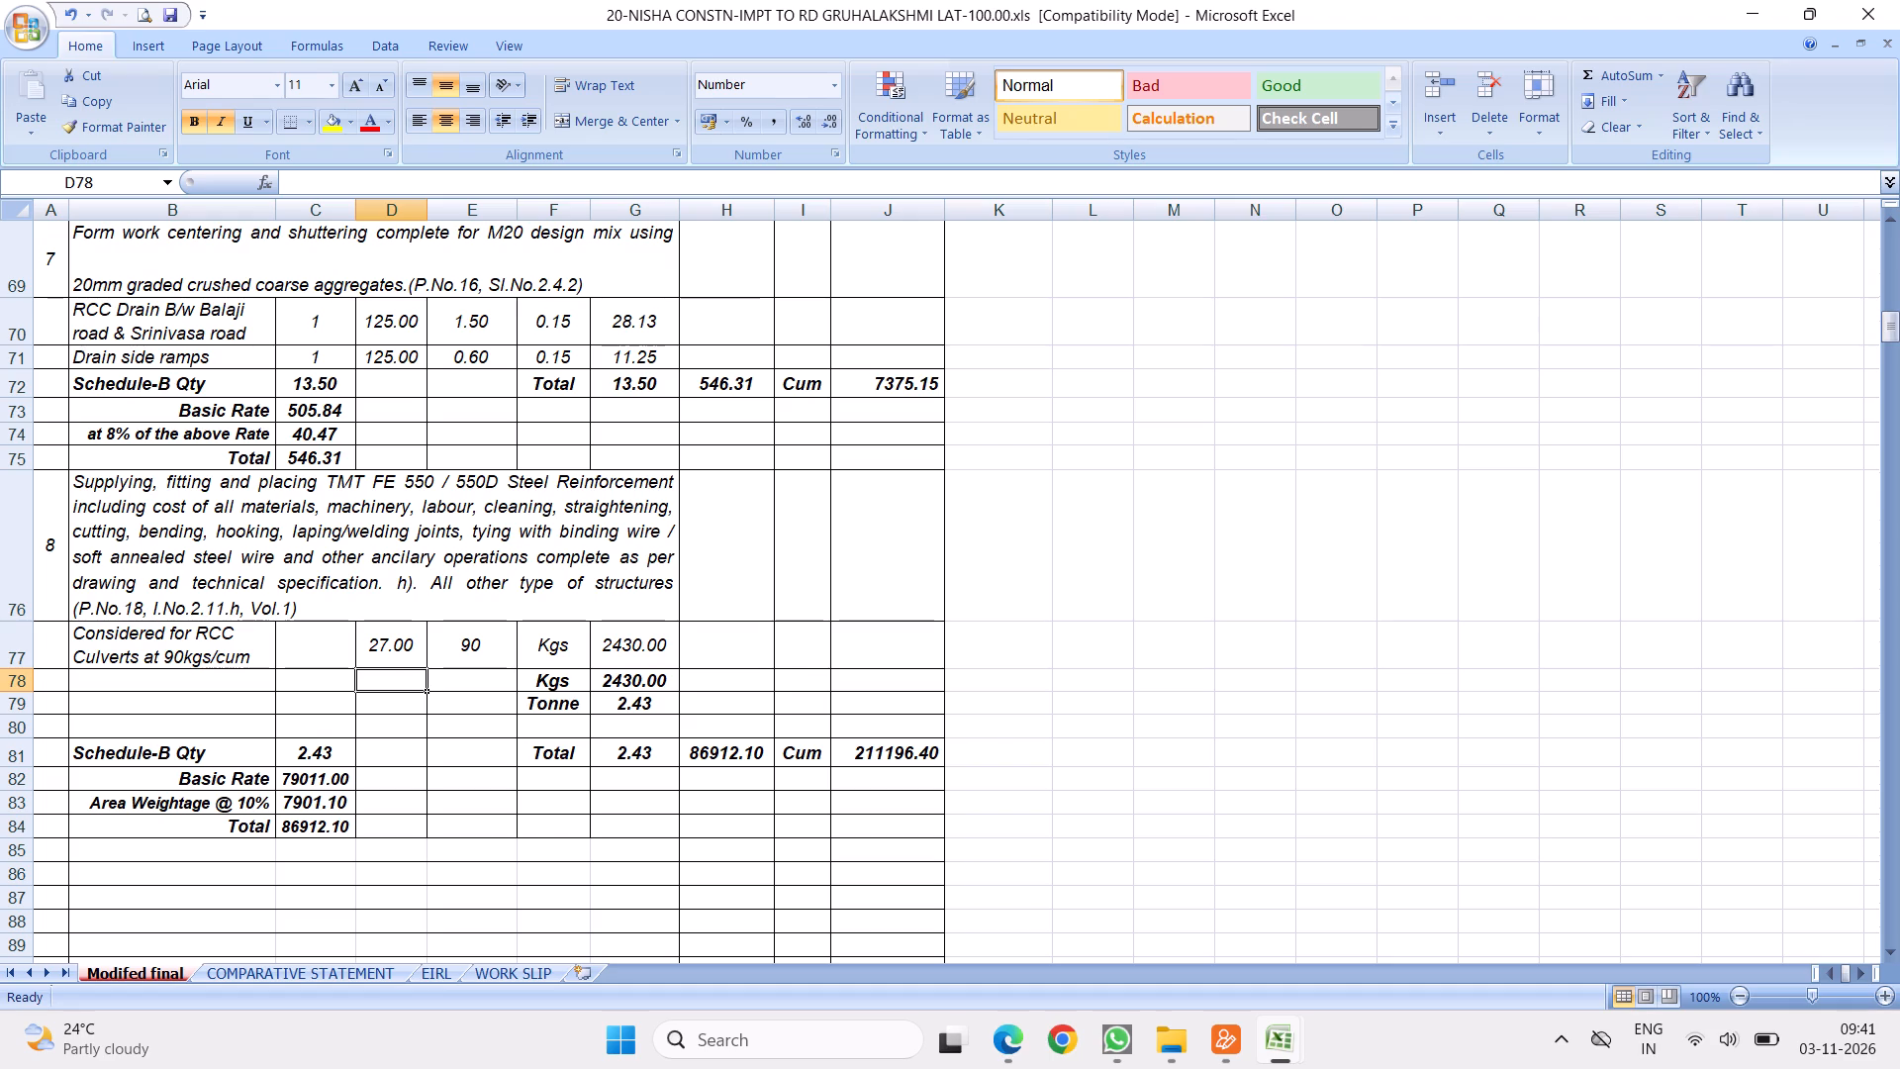
scroll(550, 492, up, 5)
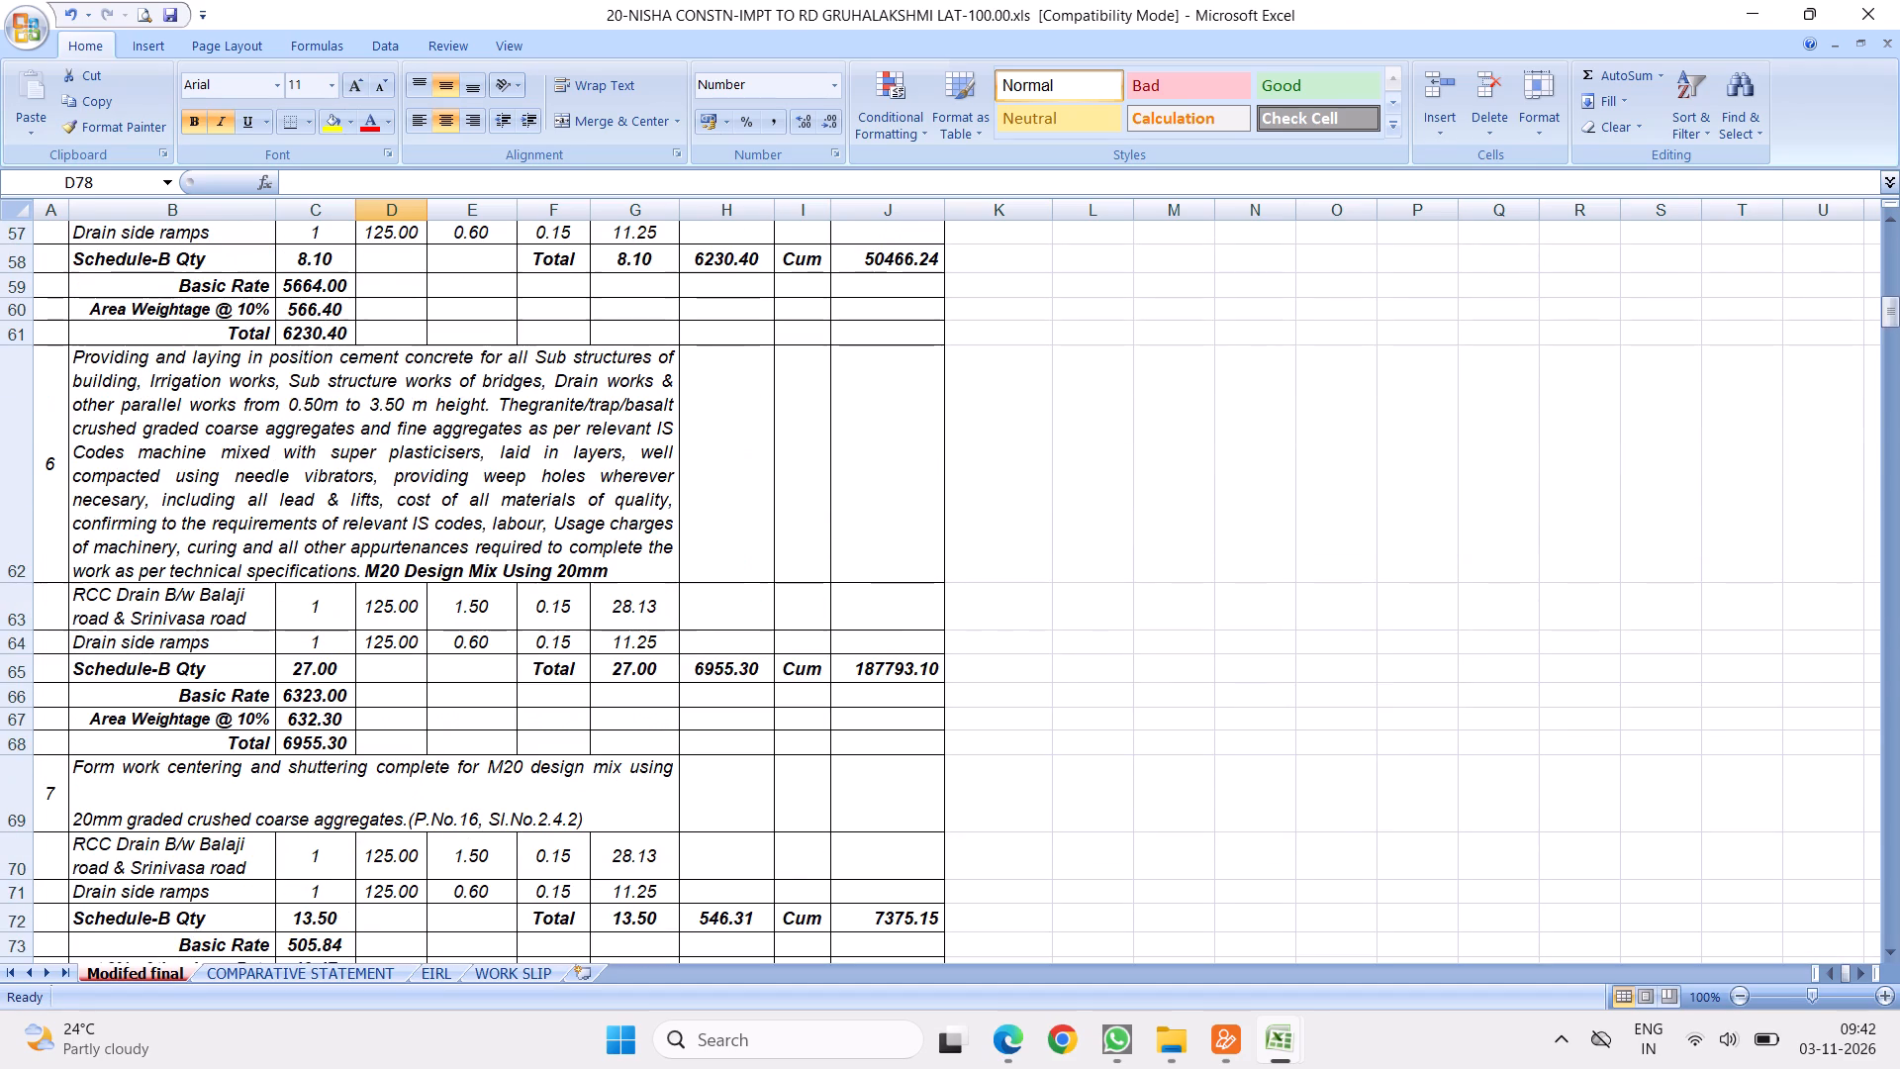
drag(0, 507, 13, 738)
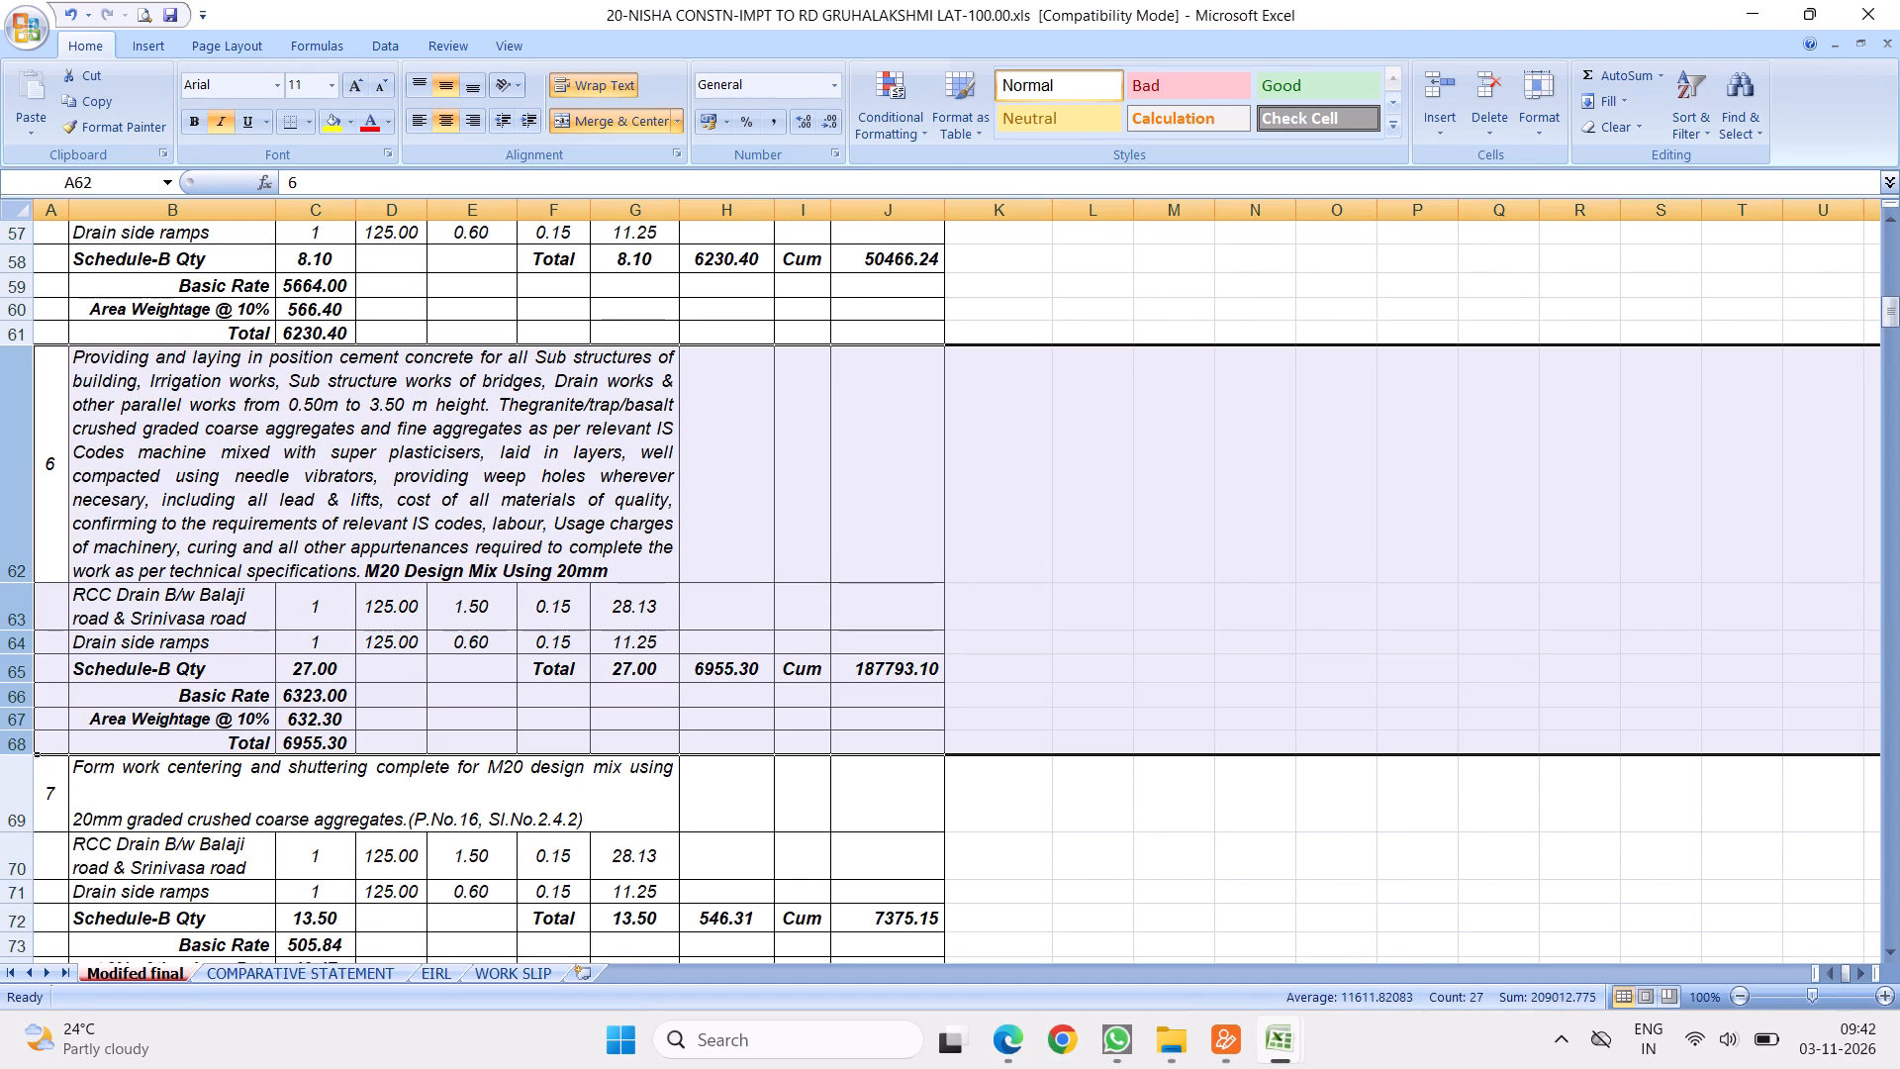
right_click(144, 495)
click(201, 536)
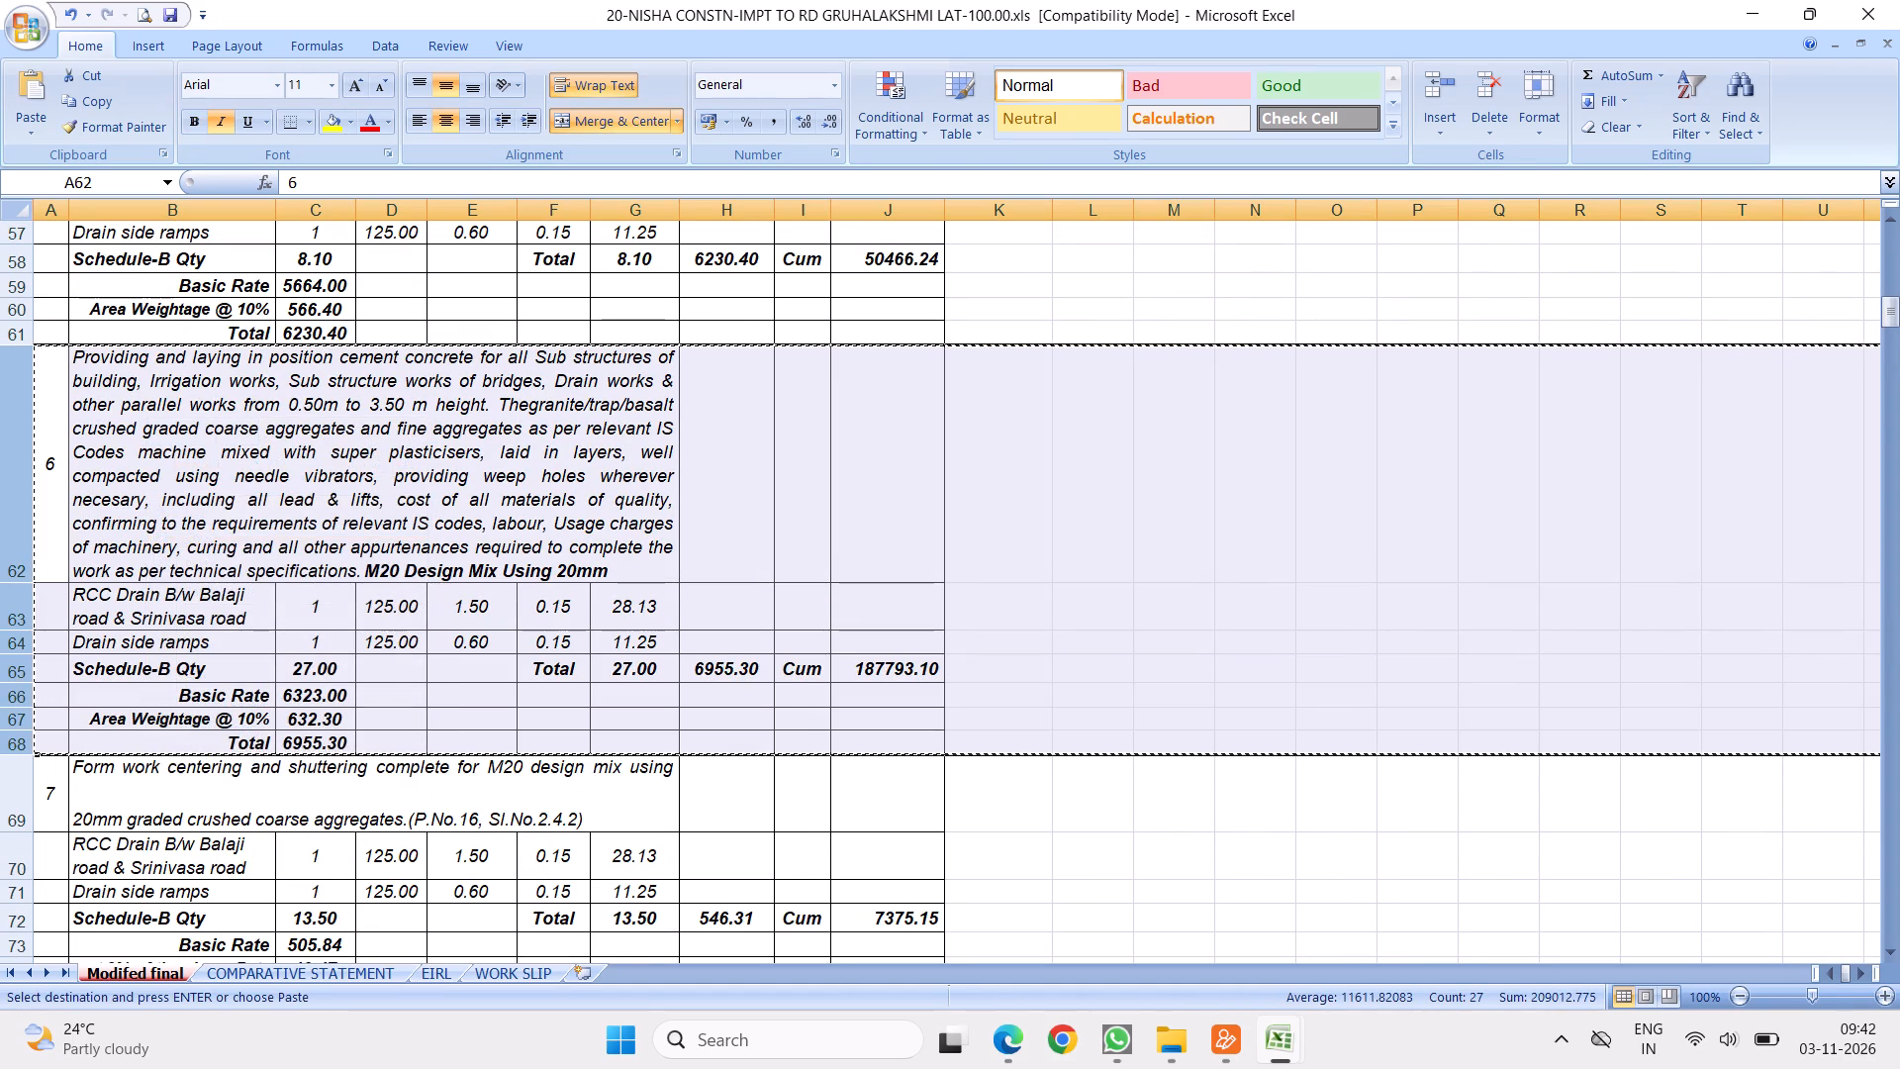
scroll(357, 530, down, 7)
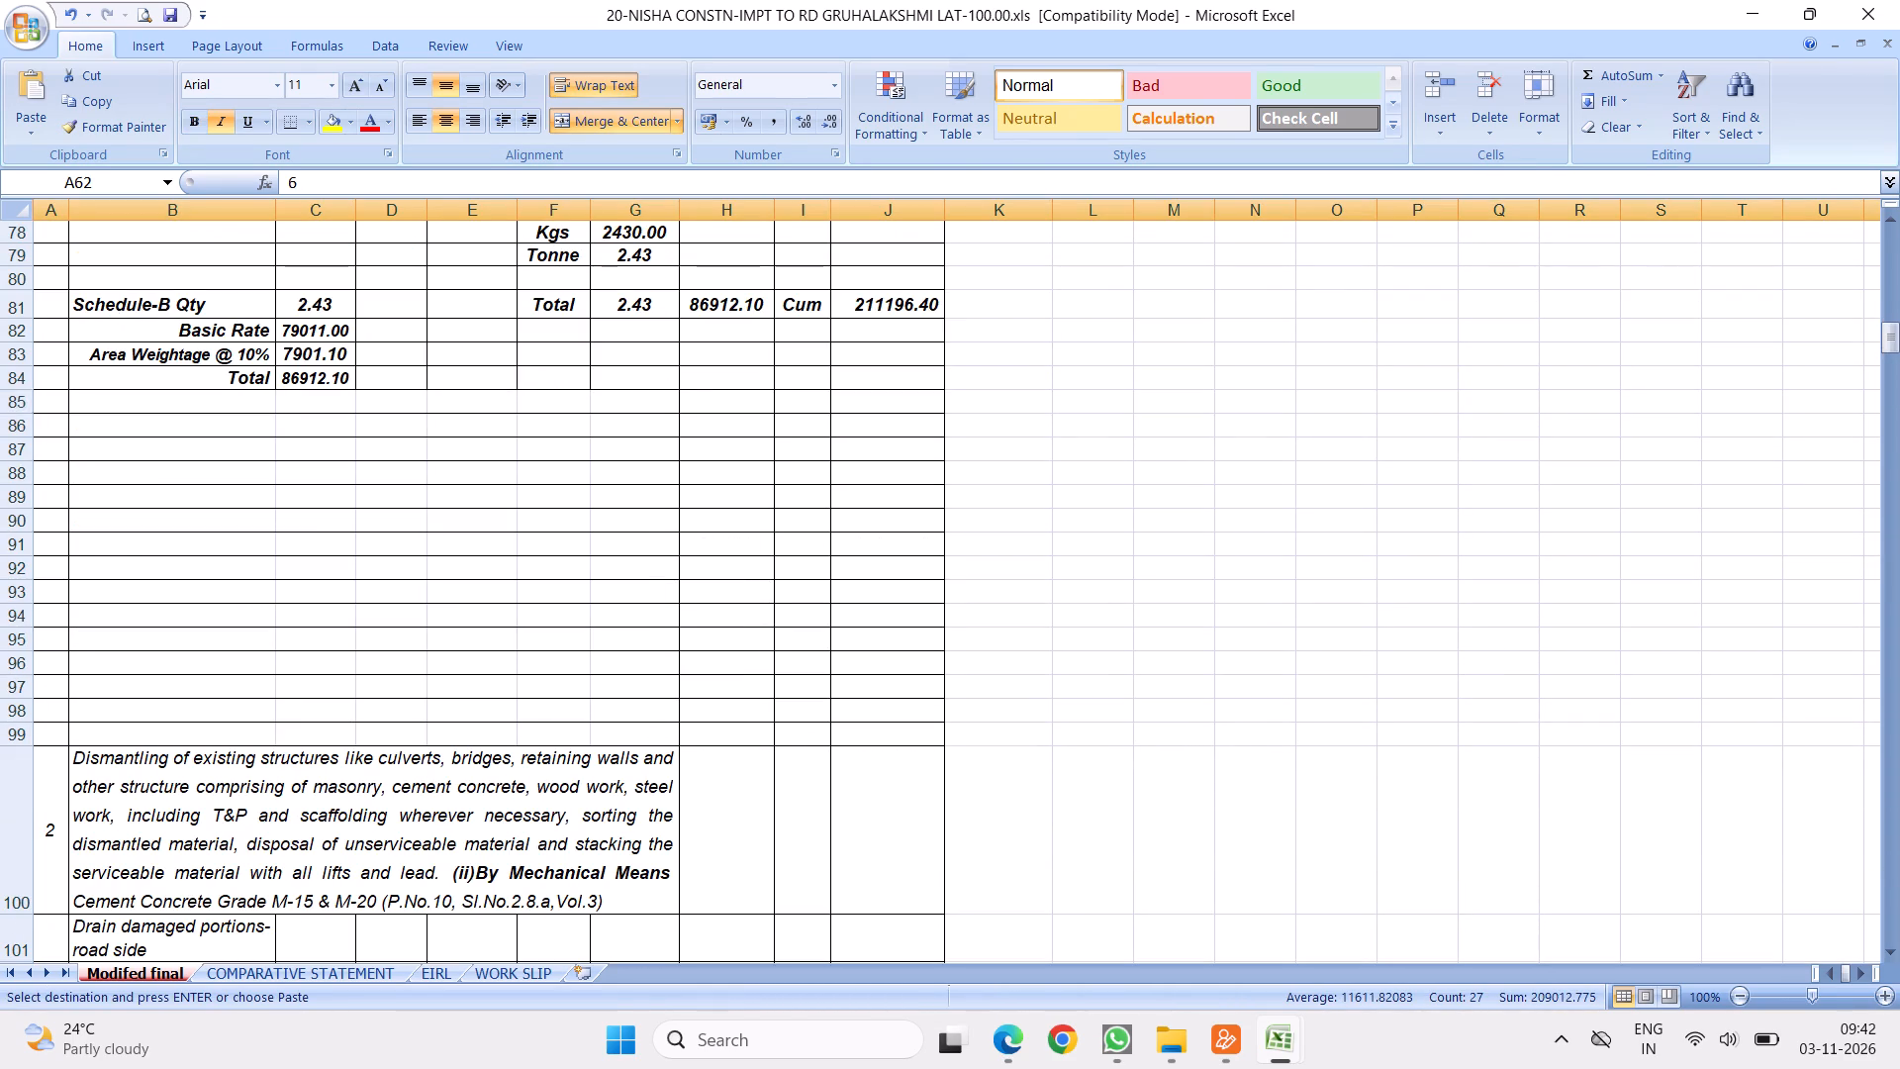
right_click(24, 408)
click(137, 535)
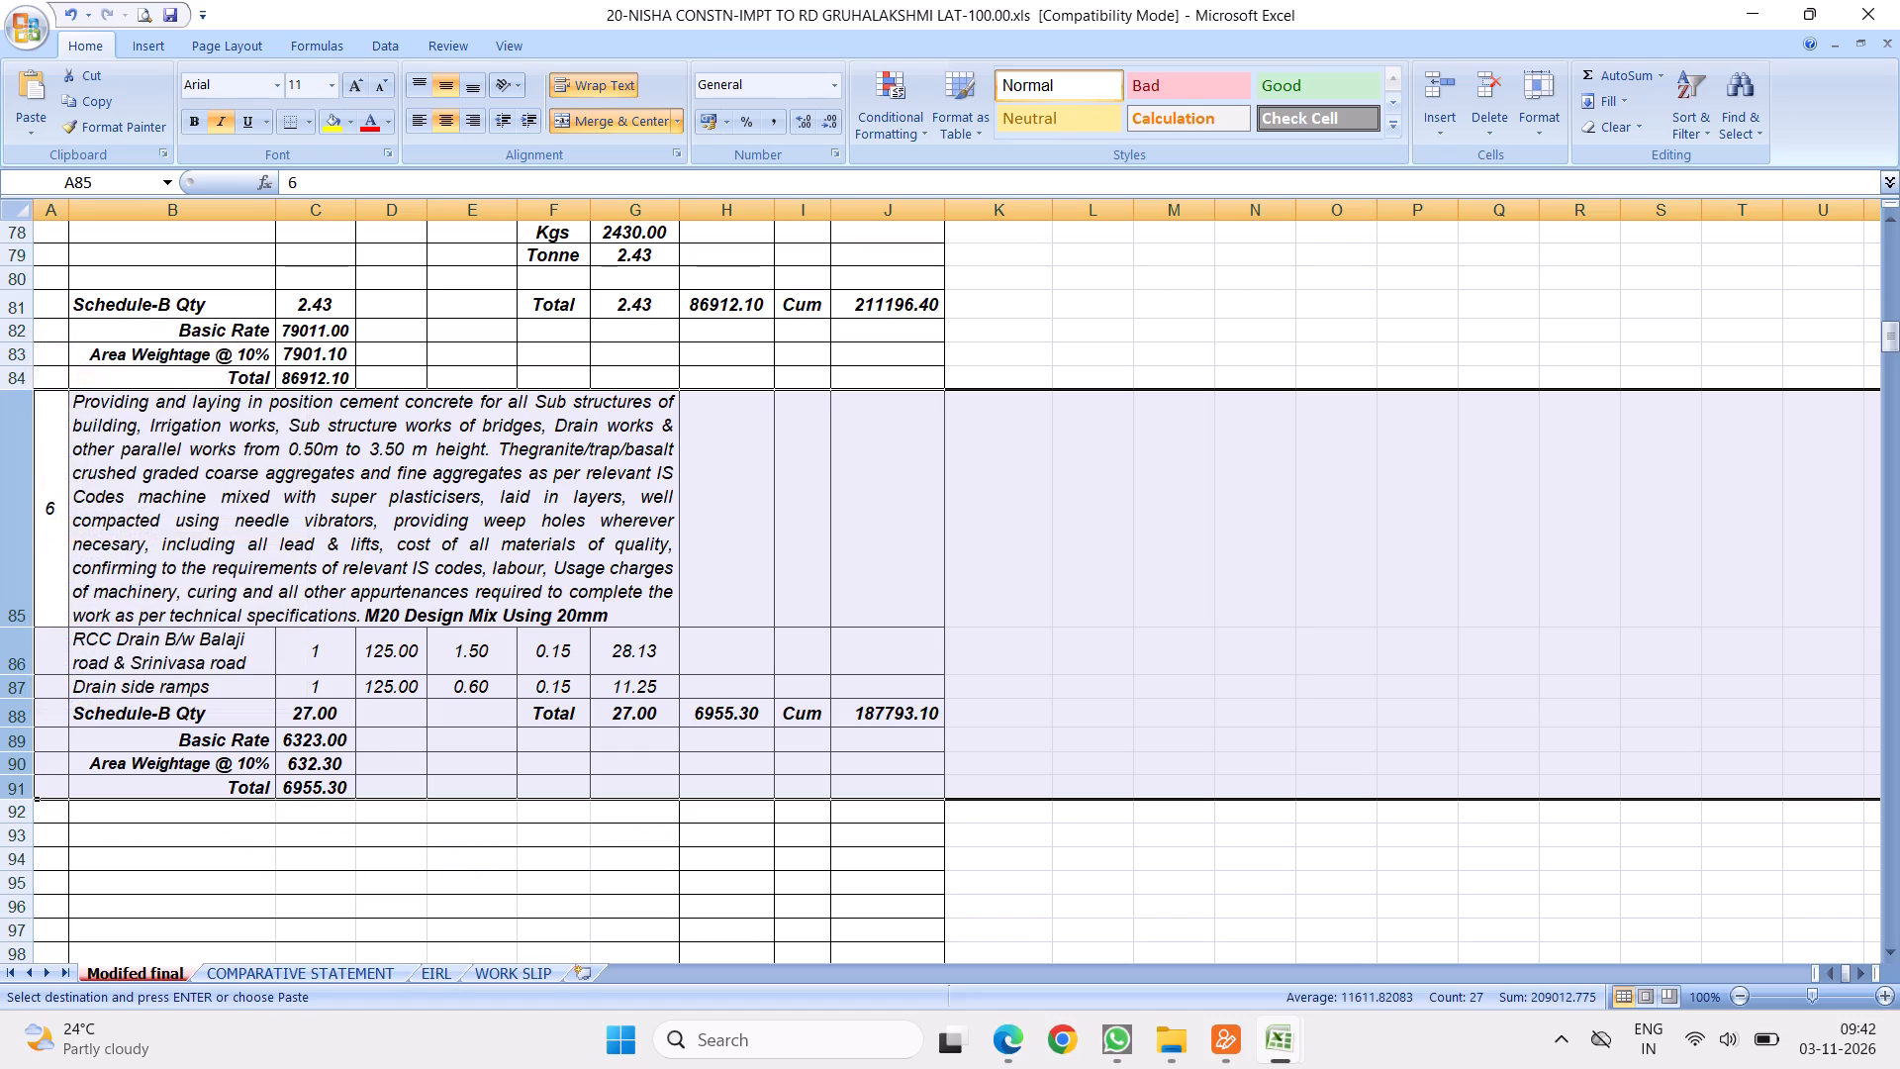
Number the pasted block in A85 as item 9.
click(46, 464)
key(9)
click(237, 508)
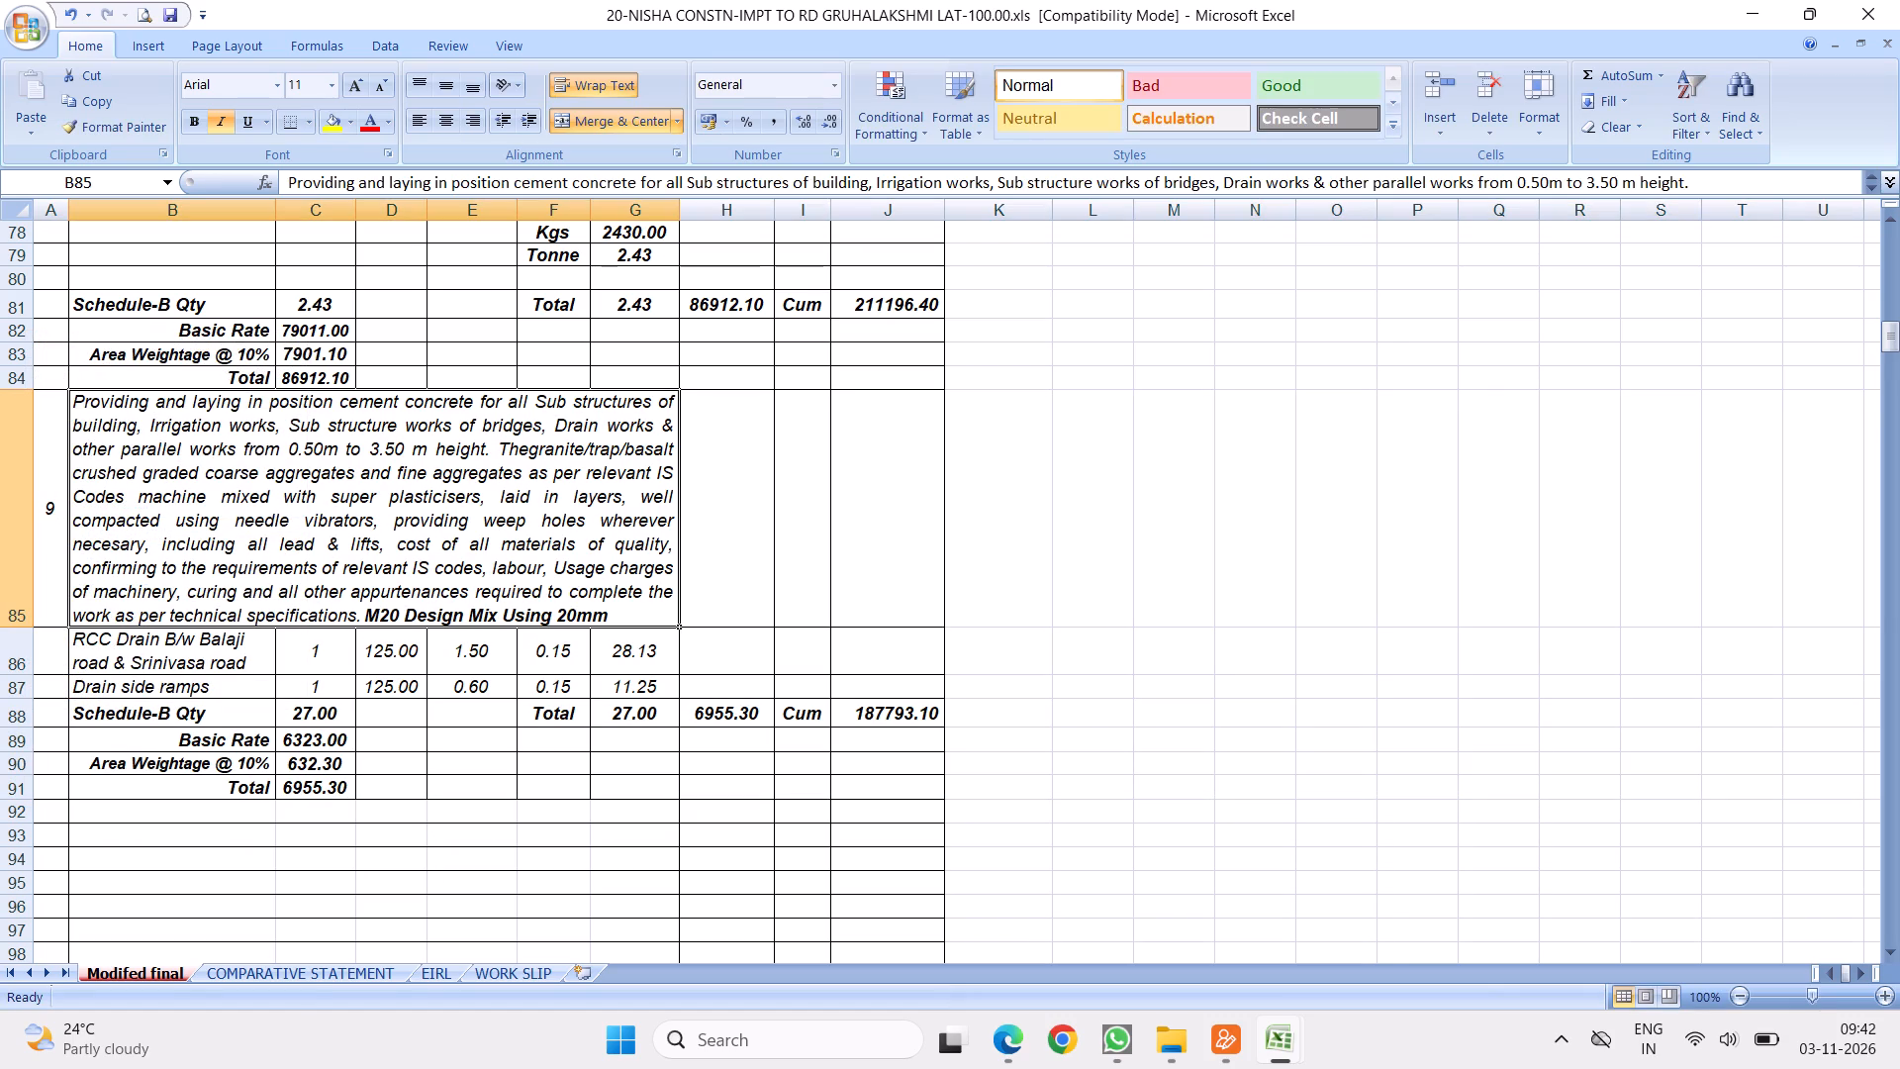
Set item 9's Schedule-B quantity in C88 to 45 and its basic rate in C89 to 4608.
click(298, 743)
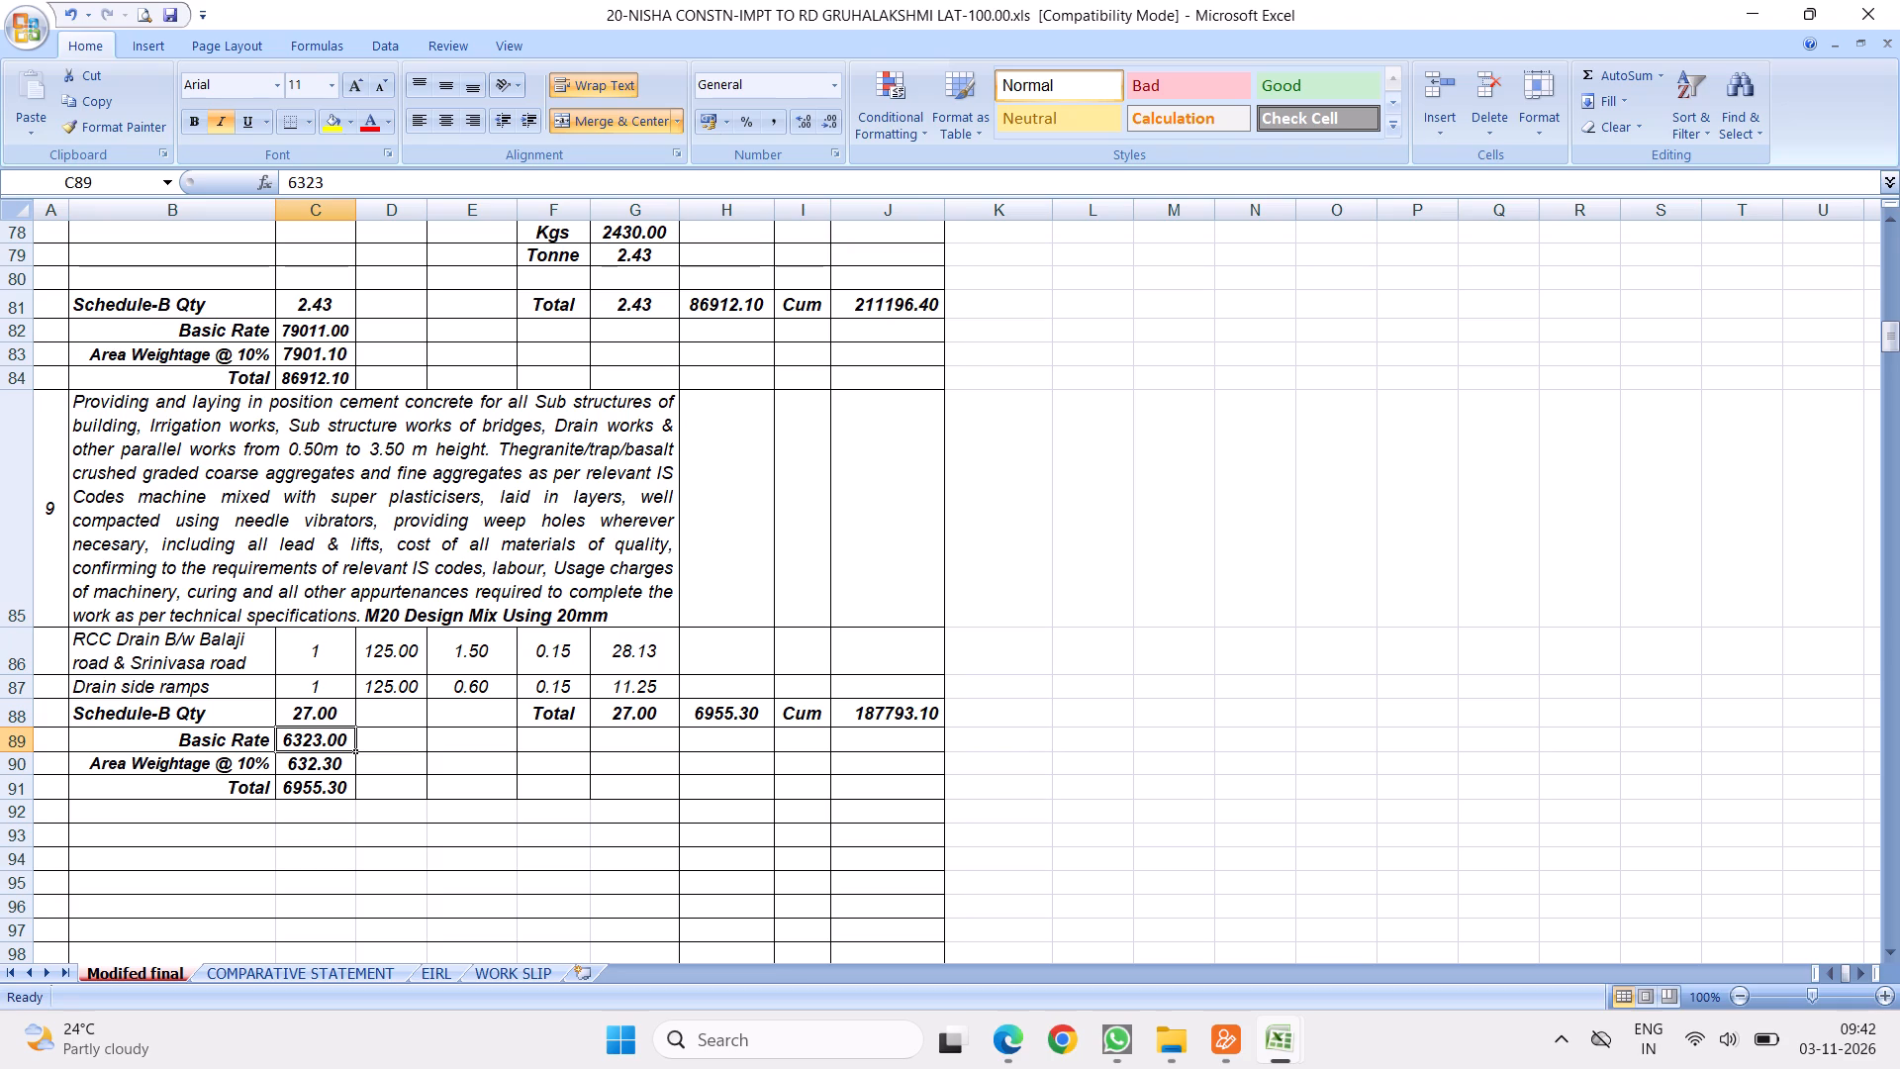
click(297, 714)
text(45)
key(Return)
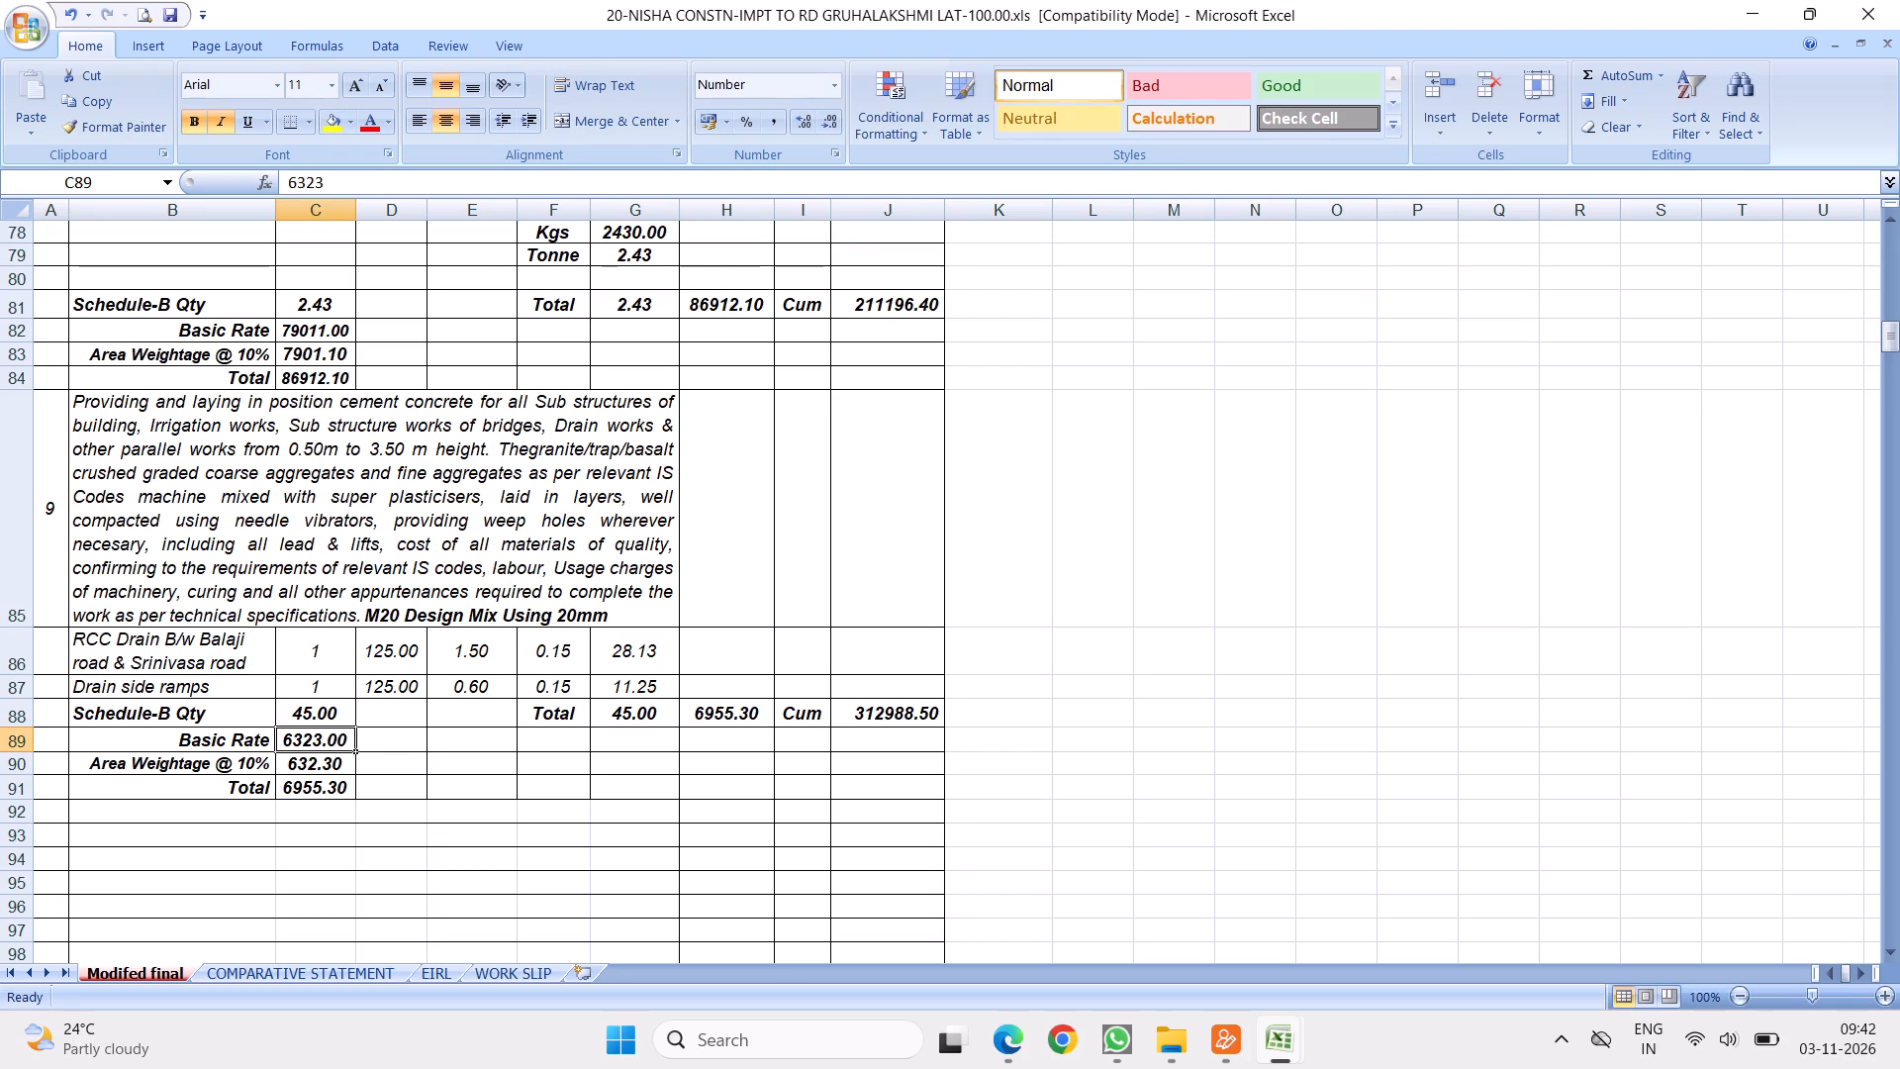
text(4608)
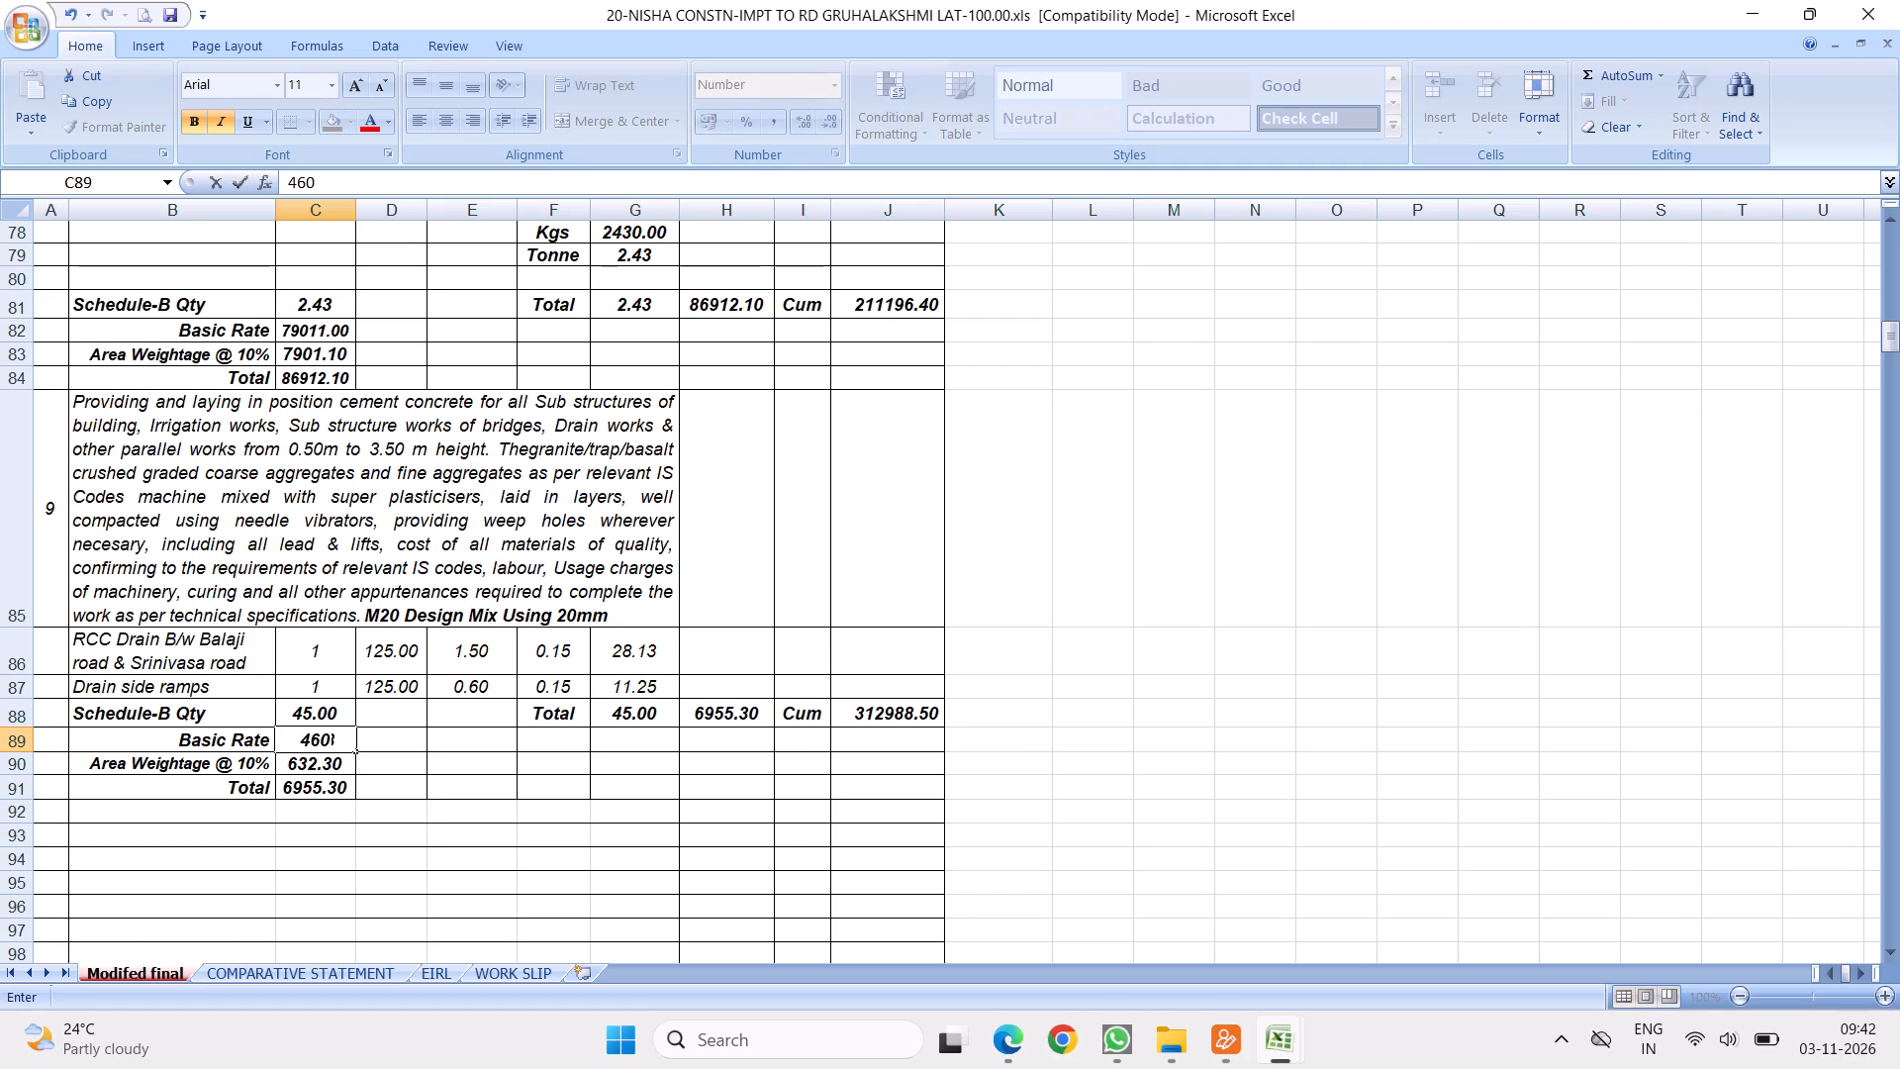
key(Return)
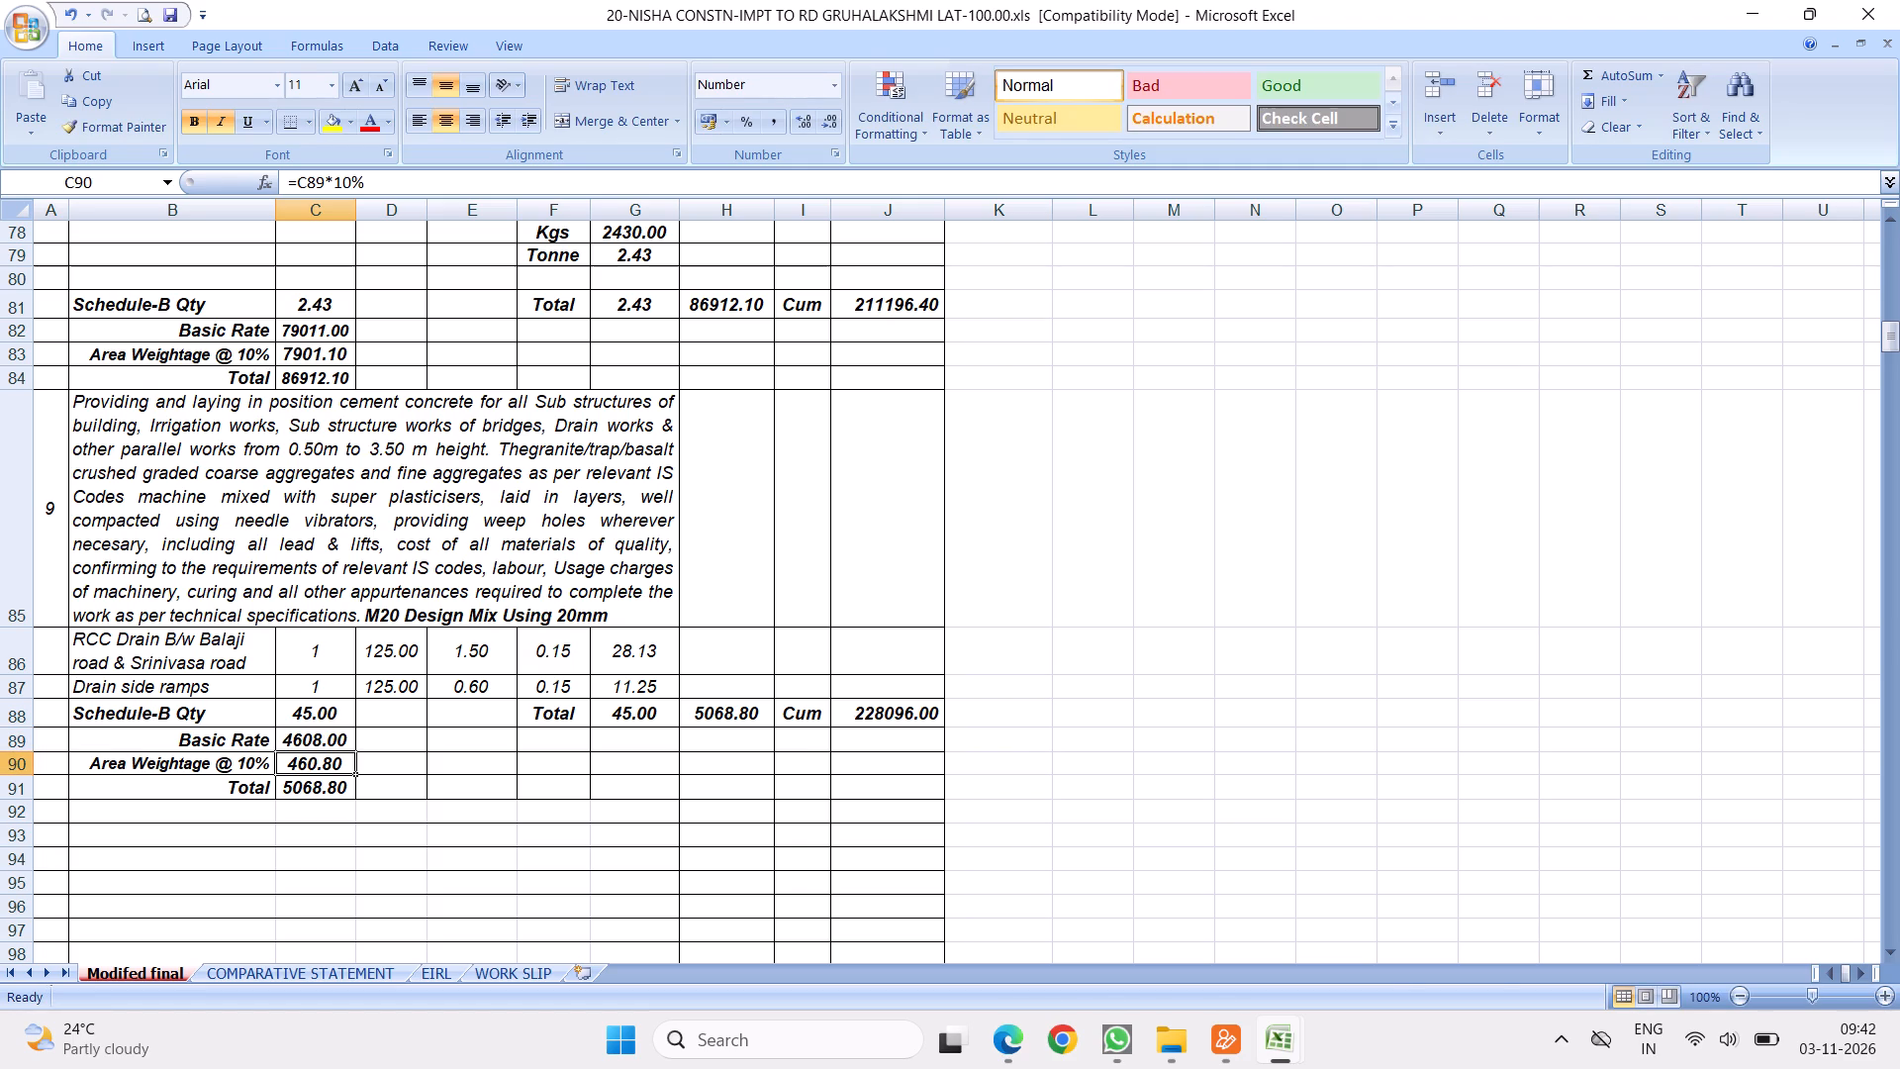
Delete item 9's area weightage and total rows, 90 and 91.
drag(26, 765, 27, 780)
right_click(87, 772)
click(170, 625)
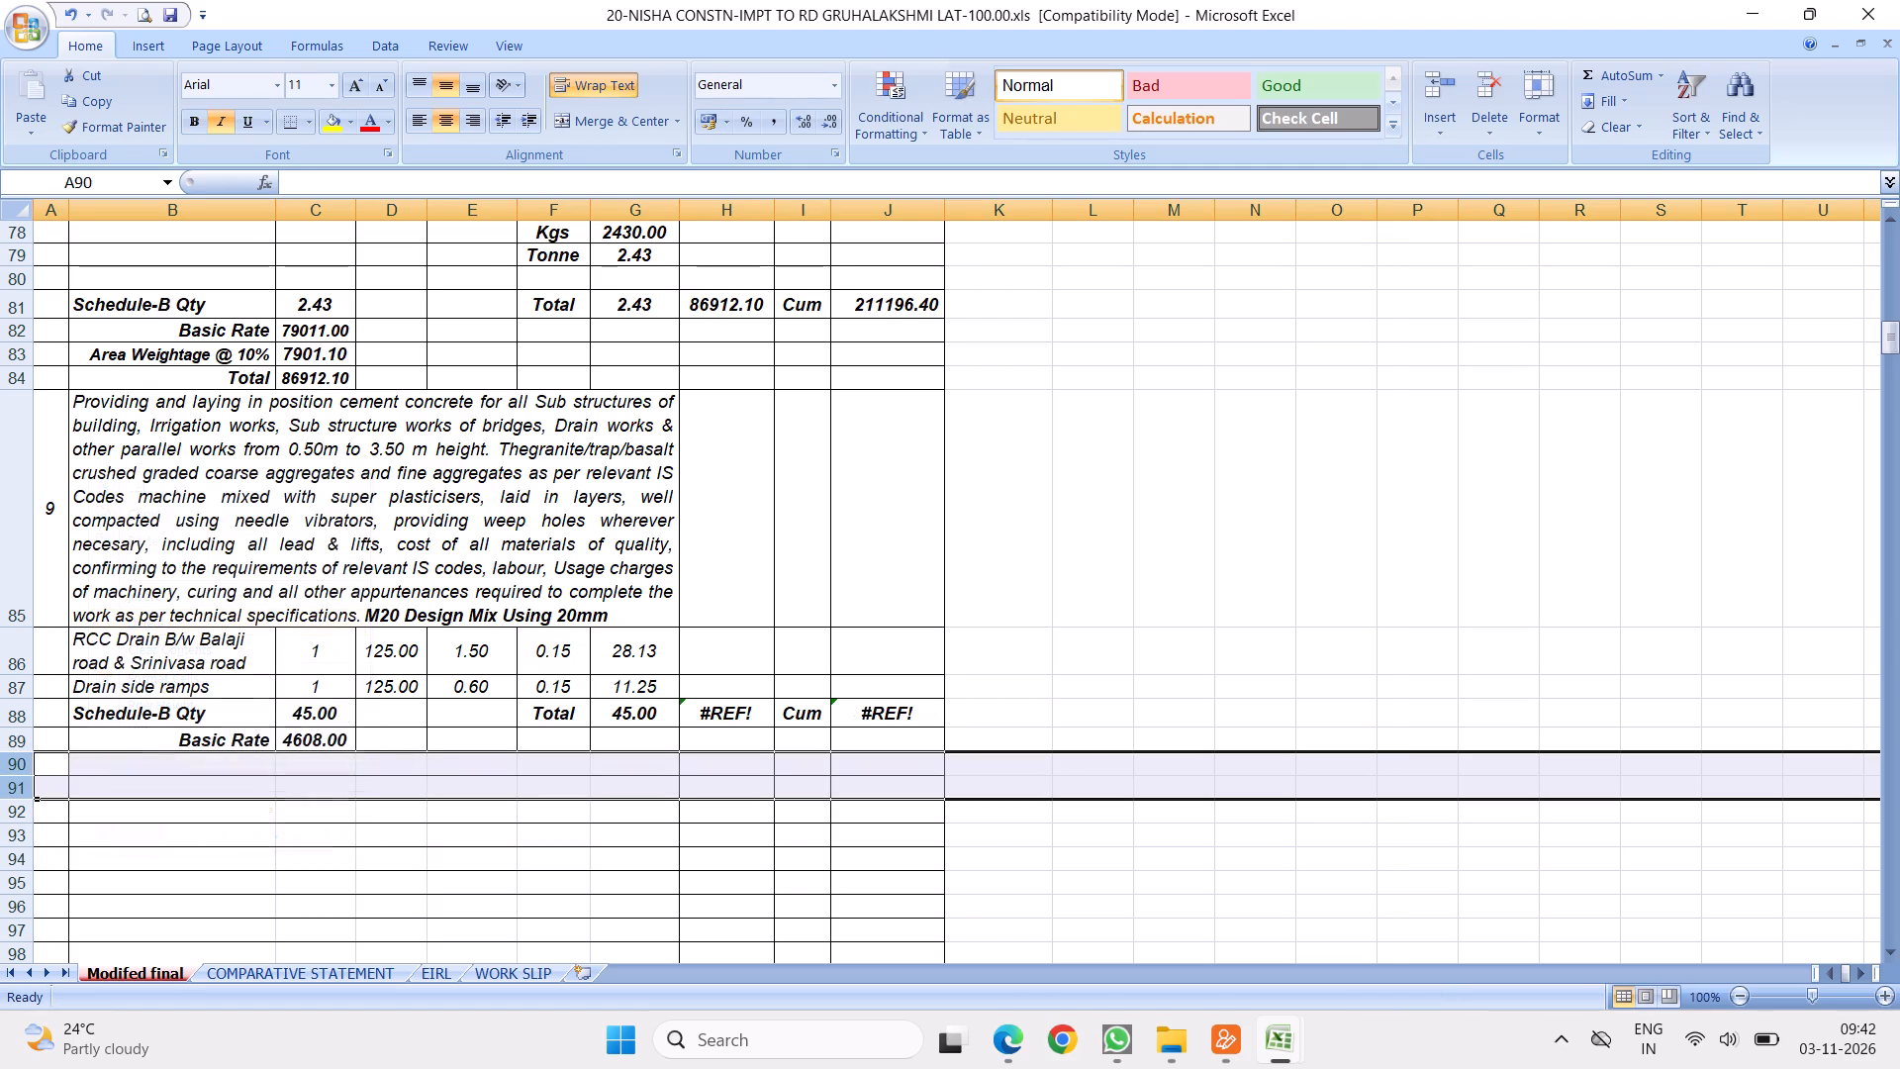
Relabel item 9's basic rate in B89 as "Approved Rate".
click(255, 739)
text(Approved Rate)
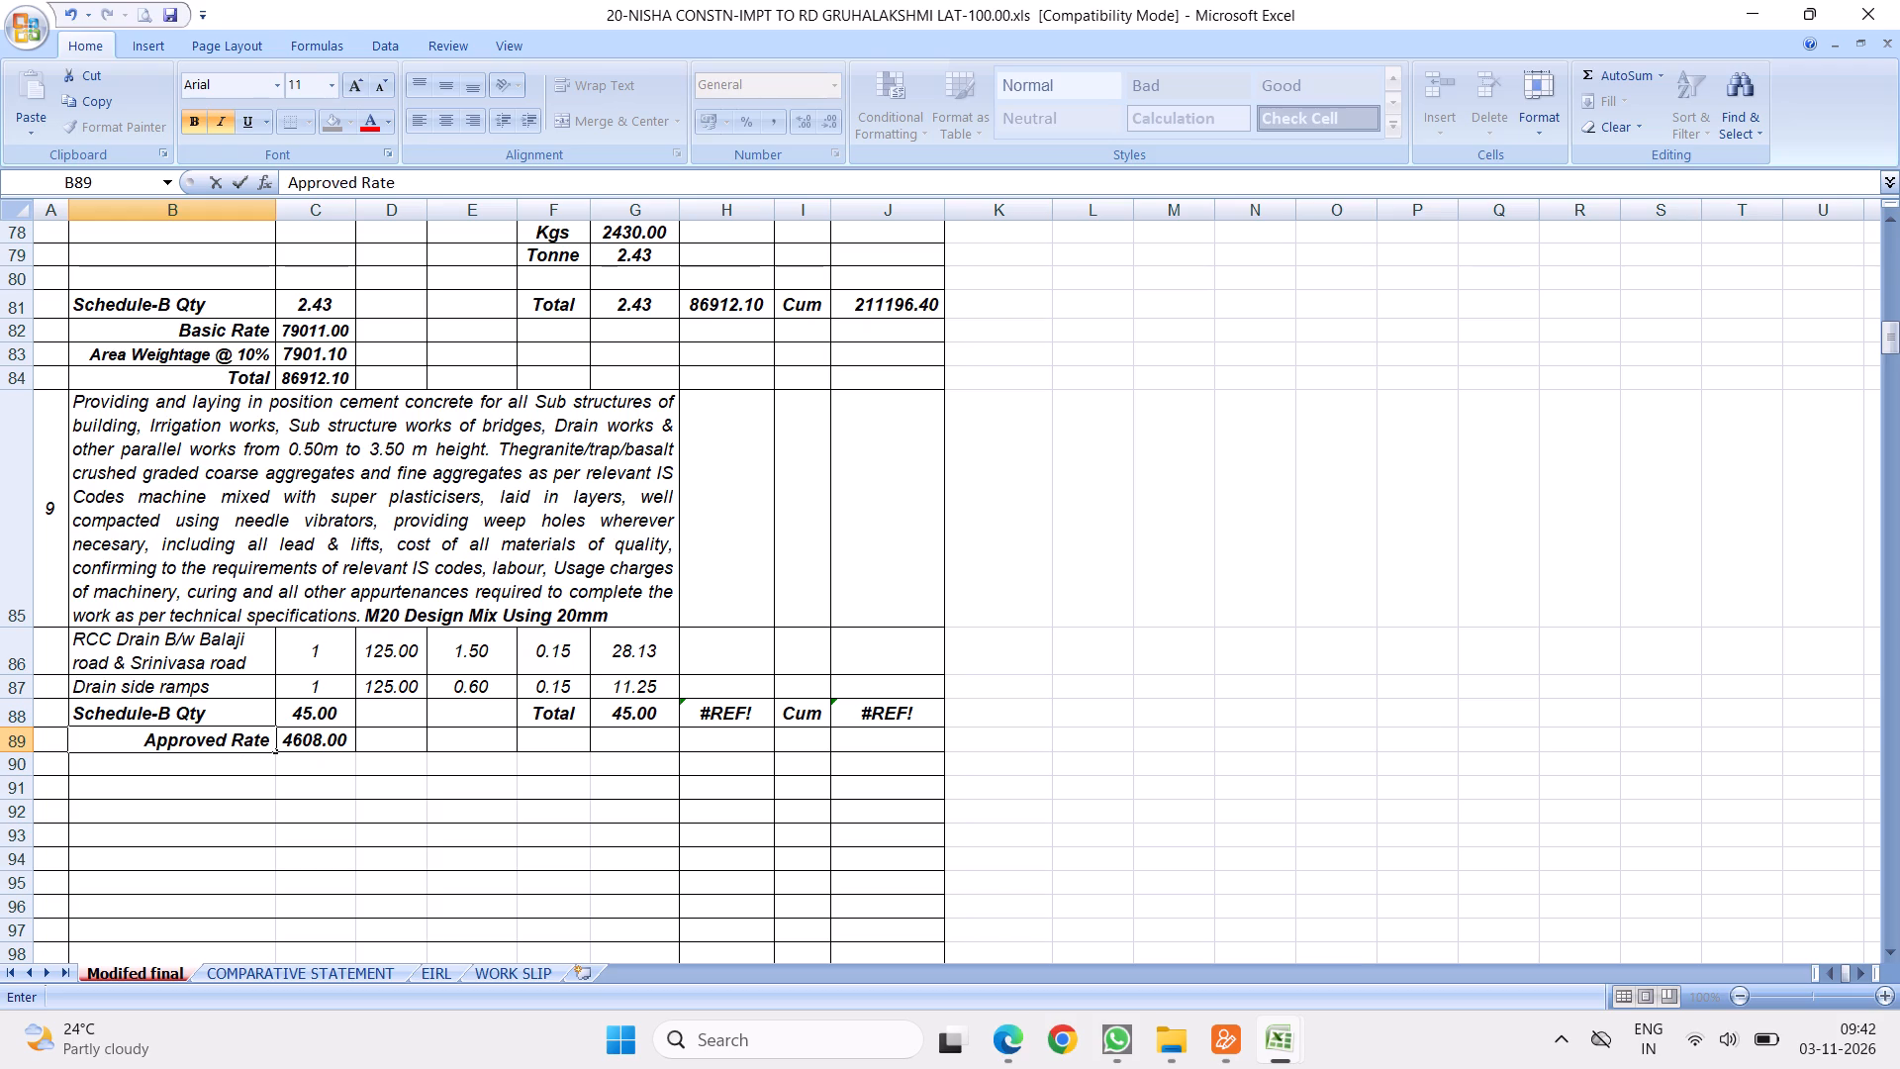
Link item 9's rate in H88 to the approved rate in C89.
click(734, 704)
key(equal)
click(321, 737)
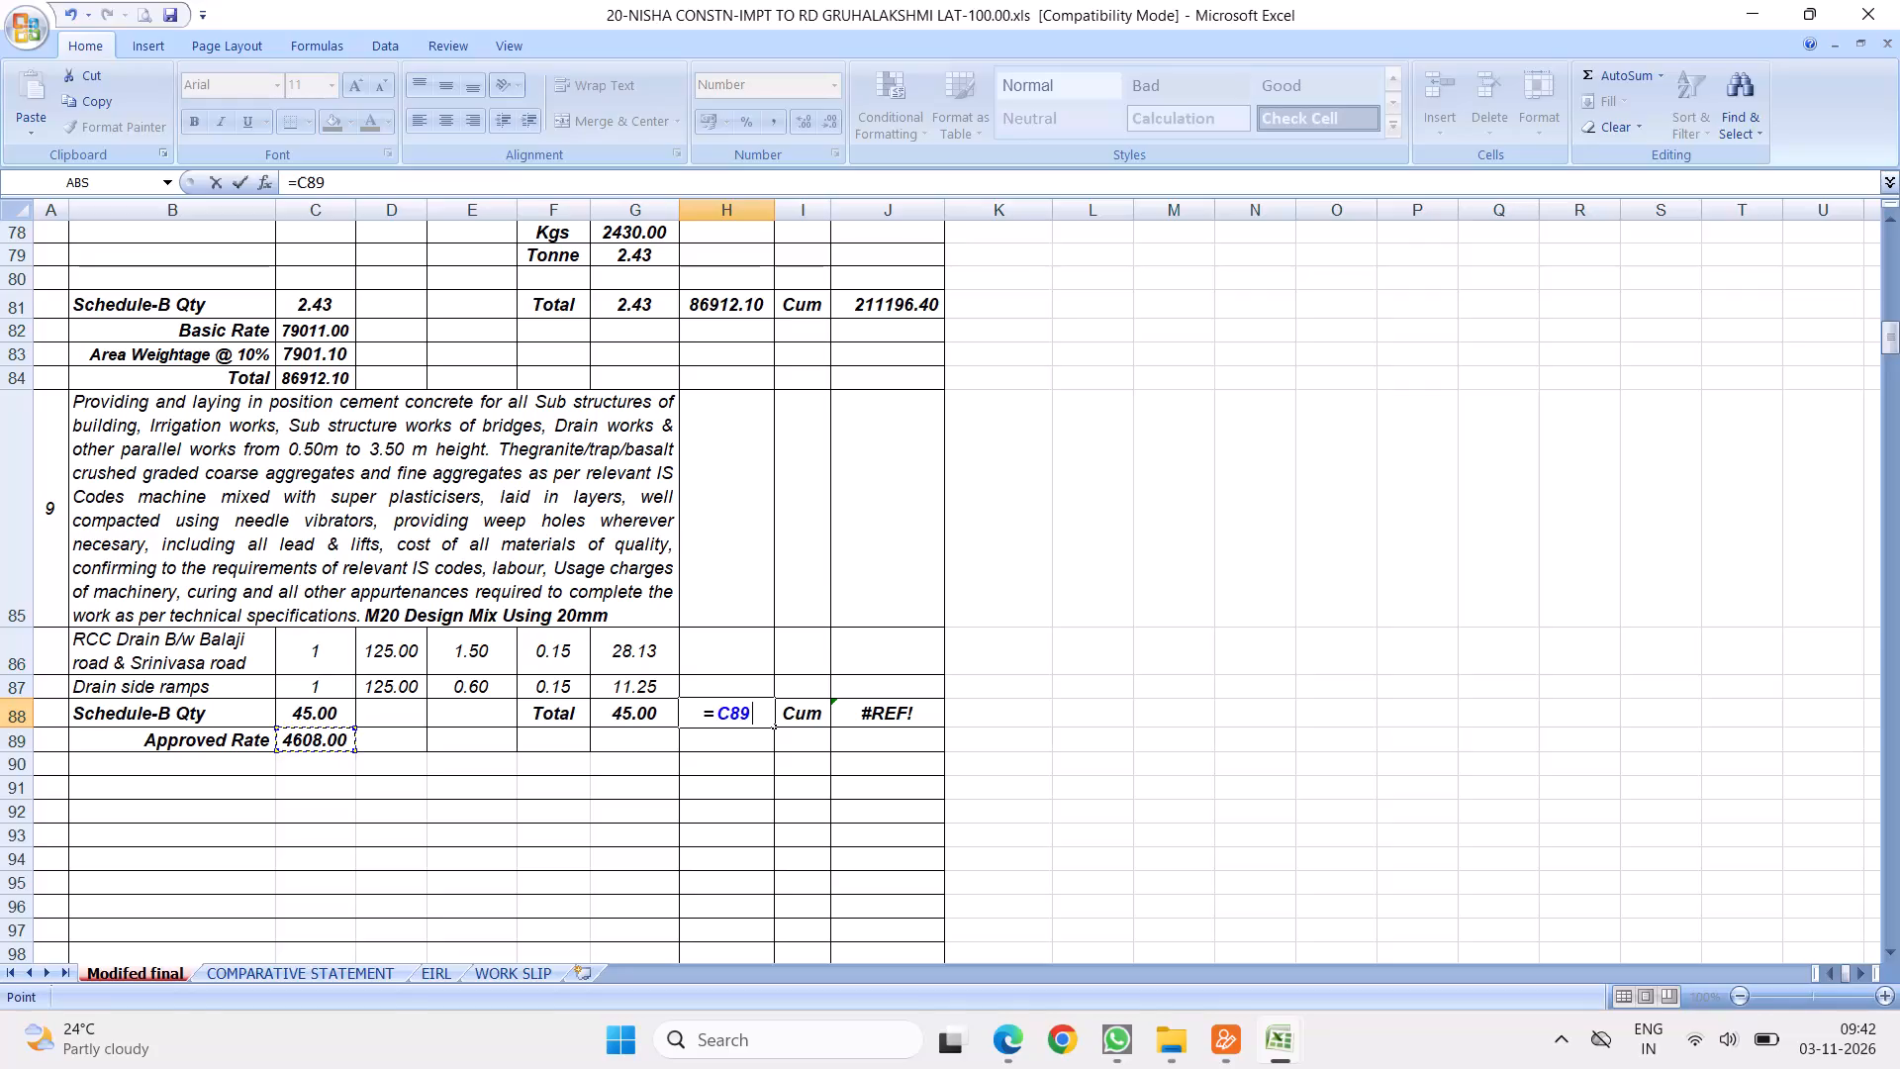
key(Return)
Change item 9's unit in I88 to Sqm.
click(801, 701)
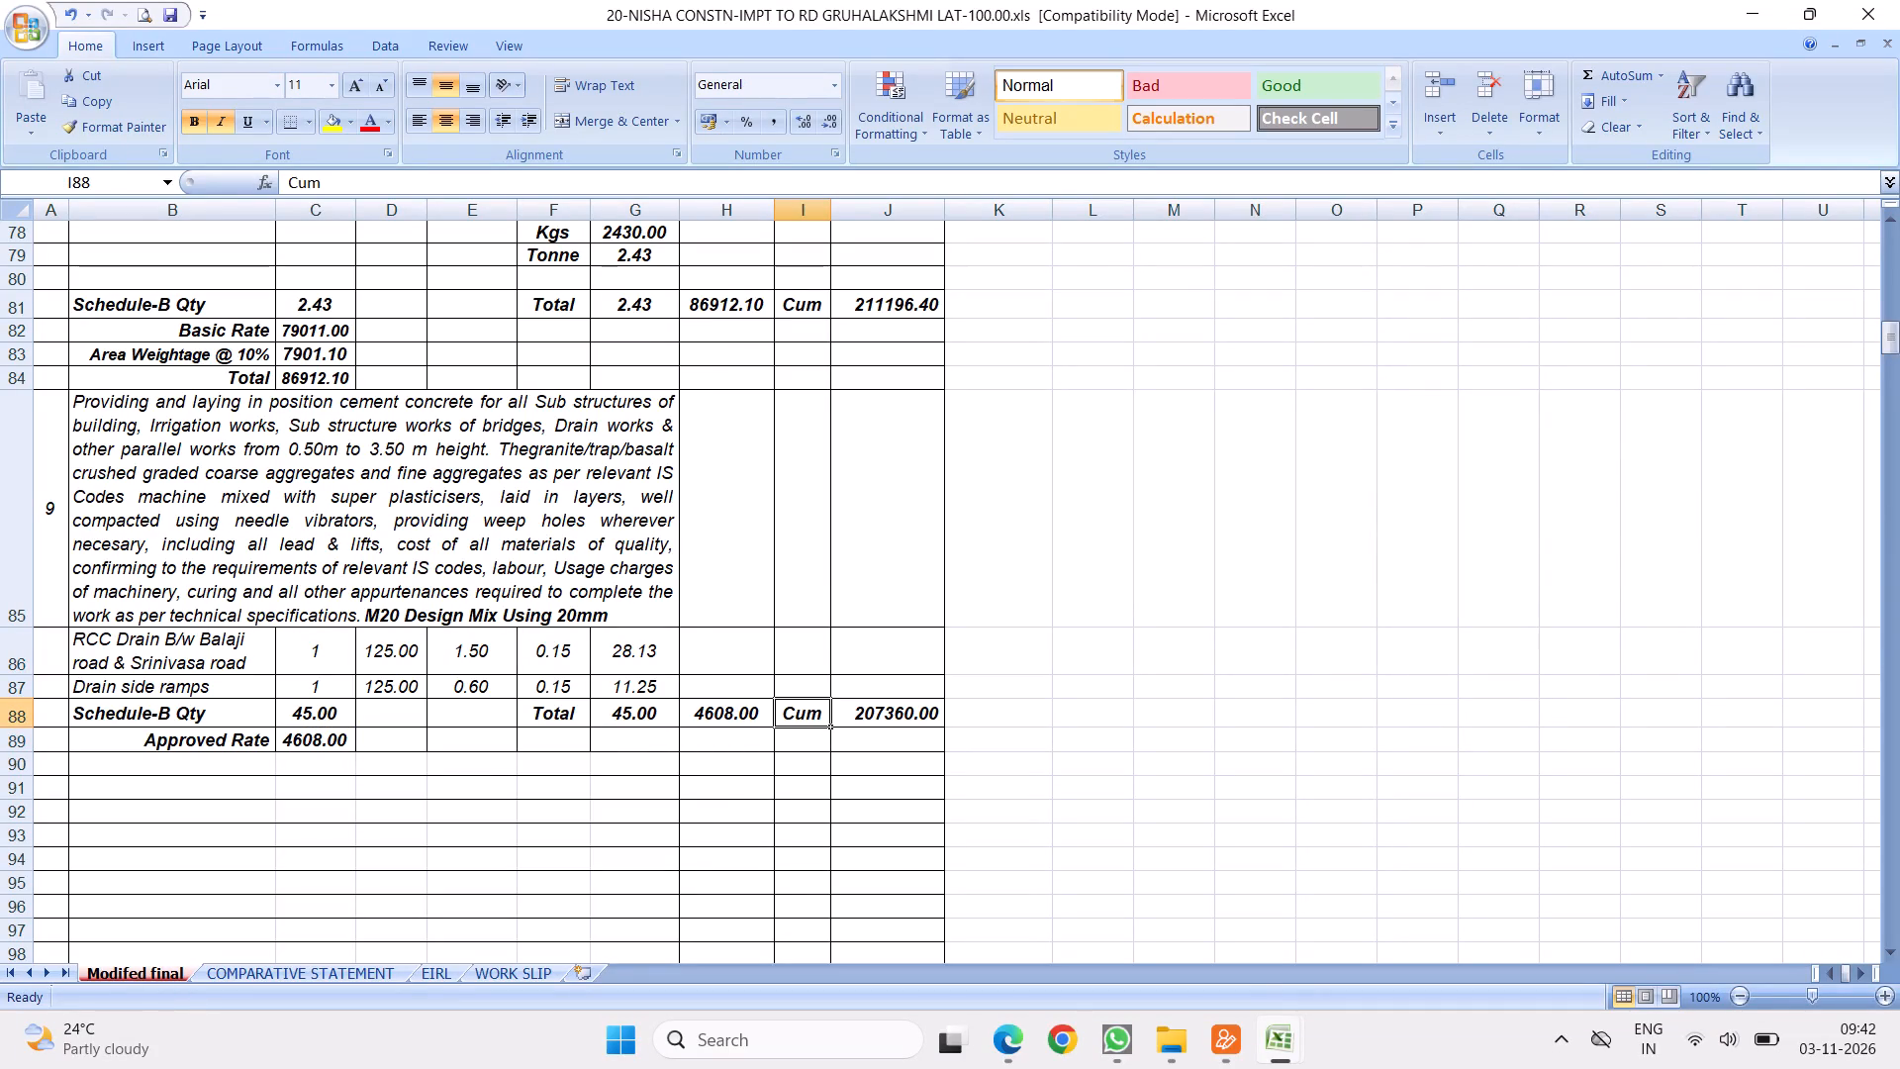
text(Sqm)
click(480, 765)
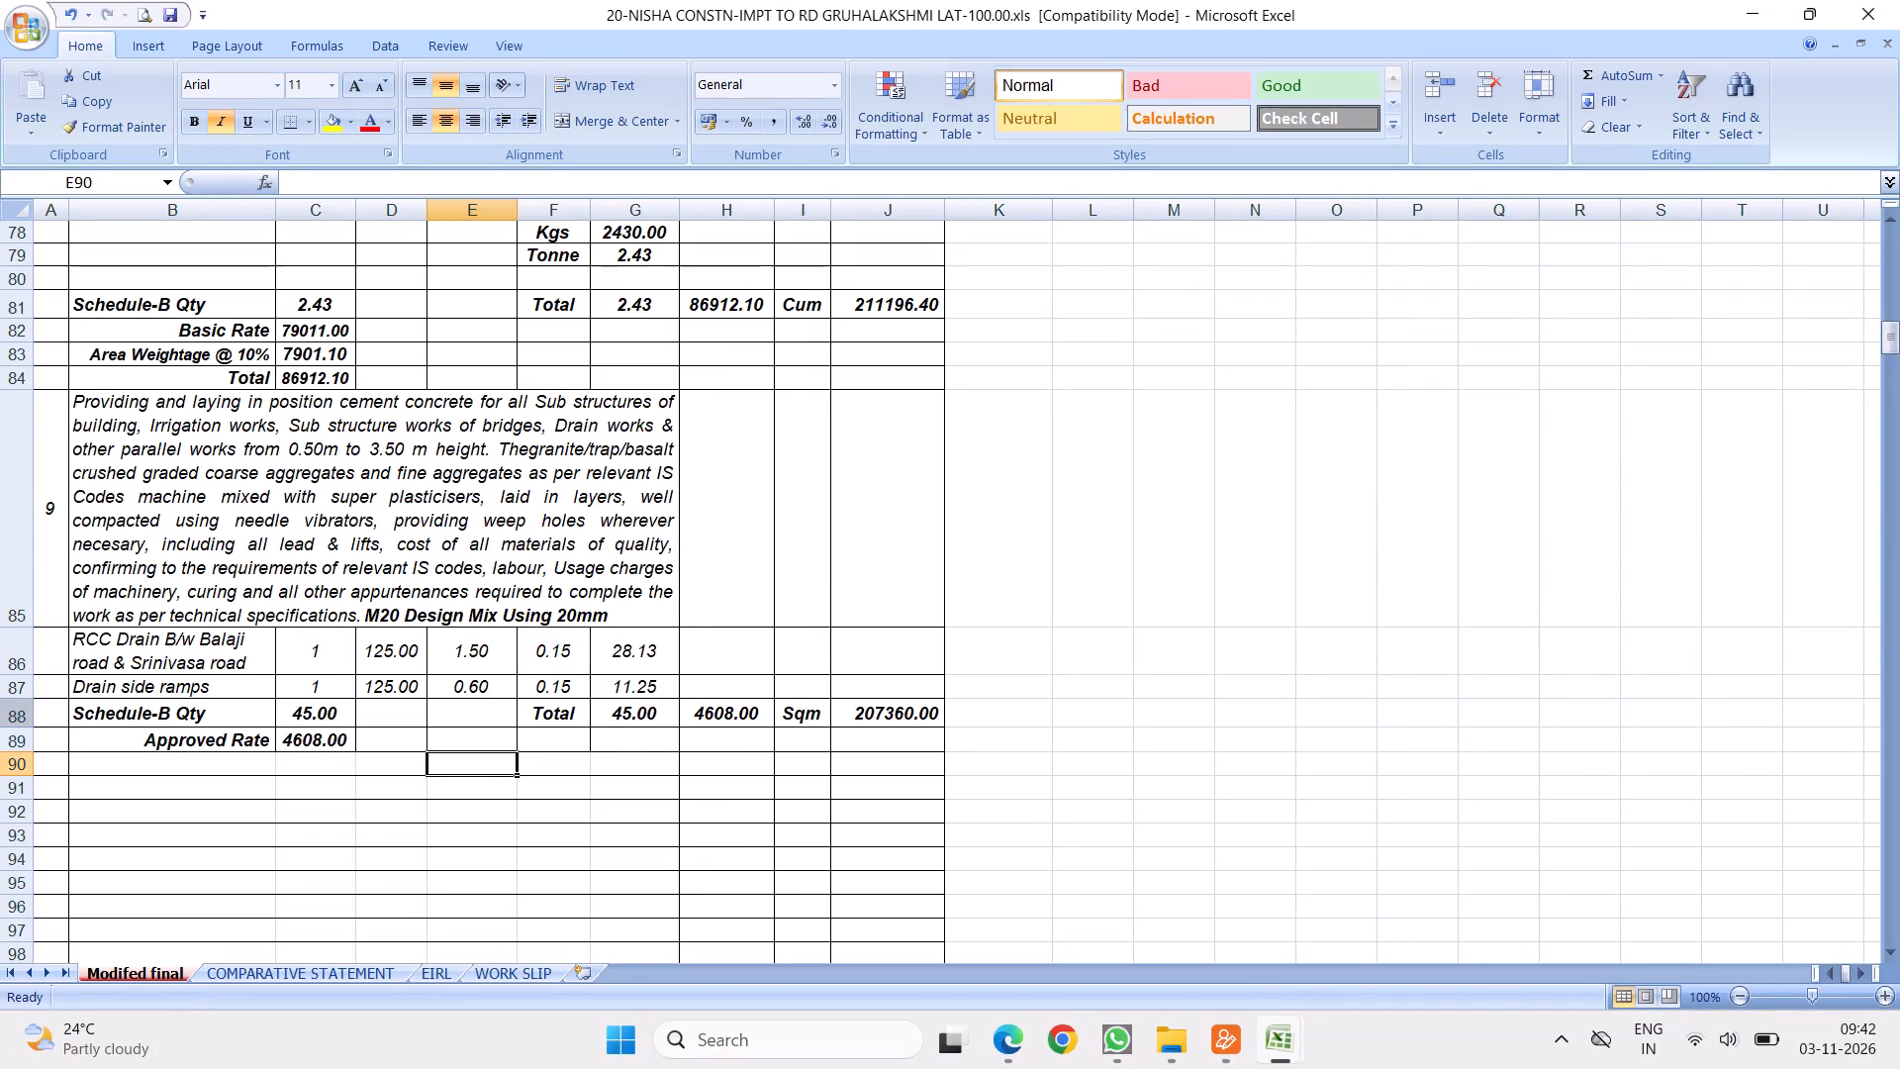
Insert a blank row above item 9's Schedule-B Qty row 88.
click(3, 713)
right_click(3, 713)
click(70, 534)
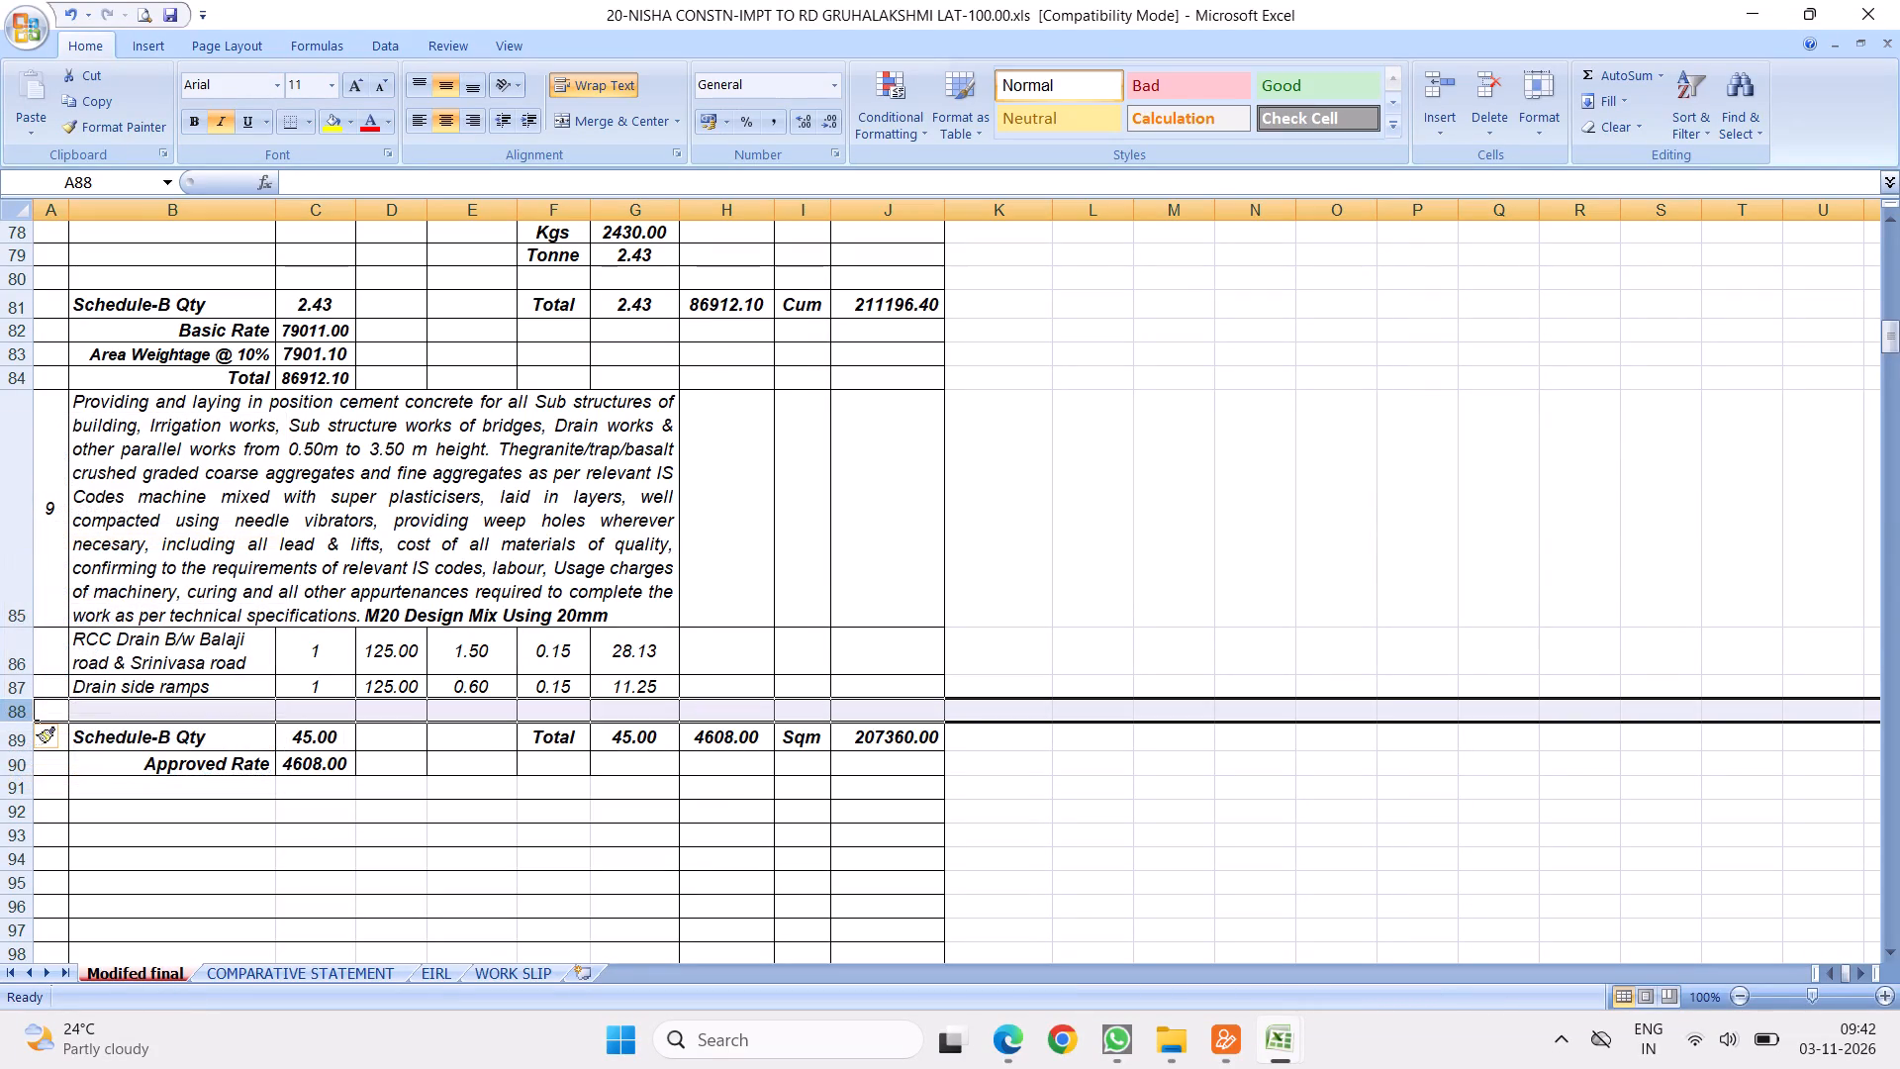
Replace item 9's description in B85 with "Providing and fixing M25 grade concrete slab of size 1400mmX600mmX250mm".
click(297, 577)
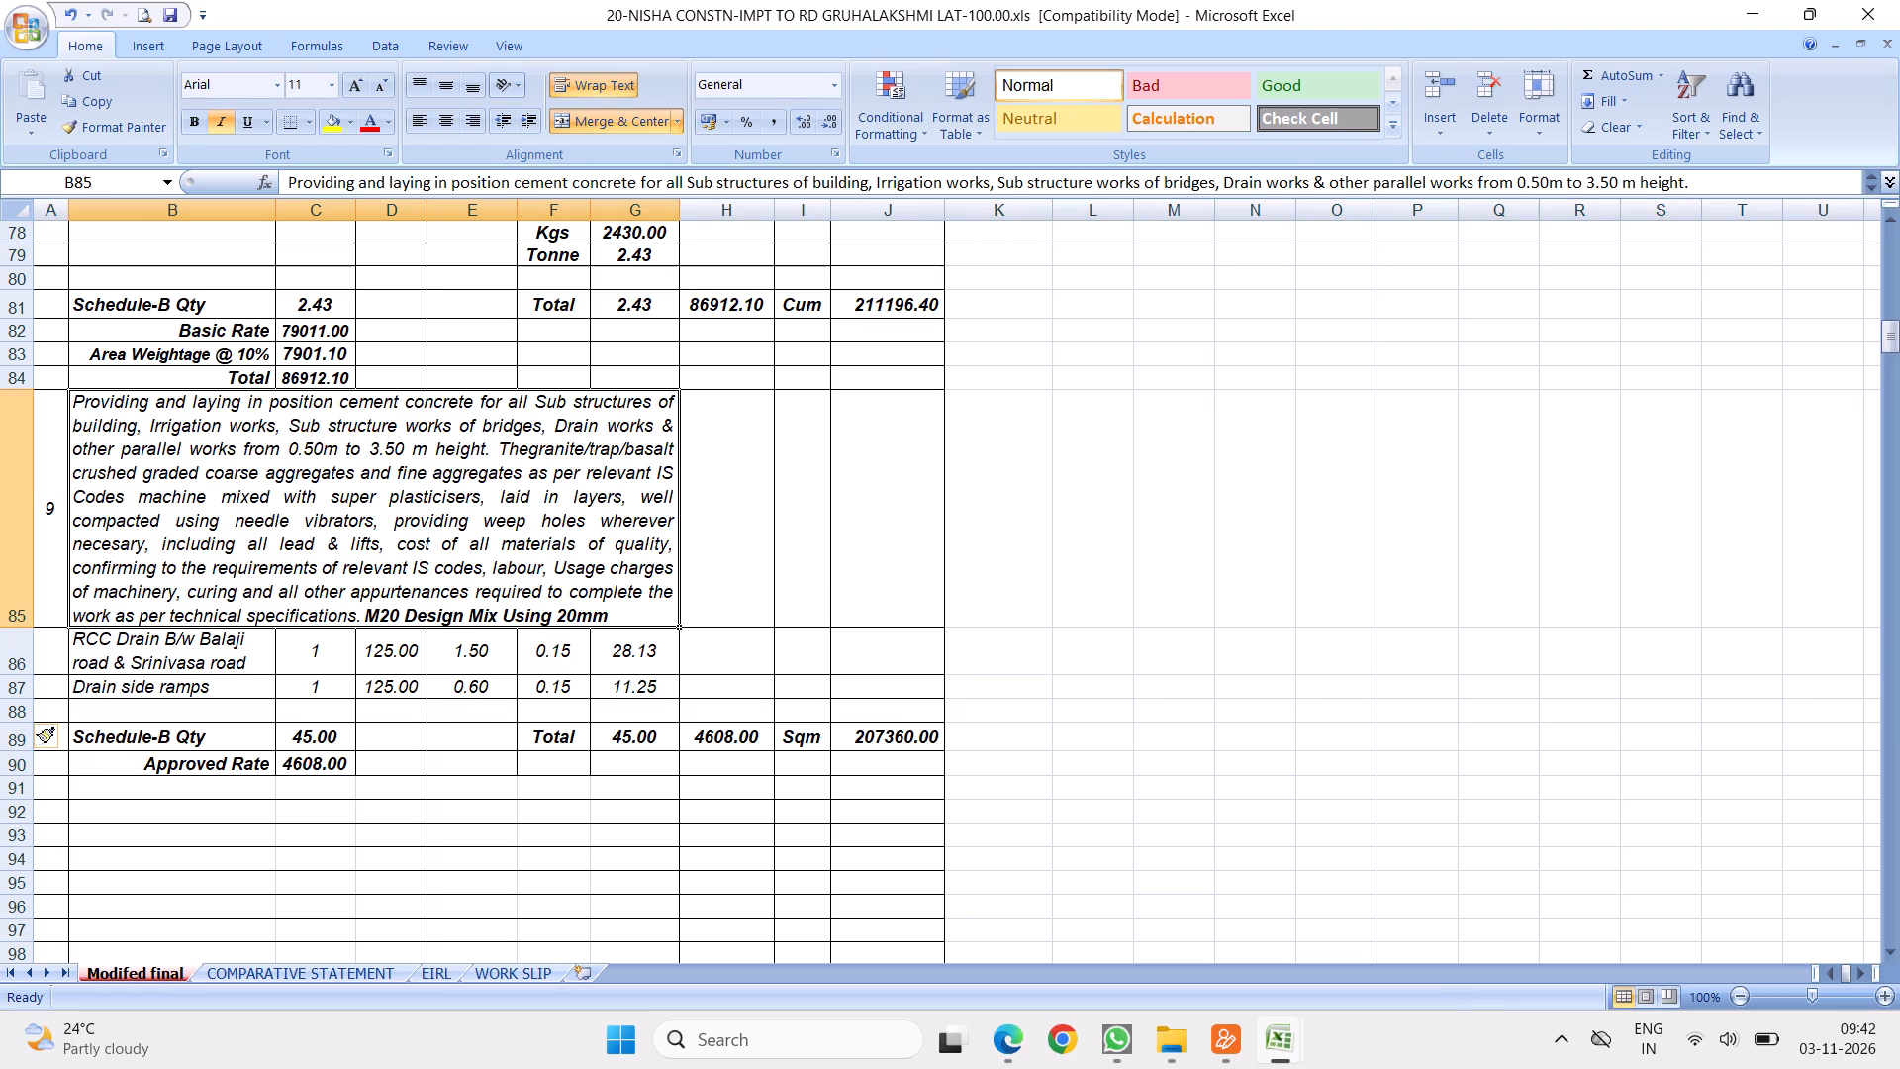
key(Delete)
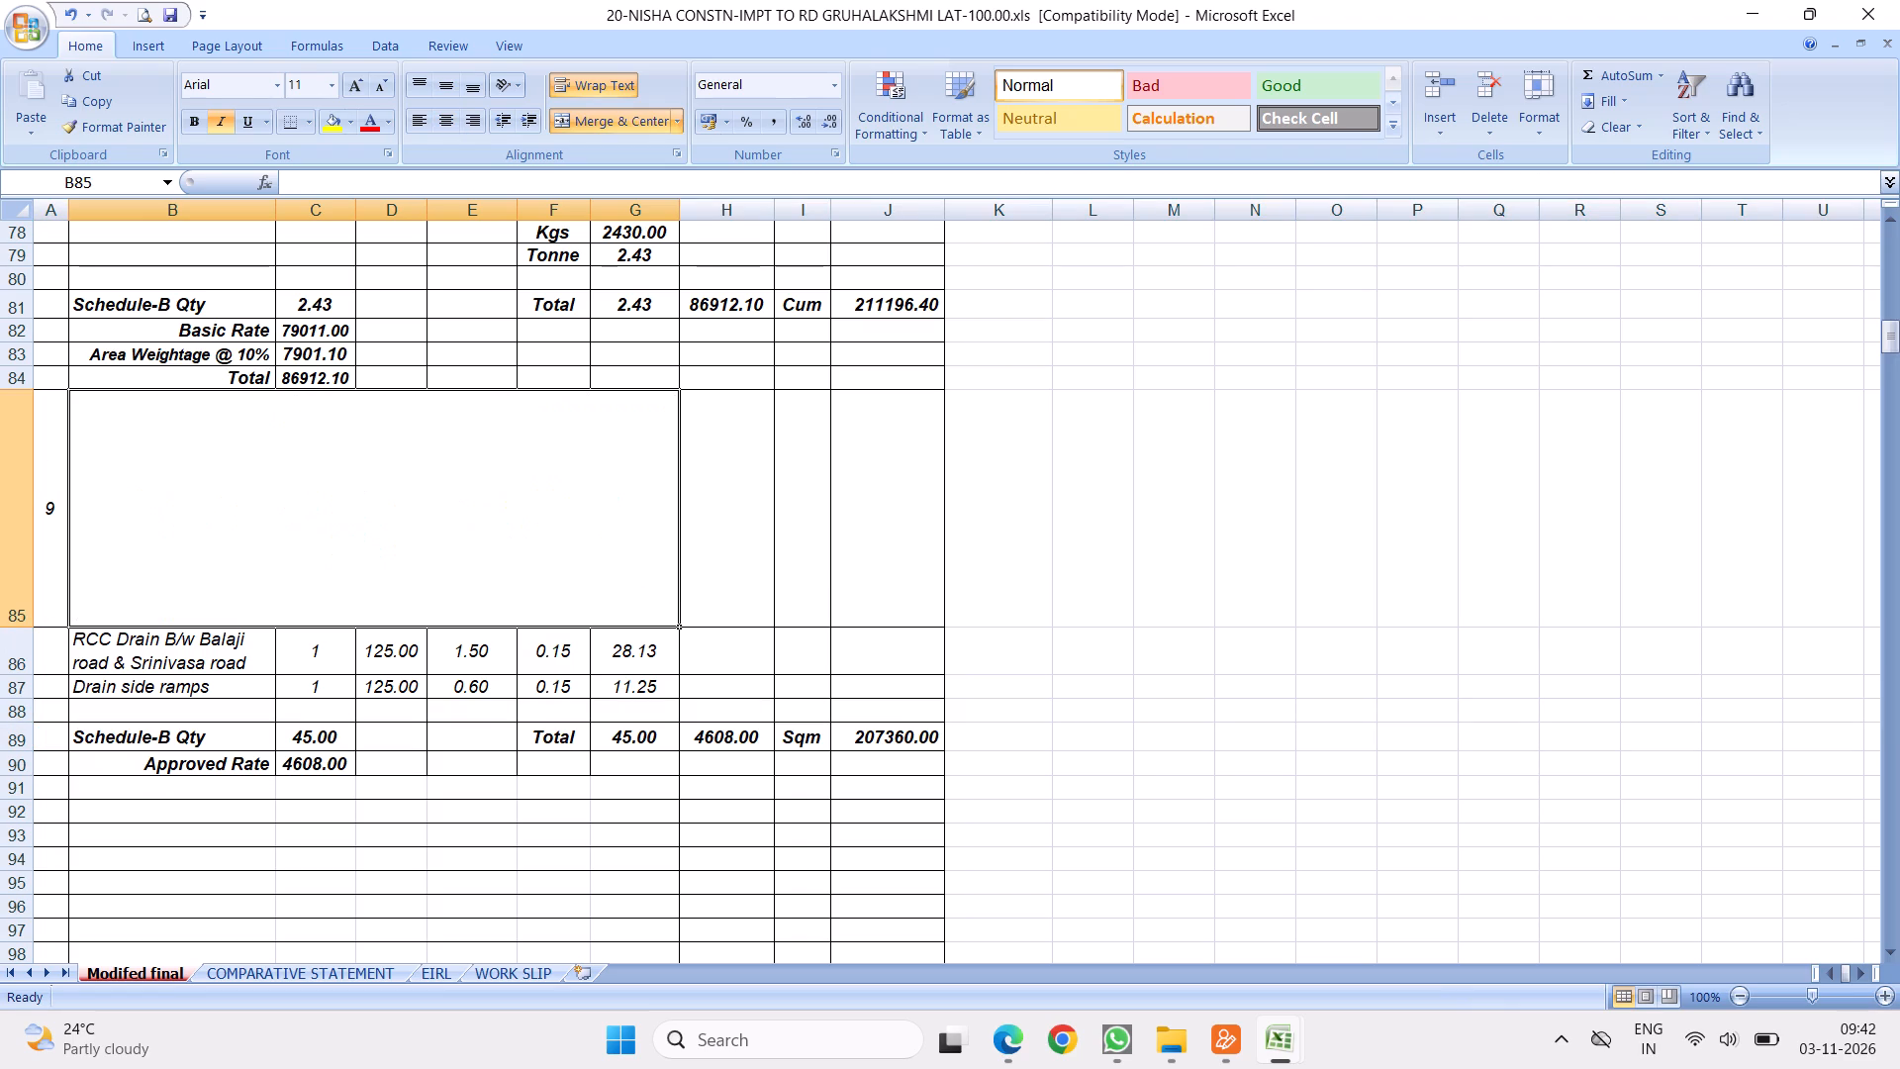
text(Providing and fixing)
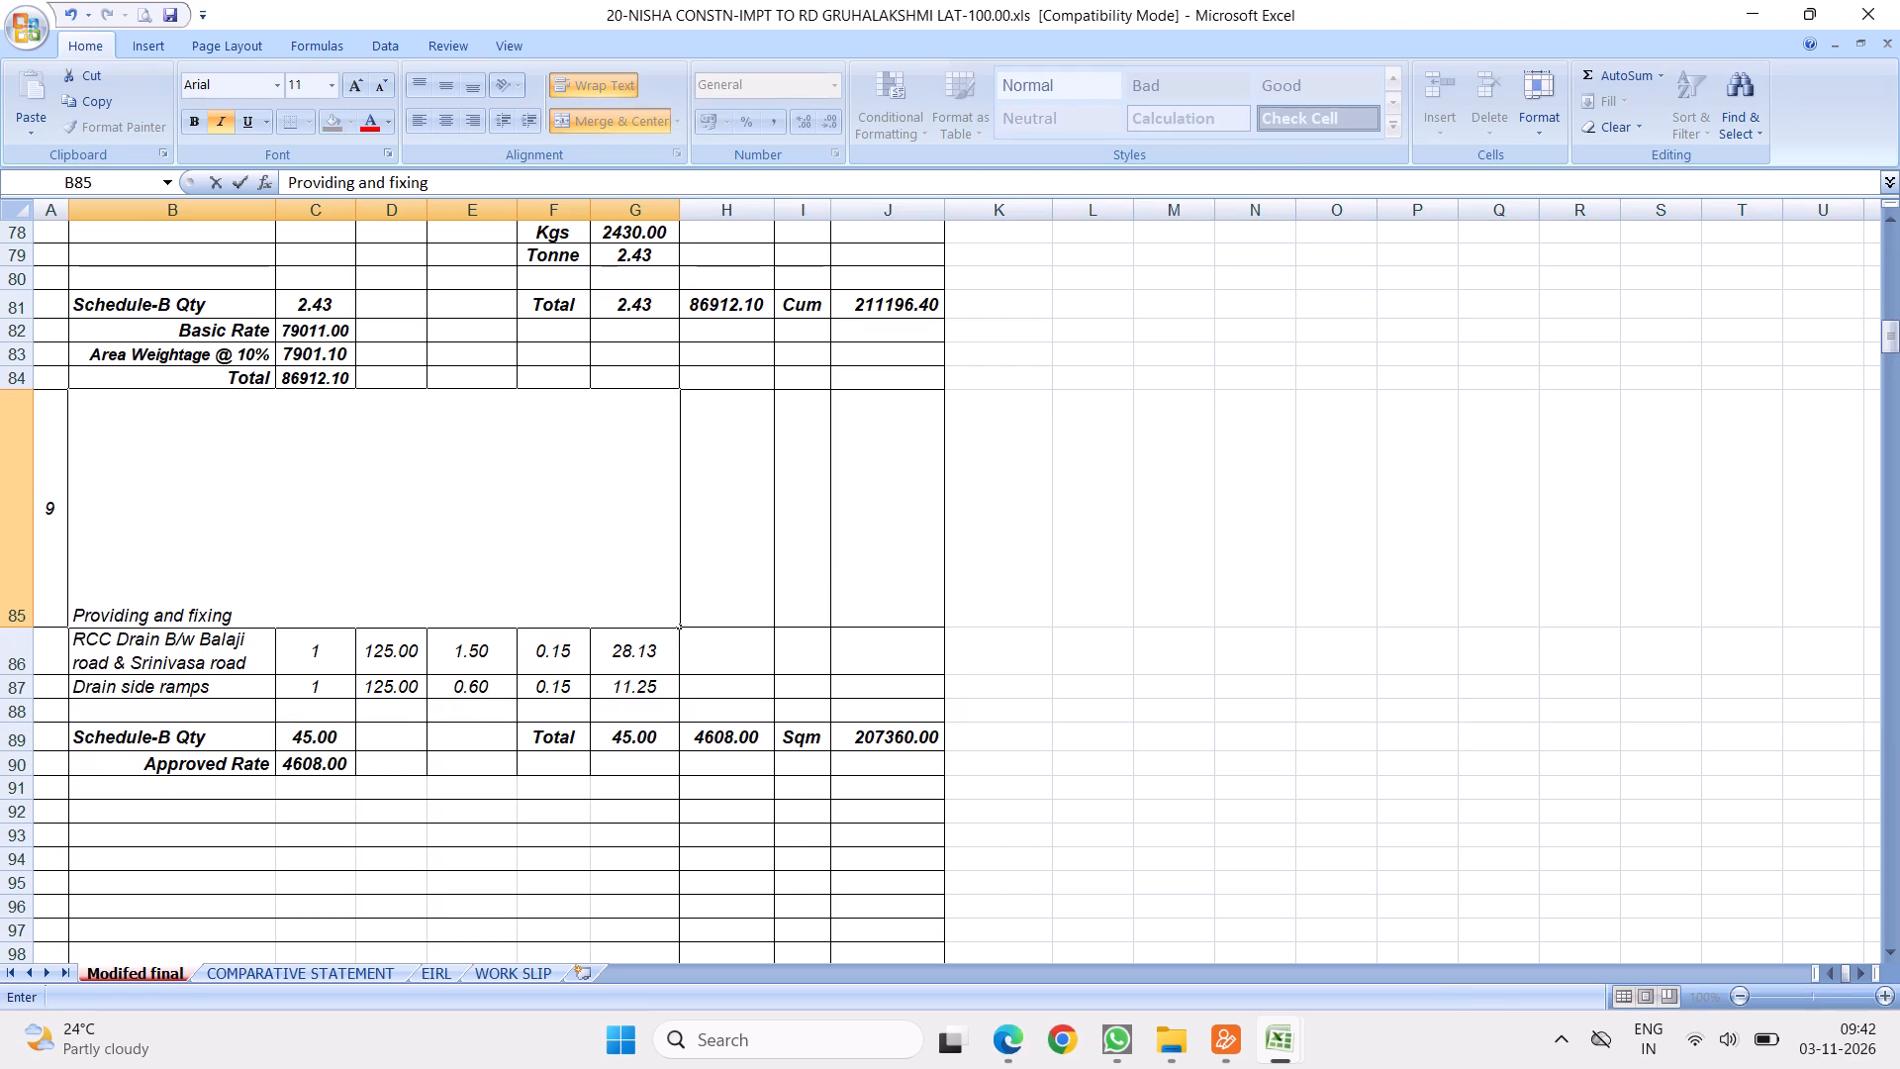
key(space)
text(M25 grade)
key(space)
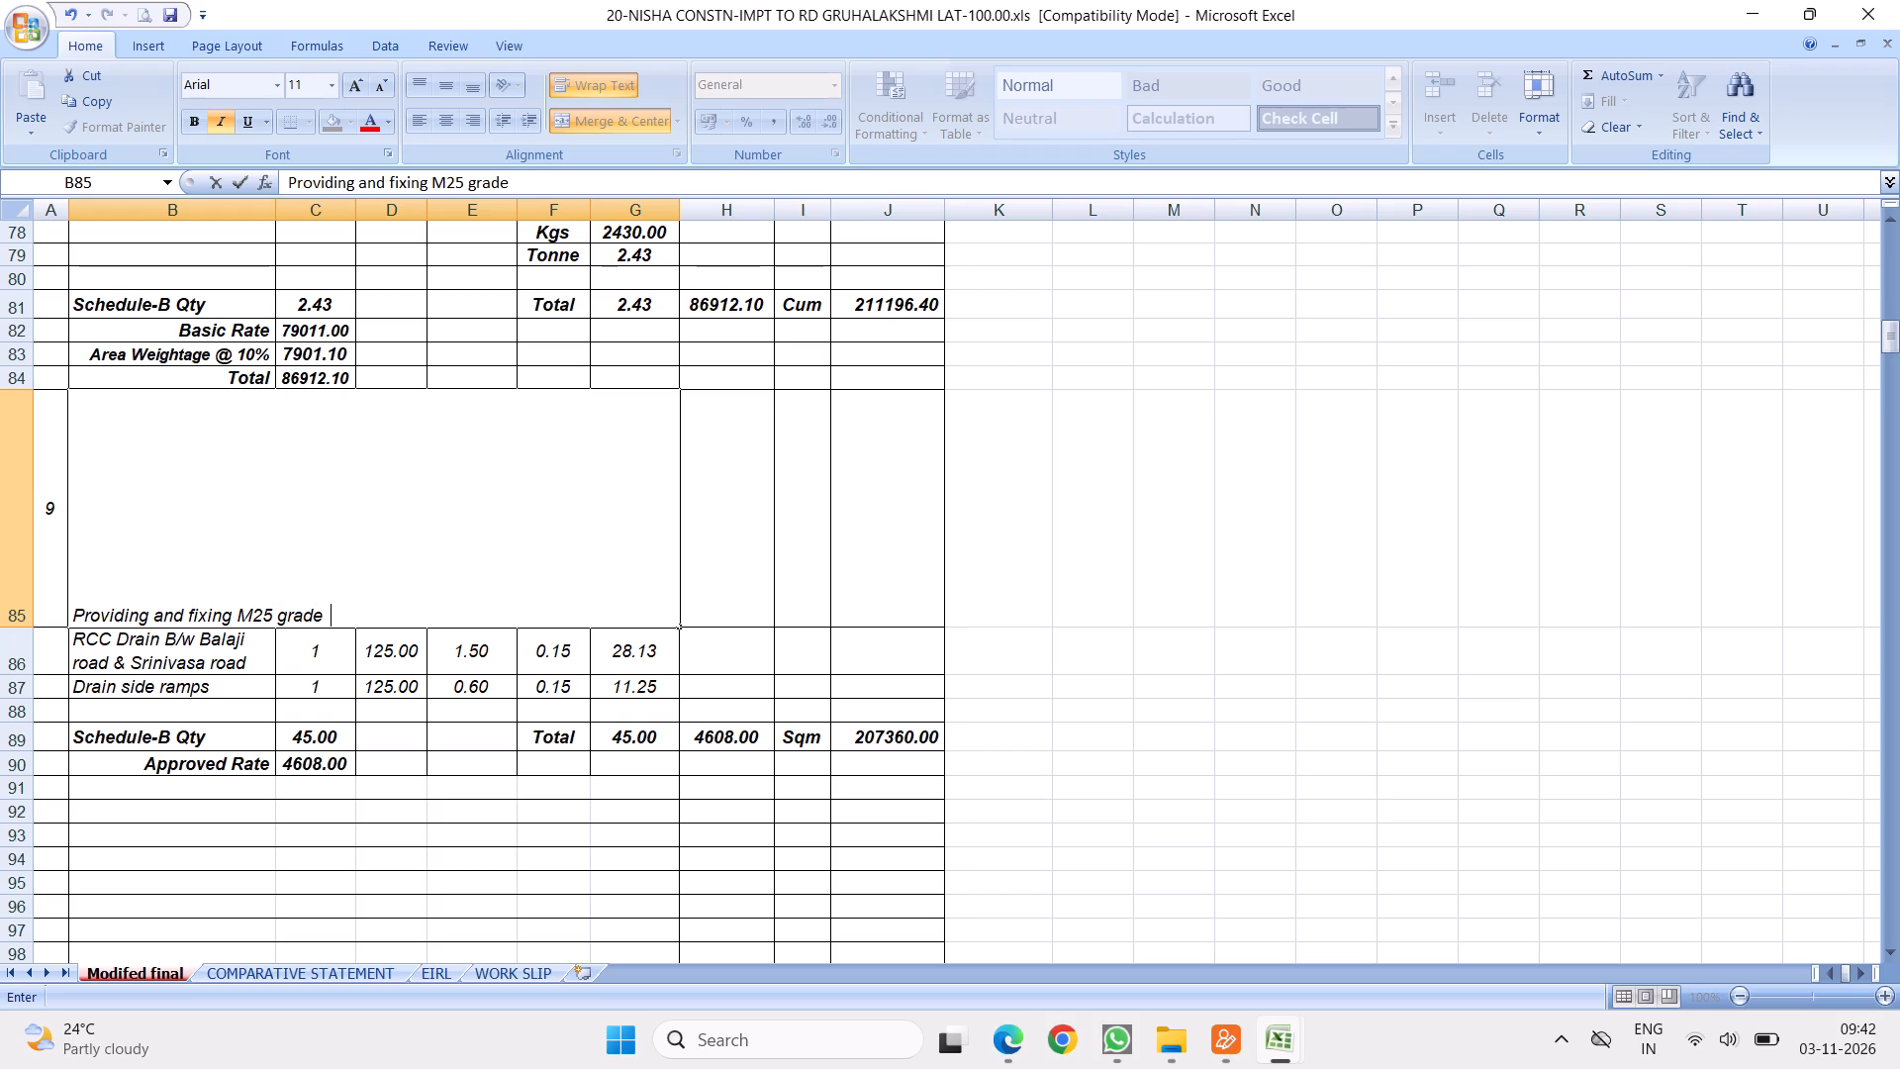
text(concrete)
key(space)
text(slab of size)
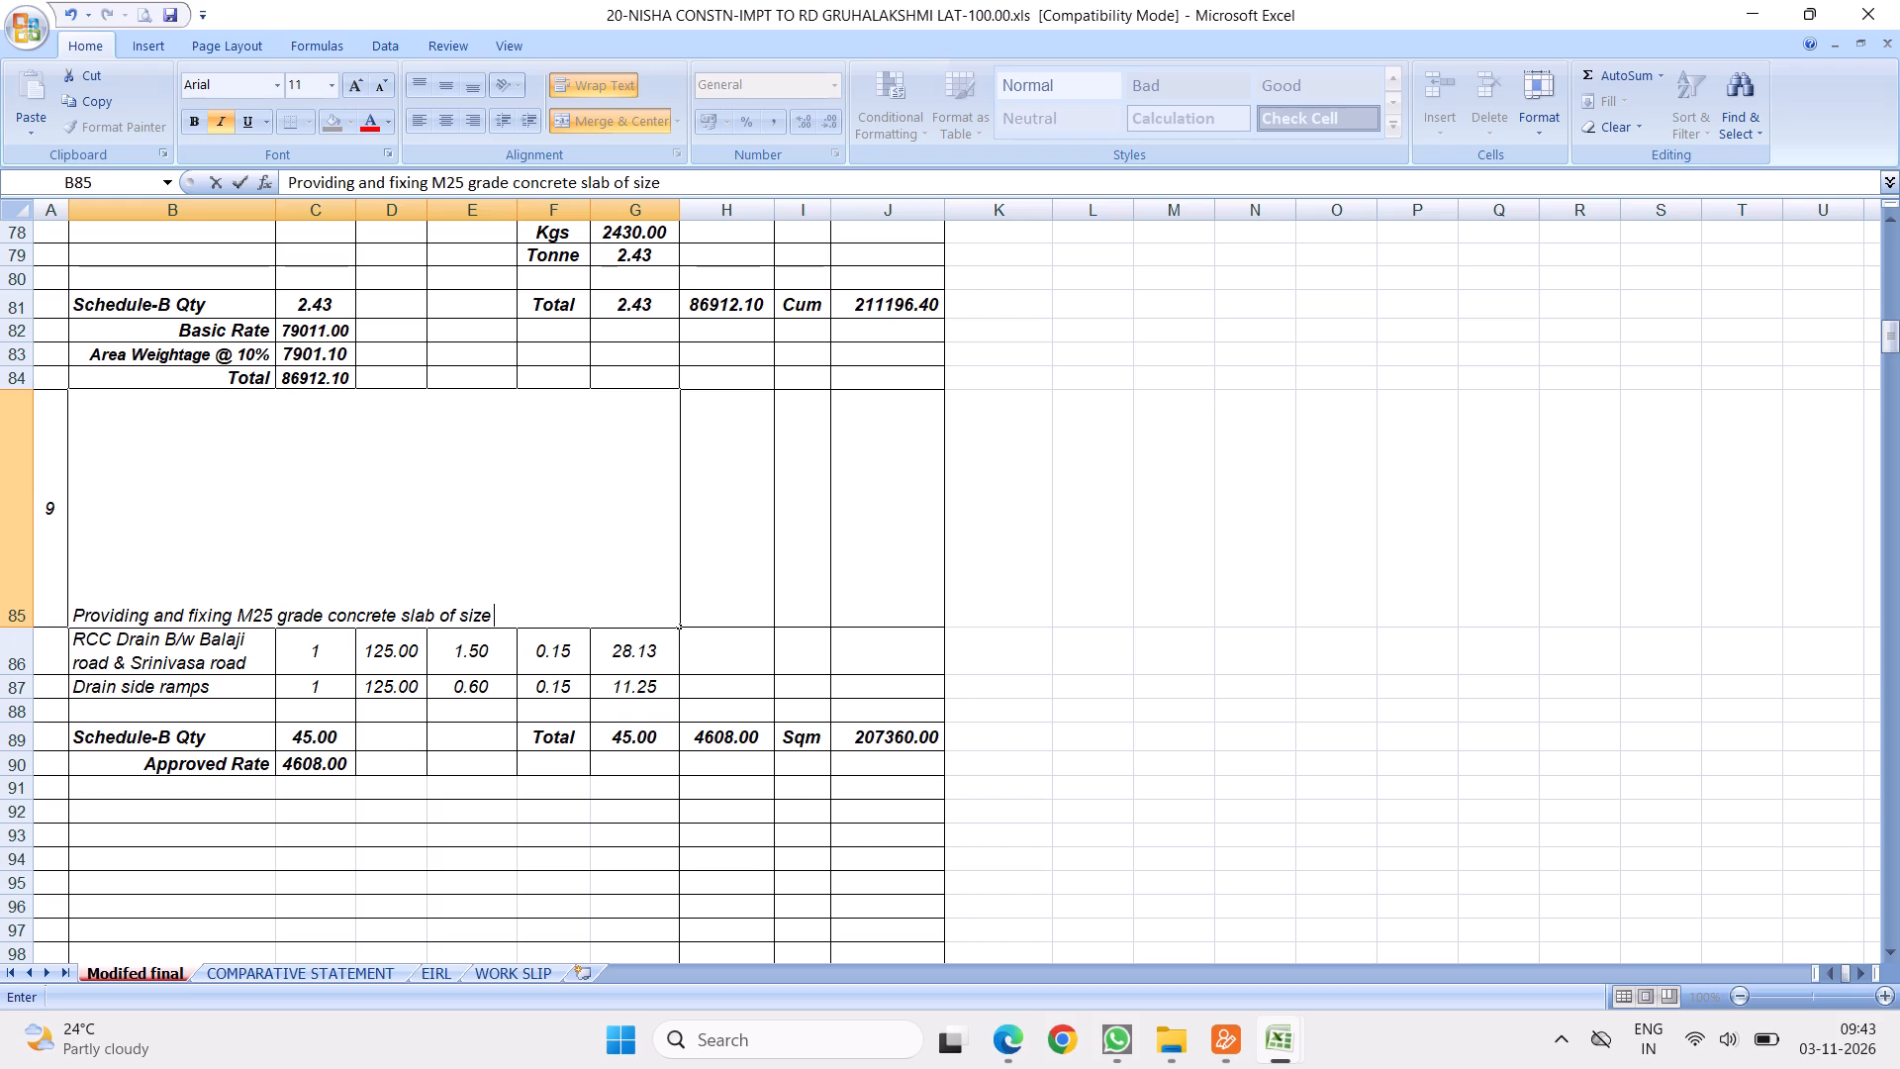
key(space)
text(1400mm)
key(x)
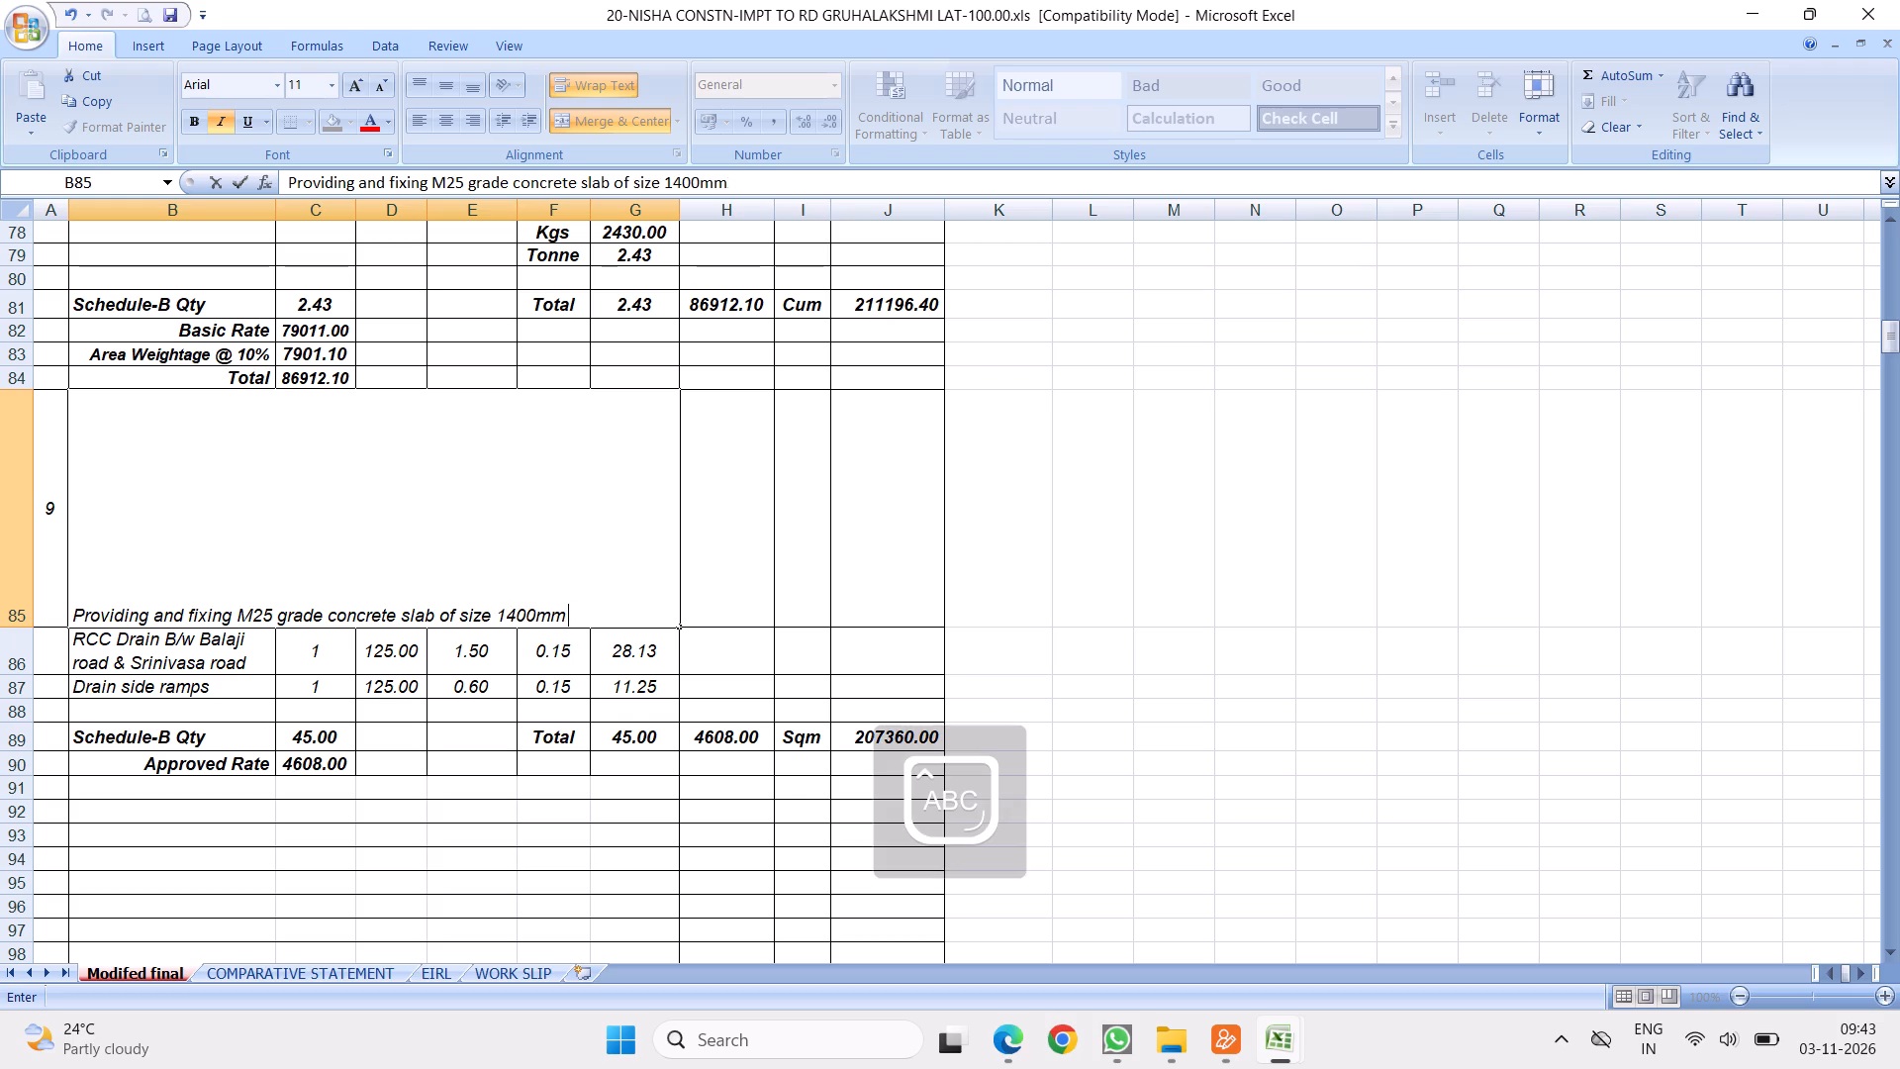
key(x)
text(600MM)
key(BackSpace)
key(BackSpace)
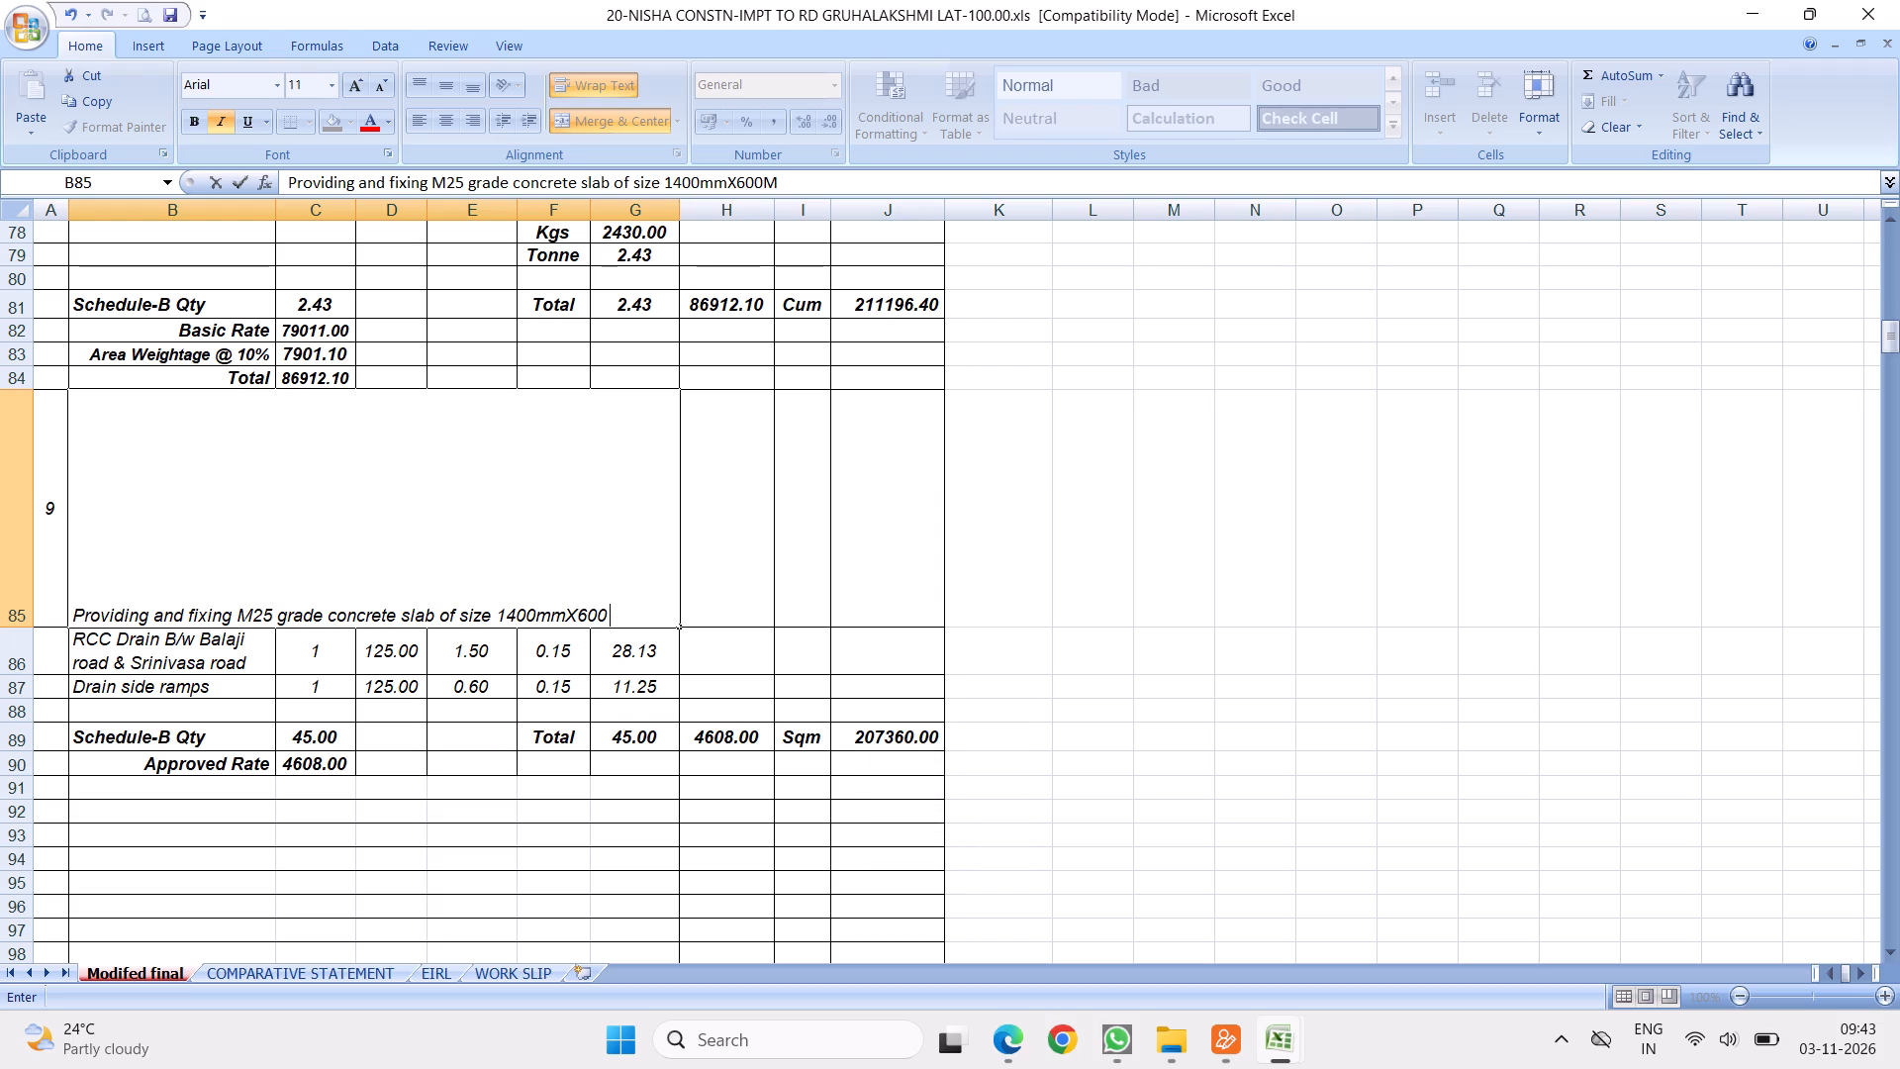
text(mm)
key(x)
text(250MM)
key(BackSpace)
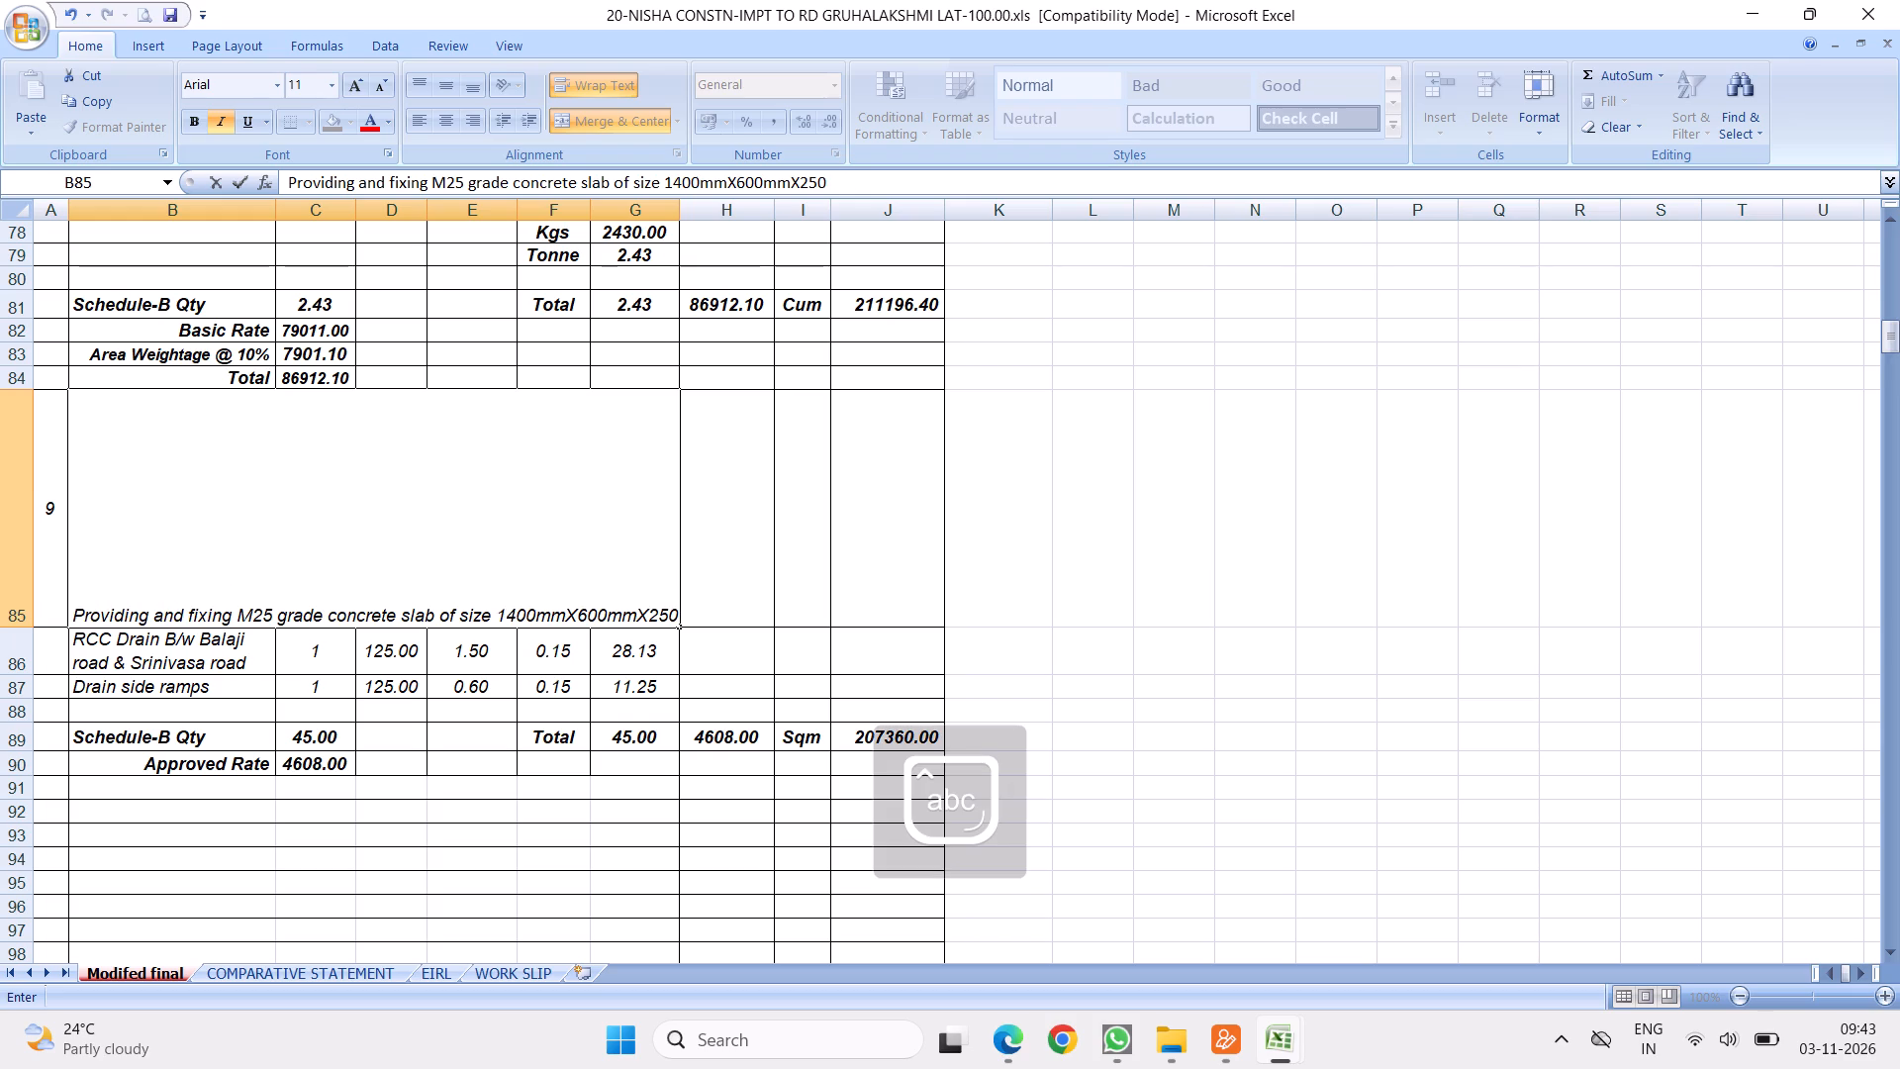
text(MM)
key(BackSpace)
key(BackSpace)
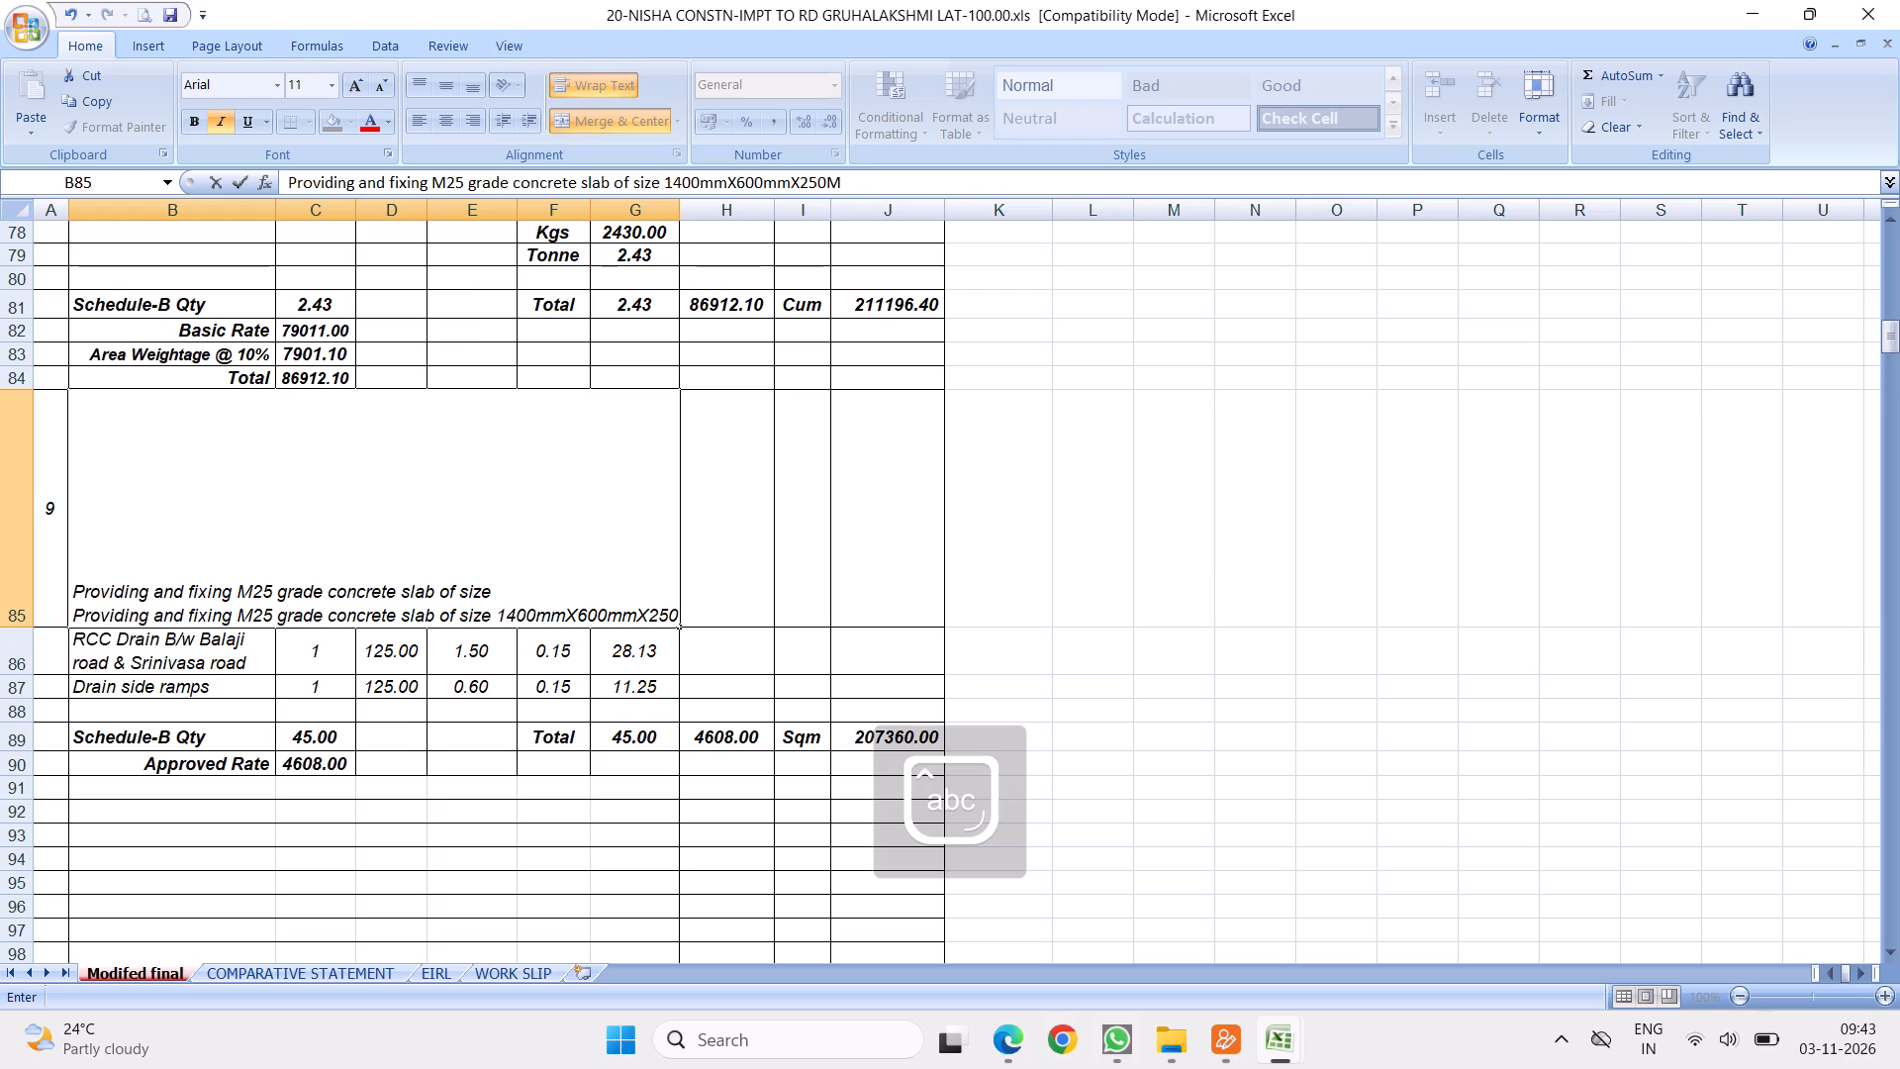
text(MM)
key(BackSpace)
key(BackSpace)
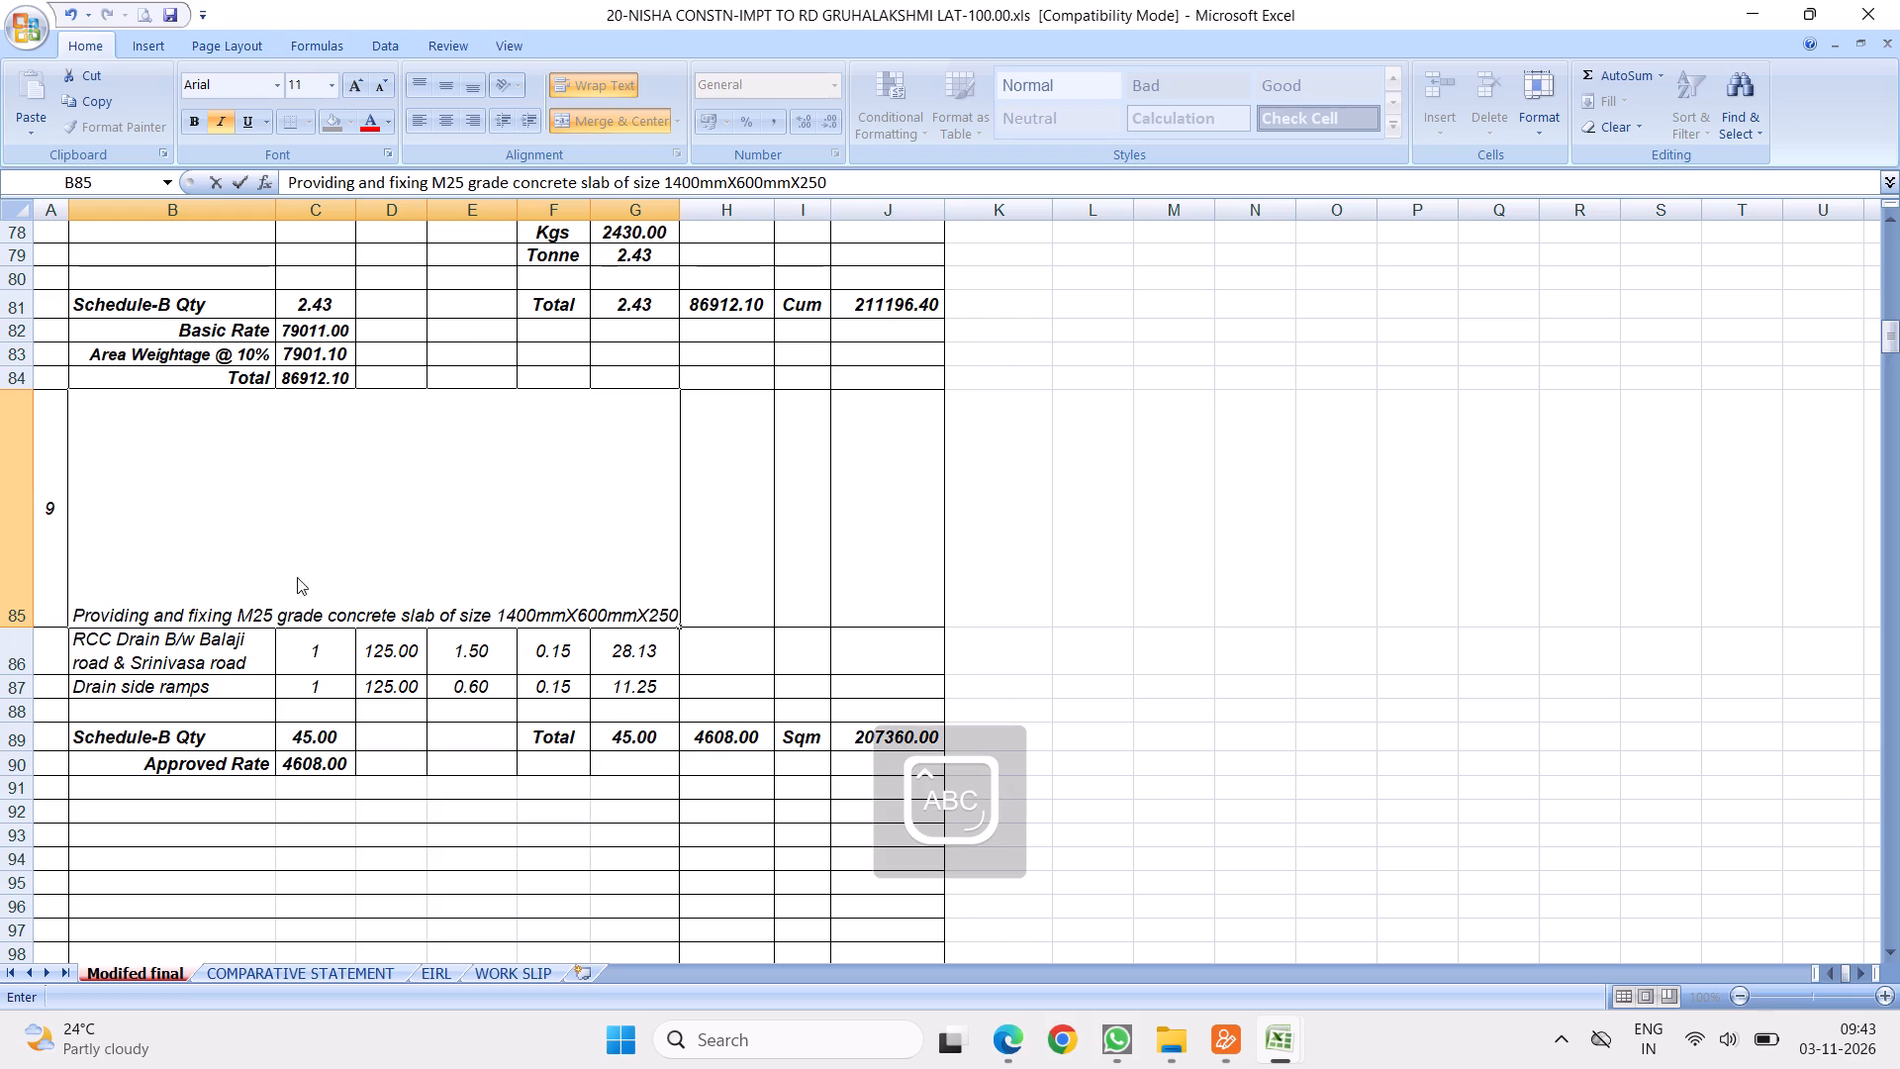
text(mm)
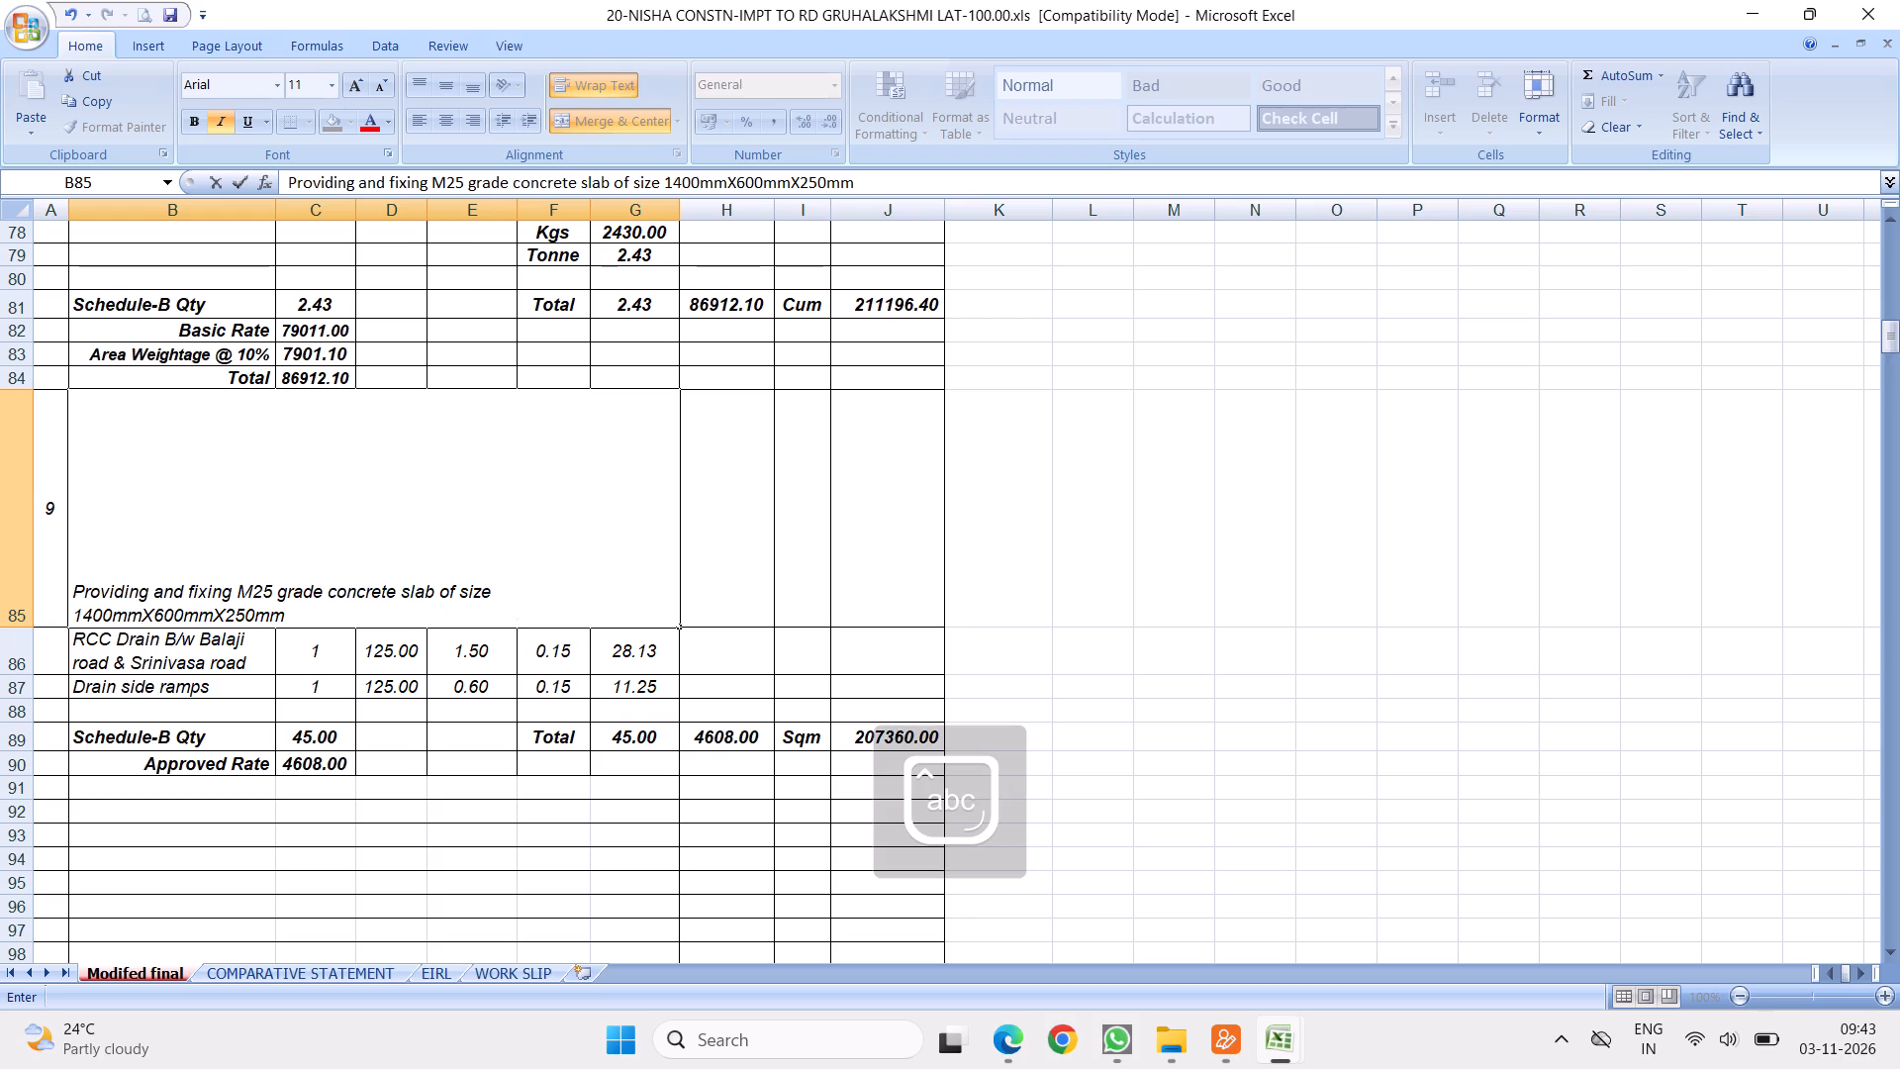
Continue item 9's description in B85 with "with 3 dia of 16mm dia rods at bottom".
key(space)
text(with)
key(space)
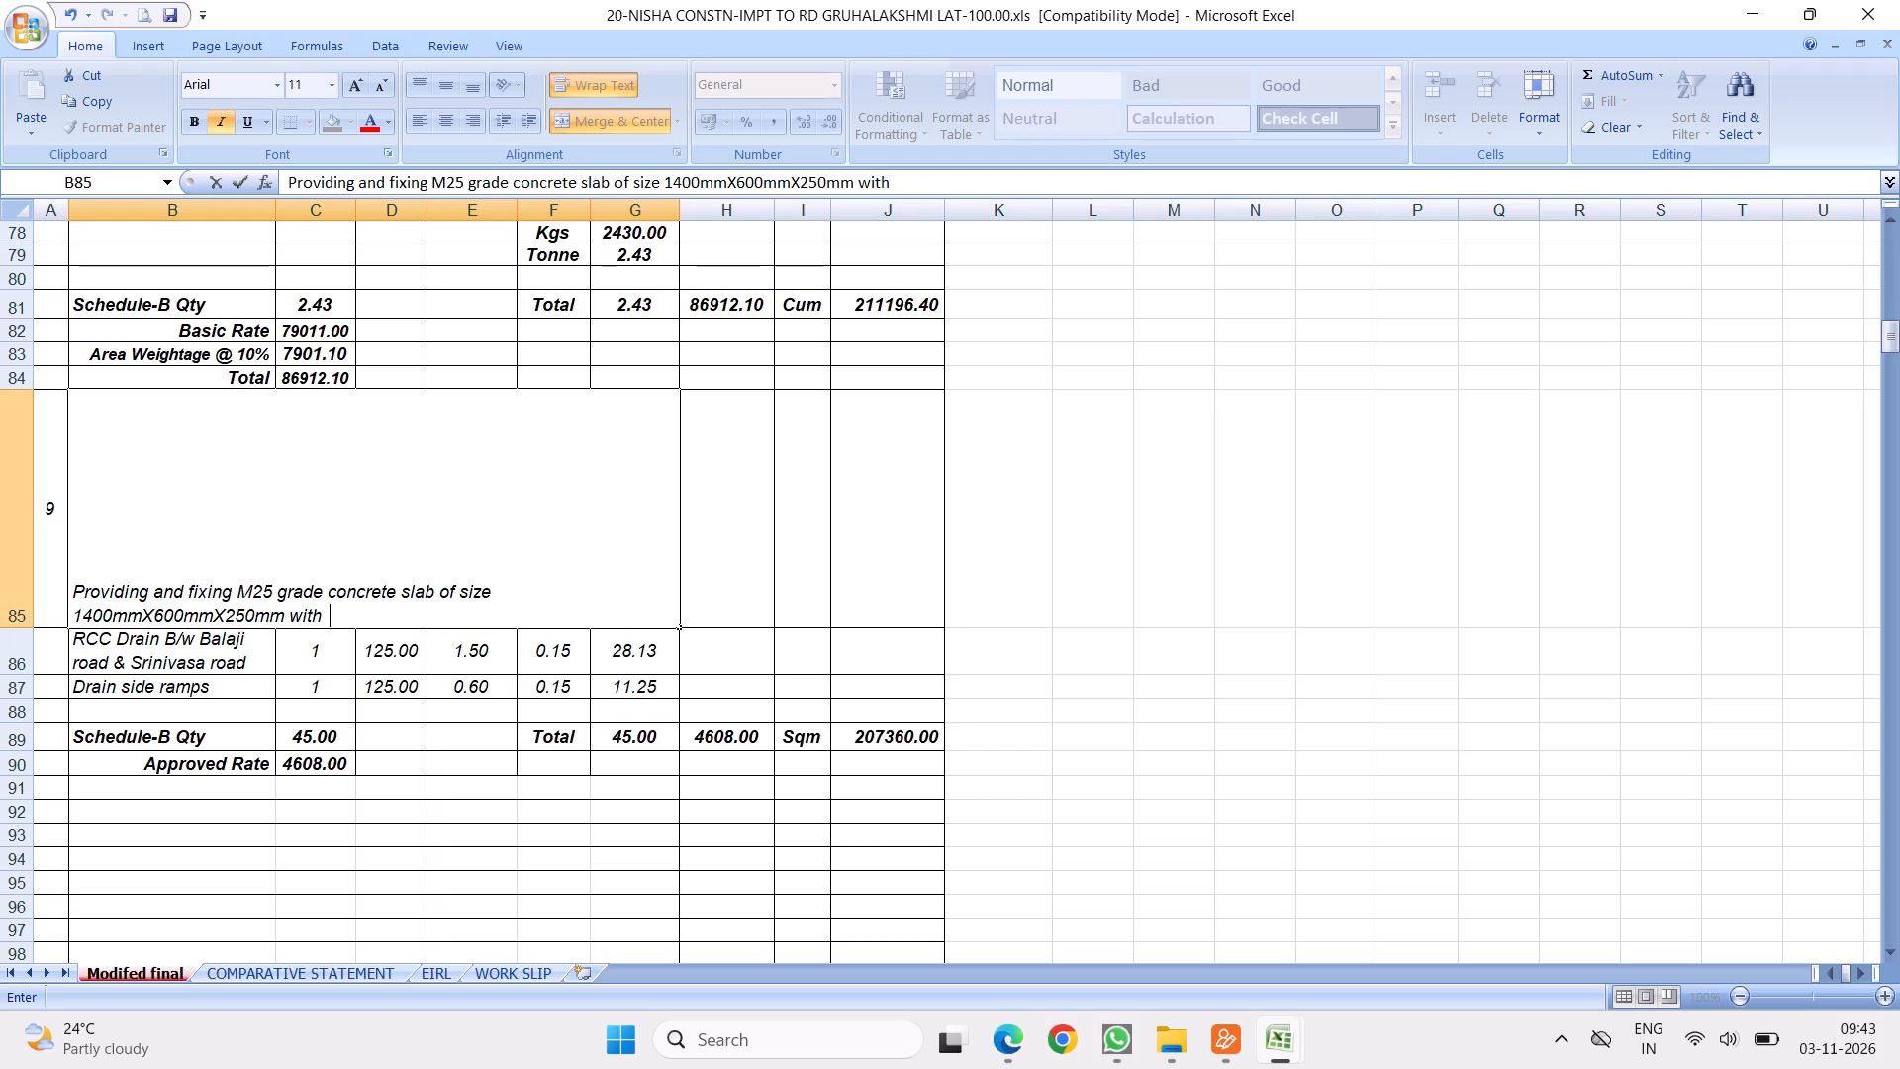
text(3 dua)
key(BackSpace)
key(BackSpace)
text(ia)
key(semicolon)
key(BackSpace)
key(space)
text(of 16mm)
key(space)
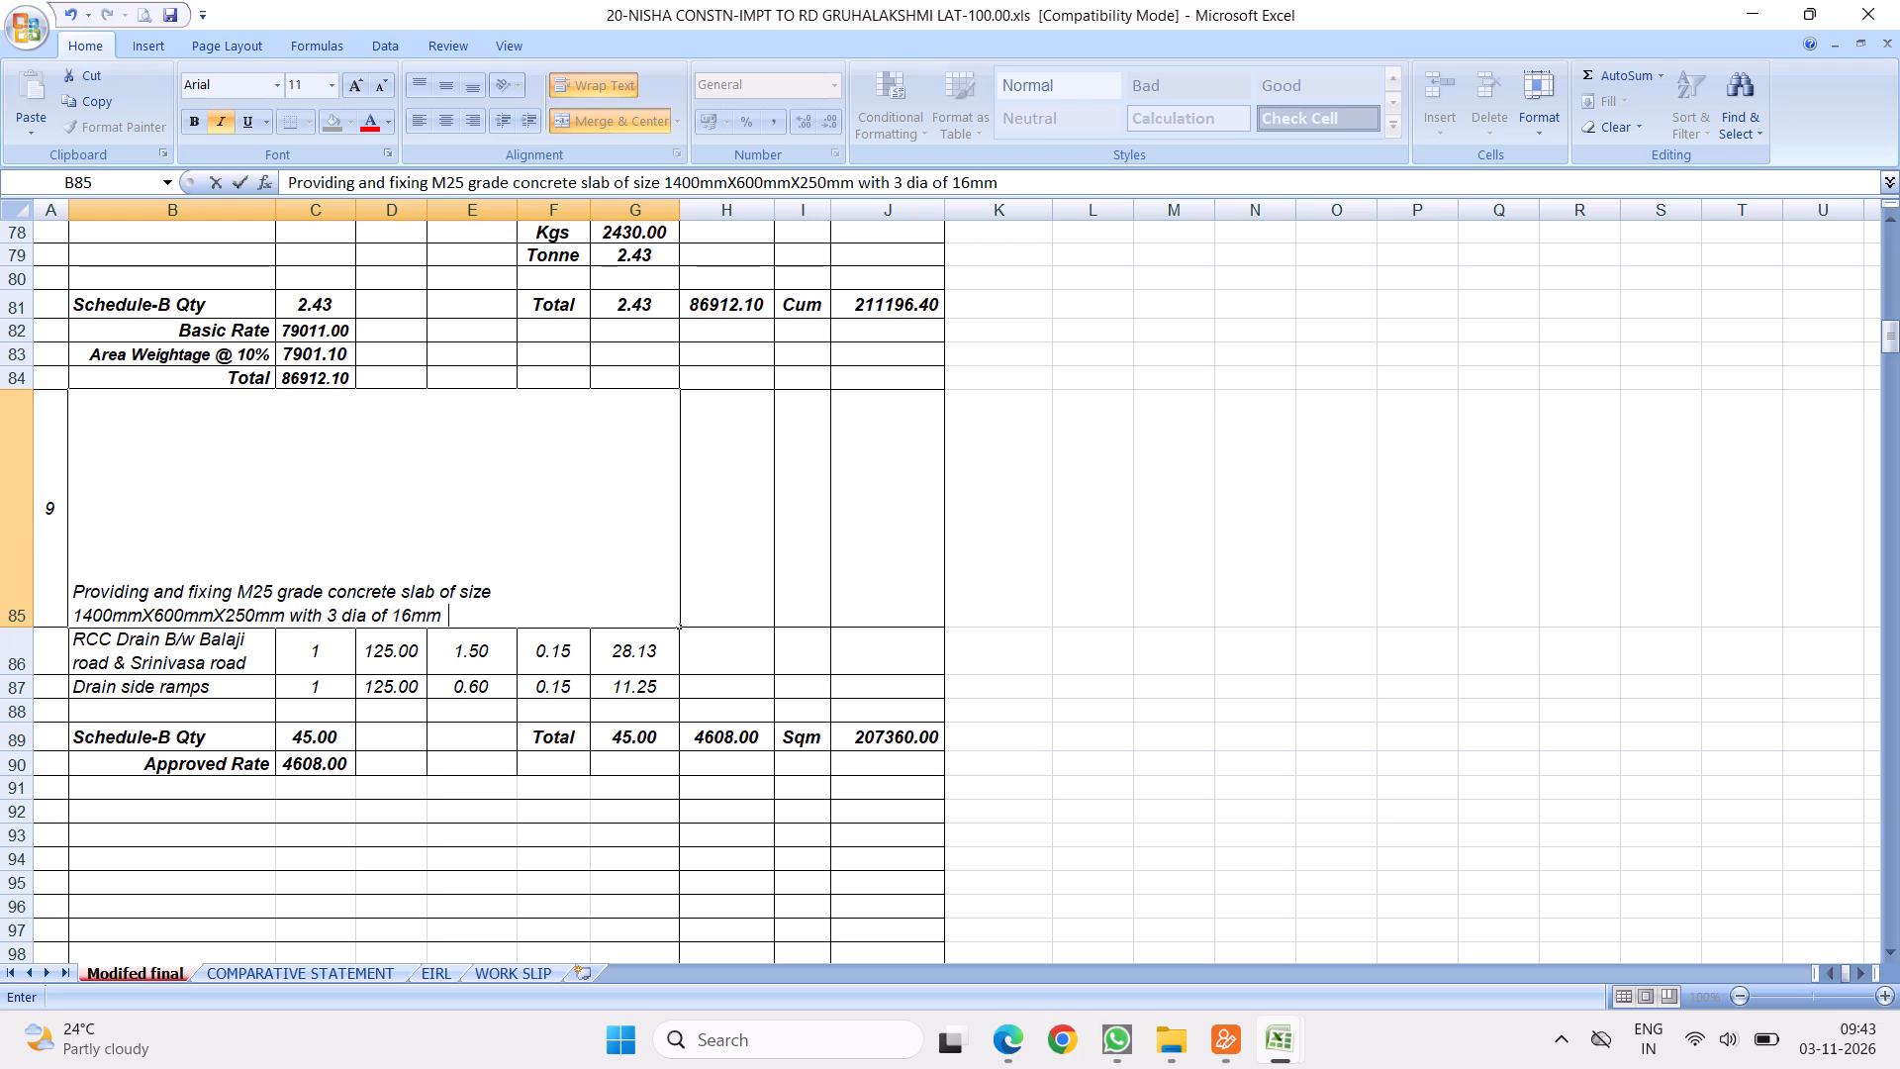
text(dia rods)
key(space)
text(at bottom)
Add "and 3nos of 12mm dia" to item 9's description.
key(space)
text(and 3)
text(nos)
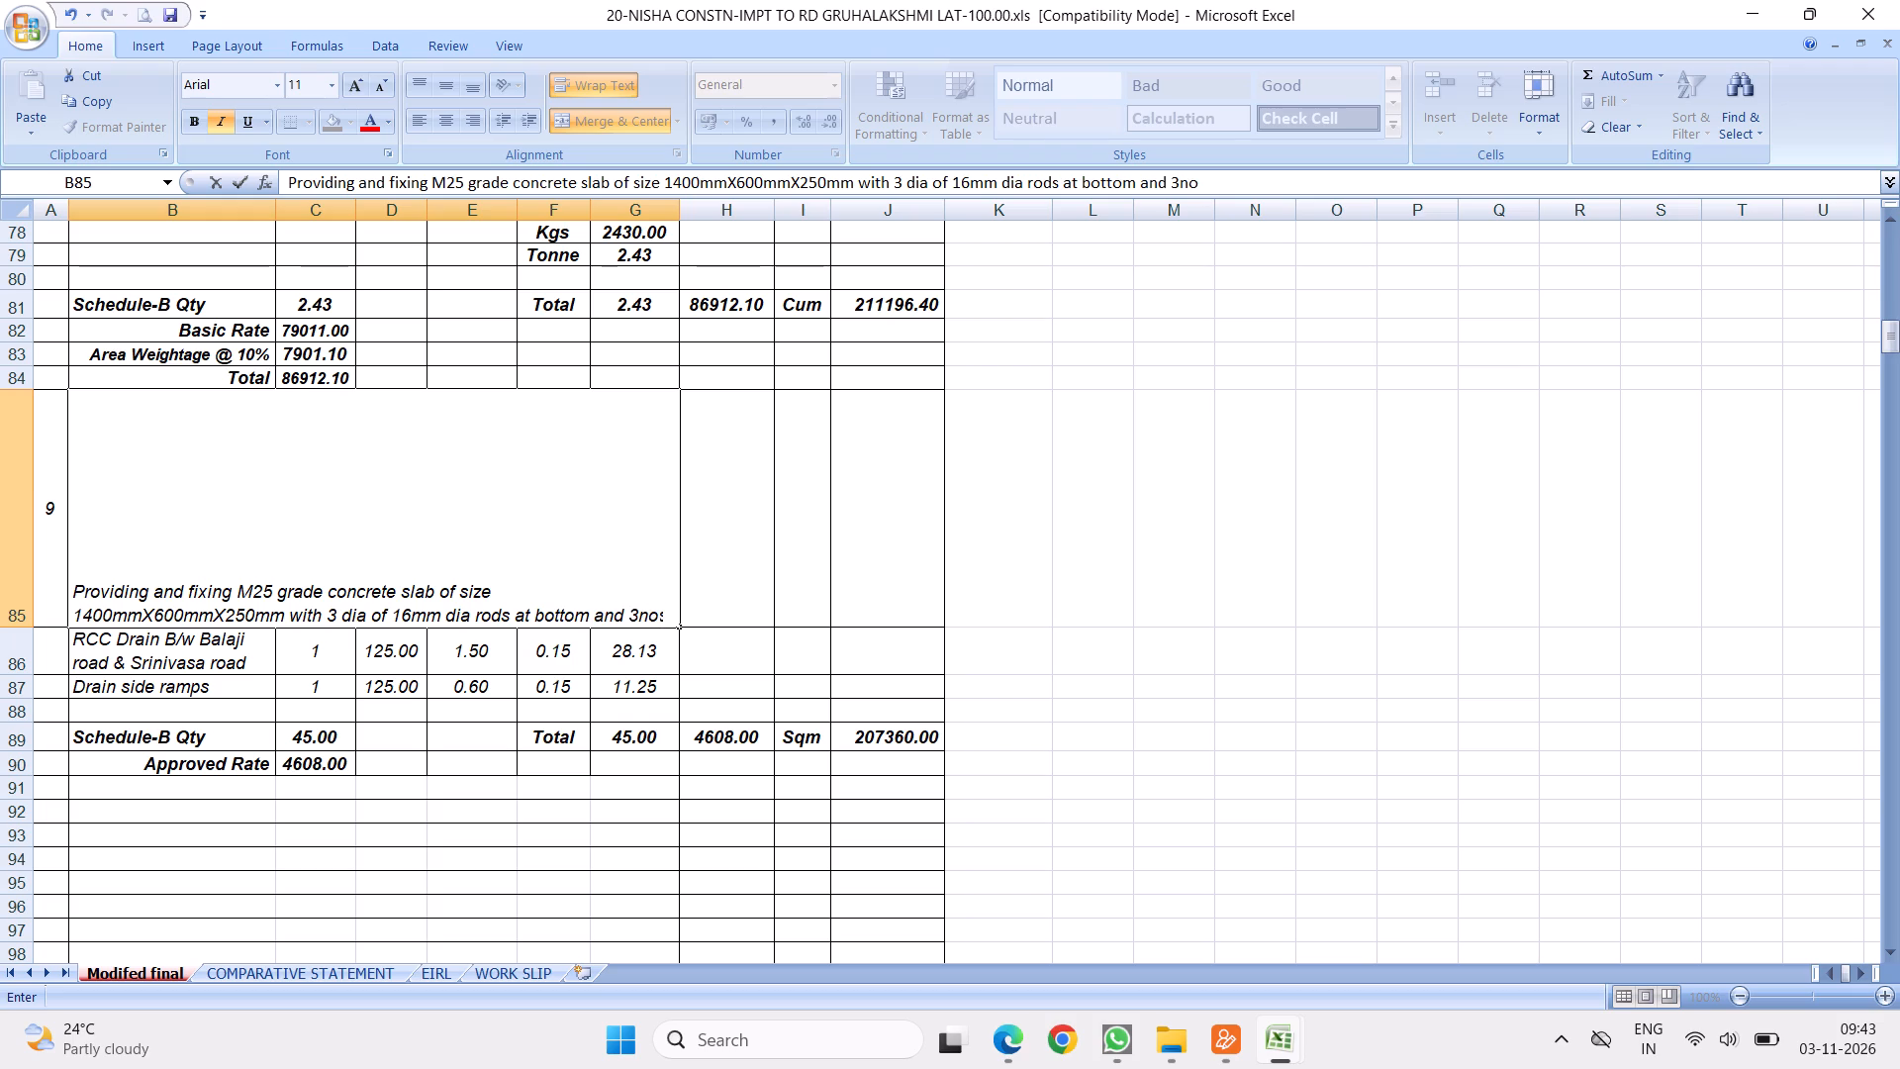
key(space)
text(of 12mm dia)
key(space)
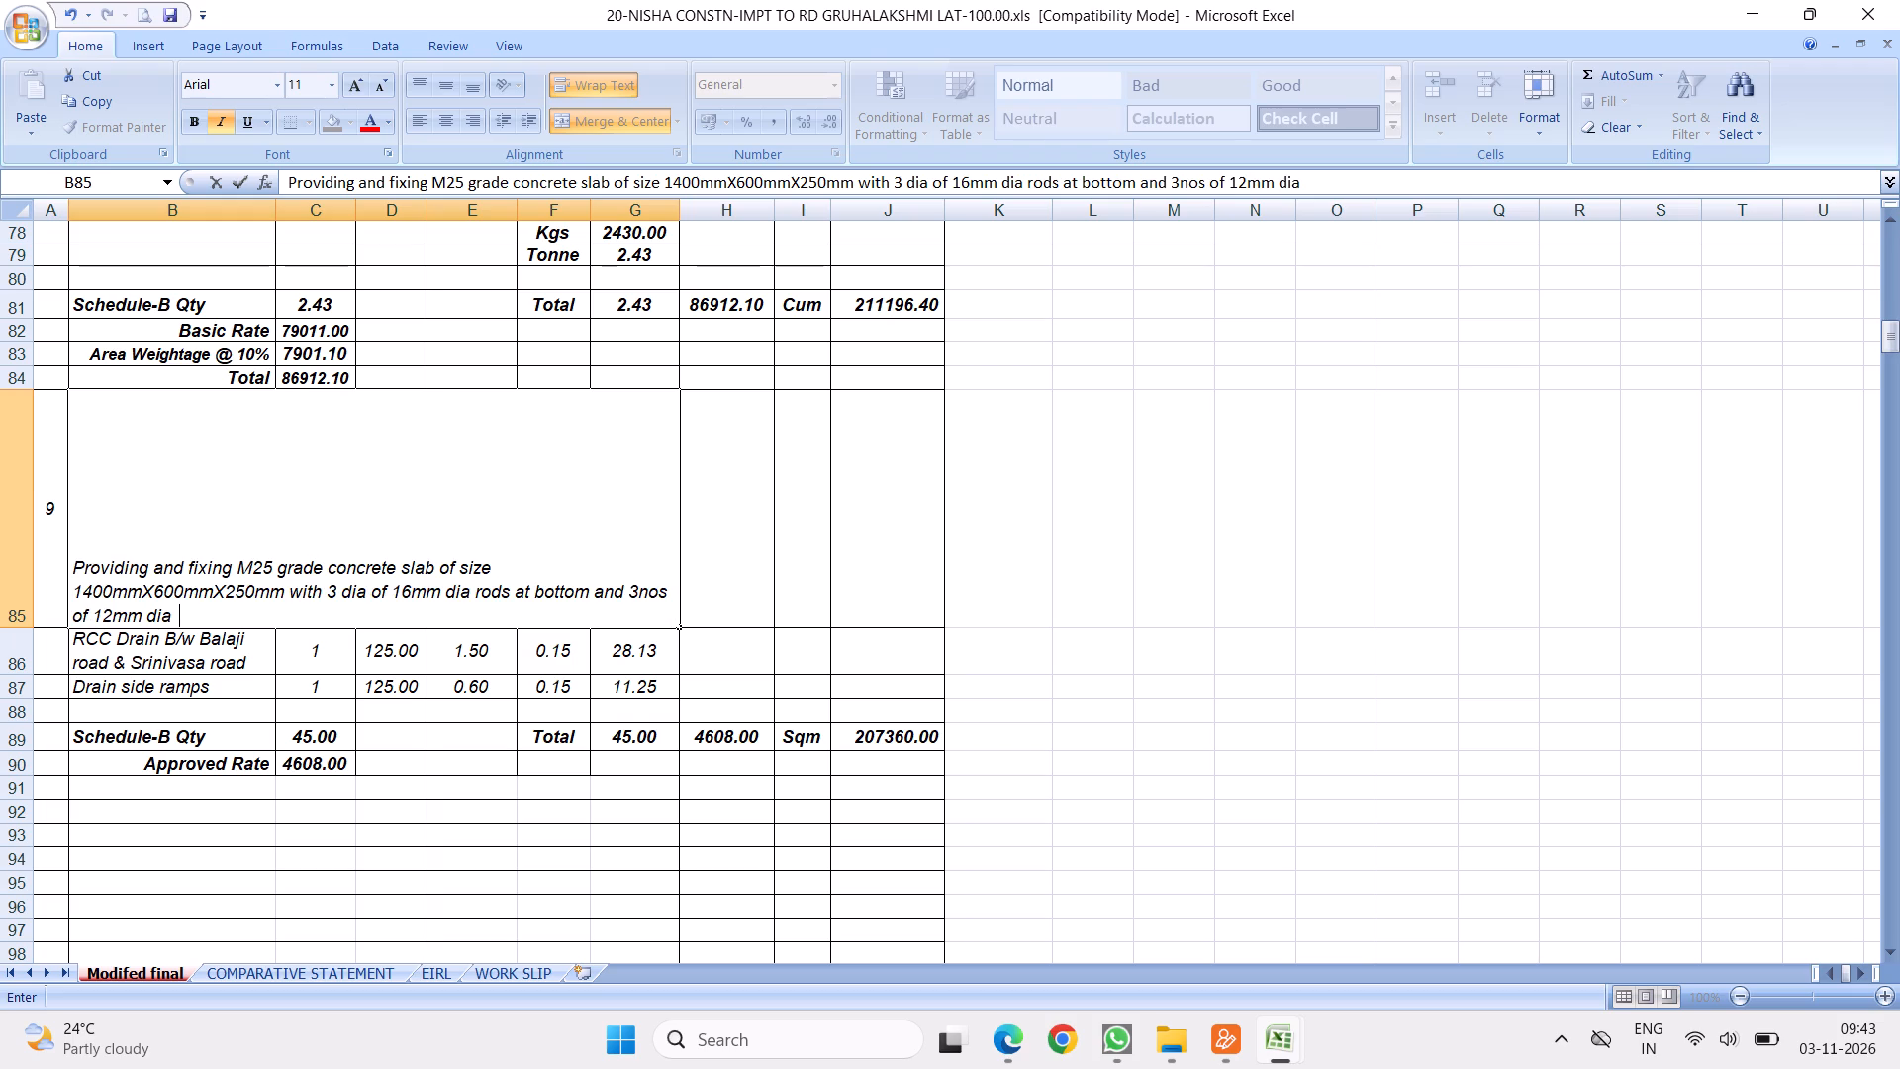
Add "with 15mm clear cover bottom and top and 40mm cover at both sides" to item 9's description.
text(with 15mm)
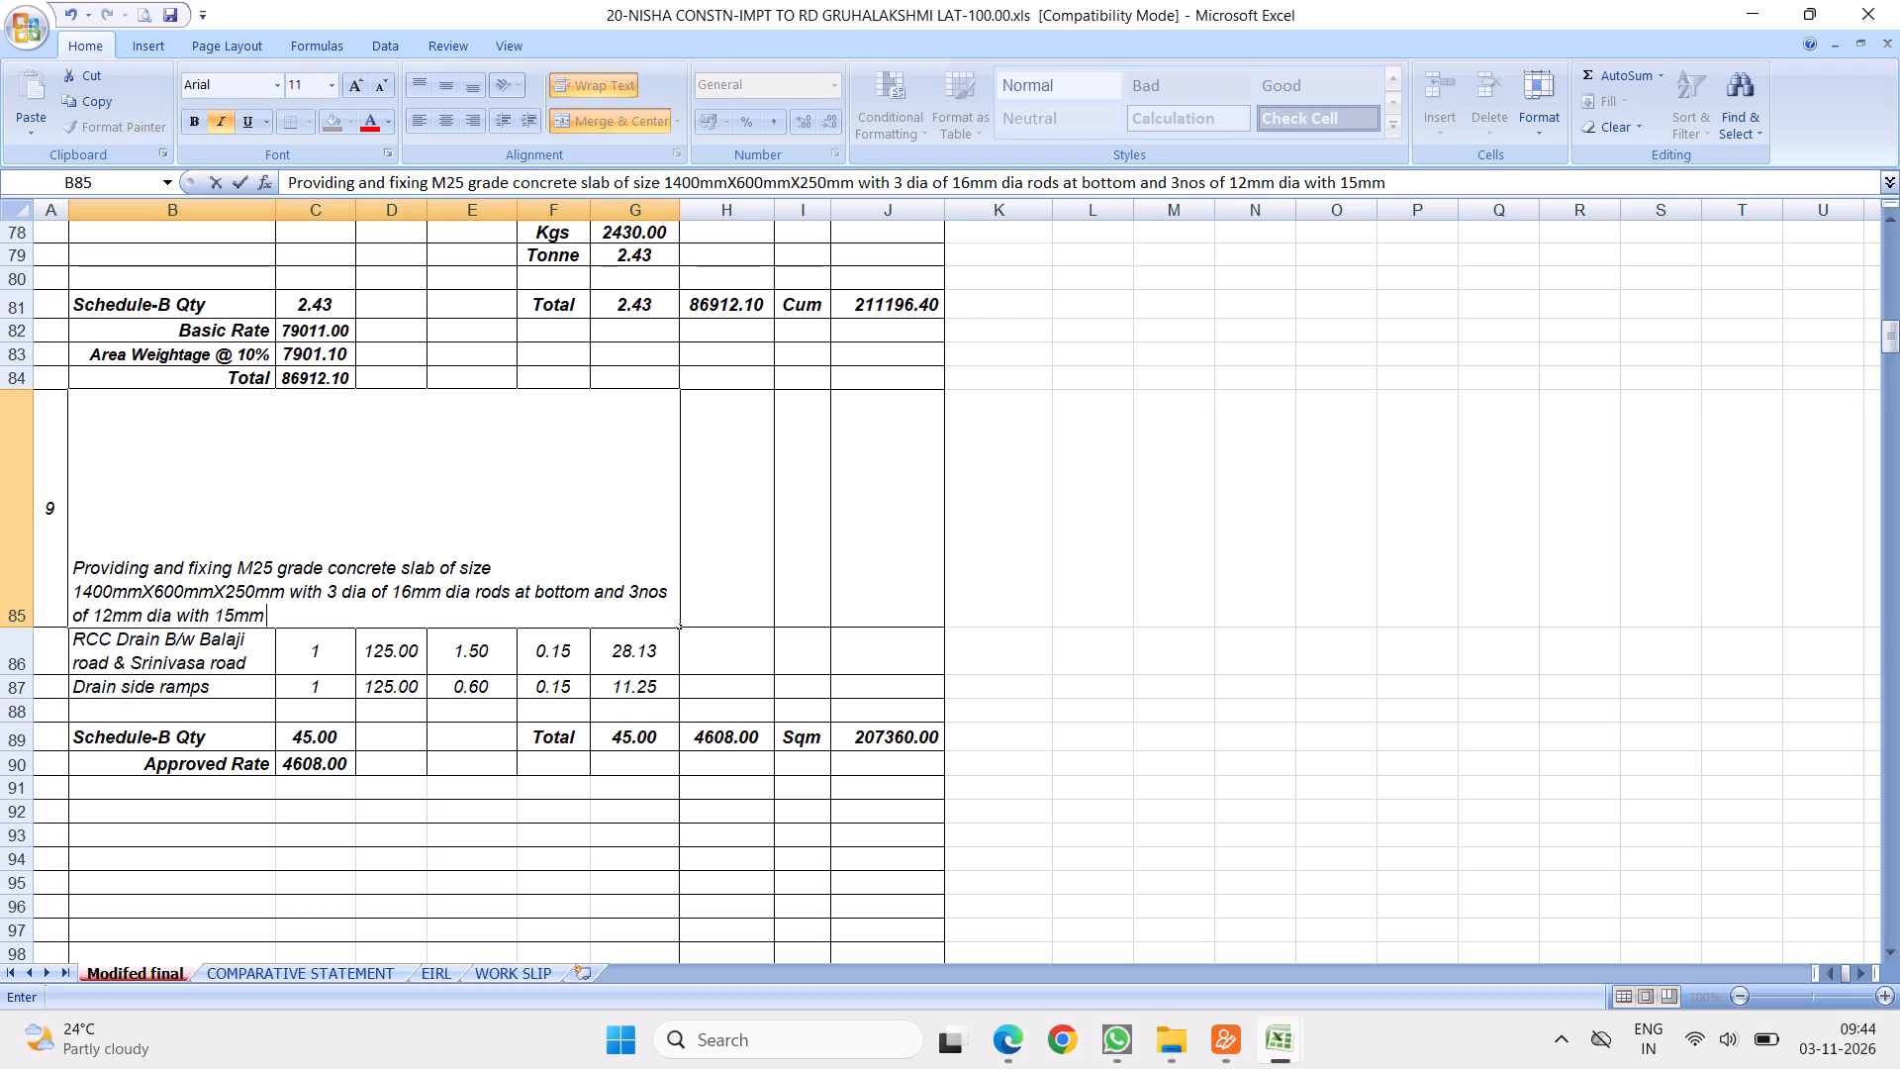
key(space)
text(clear cover)
key(space)
text(bottom and)
key(space)
text(top and)
key(space)
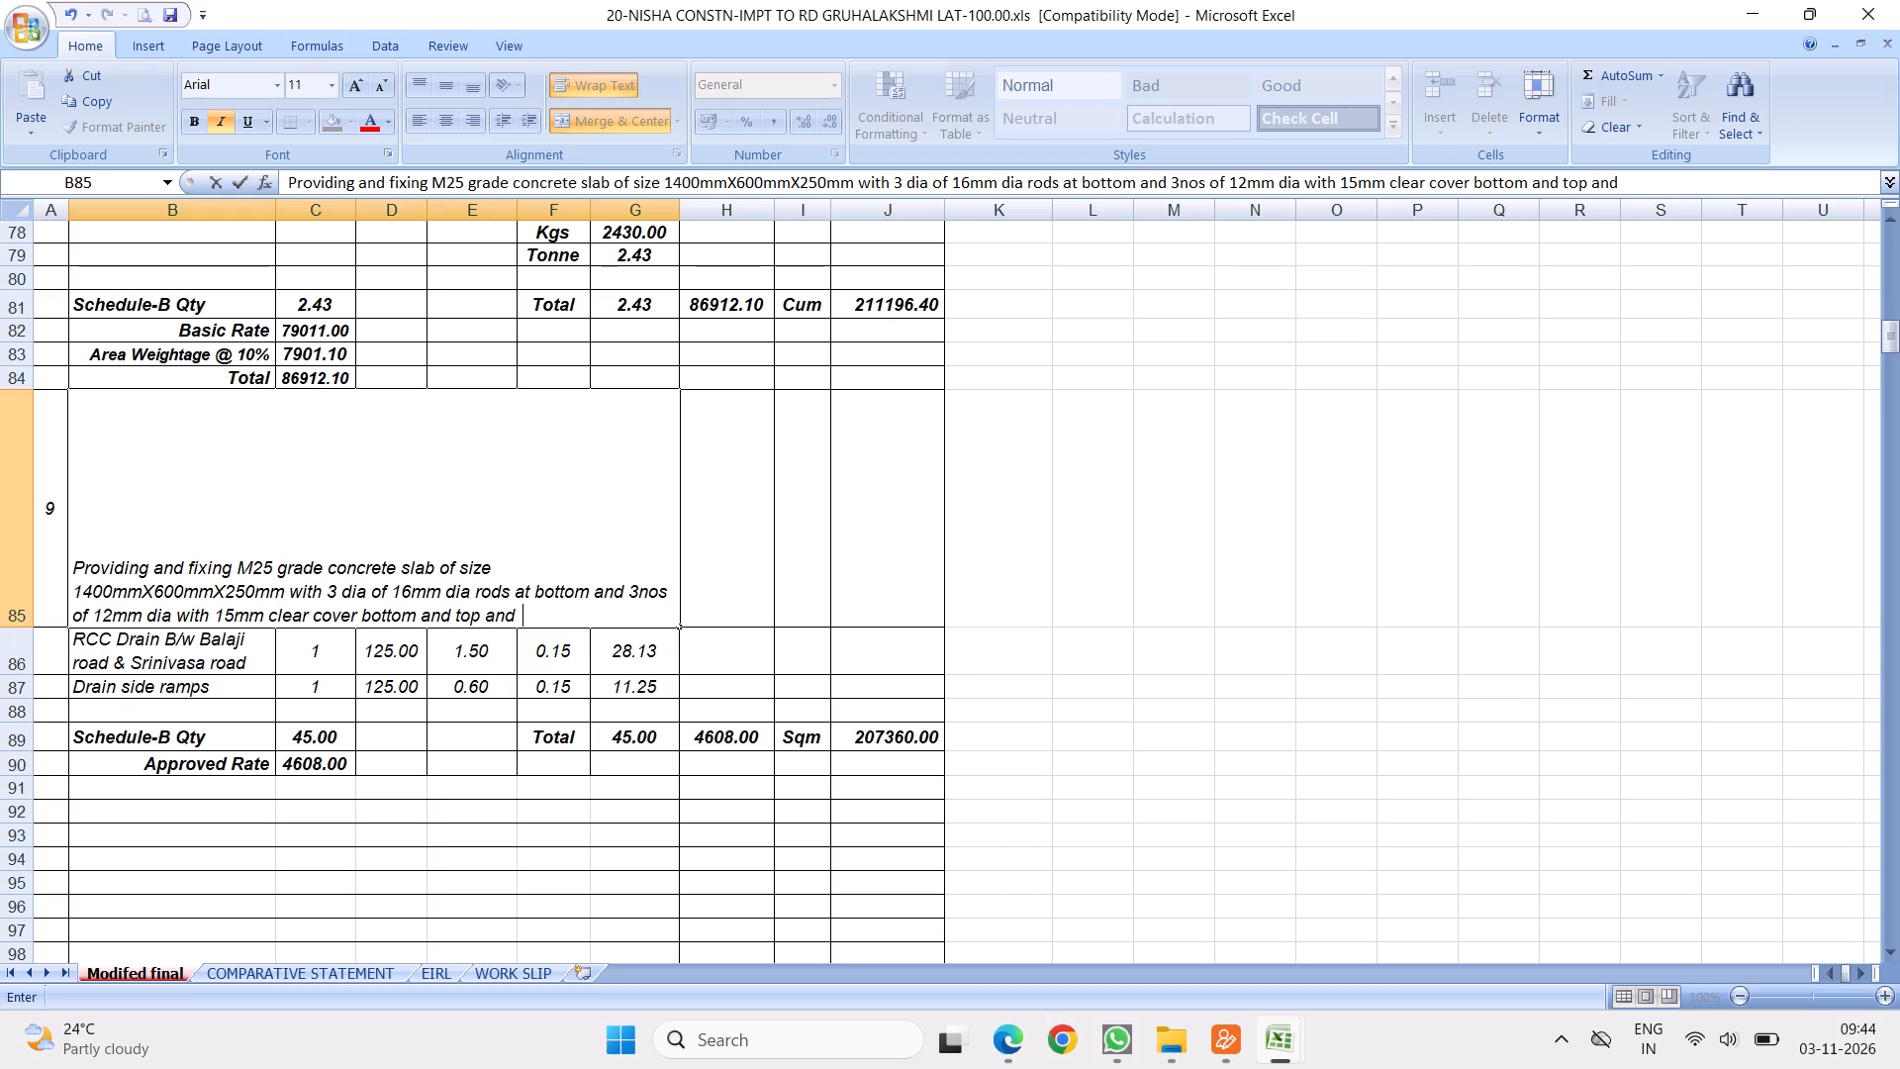
text(40mm)
key(space)
text(cover at bottom)
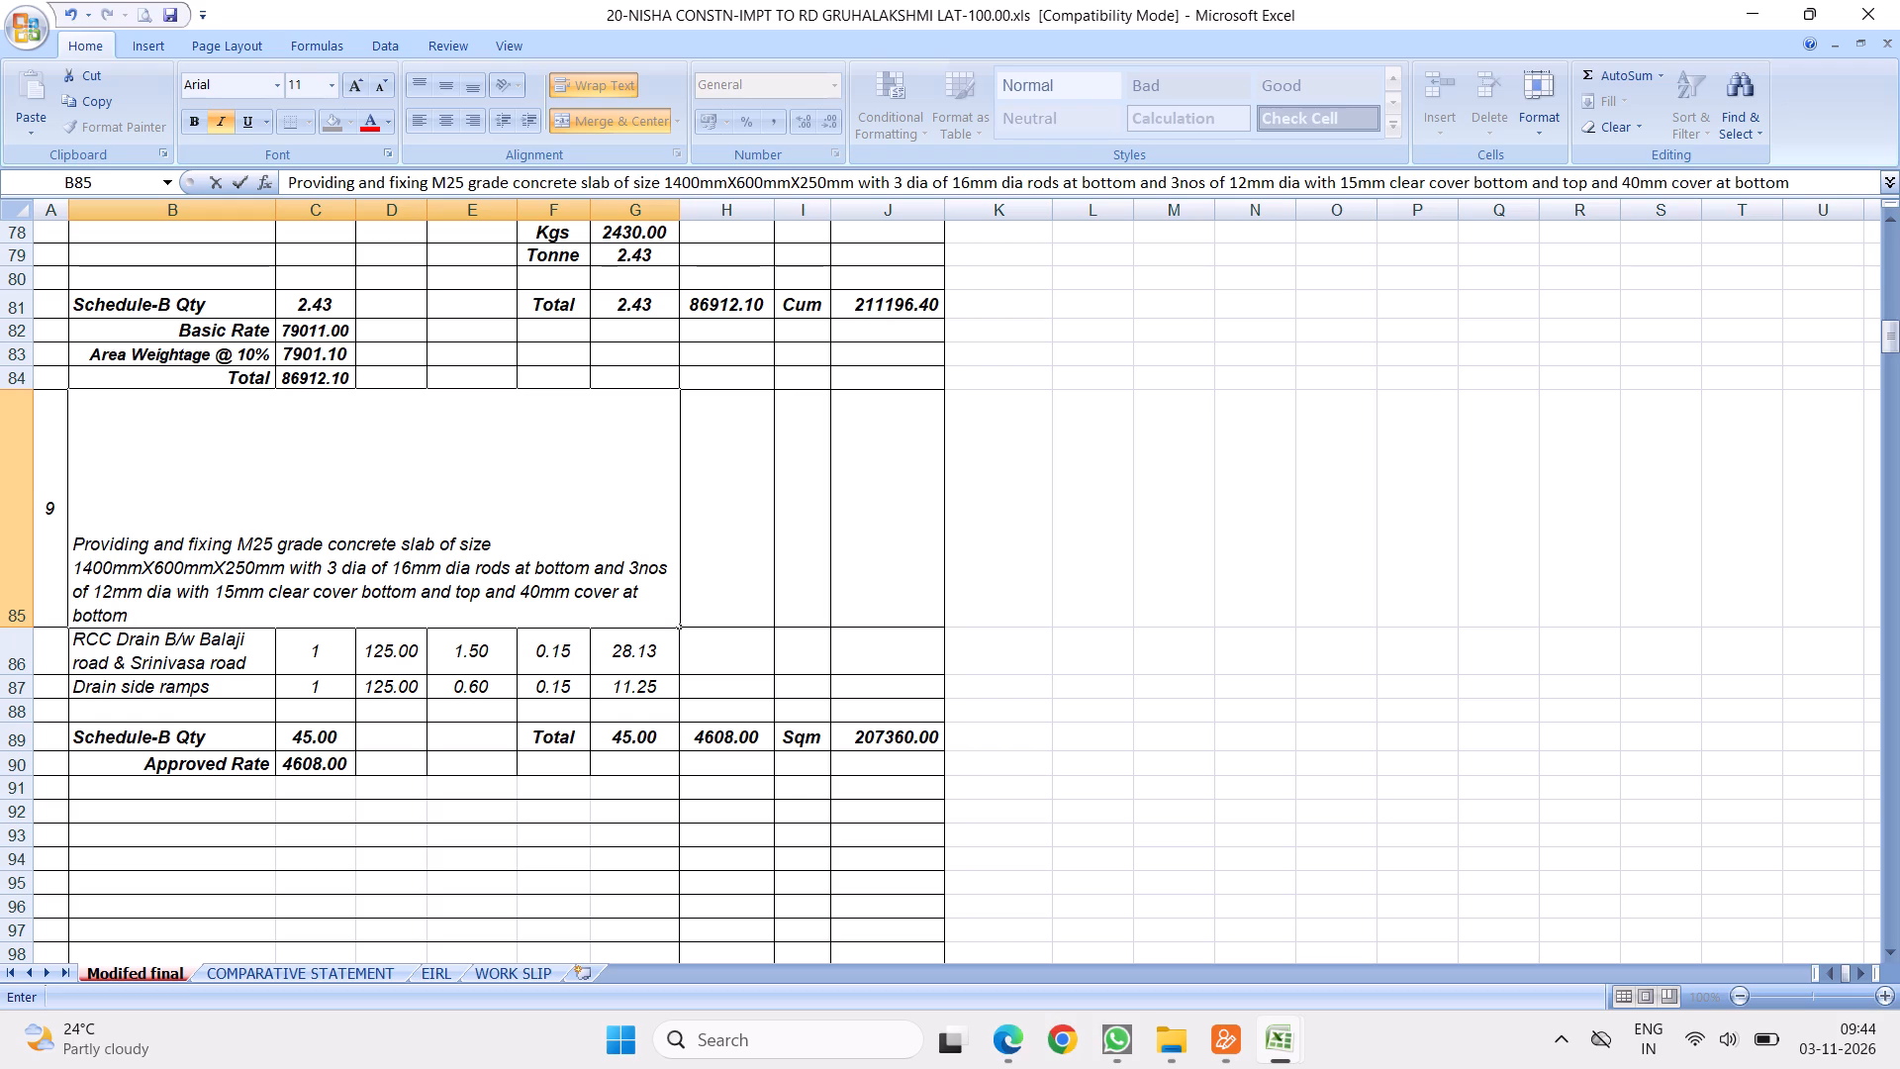
key(BackSpace)
key(BackSpace)
key(BackSpace)
key(BackSpace)
key(BackSpace)
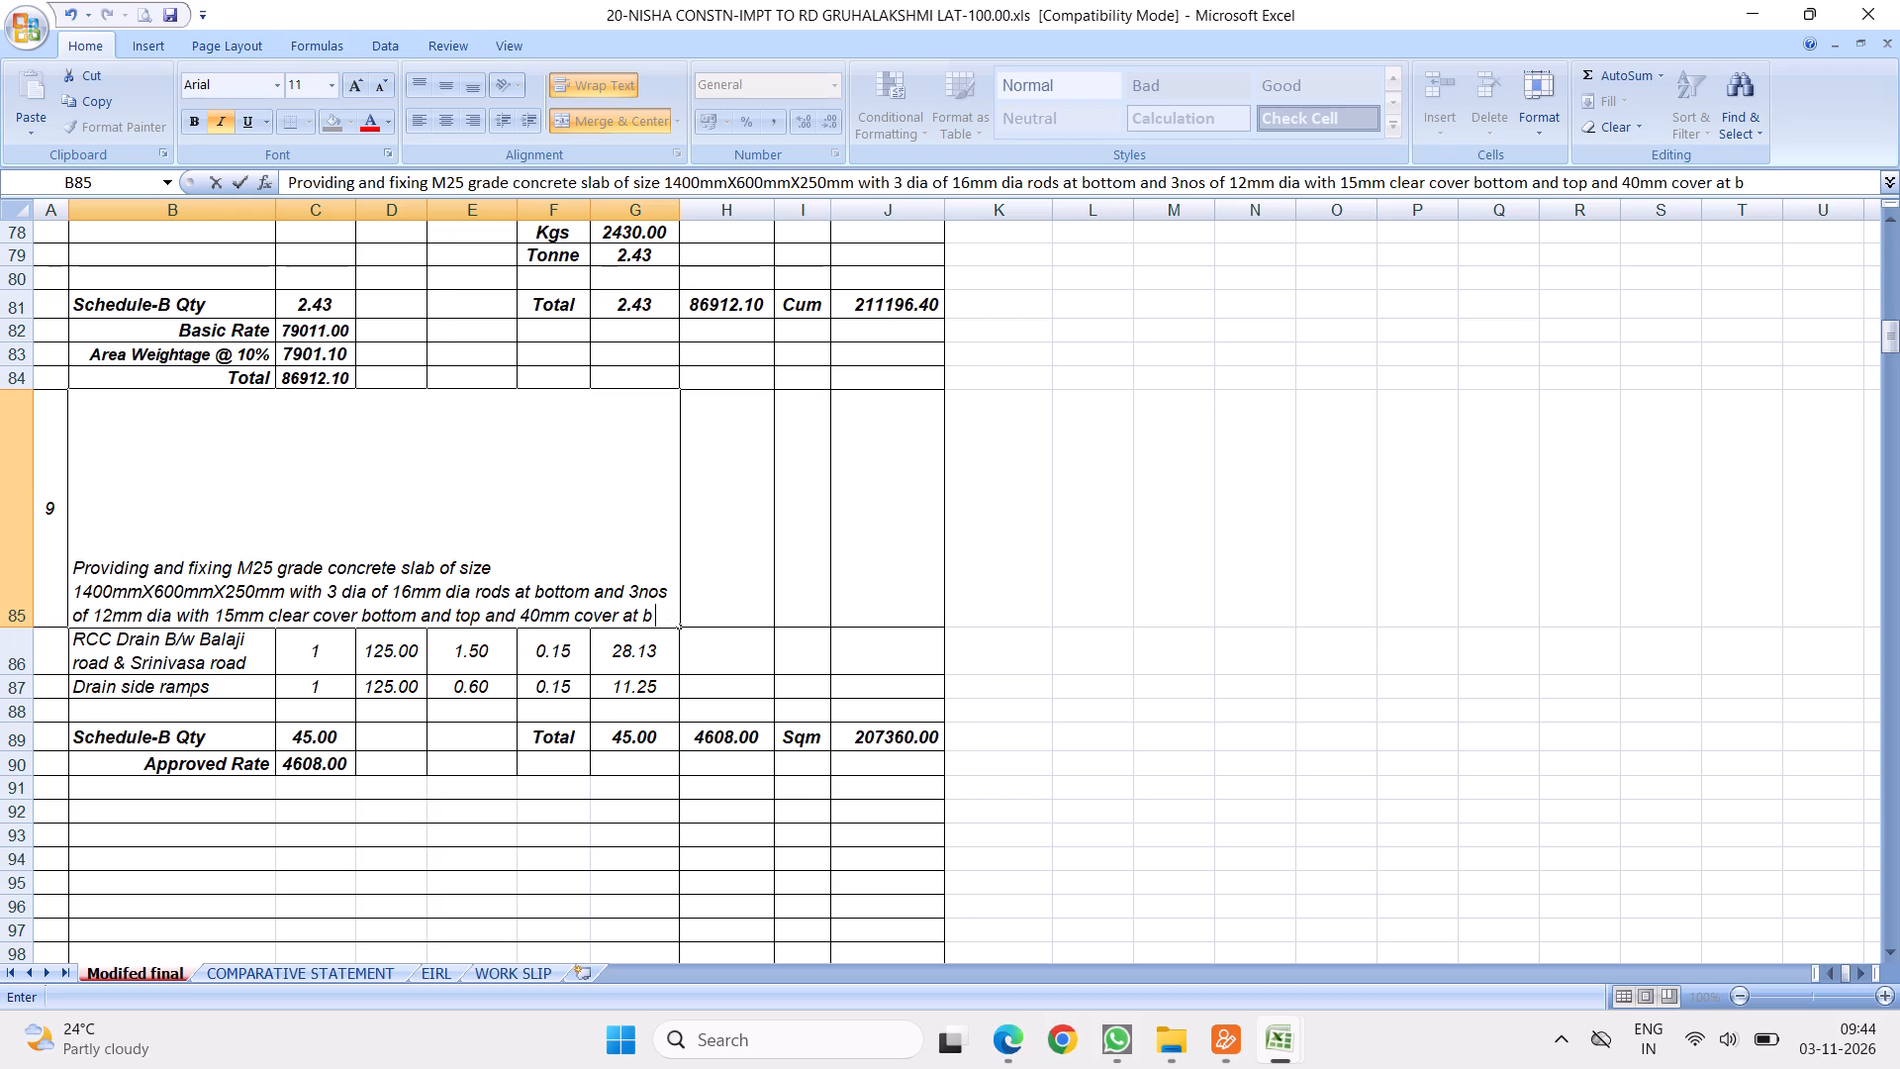
text(oth sides)
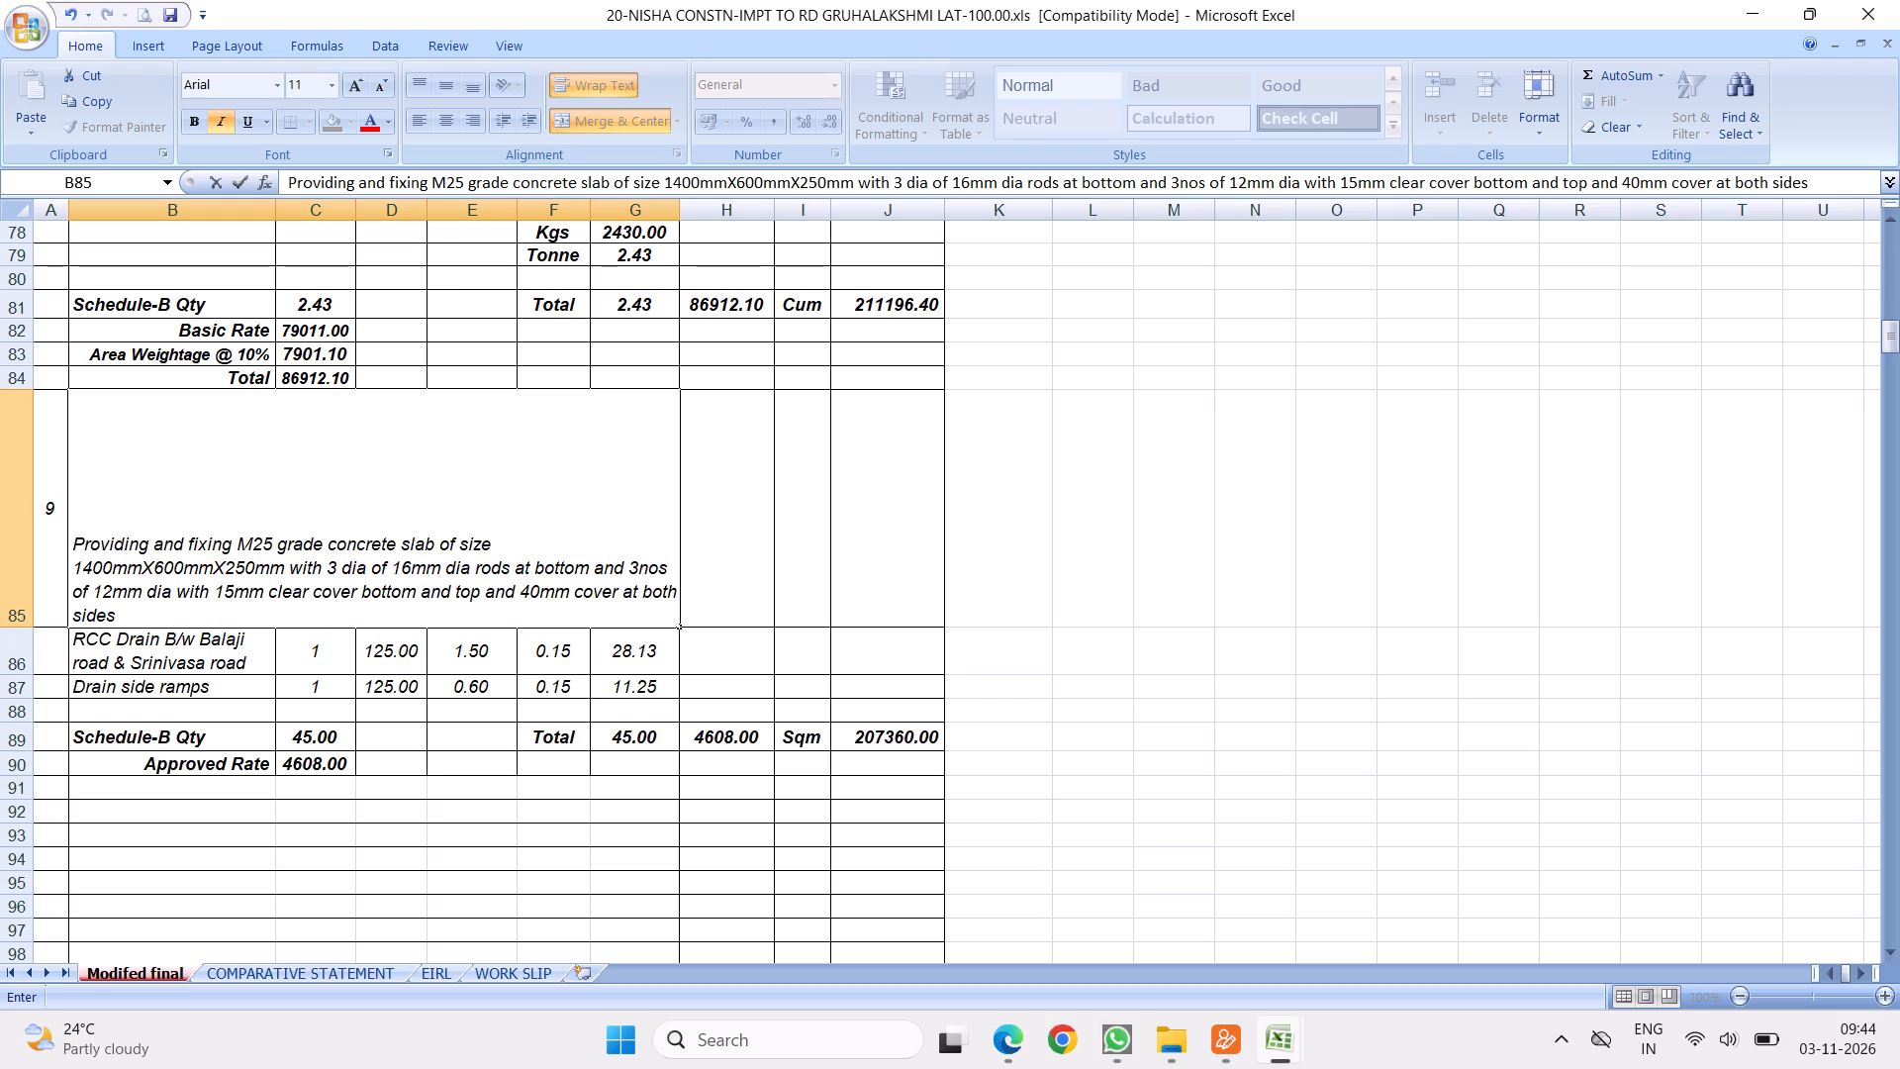
Add "with 8mm dia stirrups 120mm spacing" to item 9's description.
text(with)
key(BackSpace)
key(BackSpace)
key(BackSpace)
key(BackSpace)
key(space)
text(with)
key(space)
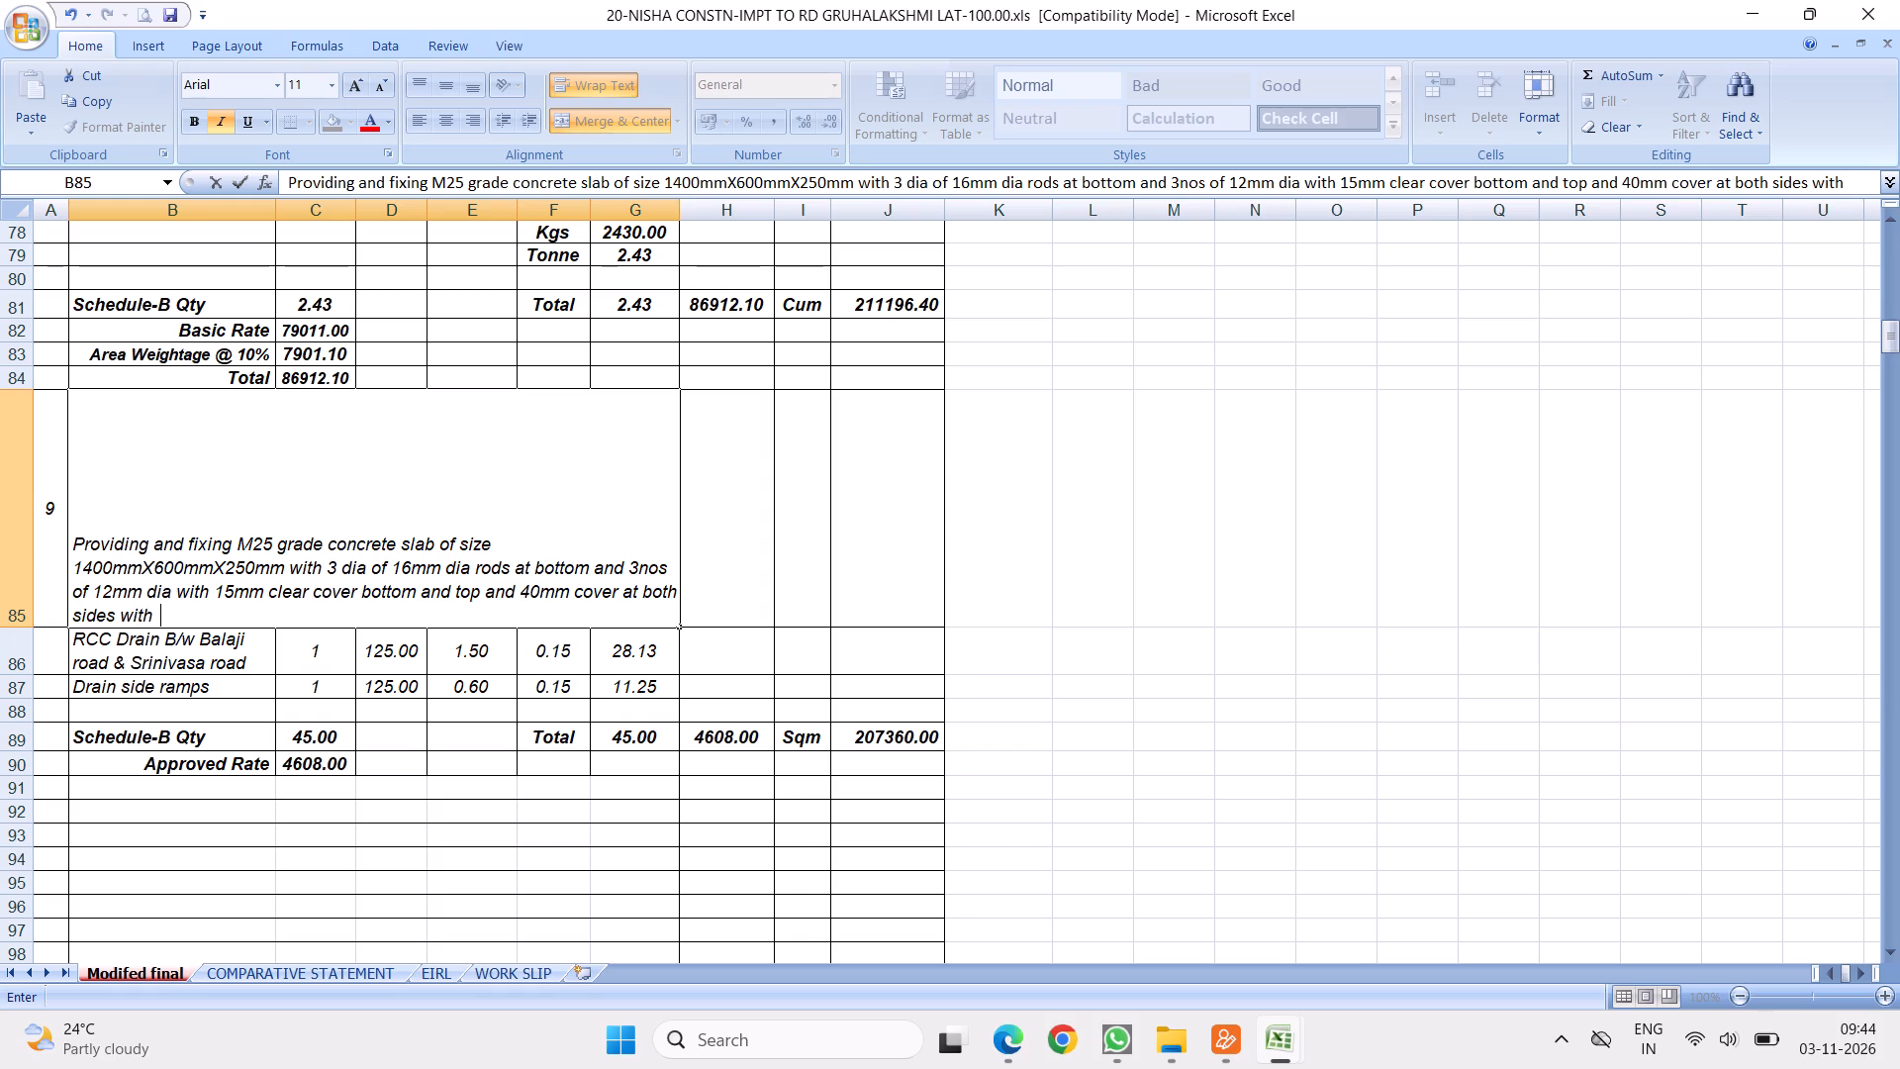
text(8mm)
key(space)
text(dia stri)
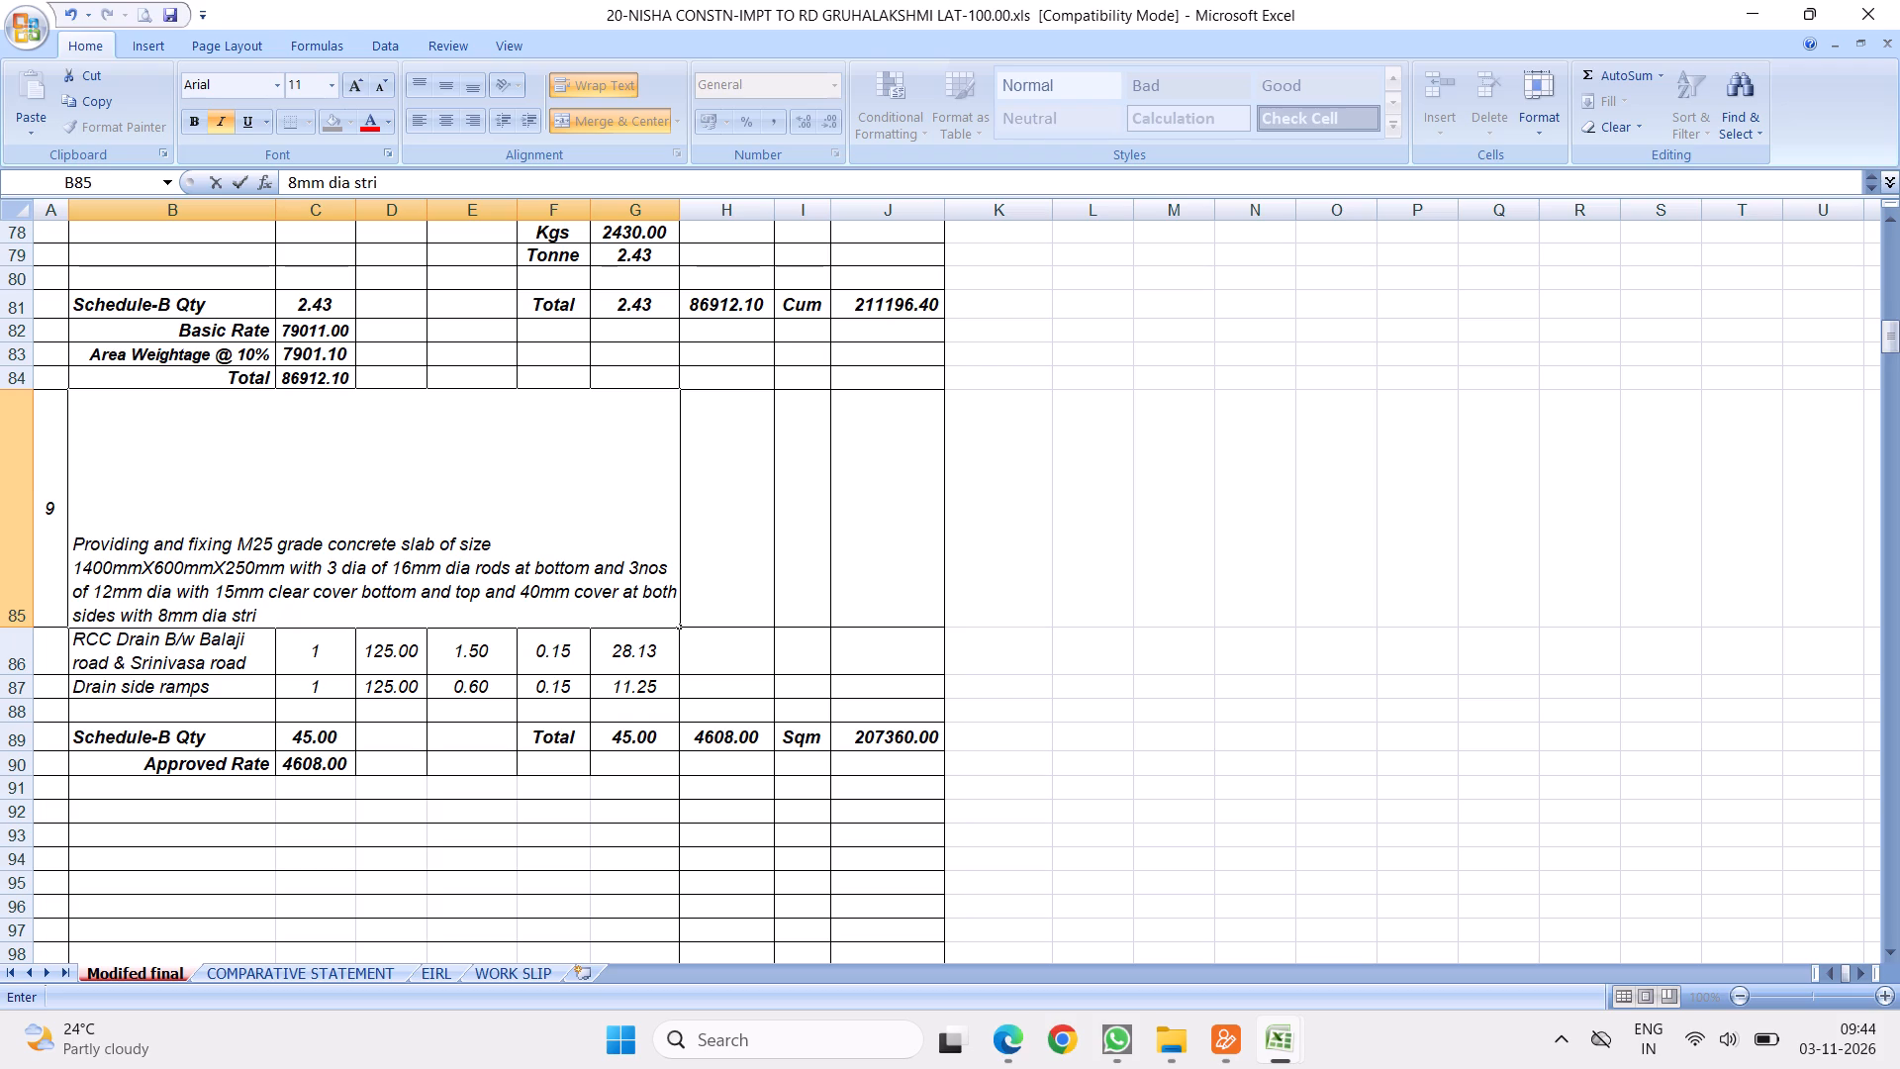
key(BackSpace)
key(BackSpace)
text(irrups)
key(space)
text(120mm)
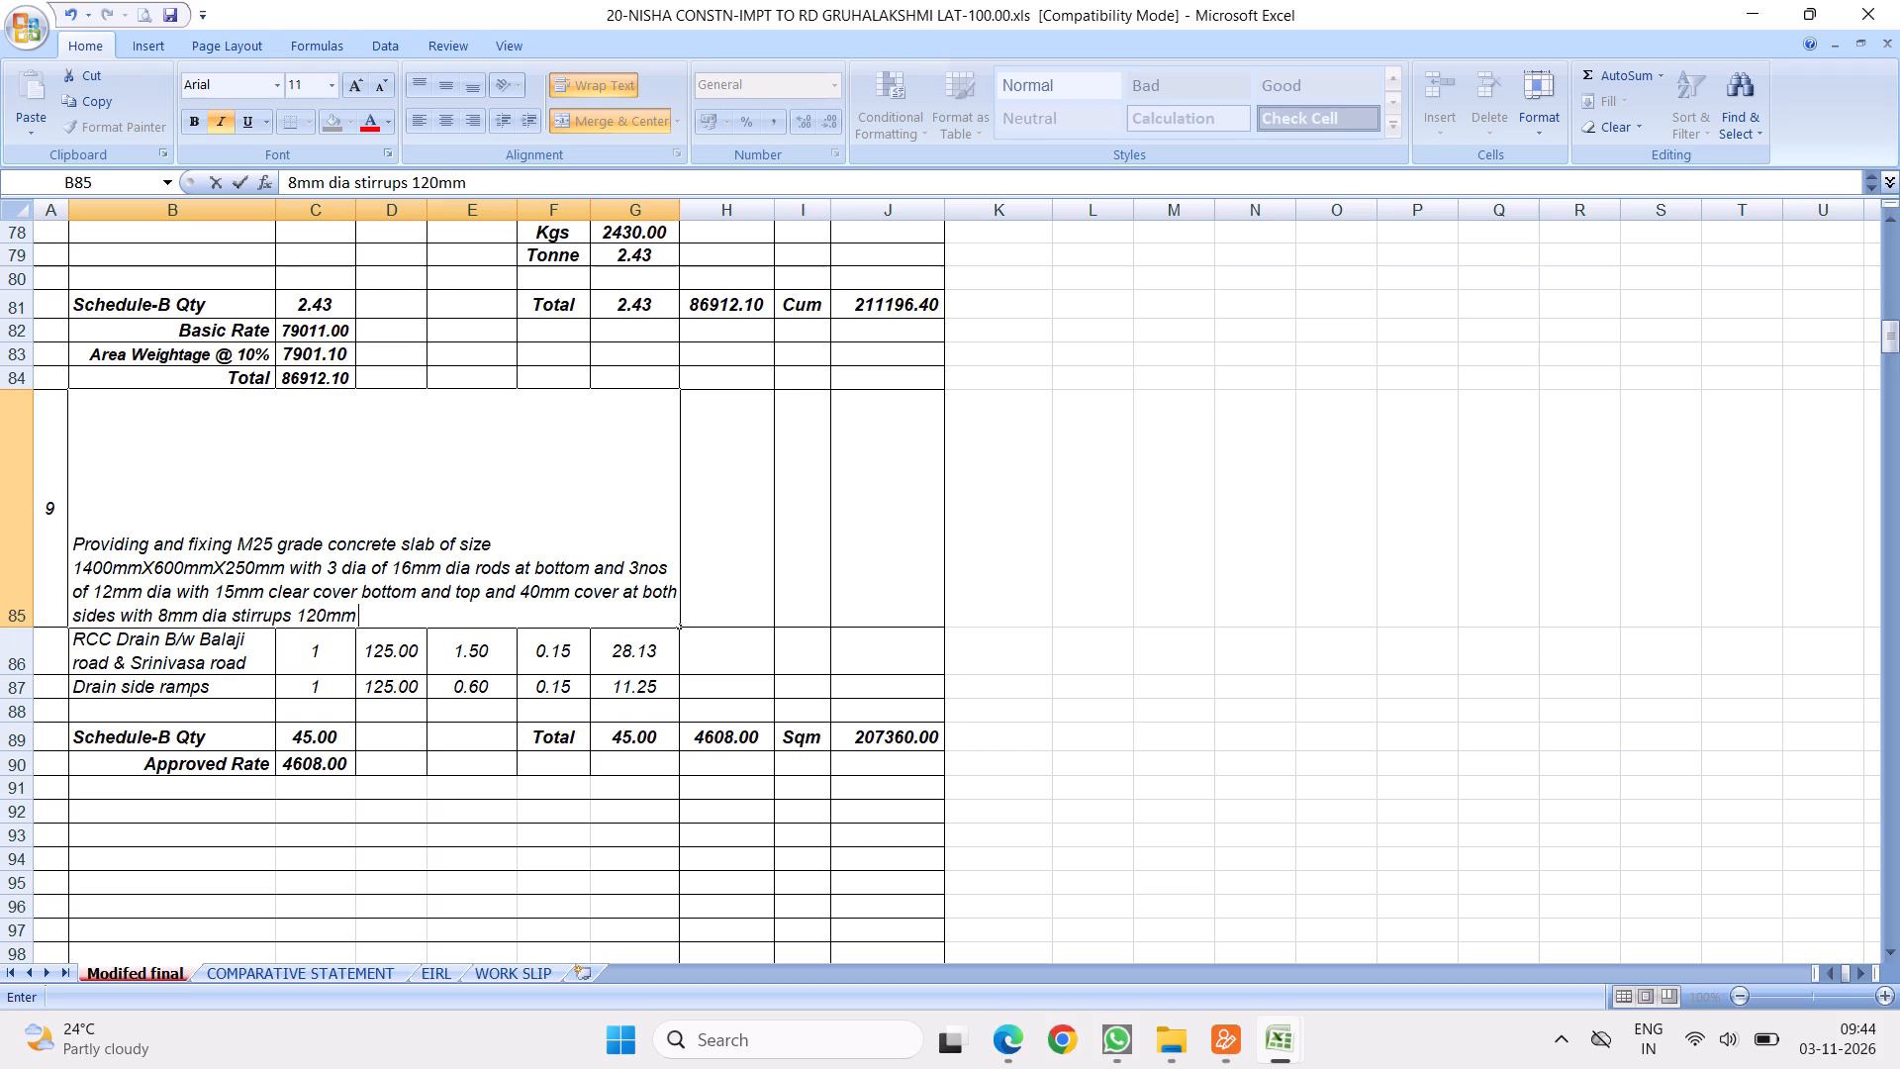
key(space)
text(spacing)
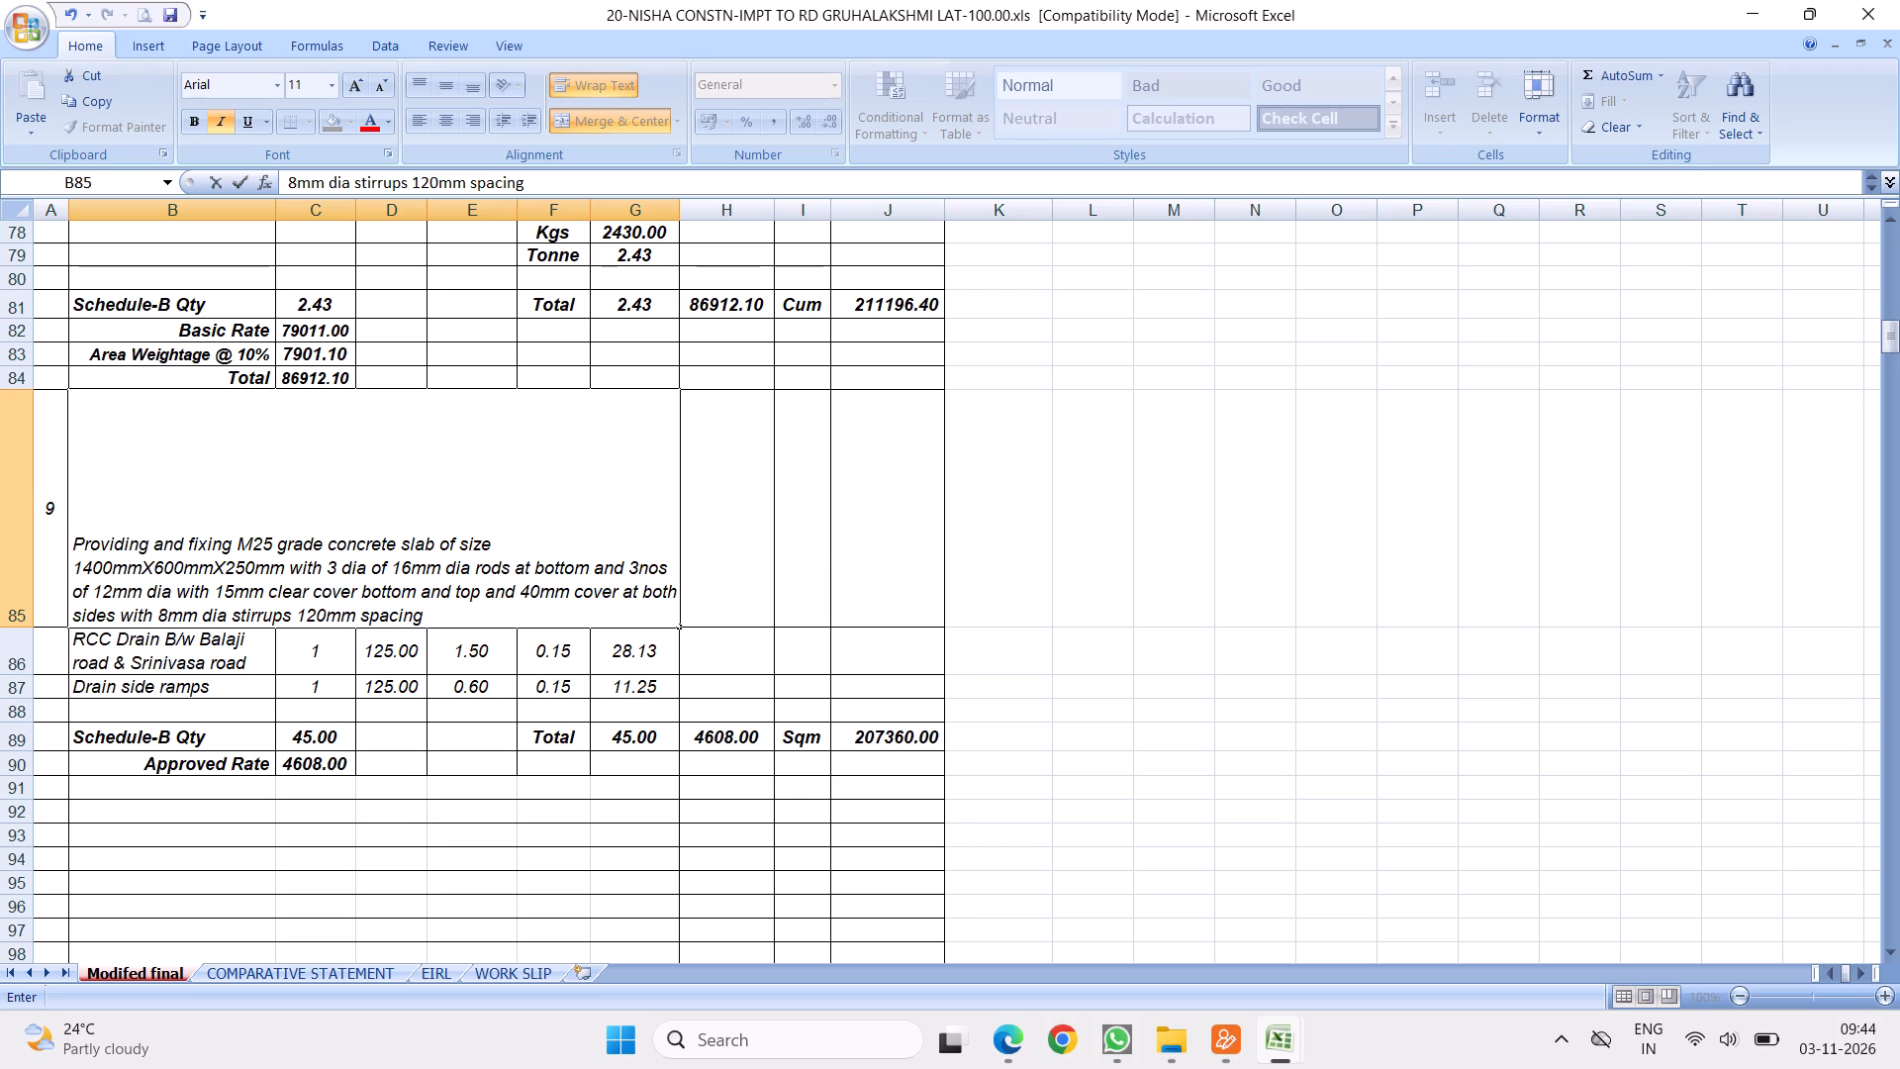
Finish item 9's description with "with all lead and fixing in engineering in charge. Approved Data Rate".
key(space)
text(with all lead and)
key(space)
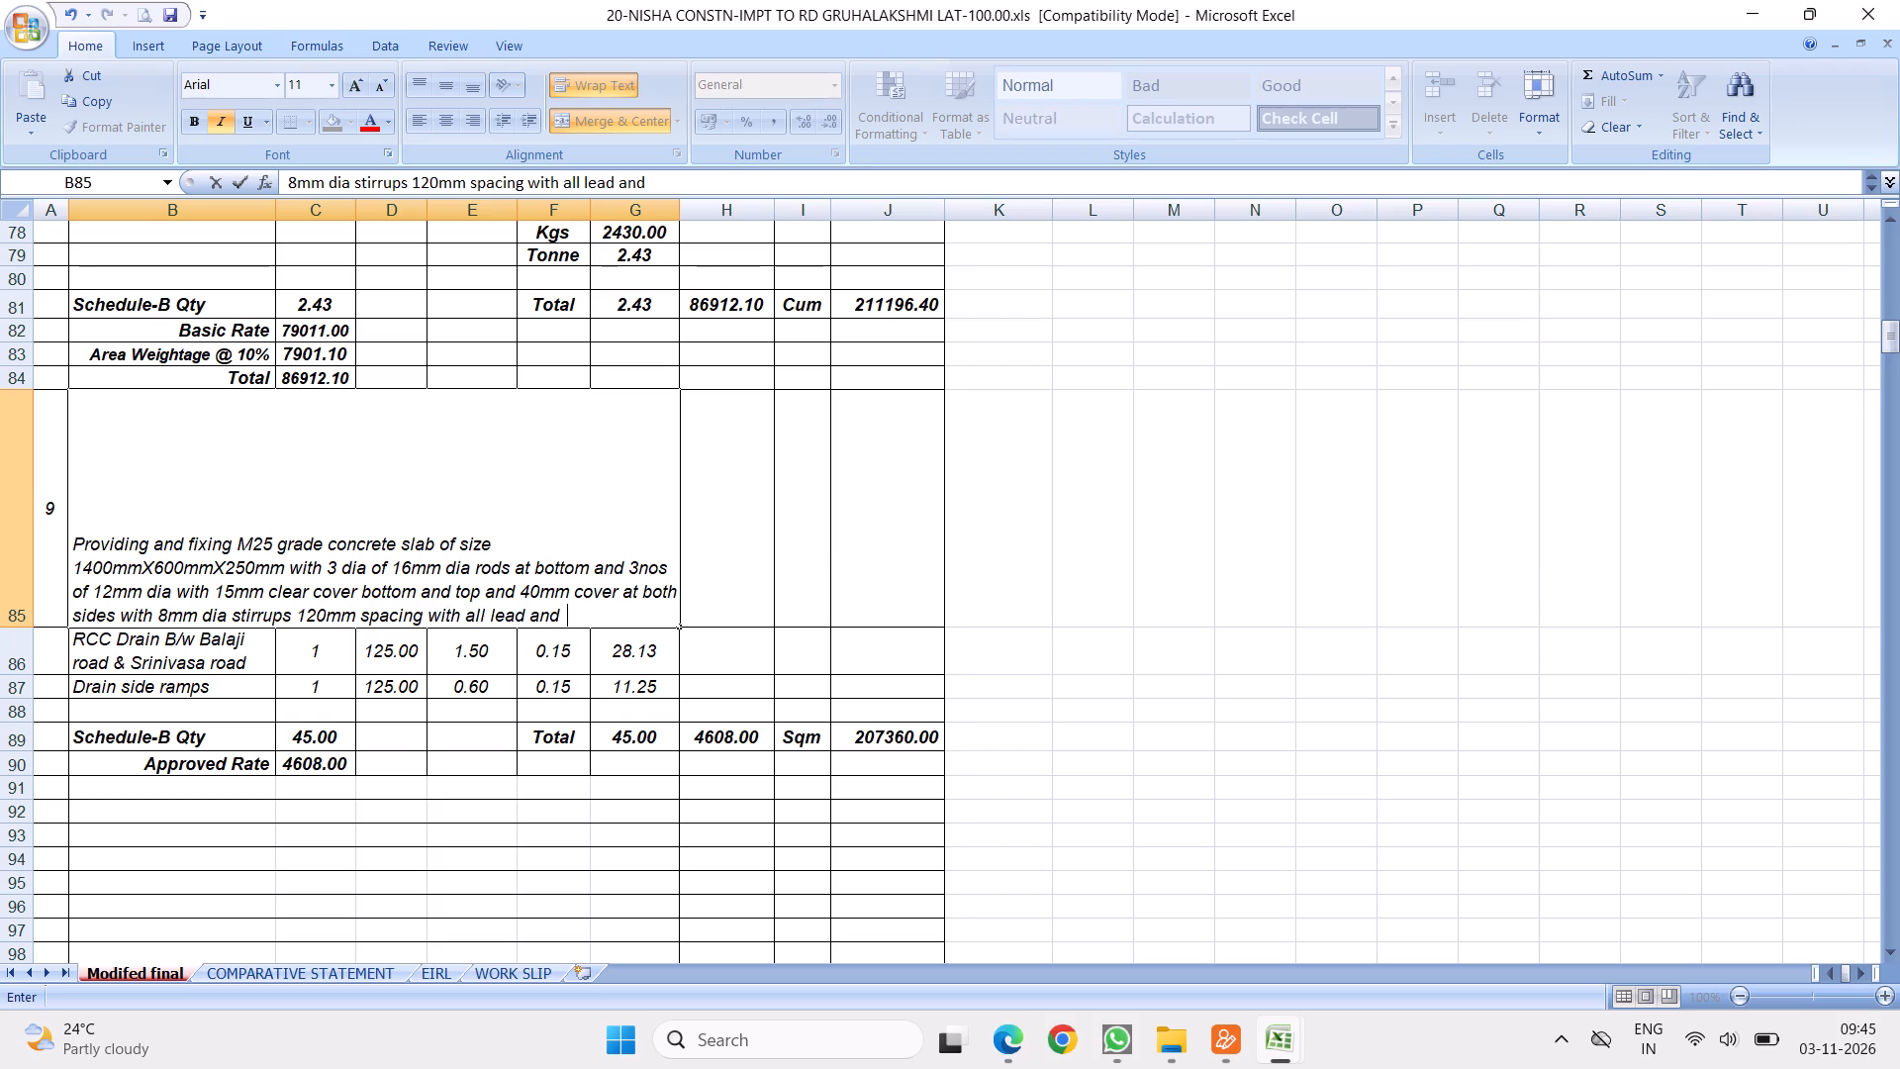
text(fixing in)
key(space)
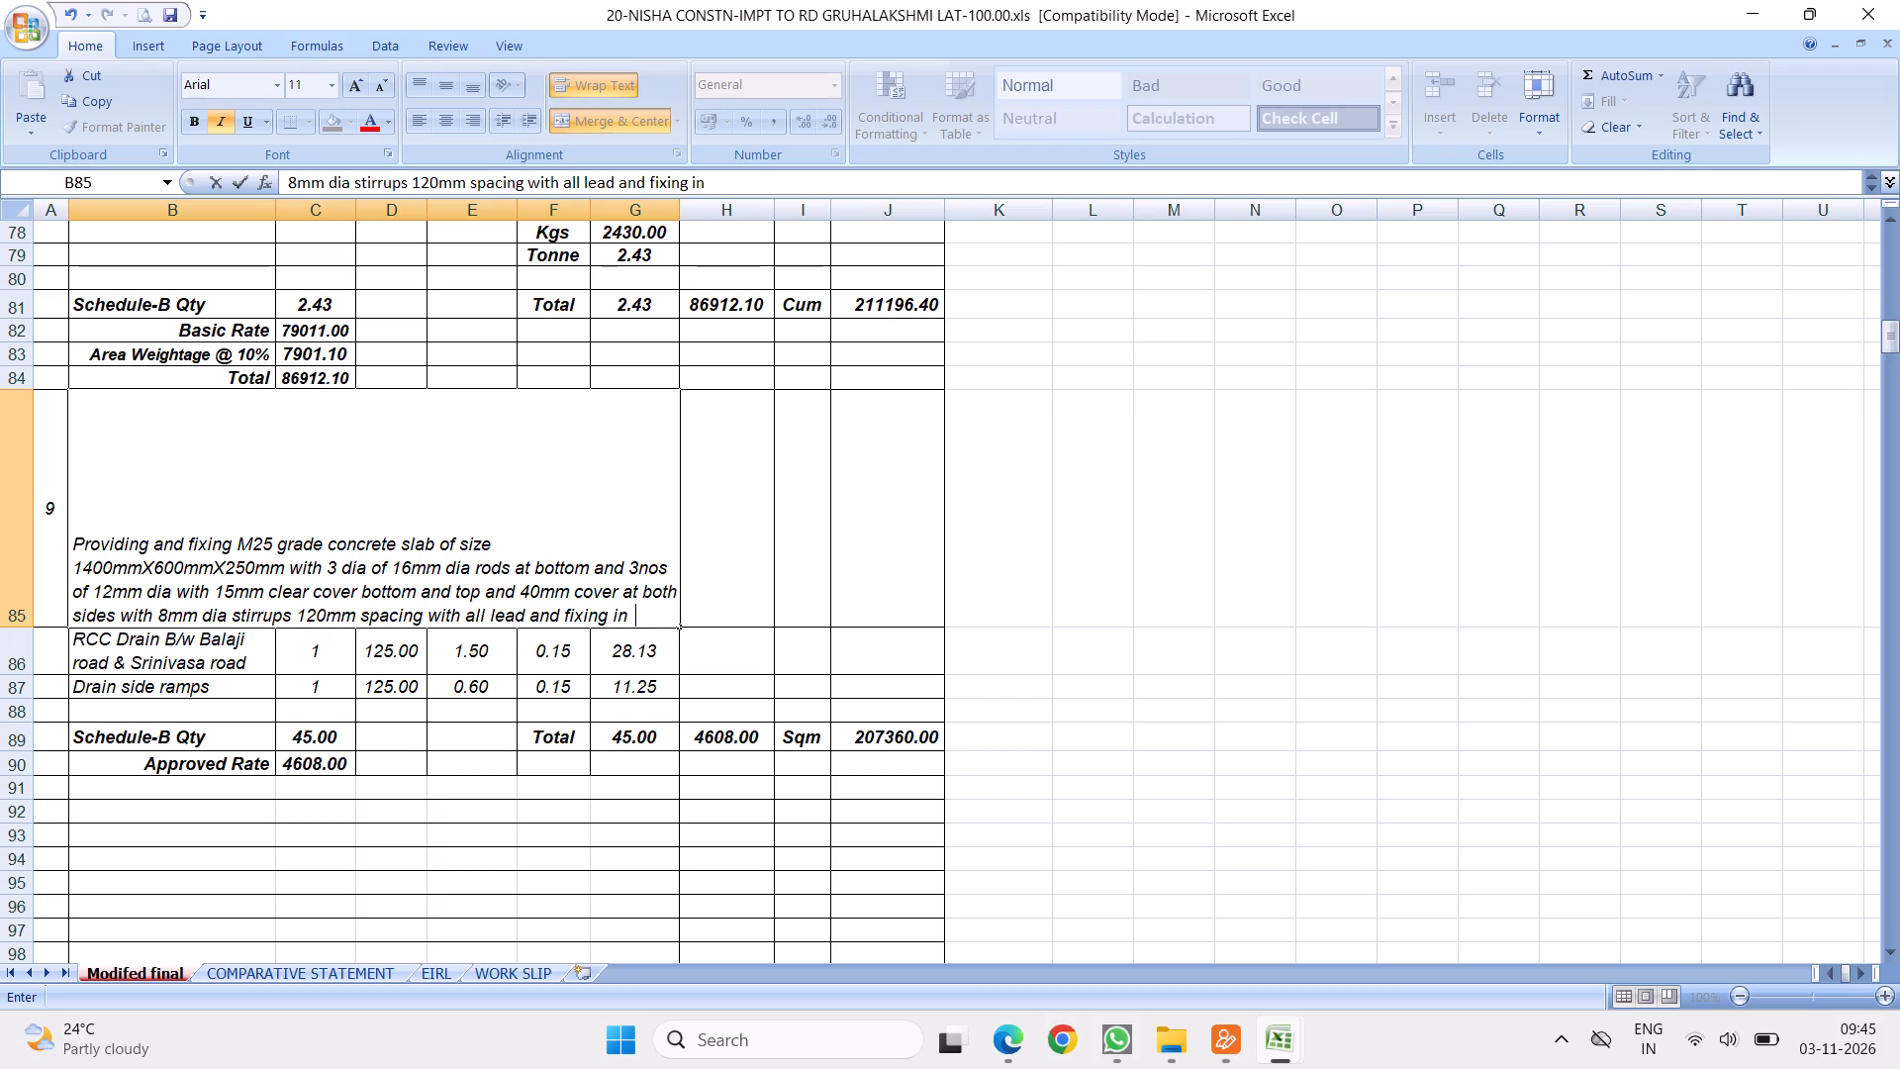
key(e)
text(ngineering)
key(space)
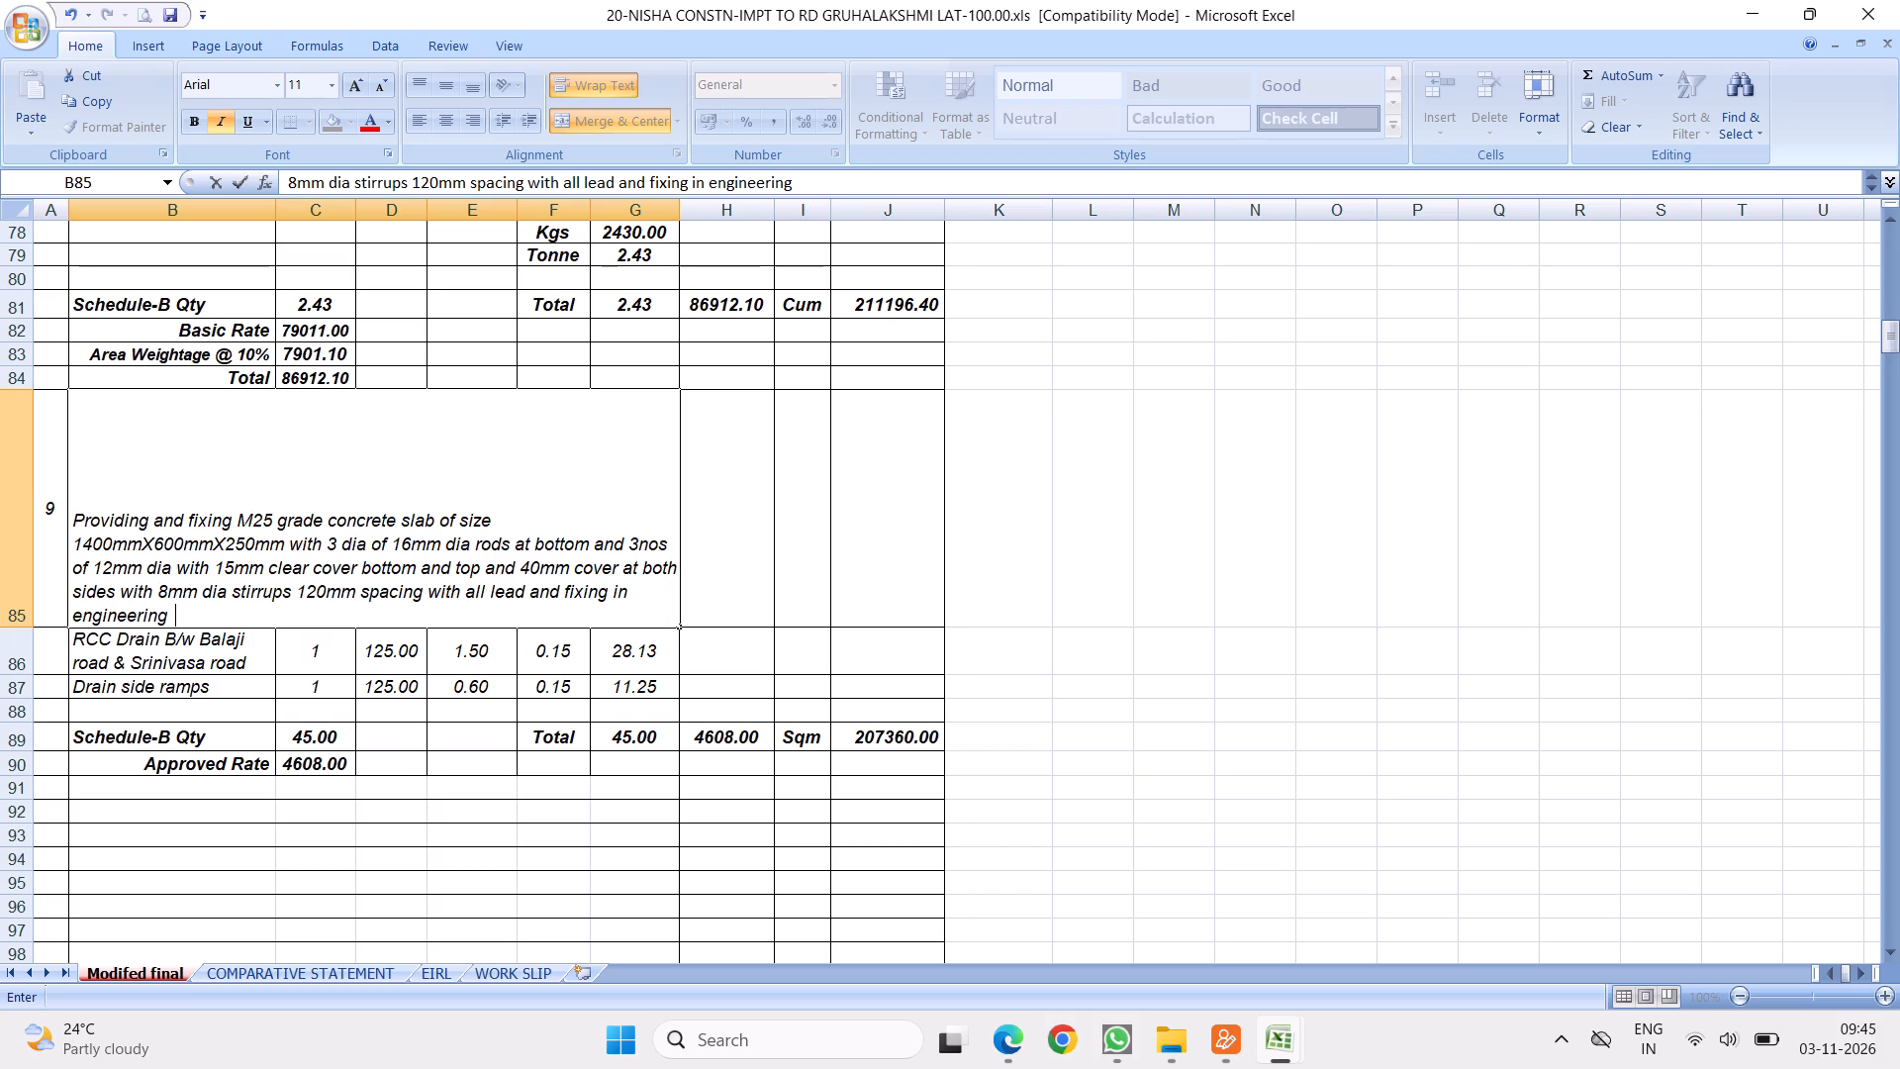
text(in charge)
text(. Aooro)
key(BackSpace)
key(BackSpace)
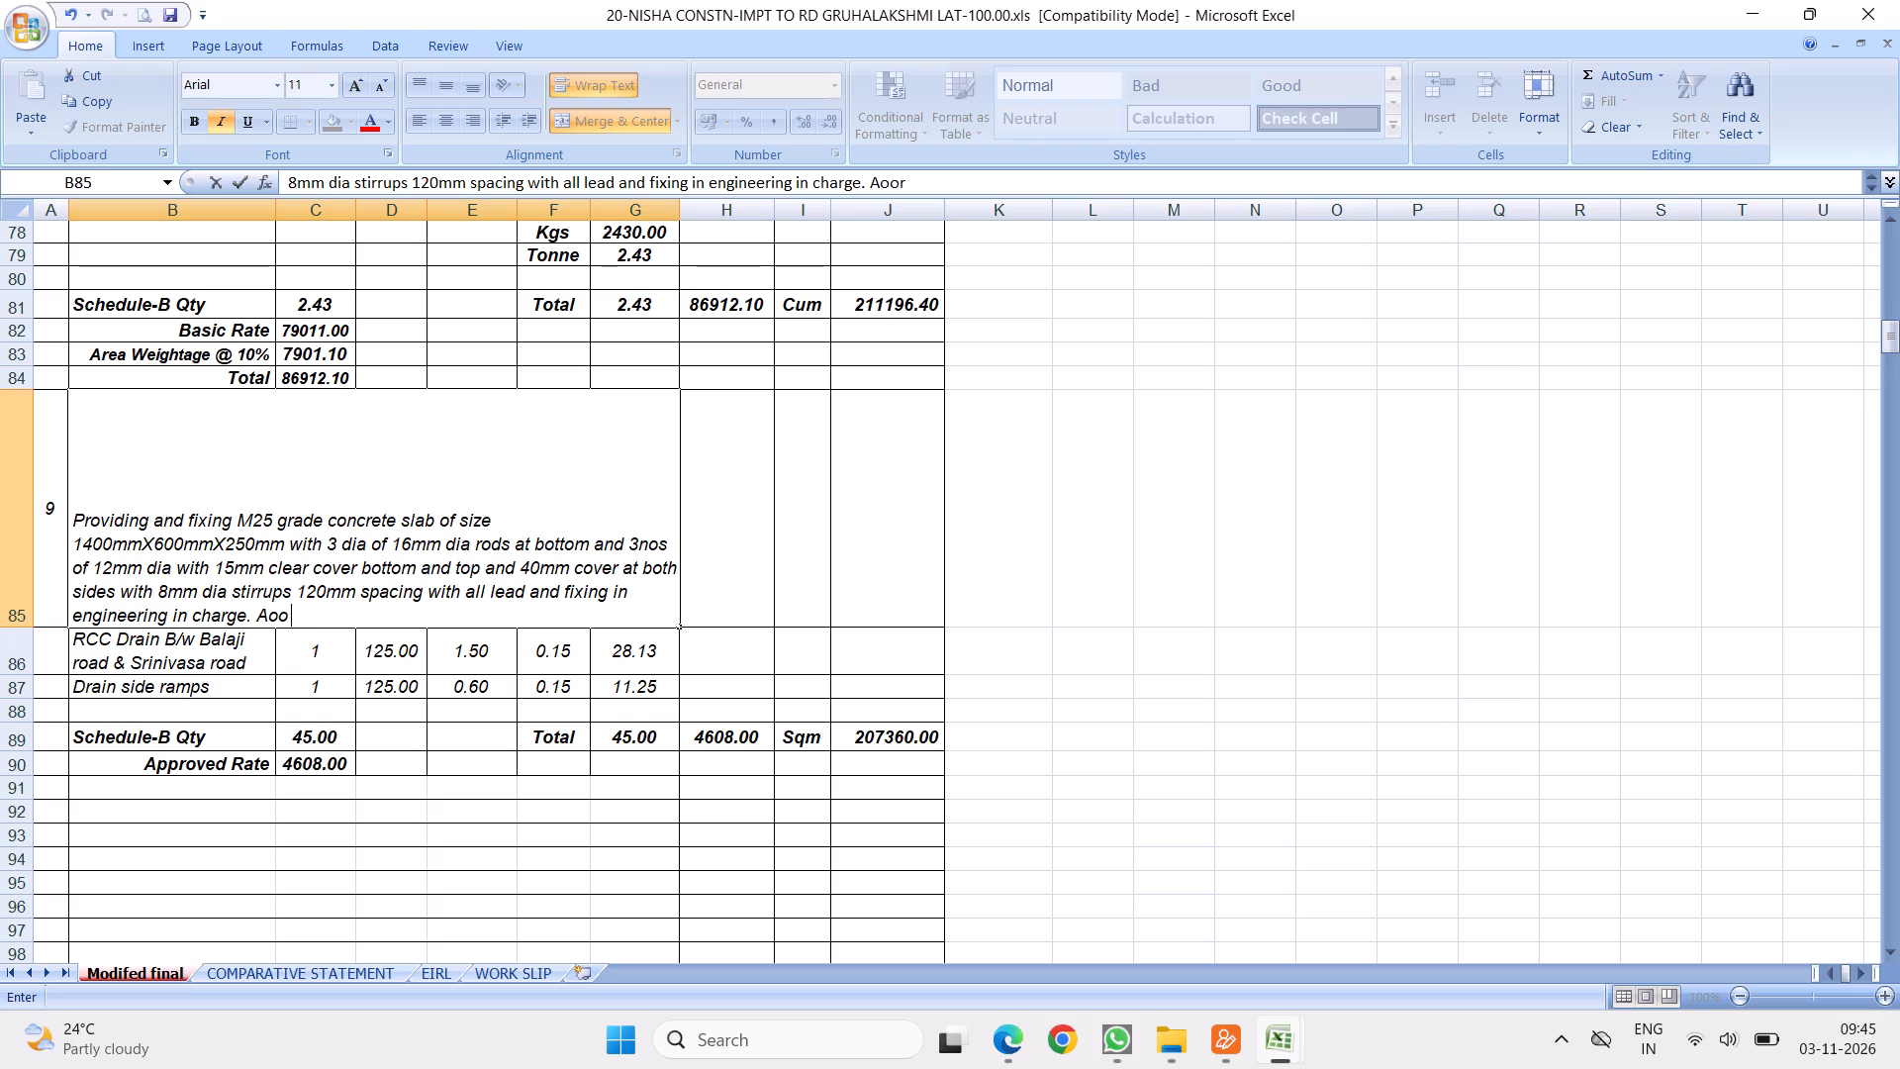
key(BackSpace)
key(BackSpace)
text(pproved)
key(space)
text(Data Rate)
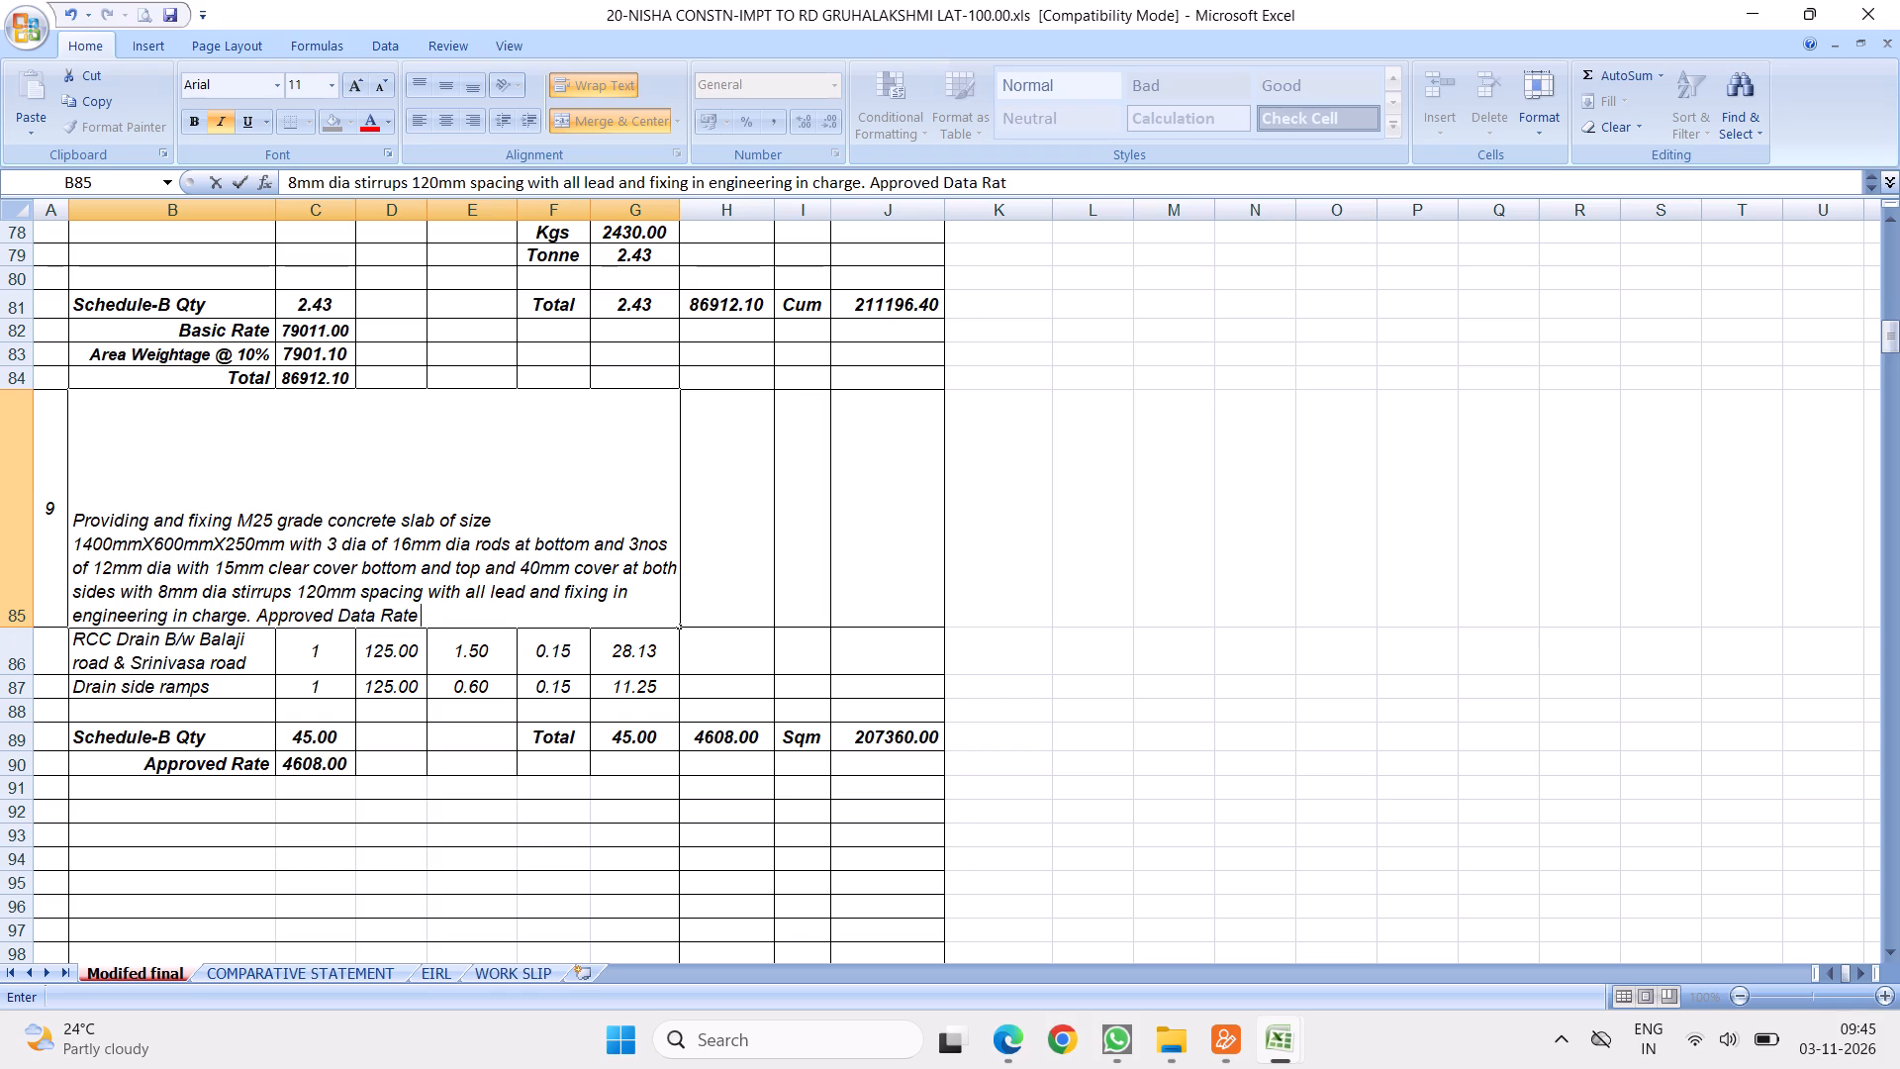
click(470, 750)
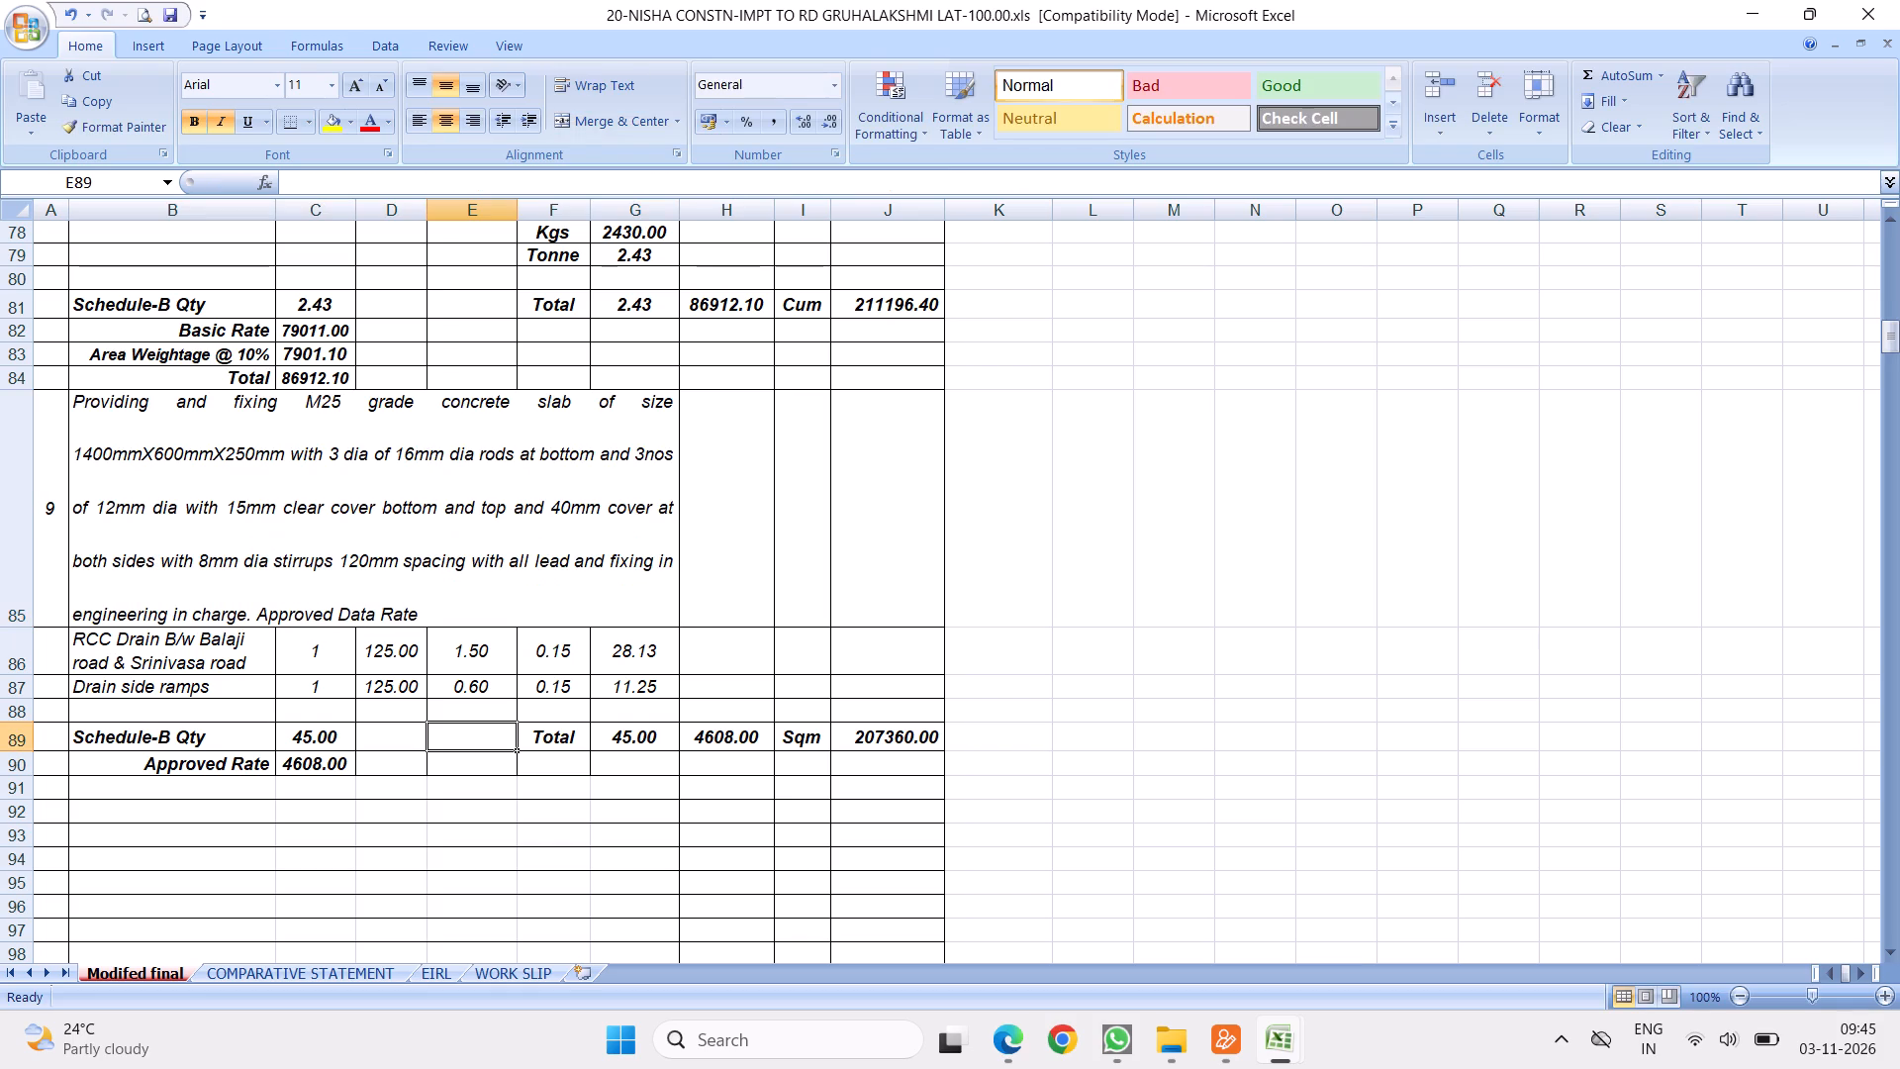
Reduce the height of row 85 to fit item 9's five-line description closely.
drag(25, 622, 63, 502)
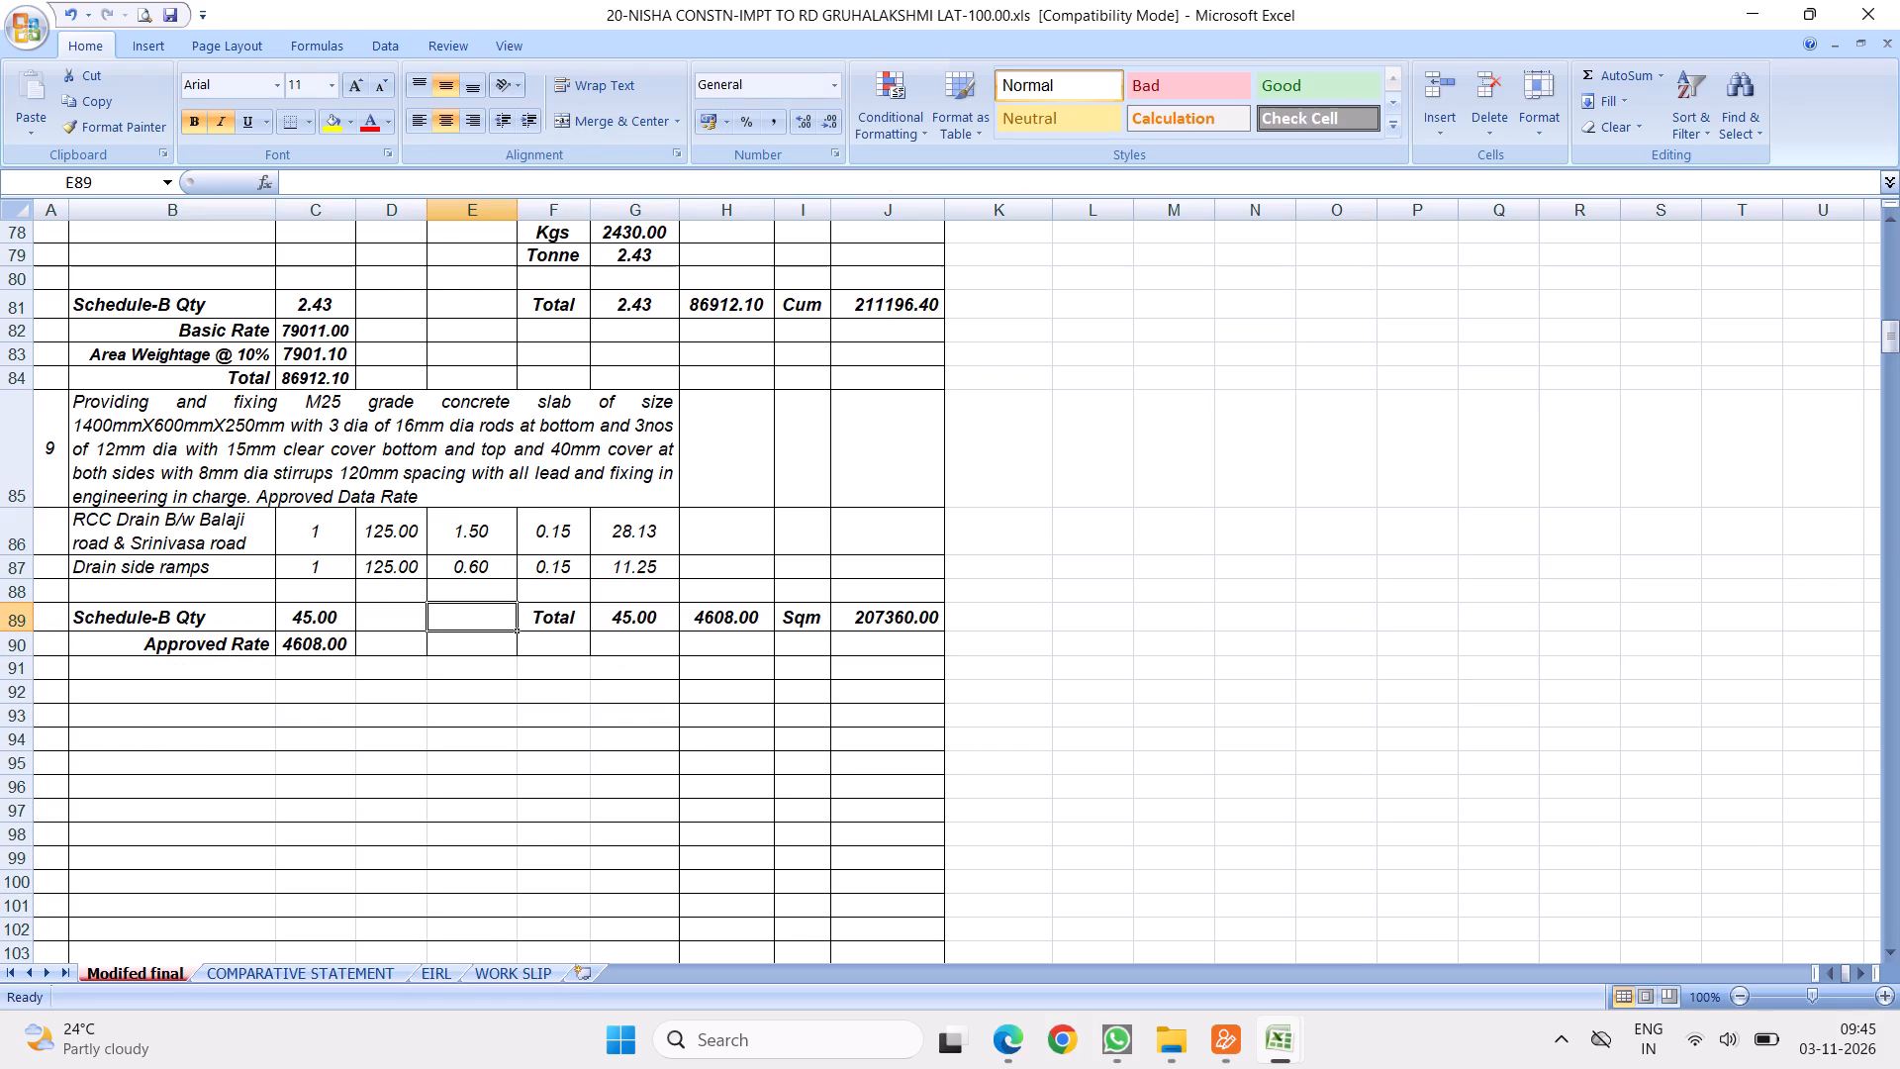
click(298, 652)
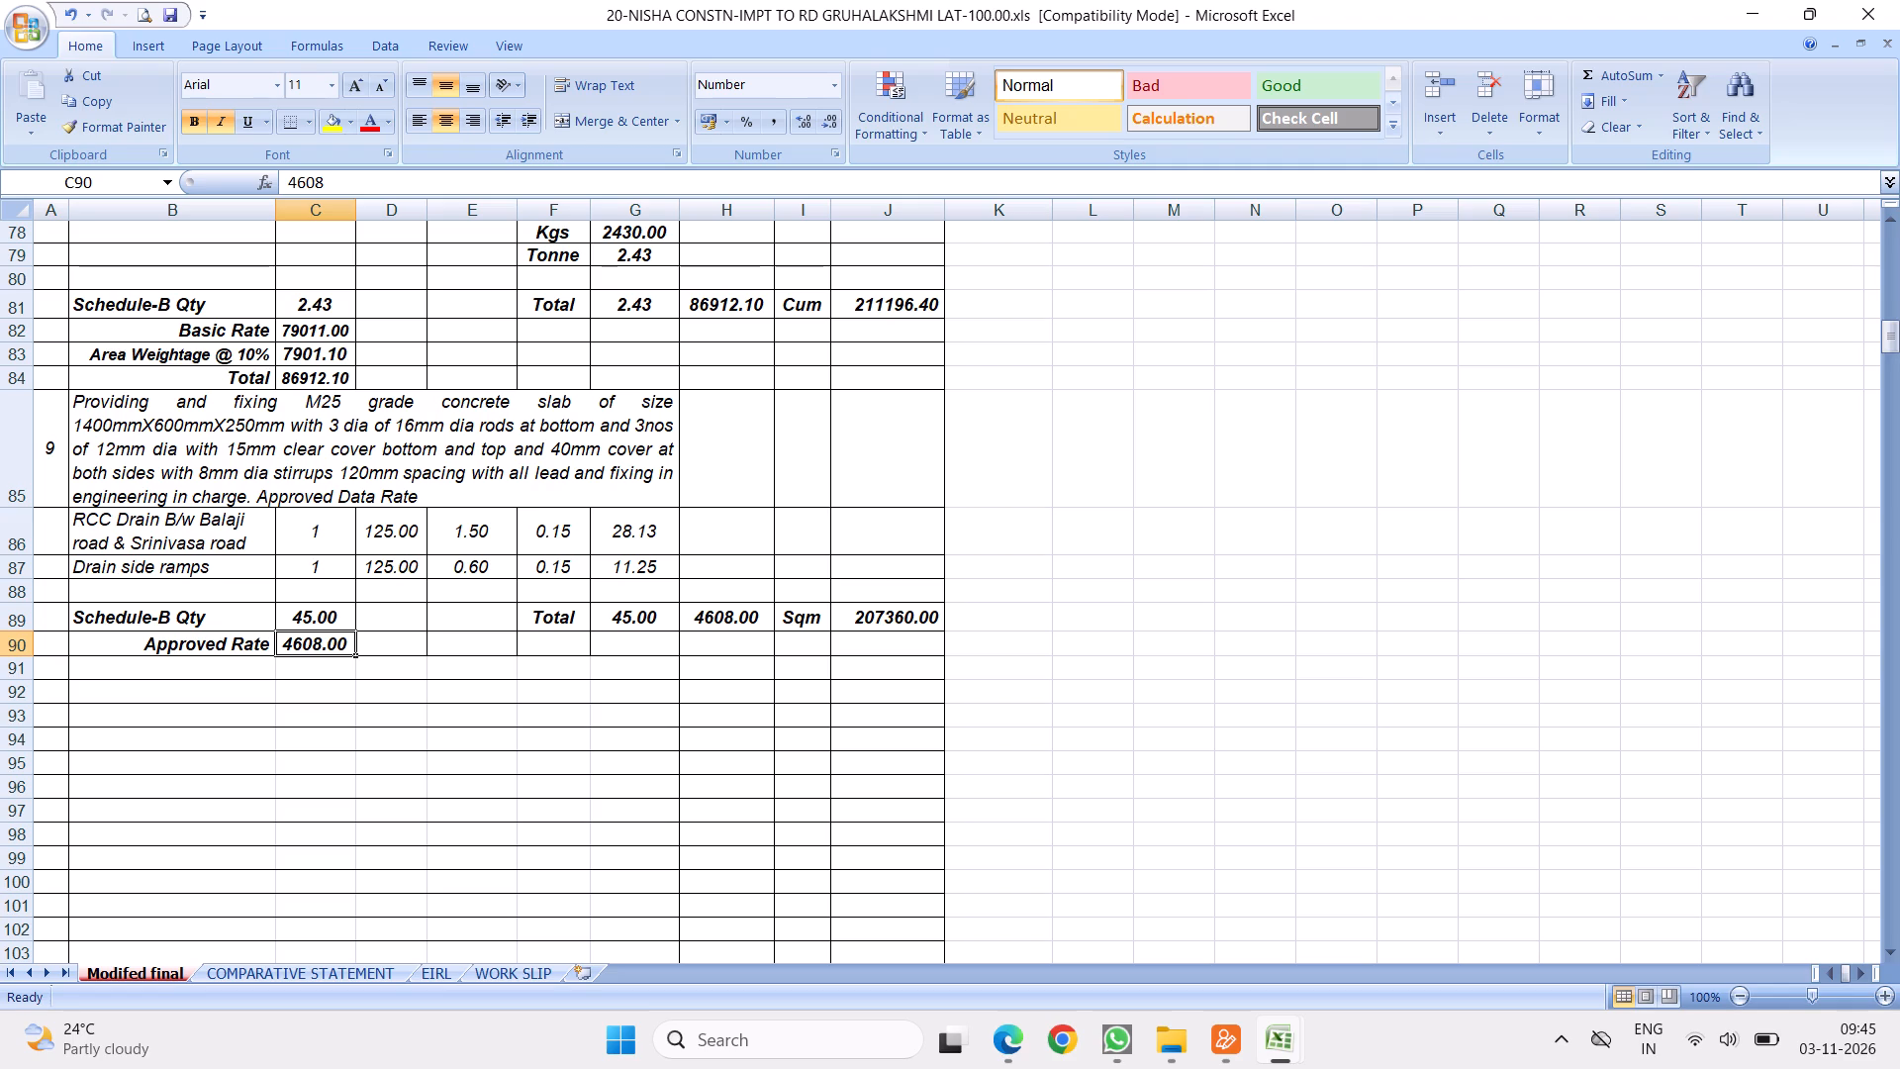
Copy the wet mix macadam item, rows 82 to 101, from the ASPHALT ROAD ESTIMATE sheet of the 2-IMPROVEMENTS TO DRAIN & ROAD workbook.
click(1274, 1045)
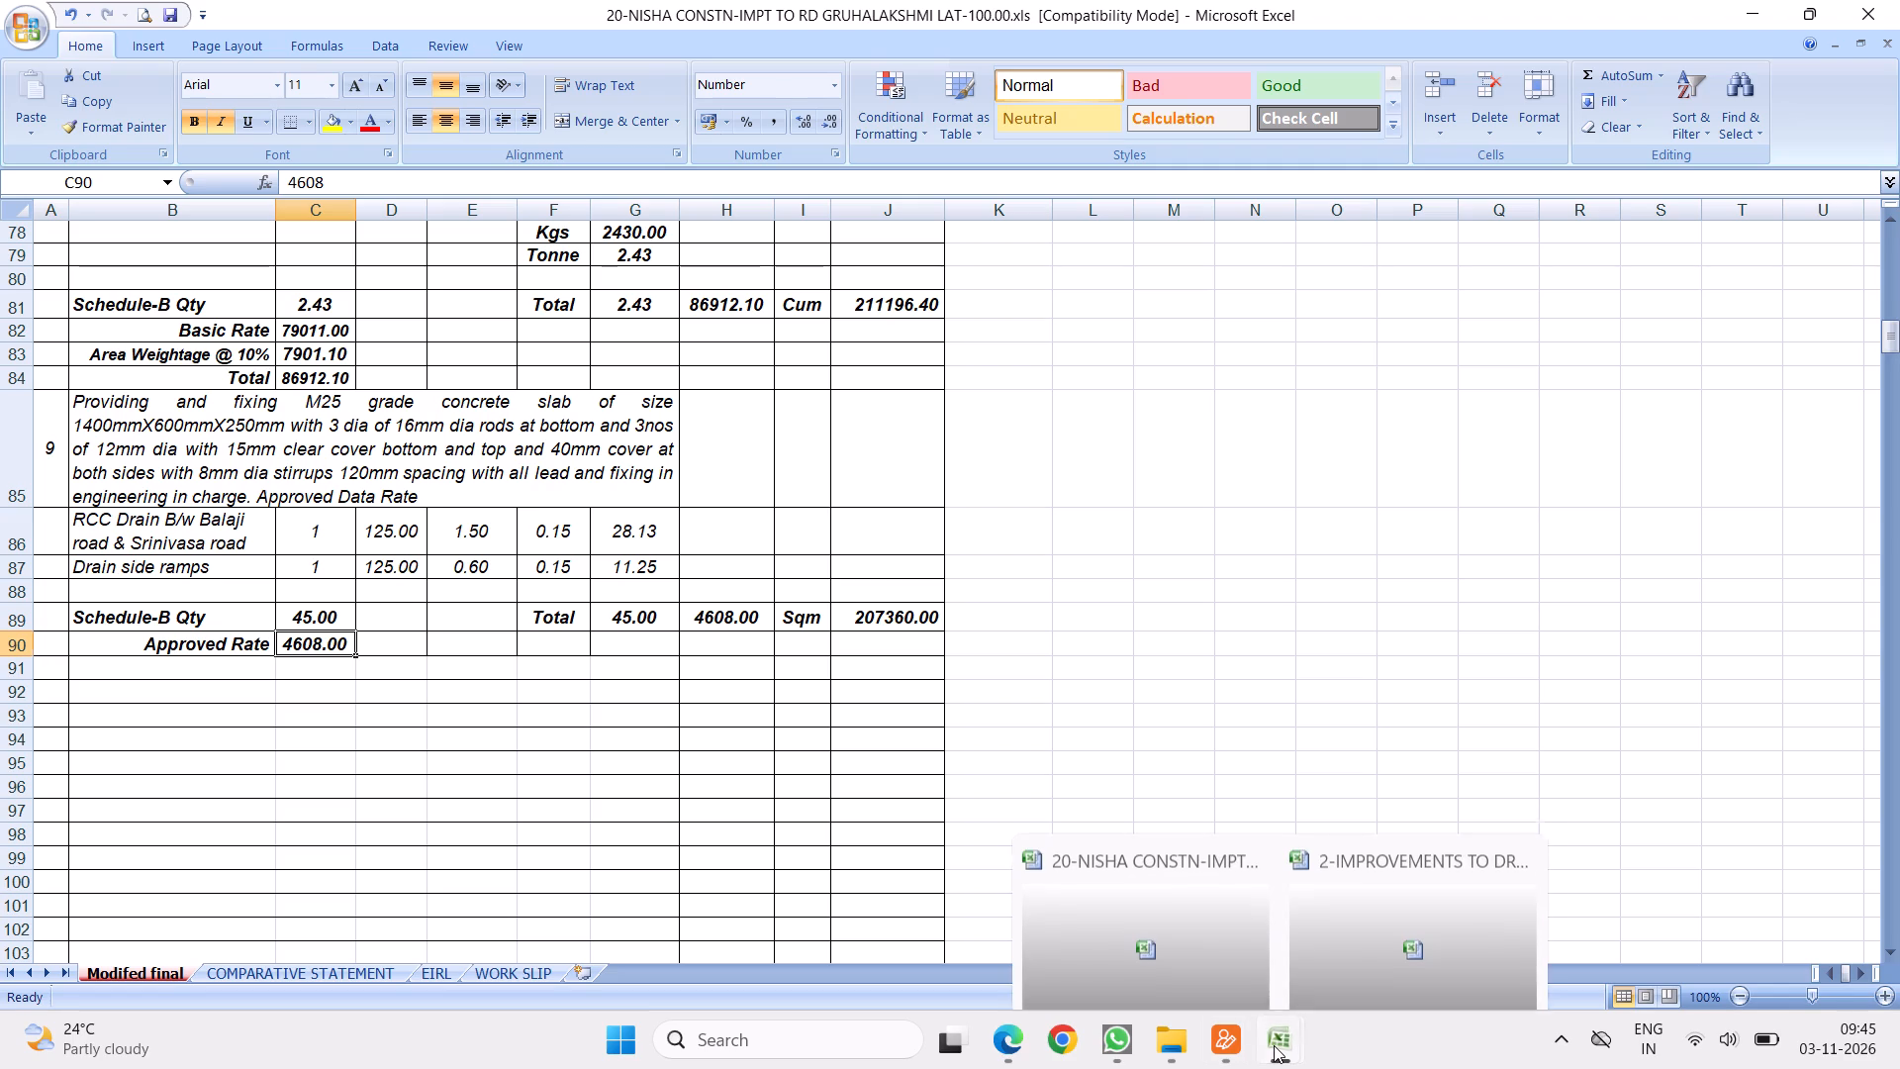
click(1353, 846)
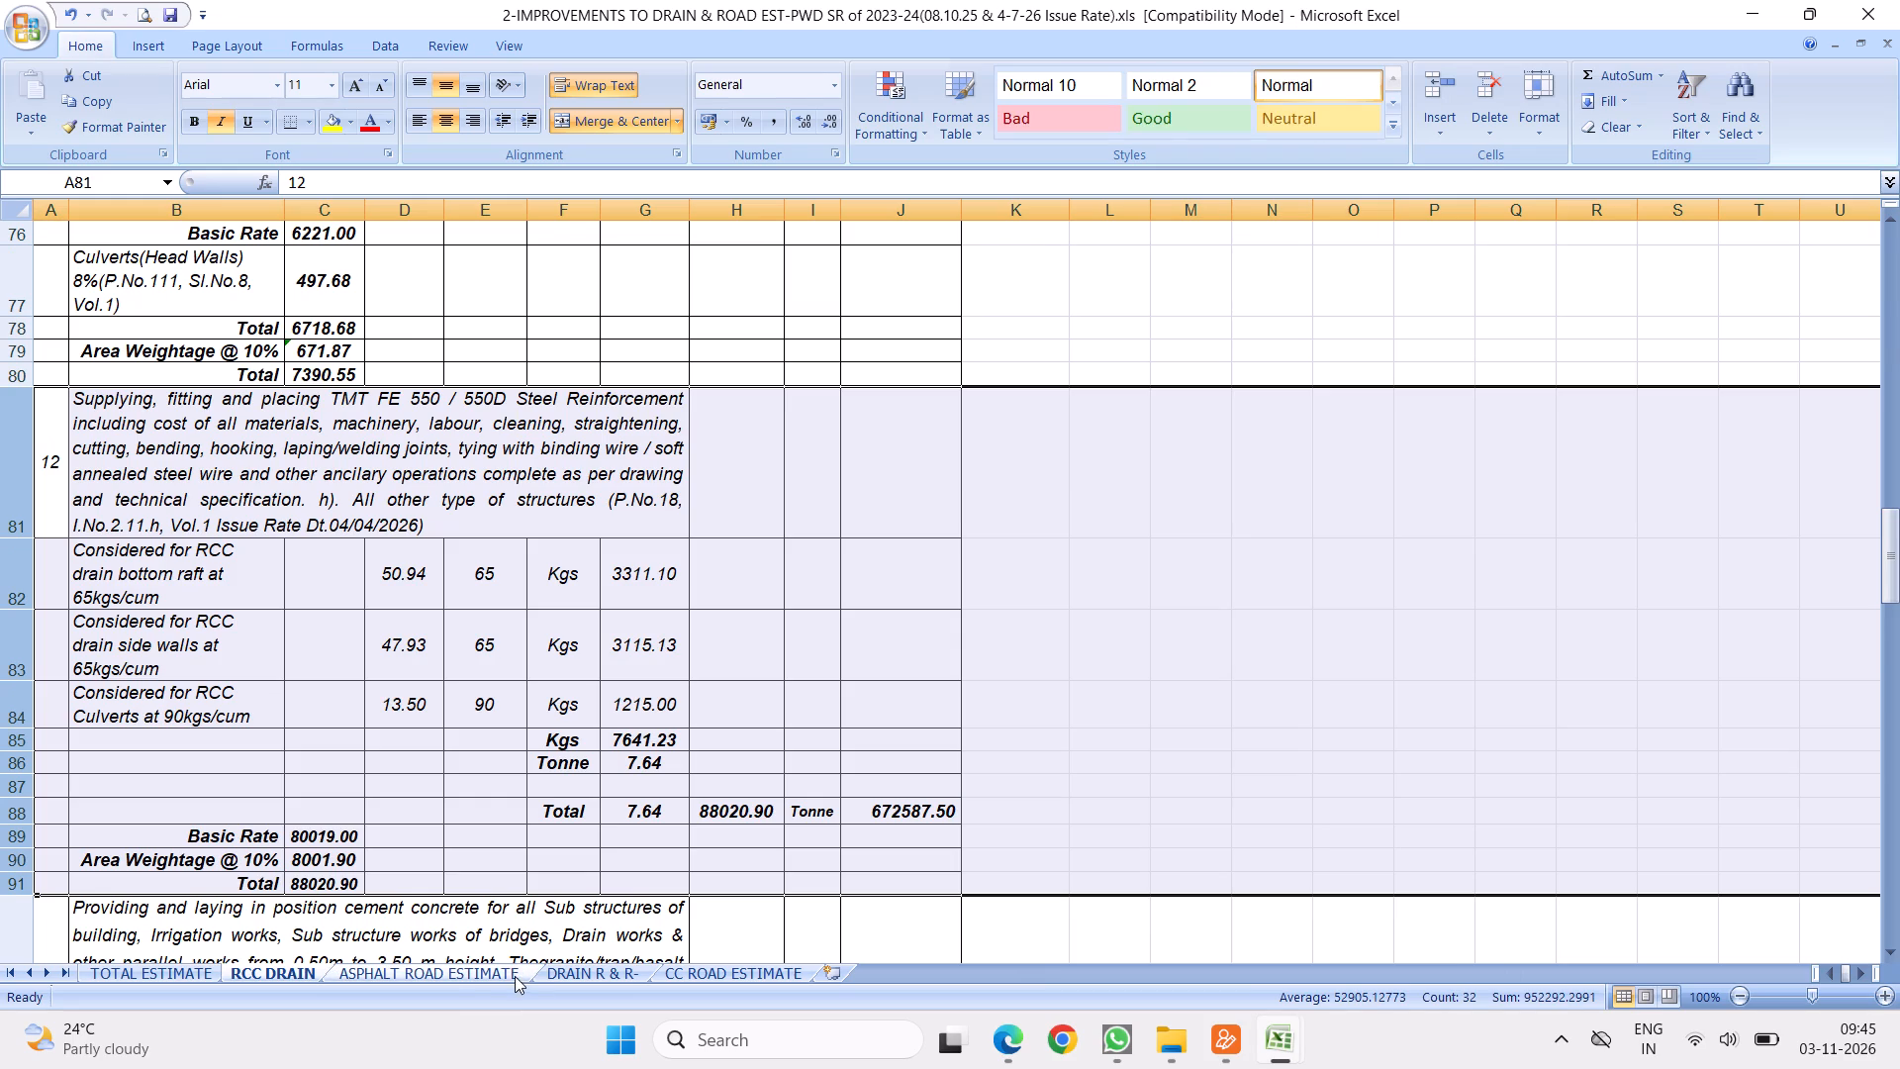
click(473, 977)
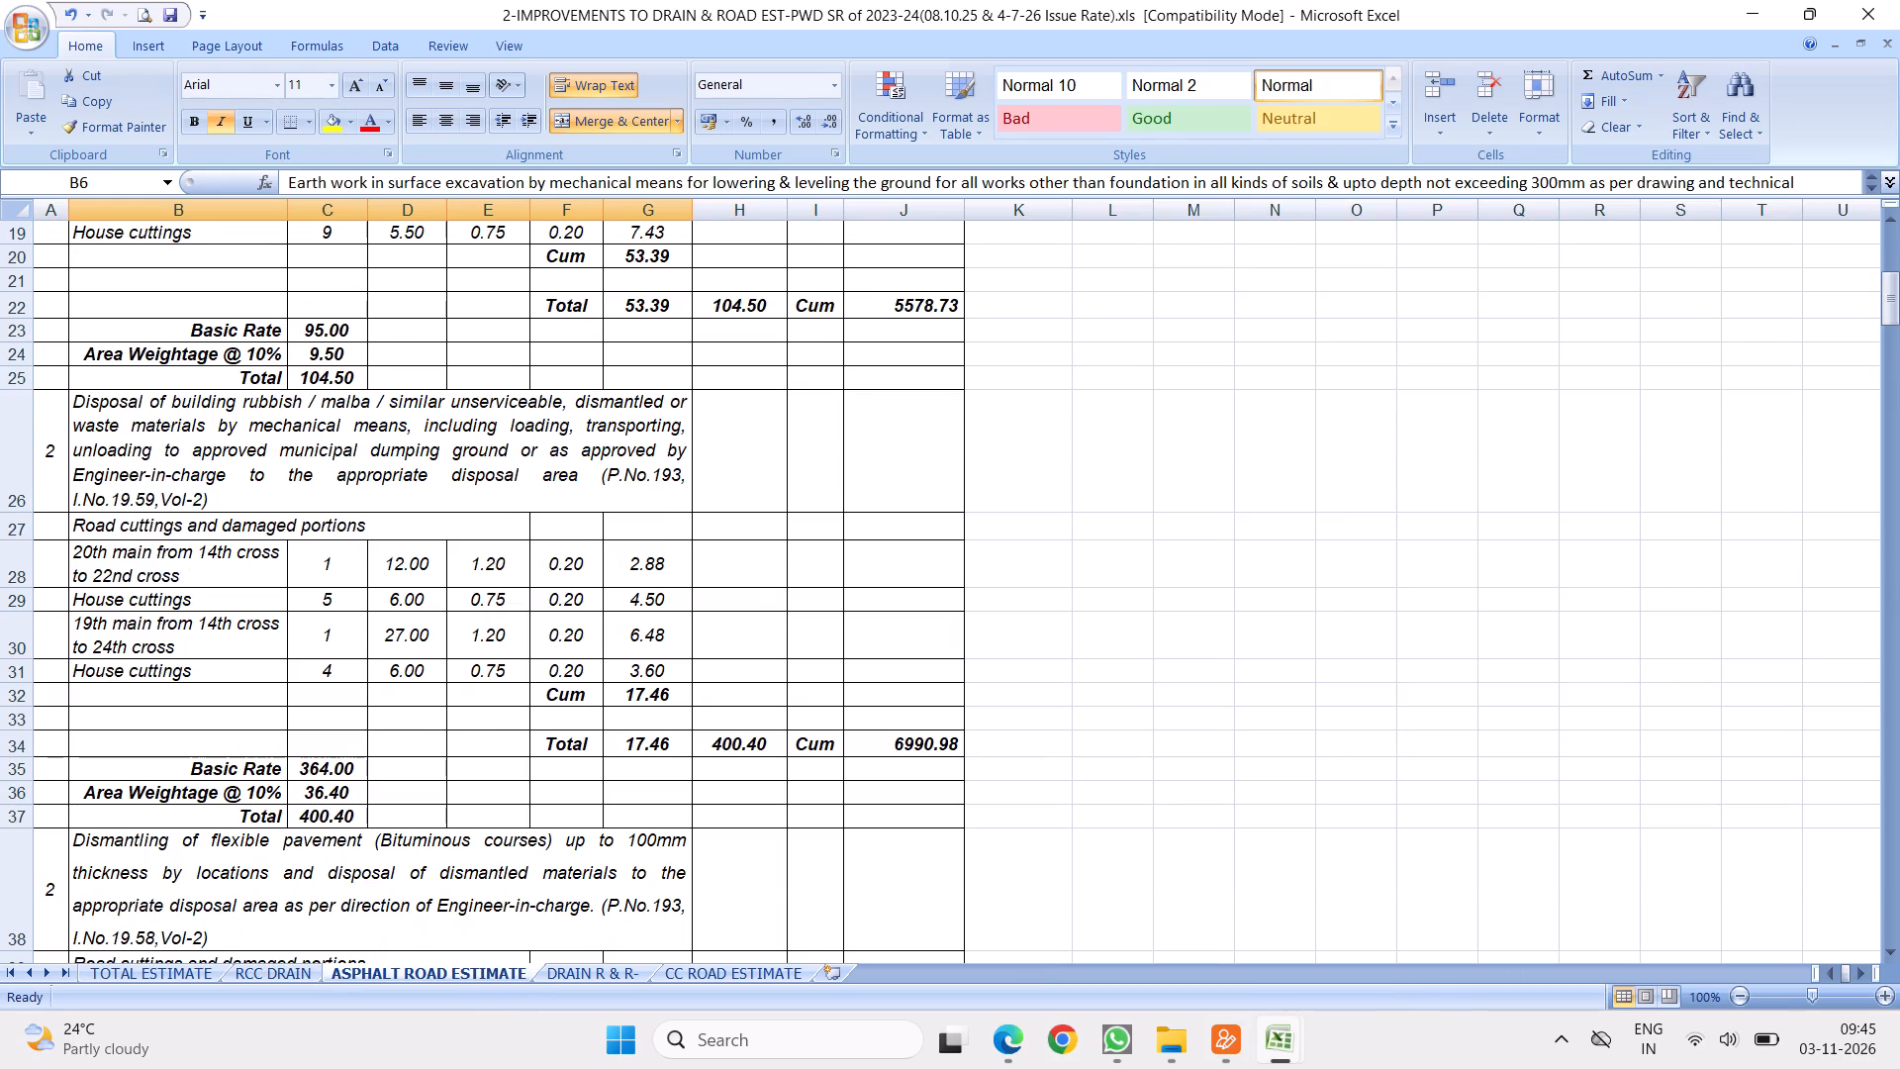
scroll(548, 726, down, 5)
scroll(547, 642, down, 13)
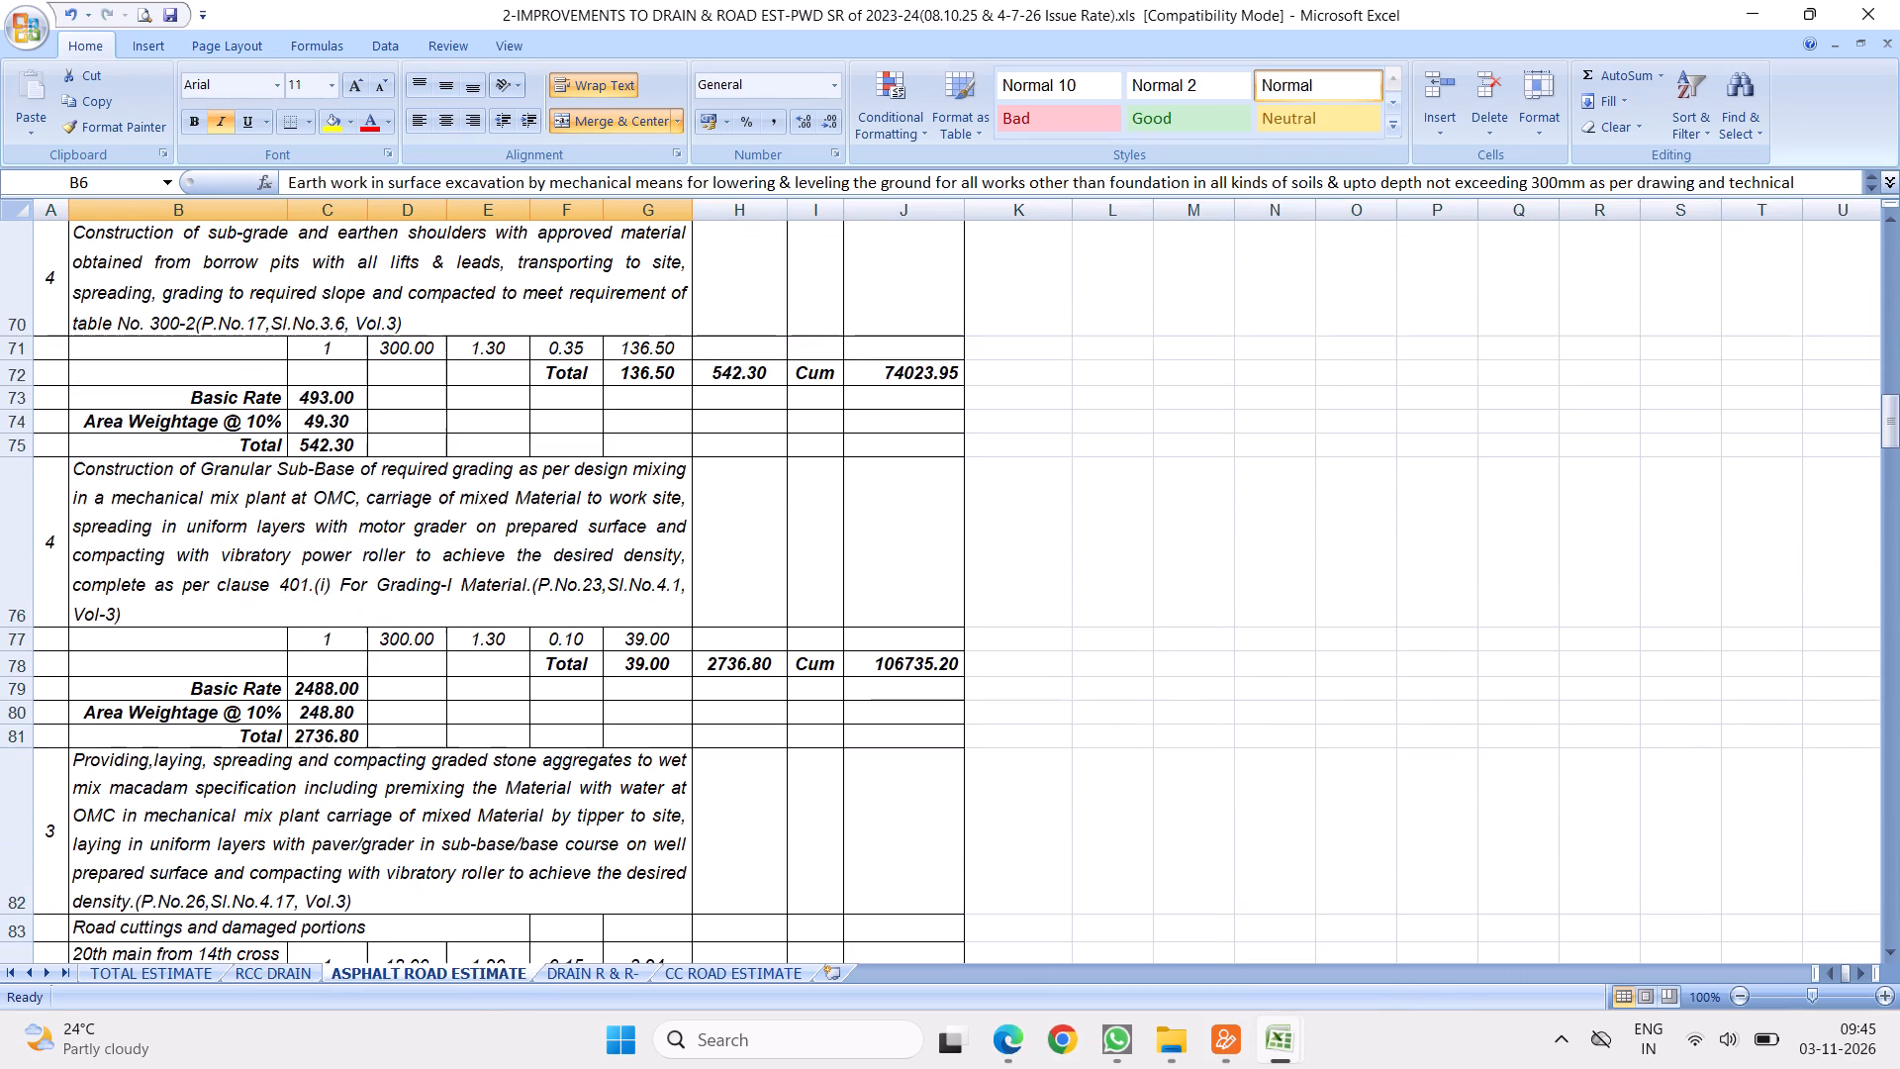
scroll(489, 571, down, 4)
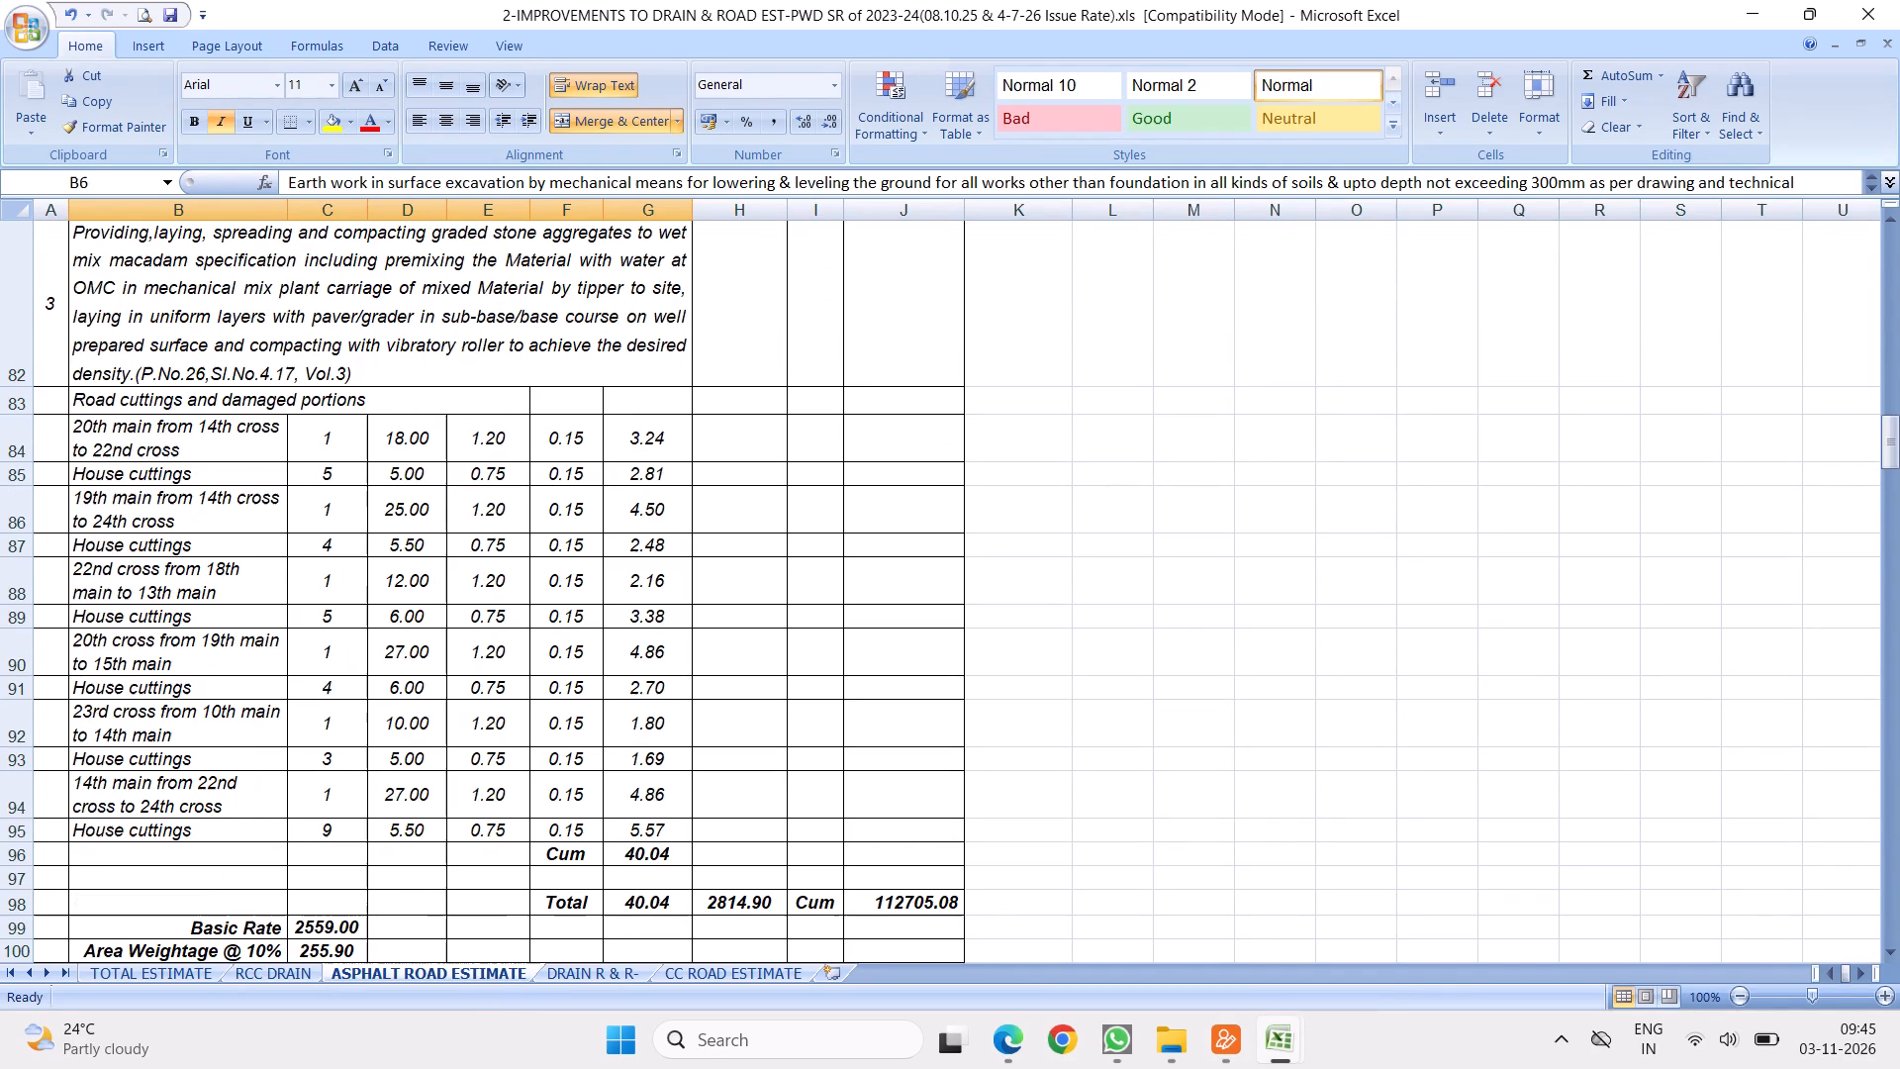
drag(0, 336, 239, 638)
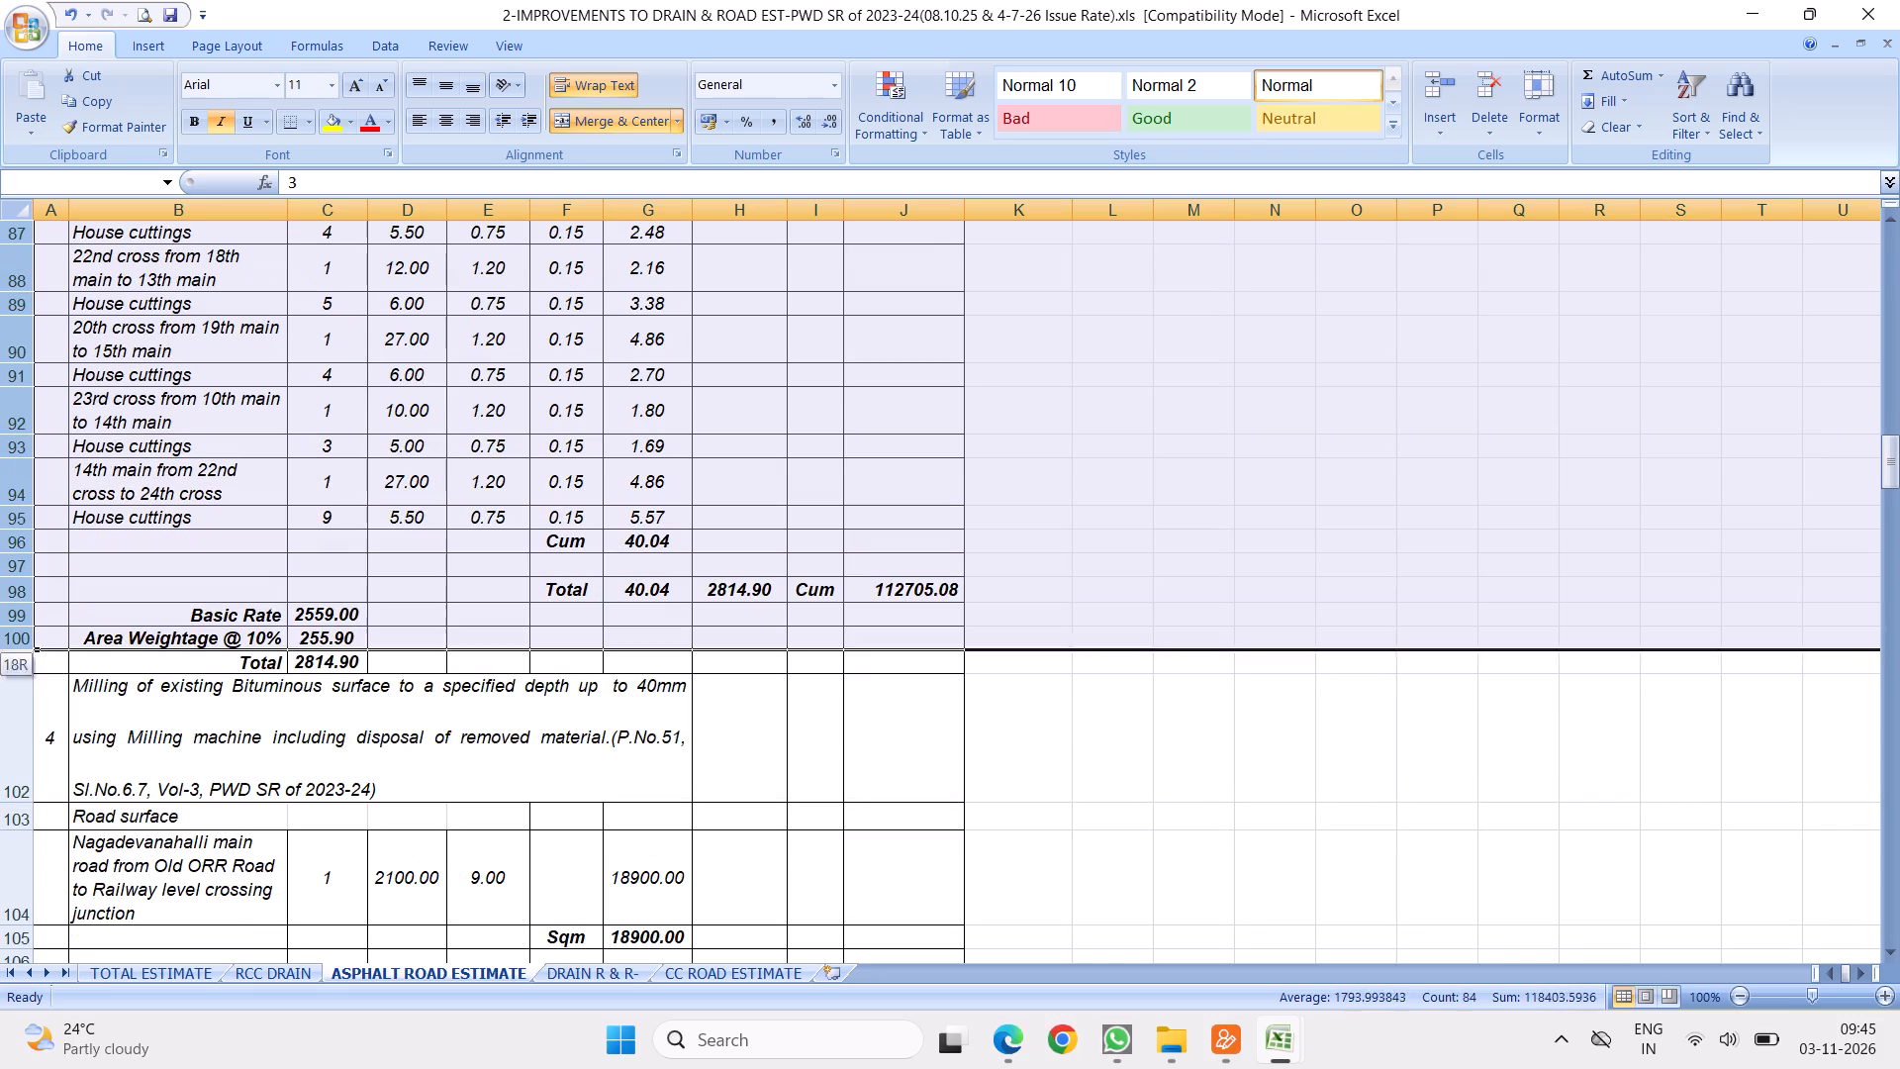
drag(239, 638, 234, 664)
right_click(295, 405)
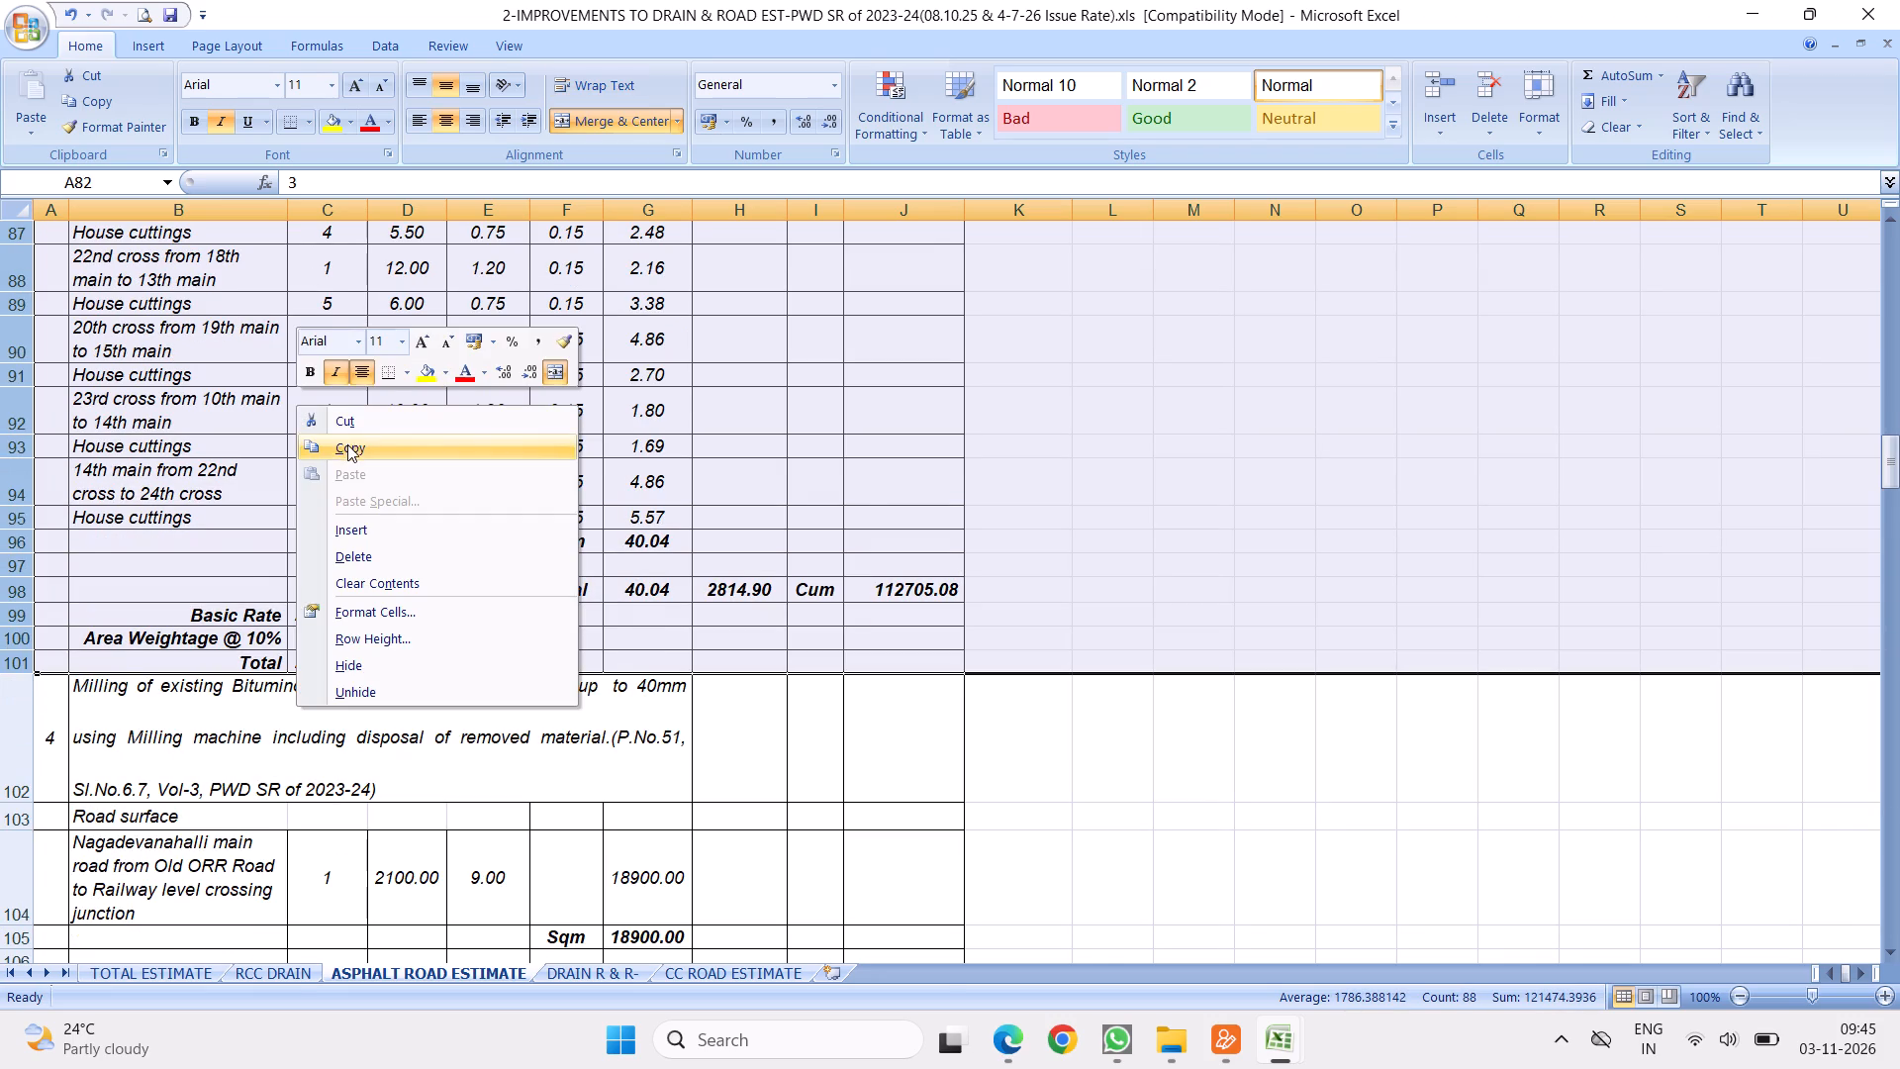
click(346, 448)
Insert the copied wet mix macadam rows at row 91 of the NISHA CONSTN workbook's Modifed final sheet and number the item 10.
click(1270, 1036)
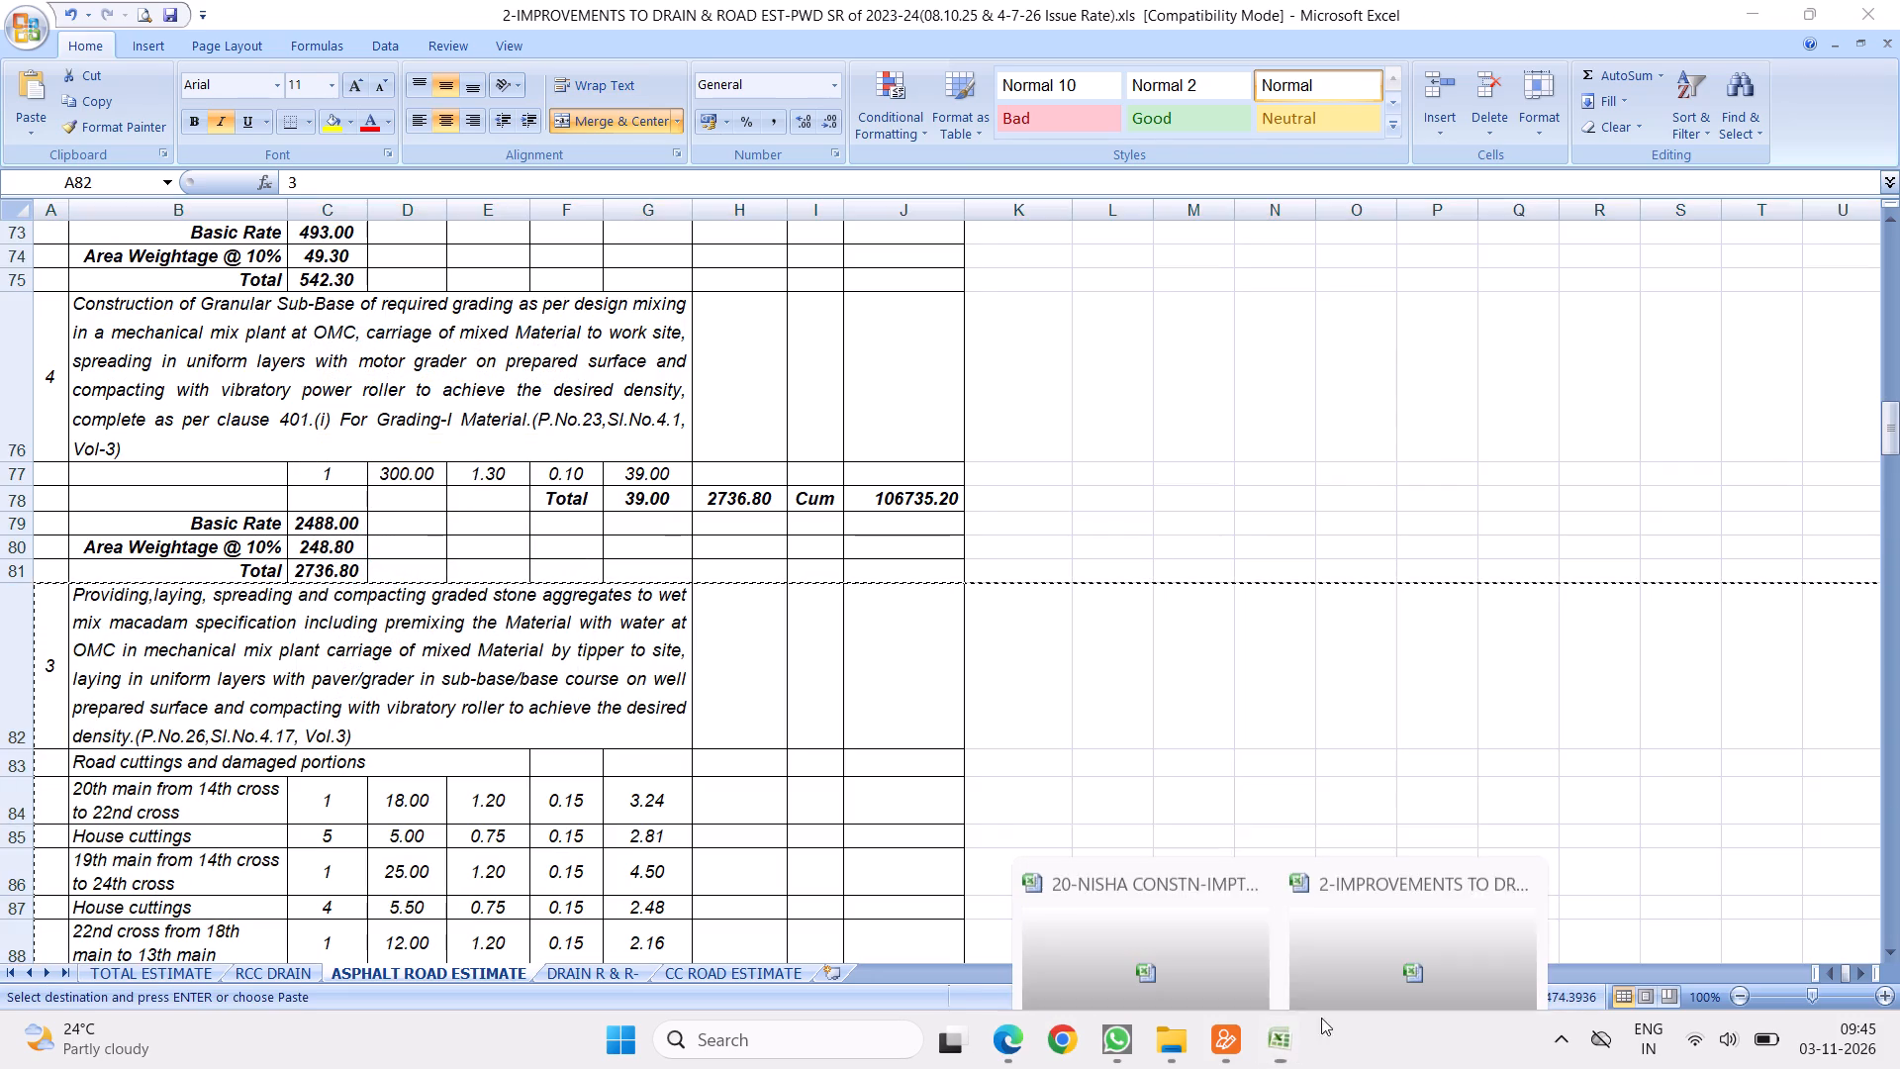
click(1216, 899)
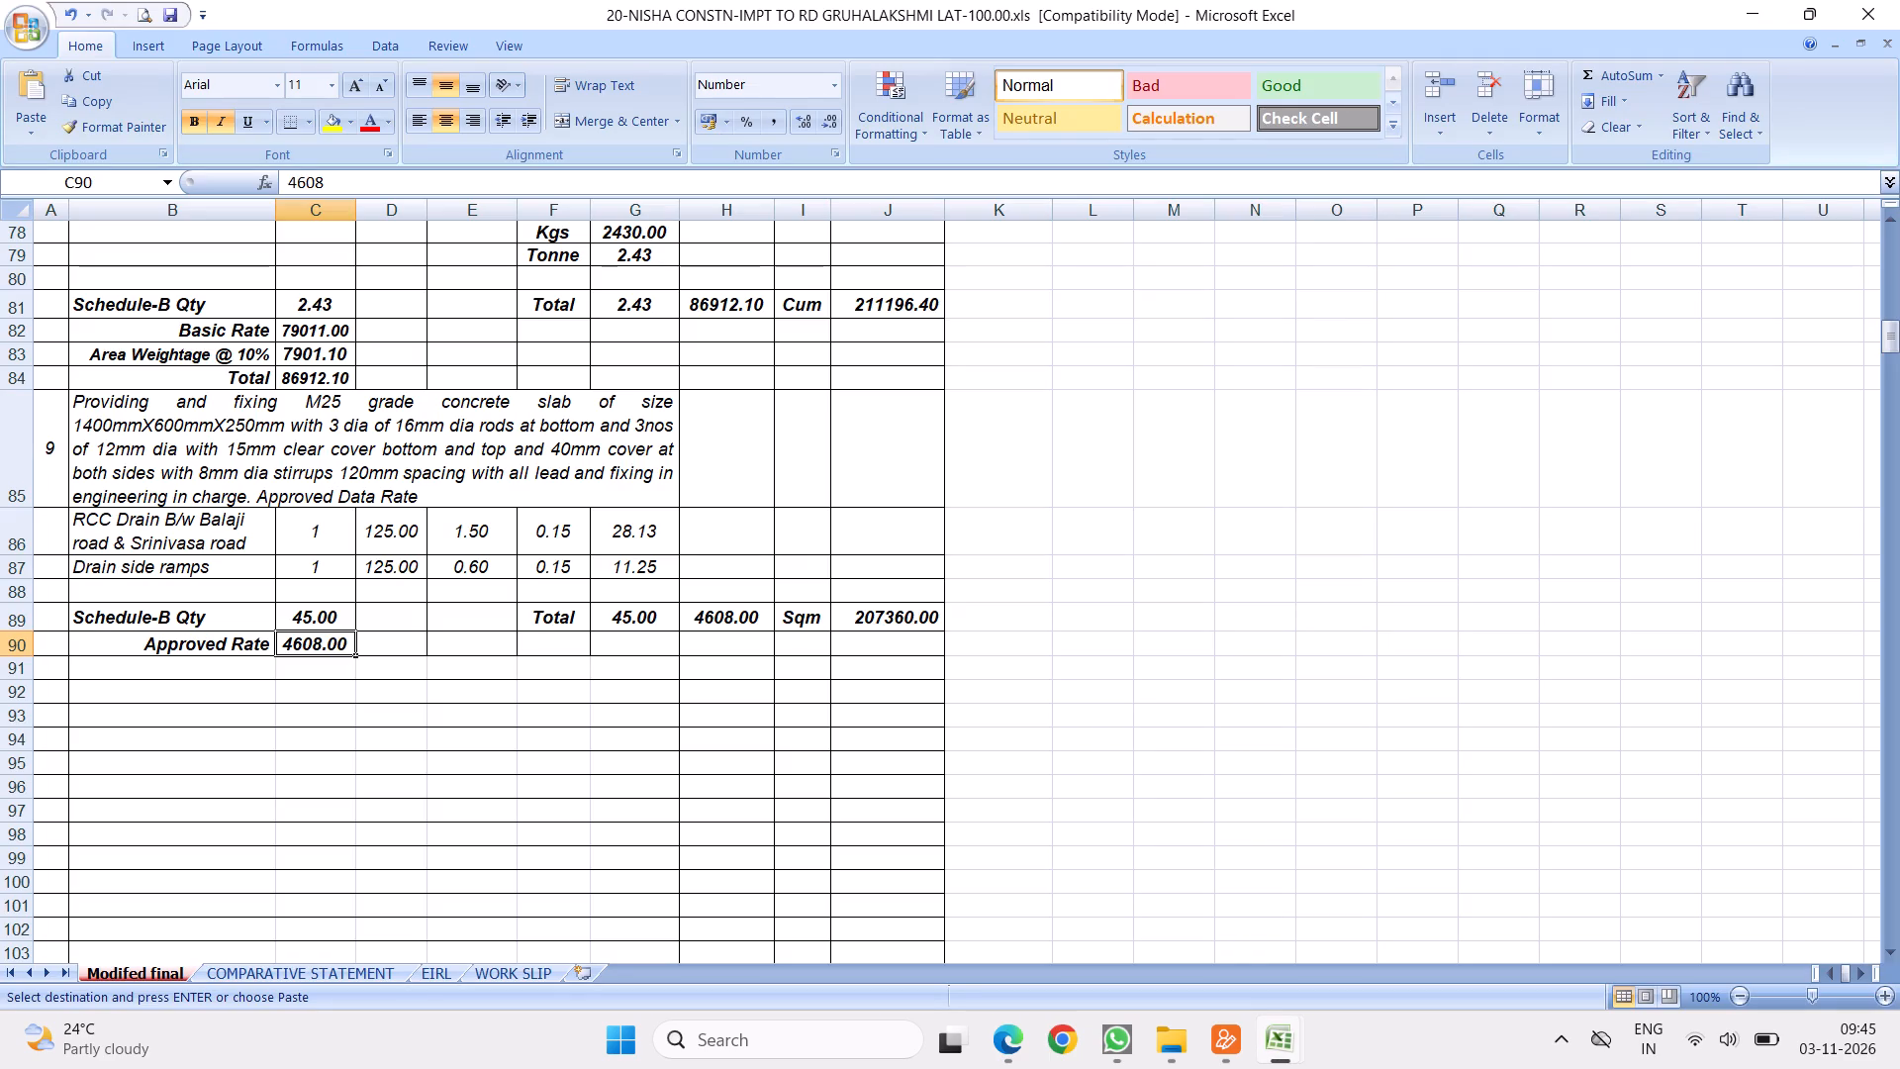
click(22, 667)
right_click(22, 667)
click(141, 795)
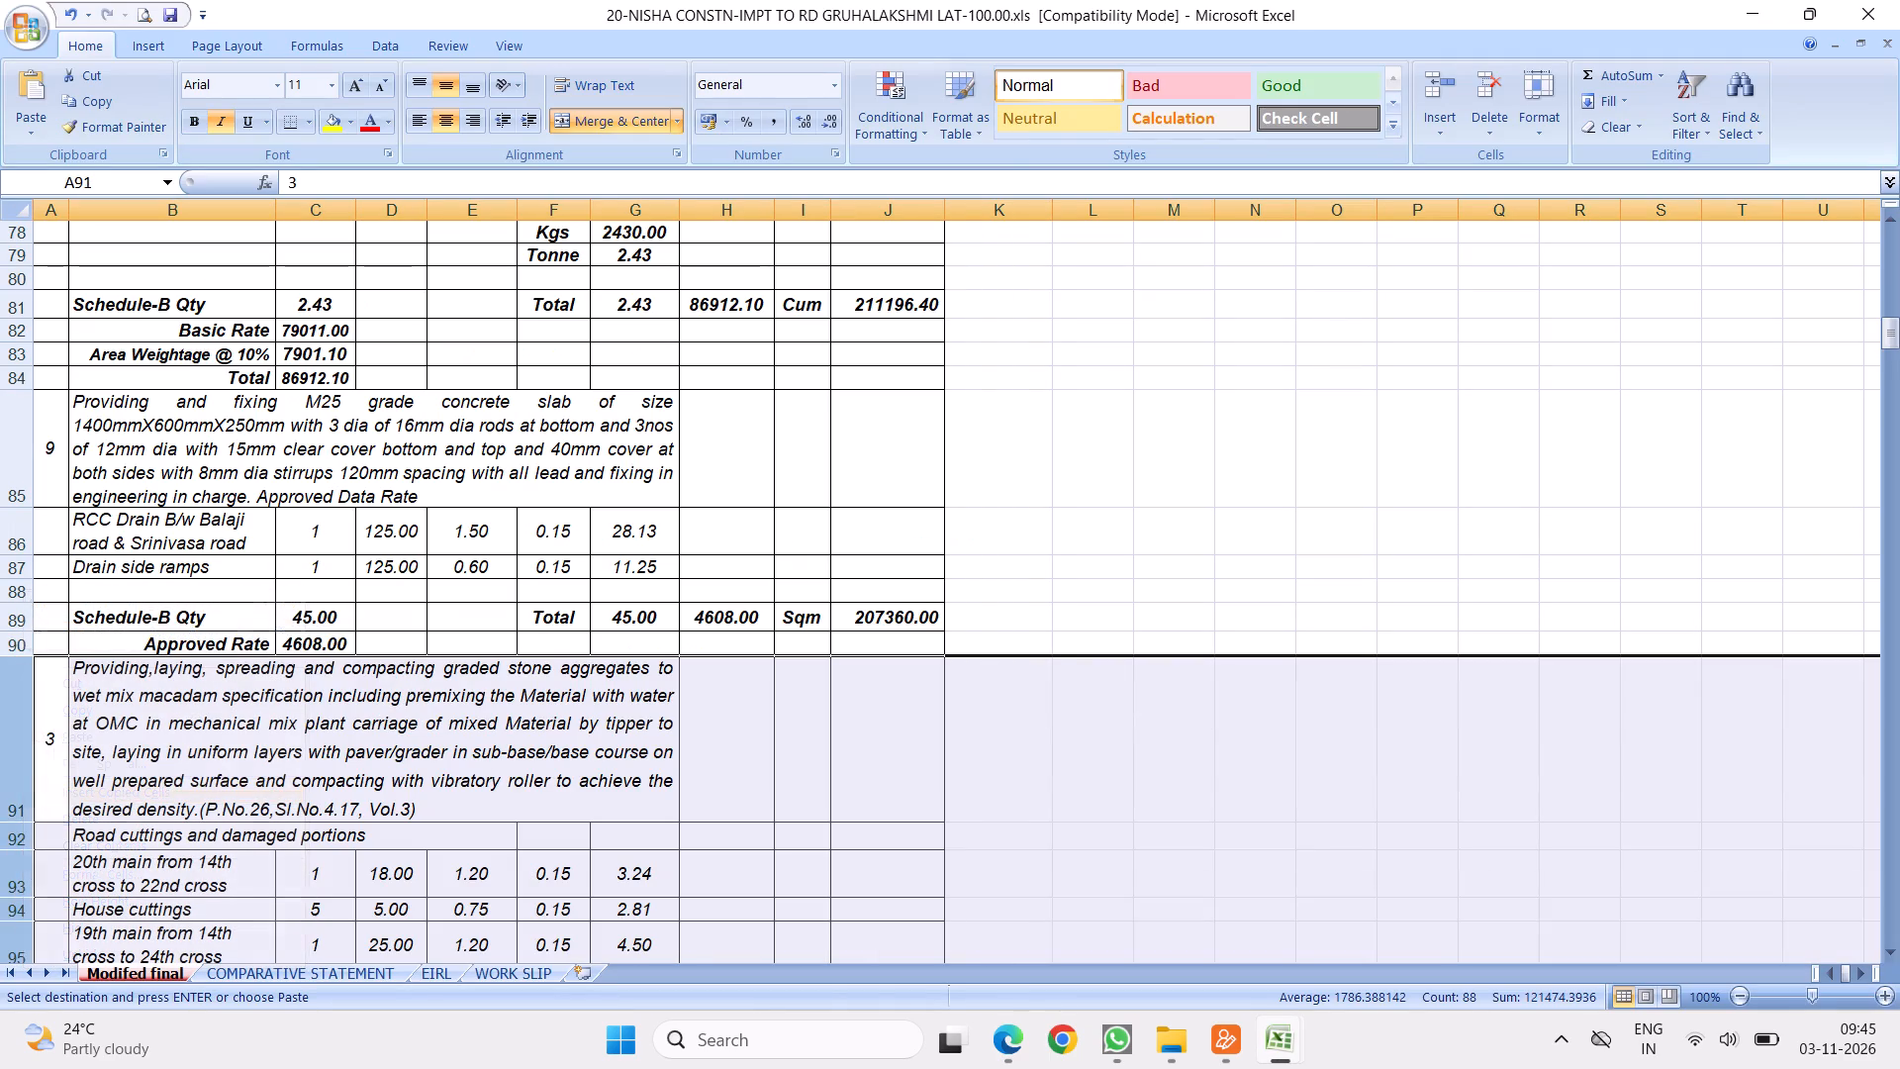
click(55, 744)
key(1)
key(0)
click(277, 763)
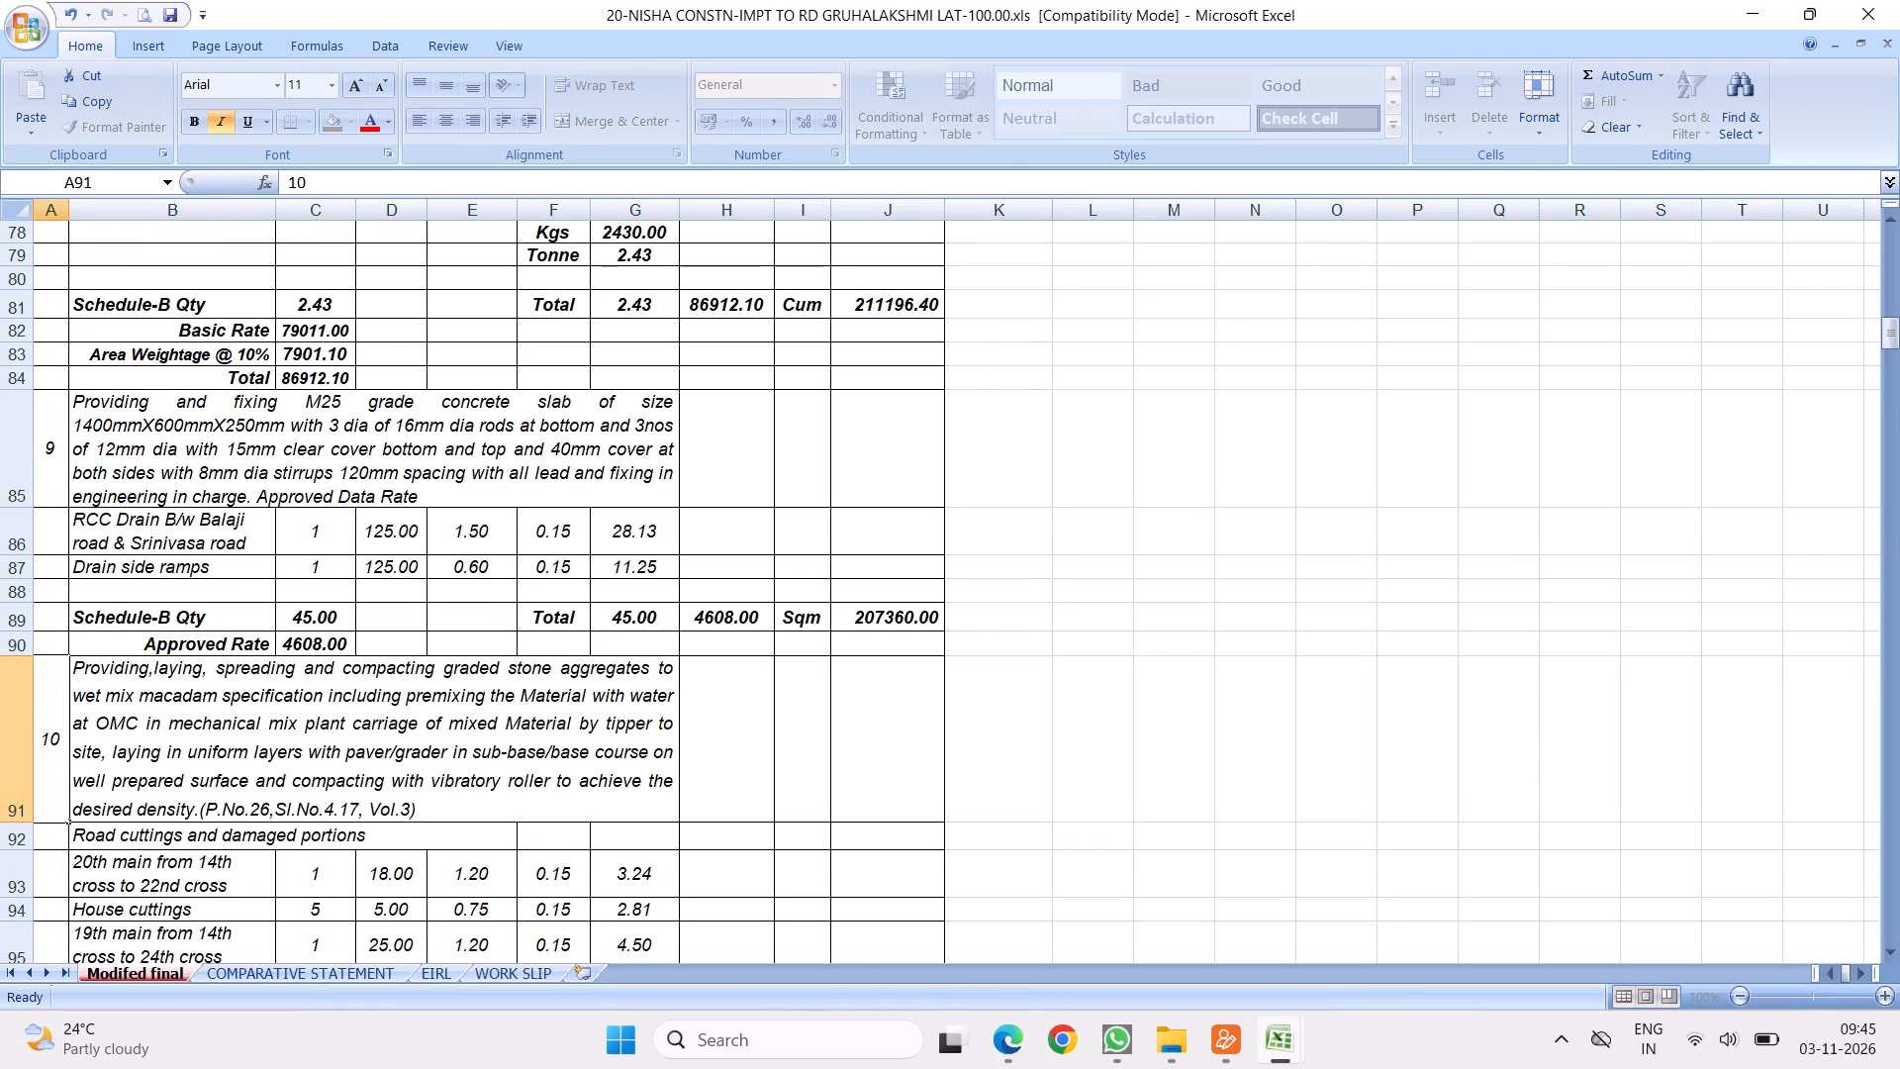
Copy item 8's Schedule-B Qty row 81 over item 10's total row 107.
scroll(452, 686, down, 5)
scroll(498, 555, up, 4)
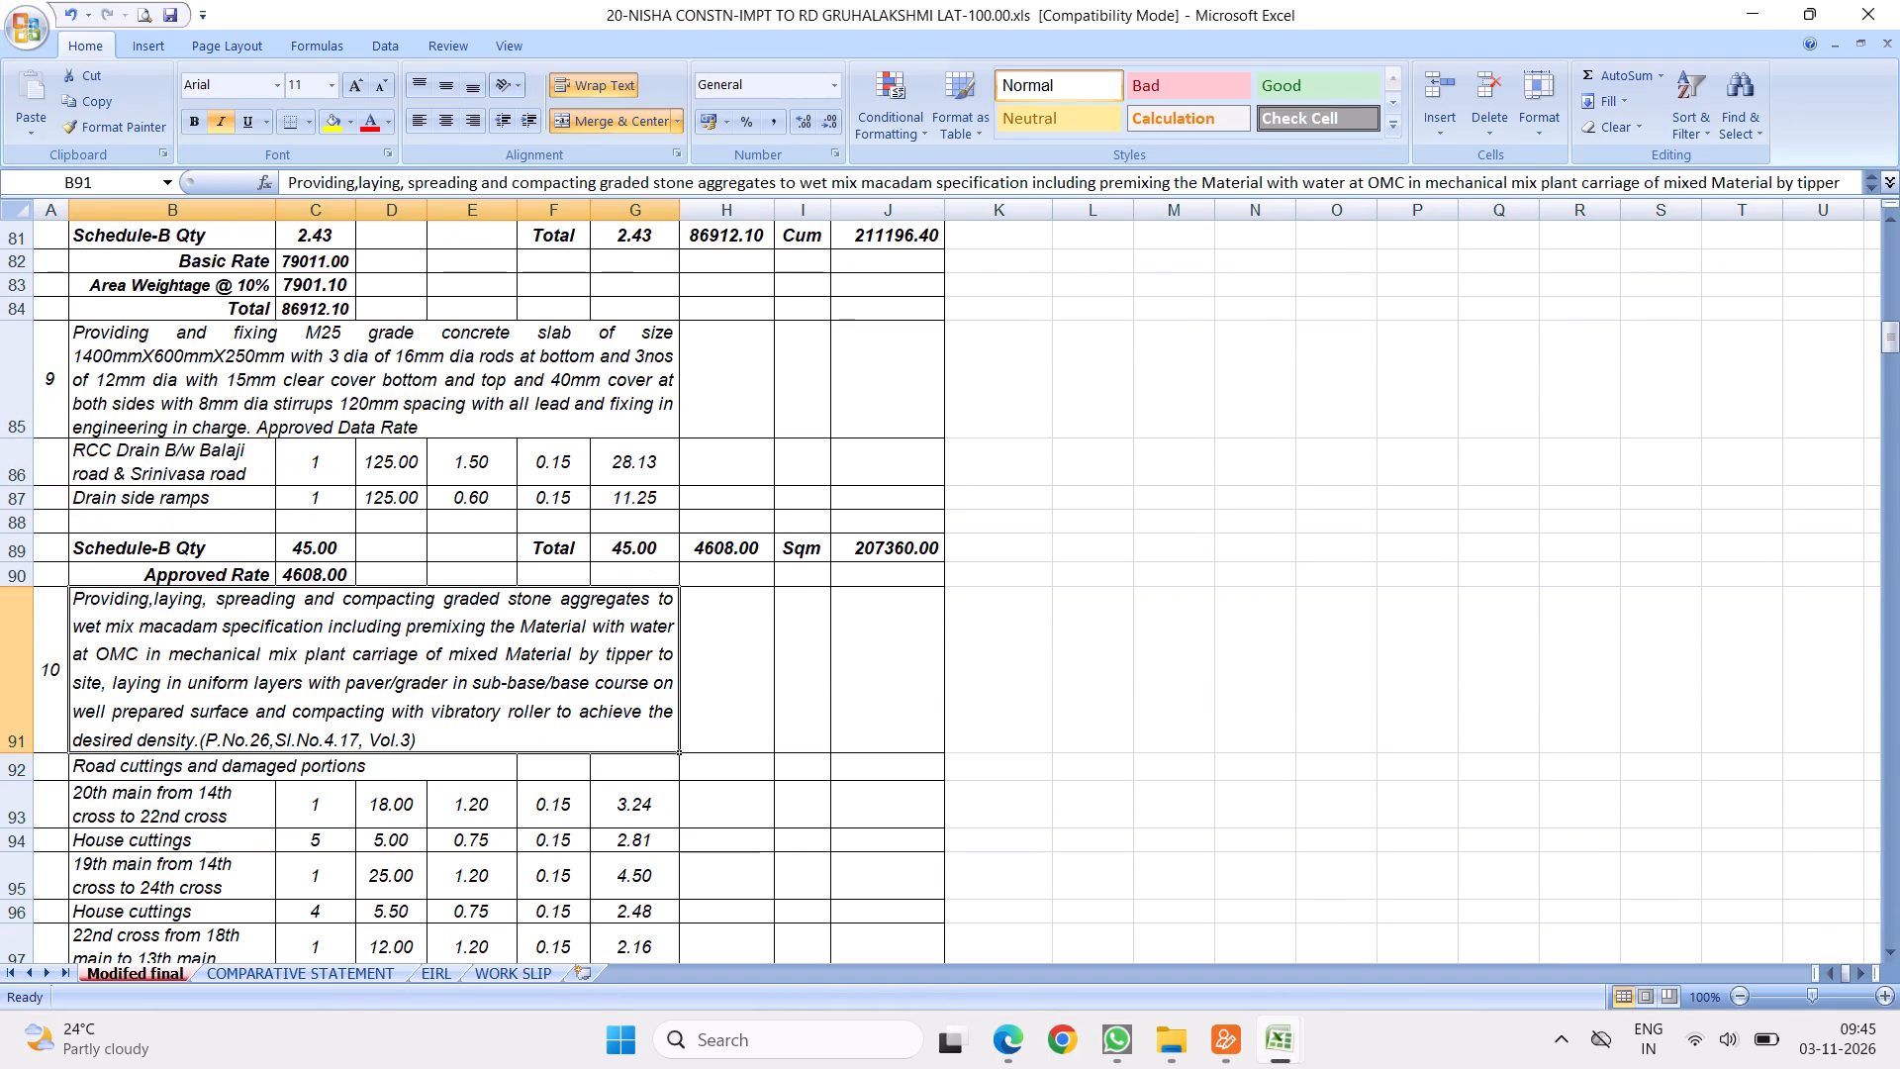
right_click(15, 550)
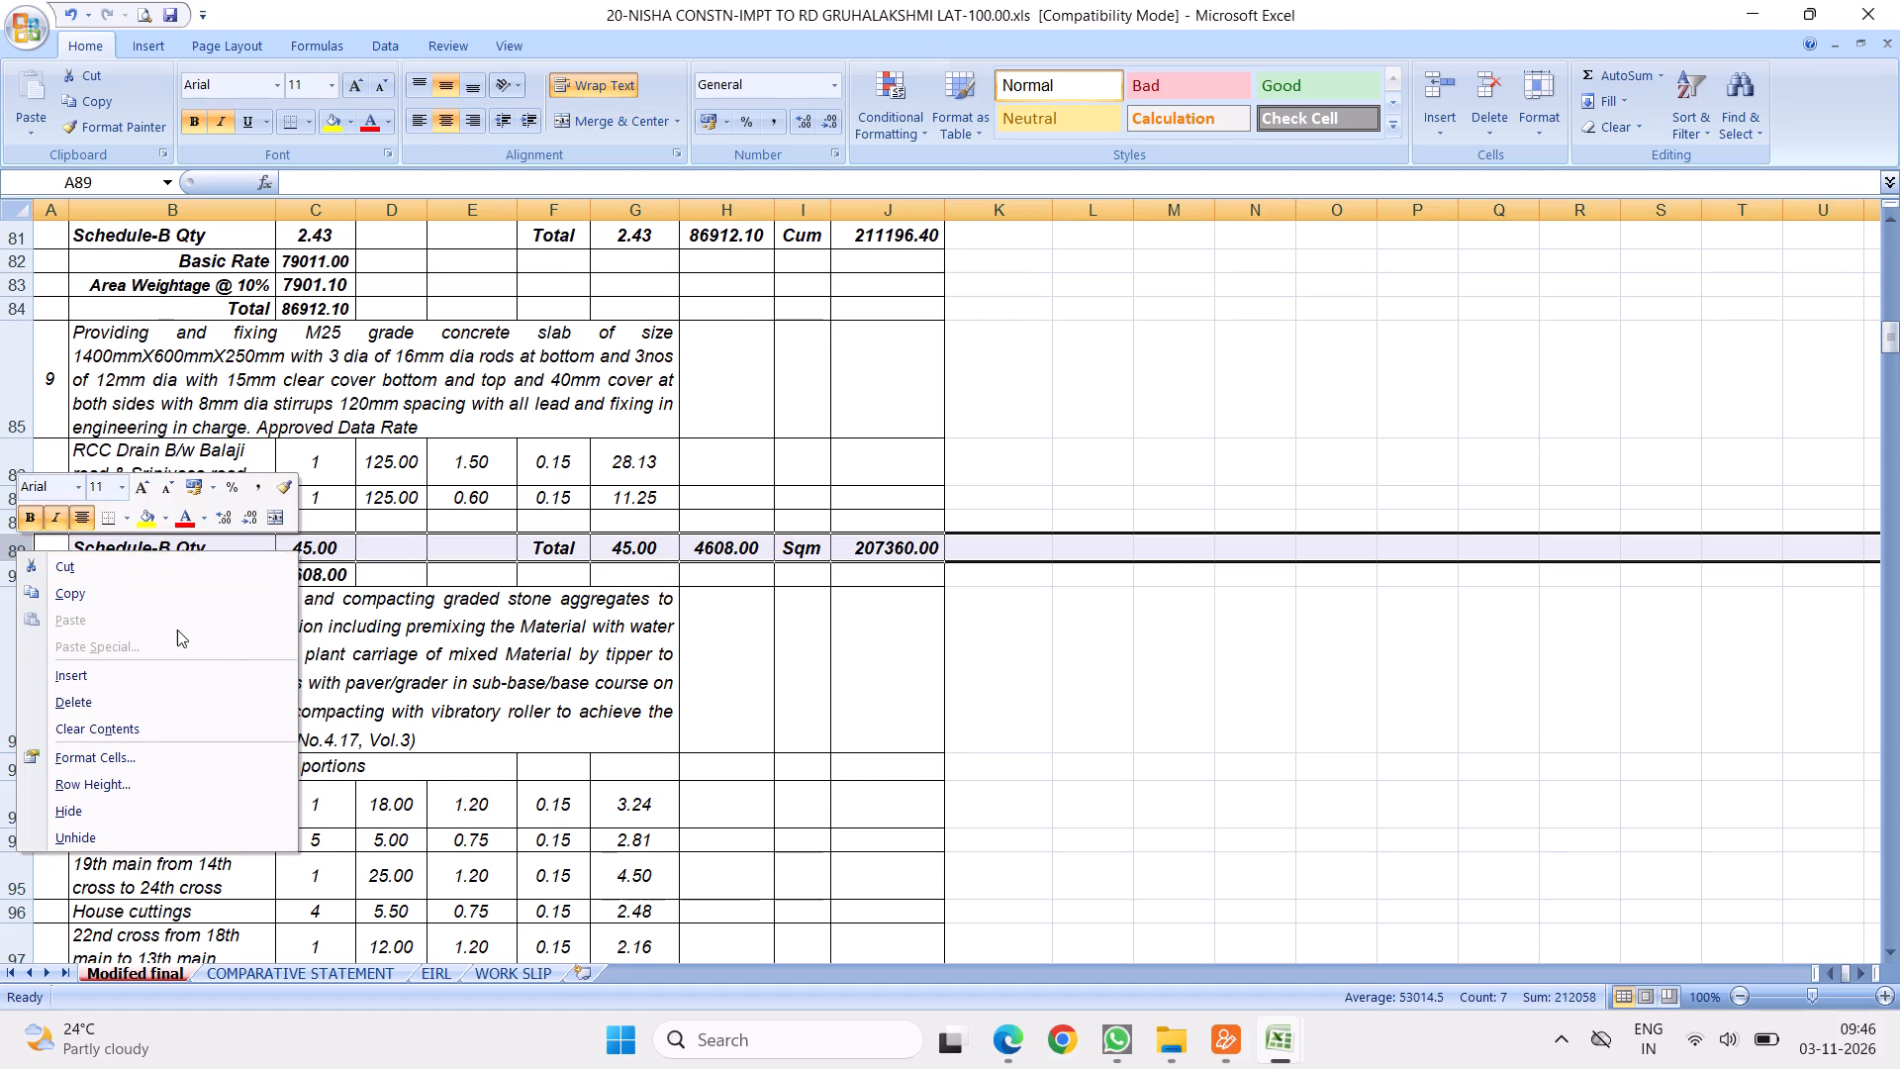
click(565, 673)
scroll(453, 510, up, 2)
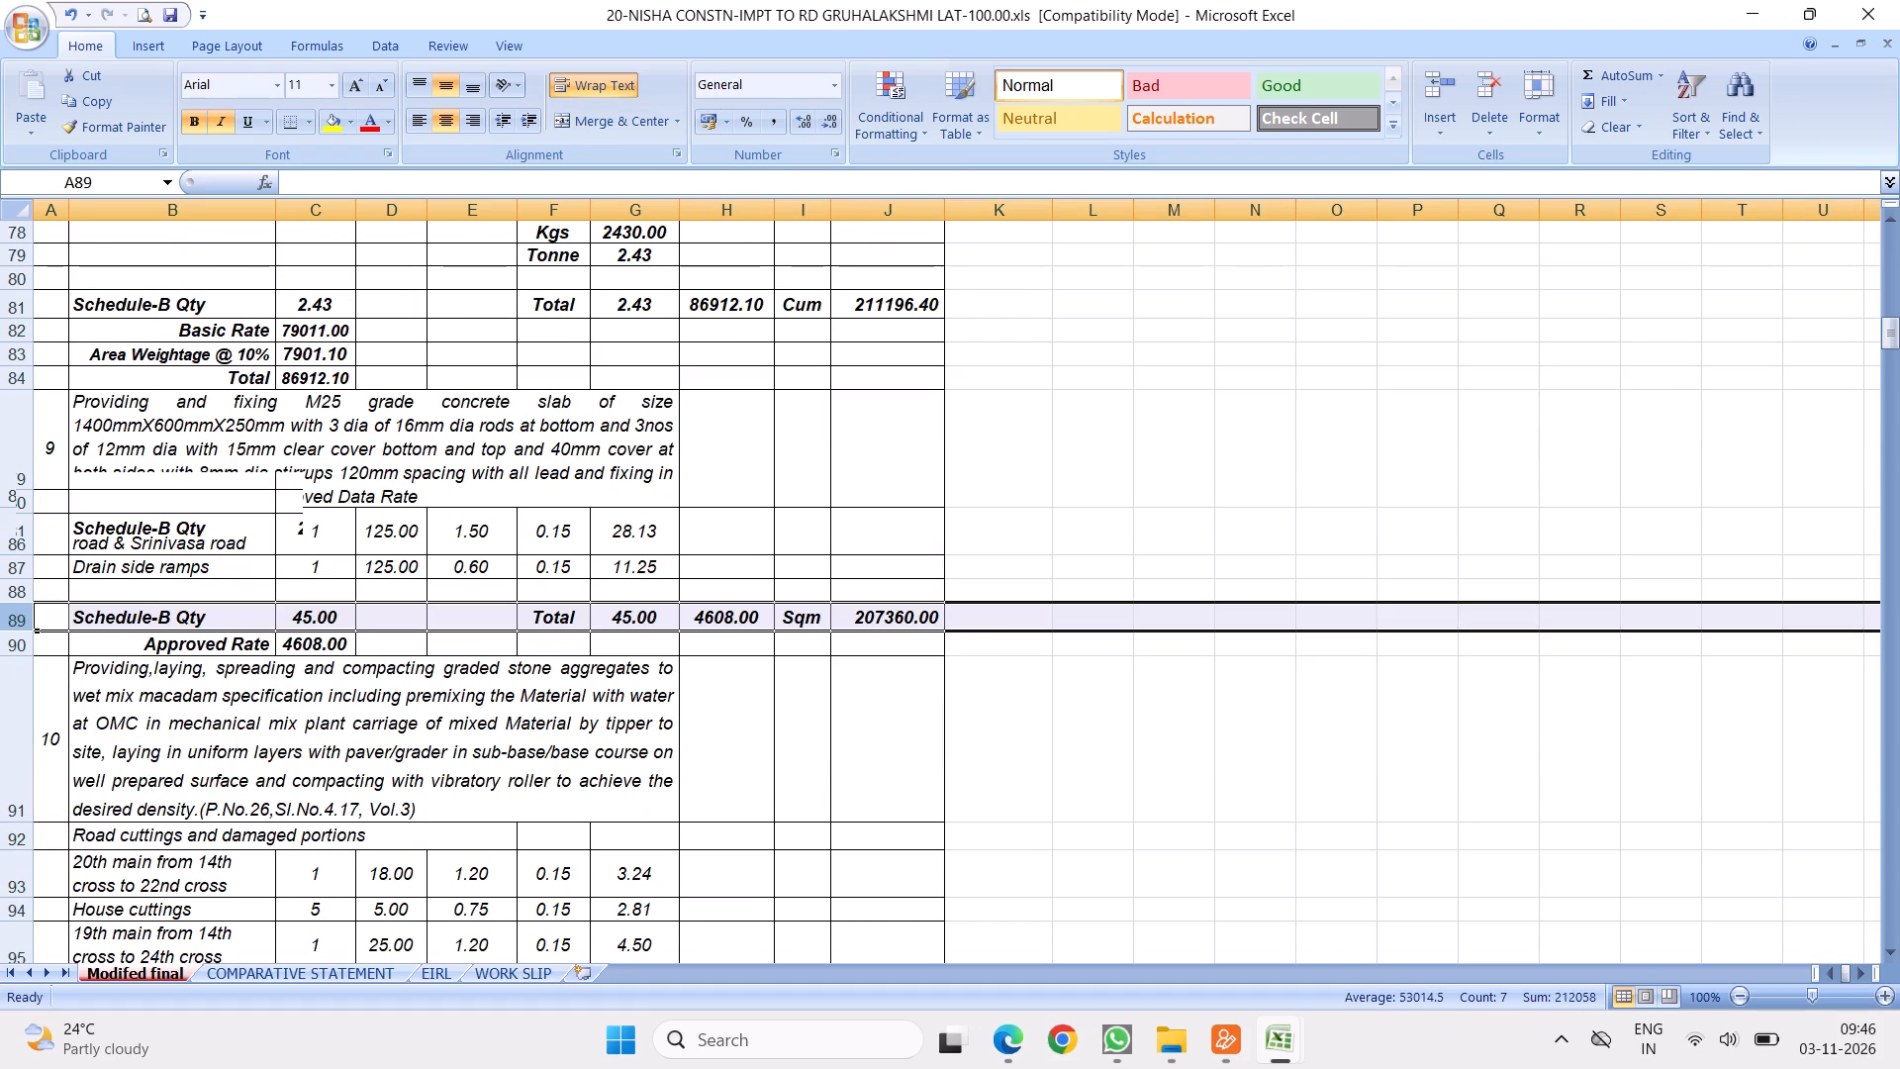
click(16, 533)
right_click(16, 533)
click(67, 580)
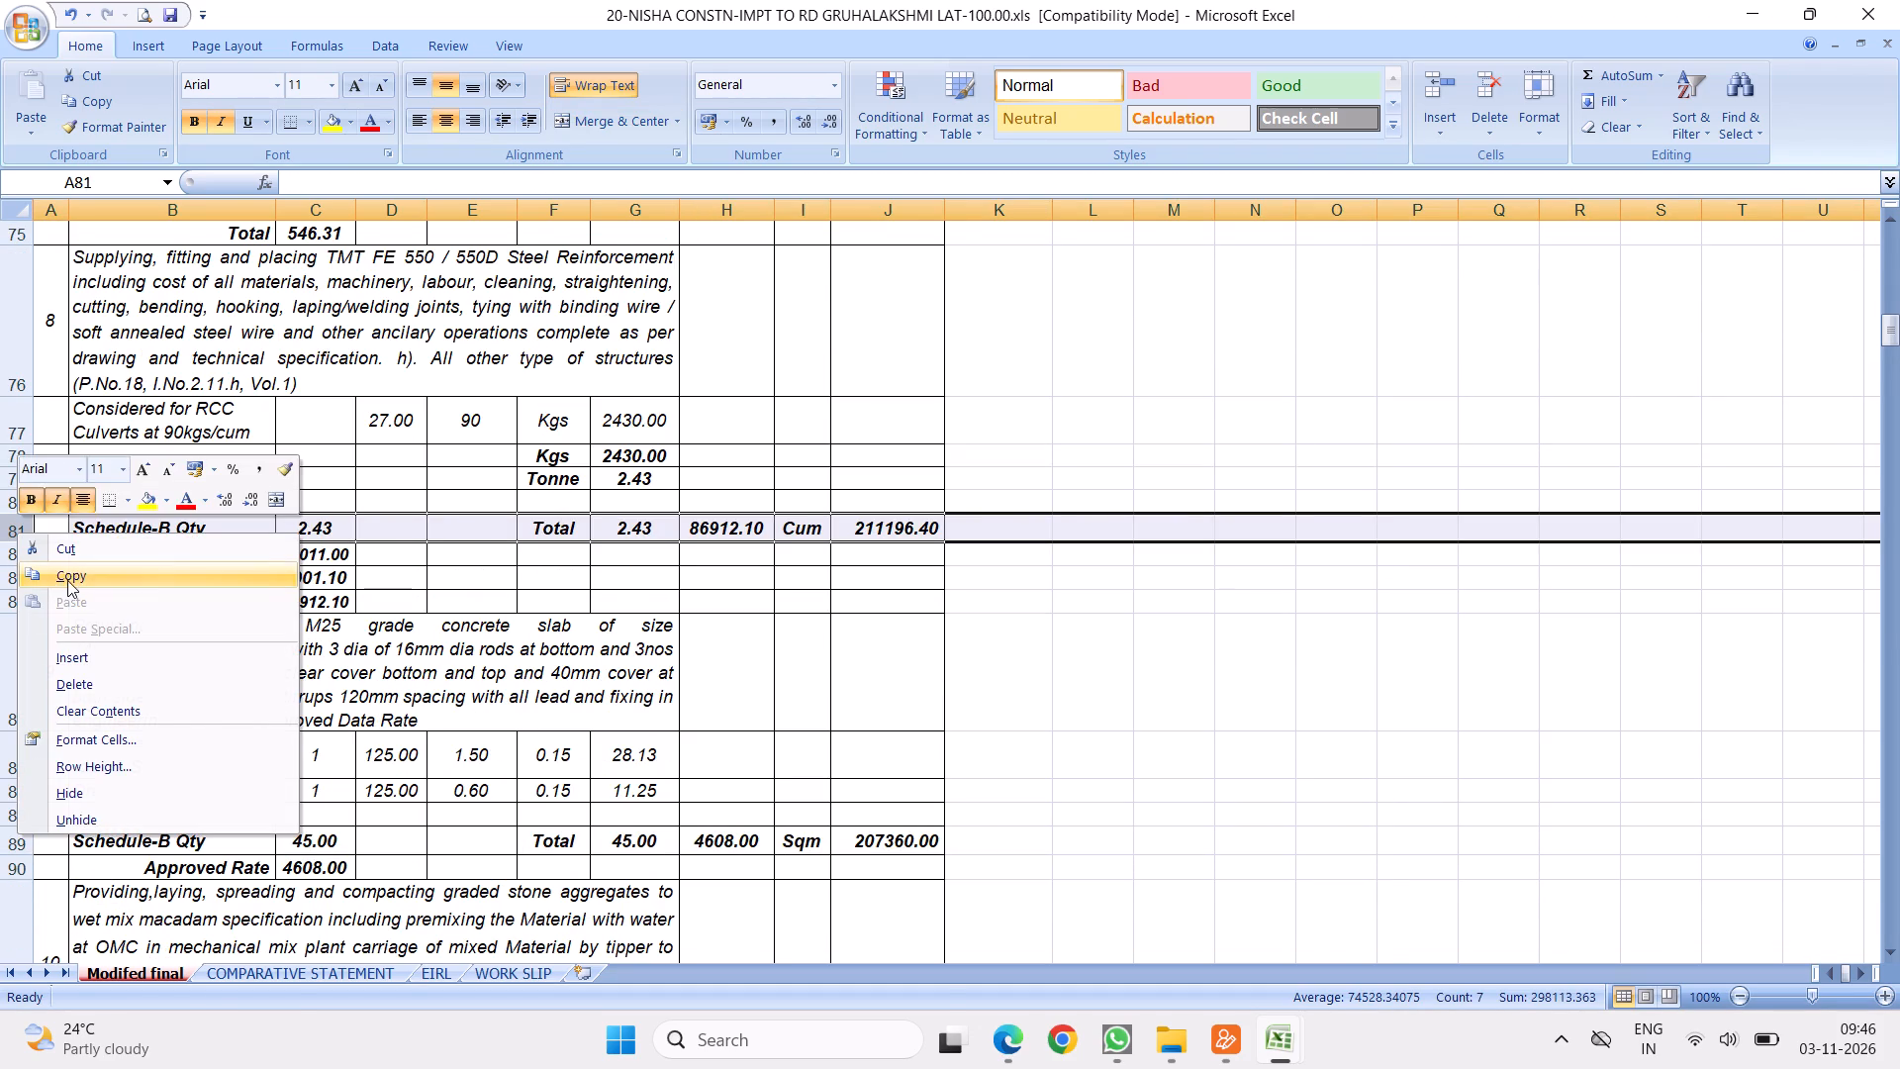
scroll(433, 654, down, 8)
right_click(13, 499)
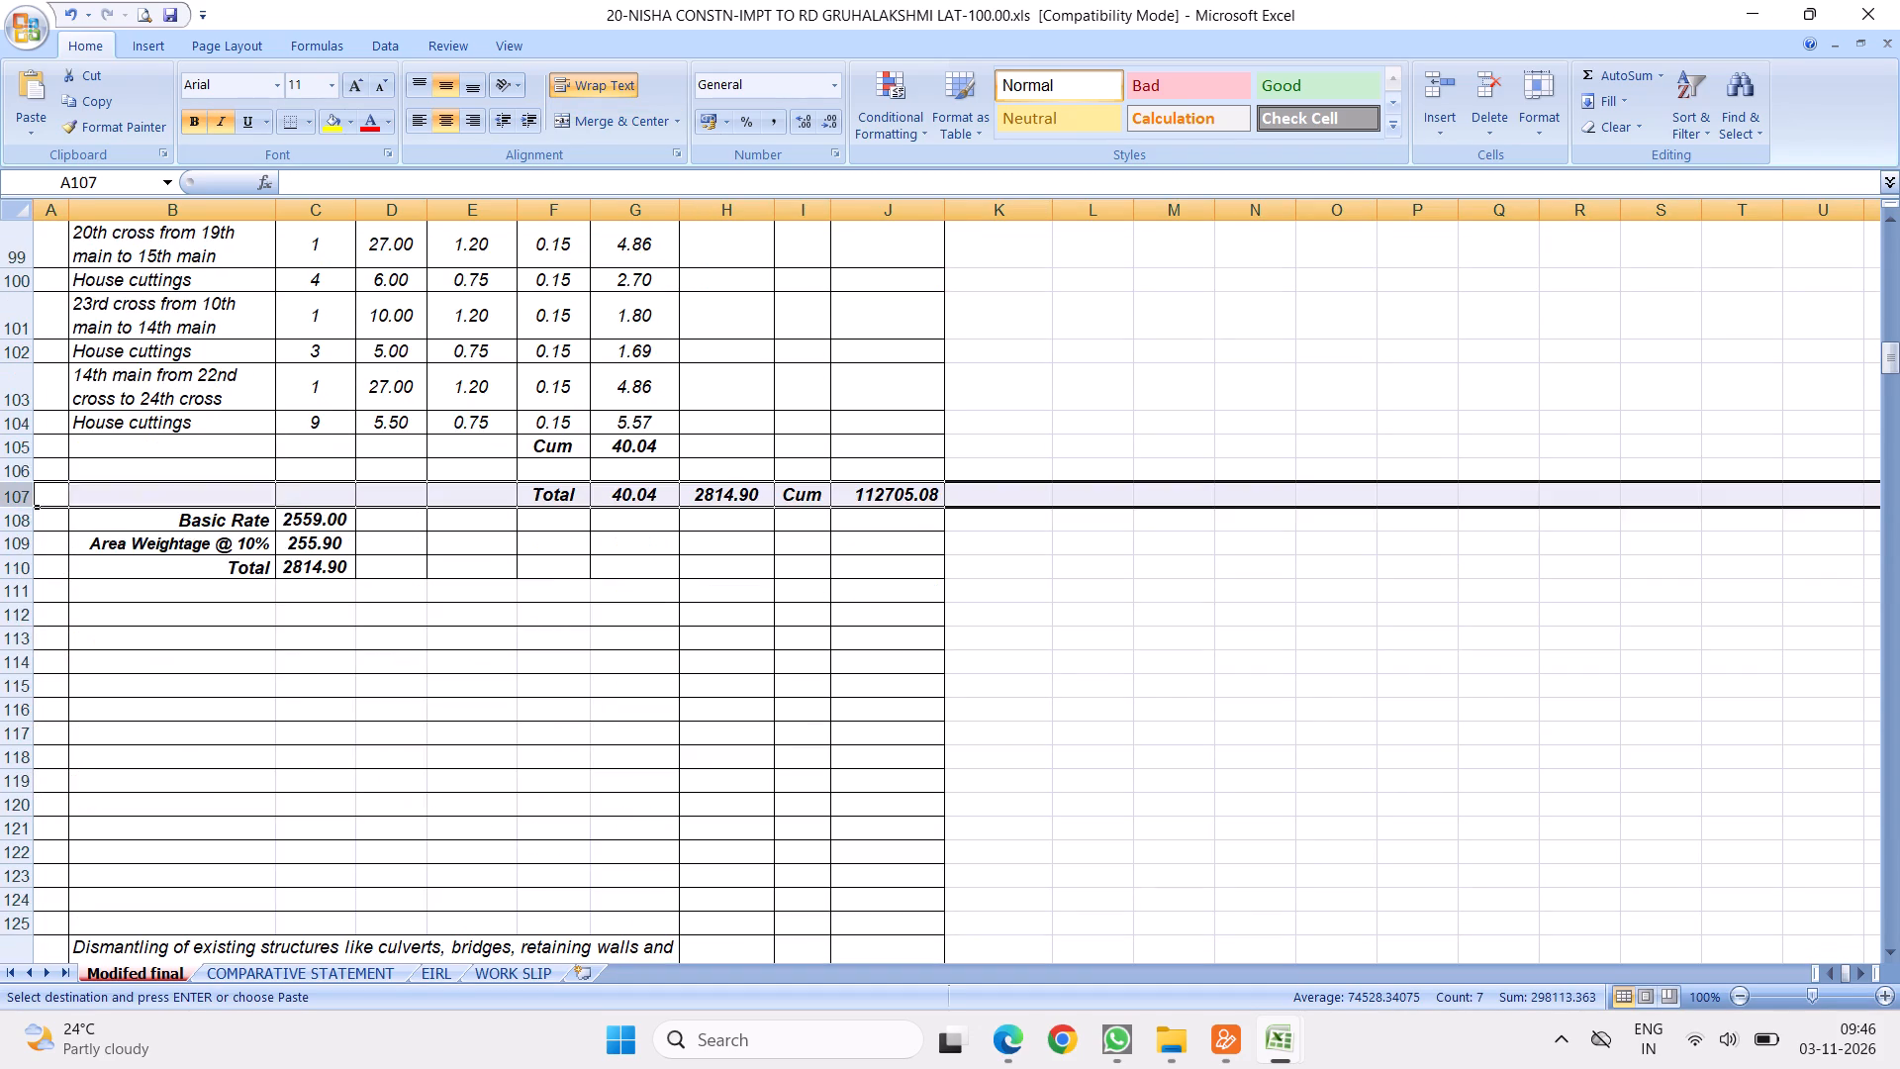
click(71, 569)
Set item 10's Schedule-B quantity to 366.9.
click(322, 494)
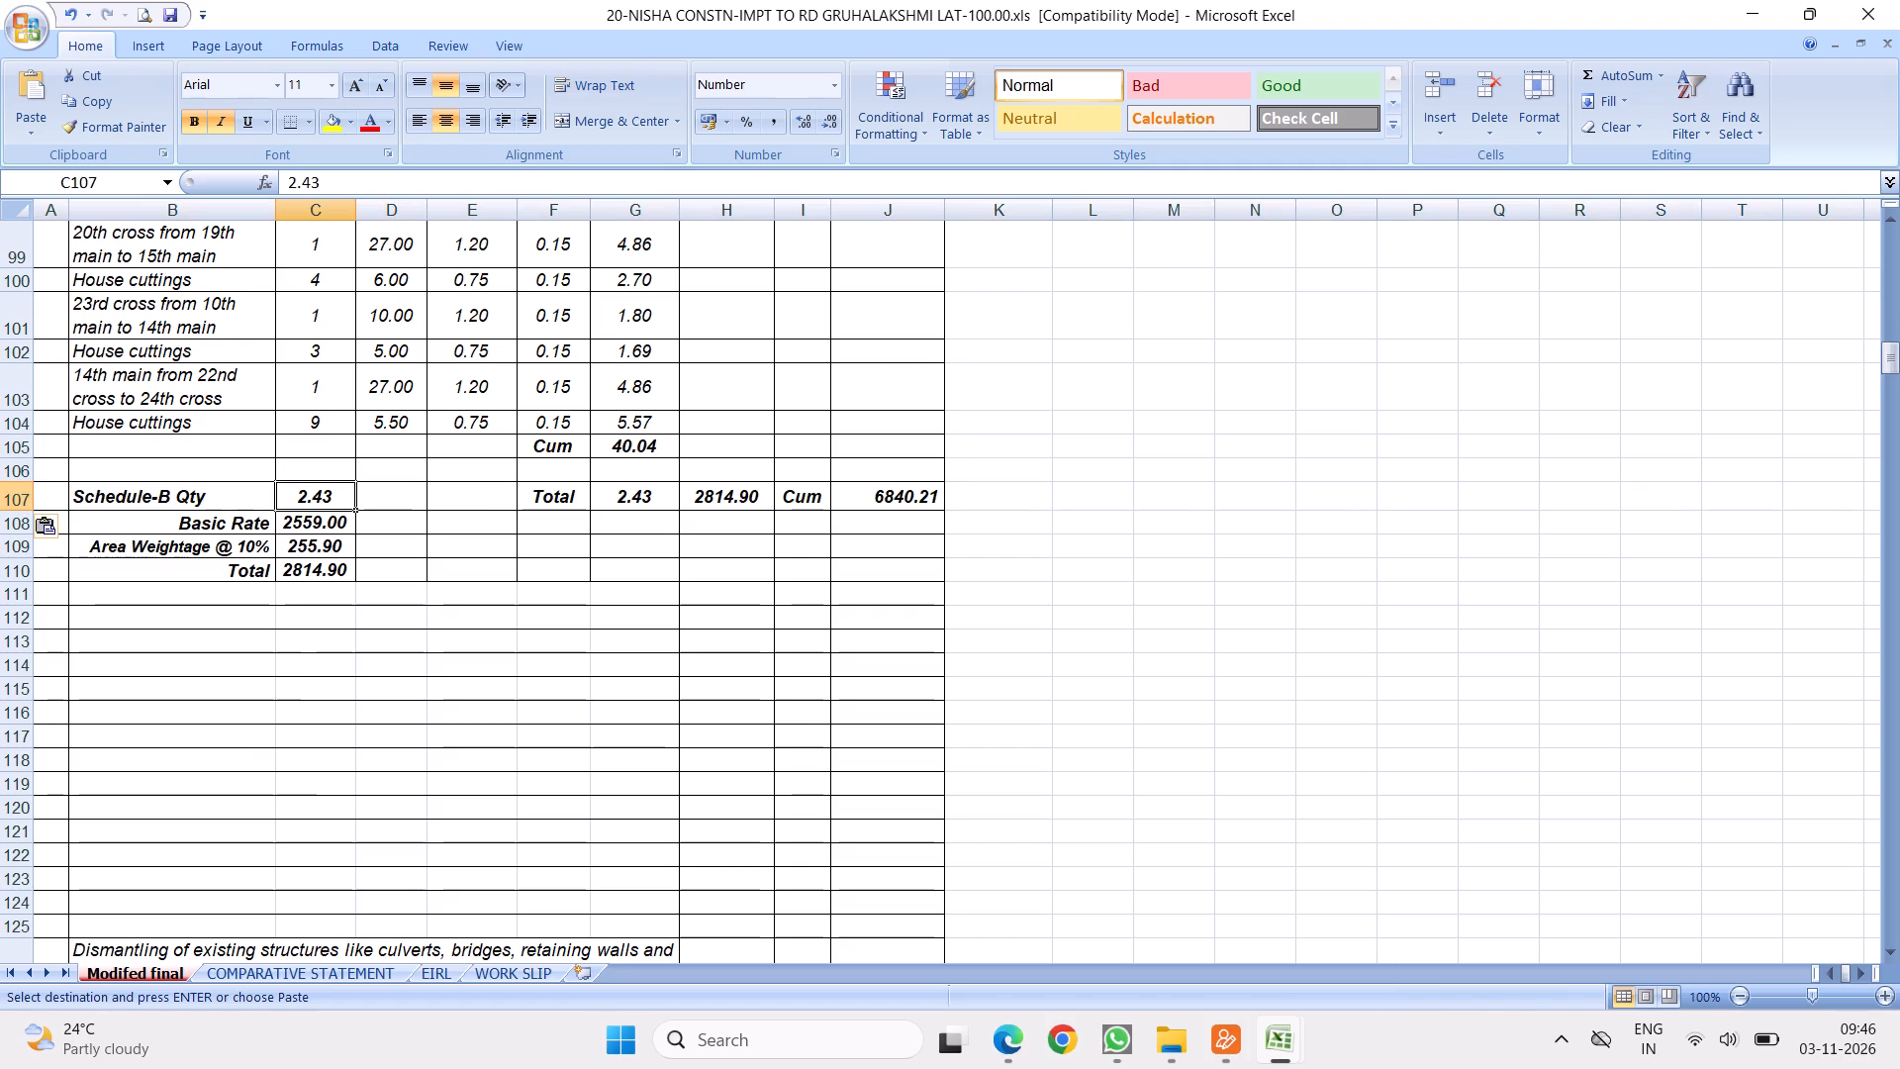
text(366.9)
key(Return)
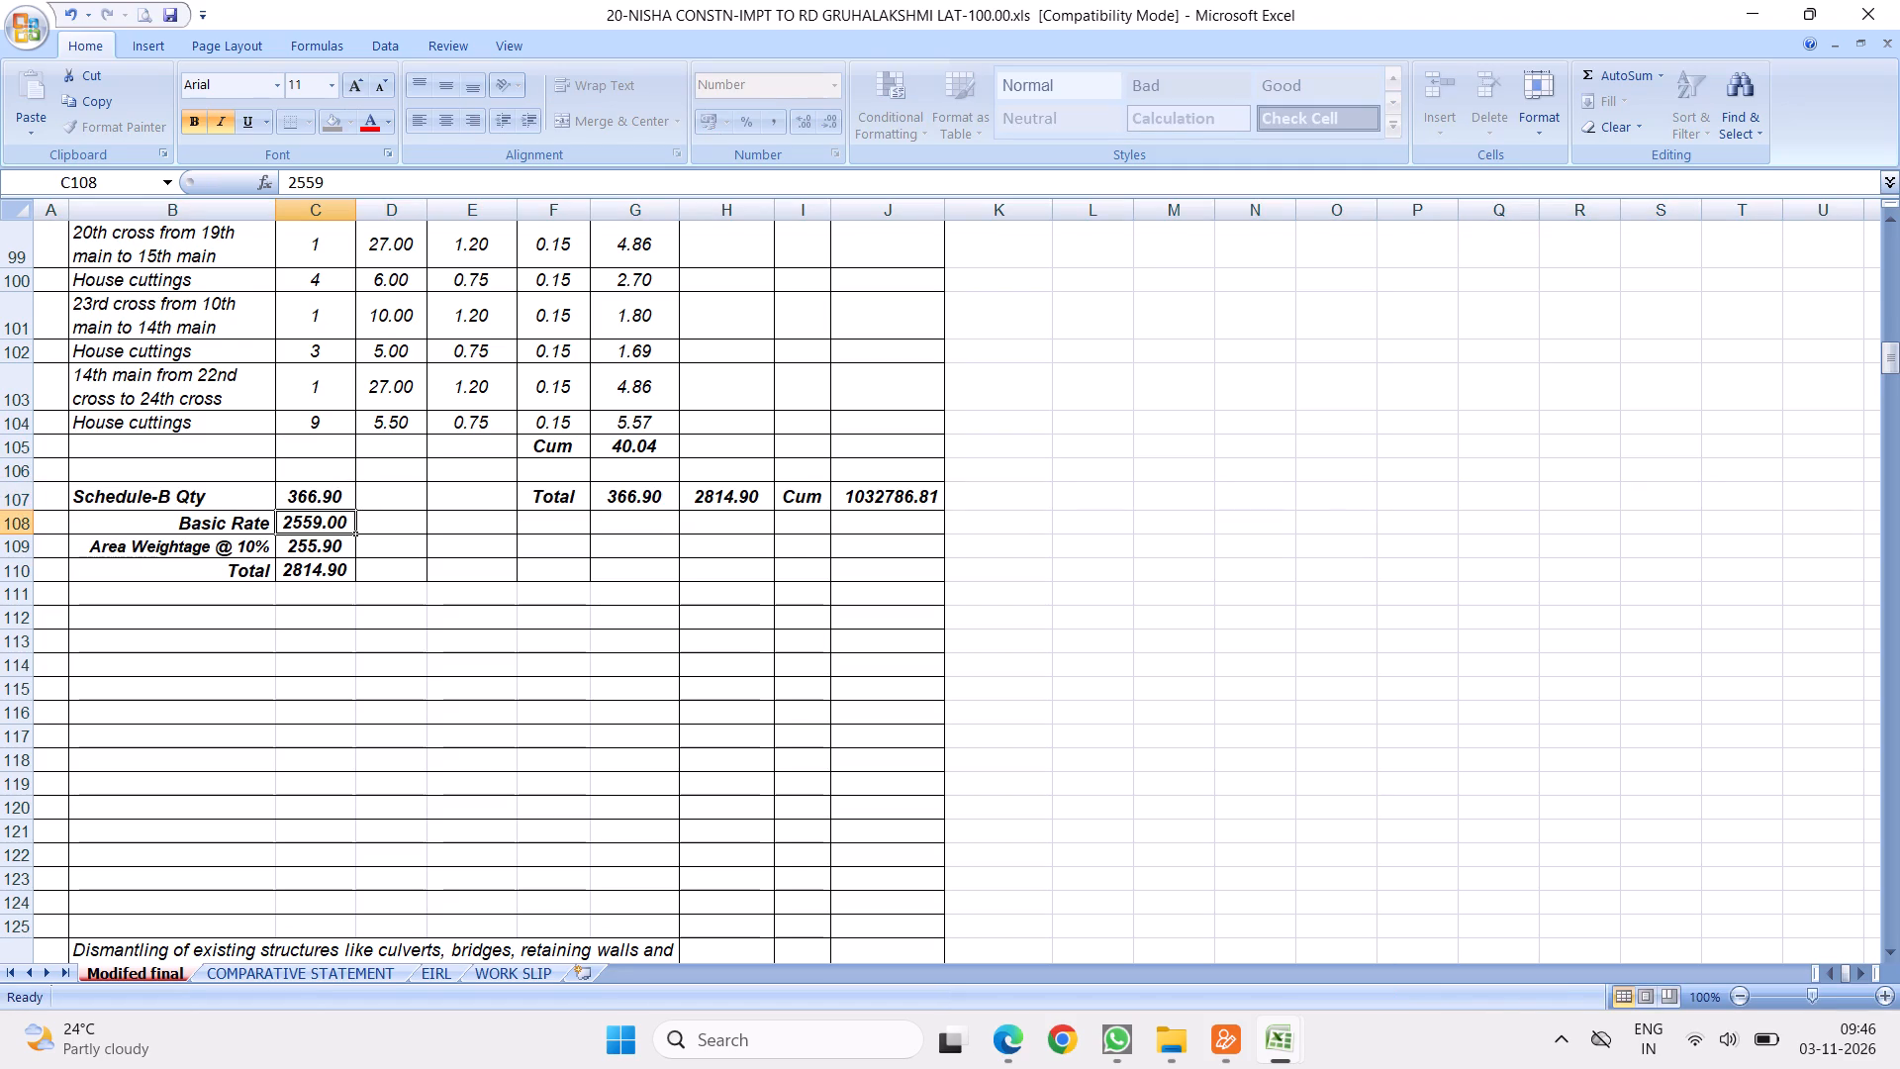
Copy the SS1 bitumen emulsion primer coat item, rows 117 to 136, from the ASPHALT ROAD ESTIMATE sheet of the 2-IMPROVEMENTS workbook.
click(1282, 1031)
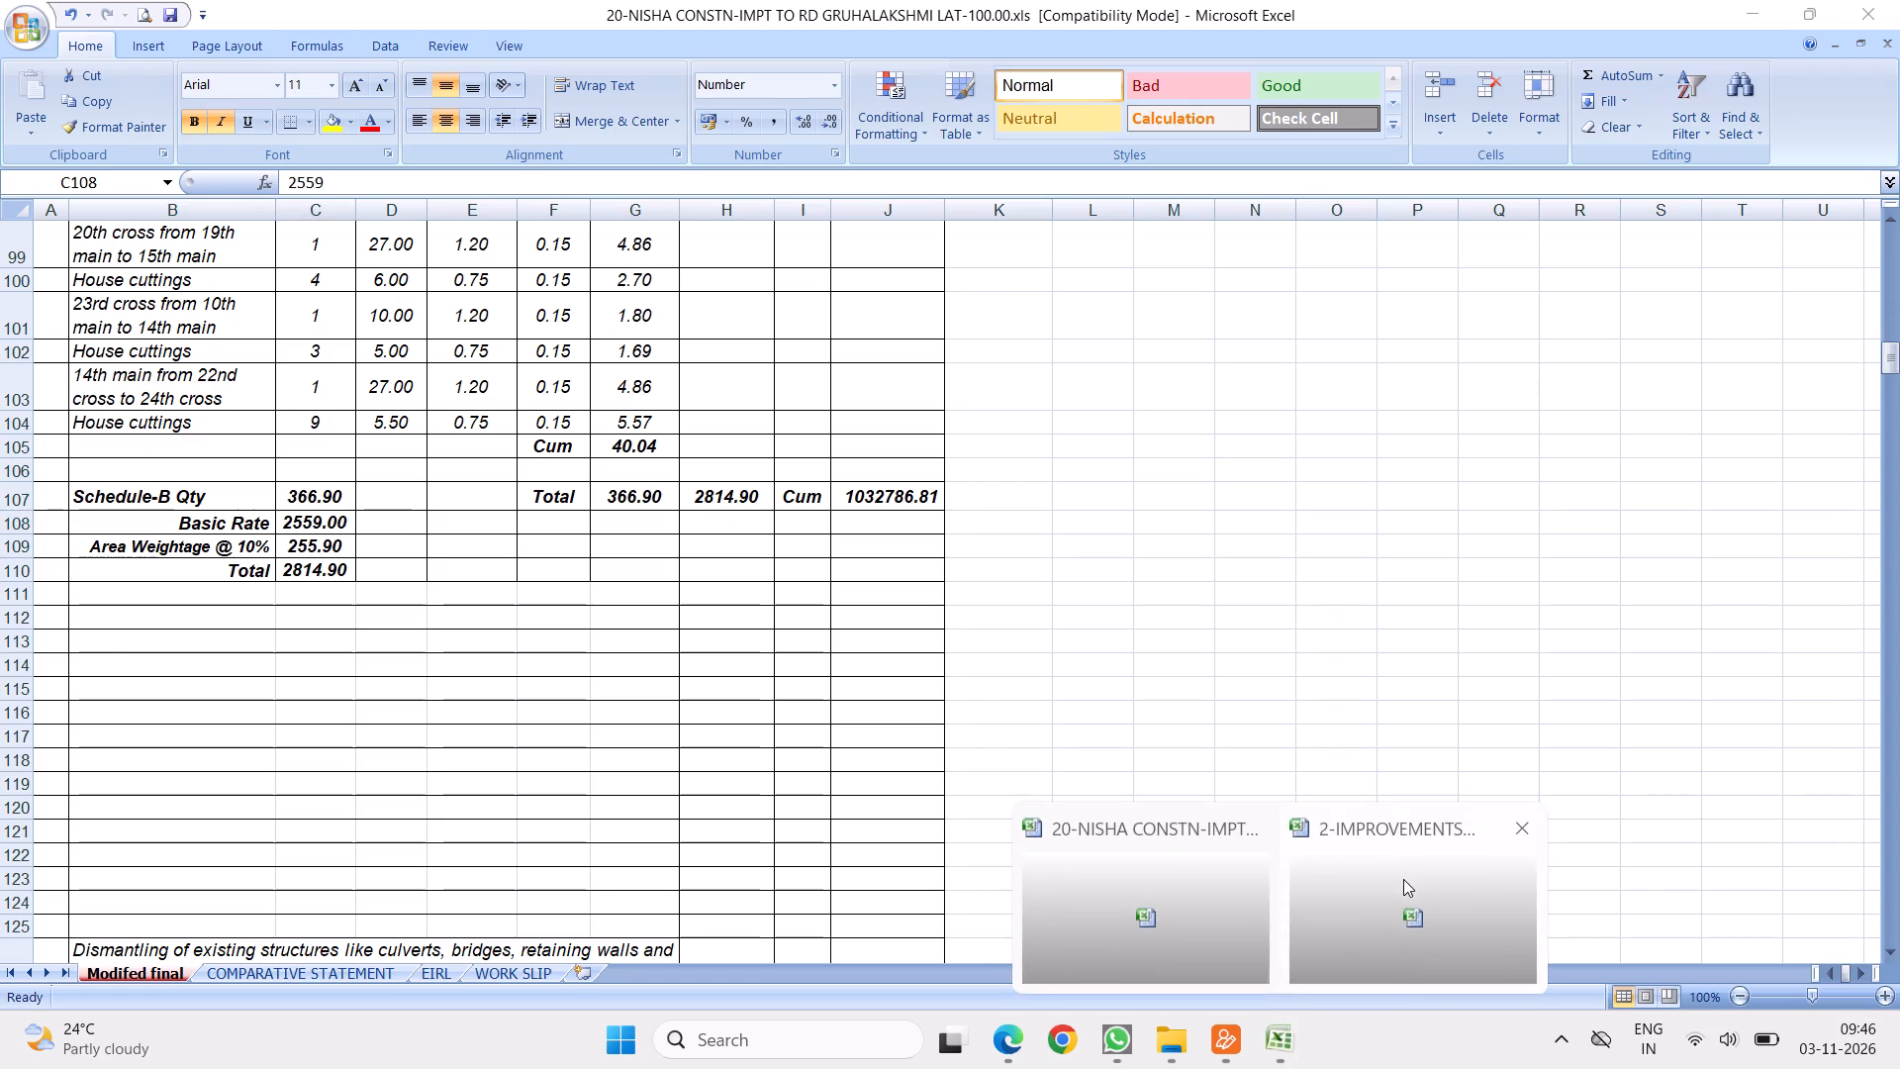
click(1400, 874)
scroll(293, 689, down, 7)
scroll(380, 561, down, 5)
scroll(411, 505, up, 1)
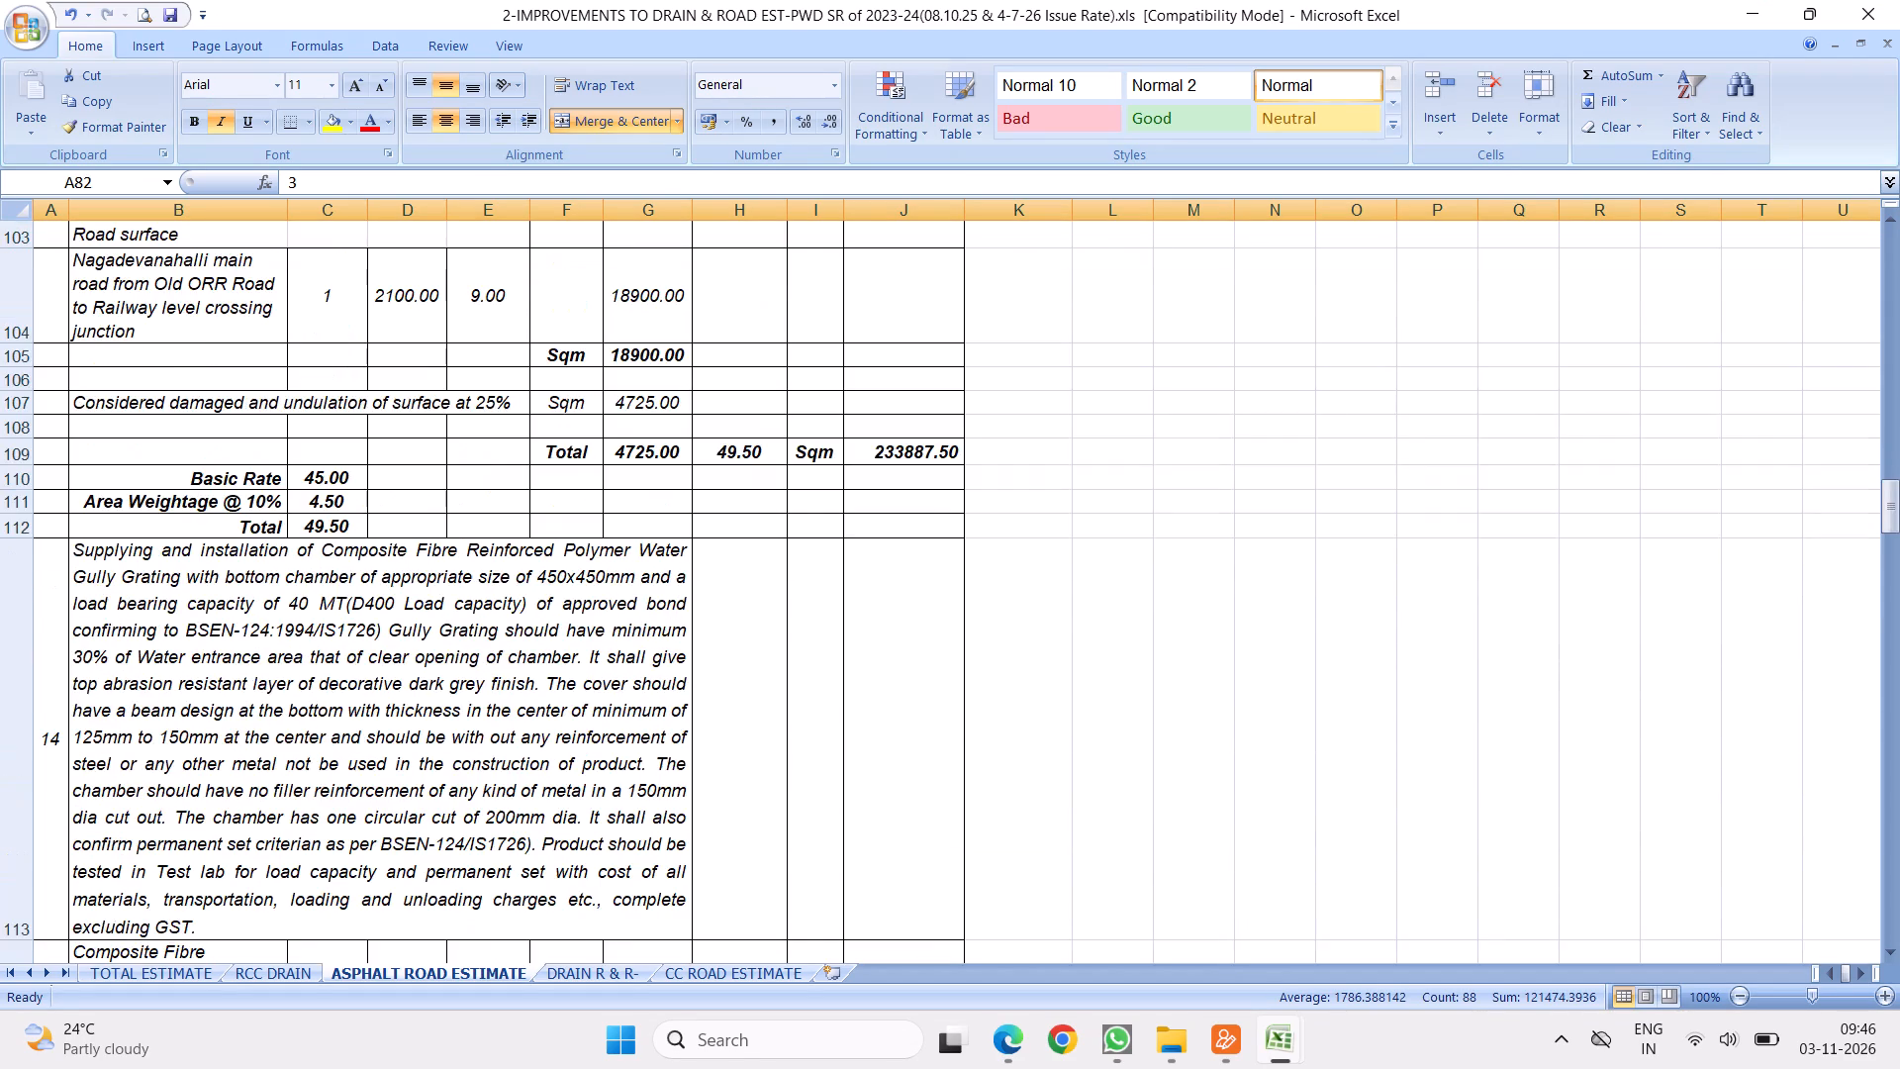
scroll(410, 478, up, 2)
scroll(629, 539, down, 5)
scroll(540, 506, down, 2)
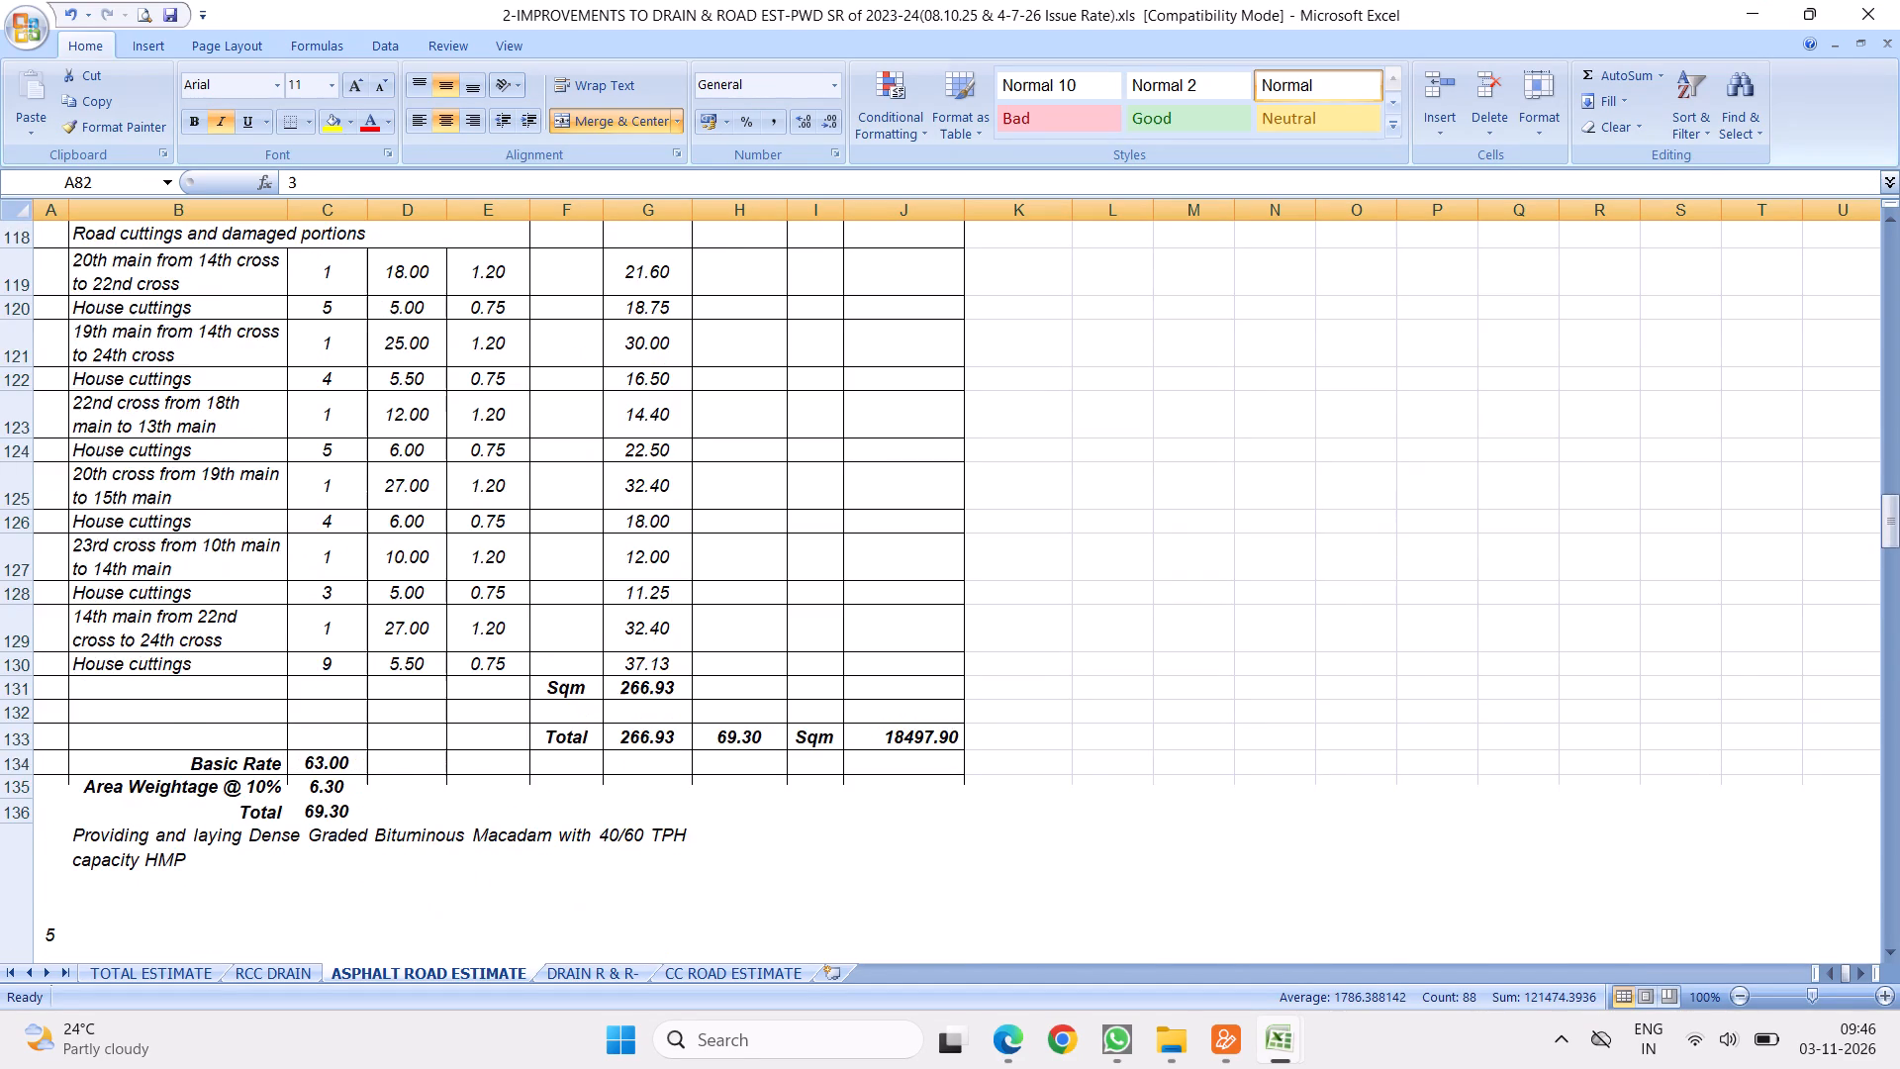
scroll(403, 295, up, 1)
click(324, 323)
drag(0, 360, 151, 933)
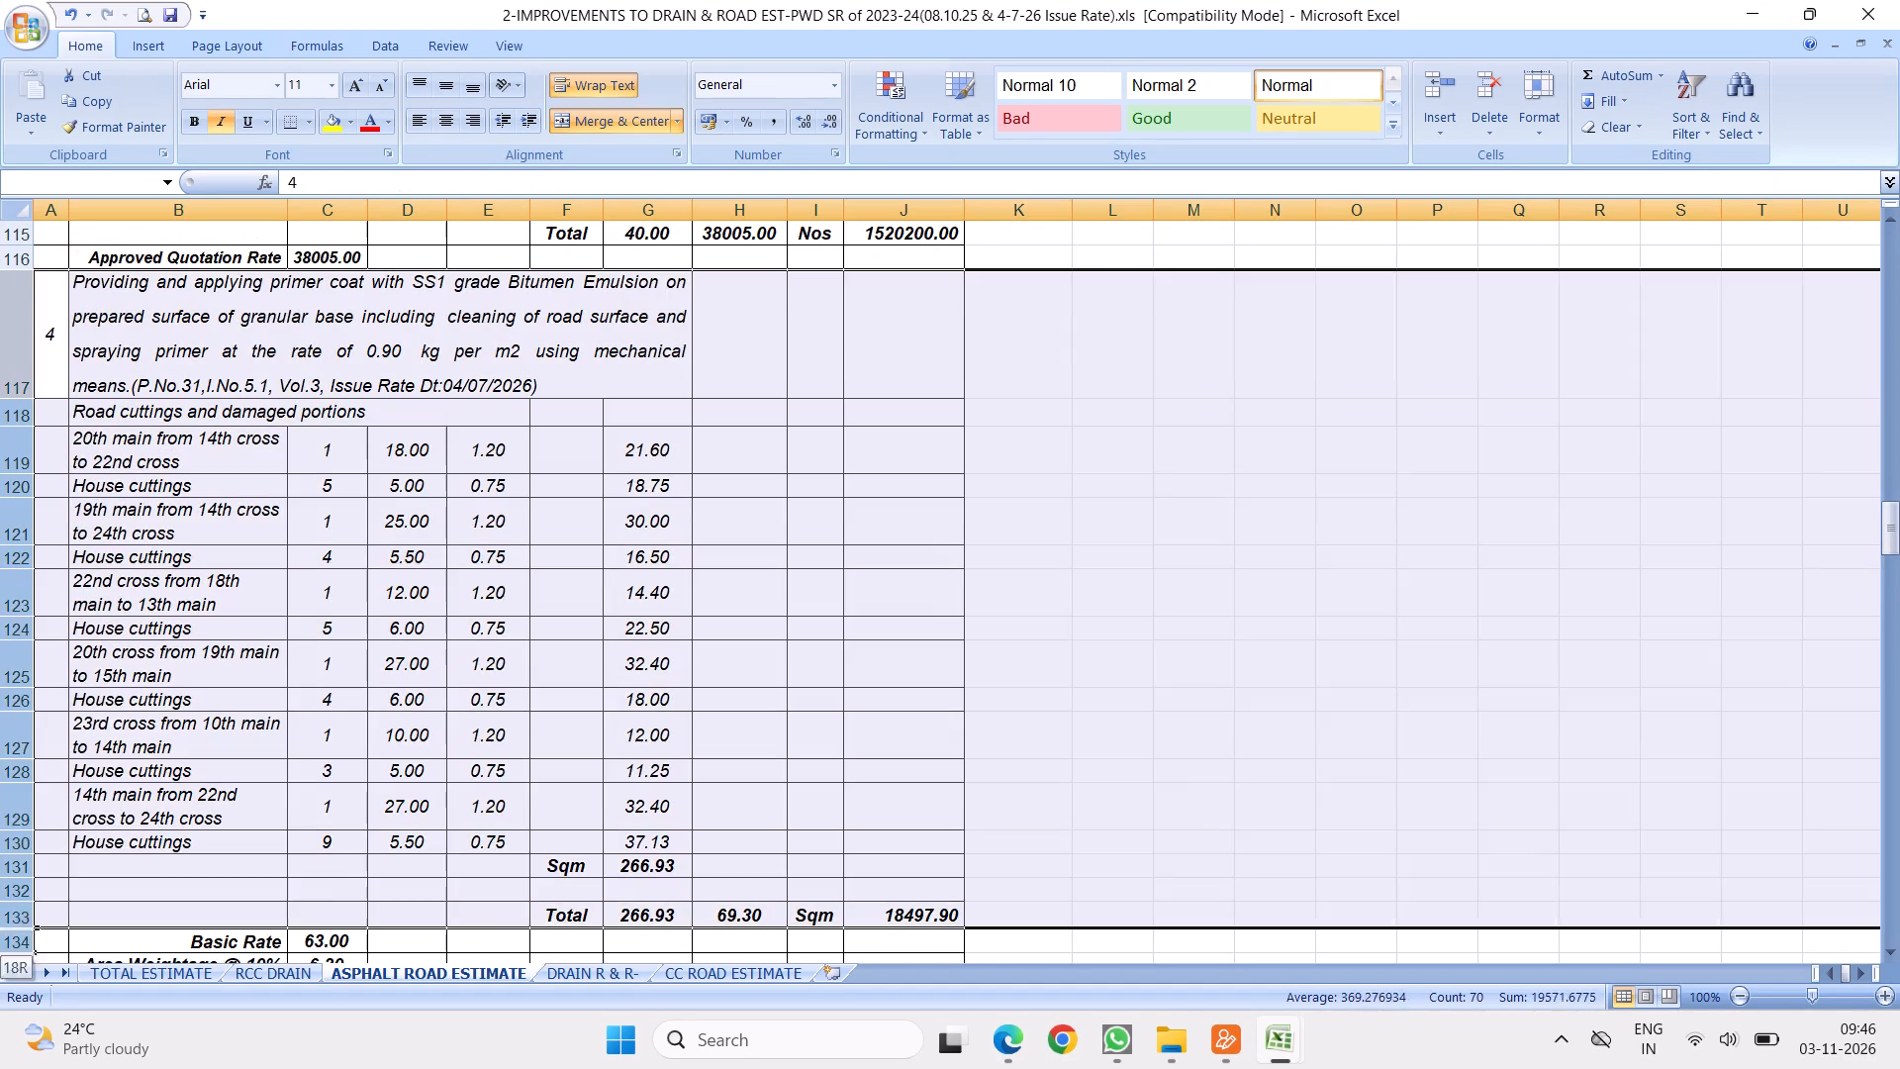
drag(151, 933, 305, 560)
right_click(288, 396)
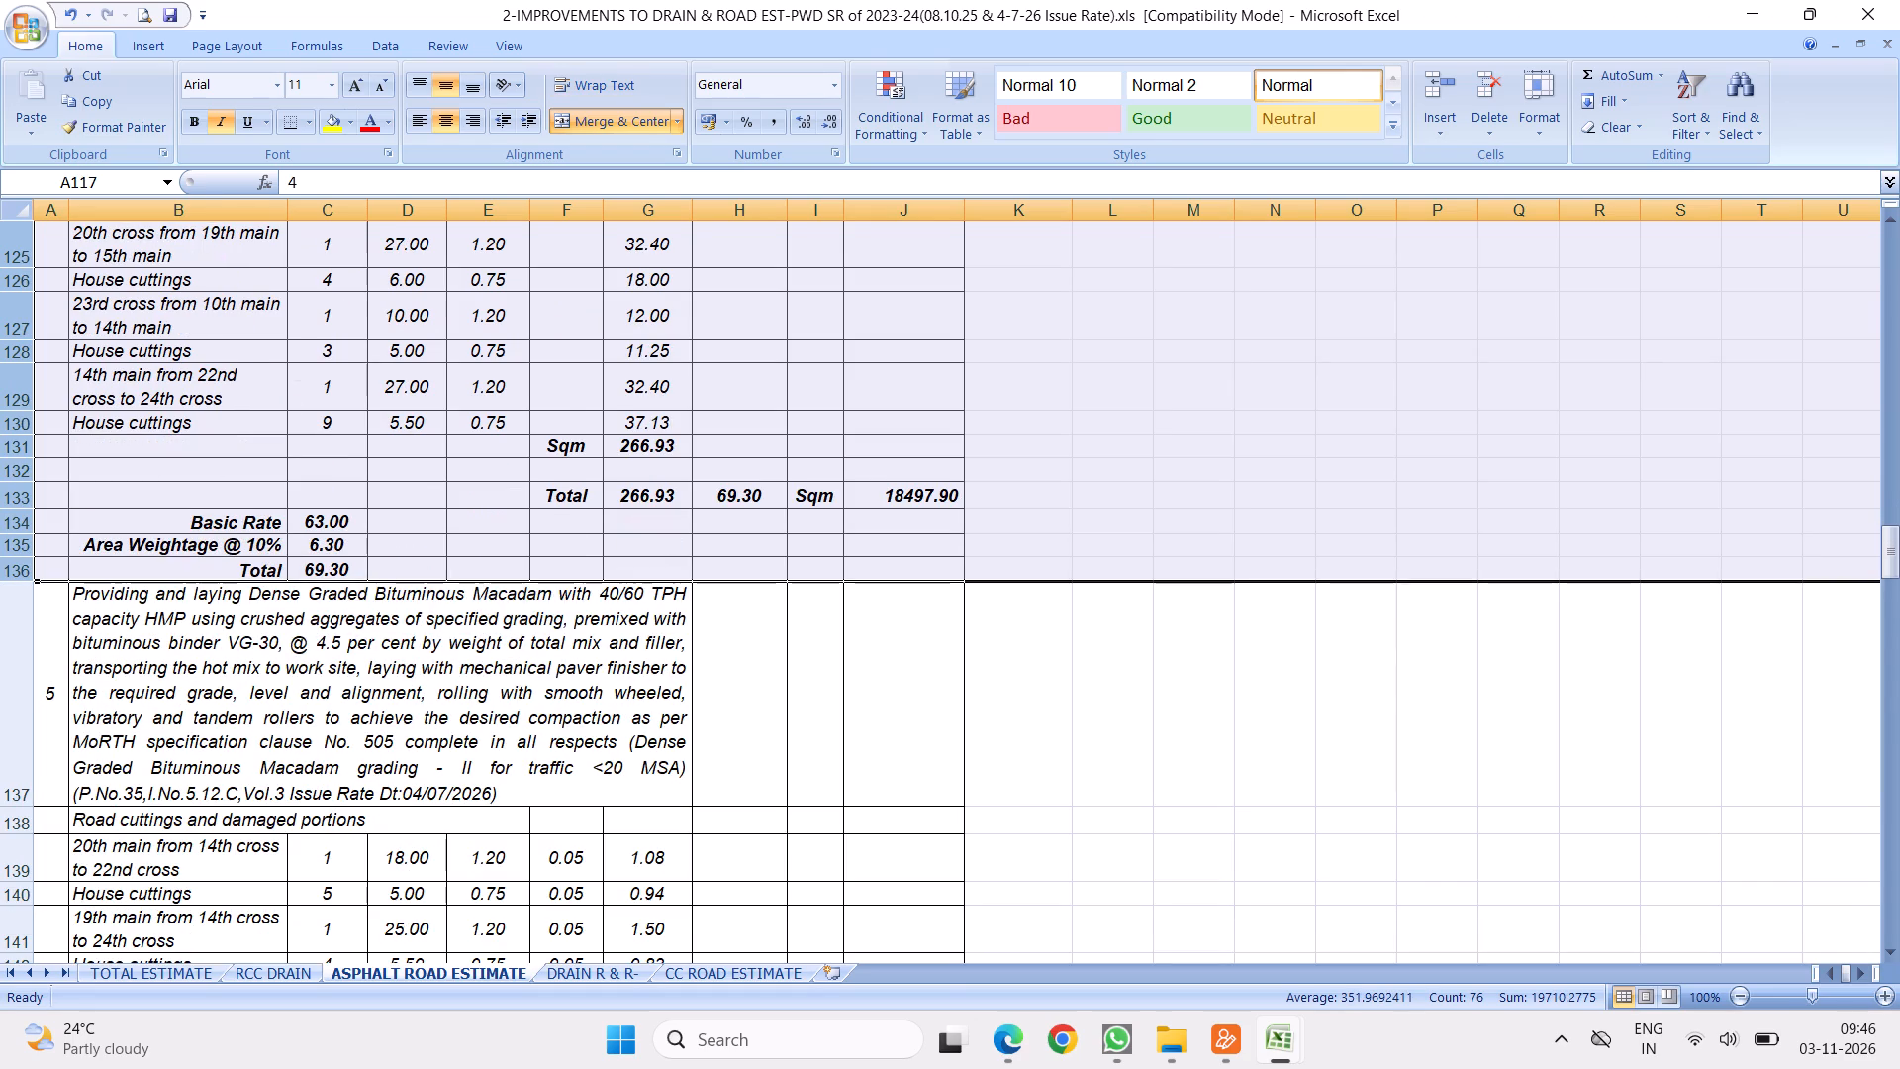
click(345, 437)
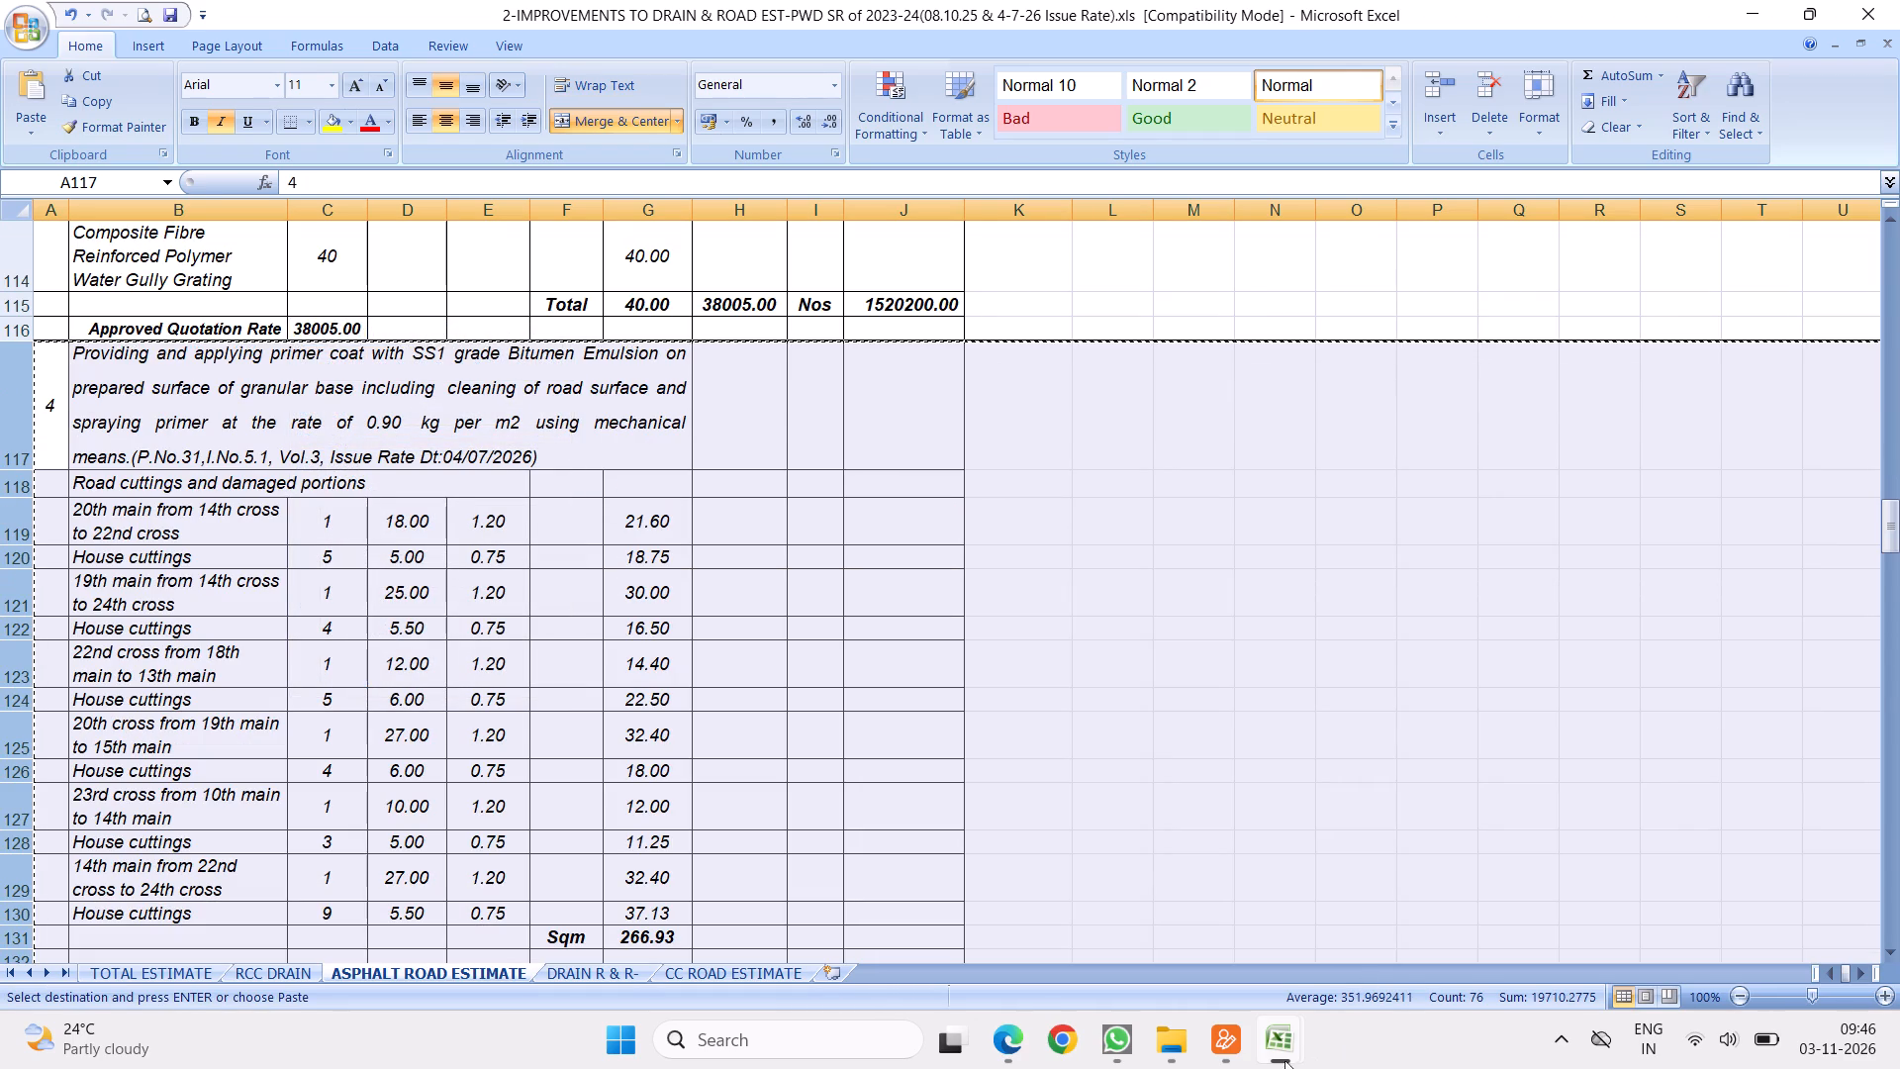
Insert the copied primer coat rows at row 111 of the NISHA CONSTN workbook's Modifed final sheet and number the item 11.
click(1280, 1051)
click(1177, 888)
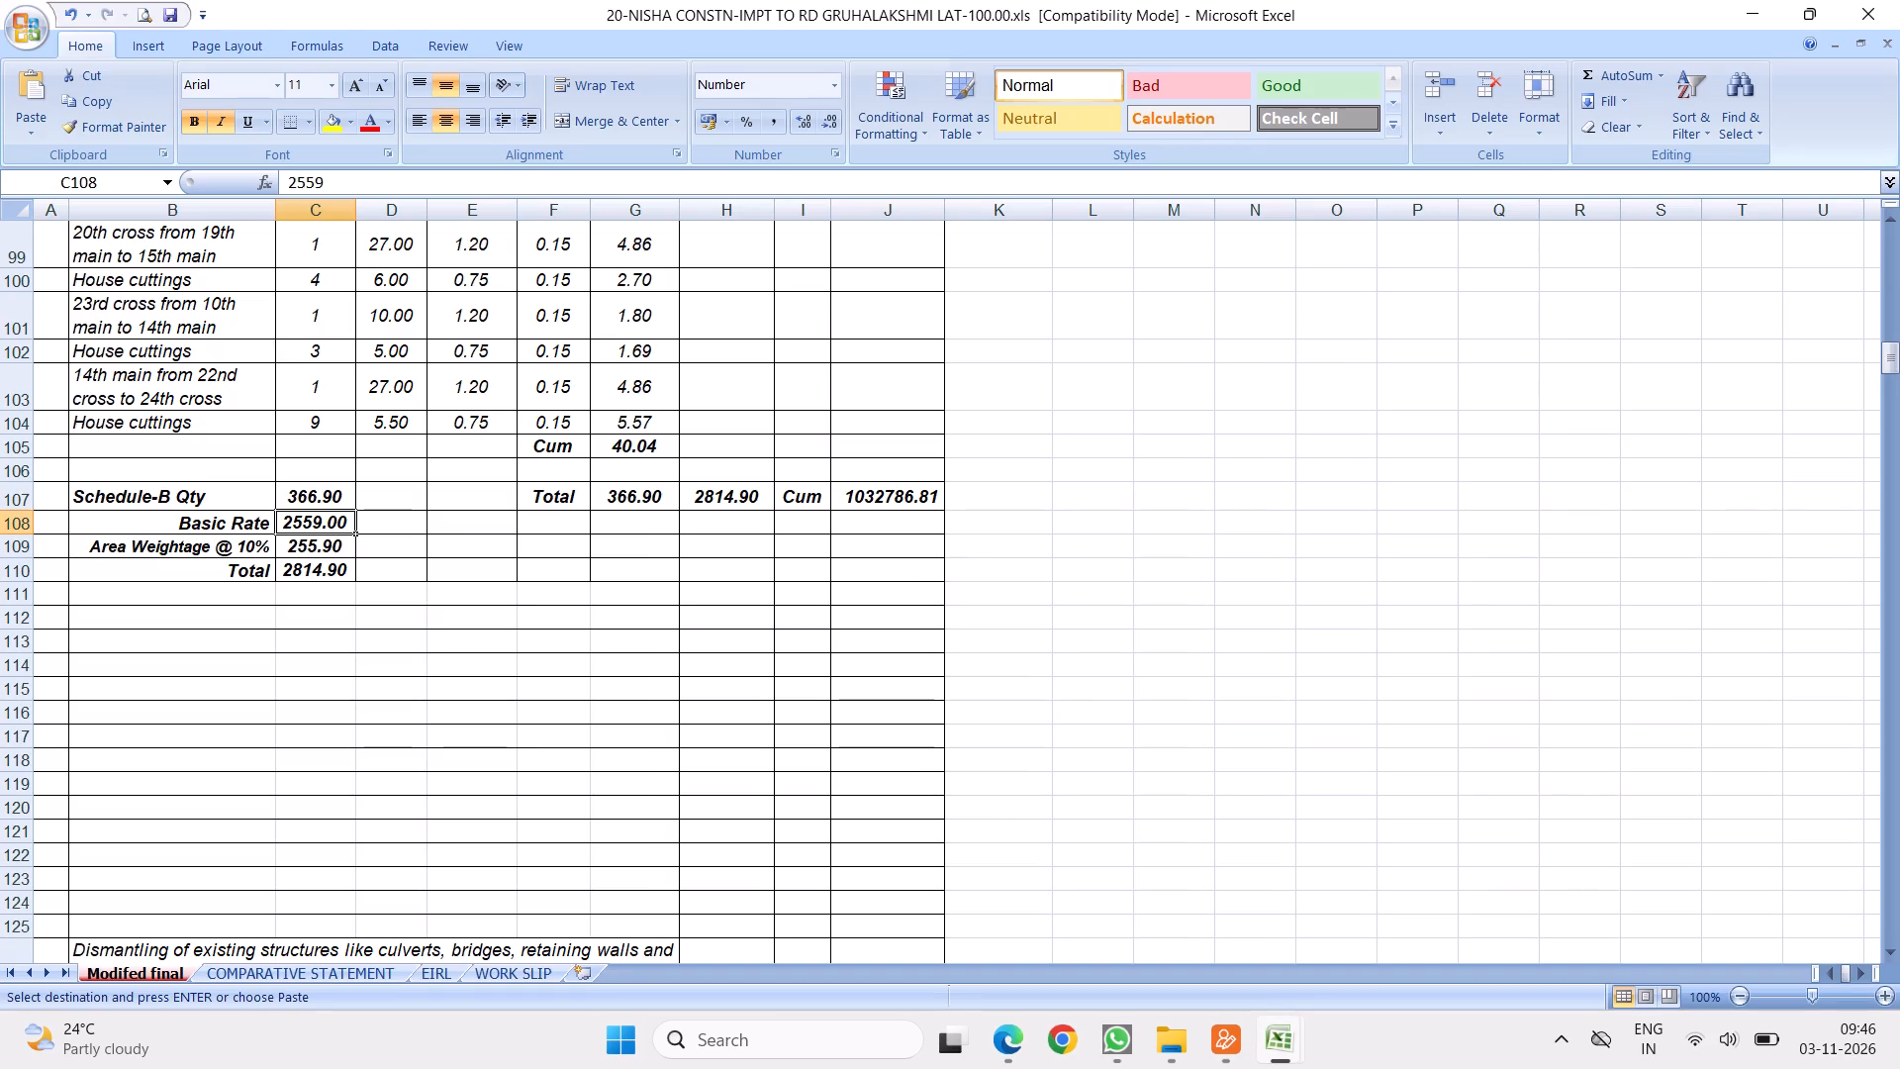
click(23, 591)
right_click(23, 591)
click(155, 714)
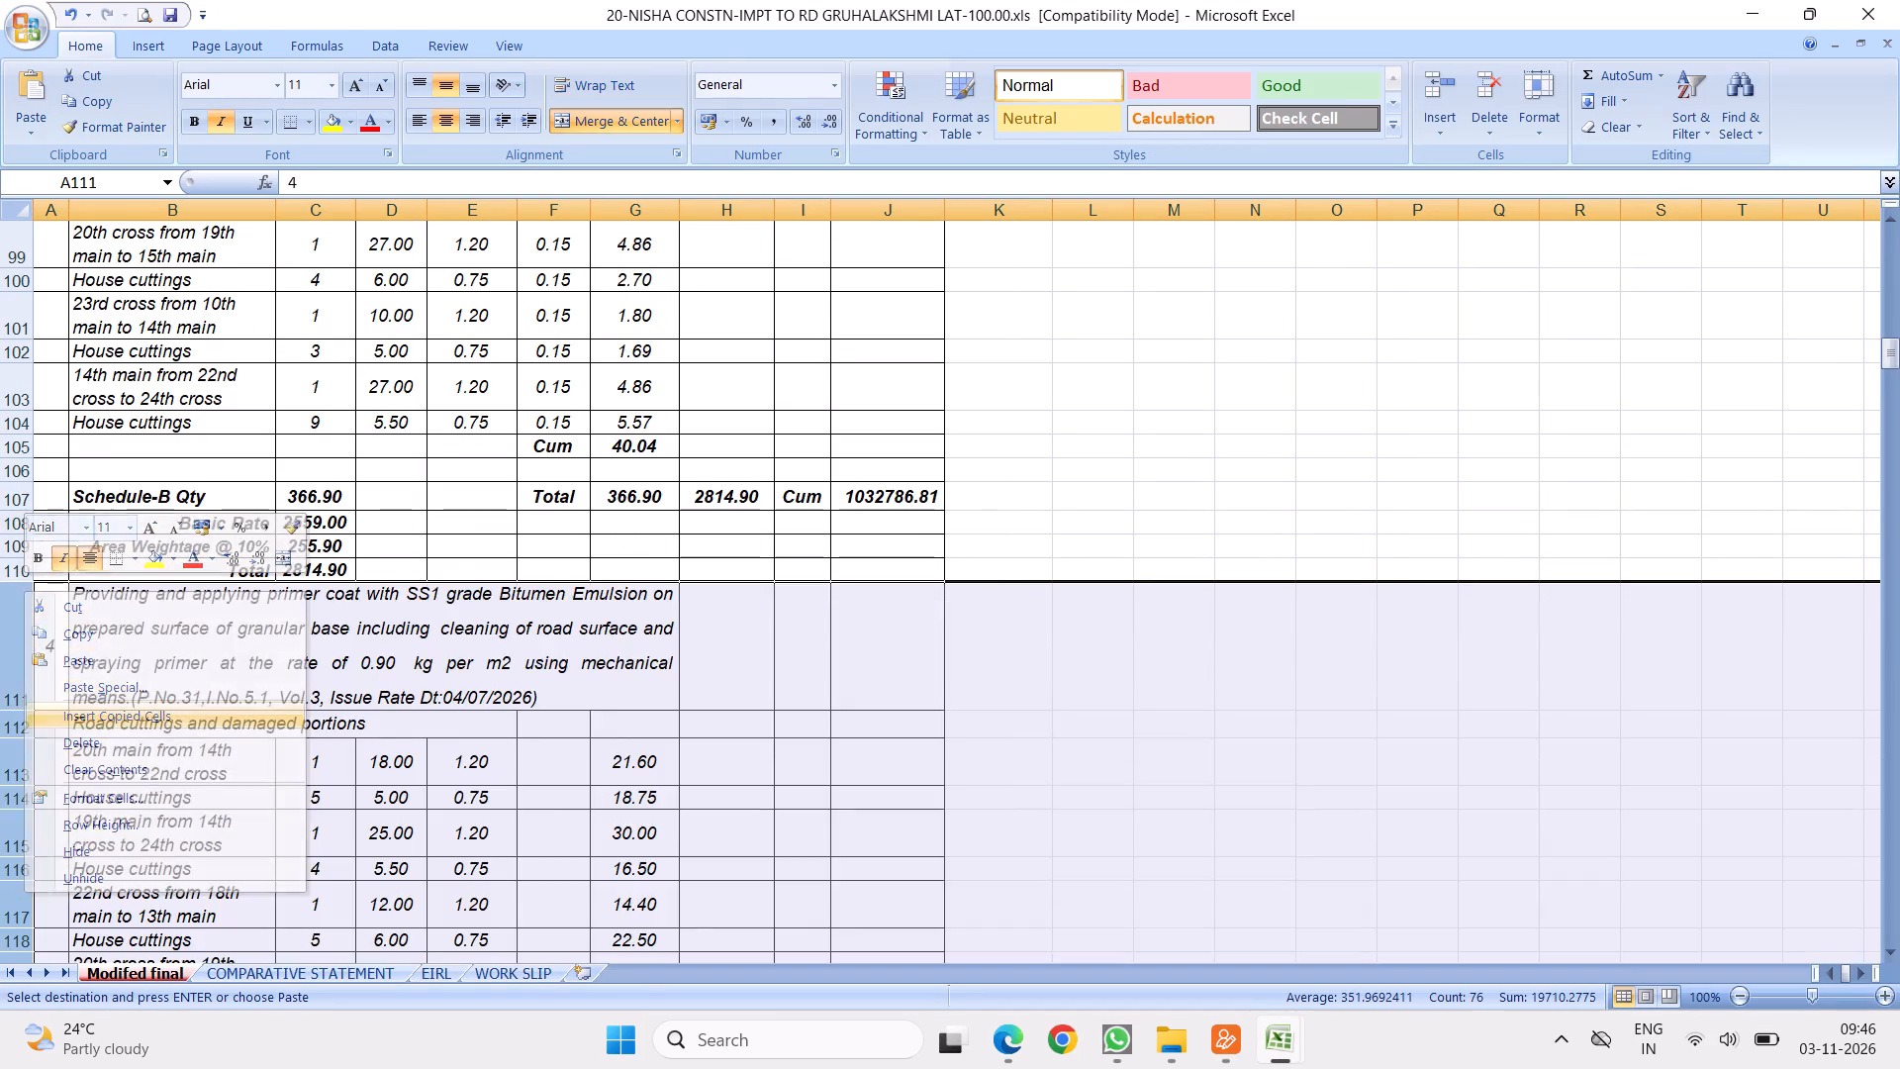
scroll(306, 472, up, 4)
scroll(297, 507, down, 5)
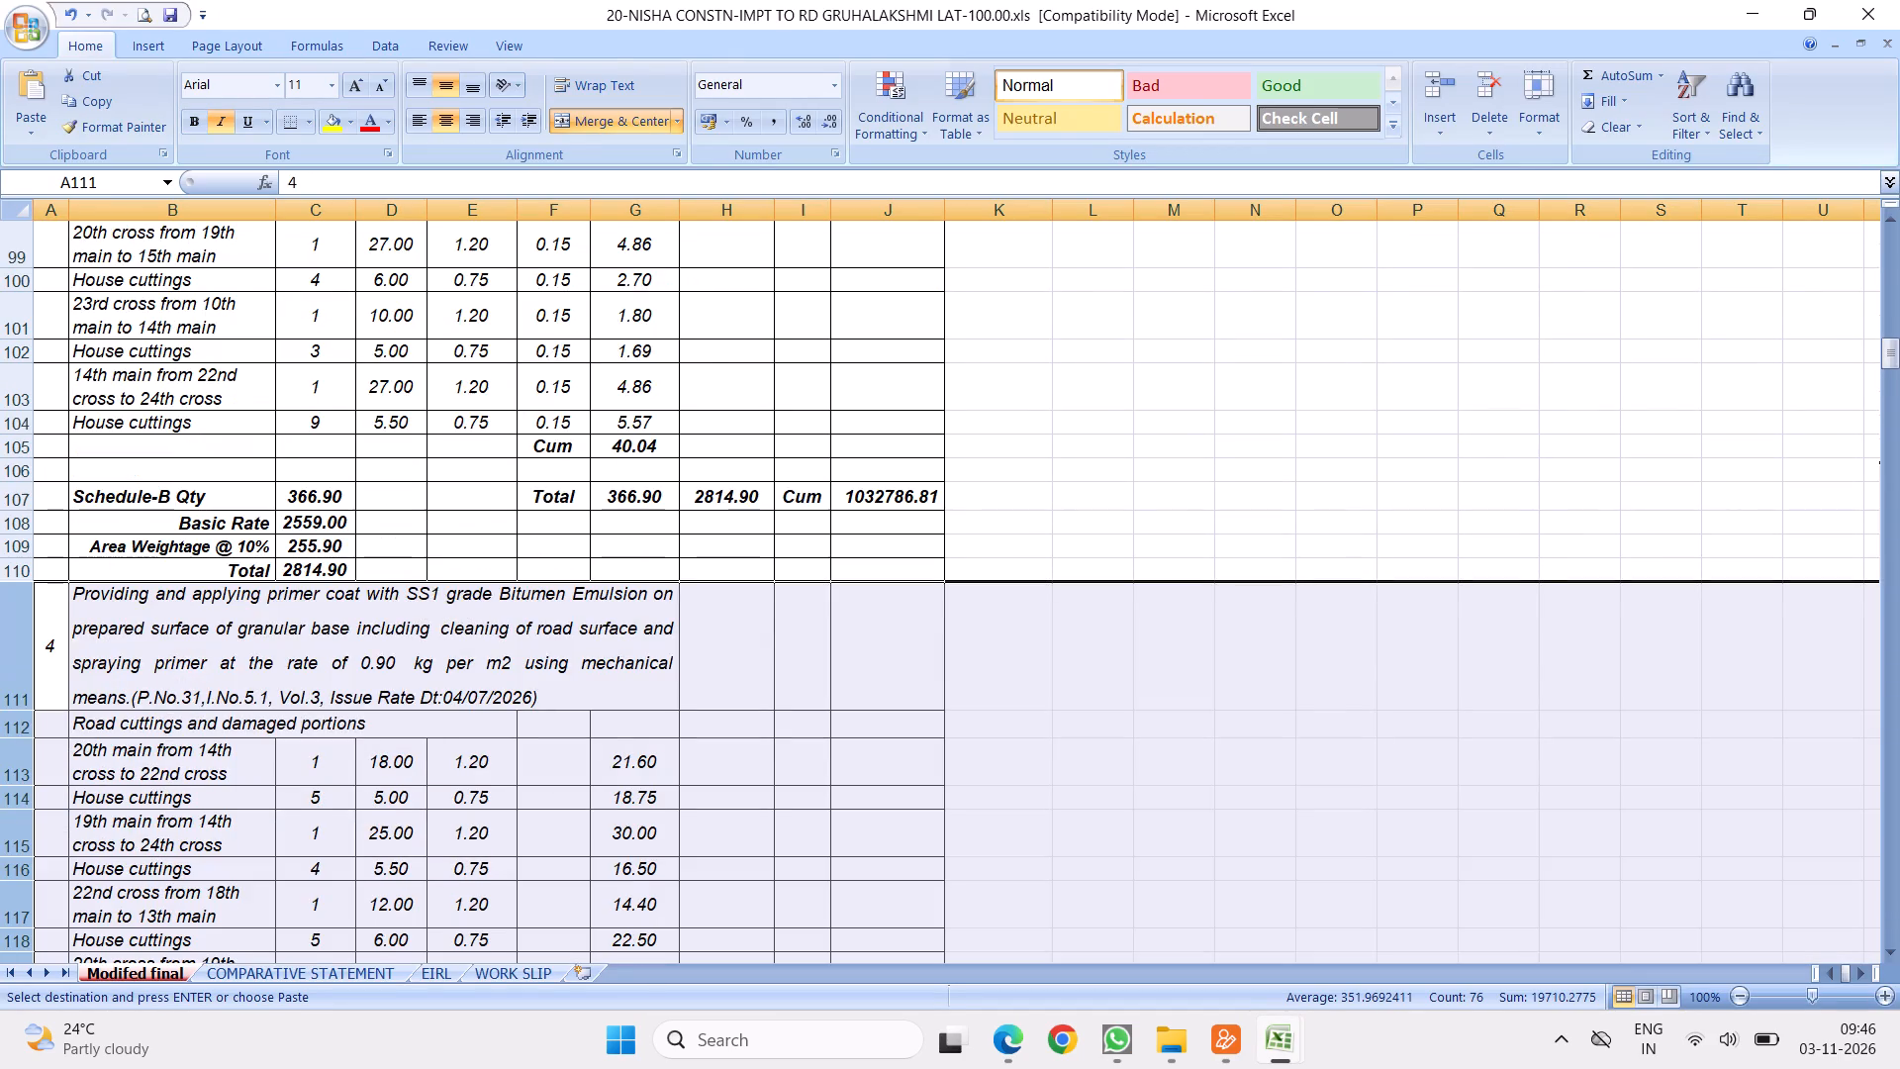
click(54, 535)
text(11)
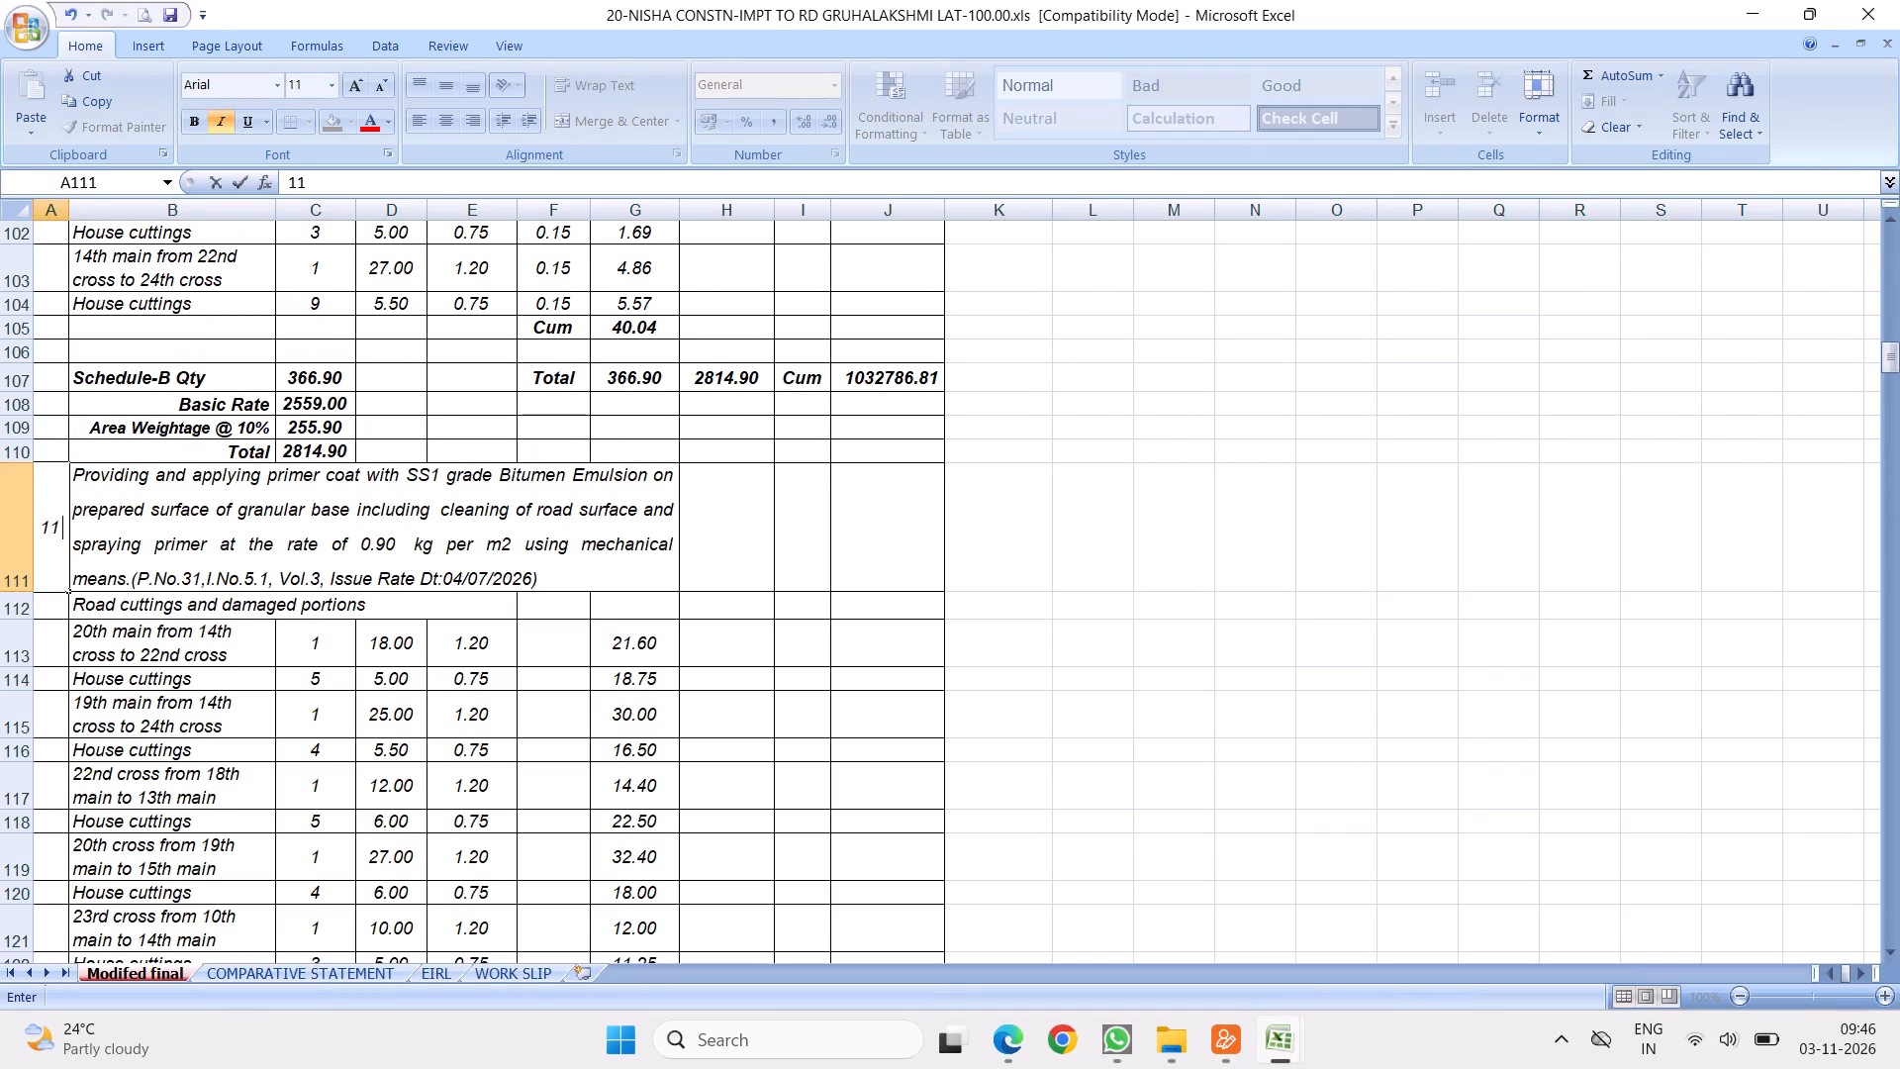
click(266, 536)
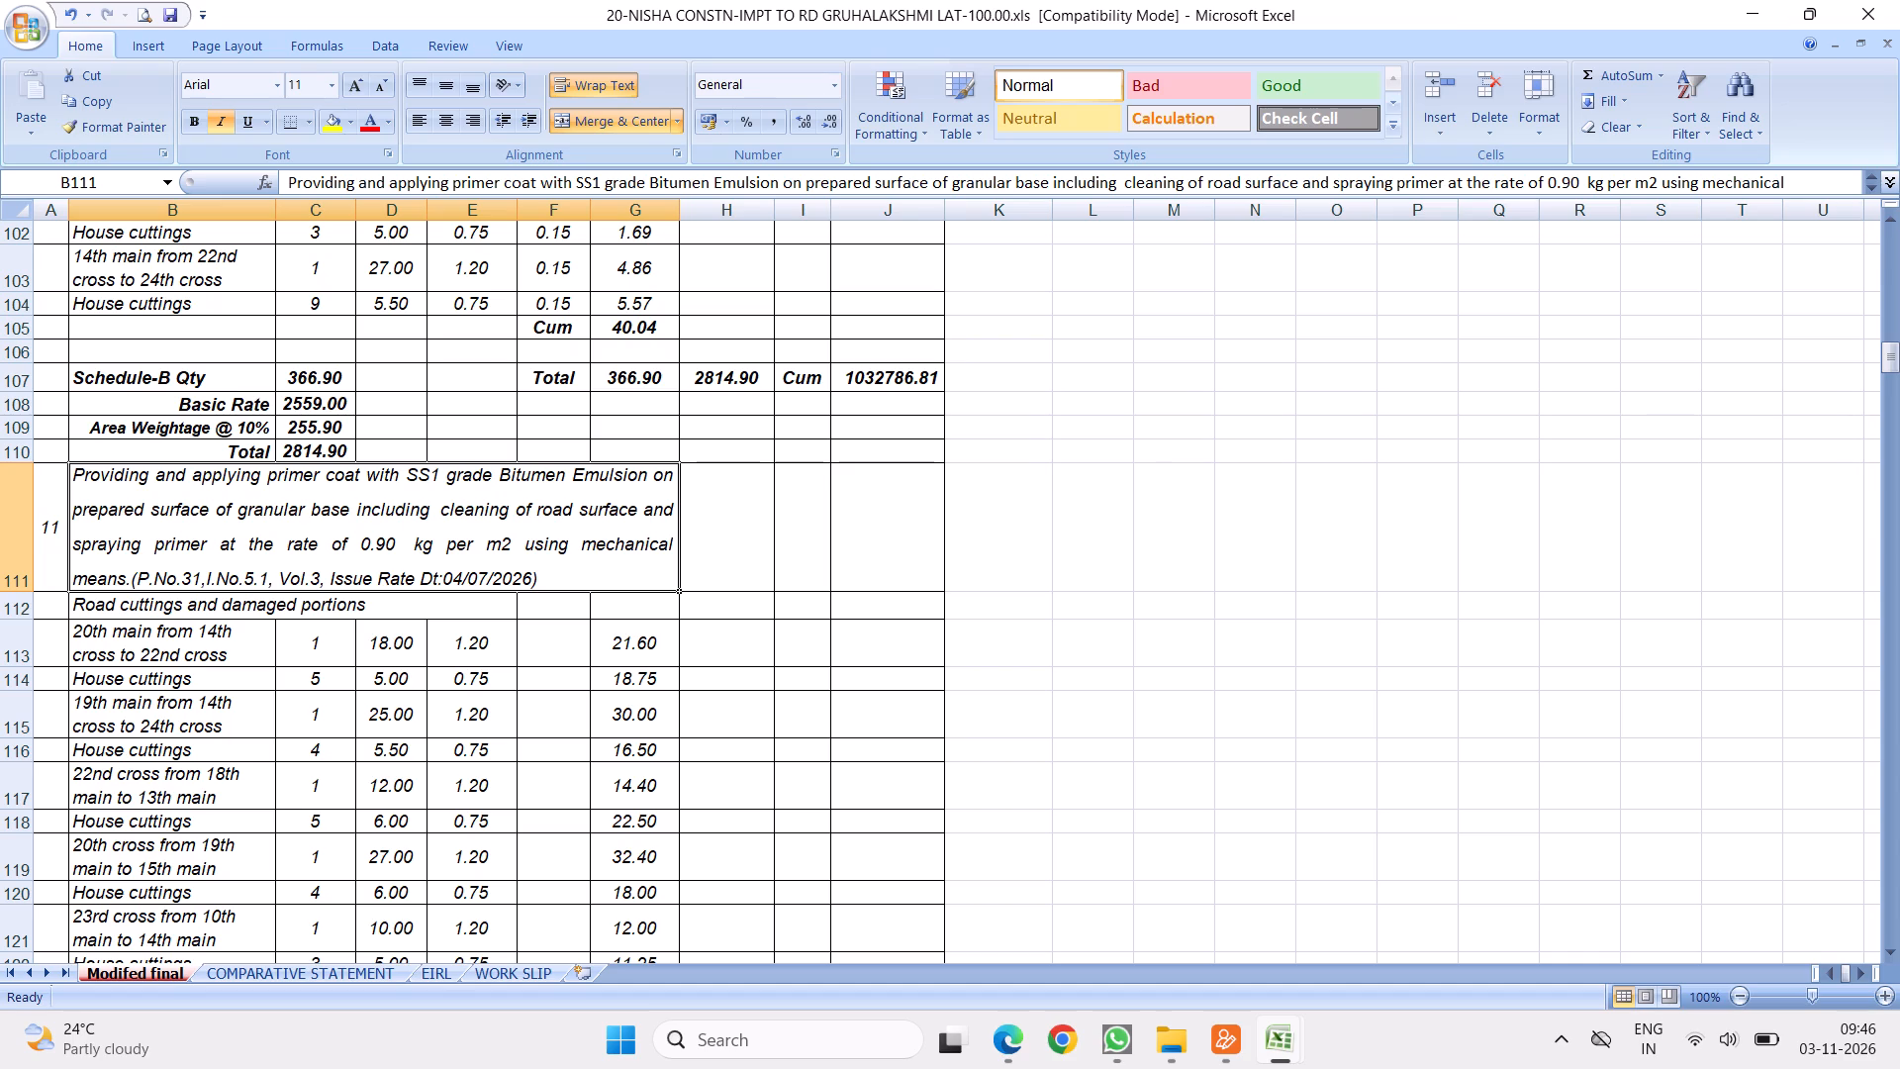
Copy item 10's Schedule-B Qty row 107 over item 11's total row 127.
right_click(20, 380)
click(70, 416)
scroll(521, 612, down, 3)
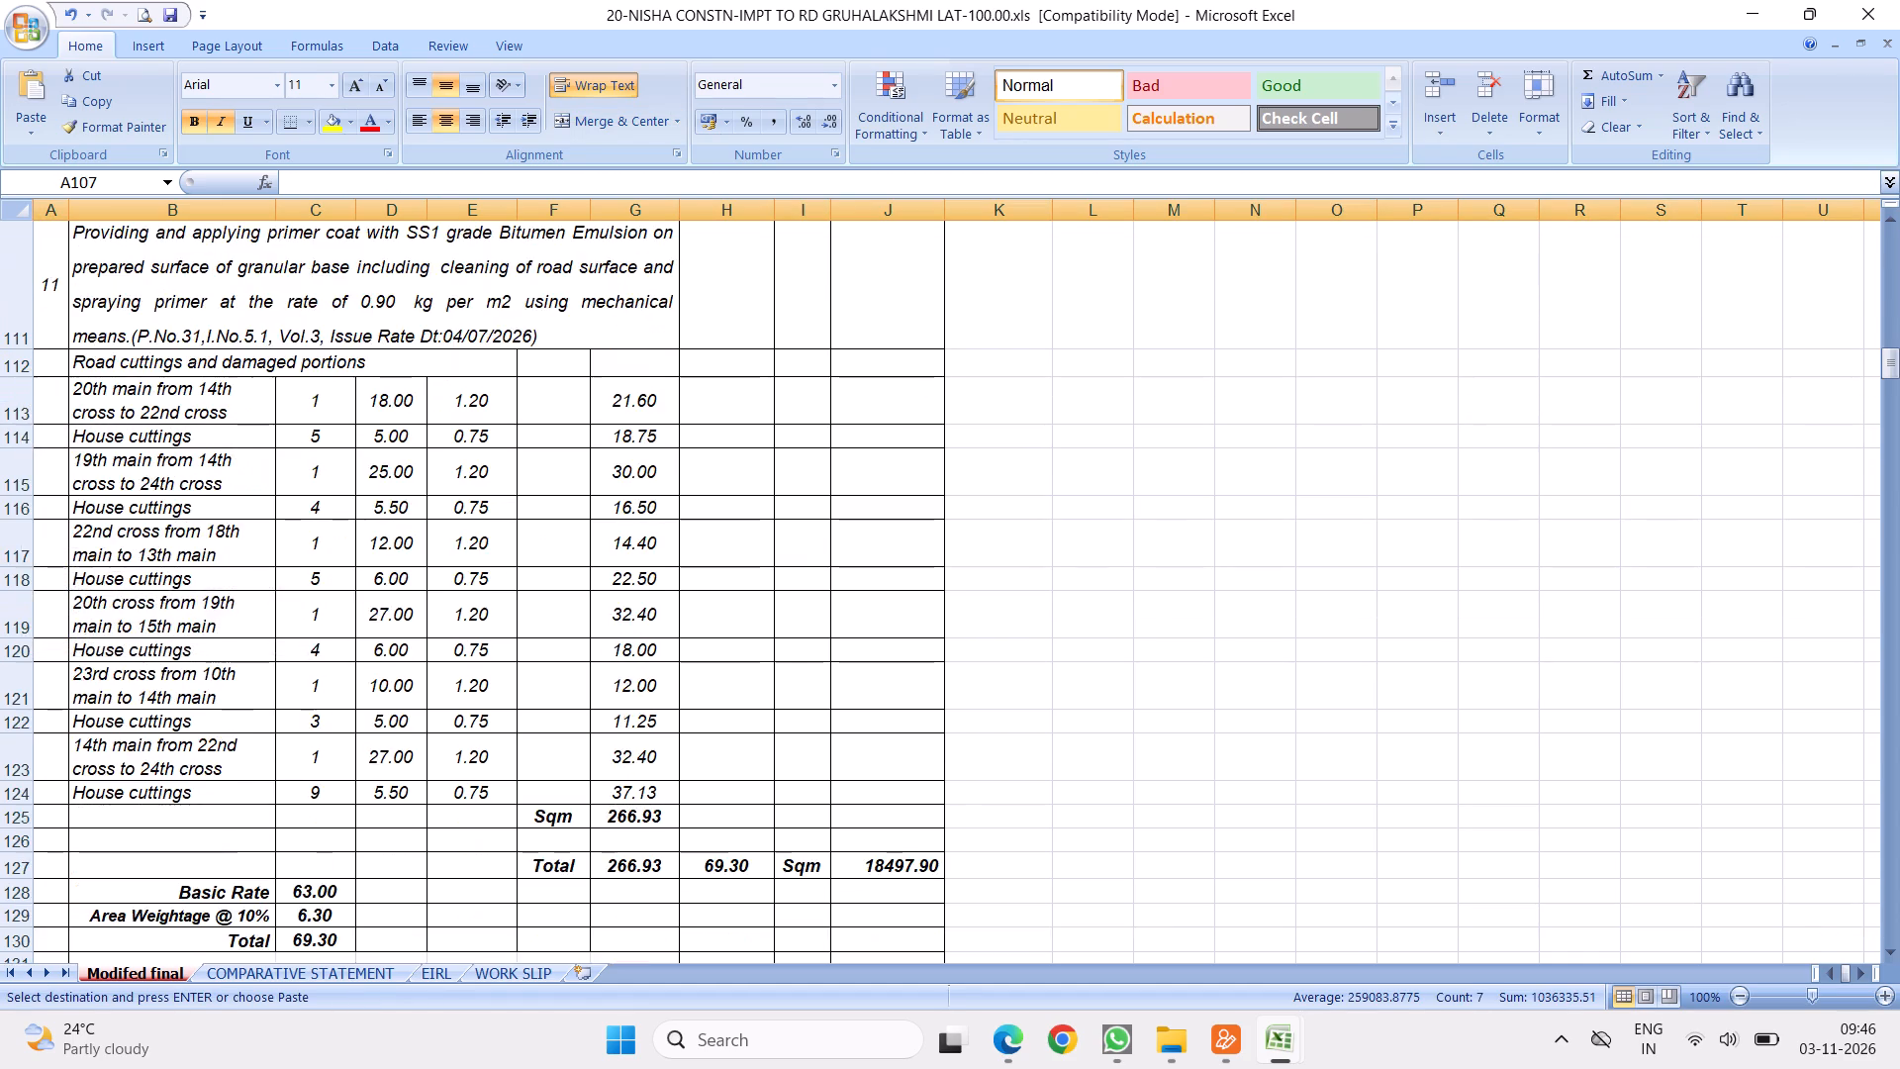
scroll(426, 499, down, 2)
right_click(15, 565)
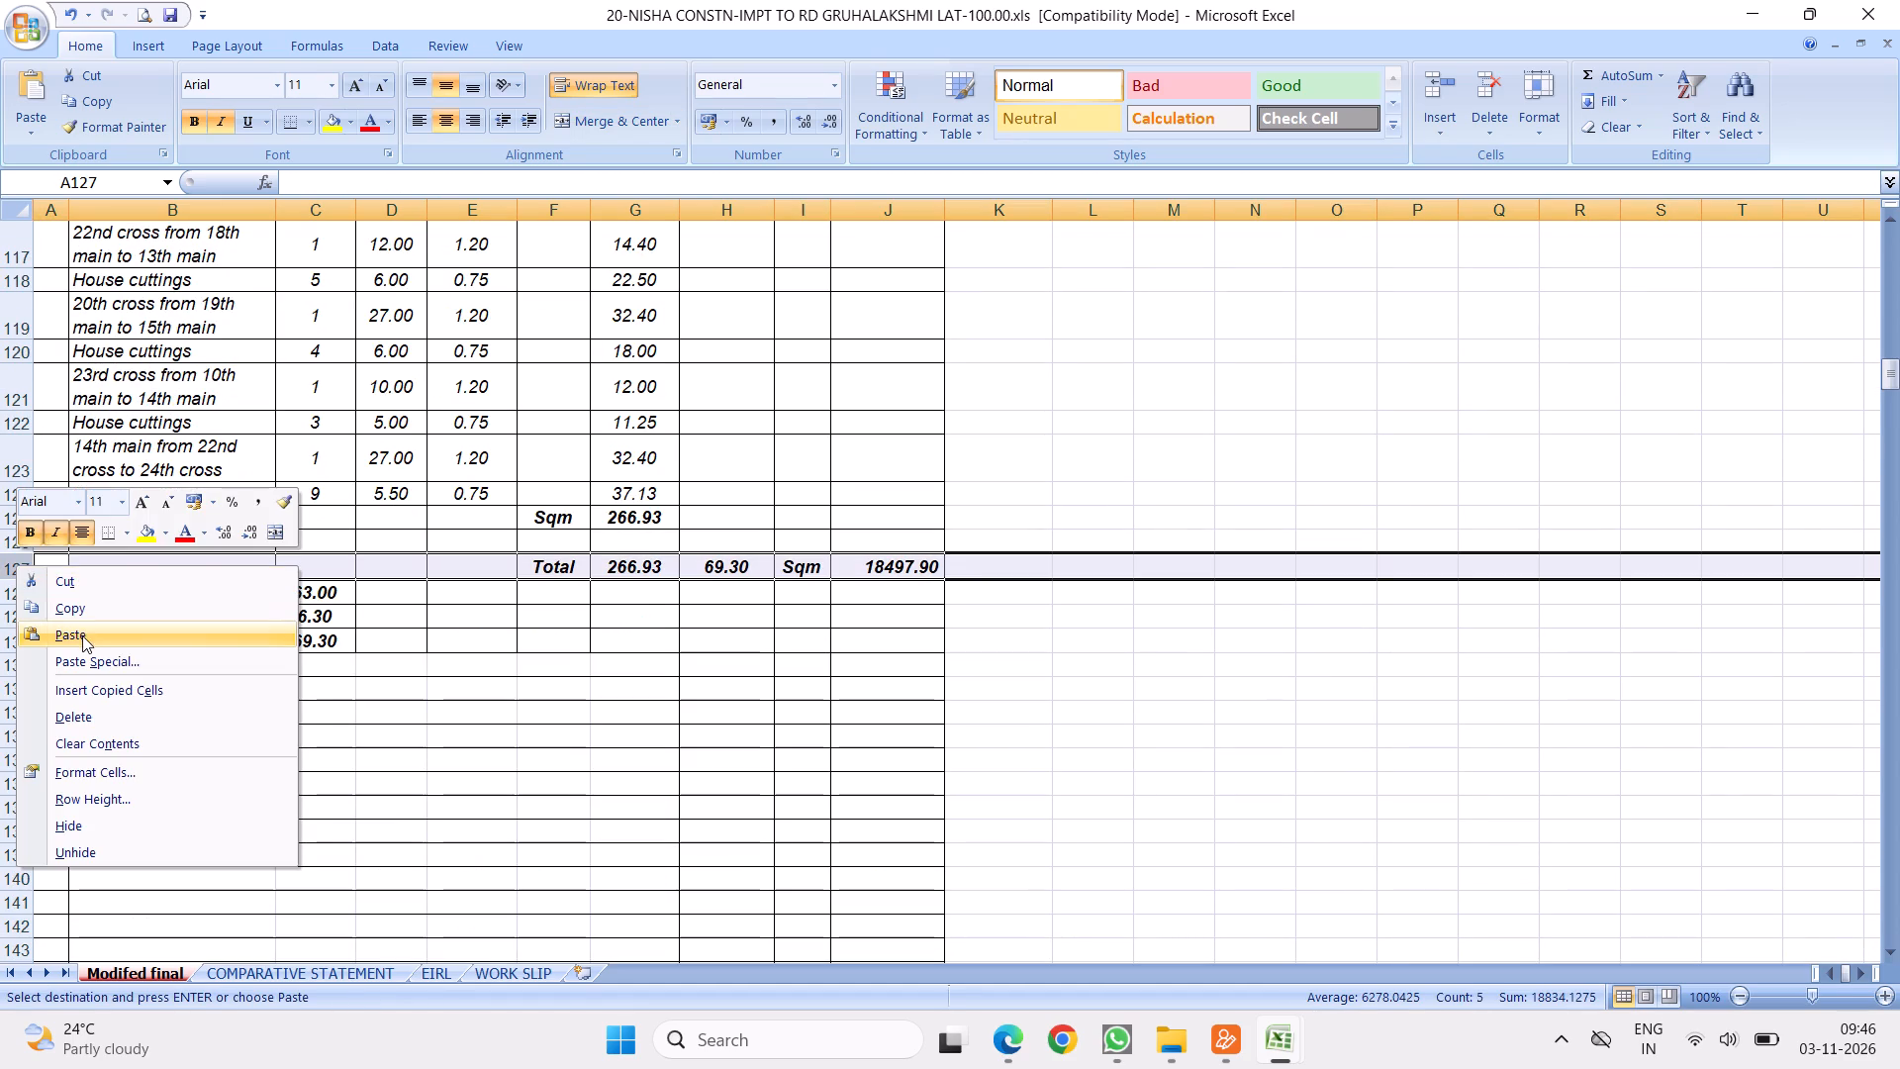
click(82, 636)
Change item 11's unit in row 127 to Sqm and its Schedule-B quantity to 2440.
click(813, 571)
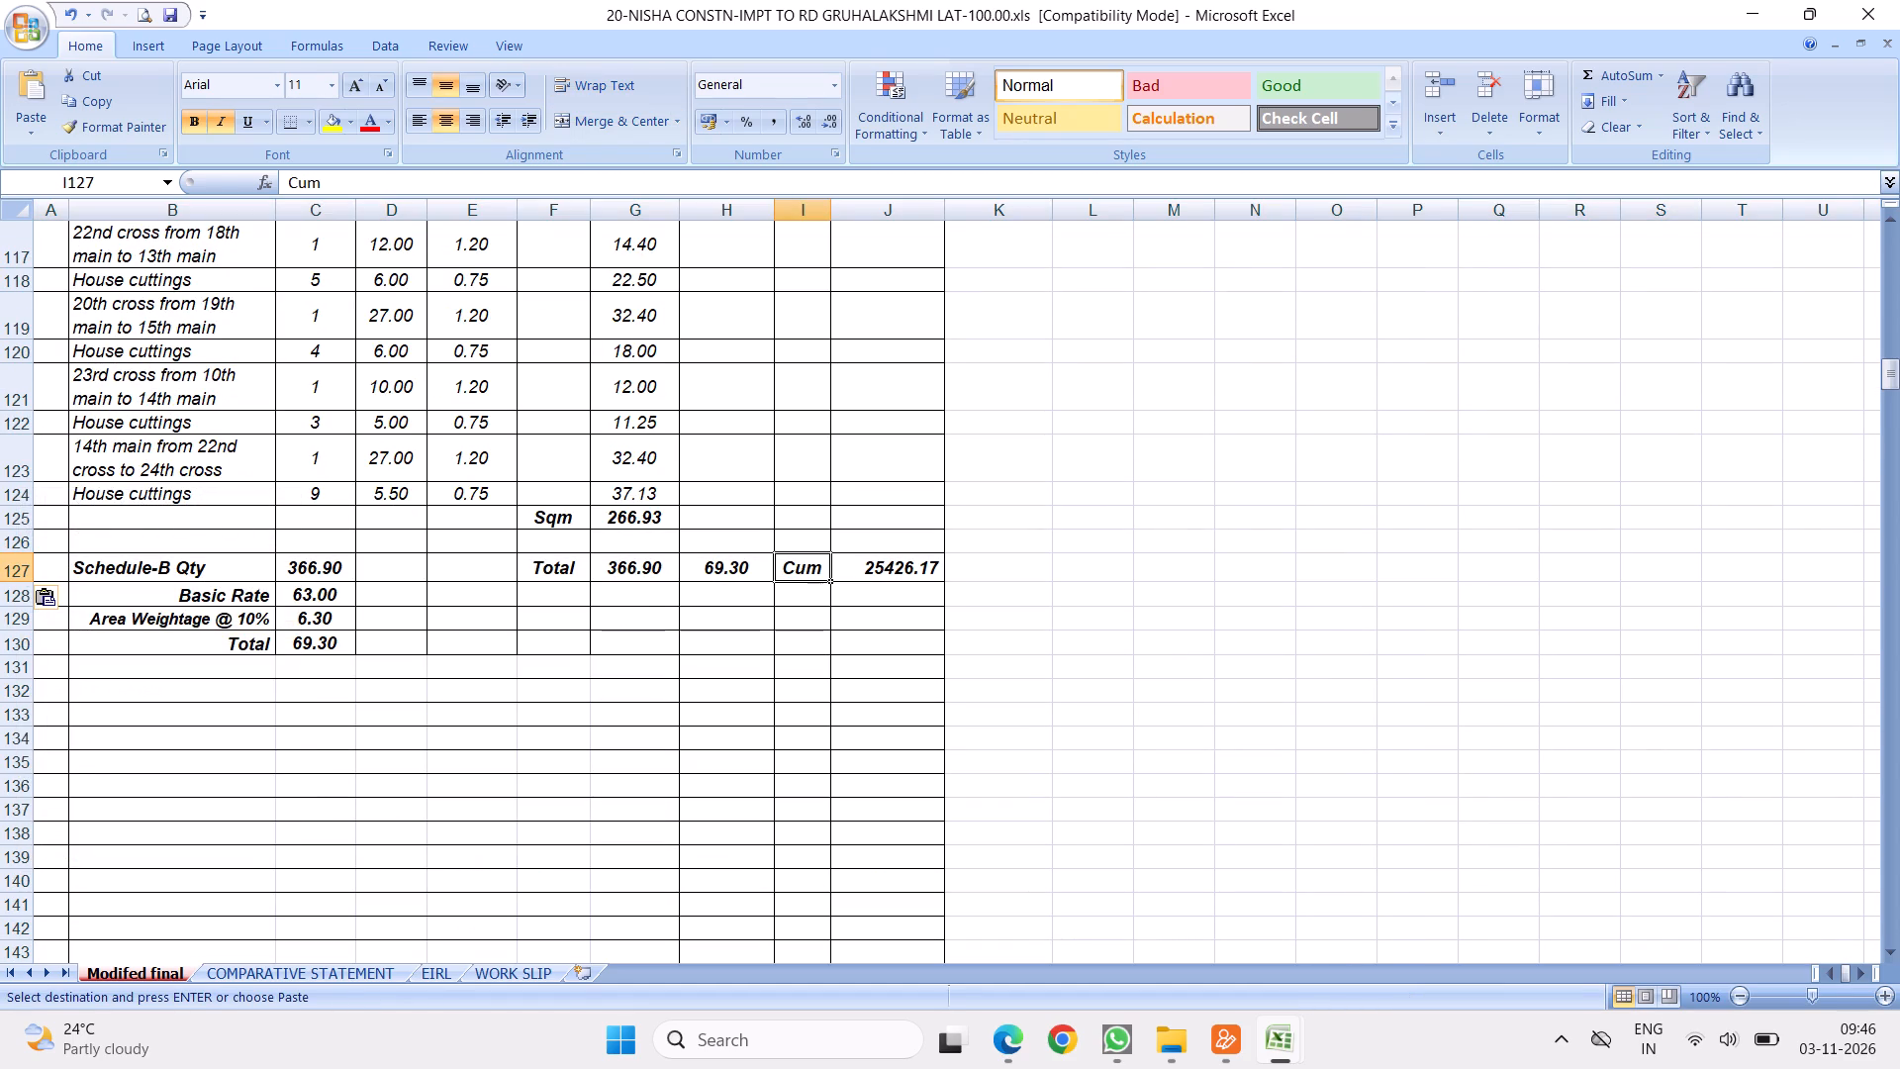
text(Sqm)
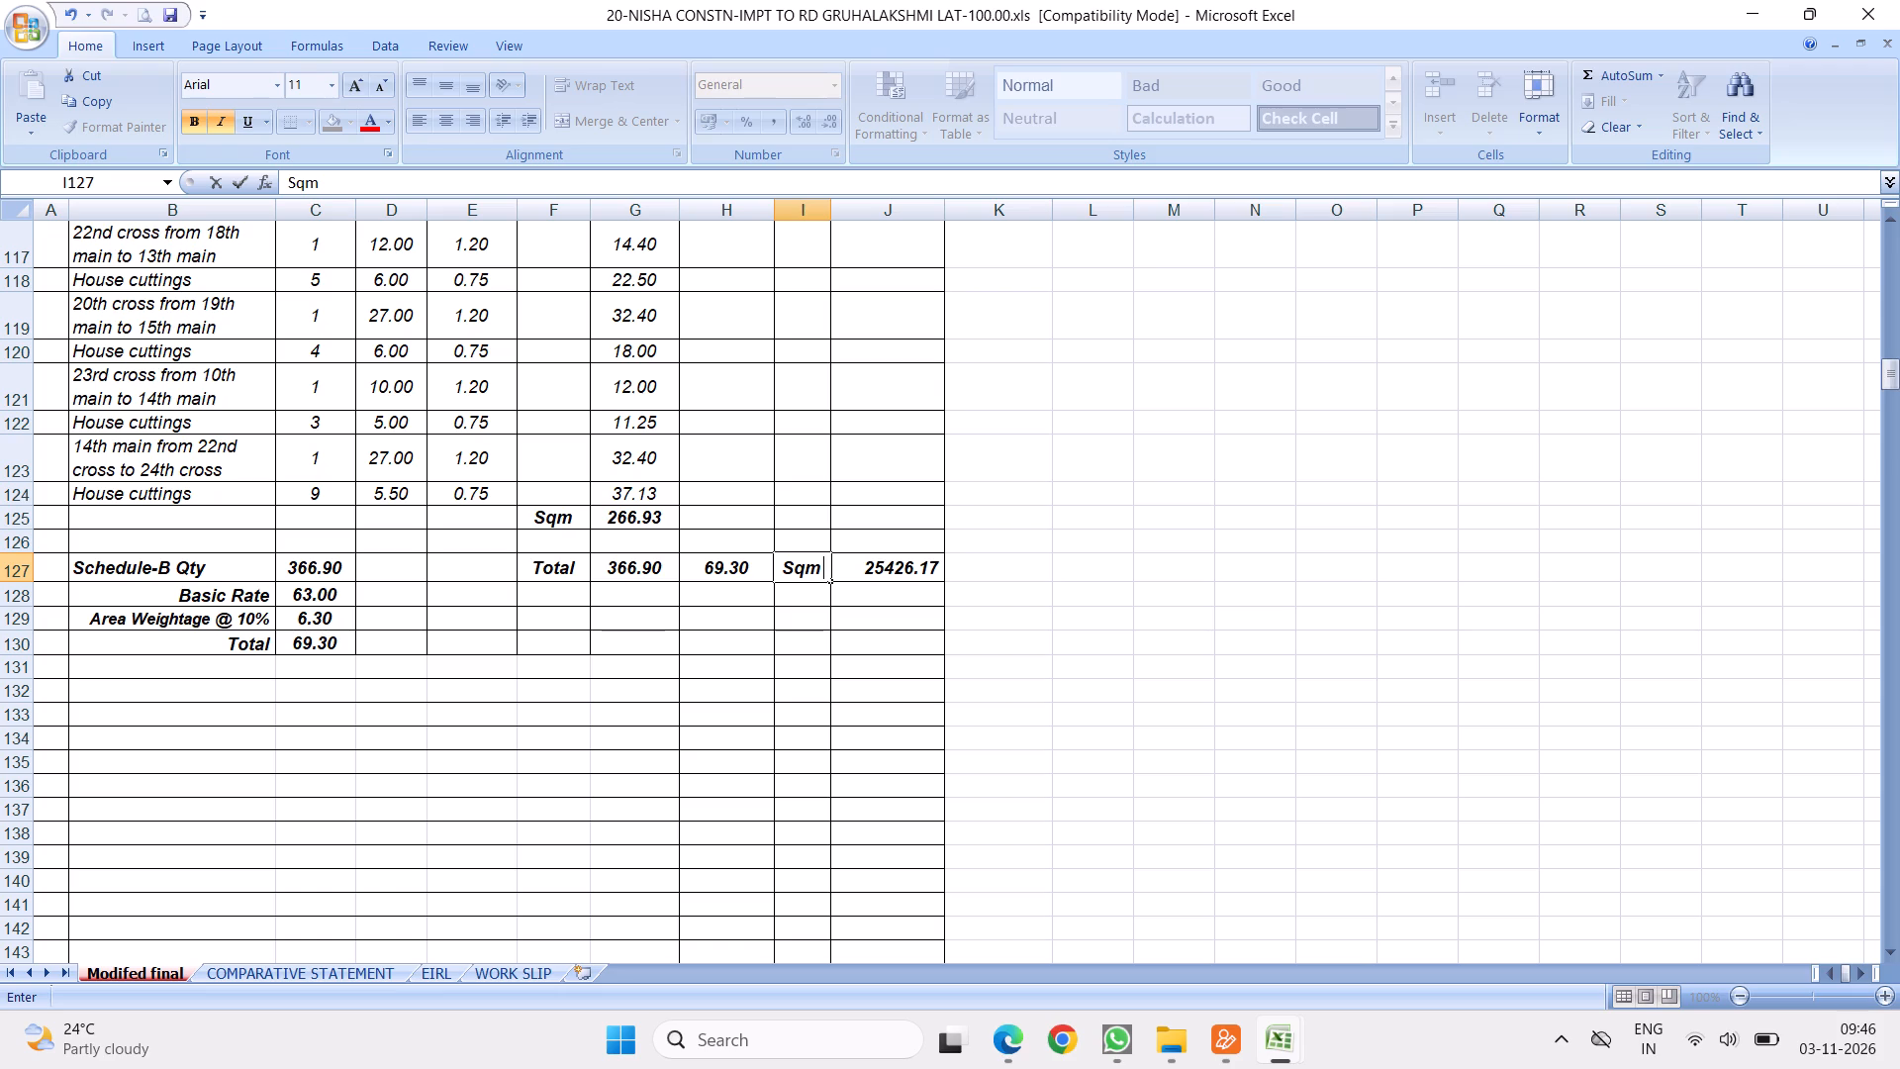
click(317, 566)
text(244)
key(0)
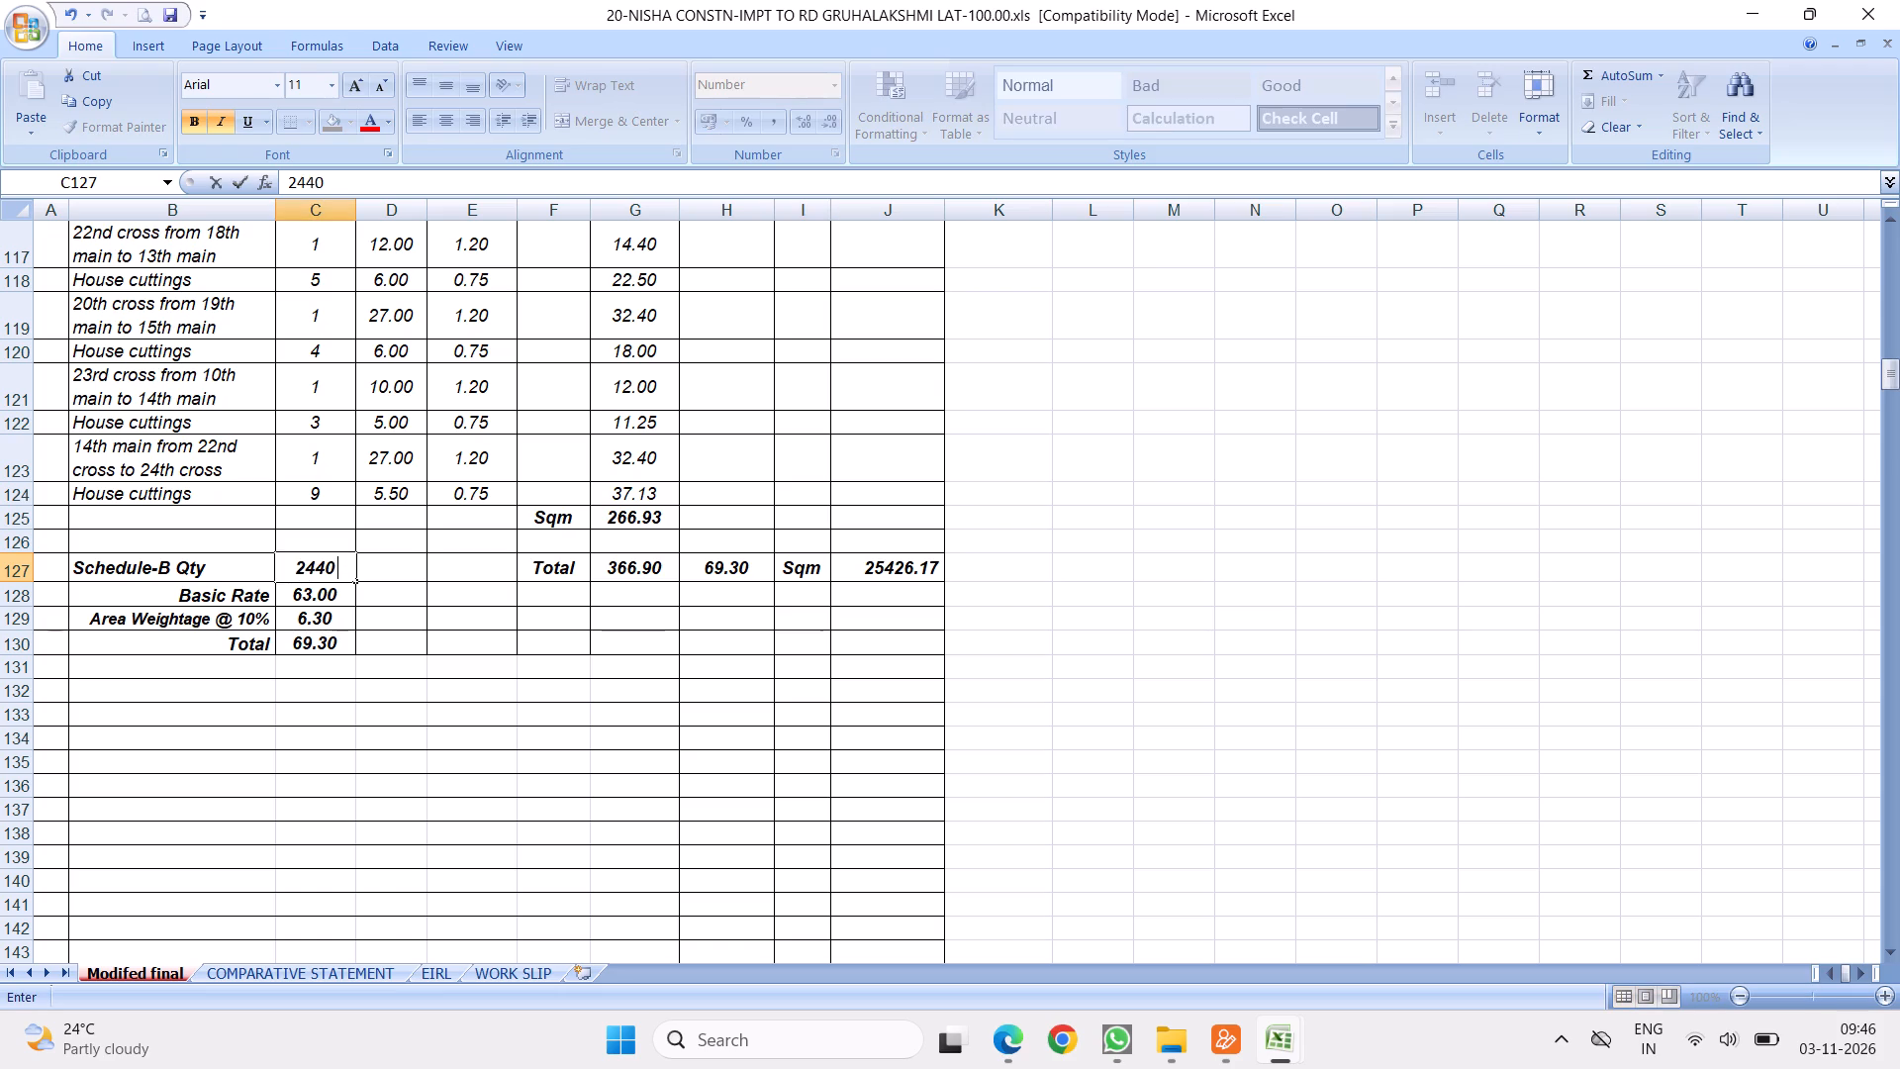
click(629, 654)
click(748, 567)
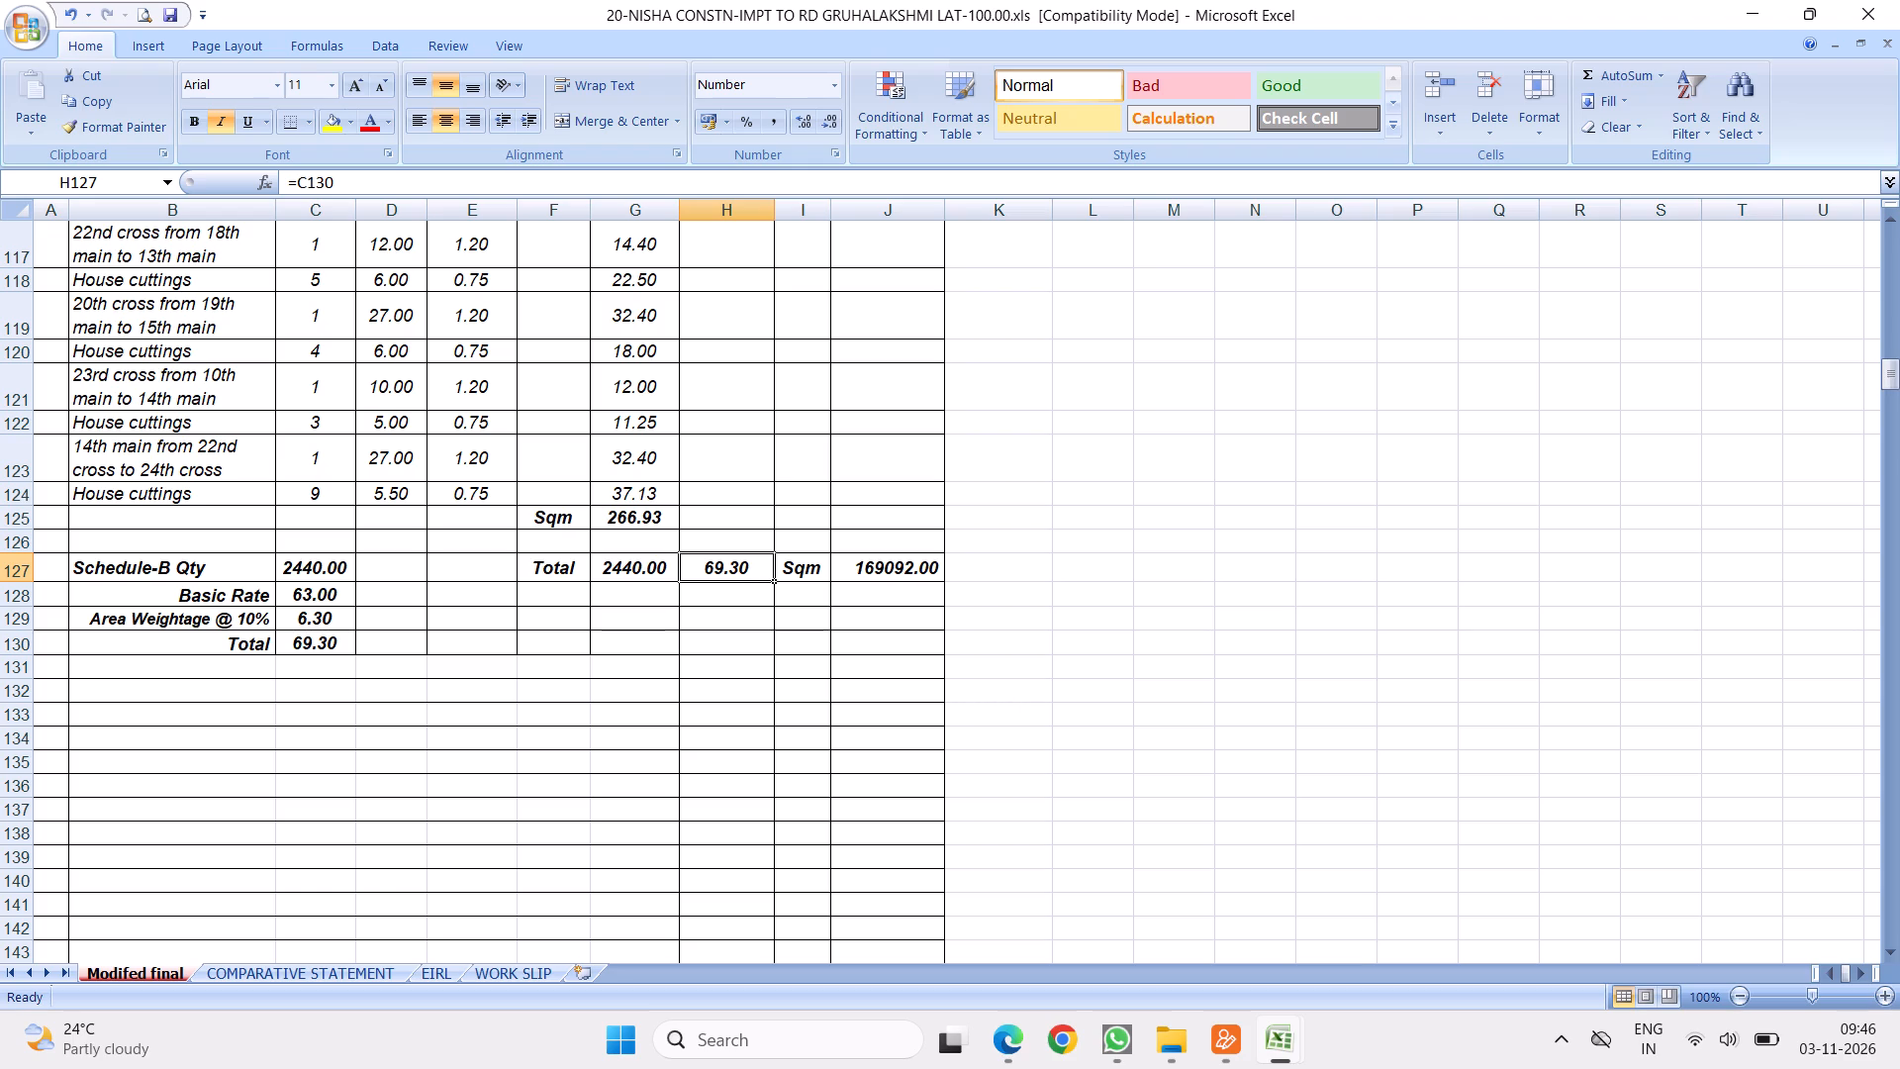
Set item 11's Basic Rate in C128 to 41.
click(273, 588)
click(312, 594)
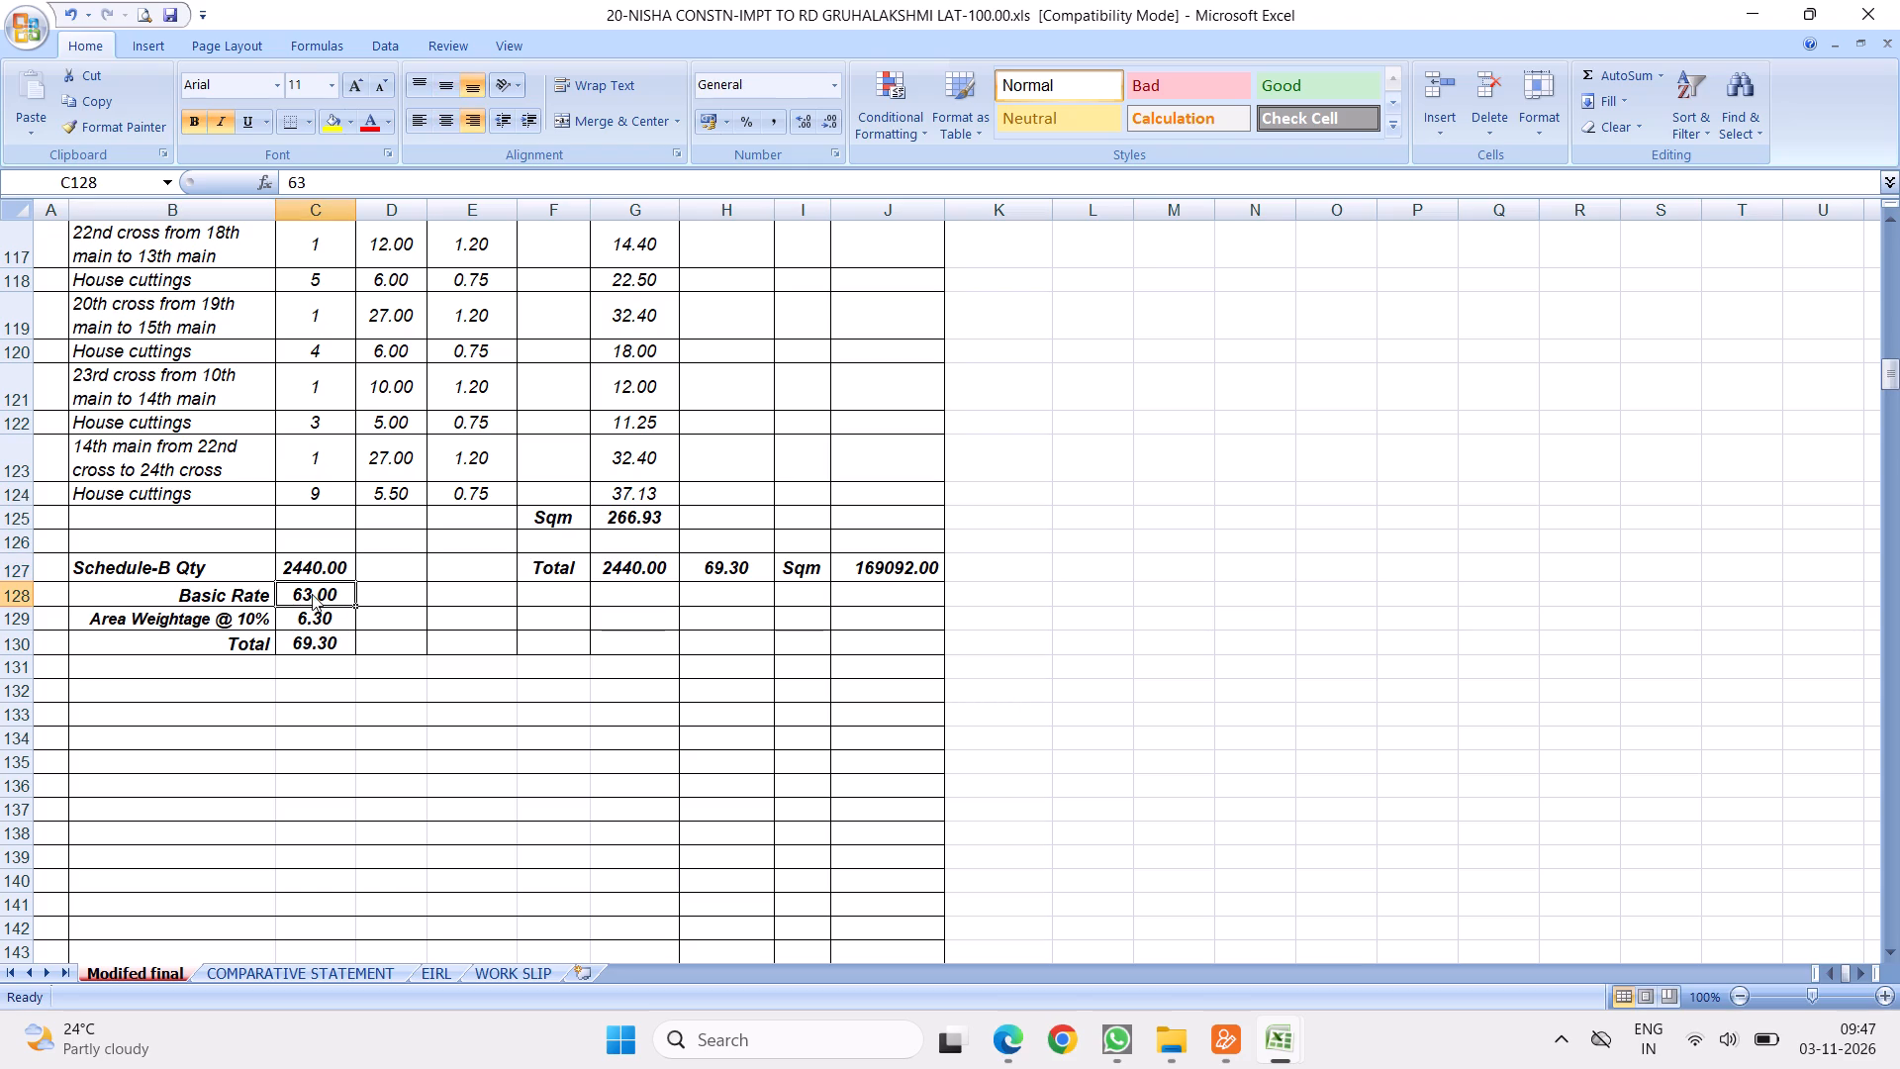
text(41)
key(Return)
Remove ", Issue Rate Dt:04/07/2026" from item 11's primer coat description so its reference ends at "Vol.3)".
scroll(438, 557, up, 3)
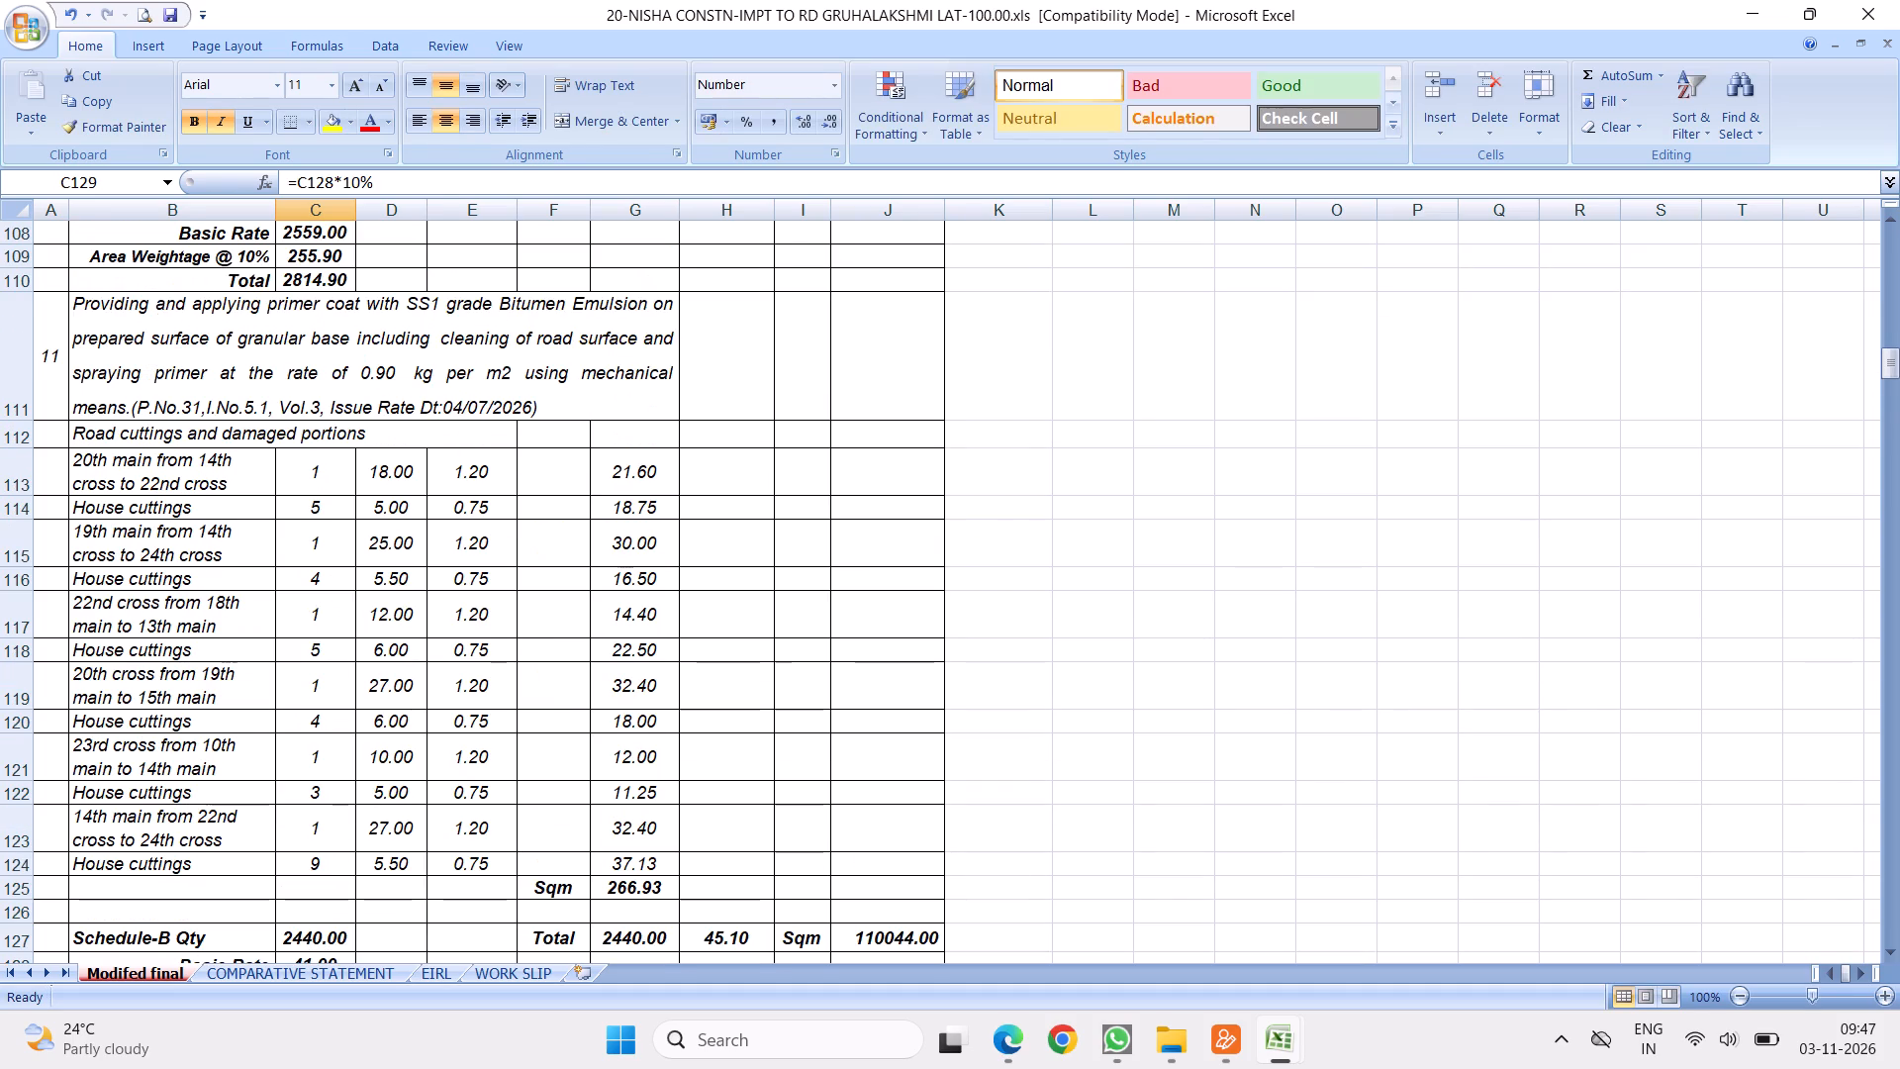
double_click(363, 366)
click(526, 407)
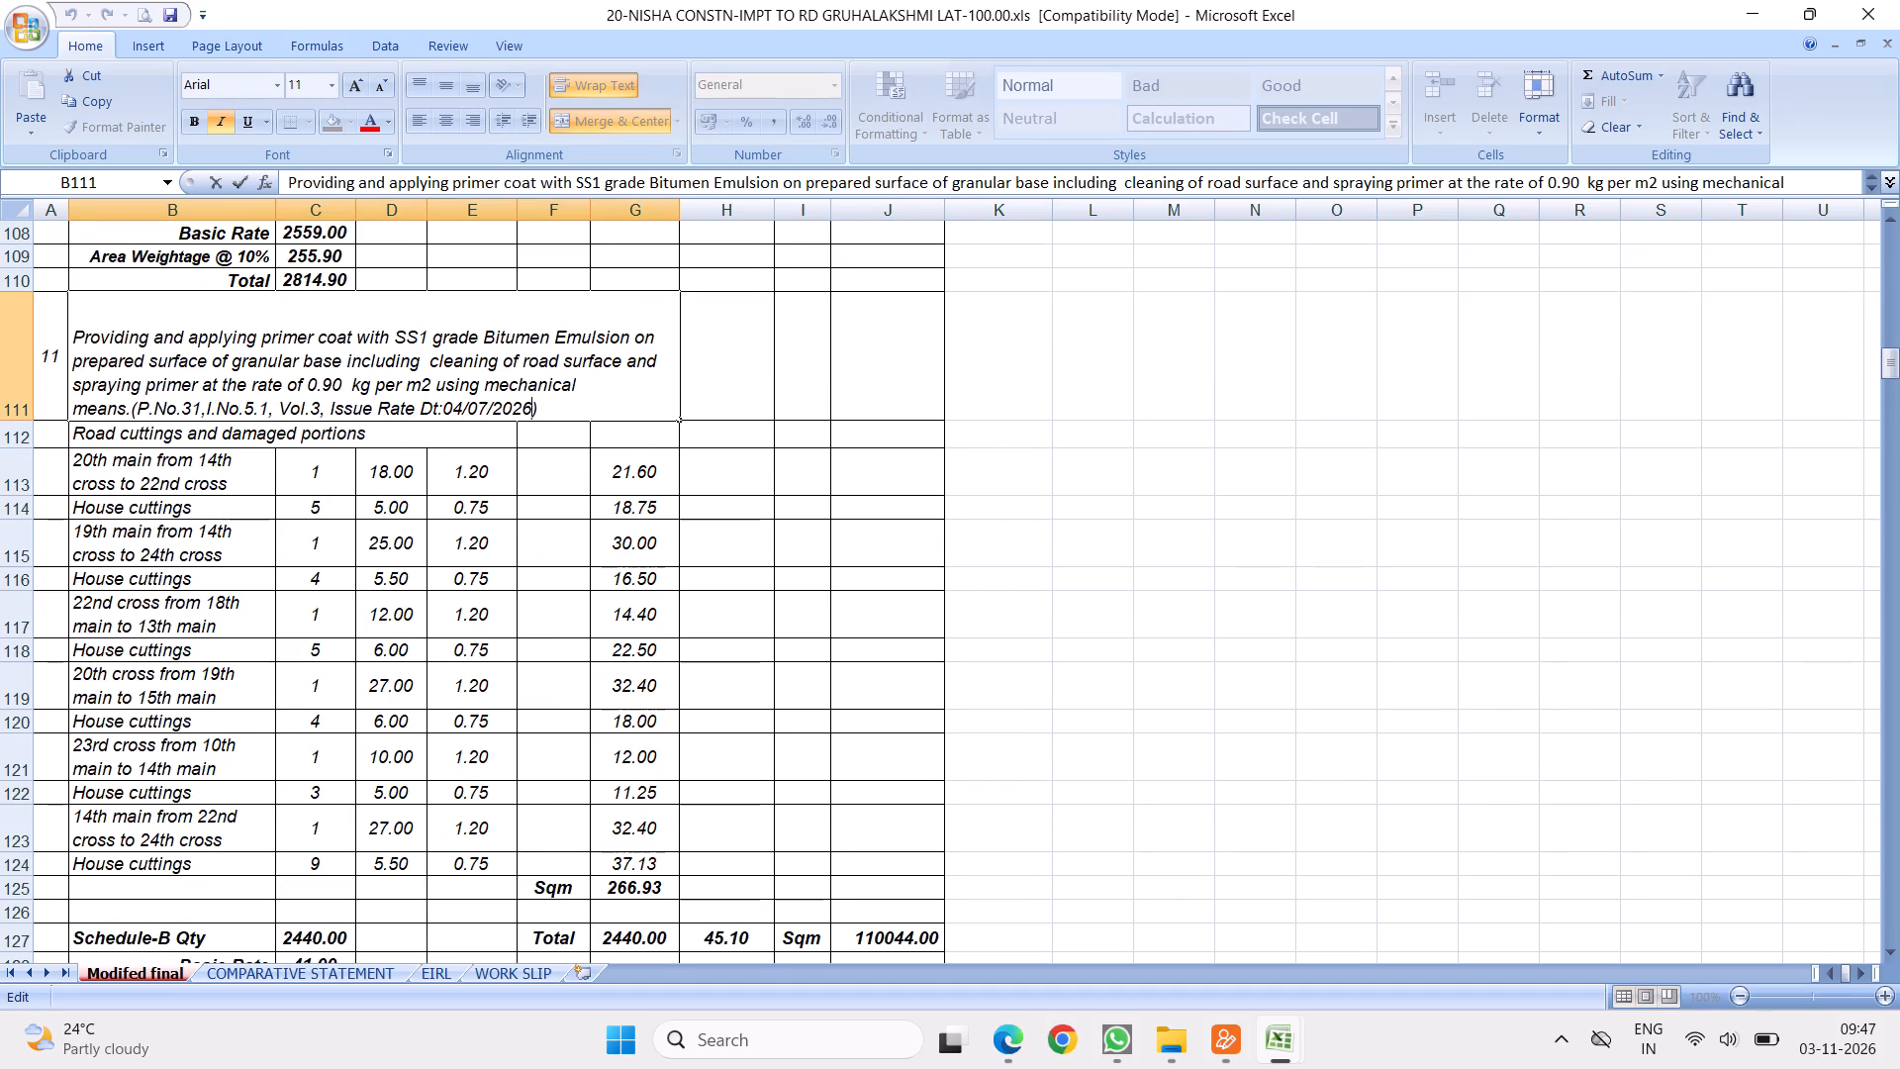
key(BackSpace)
key(BackSpace)
key(BackSpace)
key(BackSpace)
key(BackSpace)
key(BackSpace)
key(BackSpace)
key(BackSpace)
key(BackSpace)
key(BackSpace)
key(BackSpace)
key(BackSpace)
key(BackSpace)
key(BackSpace)
key(BackSpace)
key(BackSpace)
key(BackSpace)
key(BackSpace)
key(BackSpace)
key(BackSpace)
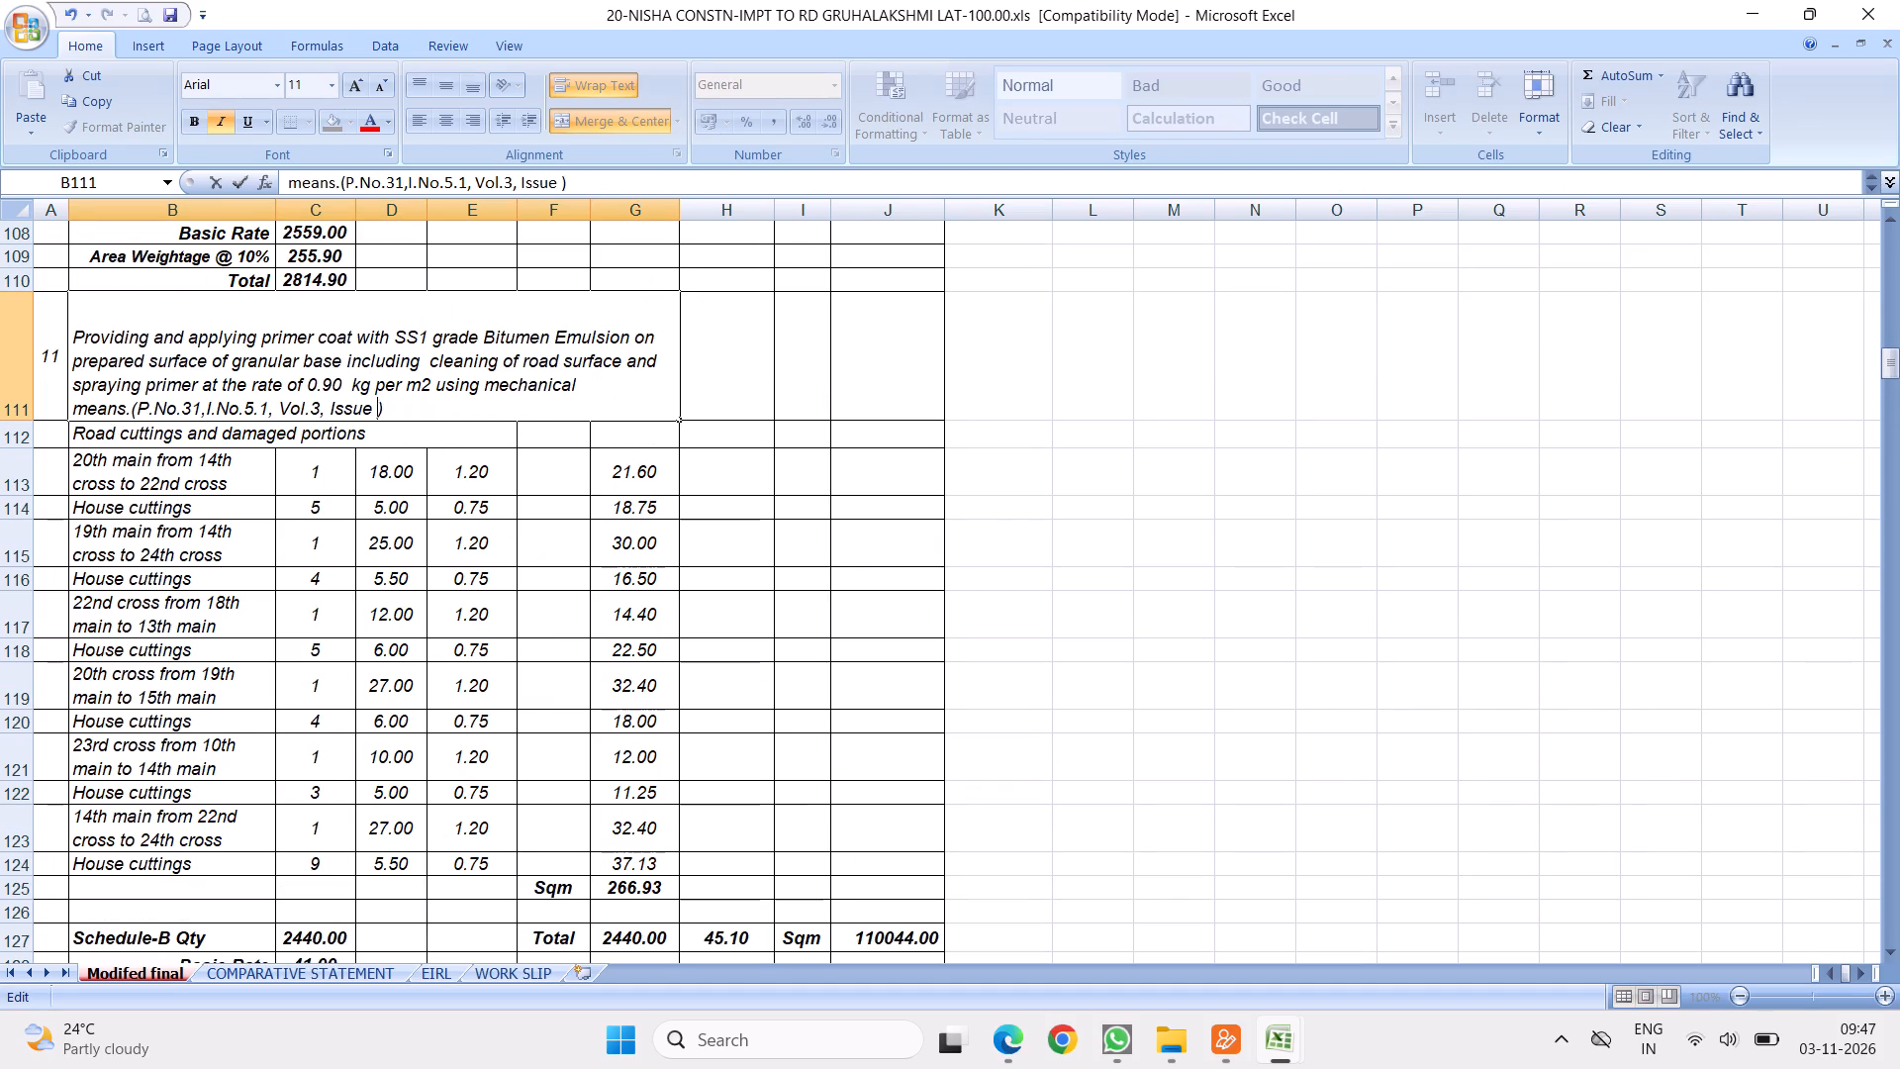
key(BackSpace)
key(BackSpace)
click(577, 546)
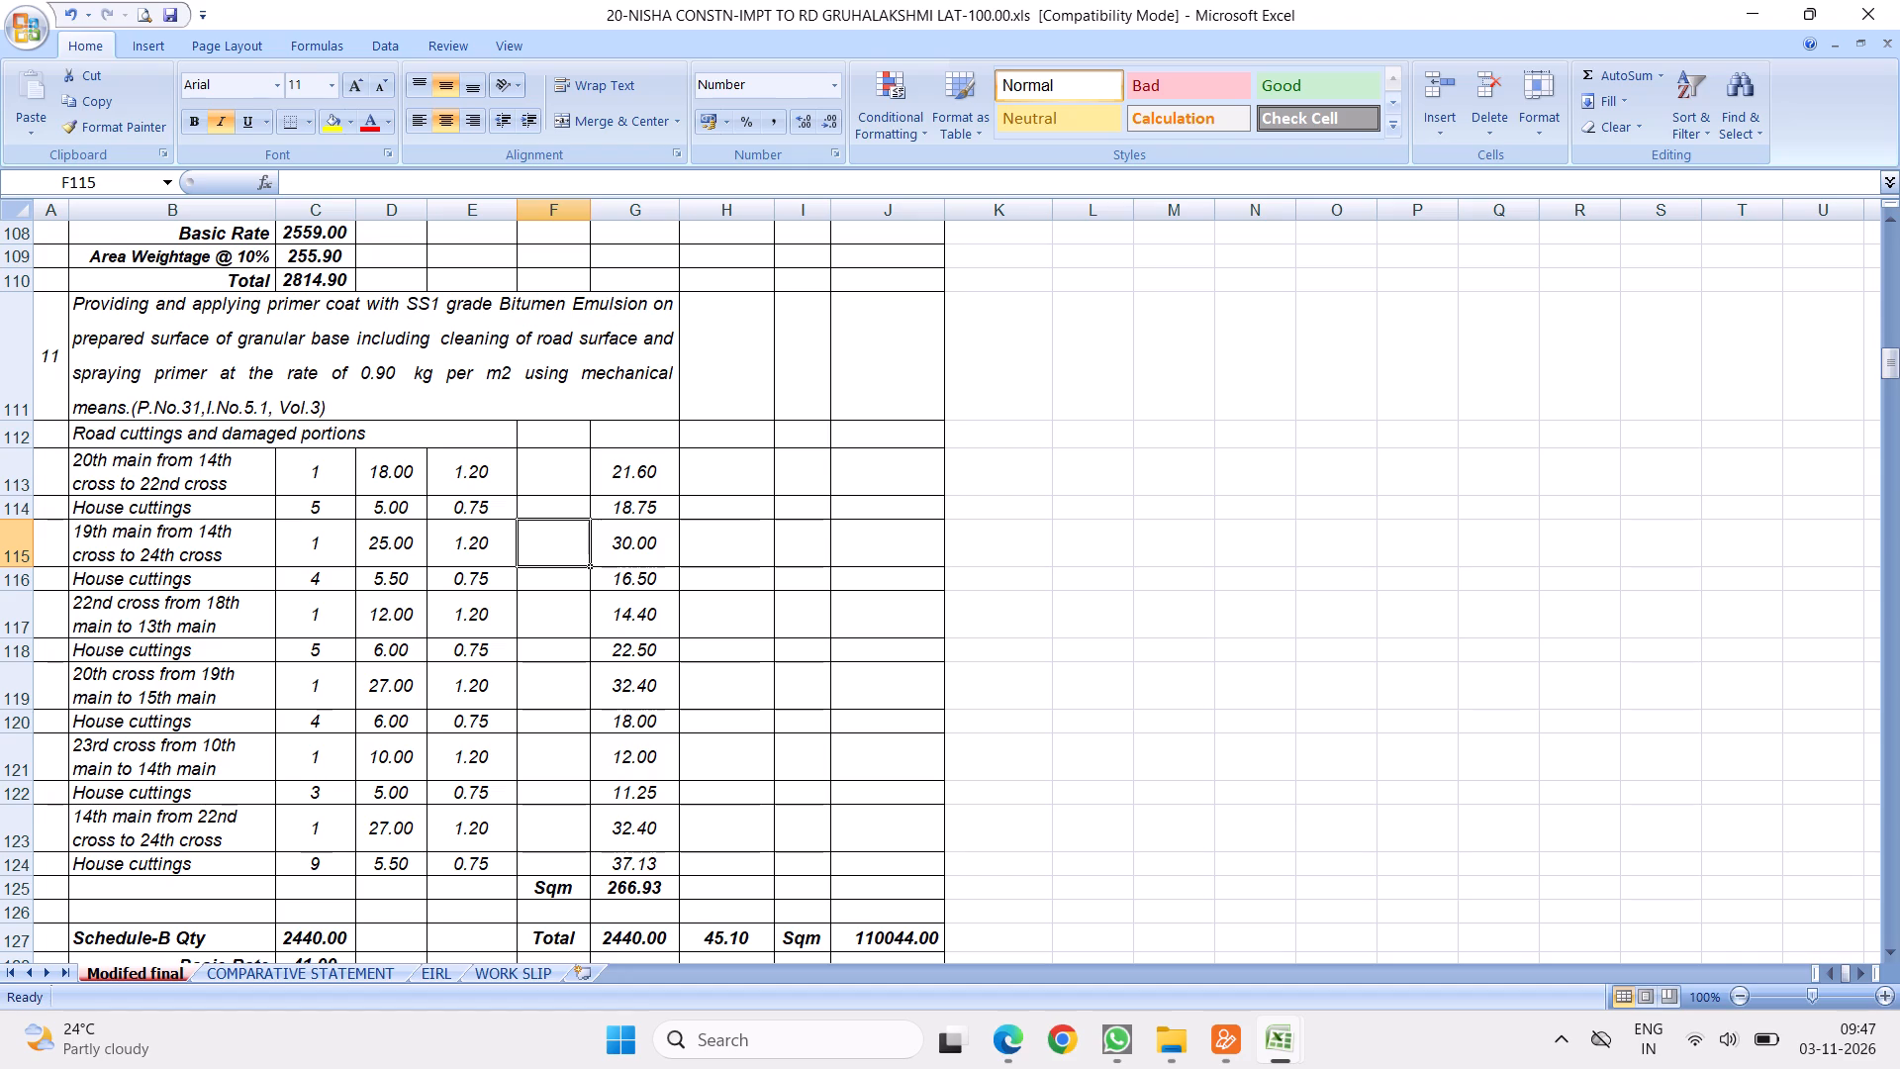
Reduce the height of row 111 to fit item 11's shortened description more tightly.
scroll(642, 706, down, 3)
click(305, 601)
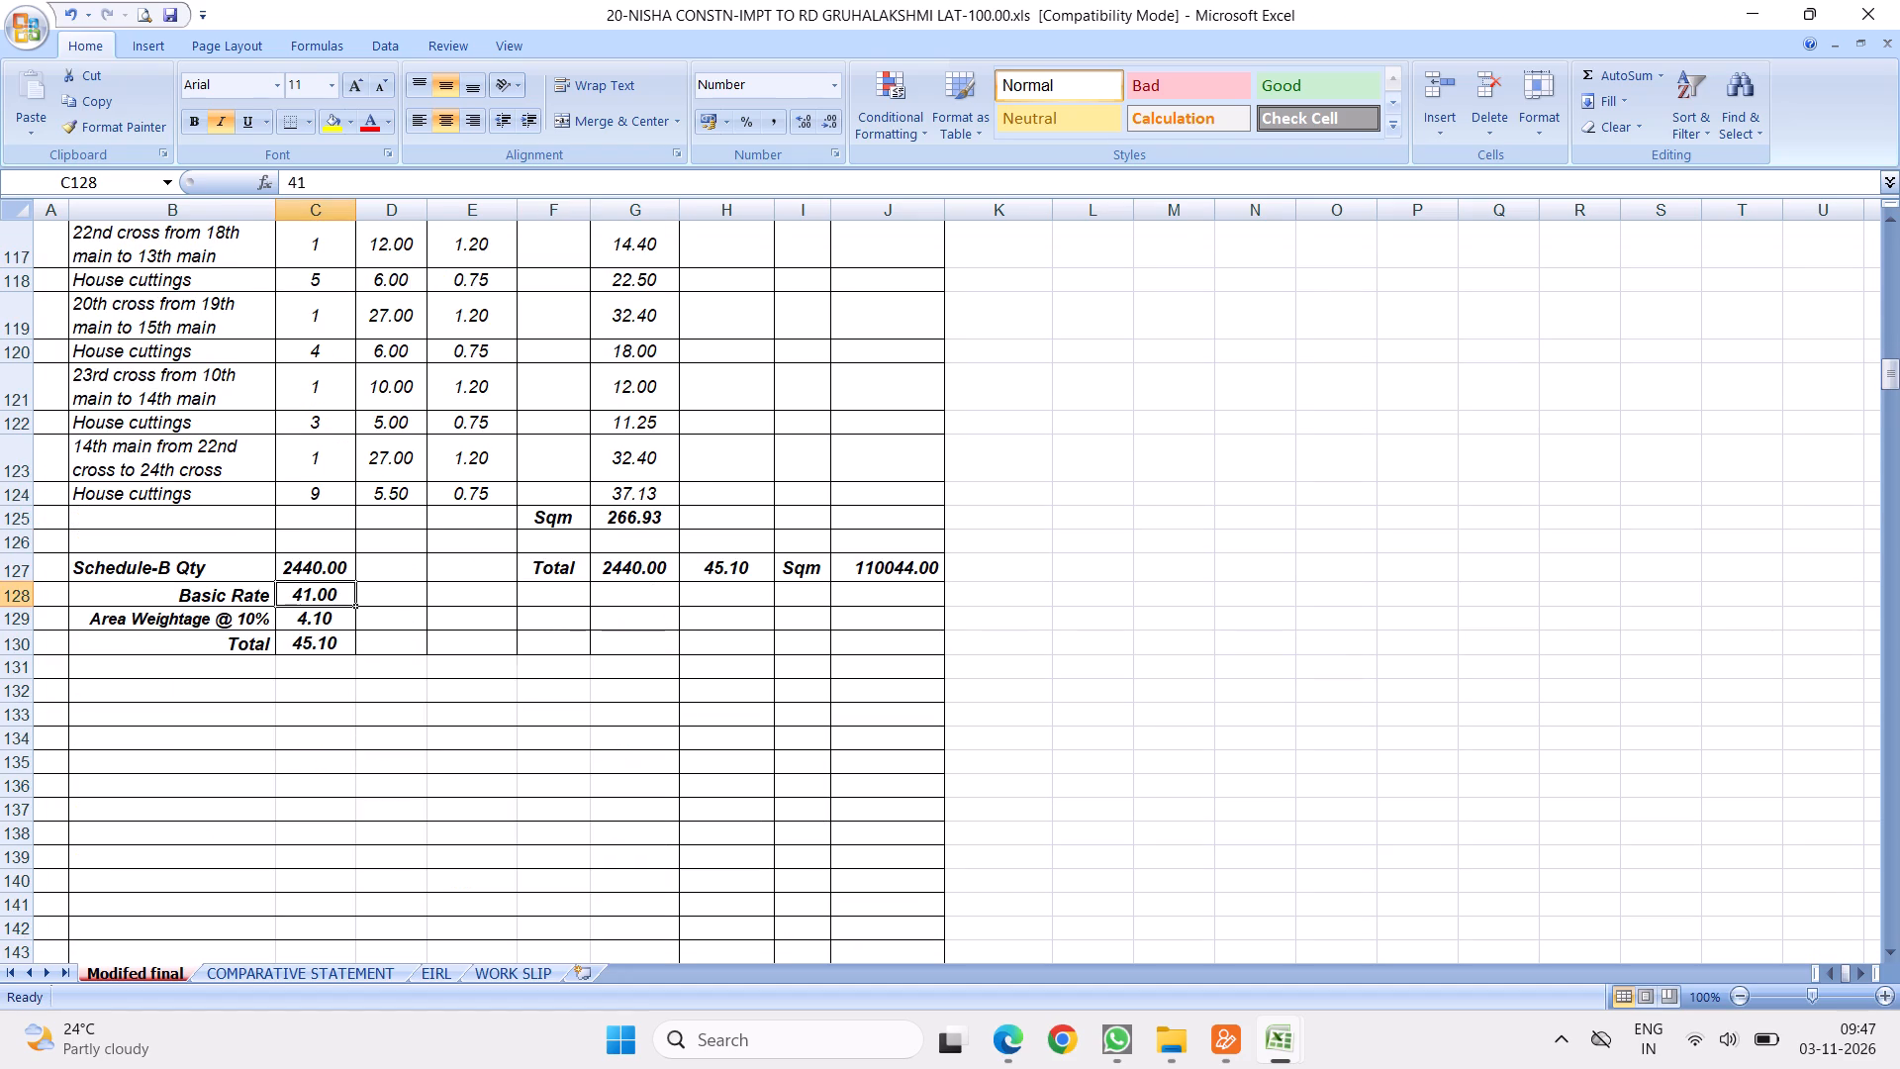
scroll(338, 588, up, 2)
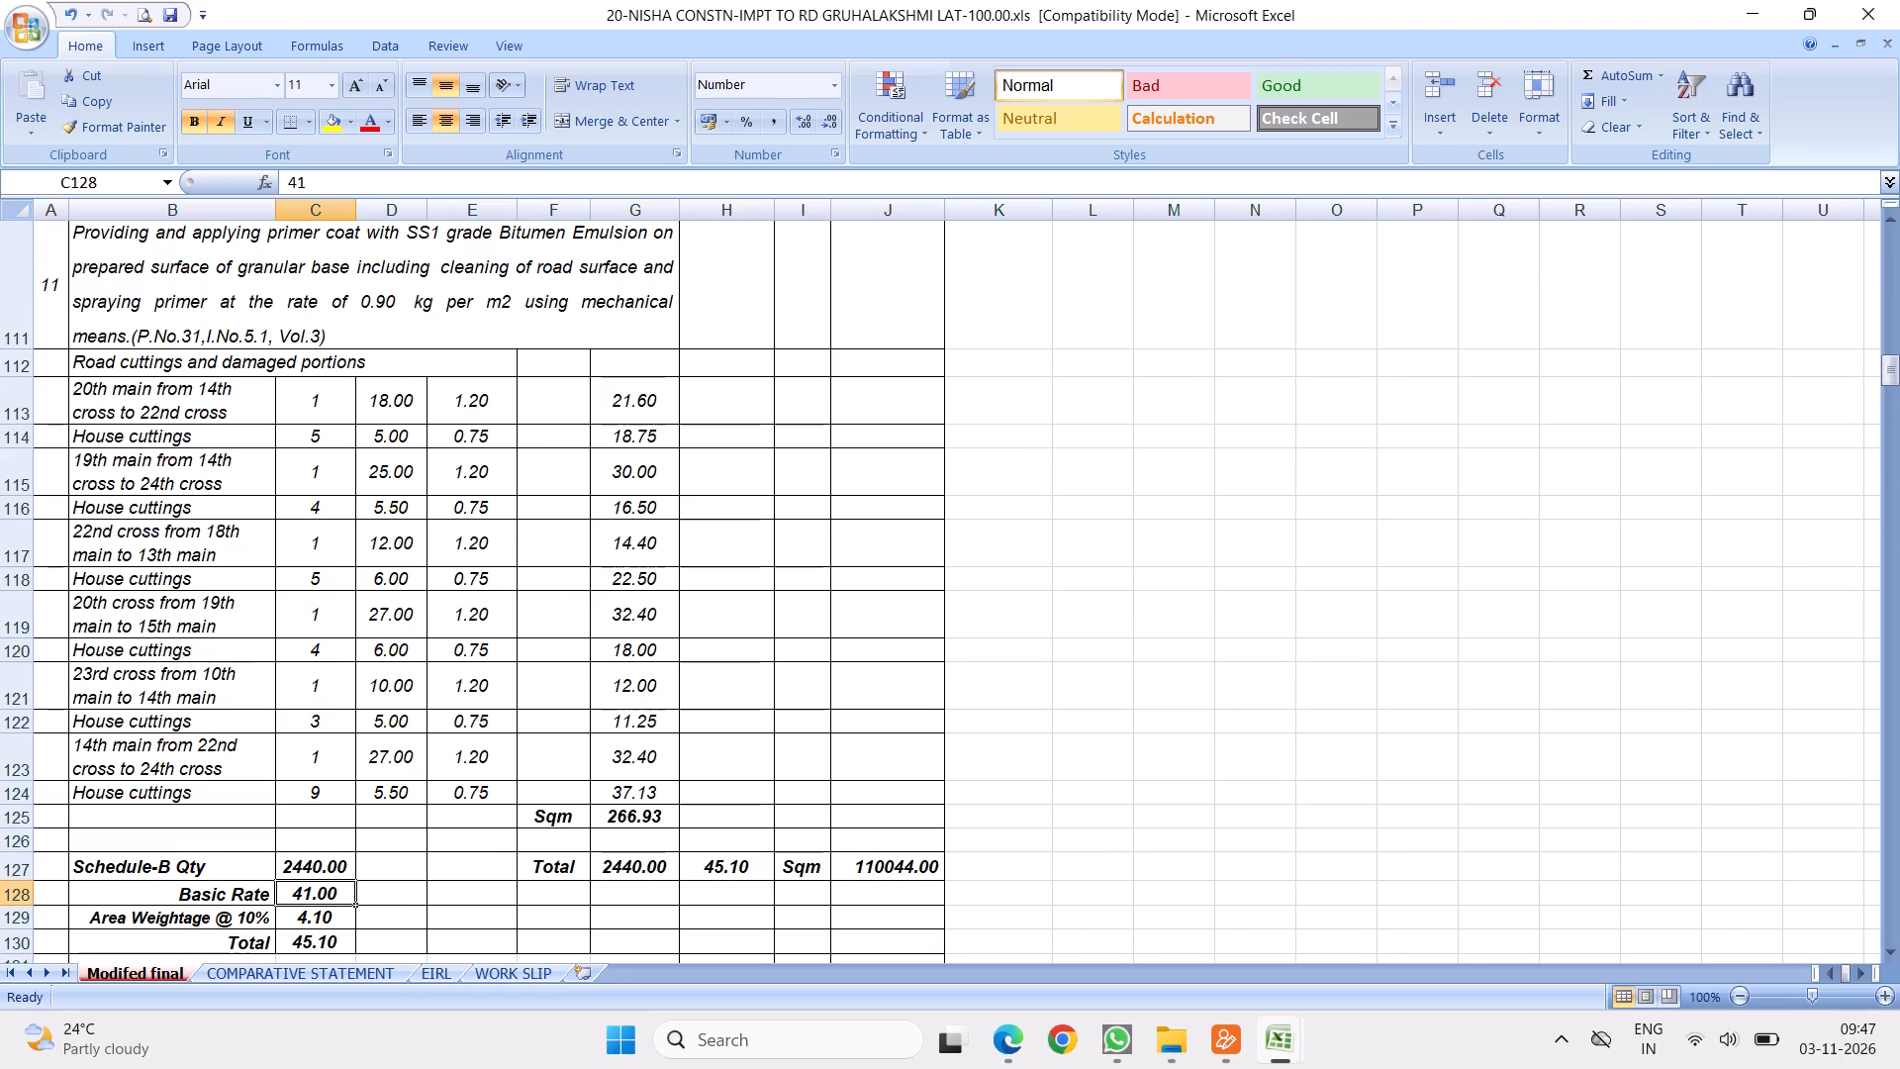
drag(30, 346, 35, 327)
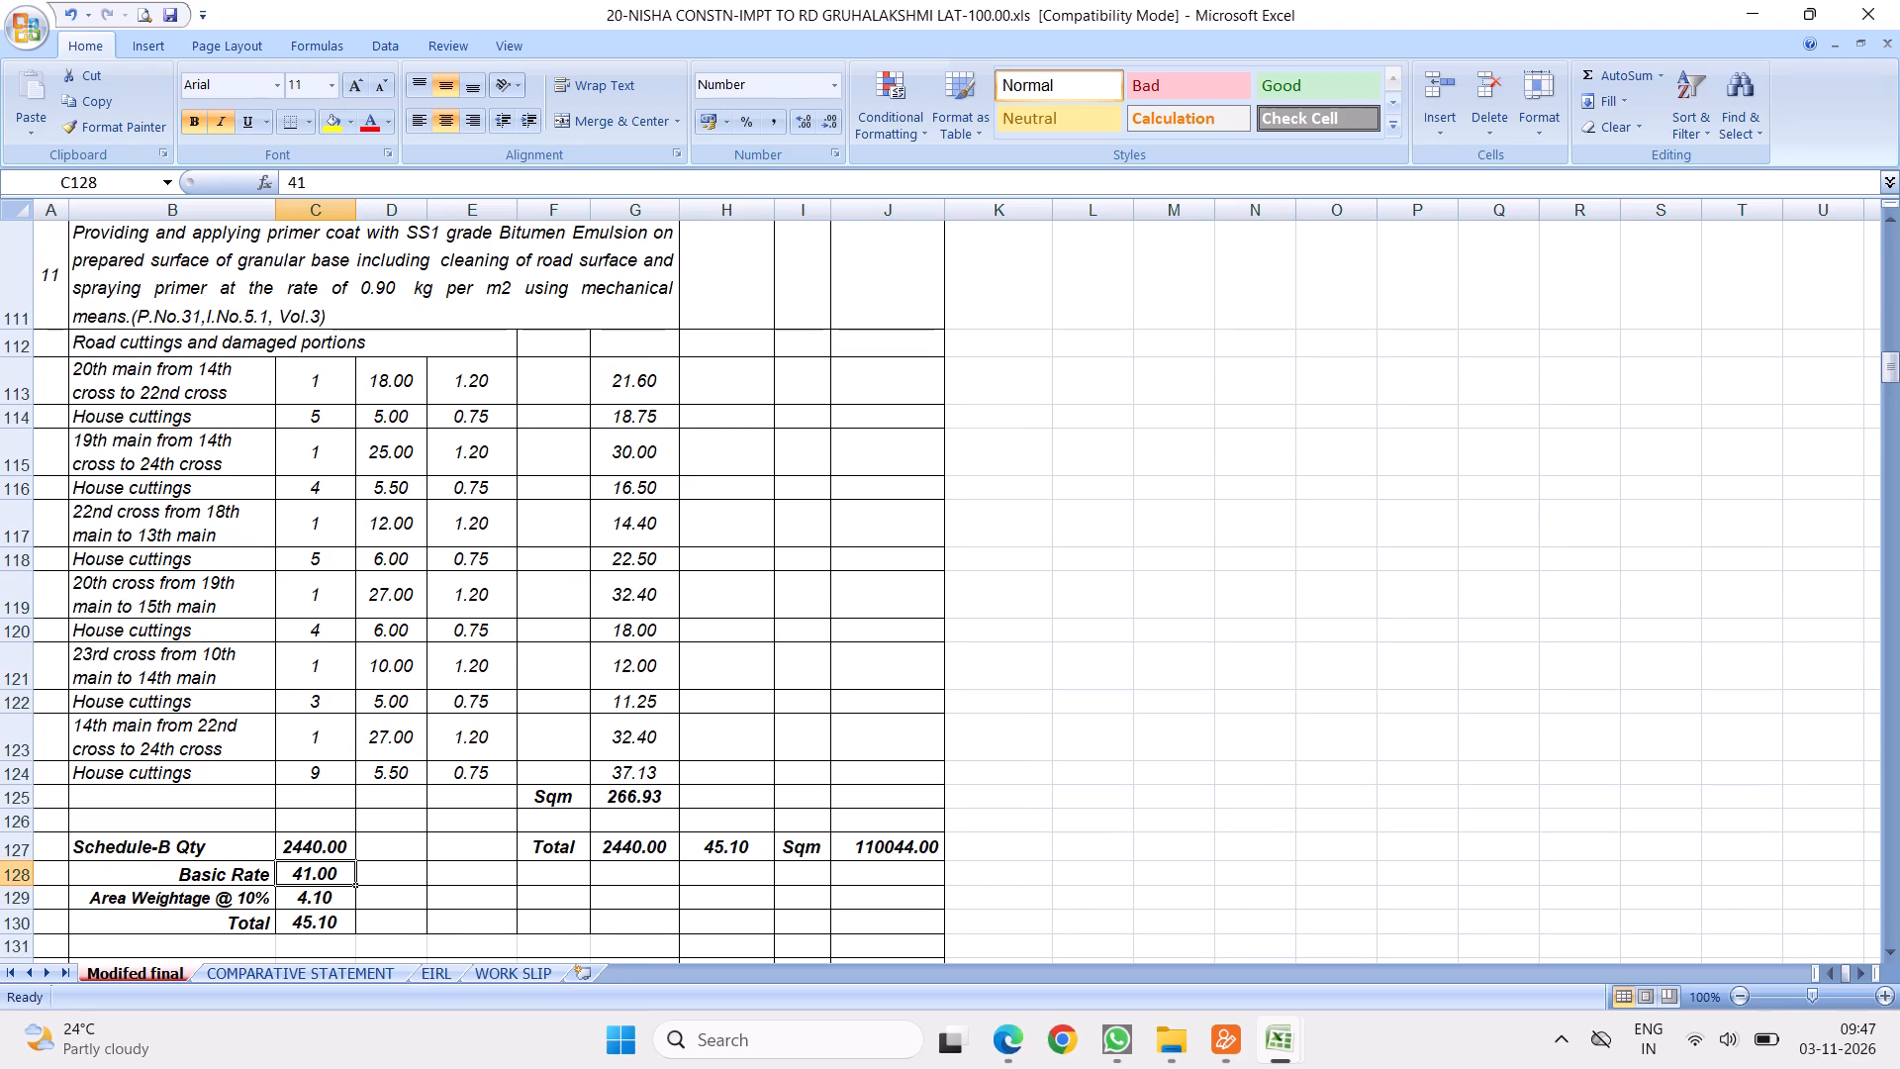
Copy item 11's rows 111 to 130 and insert the copied rows at row 131.
drag(9, 300, 49, 918)
right_click(252, 395)
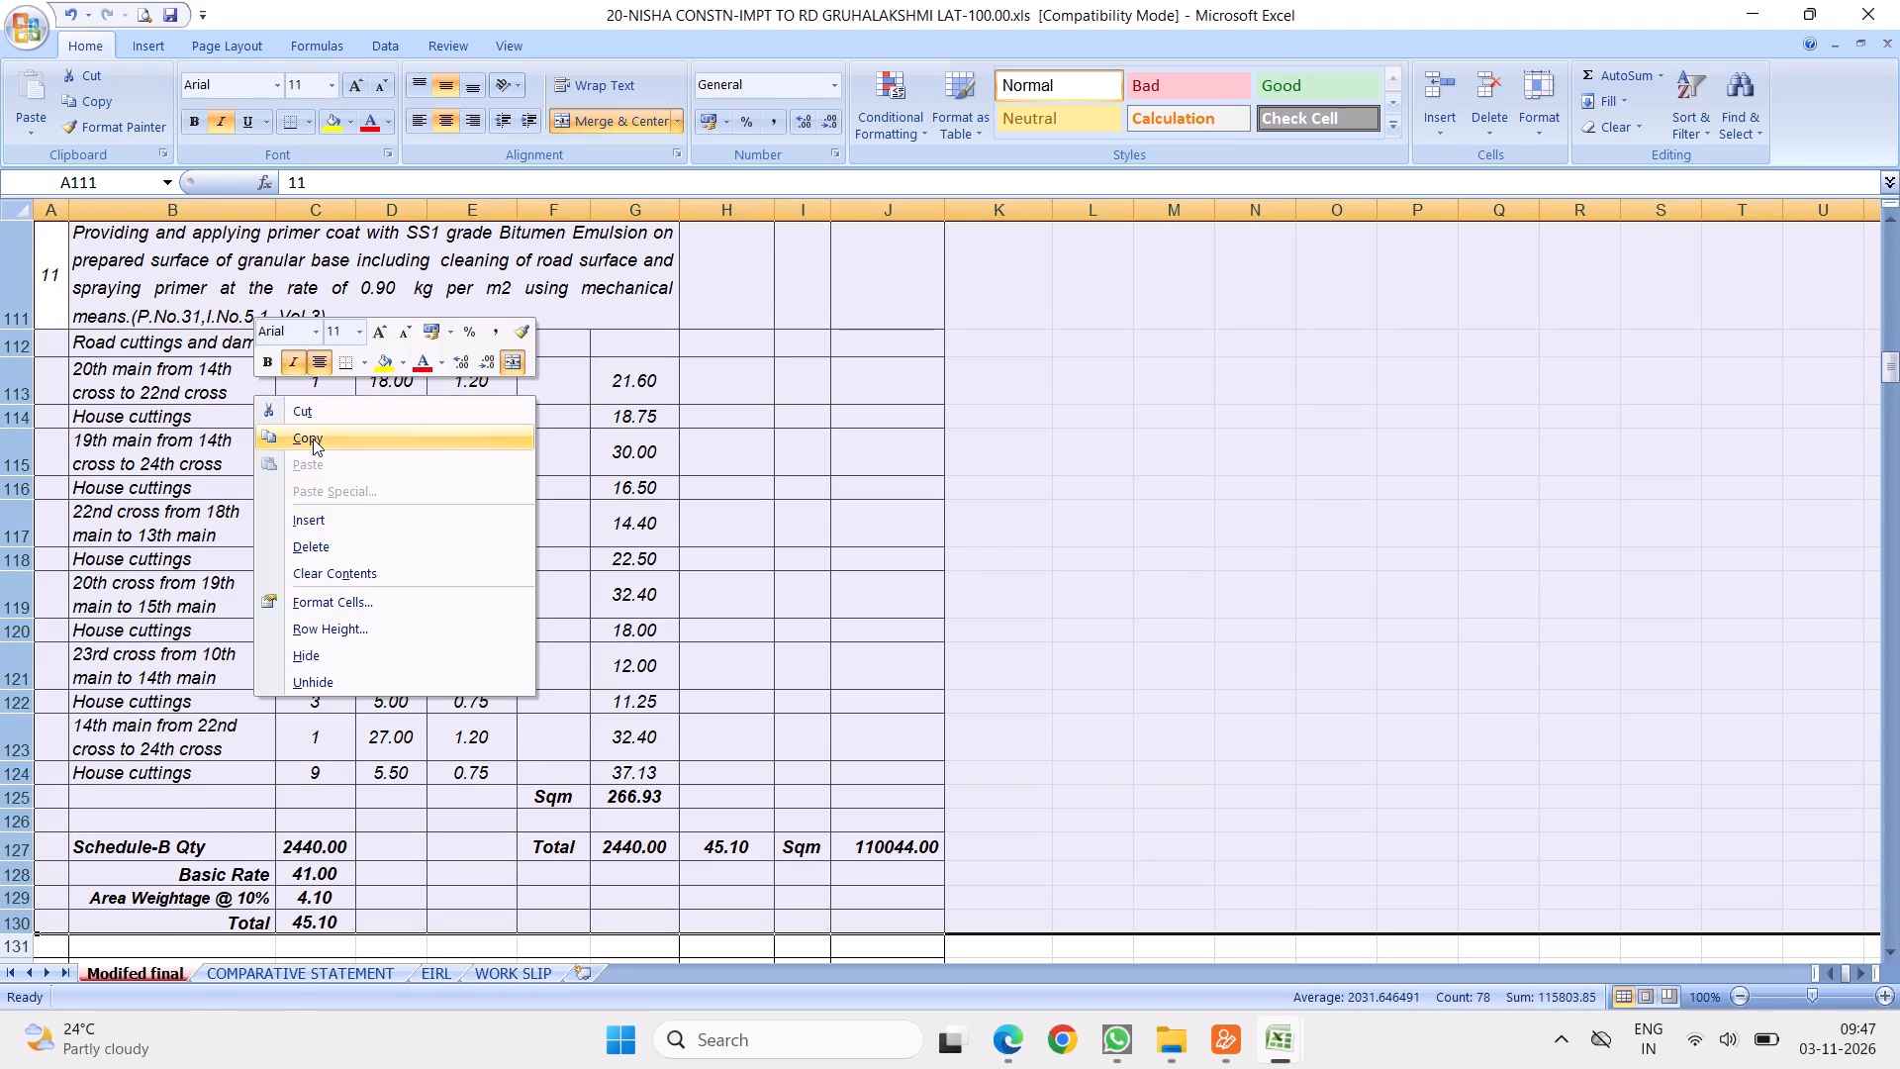
click(313, 438)
scroll(317, 468, down, 3)
click(20, 550)
right_click(20, 550)
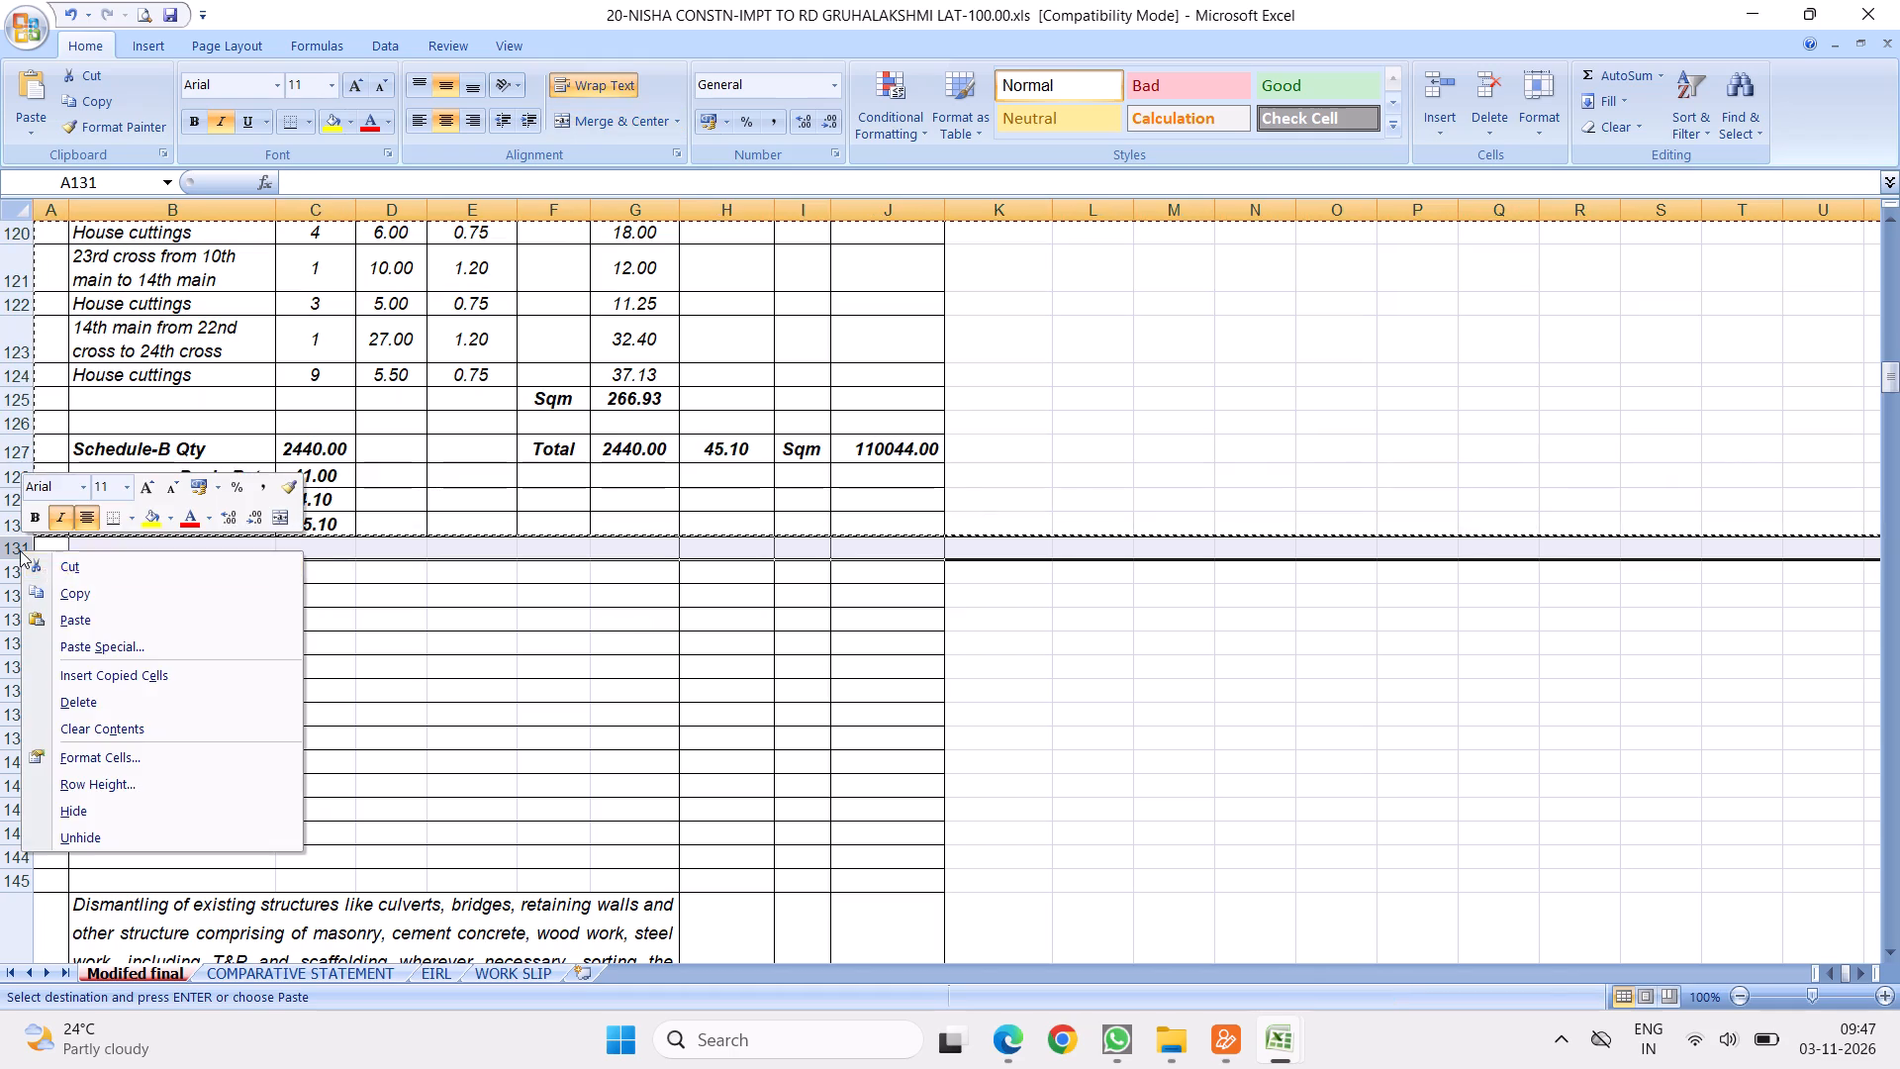
click(150, 680)
Number the inserted item in row 131 as 12 and clear its primer coat description.
click(65, 594)
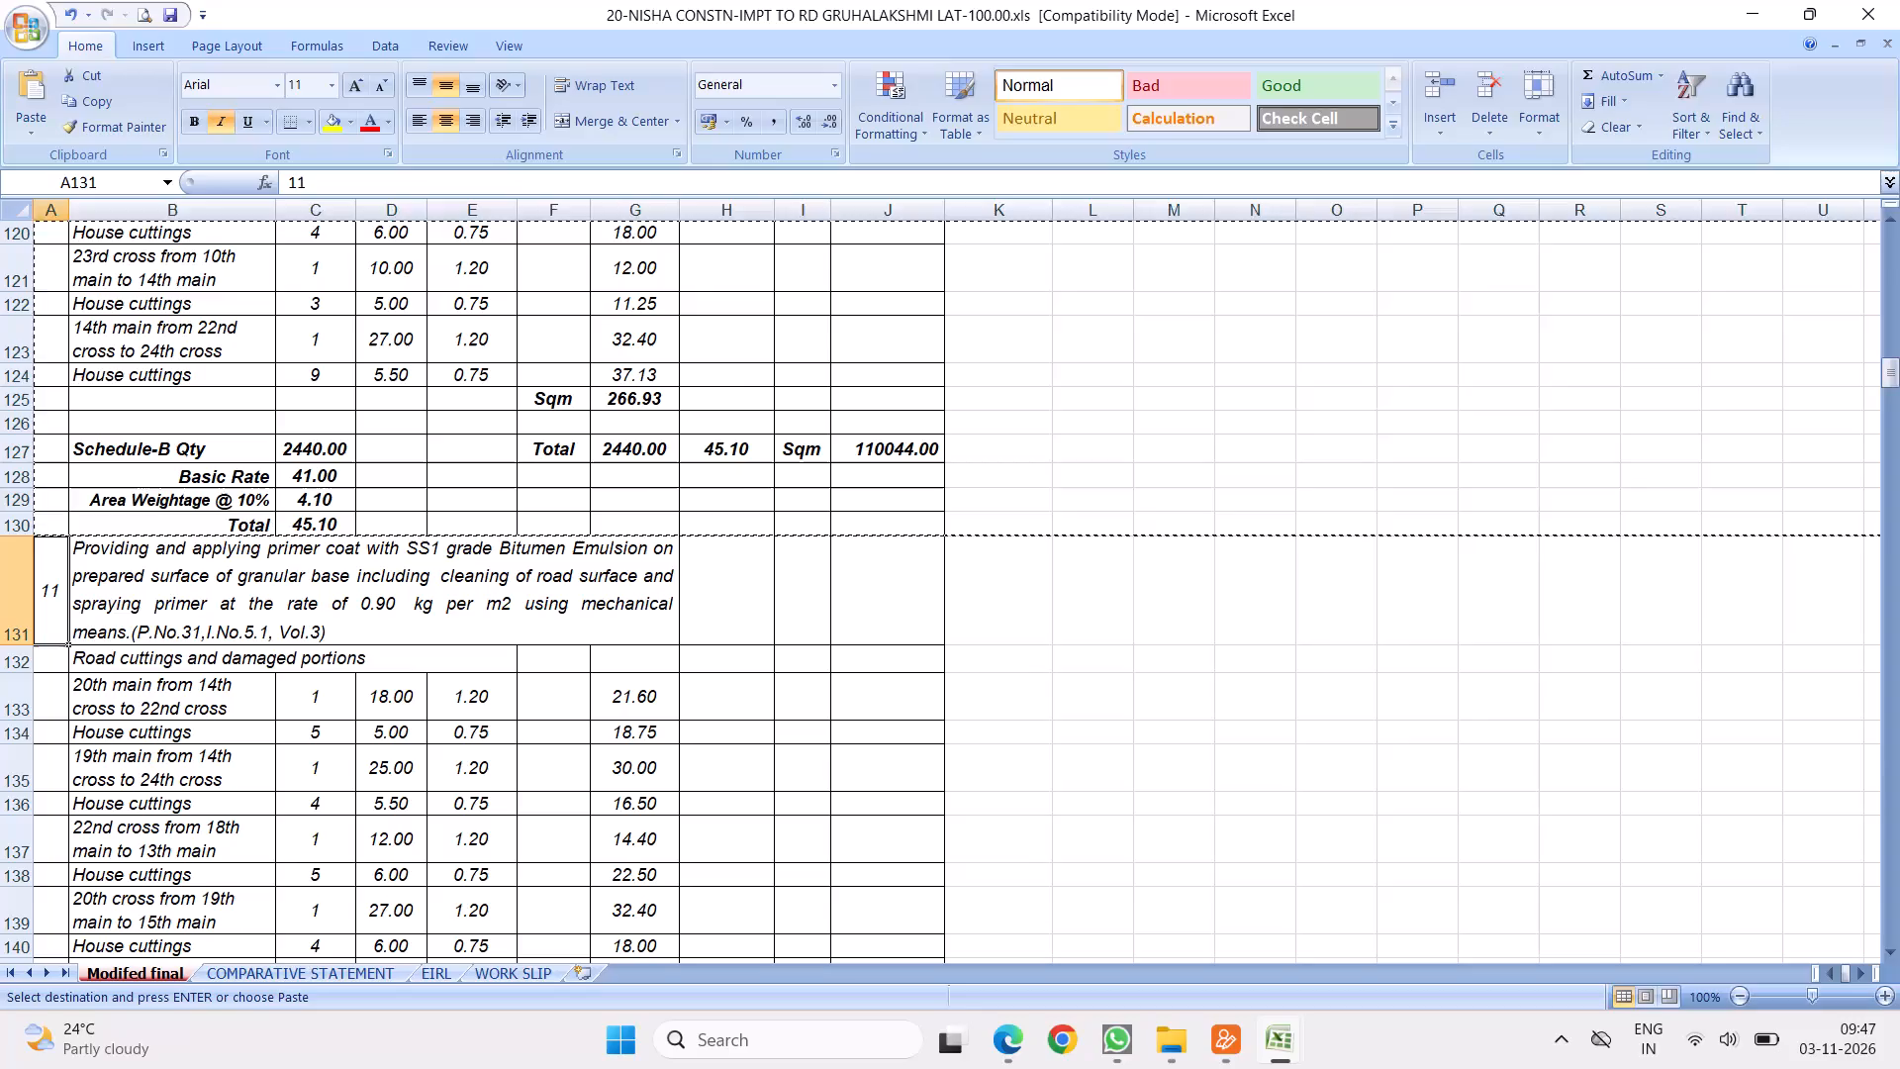
key(1)
key(2)
click(140, 587)
key(Delete)
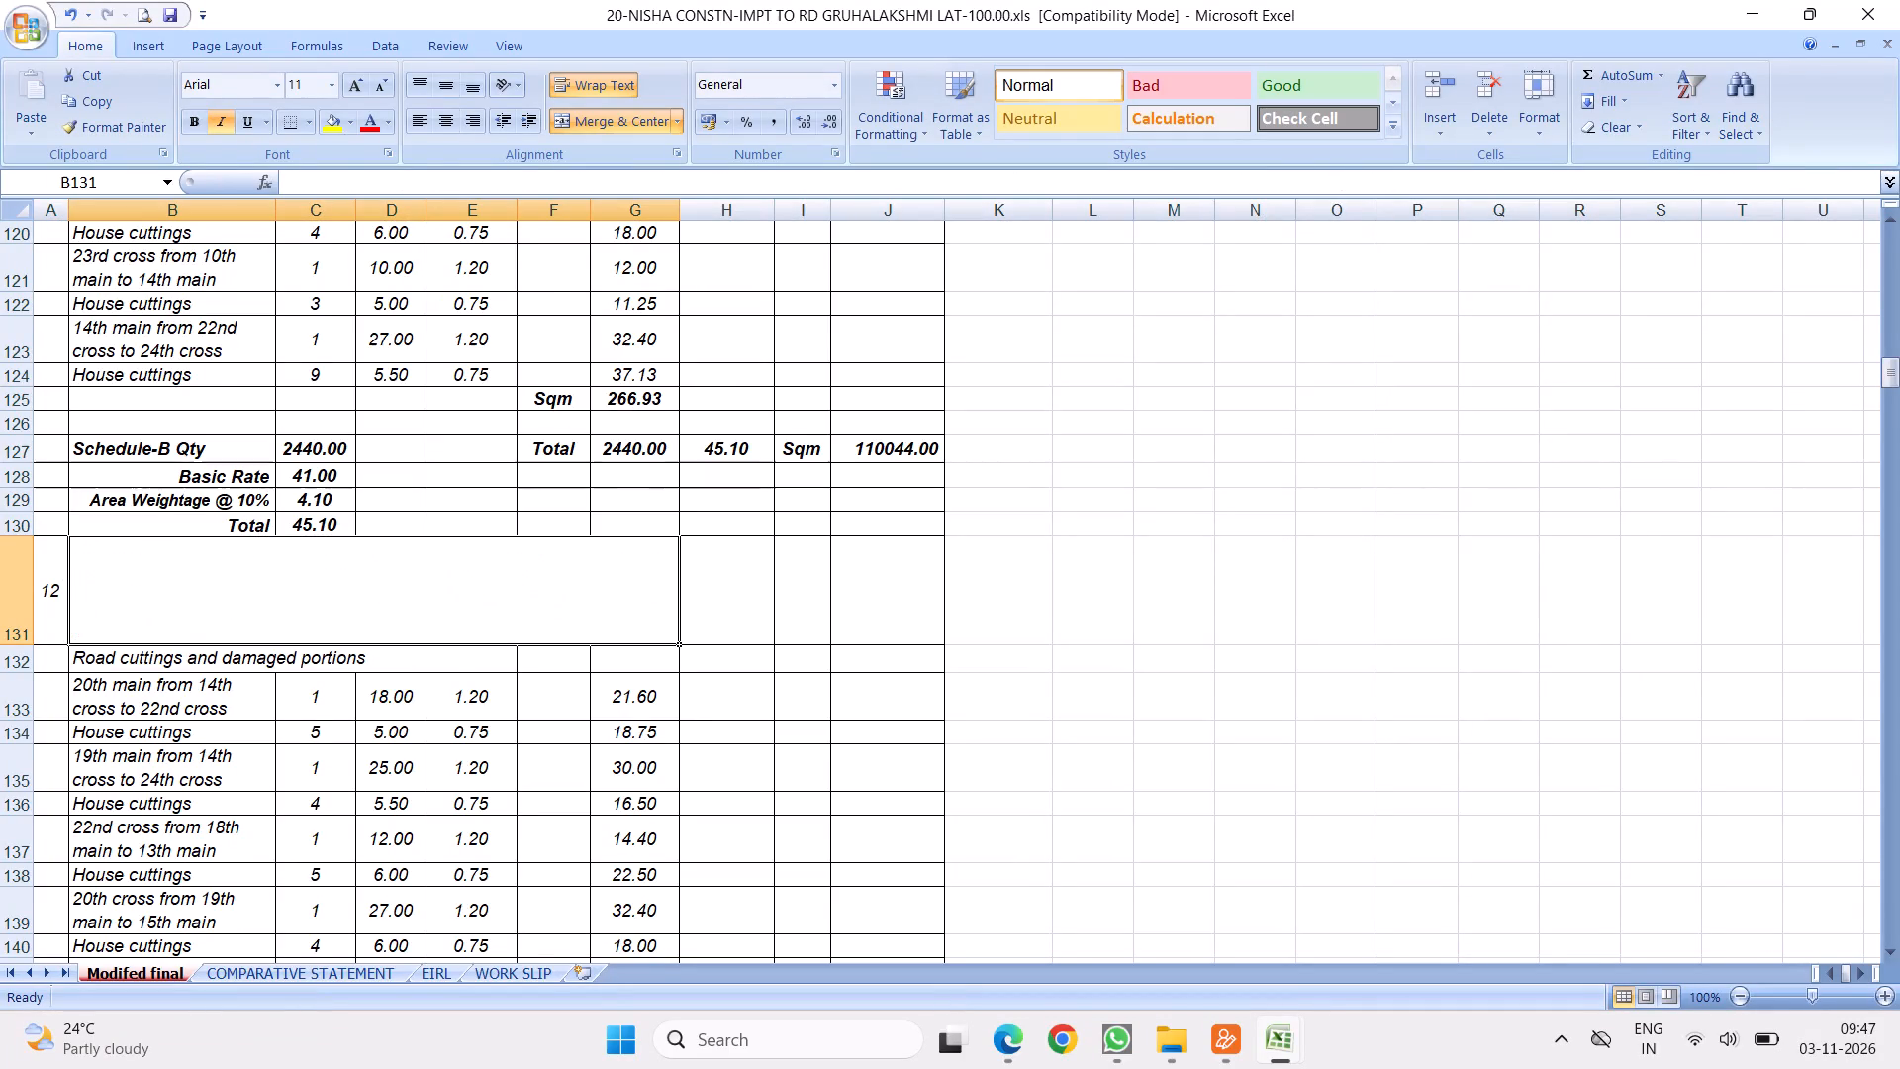
Set item 12's Schedule-B quantity in C147 to 10060.
scroll(334, 665, down, 1)
scroll(250, 591, down, 6)
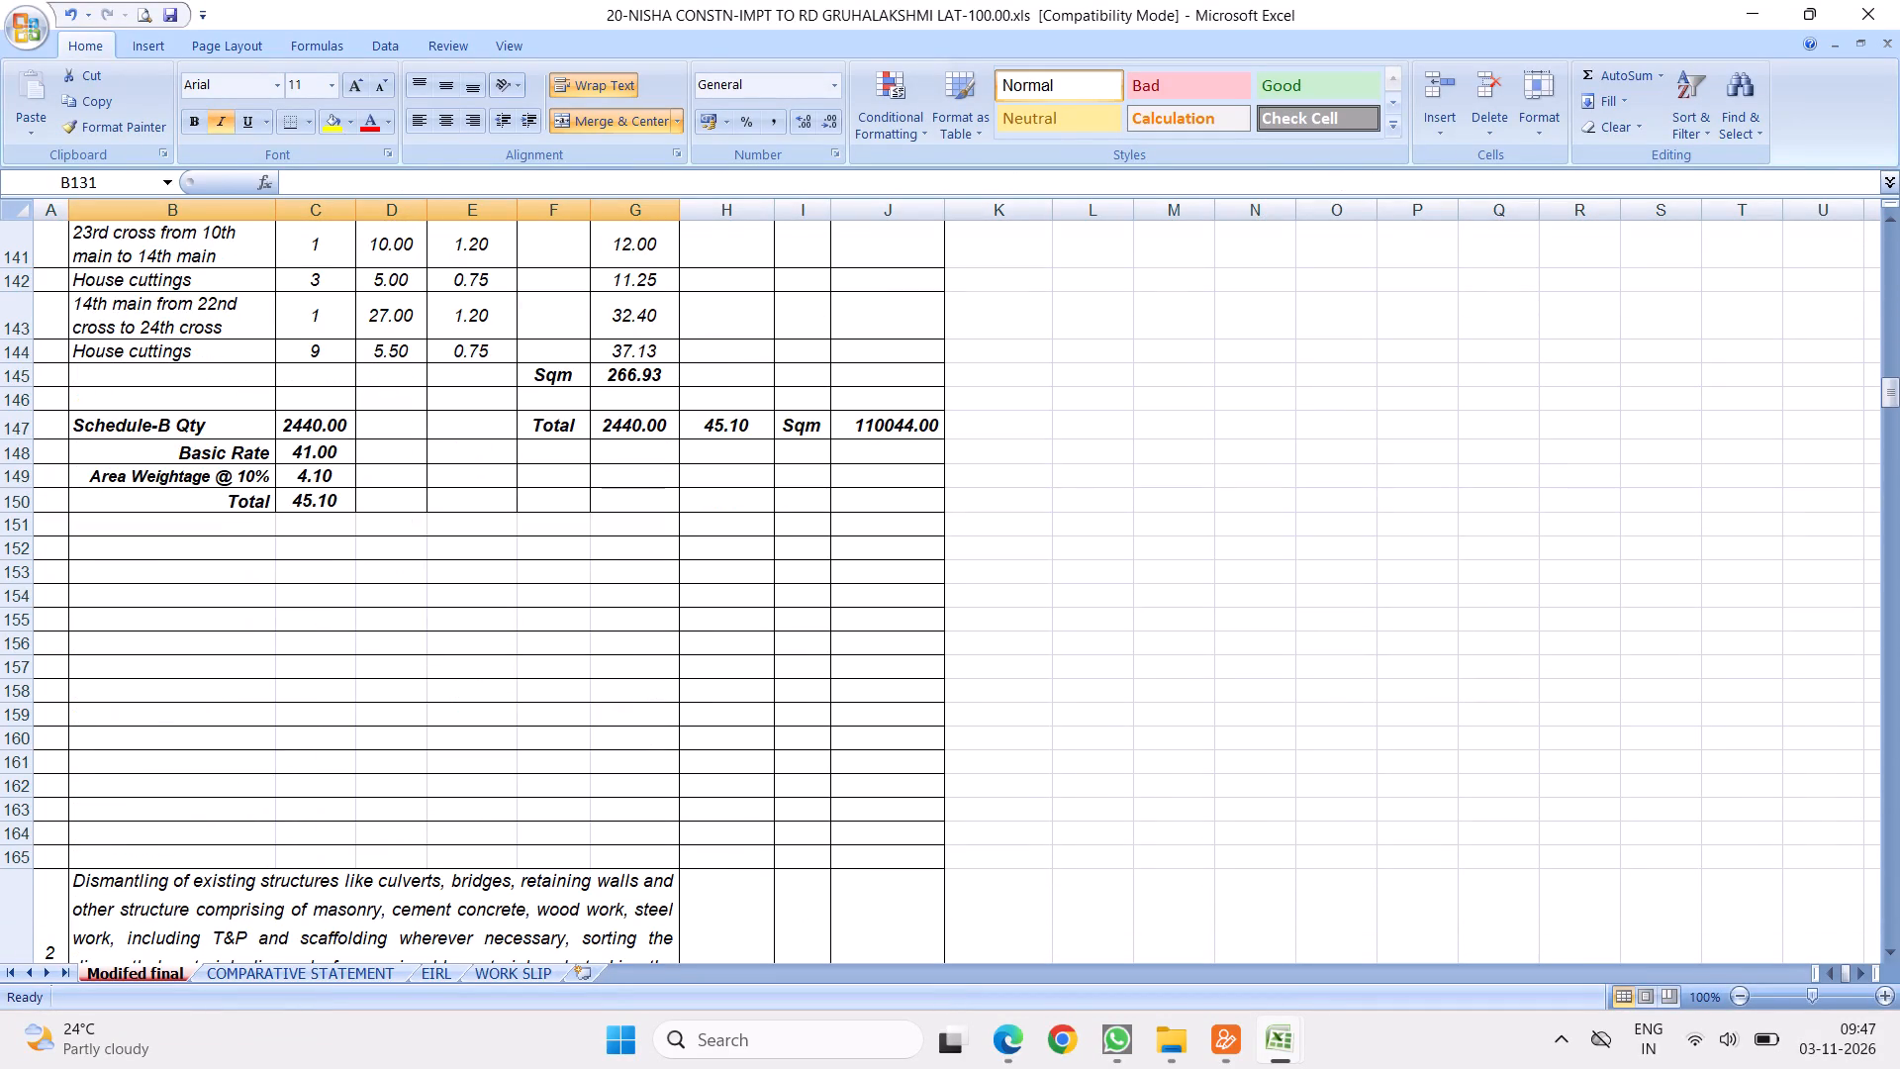
click(300, 434)
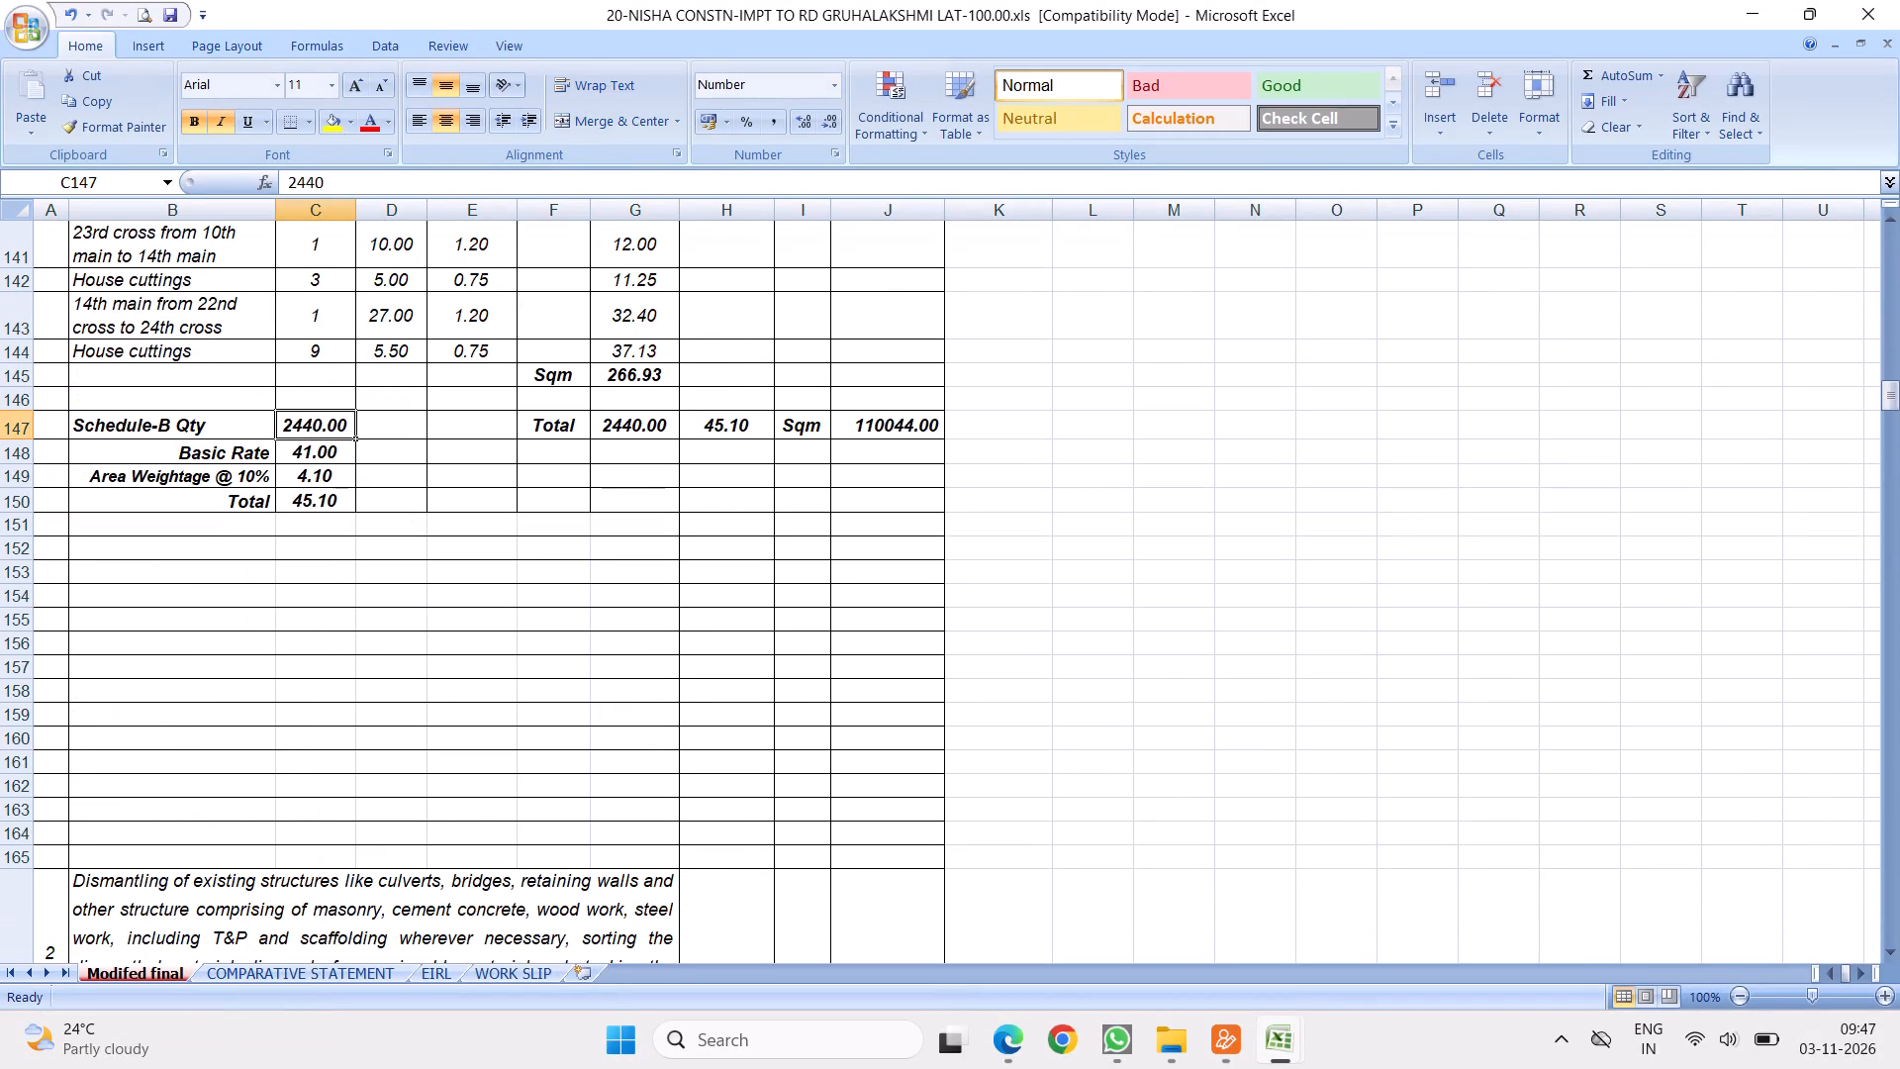
text(100)
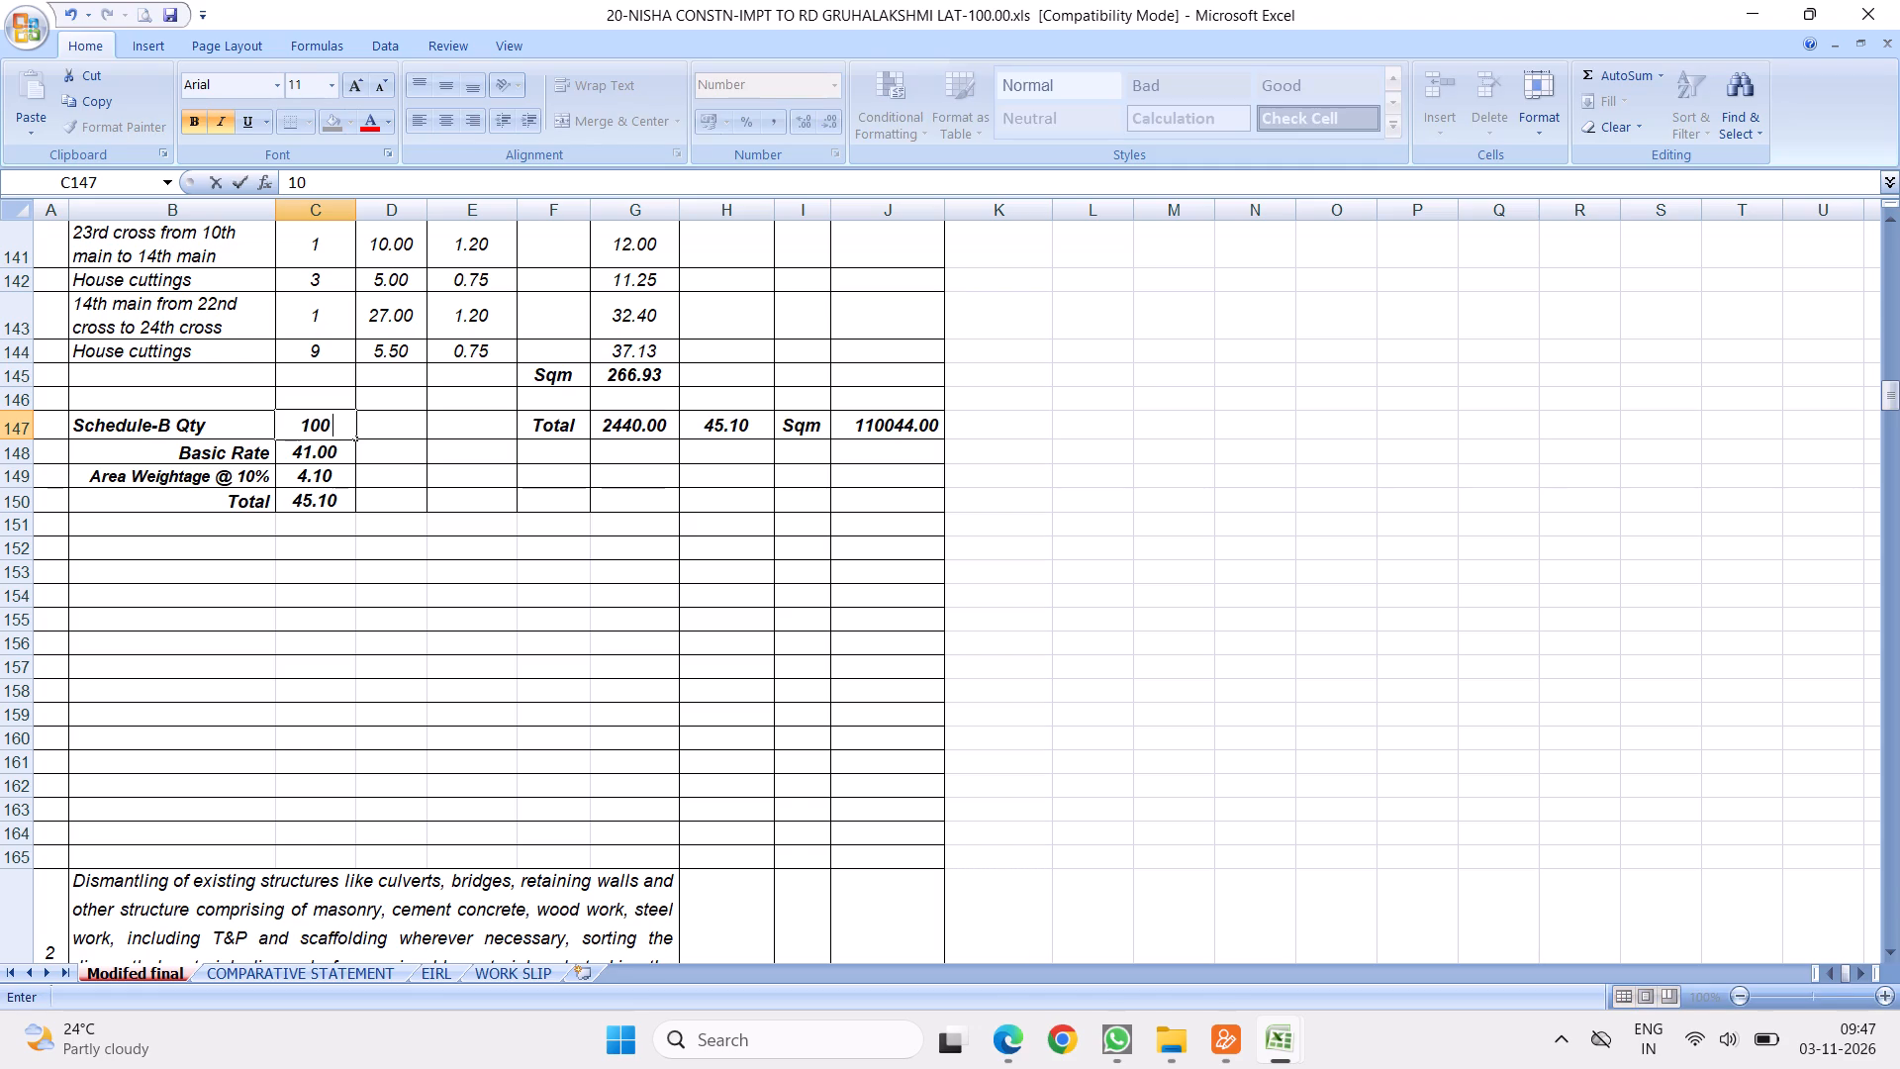
text(60)
key(Return)
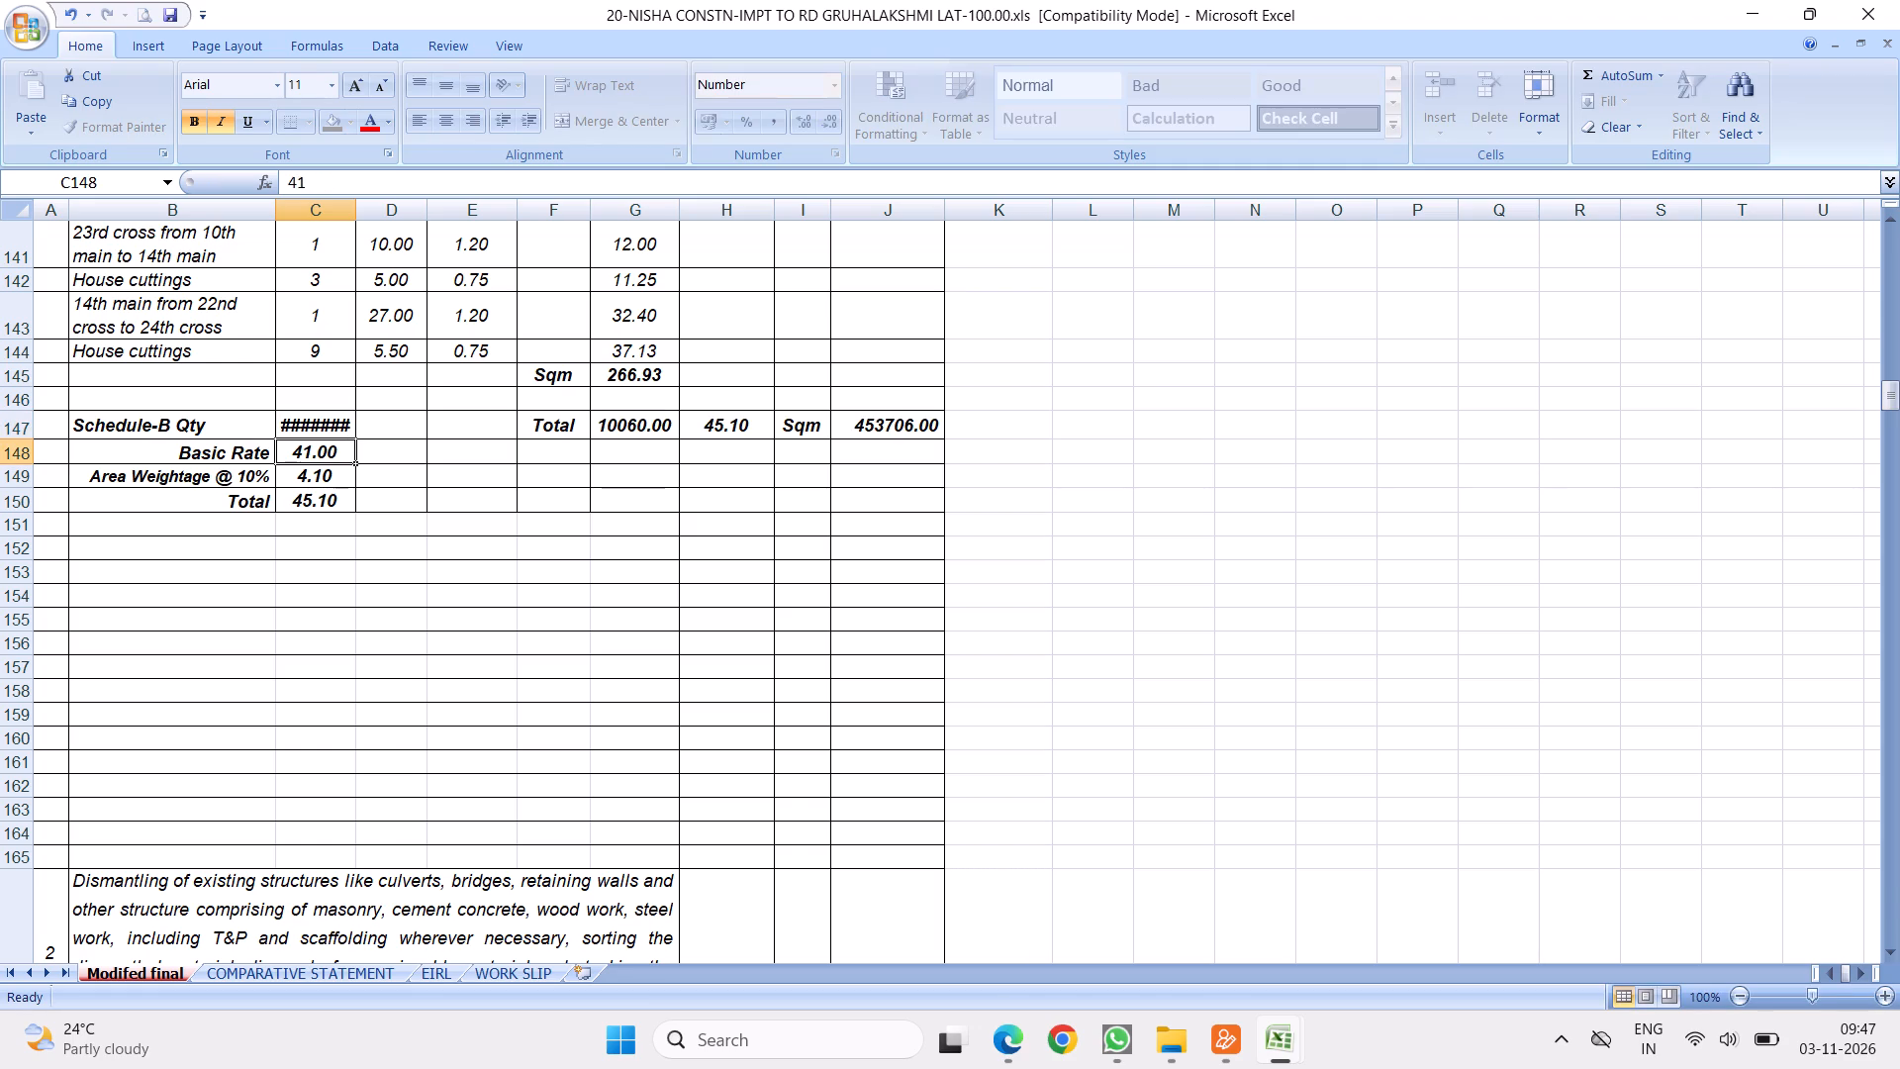
Apply Shrink to fit to item 12's Schedule-B quantity cell C147.
click(329, 423)
right_click(329, 423)
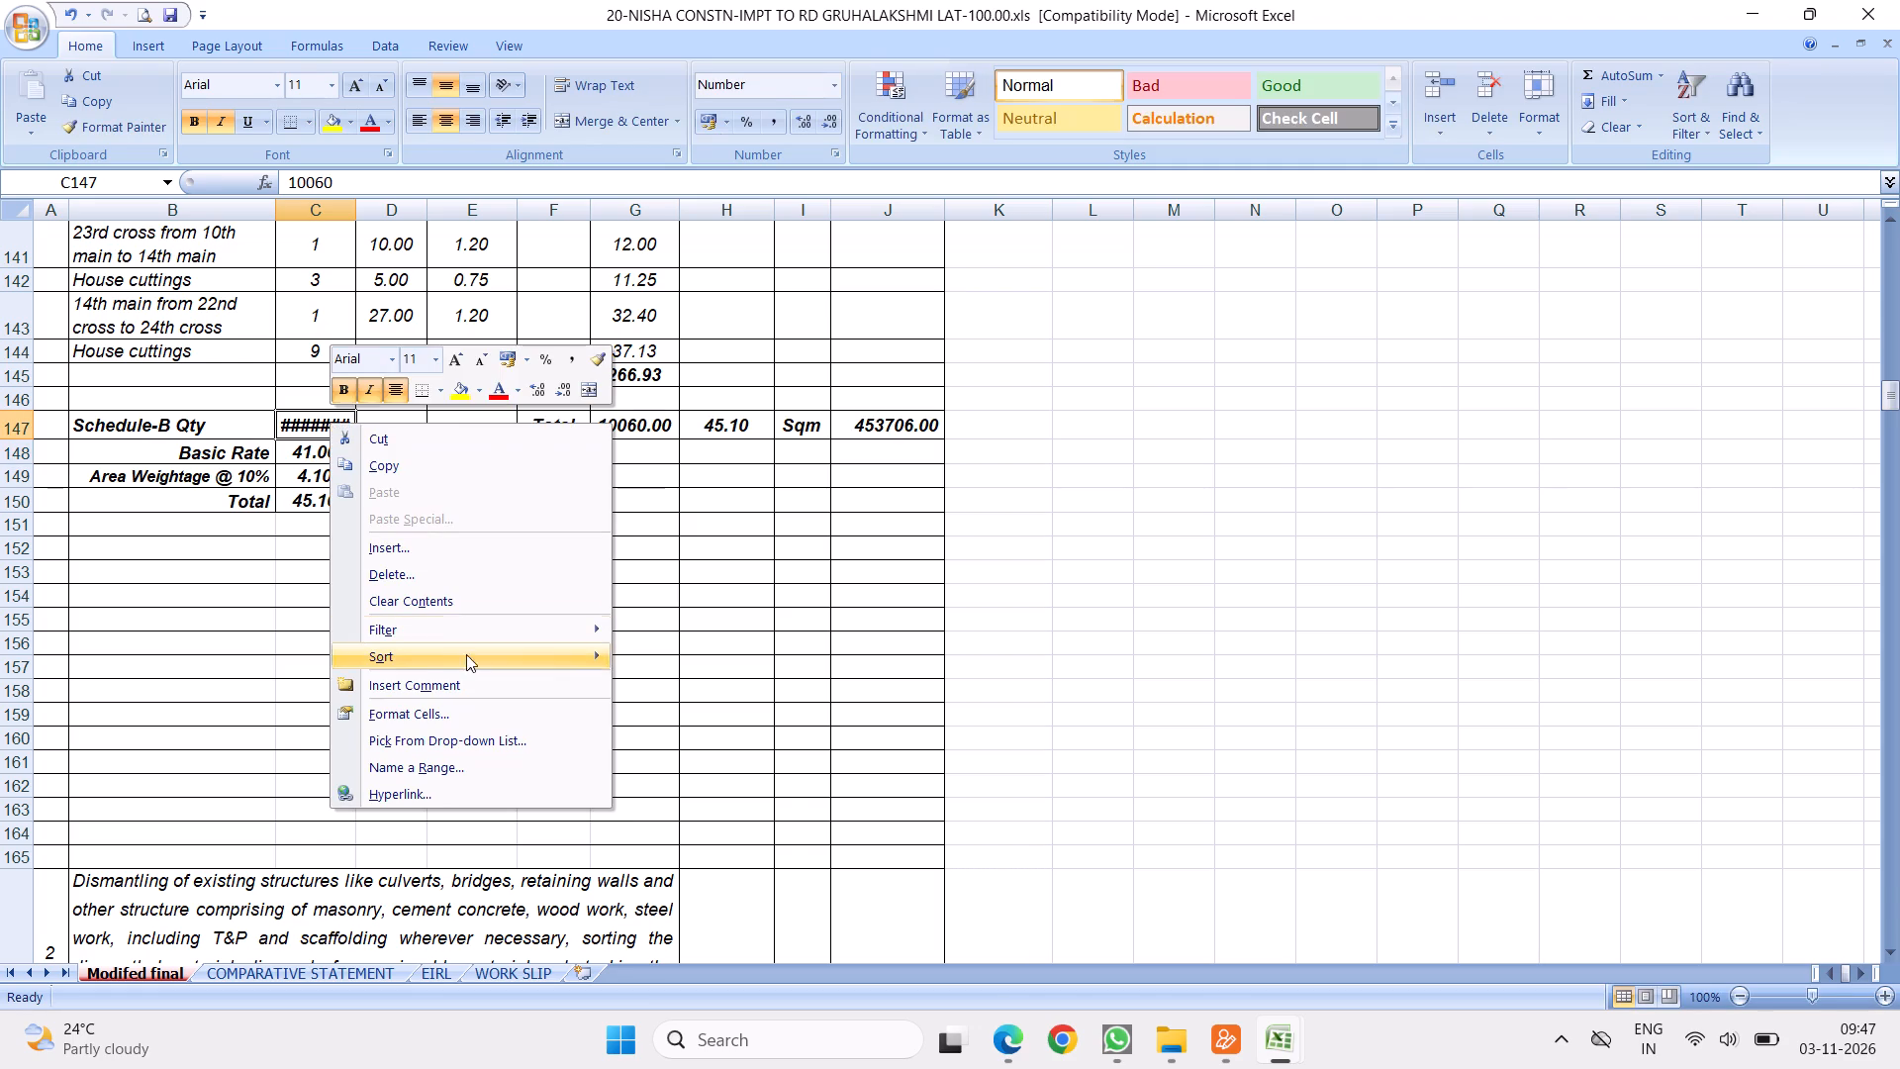
click(397, 710)
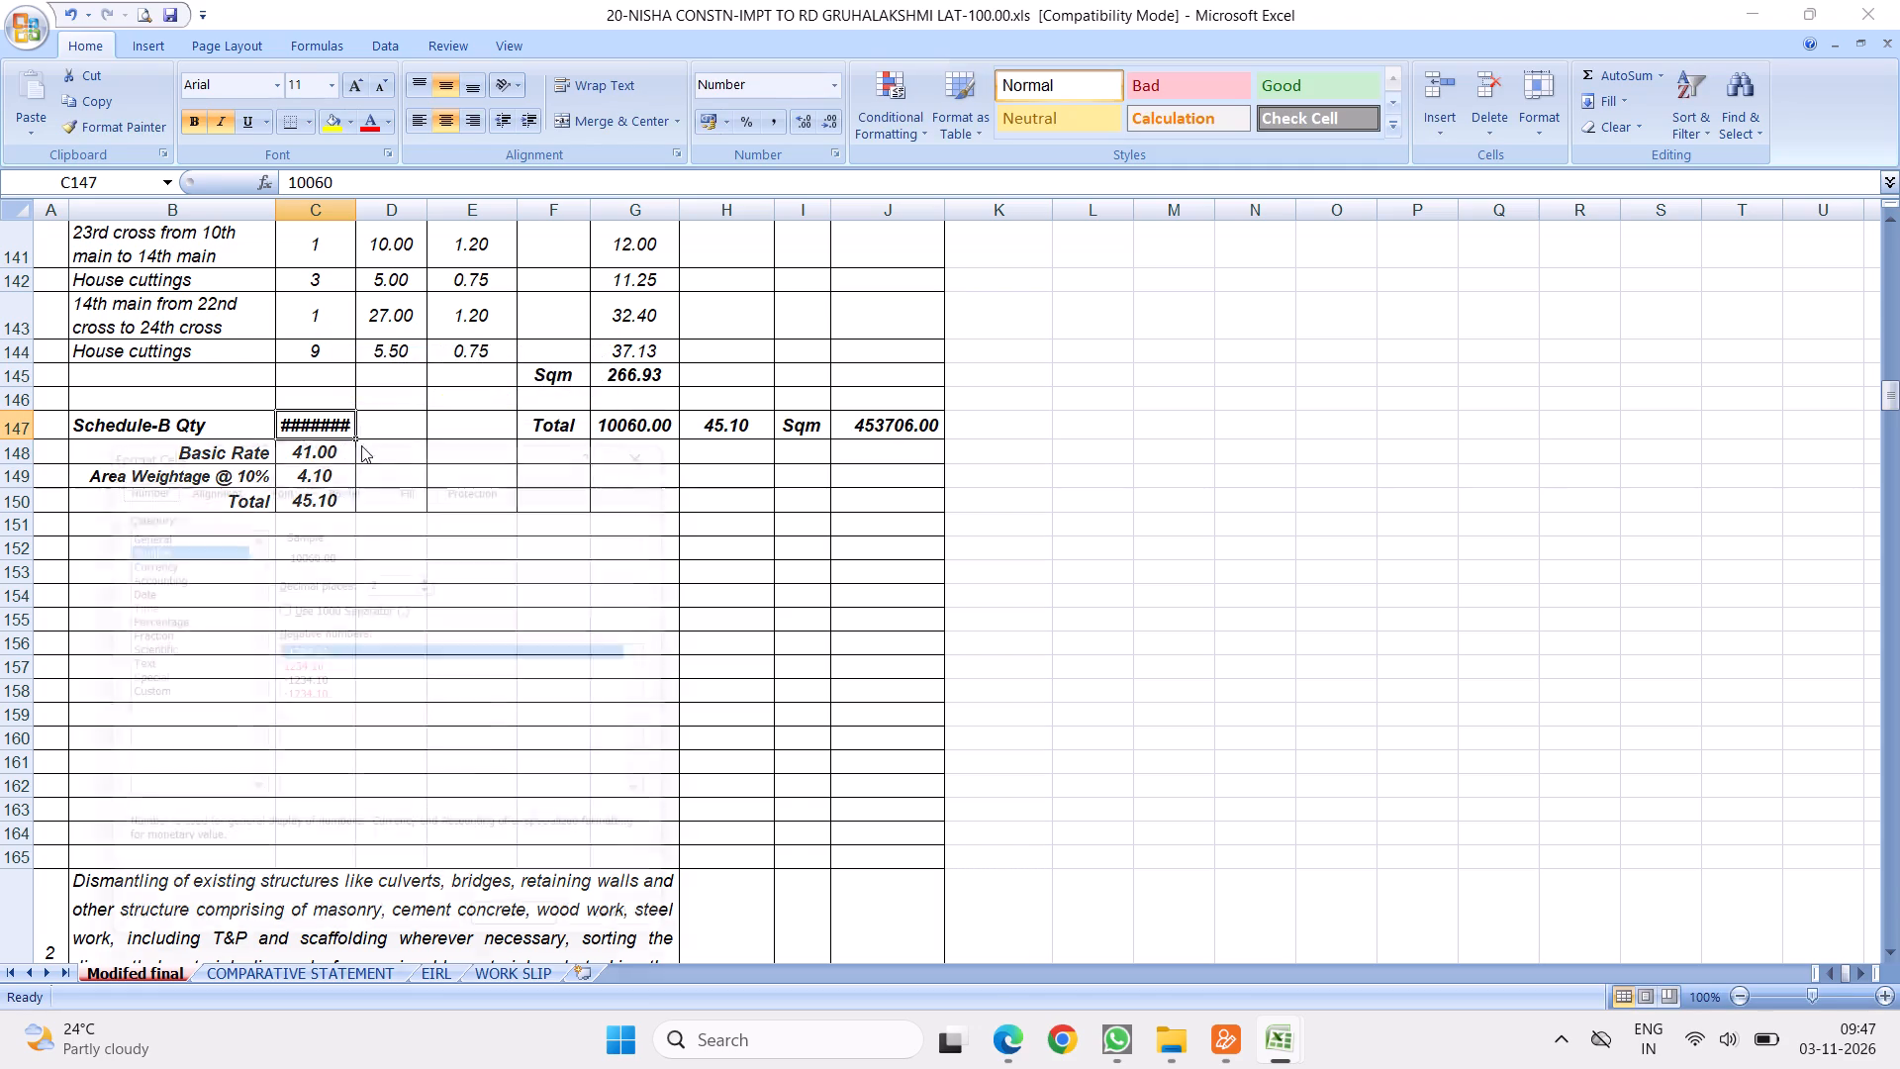
click(188, 472)
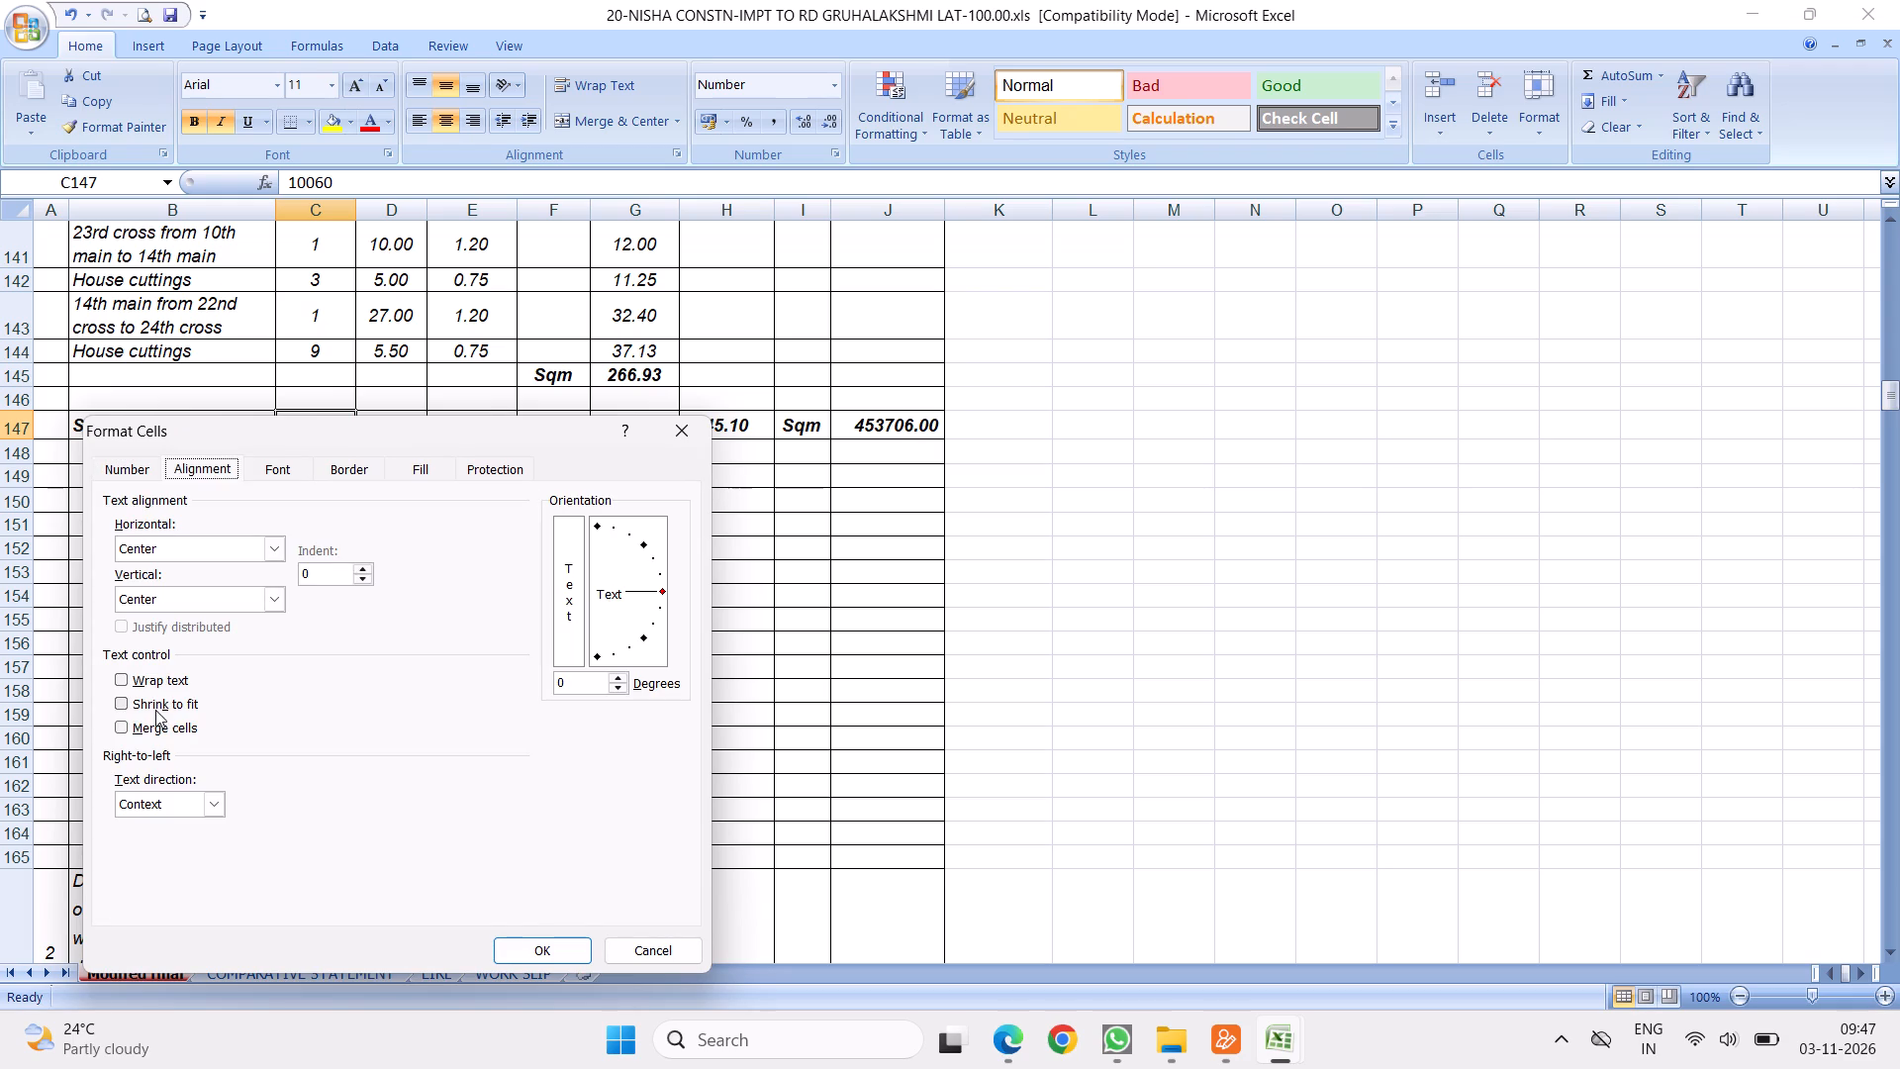
click(145, 701)
click(536, 944)
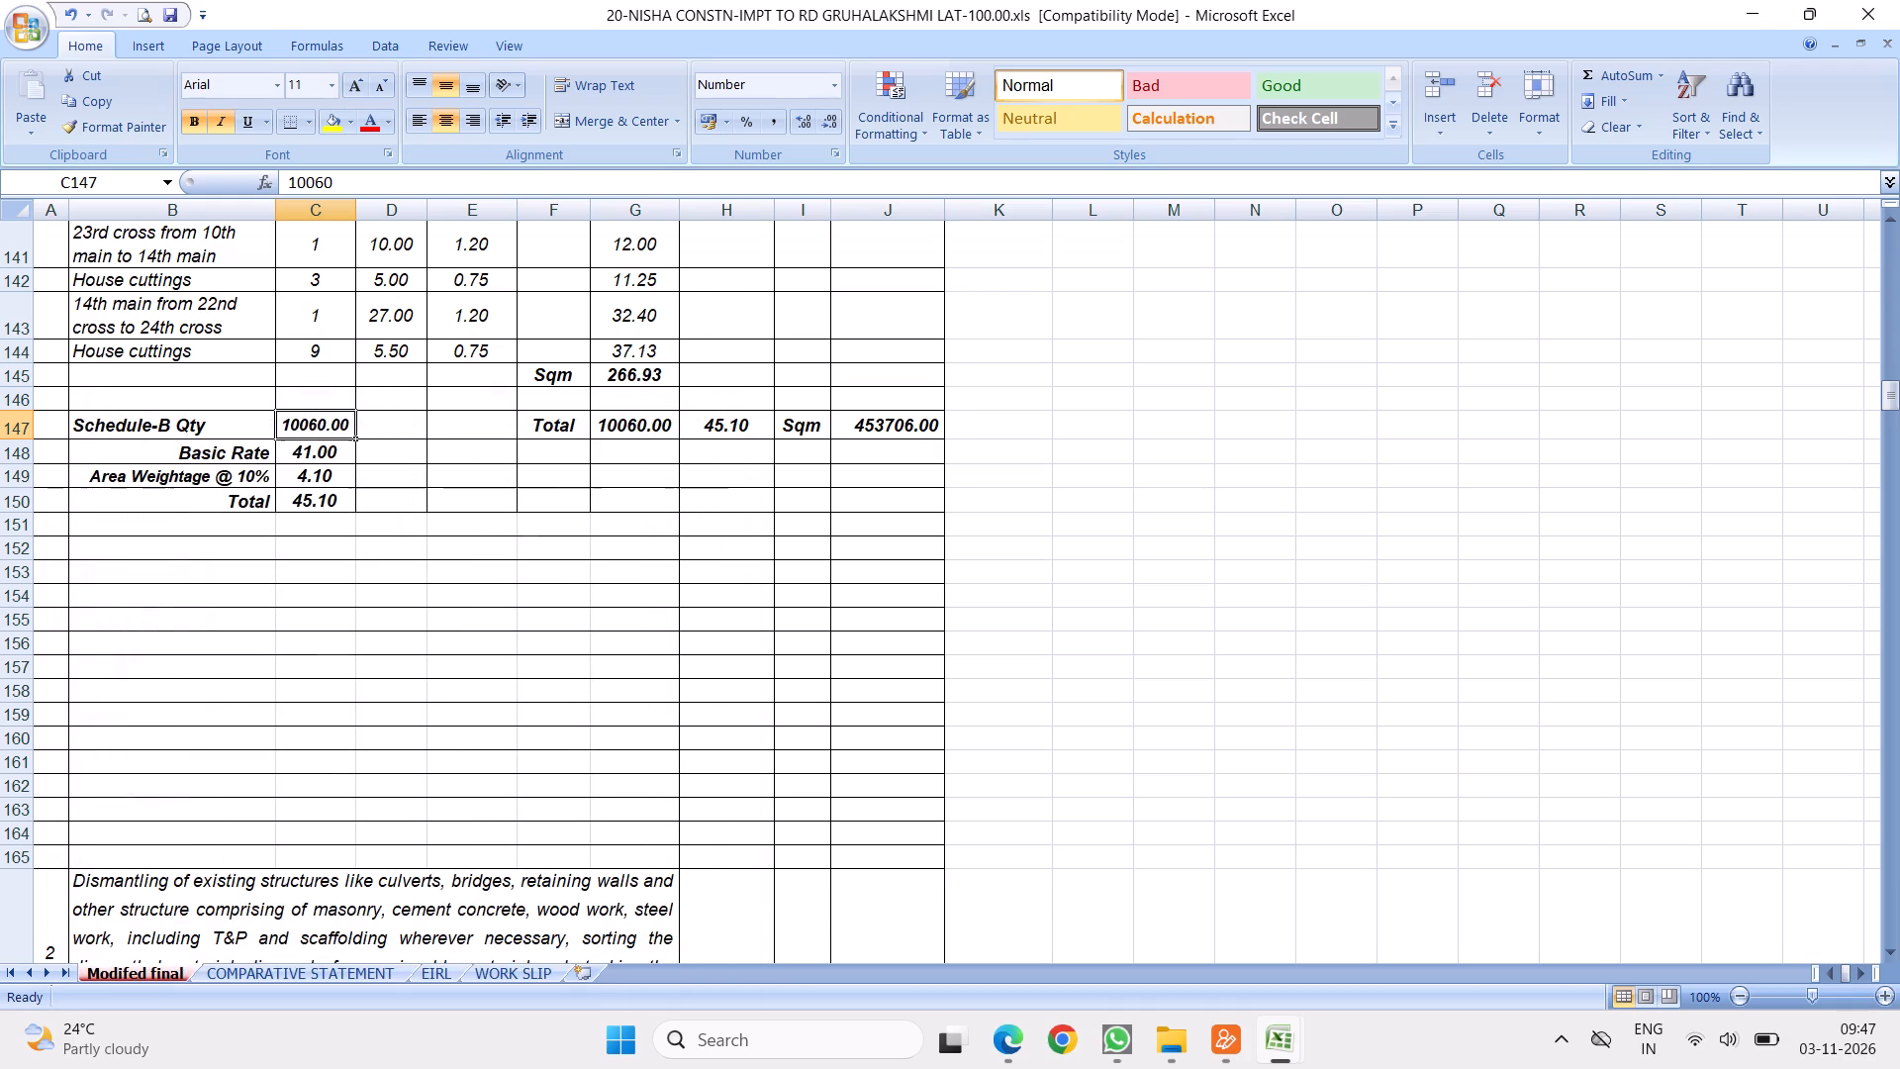
Set item 12's Basic Rate in C148 to 12.
click(322, 457)
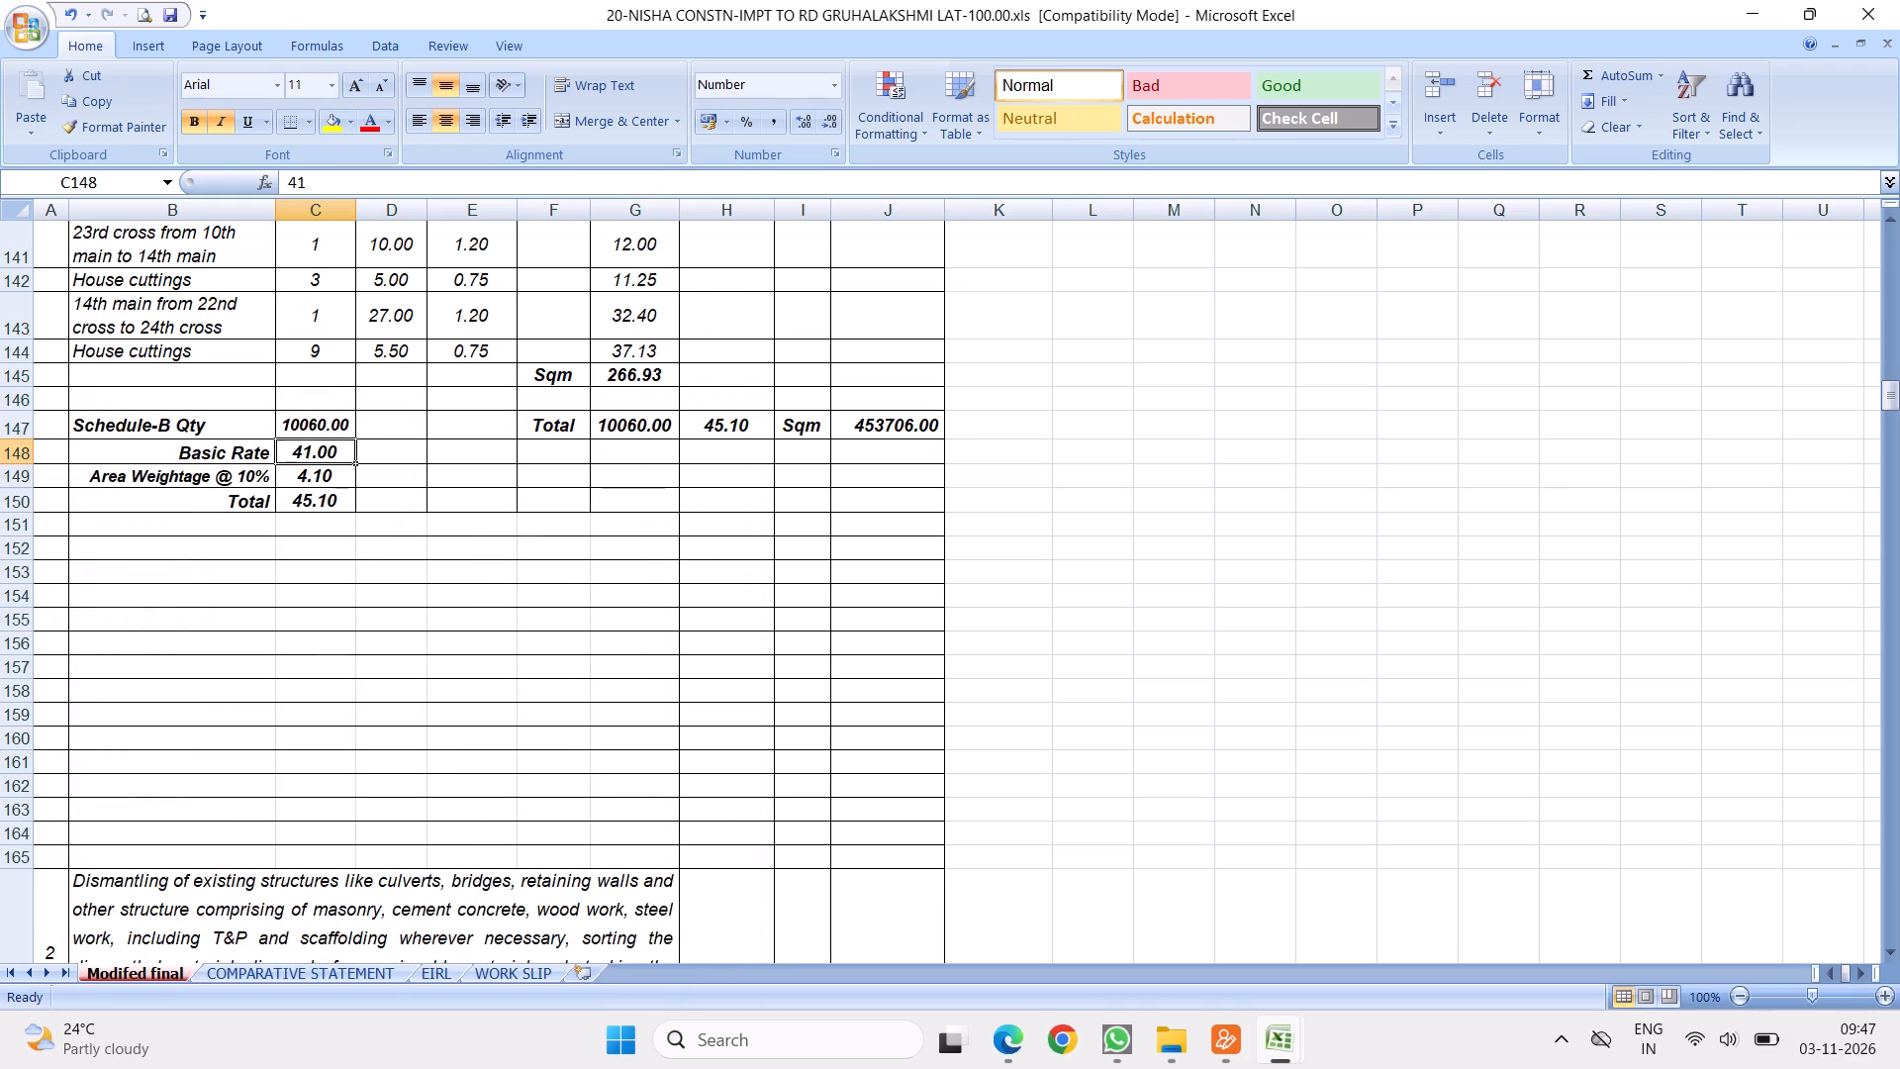
text(12)
key(Return)
Copy the RS1 tack coat description from B156 of the 2-IMPROVEMENTS workbook's ASPHALT ROAD ESTIMATE sheet into item 12's description cell B131.
scroll(631, 387, up, 5)
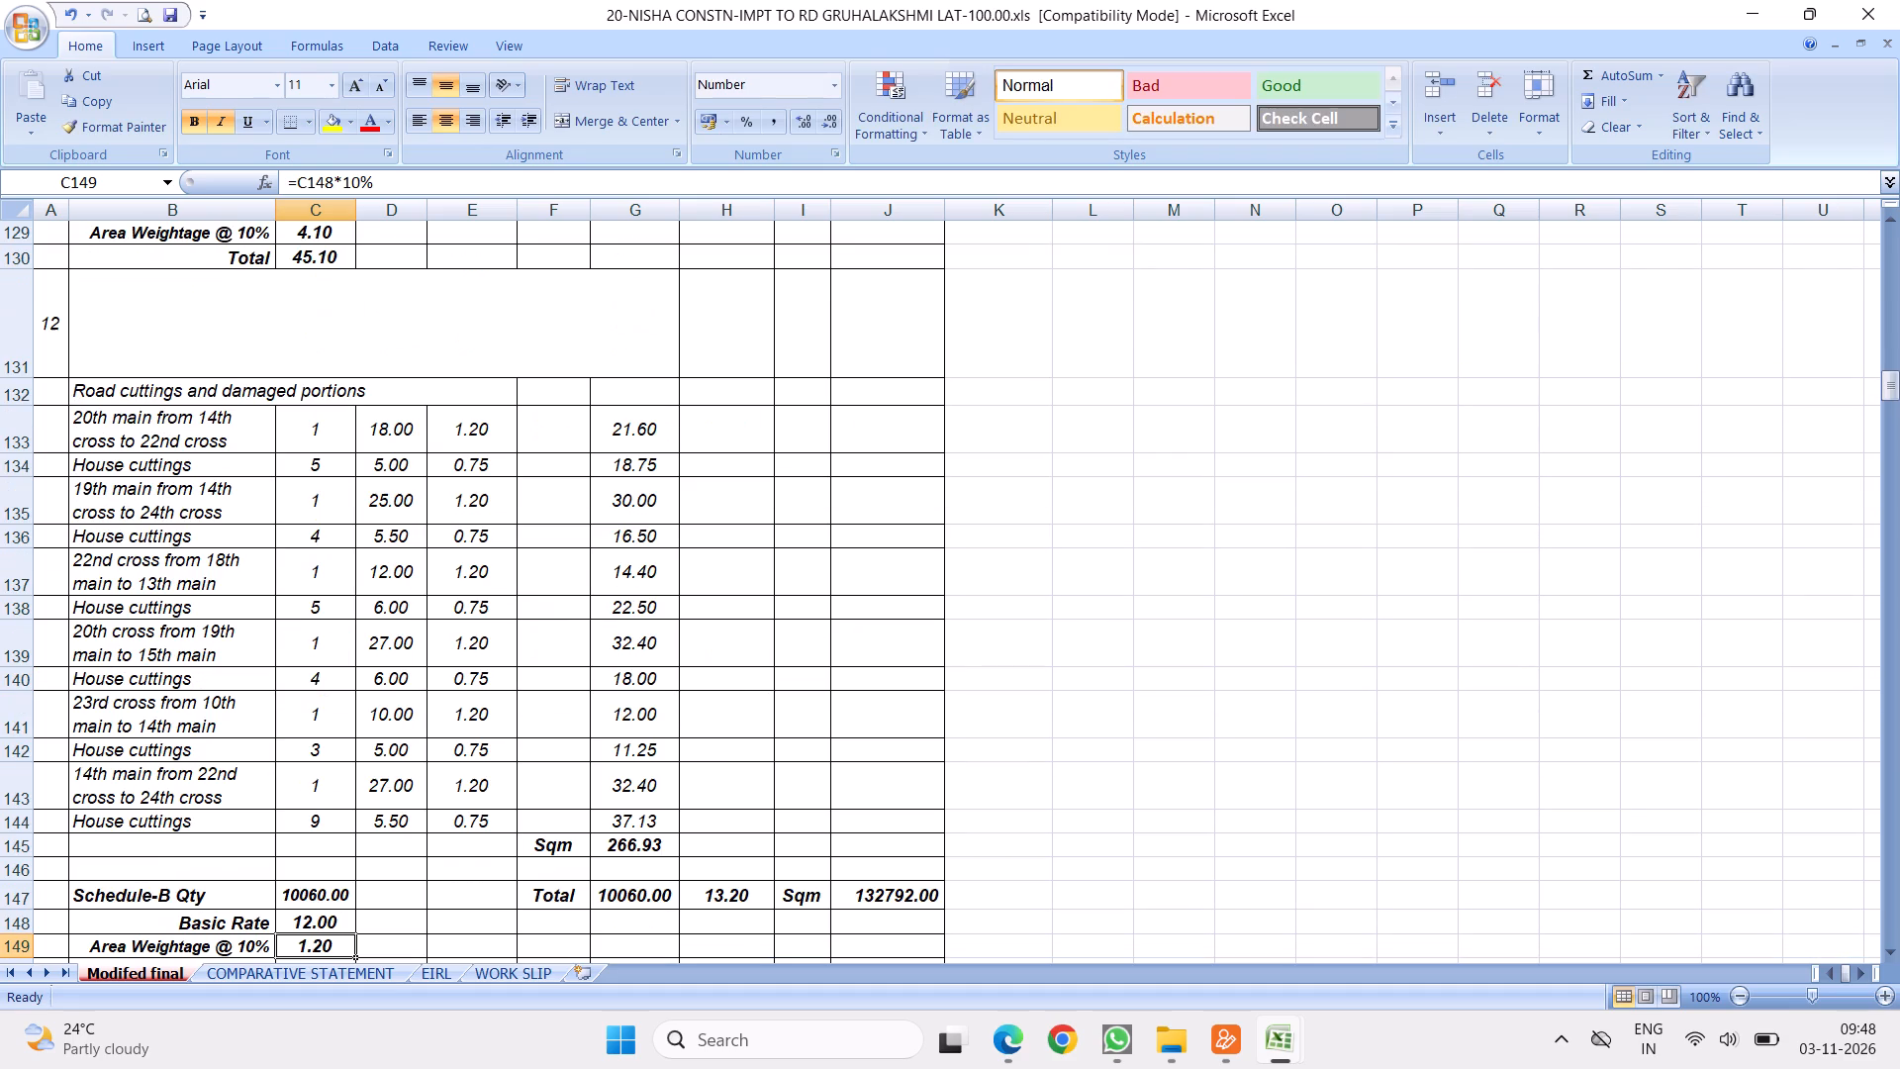
click(1271, 1040)
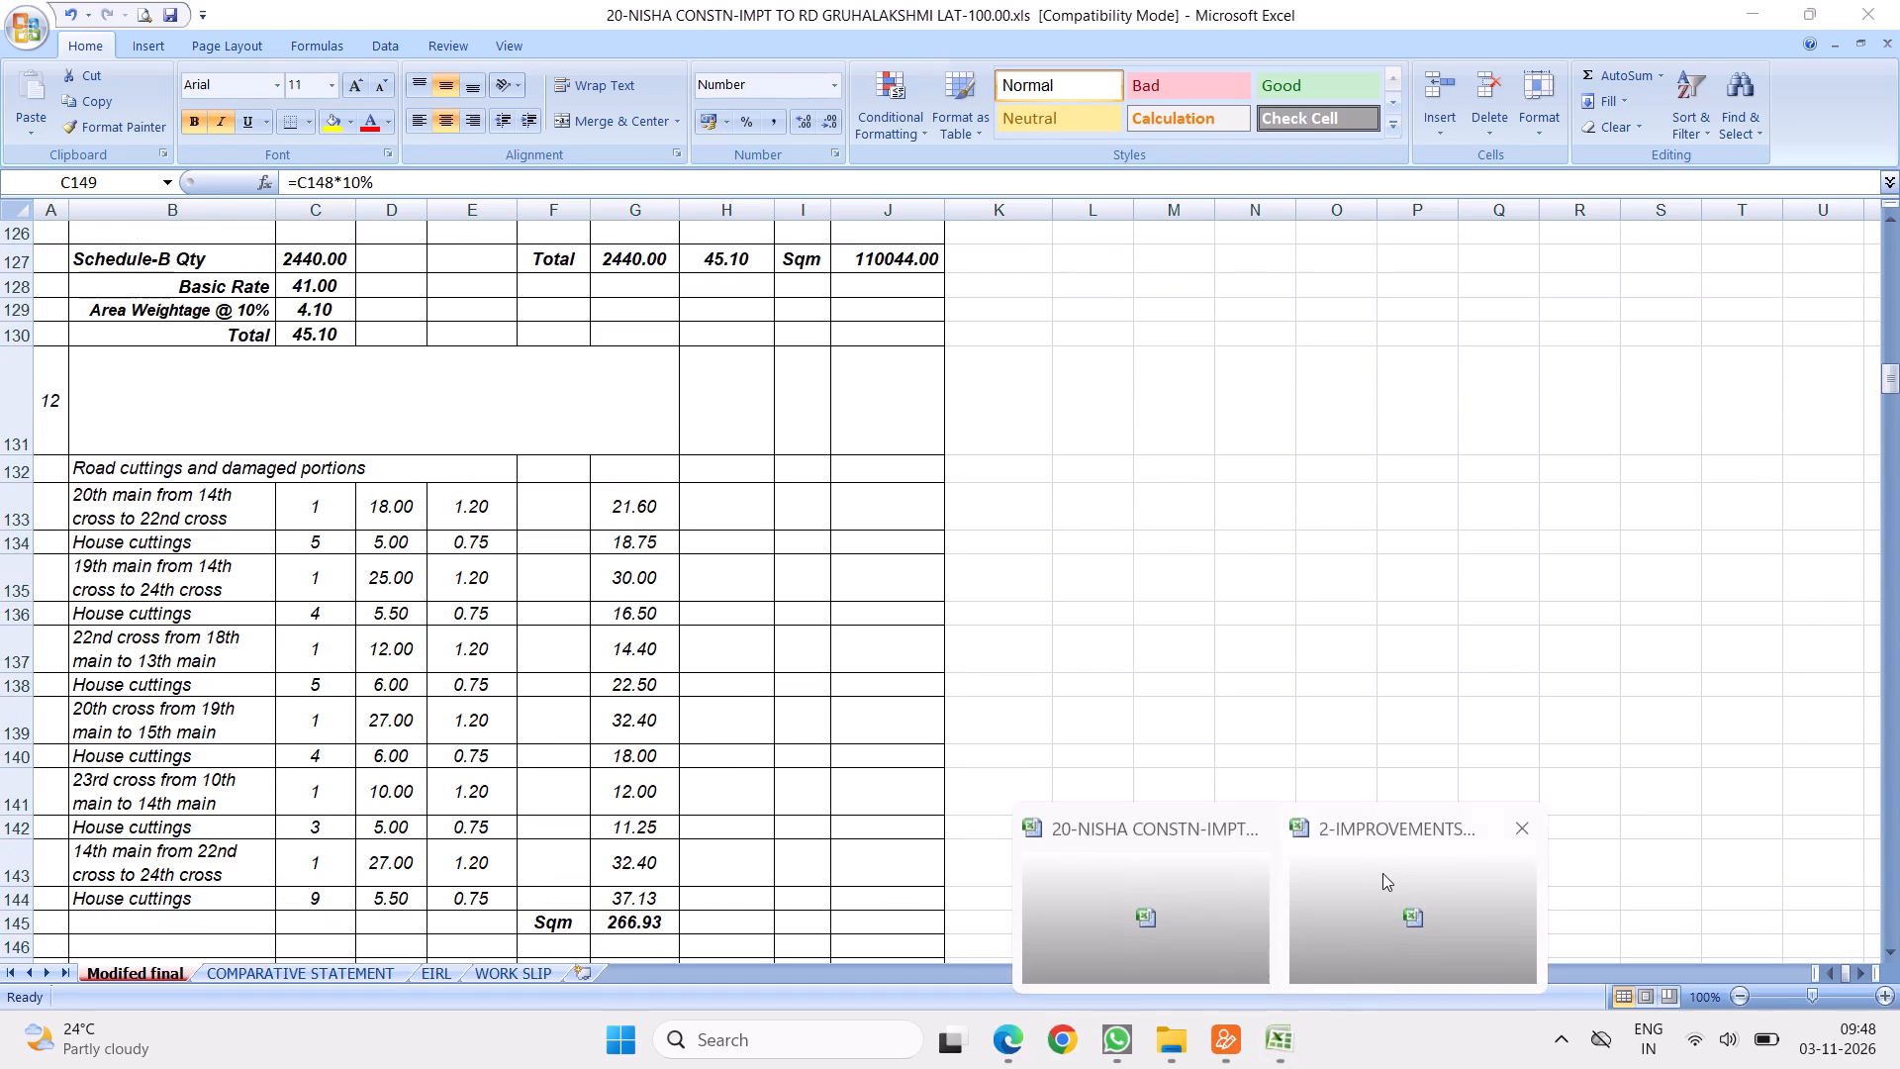
click(1382, 873)
scroll(569, 685, down, 7)
scroll(518, 580, down, 6)
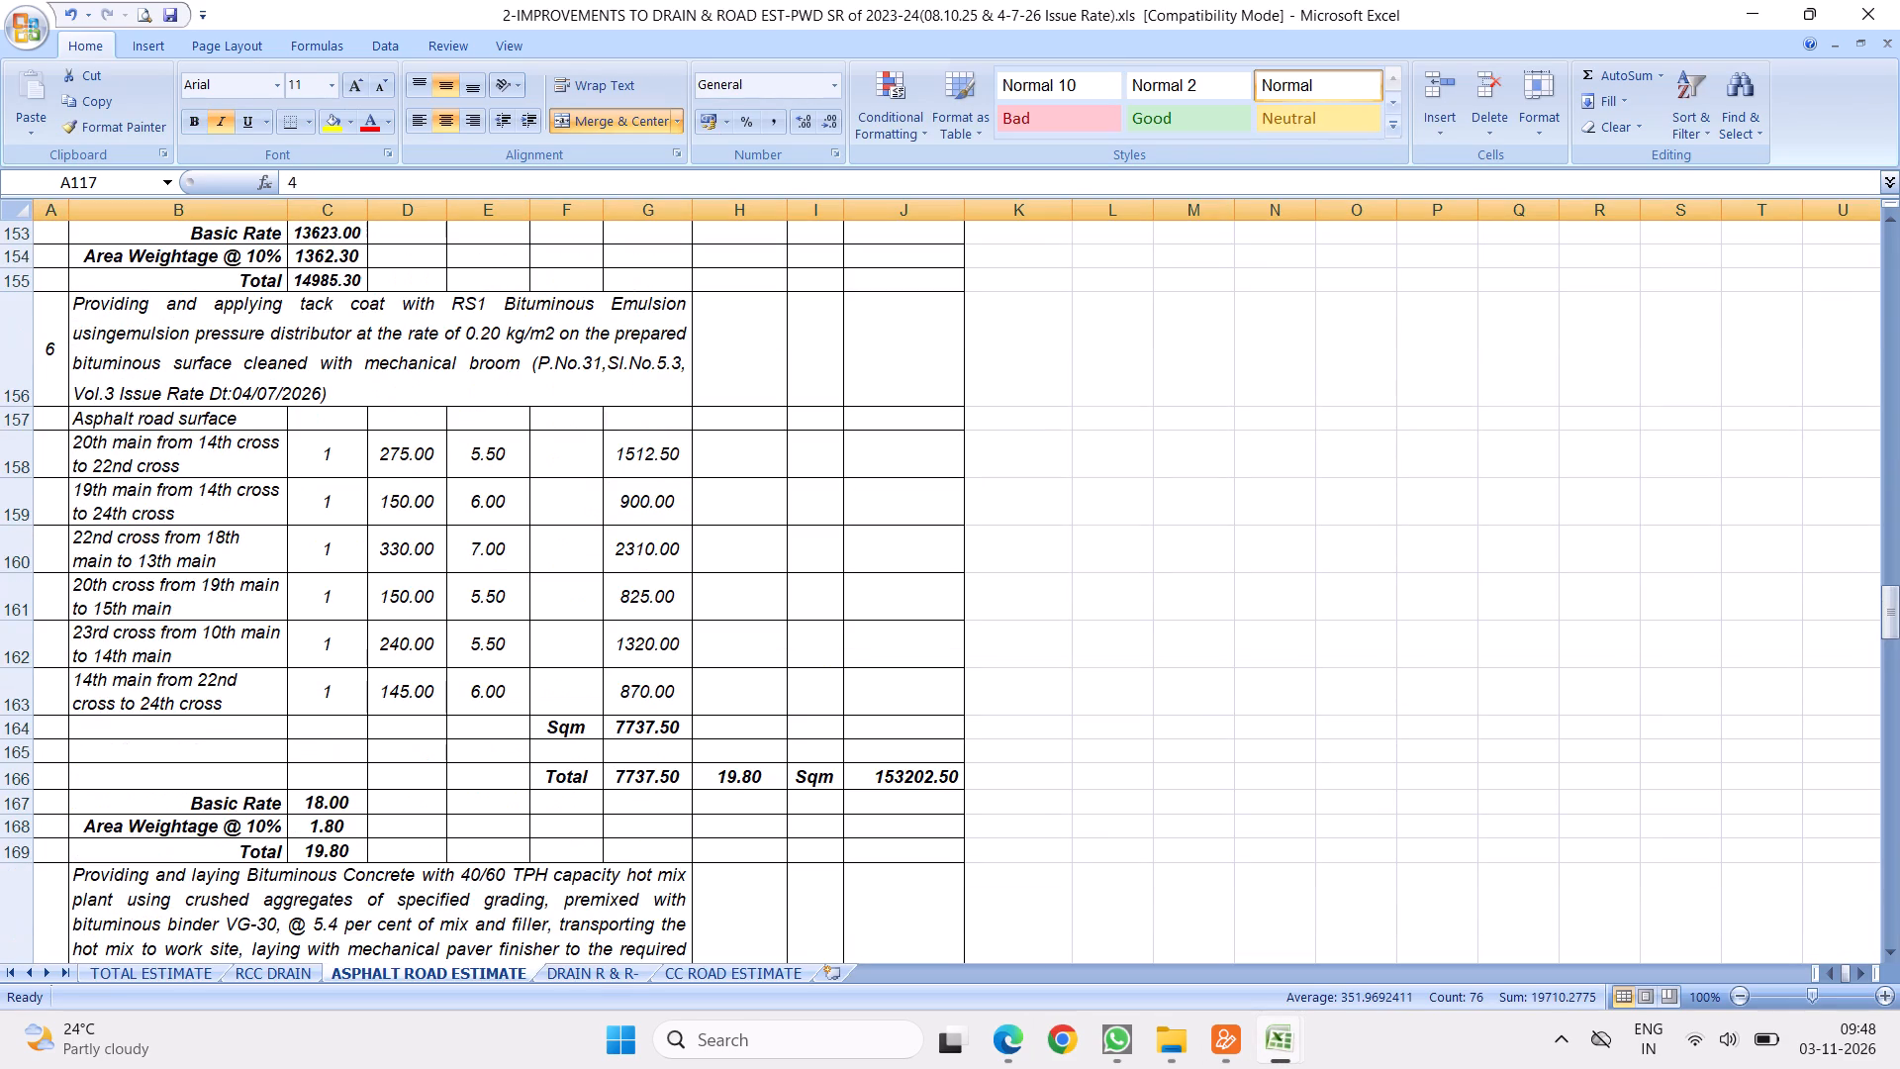
right_click(331, 372)
click(386, 417)
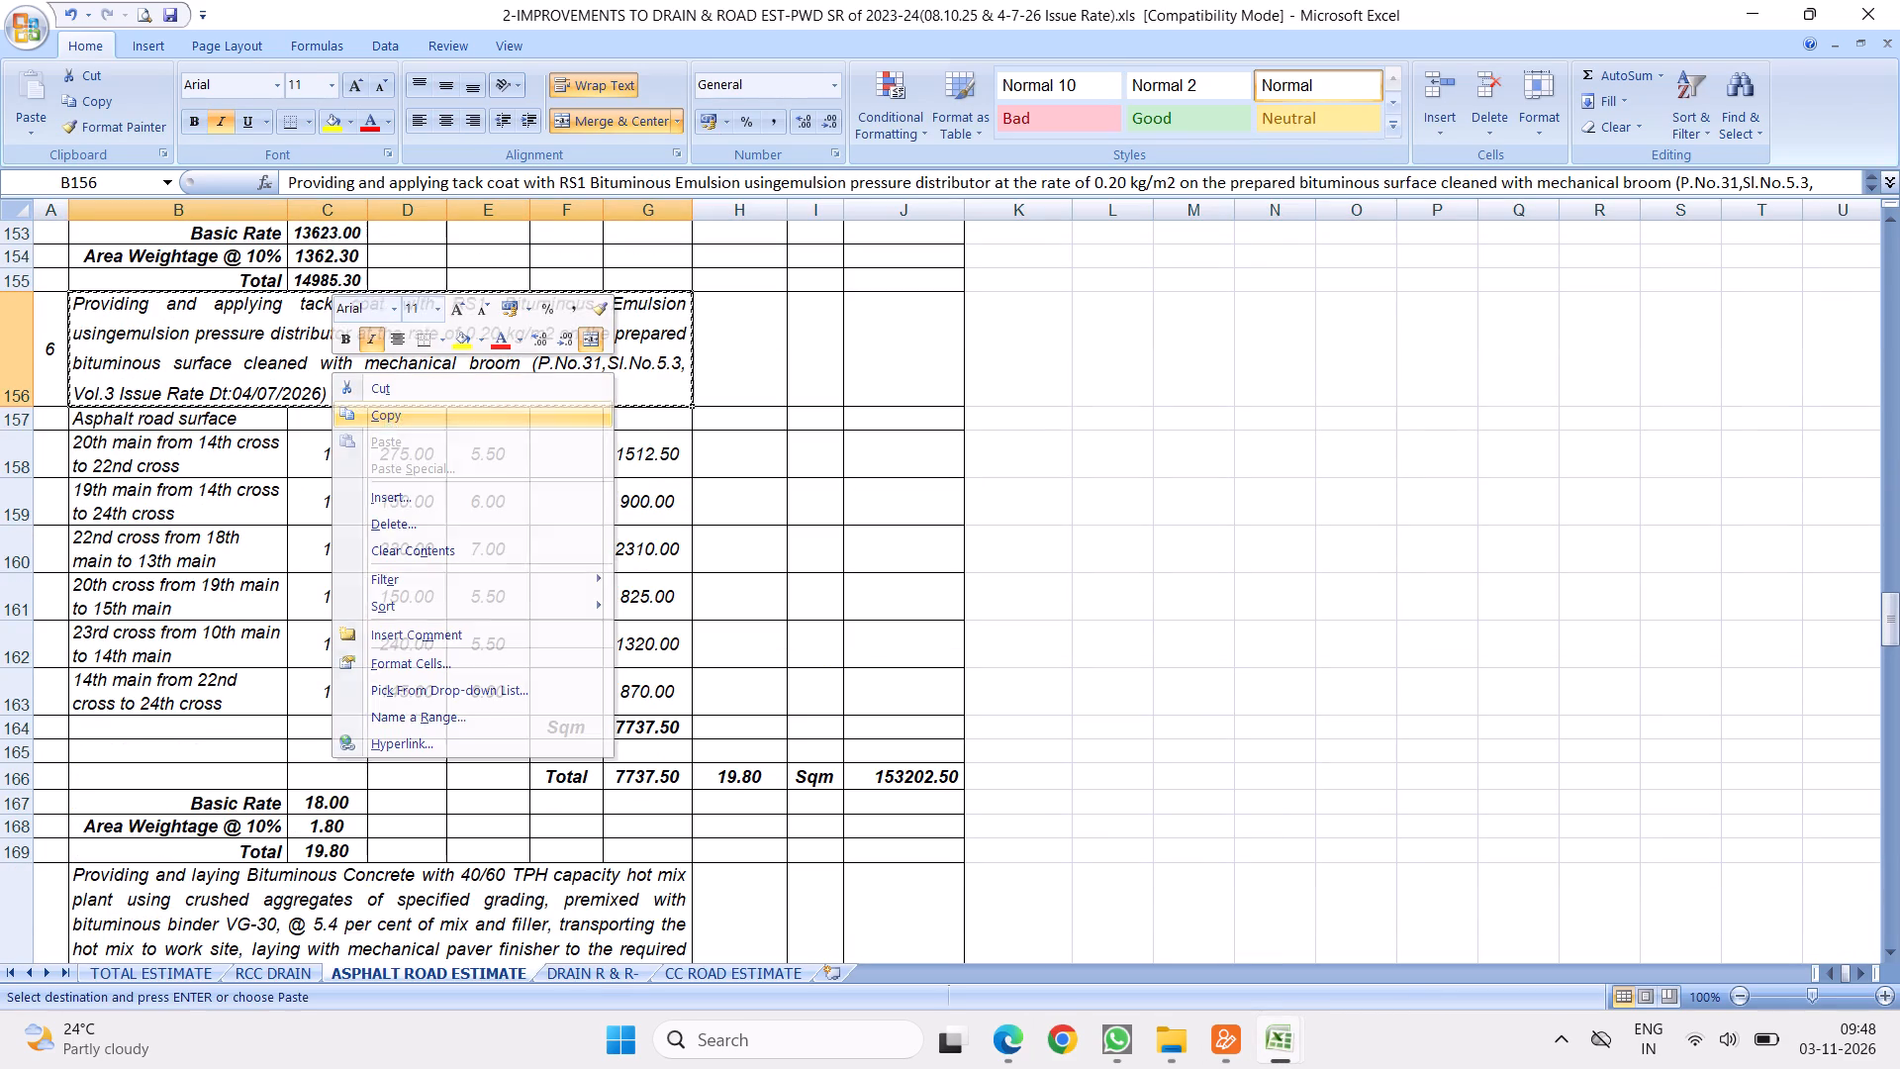
click(1281, 1047)
click(1158, 885)
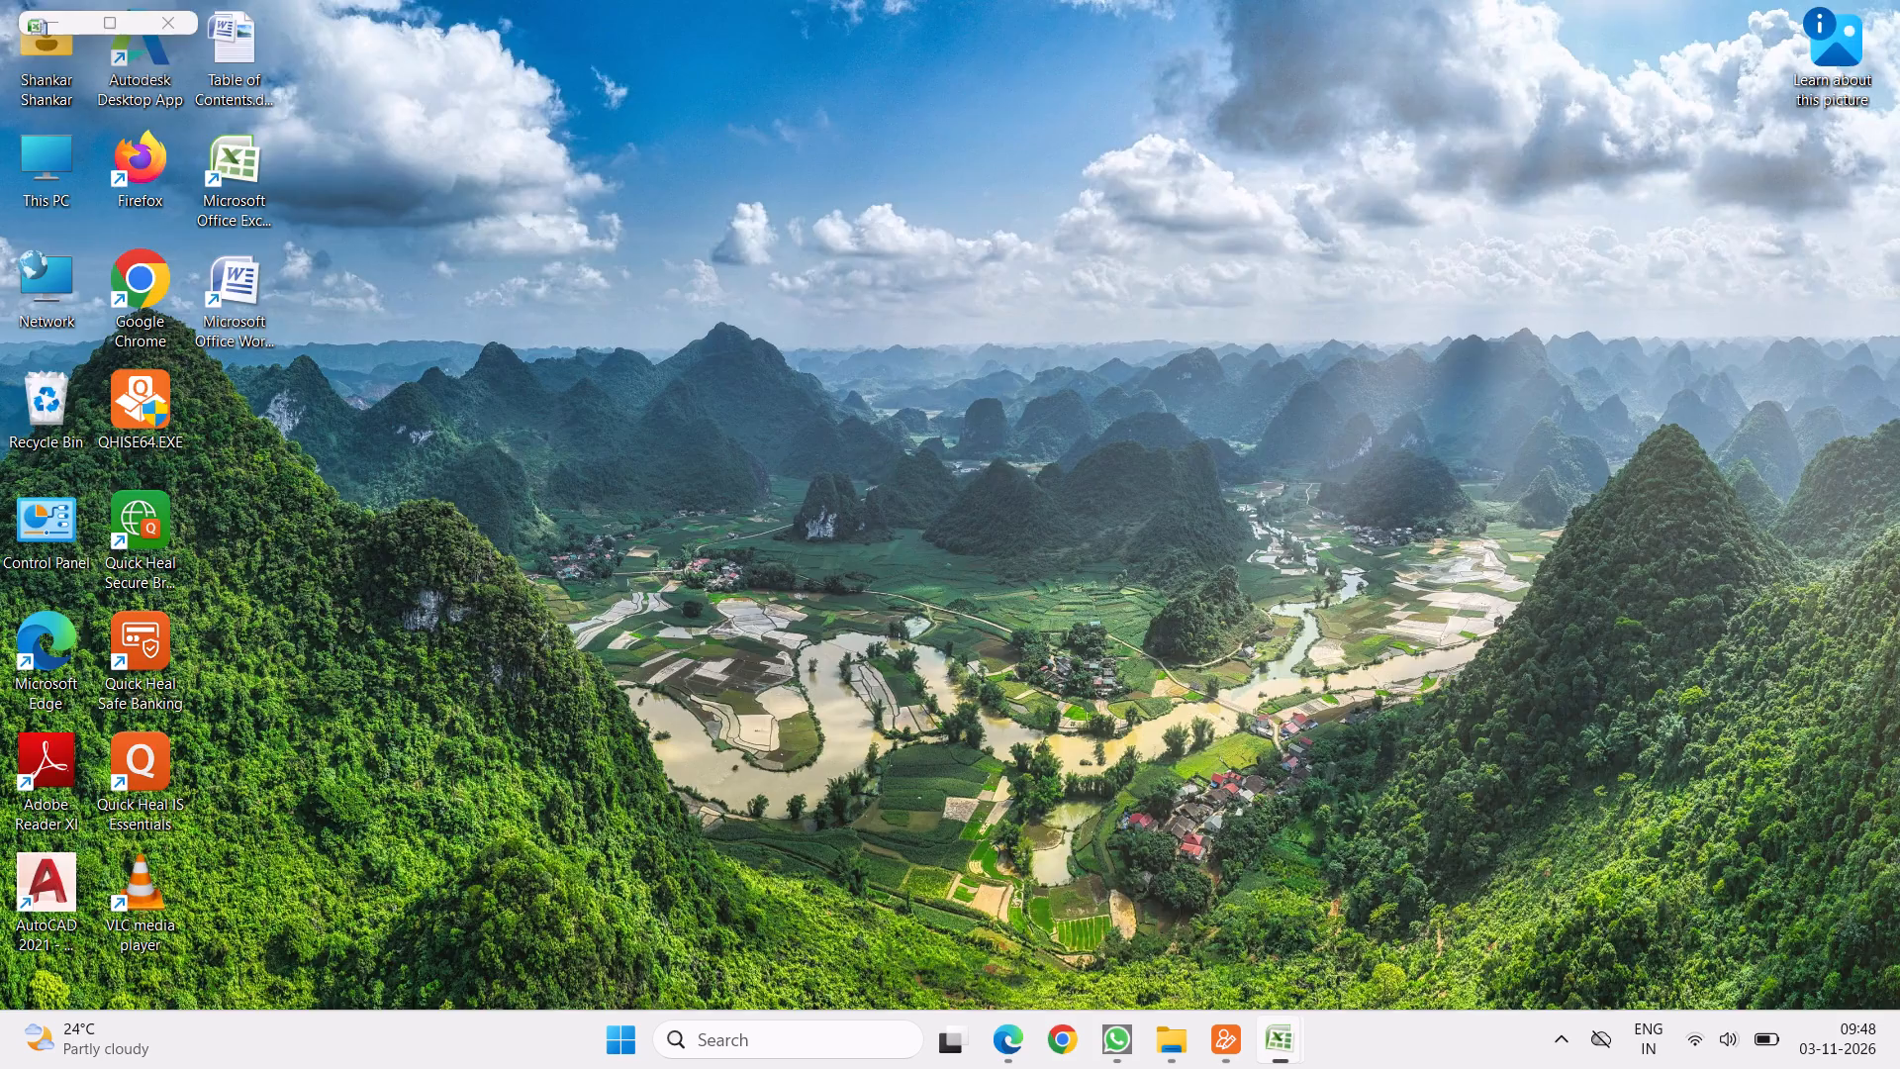
right_click(266, 368)
click(320, 438)
Remove "Issue Rate Dt:04/07/2026" from item 12's tack coat description so its reference ends at "Vol.3)".
double_click(199, 400)
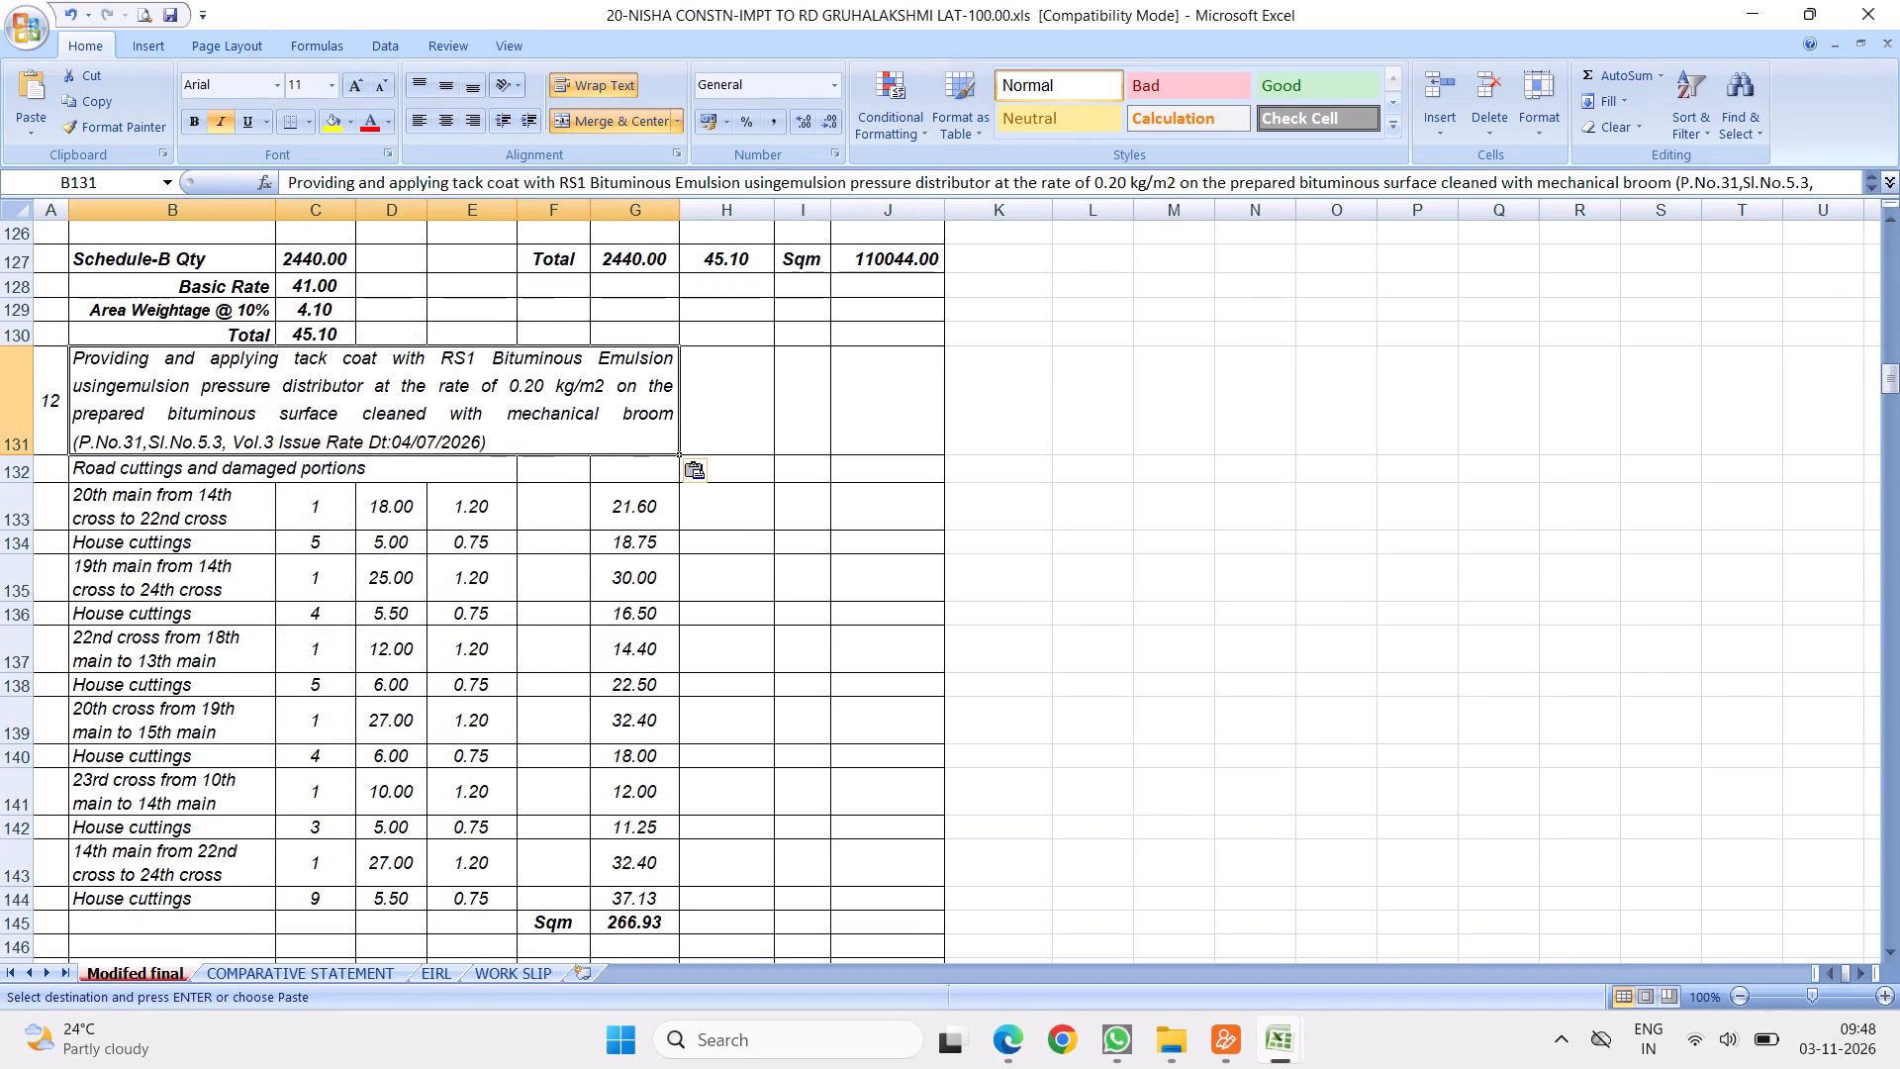
click(315, 441)
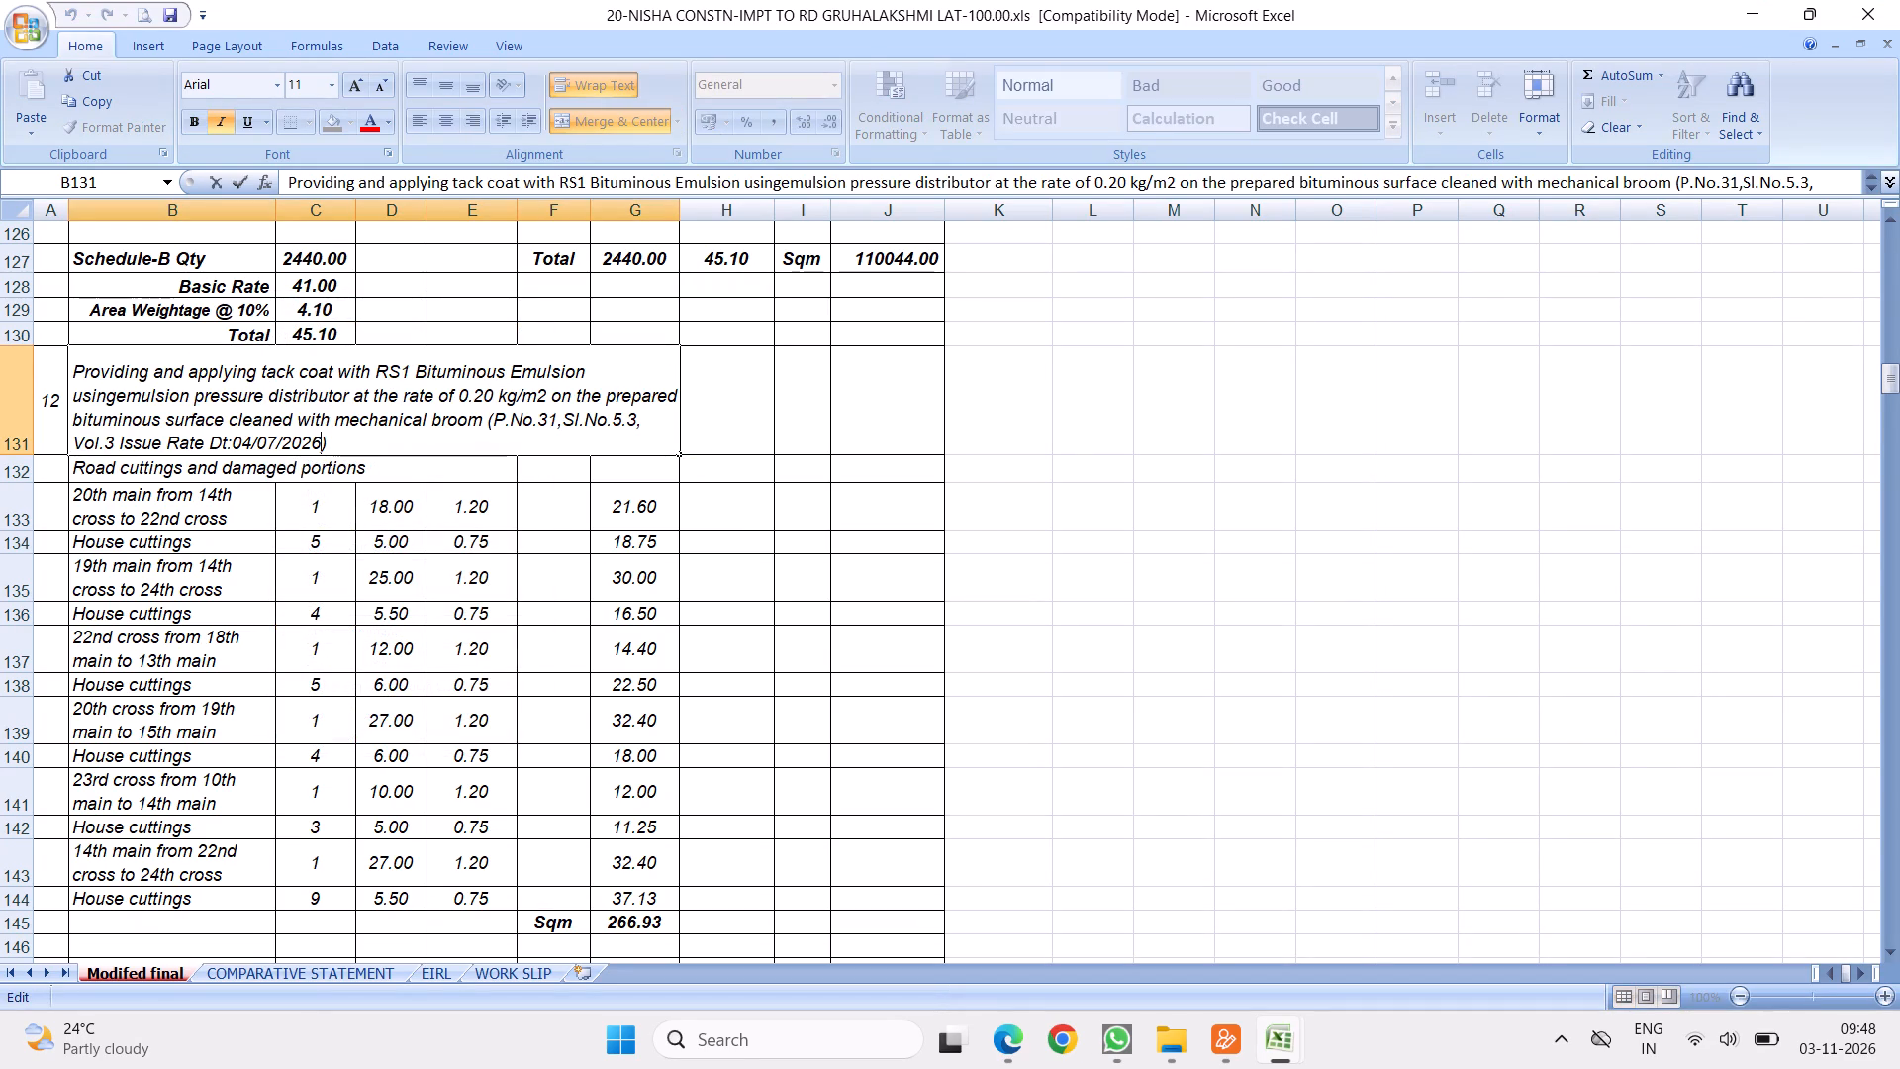
key(BackSpace)
key(BackSpace)
key(BackSpace)
key(BackSpace)
key(BackSpace)
key(BackSpace)
key(BackSpace)
key(BackSpace)
key(BackSpace)
key(BackSpace)
key(BackSpace)
key(BackSpace)
key(BackSpace)
key(BackSpace)
key(BackSpace)
key(BackSpace)
key(BackSpace)
key(BackSpace)
key(BackSpace)
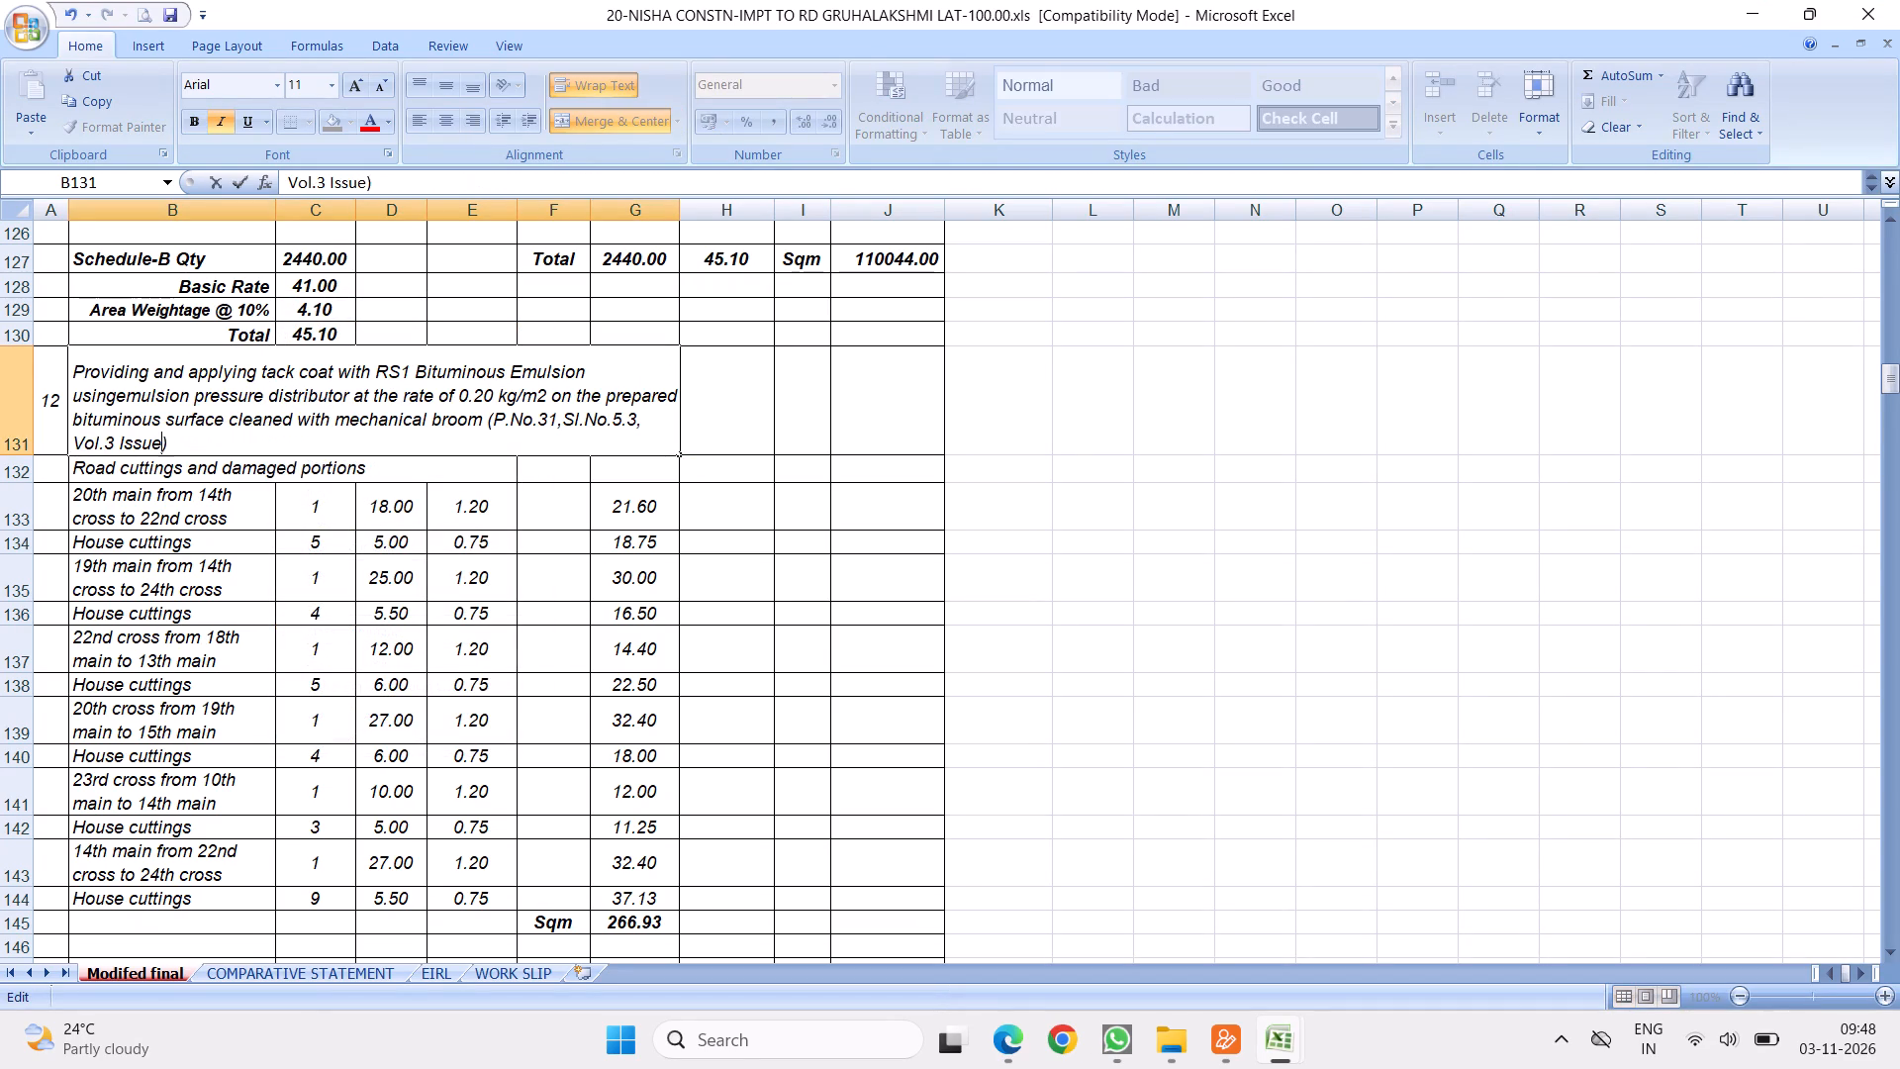
key(BackSpace)
key(BackSpace)
key(BackSpace)
key(BackSpace)
key(BackSpace)
key(BackSpace)
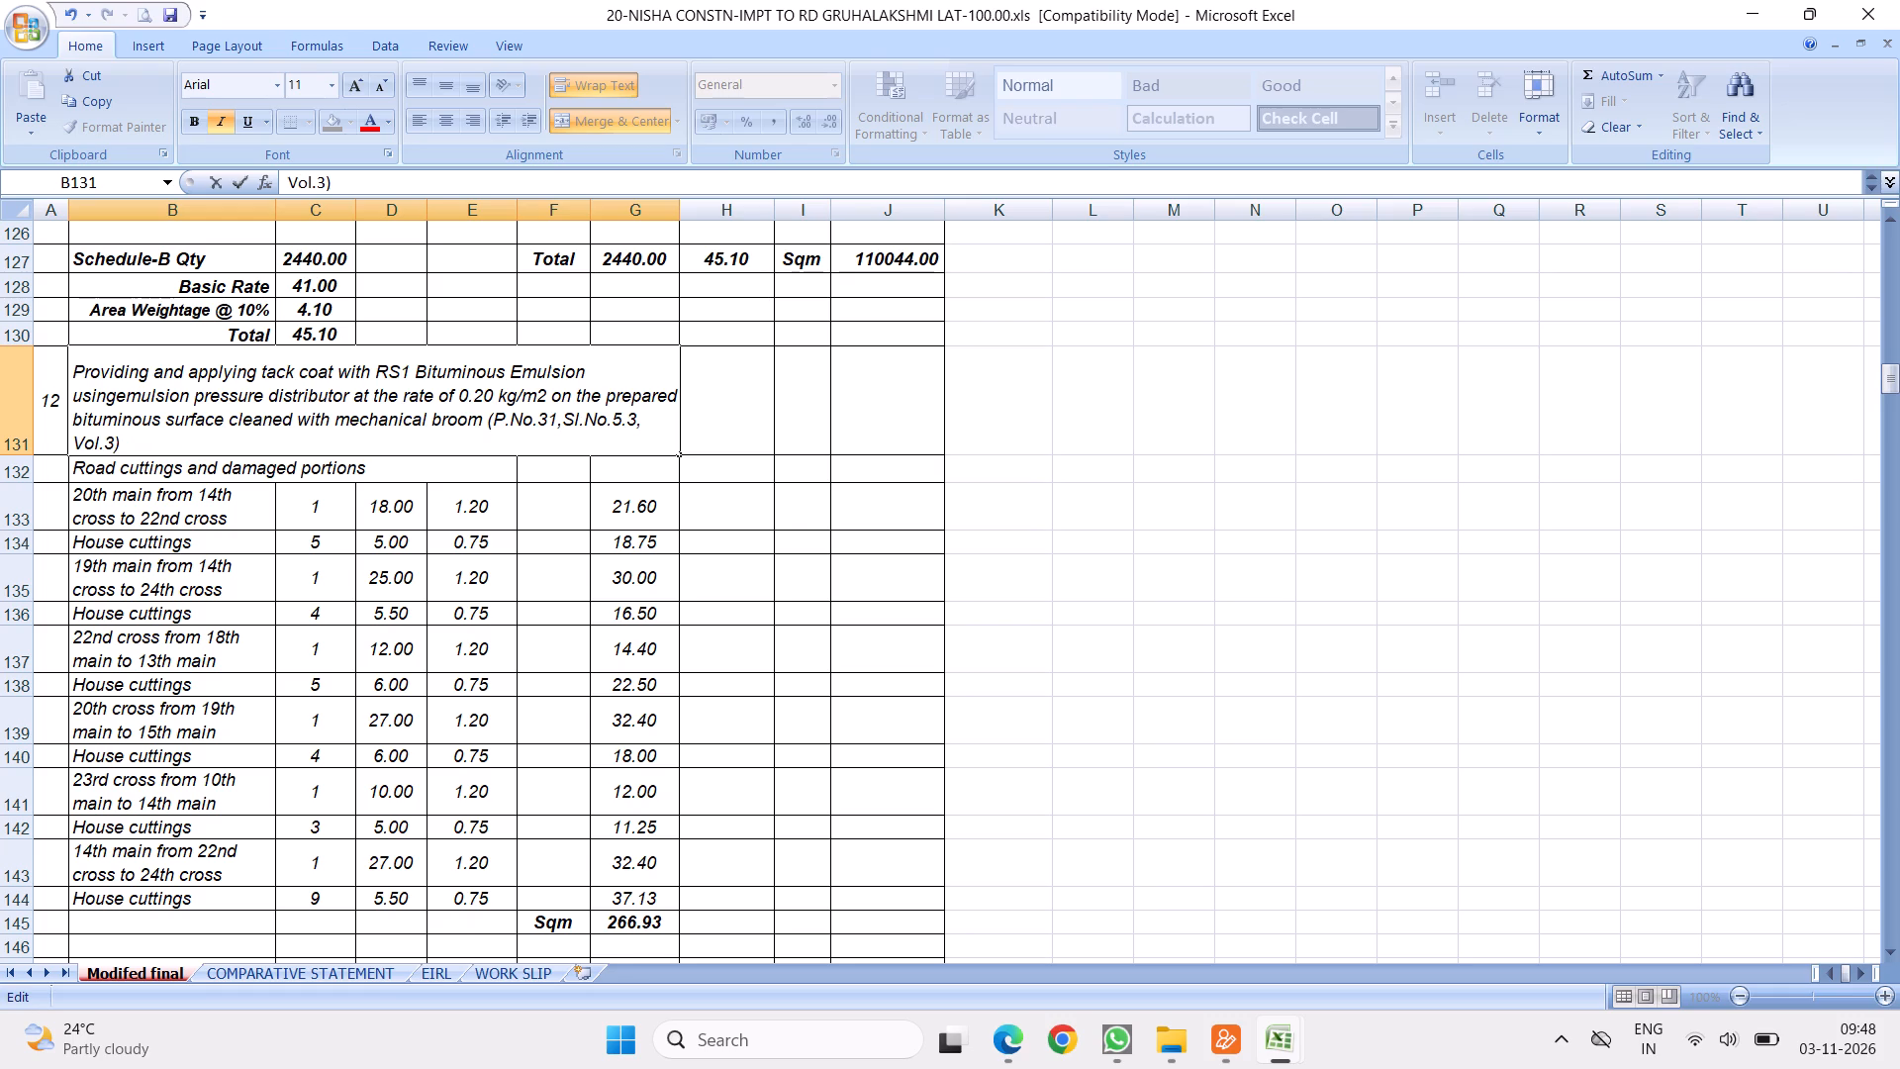
click(420, 571)
click(381, 438)
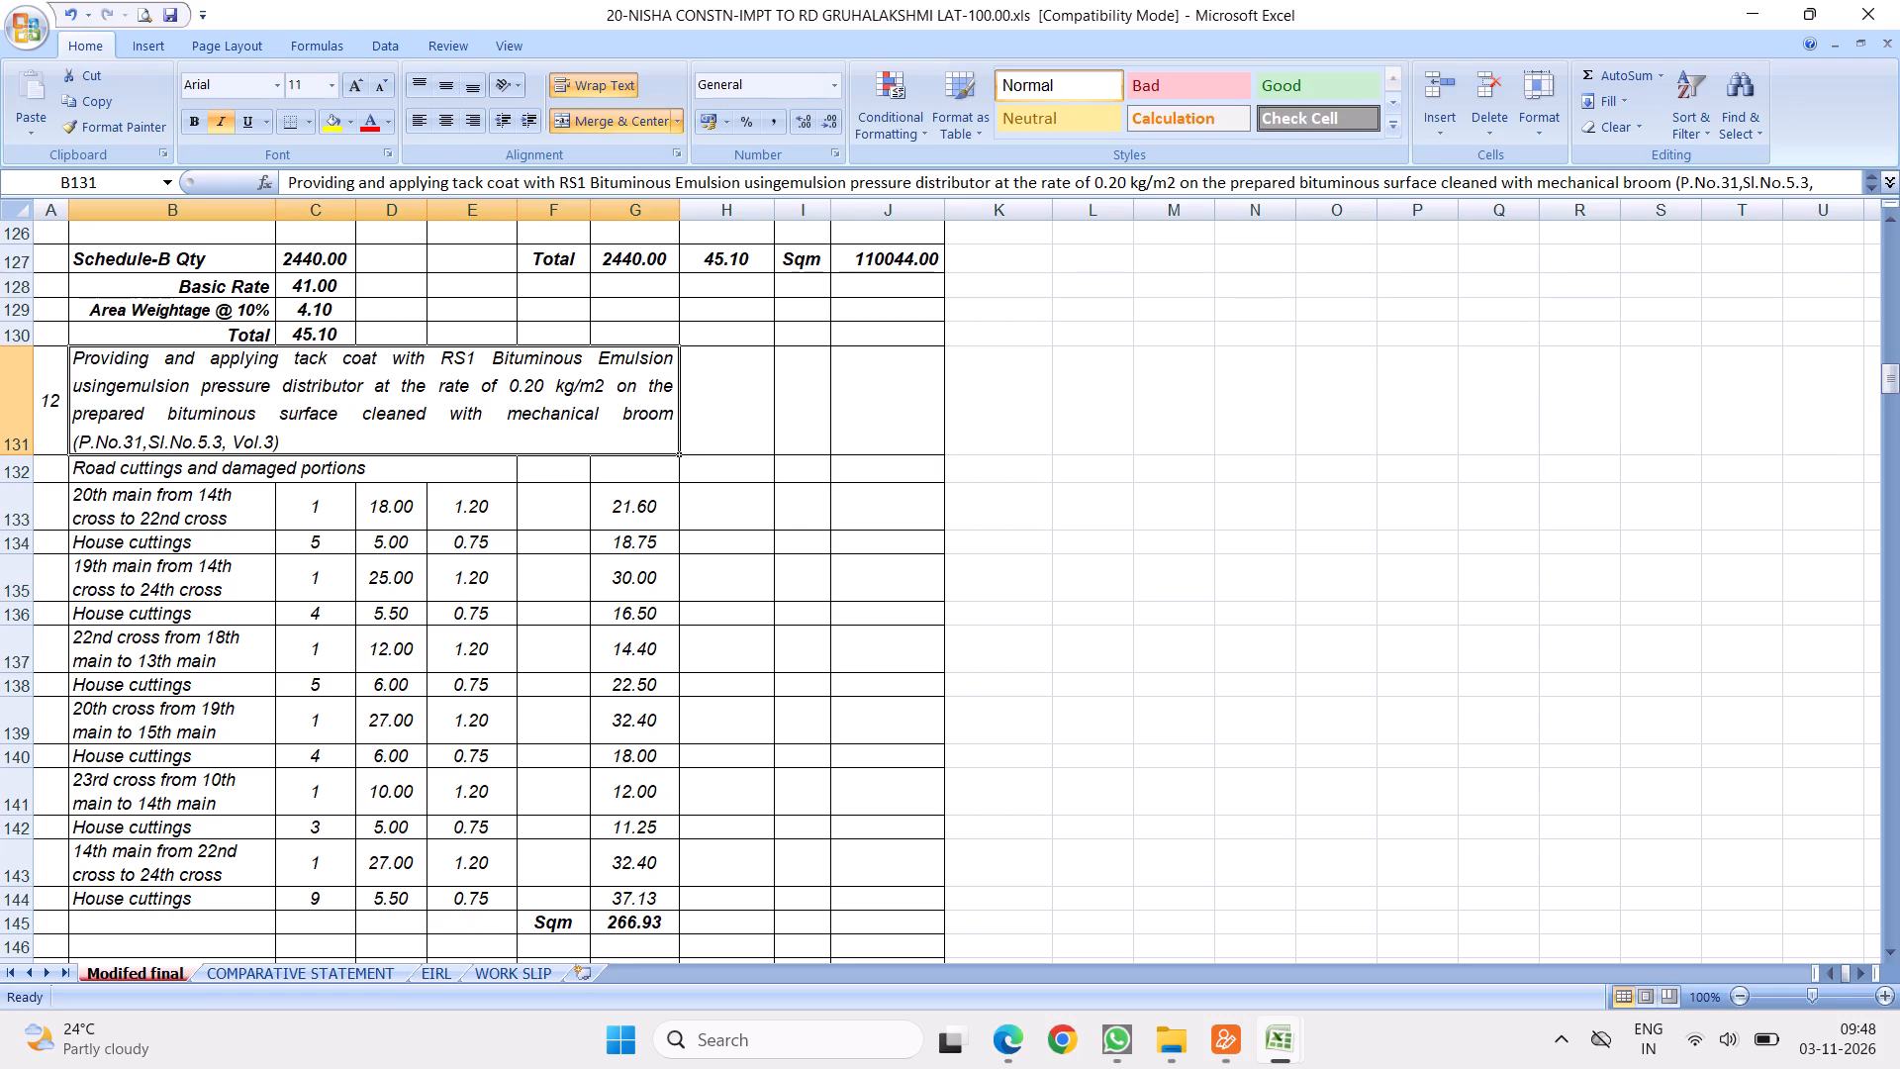
Copy the Dense Graded Bituminous Macadam item, rows 137–155, from the 2-IMPROVEMENTS workbook's ASPHALT ROAD ESTIMATE sheet and insert it at row 151 of Modifed final.
scroll(609, 587, down, 5)
click(323, 461)
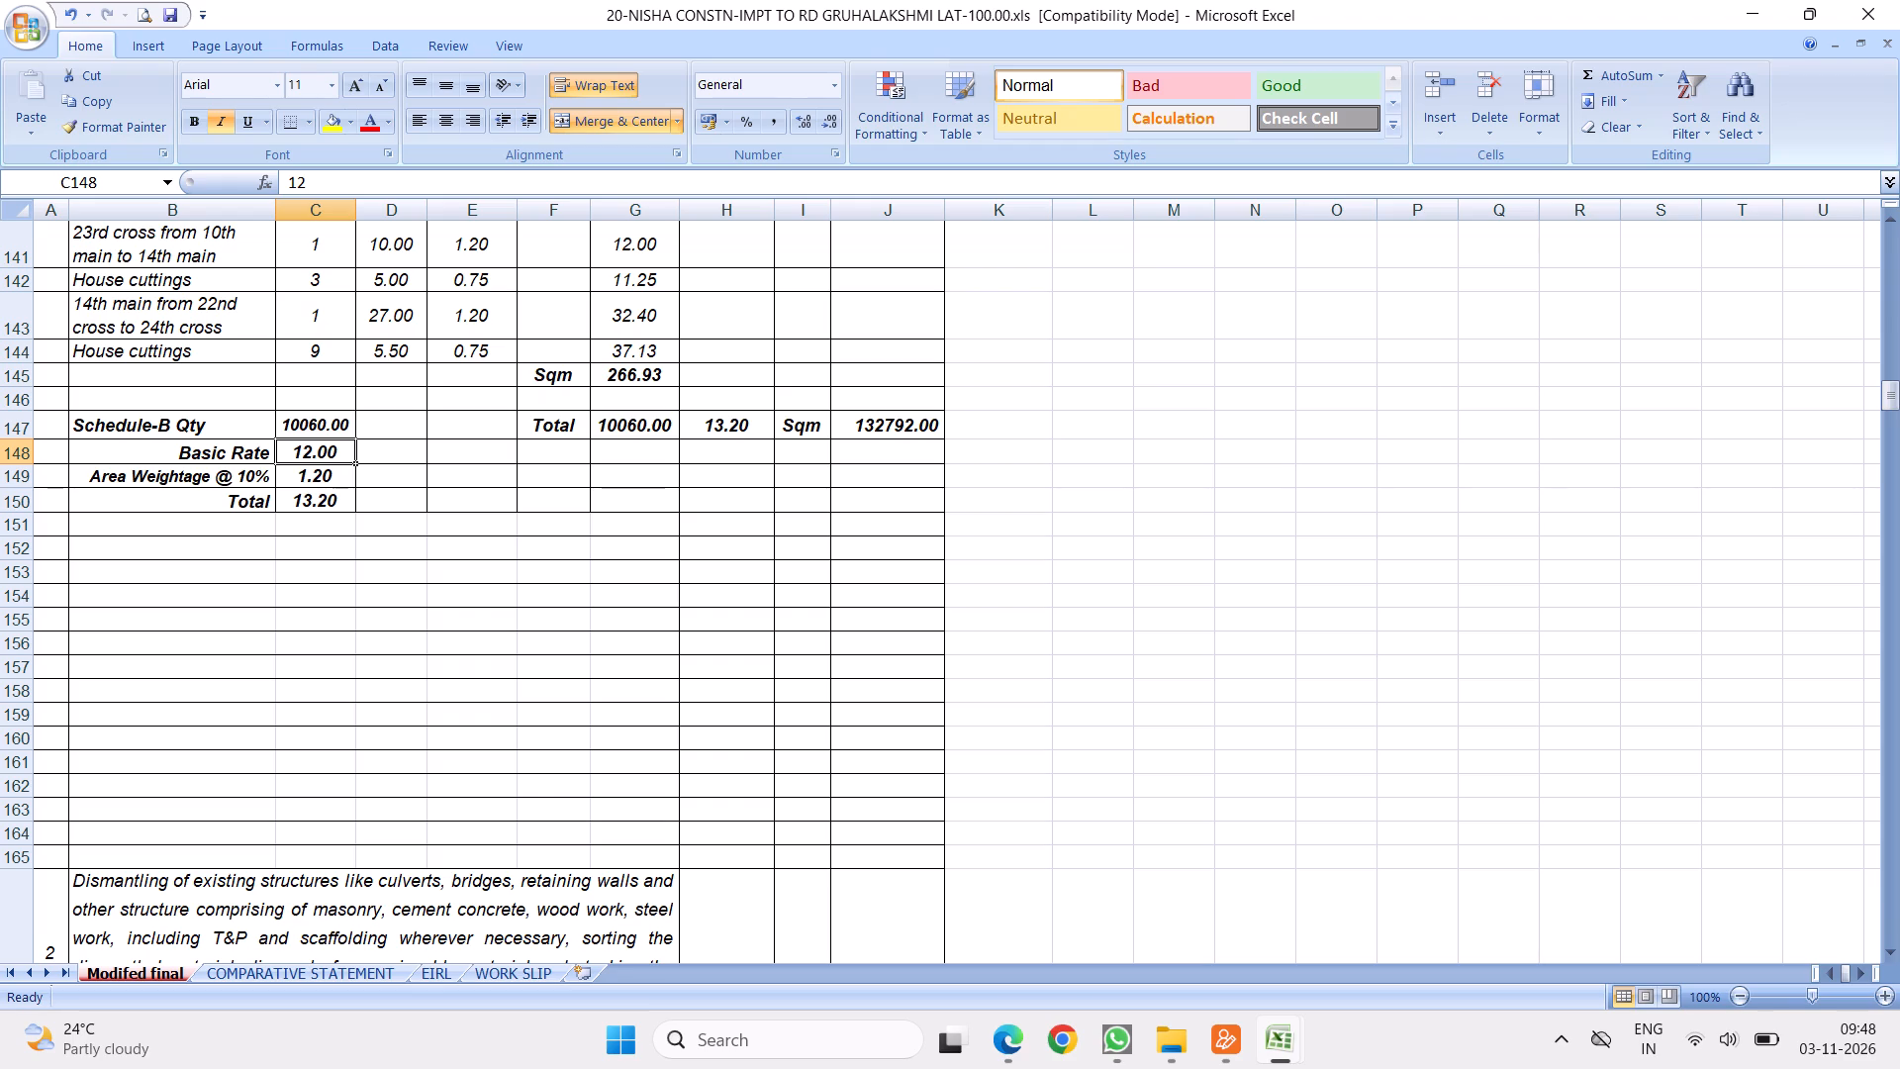
click(1285, 1035)
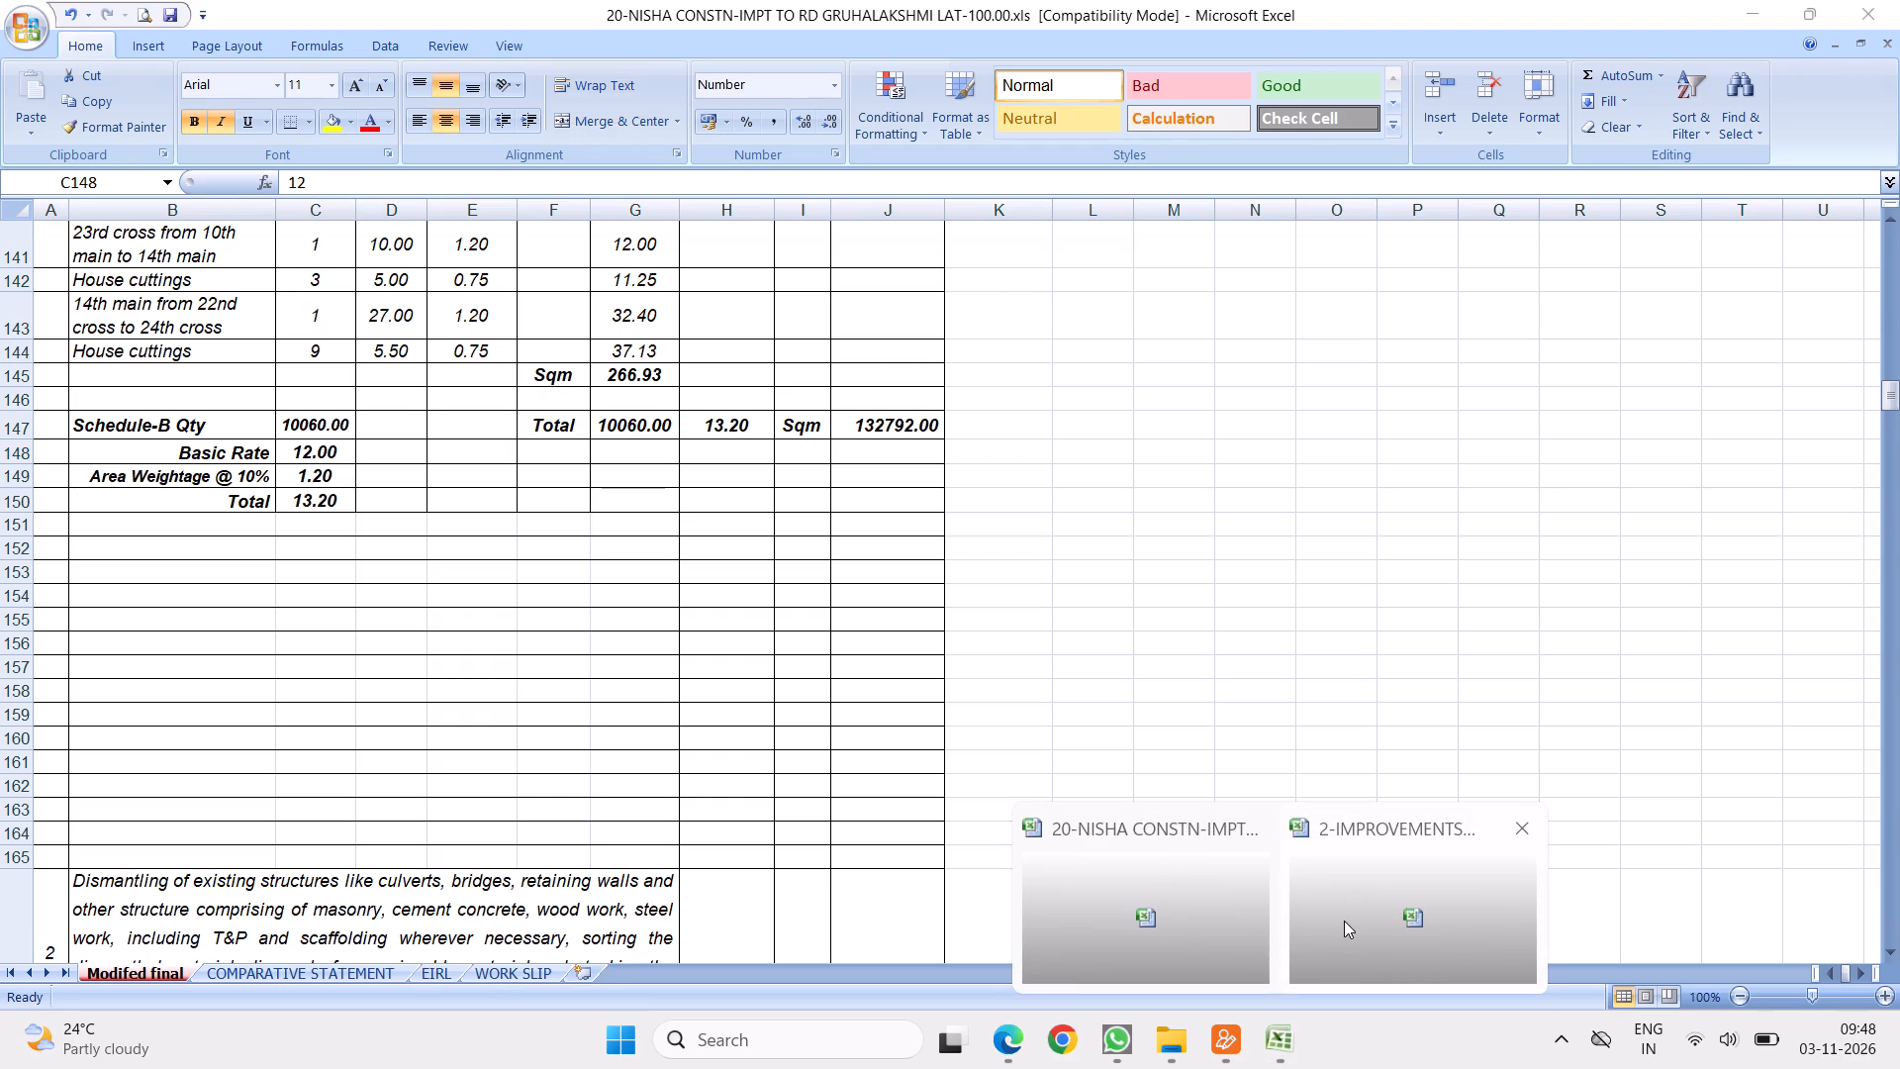
click(1335, 900)
scroll(425, 539, down, 6)
scroll(428, 437, up, 2)
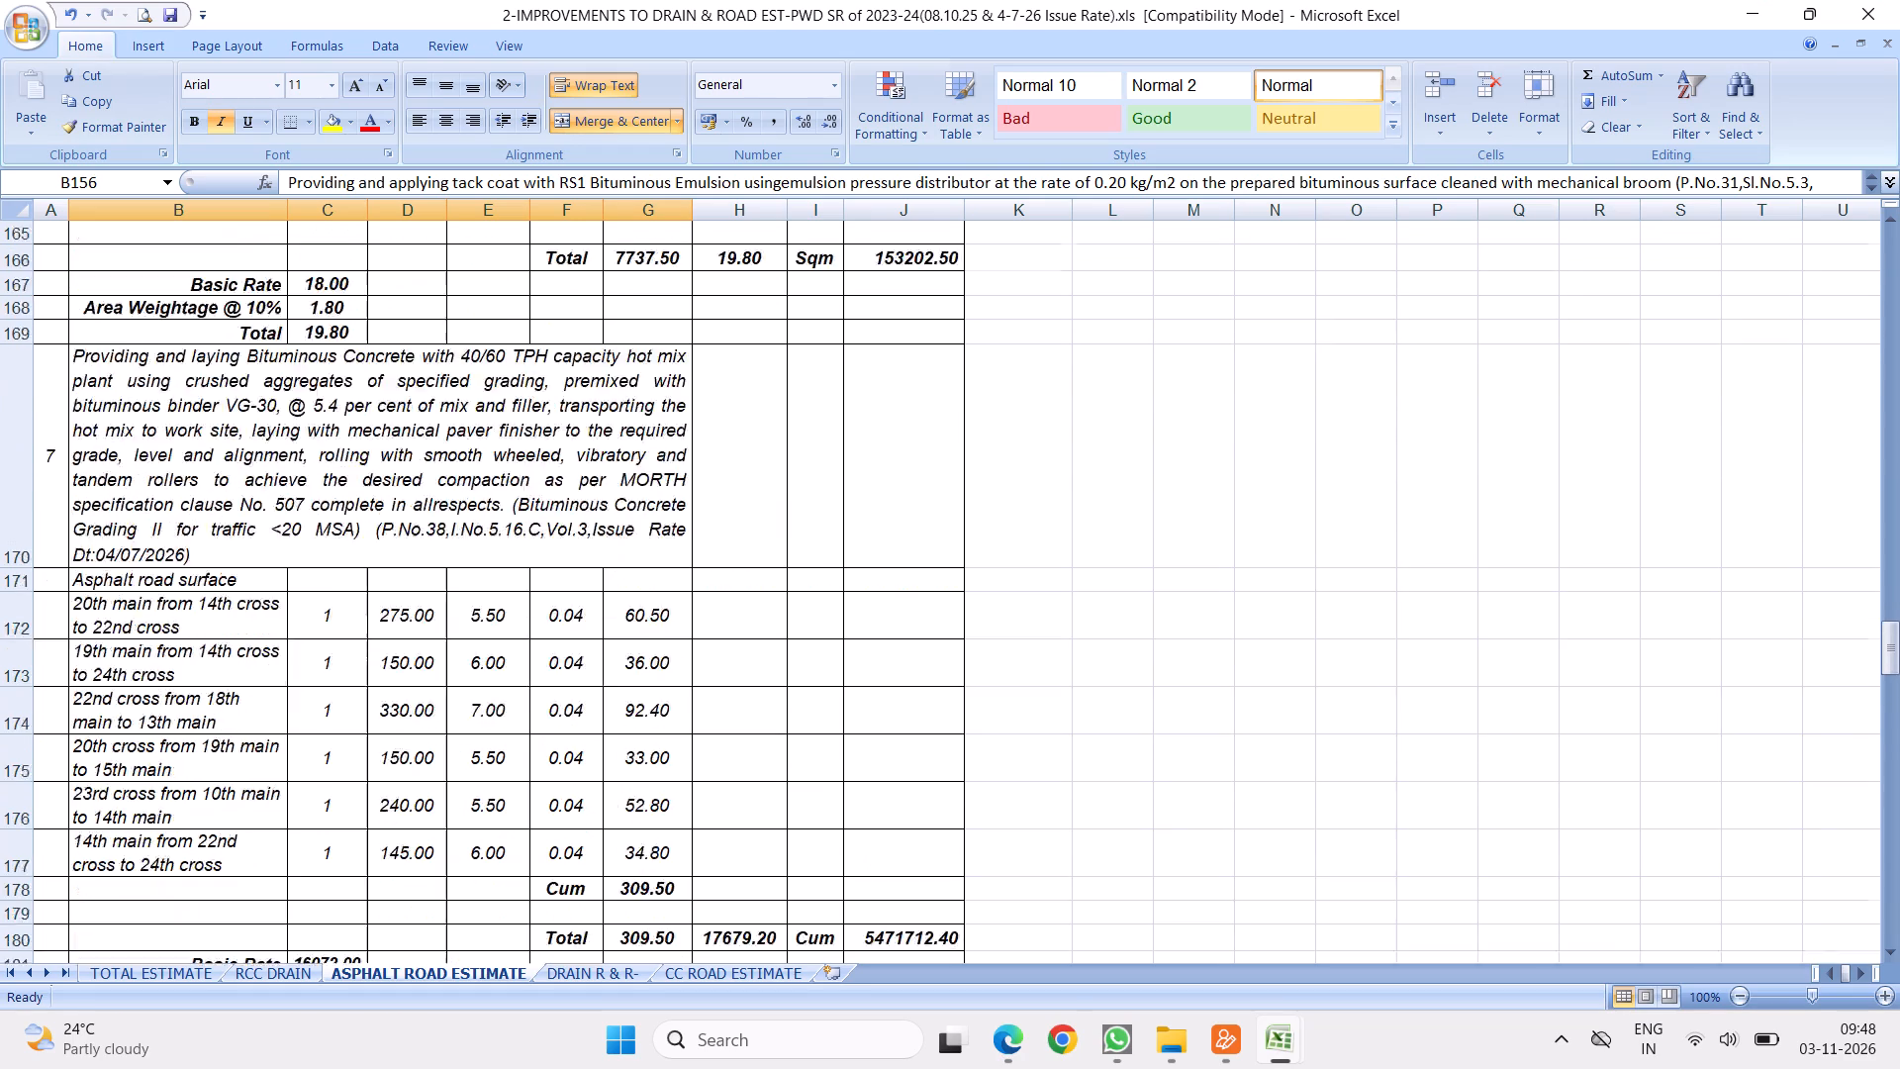
scroll(429, 437, up, 12)
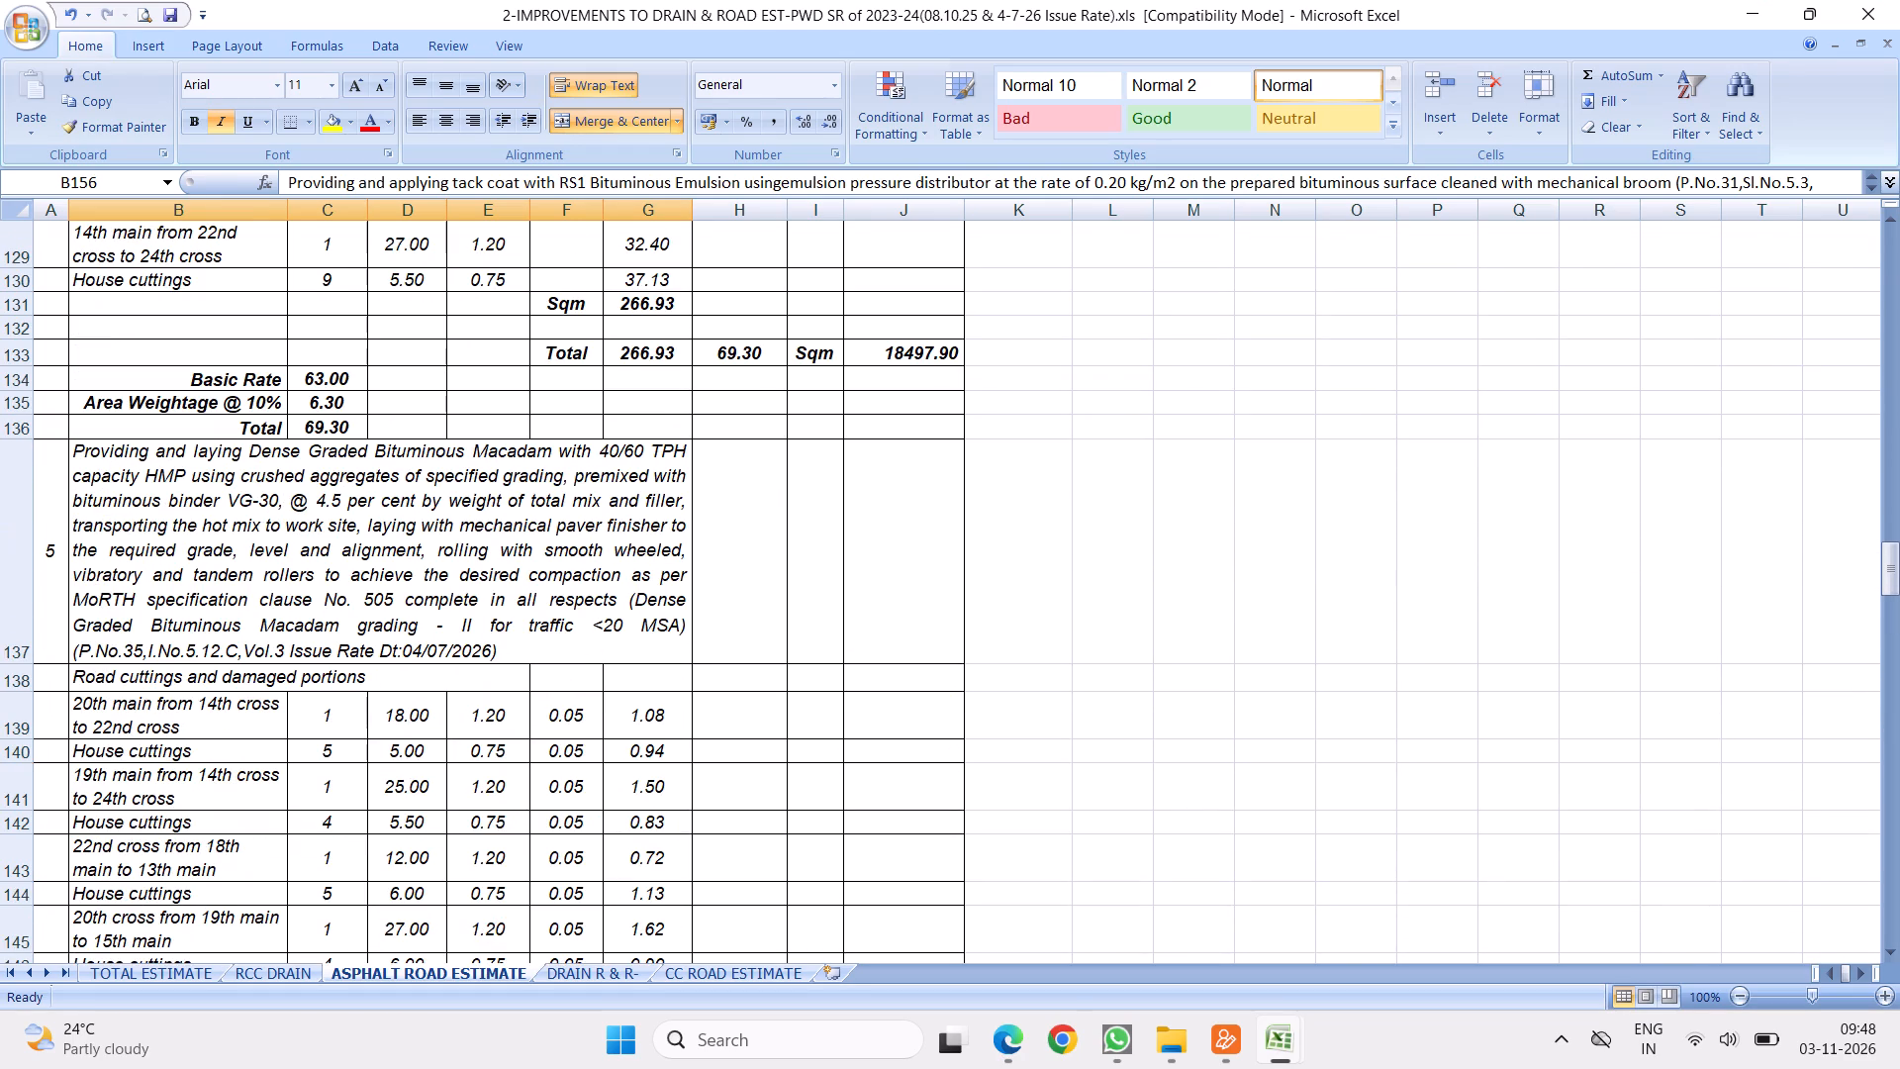
drag(0, 573, 271, 724)
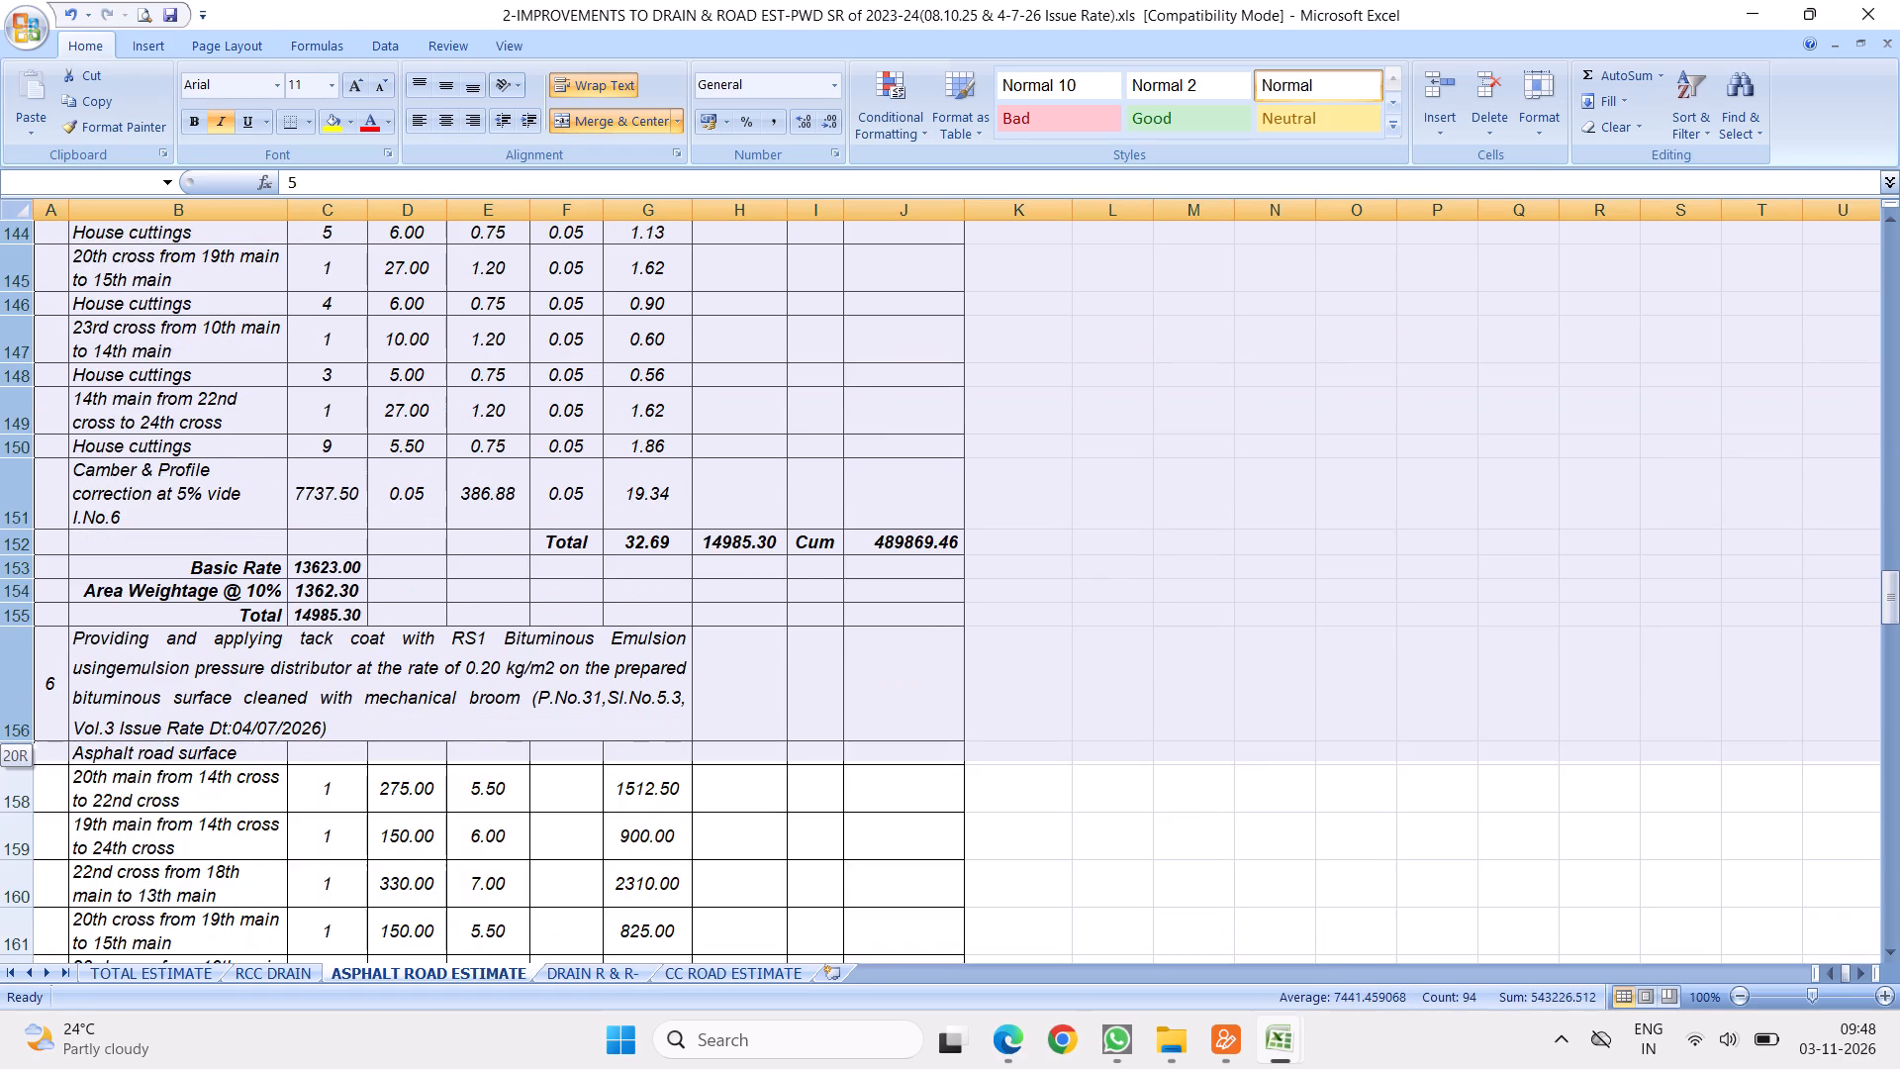
drag(271, 724, 342, 604)
right_click(248, 419)
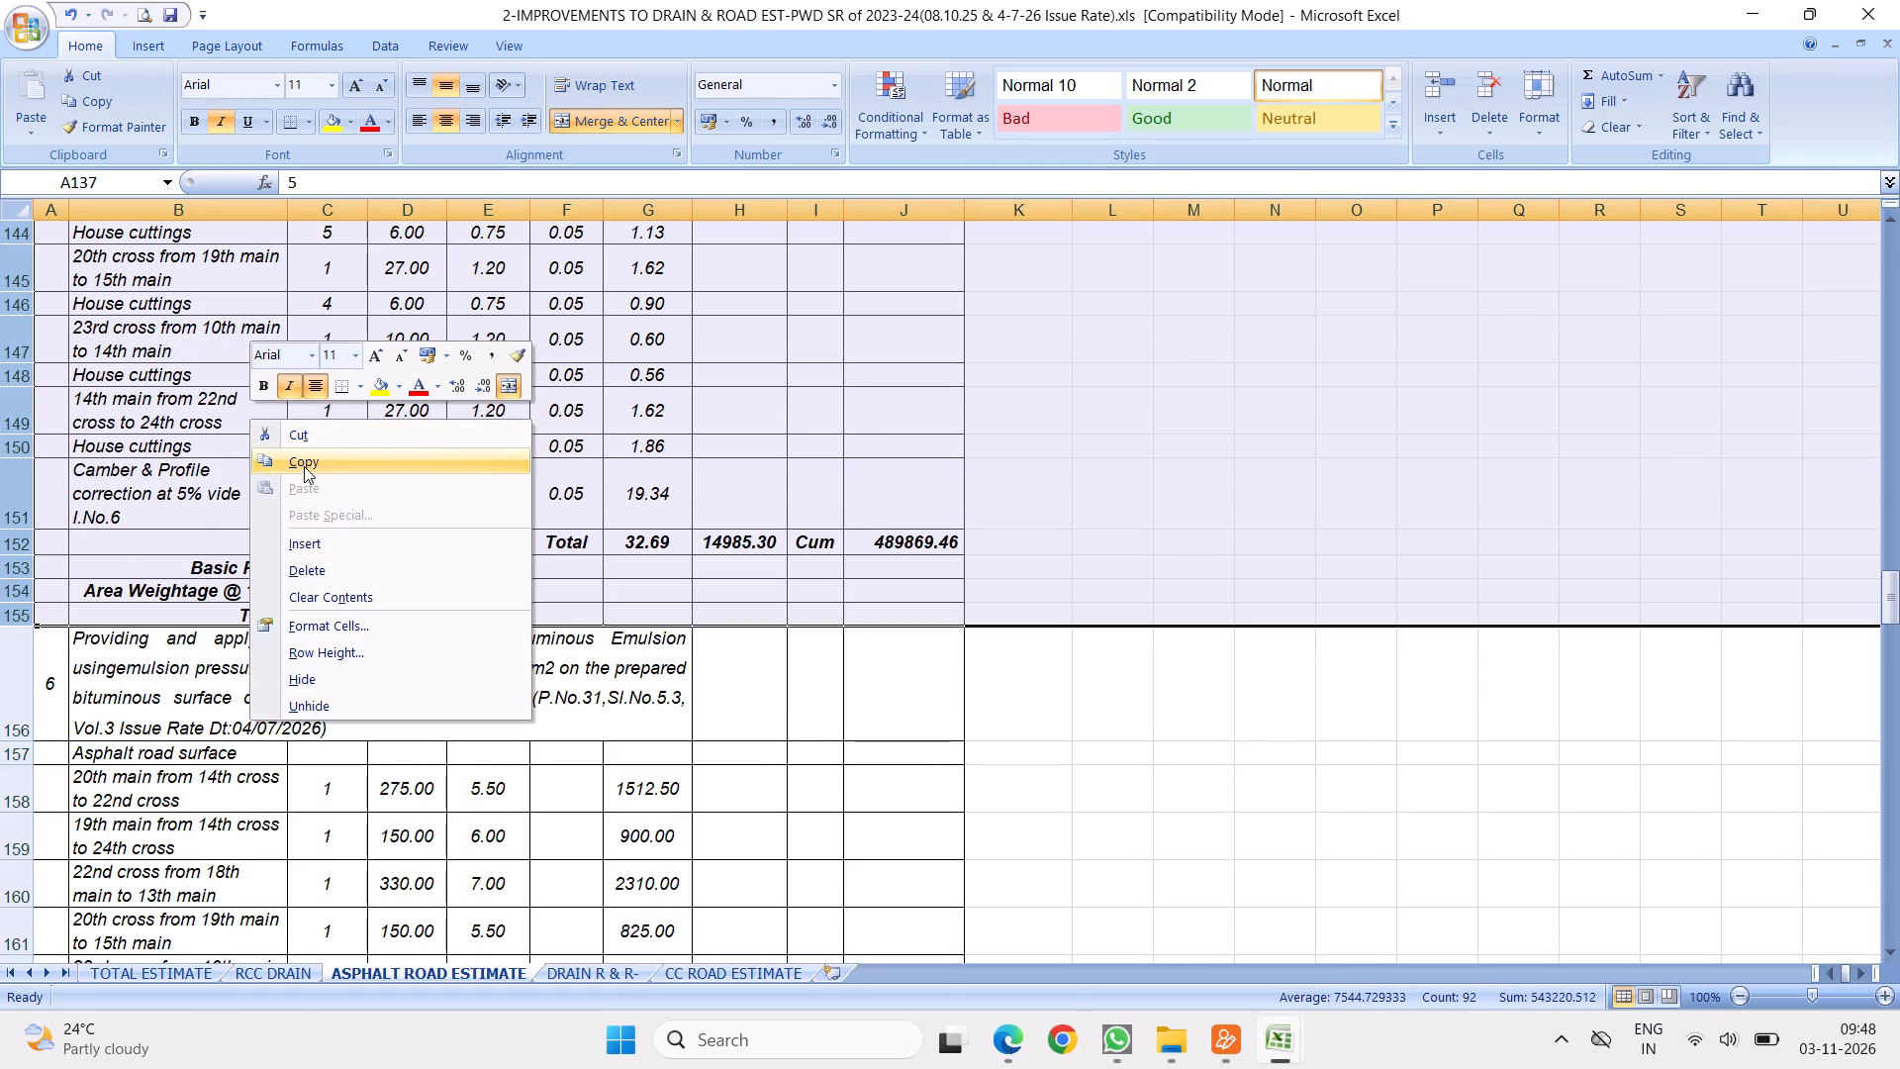
click(308, 461)
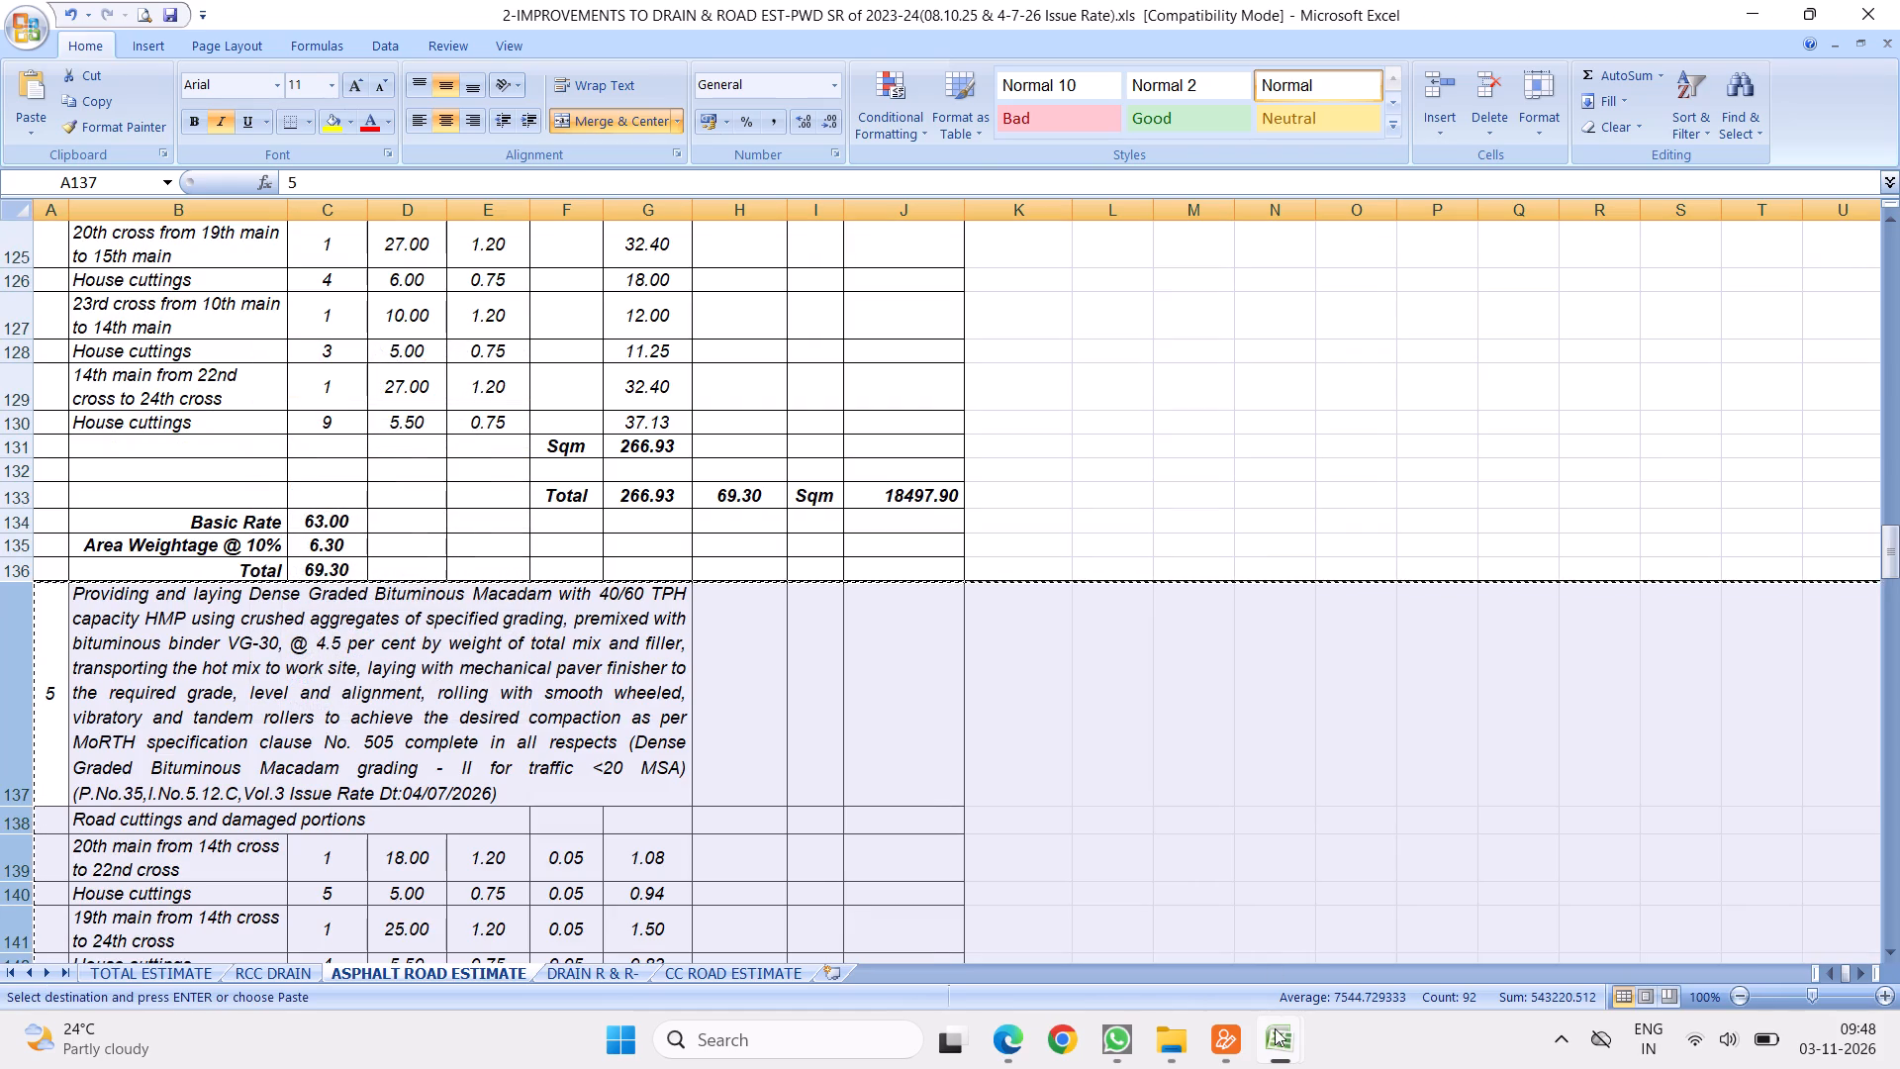
click(1275, 1027)
click(1187, 874)
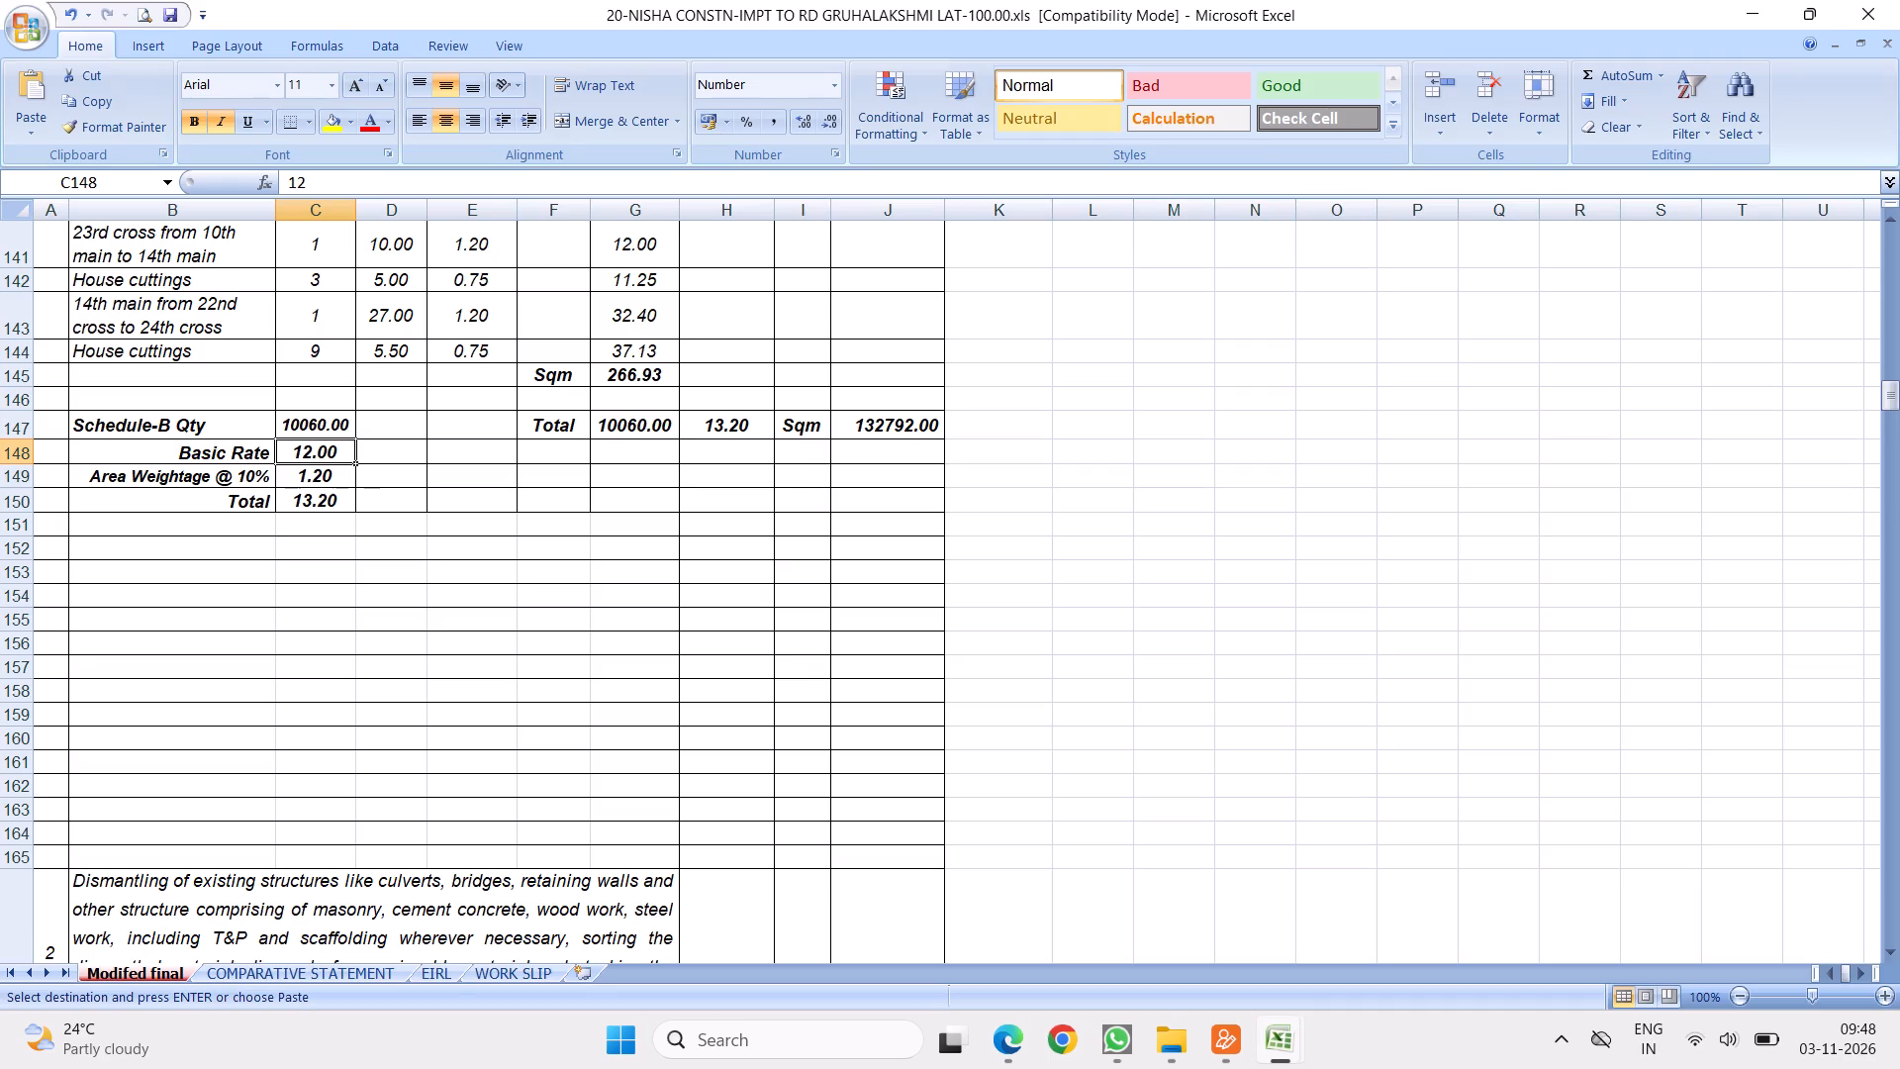
right_click(15, 527)
click(148, 652)
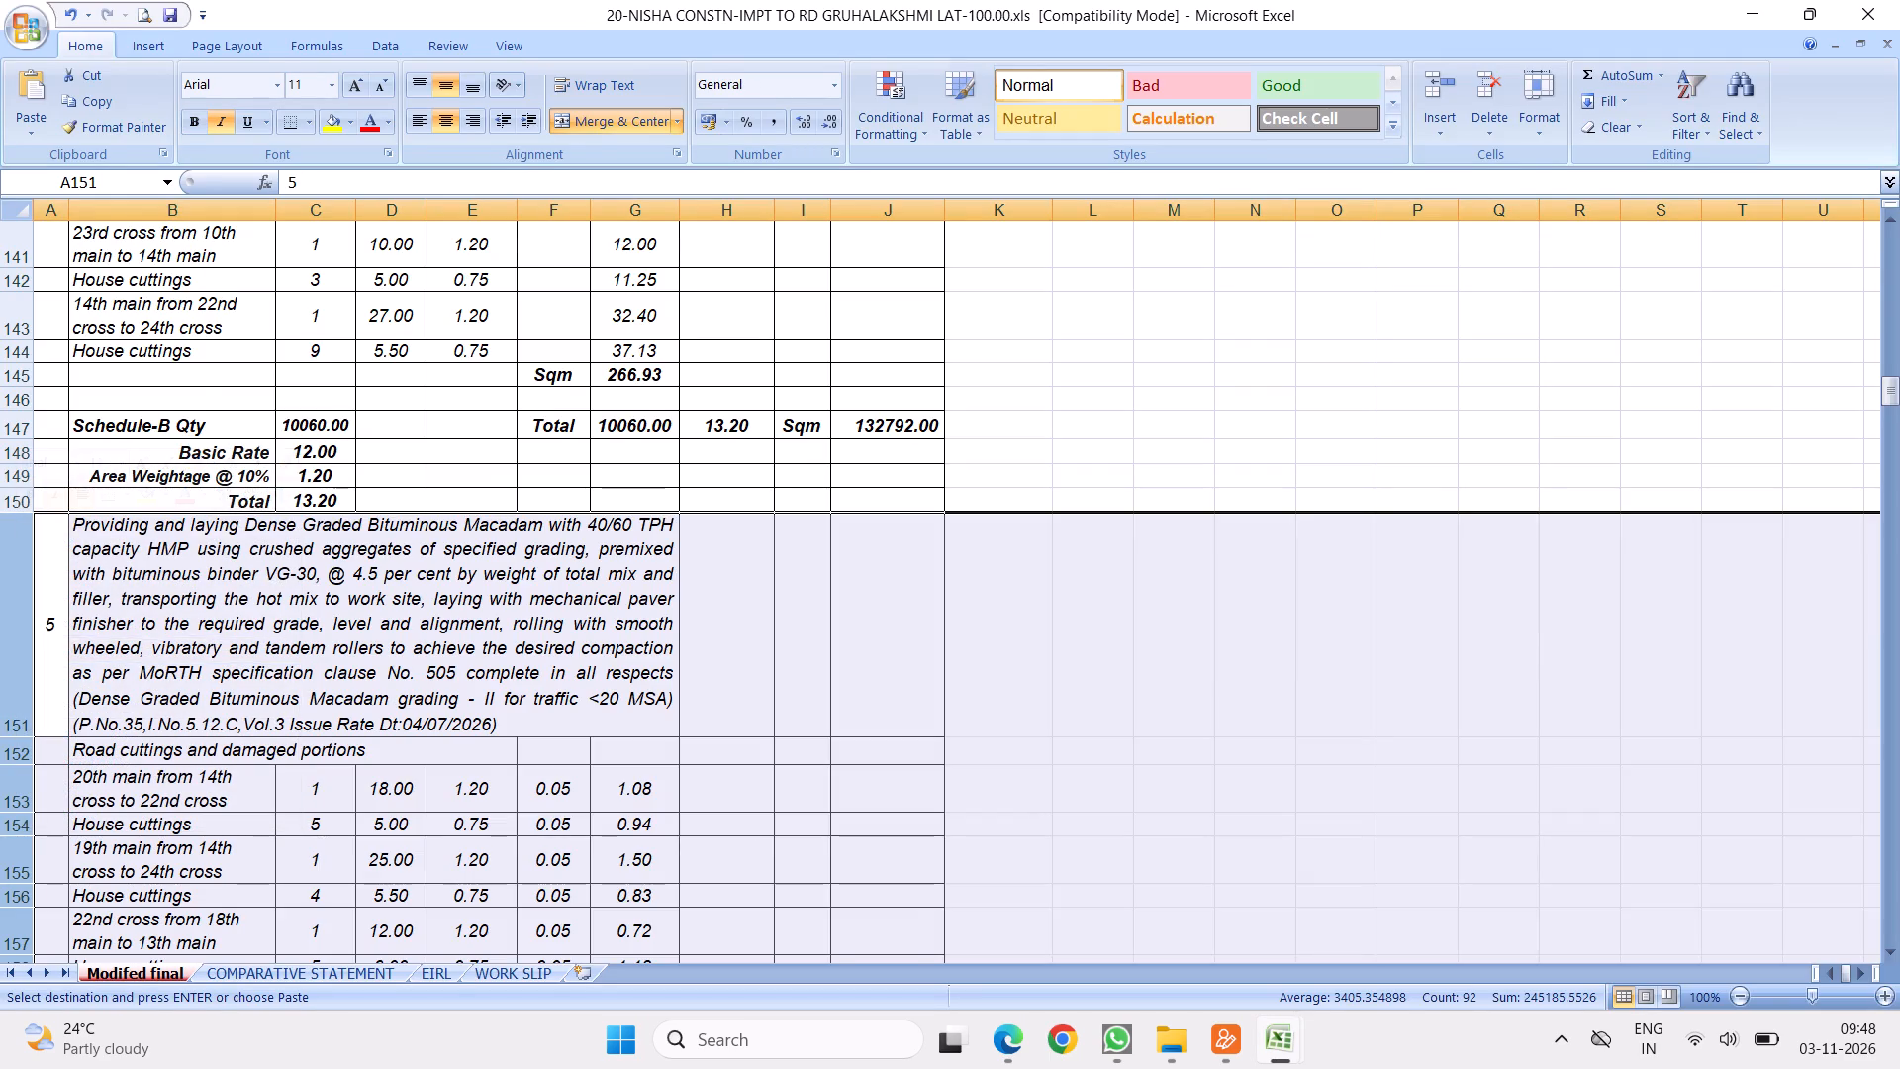
Number the inserted Dense Graded Bituminous Macadam item 13 in A151.
click(49, 617)
scroll(198, 494, up, 4)
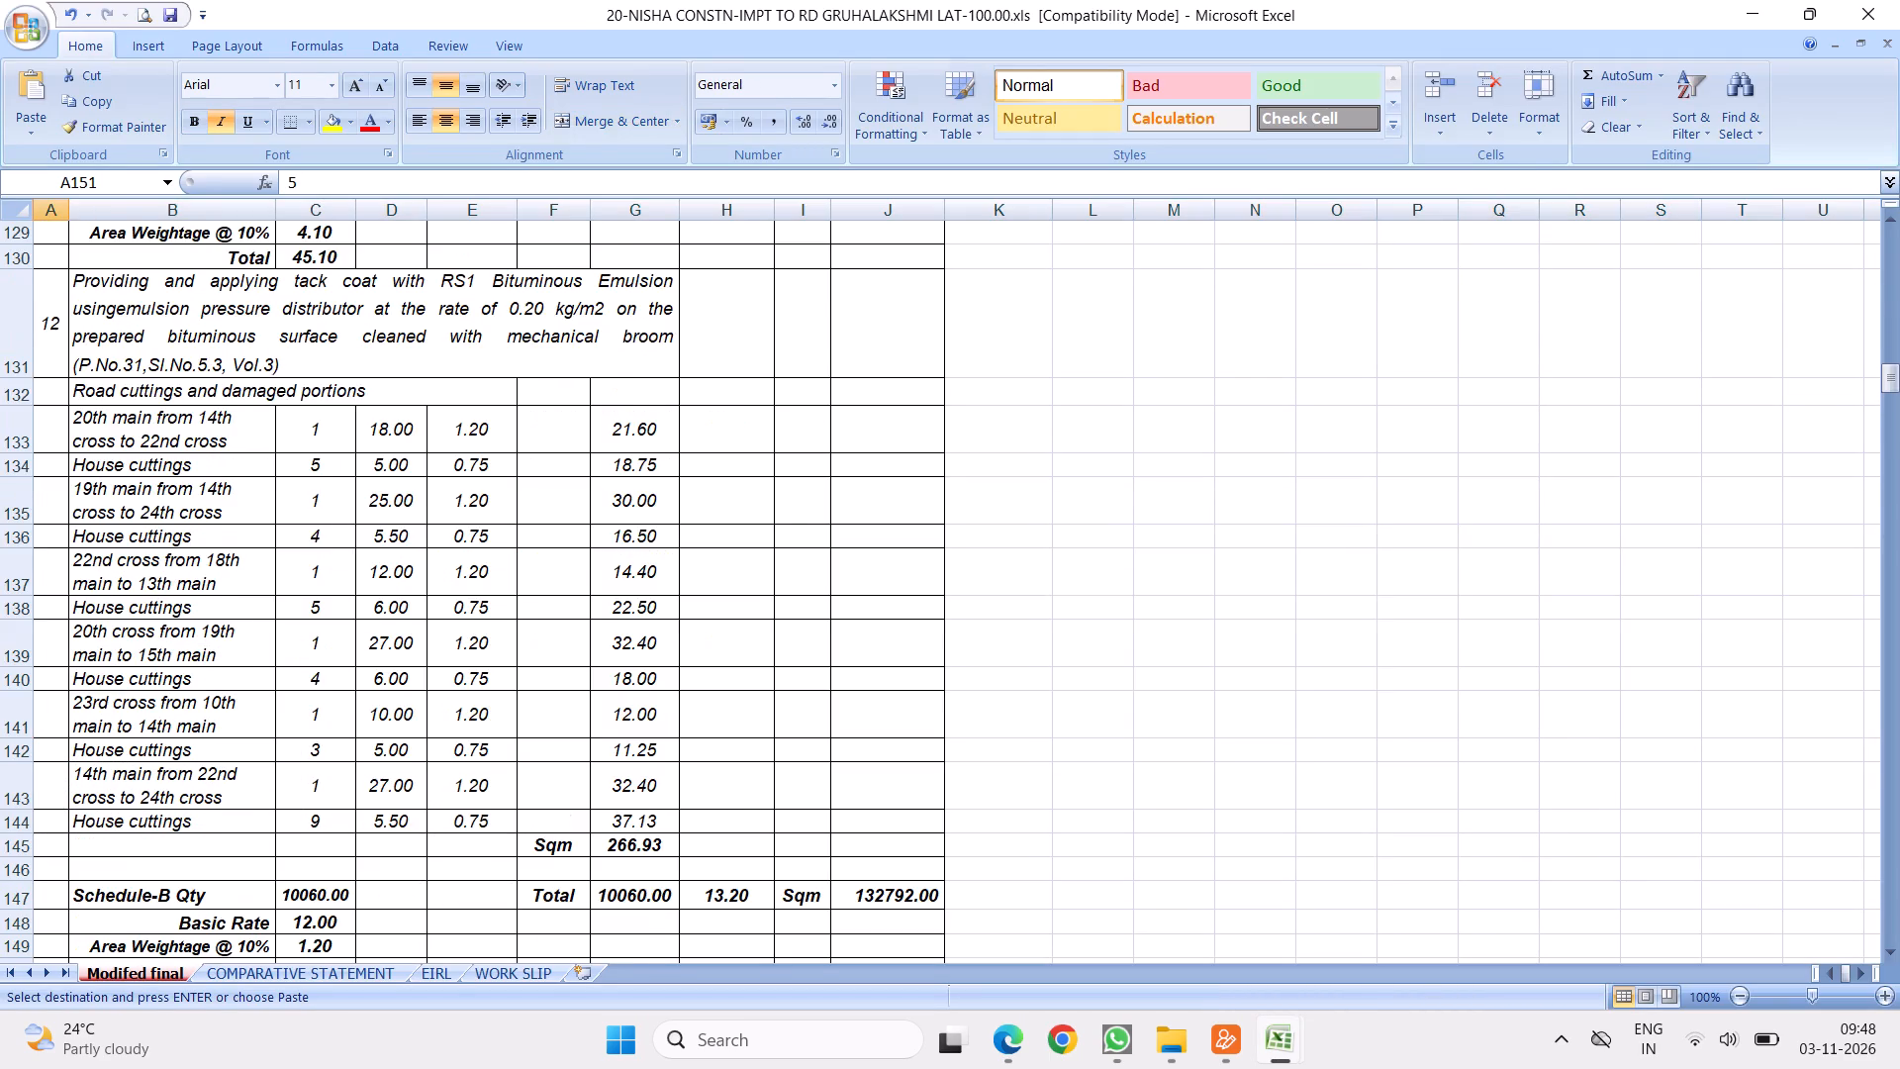
scroll(201, 505, down, 4)
text(13)
key(Return)
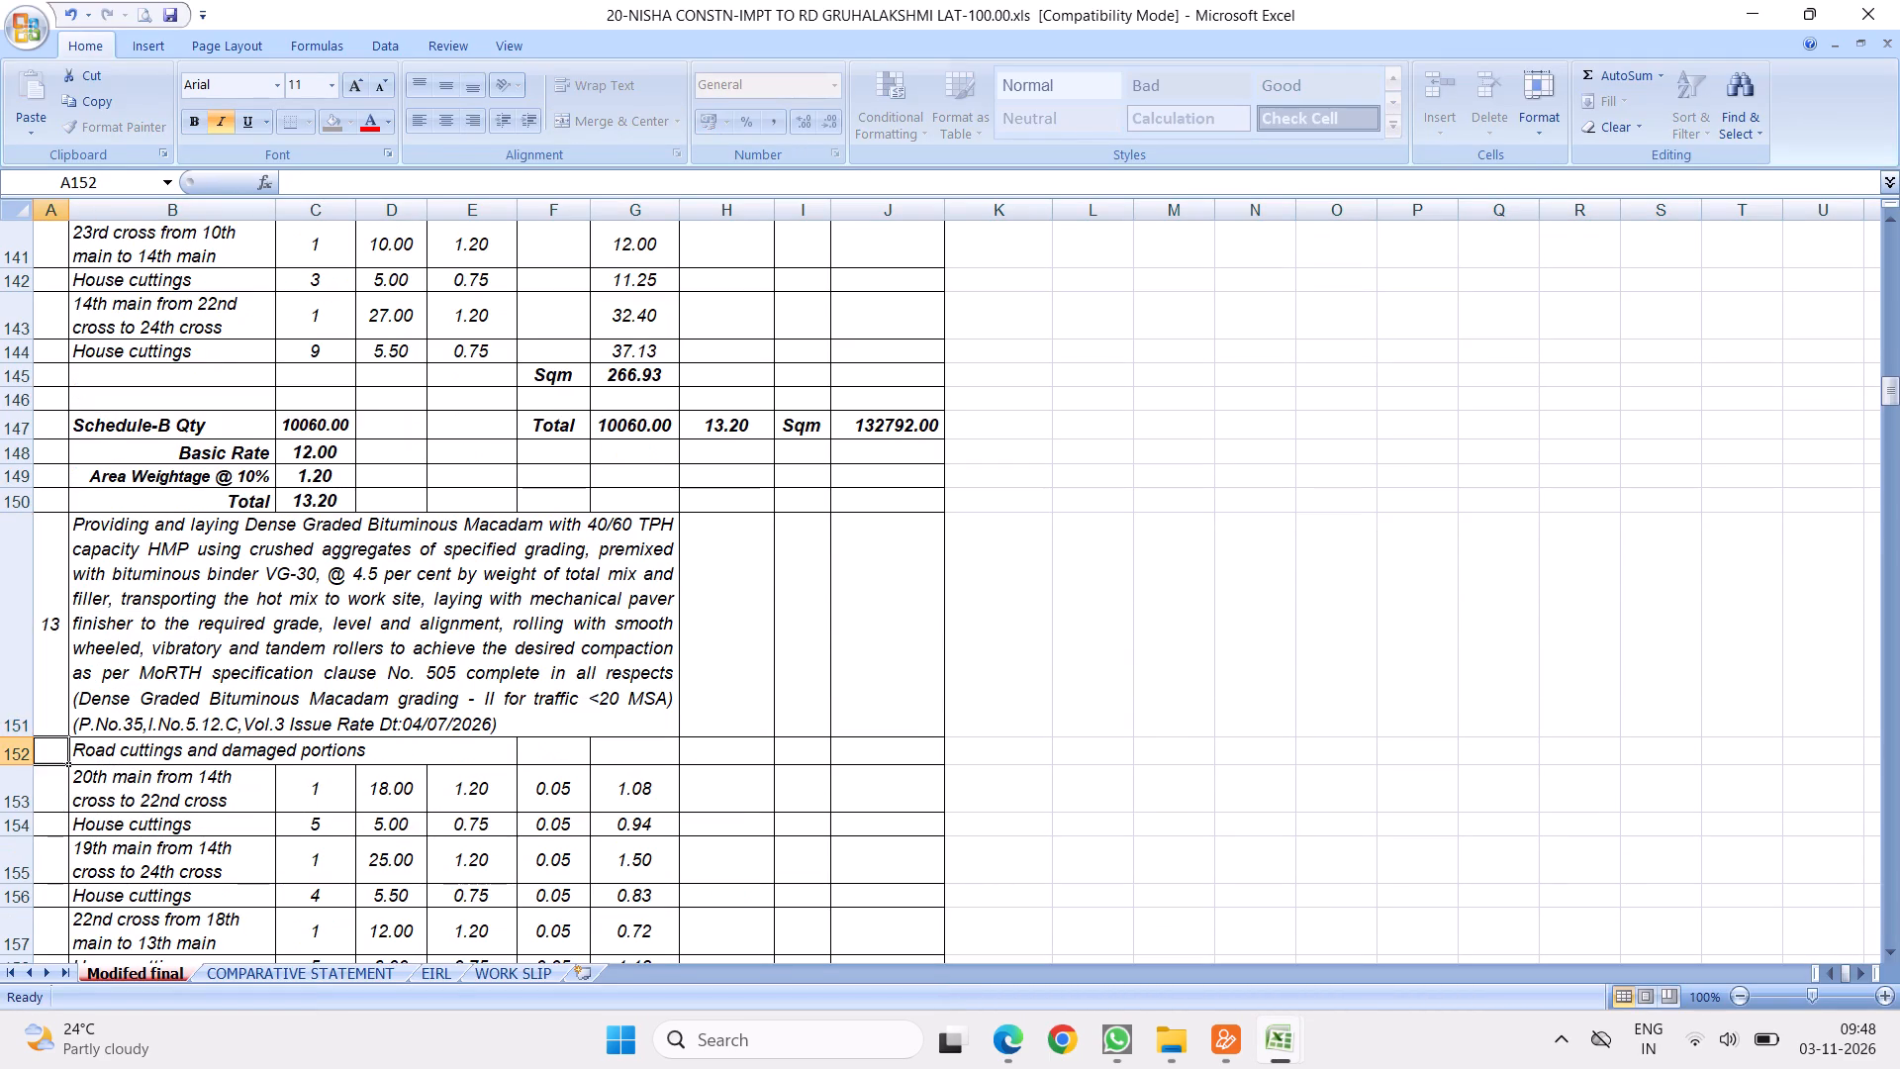
Set item 13's Basic Rate in C167 to 7462.
click(280, 570)
scroll(371, 604, down, 4)
scroll(439, 563, down, 2)
click(321, 553)
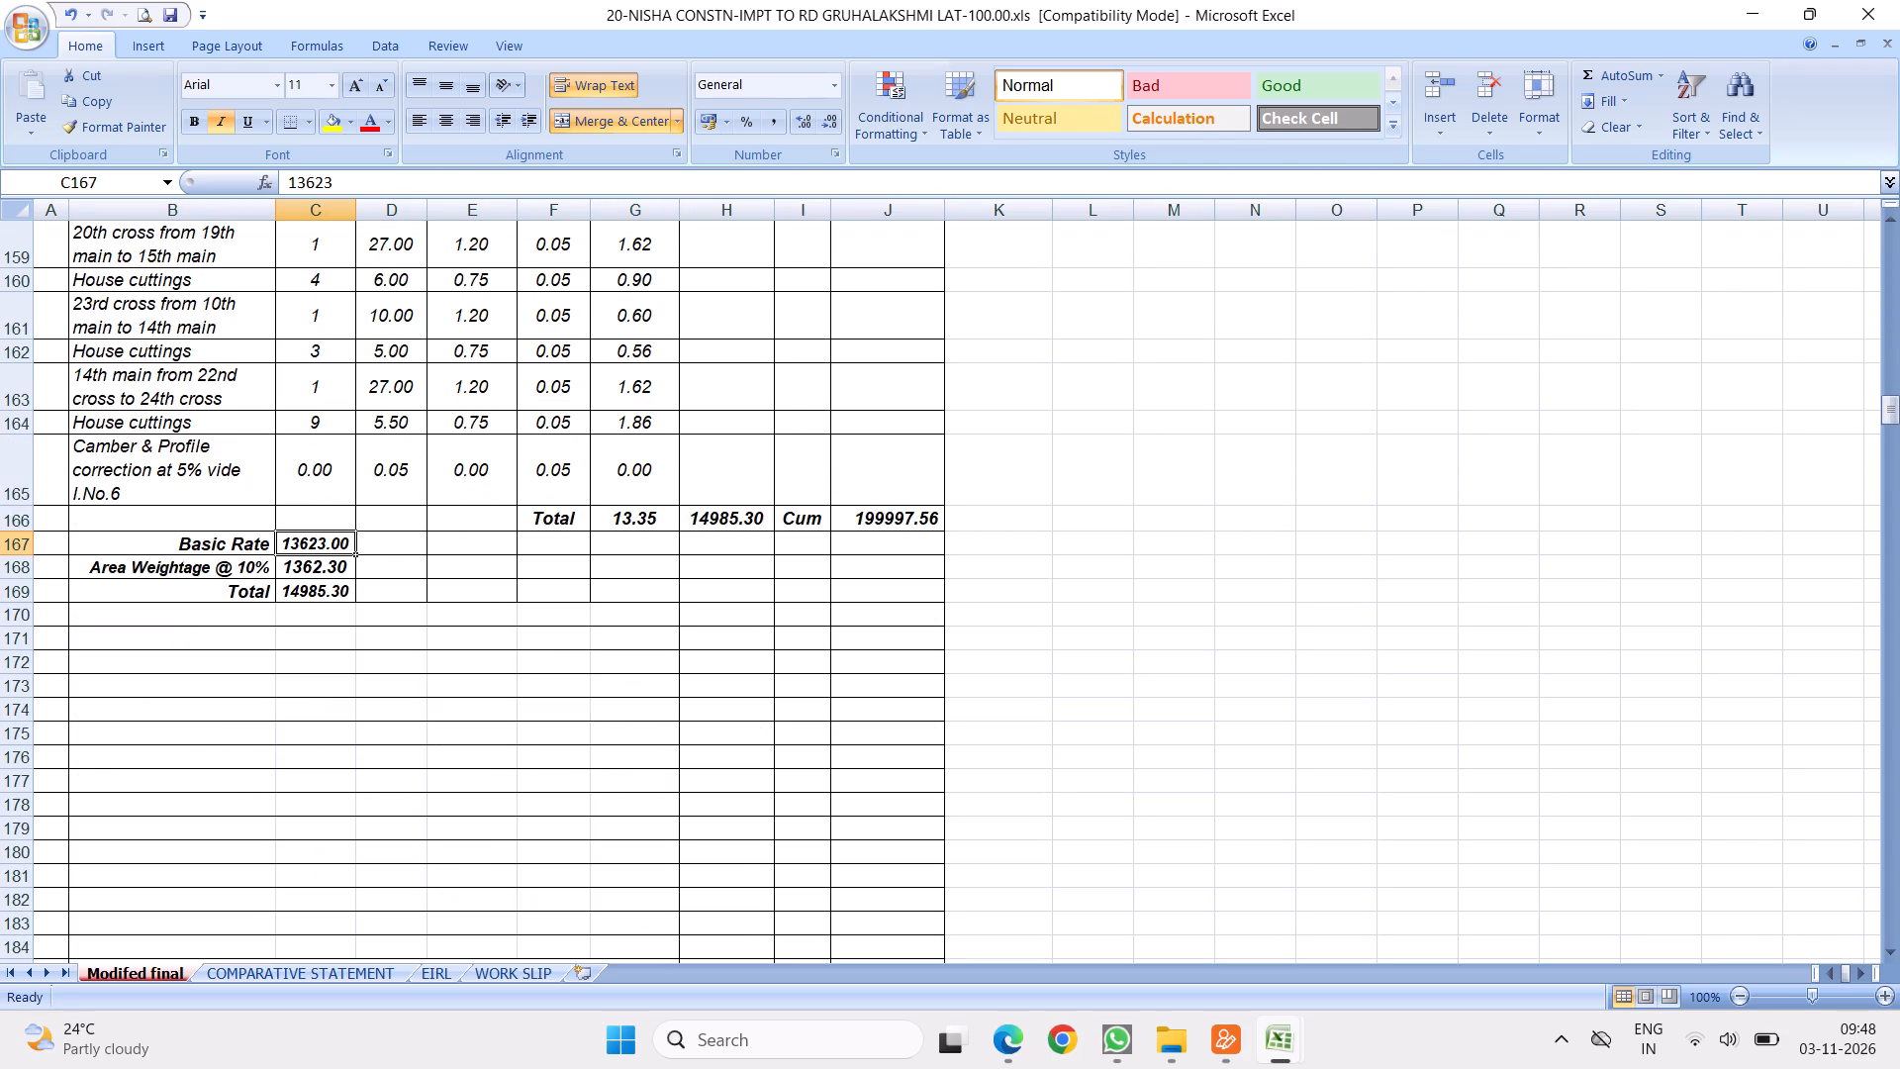
key(7)
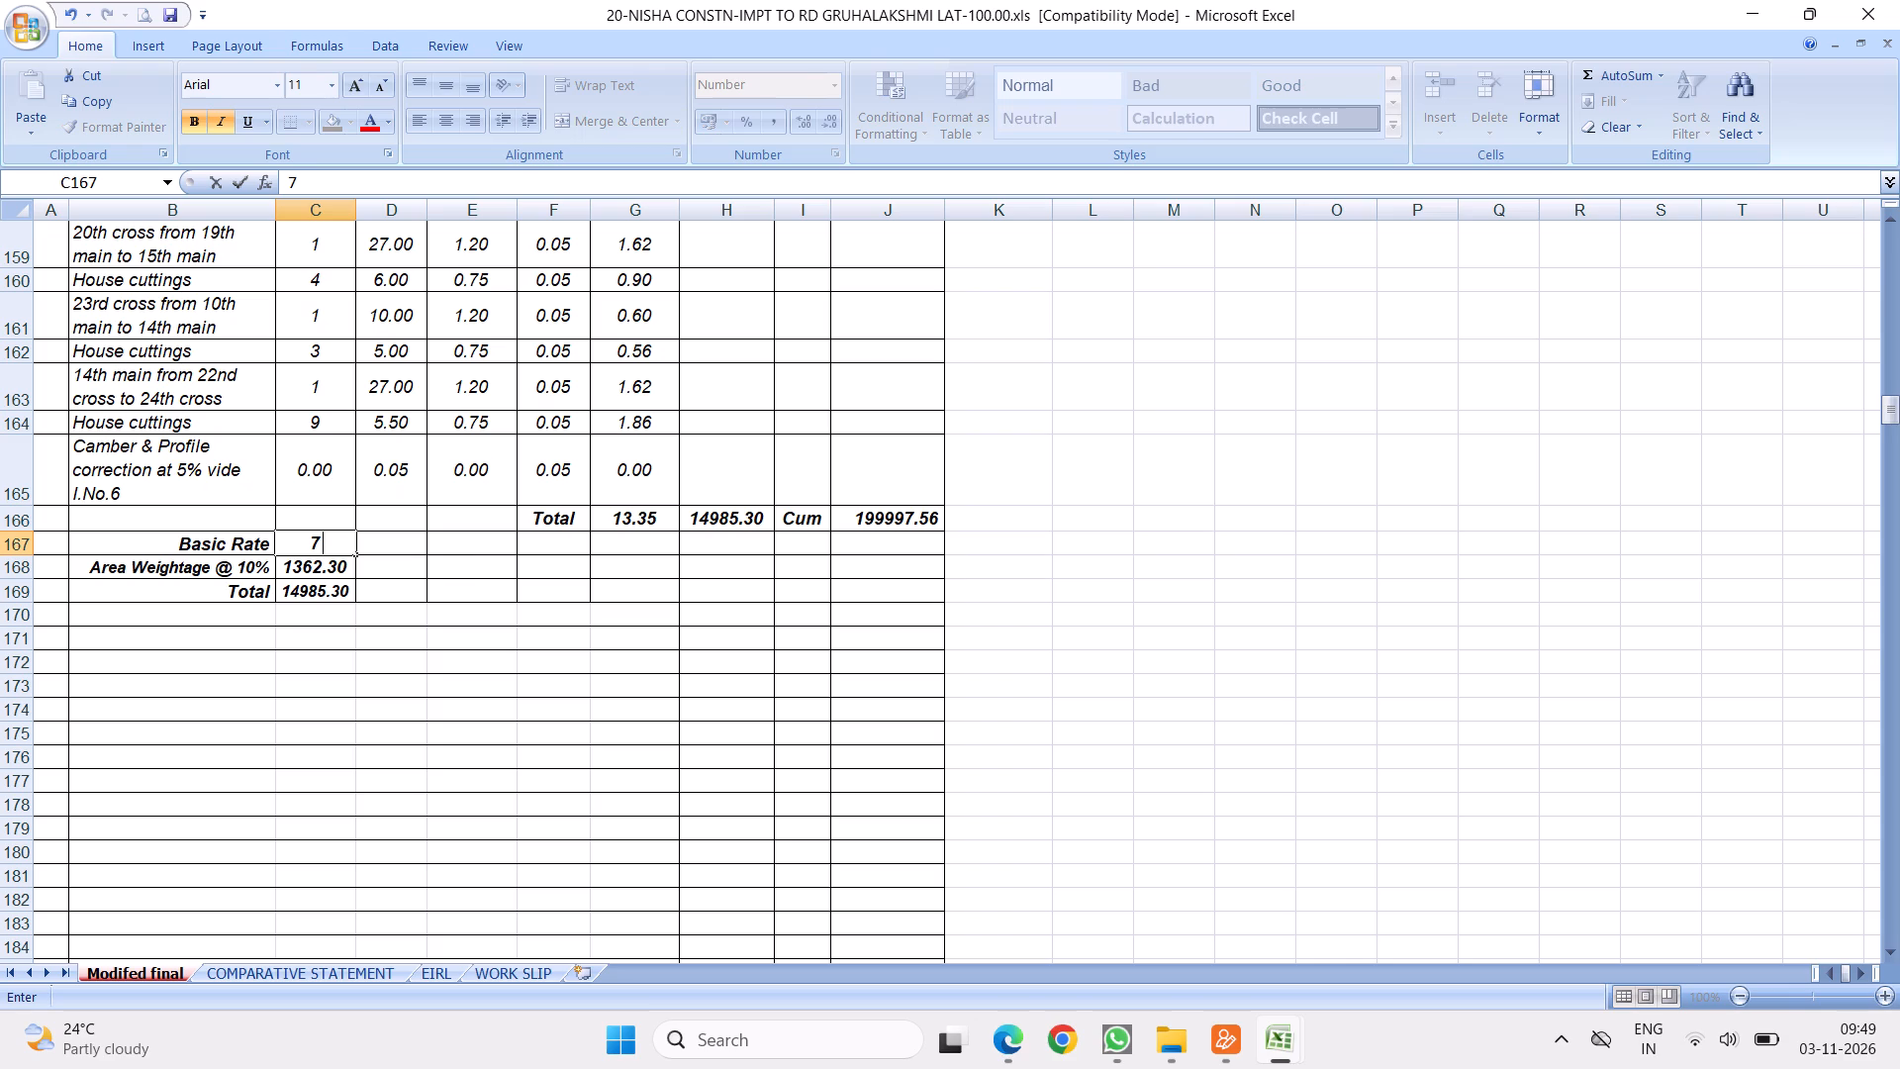
text(462)
key(Return)
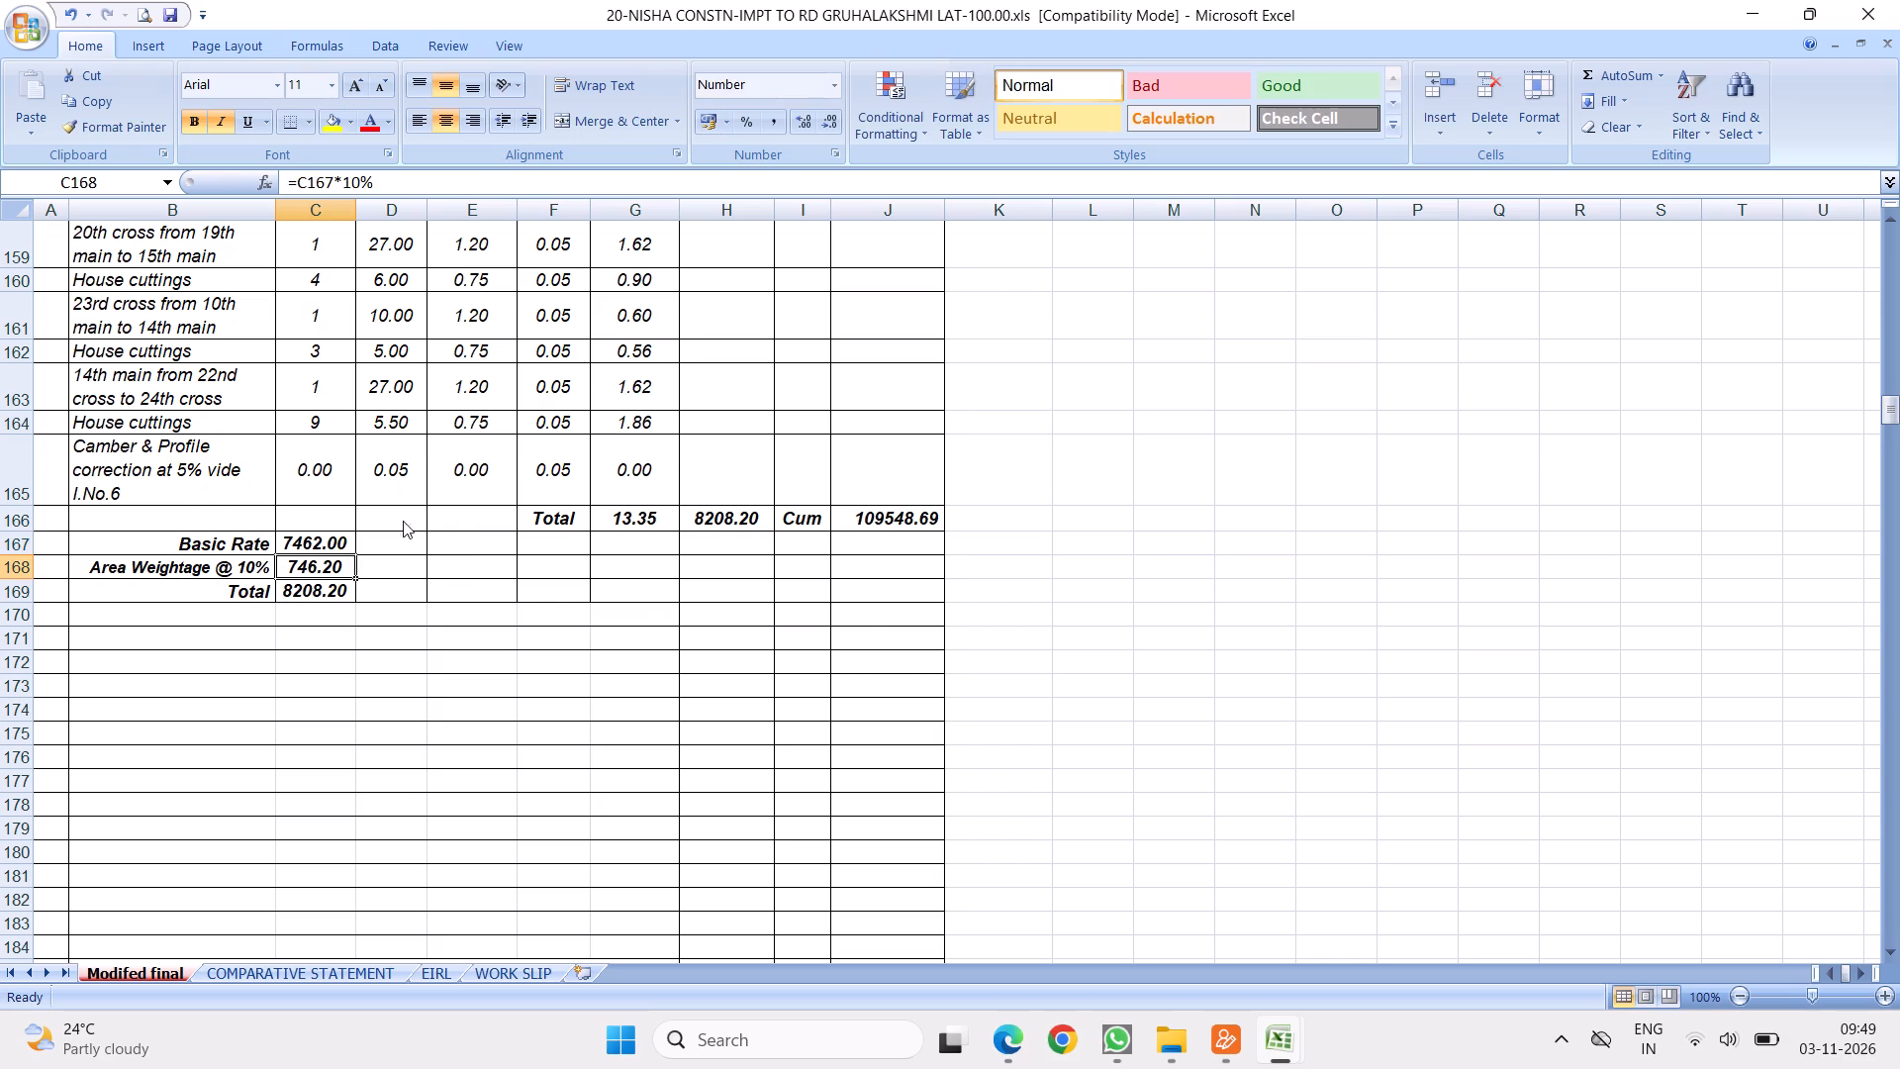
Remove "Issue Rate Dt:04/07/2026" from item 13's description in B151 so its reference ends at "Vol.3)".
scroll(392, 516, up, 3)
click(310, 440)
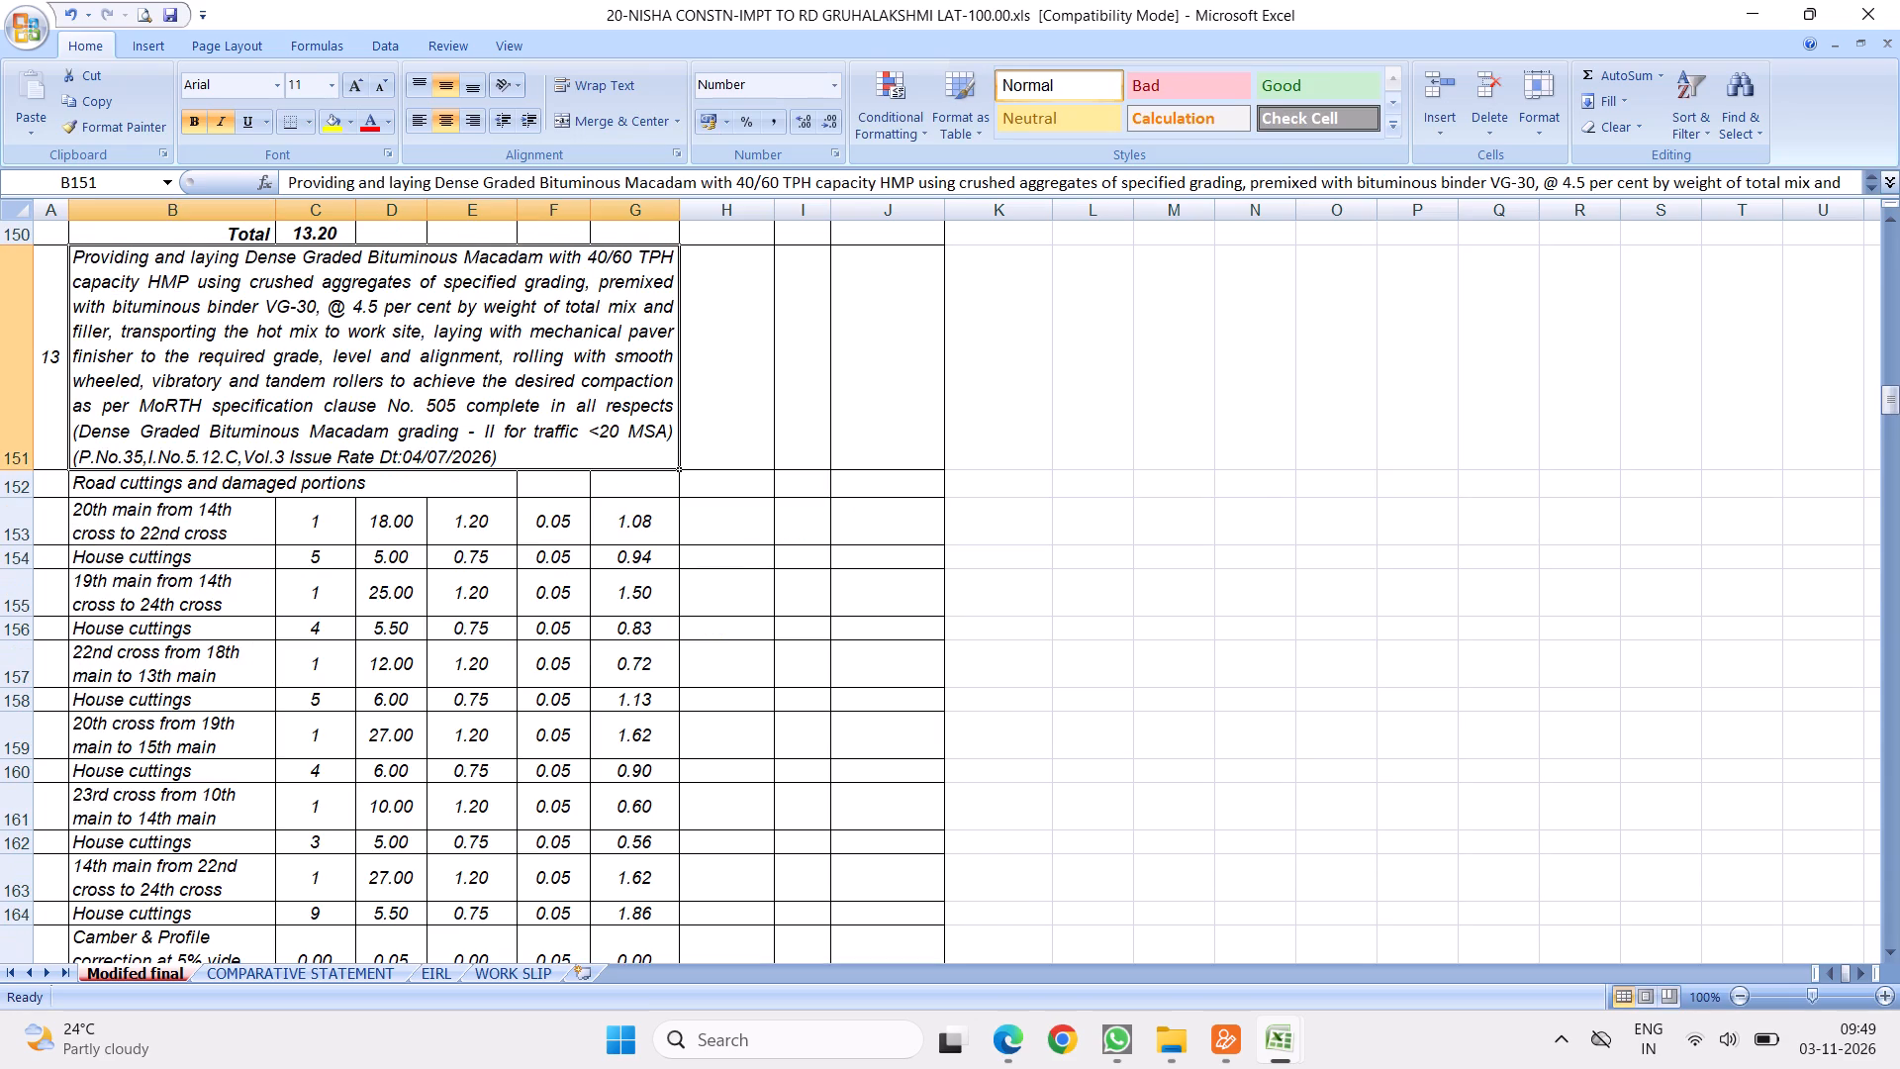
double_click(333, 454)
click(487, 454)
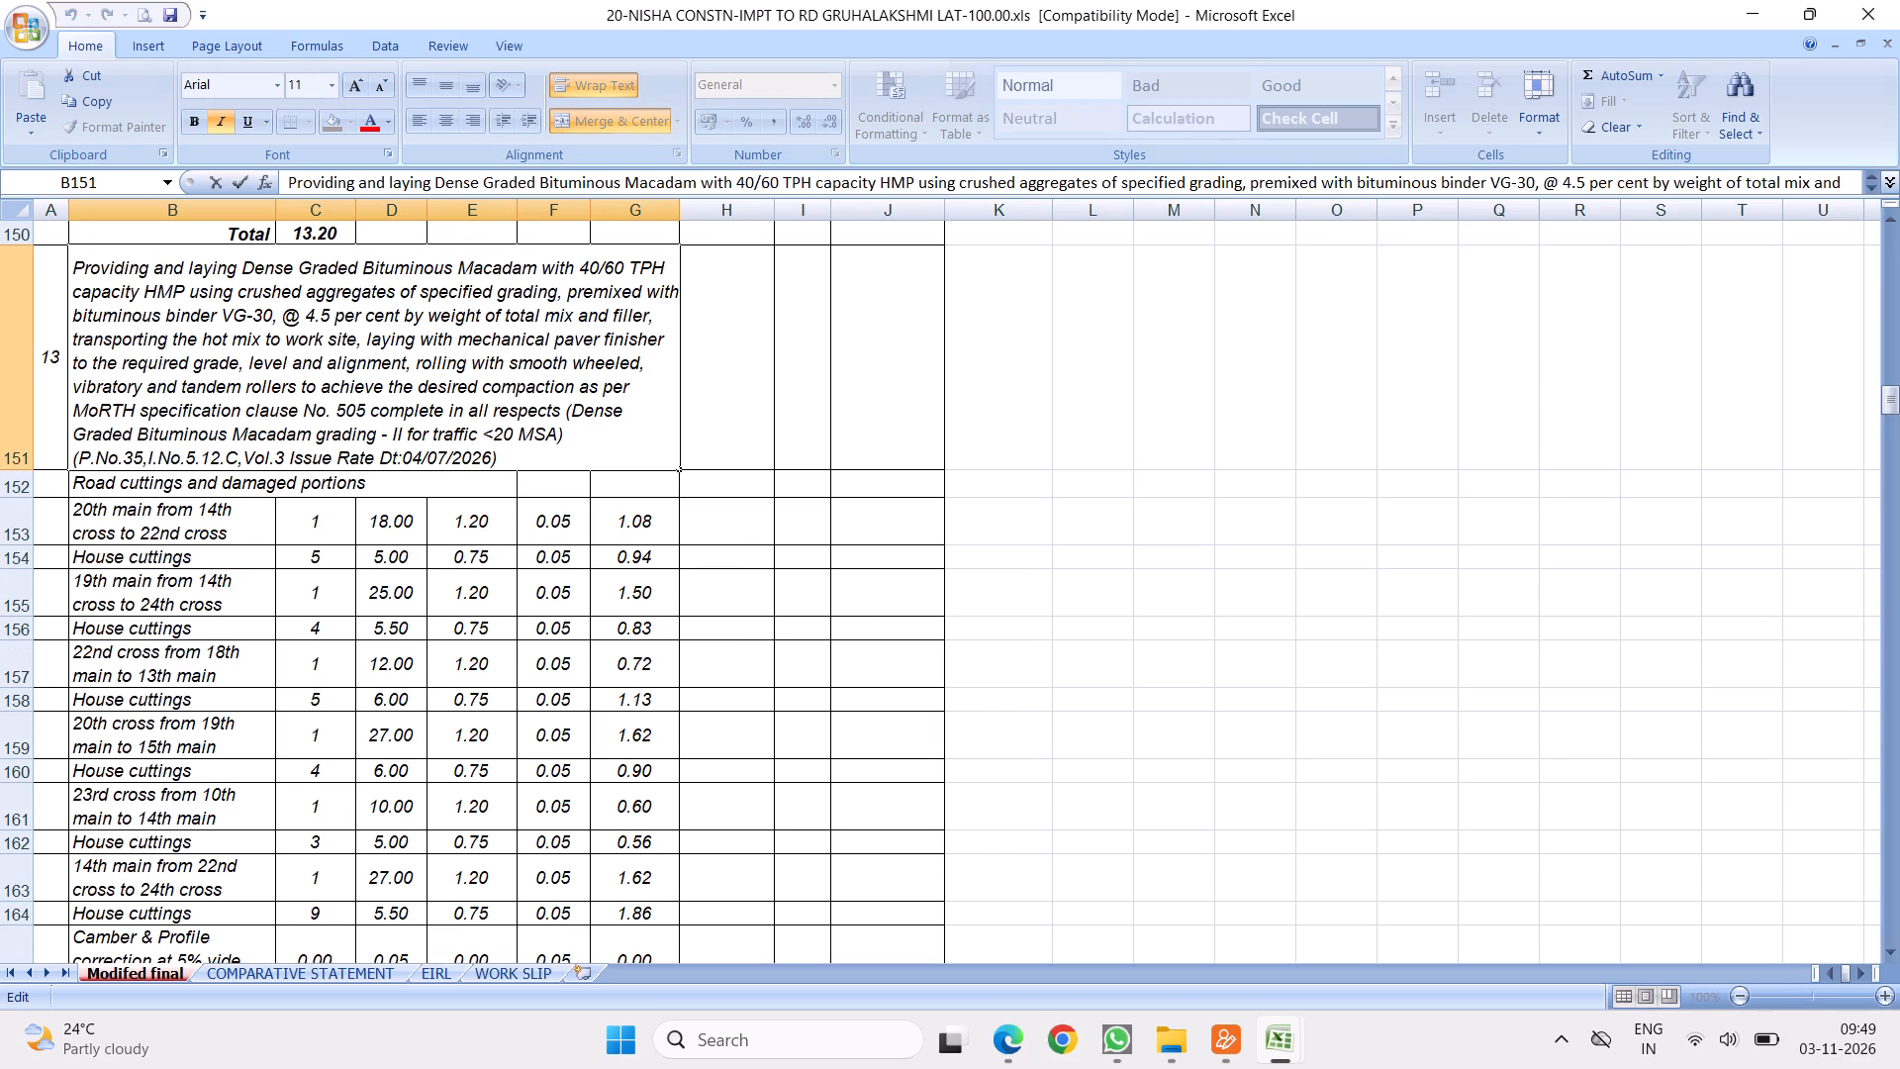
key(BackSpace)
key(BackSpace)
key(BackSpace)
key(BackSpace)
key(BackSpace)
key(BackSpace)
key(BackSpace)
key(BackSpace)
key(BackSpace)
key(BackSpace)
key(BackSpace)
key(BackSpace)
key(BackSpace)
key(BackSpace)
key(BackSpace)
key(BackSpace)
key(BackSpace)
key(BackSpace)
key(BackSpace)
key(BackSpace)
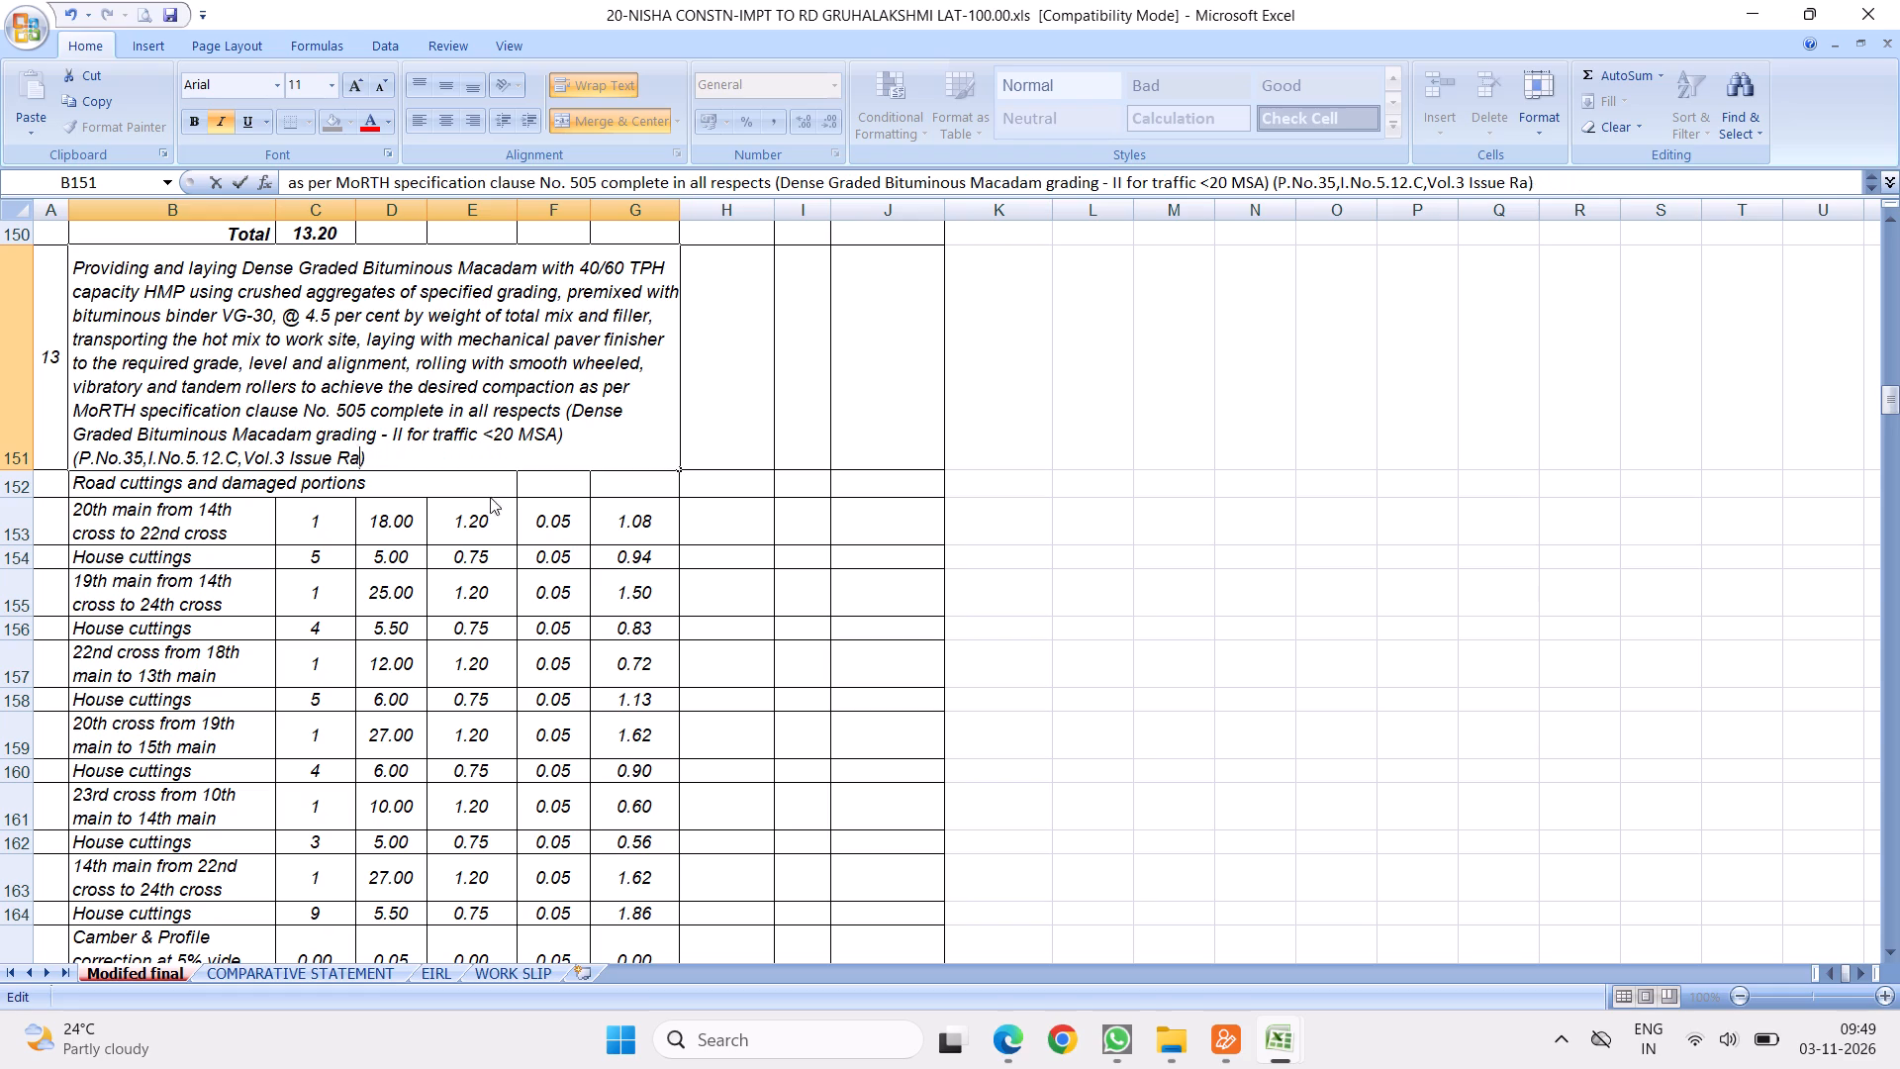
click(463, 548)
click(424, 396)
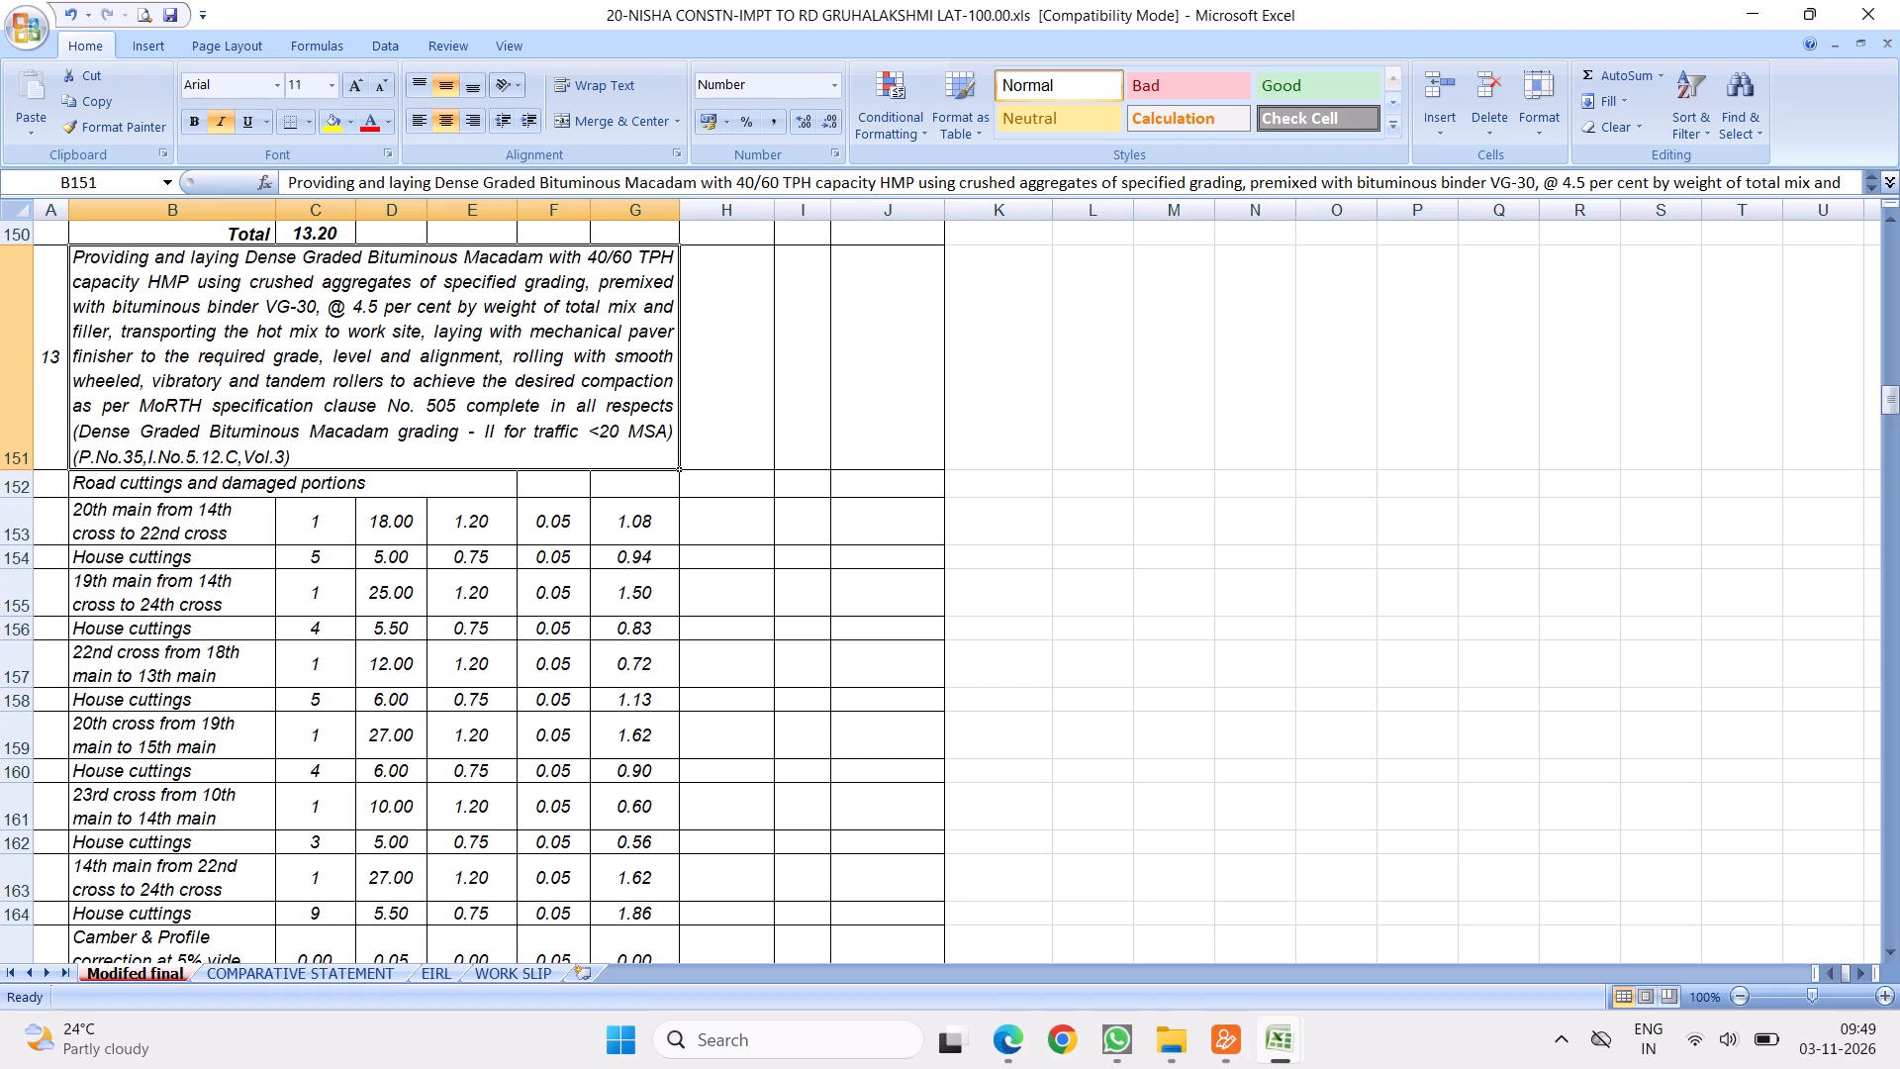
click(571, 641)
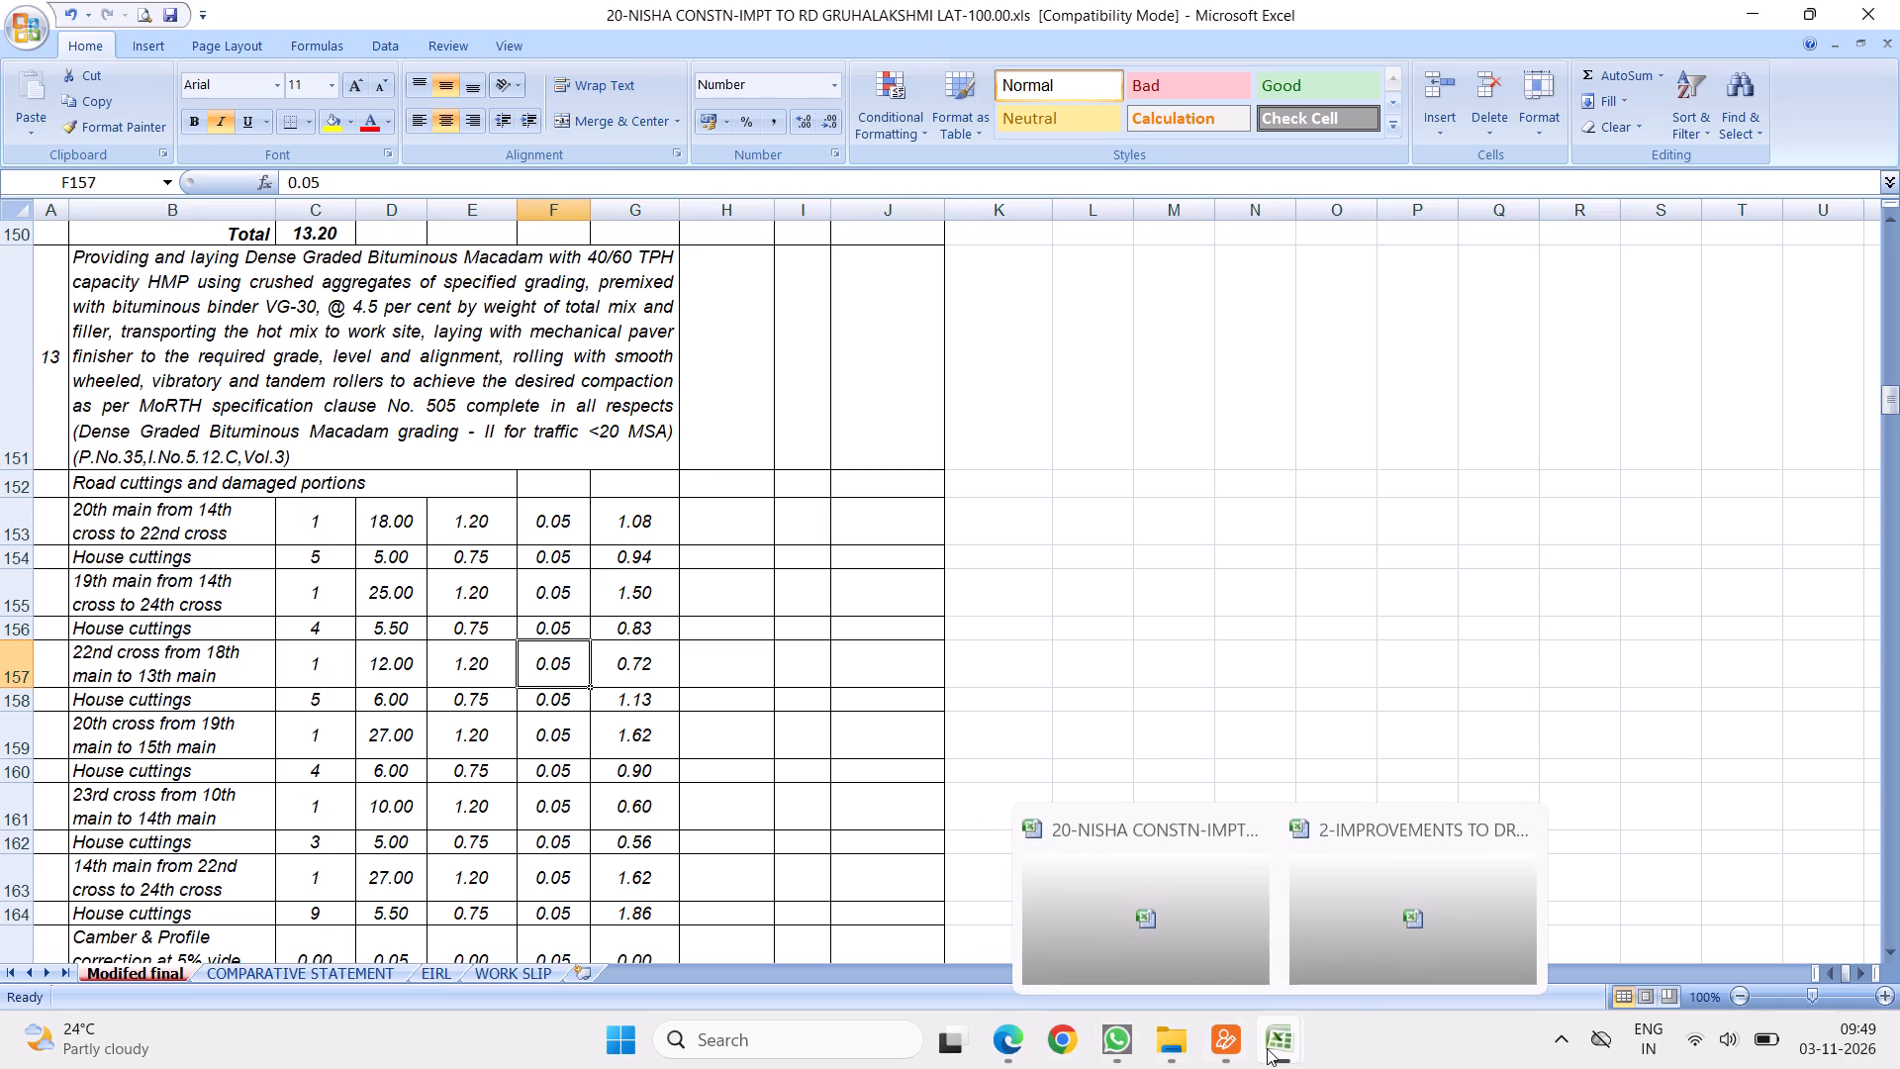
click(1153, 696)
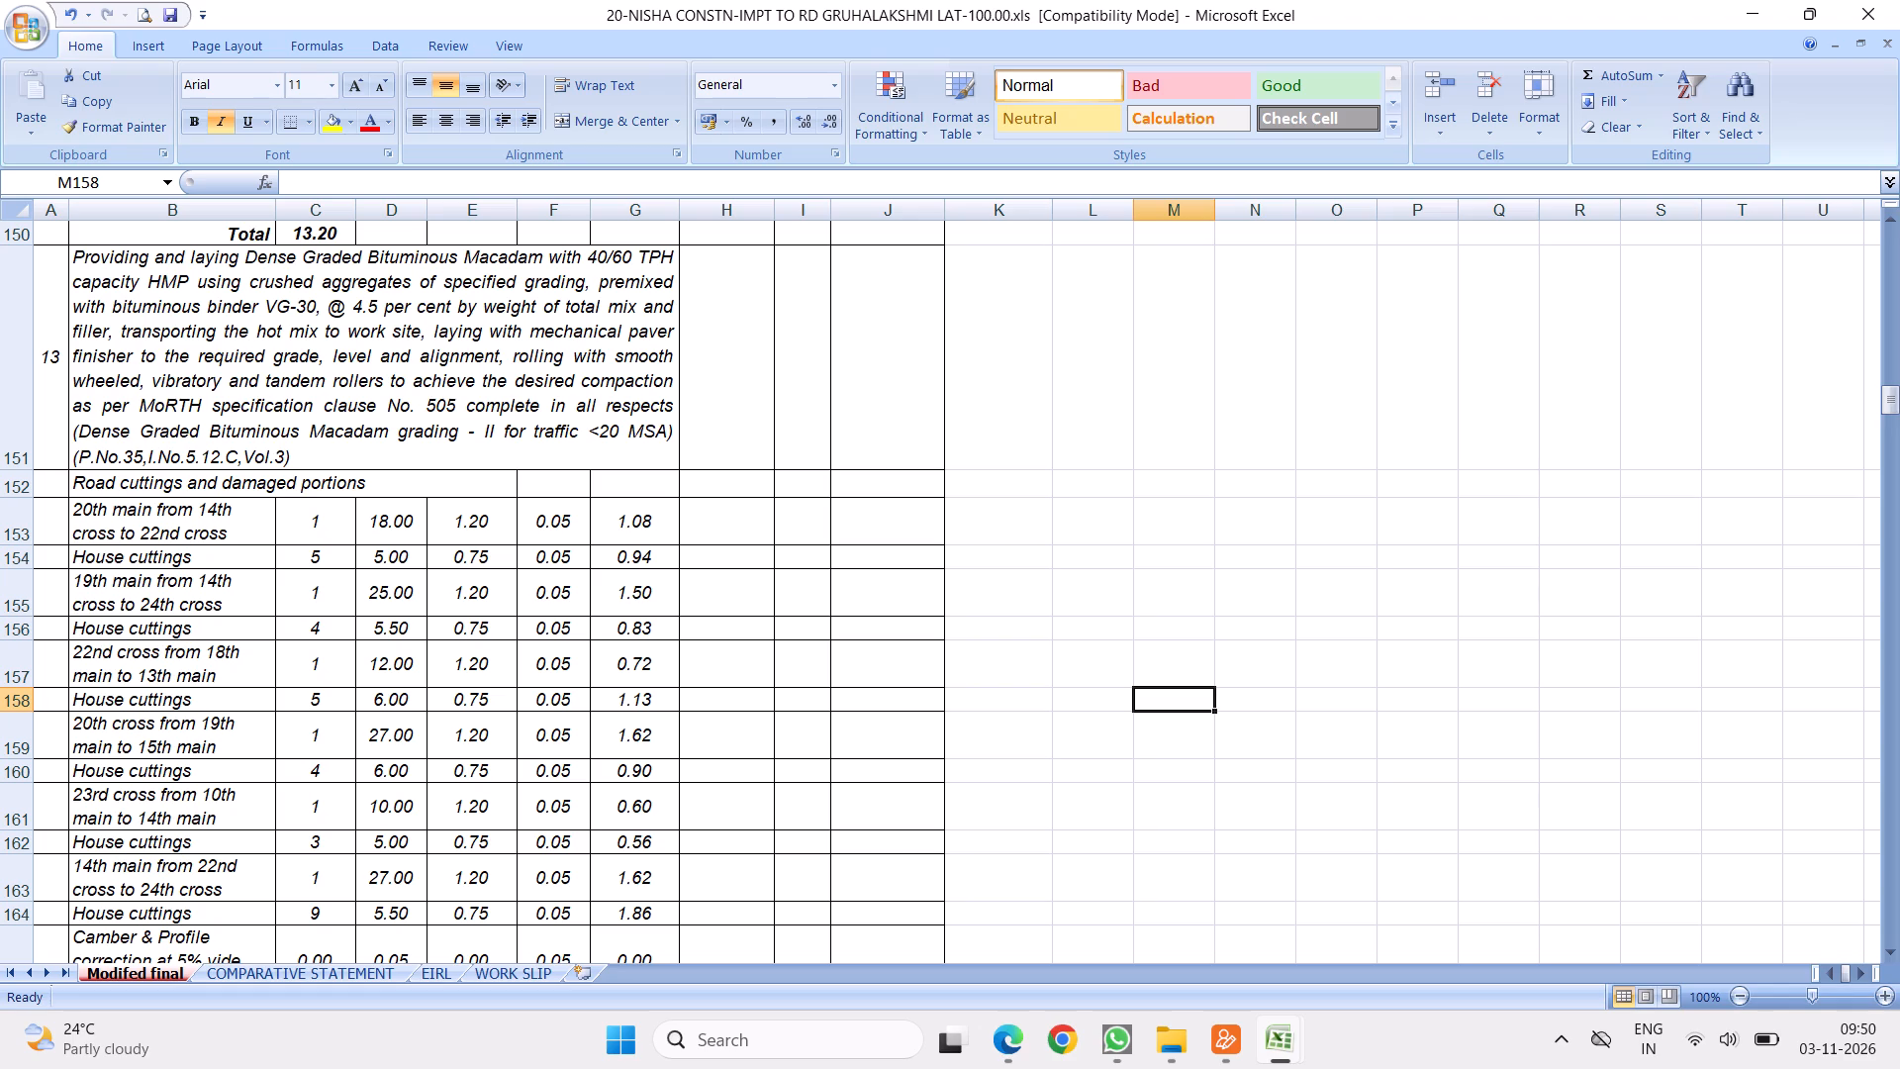
Clear the Dense Graded Bituminous Macadam description from item 13's description cell B151.
click(305, 381)
key(Delete)
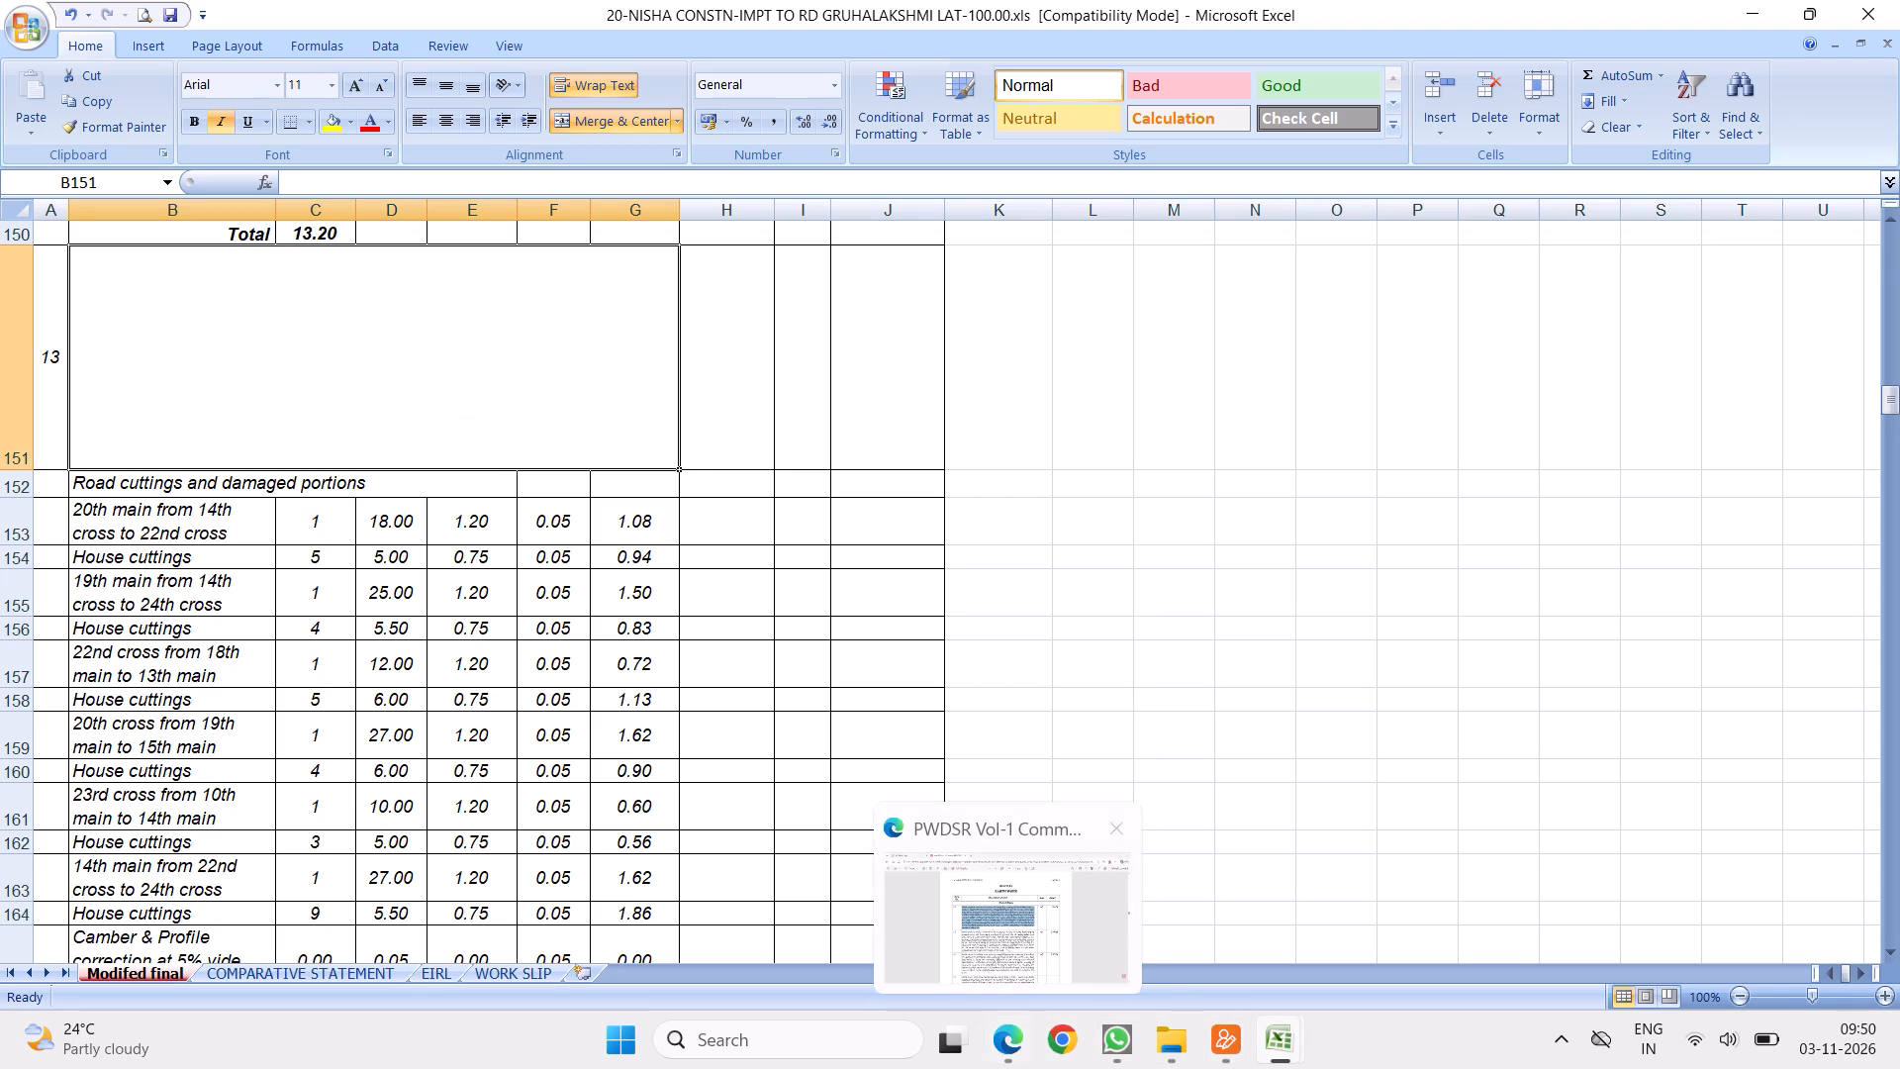
click(1197, 705)
Open PWDSR Vol-III (Road&Bridges)_2023-24GrandFinal-15-11-2023.pdf from the 11-BBMP ESTIMATES FOR WARDS SR OF 2023-24 folder.
click(1180, 1032)
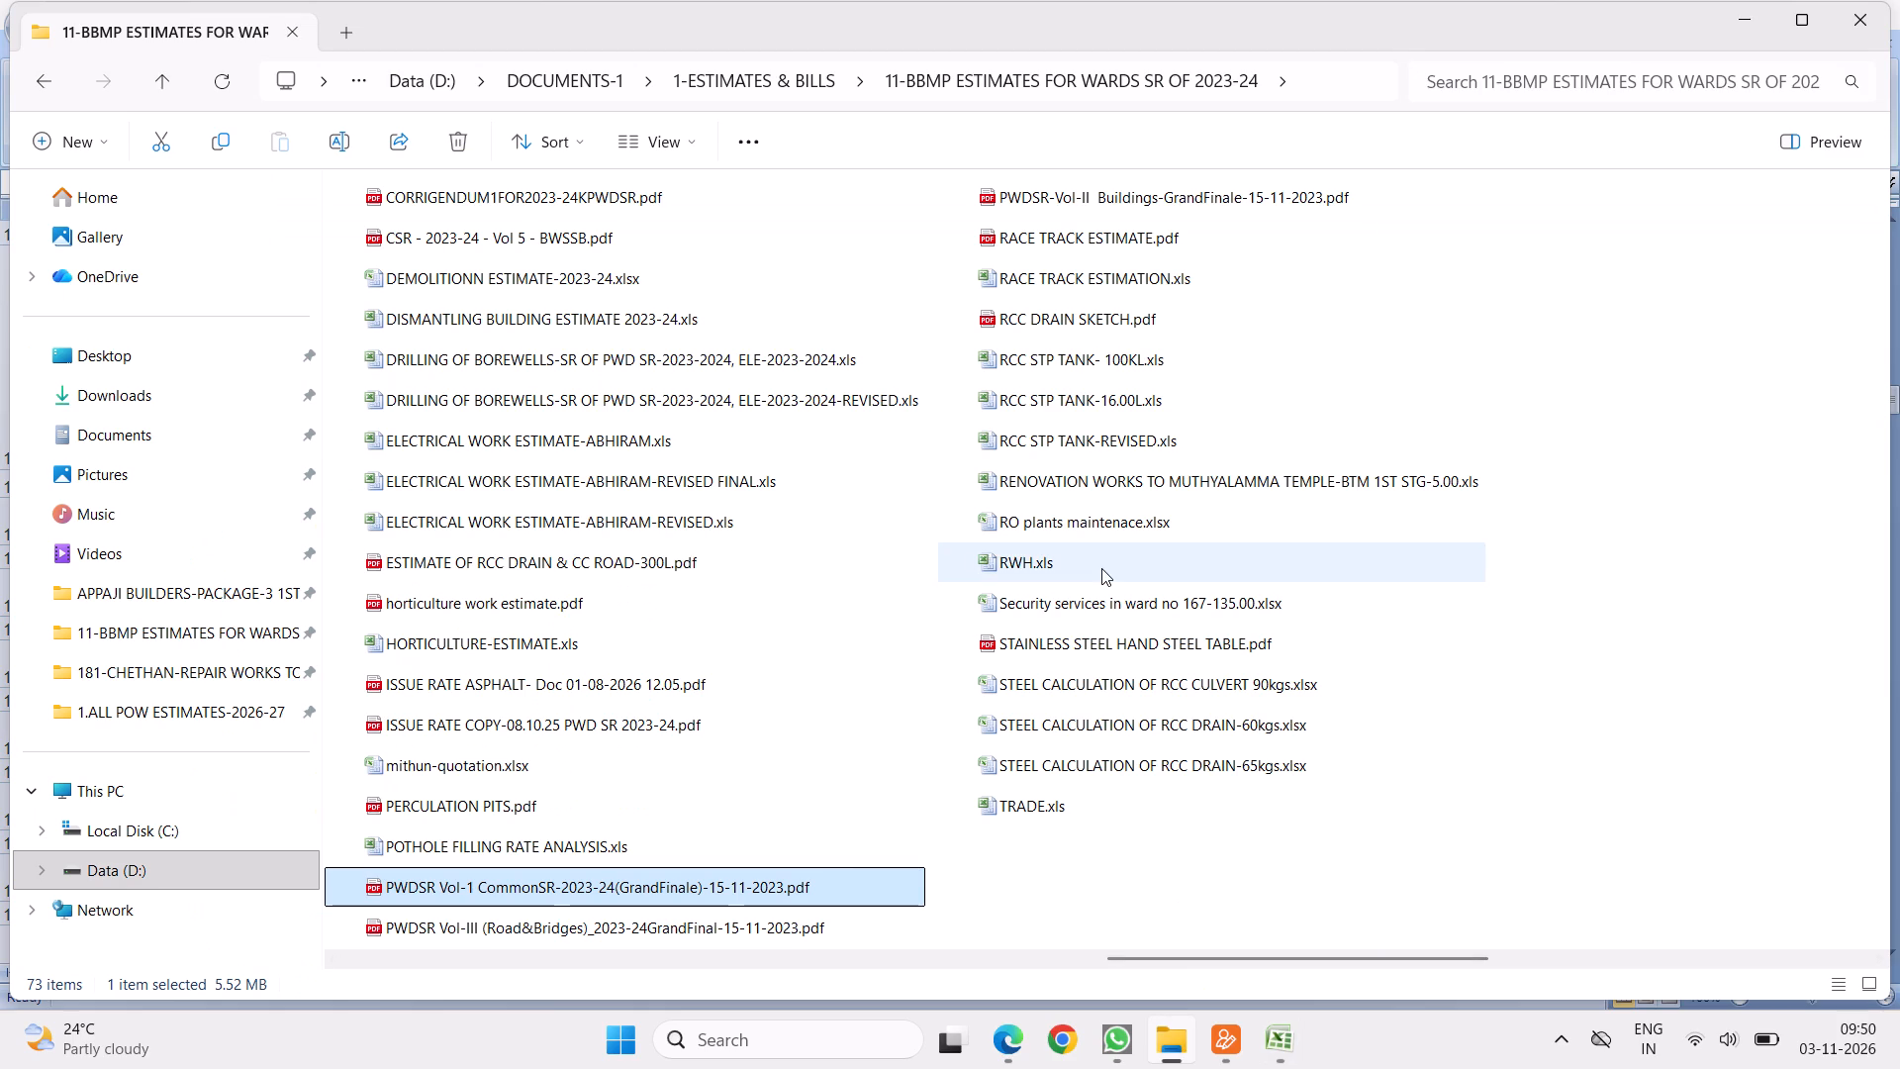
double_click(476, 921)
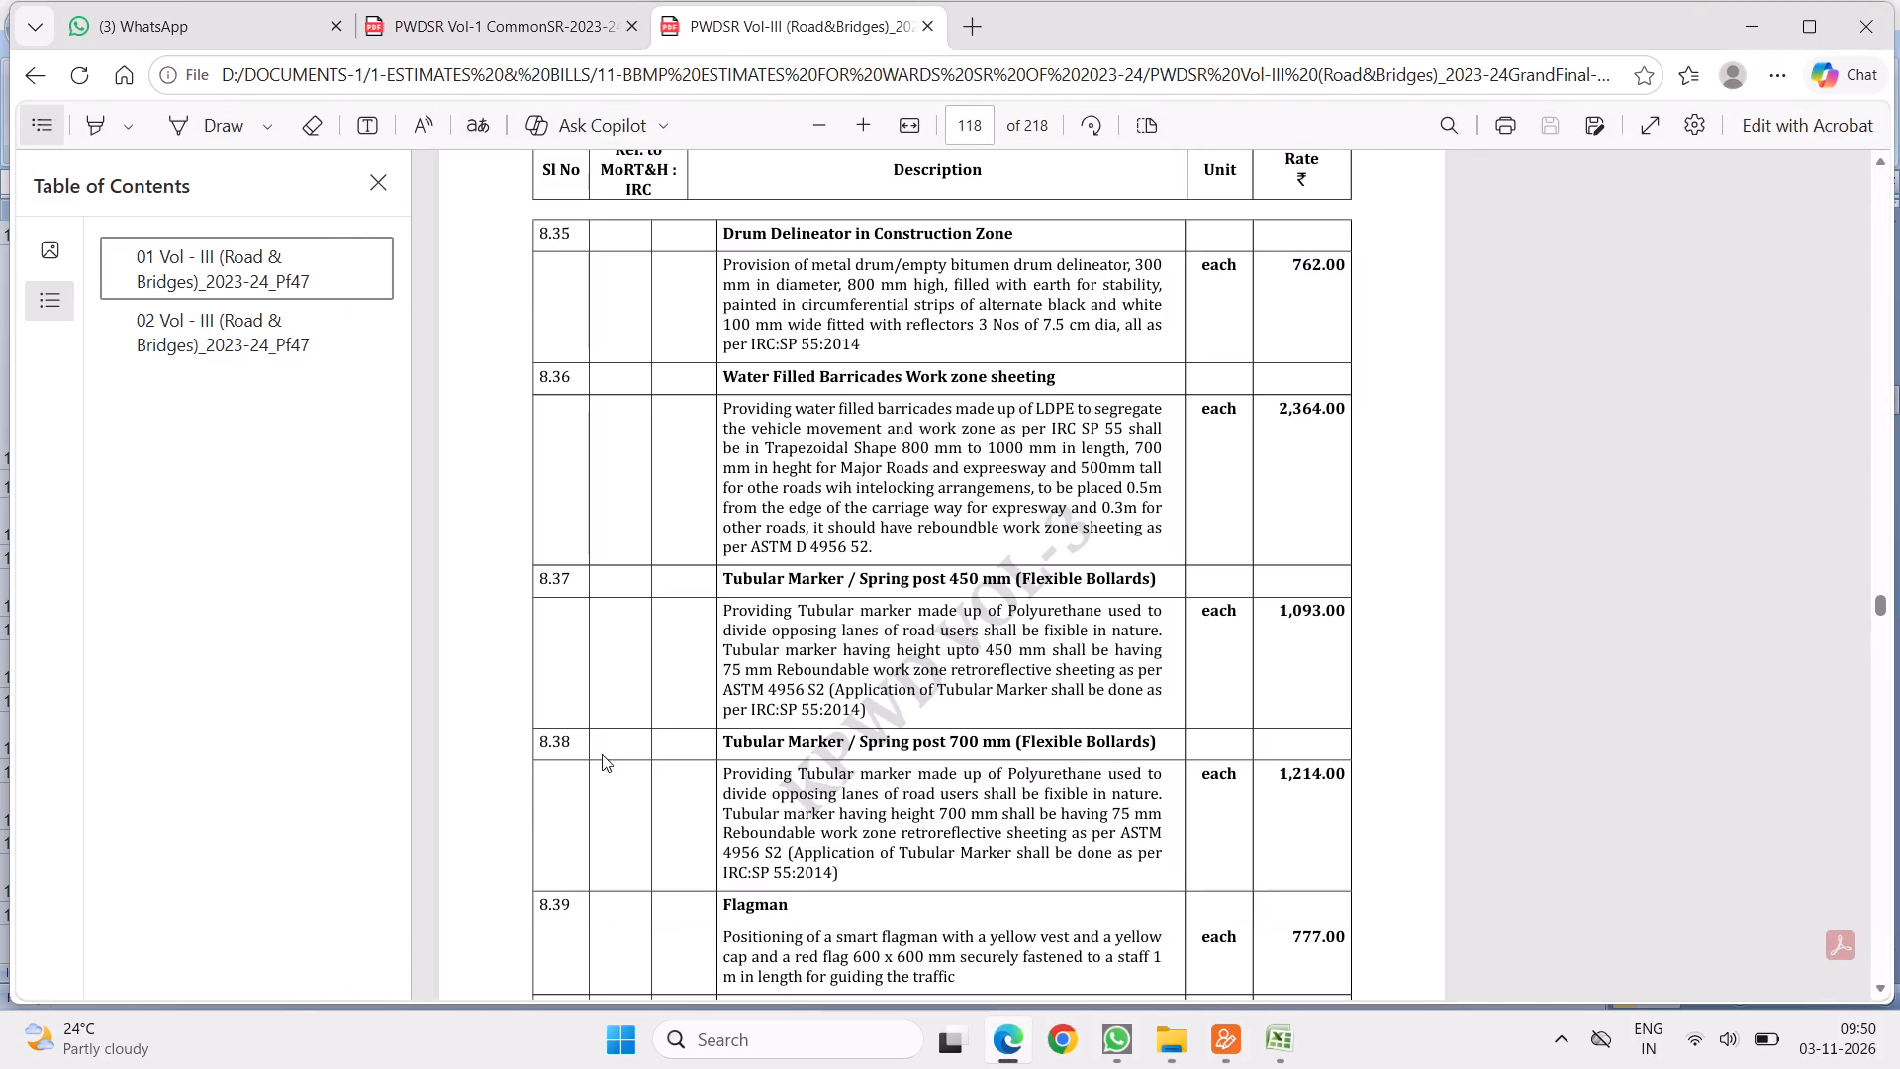
Copy the 40/60 TPH Bituminous Macadam Grading-I description with VG-30 binder, item 5.6 C, from the PDF's Chapter 5.
scroll(874, 734, down, 5)
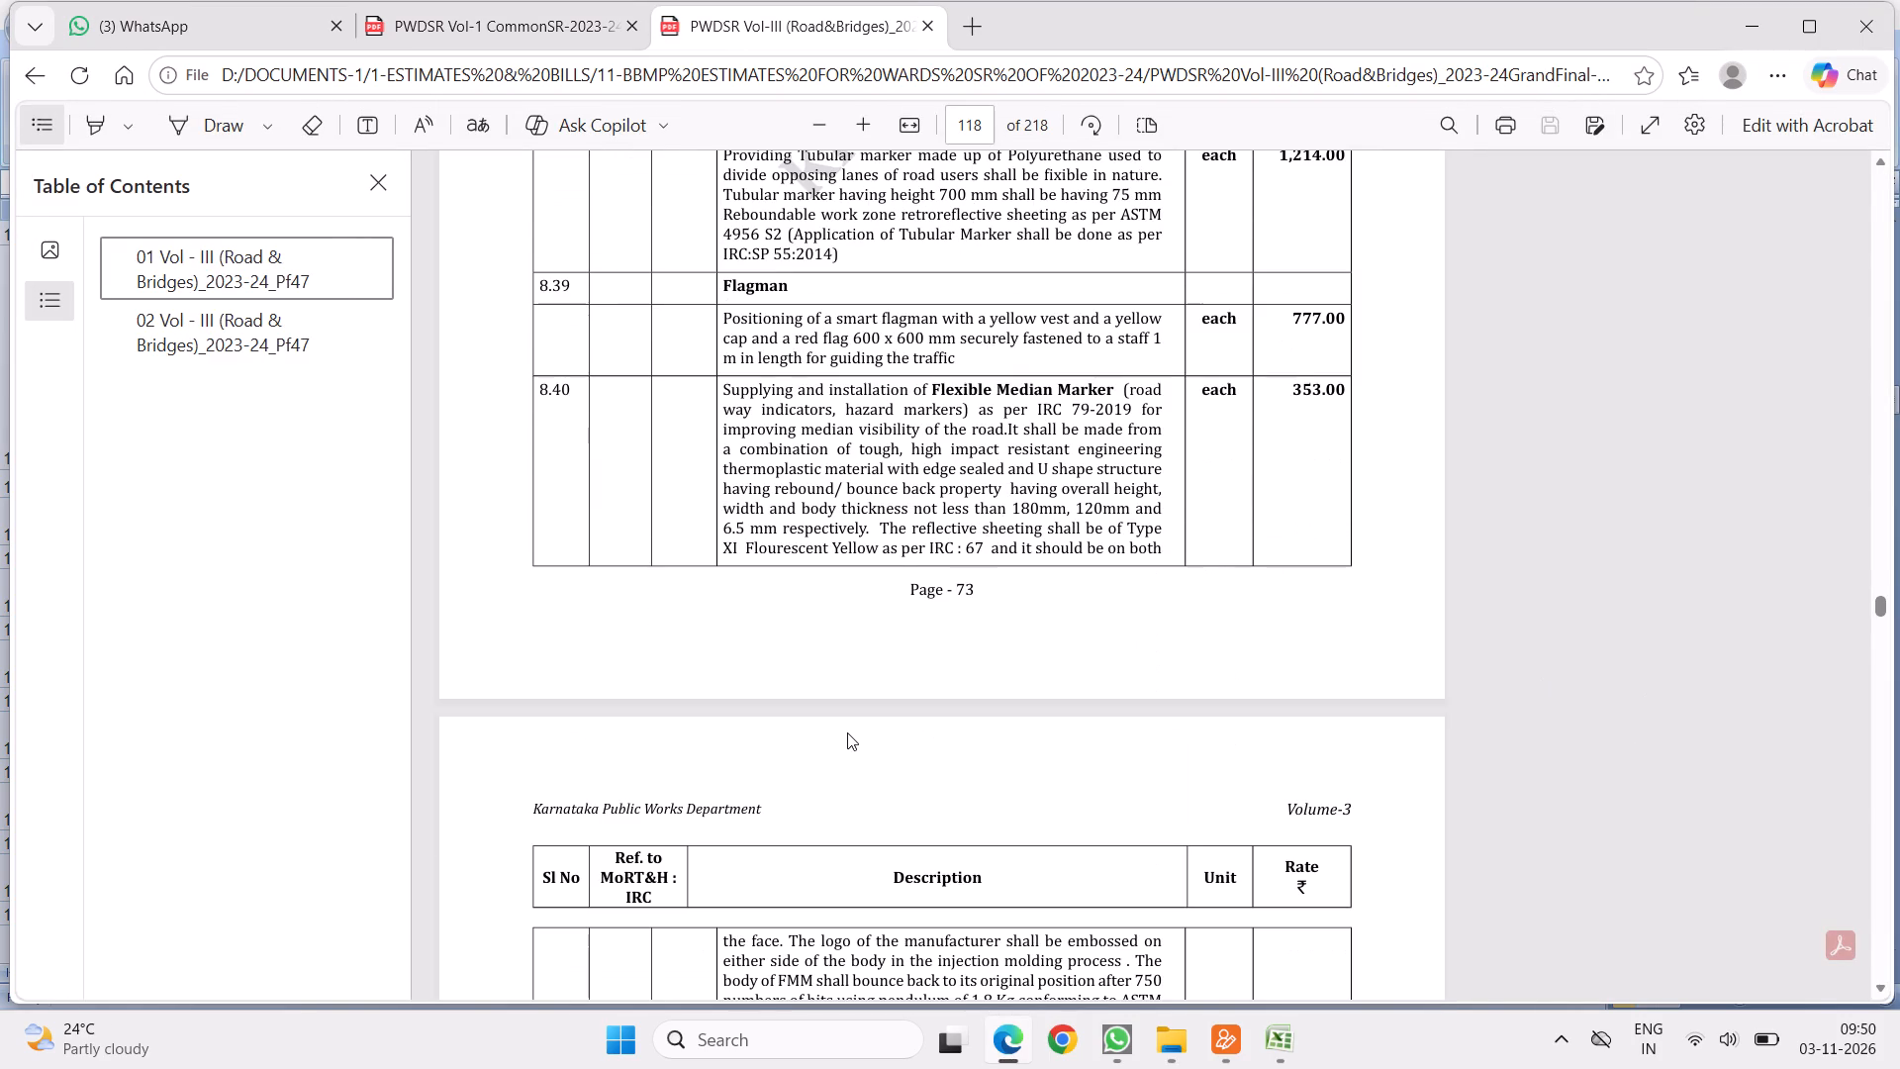
scroll(837, 666, up, 20)
scroll(837, 666, up, 4)
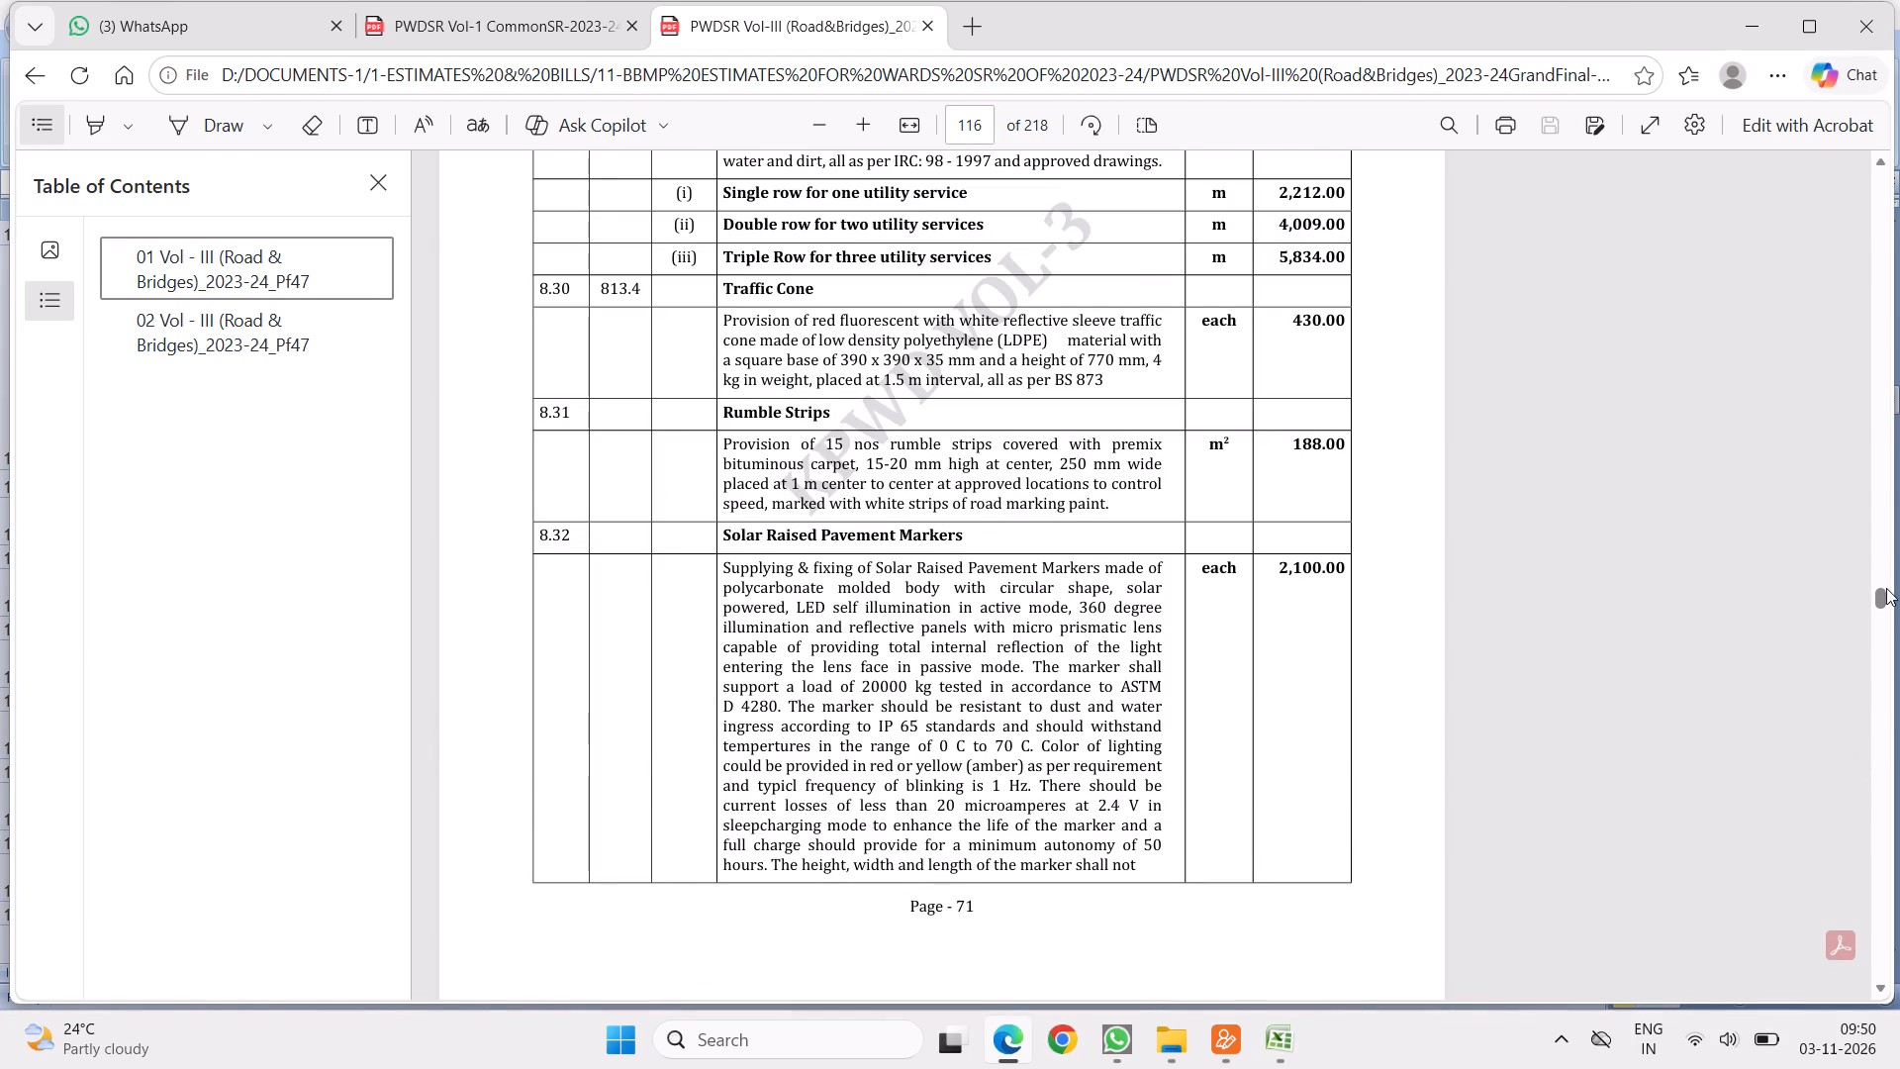
drag(1881, 599, 1899, 403)
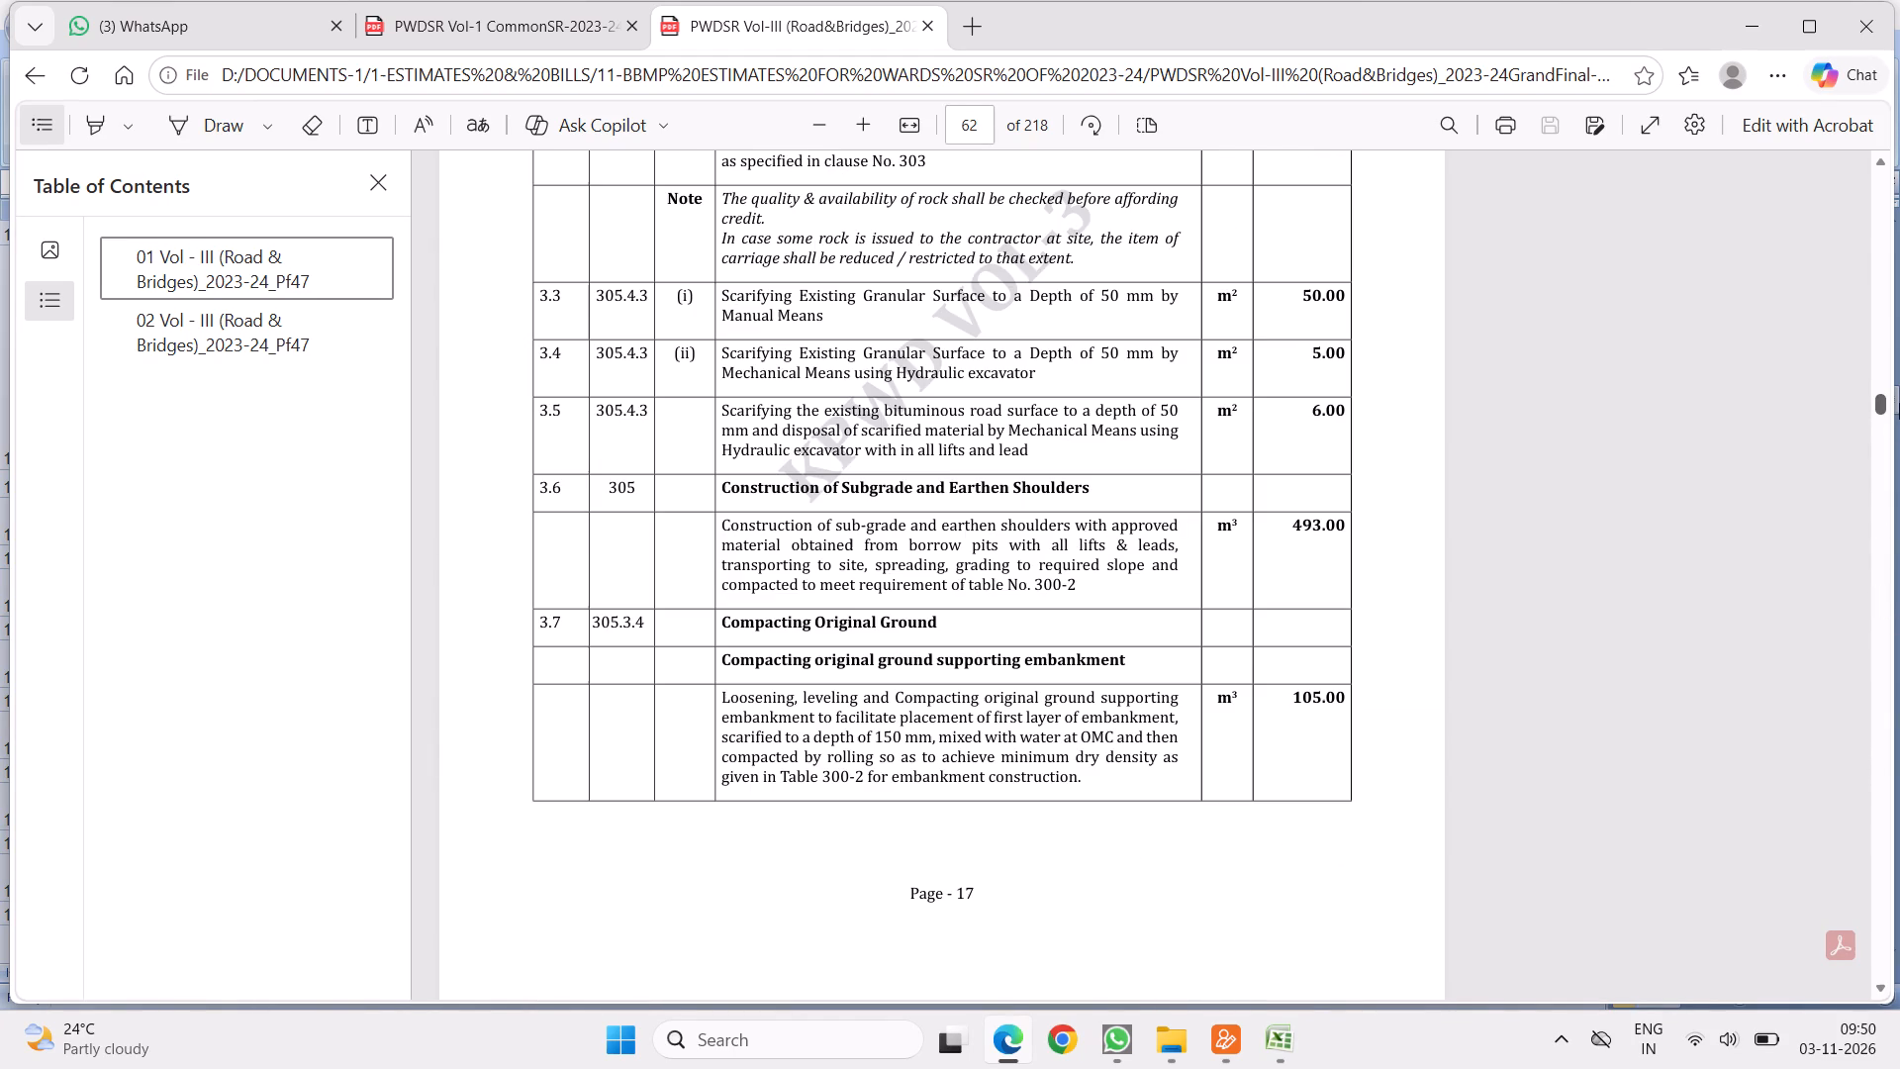
drag(1899, 403, 1899, 450)
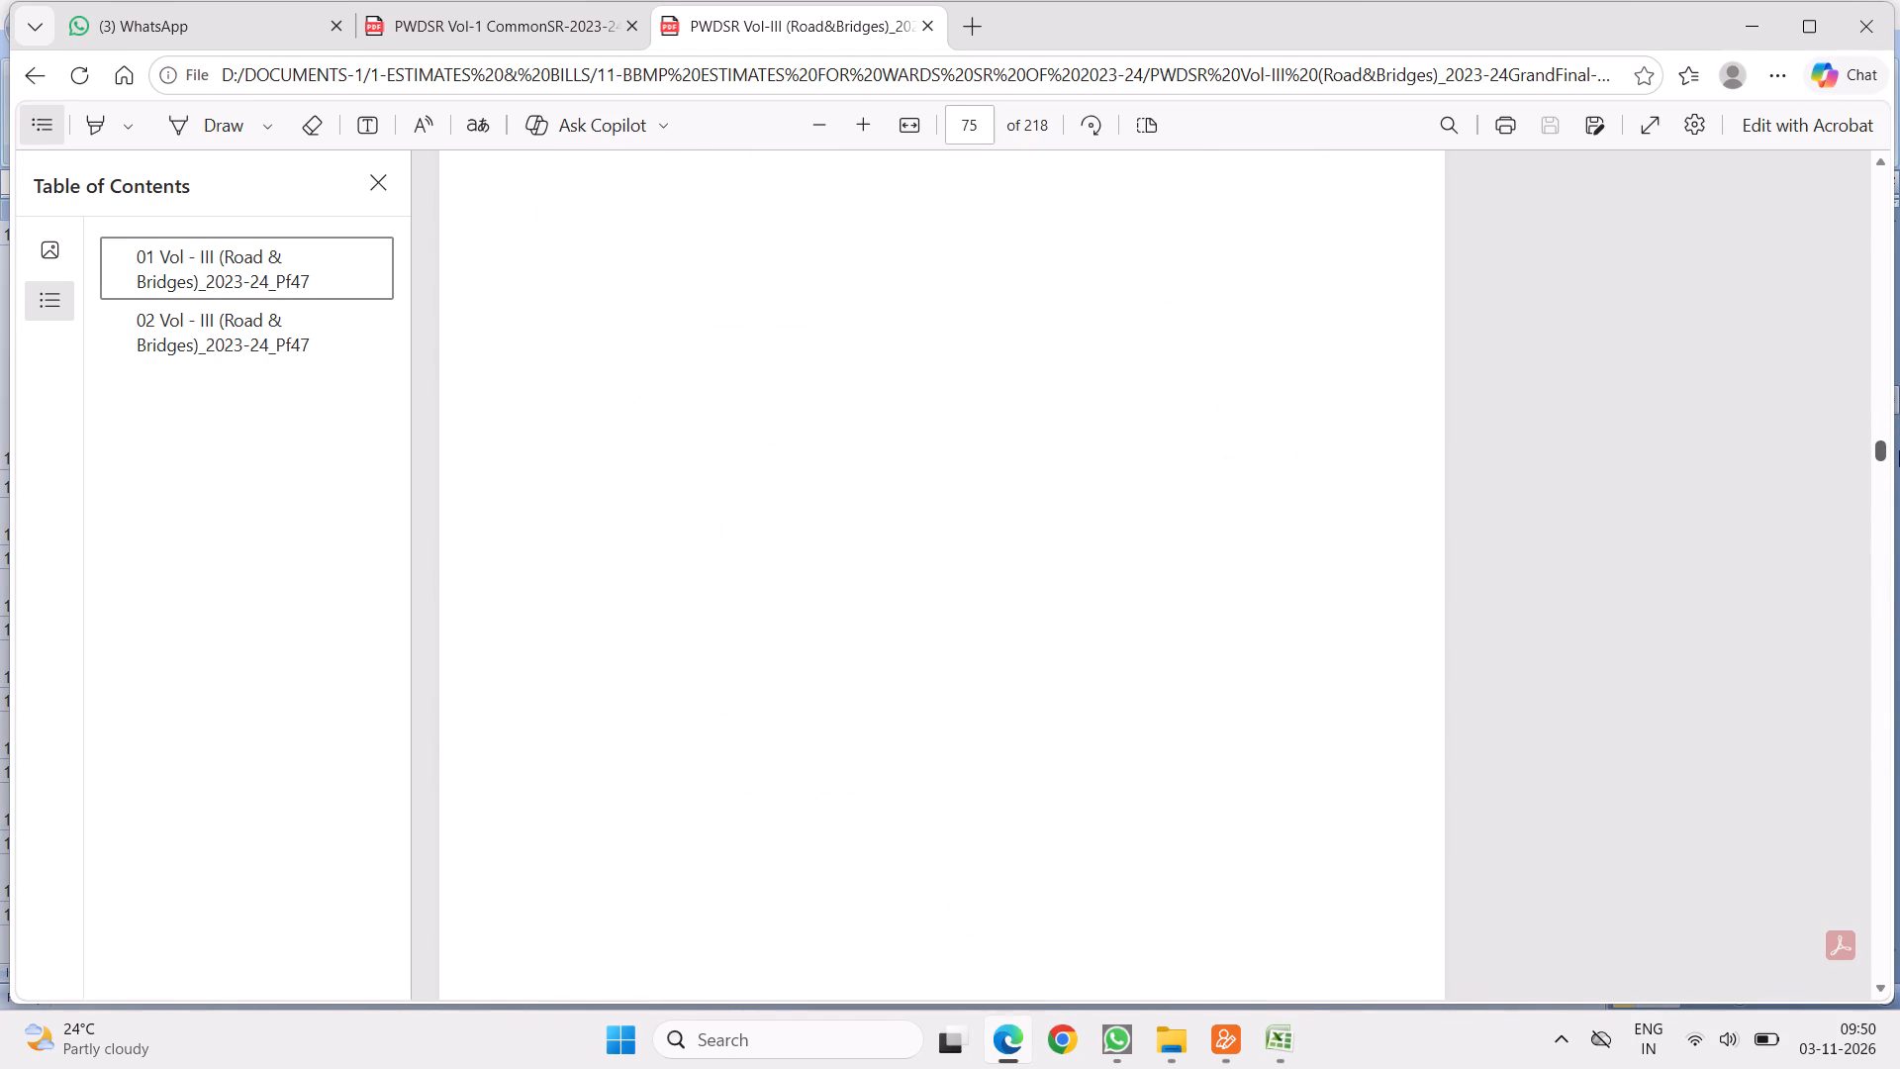
drag(1899, 450, 1899, 439)
scroll(1069, 480, down, 6)
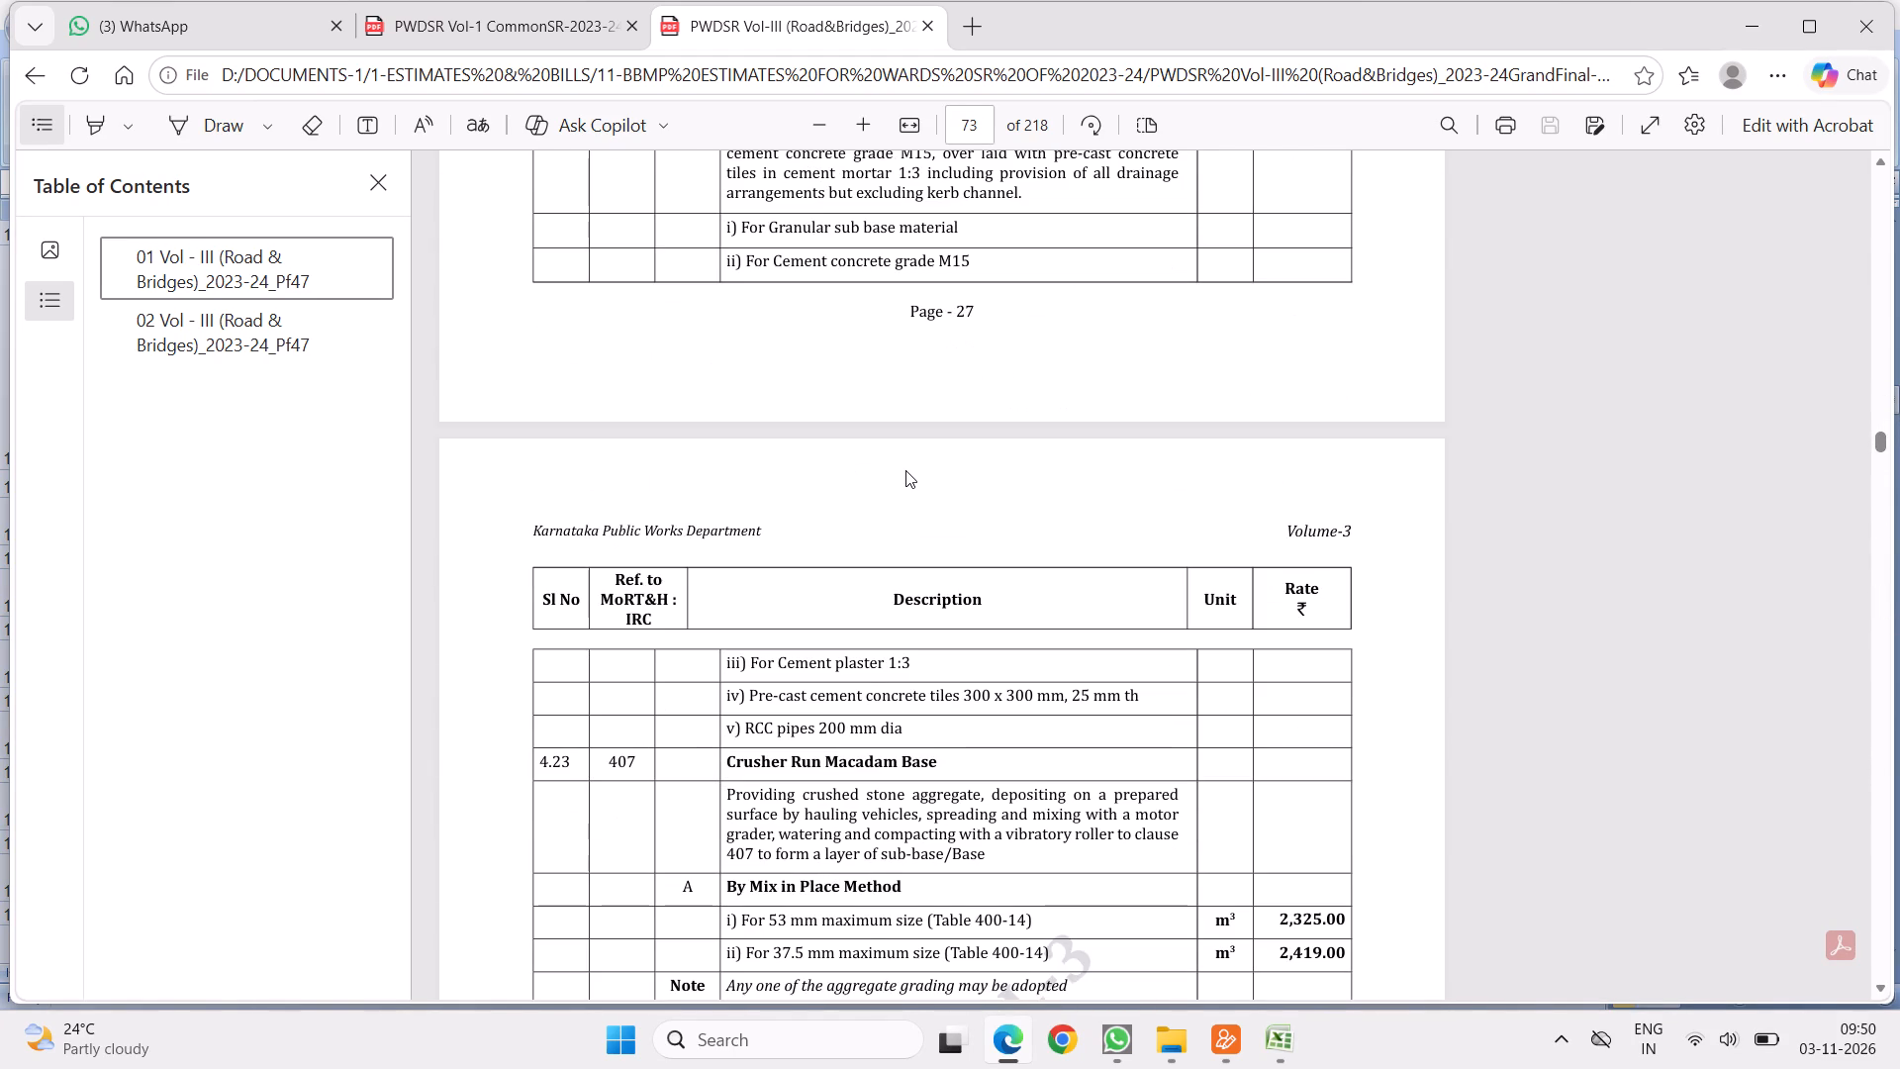
scroll(1017, 509, down, 7)
scroll(1109, 572, down, 10)
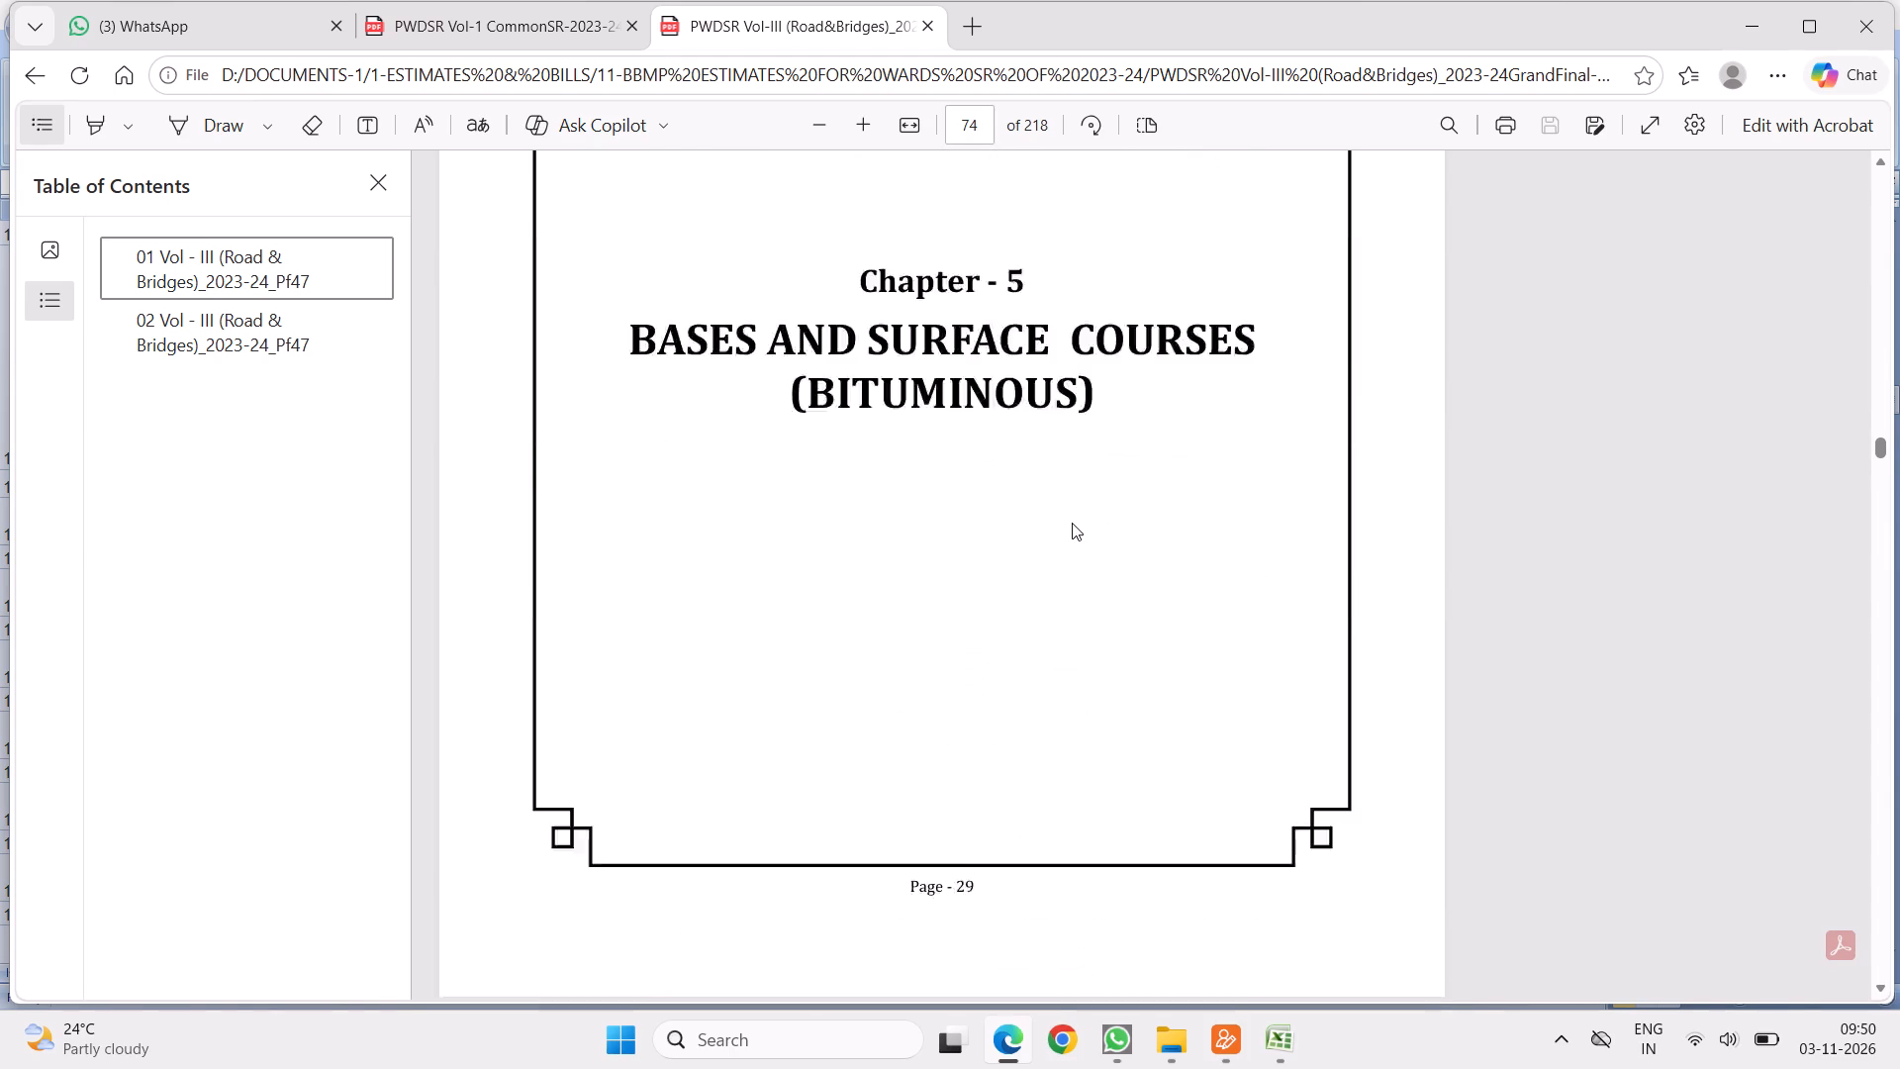
scroll(1072, 523, down, 19)
scroll(1036, 599, down, 6)
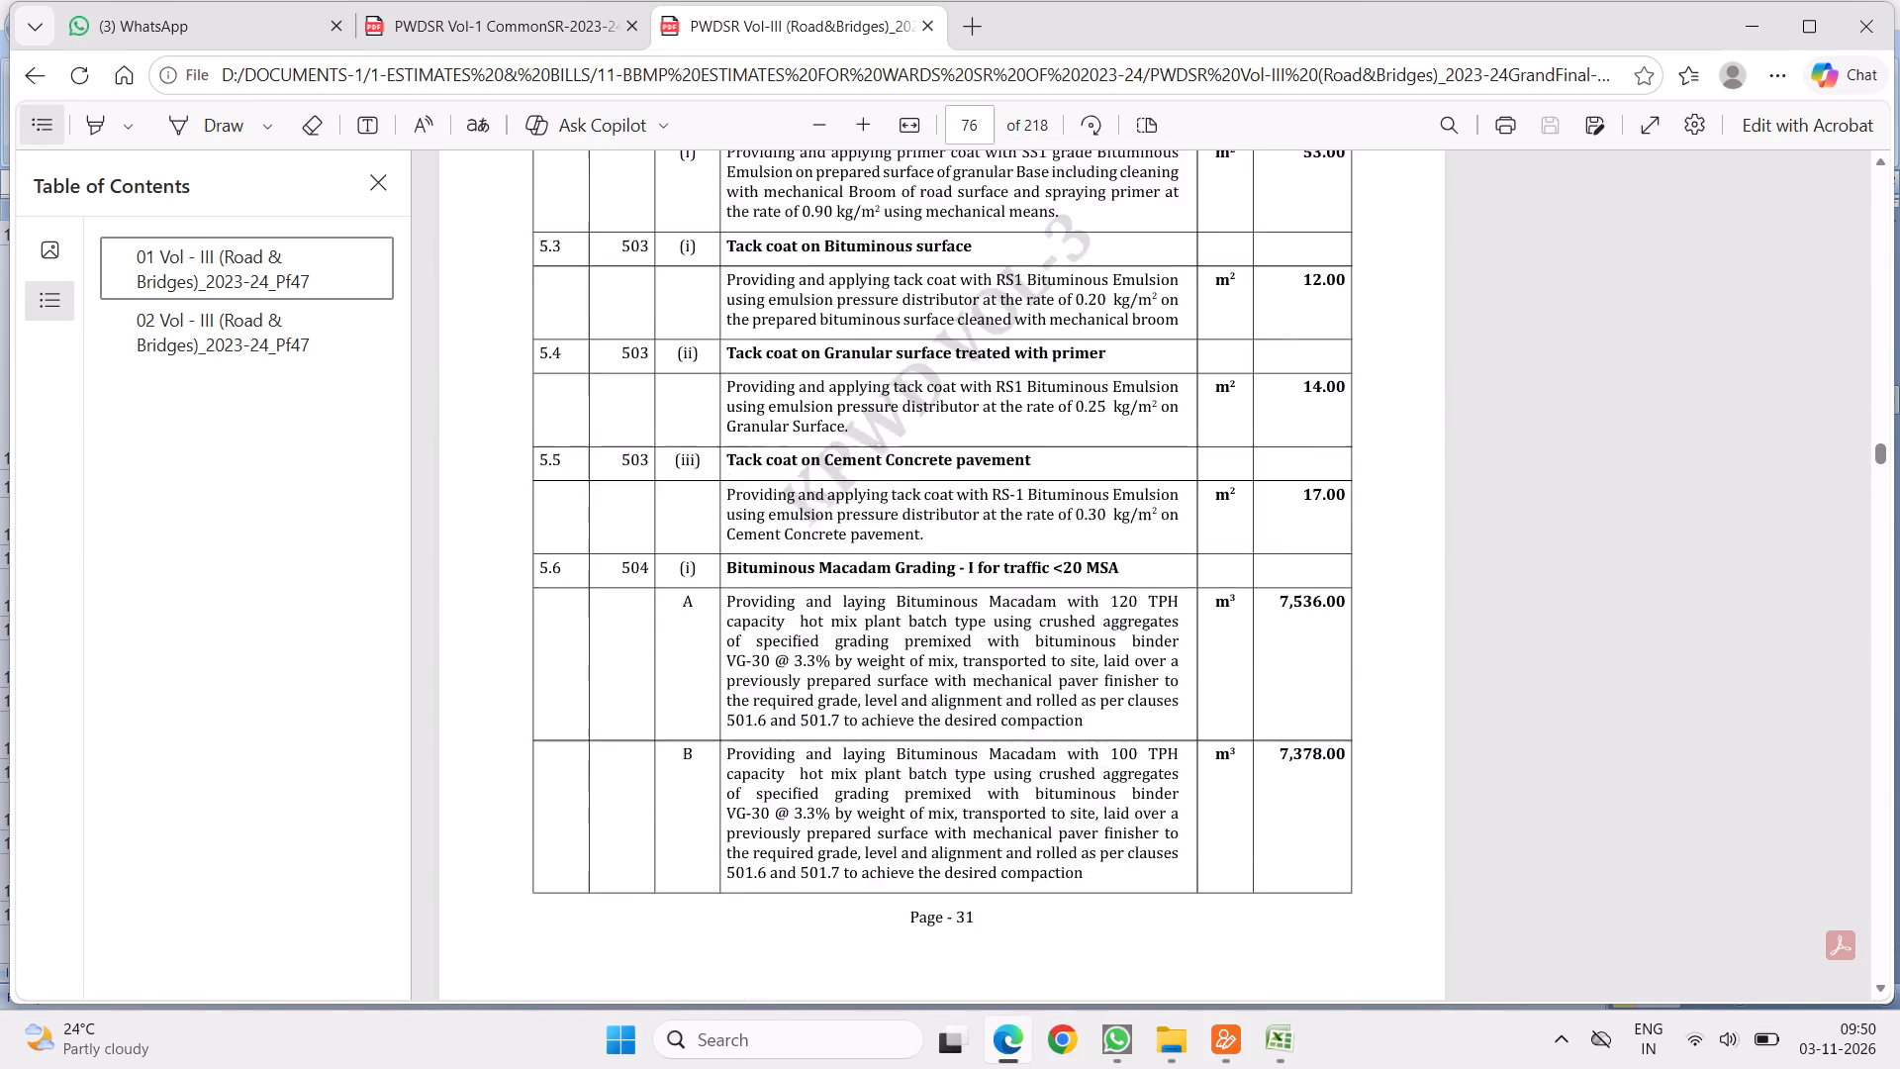
scroll(1042, 621, down, 4)
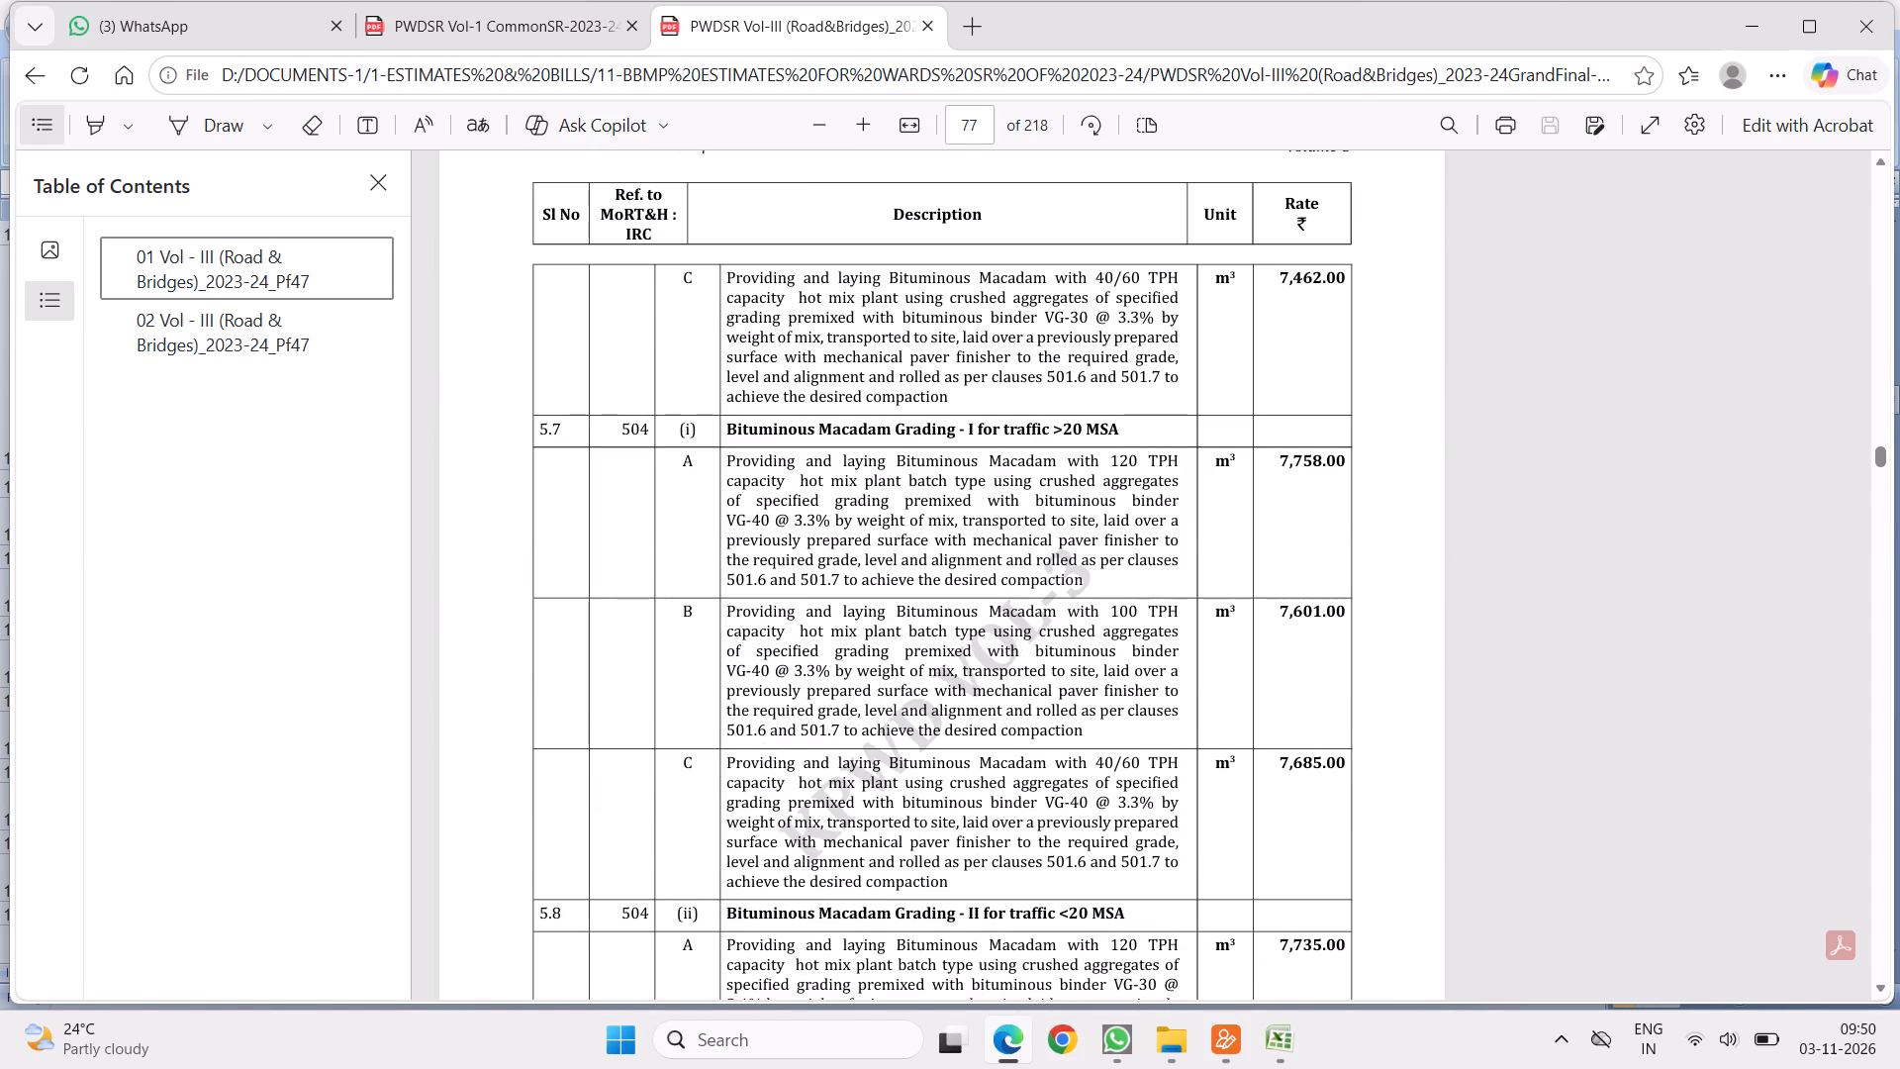
drag(724, 282, 969, 403)
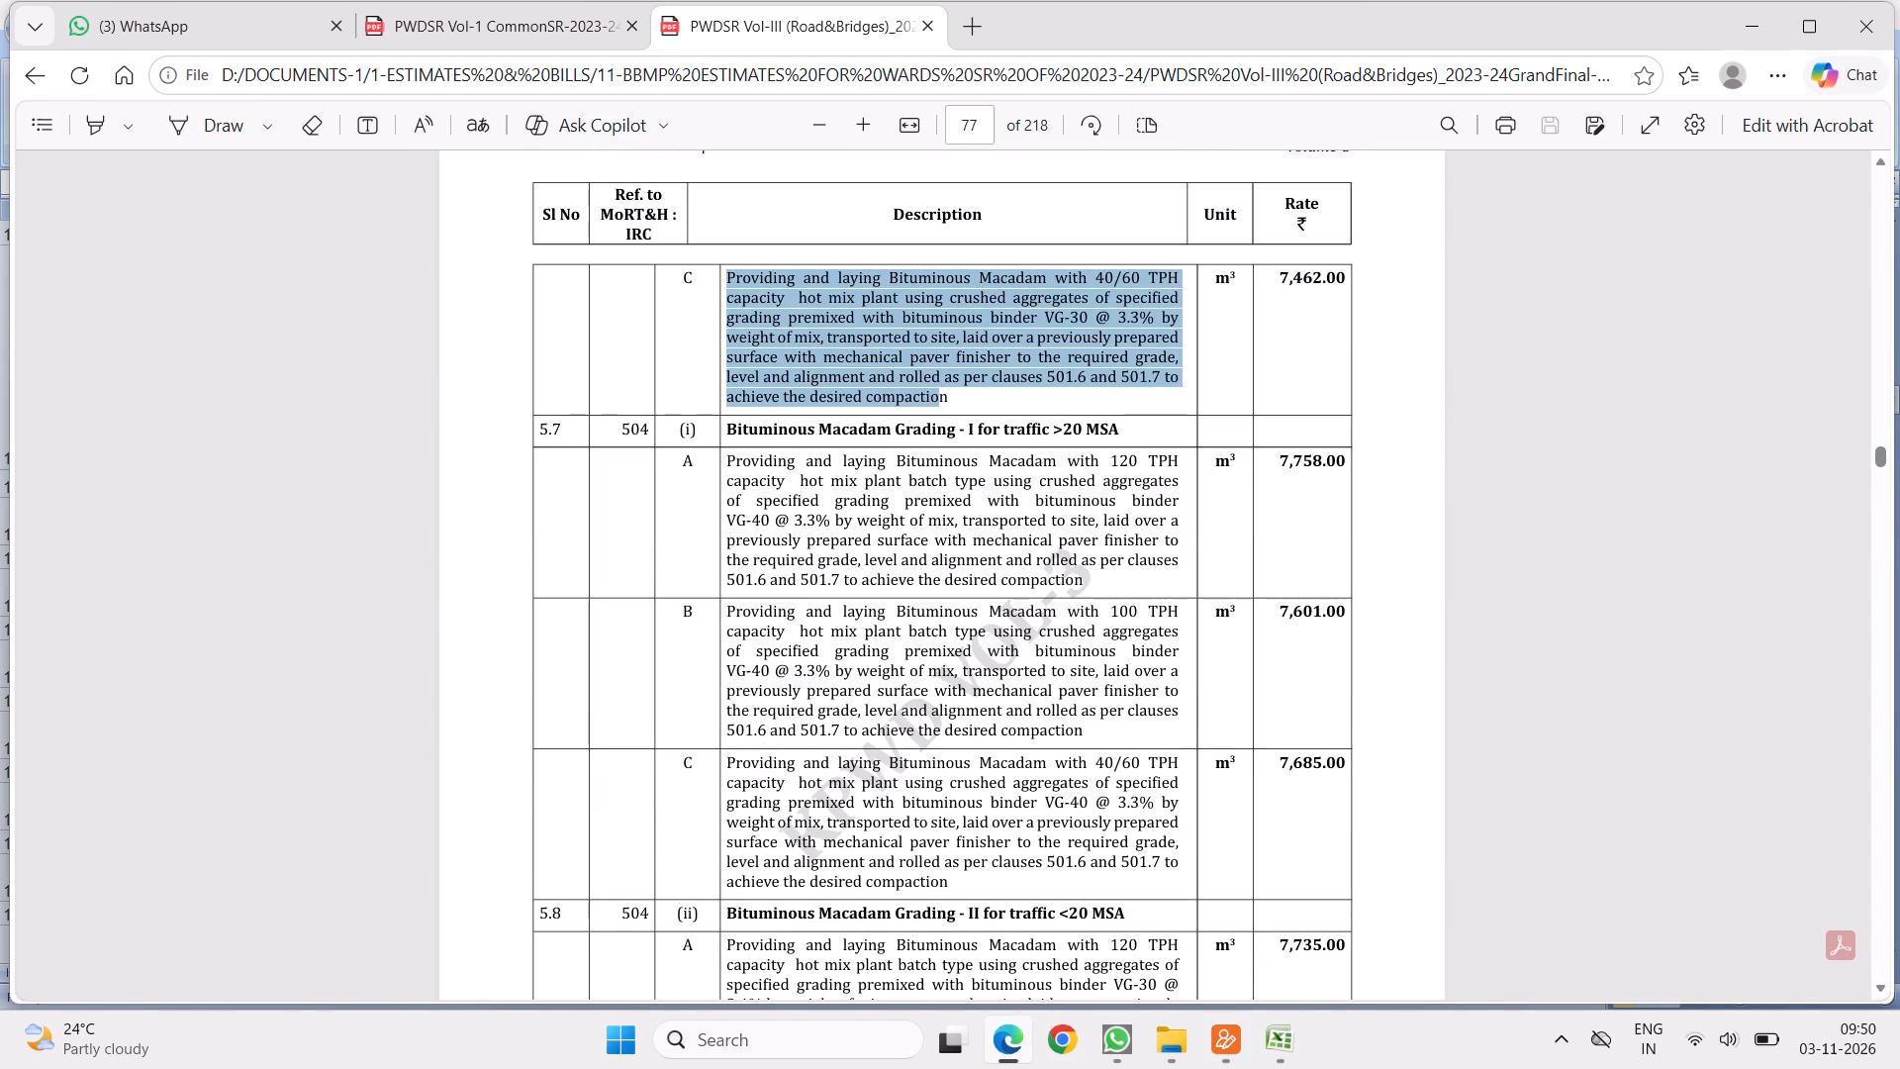
drag(969, 403, 951, 403)
right_click(817, 347)
click(898, 478)
Paste the copied Bituminous Macadam description into item 13's description cell B151 in the 20-NISHA CONSTN Gruhalakshmi workbook.
click(1285, 1038)
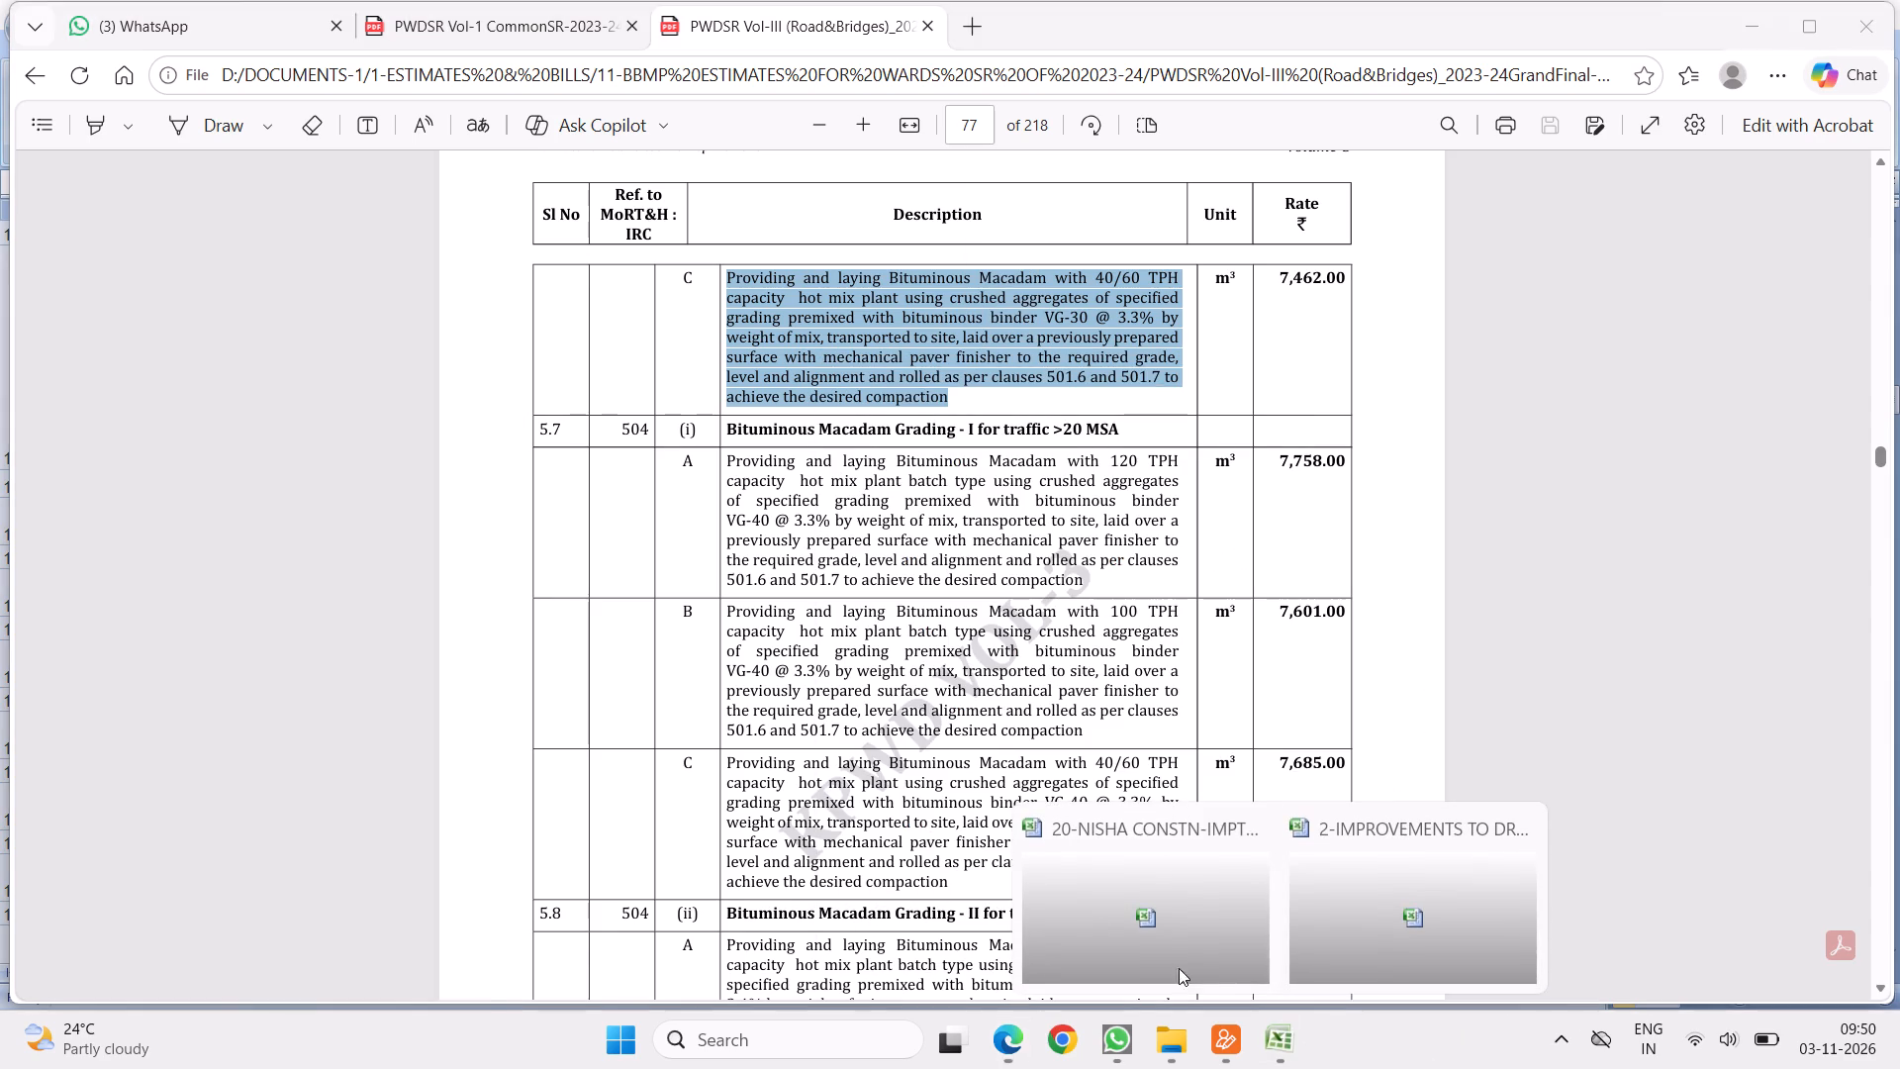
click(1111, 857)
double_click(235, 393)
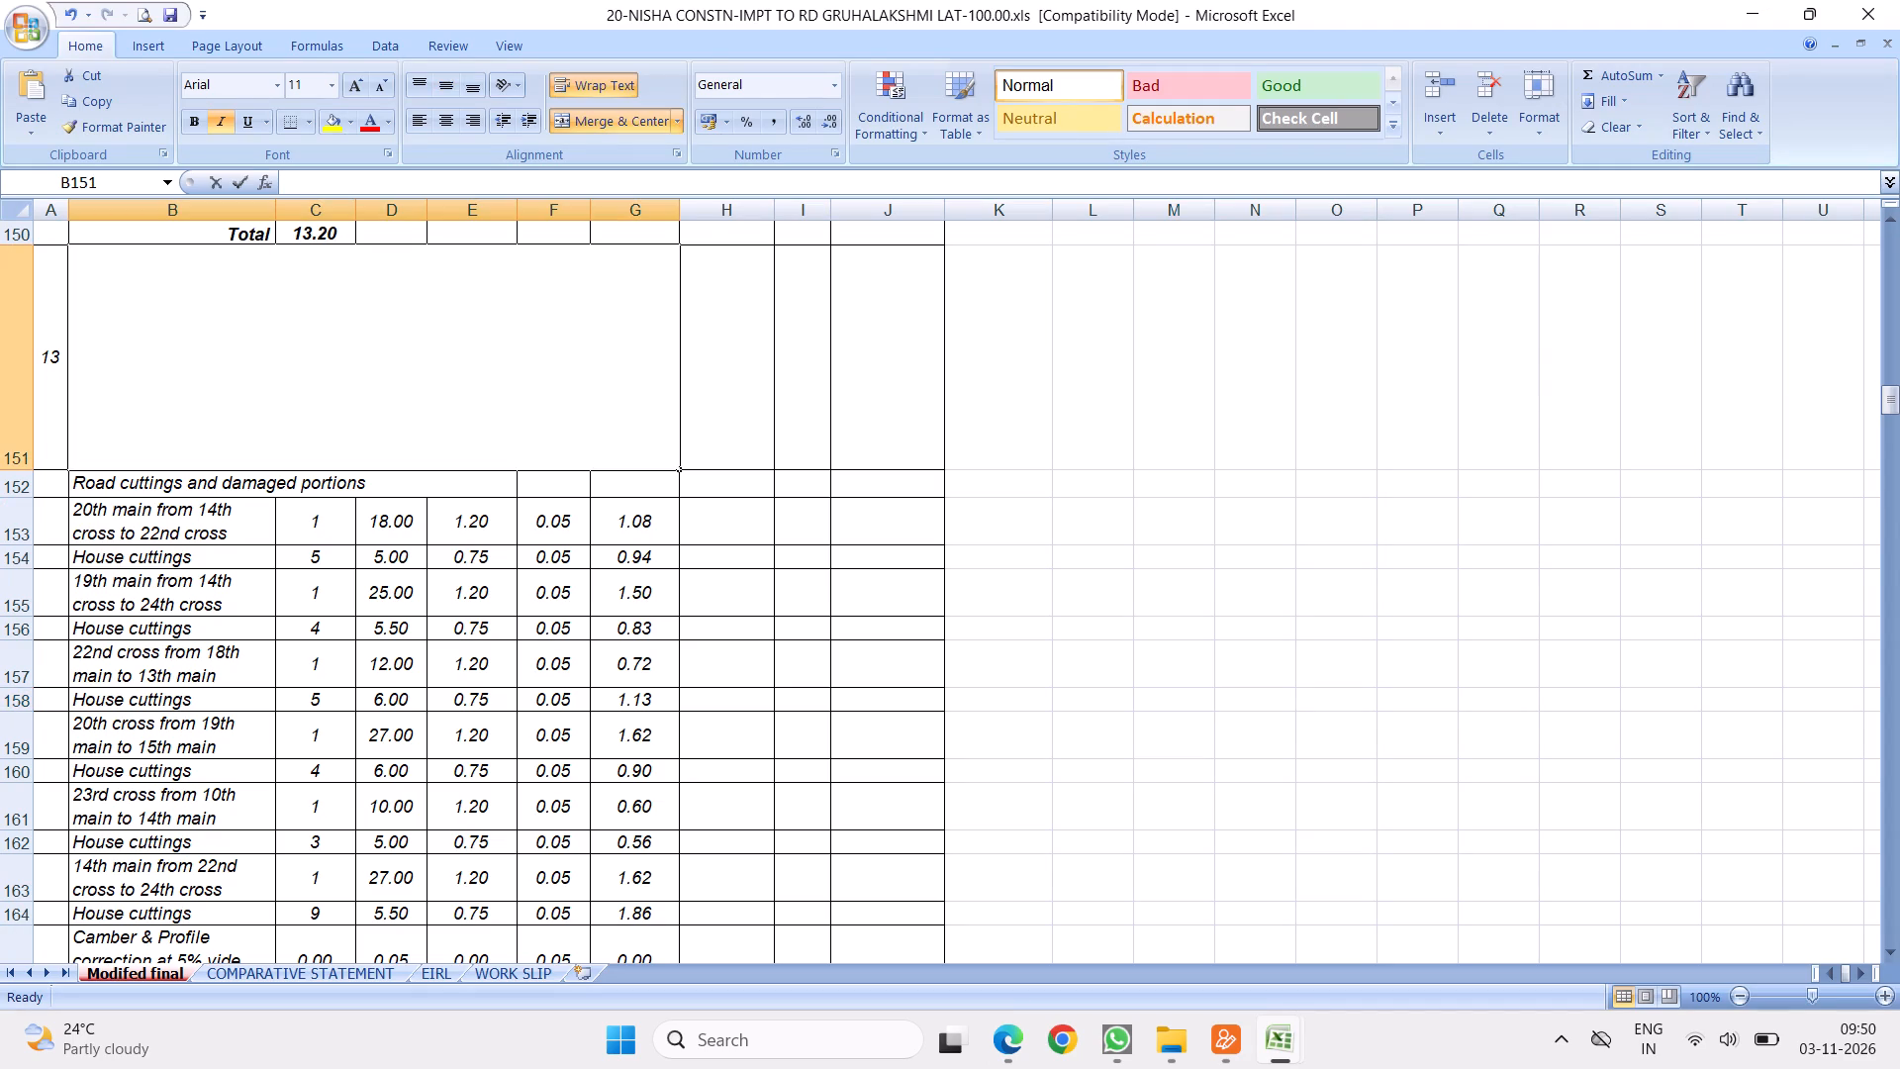
right_click(235, 393)
click(292, 459)
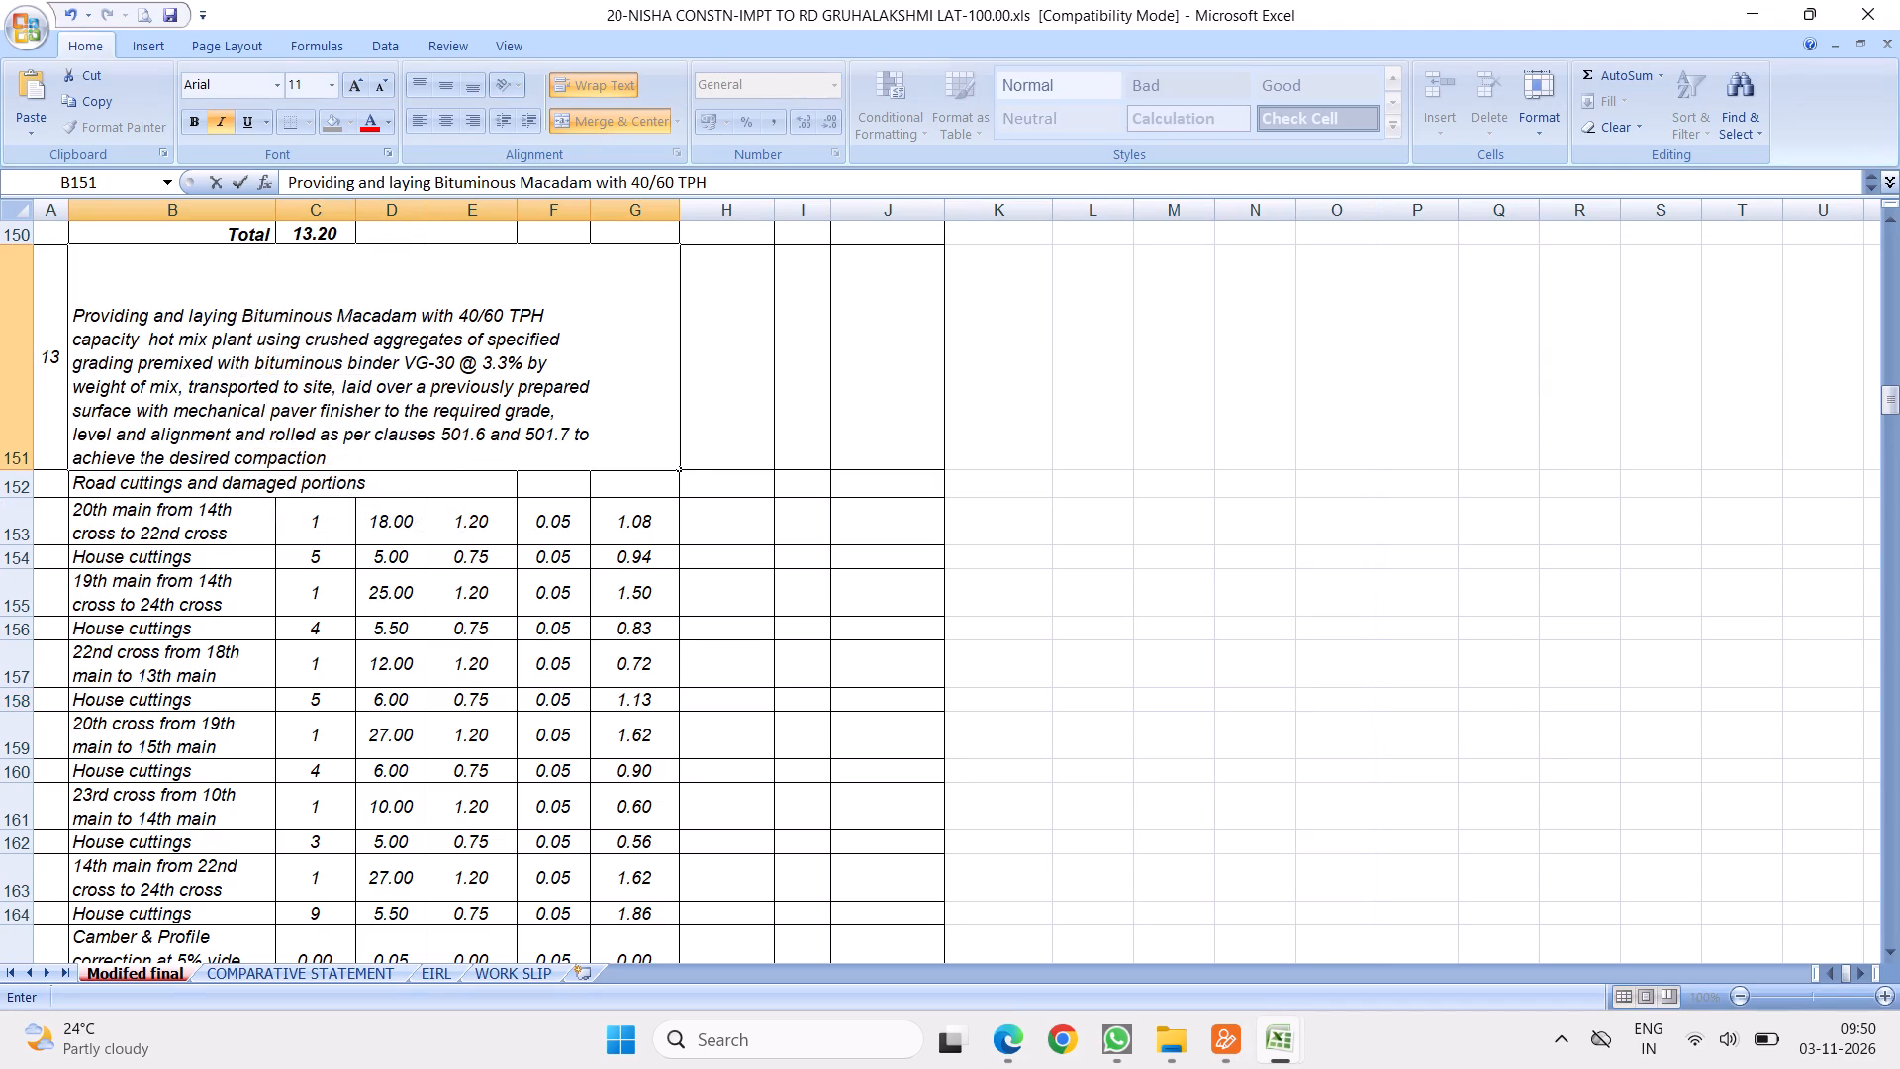
click(339, 558)
Remove the line breaks from item 13's description in B151 so it reads as one continuous paragraph.
double_click(265, 370)
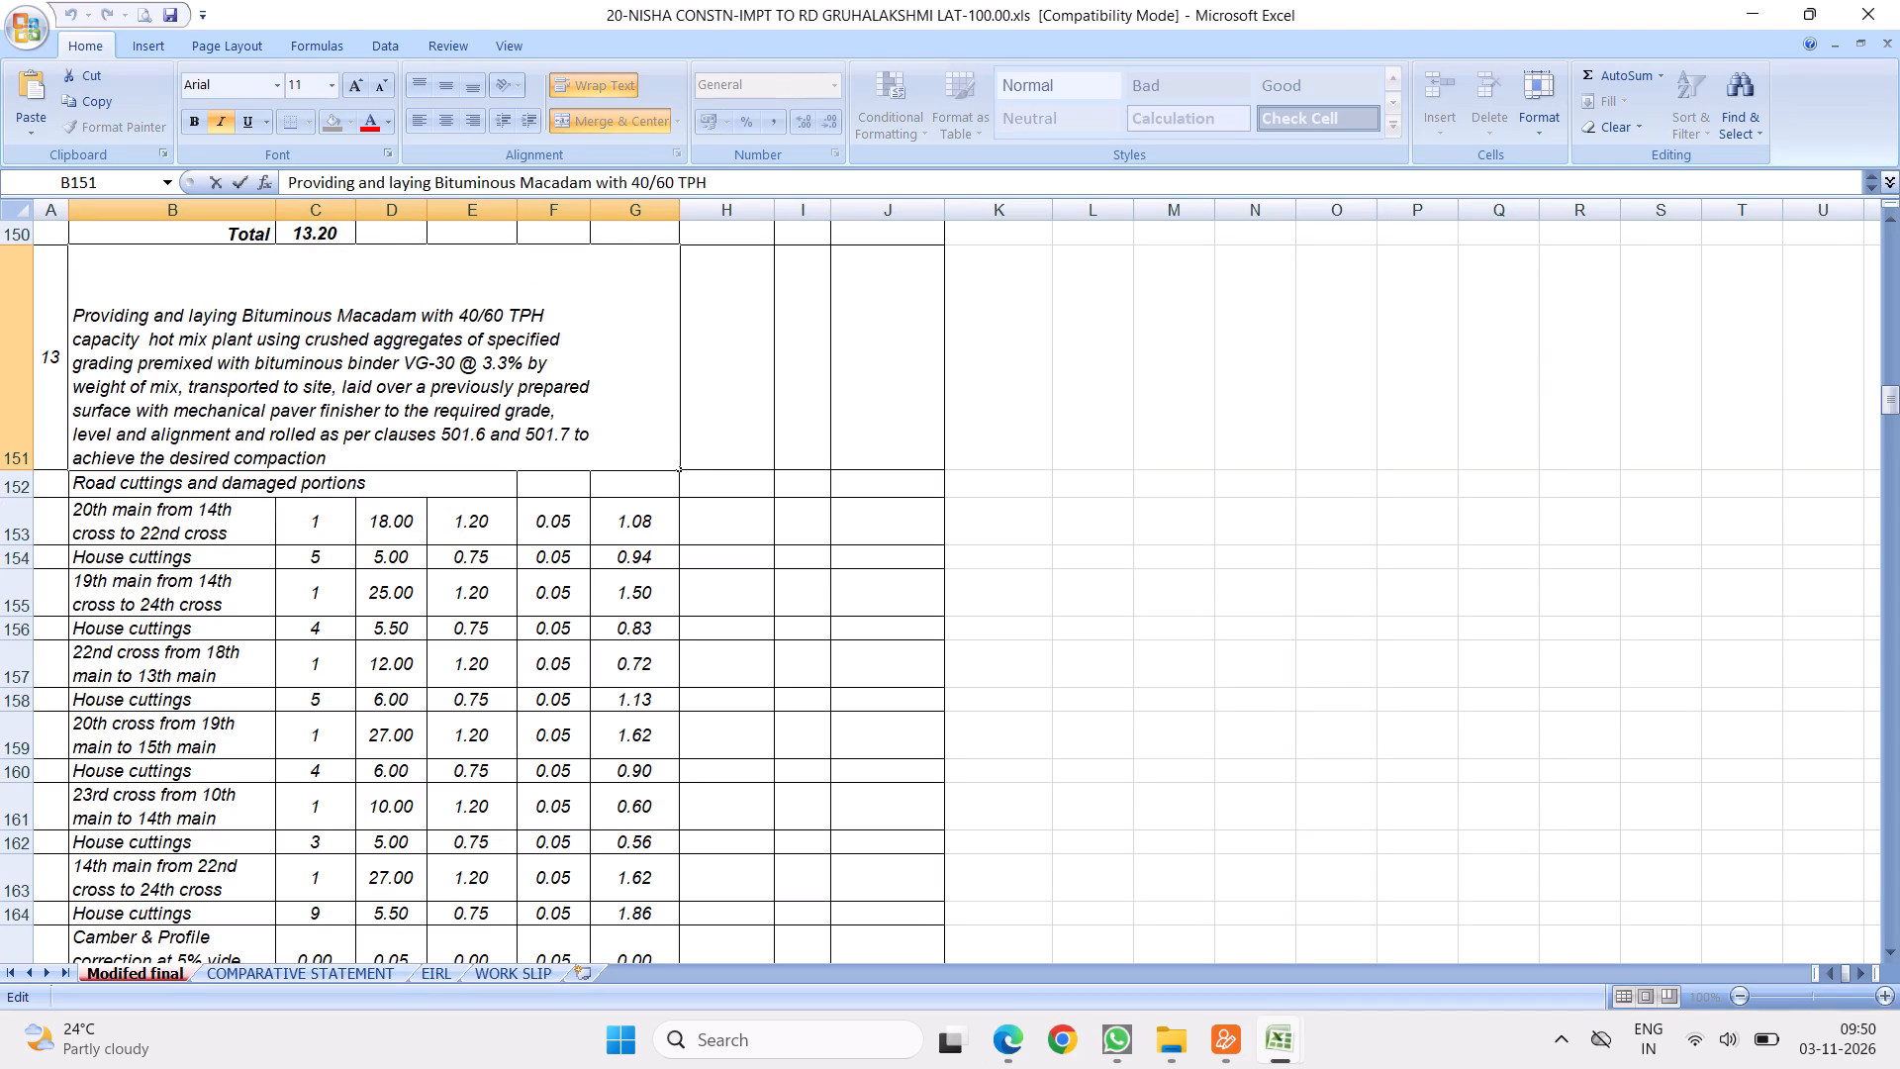
click(71, 337)
key(BackSpace)
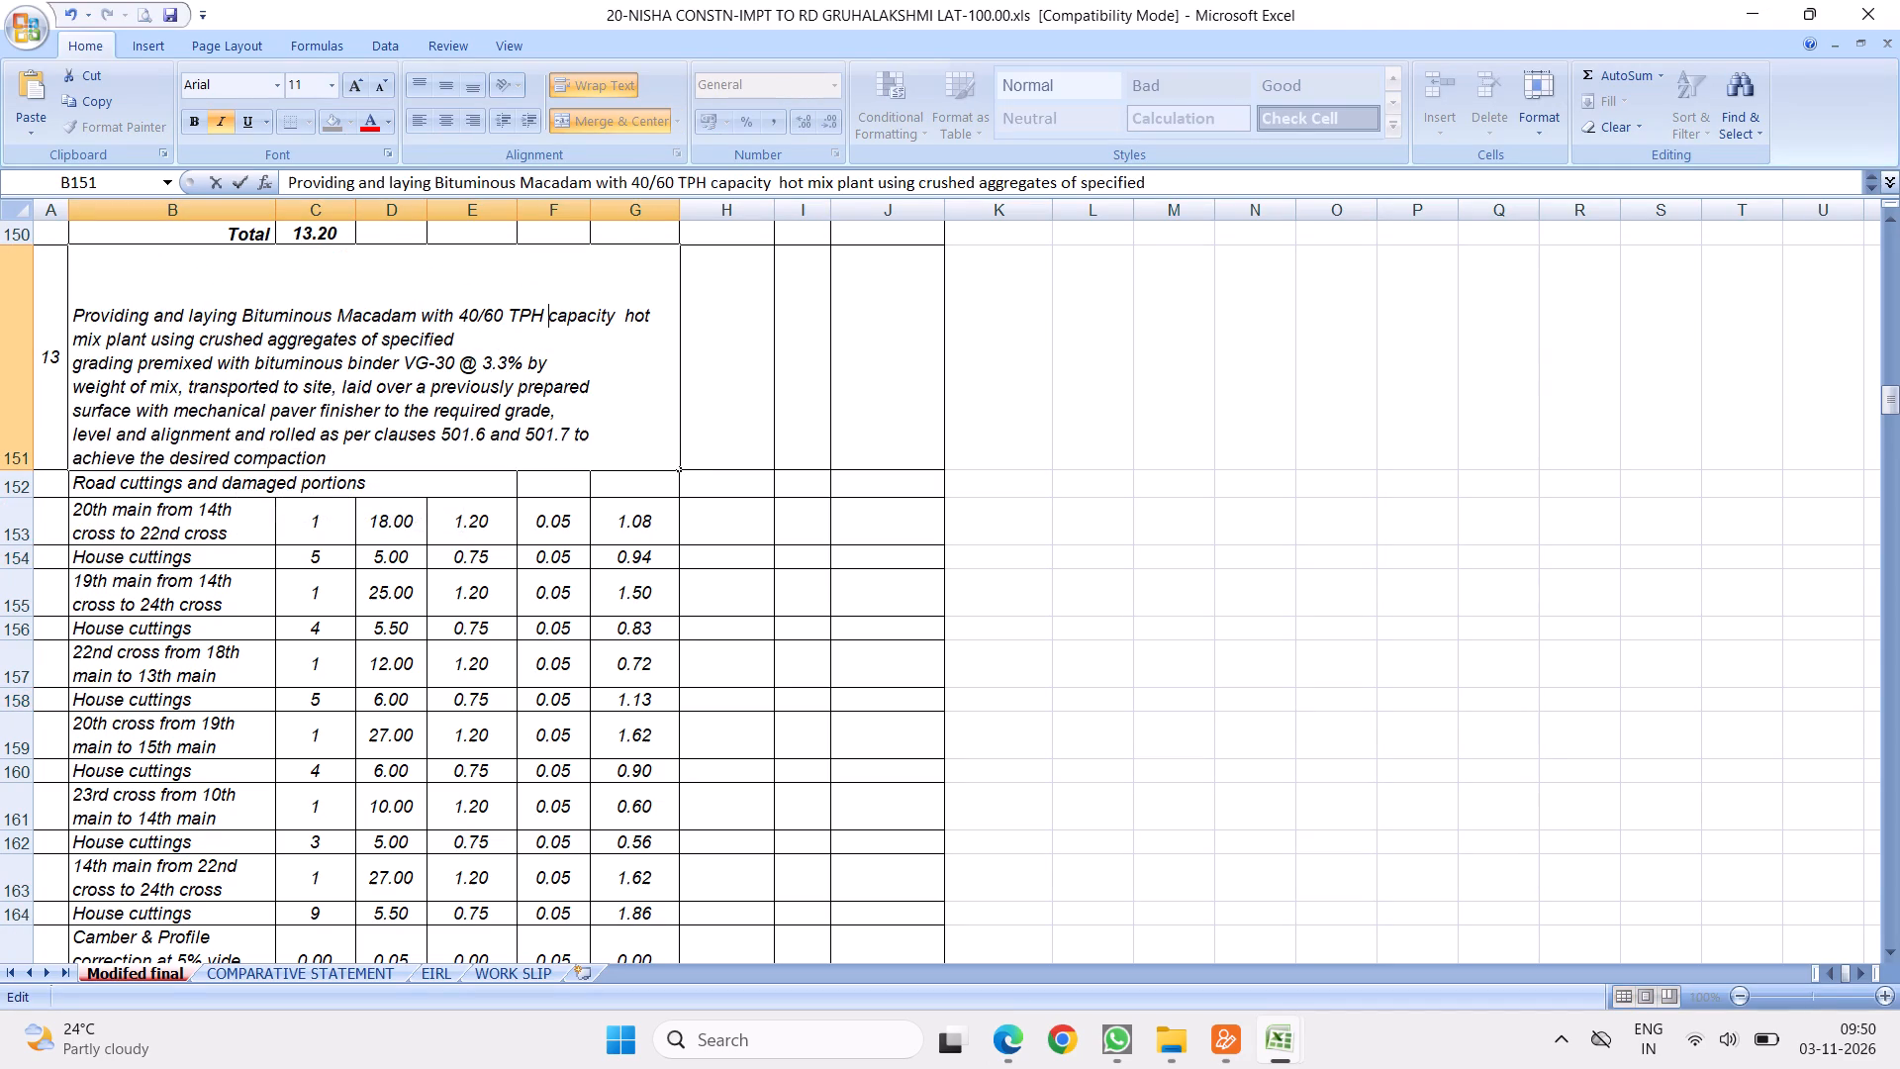
click(69, 366)
key(BackSpace)
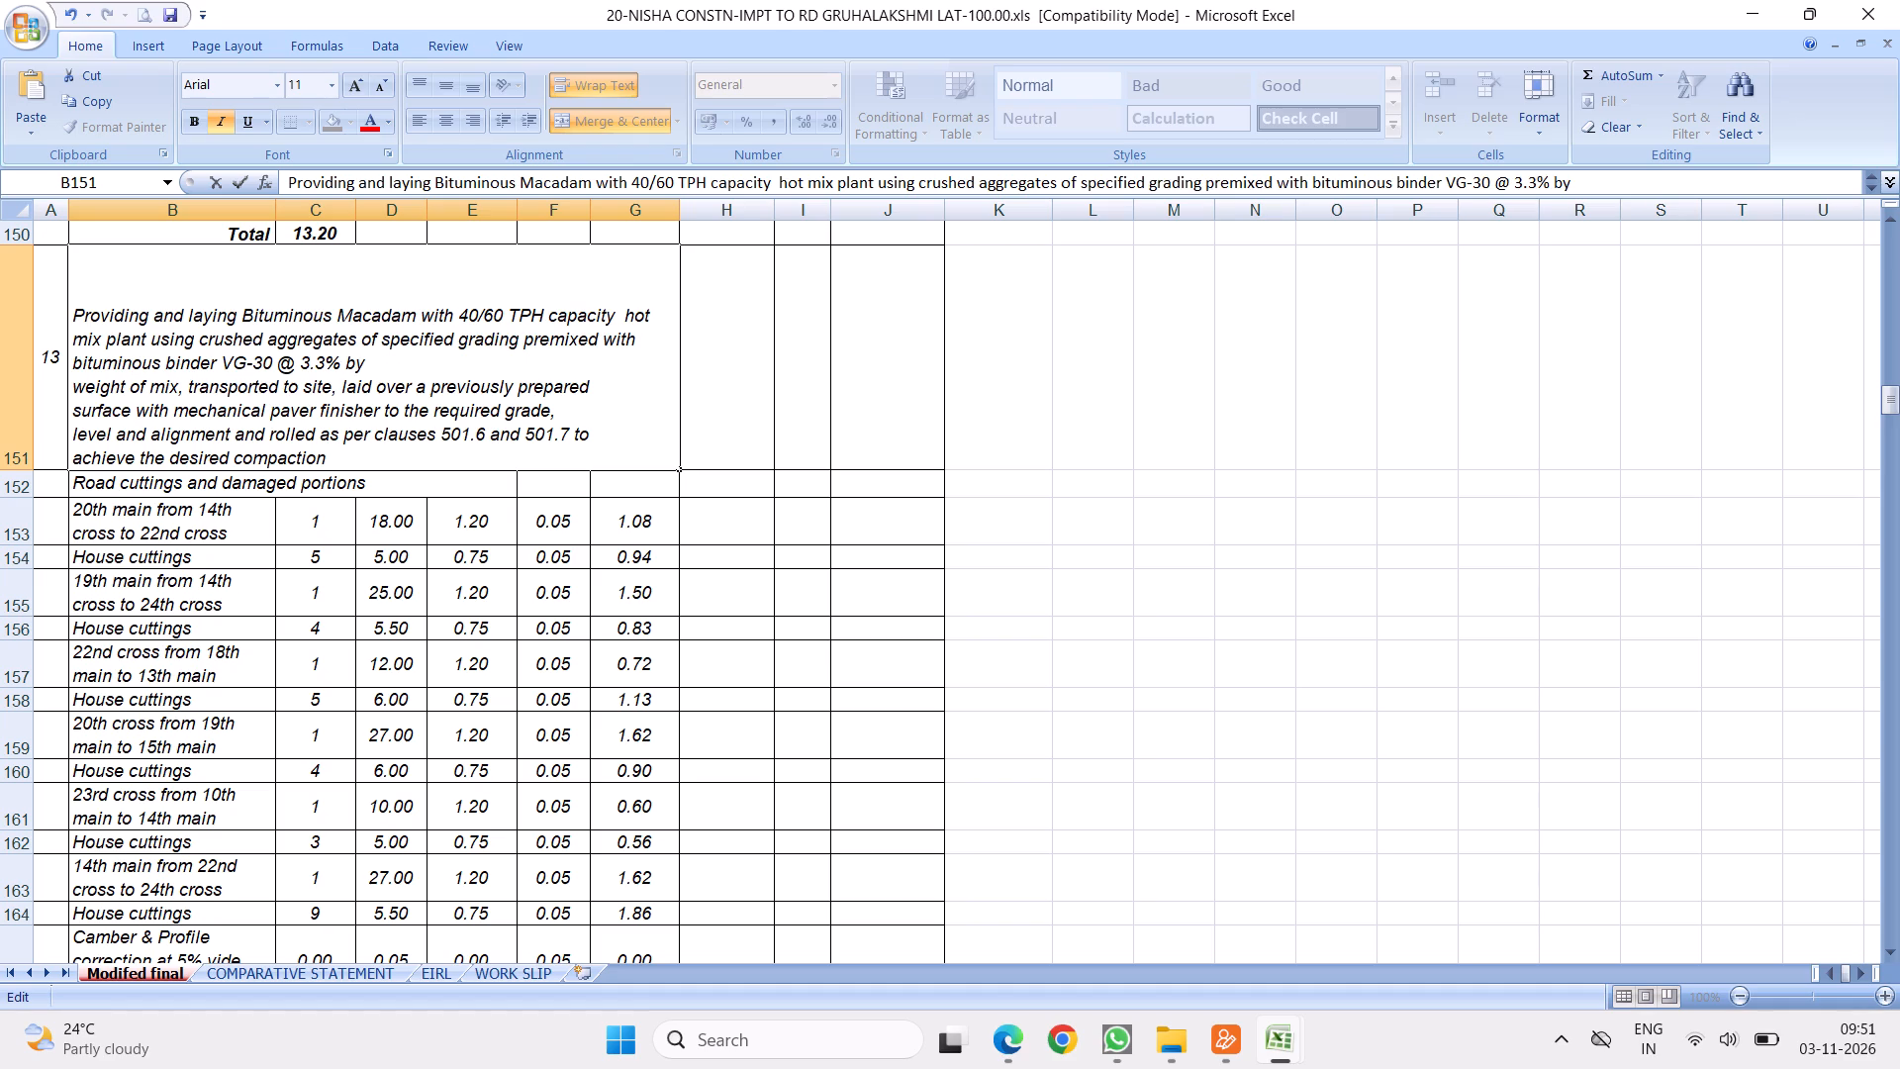
click(69, 389)
key(BackSpace)
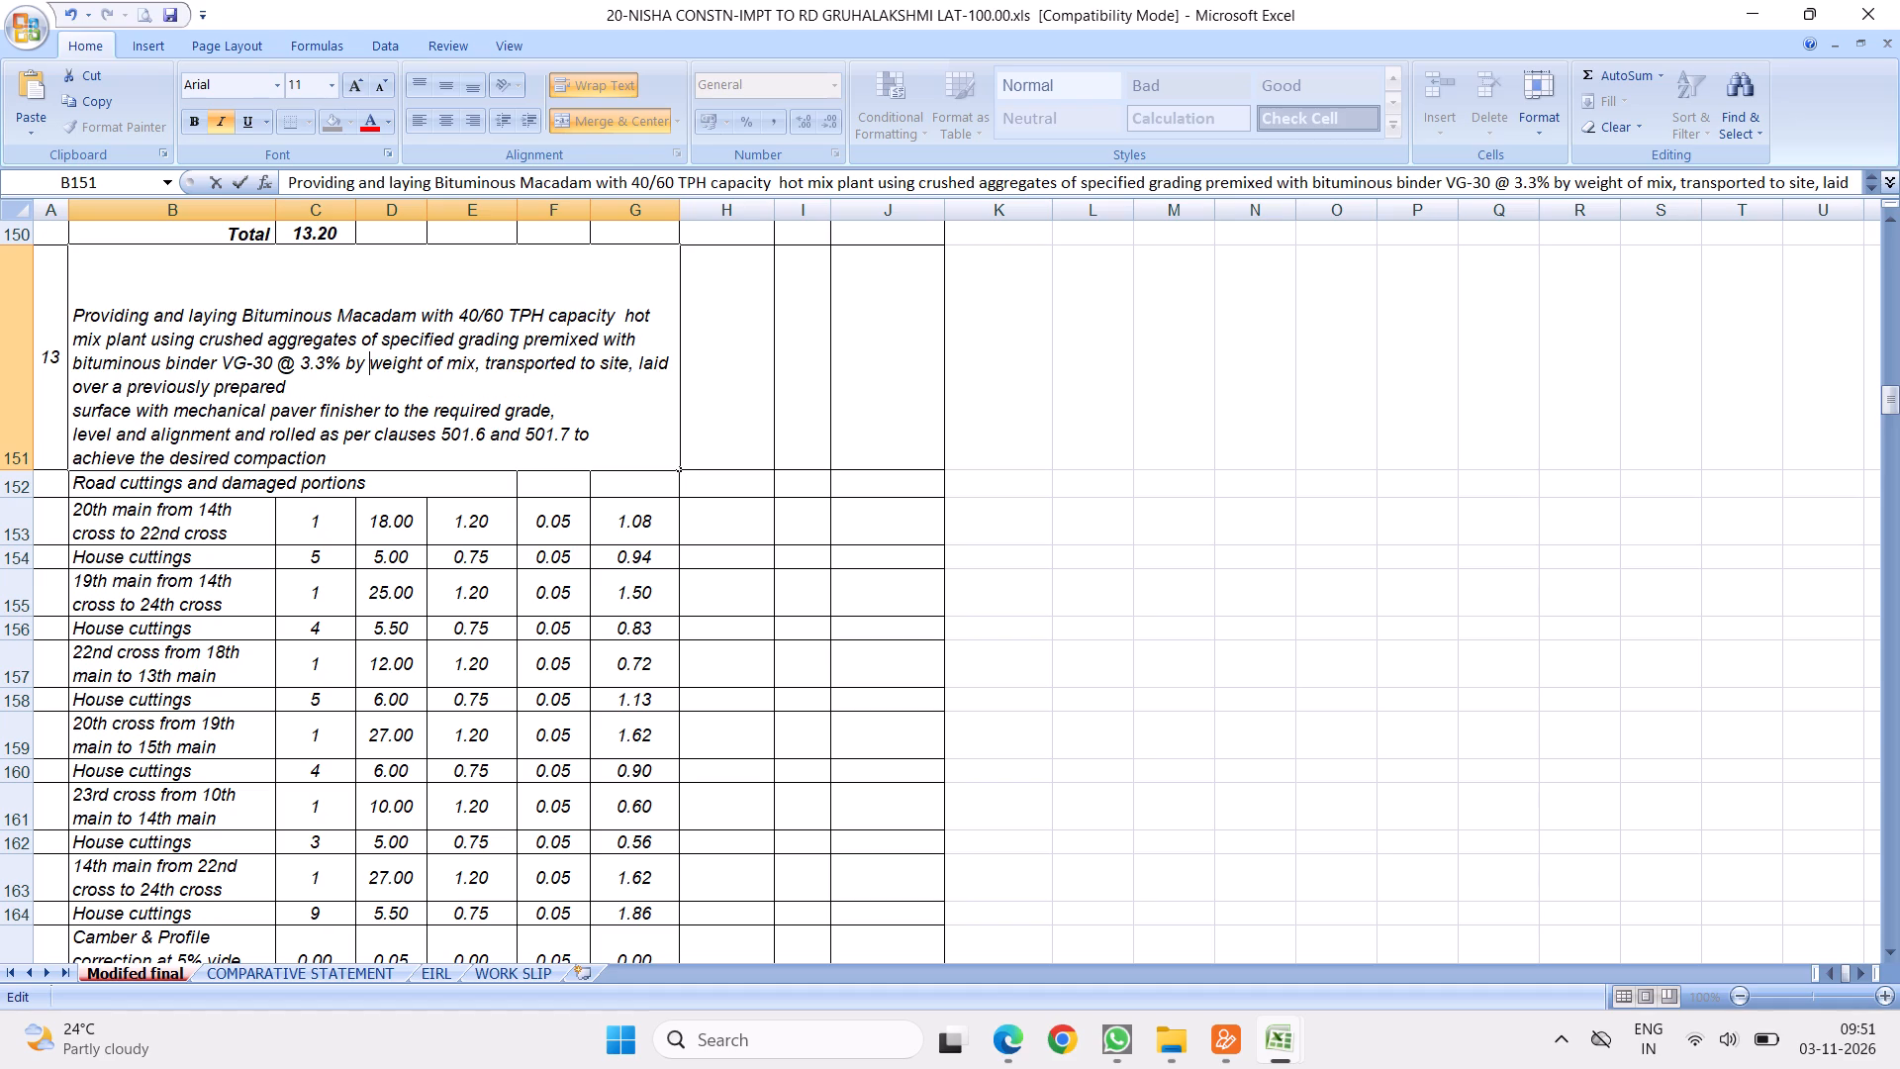
click(70, 415)
key(BackSpace)
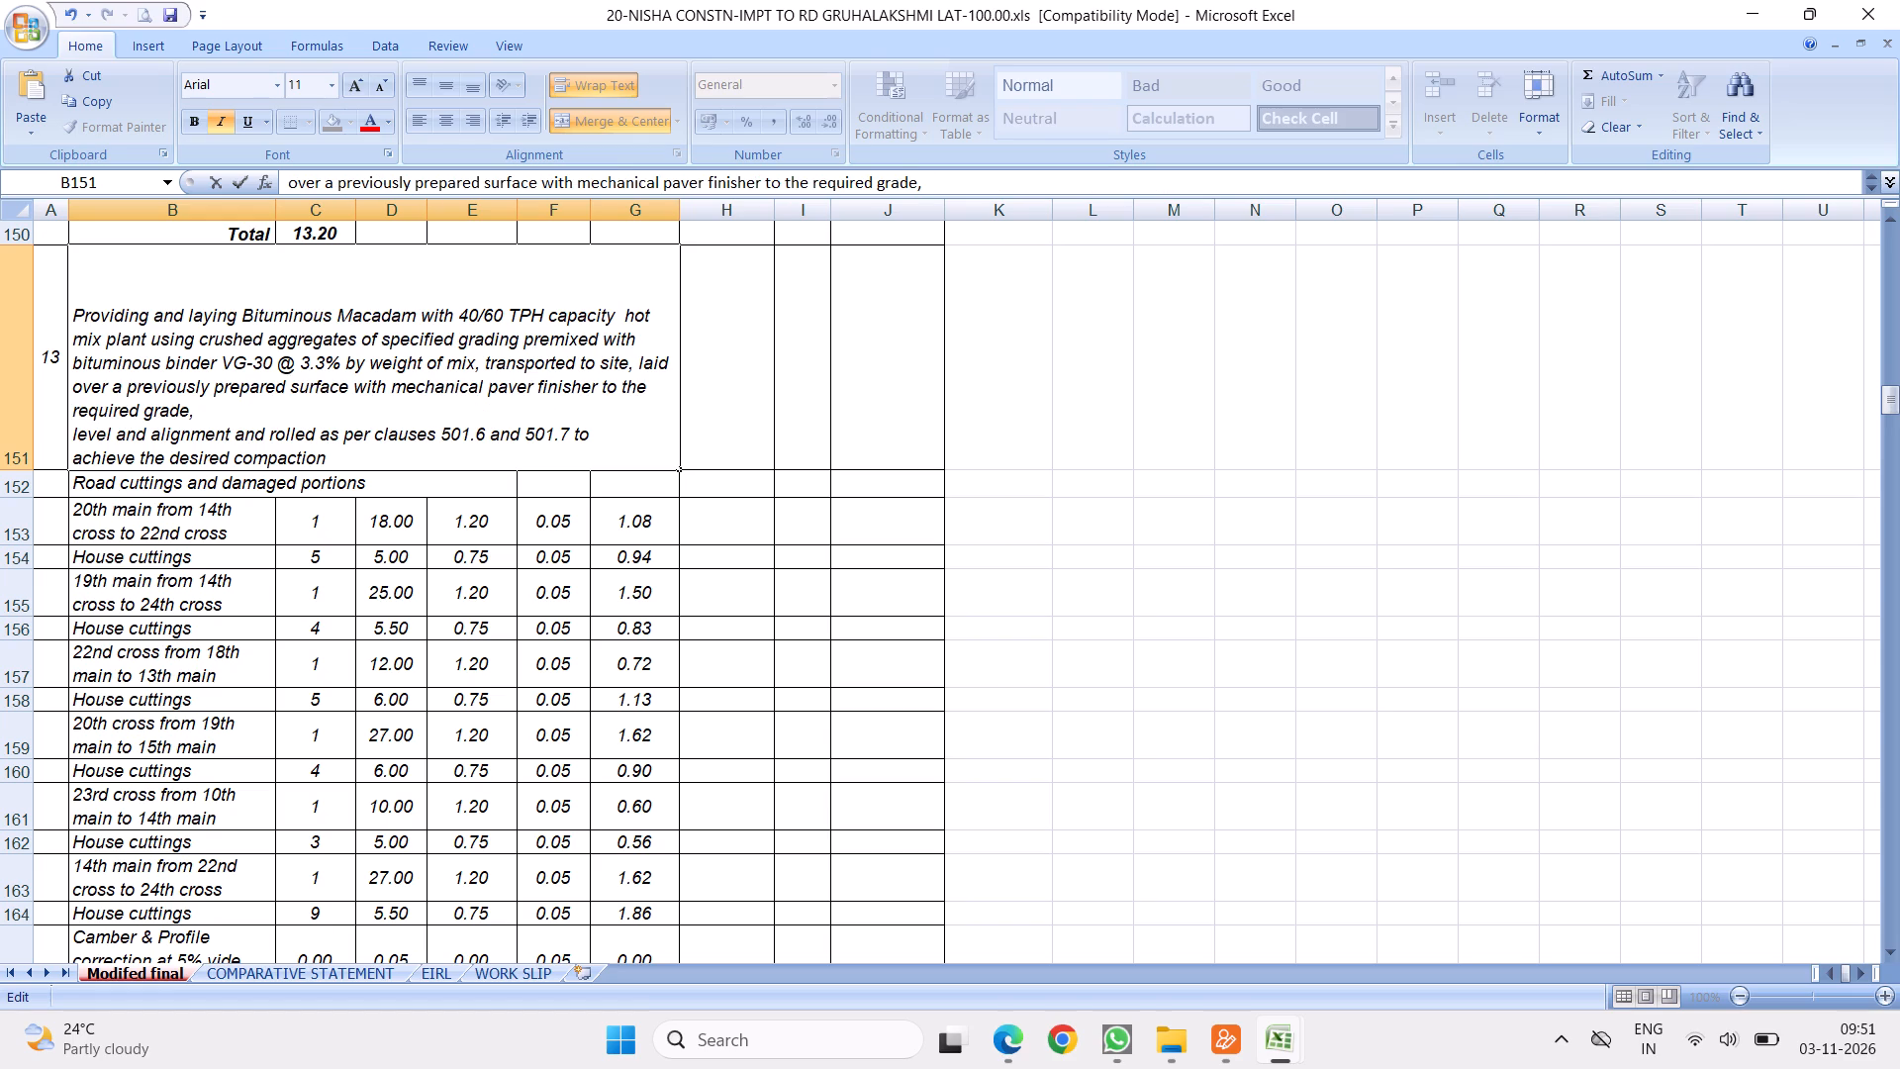
click(72, 437)
key(BackSpace)
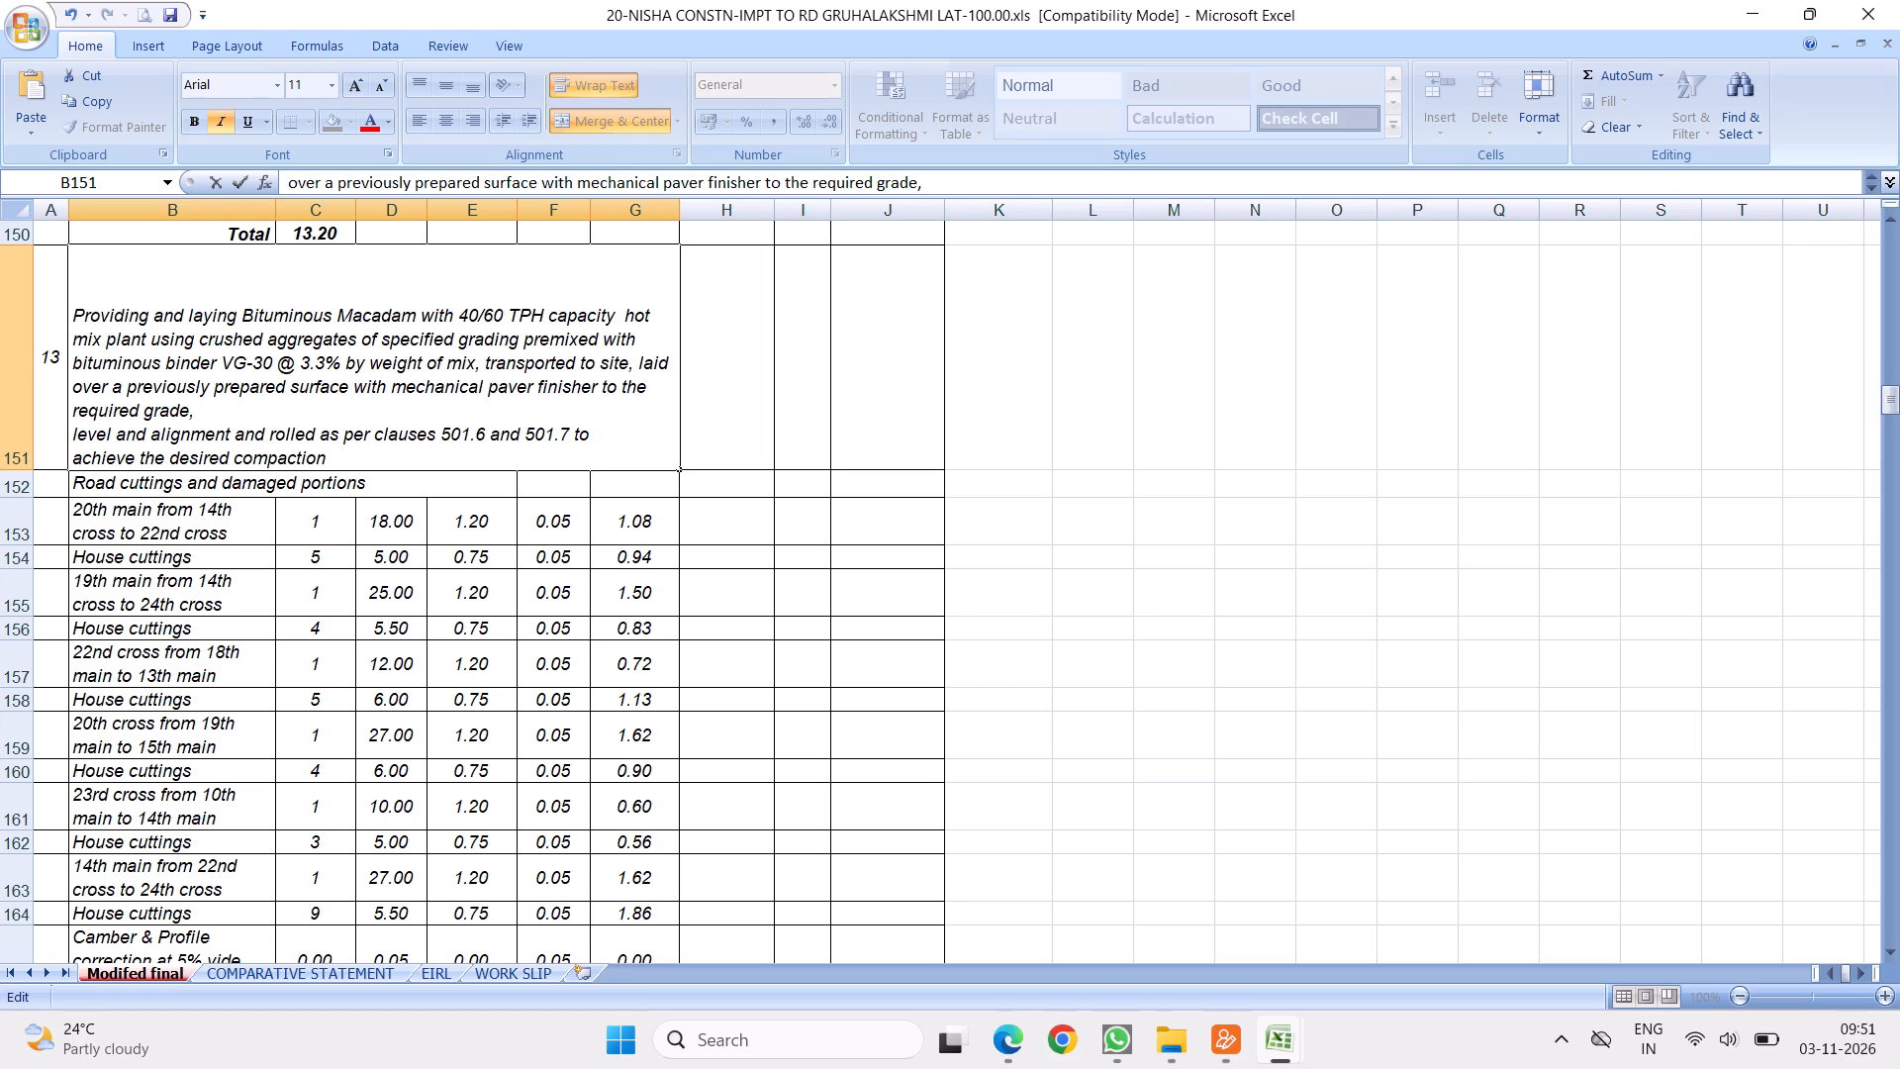
click(70, 461)
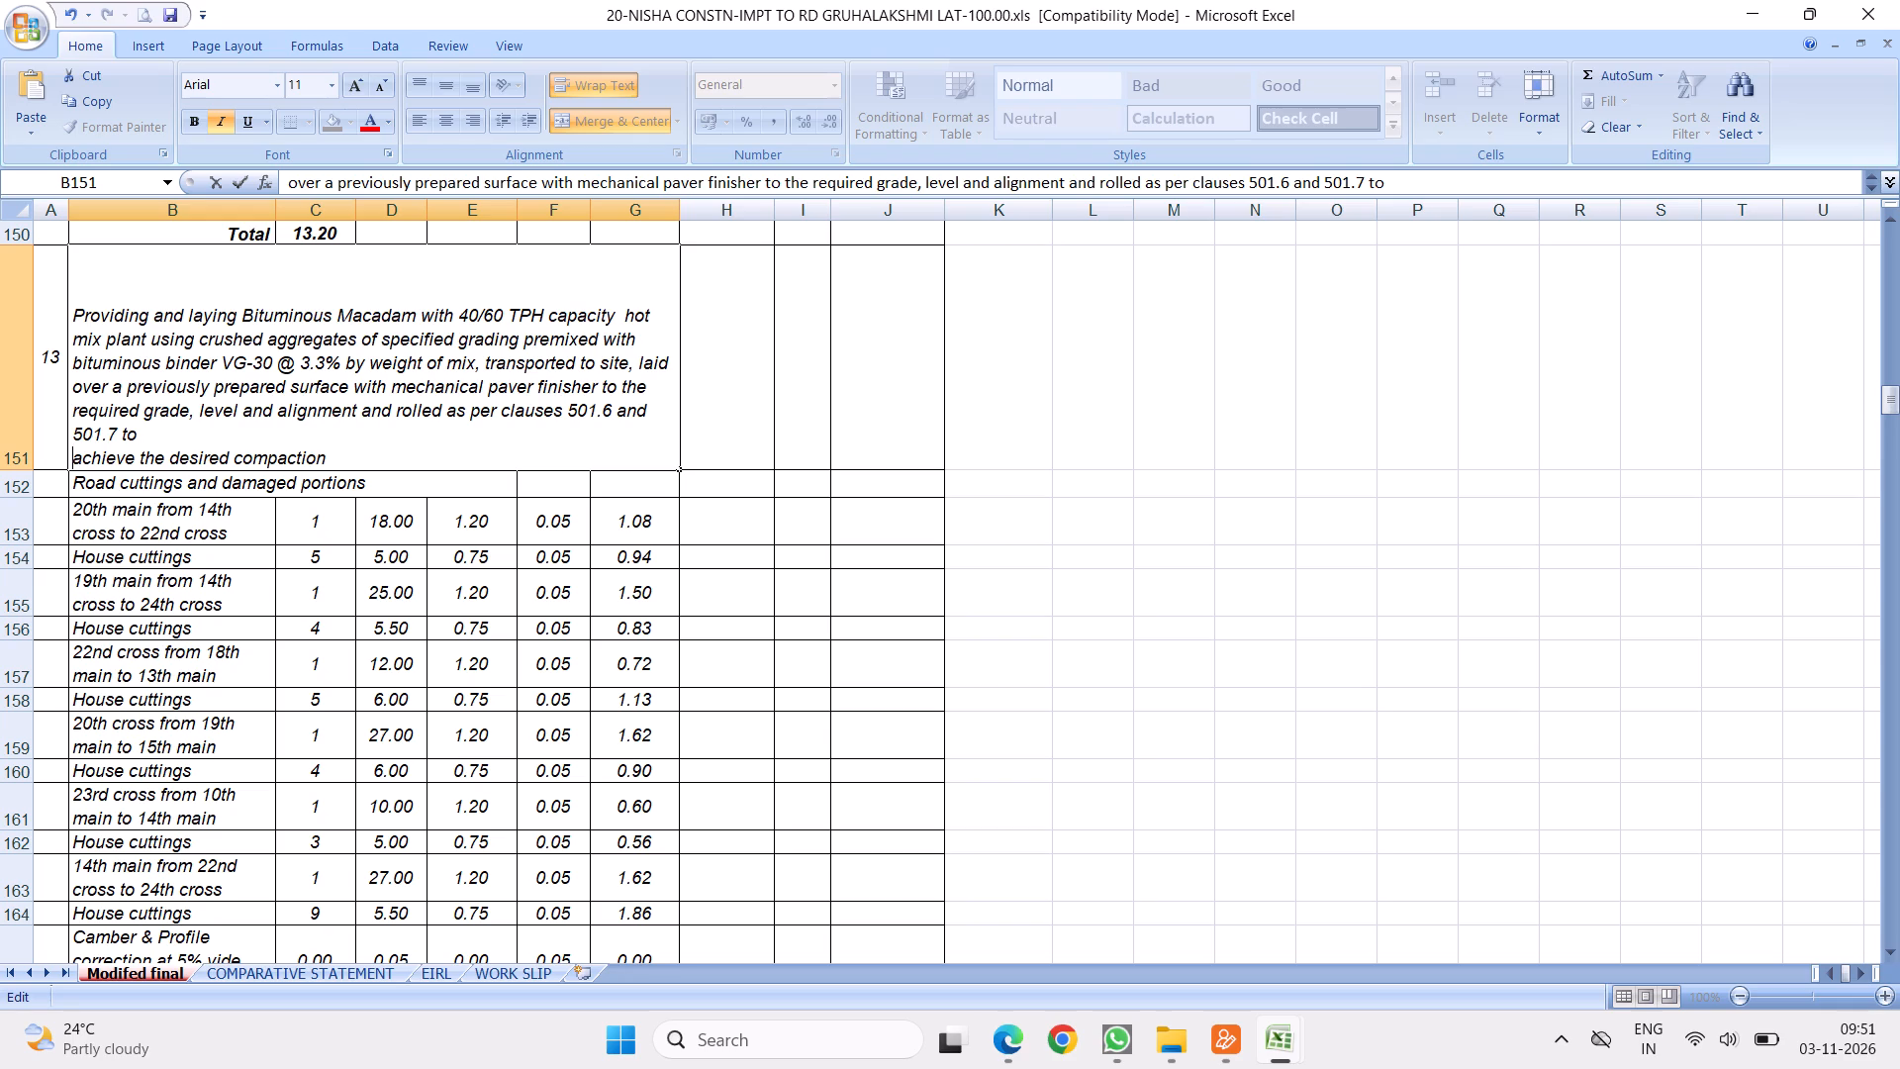
key(BackSpace)
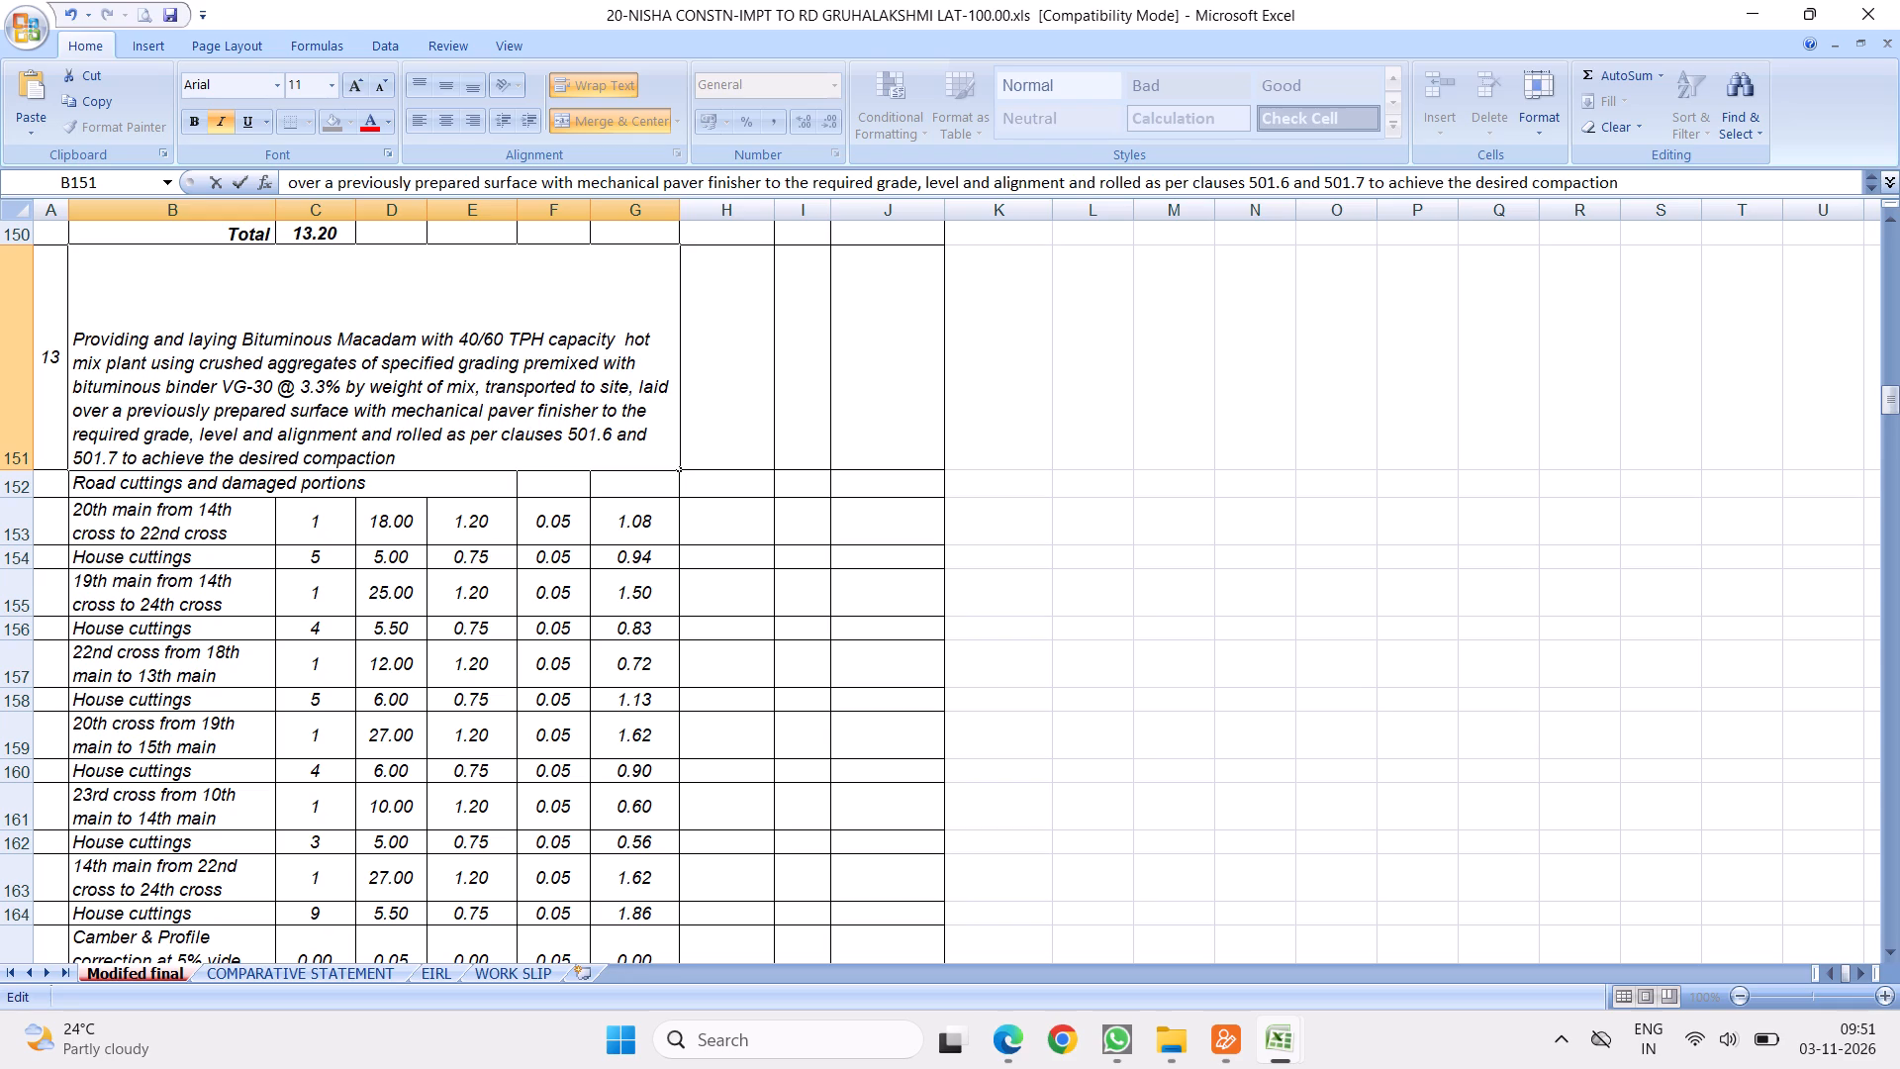
Append ".(P.No.32, Sl.No.5.6.C, Vol-3)" to the end of item 13's description in B151.
click(419, 462)
text(.()
text(P.No.)
text(32, Sl.No.)
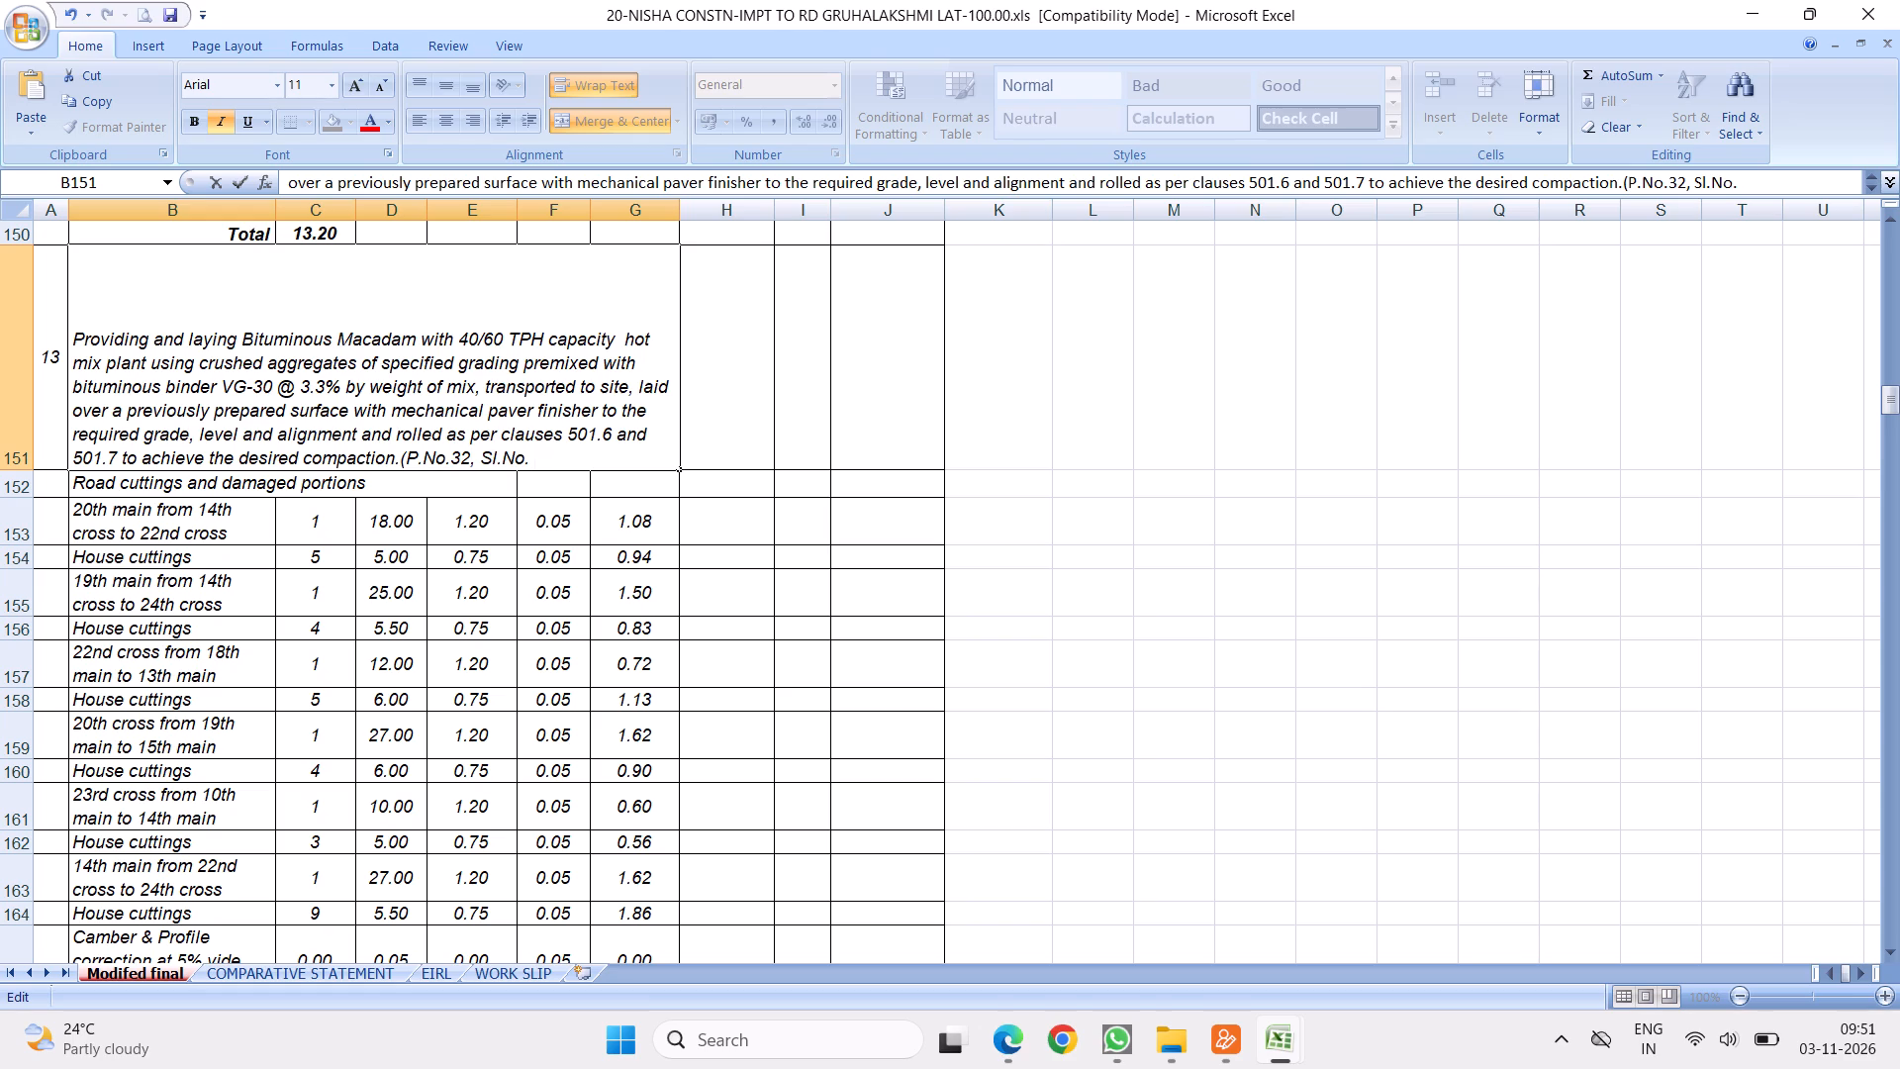
text(5.6)
key(period)
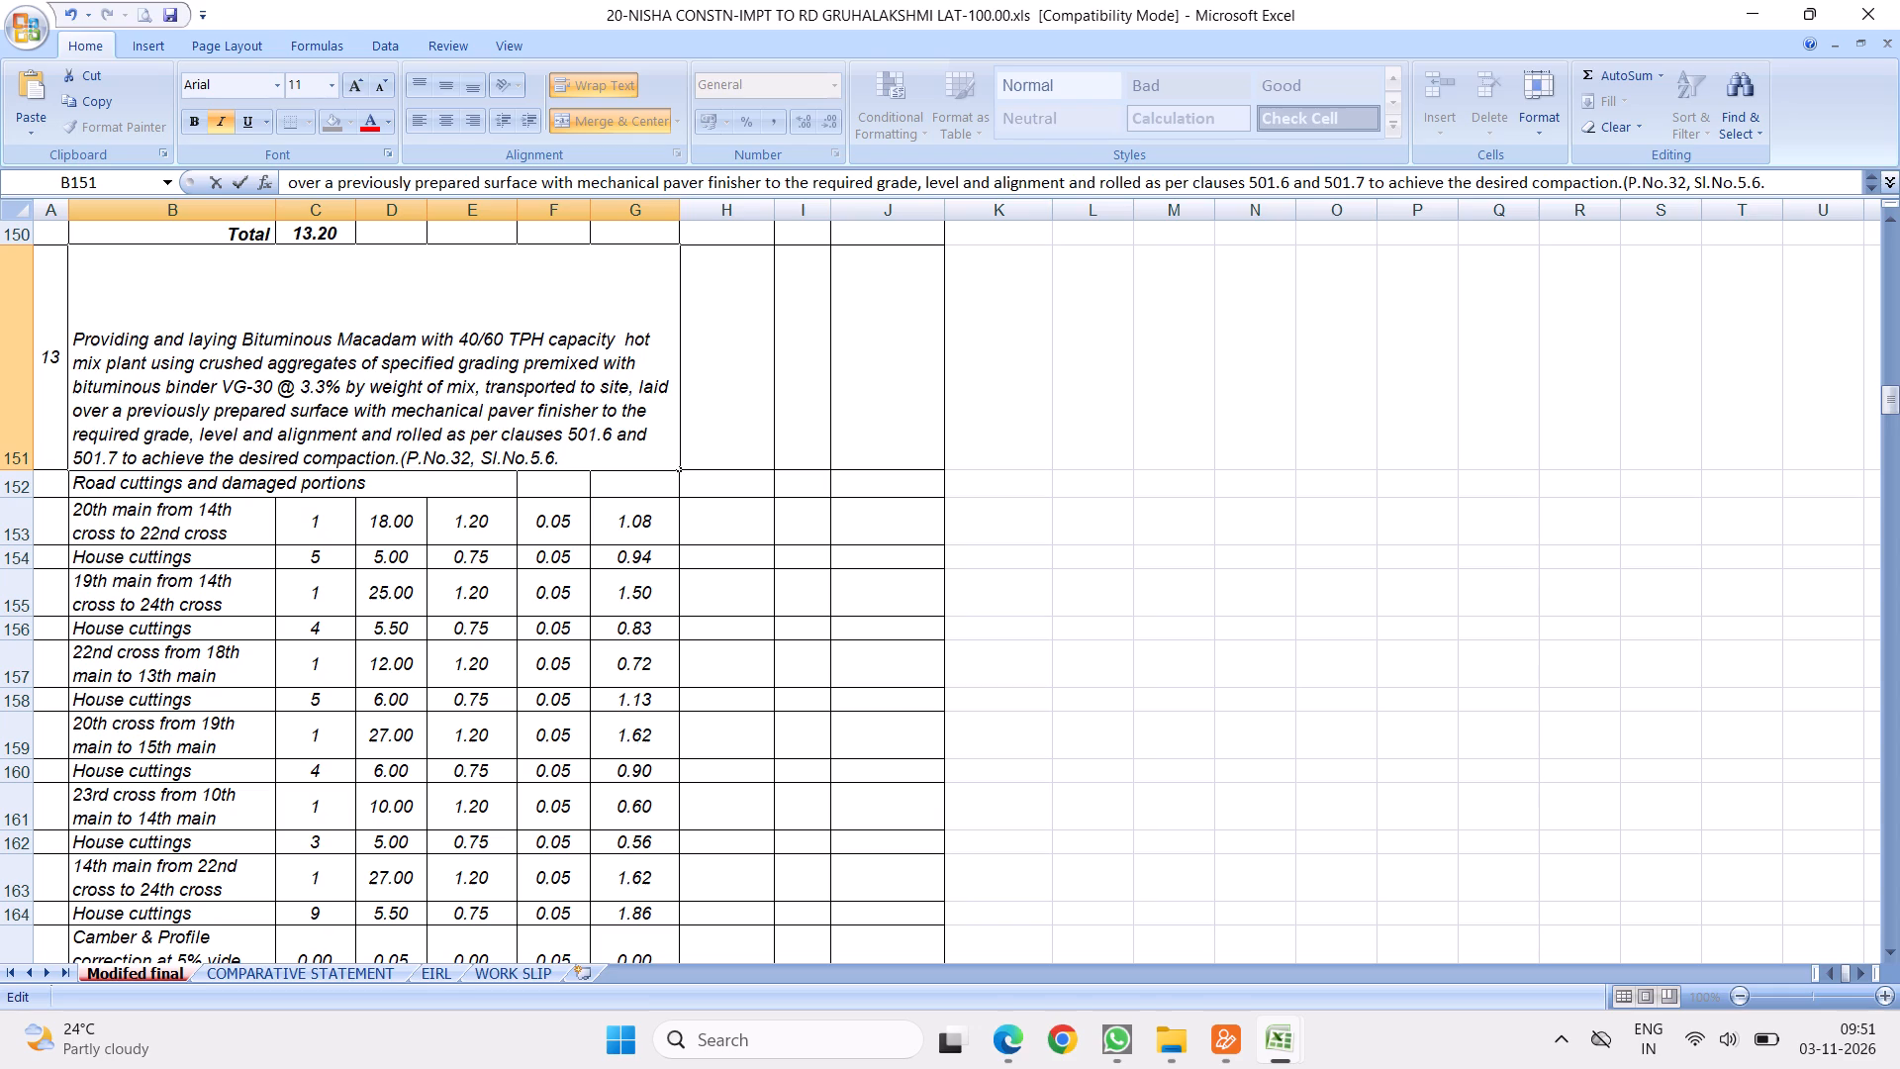
key(shift+c)
text(, Vol-)
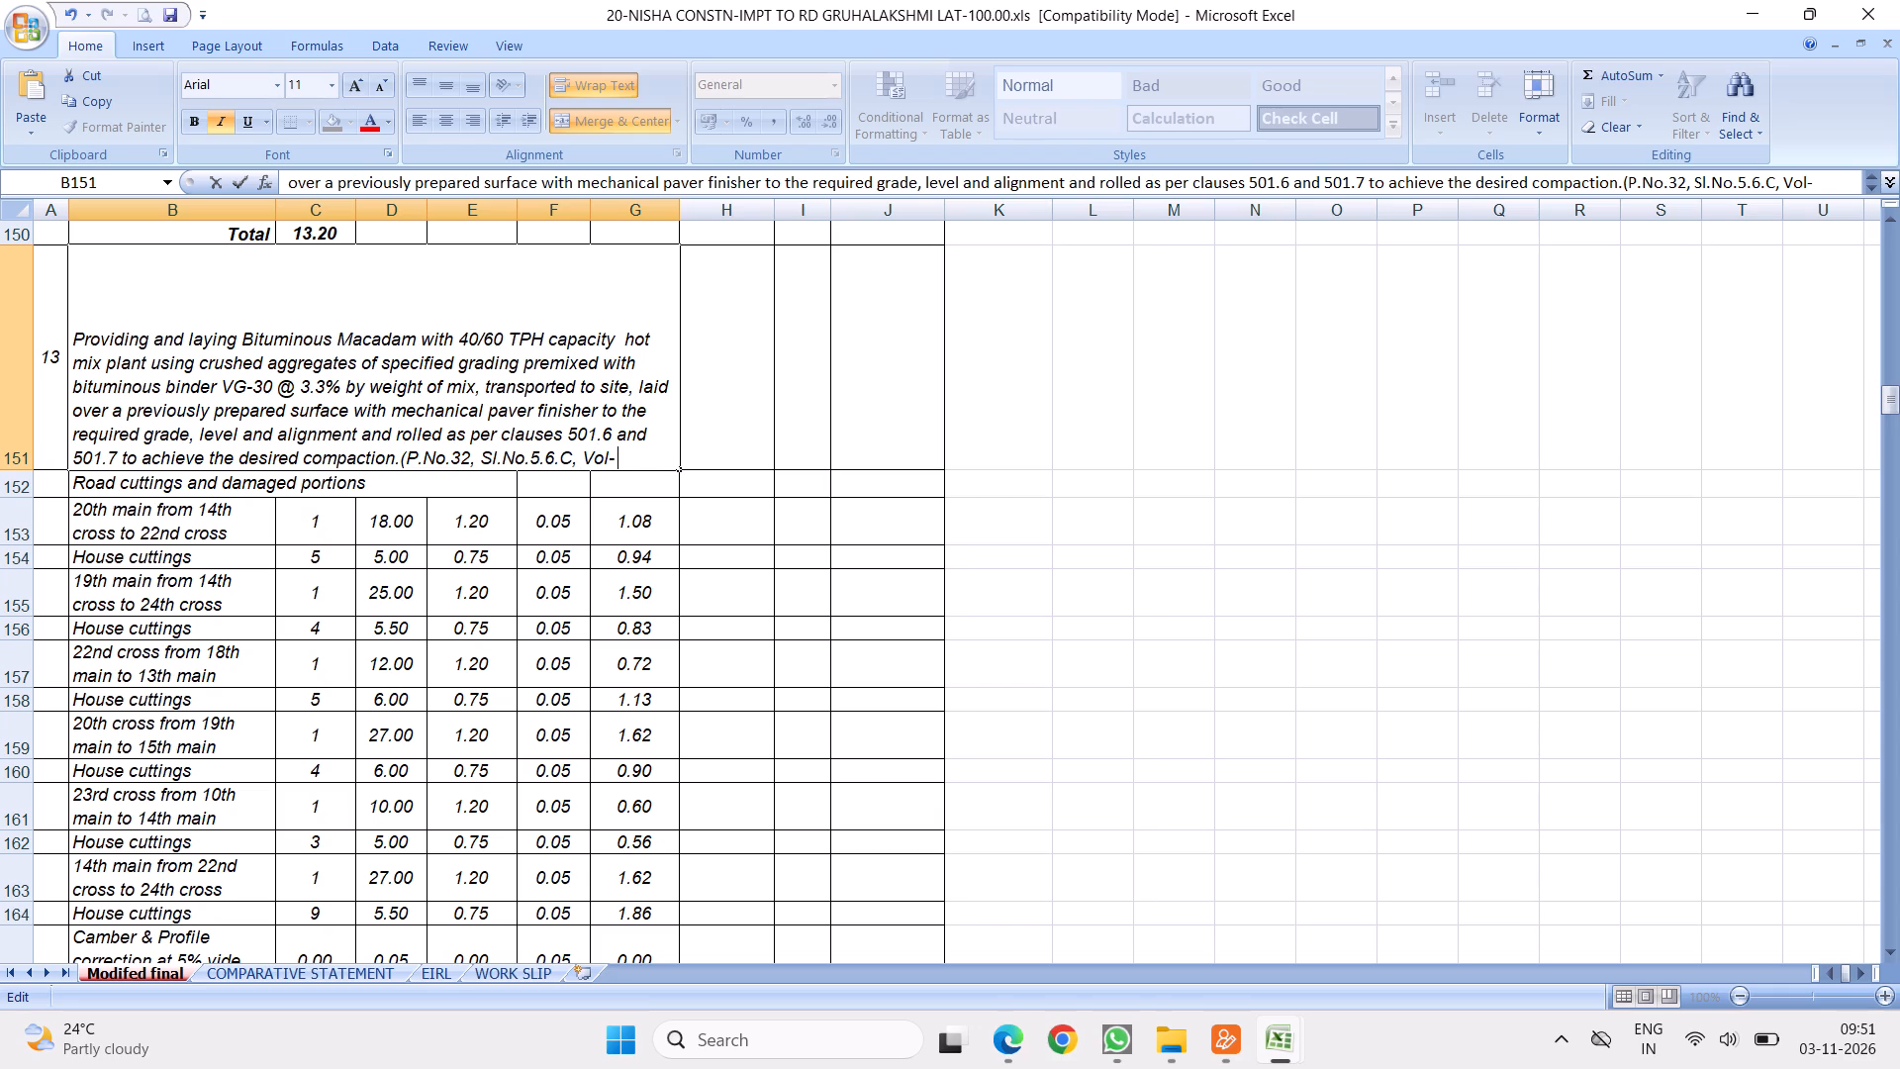
key(3)
key(shift+parenright)
click(477, 554)
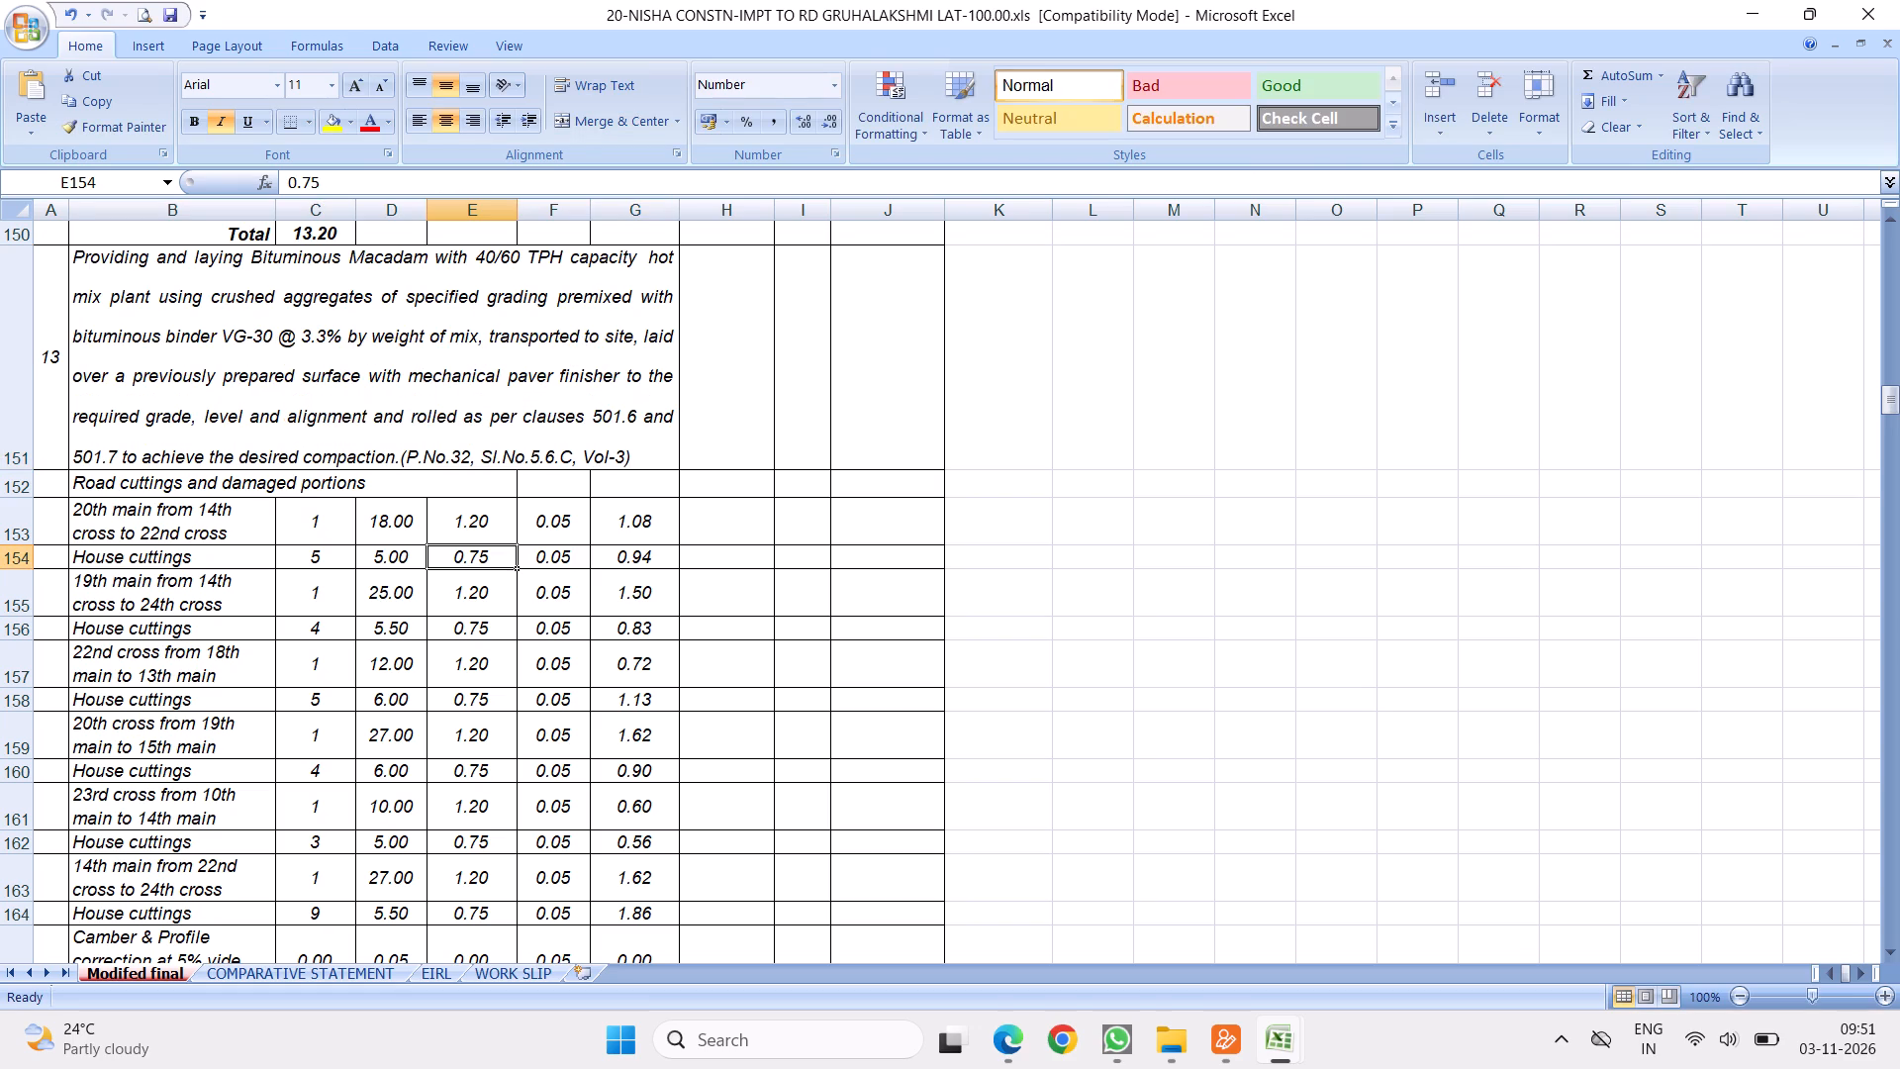
Reduce the height of row 151 to 120.00 to fit item 13's description.
drag(20, 465, 41, 438)
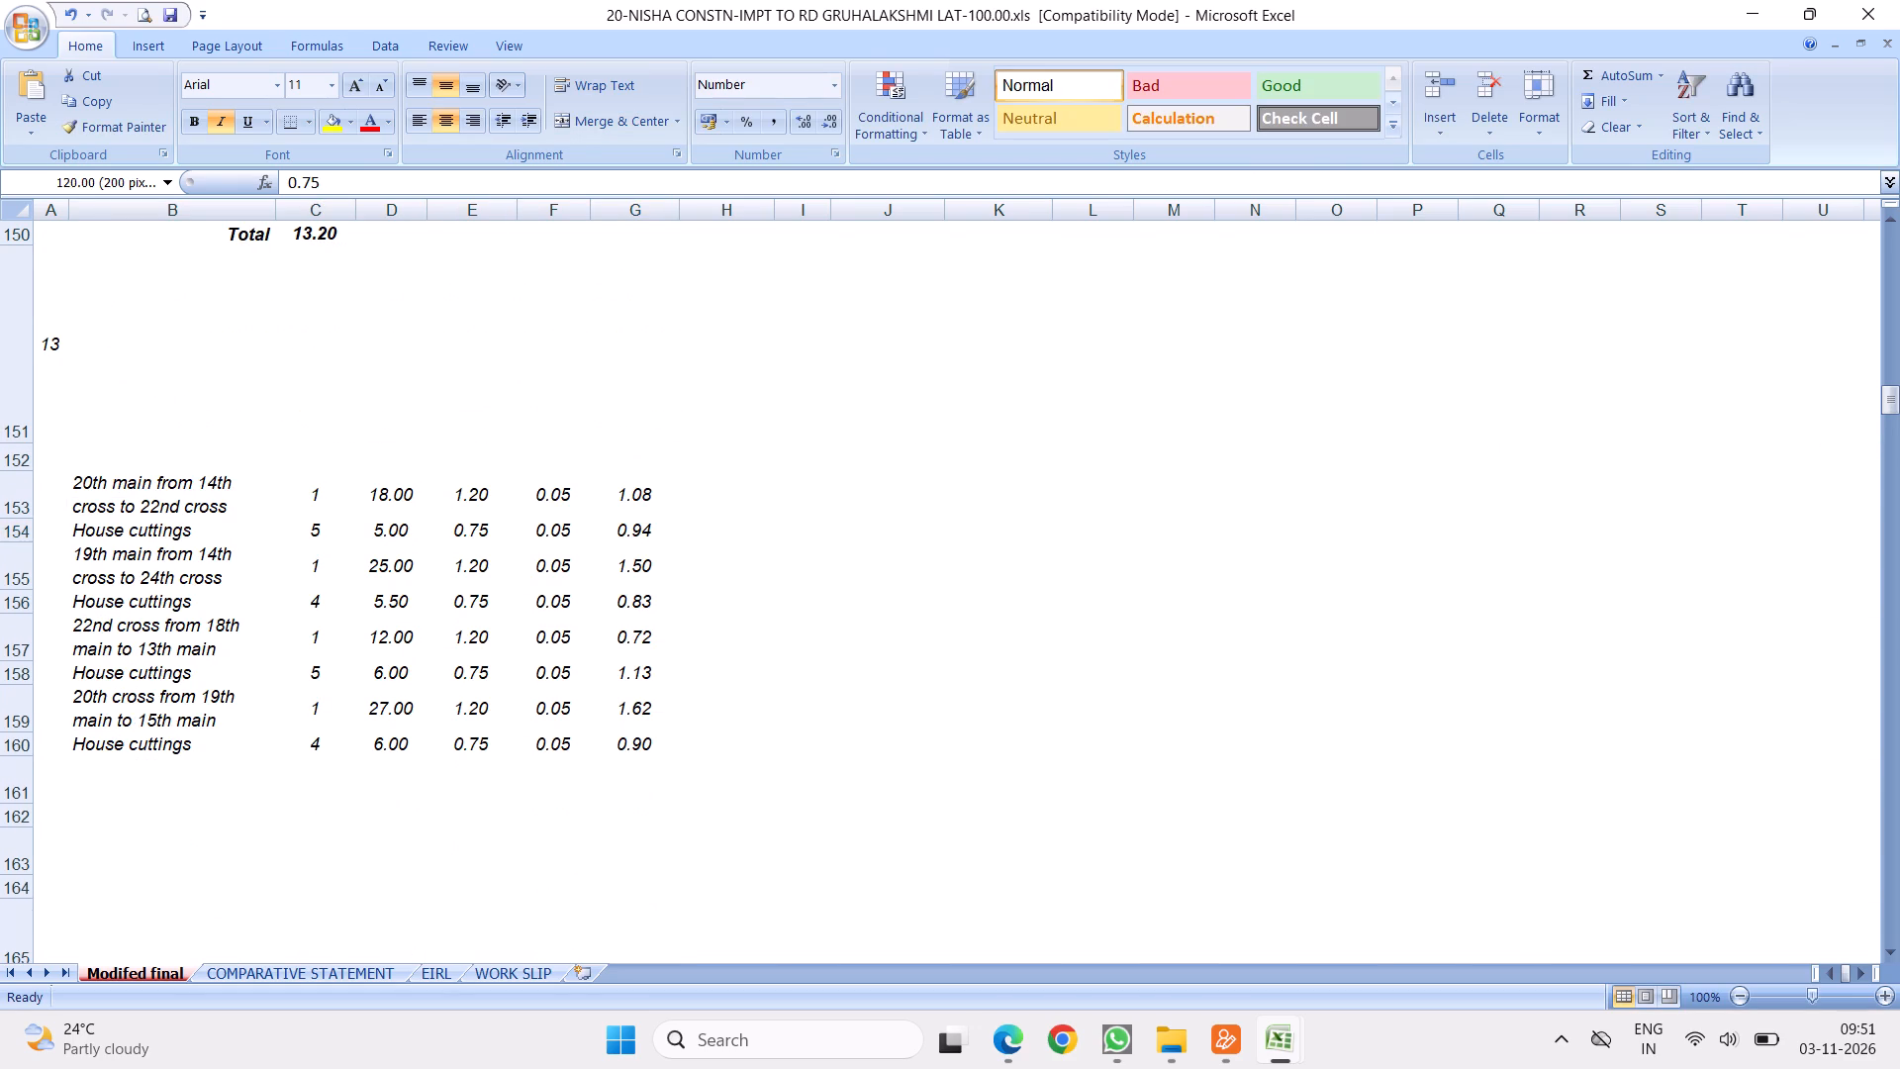
click(213, 347)
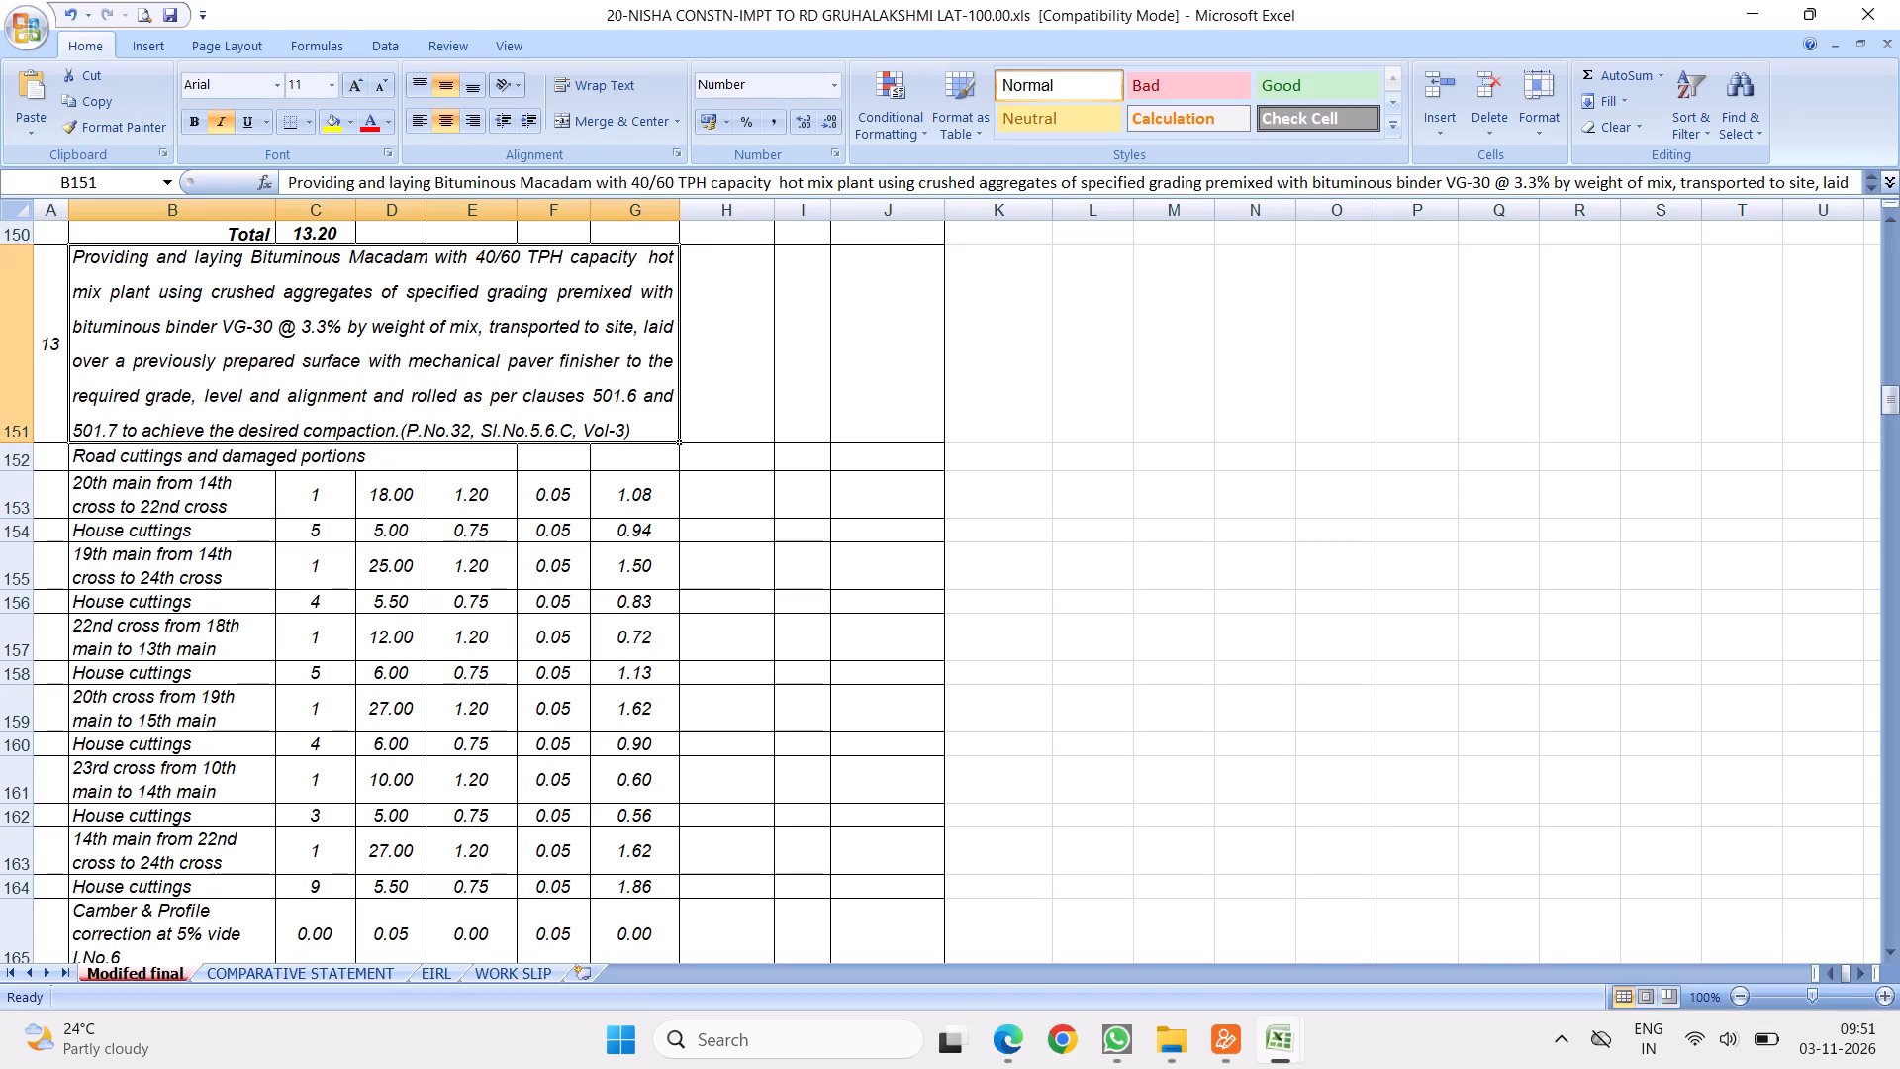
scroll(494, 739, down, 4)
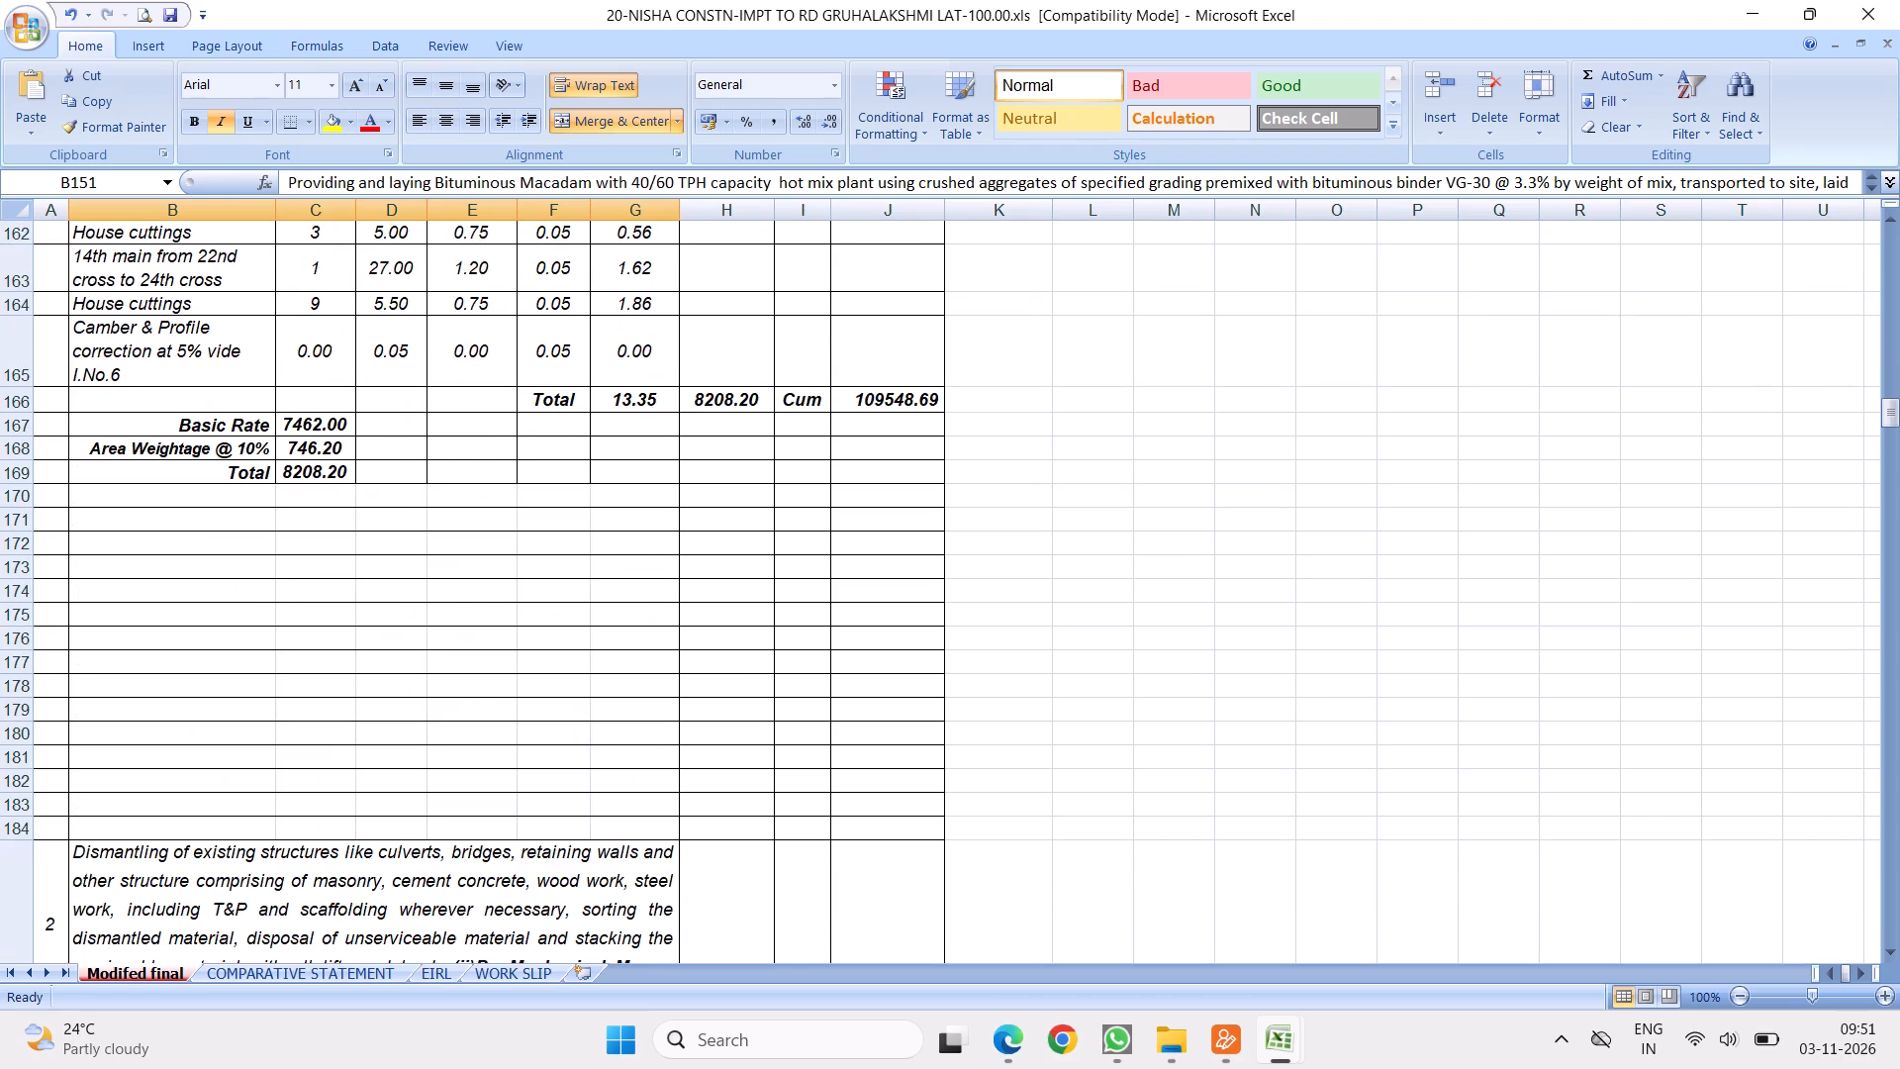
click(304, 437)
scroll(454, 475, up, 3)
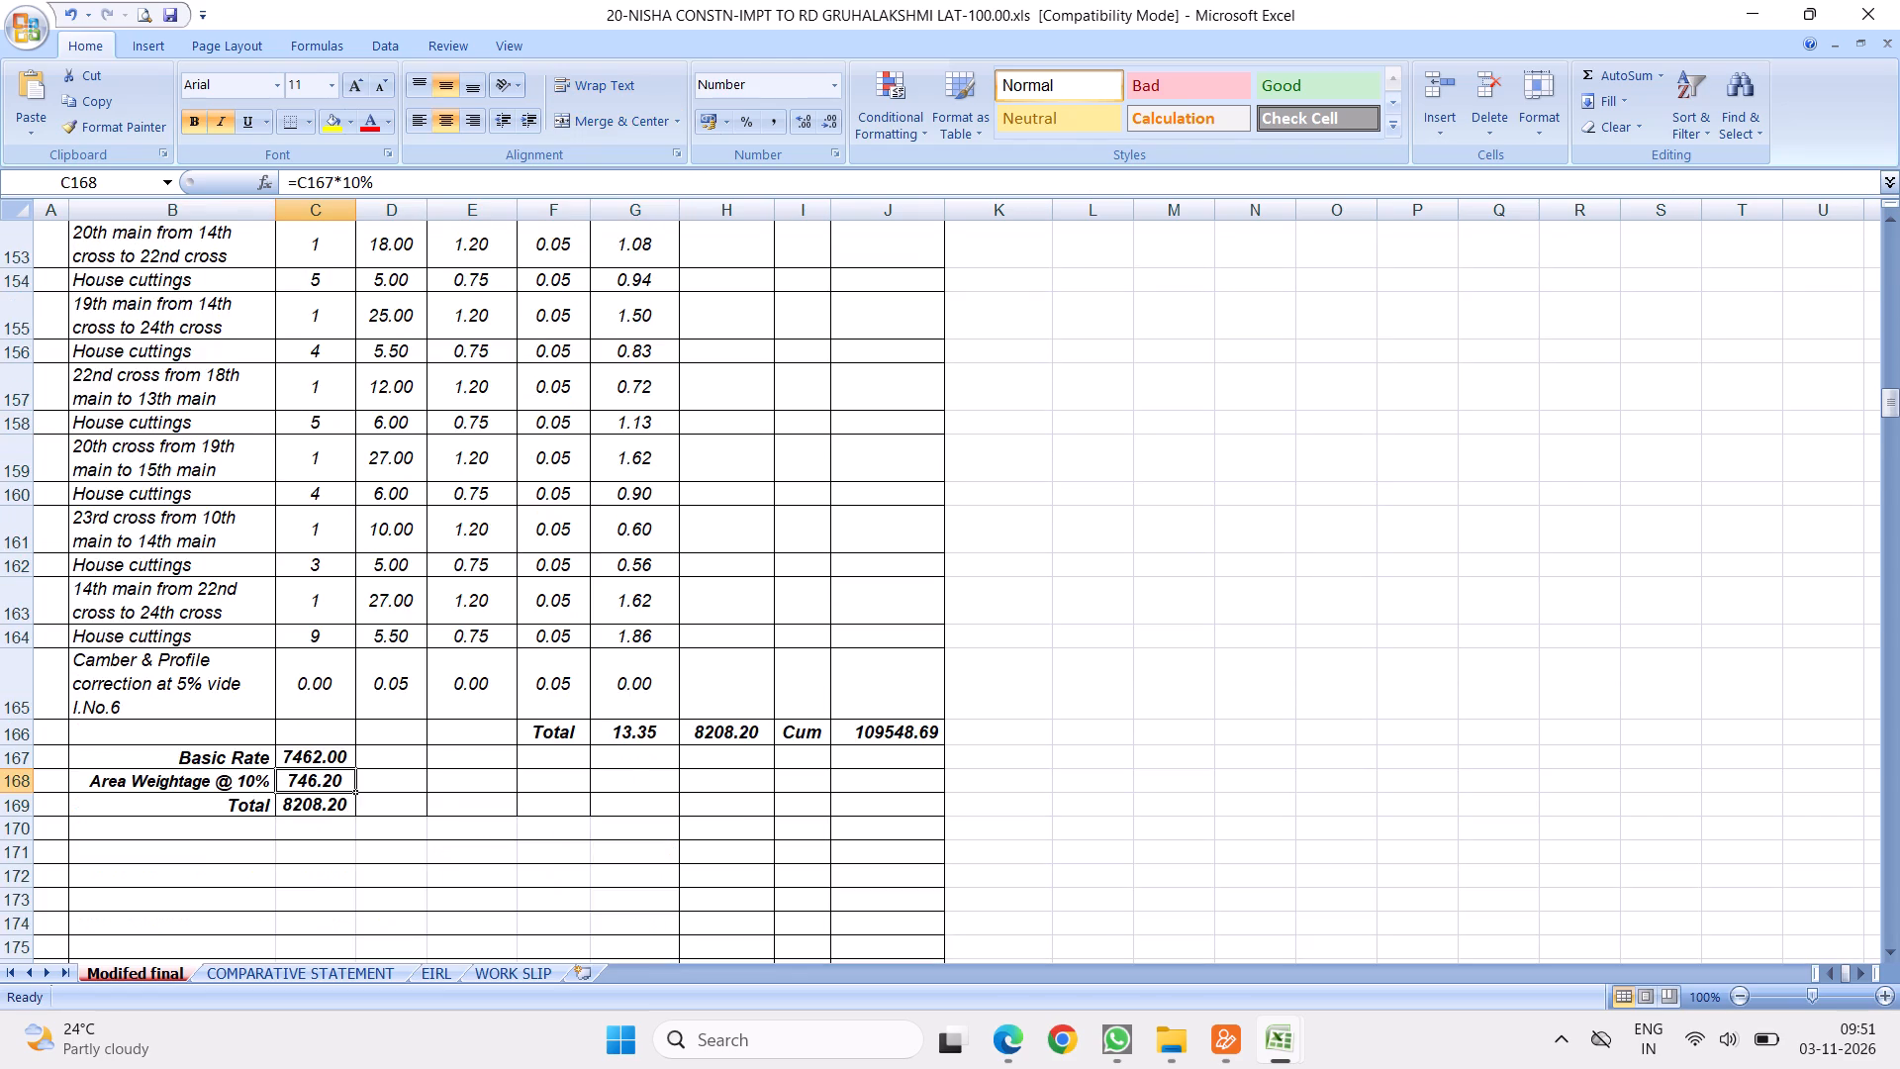
Delete rows 157 to 163 of item 13, from the 22nd cross measurement through the 14th main measurement.
scroll(435, 489, up, 2)
scroll(436, 534, down, 2)
drag(5, 392, 32, 598)
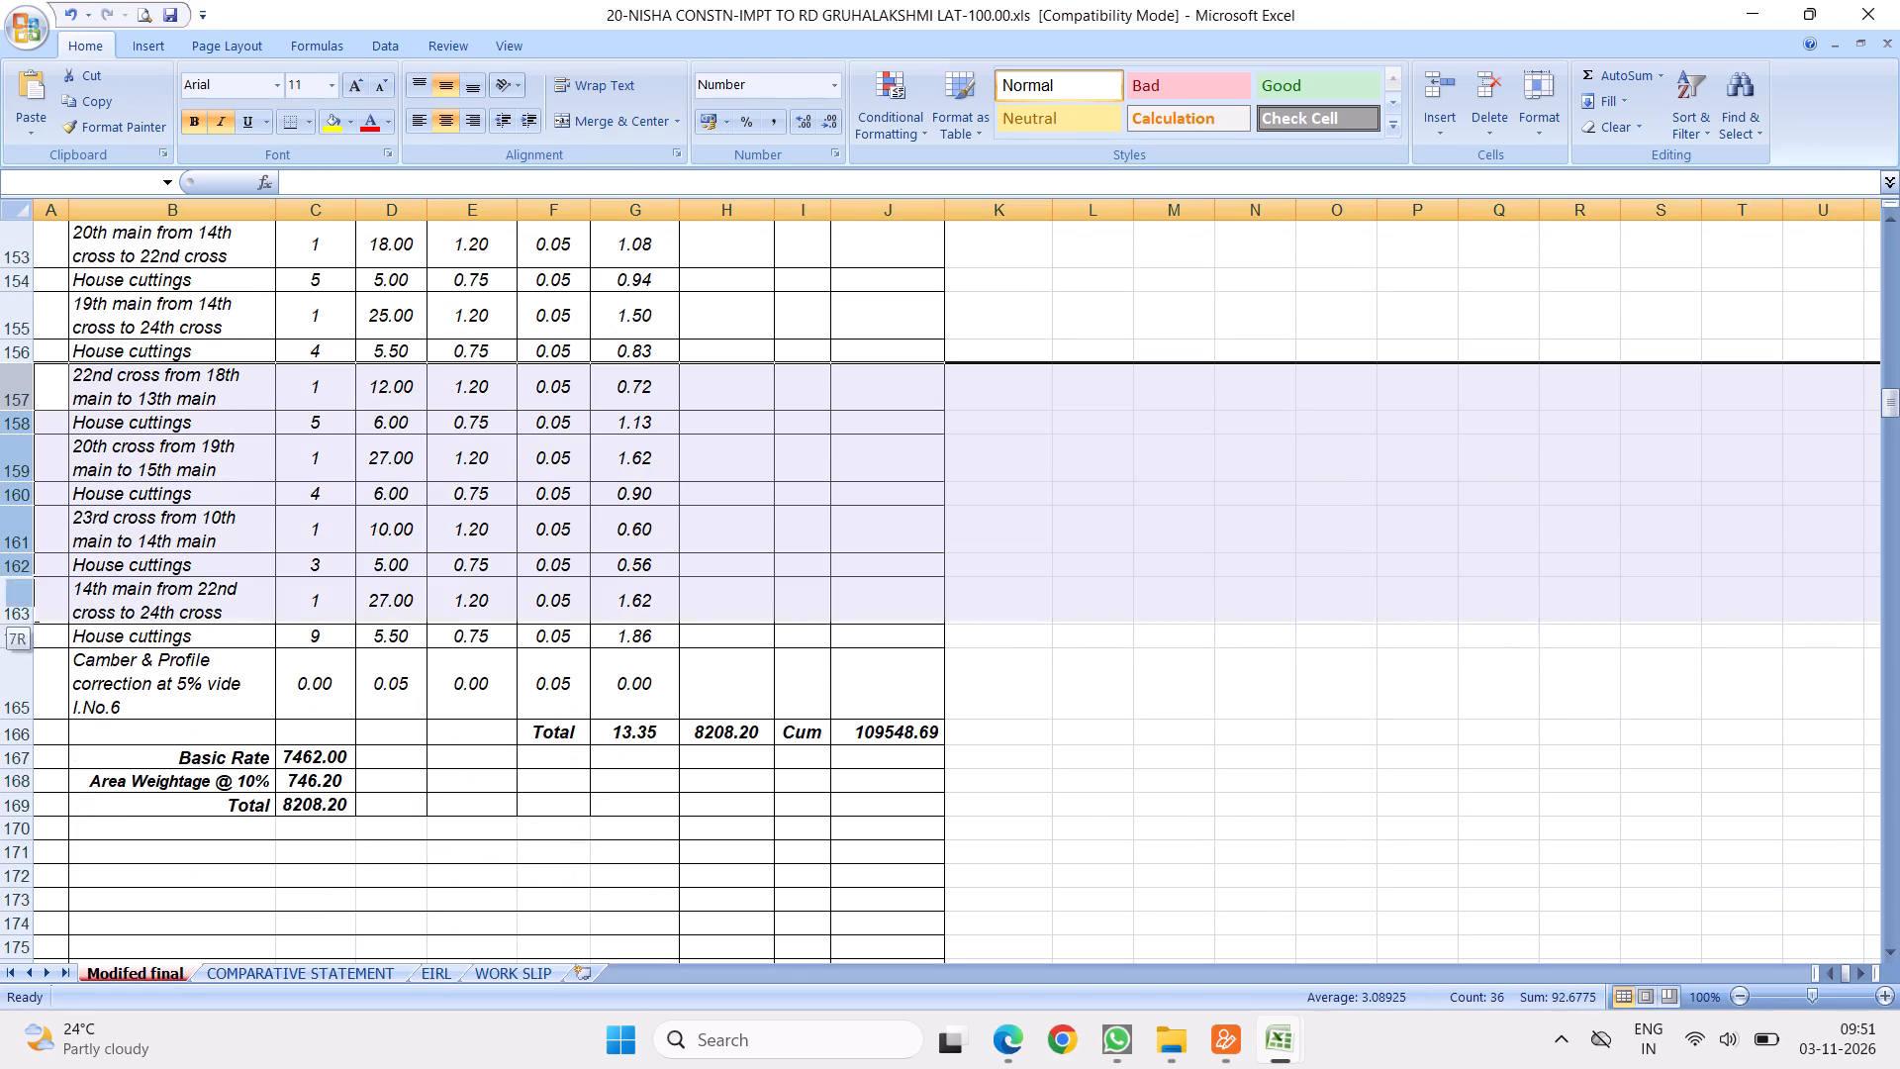
drag(32, 598, 36, 598)
right_click(197, 467)
click(265, 617)
scroll(437, 436, up, 2)
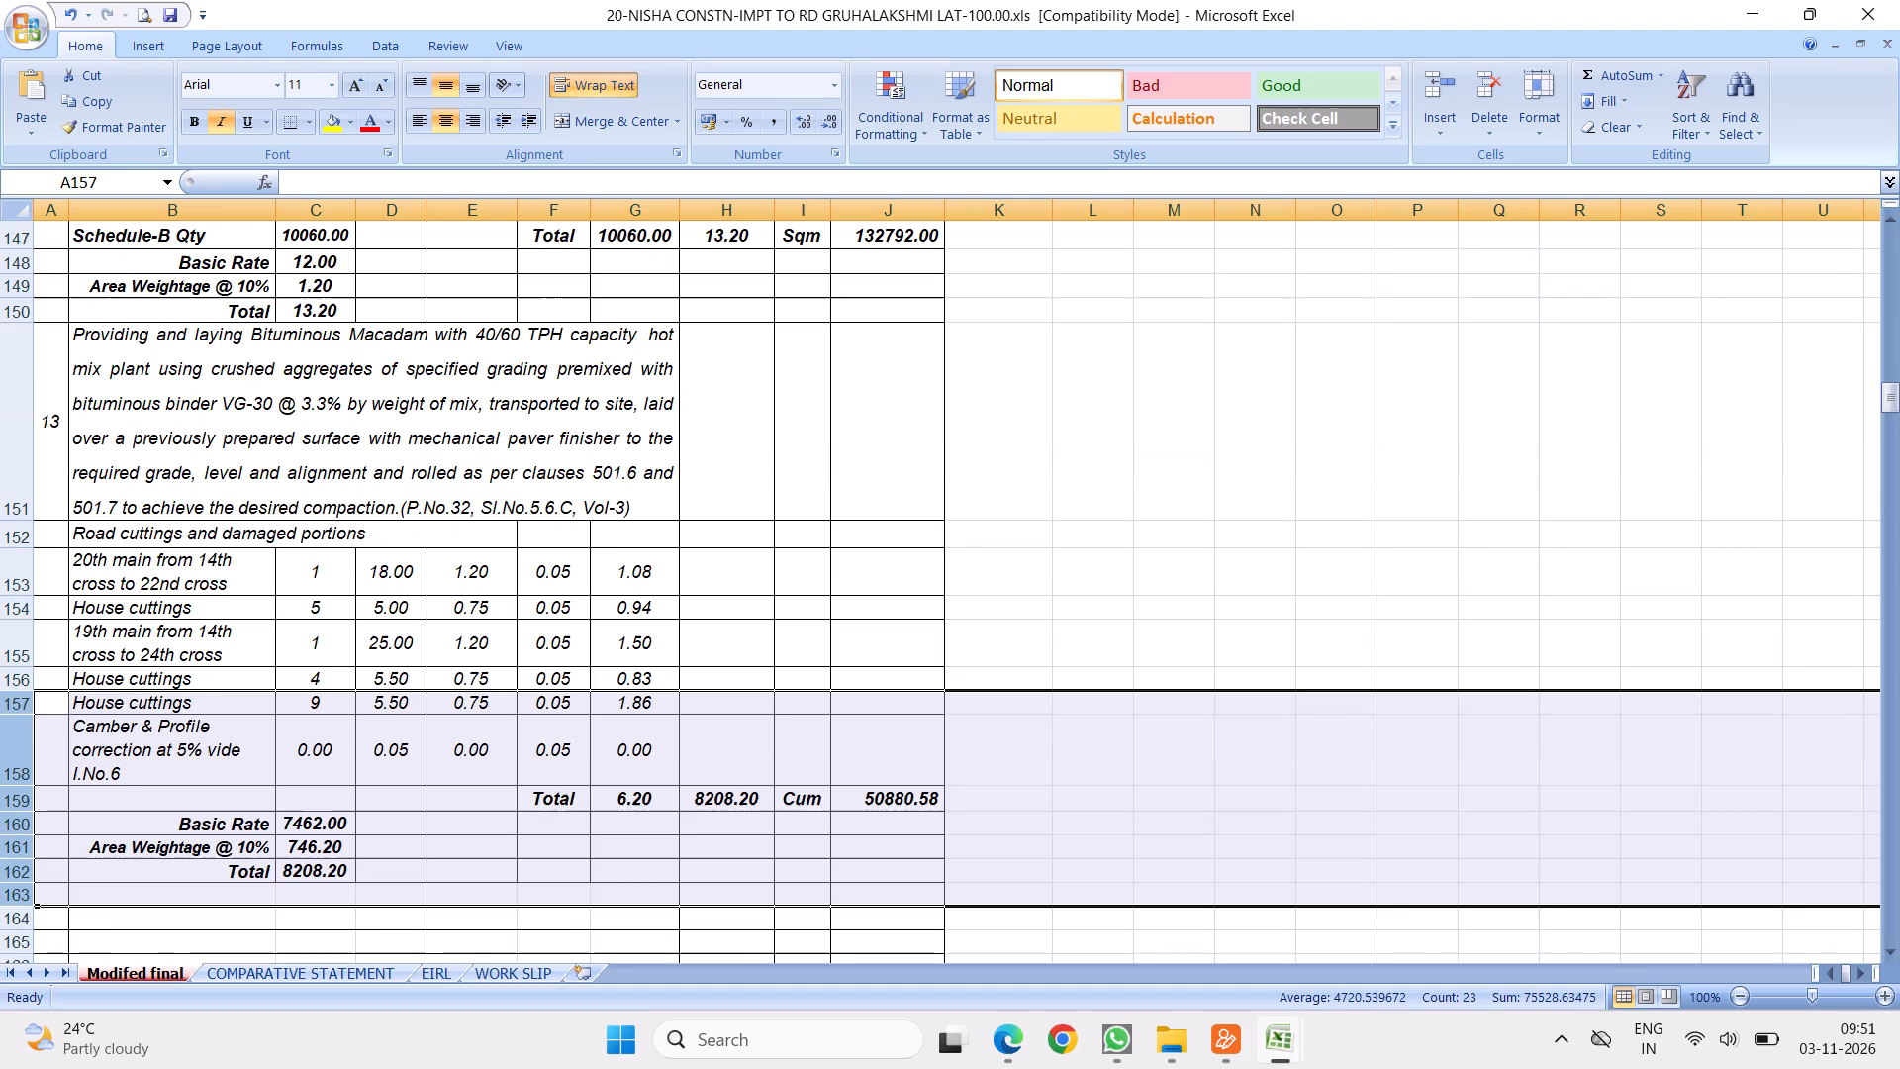
Copy item 13's rows 151 to 162 and insert them above item 6 on the 2-IMPROVEMENTS workbook's ASPHALT ROAD ESTIMATE sheet.
drag(0, 414, 108, 863)
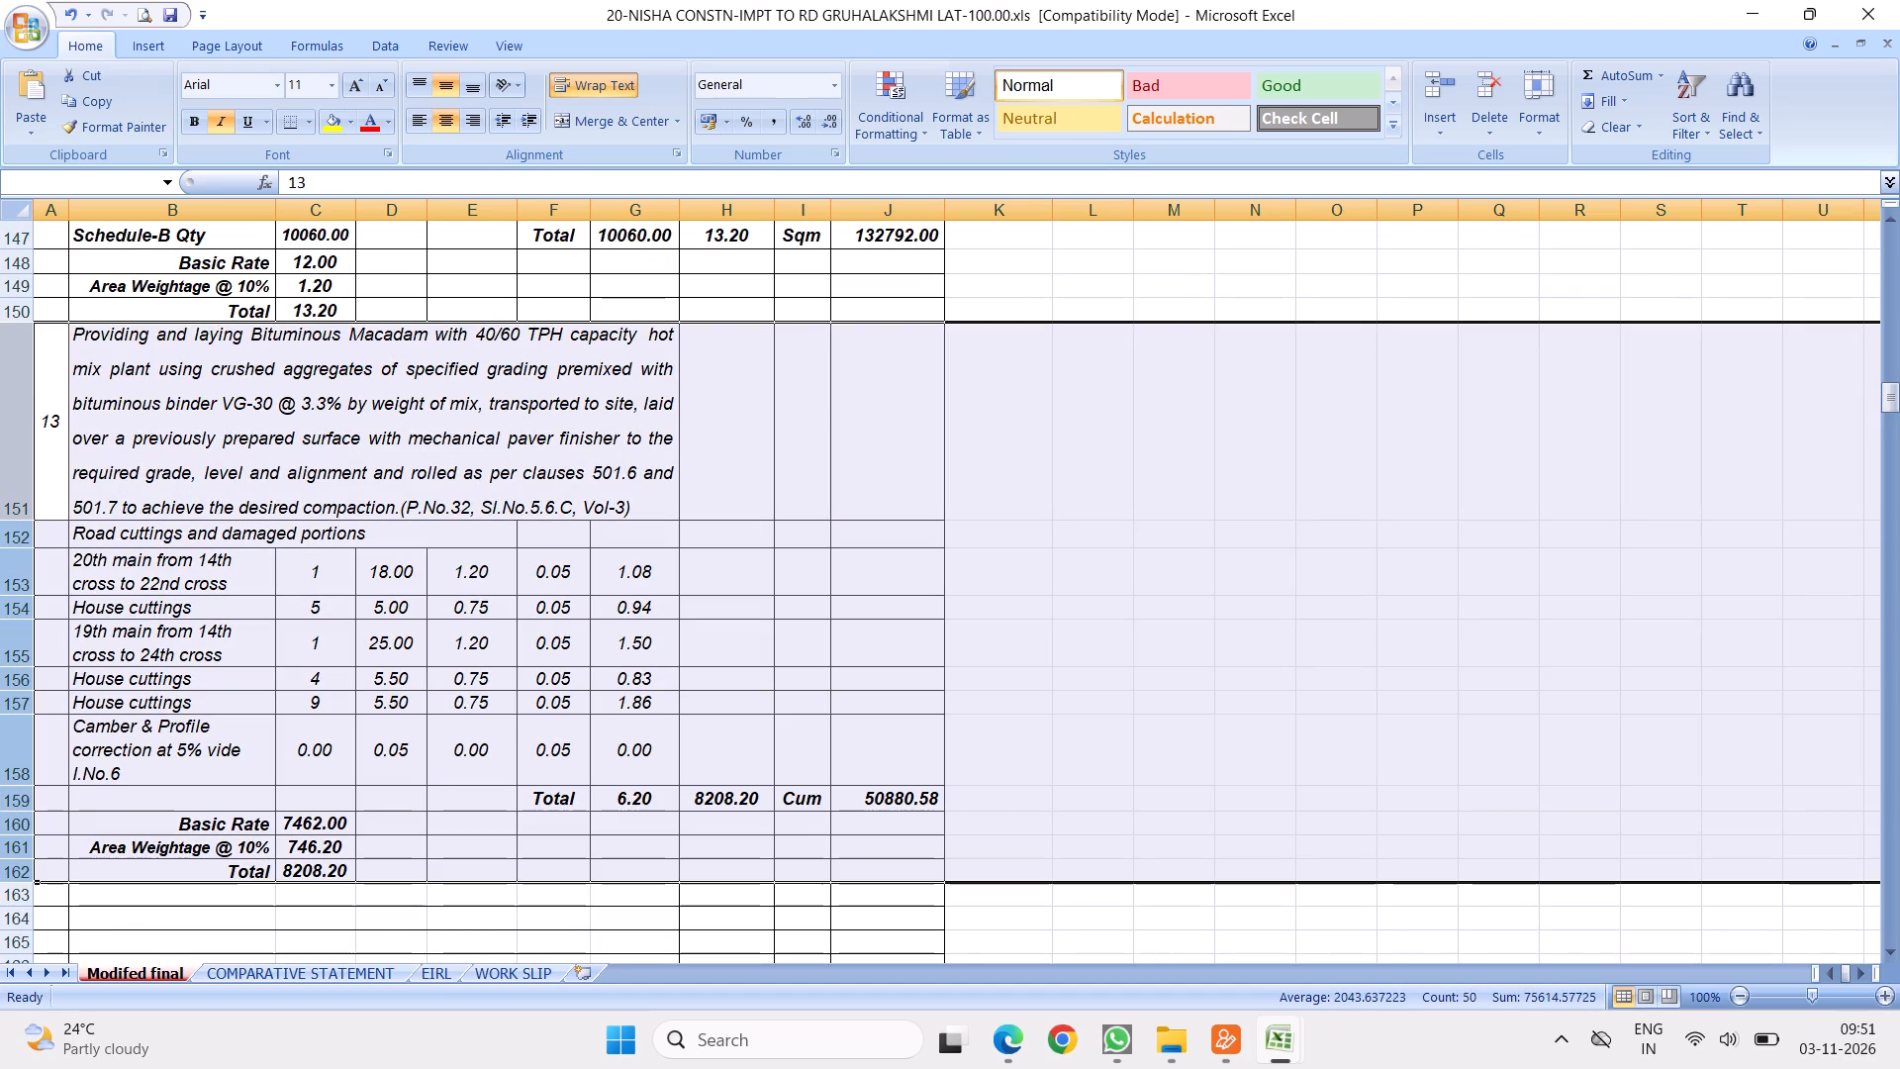
right_click(303, 426)
click(369, 474)
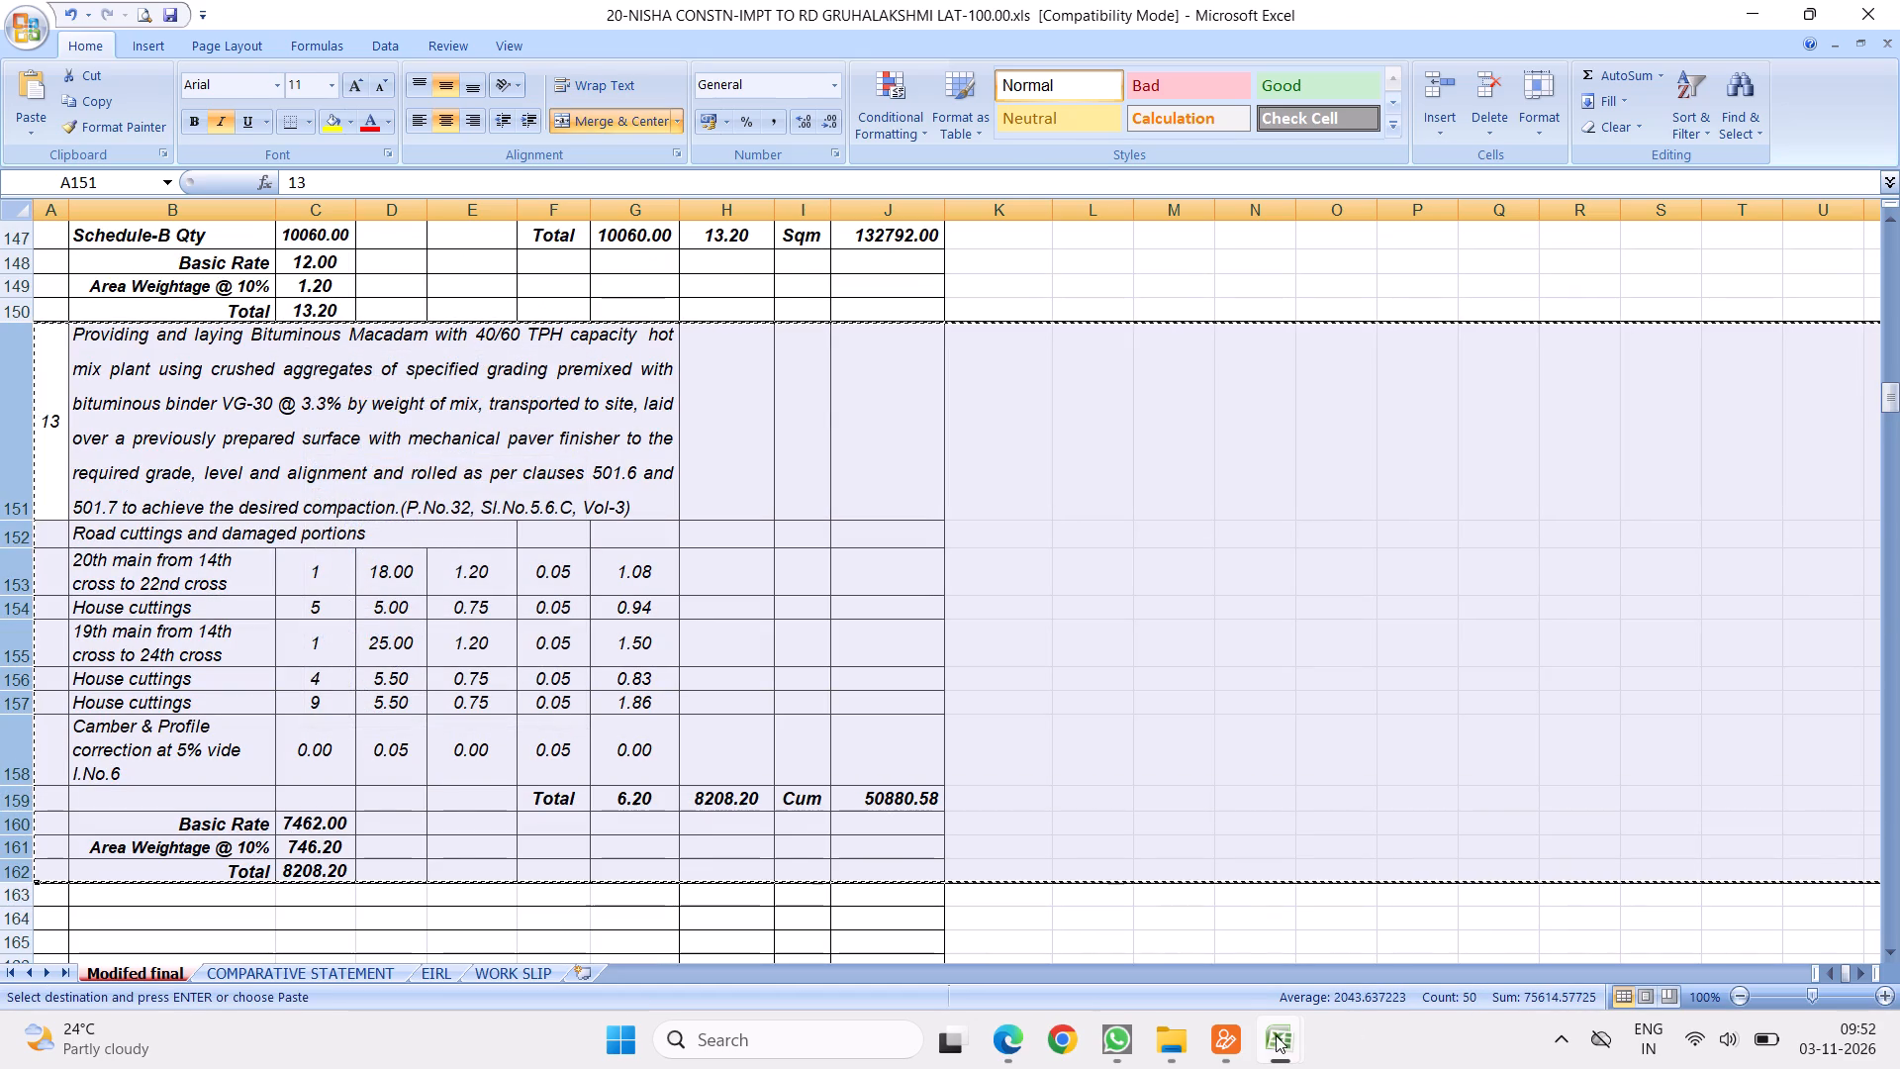
click(1390, 851)
scroll(452, 628, down, 3)
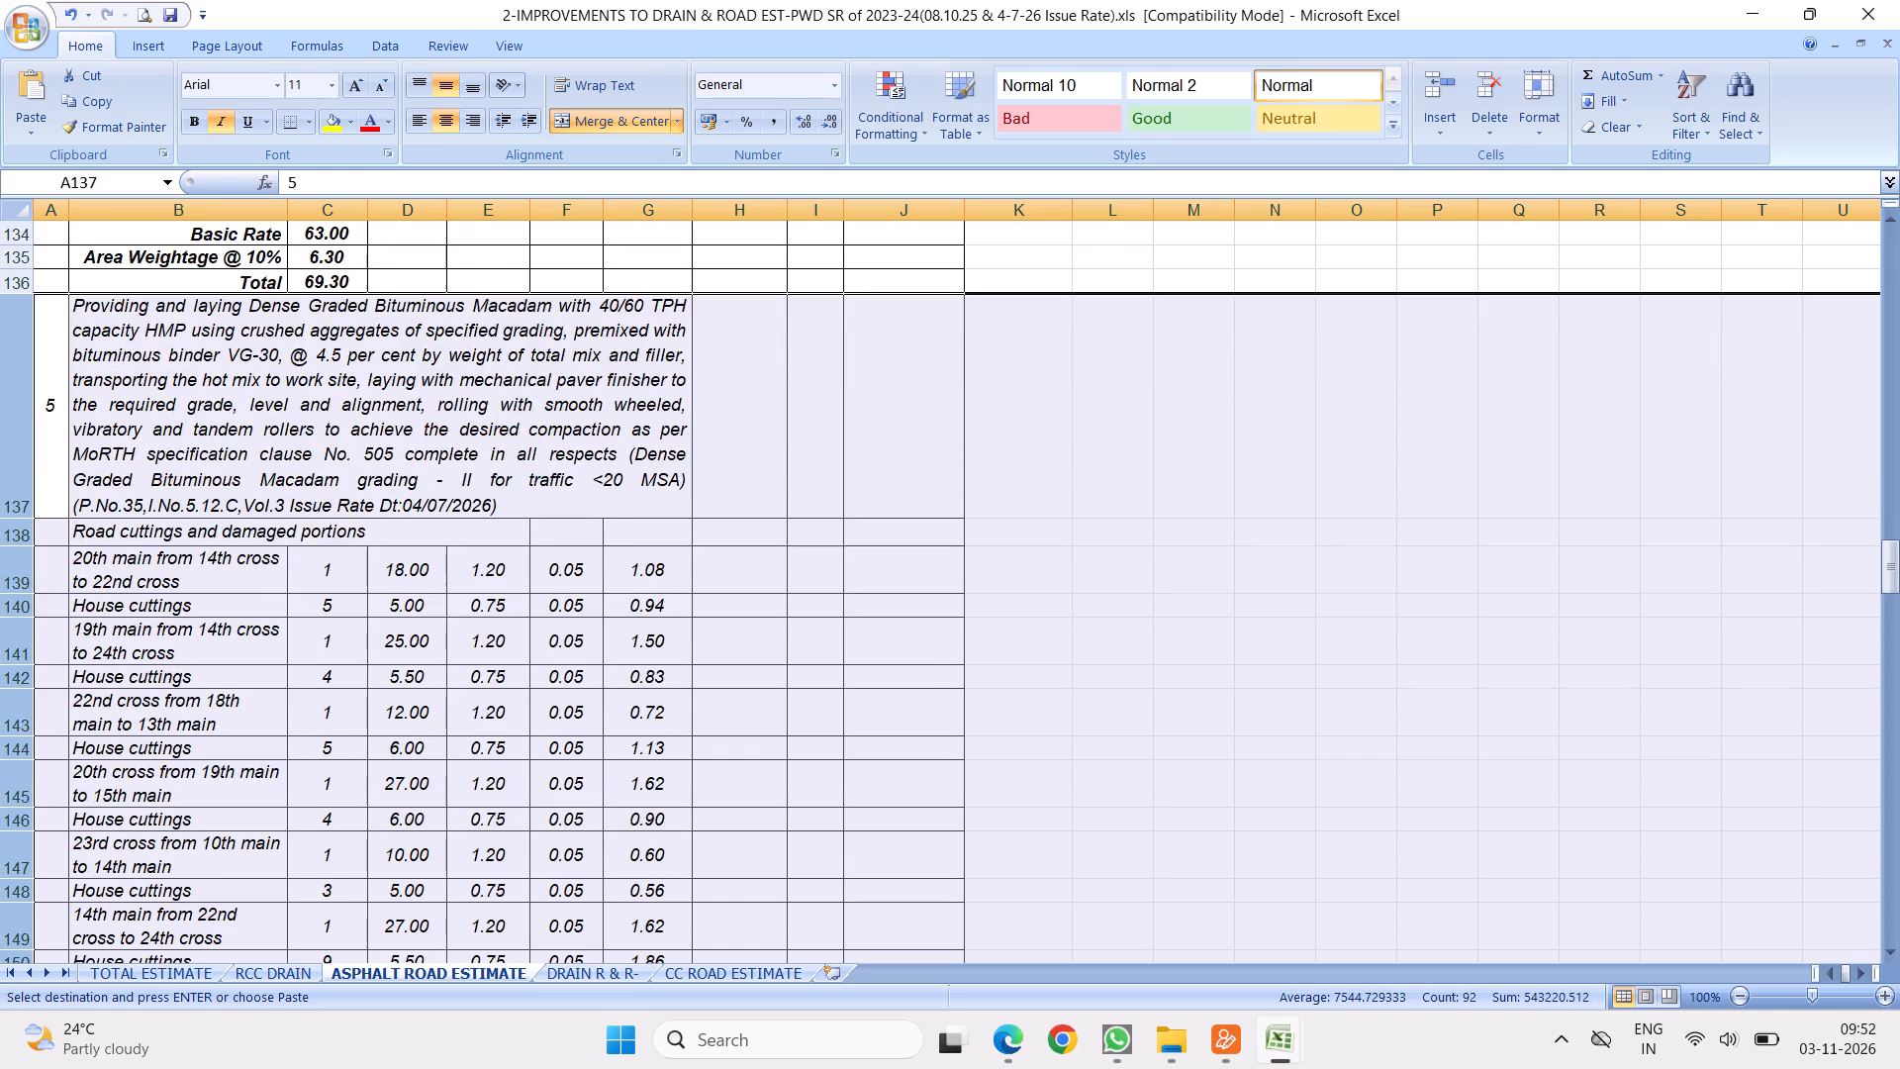
scroll(485, 476, down, 5)
click(6, 504)
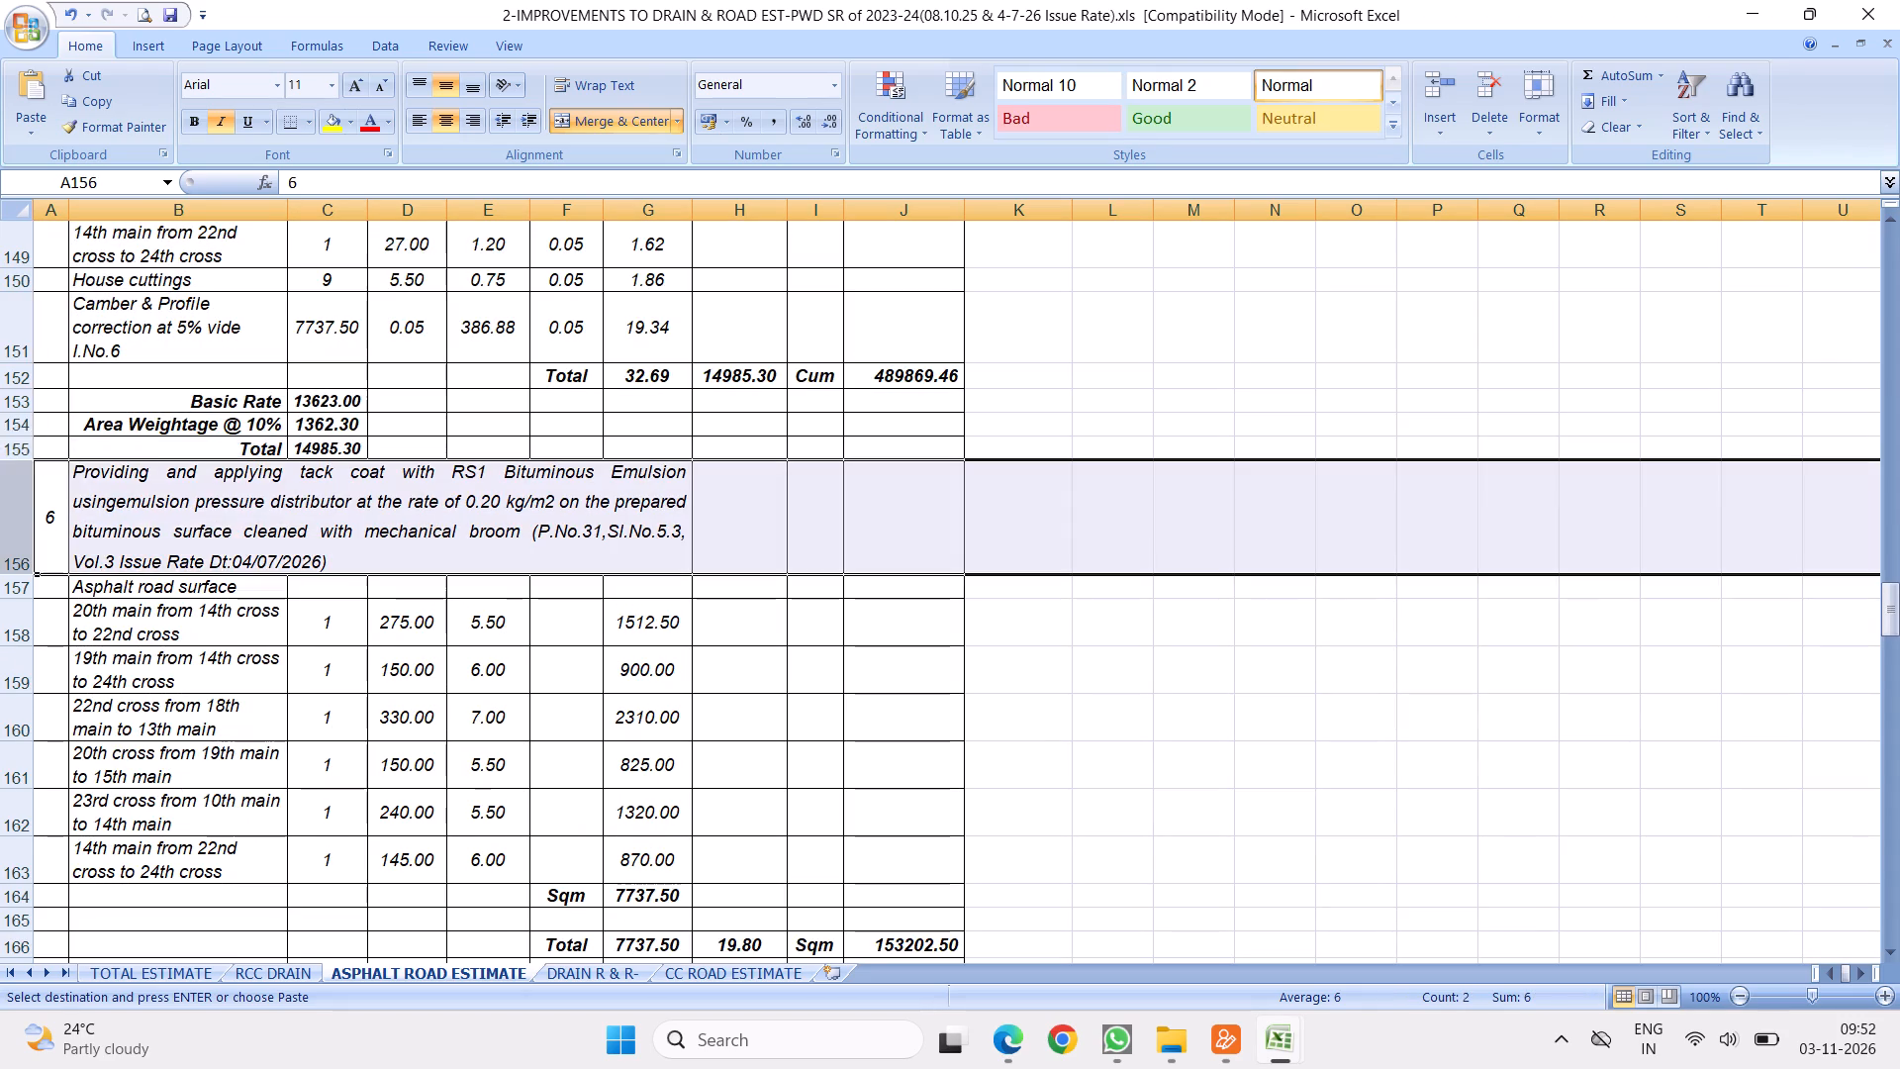
right_click(6, 504)
click(139, 629)
scroll(439, 623, down, 4)
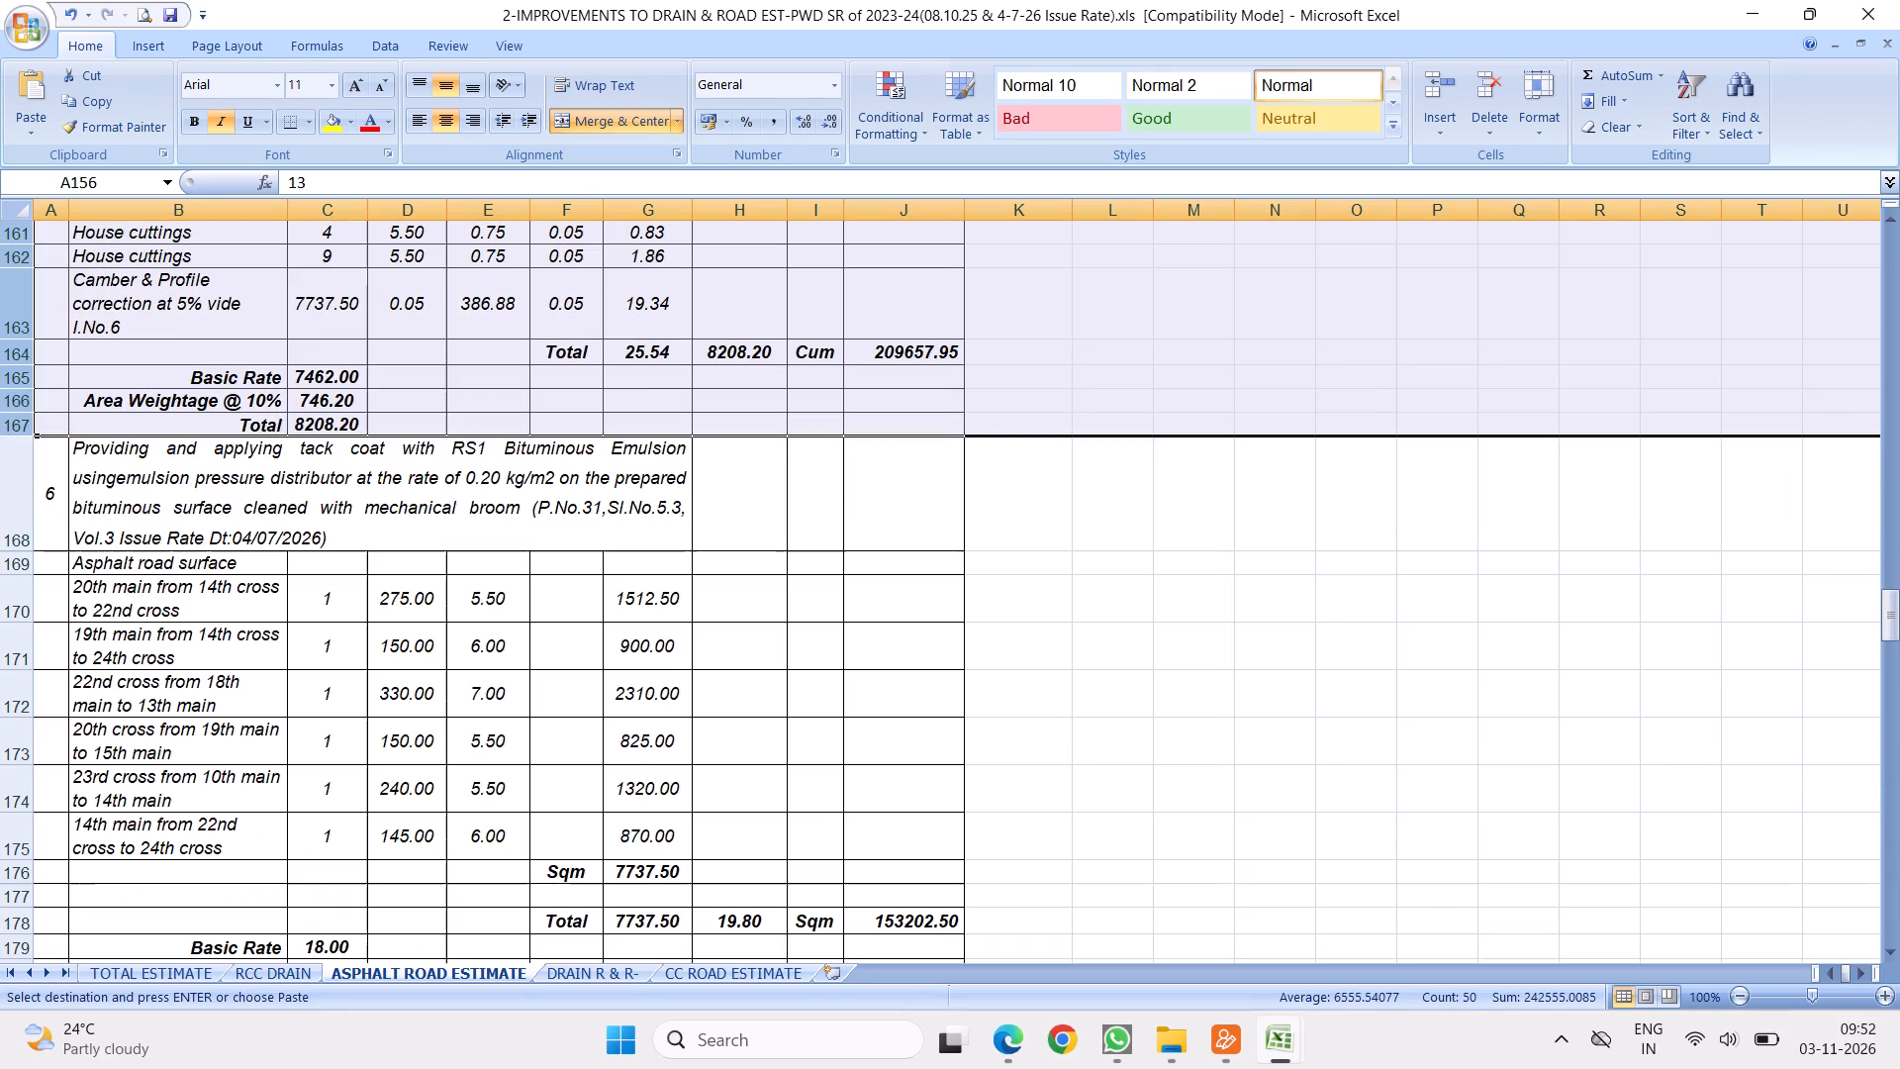
Look over the items below the inserted rows as far as Bituminous Concrete, and return to the 20-NISHA CONSTN workbook.
click(417, 521)
scroll(427, 546, down, 4)
click(389, 547)
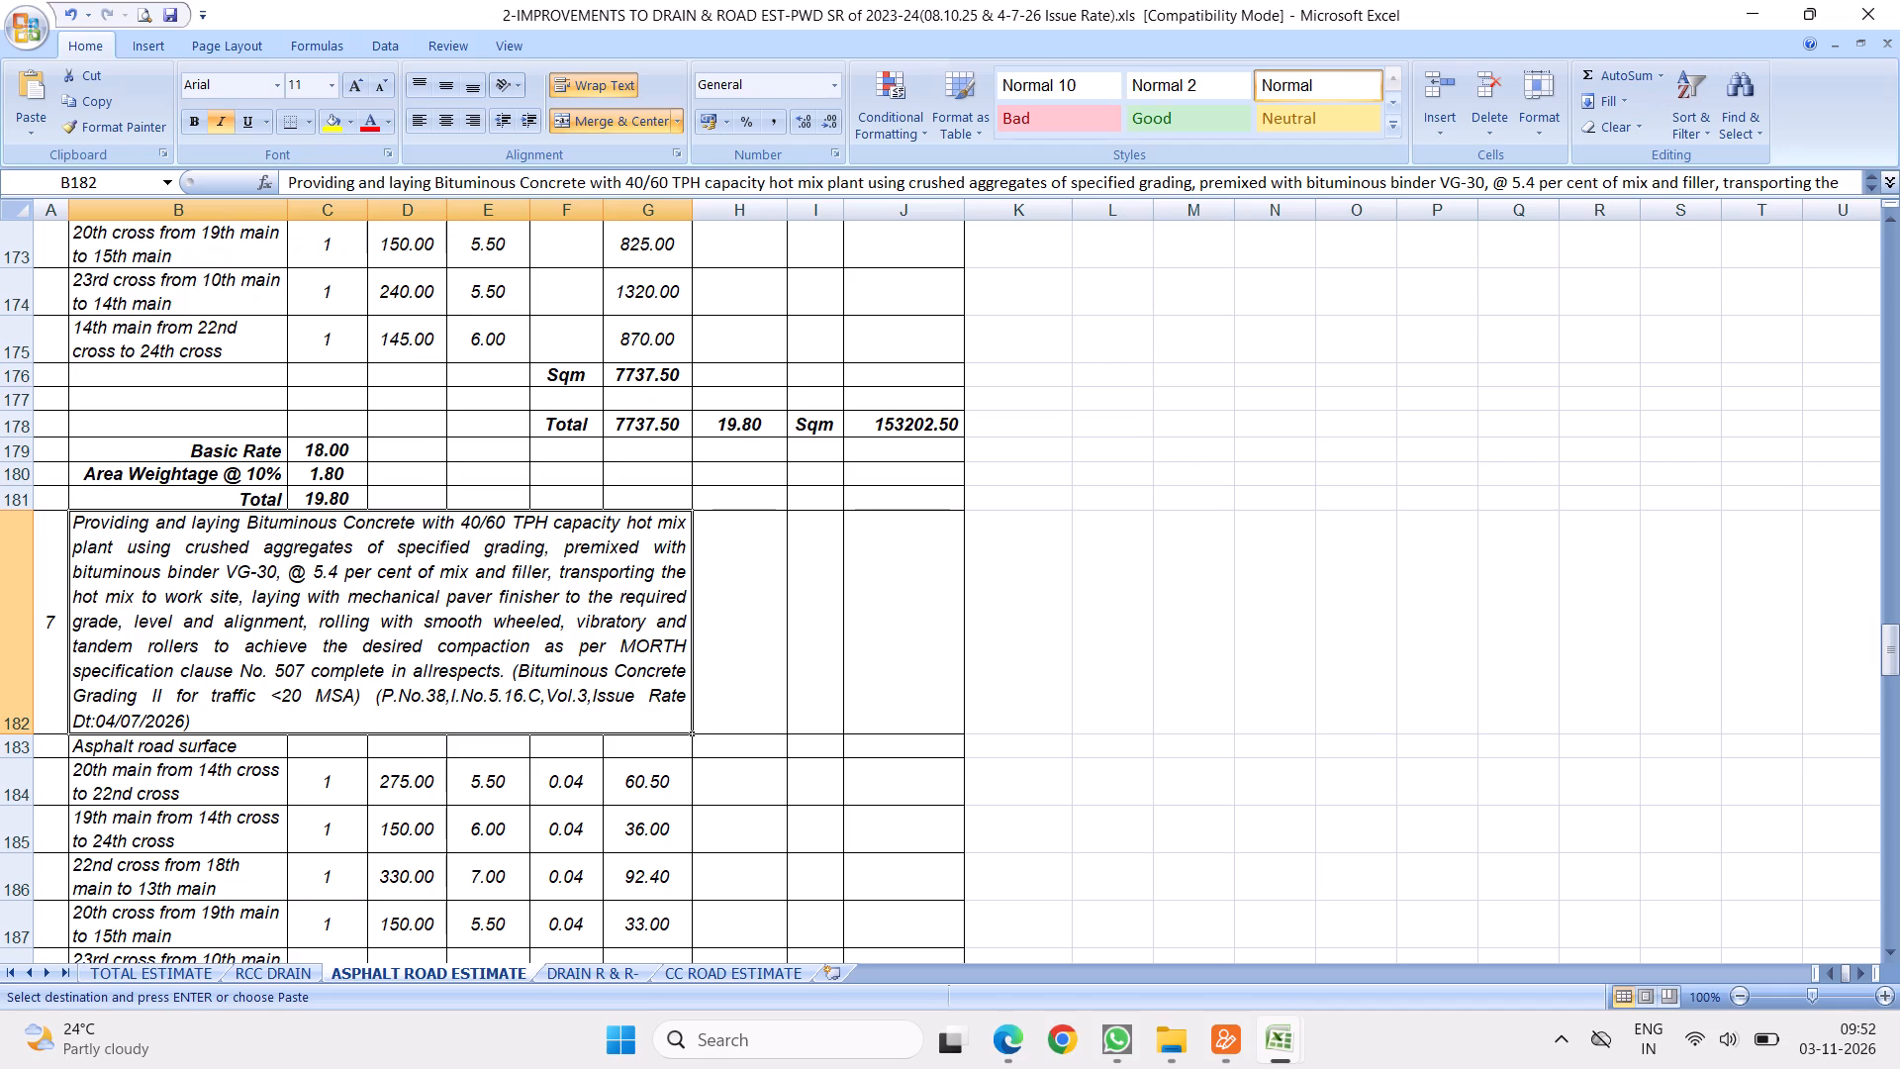
click(1294, 1036)
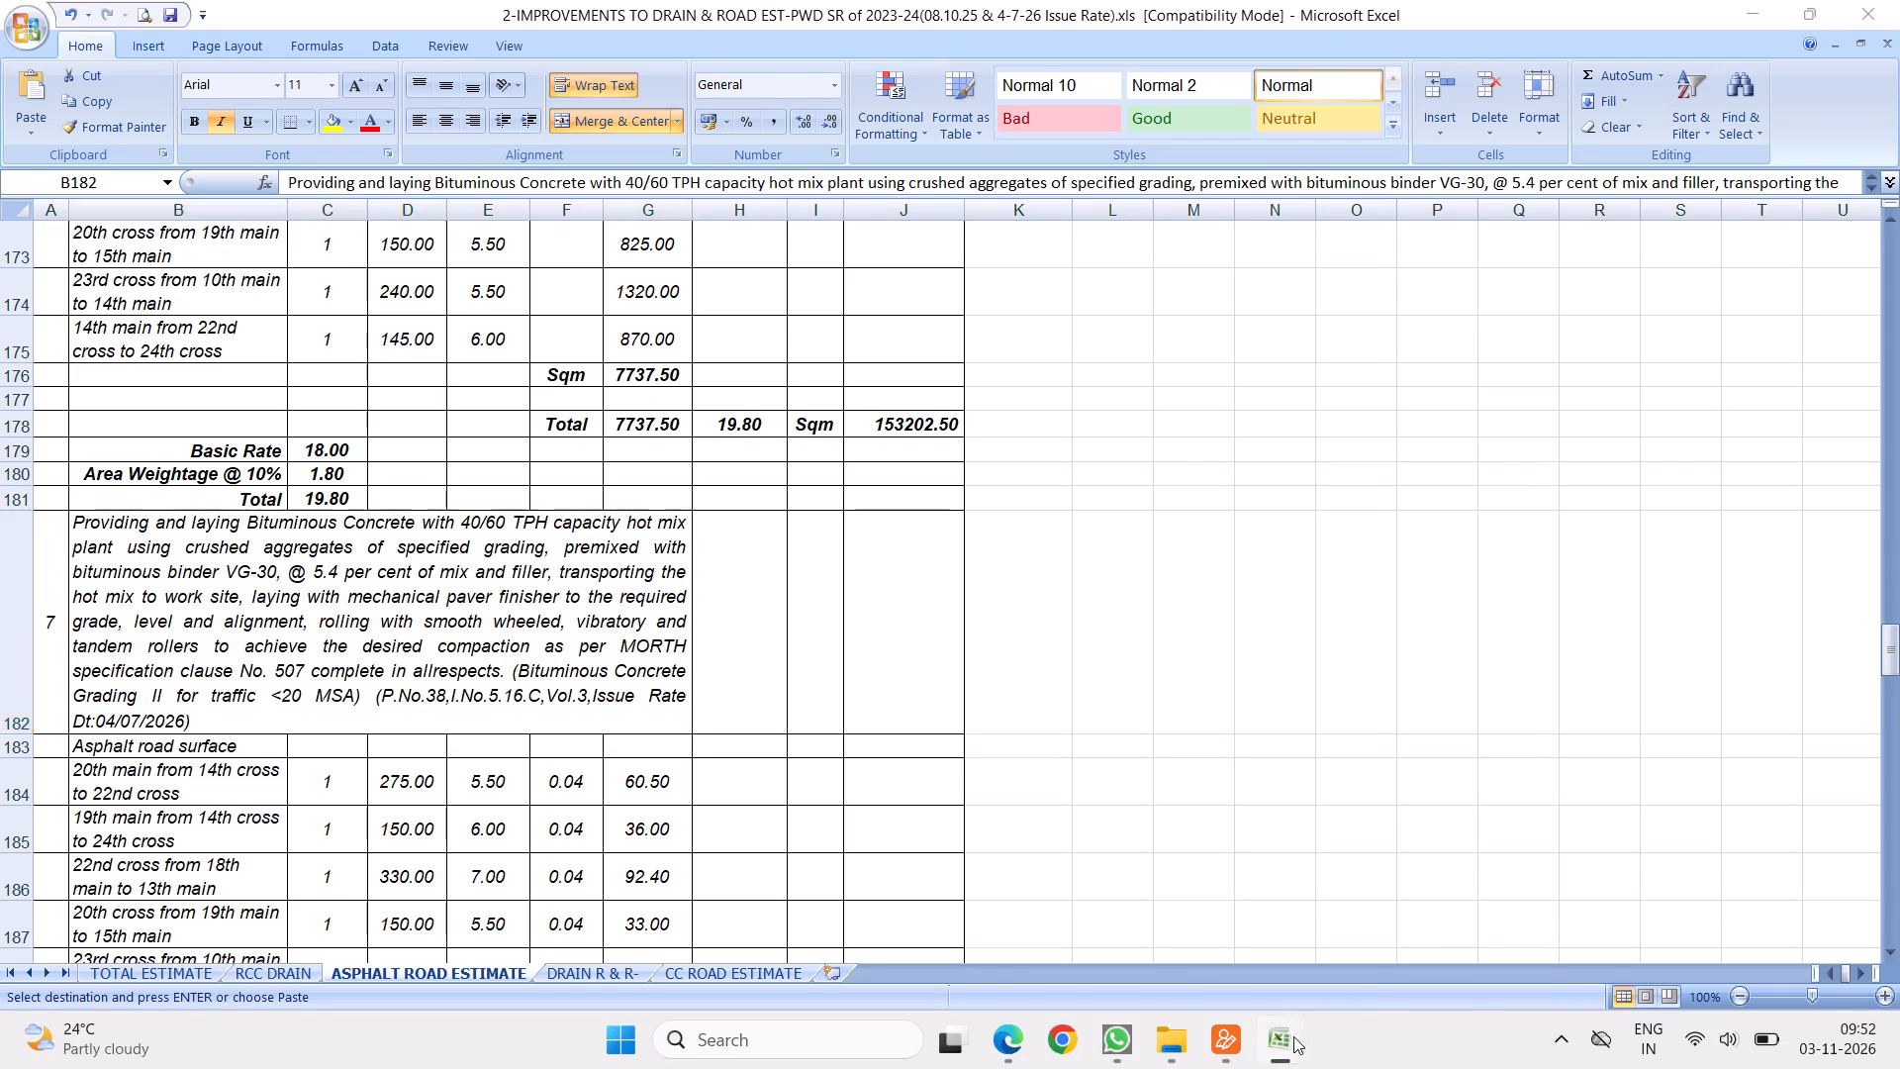
click(1124, 879)
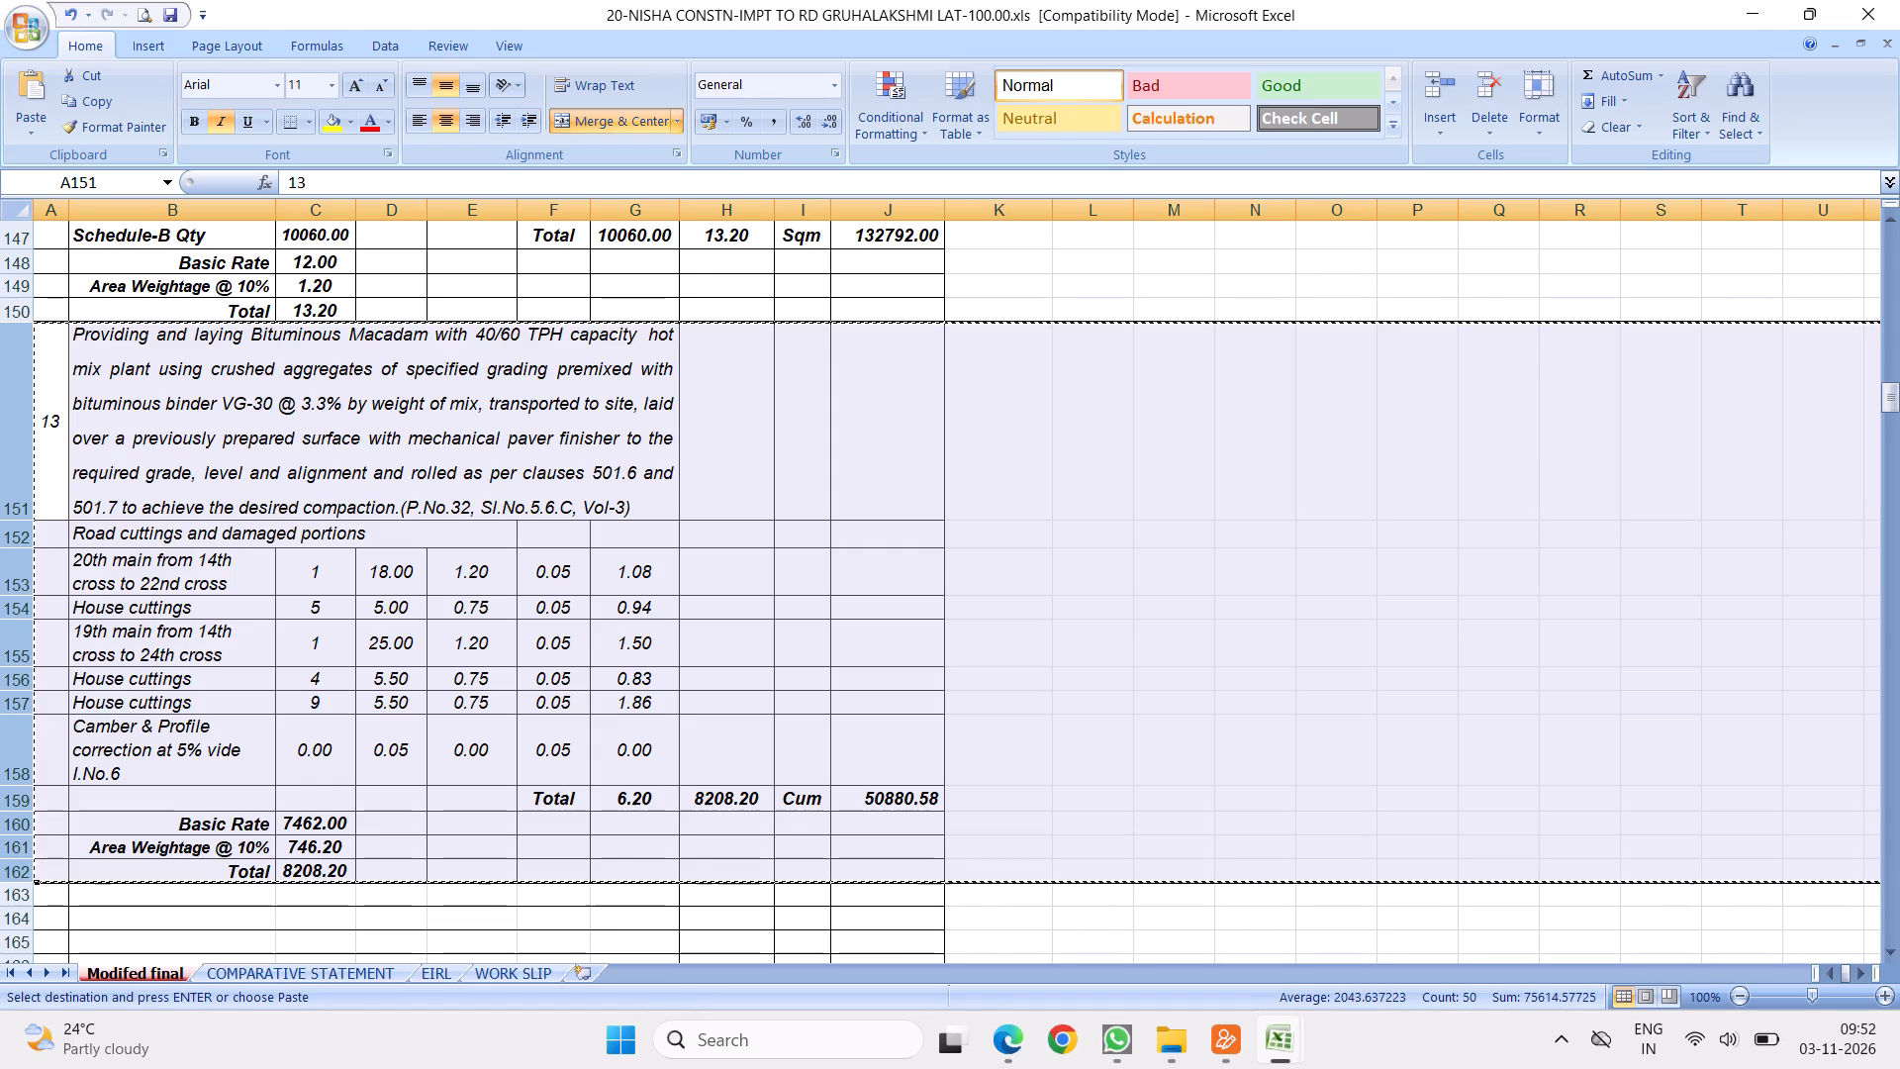
right_click(398, 381)
click(1109, 600)
key(Escape)
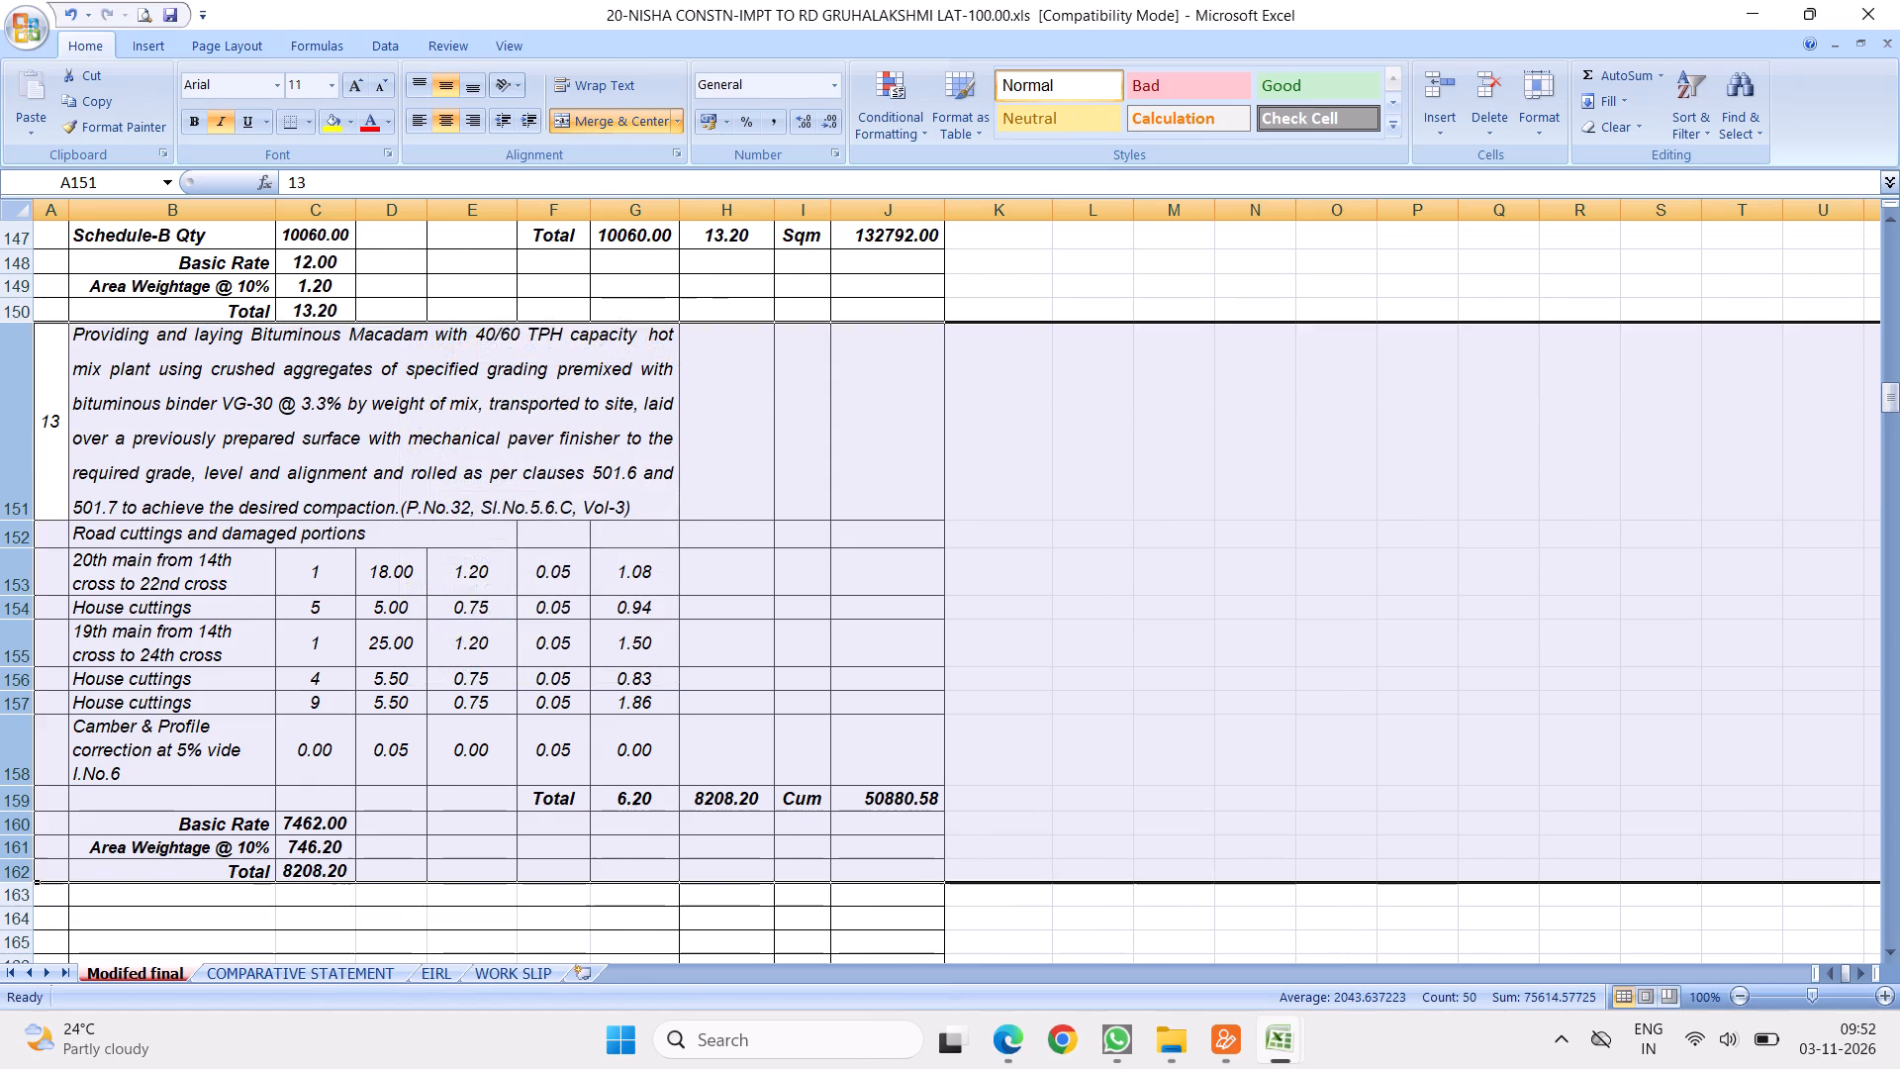
Replace item 13's total row 159 with a copy of Schedule-B Qty row 147 and set its quantity to 122.3.
scroll(575, 524, up, 1)
right_click(7, 306)
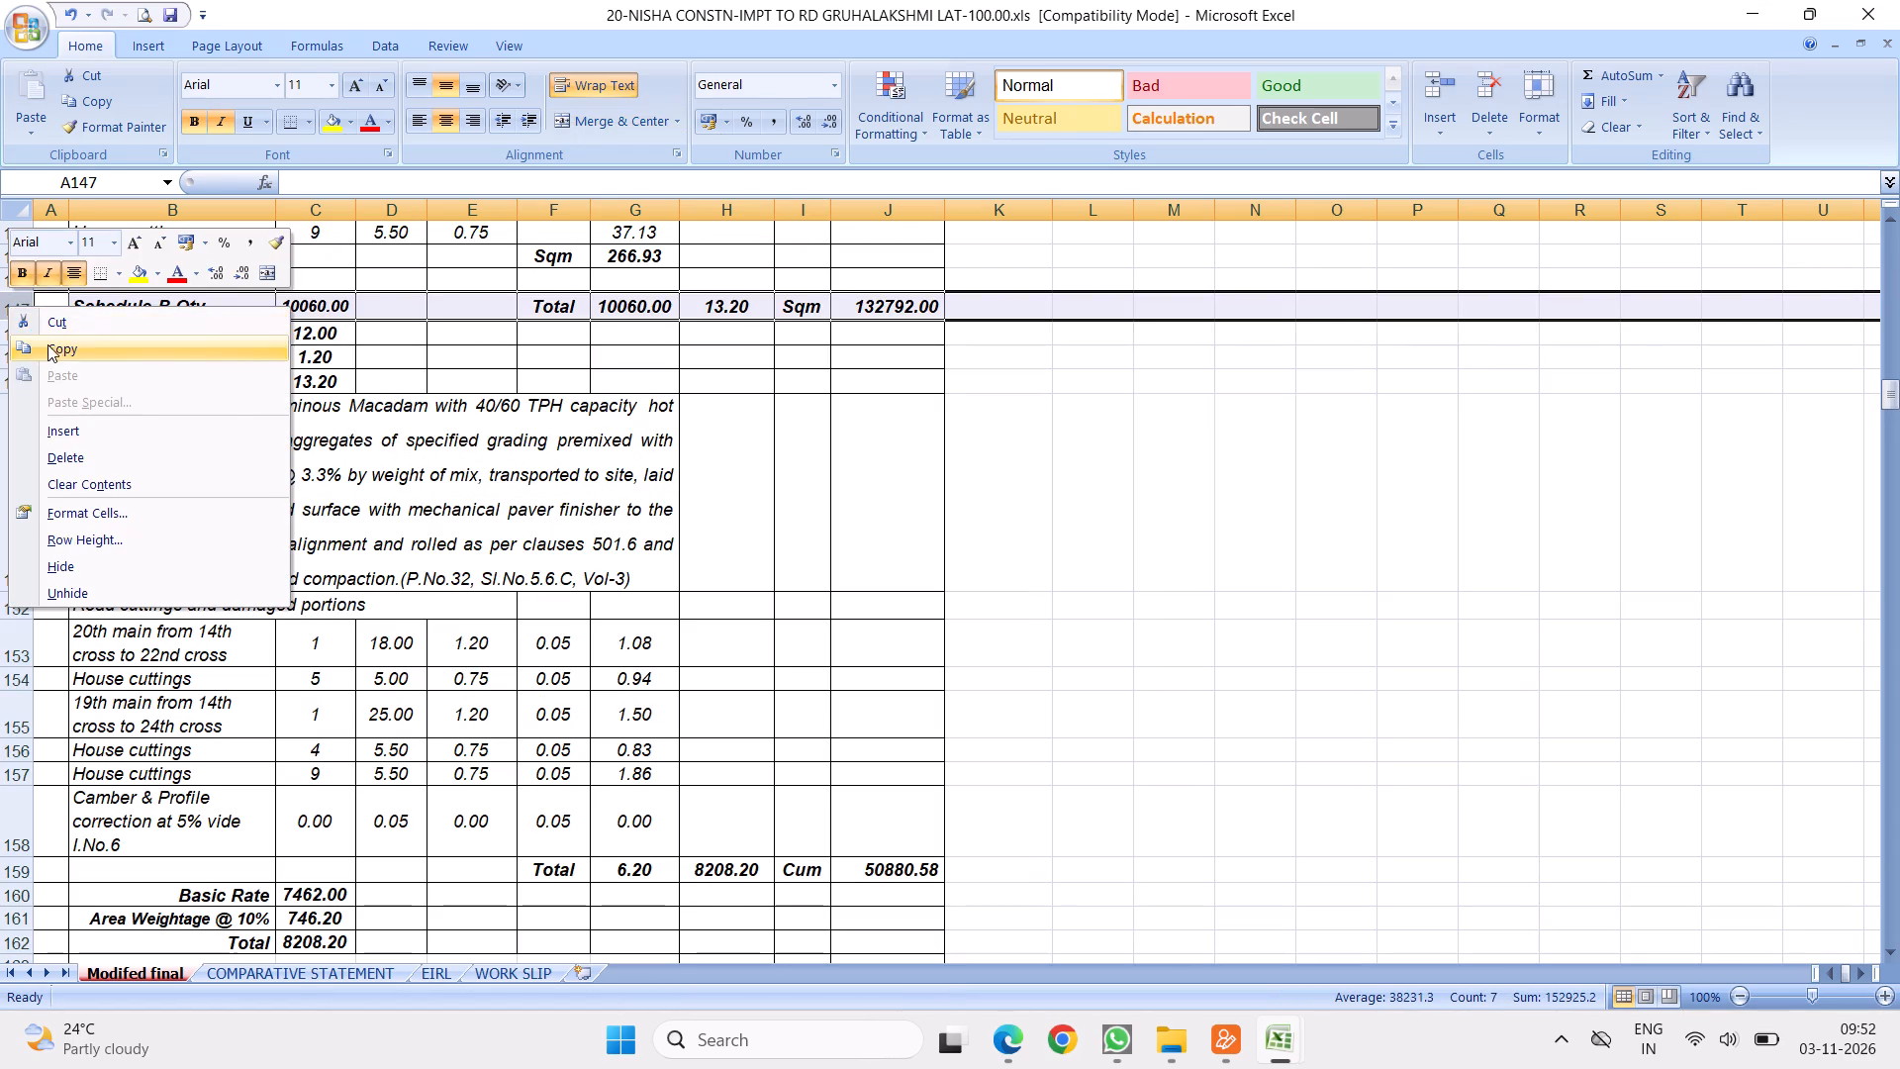
click(59, 350)
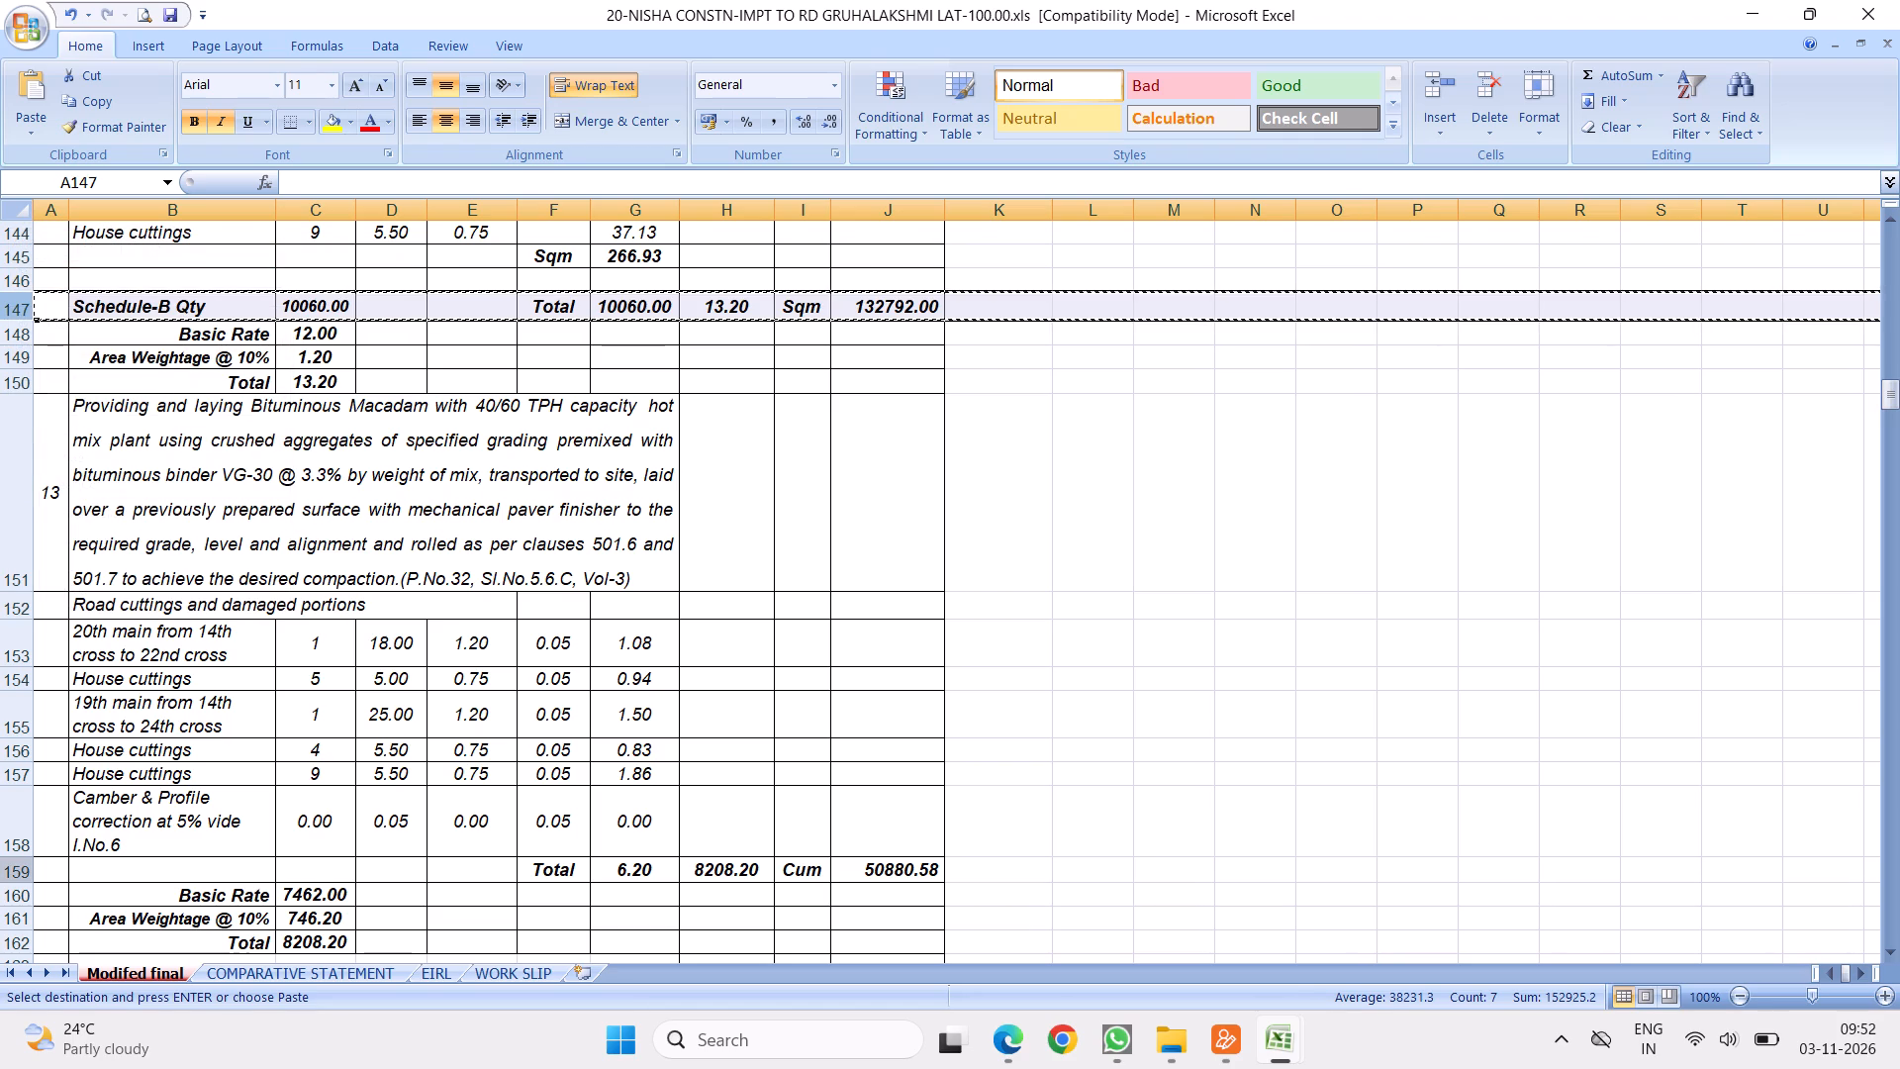
right_click(11, 874)
click(66, 636)
click(307, 872)
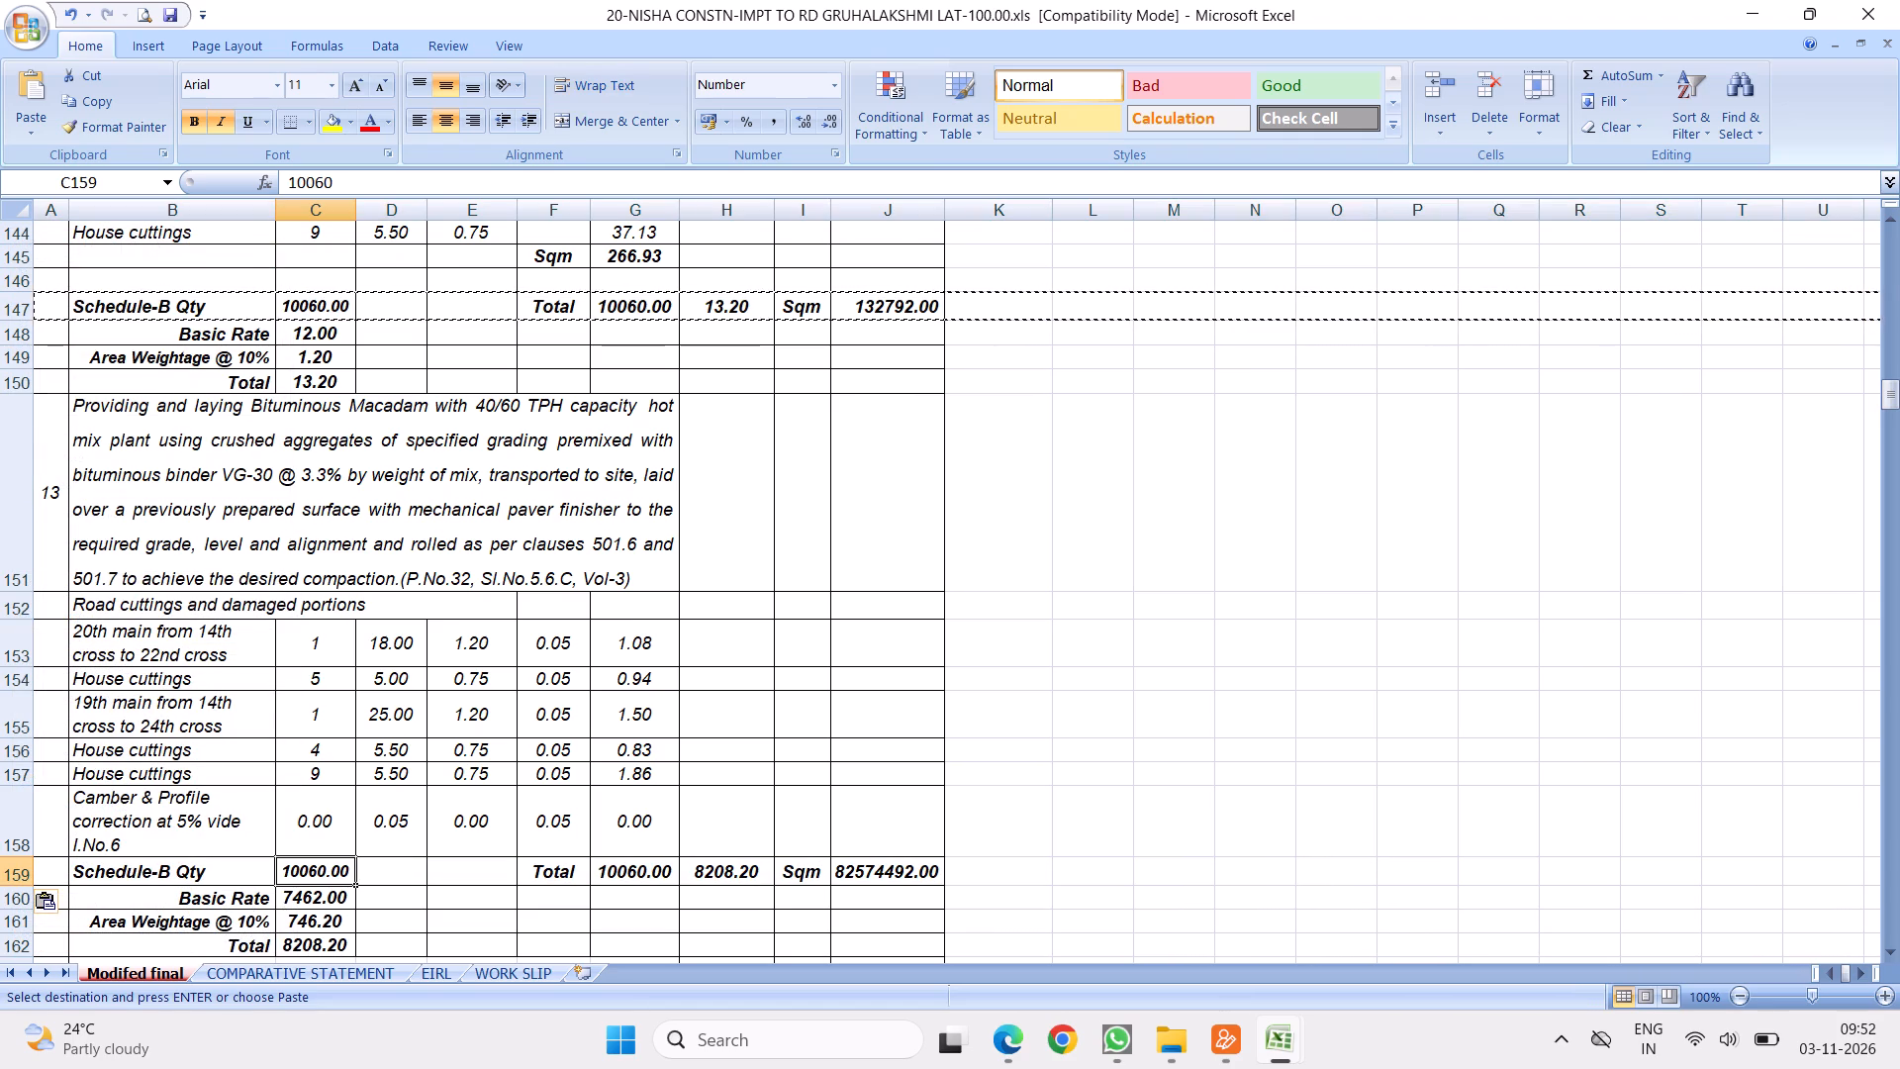
text(122.3)
key(Return)
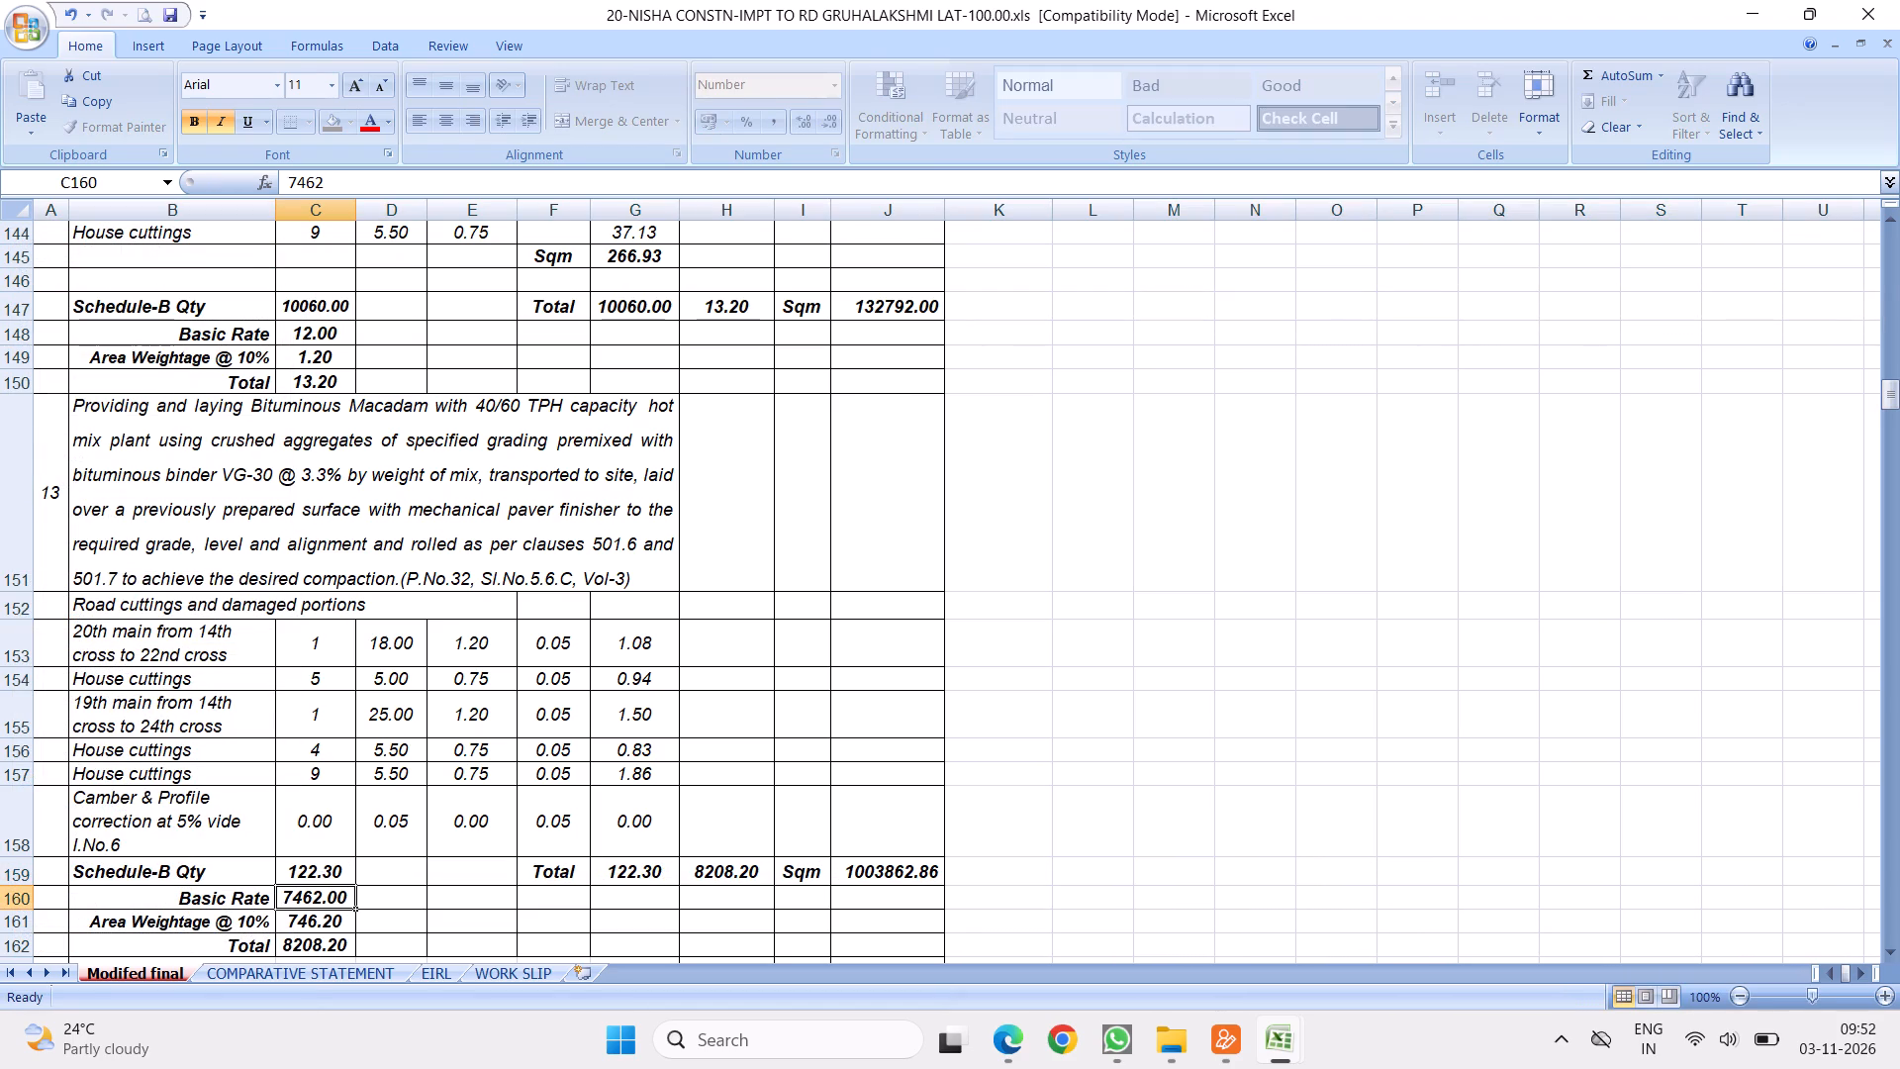
click(693, 880)
Copy item 13's complete block, rows 151 to 162, and insert it directly below at row 163.
click(419, 529)
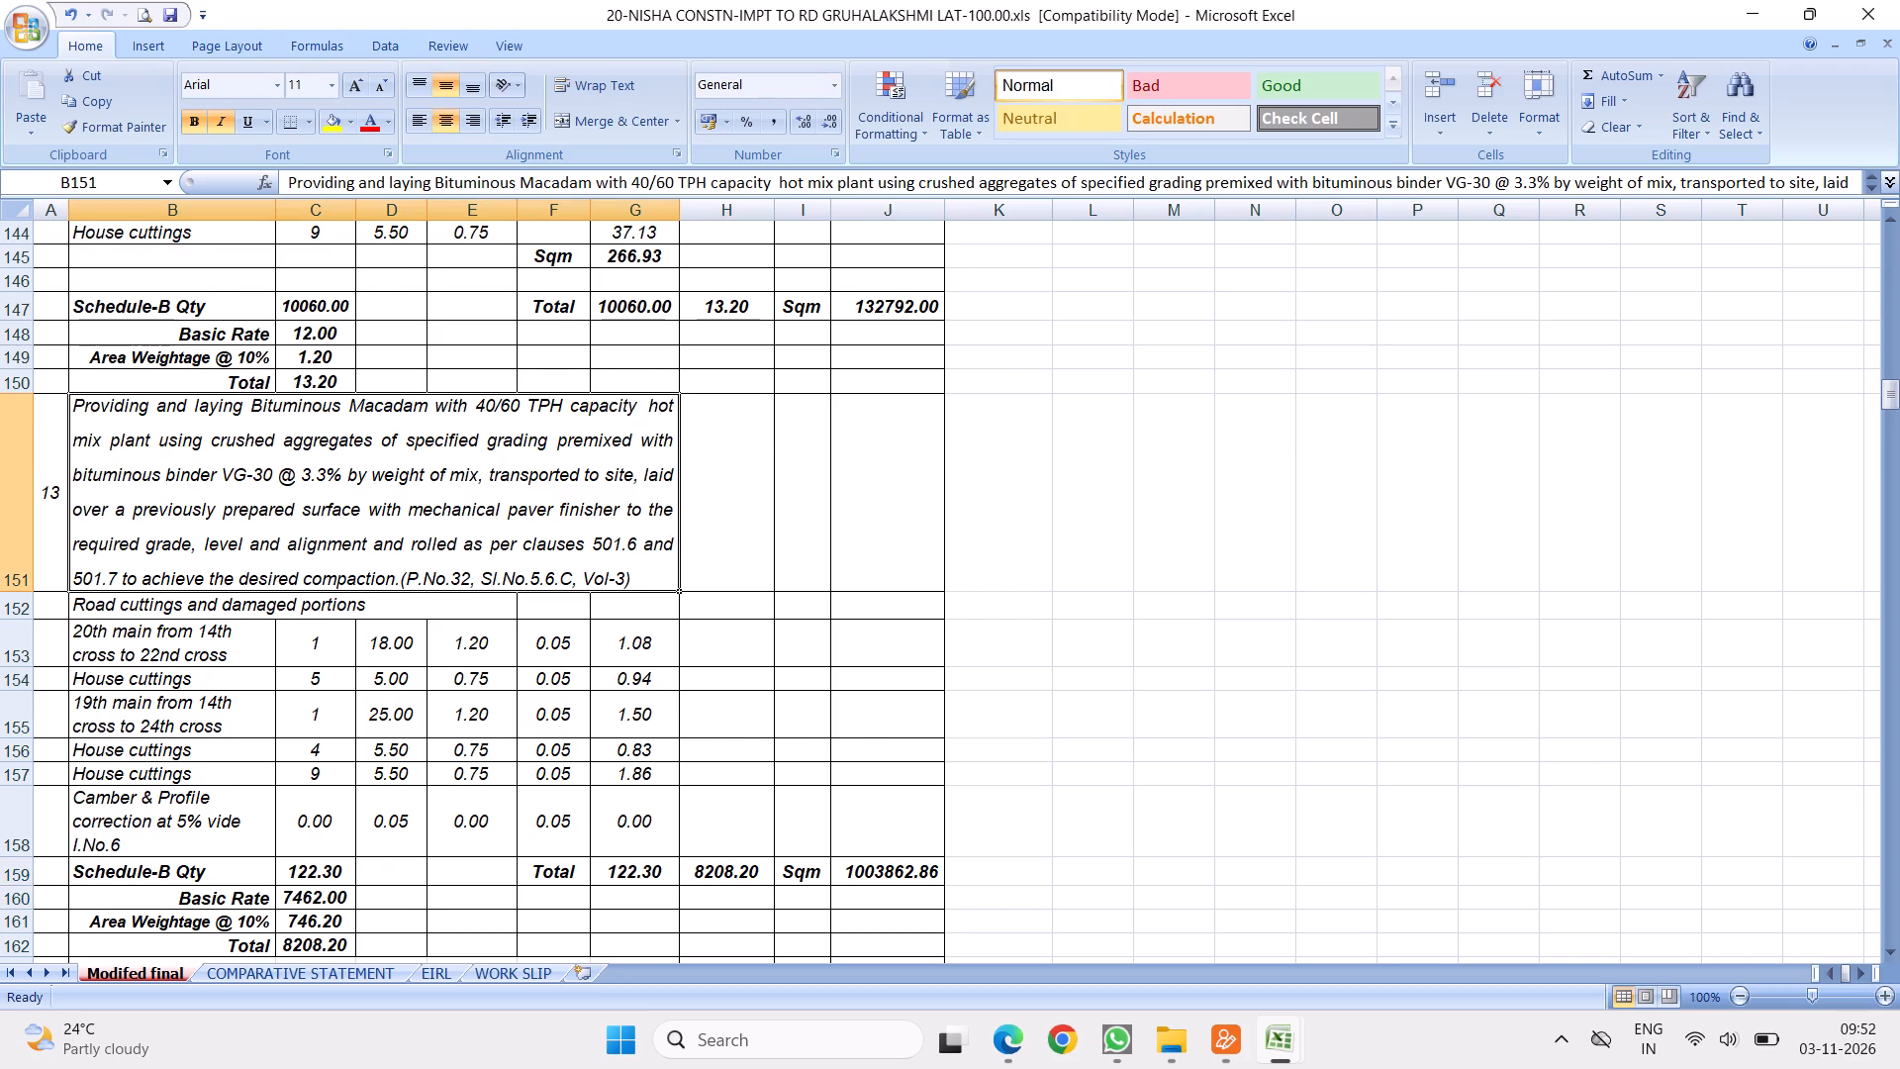
scroll(418, 536, down, 2)
drag(0, 350, 95, 791)
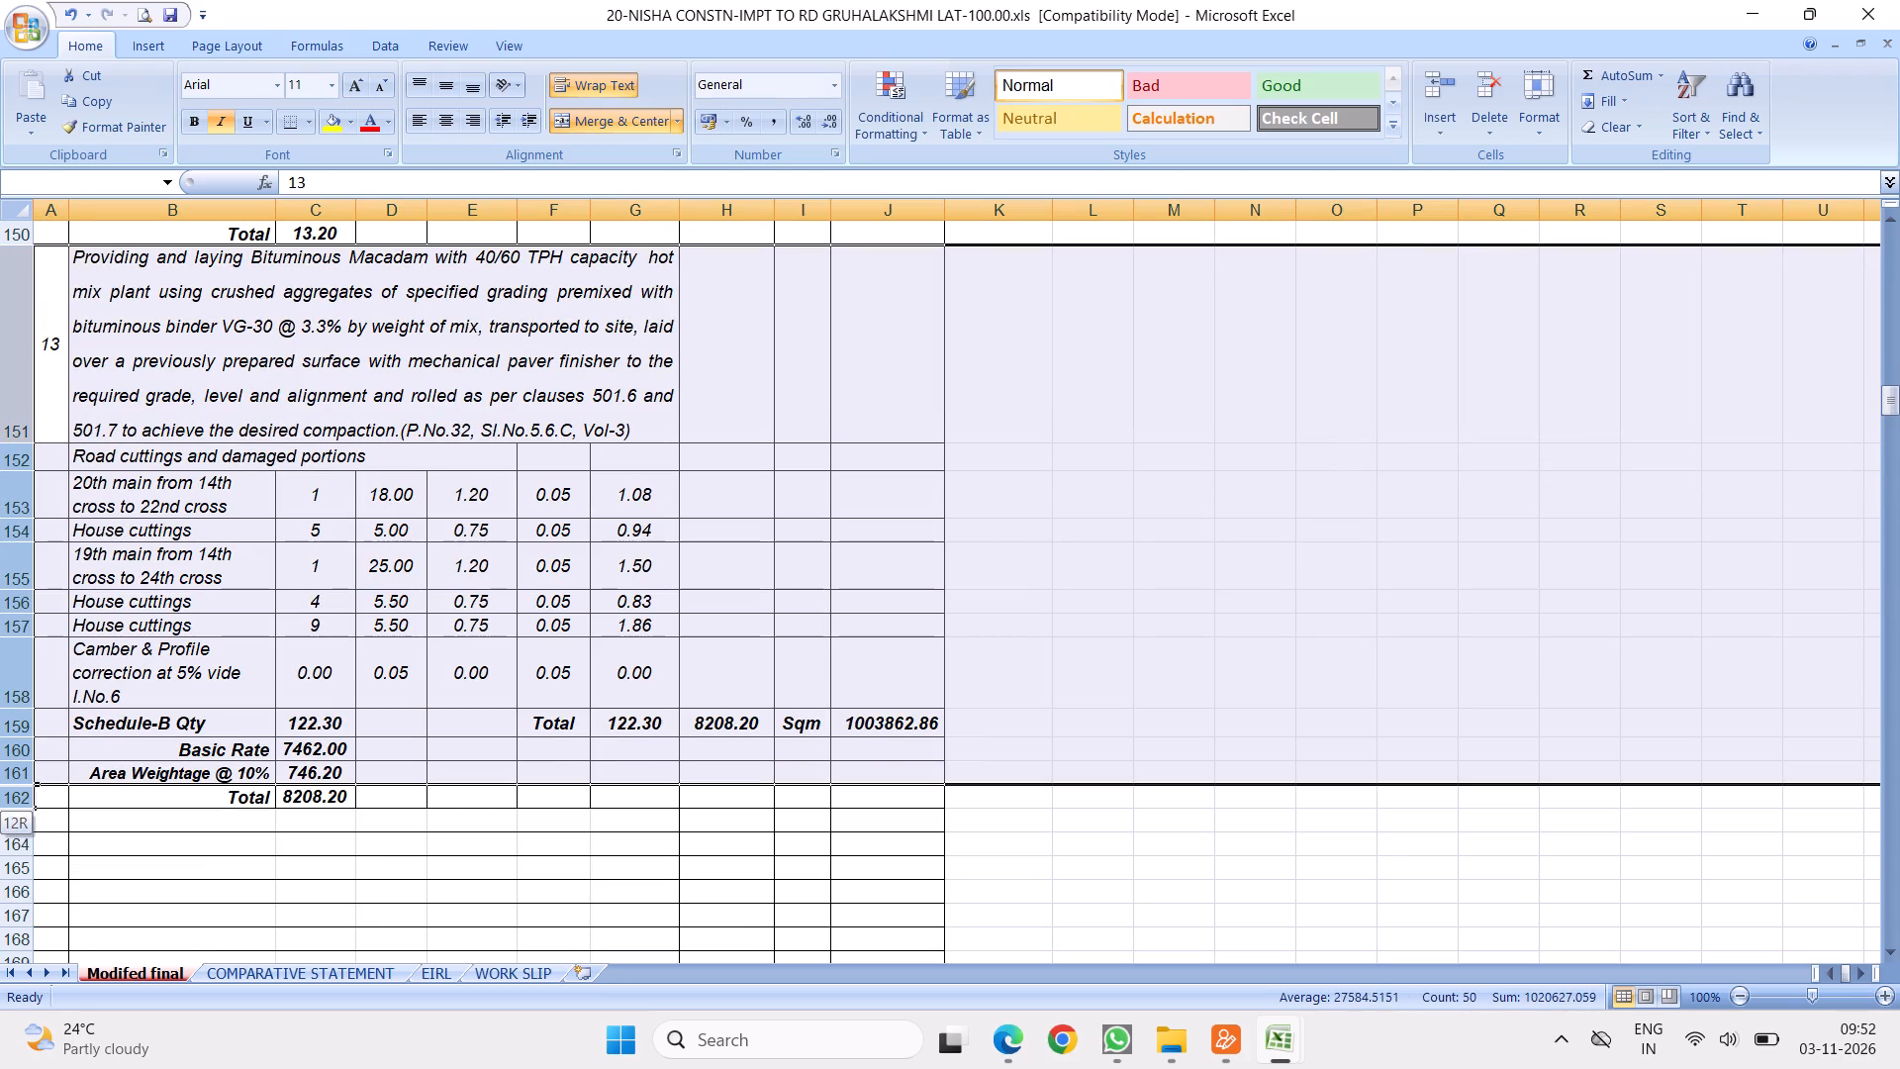
drag(95, 791, 95, 796)
right_click(276, 378)
click(333, 421)
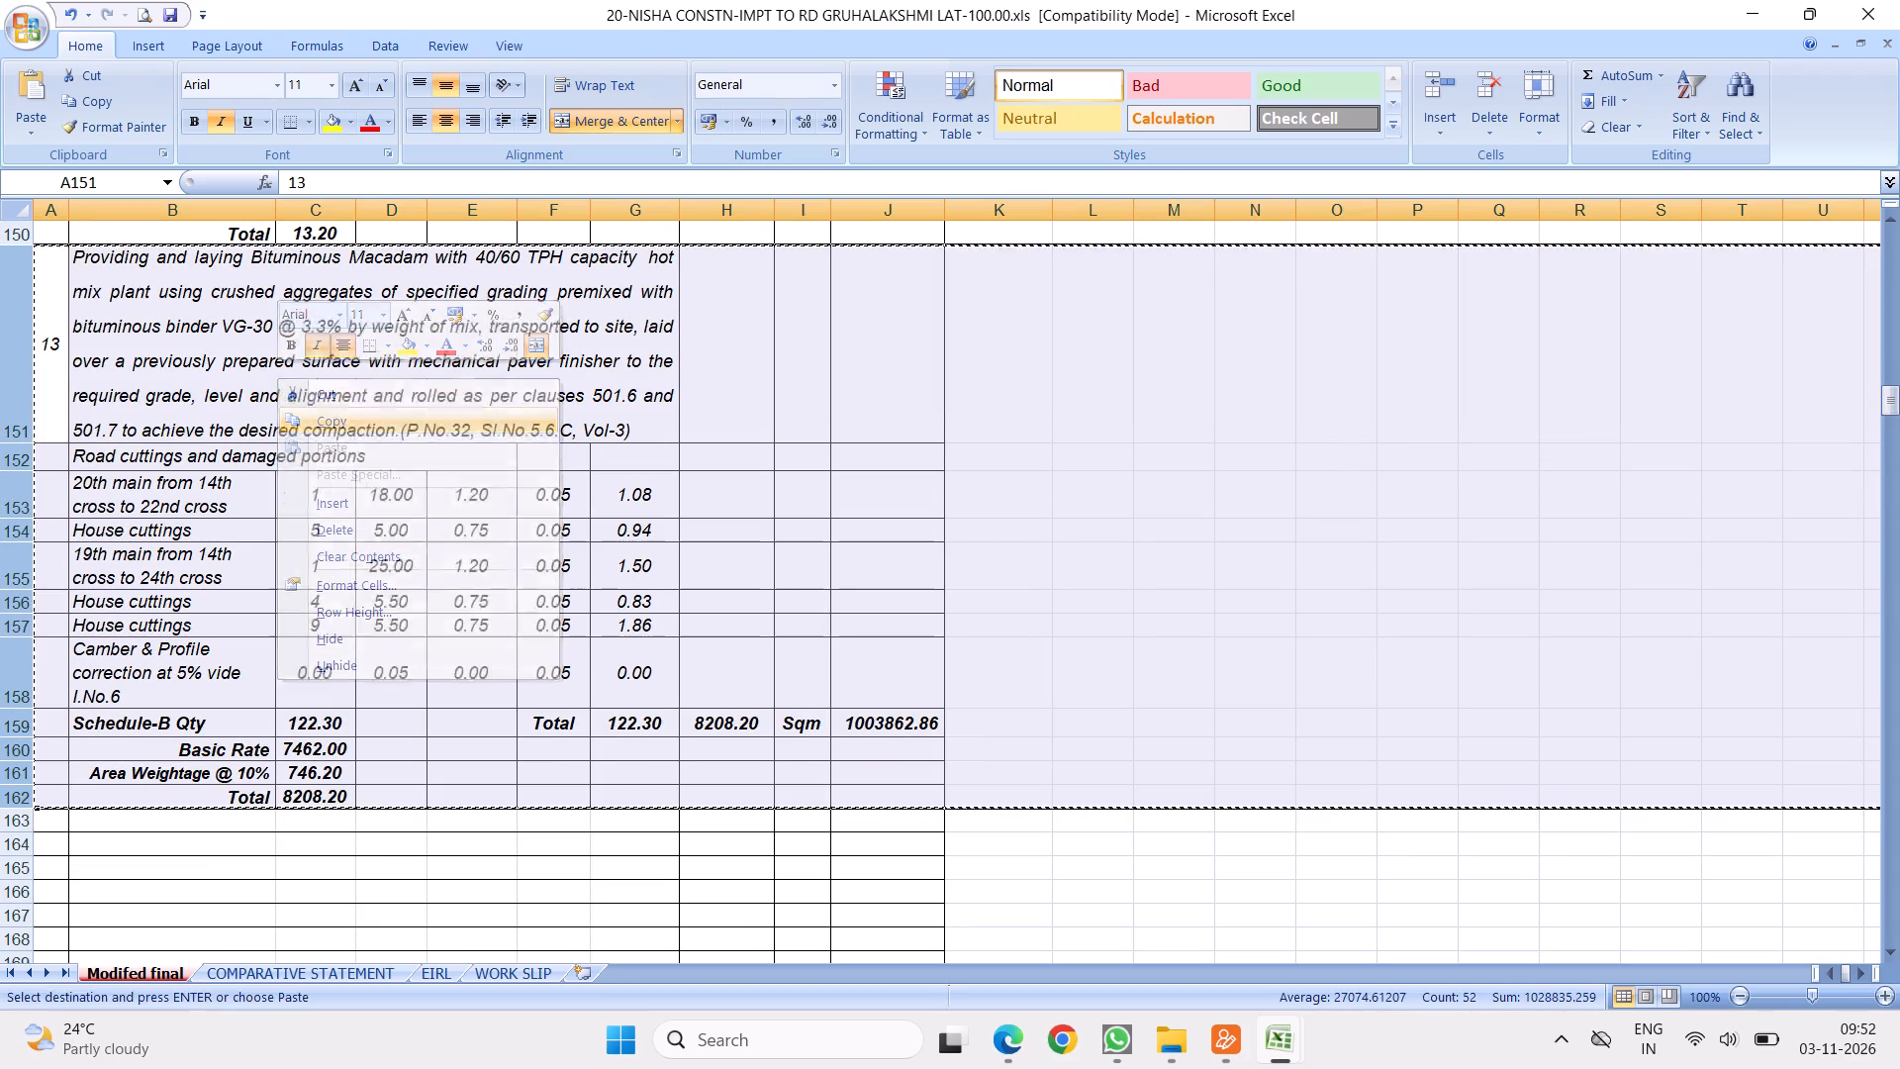
scroll(289, 521, down, 3)
click(23, 336)
right_click(23, 336)
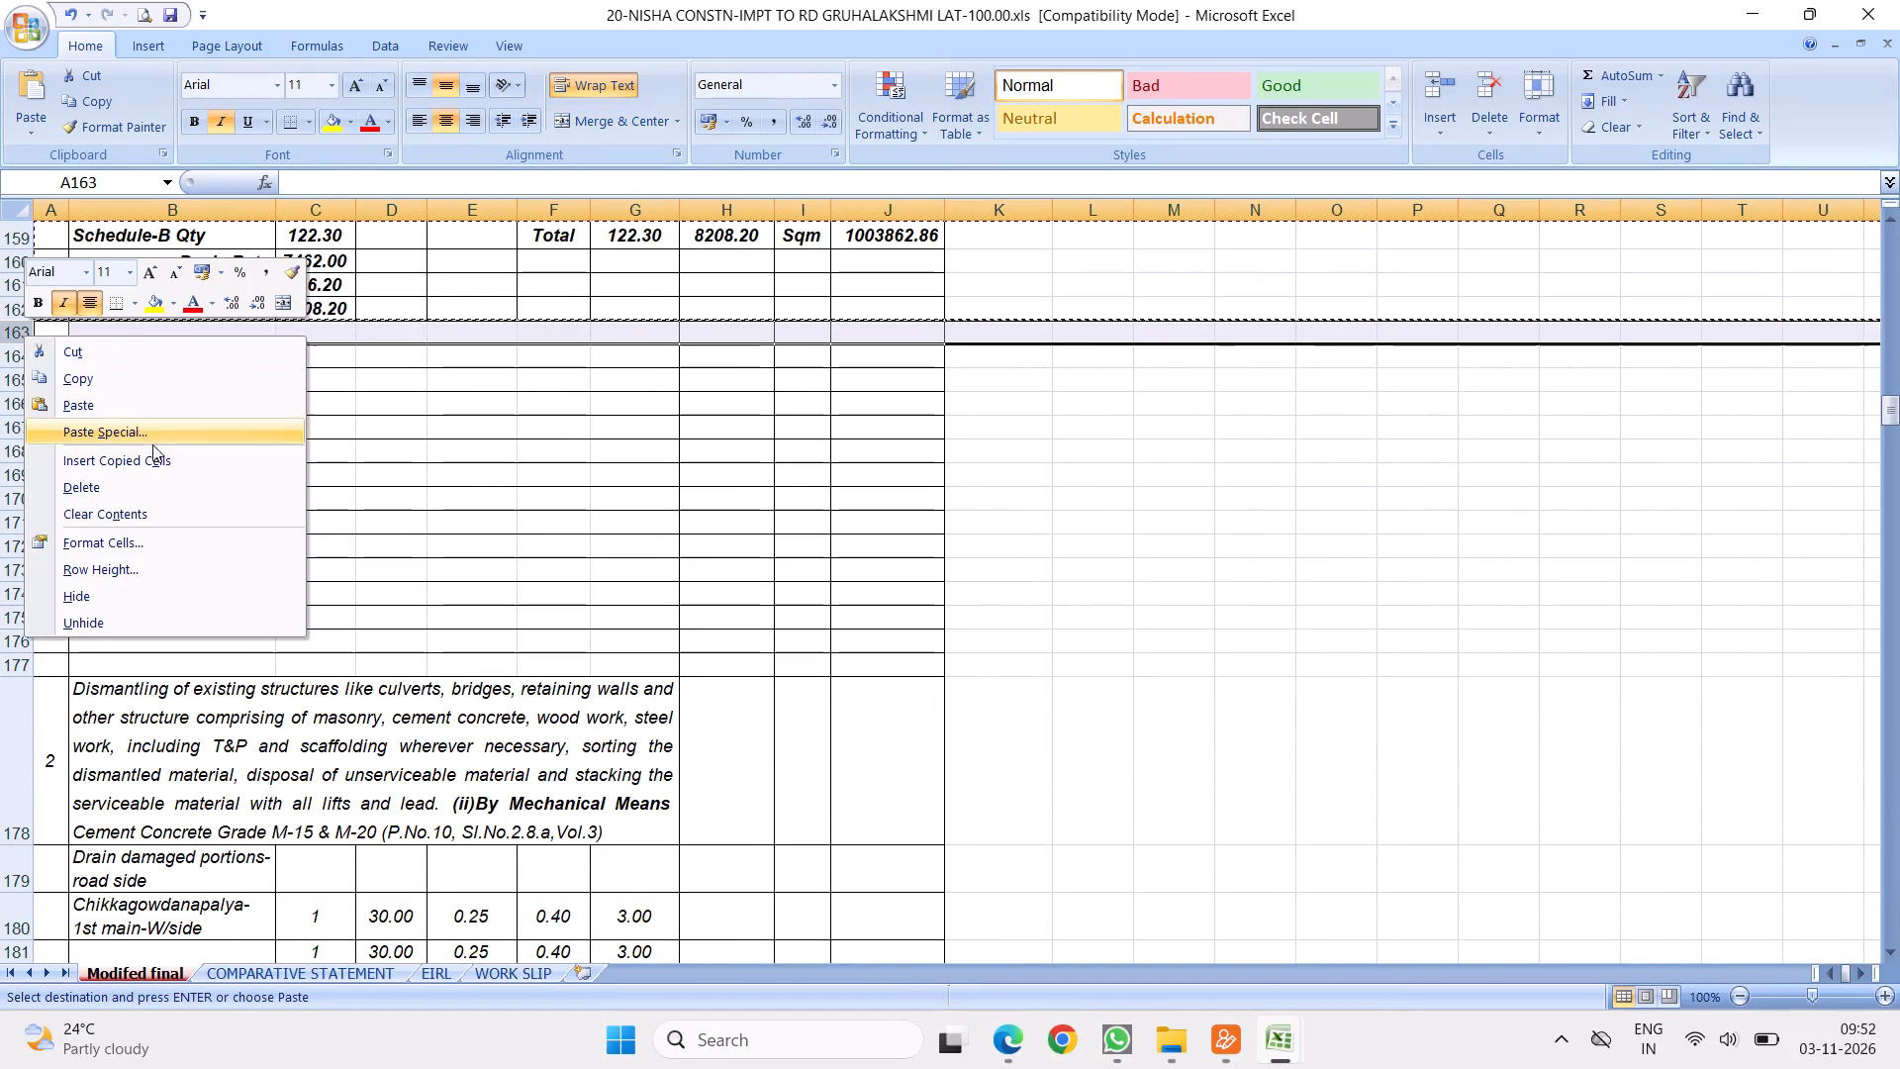
click(145, 466)
Number the inserted item 14 in A163 and clear its Bituminous Macadam description in B163.
click(45, 373)
key(1)
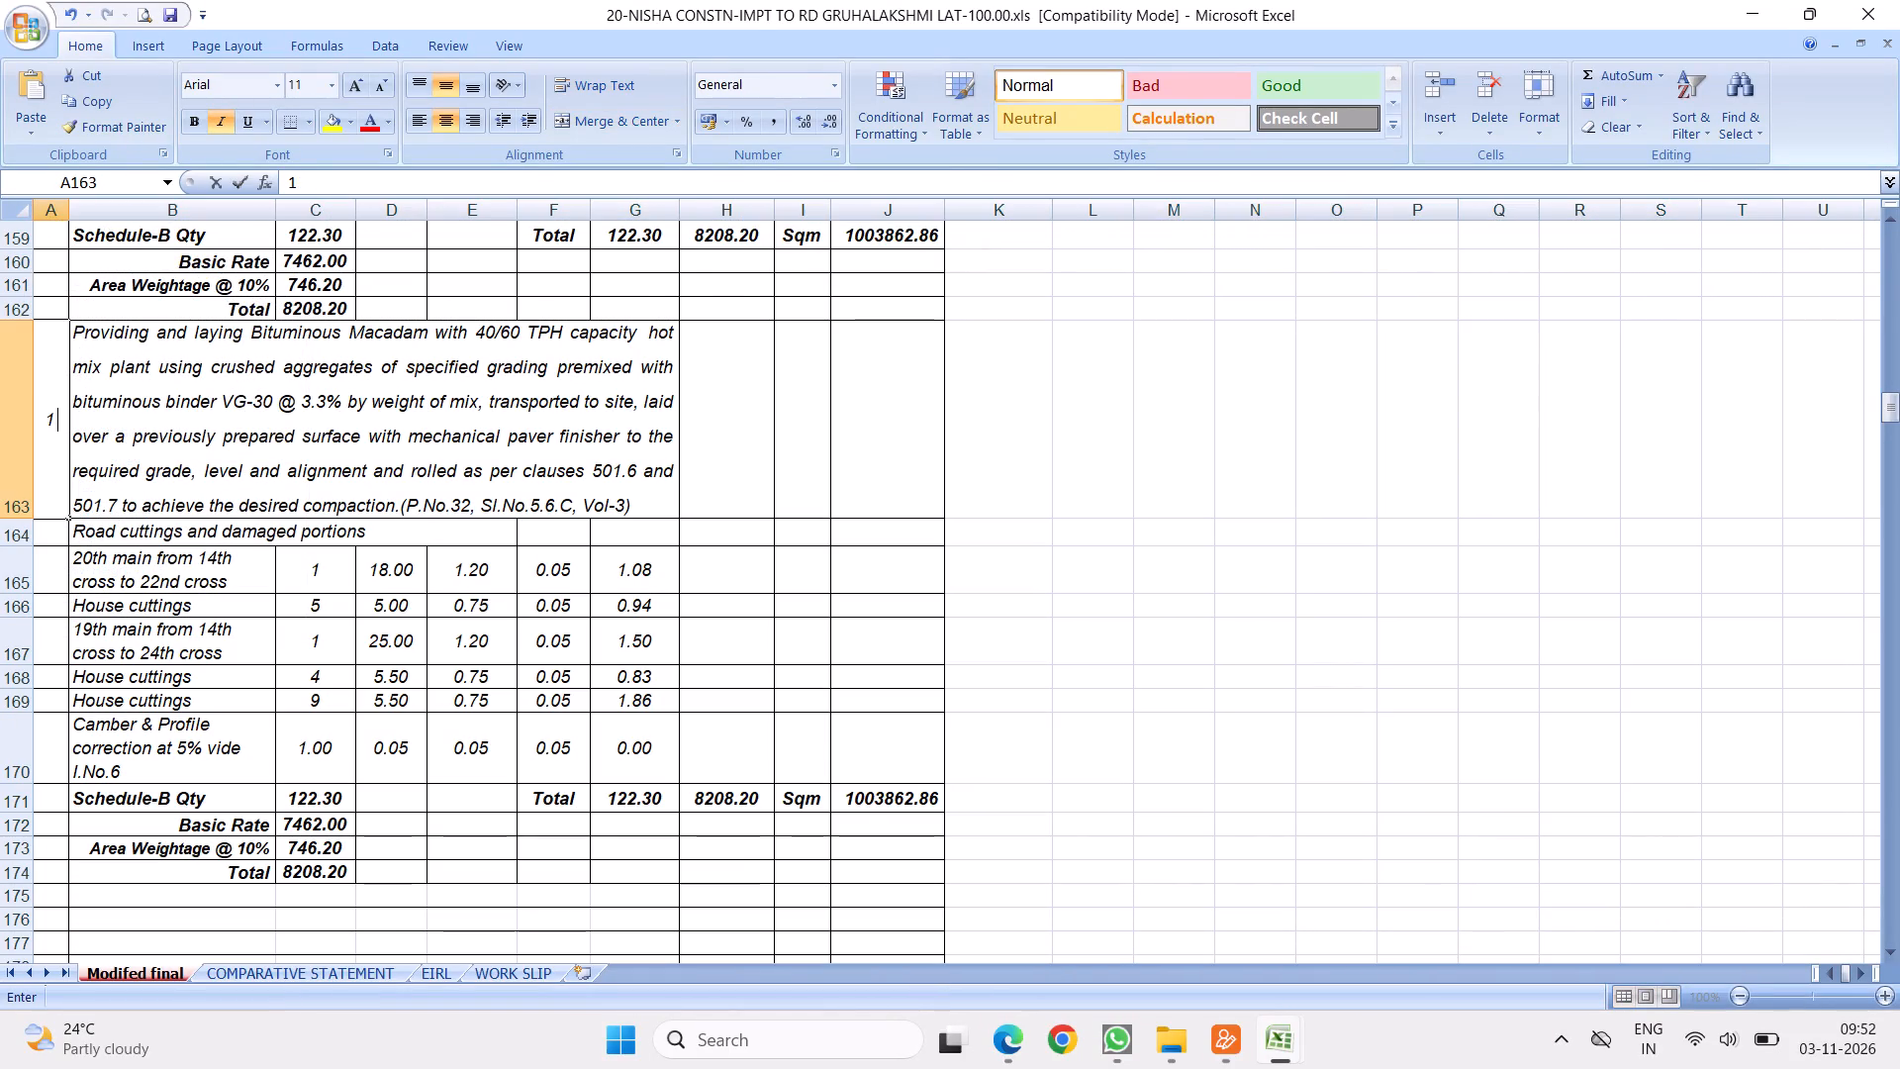
key(4)
click(151, 403)
key(Delete)
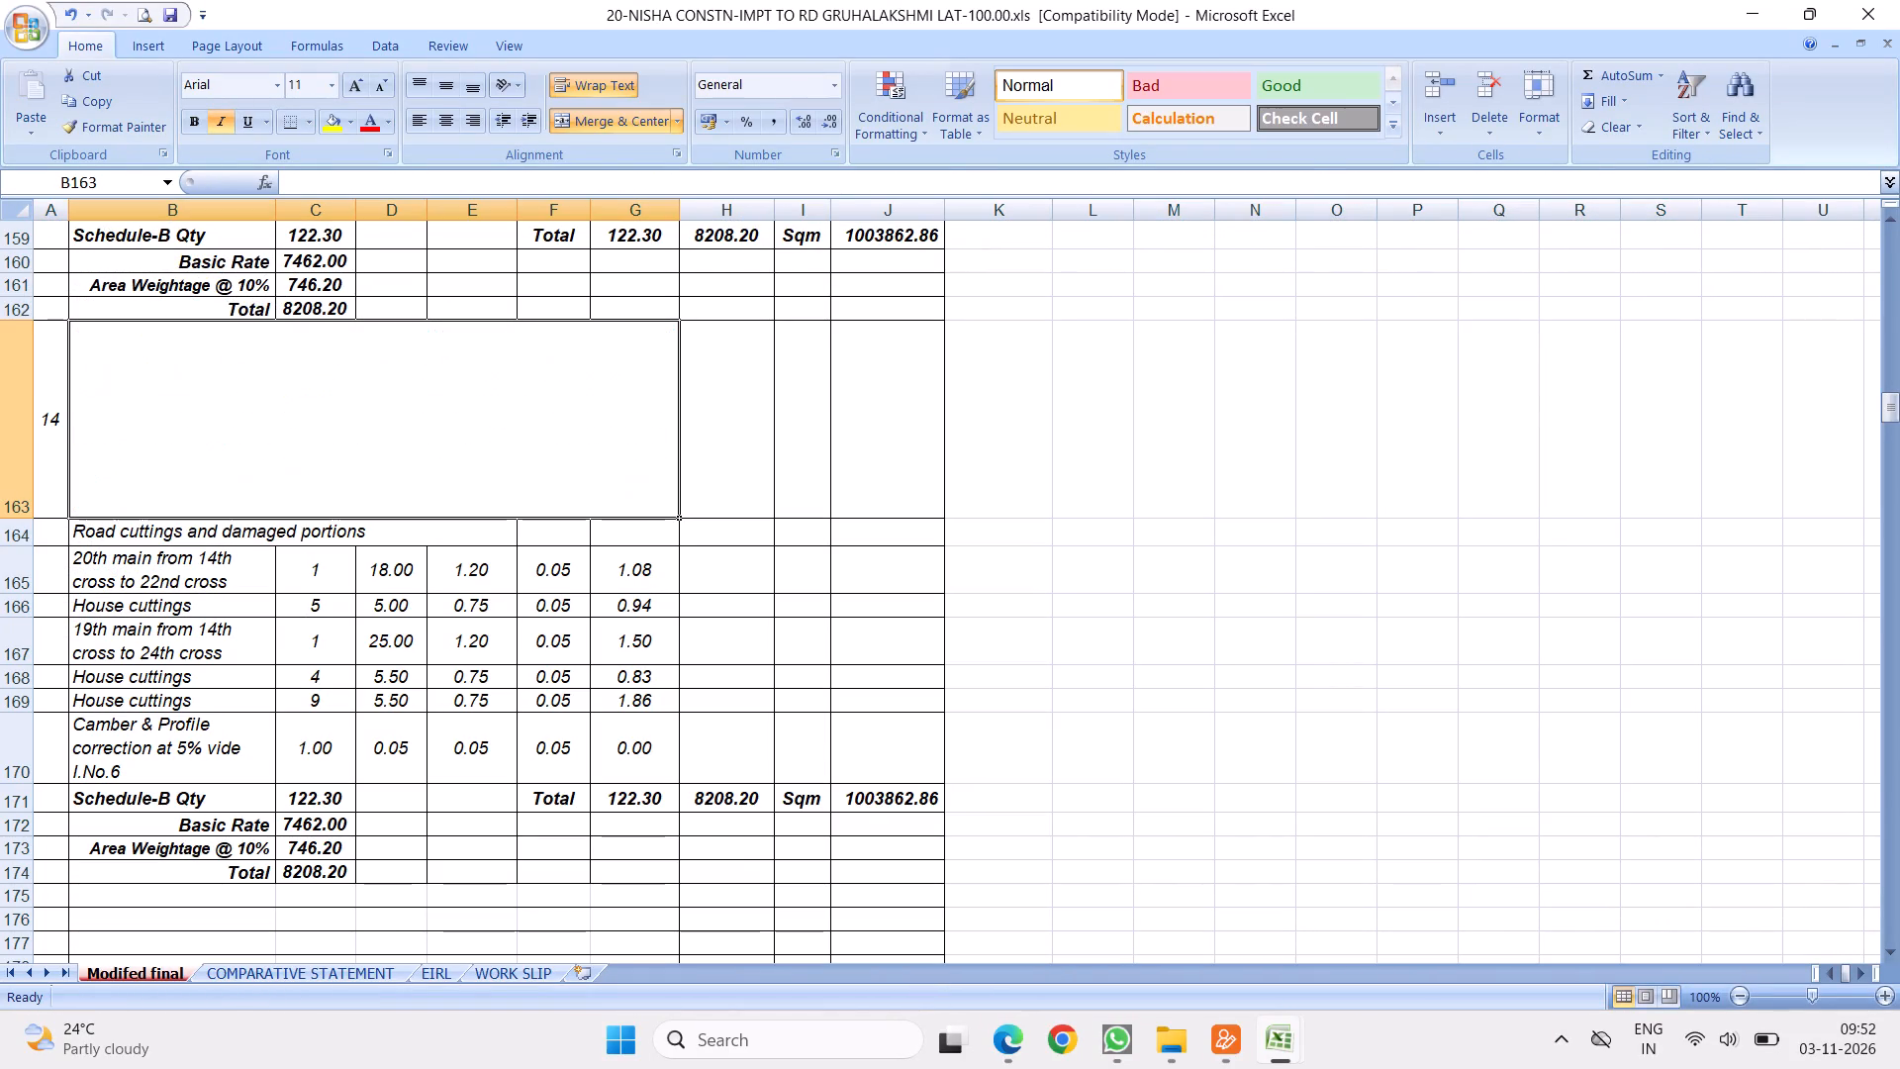
Set the unit to Cum in the Schedule-B Qty rows of items 13 and 14, cells I159 and I171.
scroll(724, 320, up, 1)
click(800, 349)
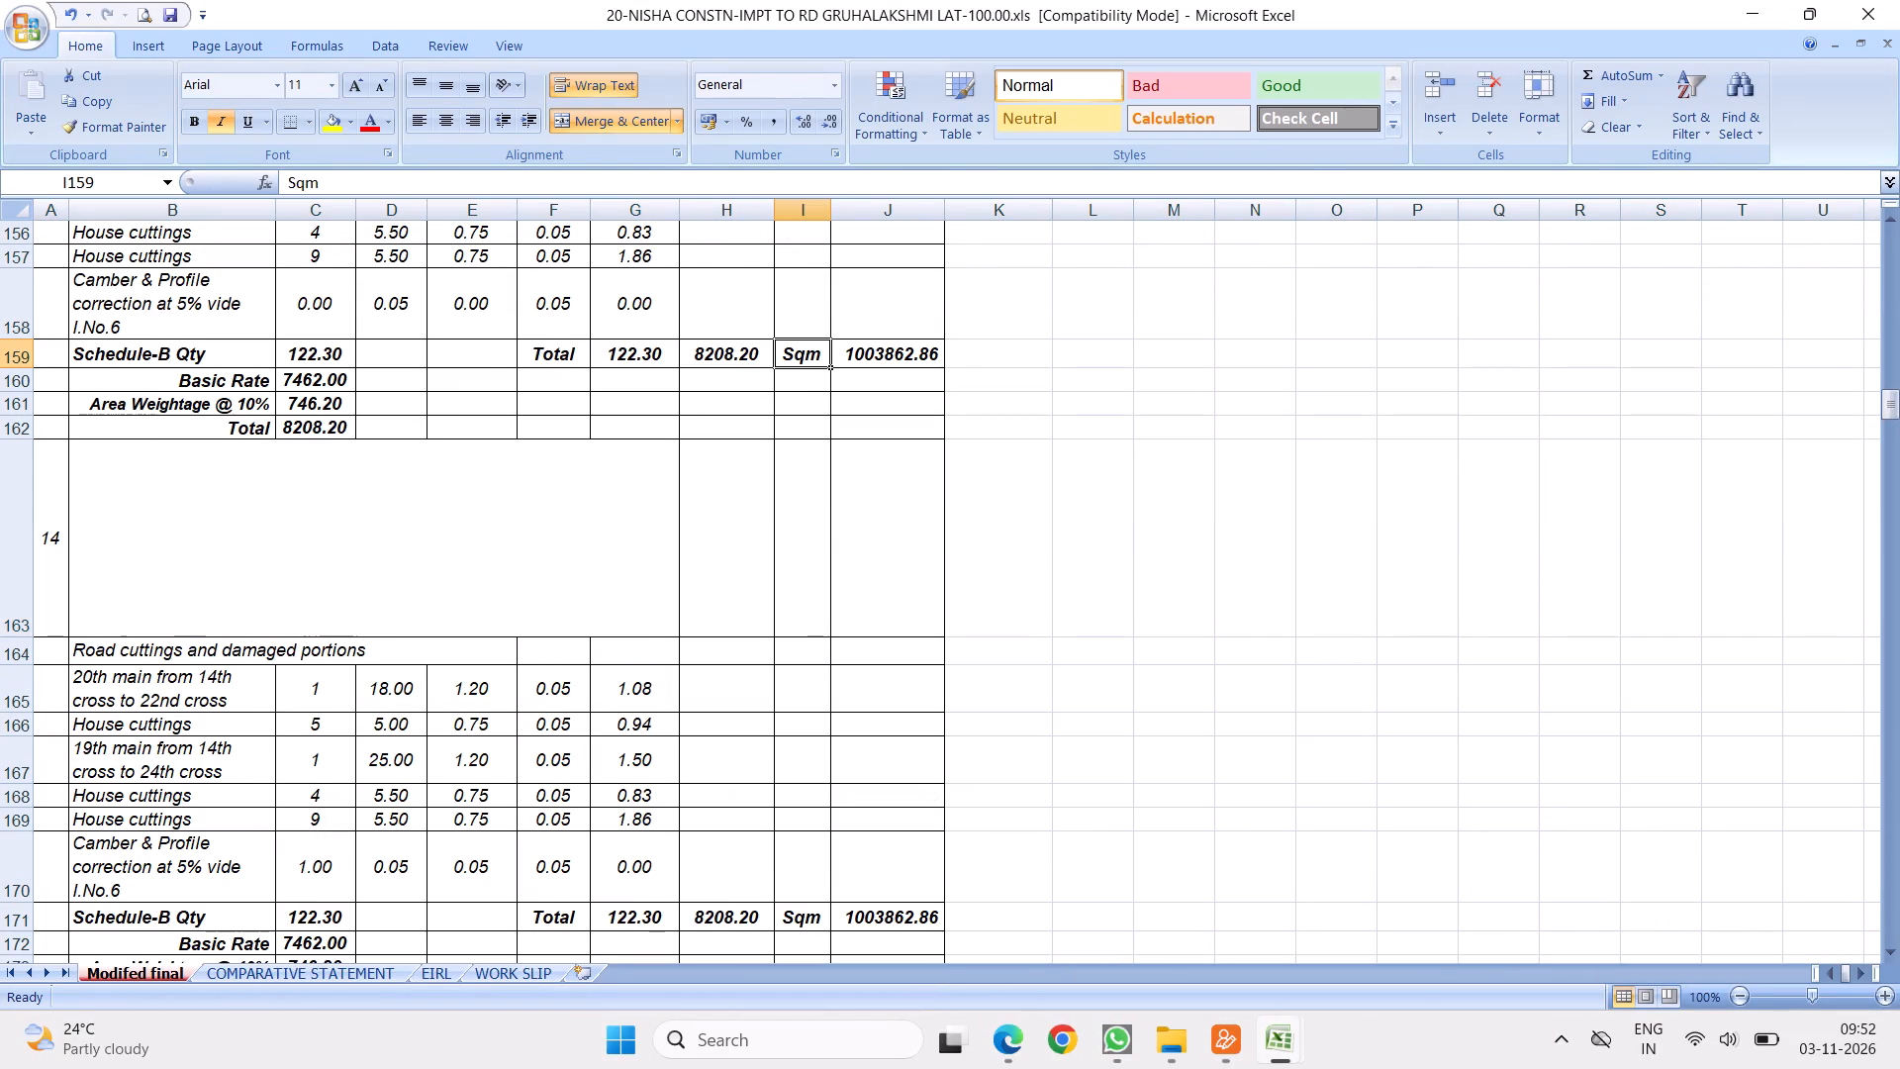
text(Cum)
click(893, 583)
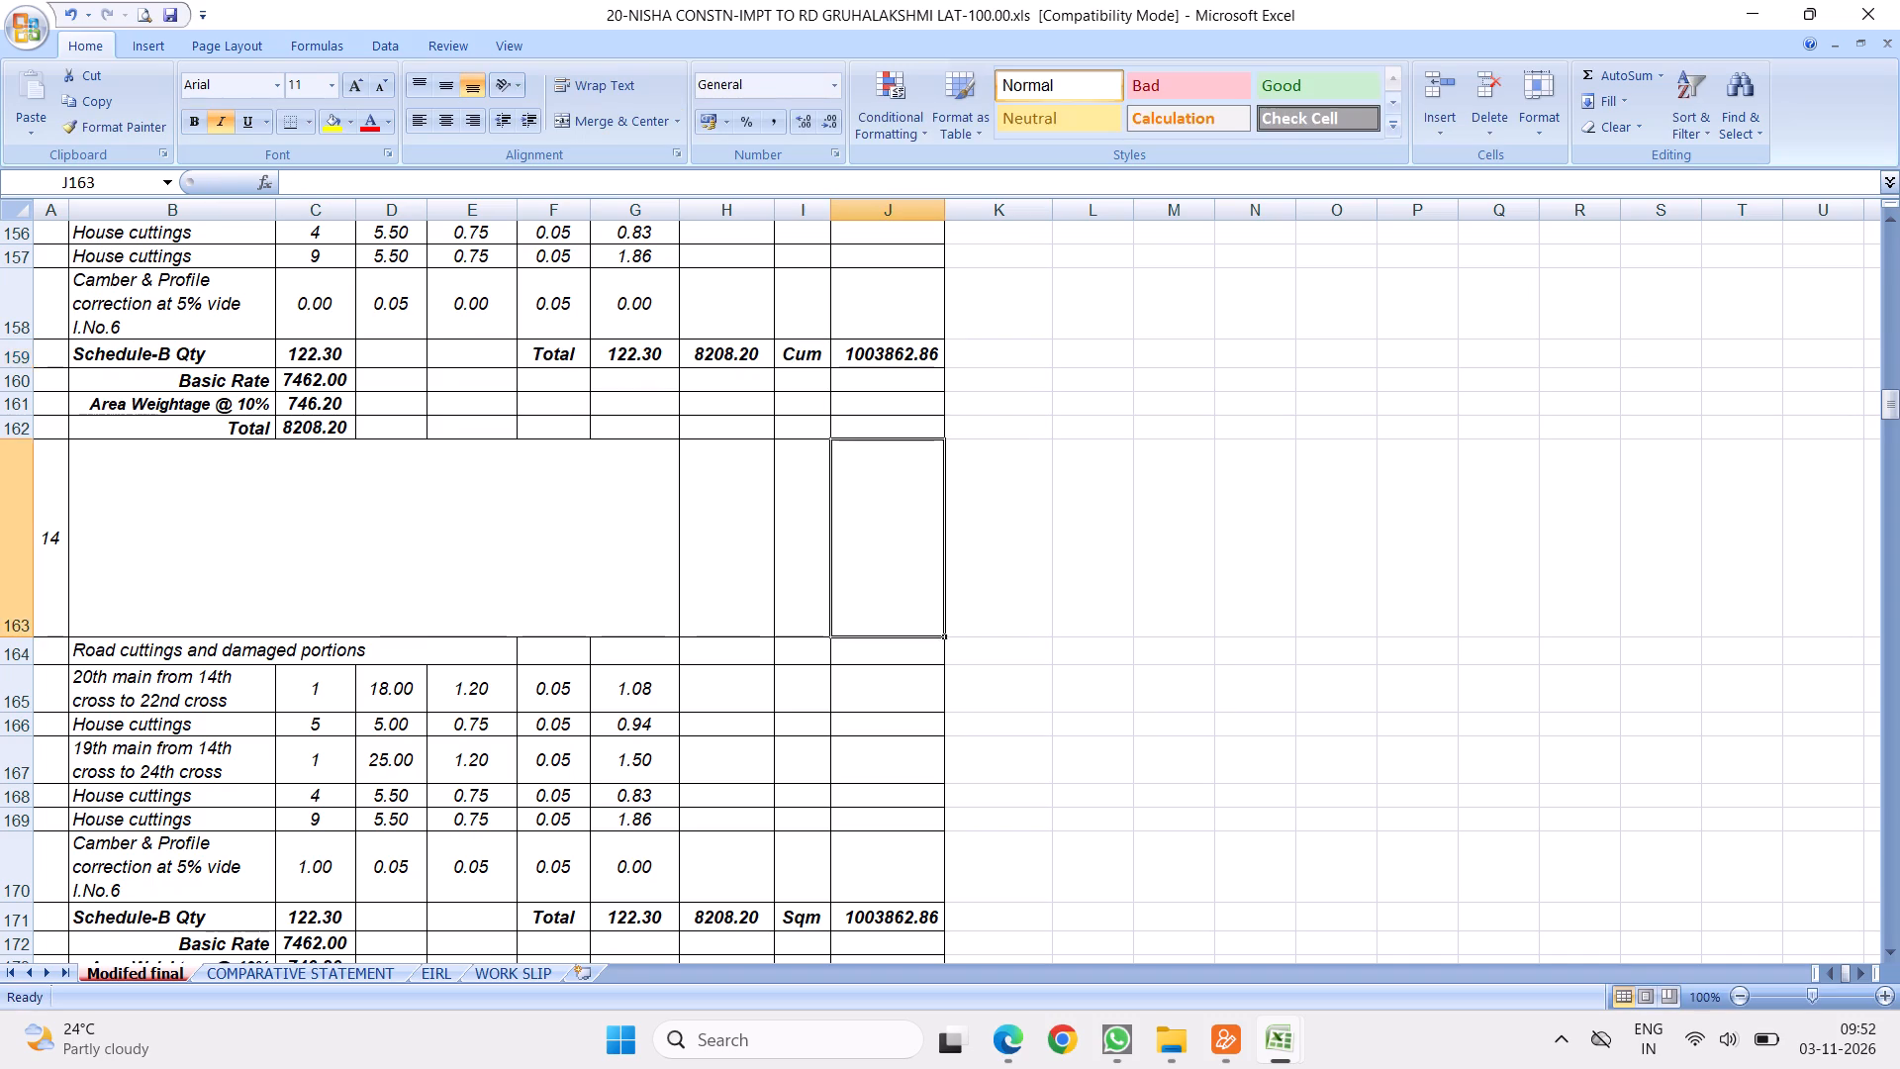
scroll(893, 584, down, 5)
scroll(876, 322, up, 1)
click(809, 355)
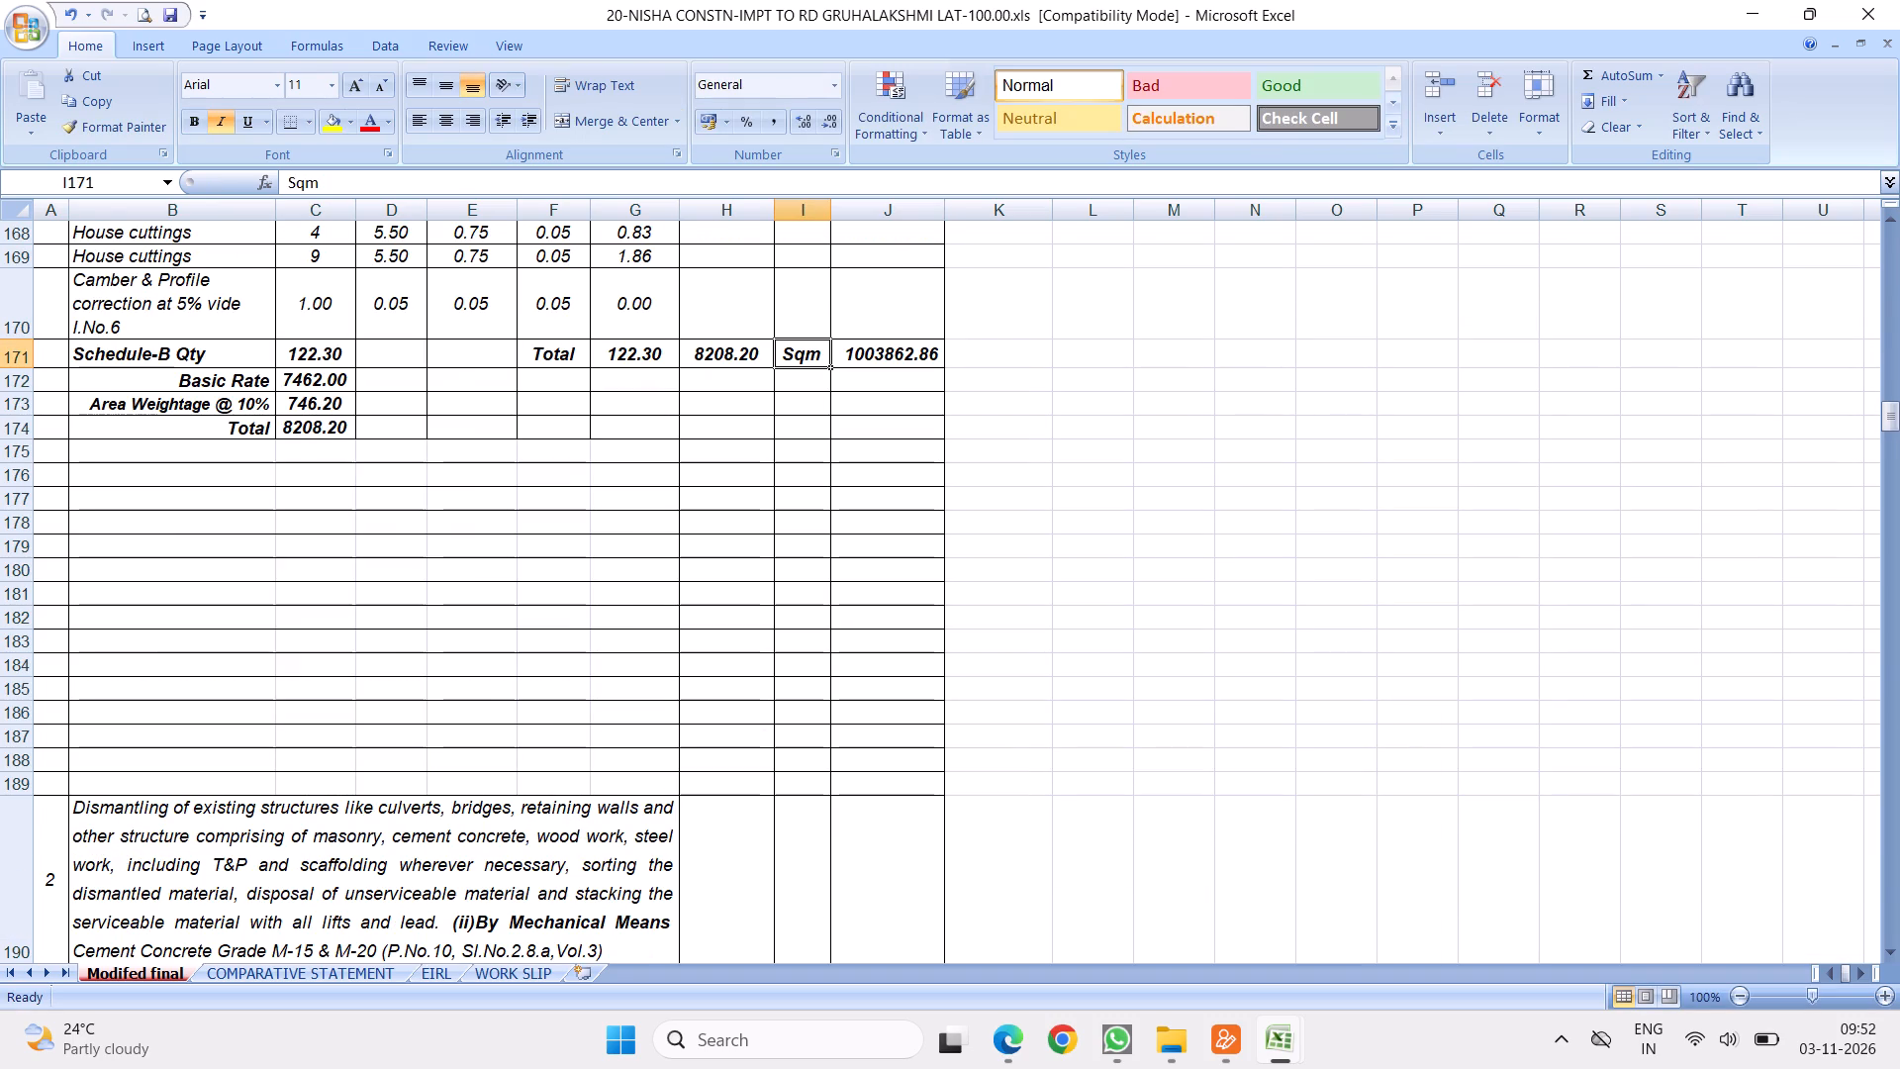
key(shift+c)
Set item 14's Schedule-B quantity in C171 to 402.4 and its basic rate in C172 to 10626.
click(345, 353)
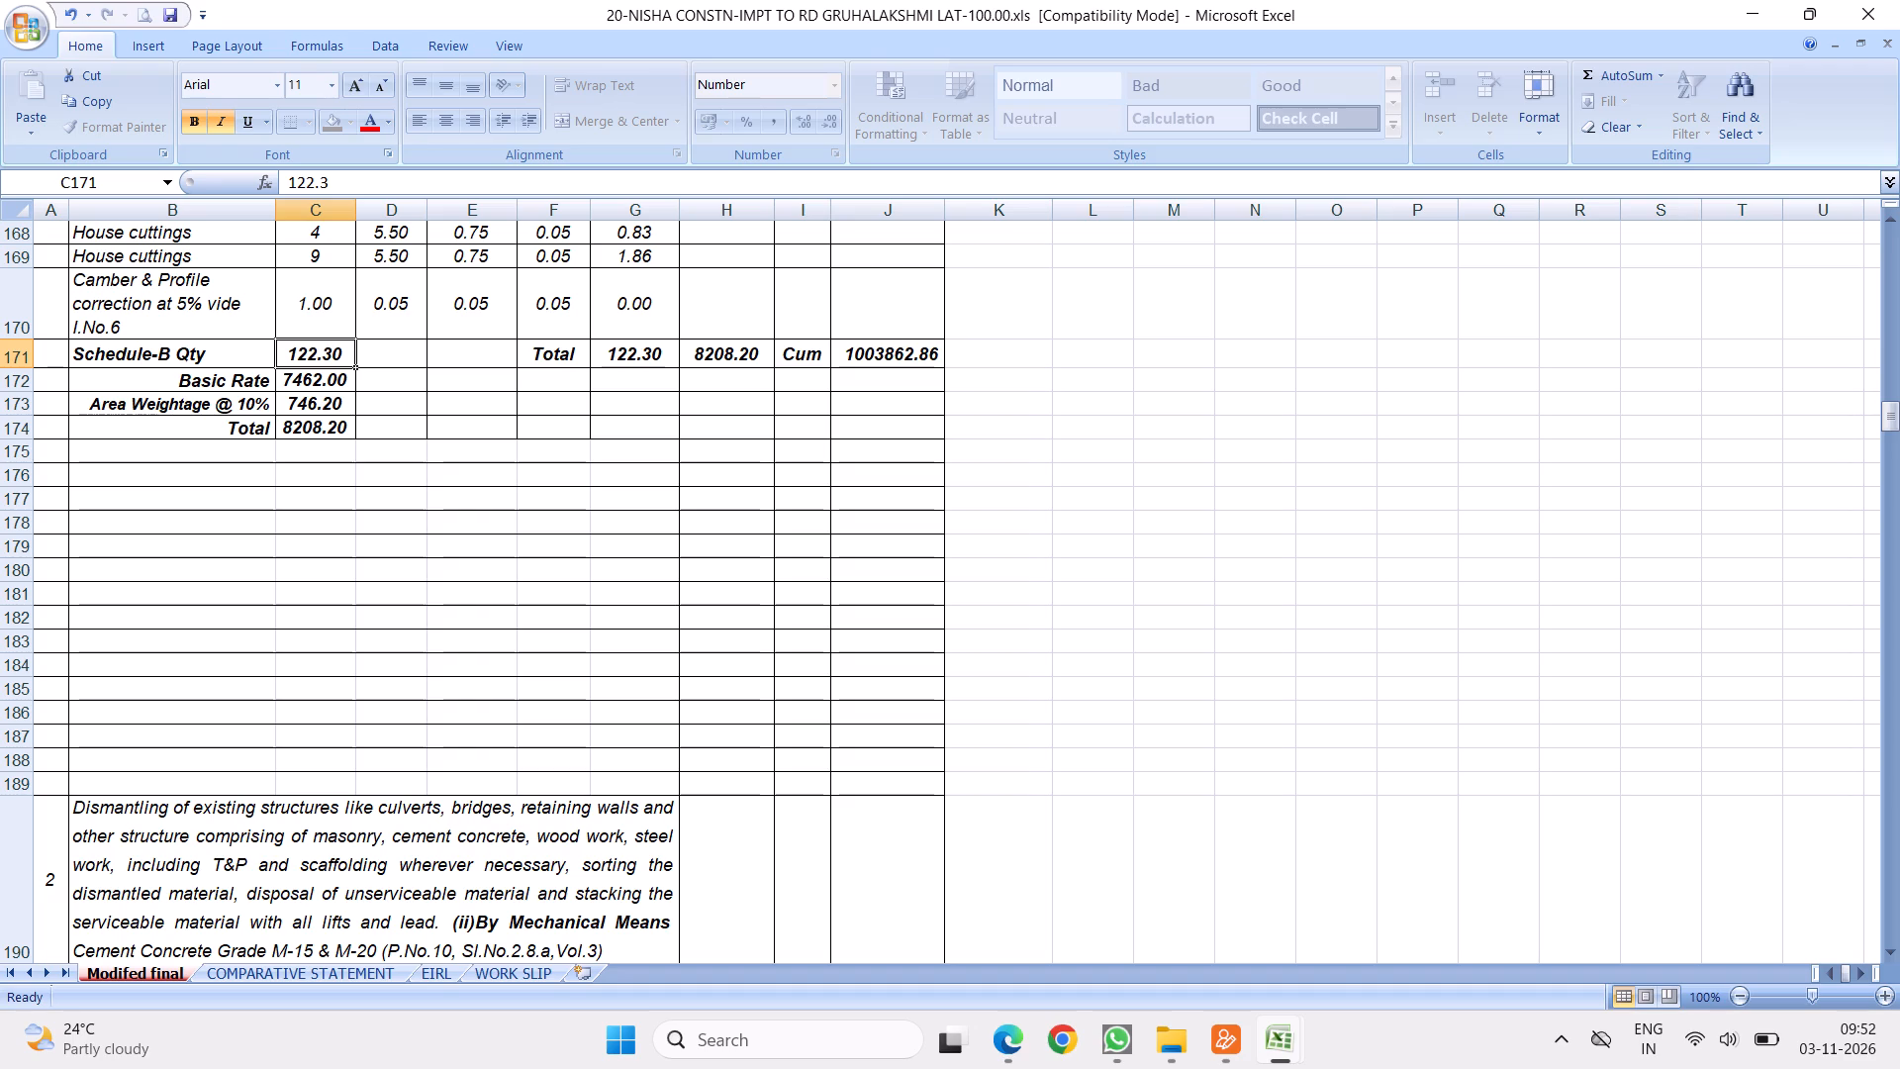
text(402.)
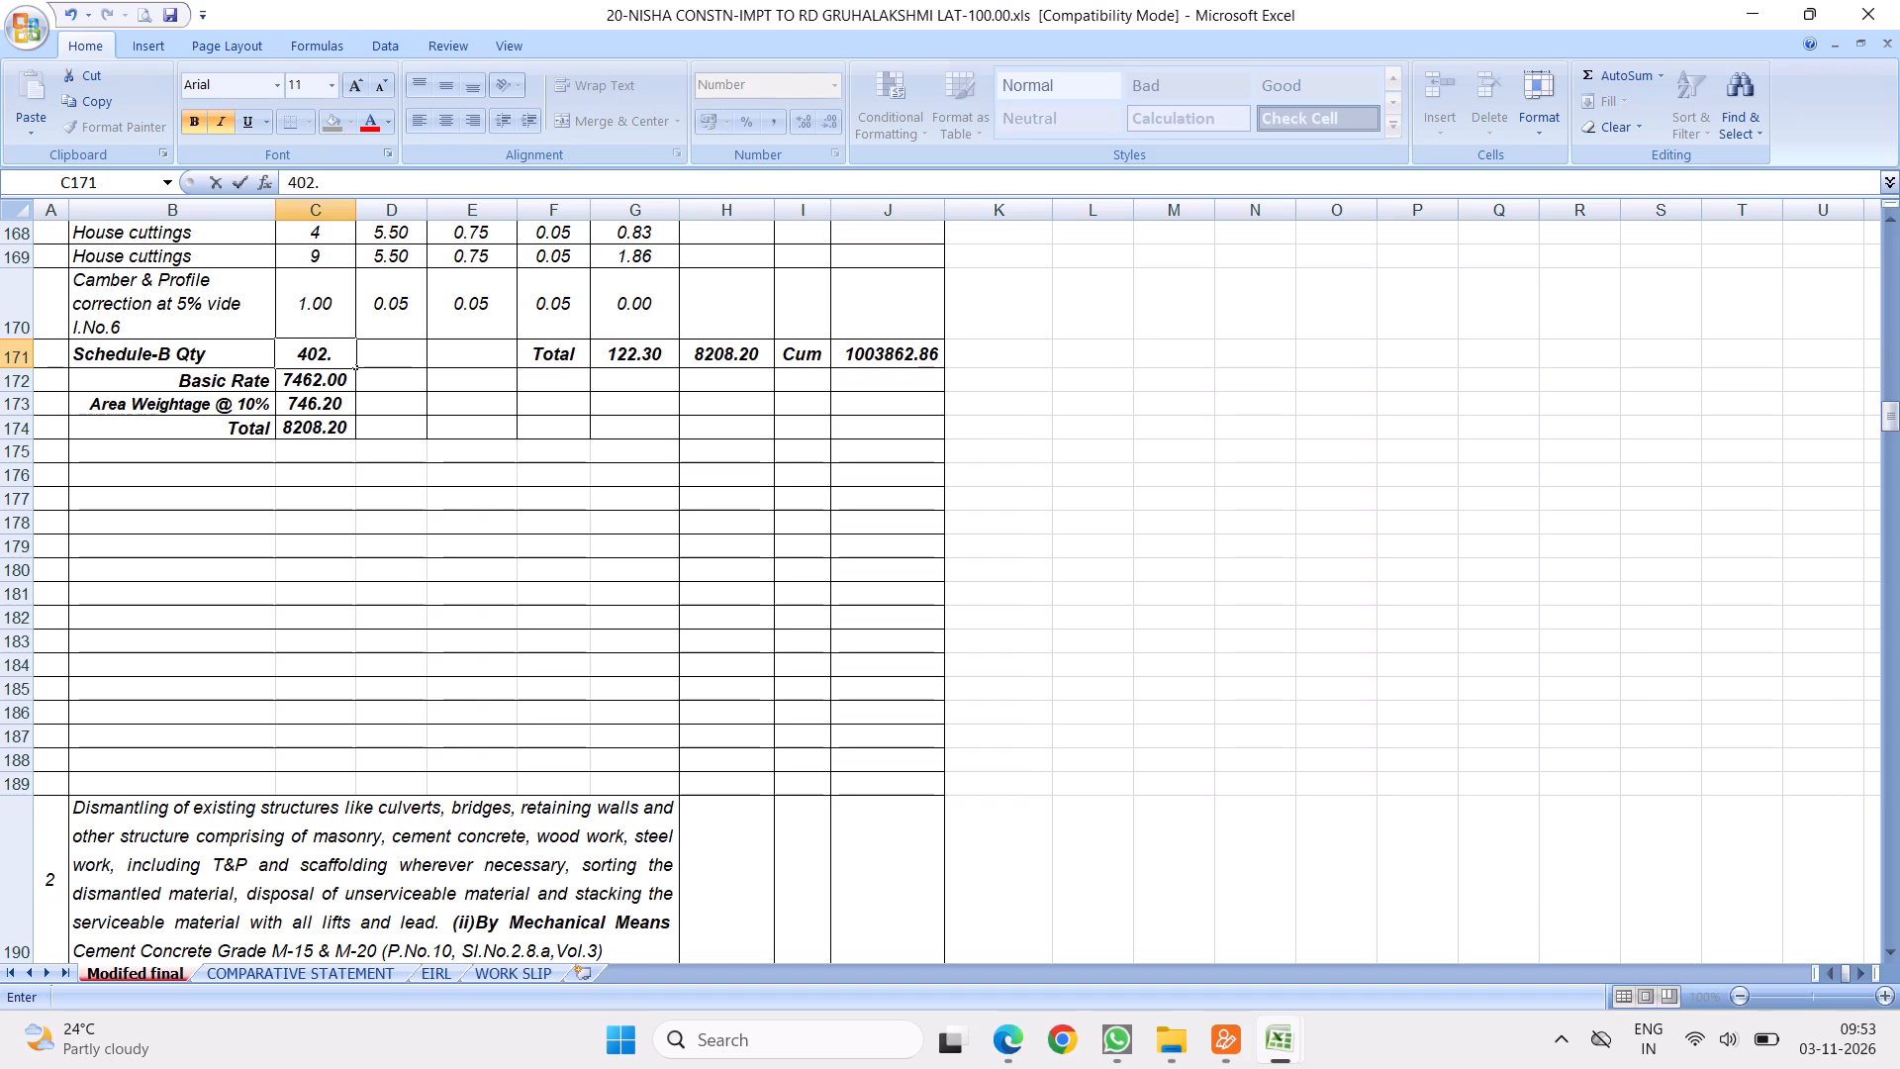
key(4)
key(Return)
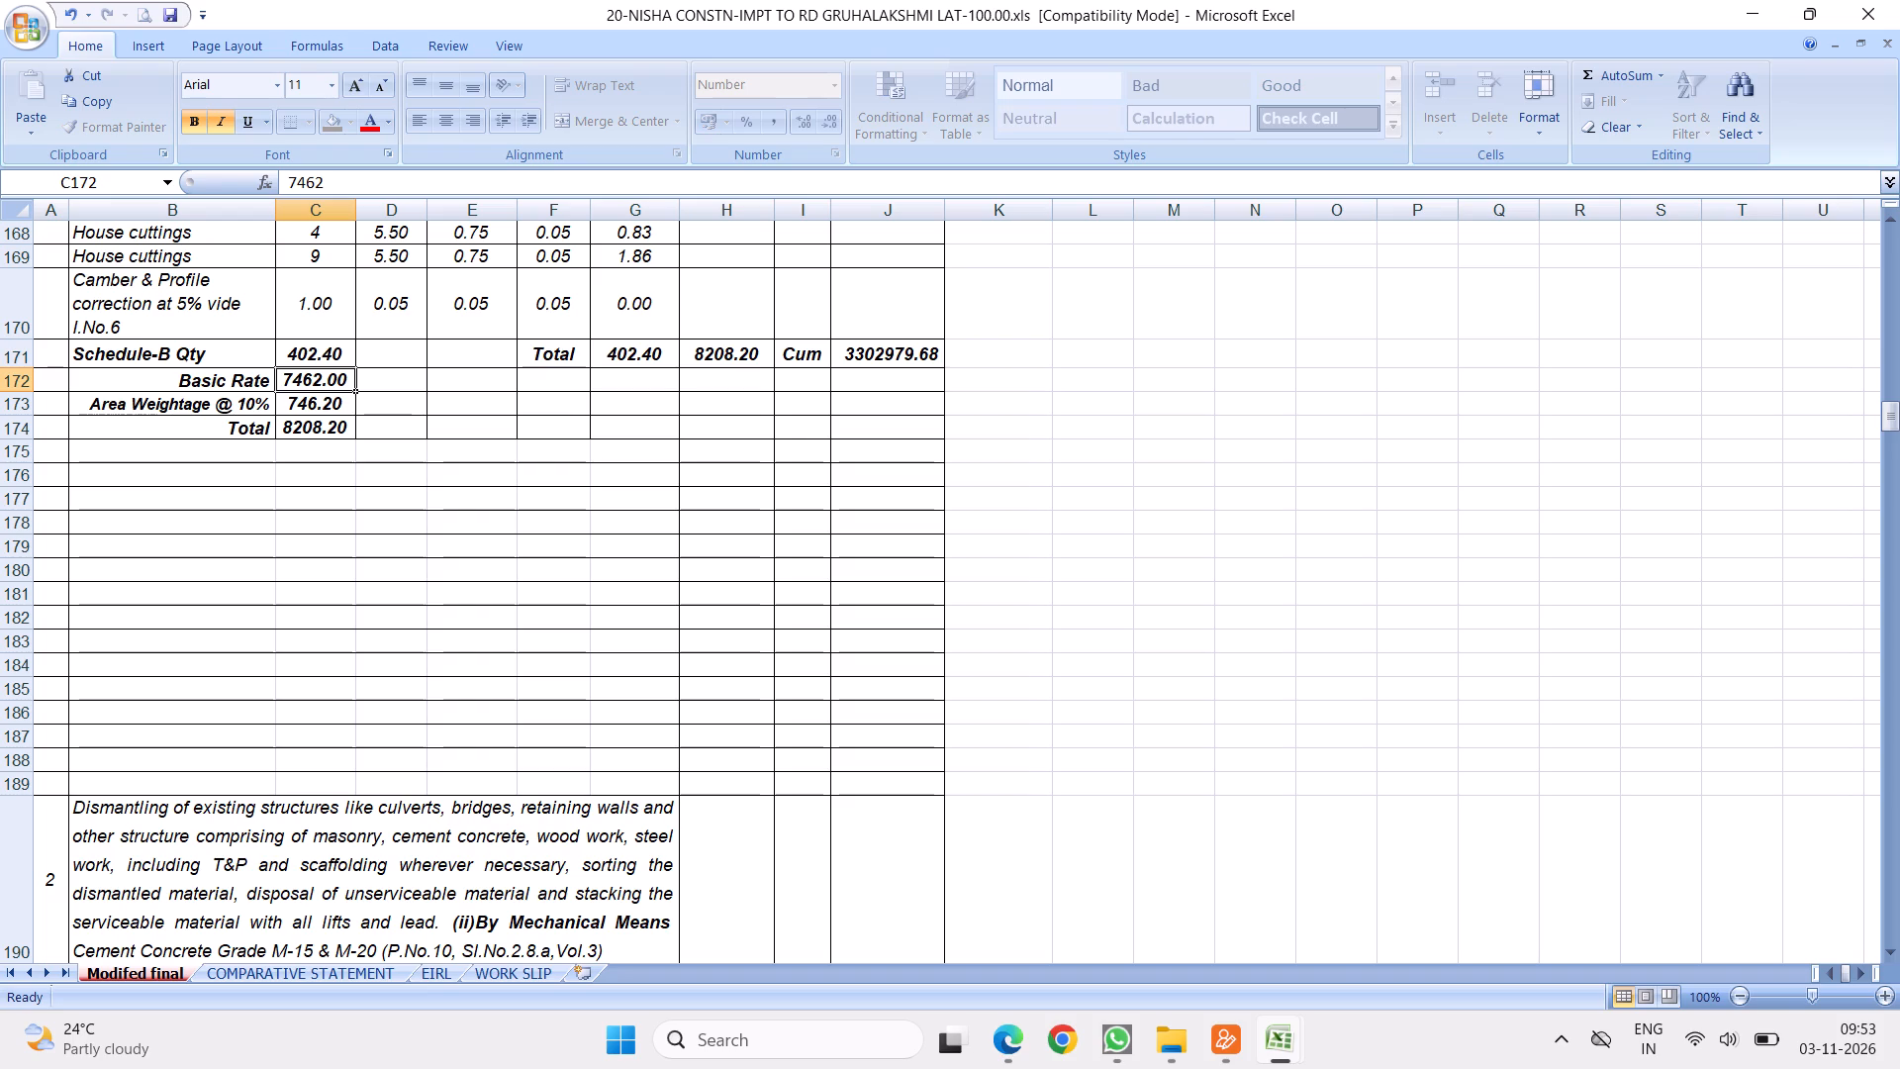
text(10626)
key(Return)
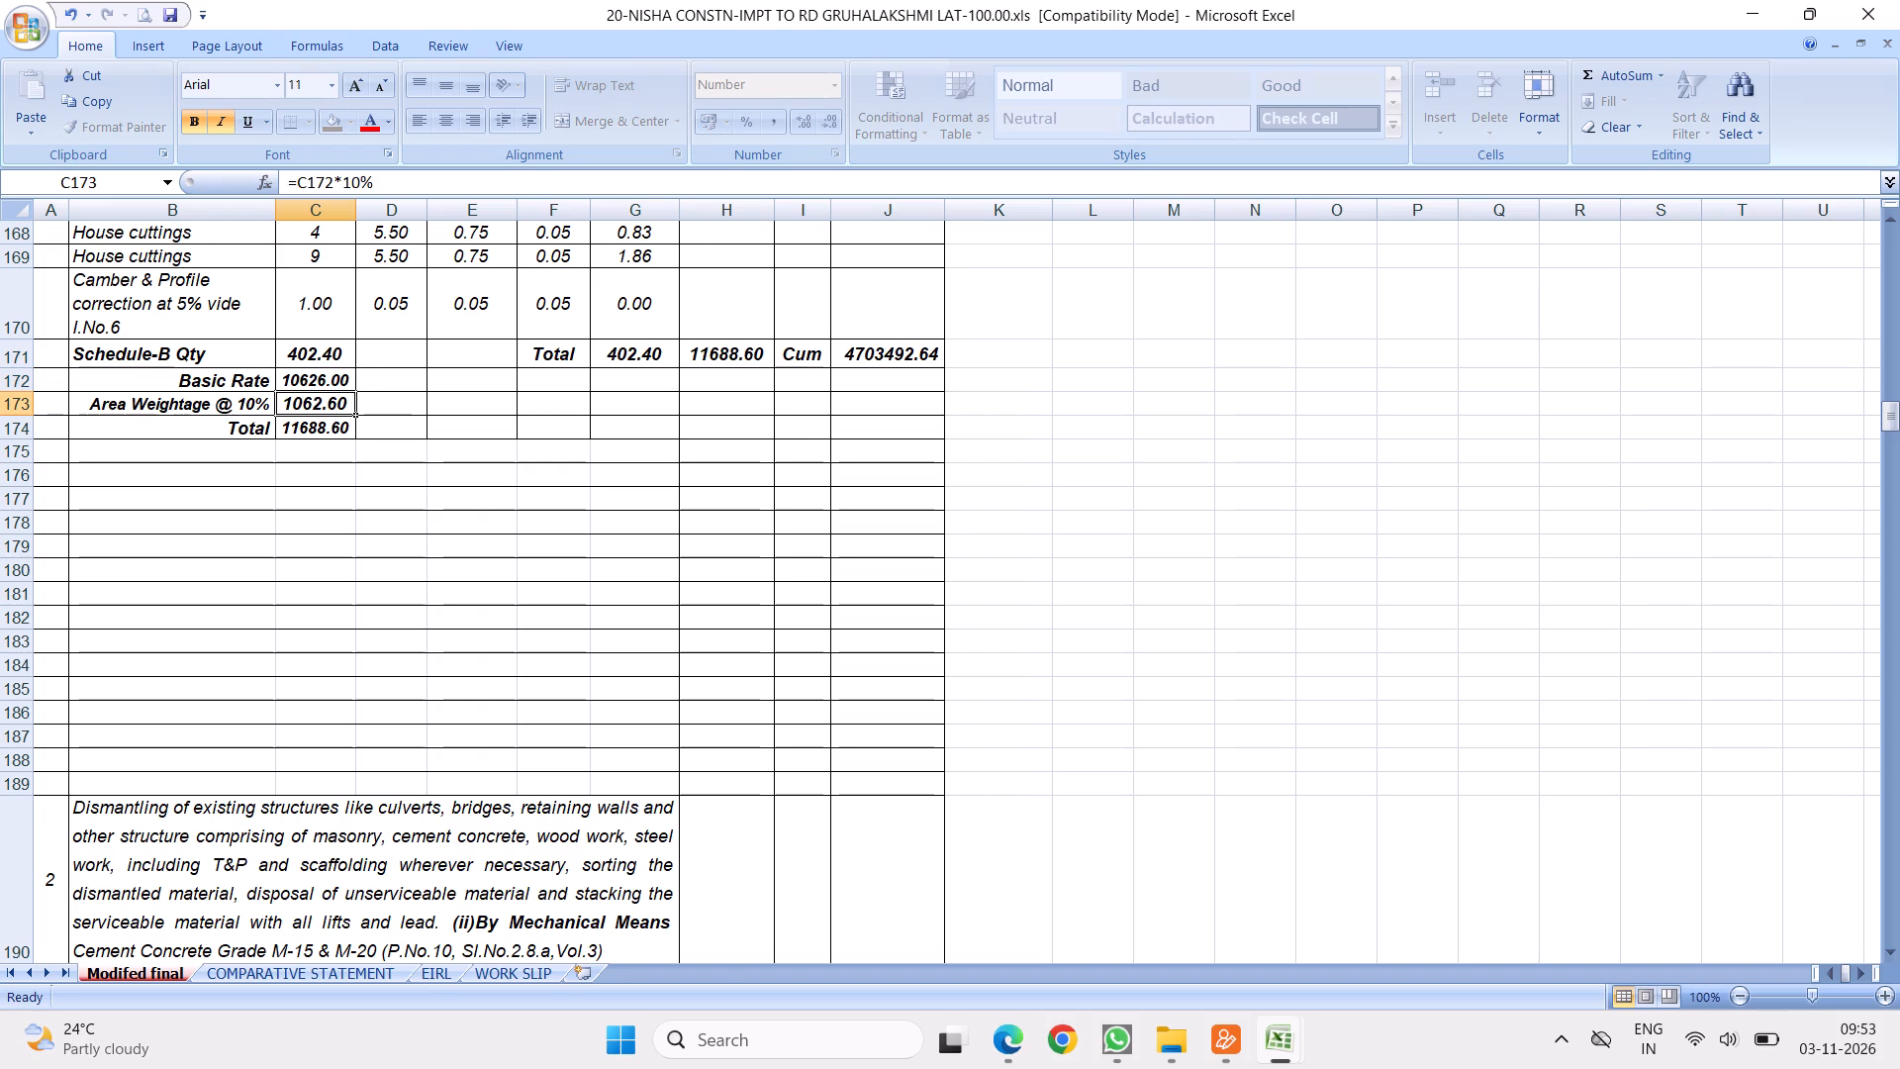
click(729, 355)
Copy the Bituminous Concrete description in B182 of the 2-IMPROVEMENTS workbook's ASPHALT ROAD ESTIMATE sheet.
scroll(378, 520, up, 2)
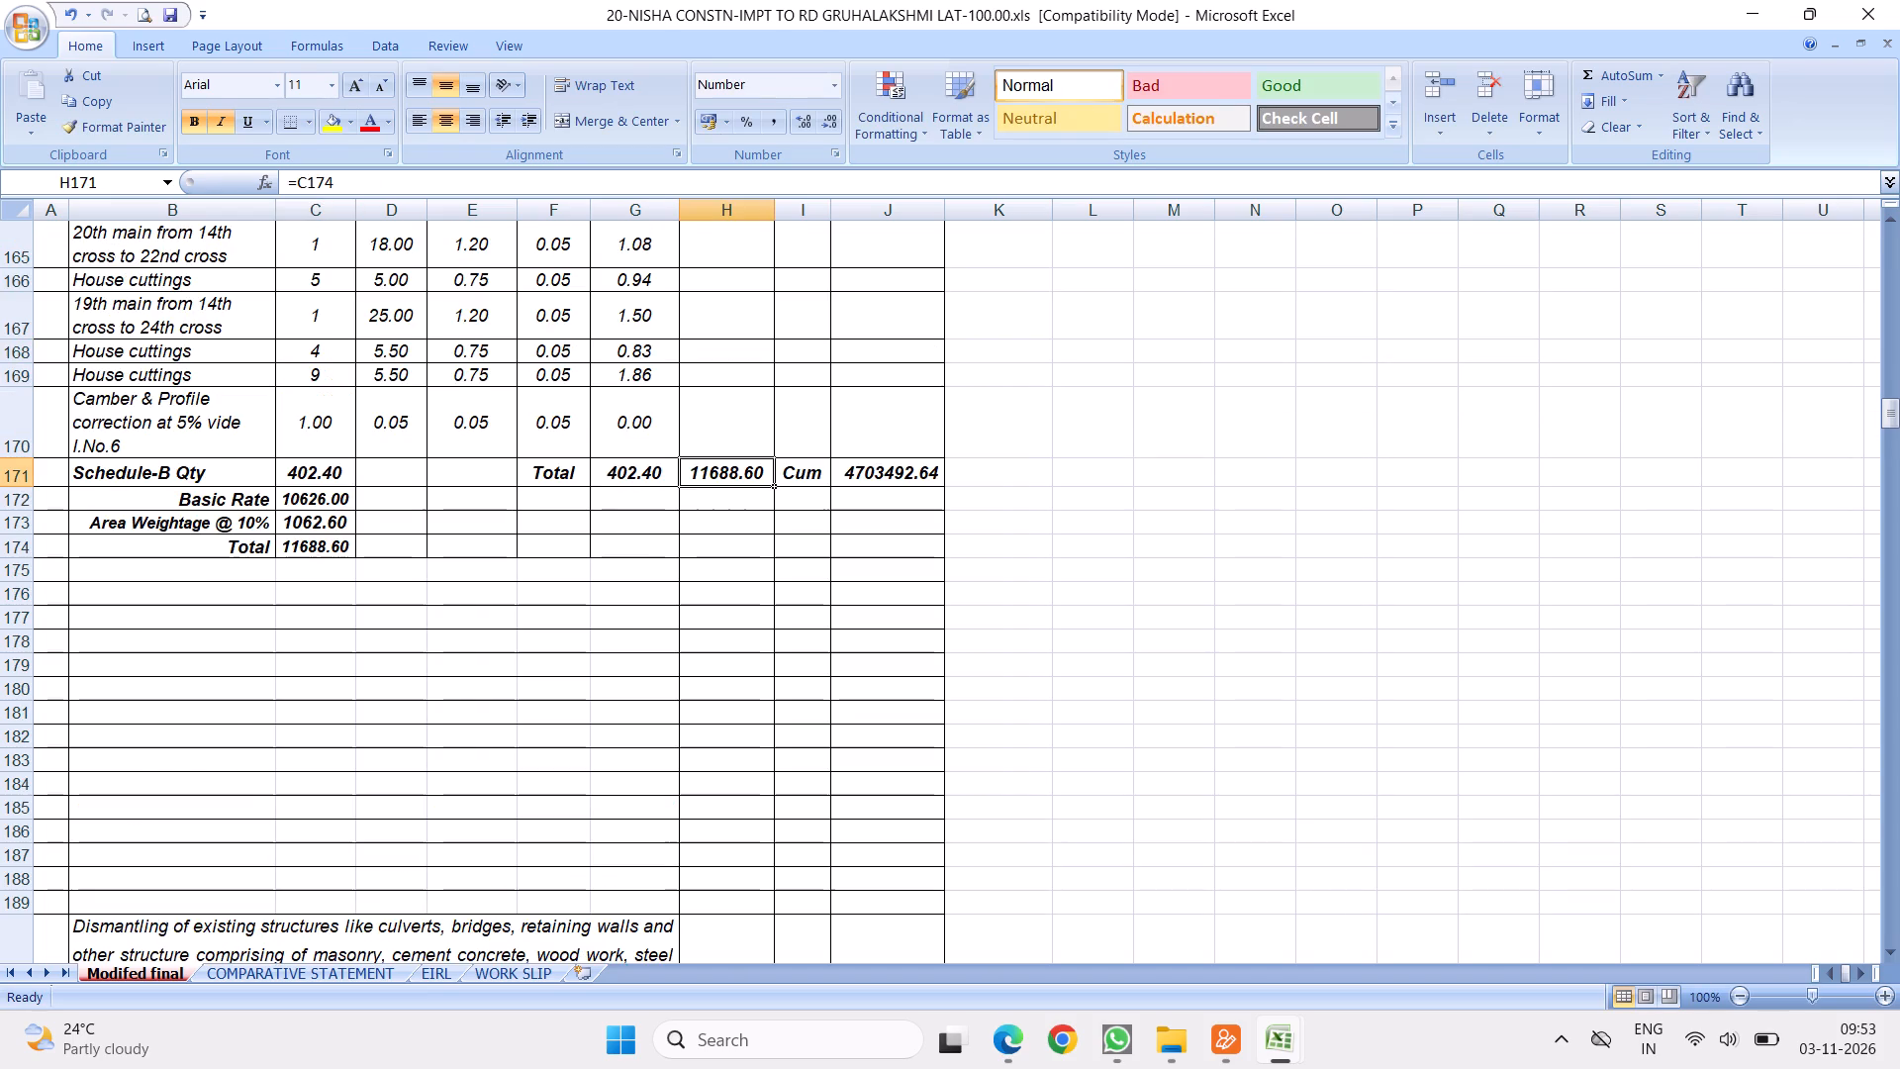
click(388, 415)
click(1274, 1039)
click(1361, 885)
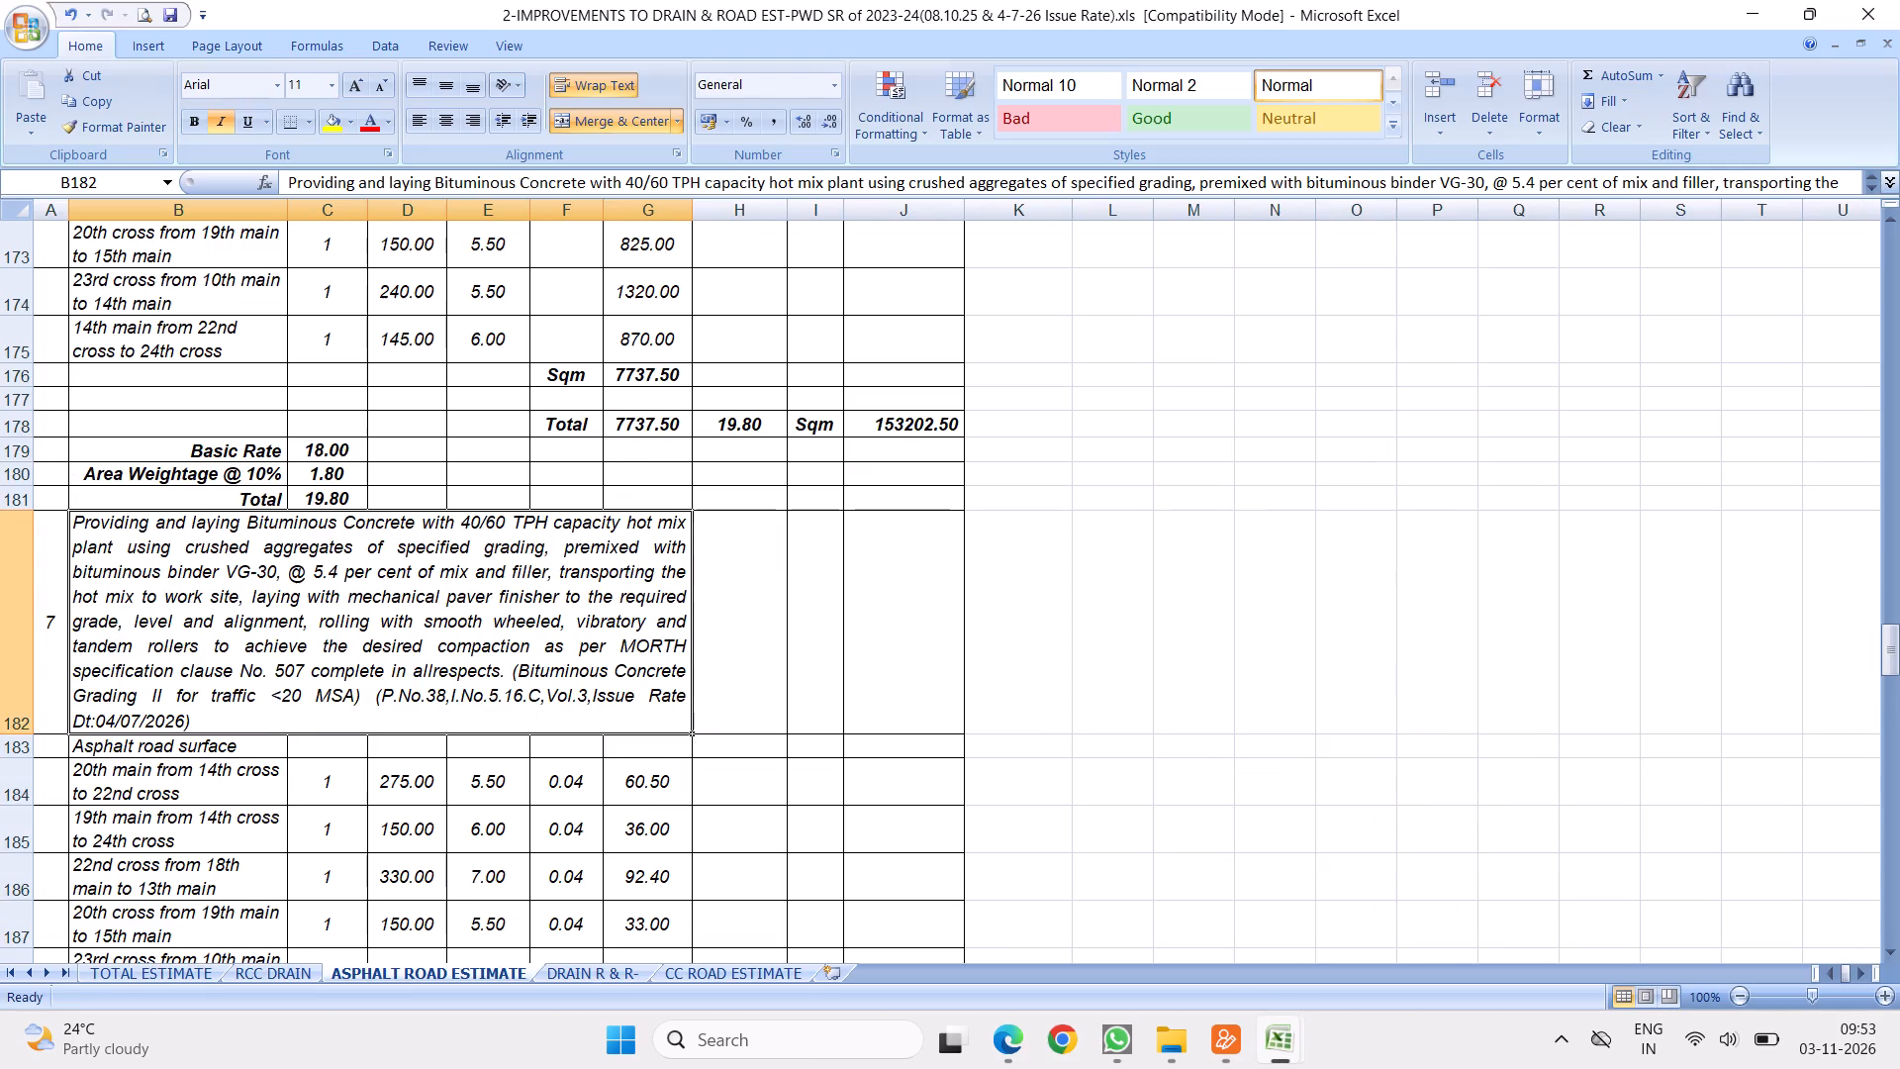
scroll(593, 611, down, 6)
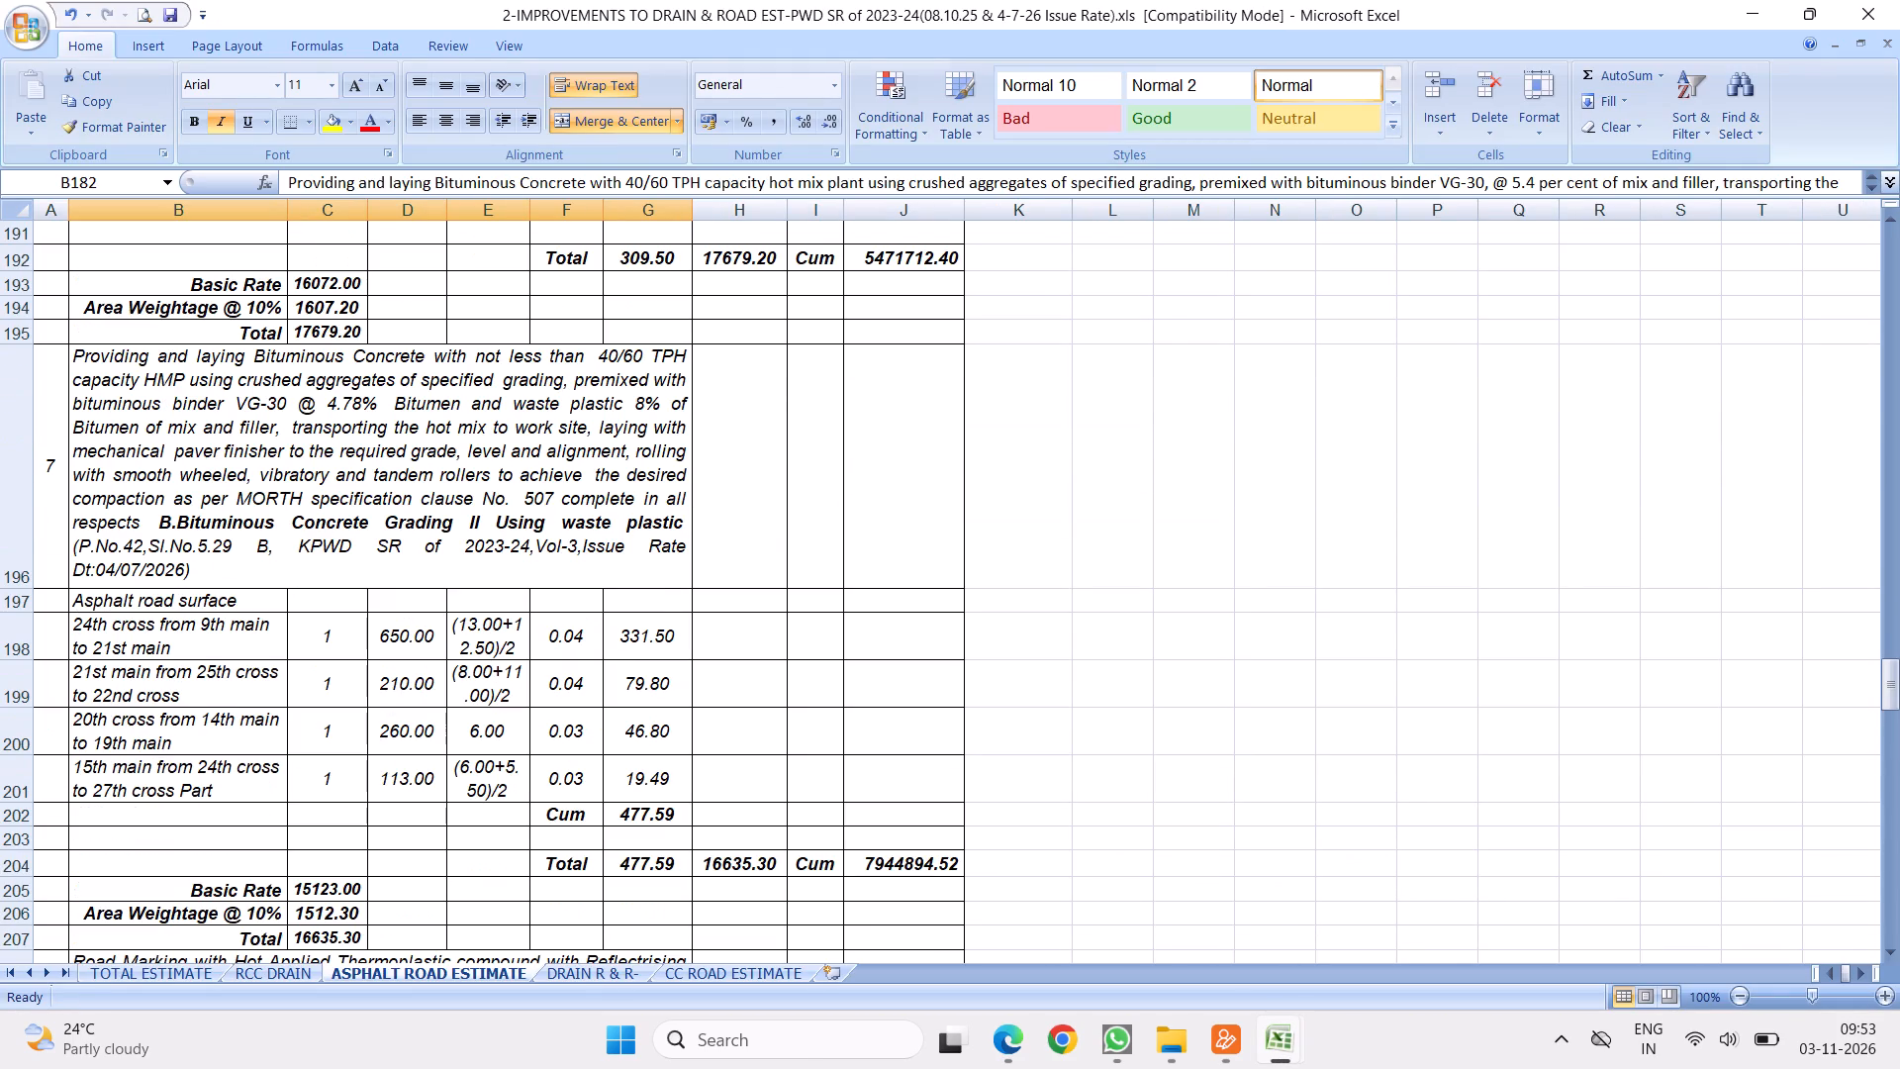
click(449, 496)
scroll(538, 539, down, 4)
scroll(495, 483, up, 2)
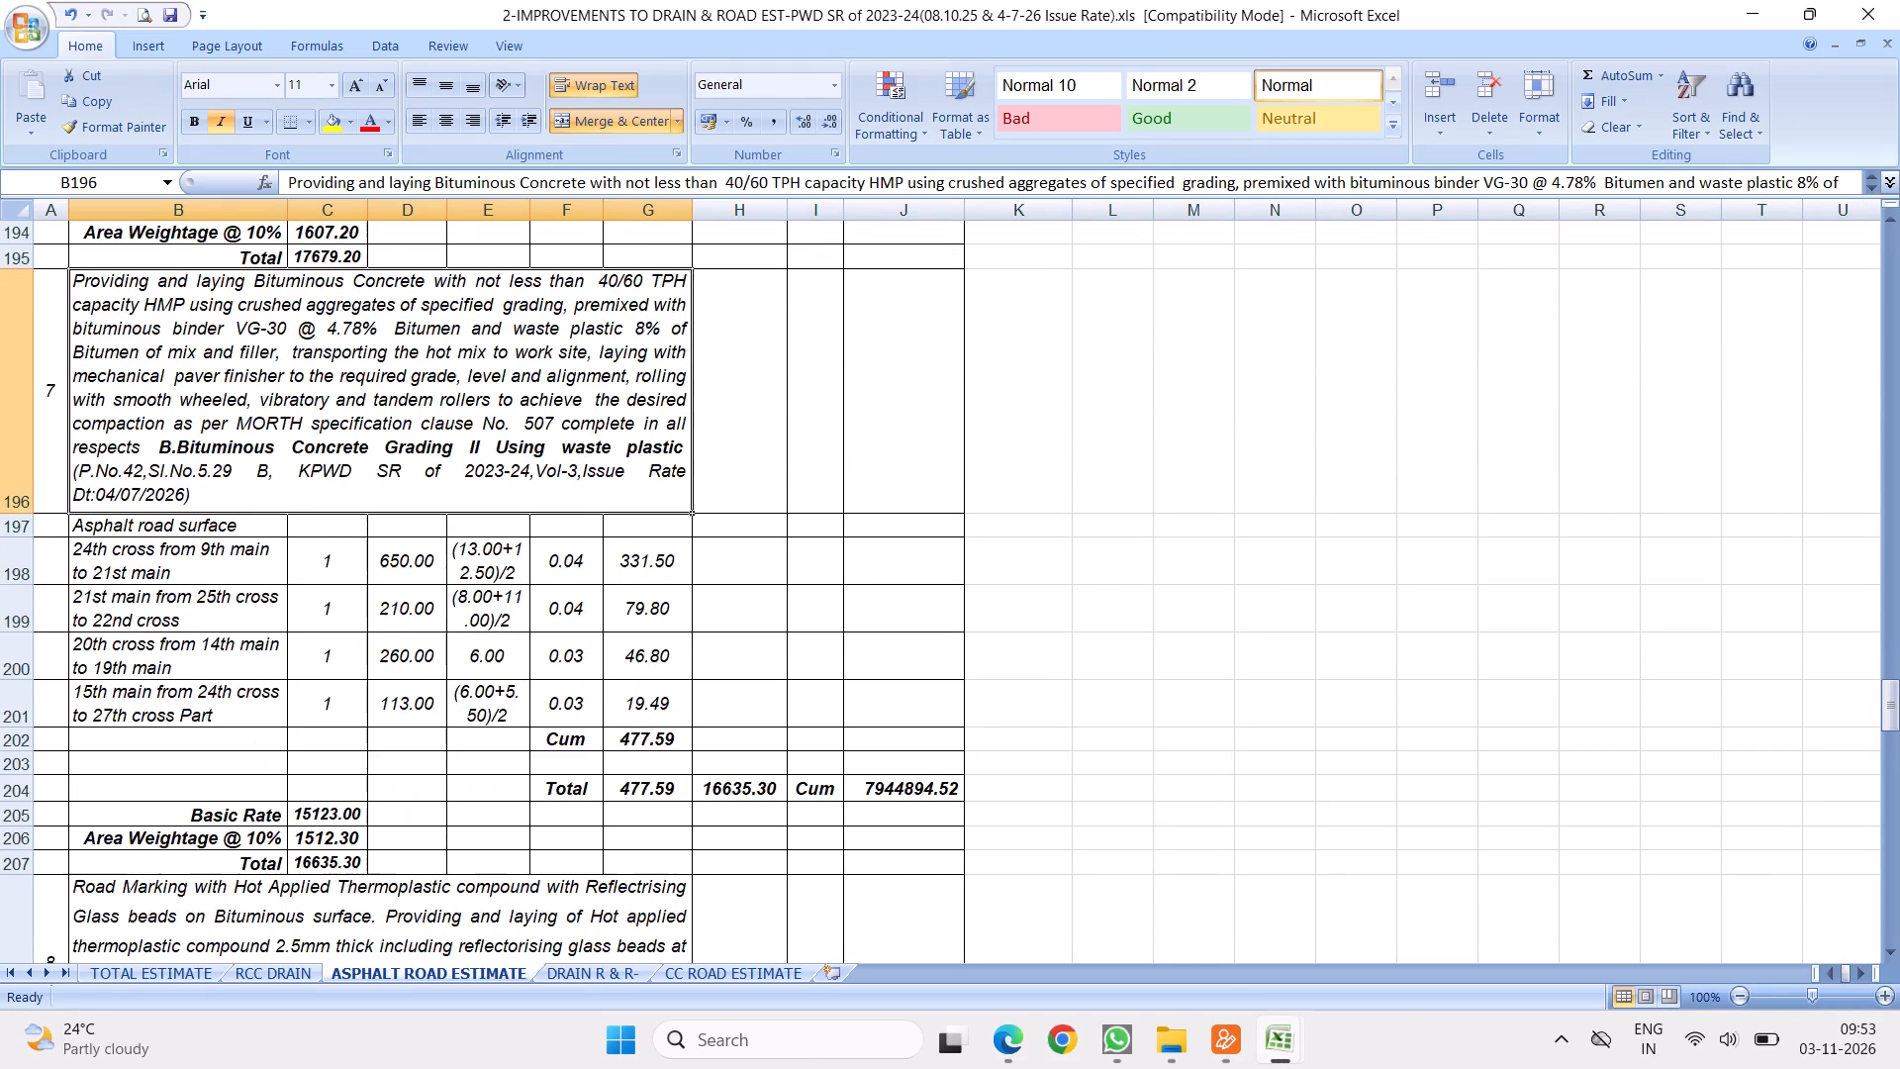
scroll(504, 493, up, 6)
right_click(384, 376)
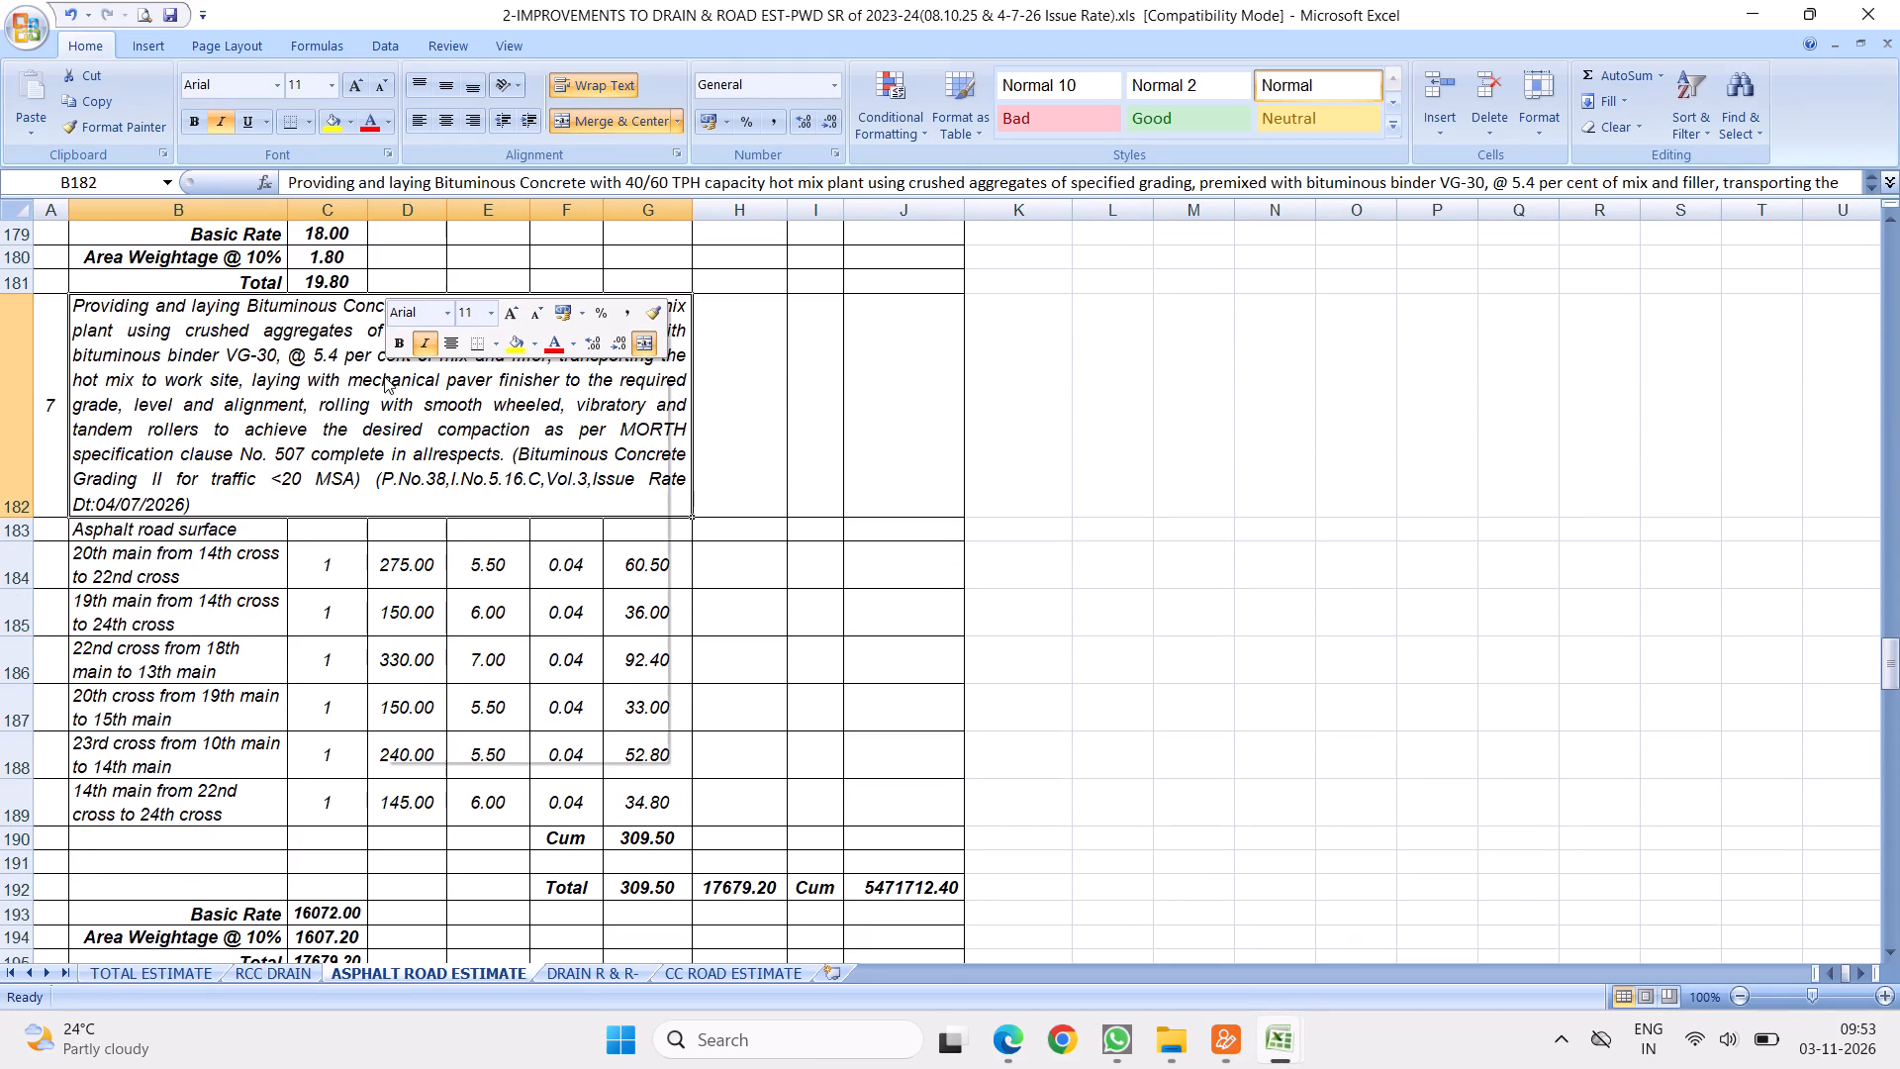
click(437, 421)
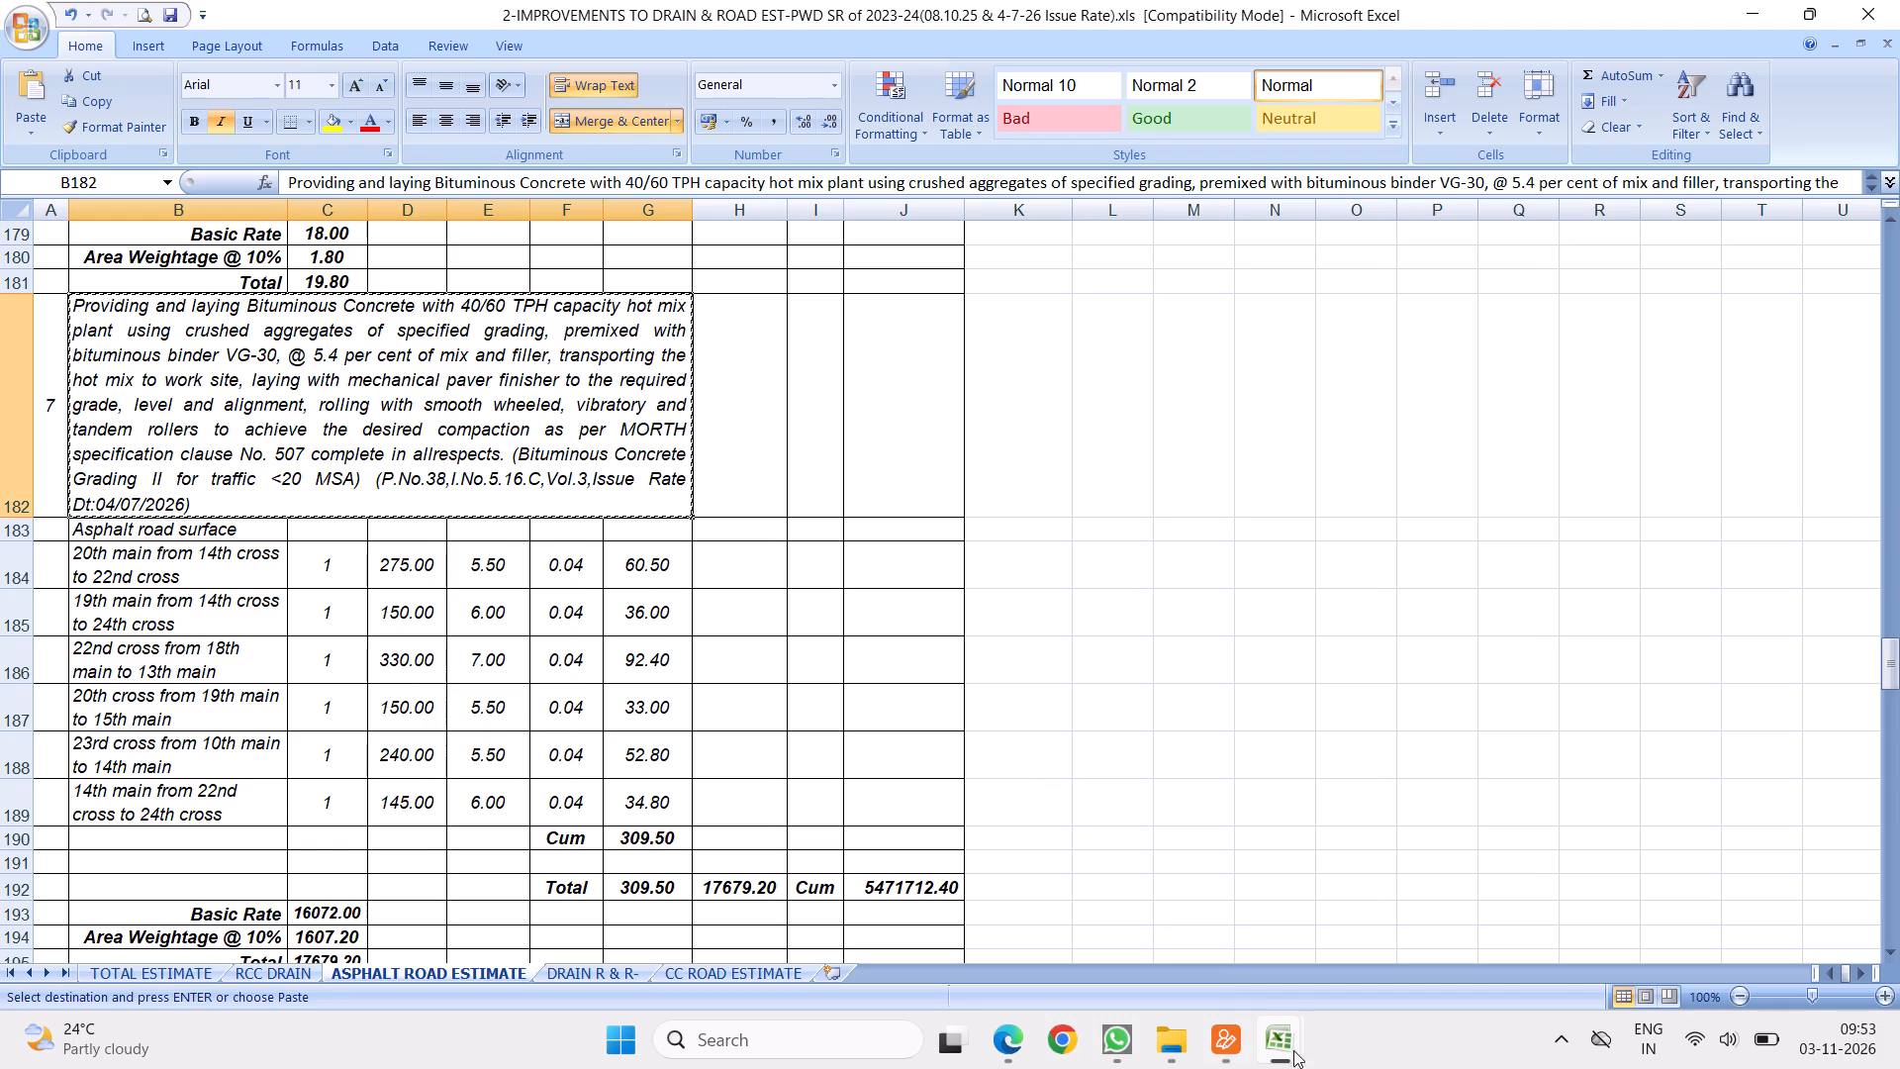
Paste the Bituminous Concrete description into B163 of the 20-NISHA CONSTN workbook's Modifed final sheet and heighten row 163 to fit the text.
click(1275, 1027)
click(1178, 861)
right_click(346, 333)
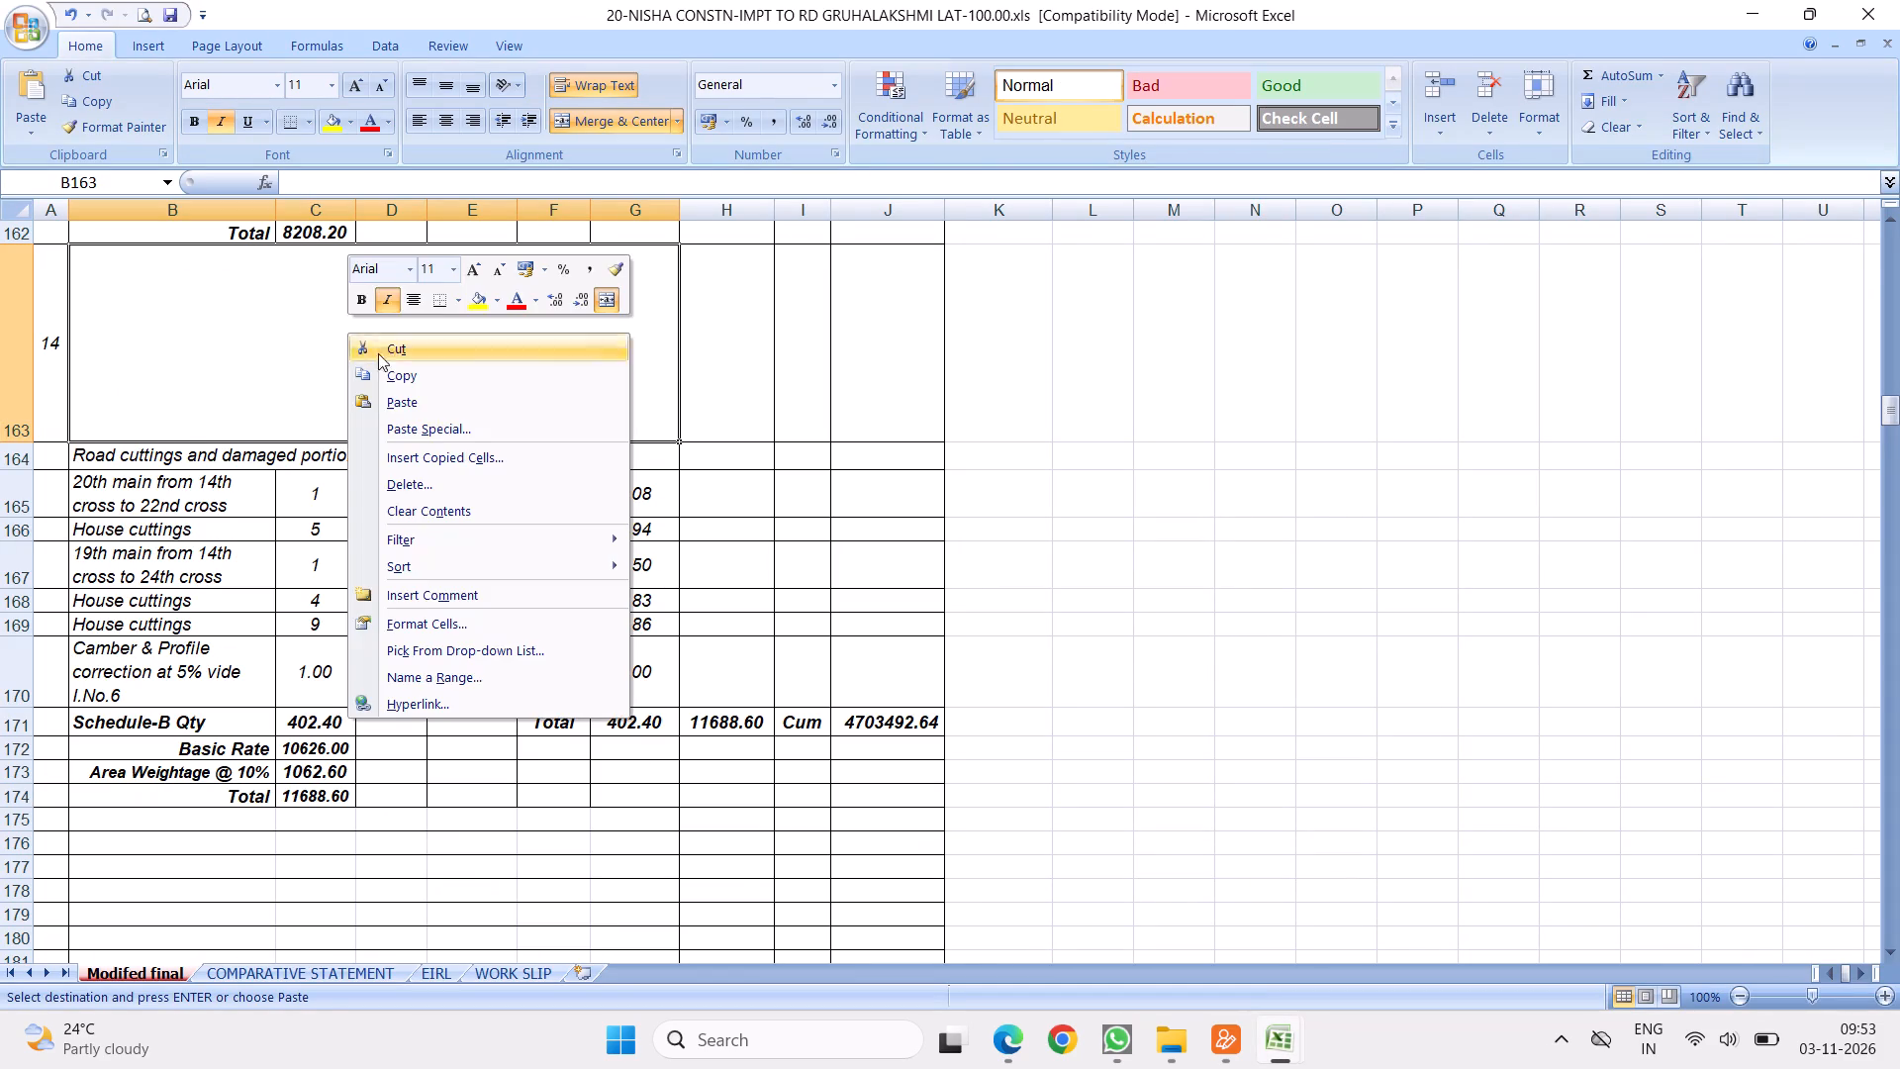
click(405, 399)
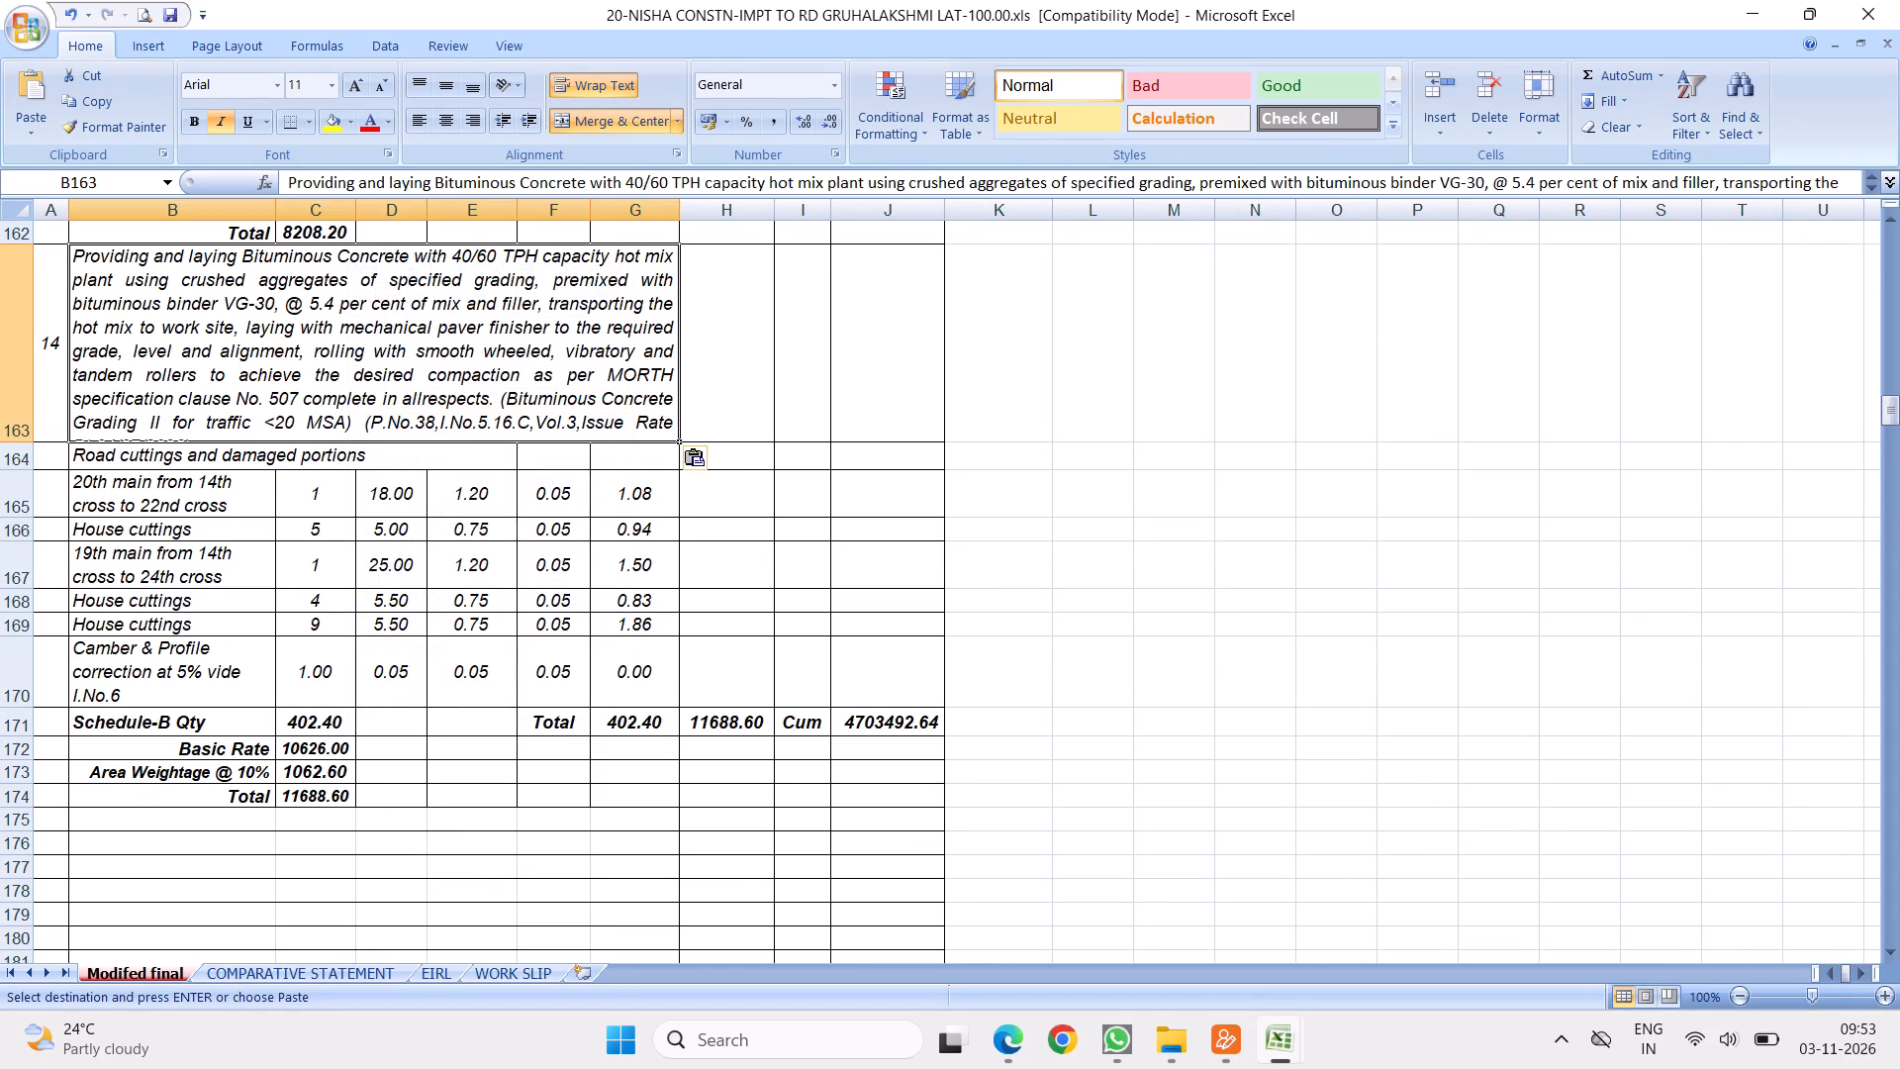
drag(28, 440, 26, 492)
Delete ",Issue Rate Dt:04/07/2026" from item 14's description in B163 so its reference ends with "Vol.3)".
double_click(227, 382)
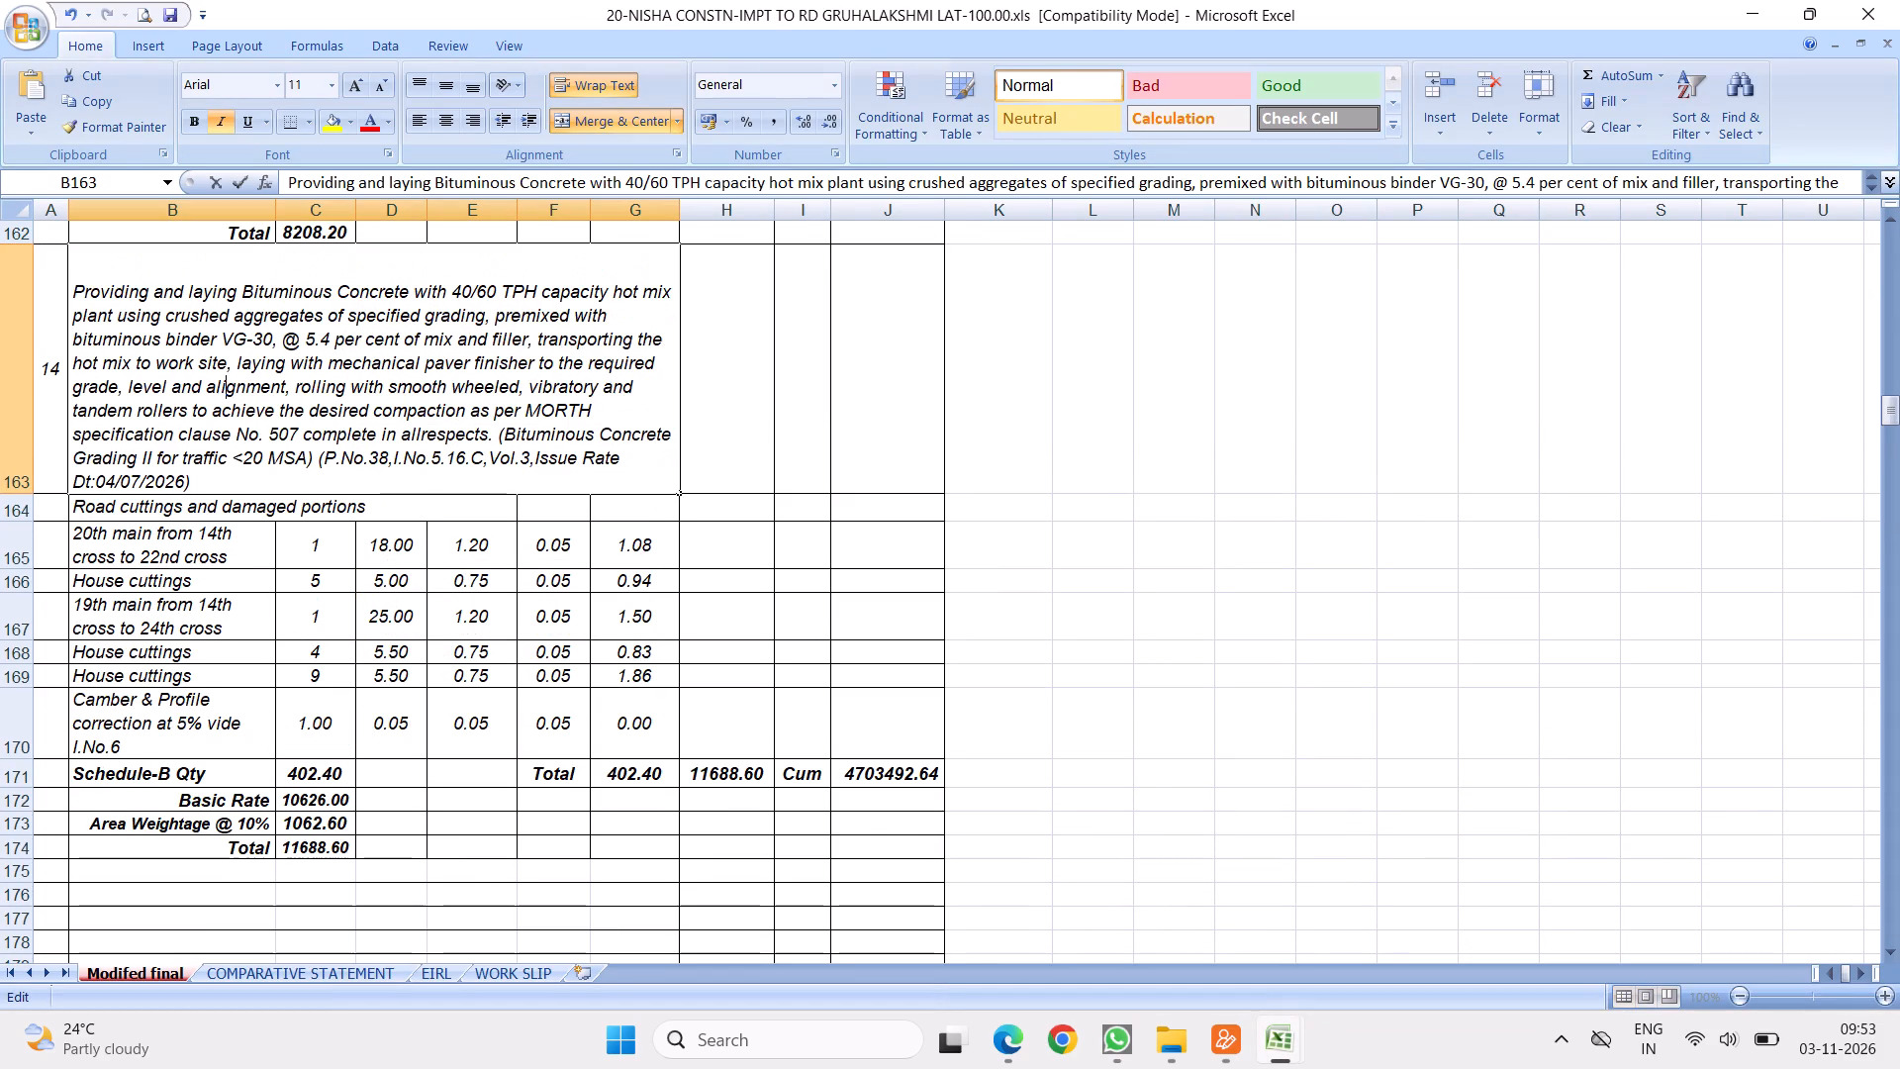
click(180, 476)
key(BackSpace)
key(BackSpace)
key(BackSpace)
key(BackSpace)
key(BackSpace)
key(BackSpace)
key(BackSpace)
key(BackSpace)
key(BackSpace)
key(BackSpace)
key(BackSpace)
key(BackSpace)
key(BackSpace)
key(BackSpace)
key(BackSpace)
key(BackSpace)
key(BackSpace)
key(BackSpace)
key(BackSpace)
key(BackSpace)
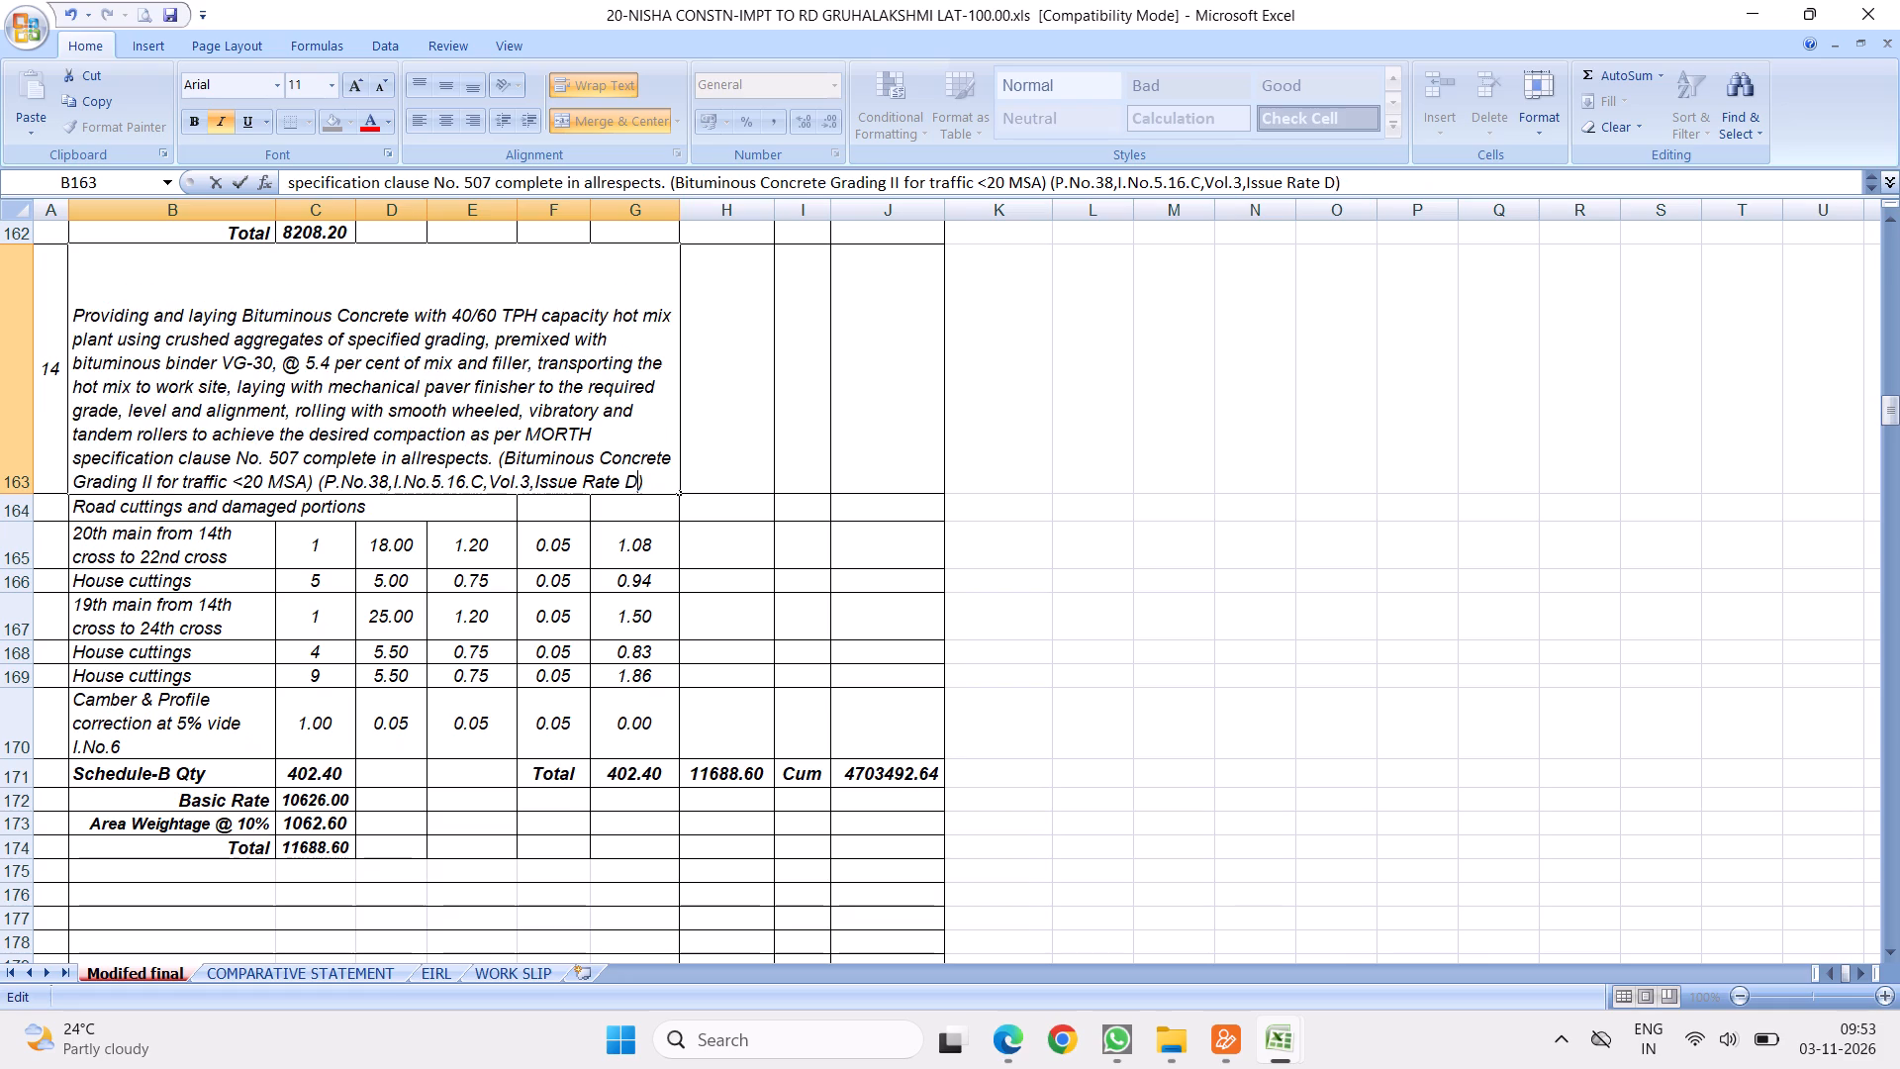
key(BackSpace)
key(BackSpace)
key(BackSpace)
key(BackSpace)
key(BackSpace)
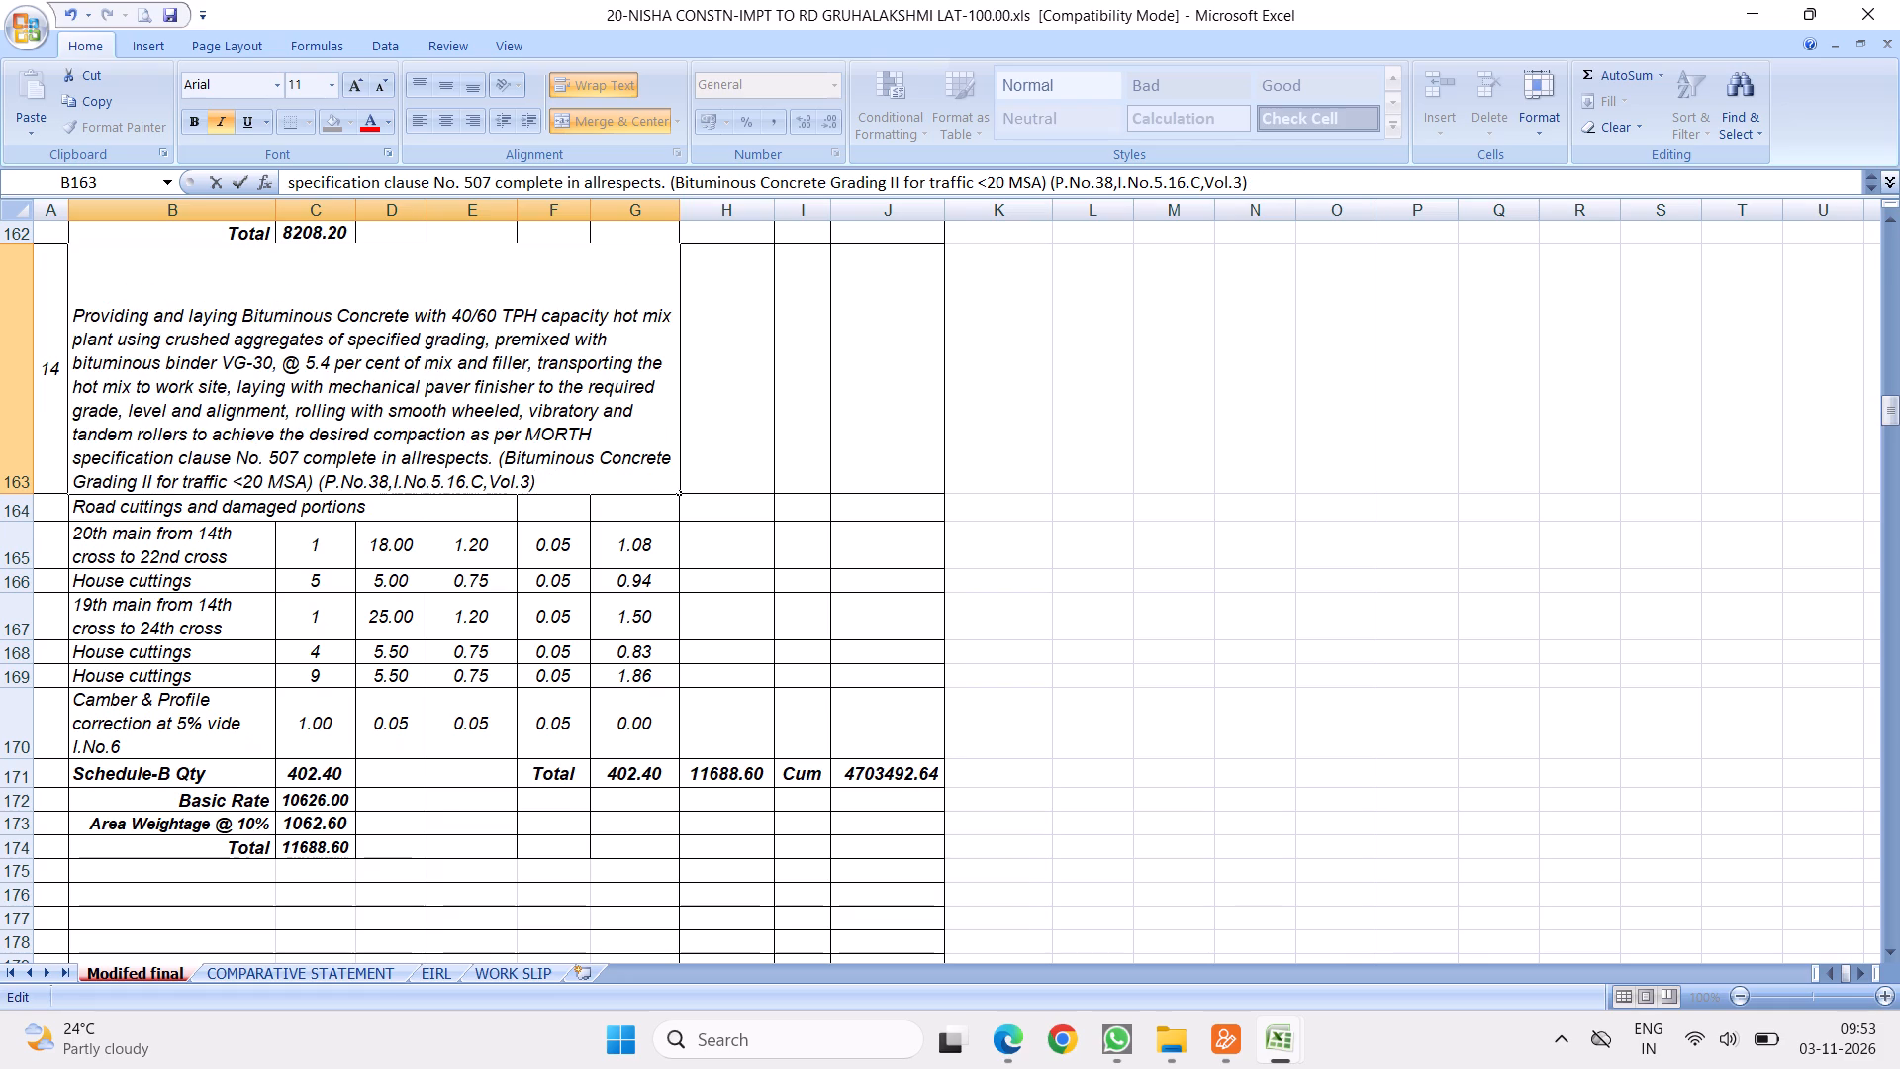
click(277, 675)
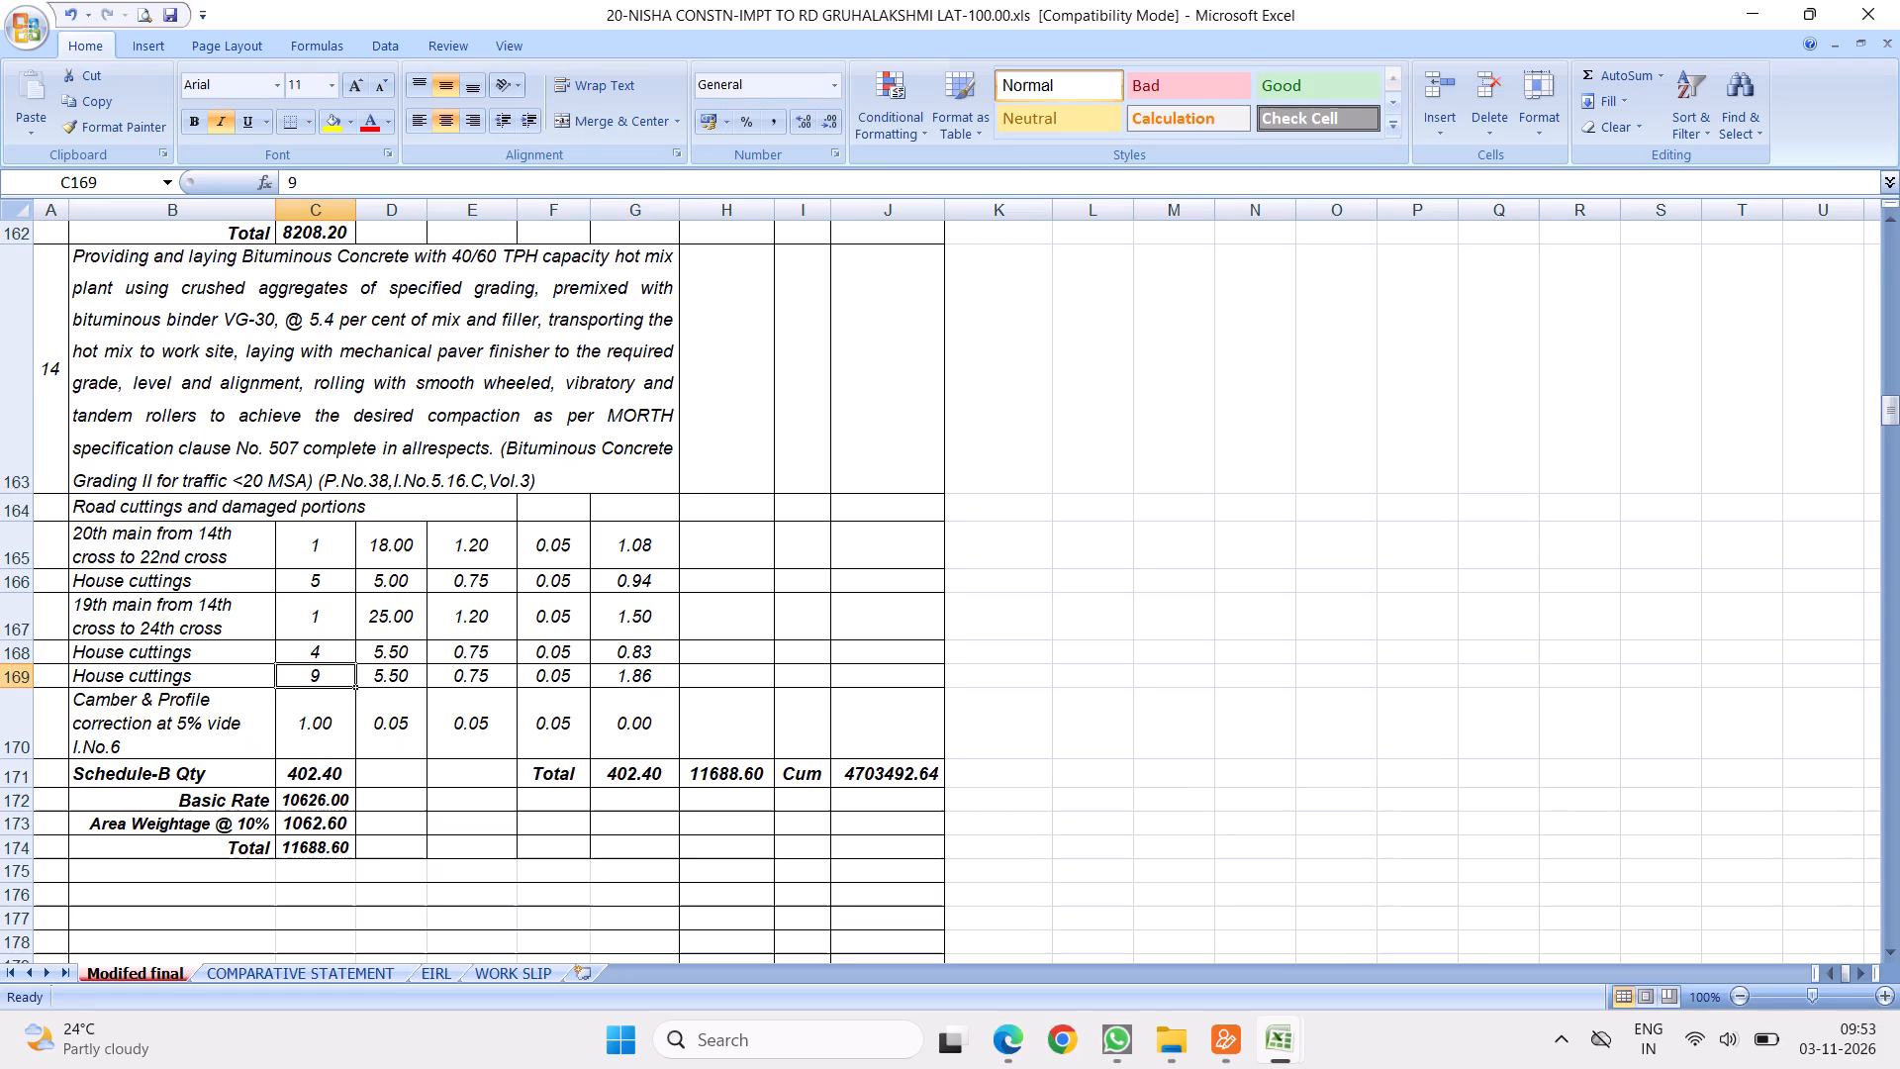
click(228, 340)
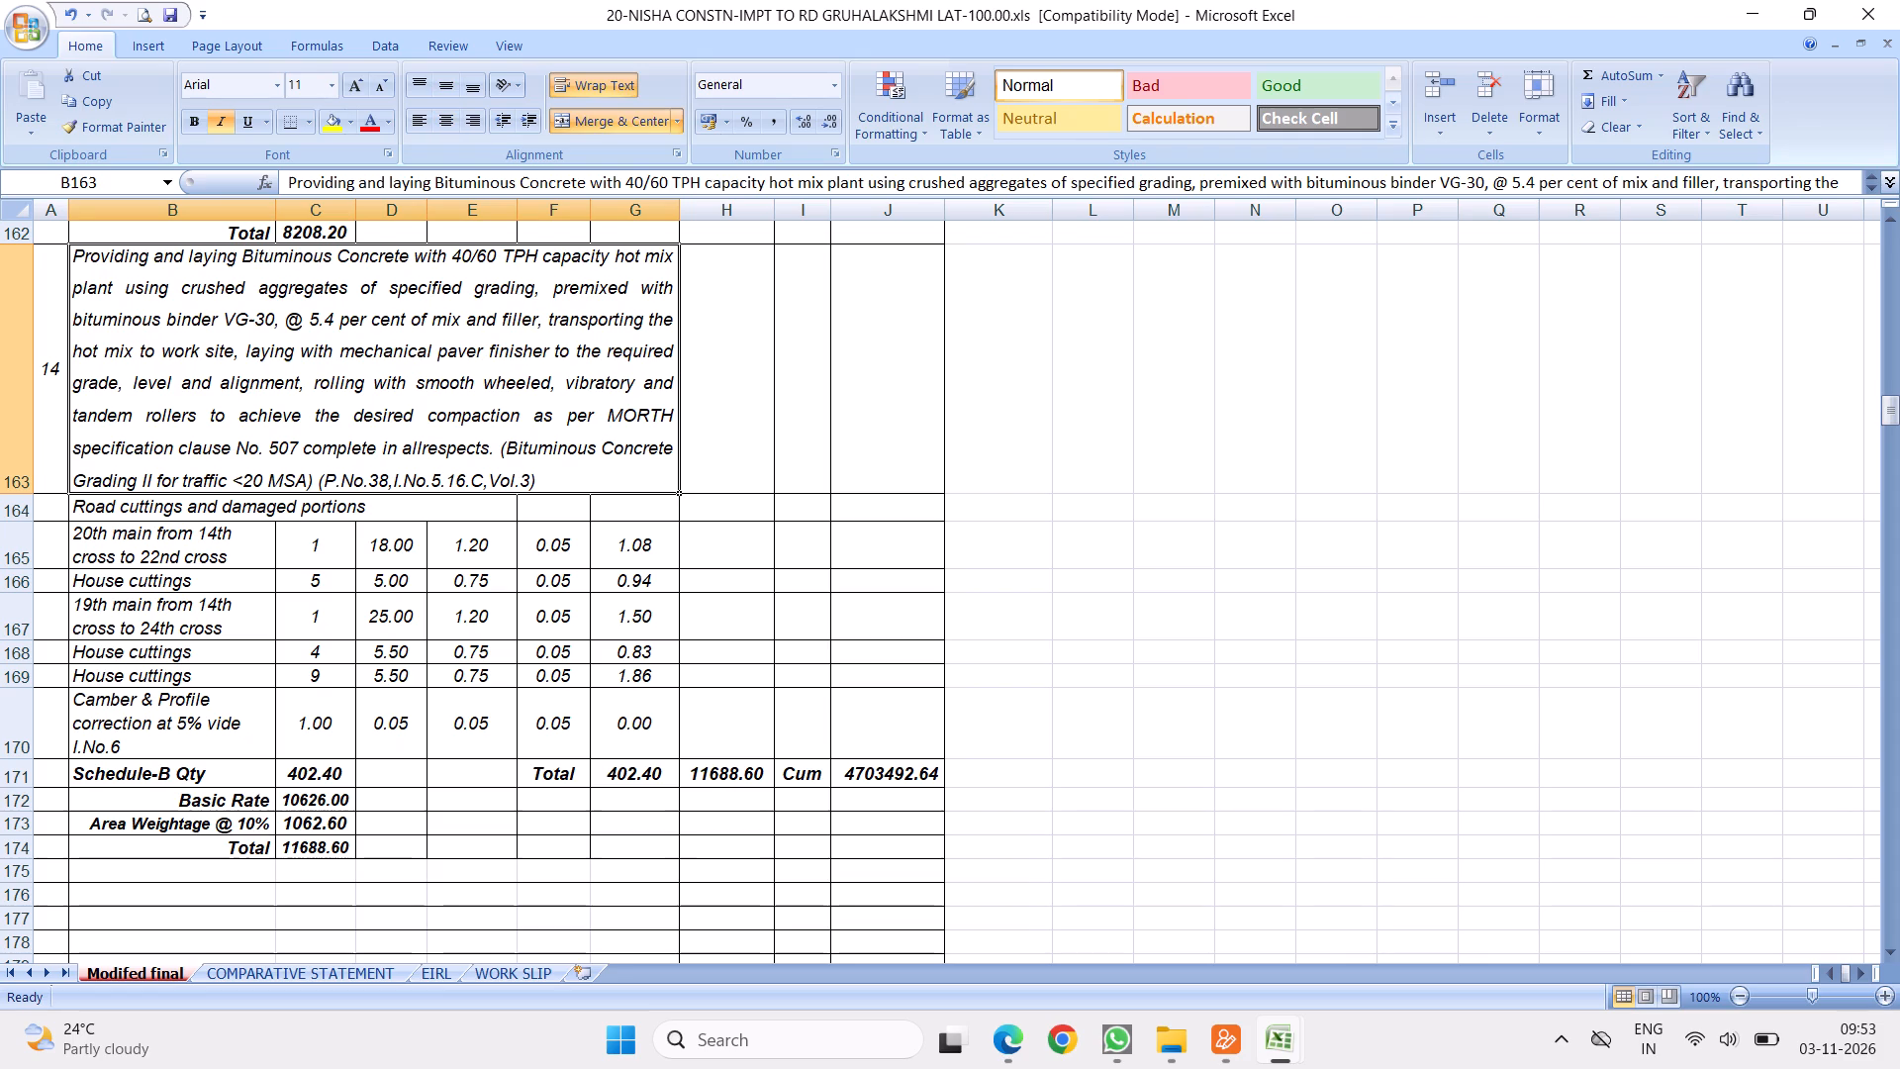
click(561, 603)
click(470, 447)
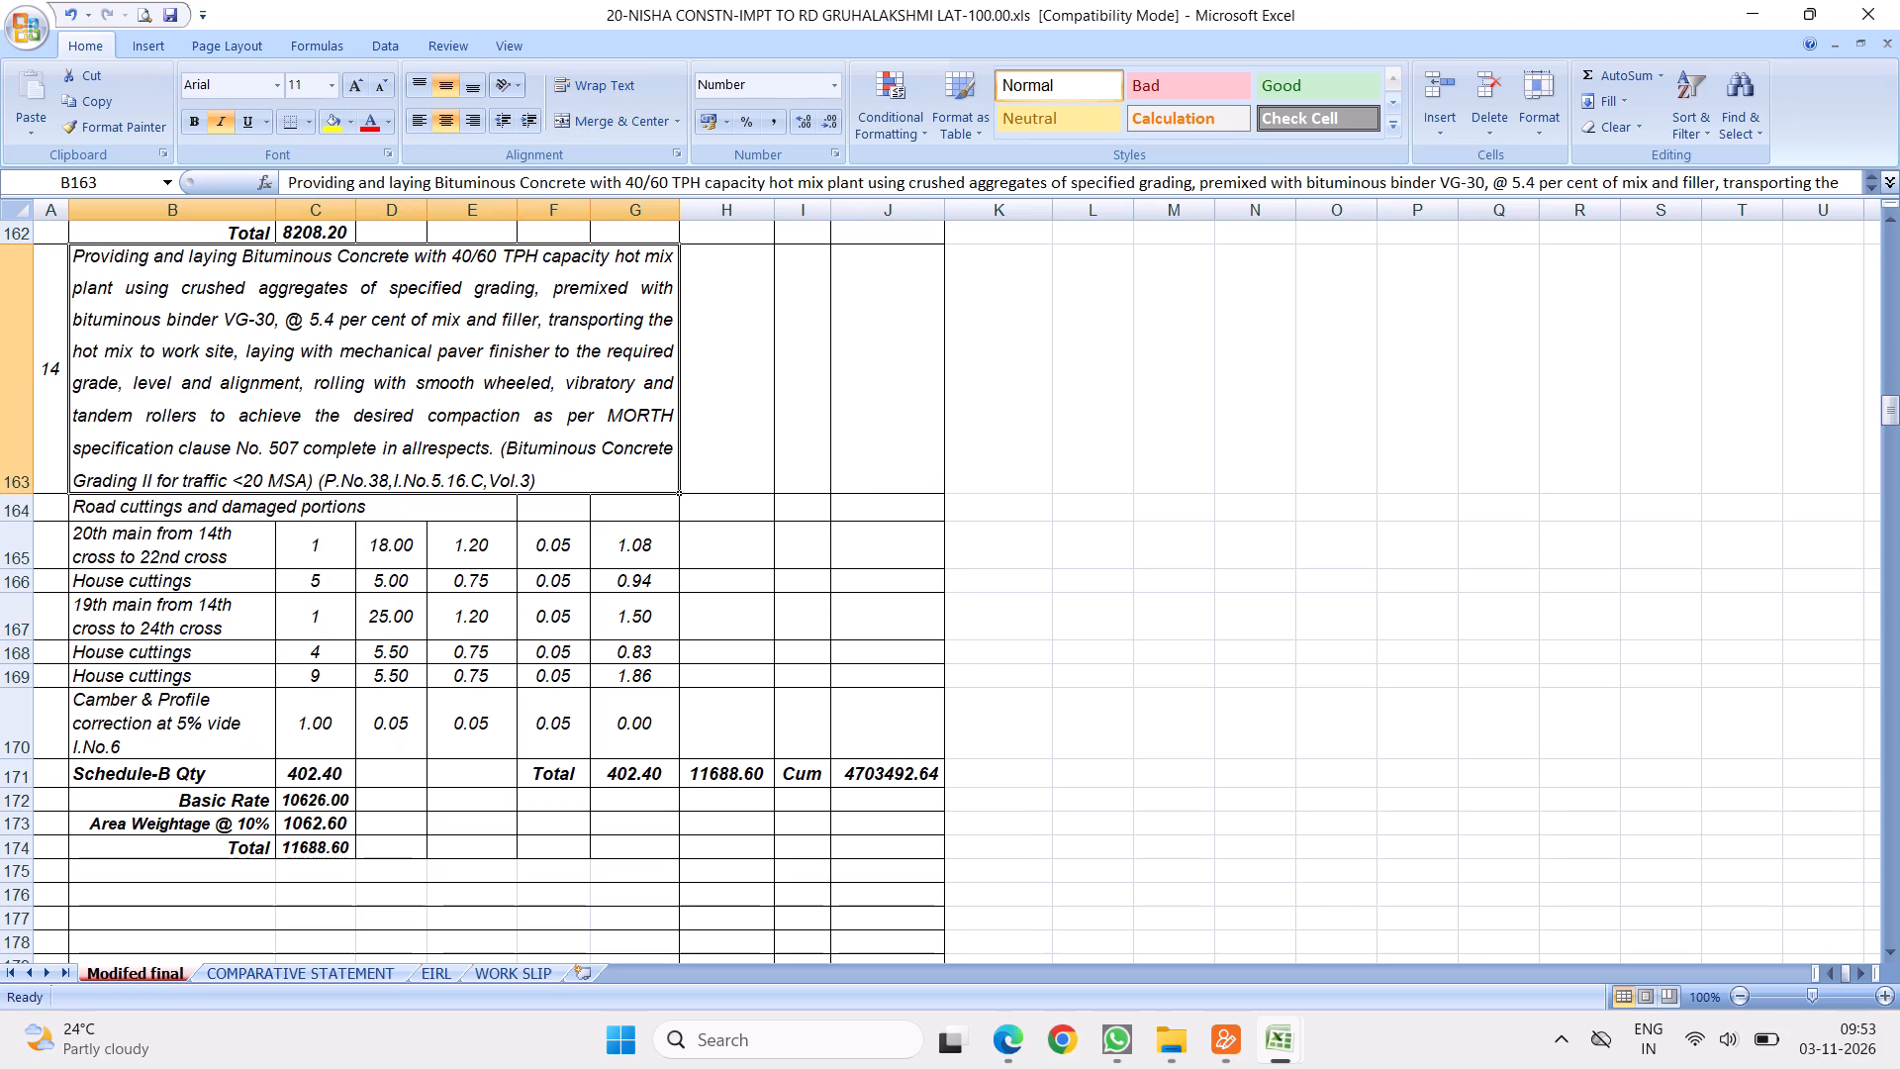
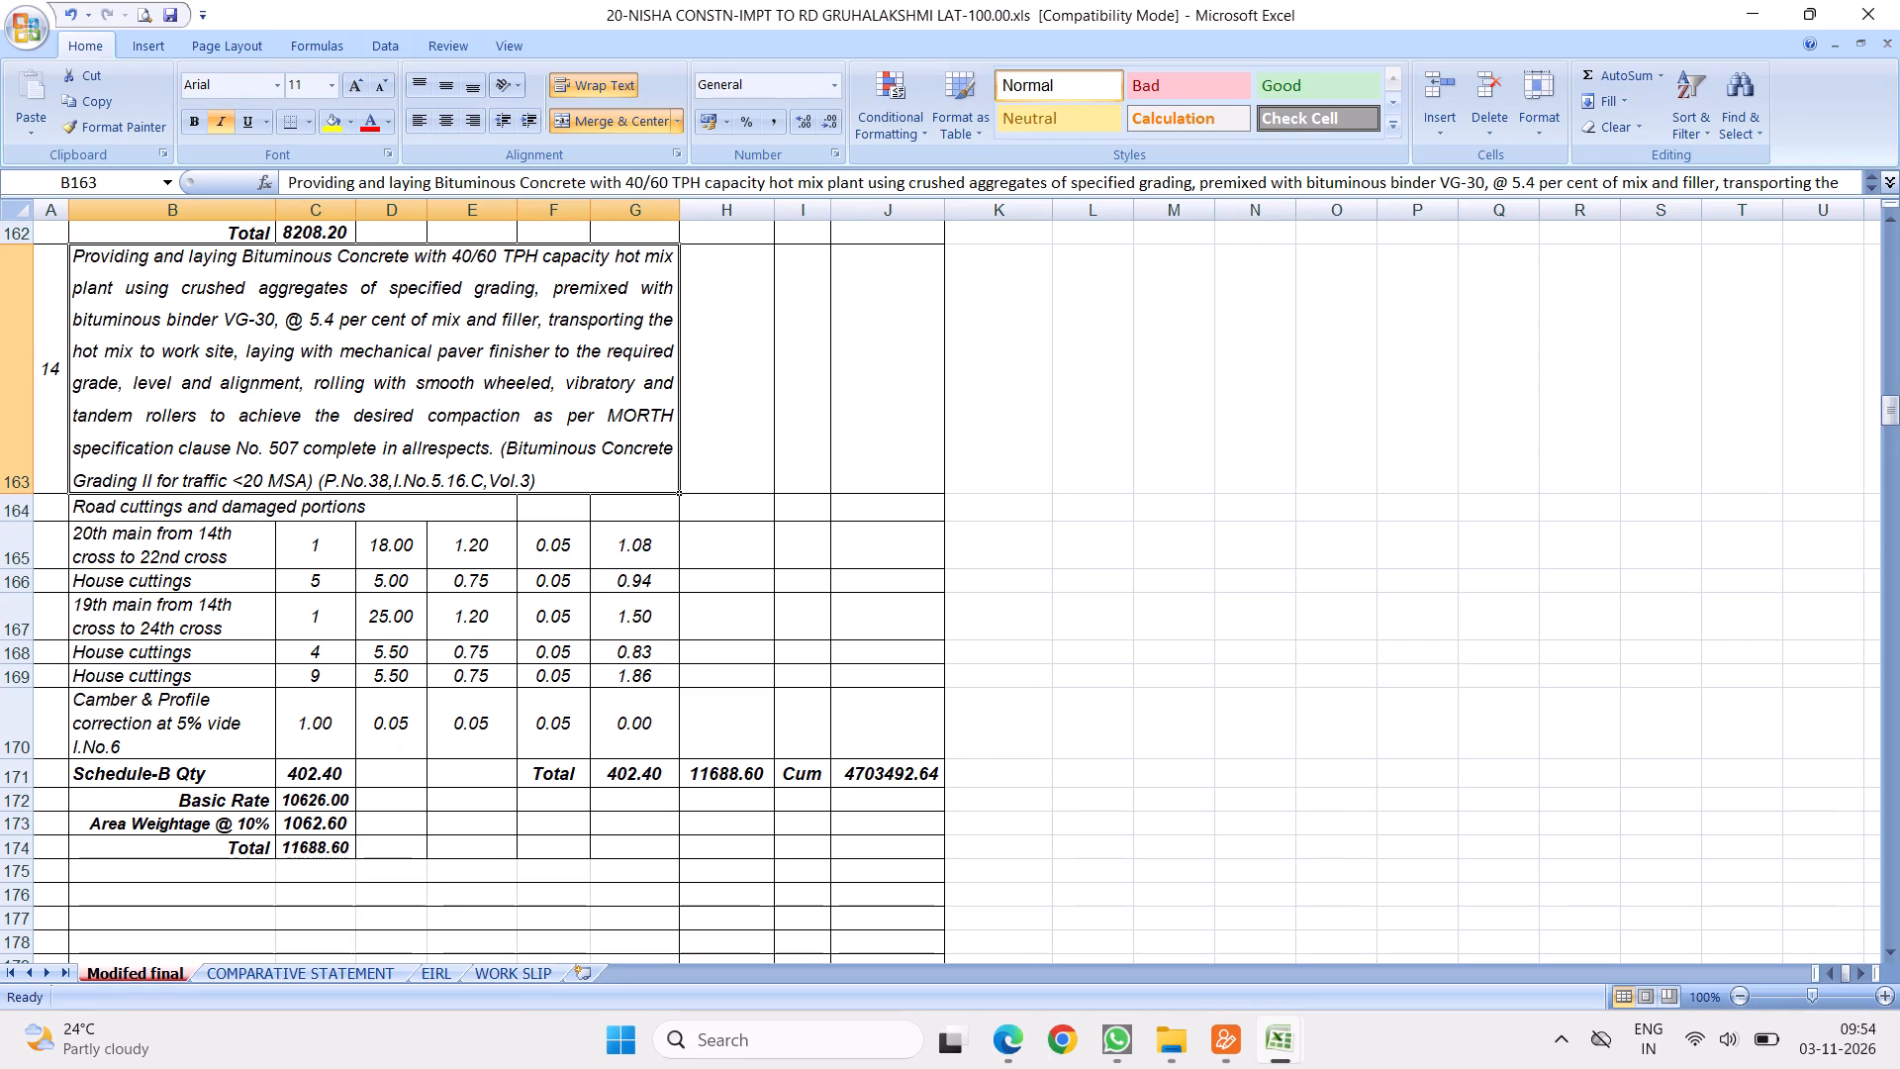
Clear item 14's Bituminous Concrete description from B163 of the Modifed final sheet.
click(338, 406)
key(Delete)
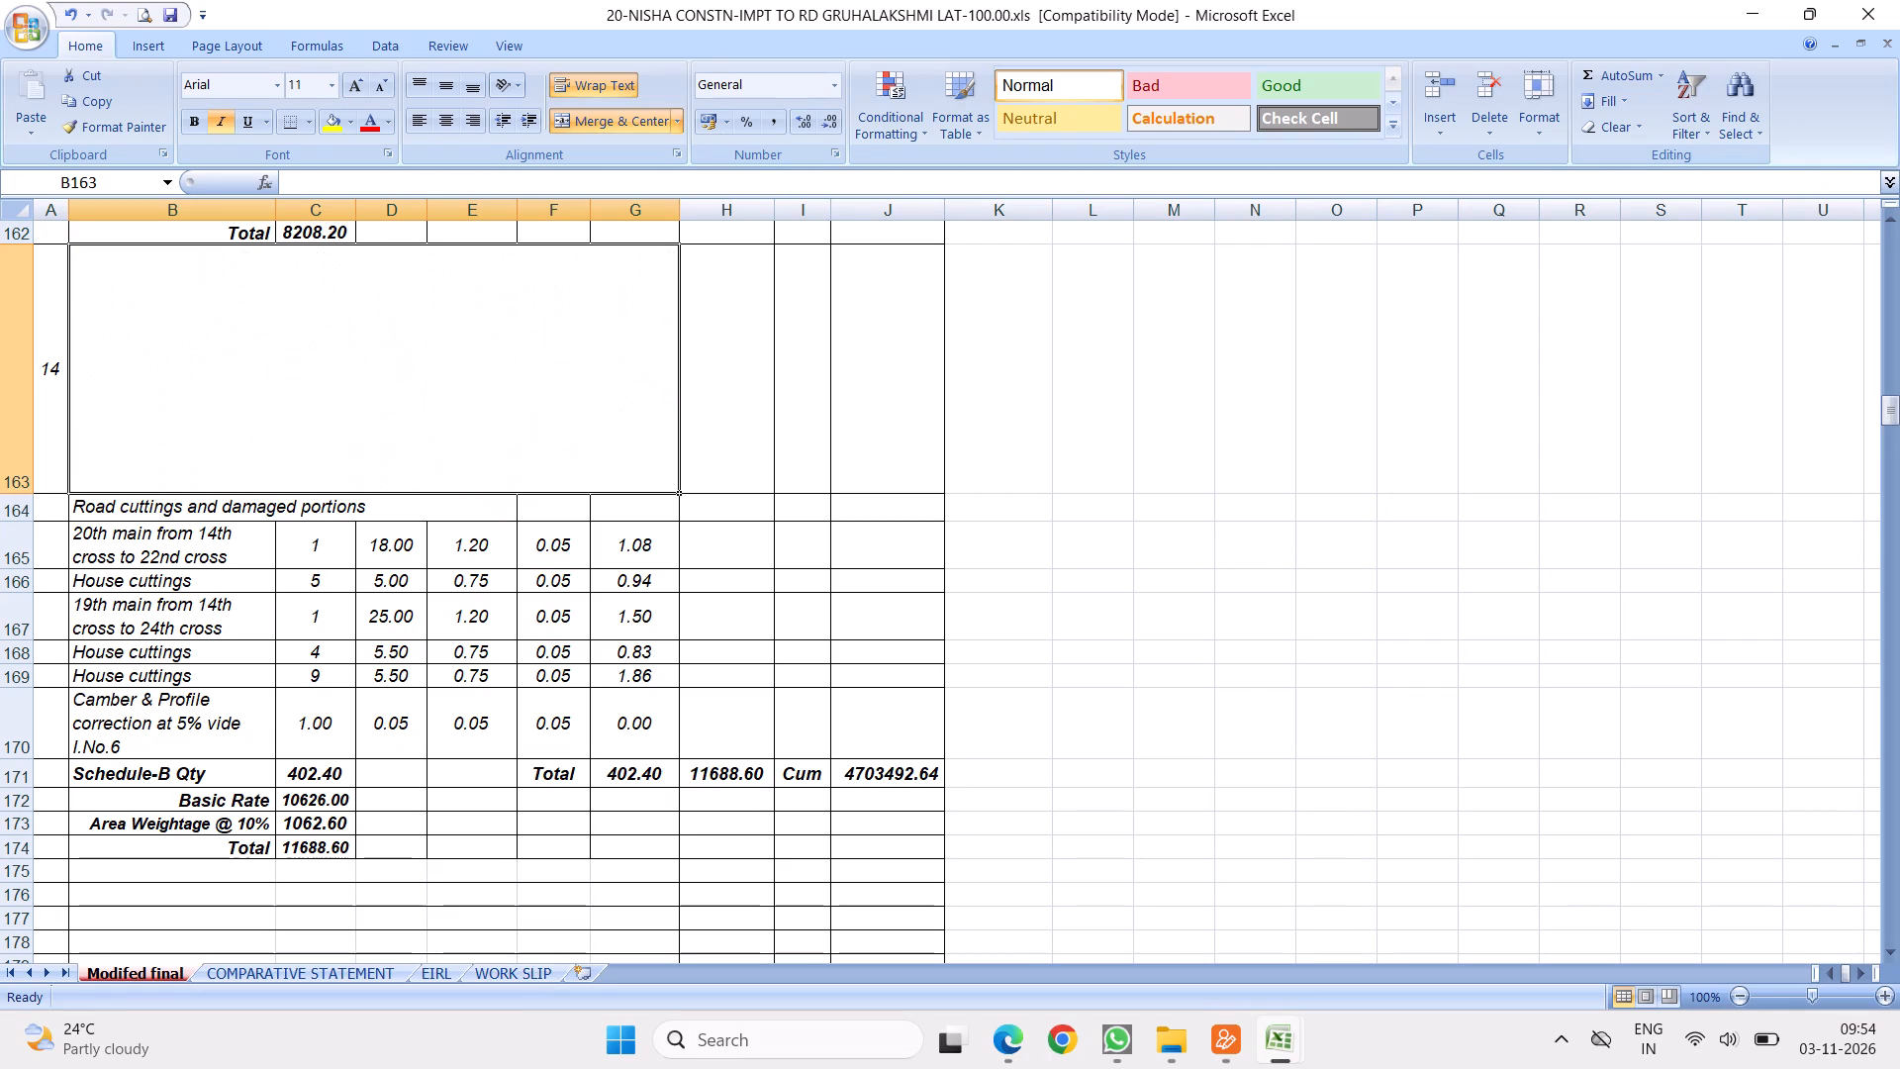
click(579, 606)
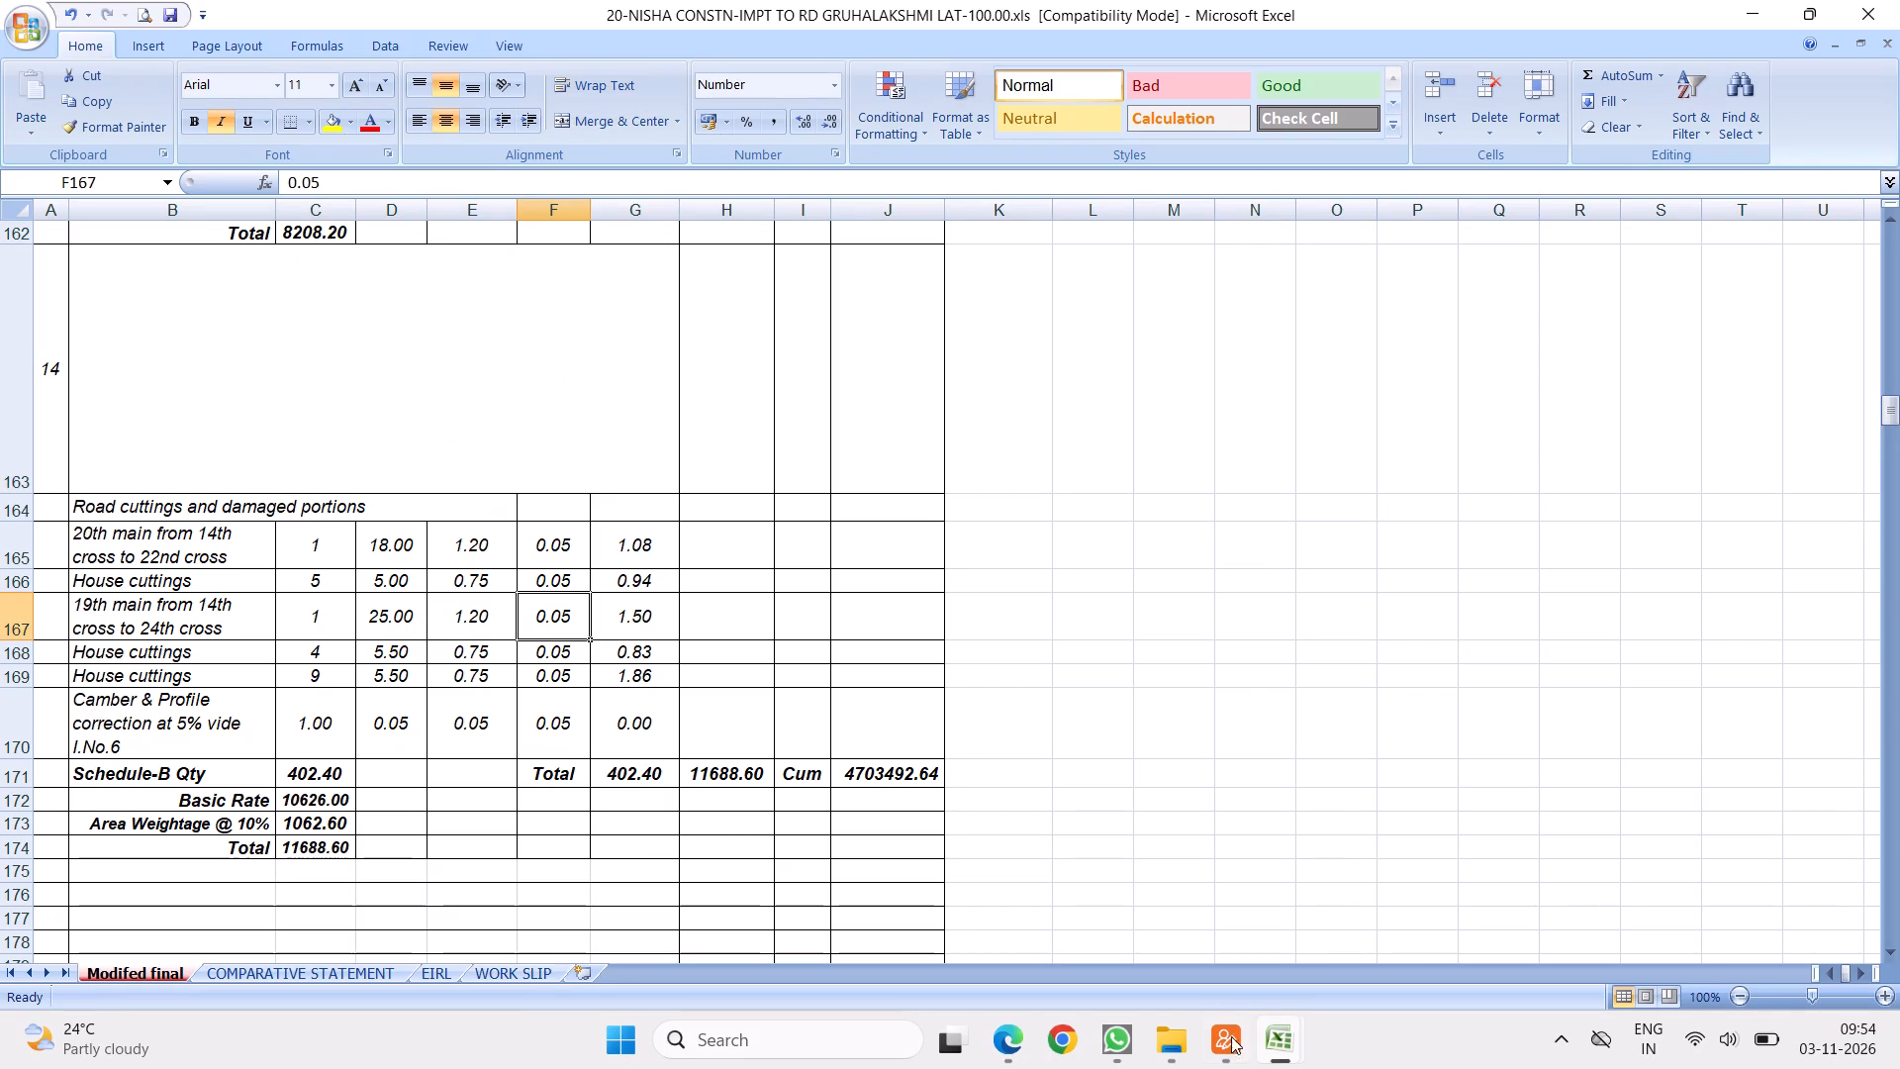
Switch to the PWDSR Vol-III PDF in Edge and copy item 5.14 C's 40/60 TPH Bituminous Concrete description on Page 36.
click(1012, 1037)
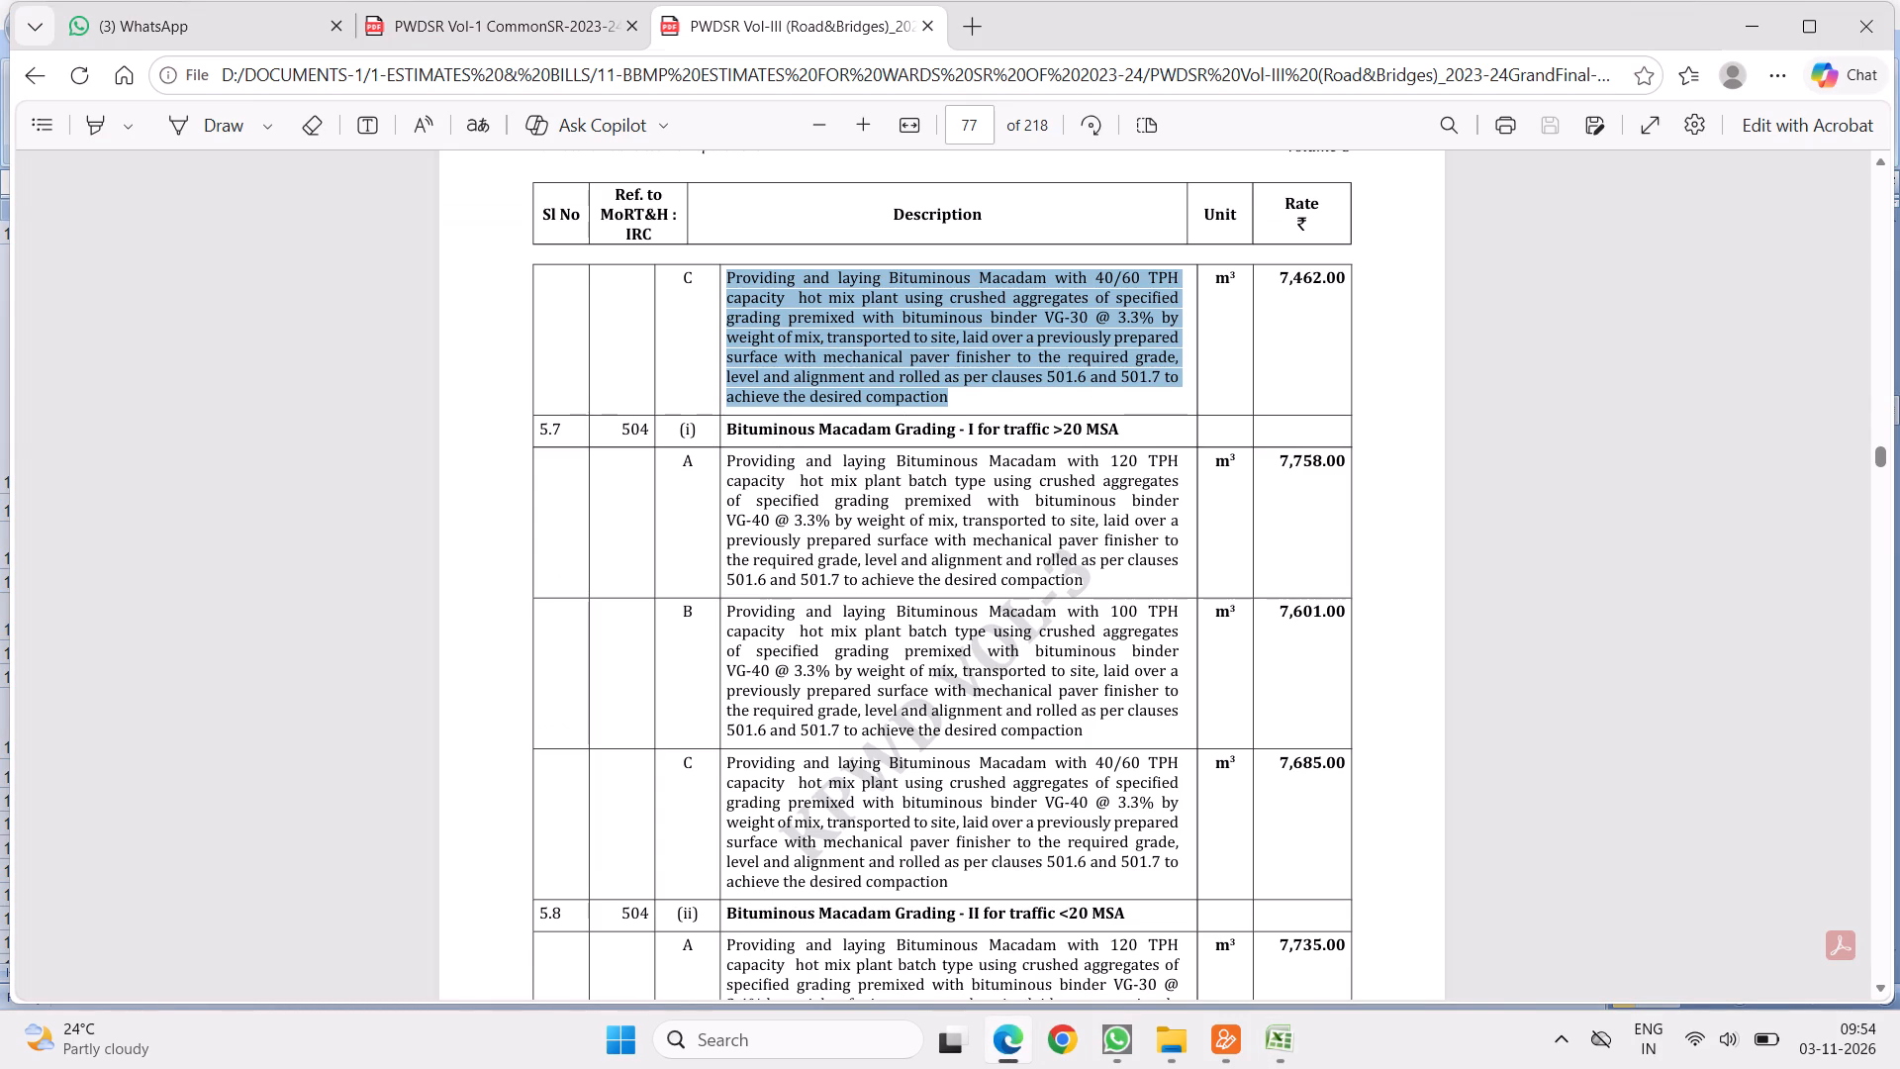
scroll(969, 615, down, 7)
scroll(1097, 488, down, 11)
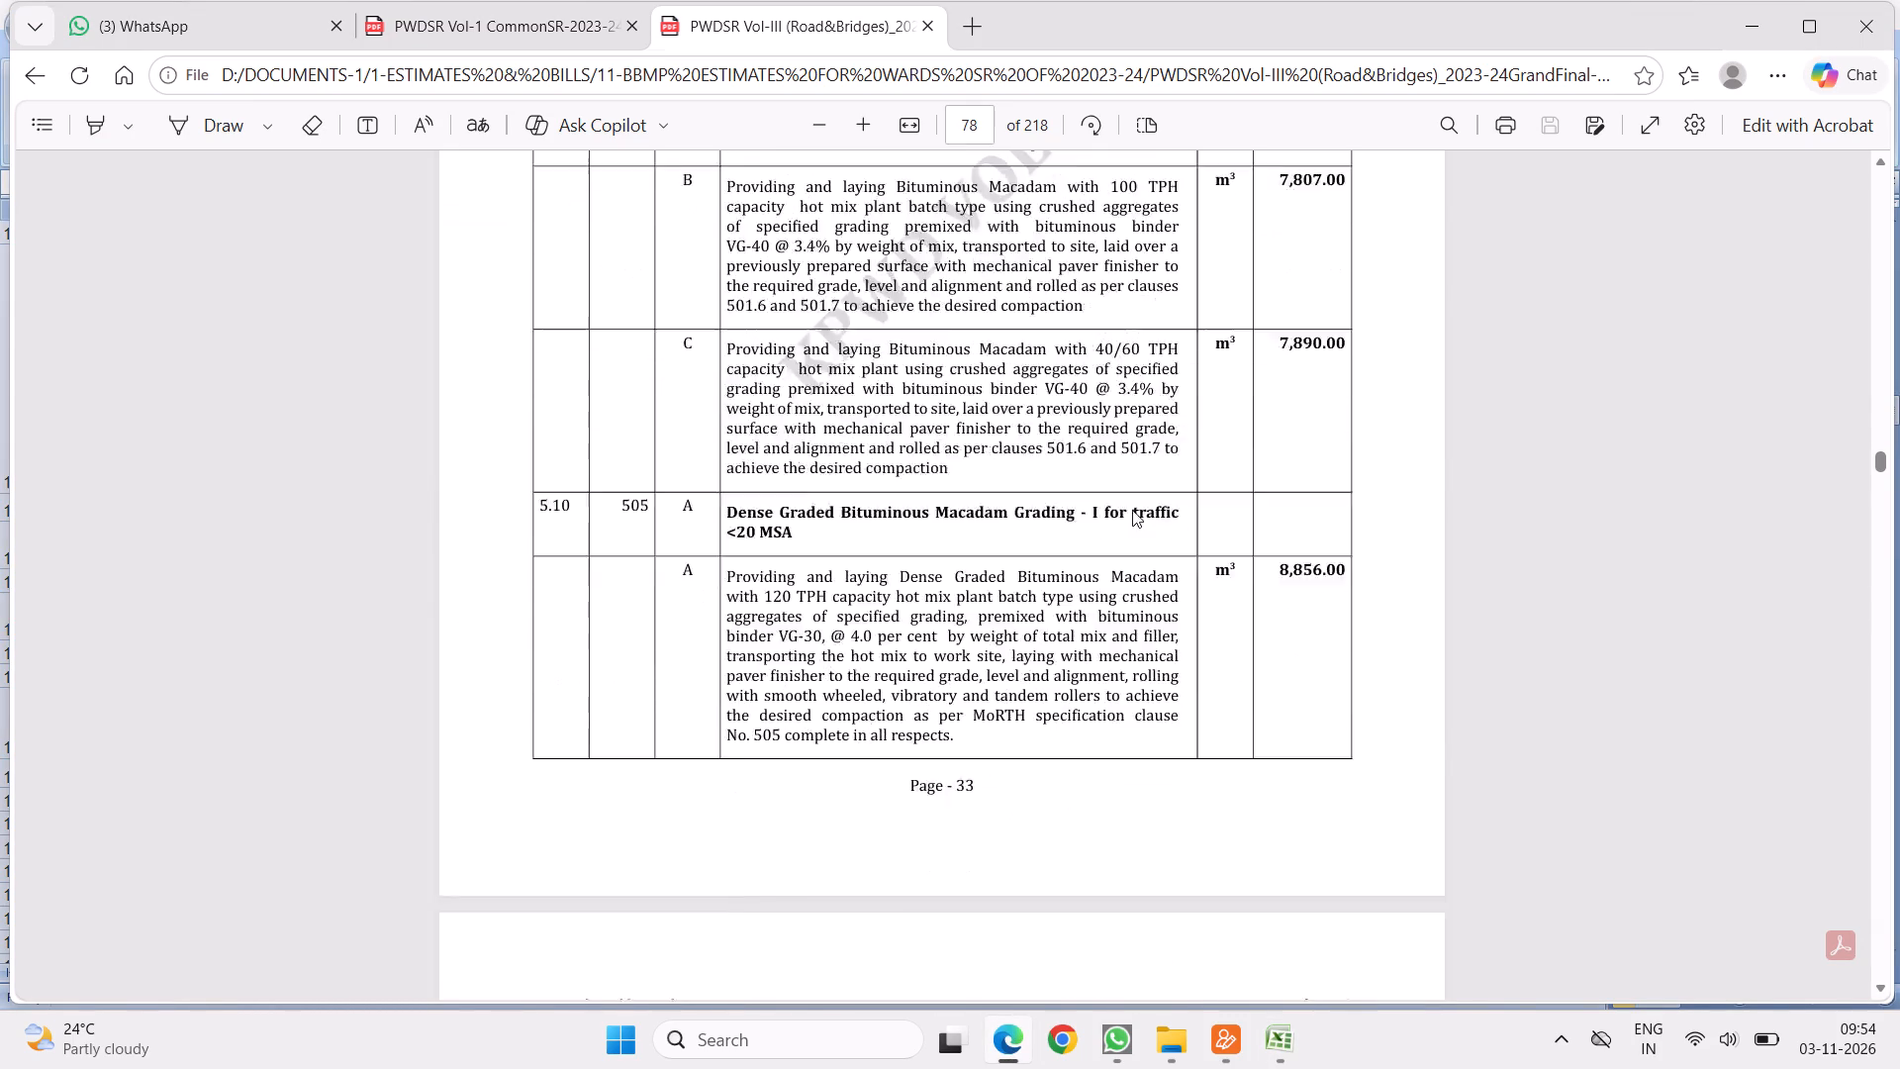
scroll(1114, 504, down, 18)
scroll(1055, 524, down, 7)
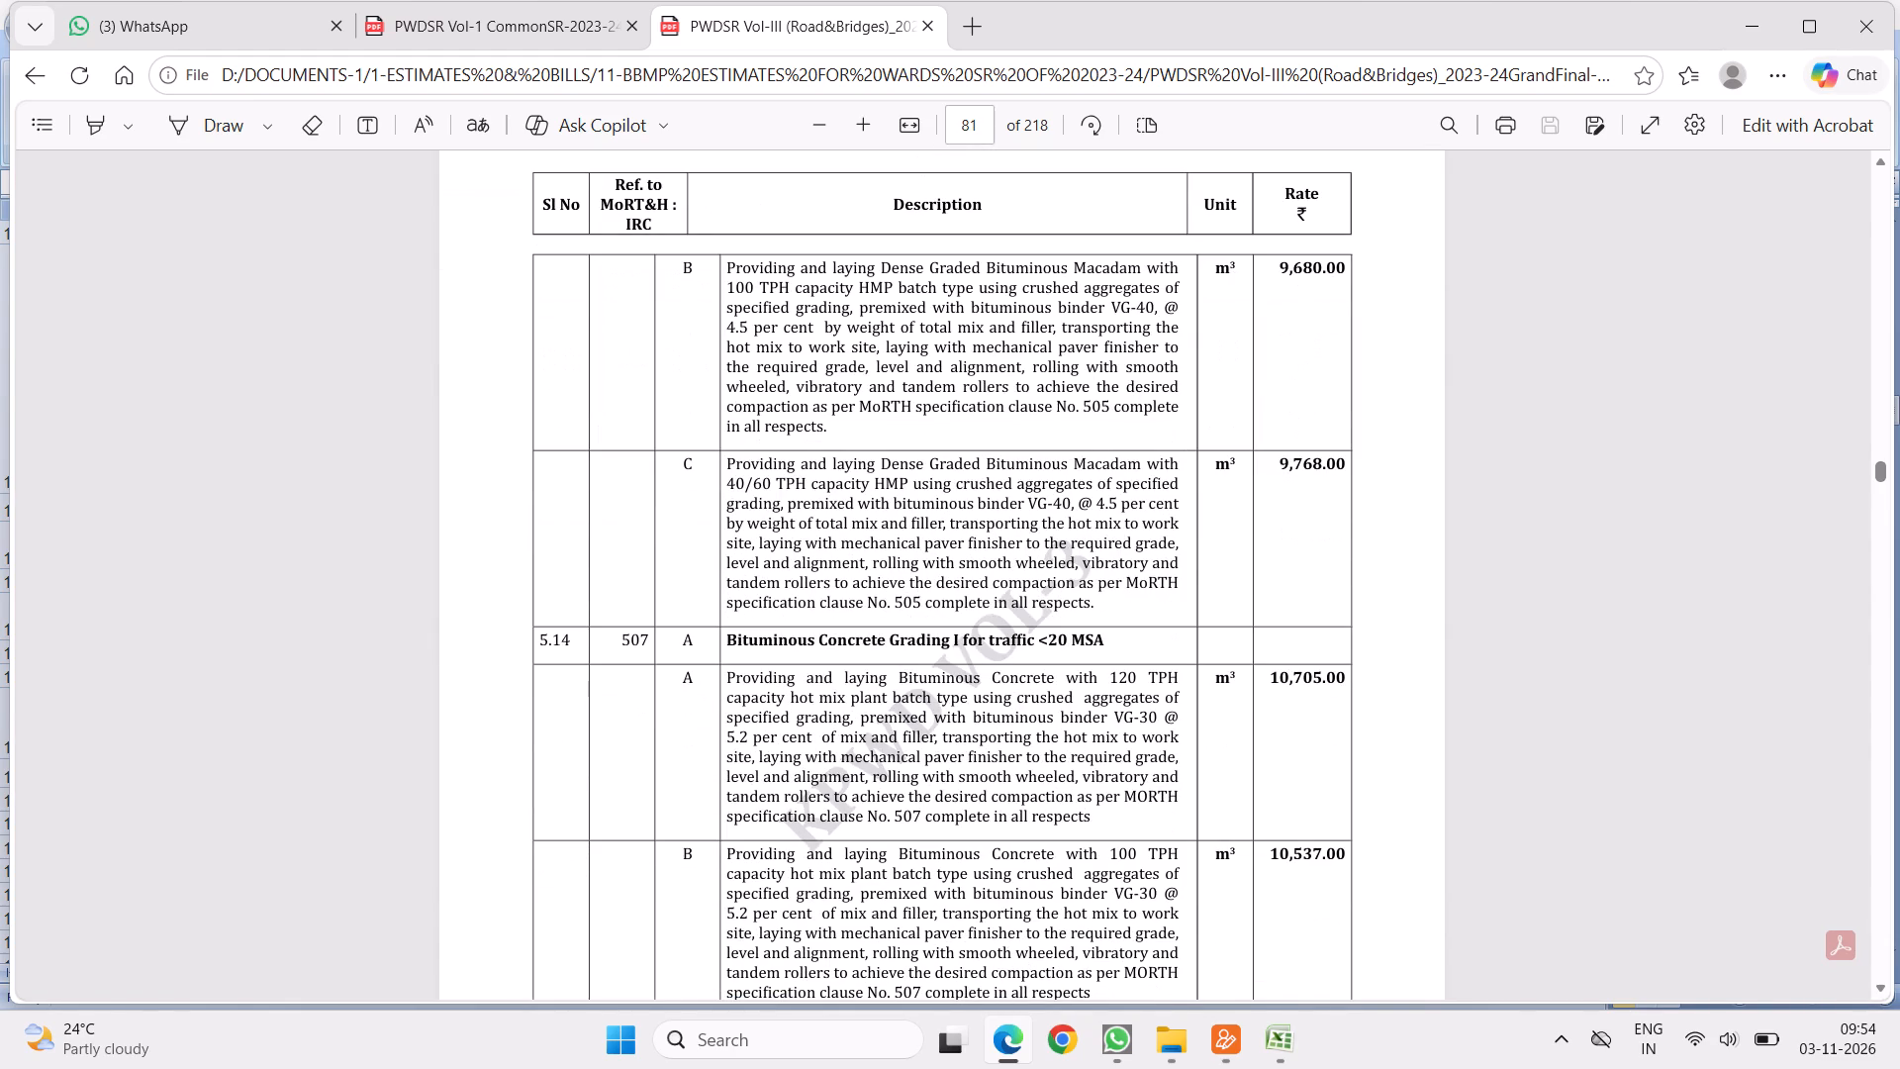
scroll(1073, 643, down, 1)
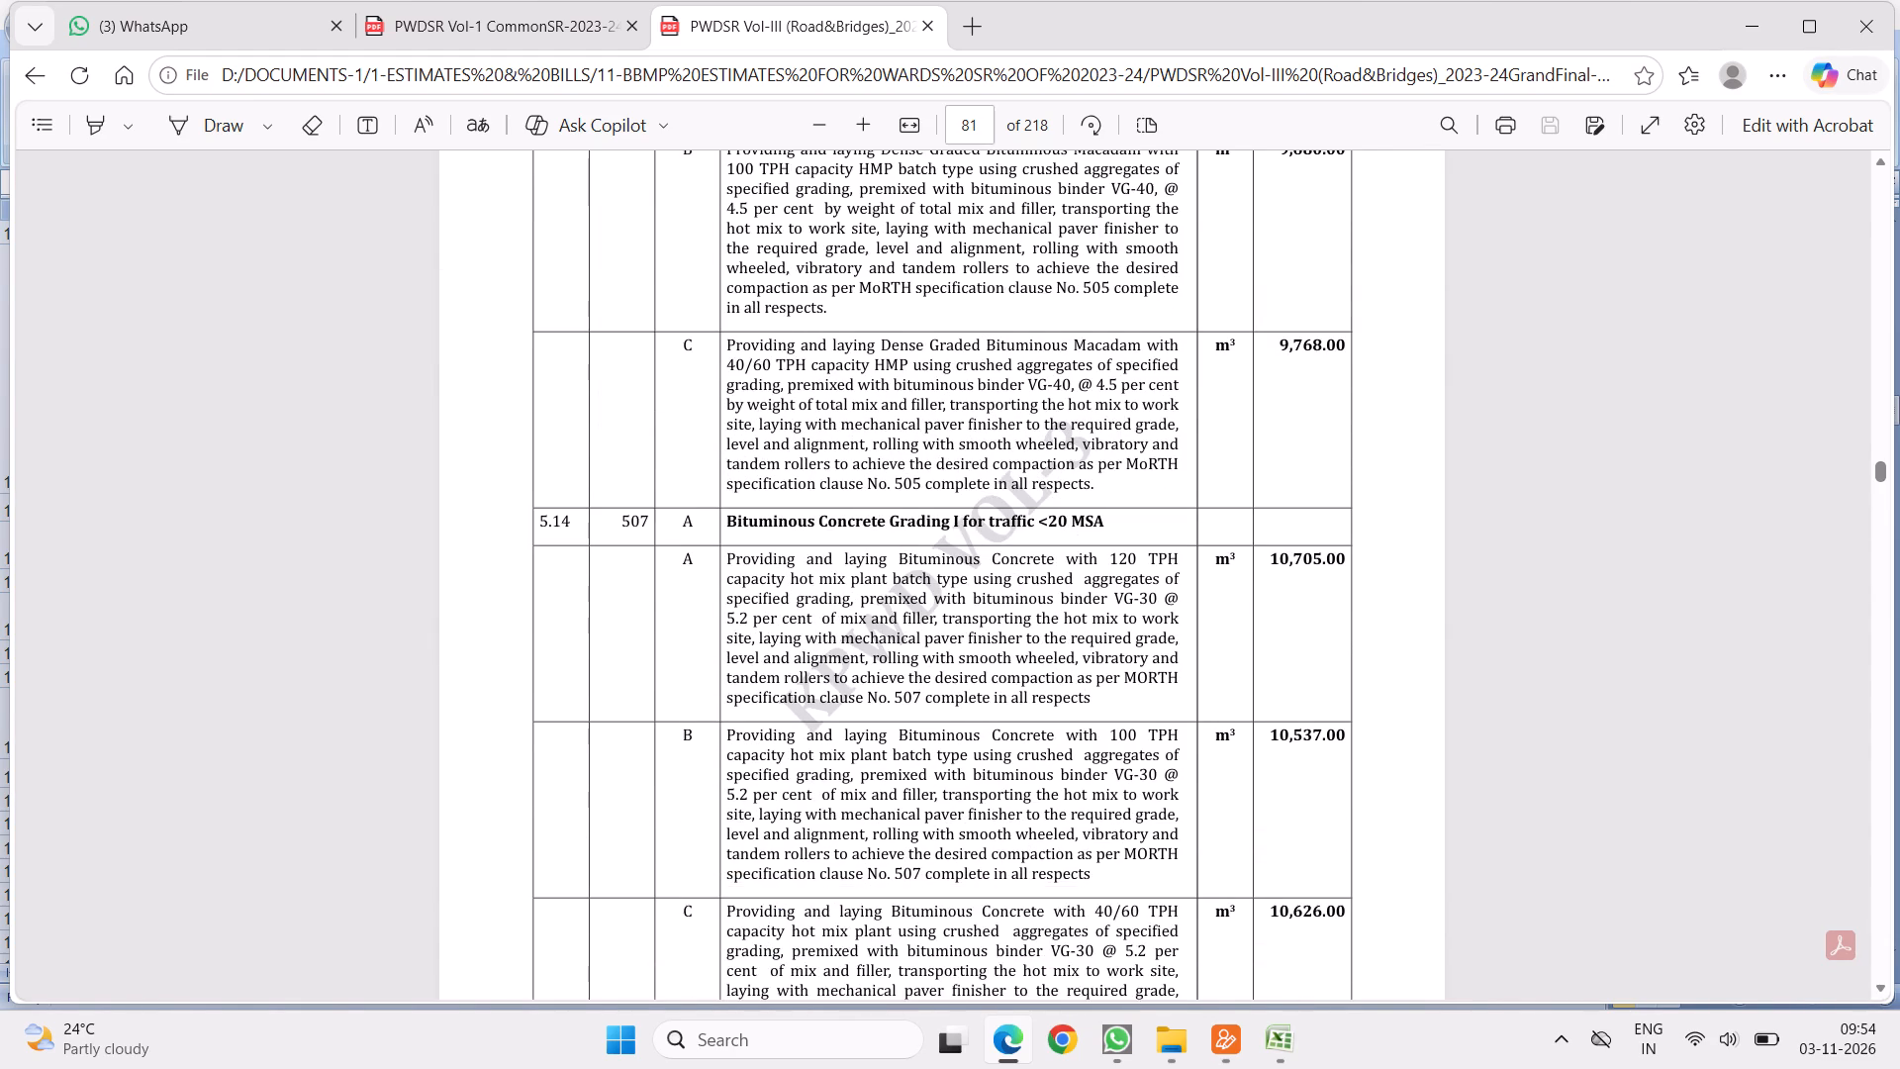
scroll(997, 629, down, 3)
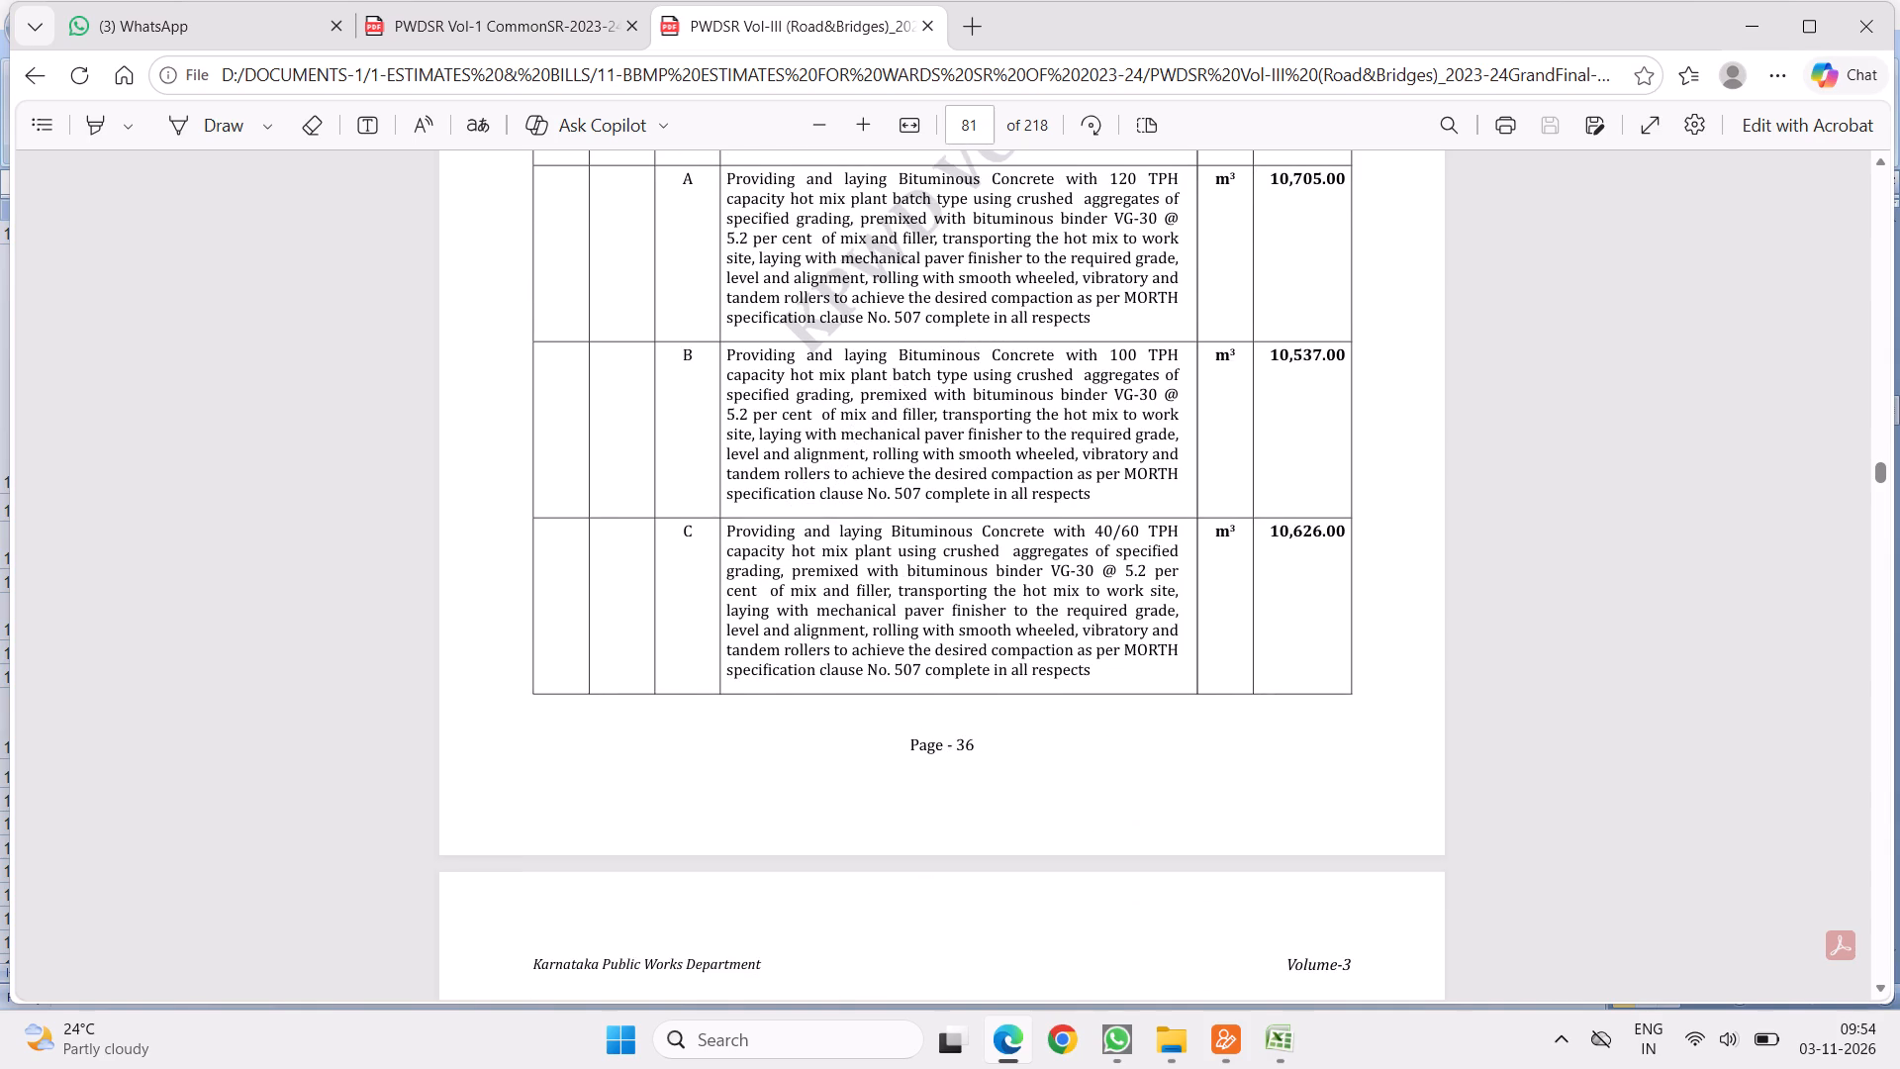
drag(719, 531, 958, 664)
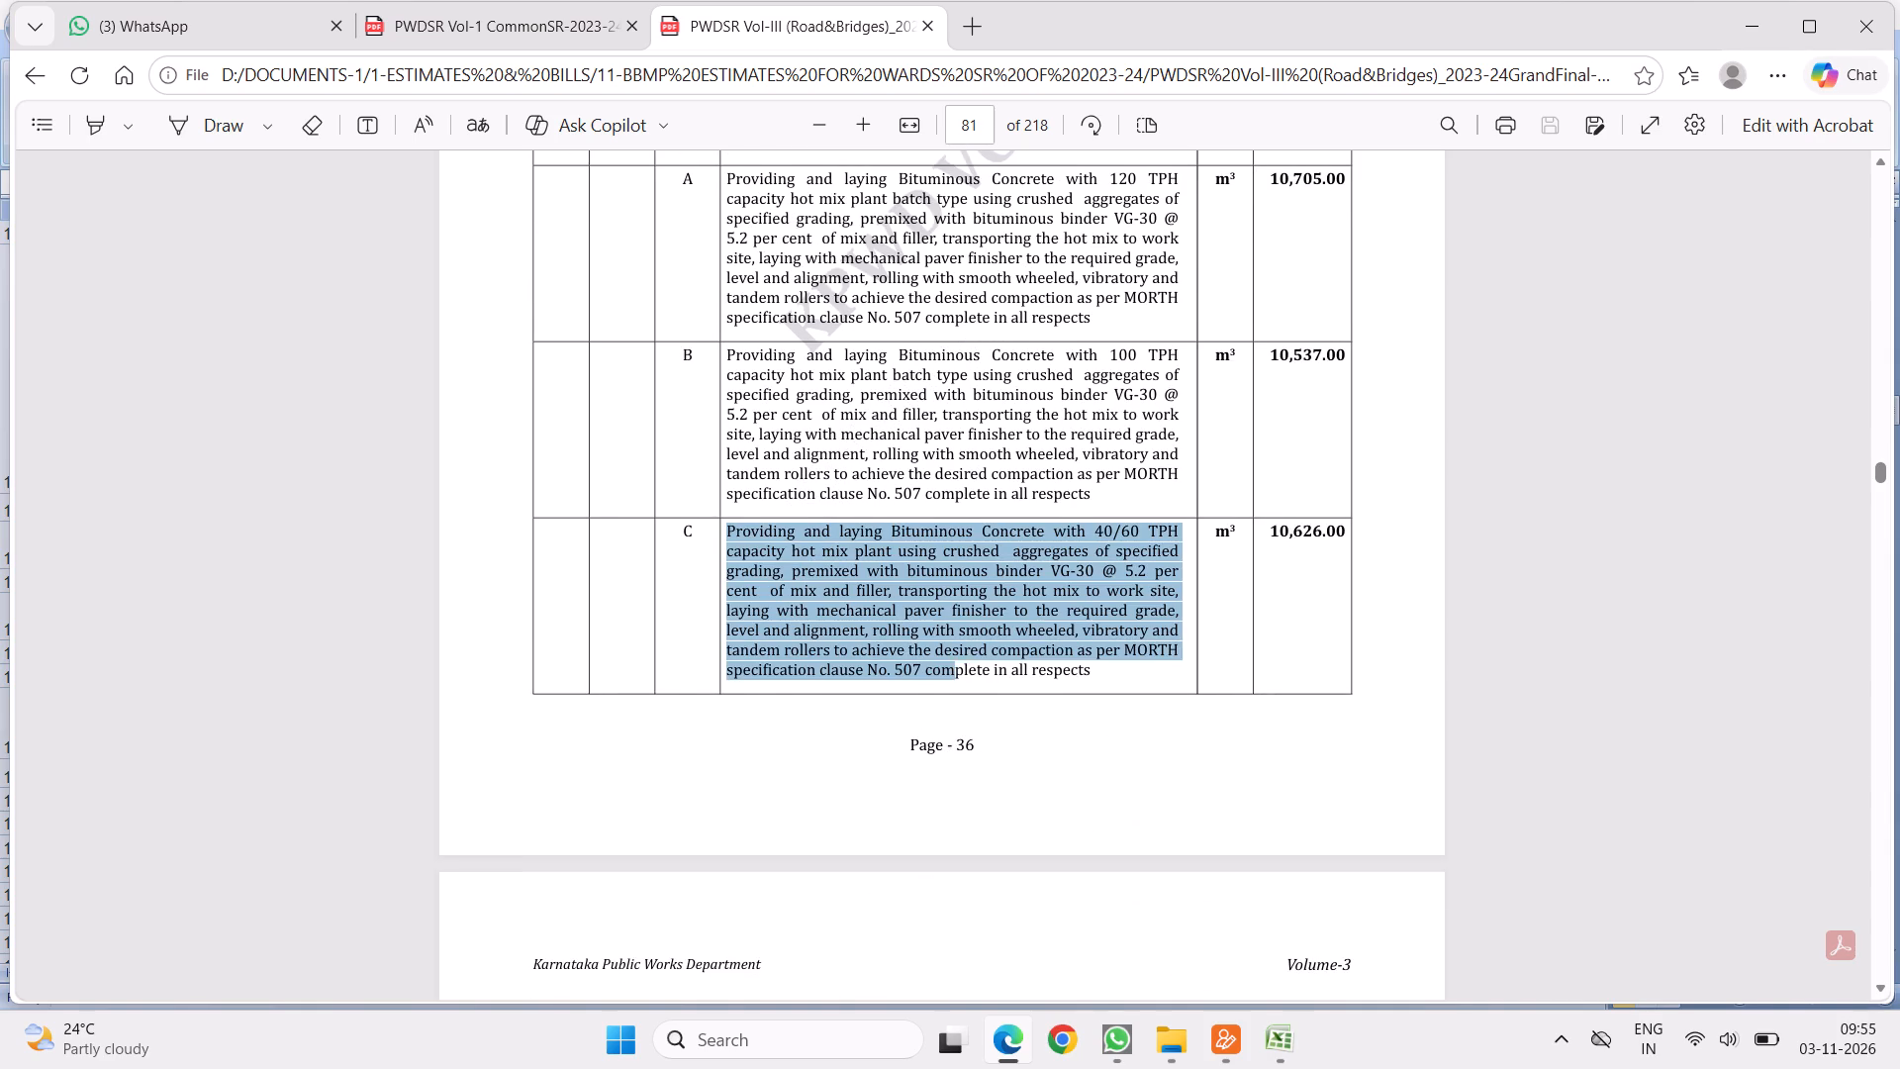
drag(958, 664, 1096, 673)
scroll(991, 669, down, 2)
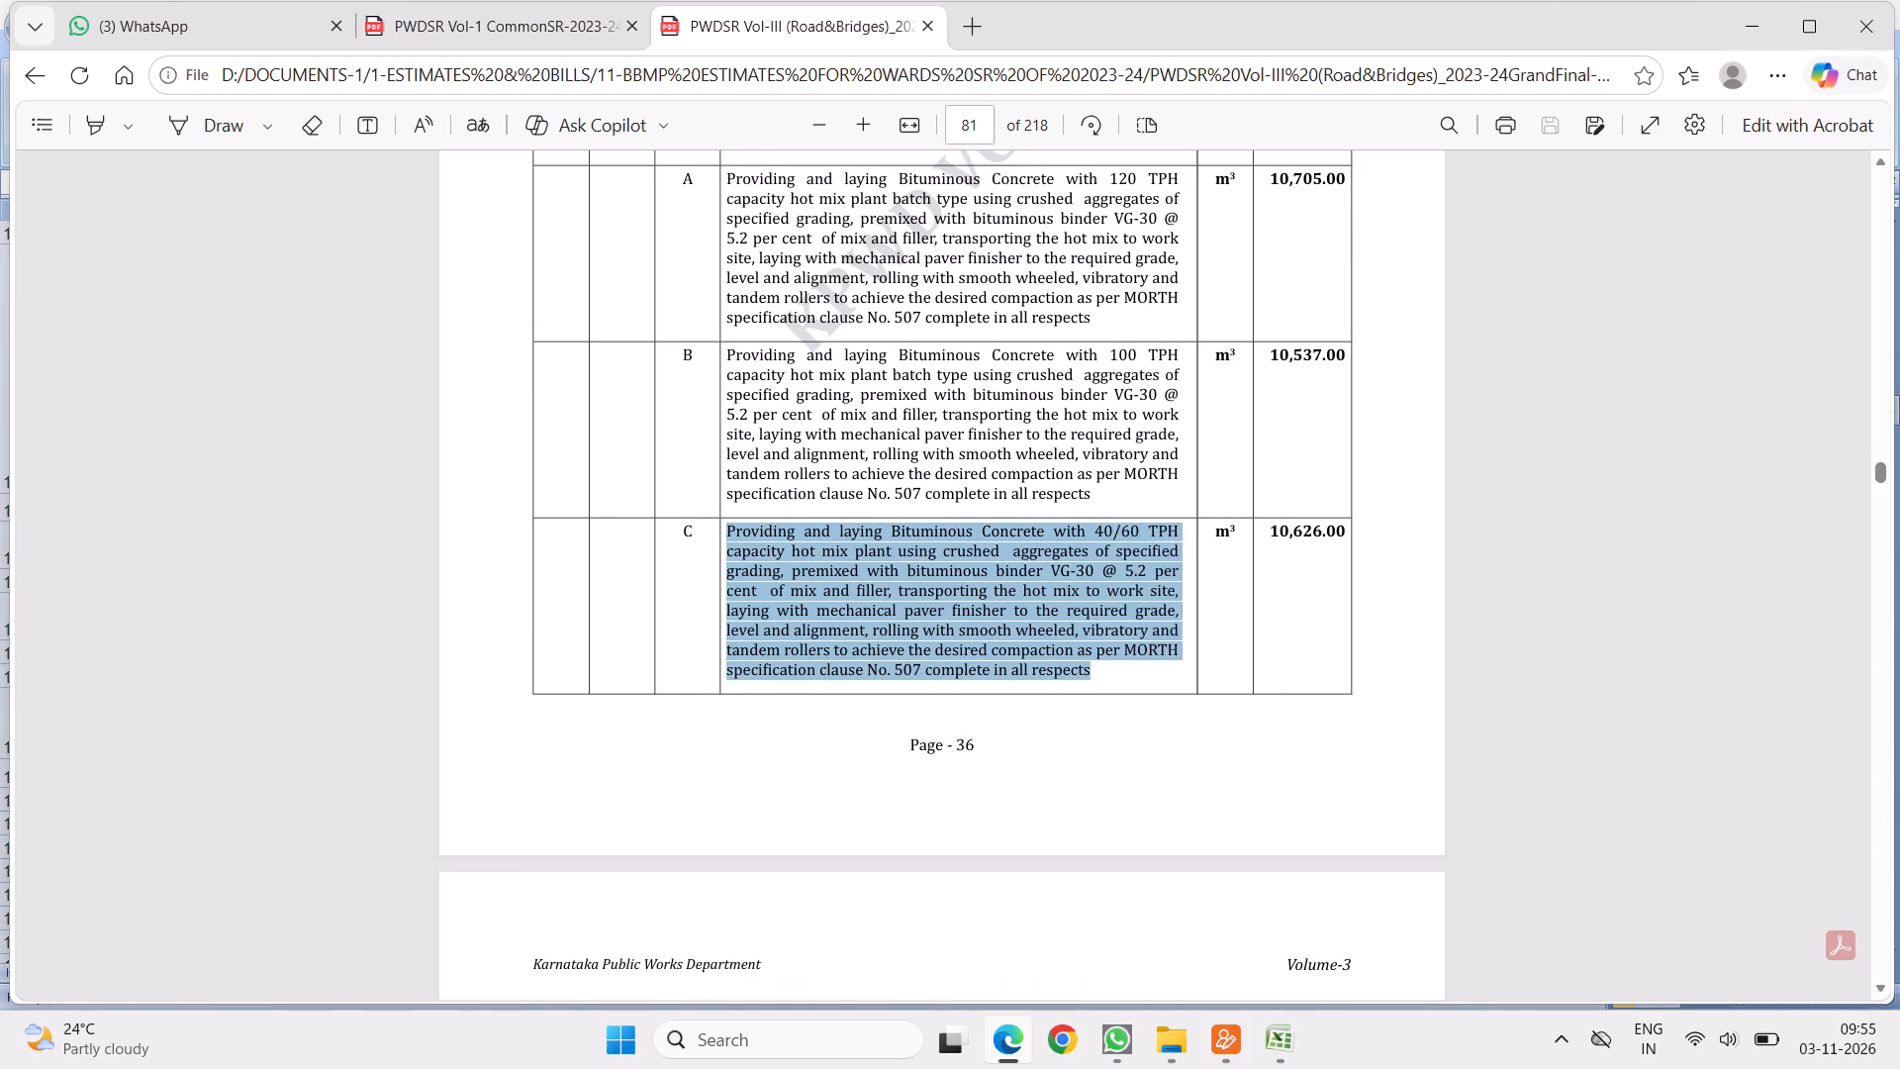
scroll(989, 671, down, 2)
scroll(1000, 453, up, 5)
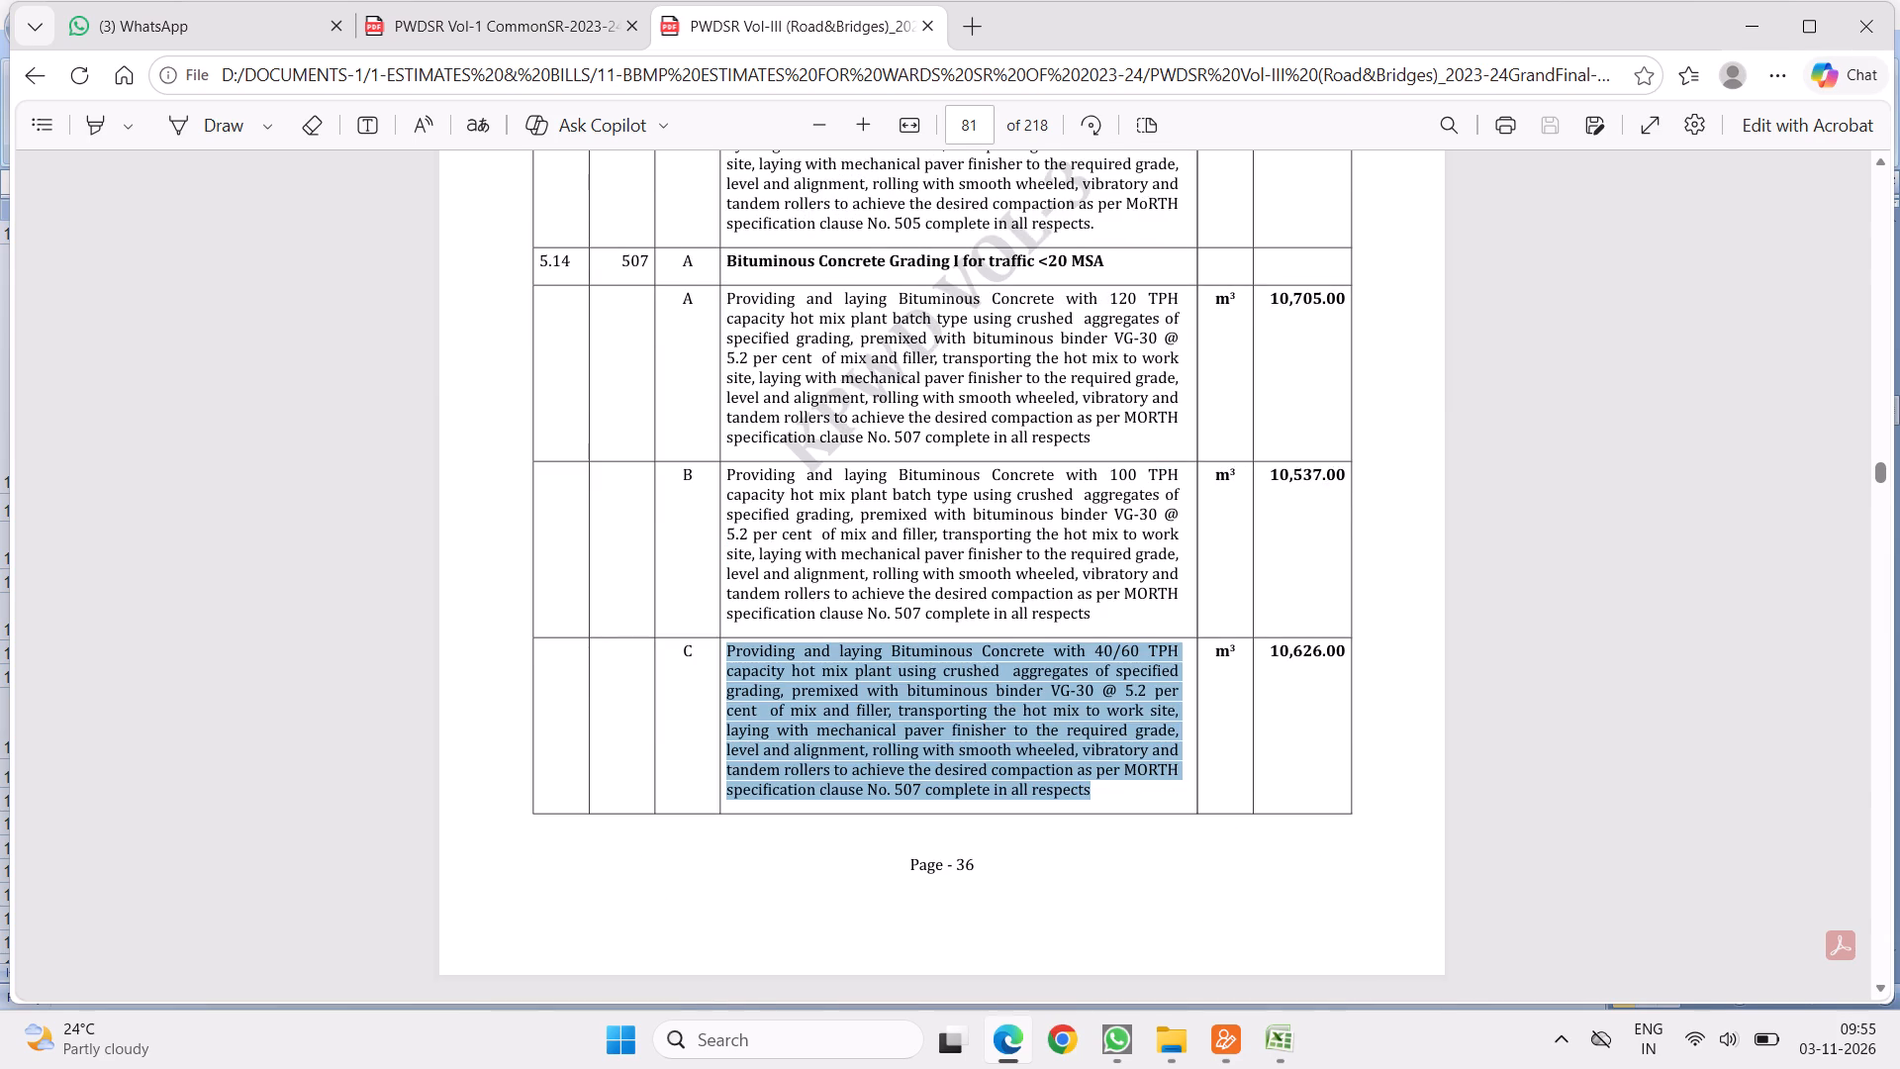
right_click(864, 738)
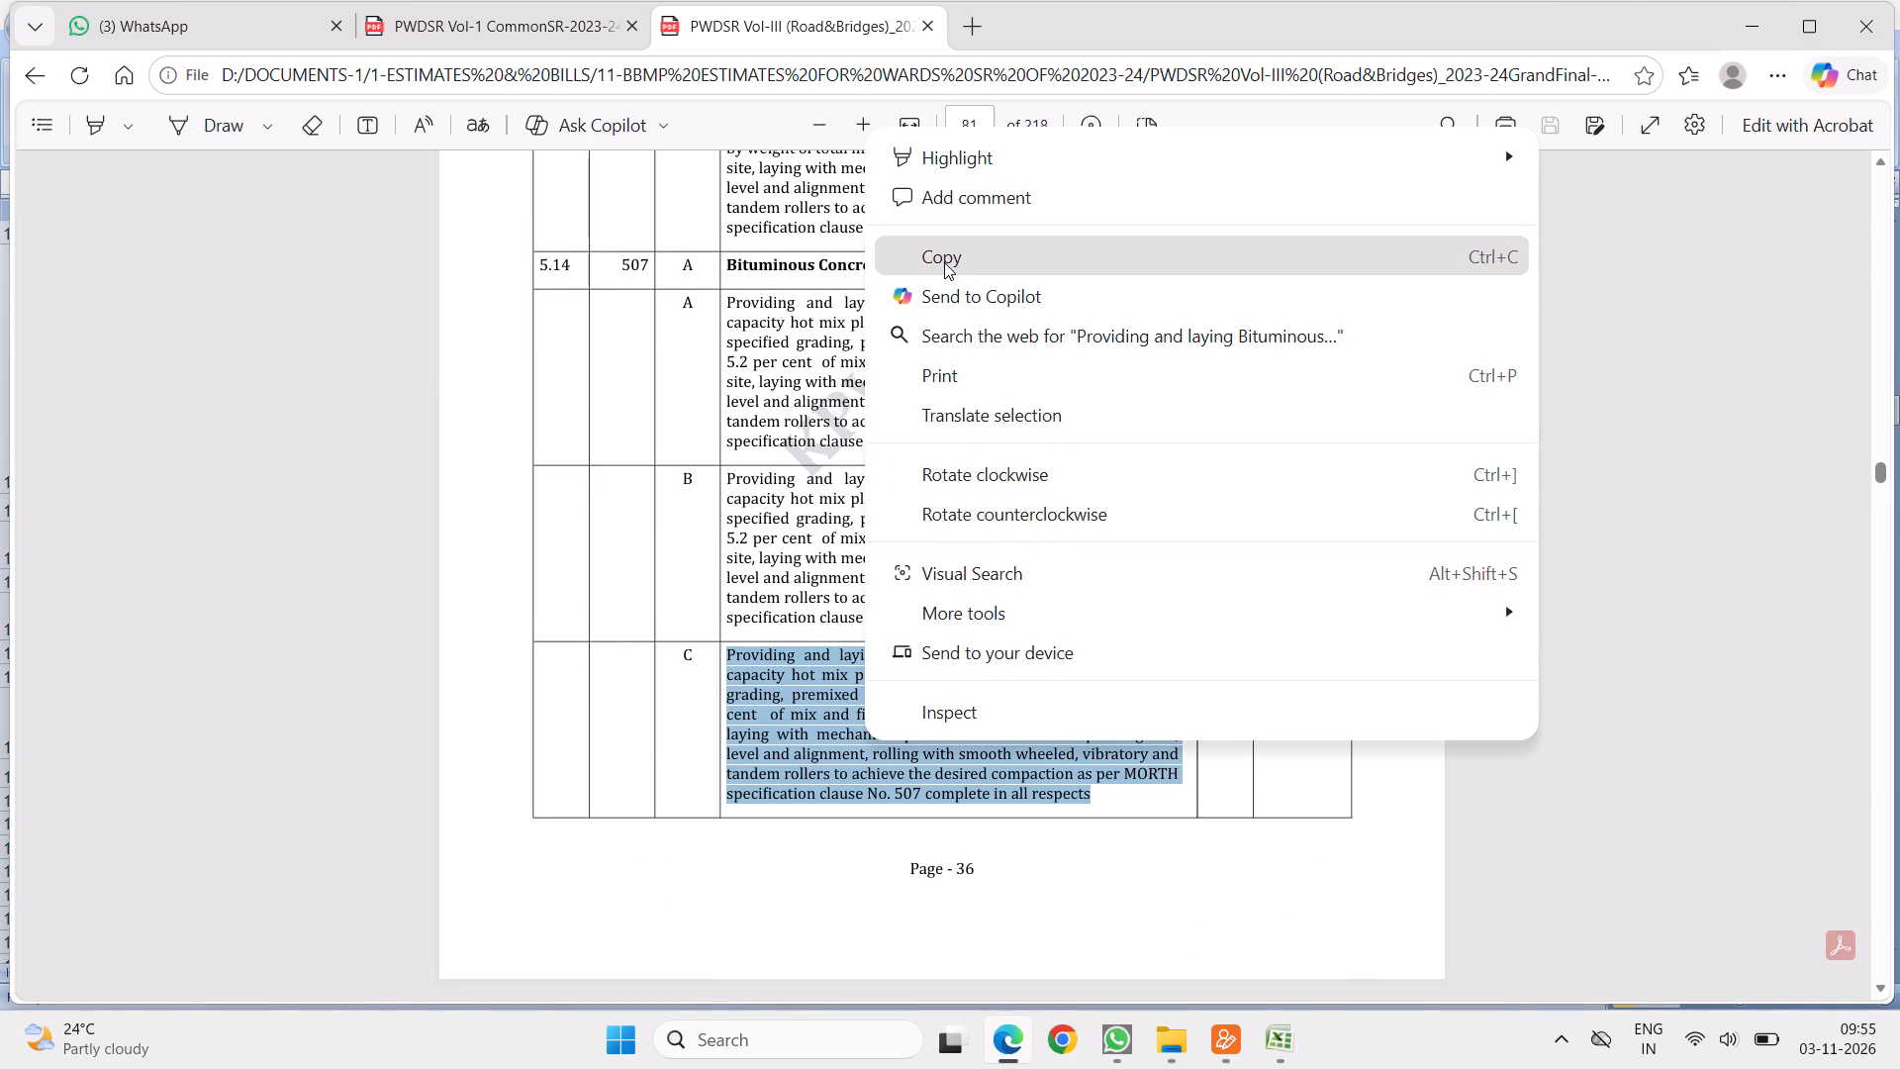
click(940, 251)
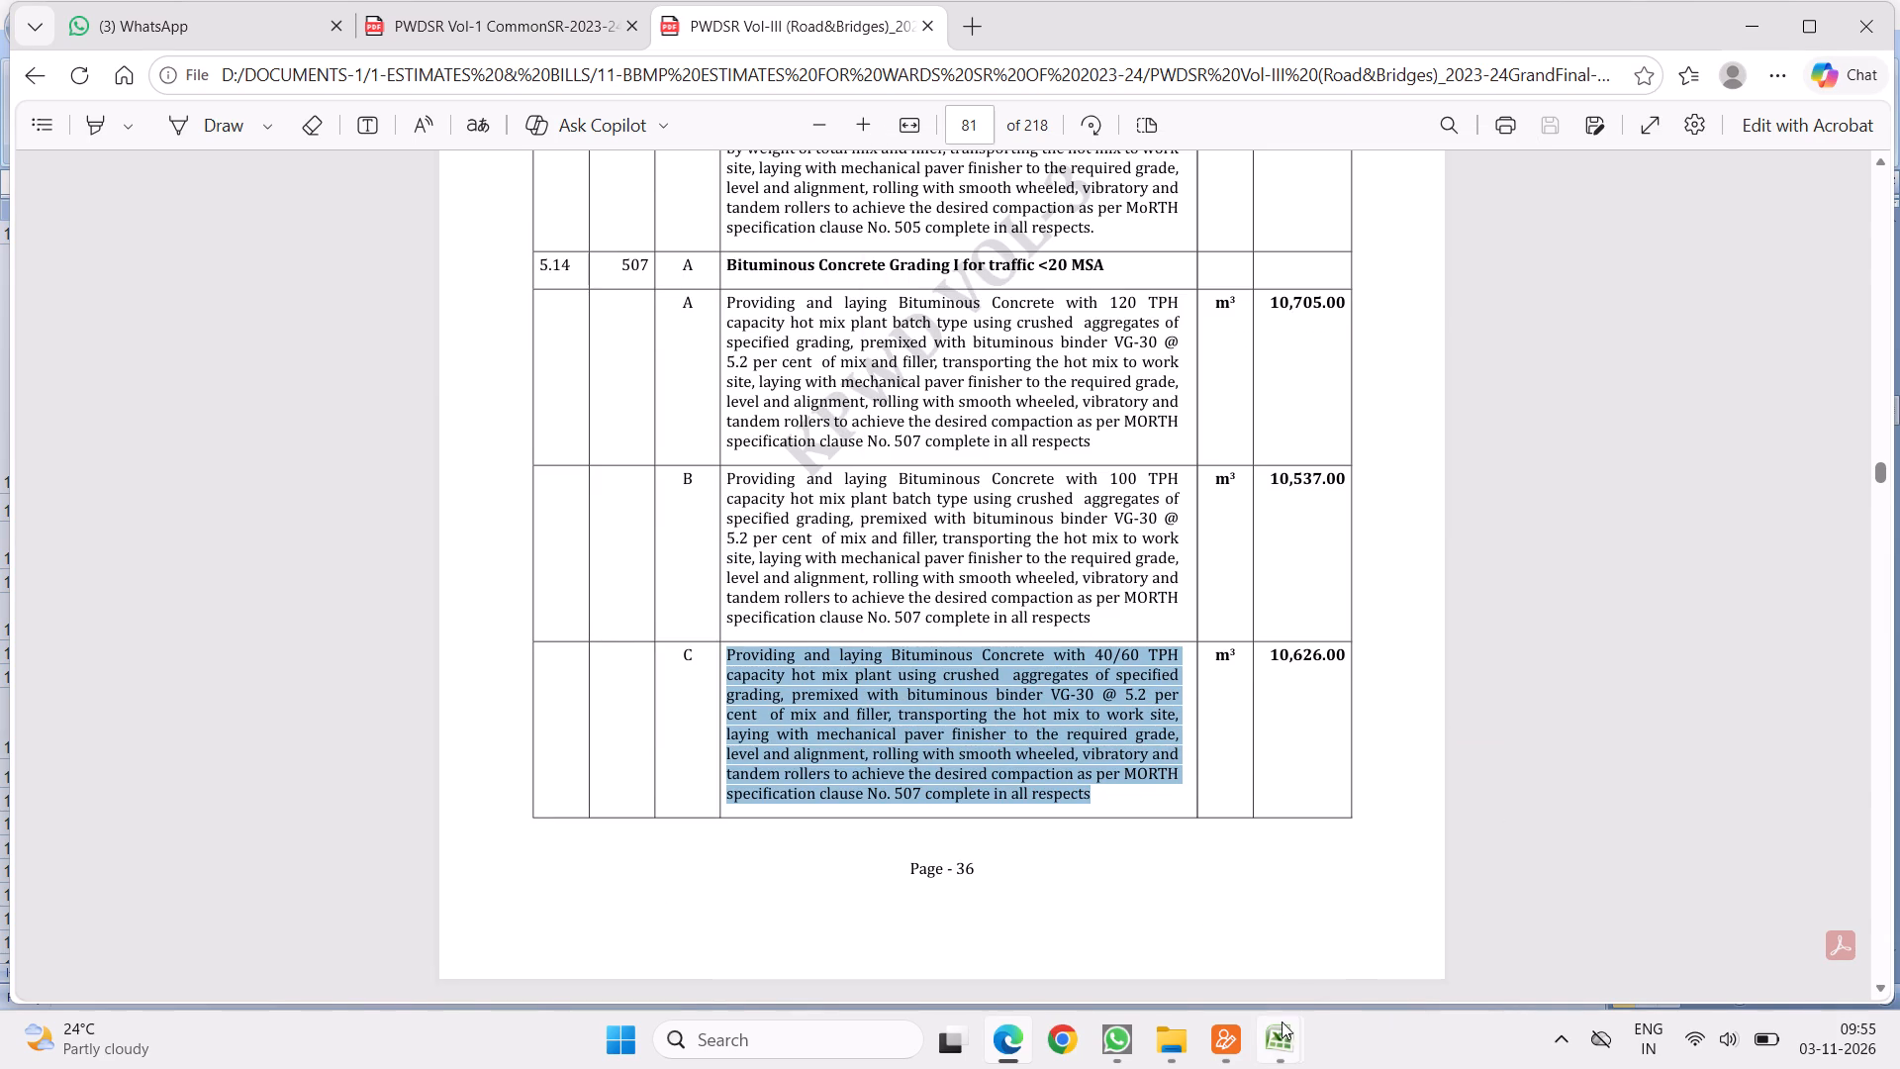
Switch to the 20-NISHA CONSTN workbook in Excel and paste the copied Bituminous Concrete description into item 14's cell B163.
click(1271, 1032)
click(1189, 869)
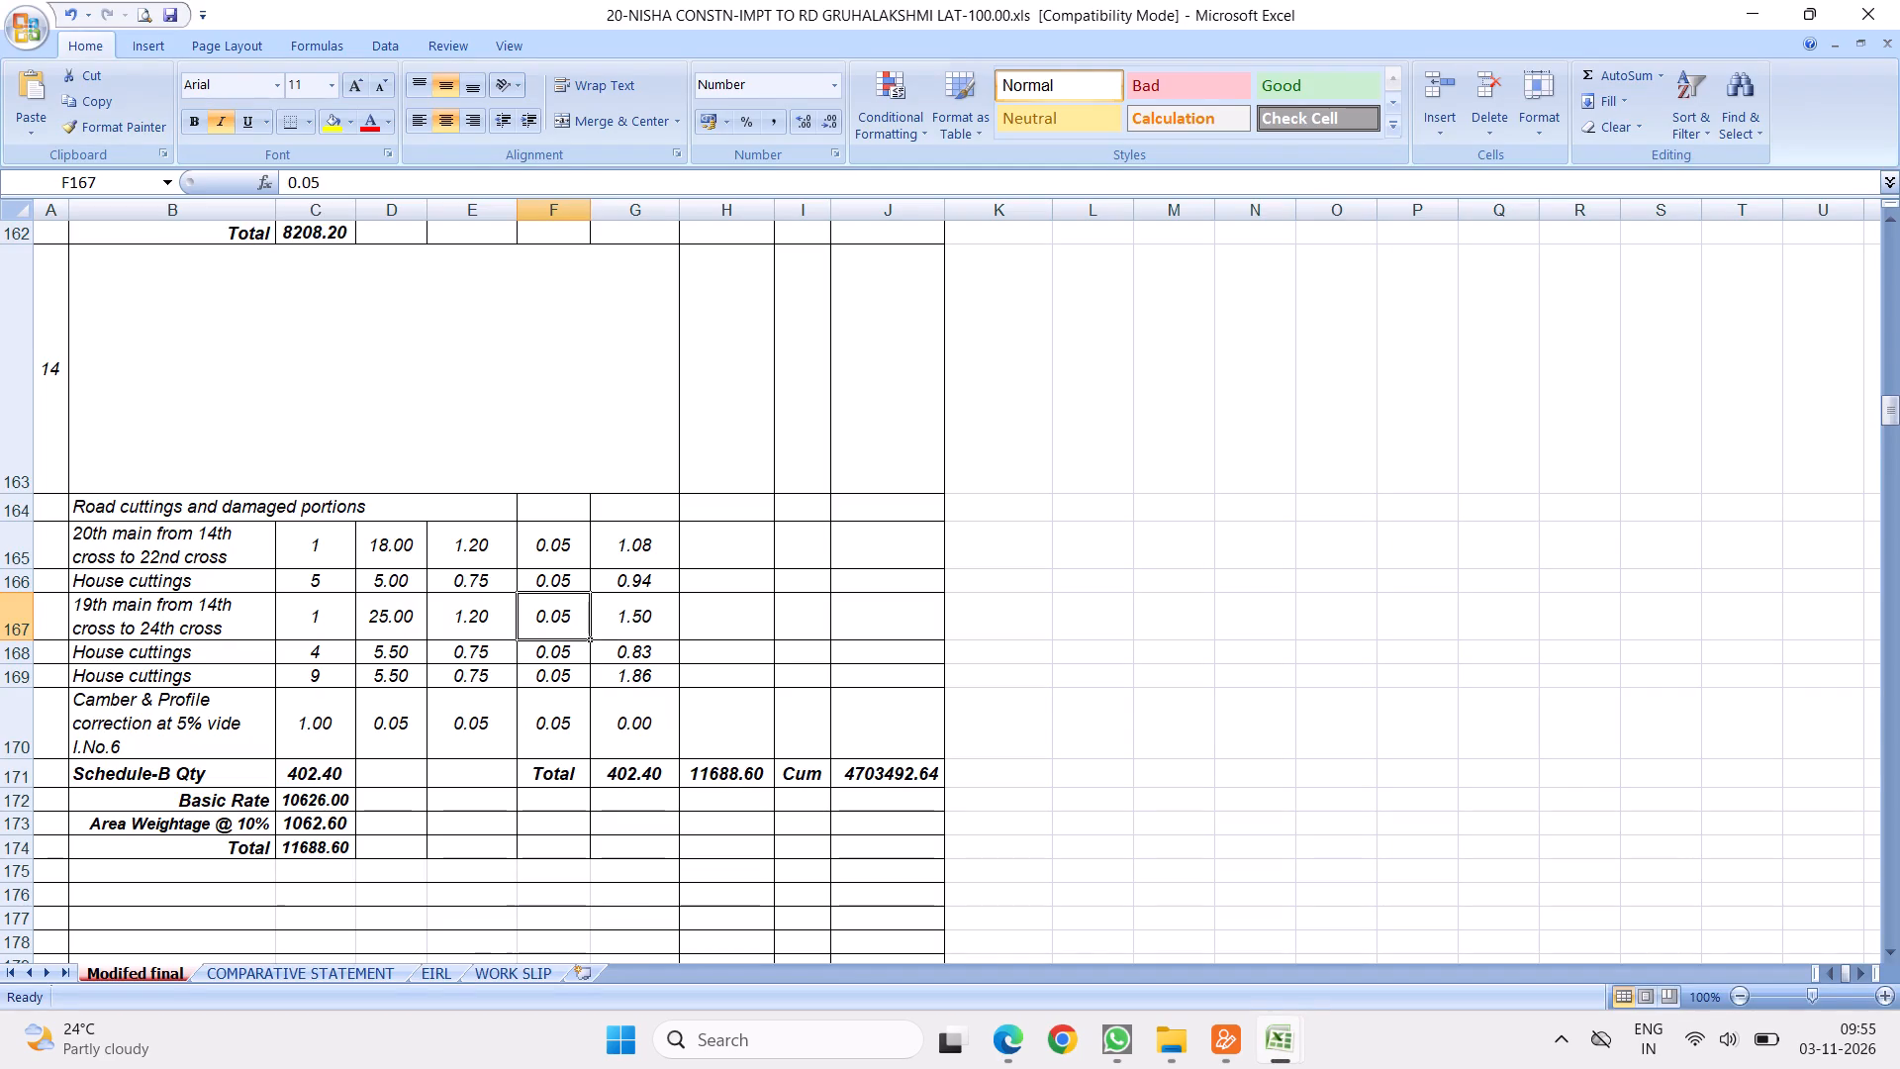
double_click(203, 415)
right_click(203, 415)
click(258, 479)
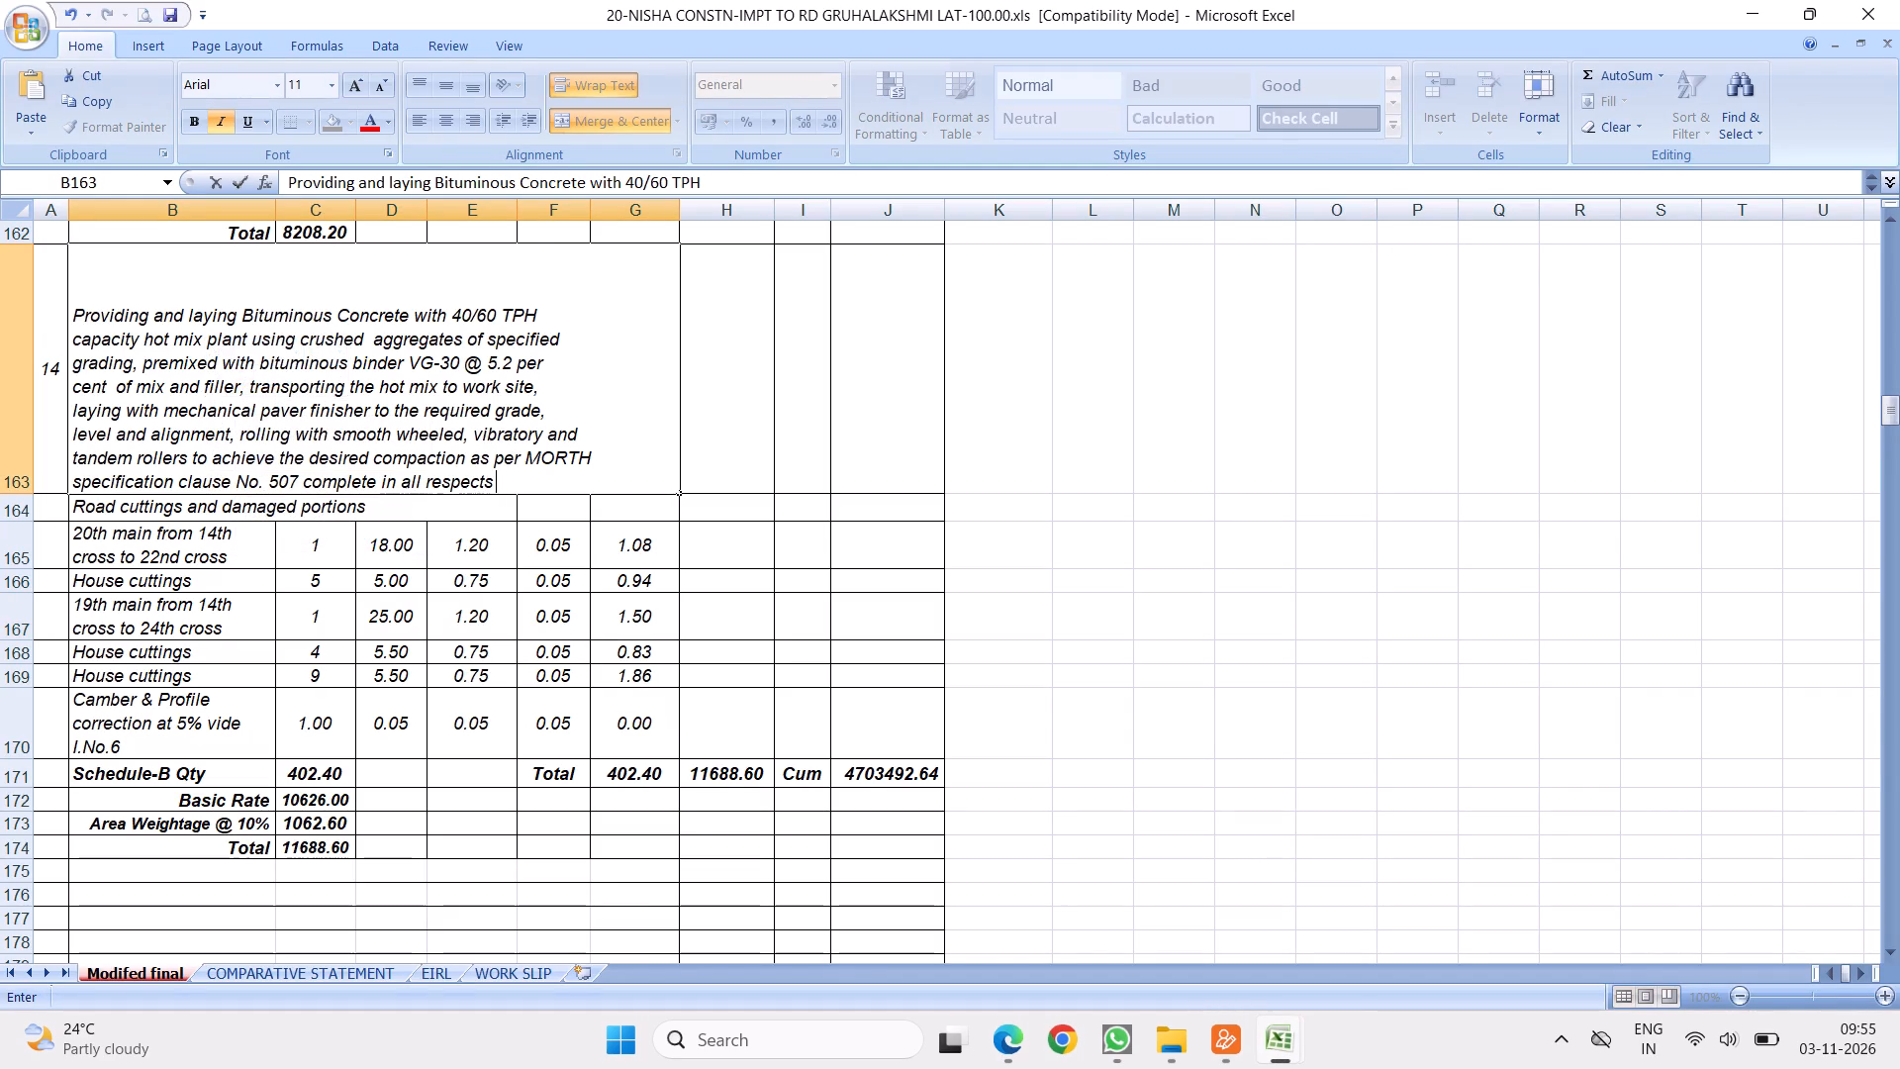
click(470, 599)
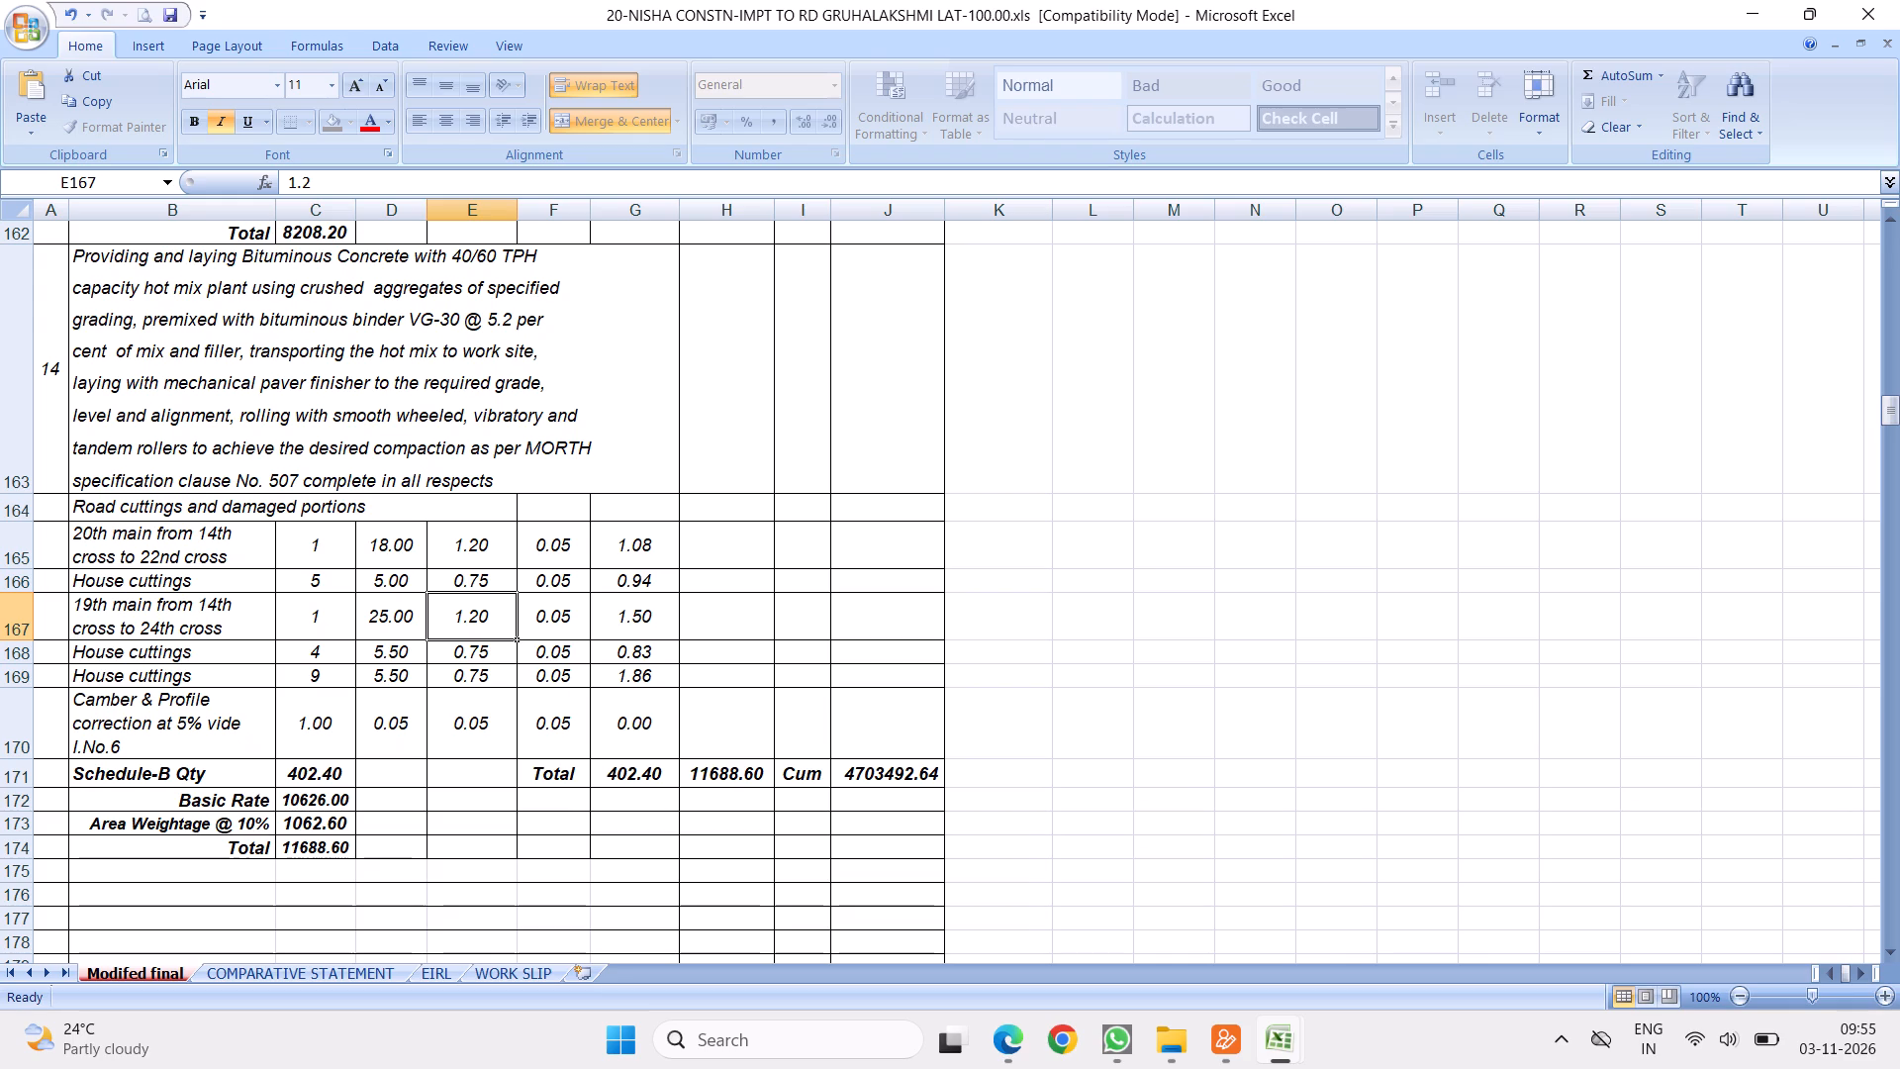
Remove the line breaks within item 14's description in B163 so the text runs as one continuous paragraph.
double_click(296, 337)
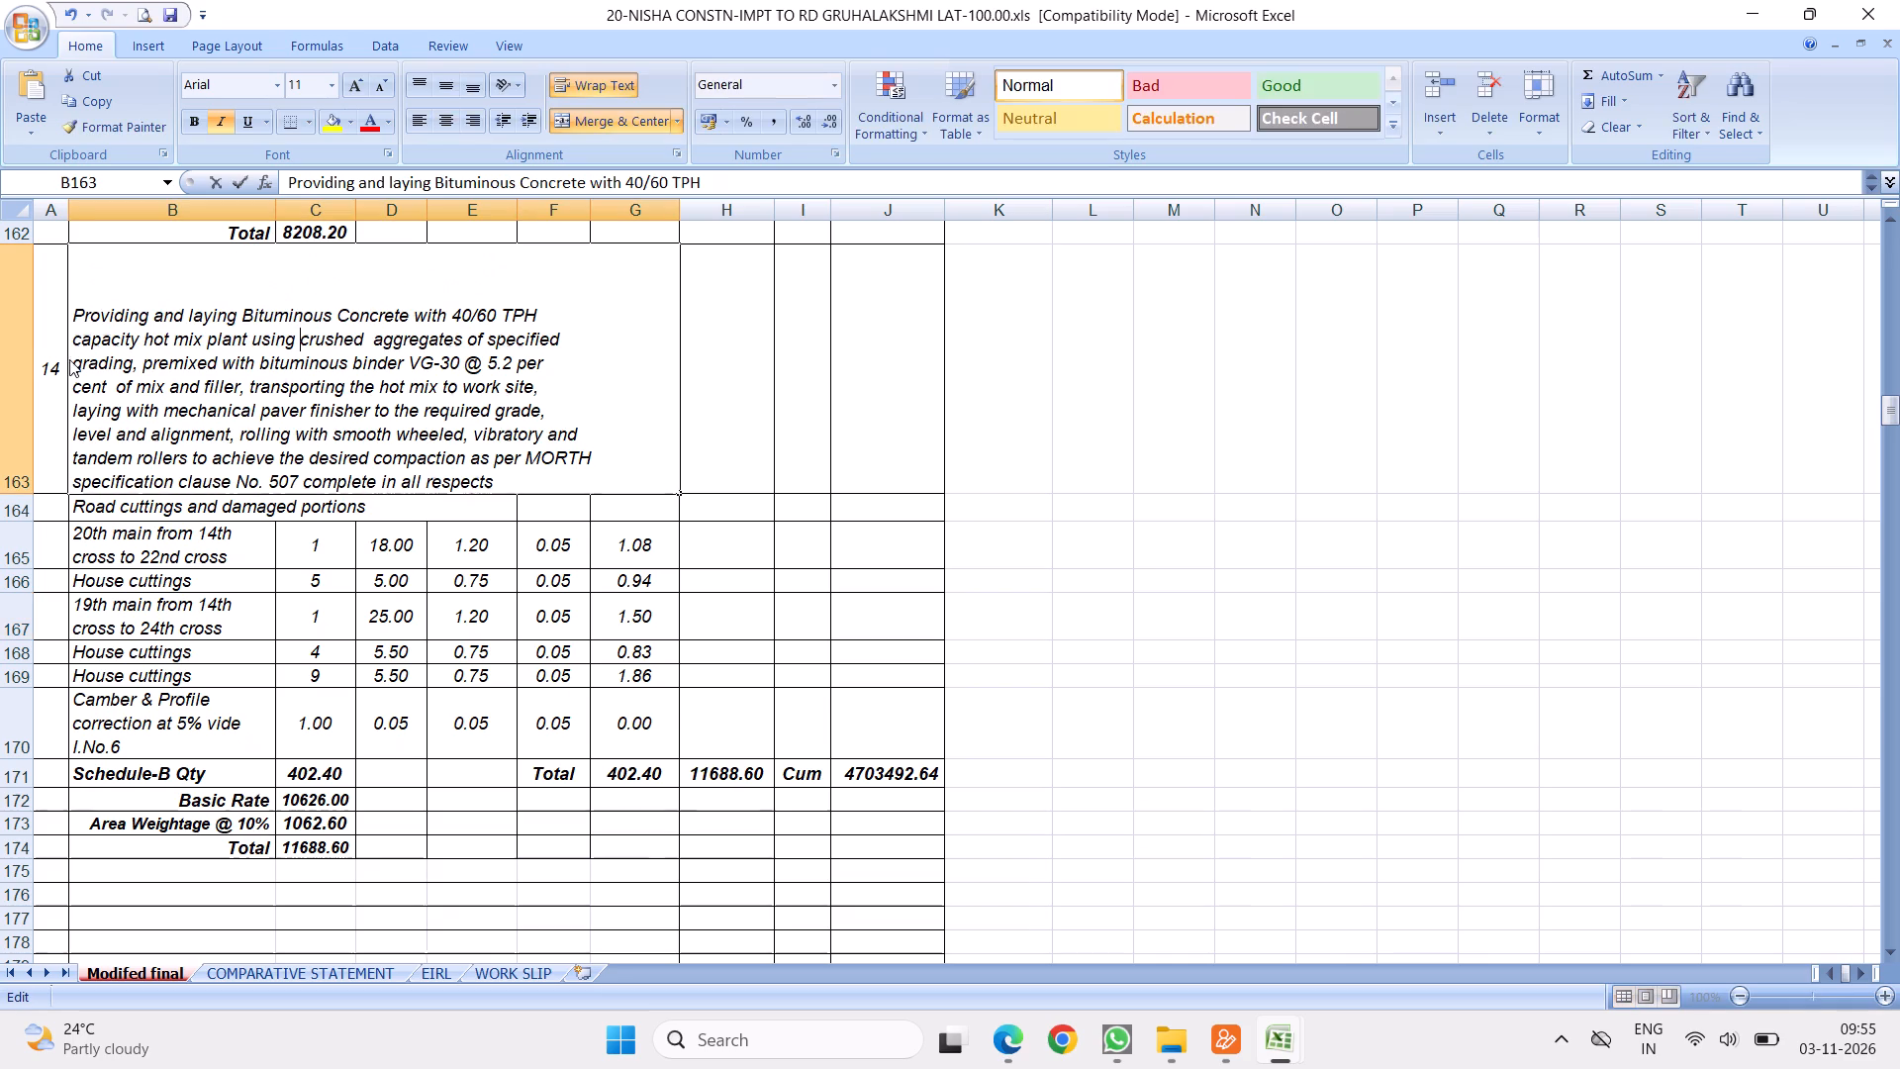
click(71, 338)
key(BackSpace)
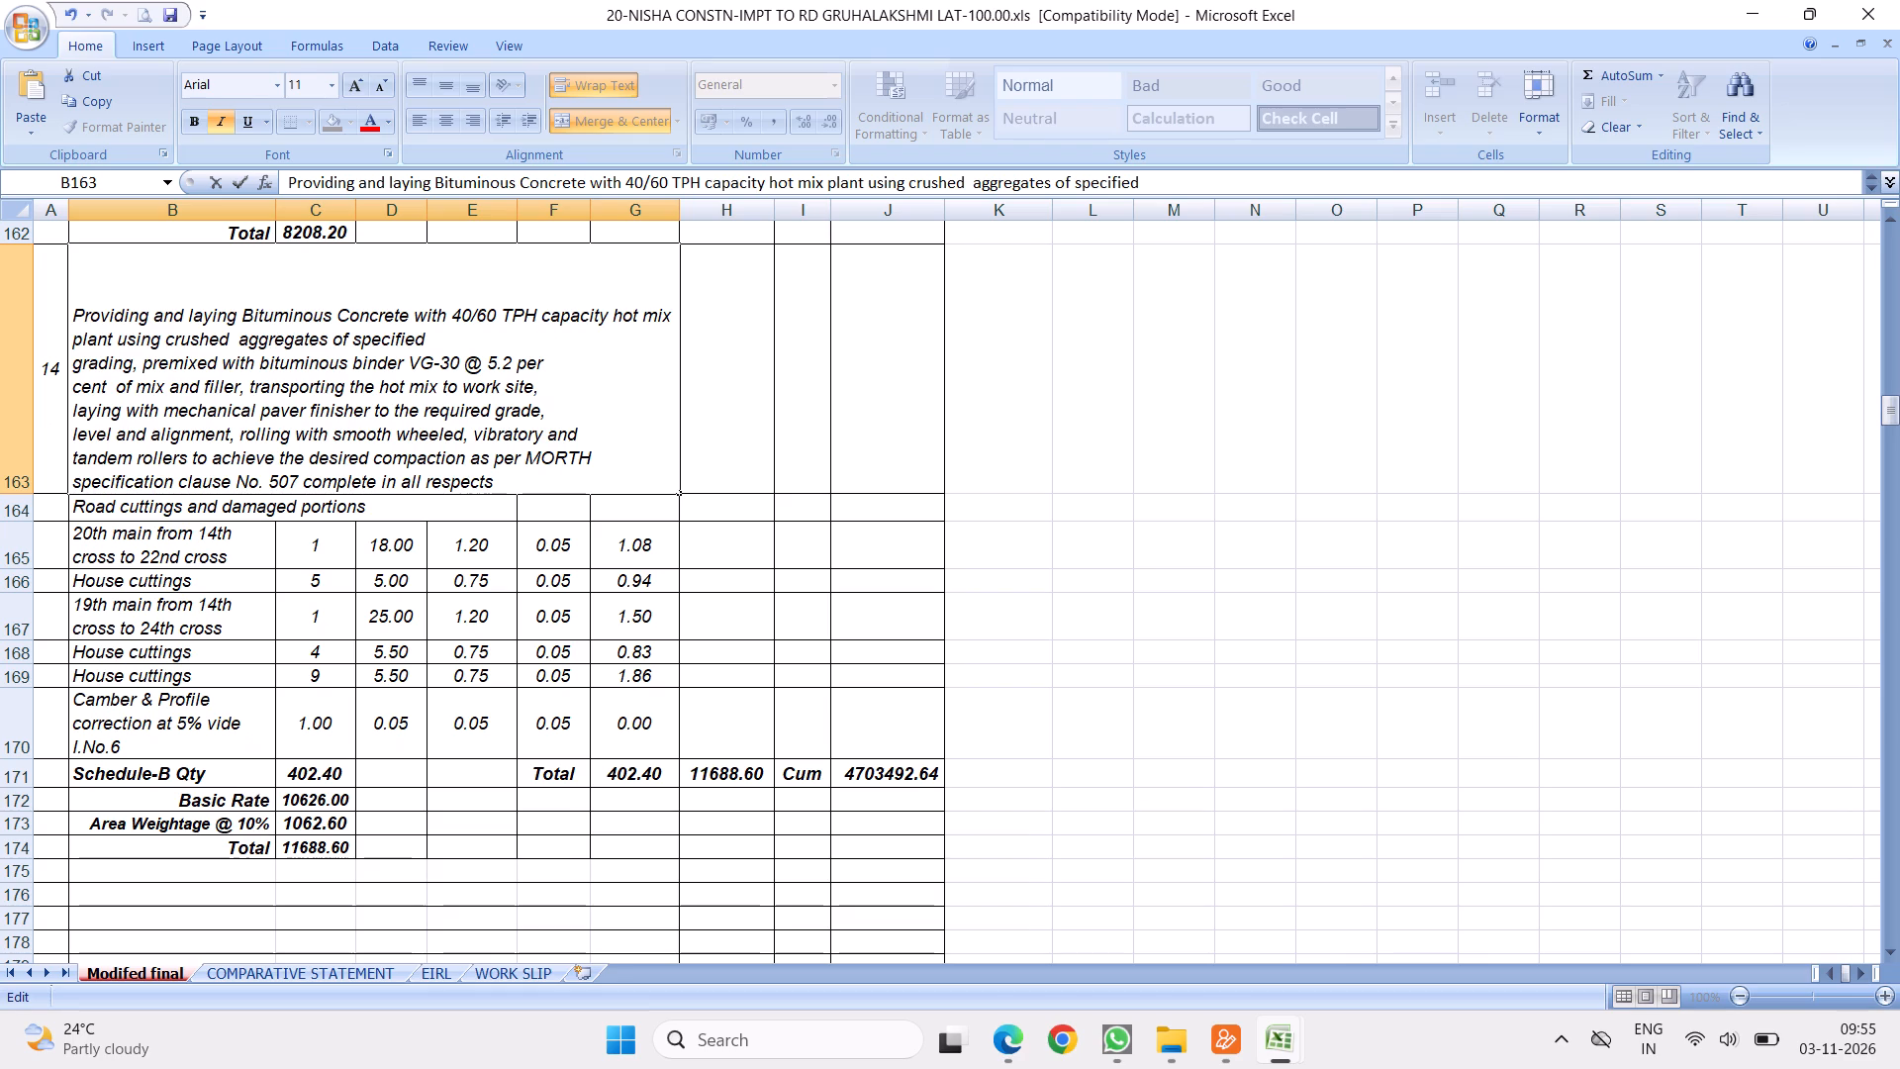
drag(71, 366, 71, 380)
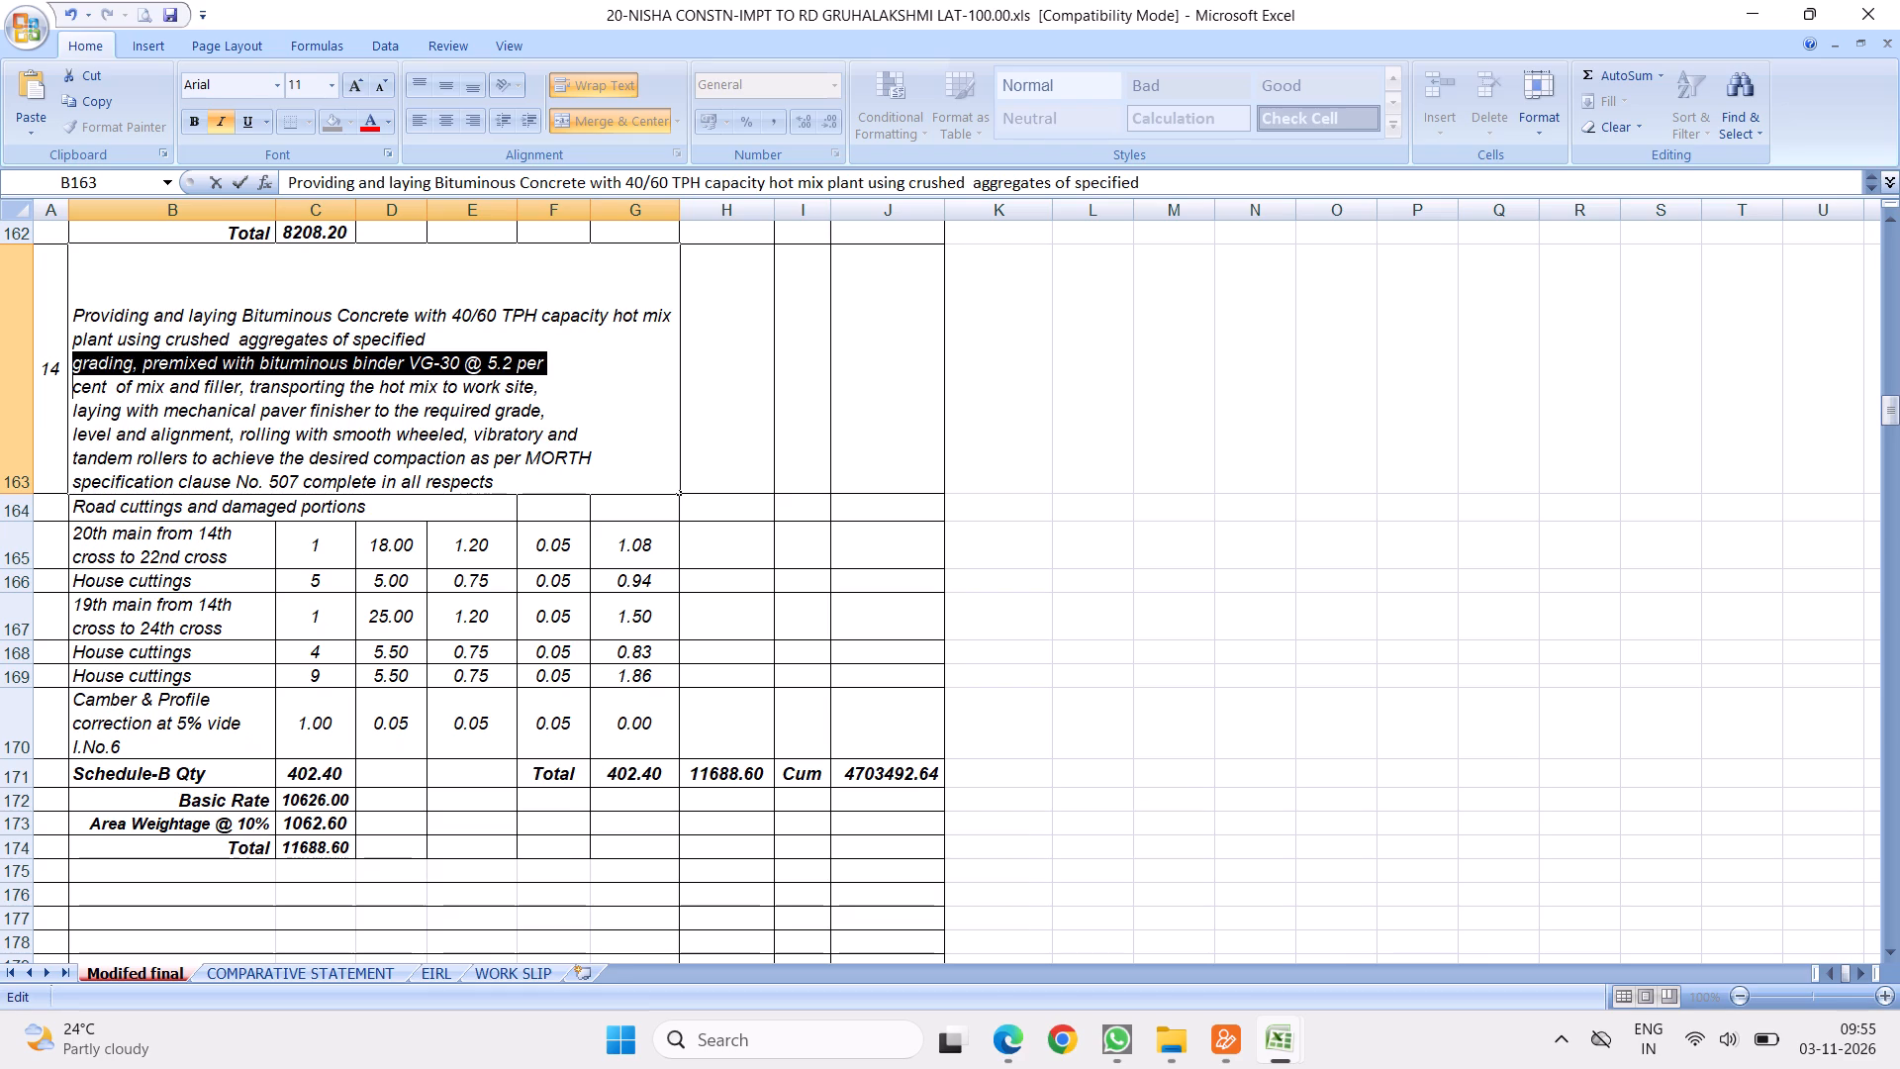
click(73, 376)
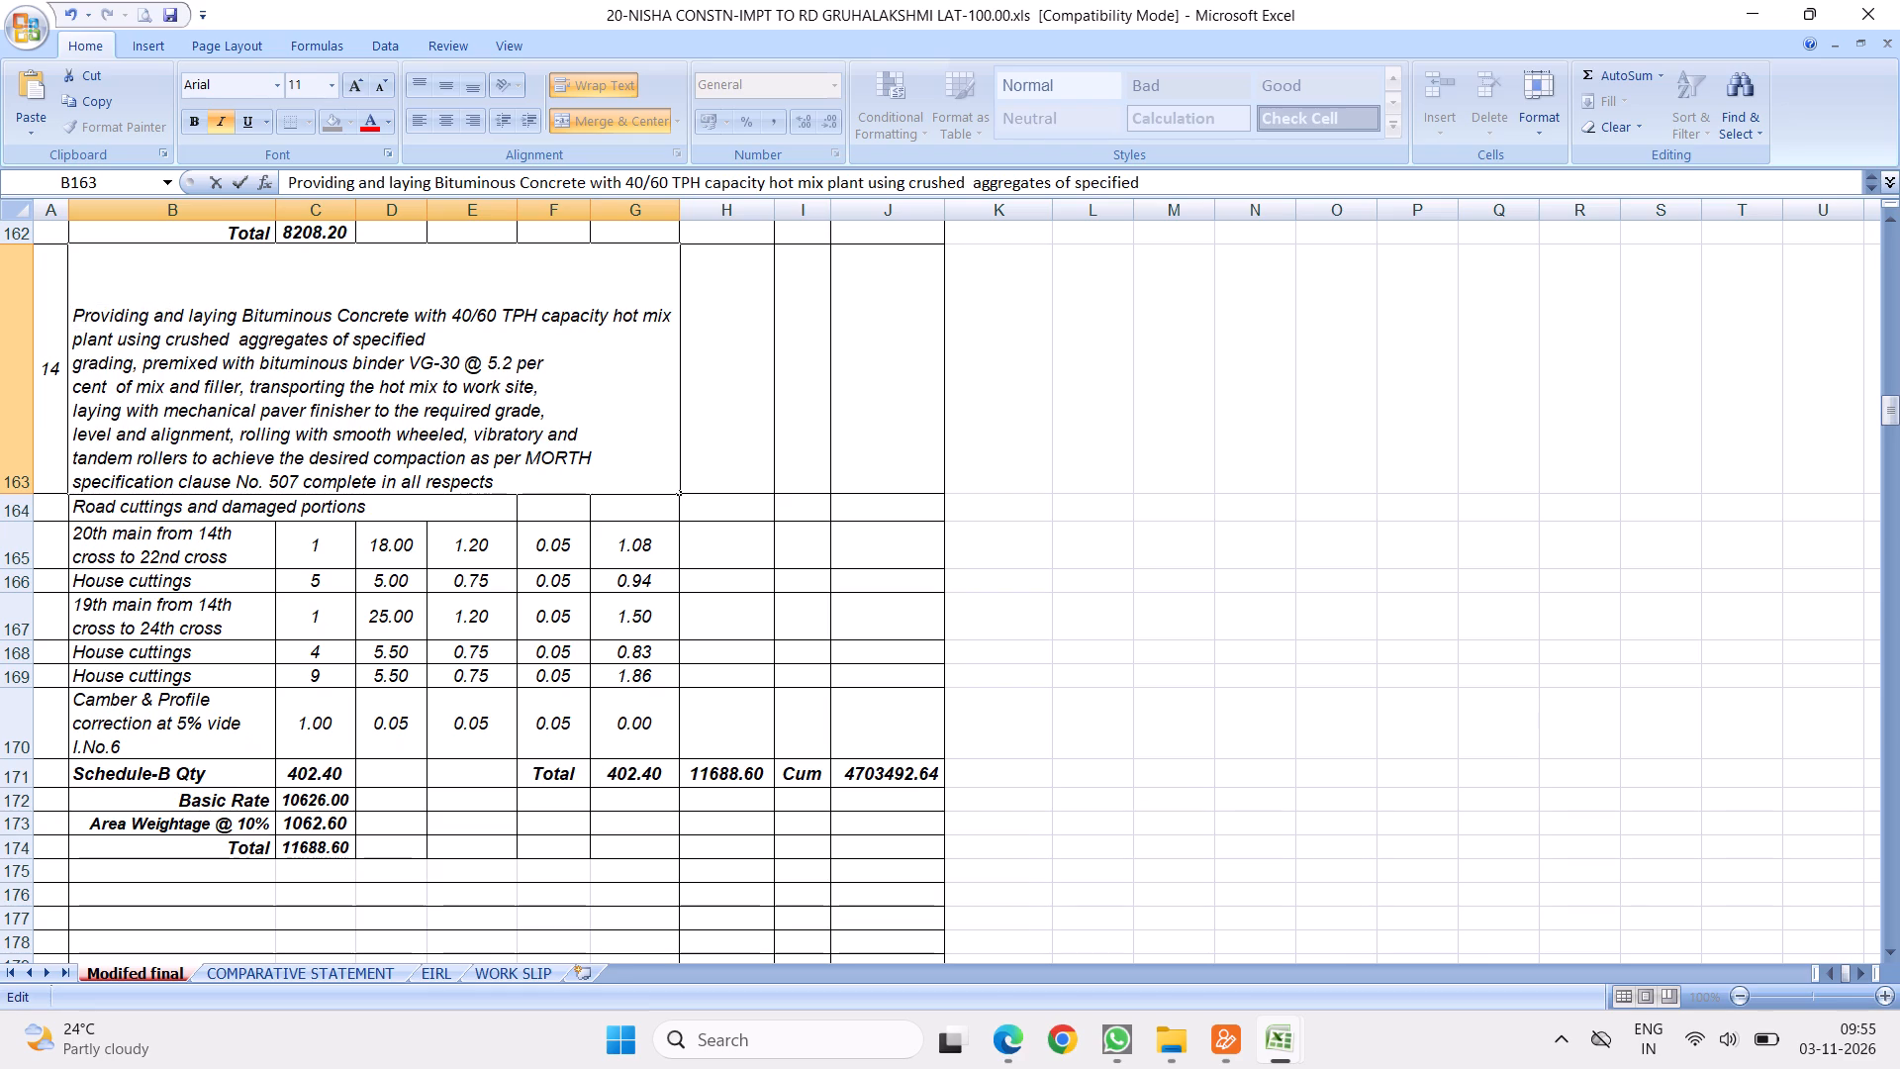
click(69, 366)
key(BackSpace)
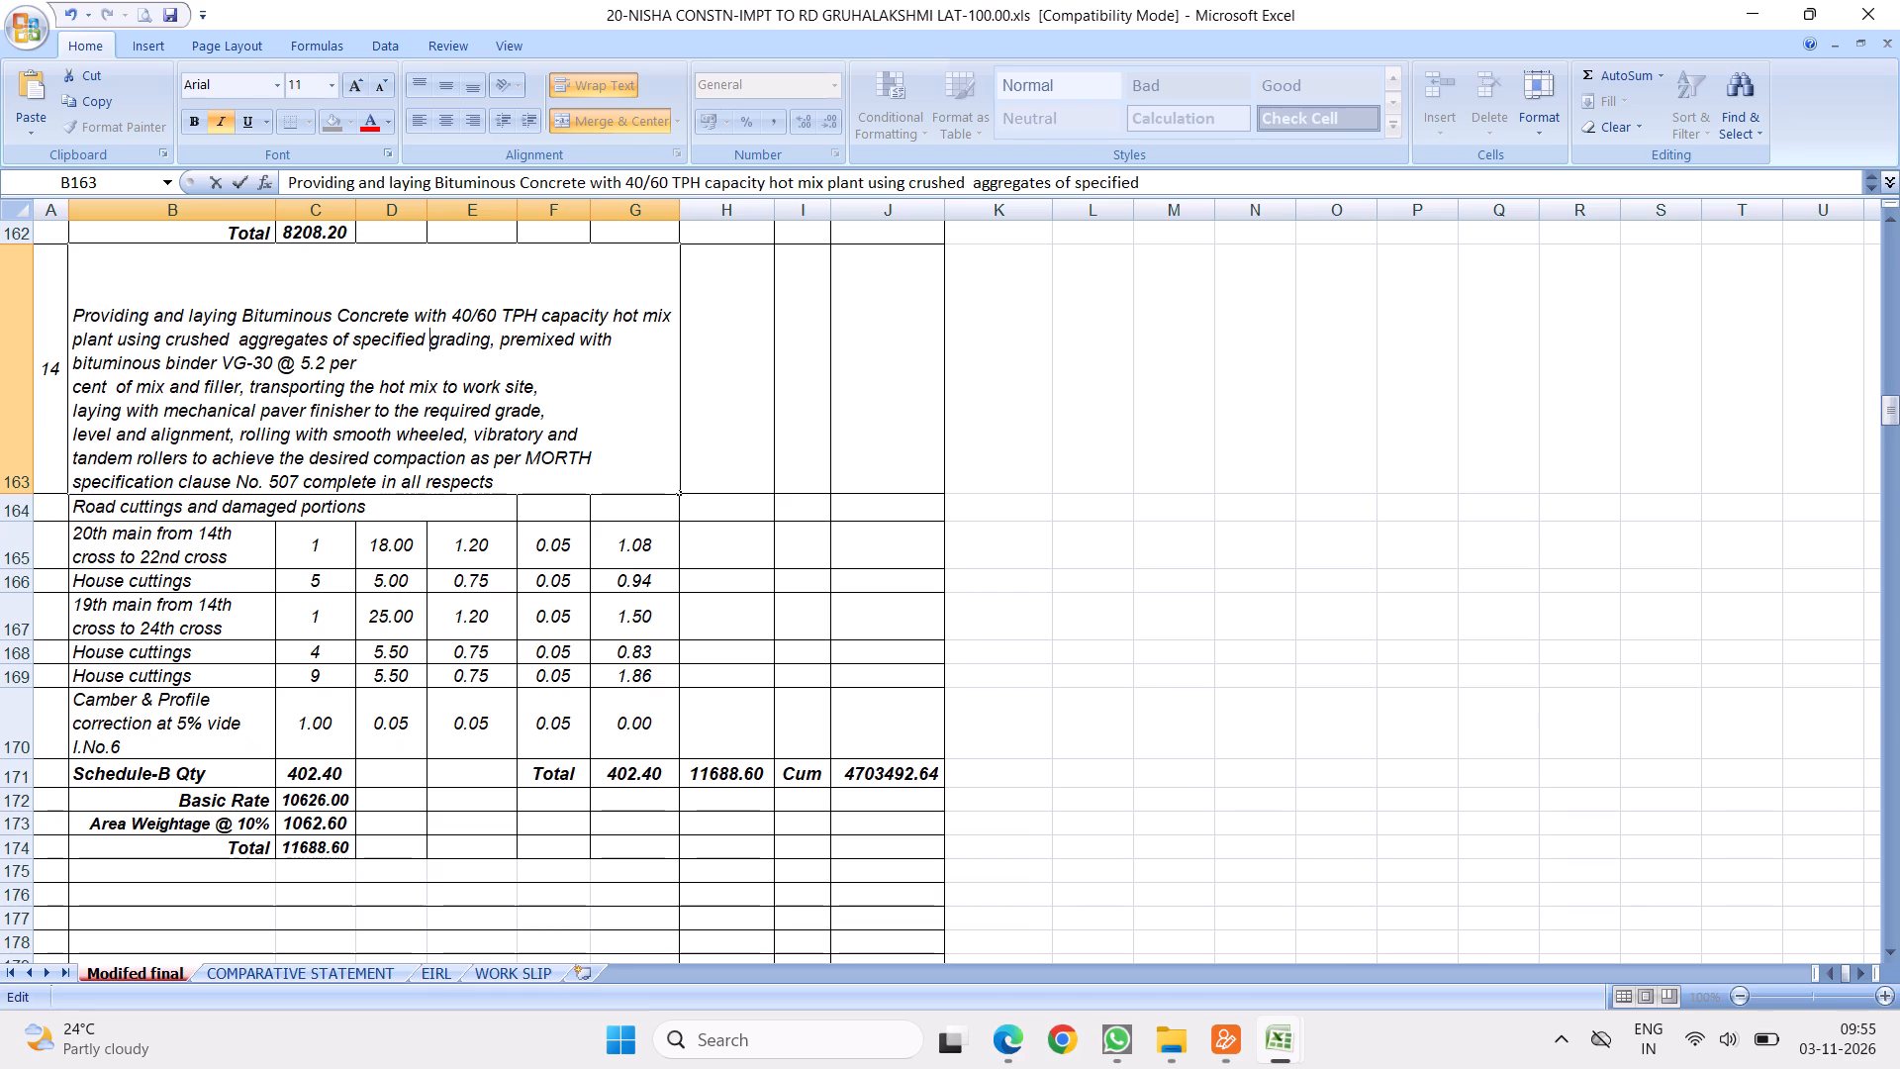
click(70, 389)
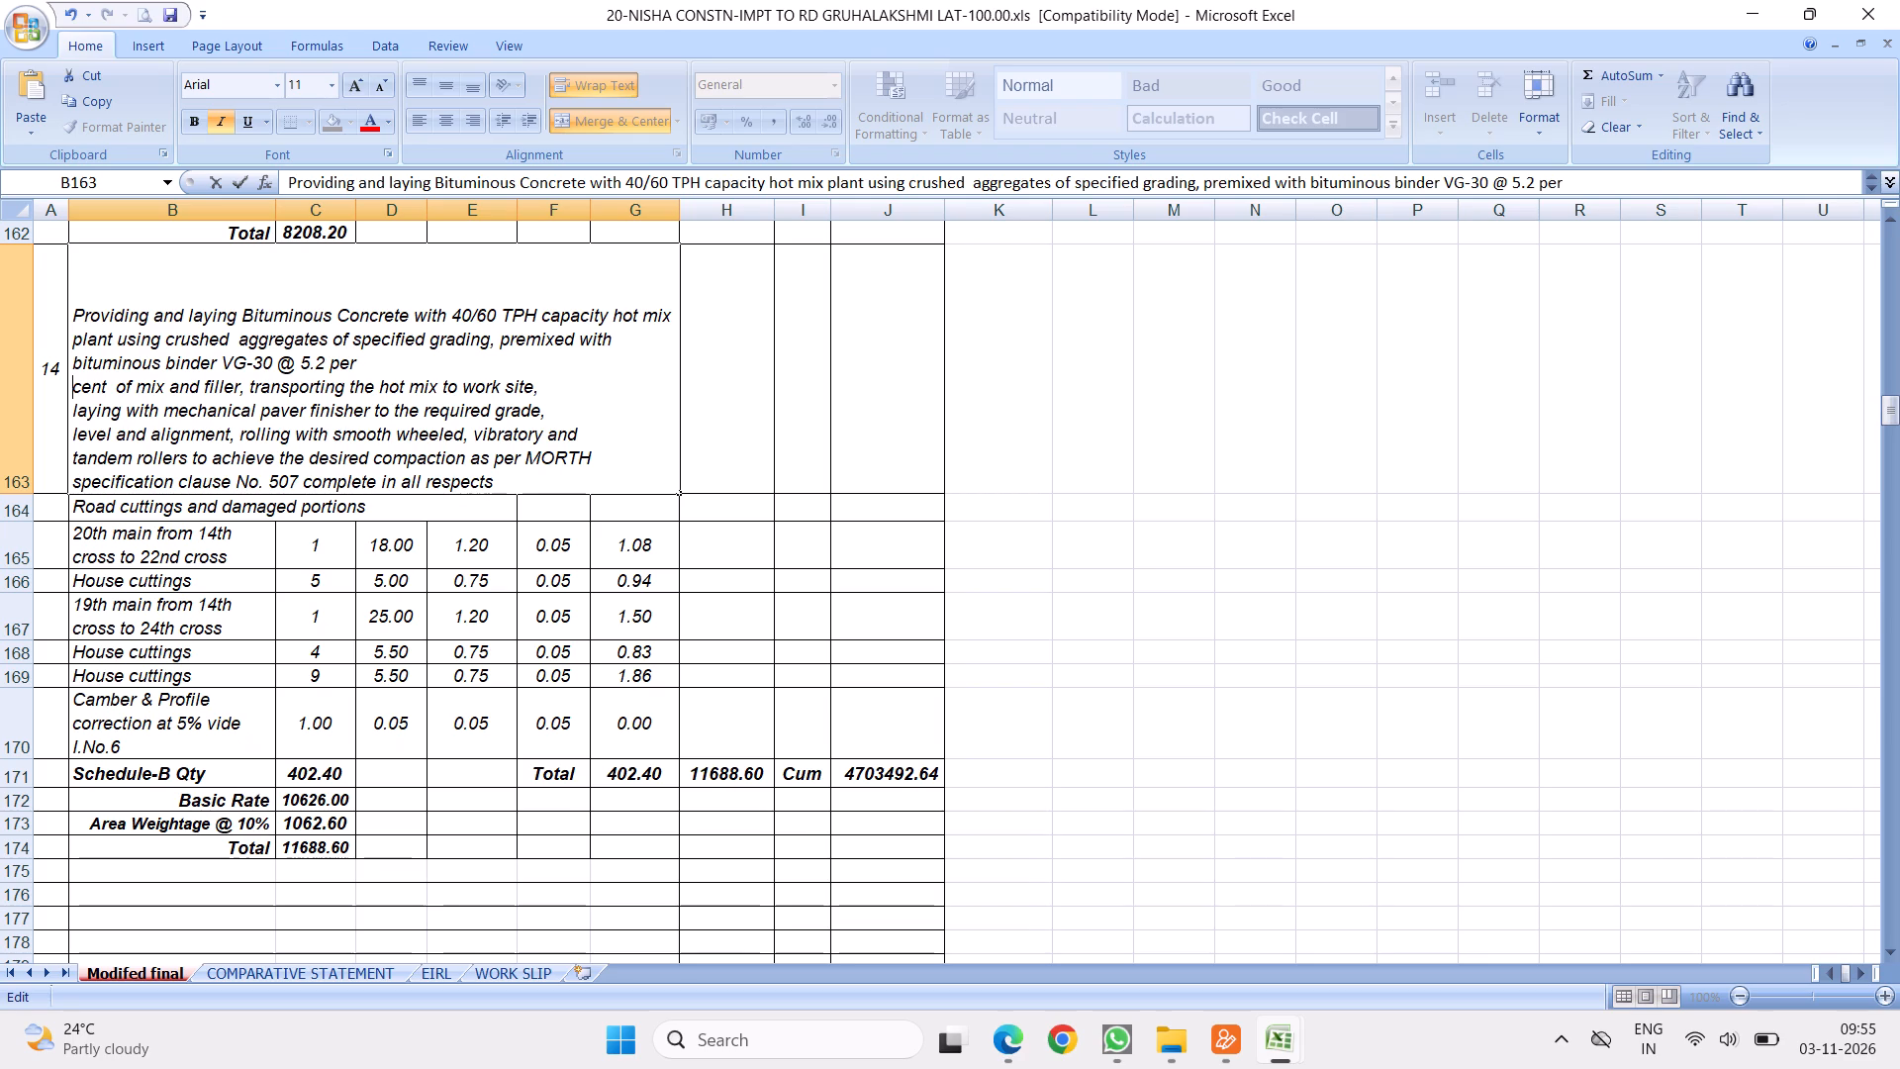
key(BackSpace)
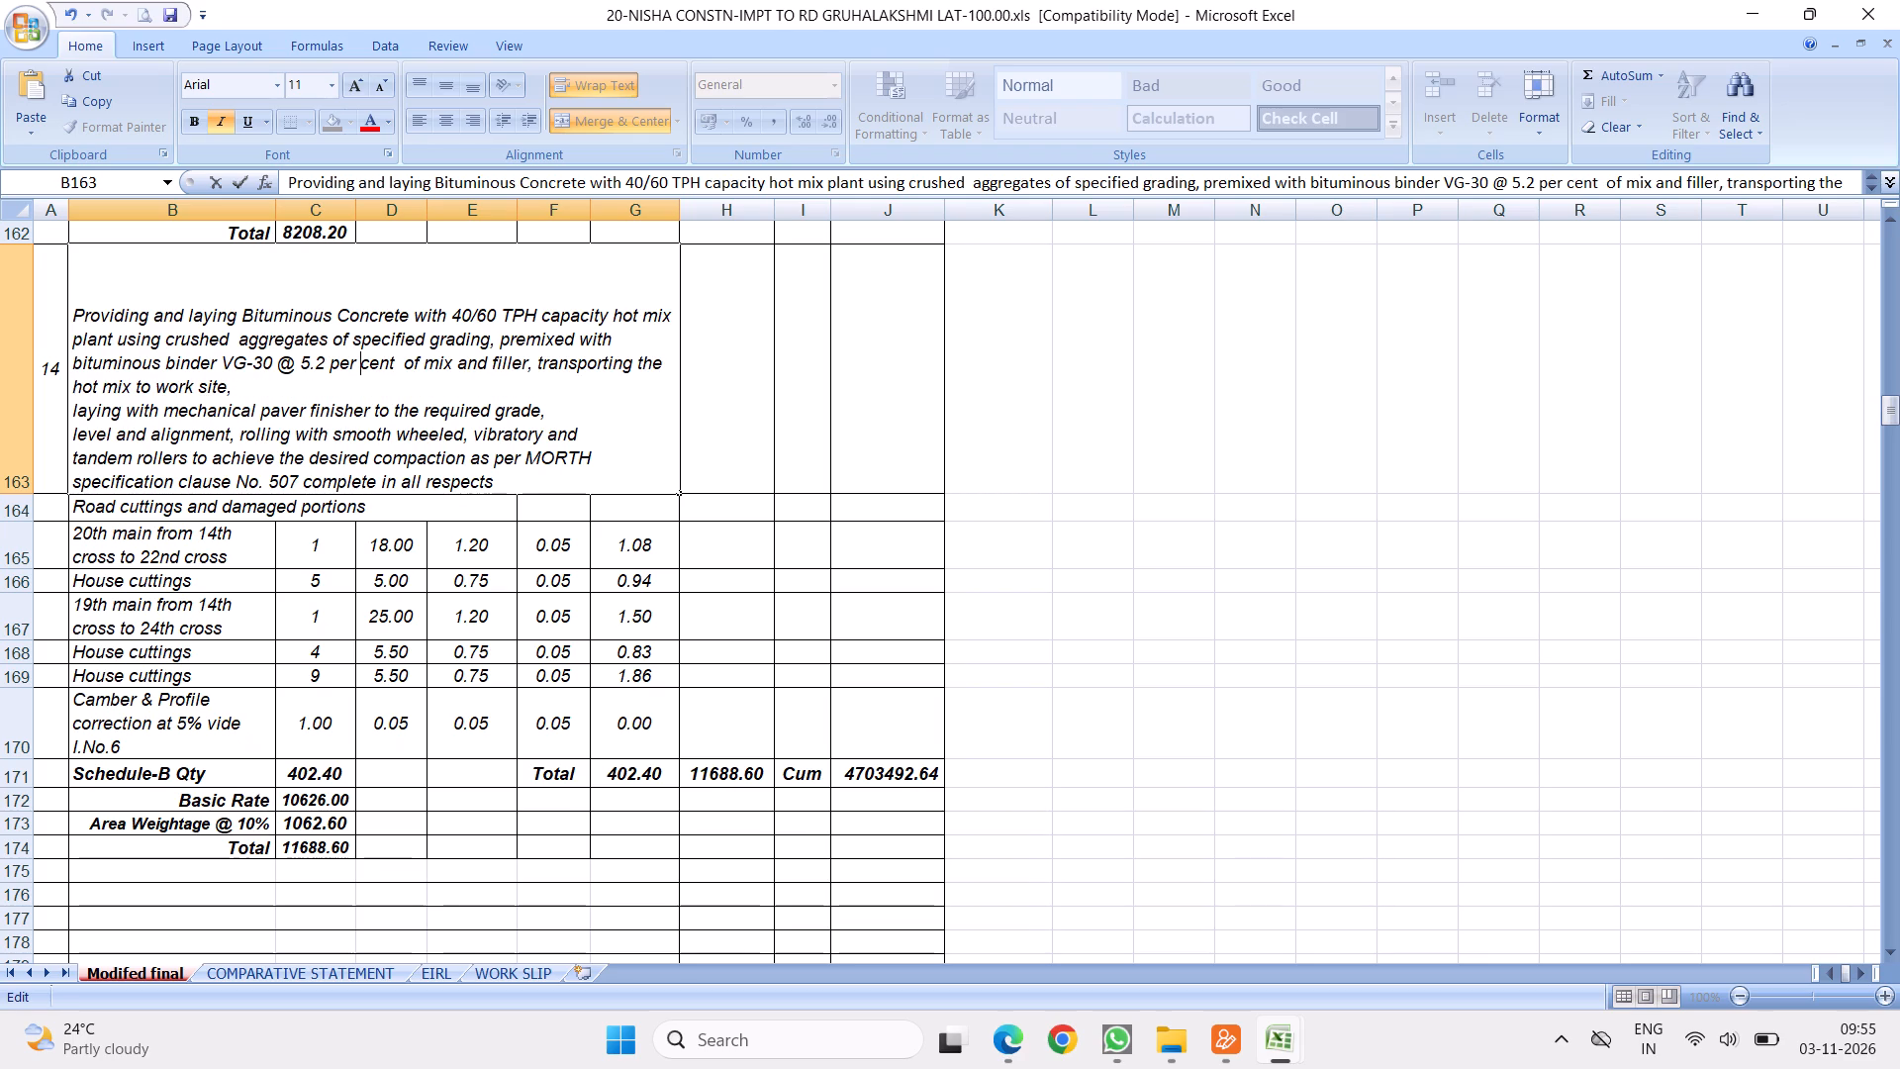
click(70, 413)
key(BackSpace)
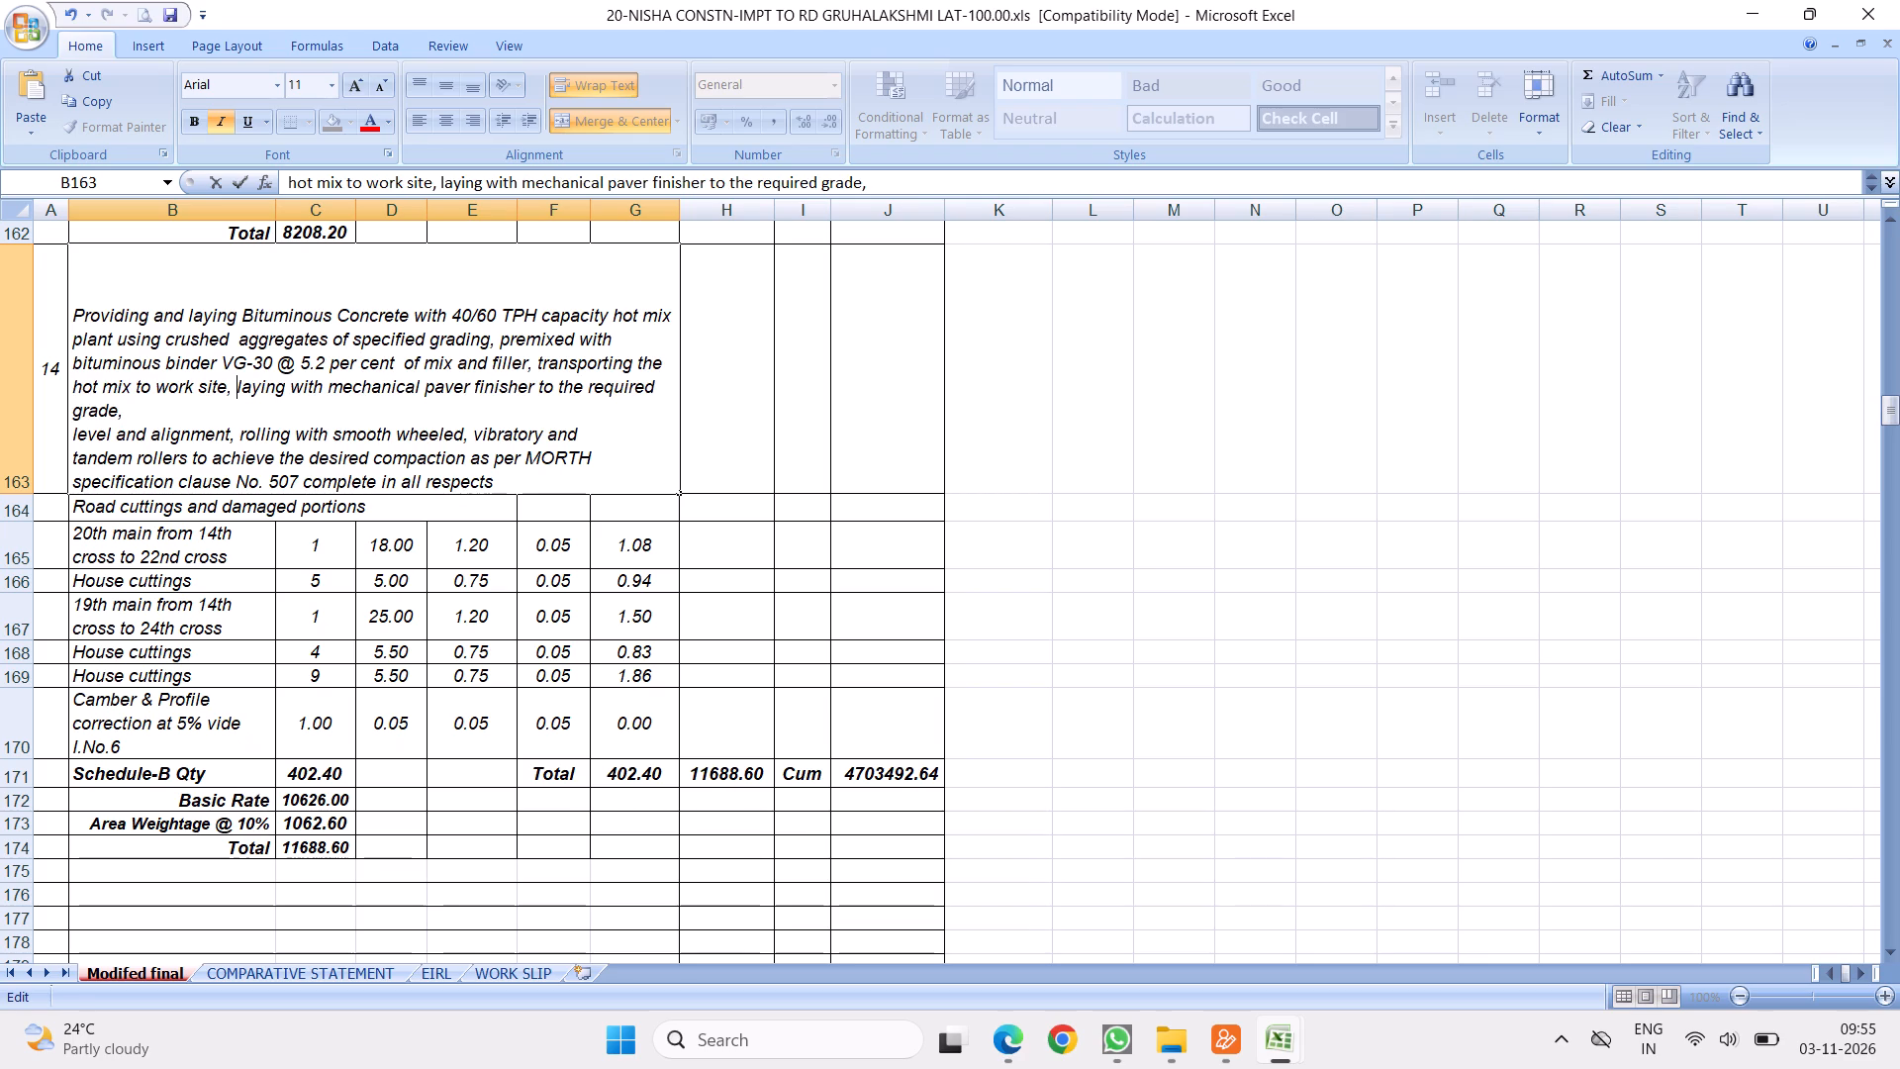
click(70, 435)
key(BackSpace)
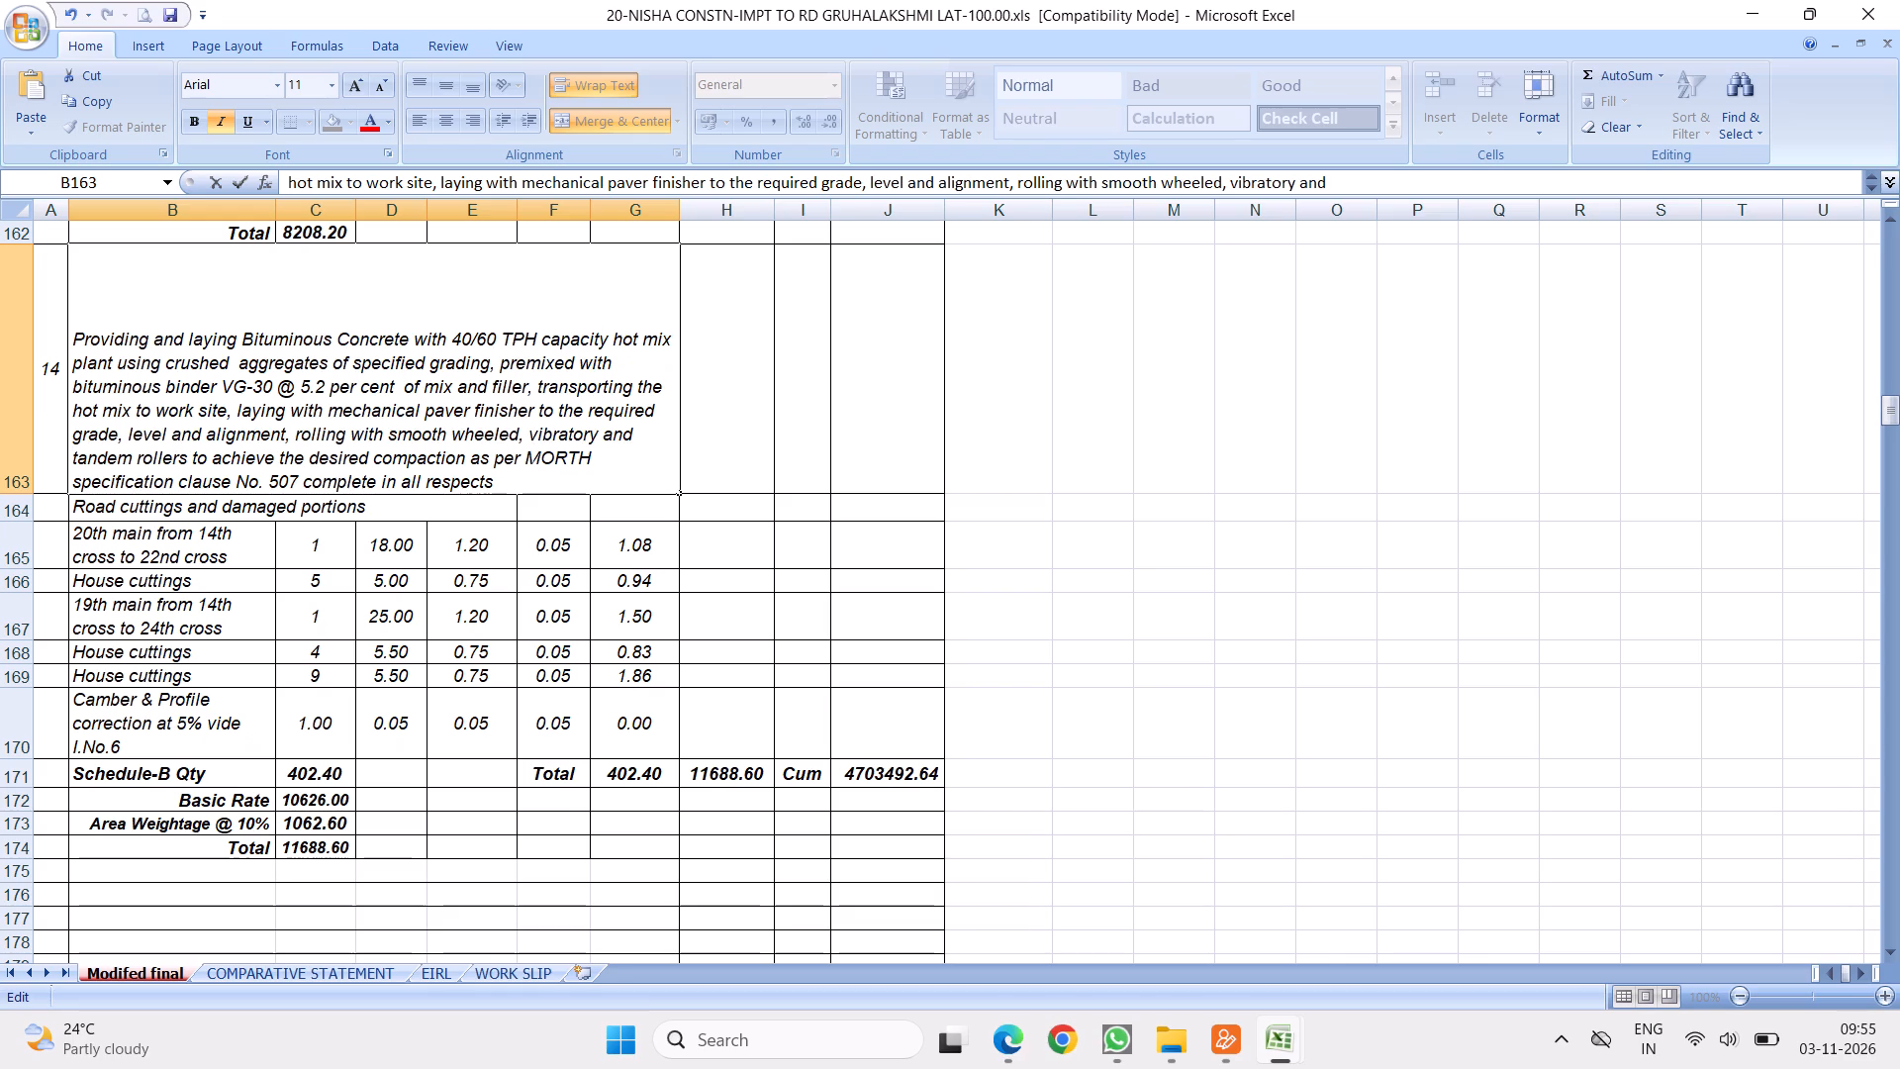
click(71, 460)
key(BackSpace)
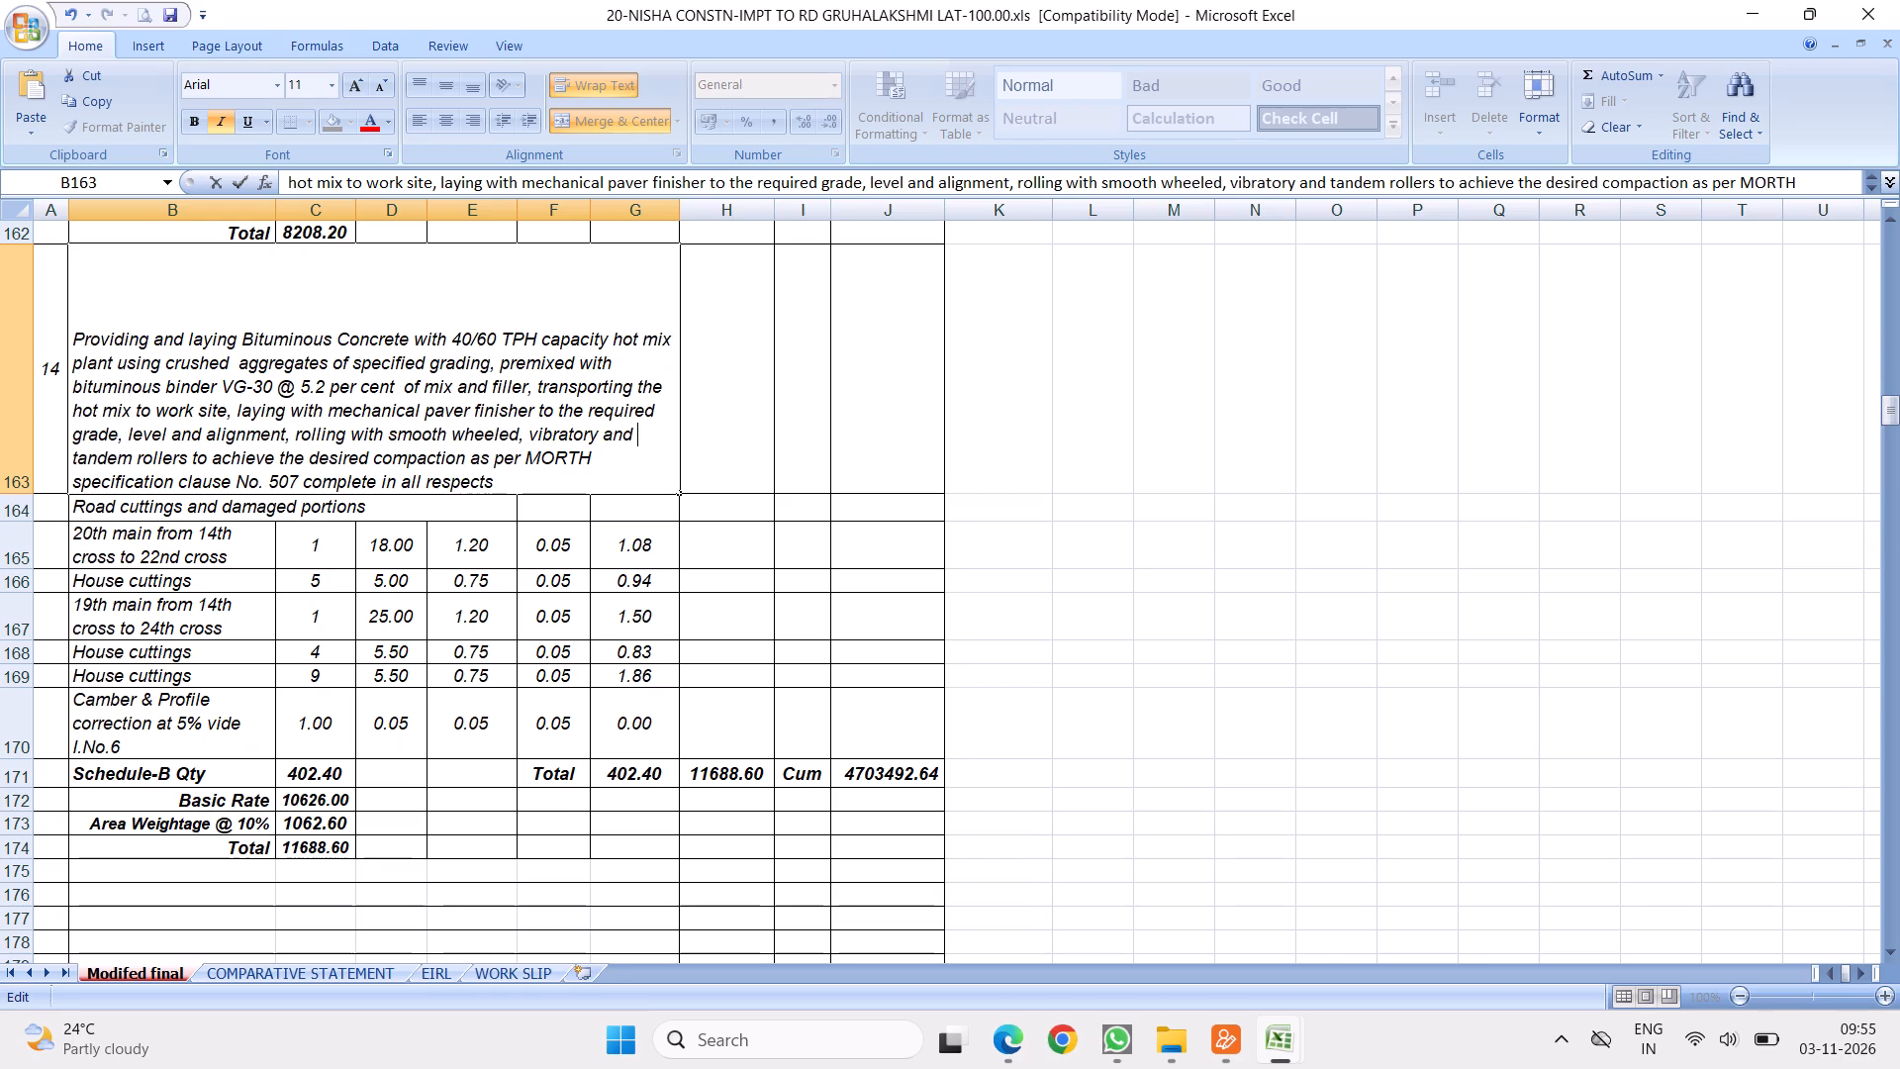
click(75, 481)
key(BackSpace)
click(557, 618)
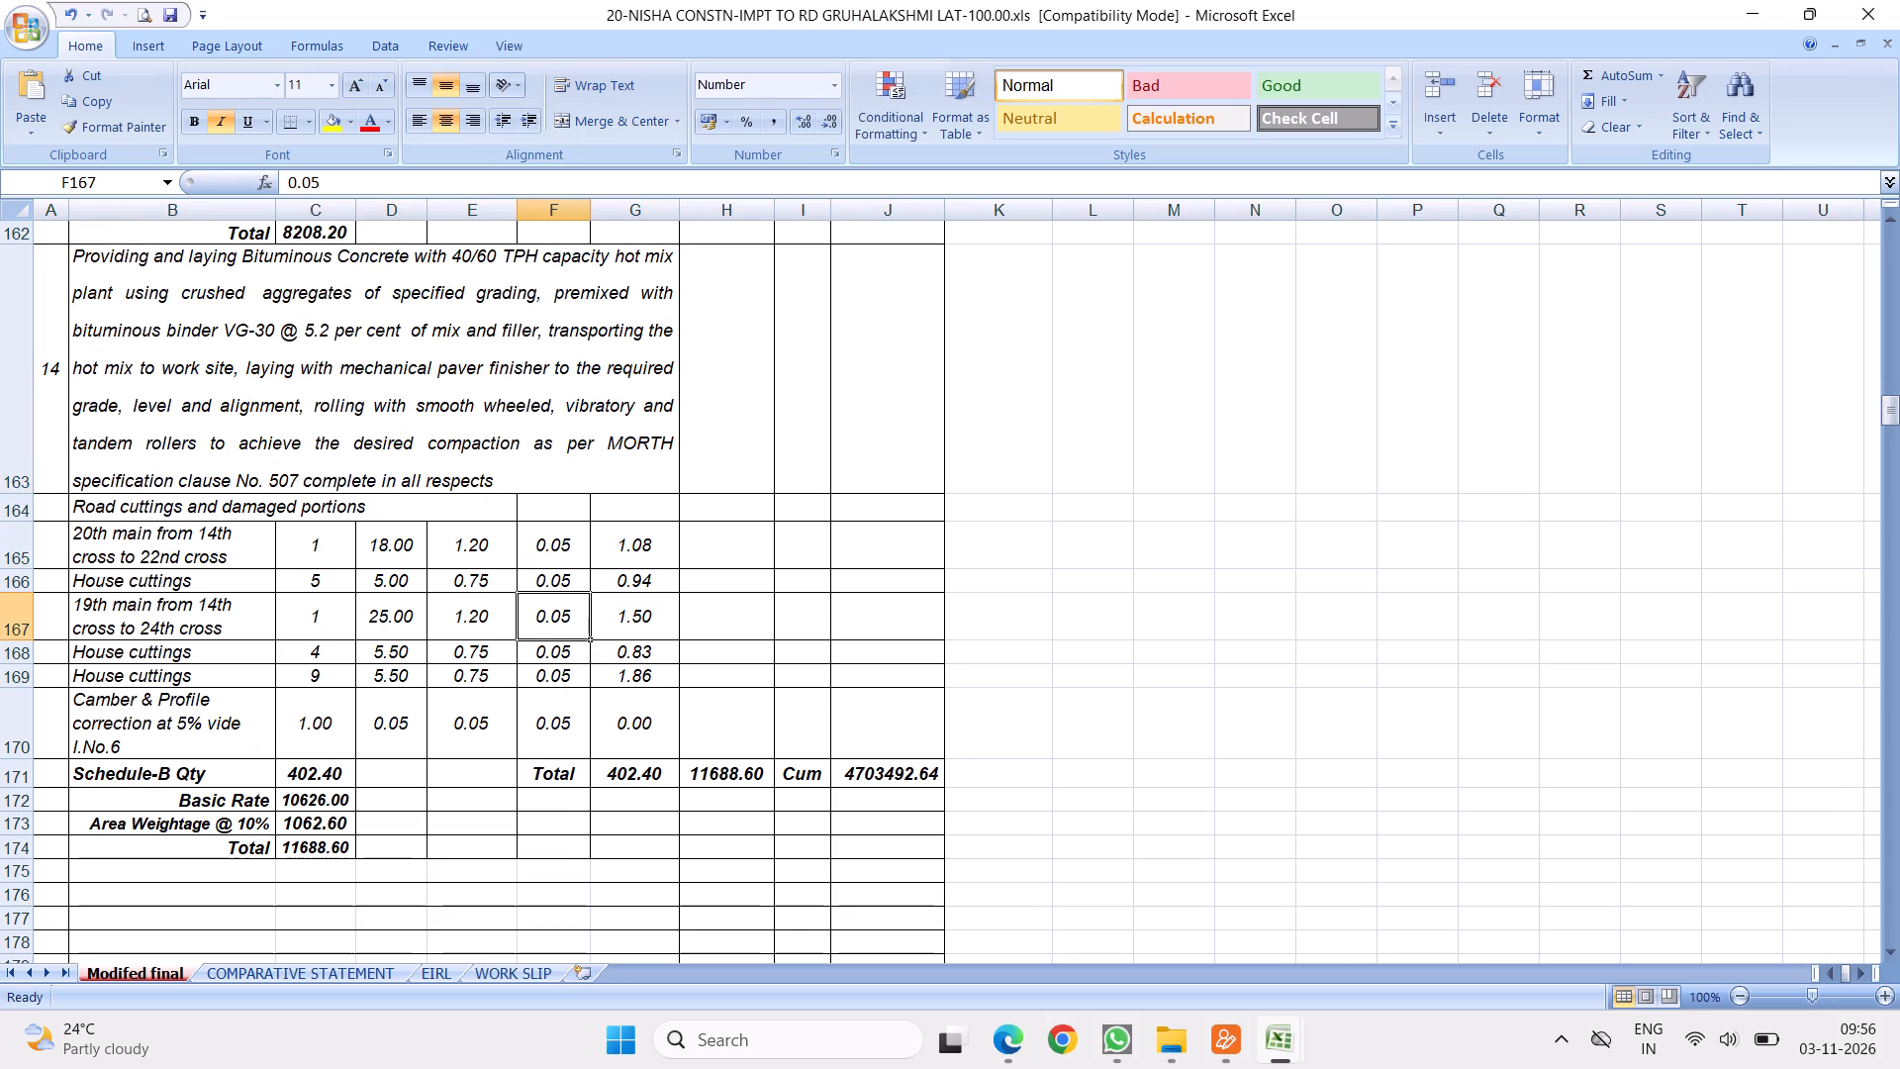
Append the reference ".(P.No.36, Sl.No.5.14.C, Vol-3)" to the end of item 14's Bituminous Concrete description in B163.
click(390, 418)
double_click(510, 482)
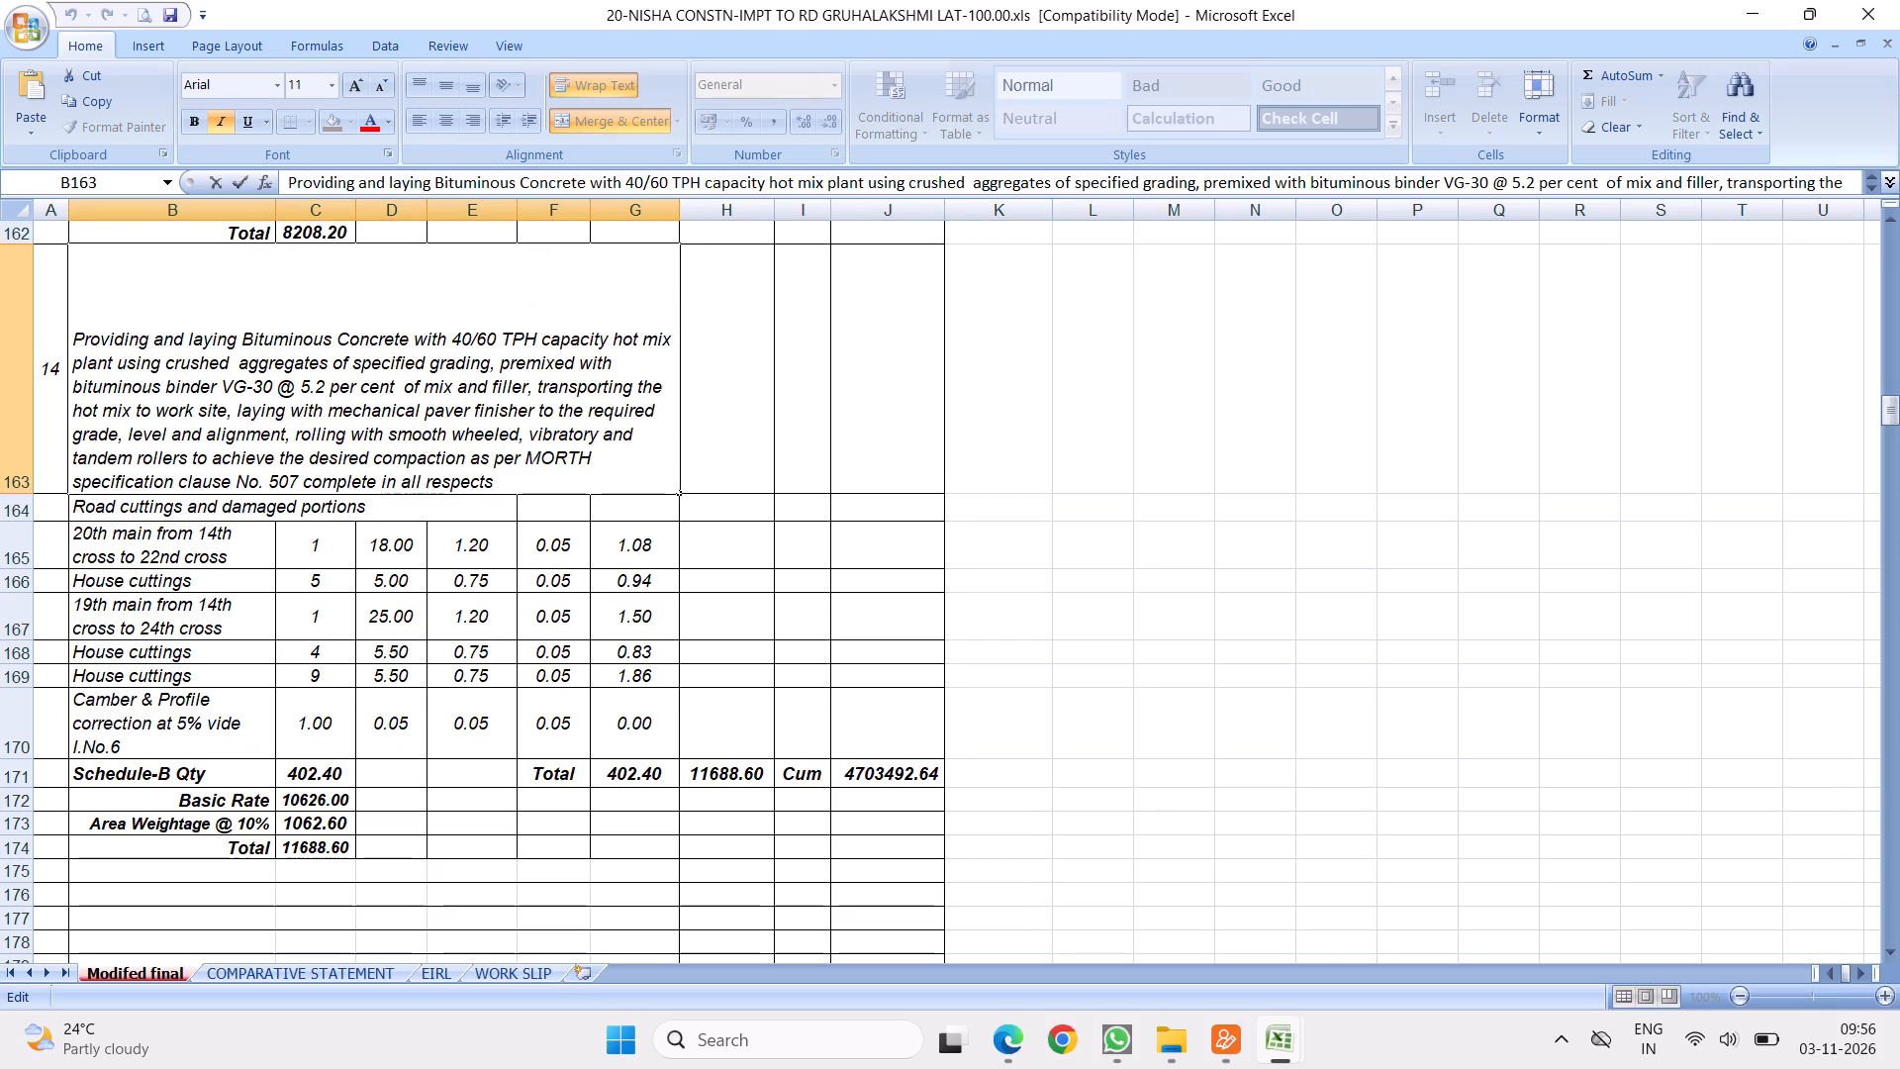
text(.()
text(P.No.)
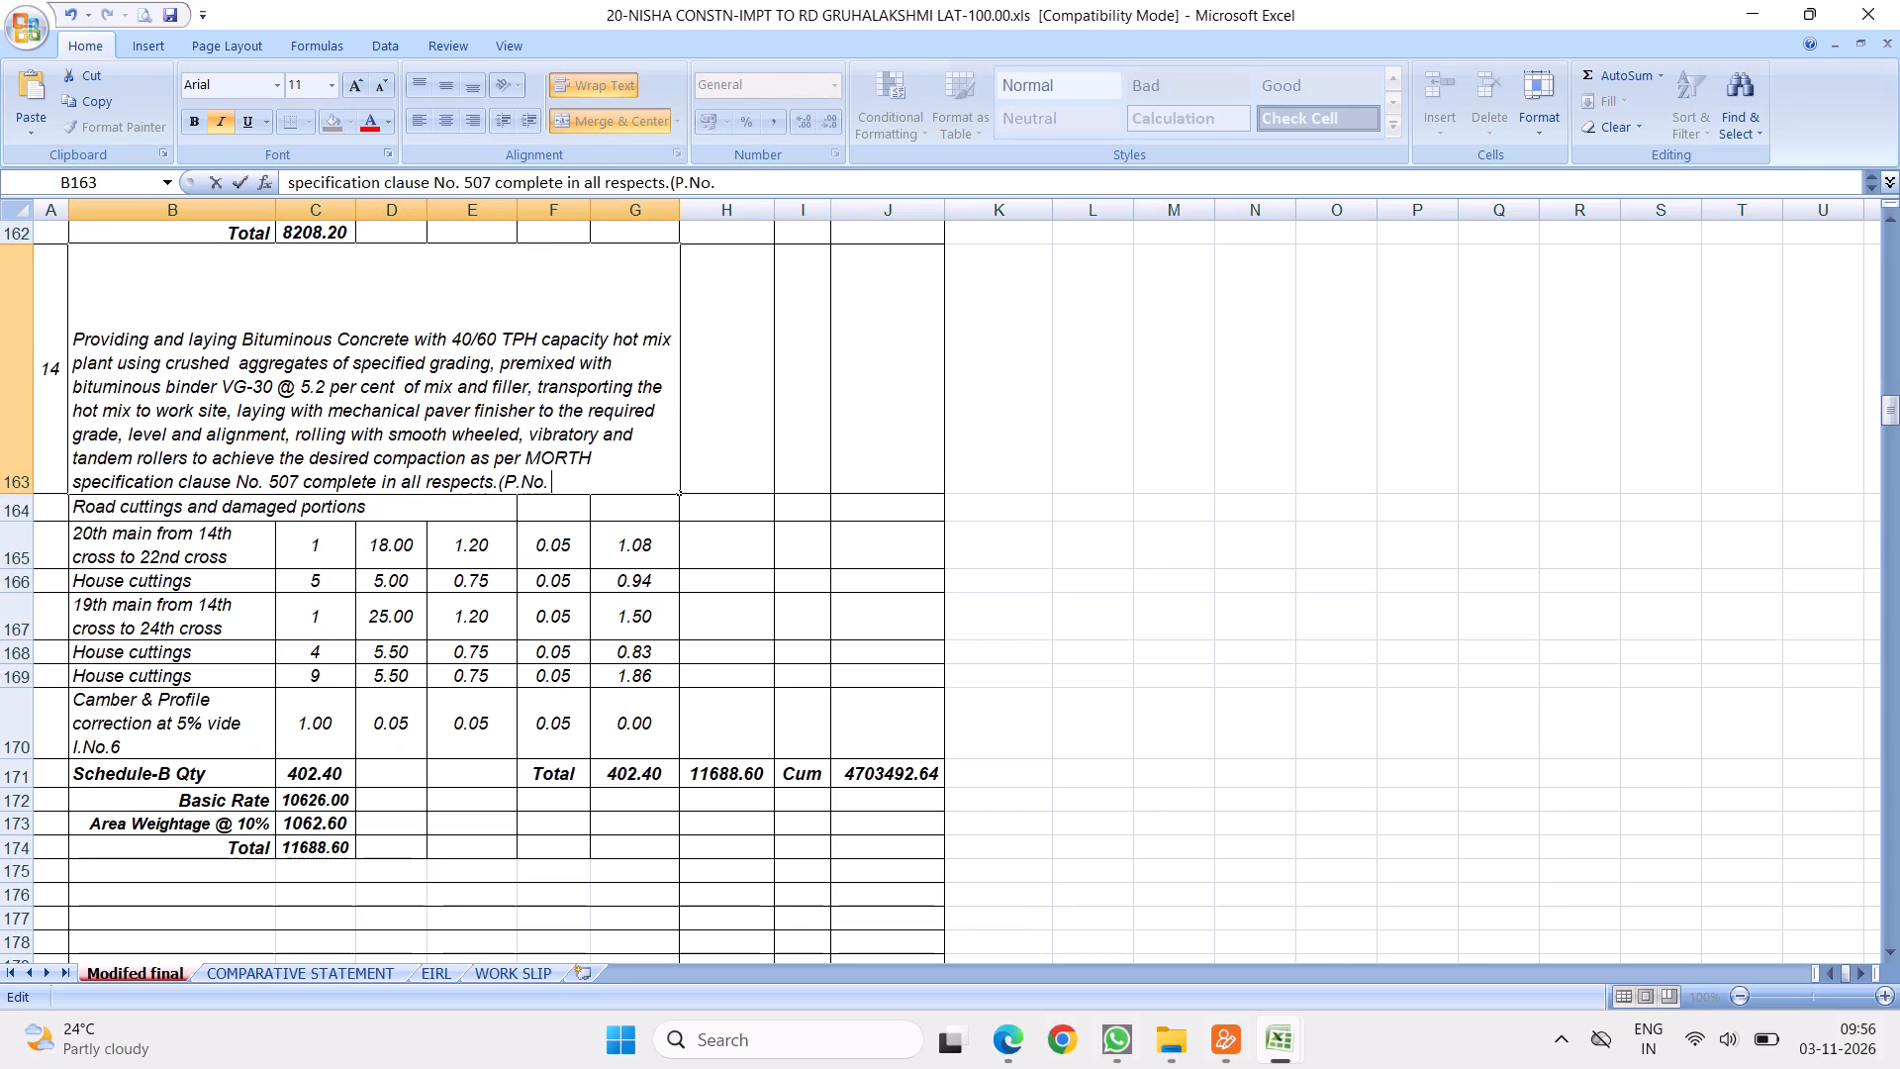
text(36, Sl.No.)
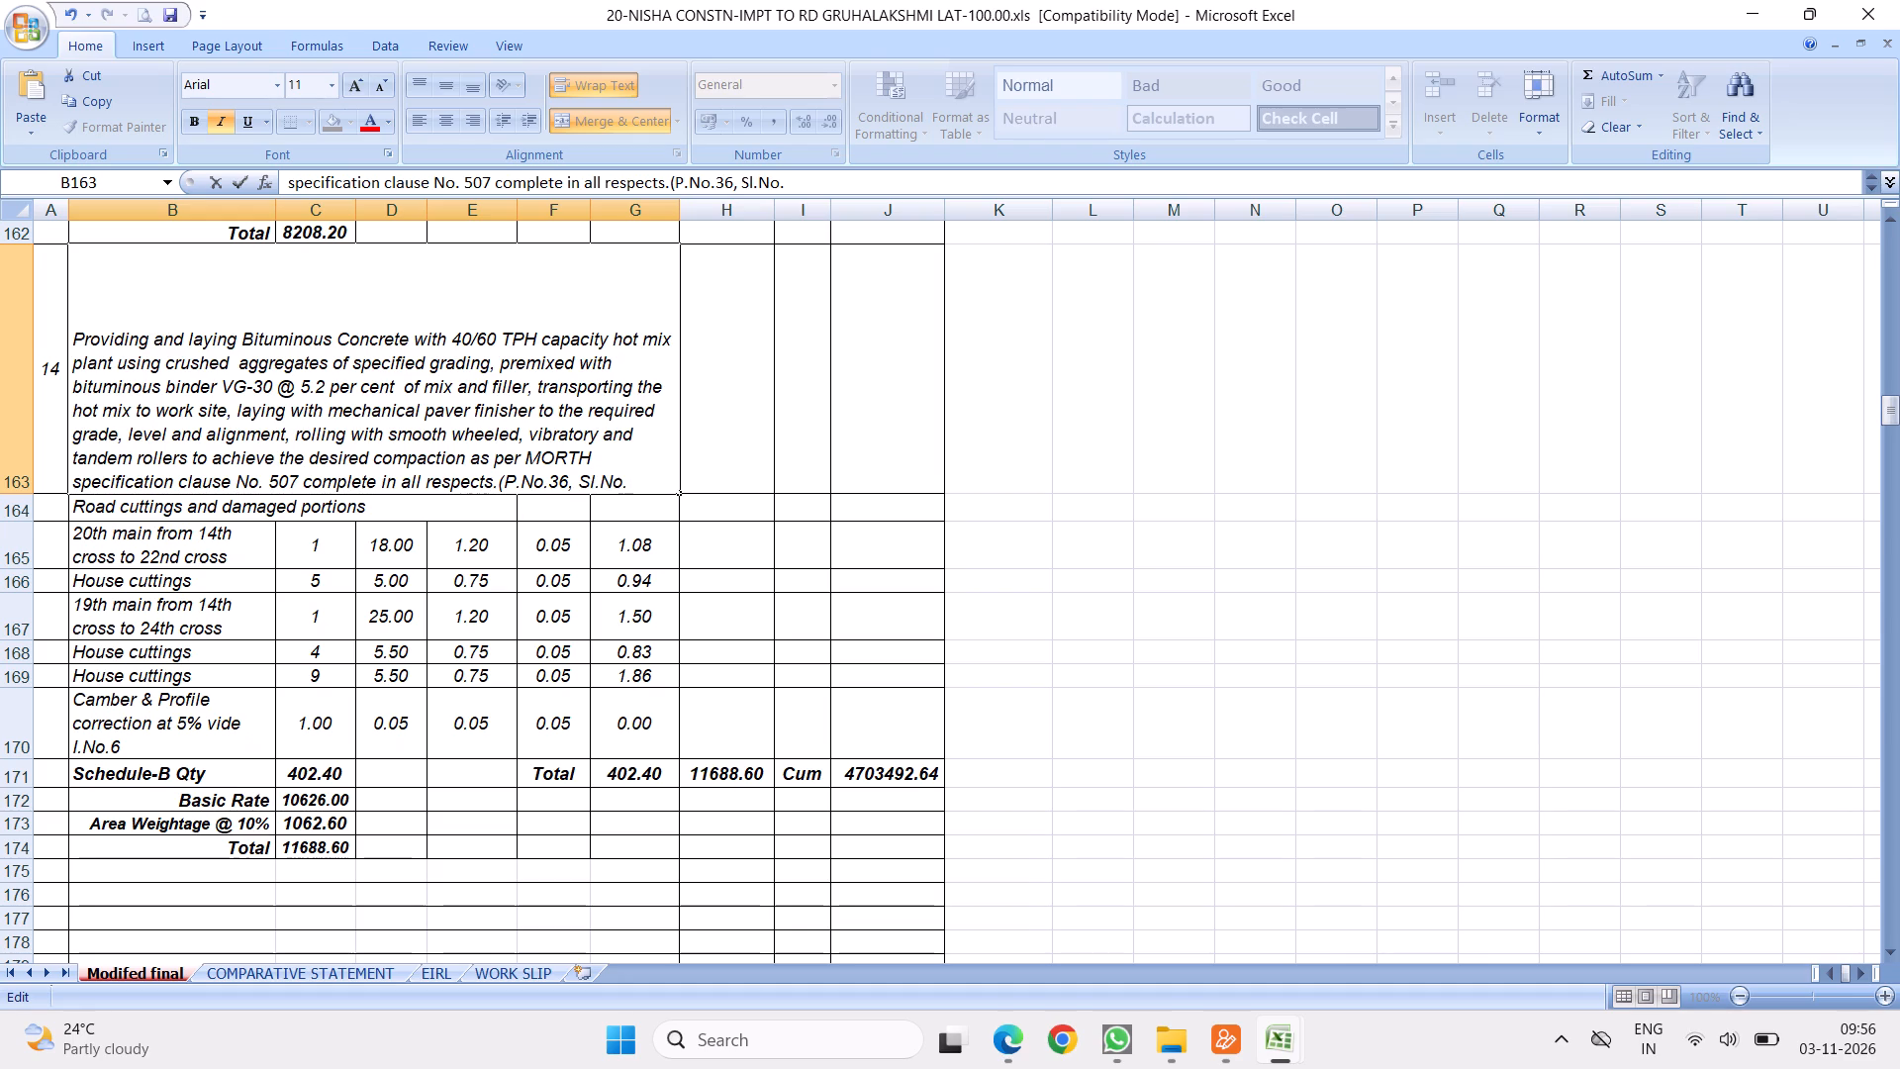
text(5.14)
text(.c)
key(BackSpace)
key(shift+c)
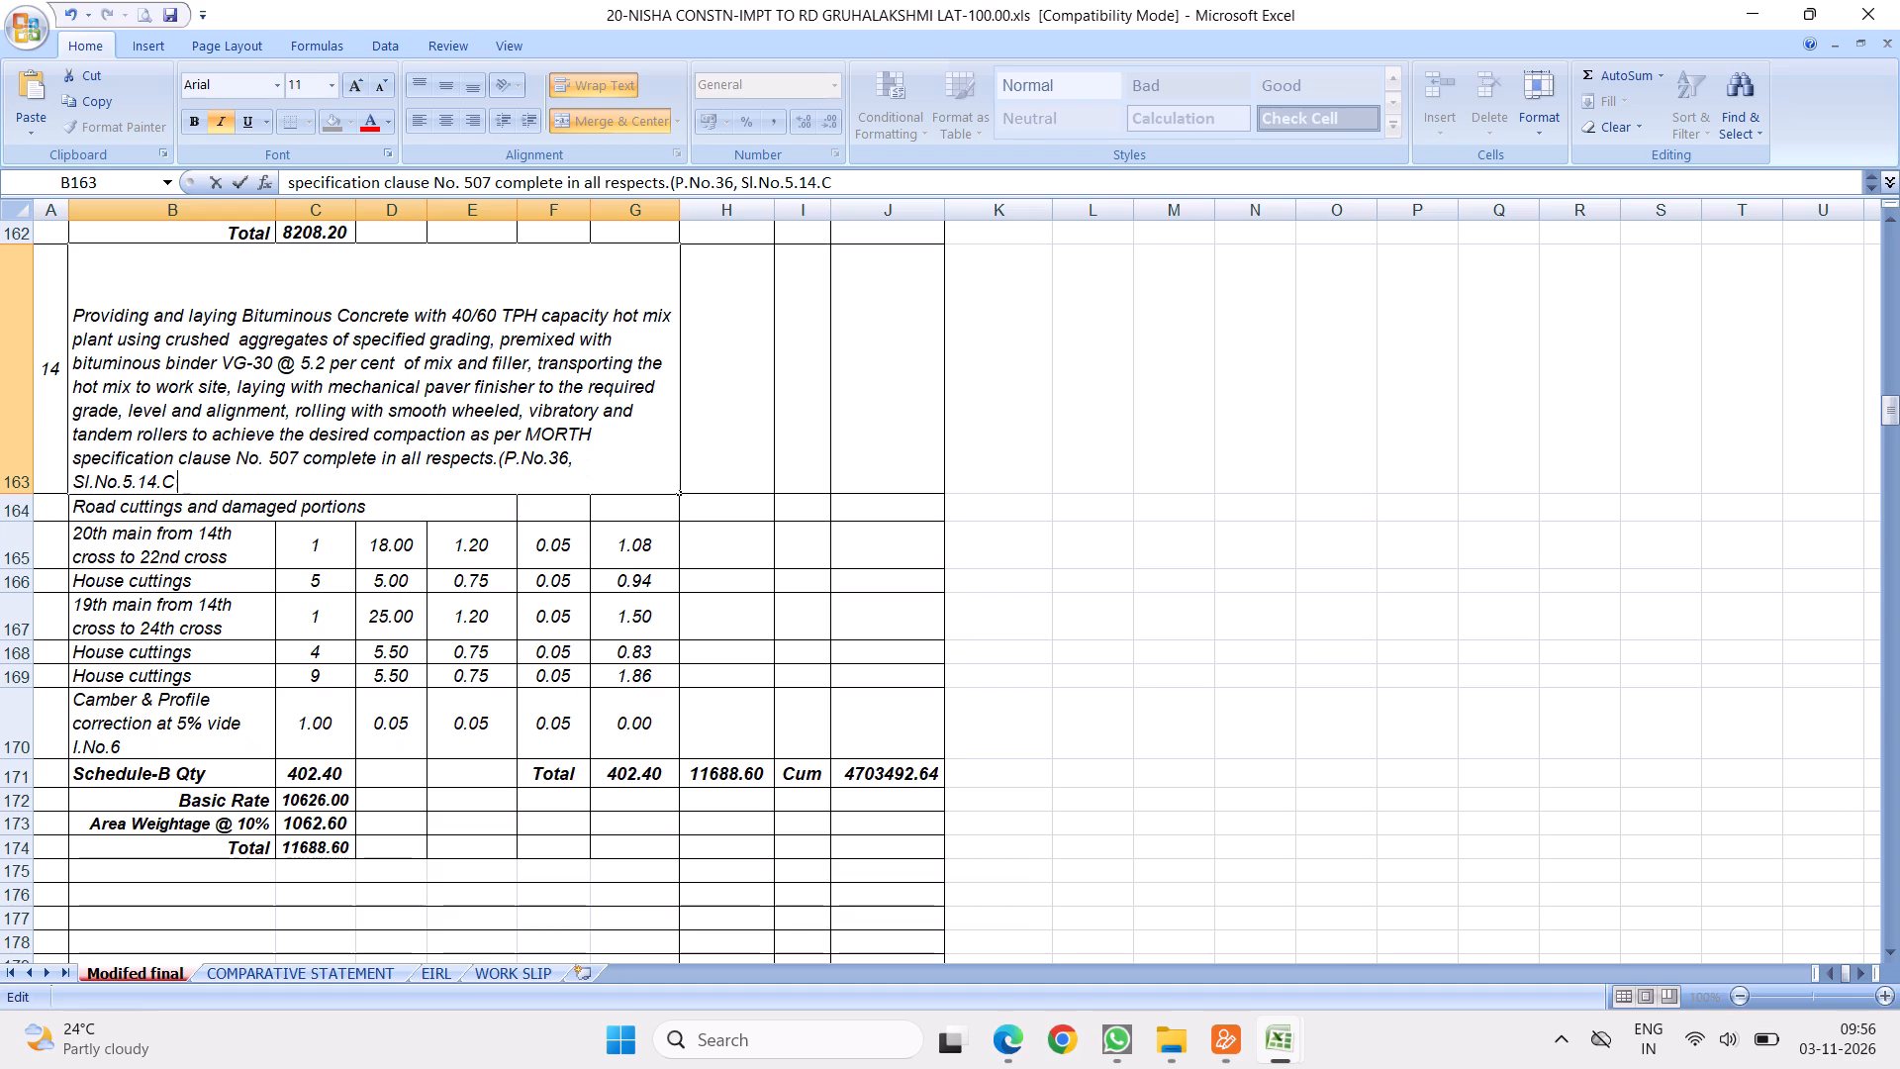
text(, Vol)
text(-3))
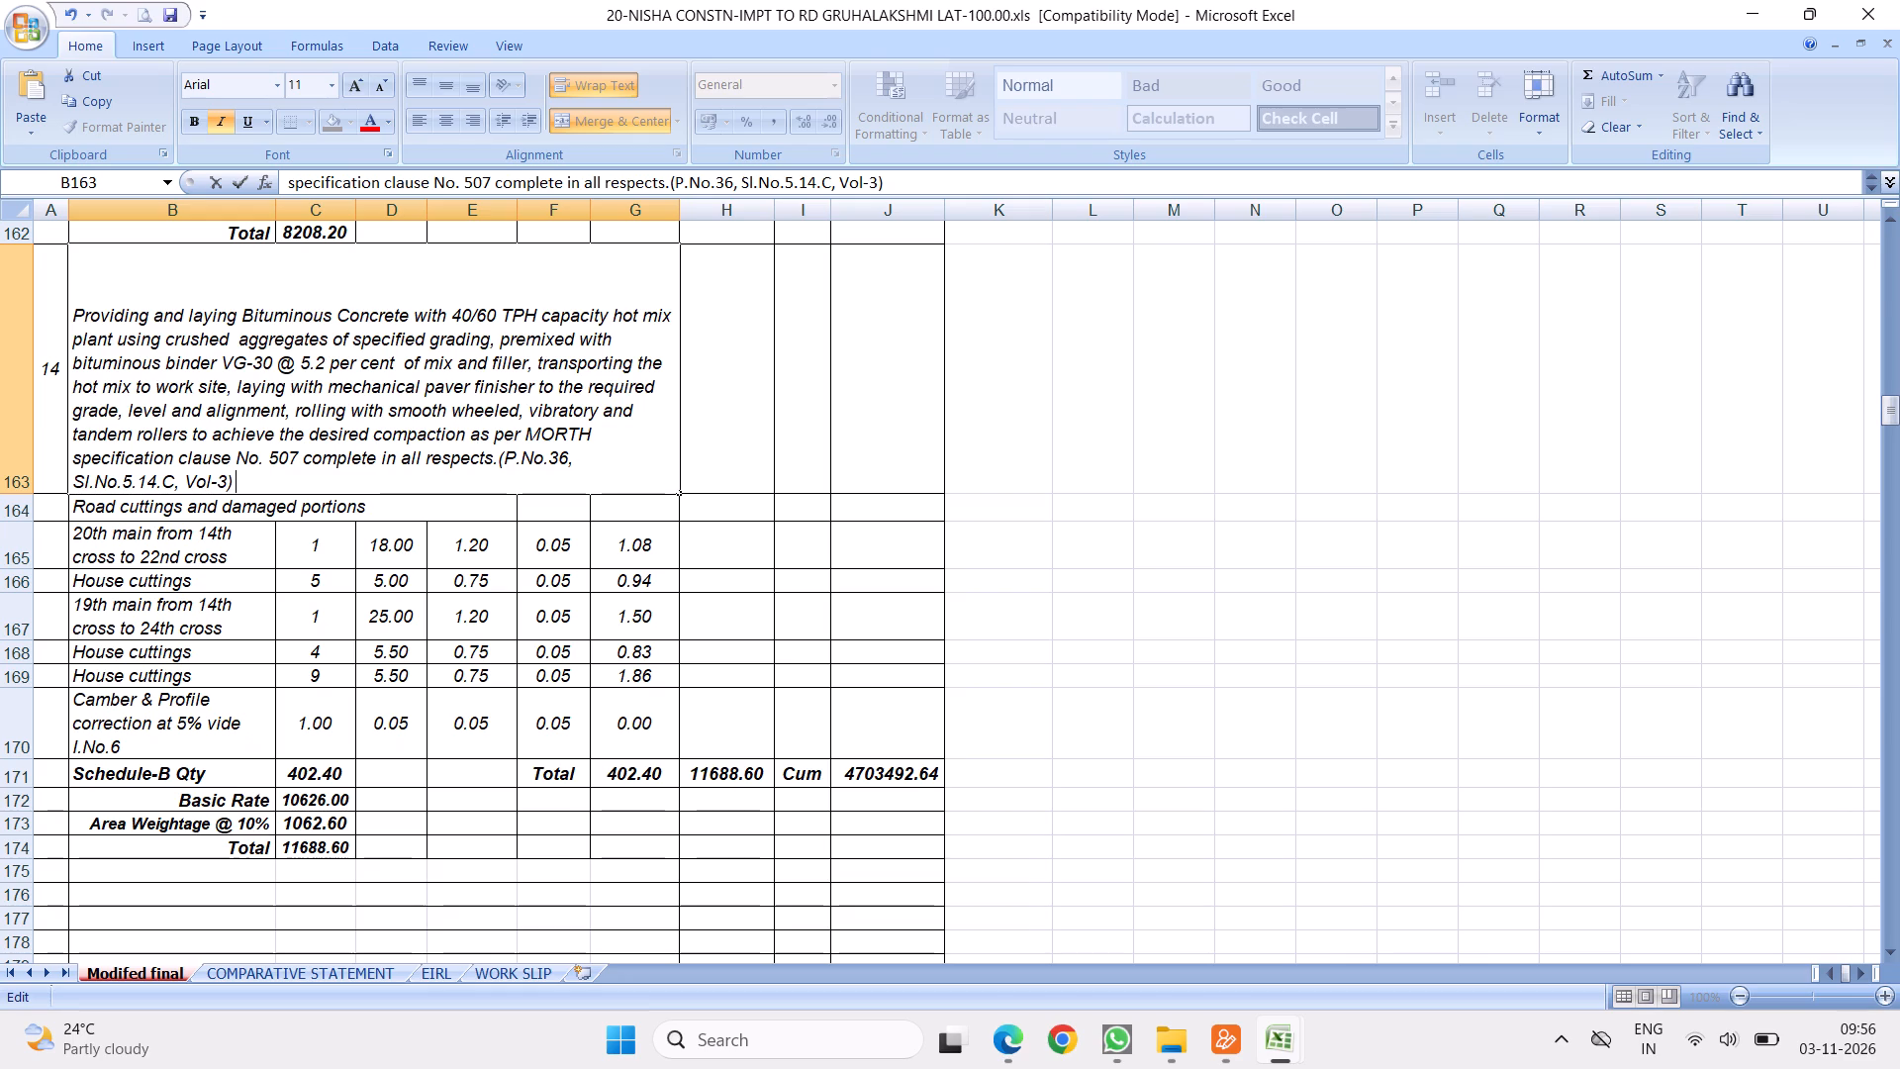
click(450, 613)
Switch to the 2-IMPROVEMENTS TO DRAIN & ROAD workbook and copy rows 208 to 221 of the ASPHALT ROAD ESTIMATE sheet, the road marking item.
scroll(432, 652, down, 3)
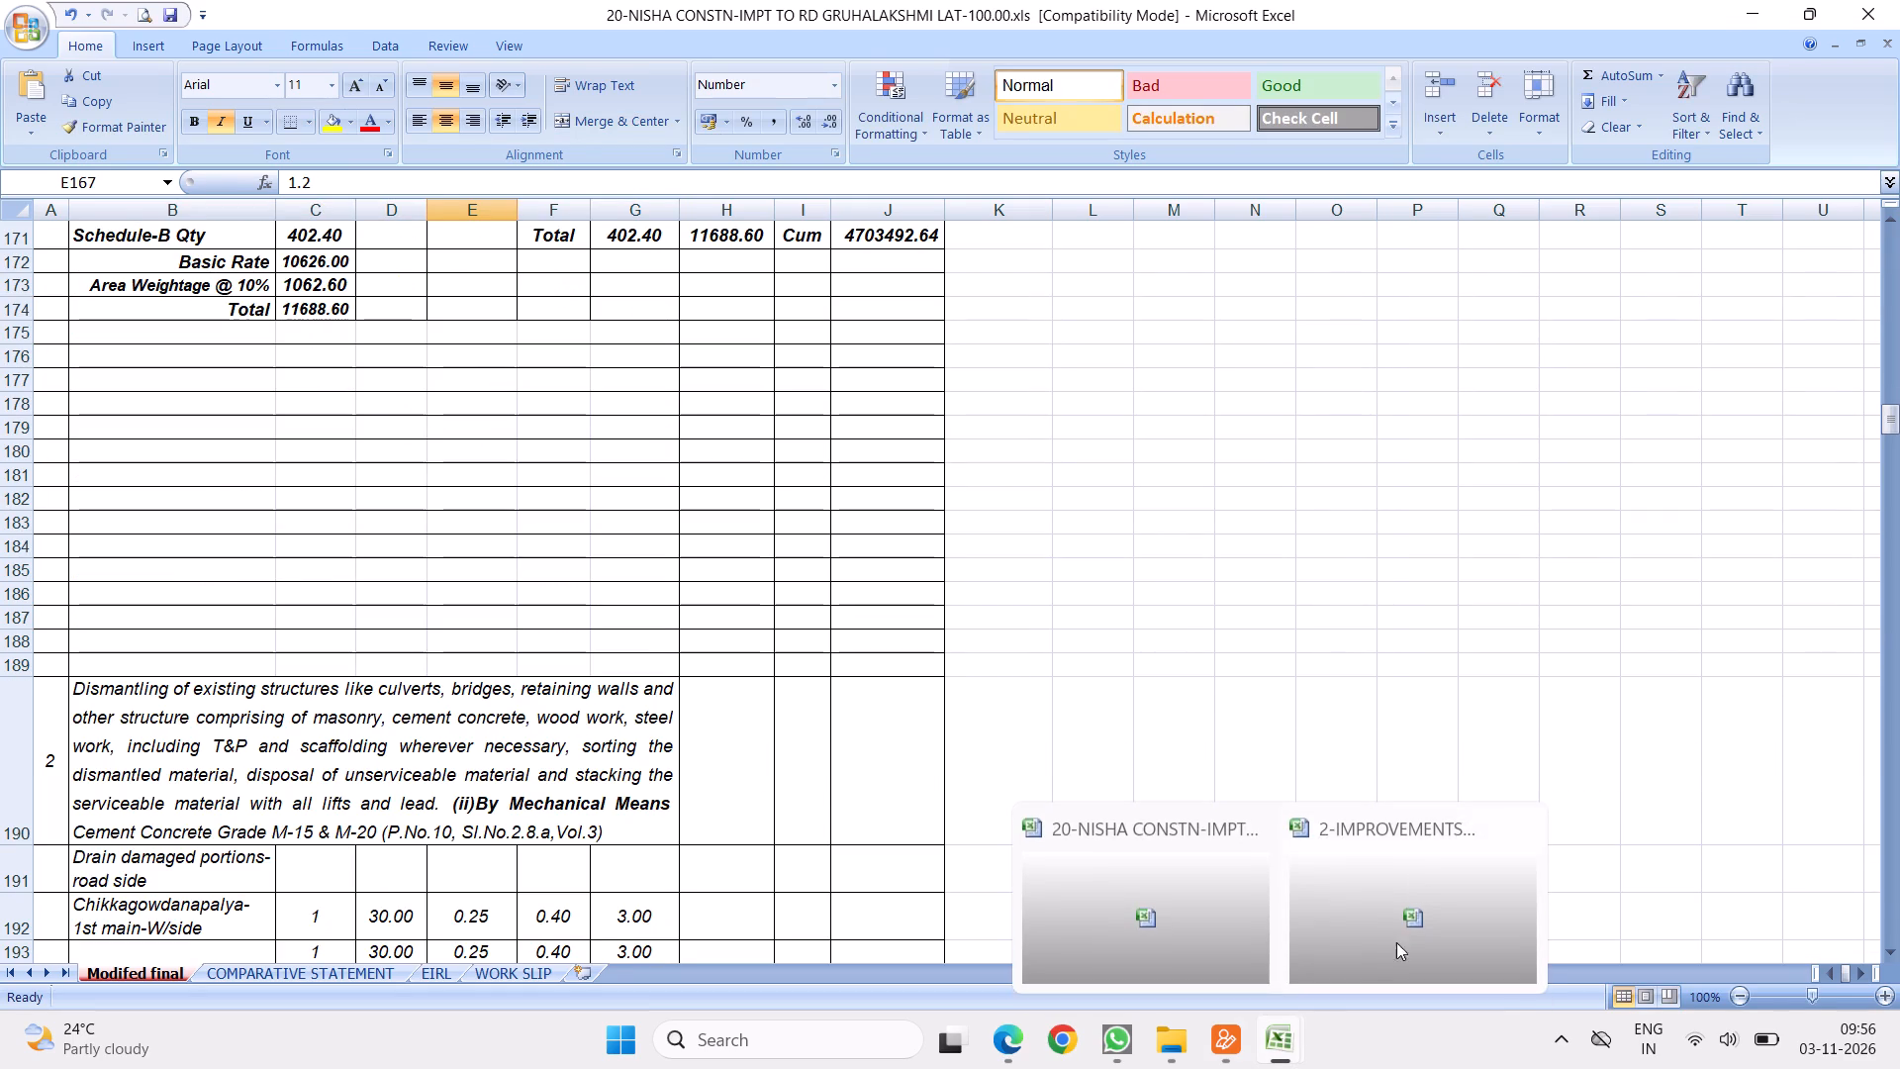
click(1414, 862)
scroll(385, 659, down, 5)
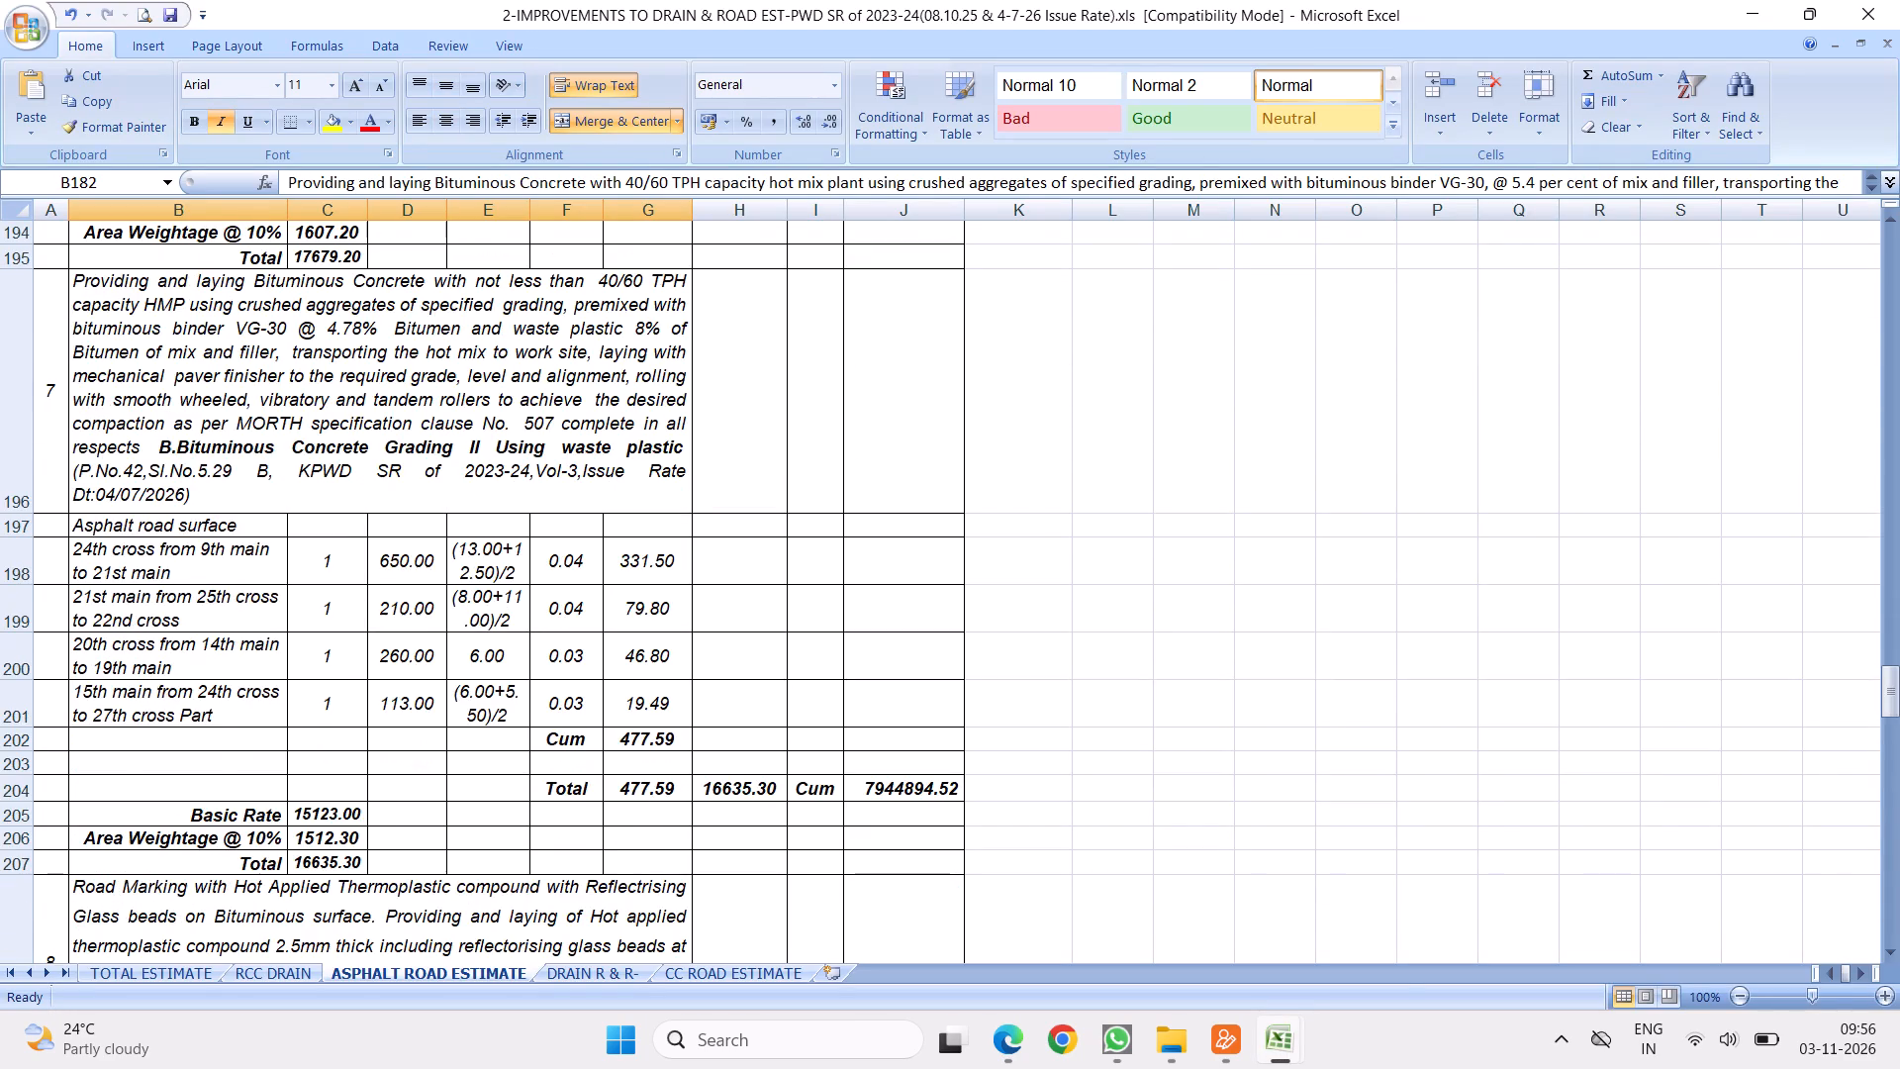
scroll(460, 524, down, 4)
drag(0, 402, 125, 806)
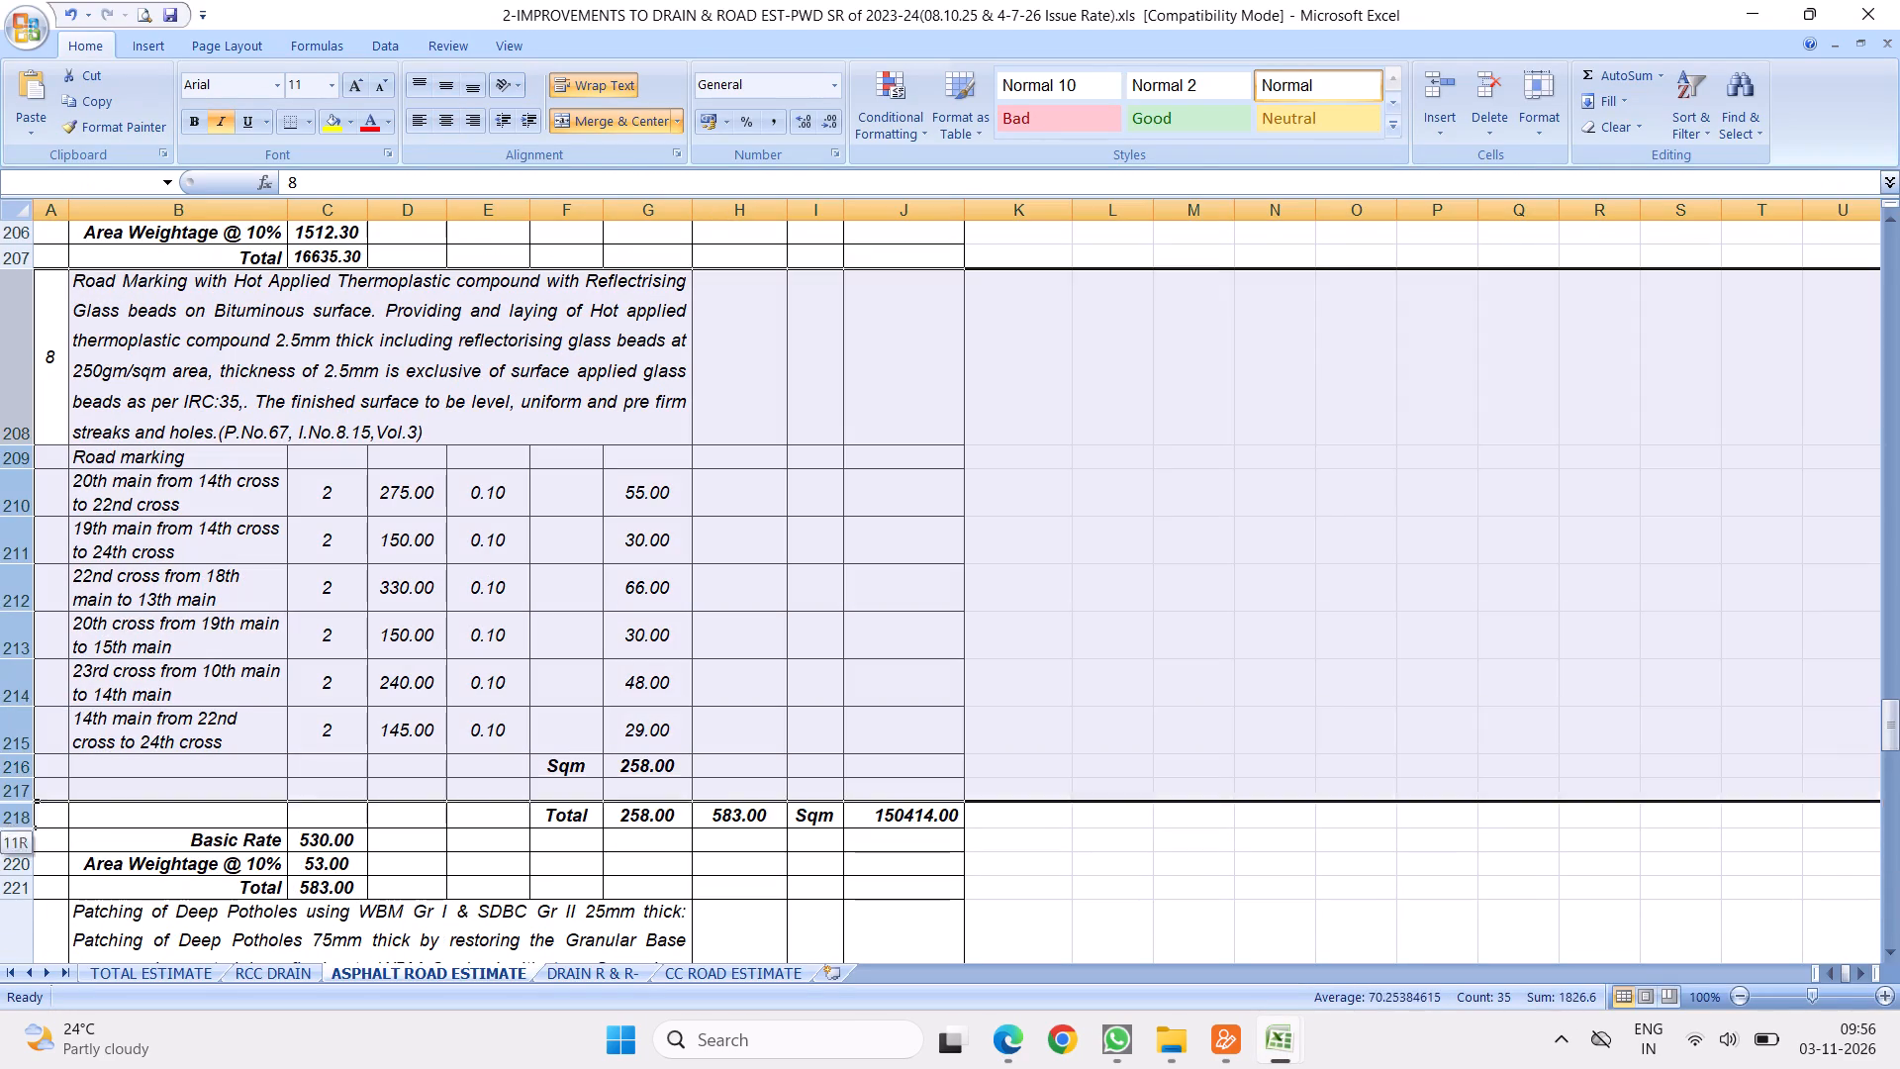
drag(125, 806, 122, 879)
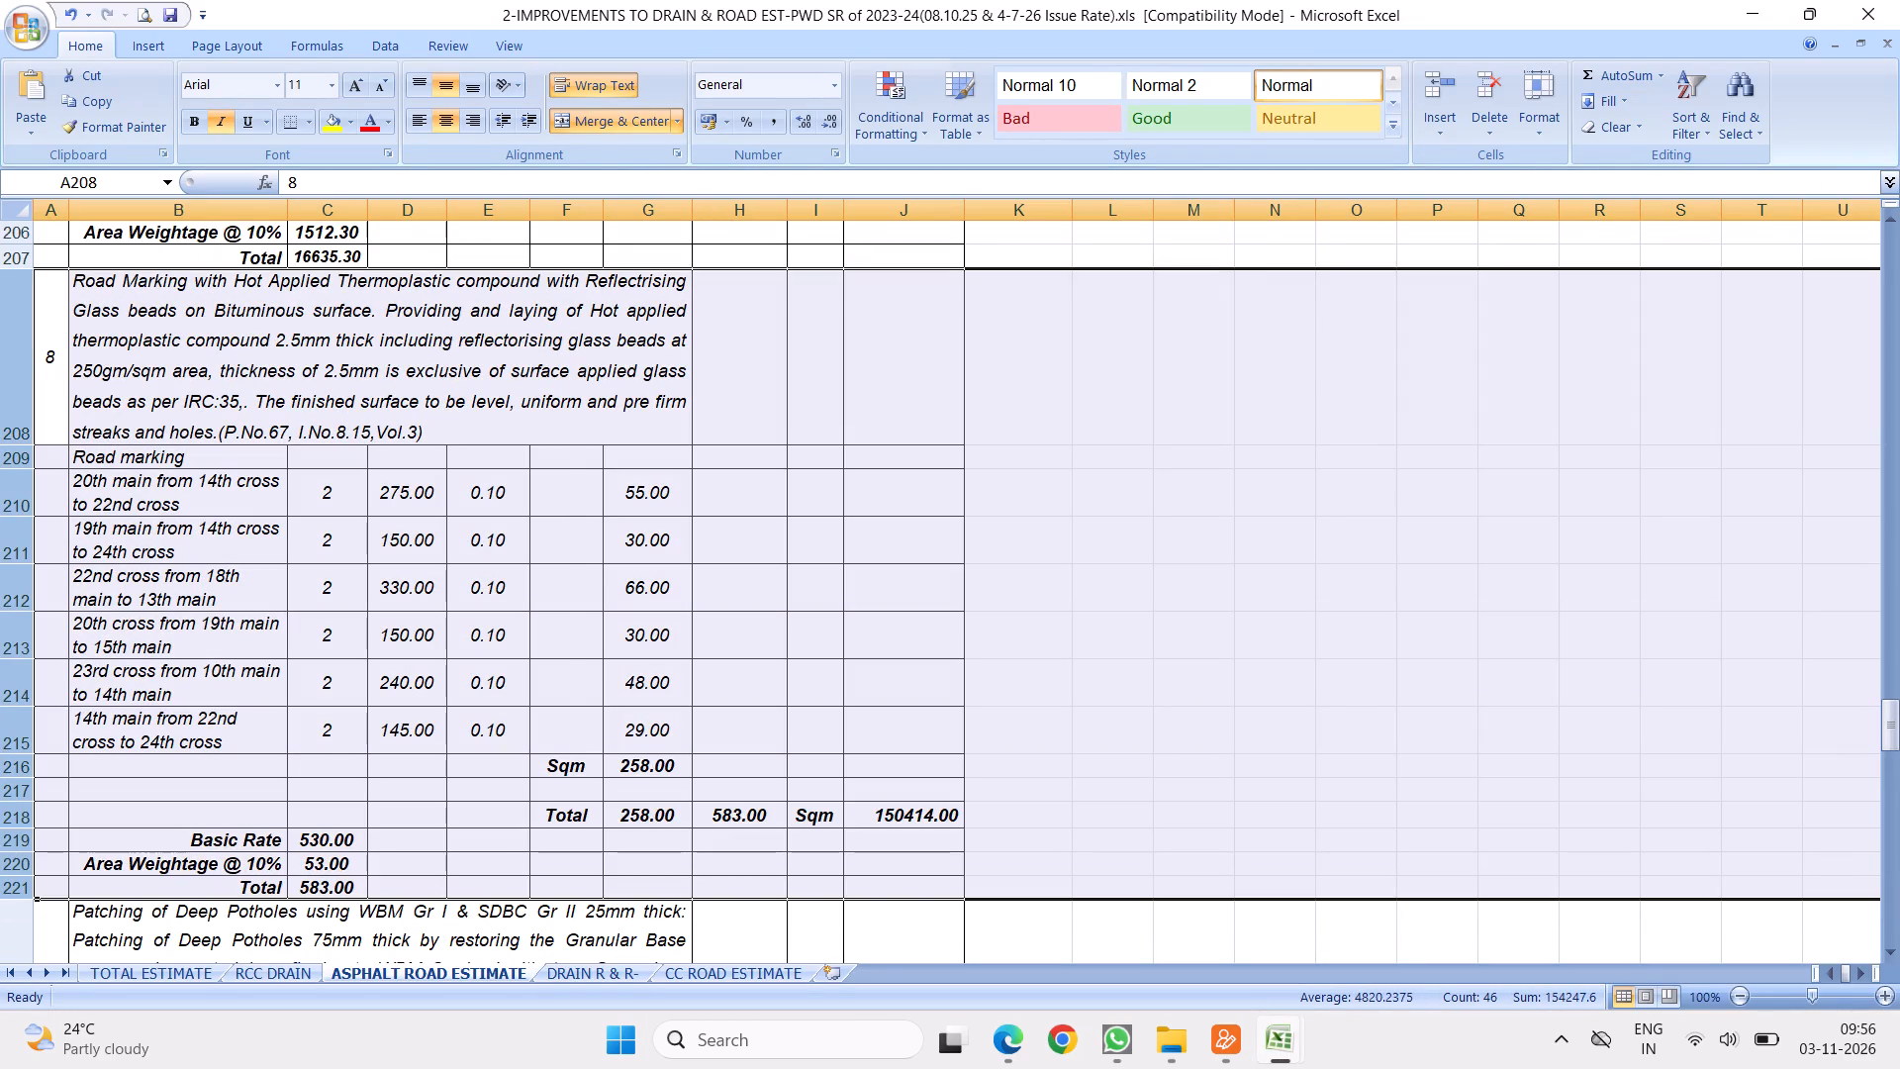
right_click(285, 465)
click(346, 505)
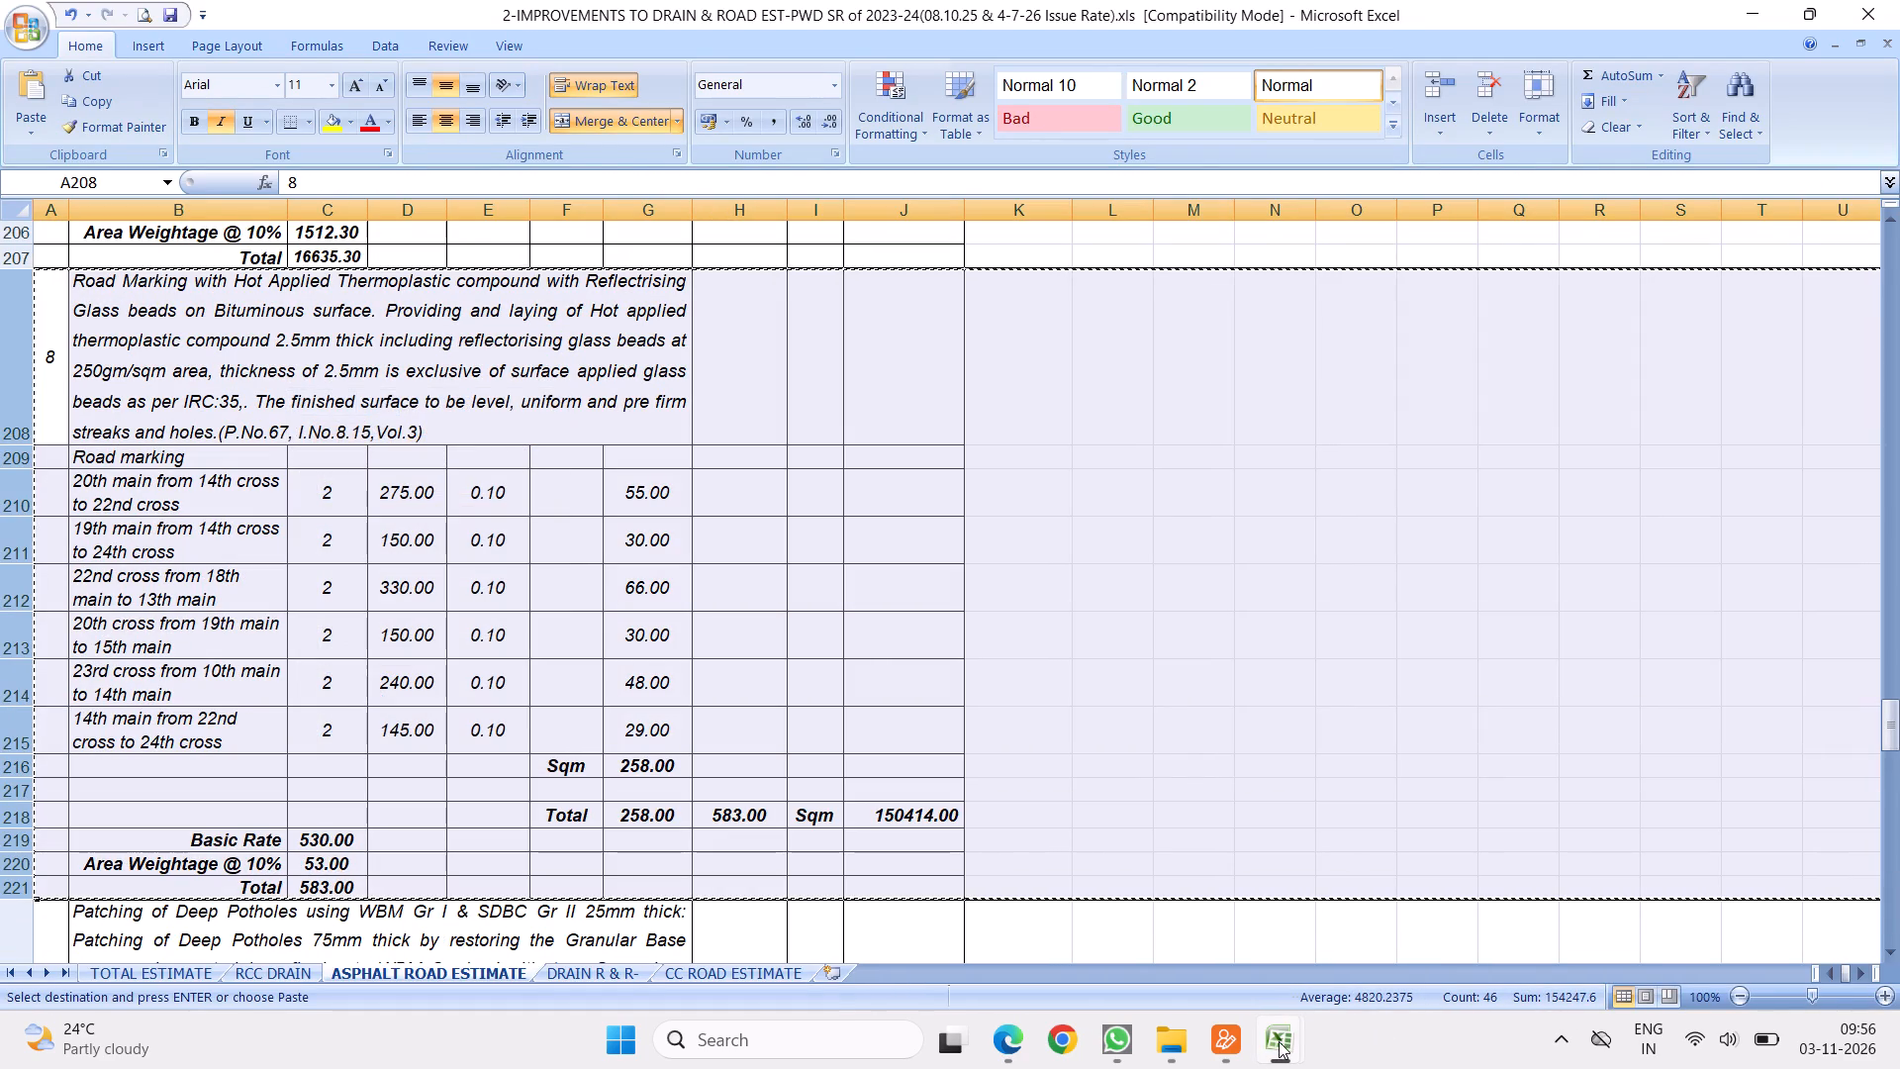
Switch back to the 20-NISHA CONSTN workbook and insert the copied road marking rows at row 175 of the Modifed final sheet.
click(1279, 1043)
click(1190, 879)
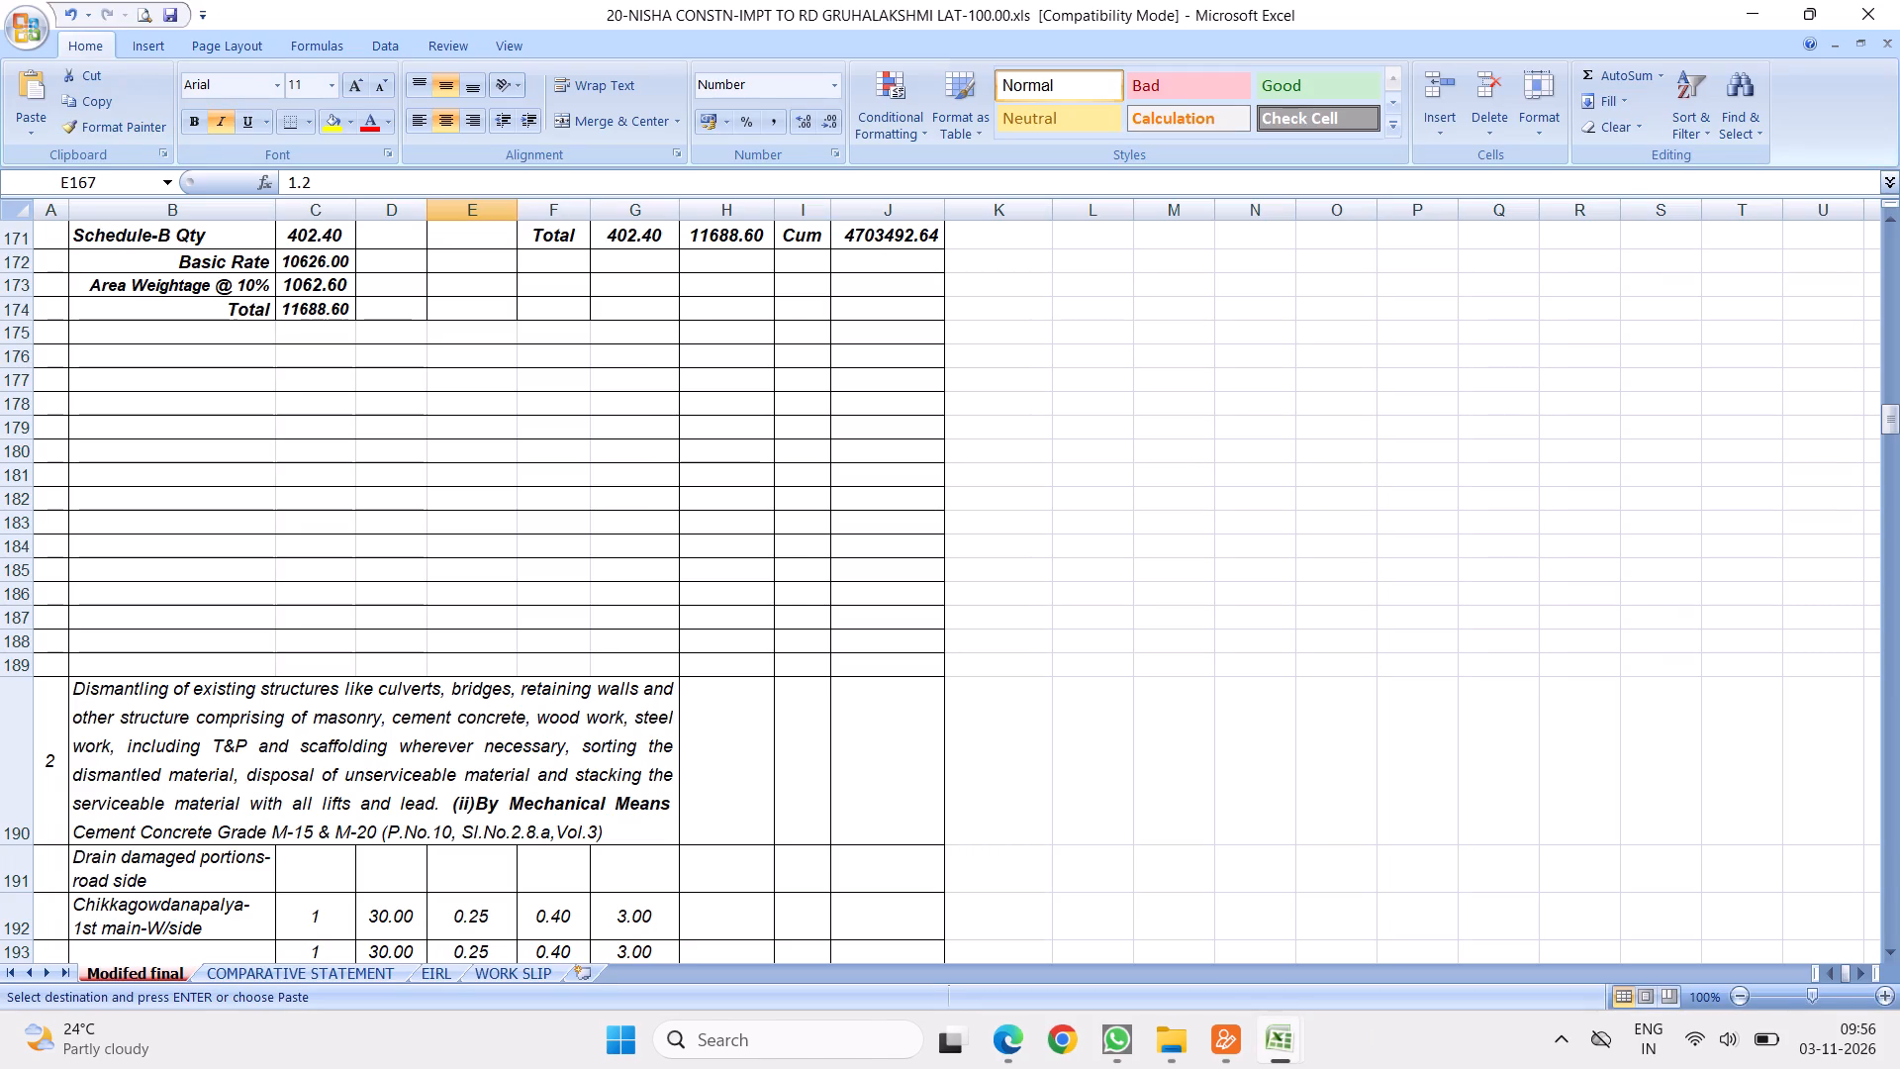
click(12, 333)
right_click(12, 333)
click(148, 463)
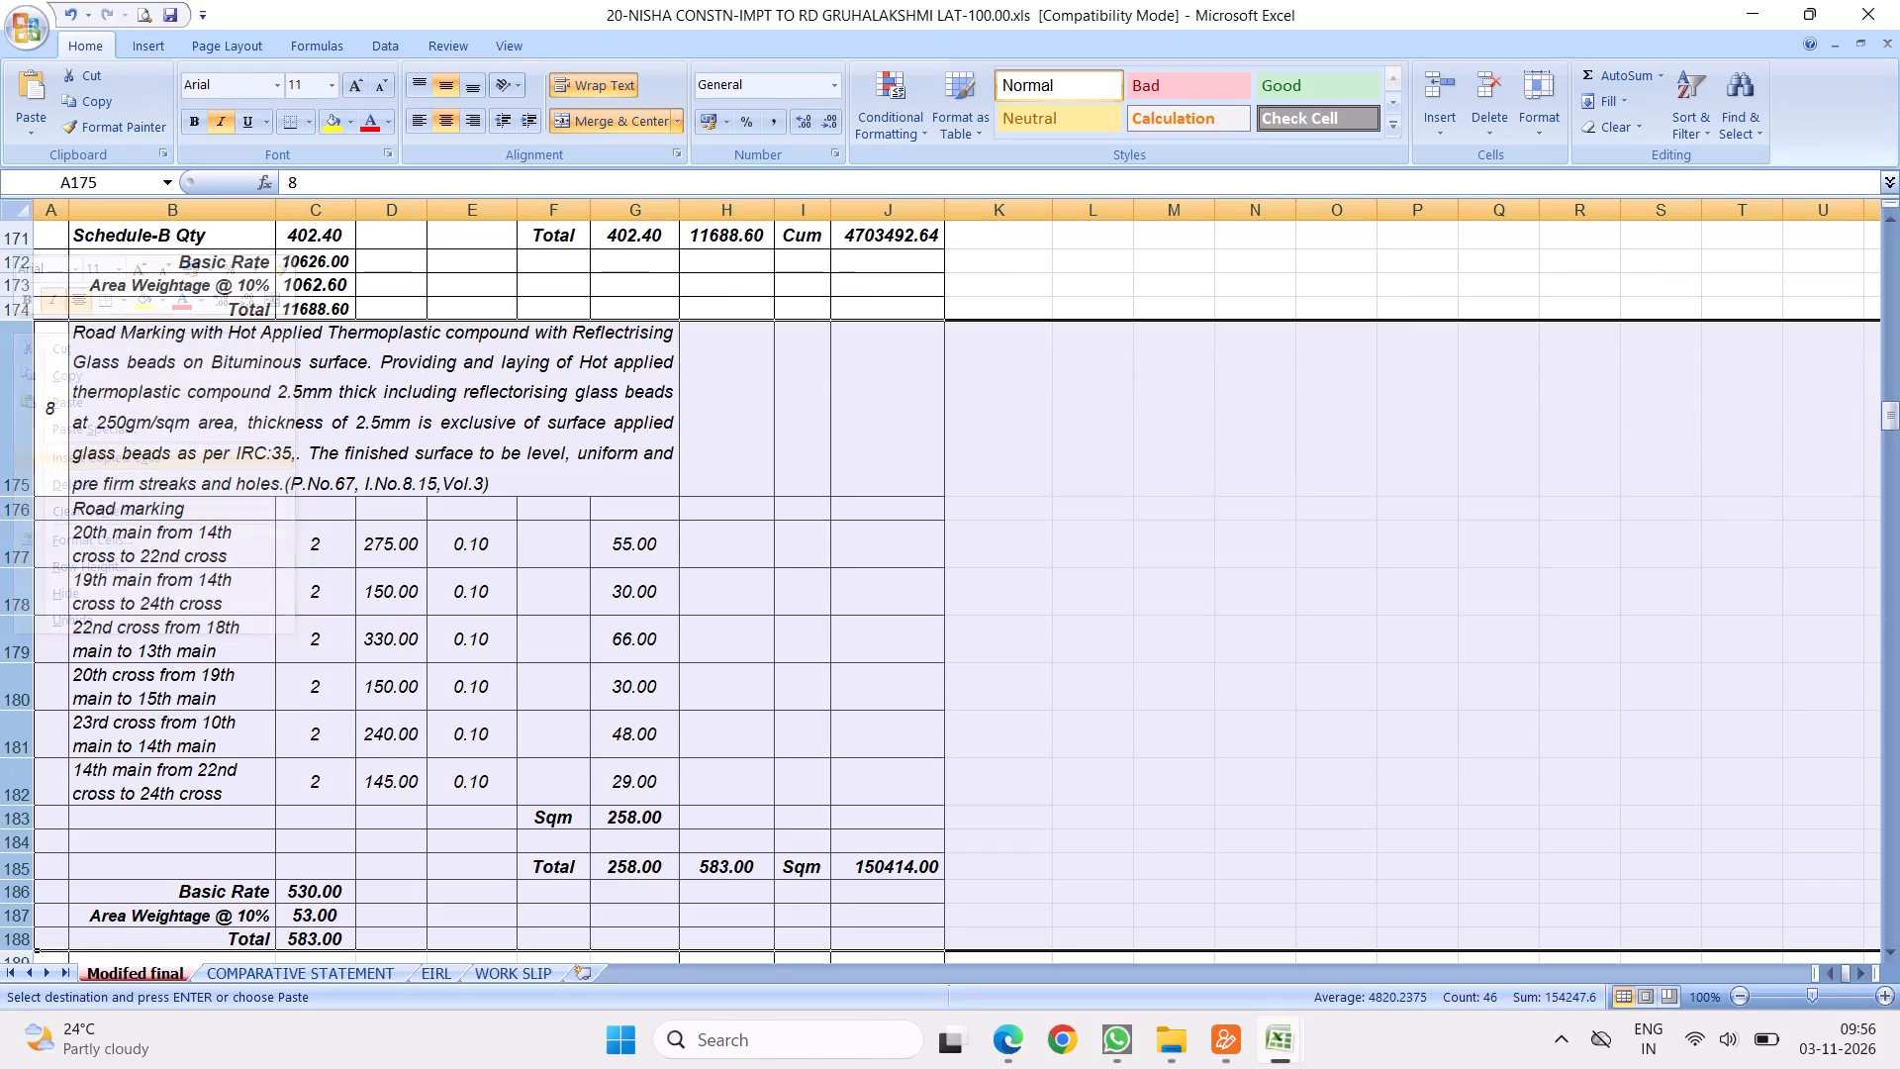
Number the road marking item in A175 as 15.
scroll(123, 444, up, 3)
scroll(166, 512, down, 4)
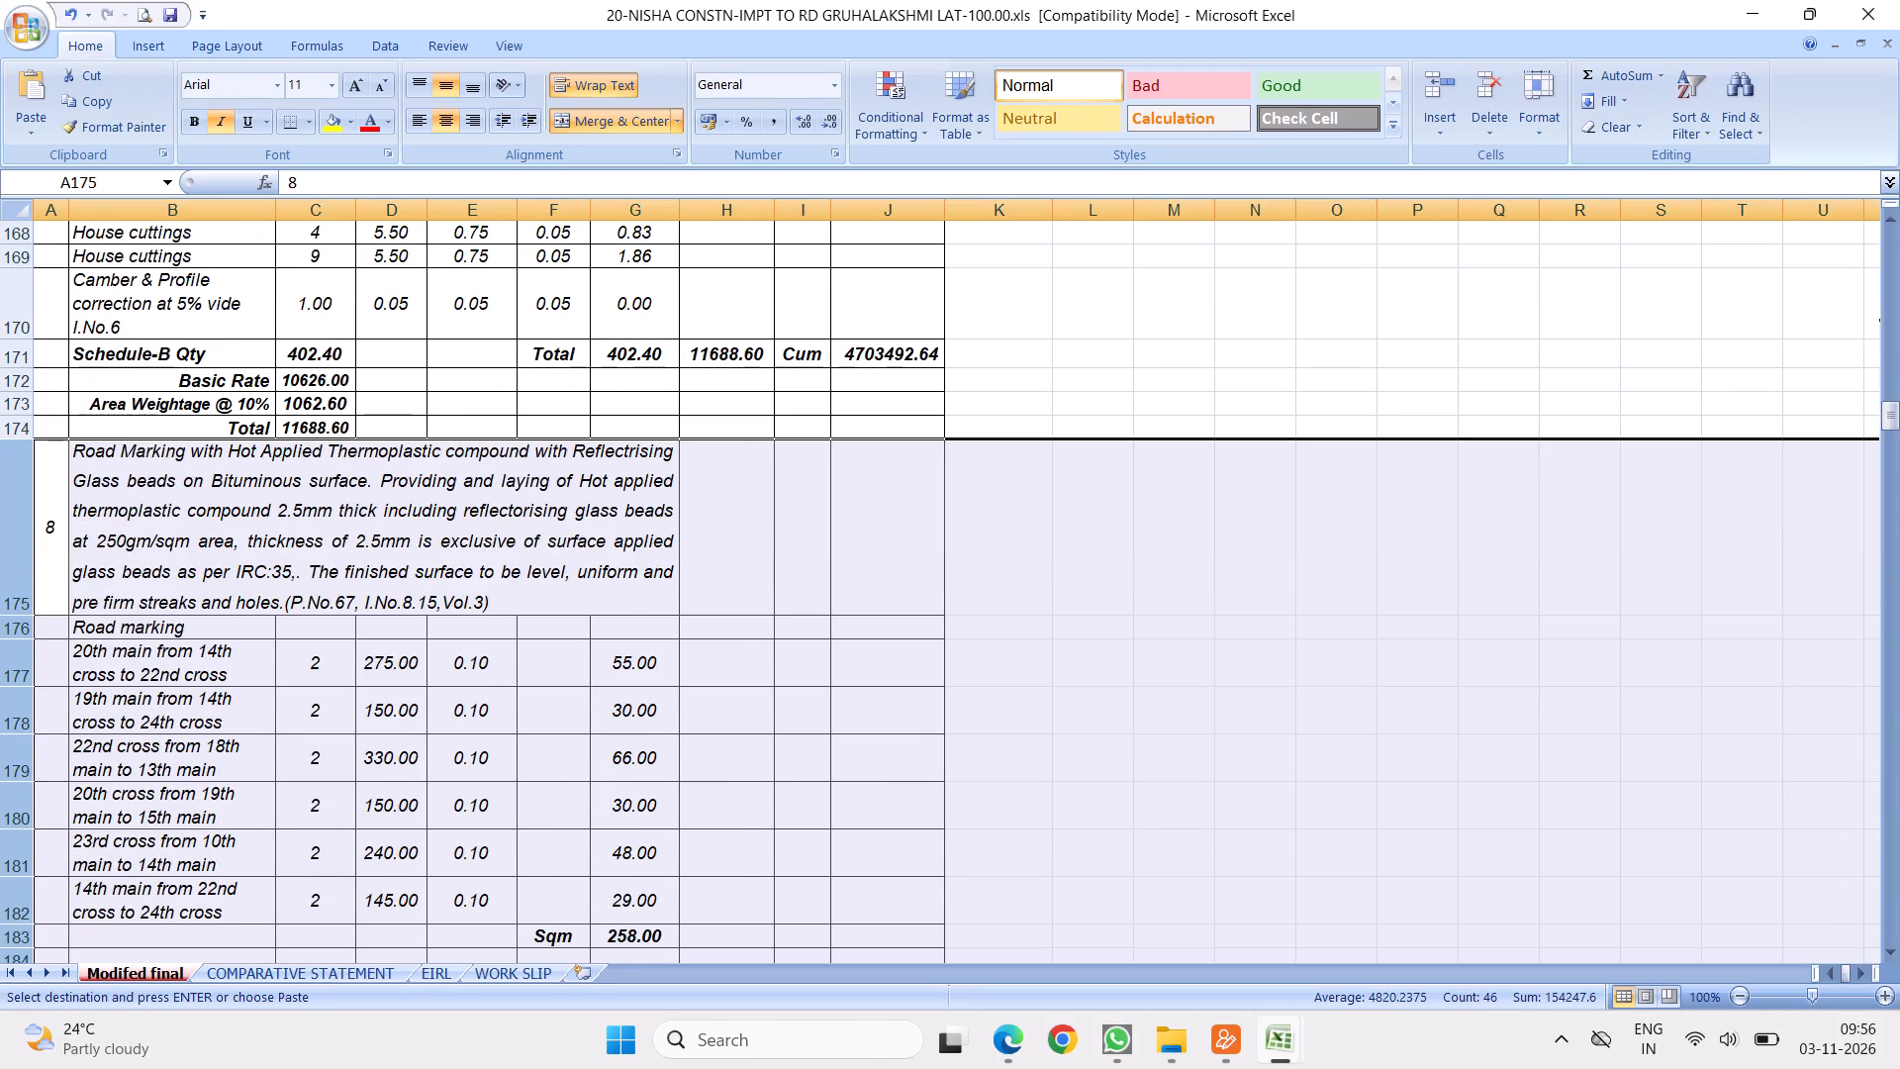
click(46, 368)
key(1)
key(5)
click(237, 377)
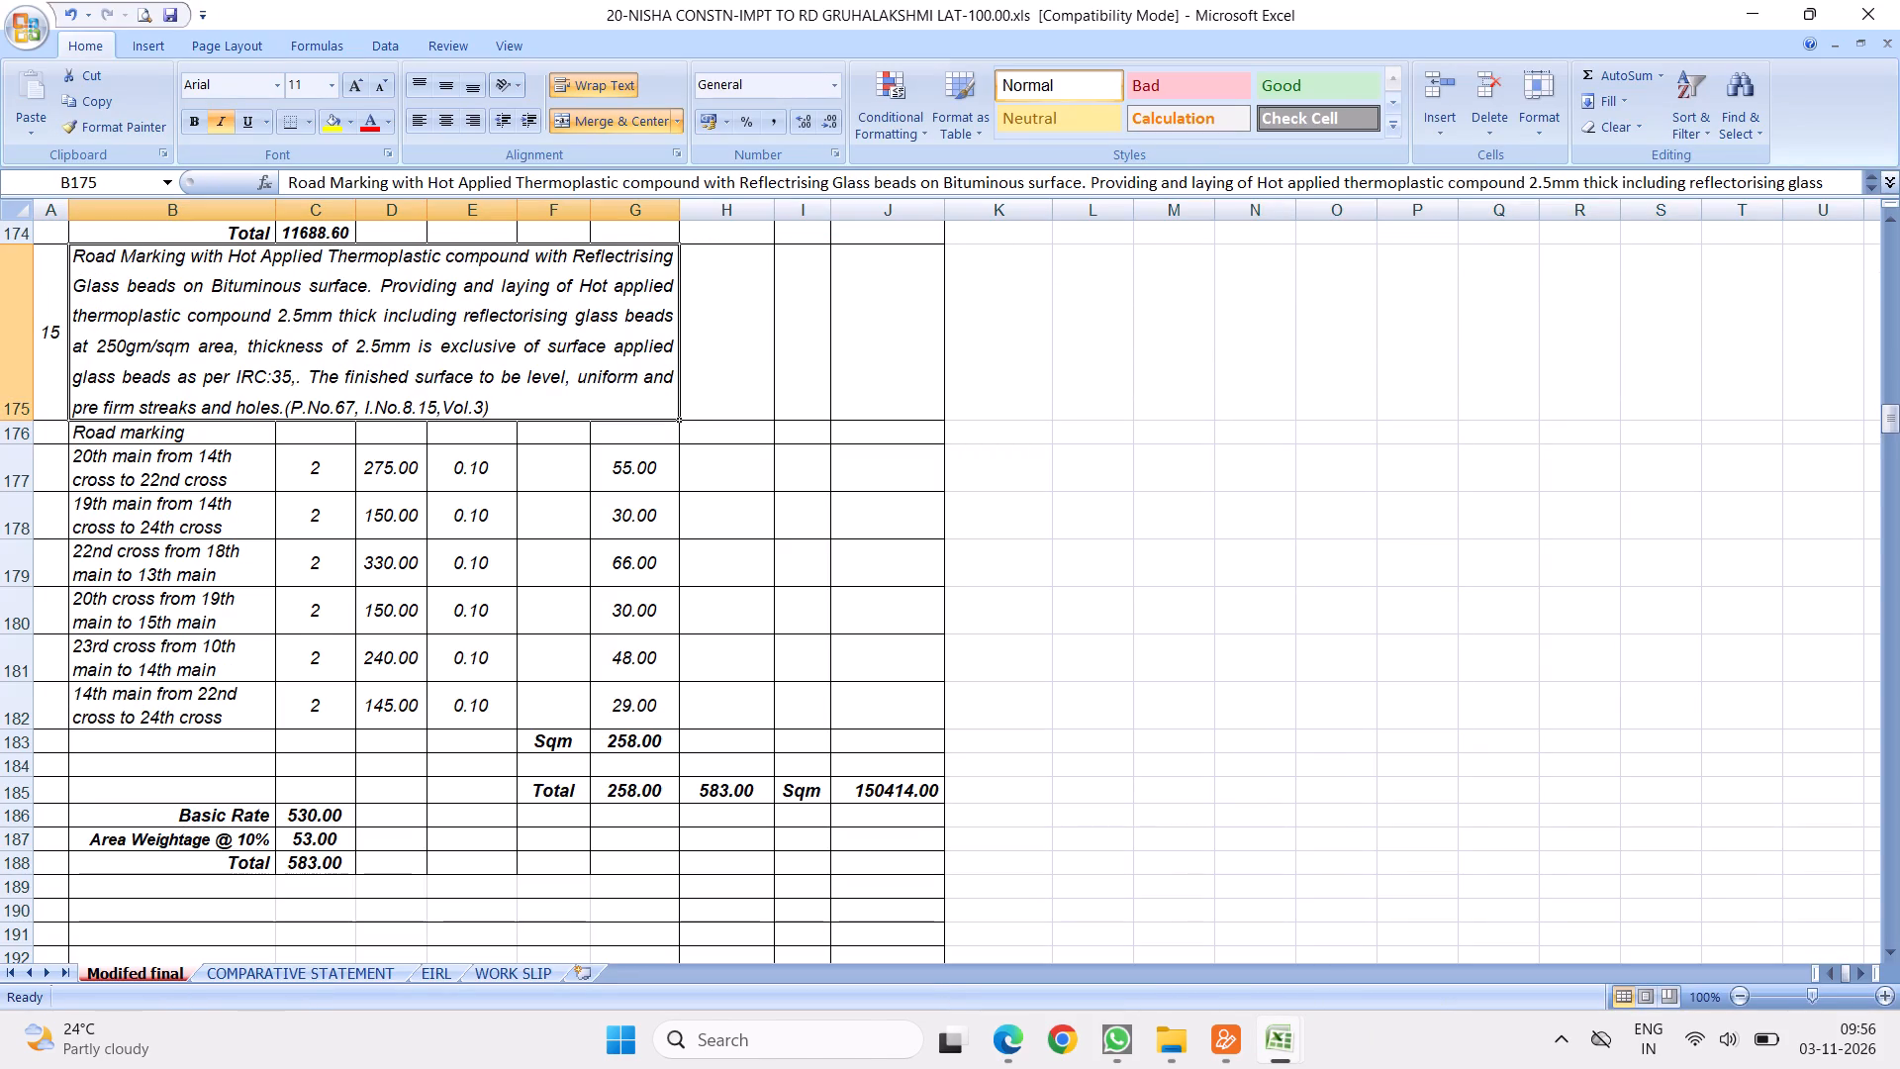
Copy item 14's Schedule-B Qty row 171 and paste it over the road marking item's total row 185.
click(312, 819)
scroll(353, 580, up, 2)
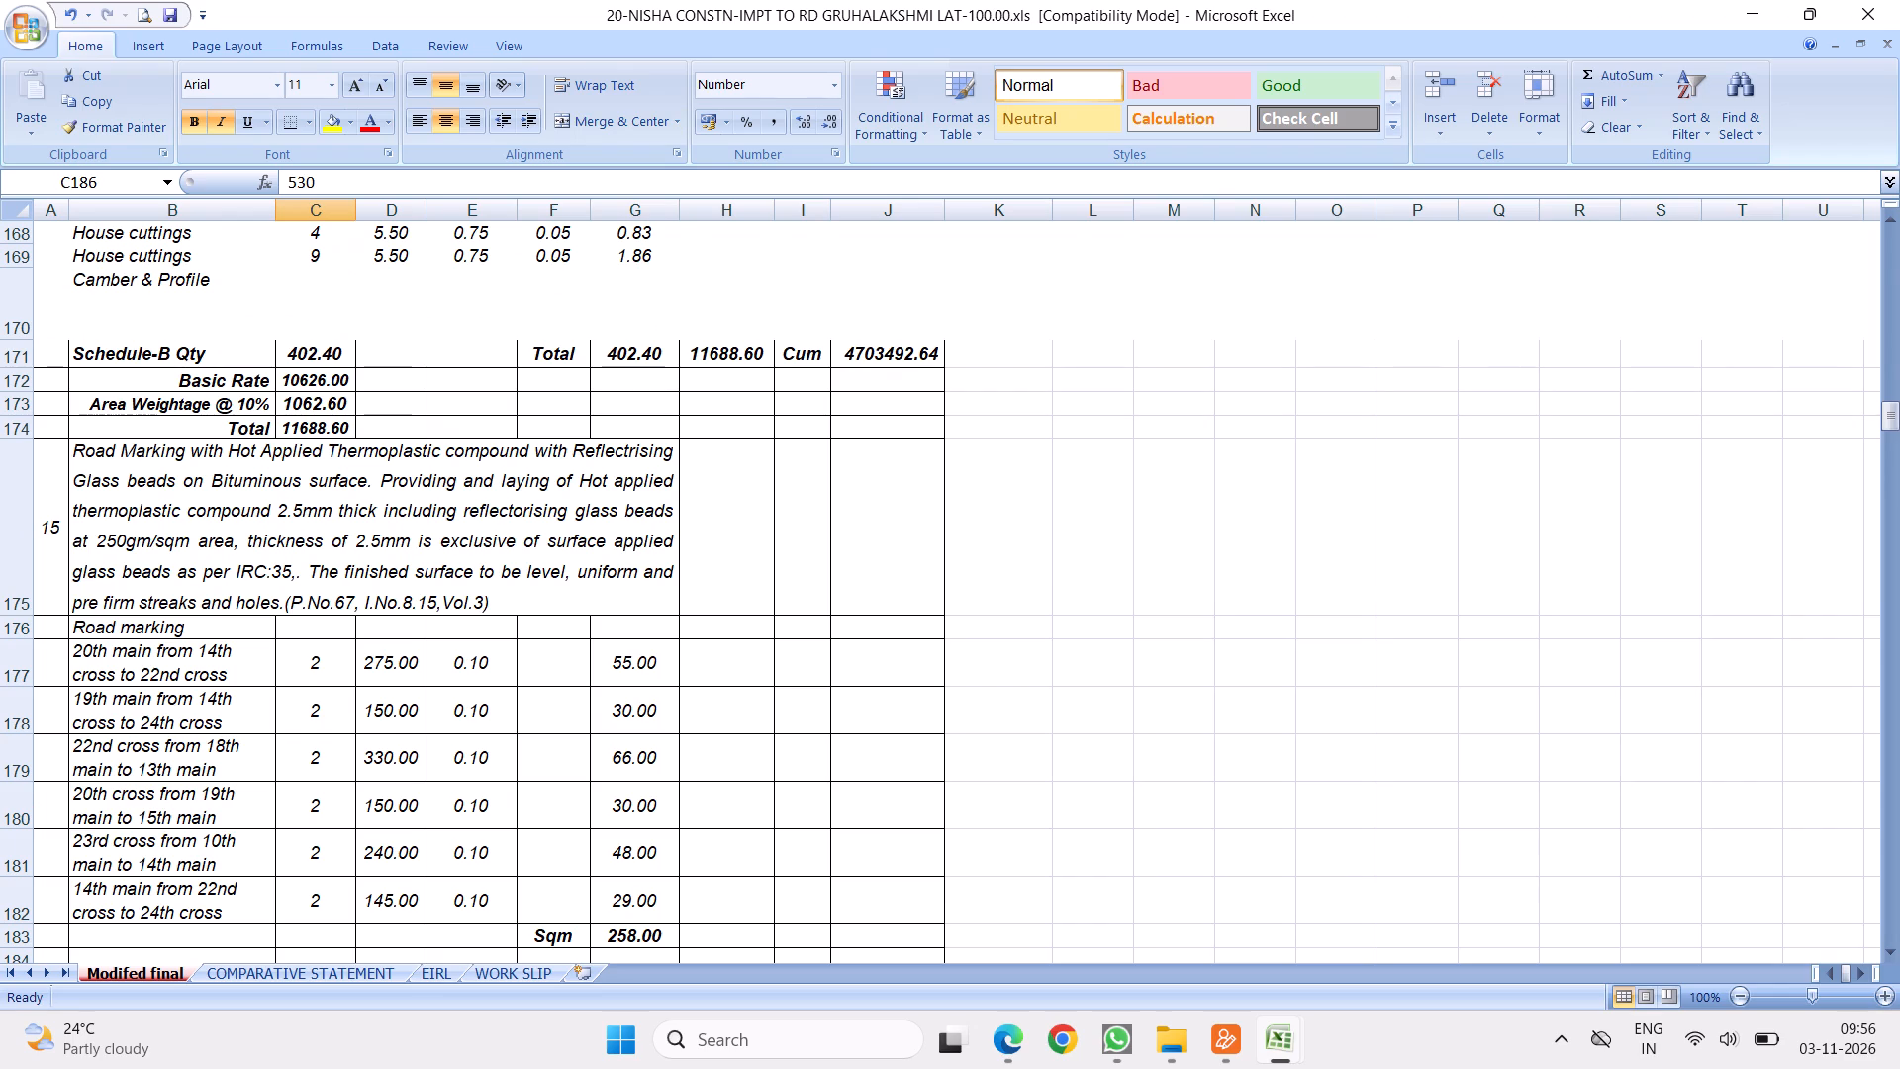
click(14, 351)
right_click(14, 351)
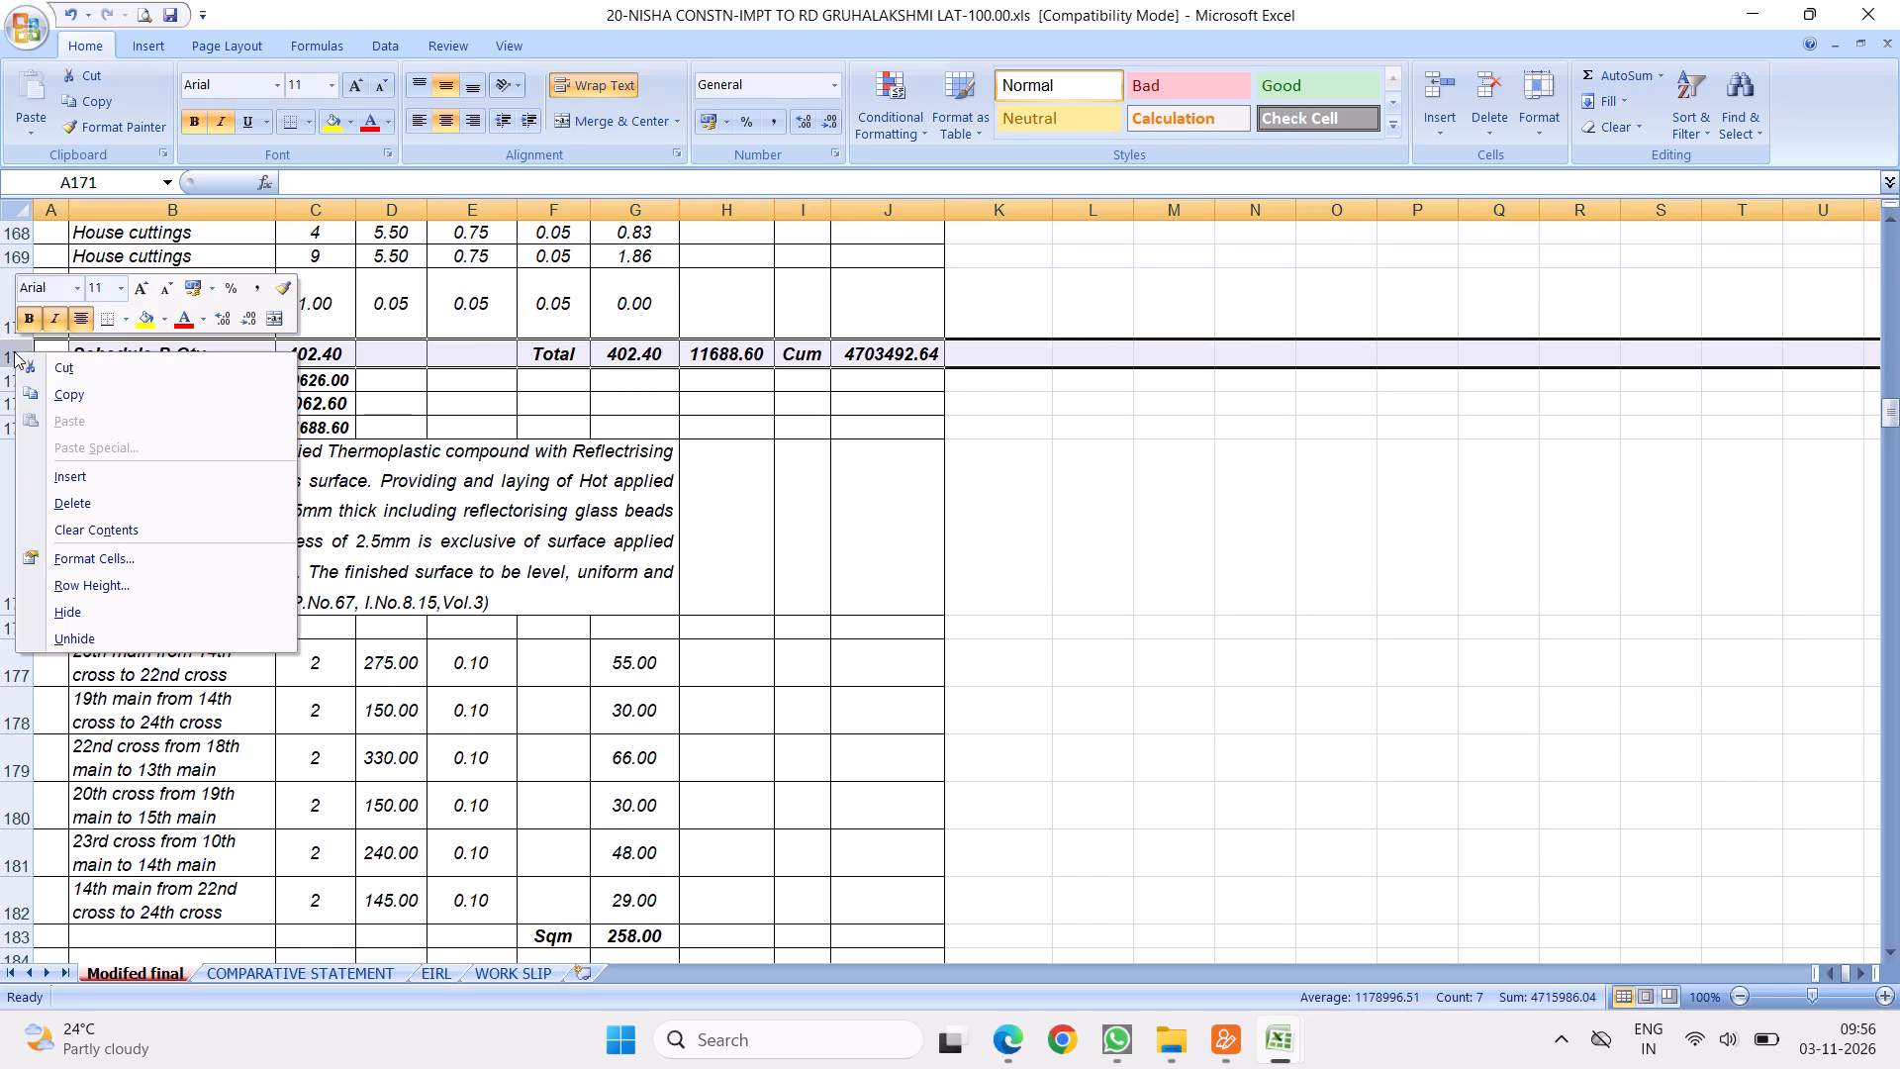
click(80, 394)
scroll(475, 577, down, 2)
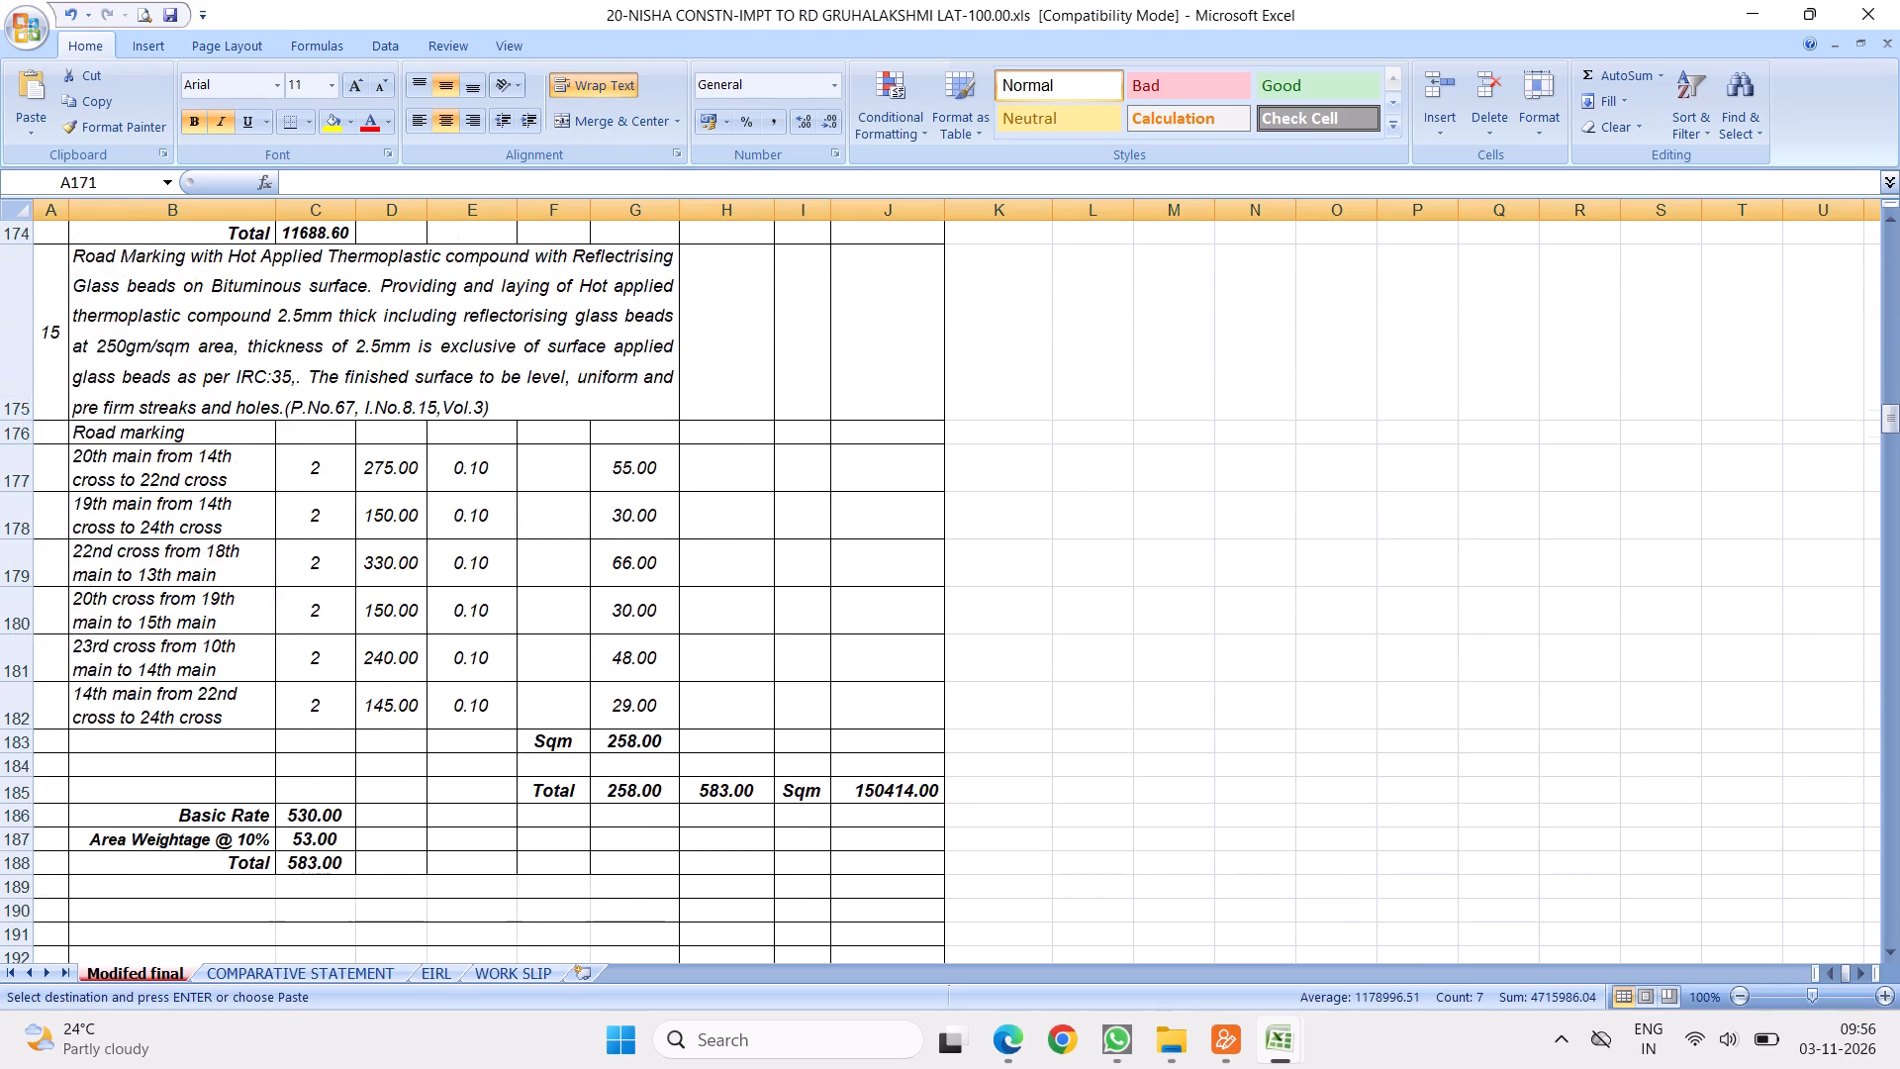
scroll(341, 519, down, 2)
right_click(20, 425)
click(83, 494)
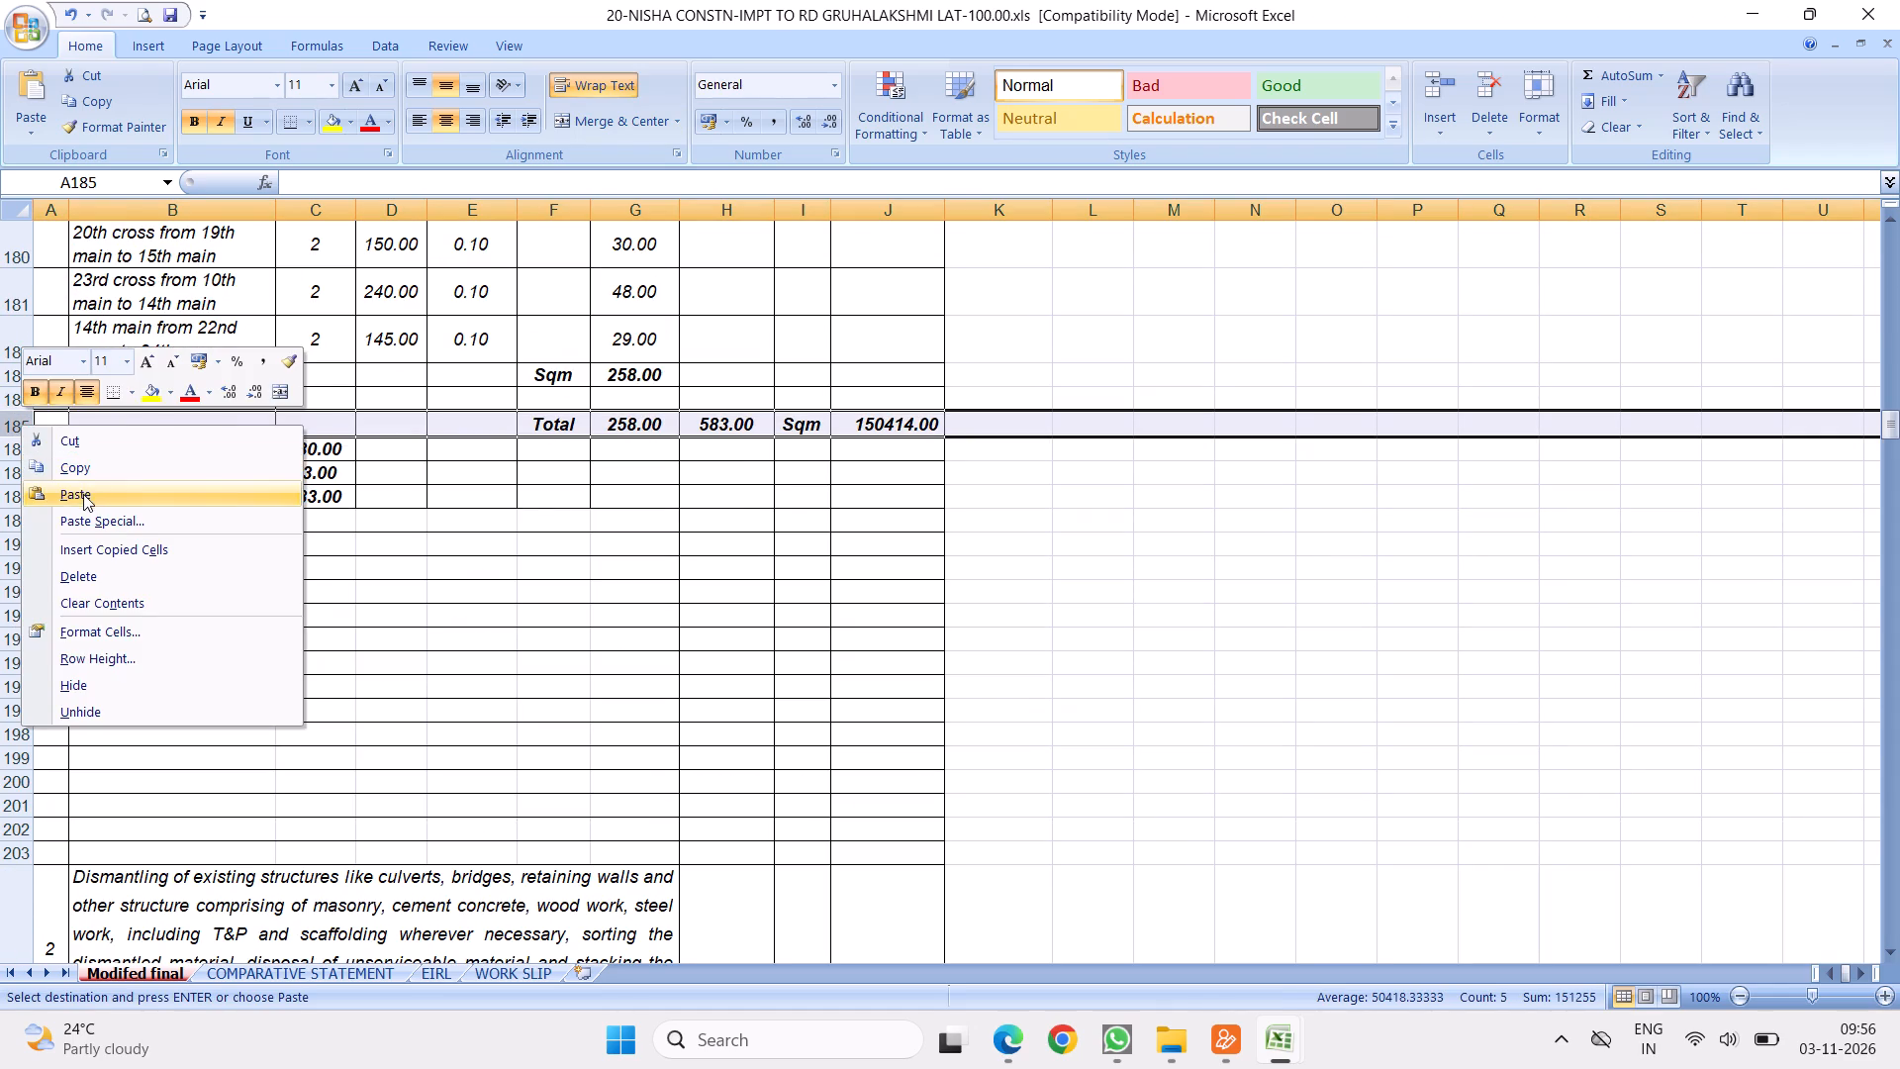
Set the road marking item's Schedule-B quantity in C185 to 276.
click(307, 432)
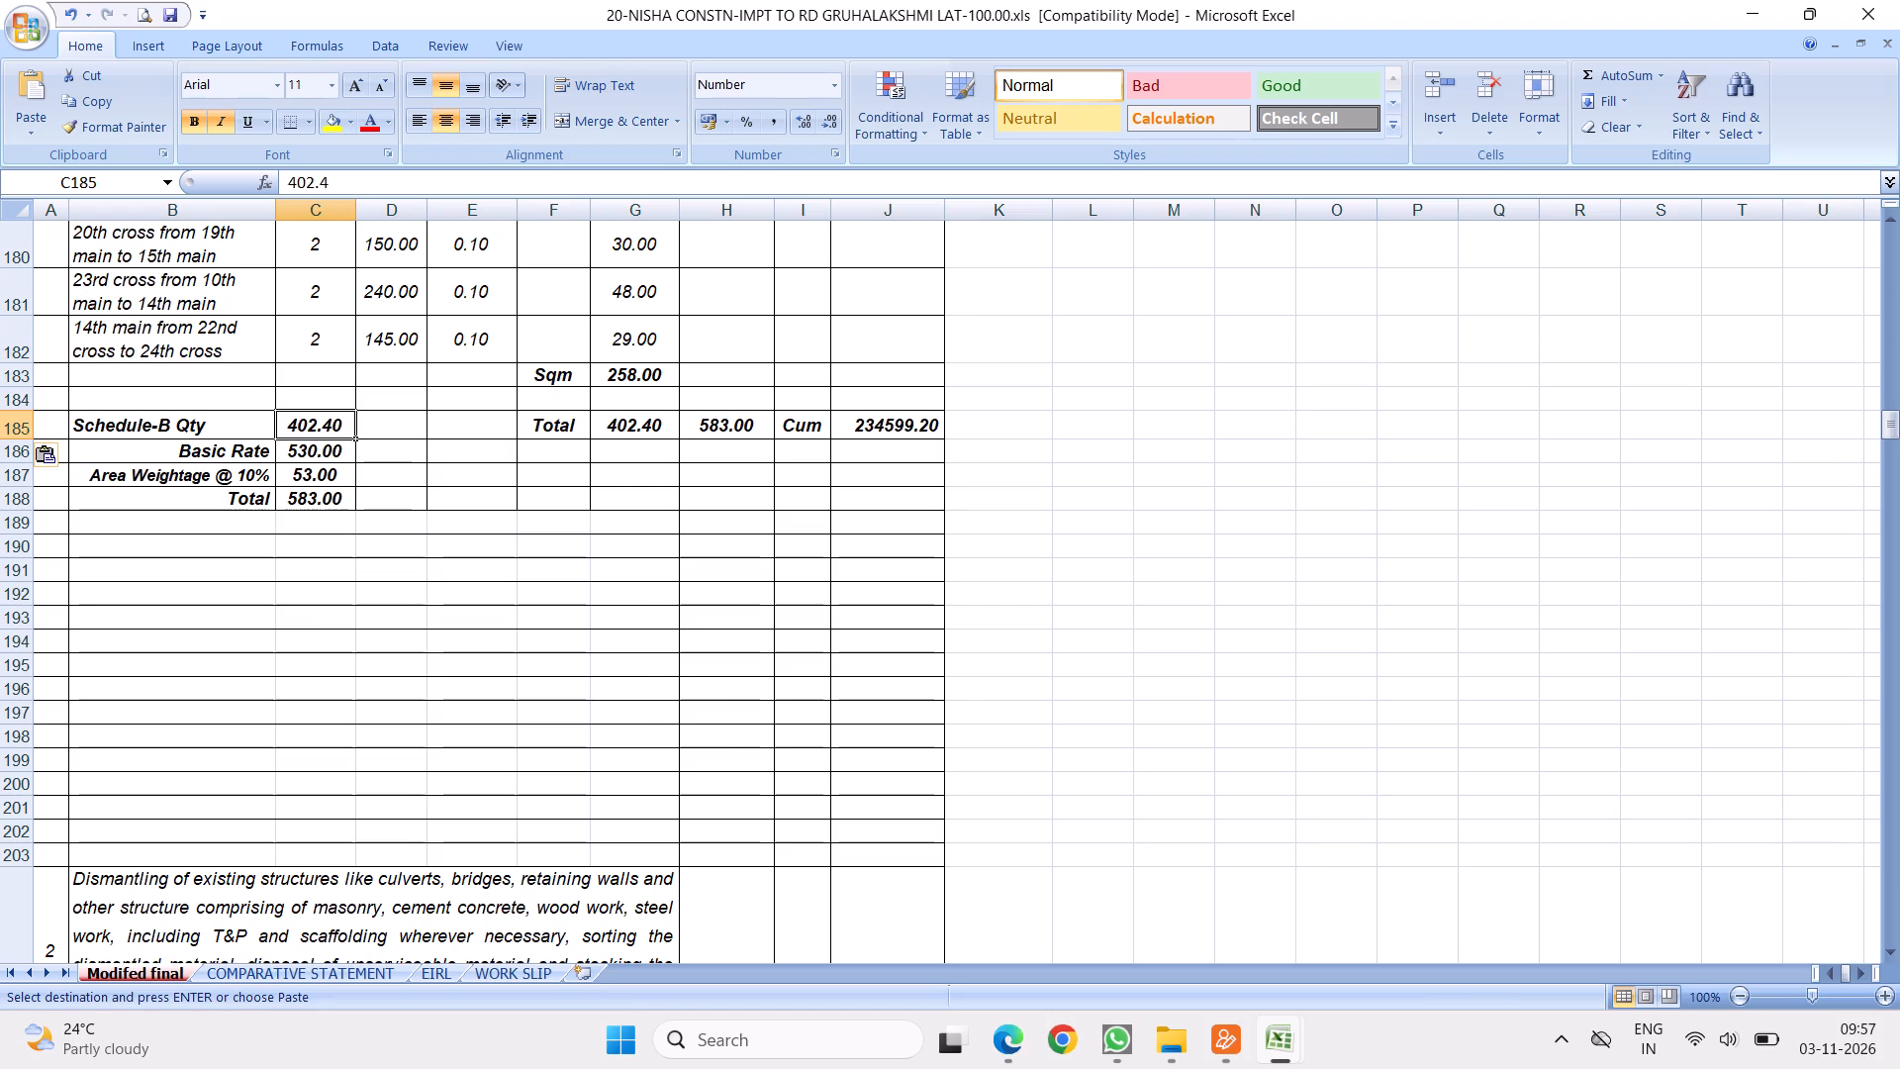
text(276)
key(Return)
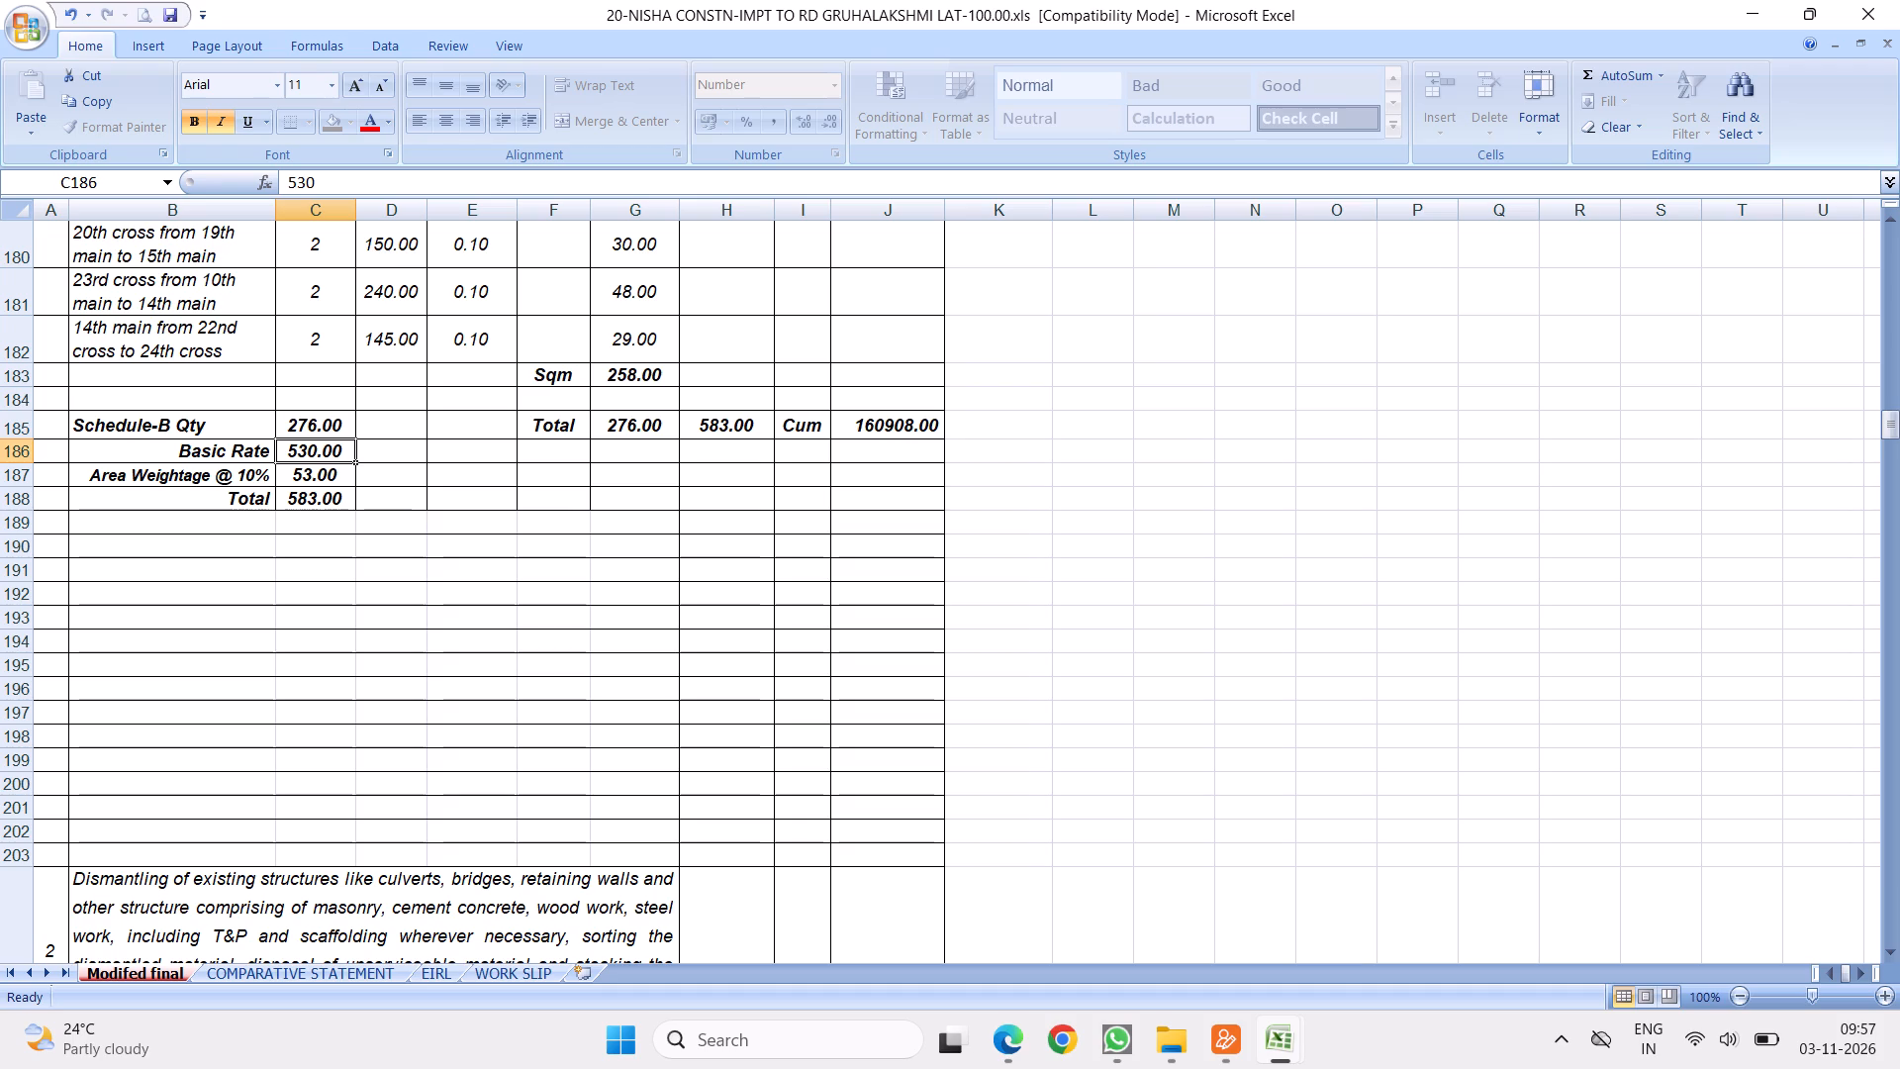
Look through the old estimate items below the road marking item, starting with item 2's dismantling of existing structures.
scroll(519, 676, down, 5)
scroll(371, 586, down, 2)
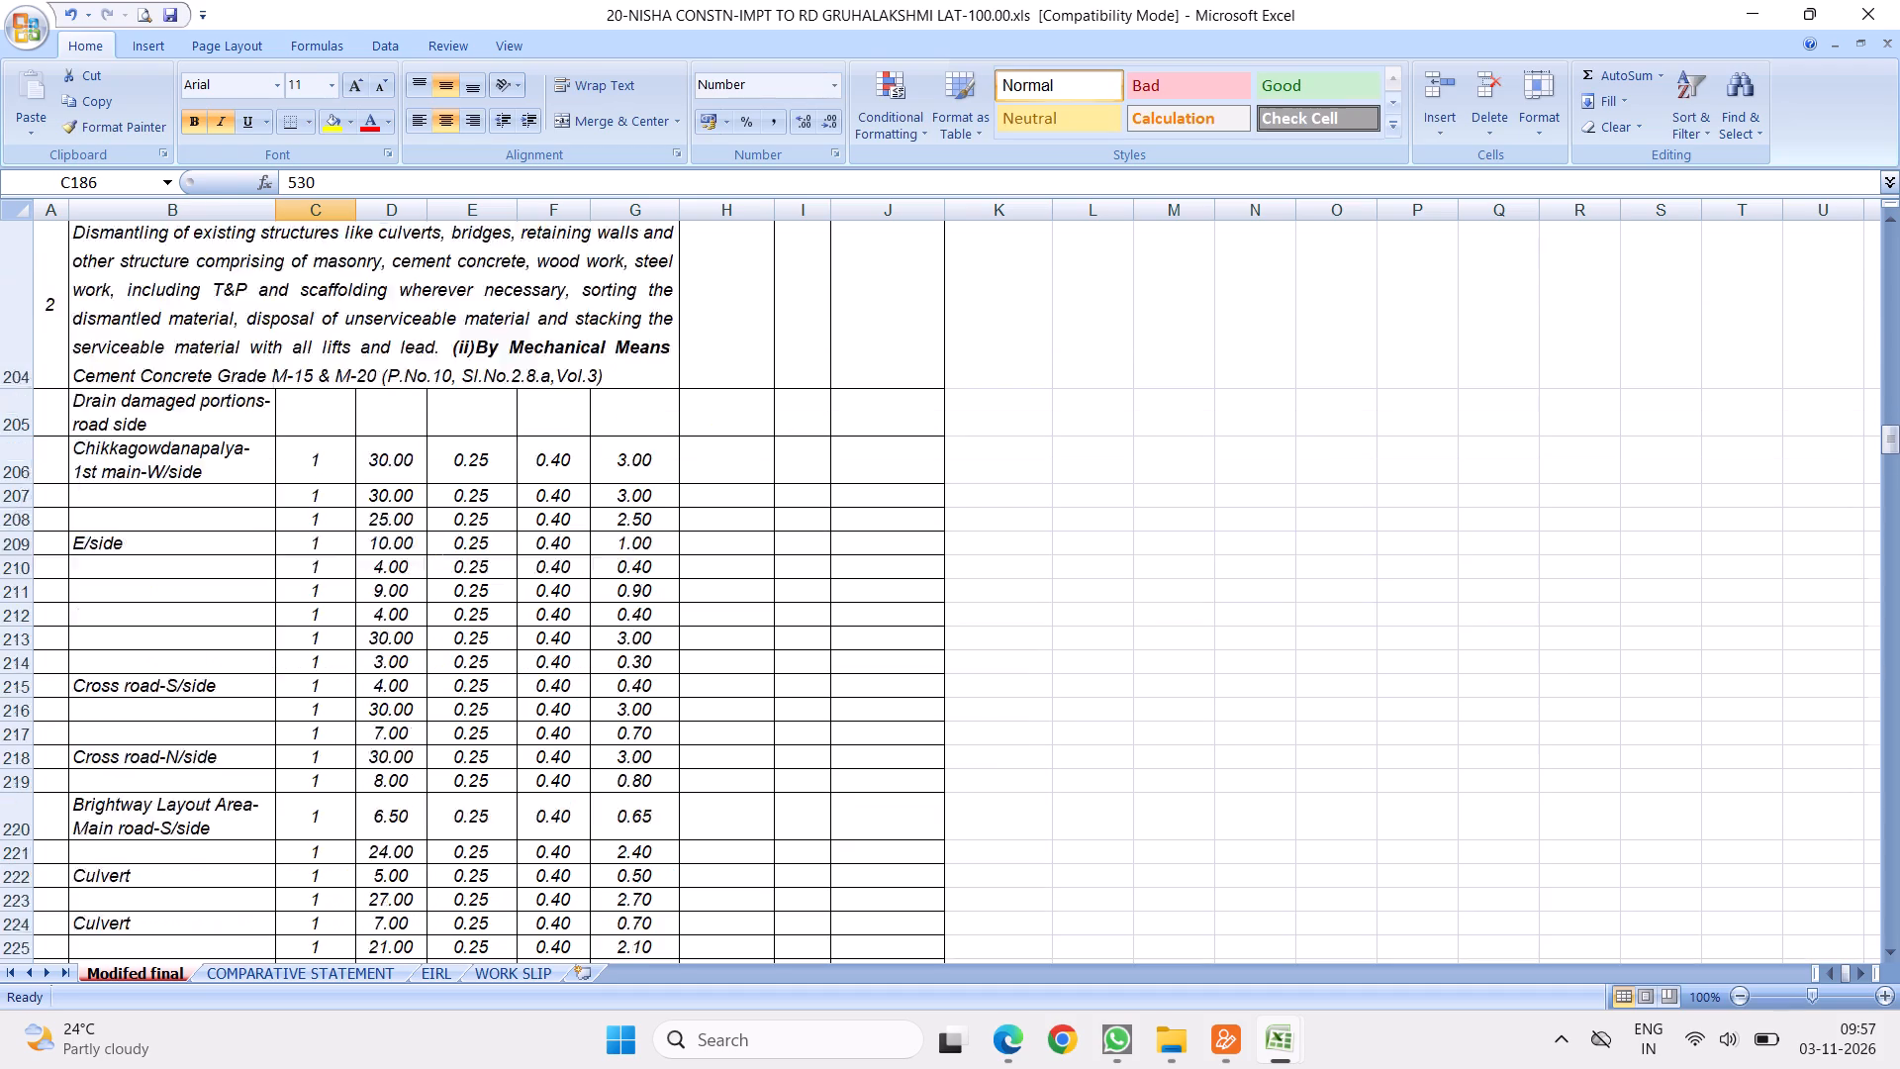
scroll(381, 585, down, 20)
scroll(381, 585, down, 4)
scroll(527, 567, up, 1)
scroll(530, 568, down, 5)
scroll(570, 551, up, 1)
scroll(571, 554, down, 6)
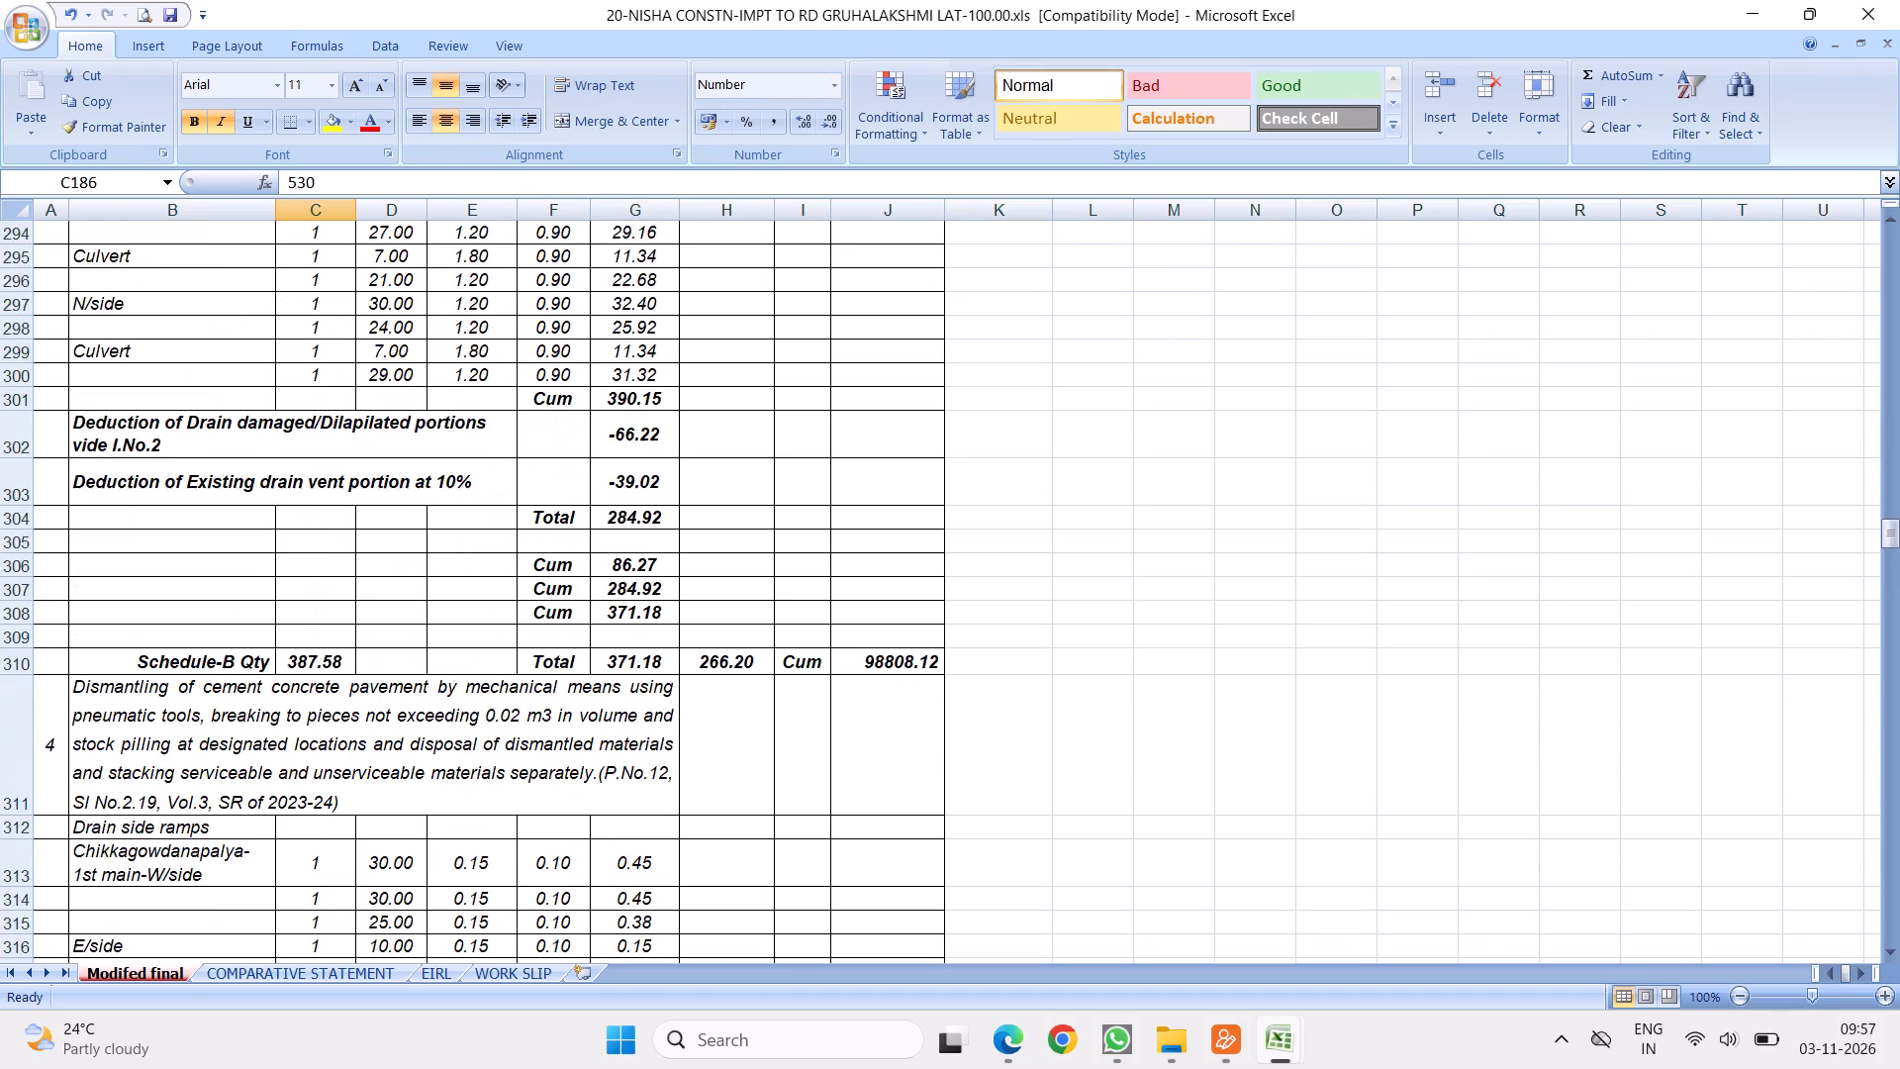
scroll(565, 606, down, 19)
scroll(700, 616, down, 7)
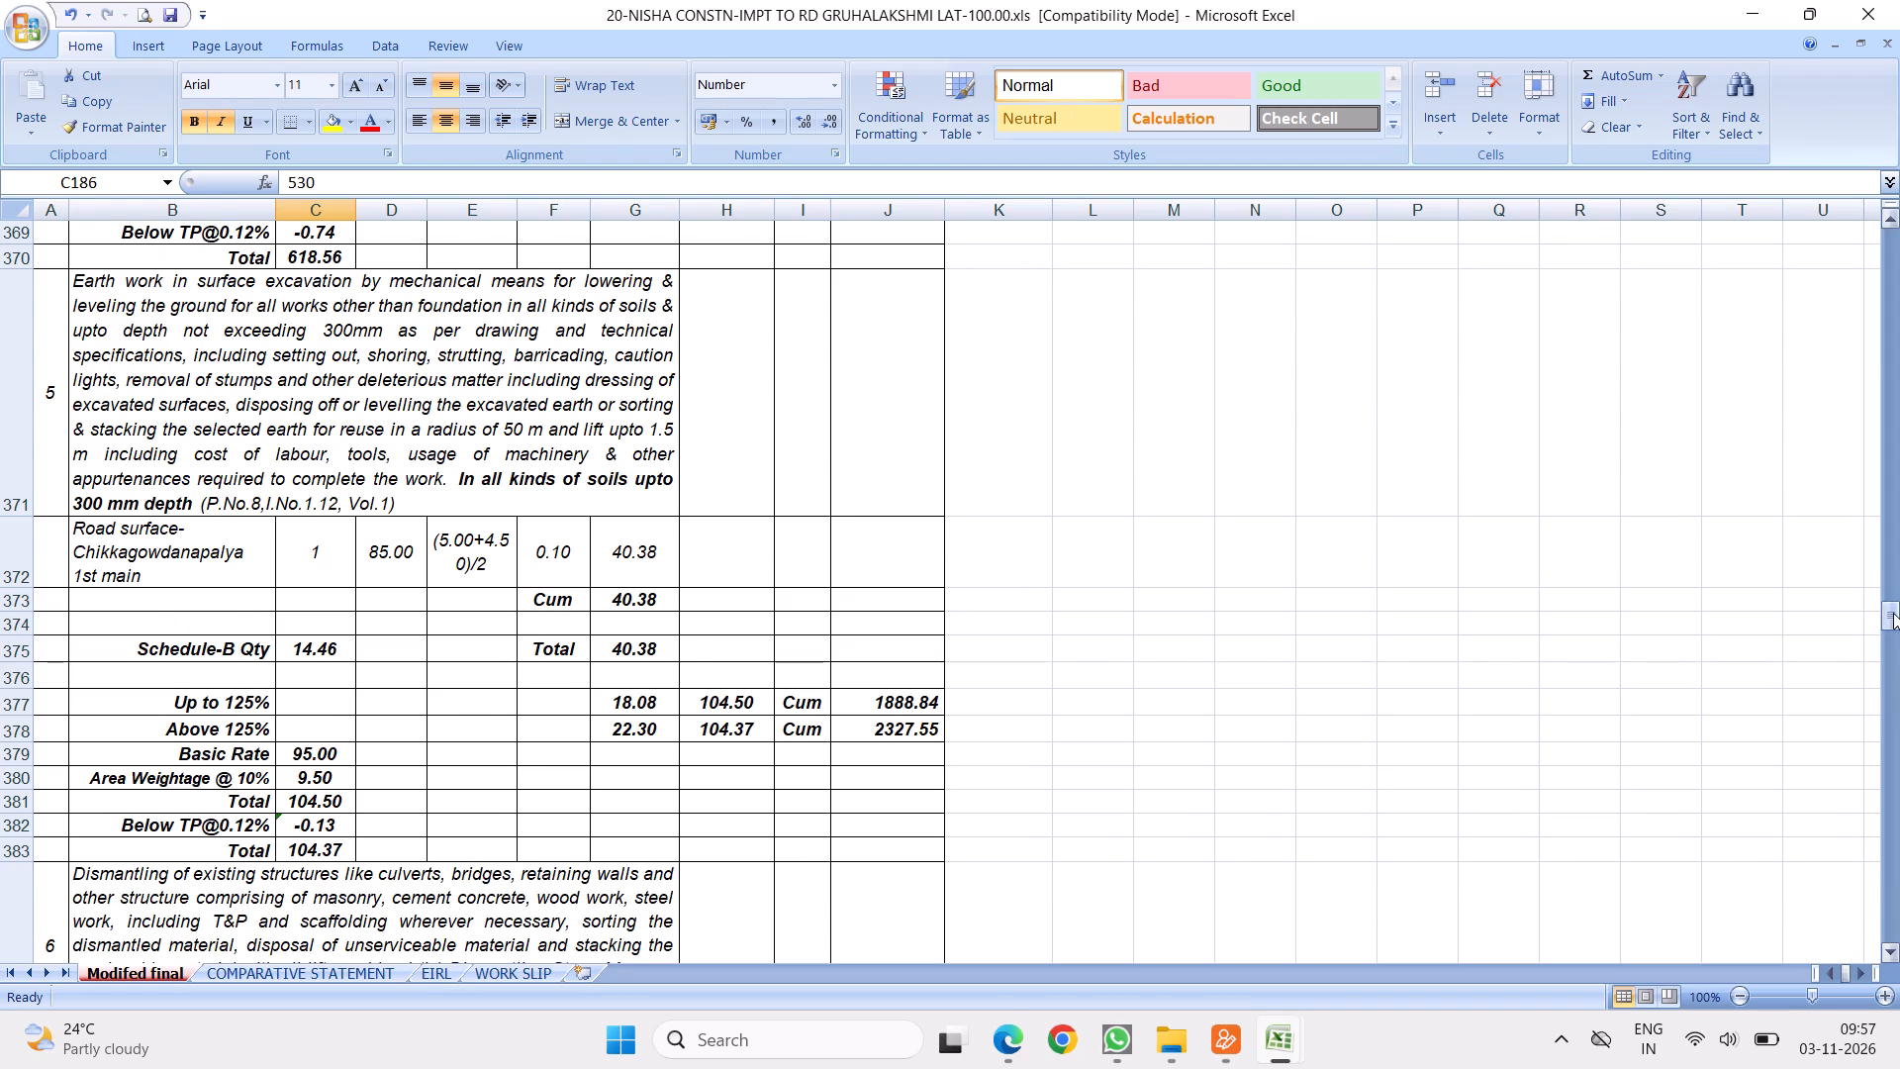
drag(1893, 612, 1899, 410)
Copy the formatting of row 180 onto the empty rows 189 to 192 below the road marking item.
scroll(206, 685, down, 5)
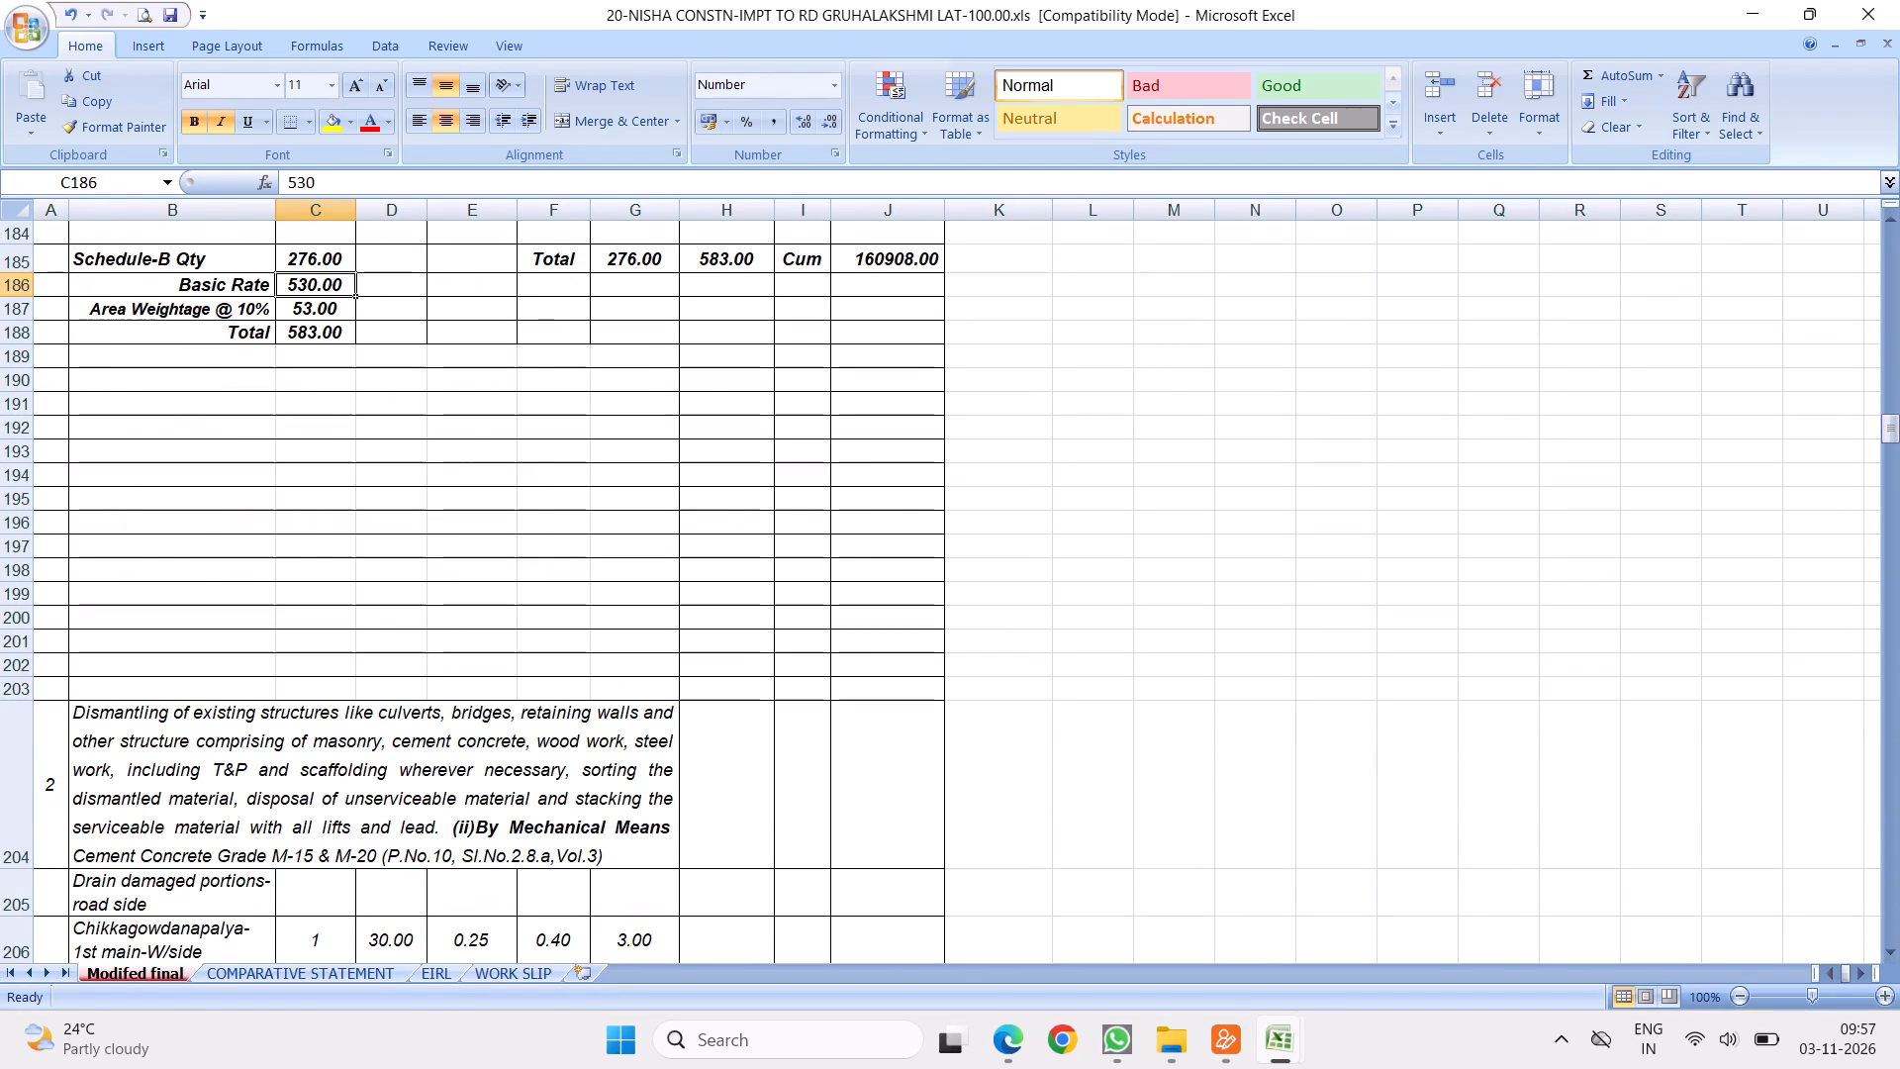
scroll(151, 331, up, 2)
click(21, 345)
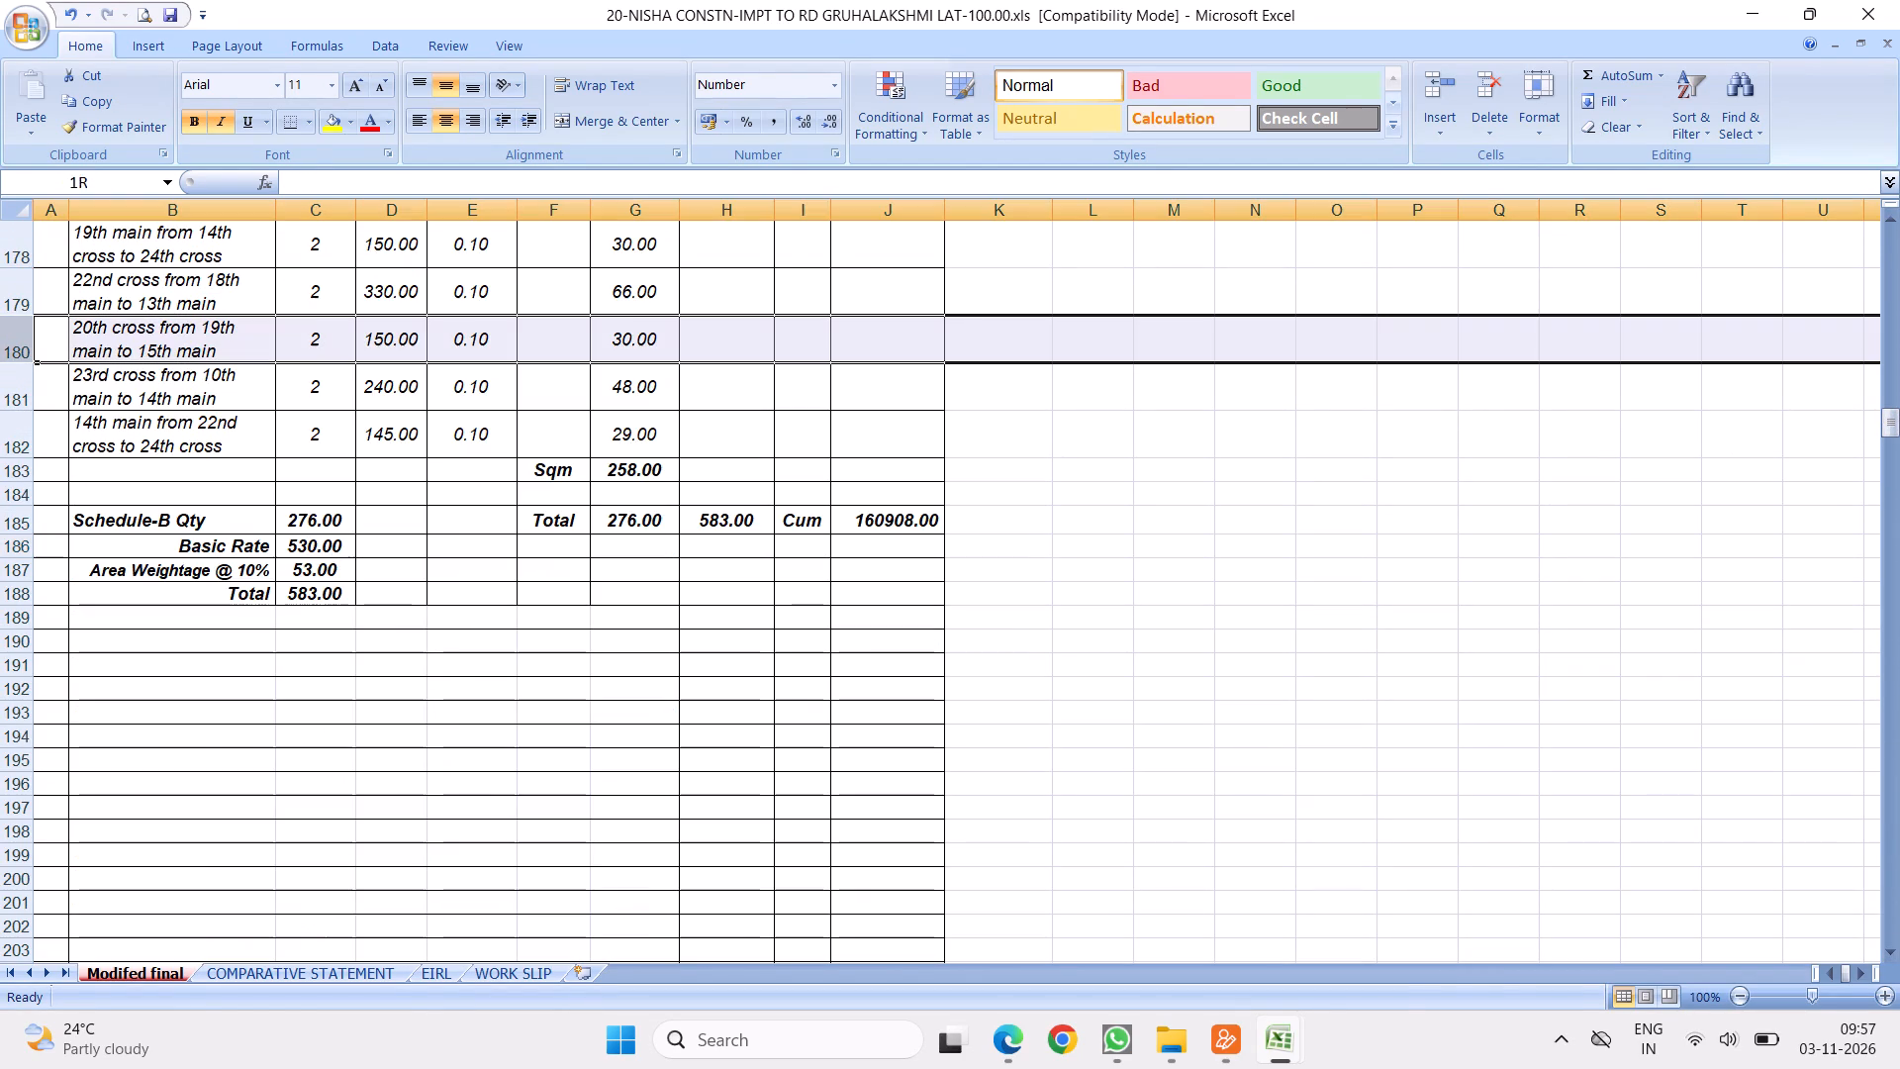
click(69, 119)
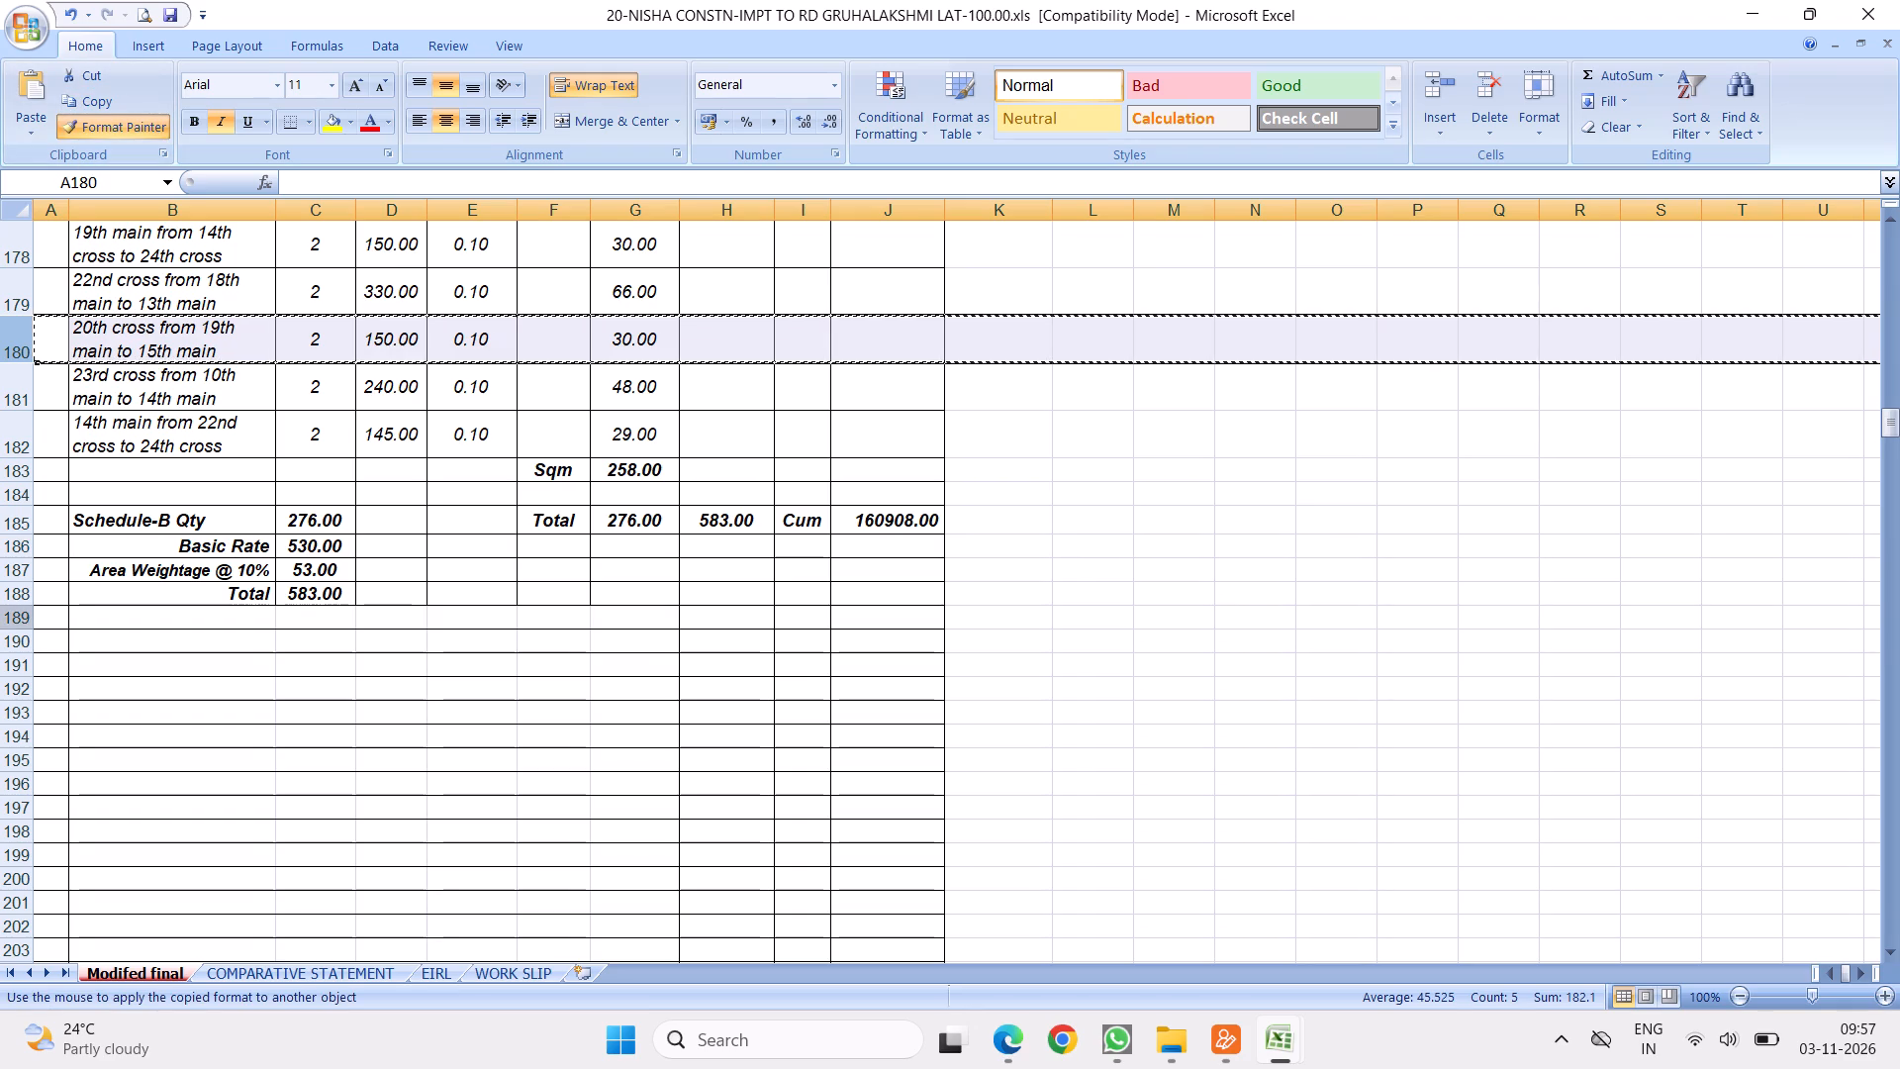
drag(20, 620, 30, 688)
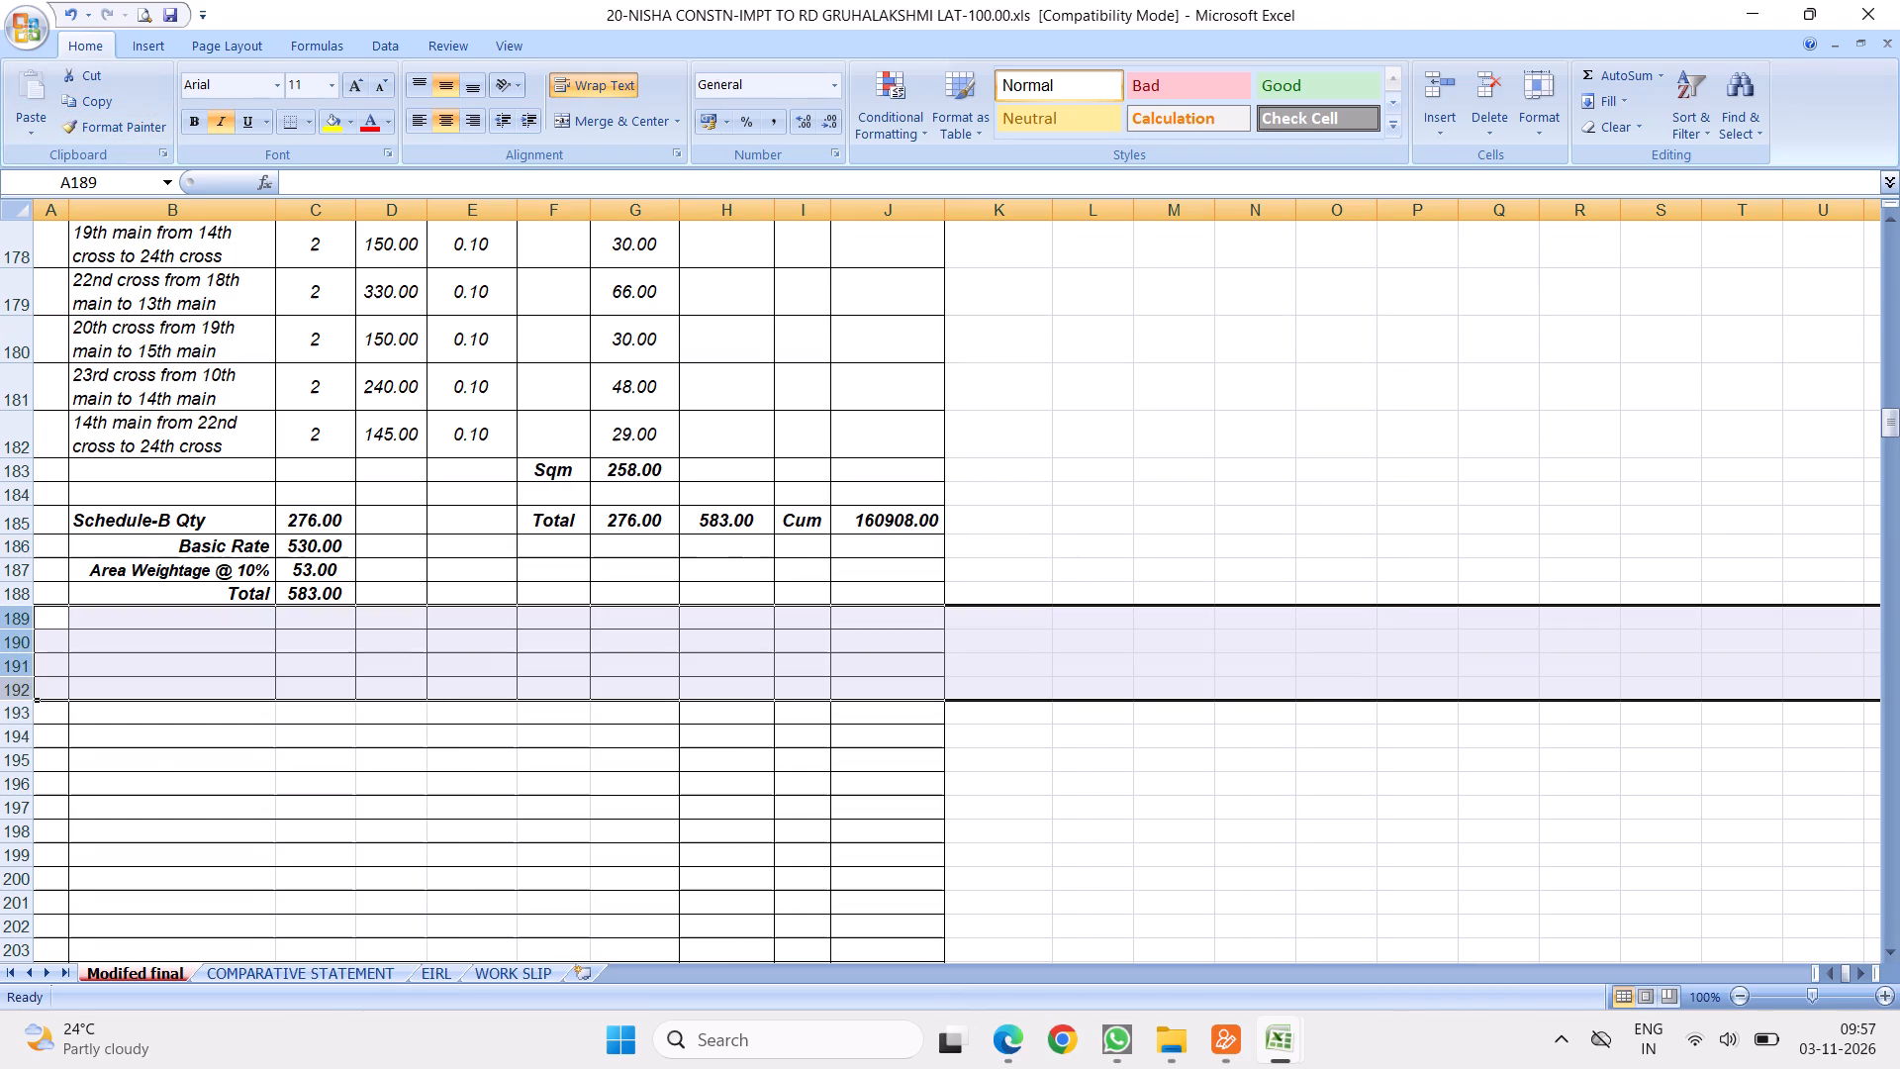
Delete rows 192 to 678 with the old items, leaving one blank row above the Sub Total Amount row.
drag(24, 693, 183, 1041)
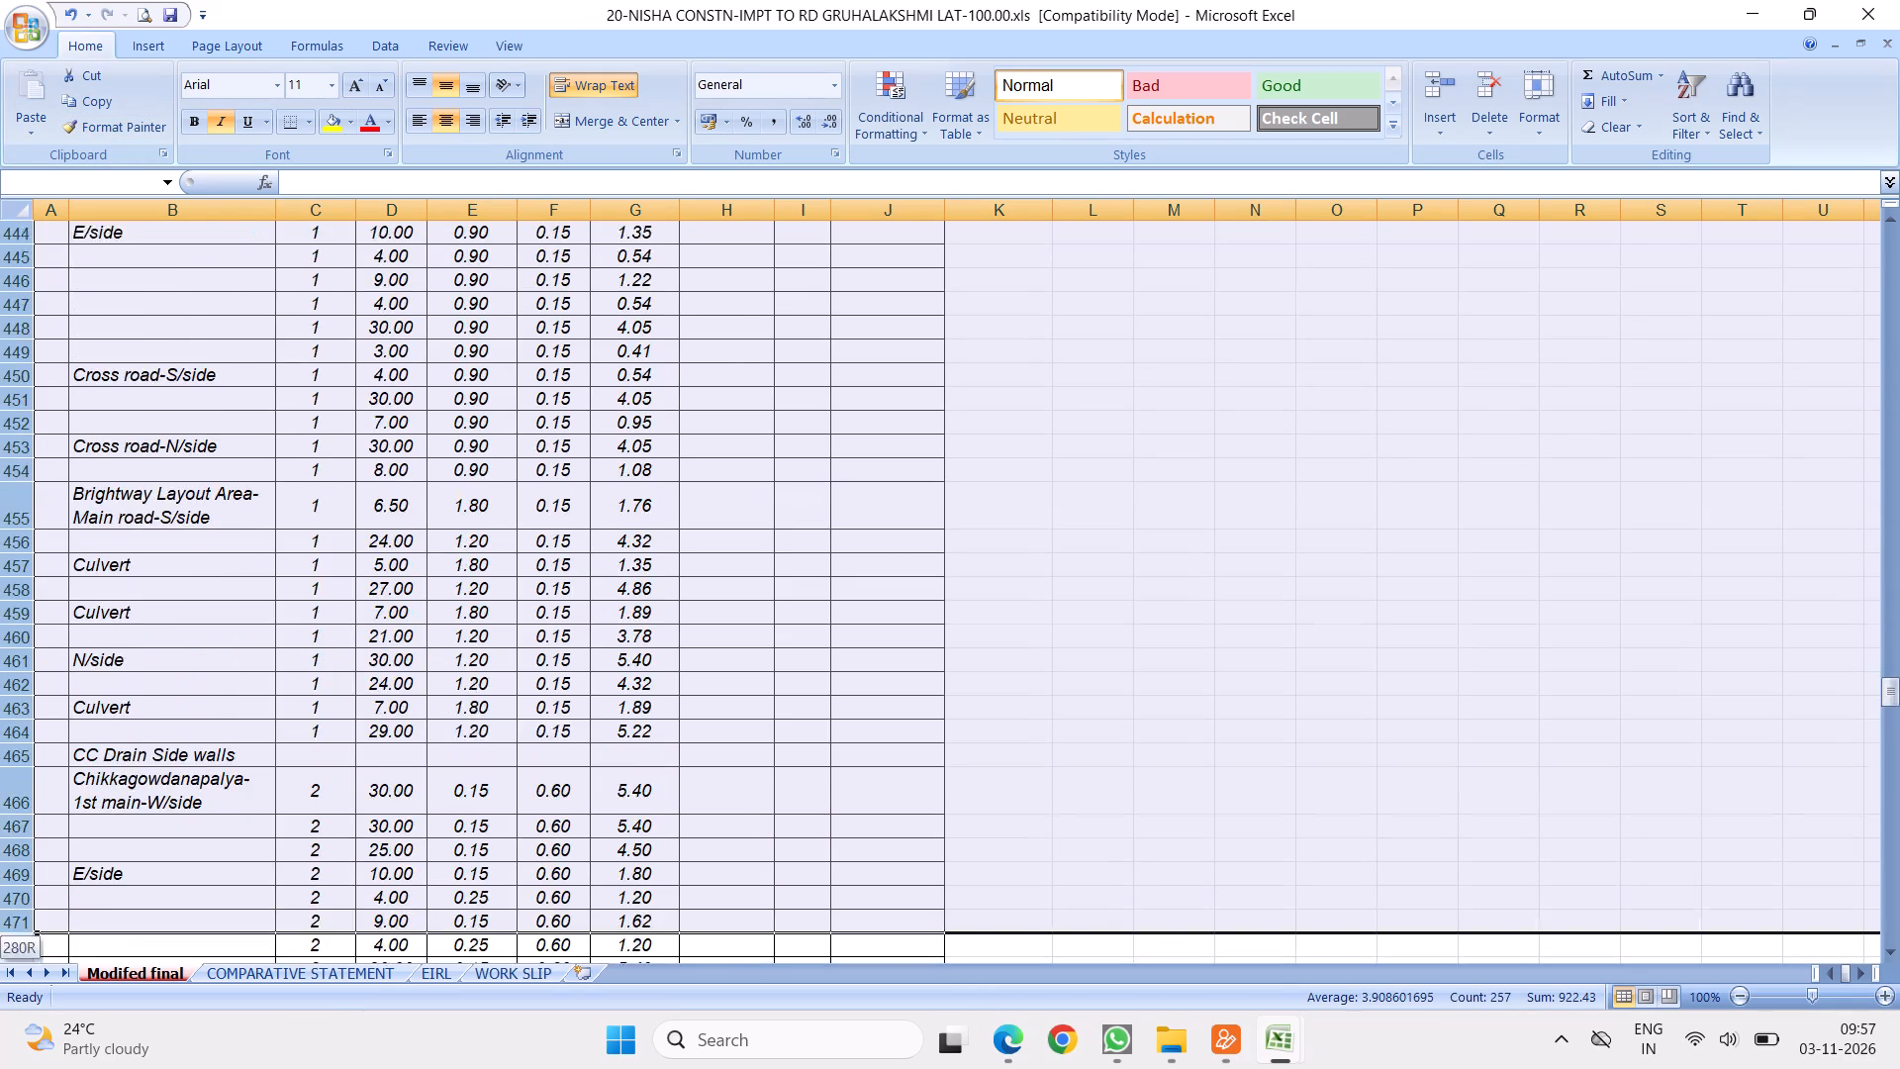
drag(183, 1041, 331, 1038)
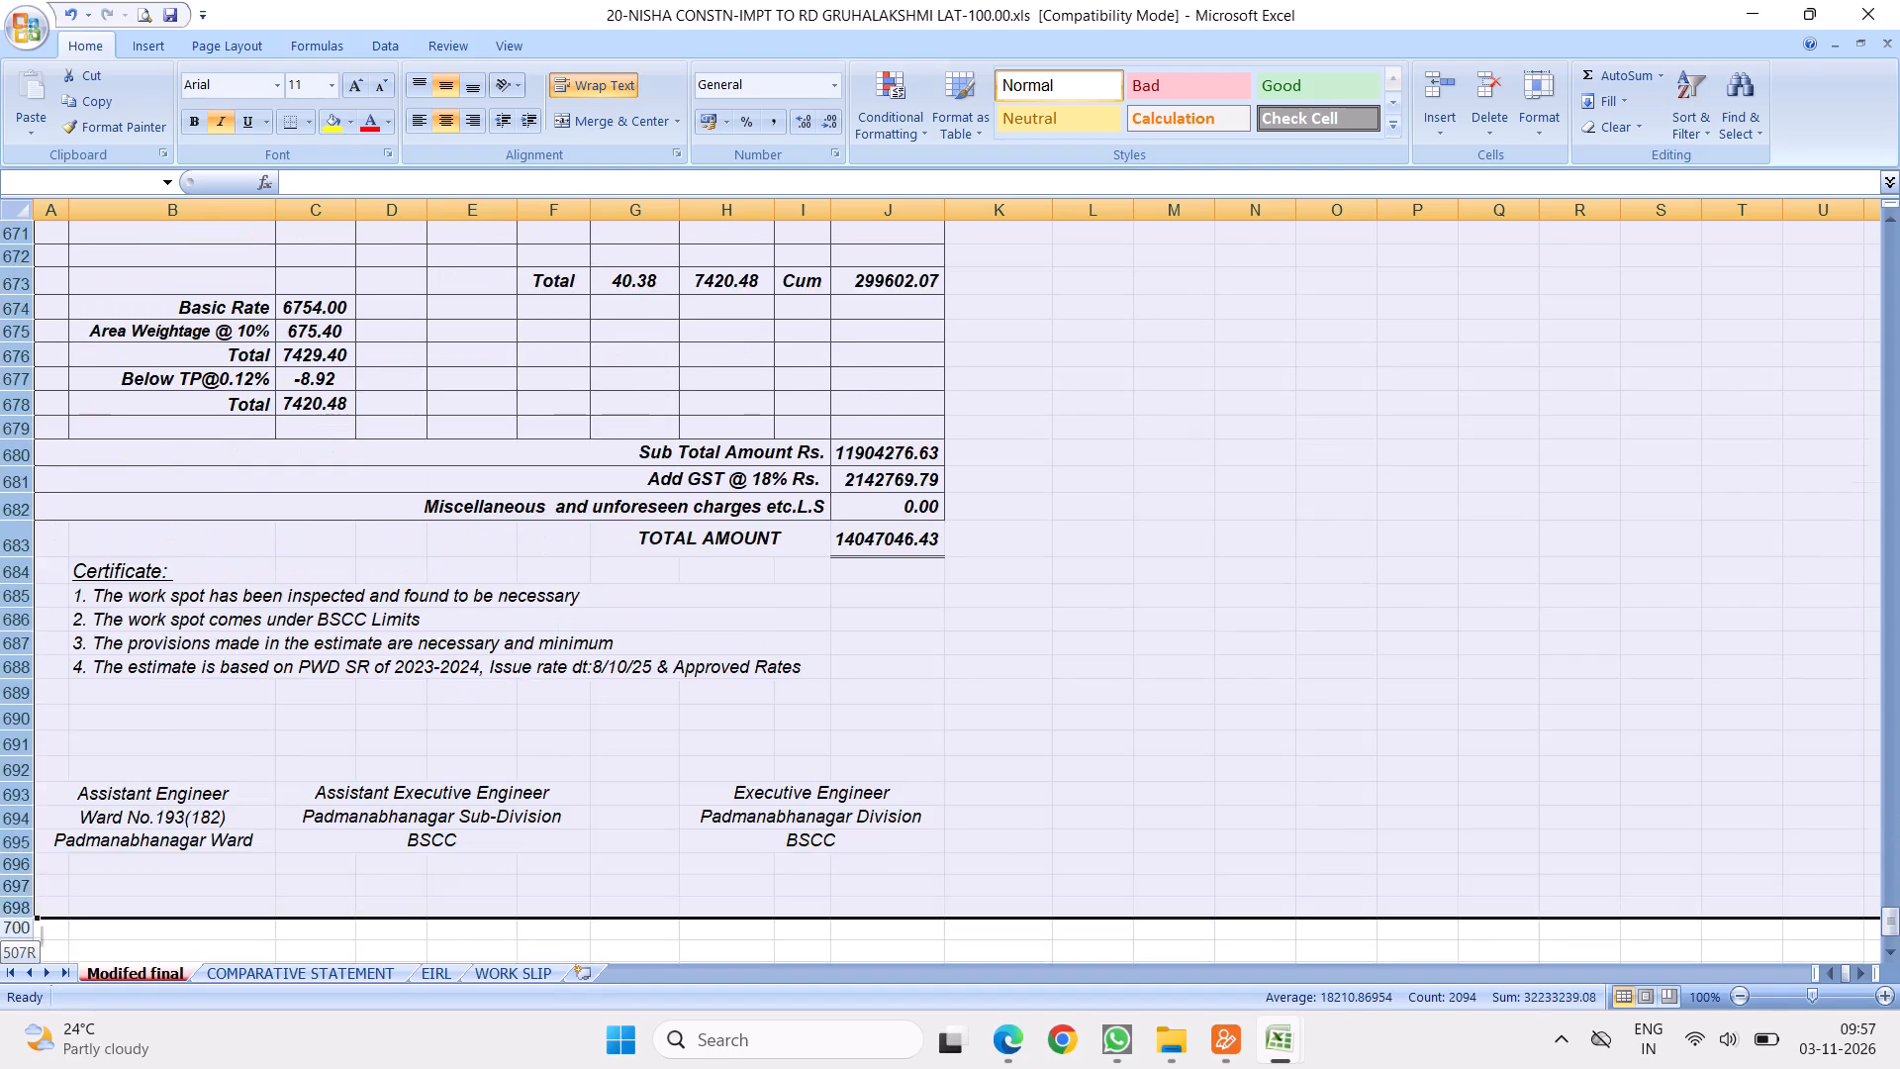
drag(331, 1038, 614, 325)
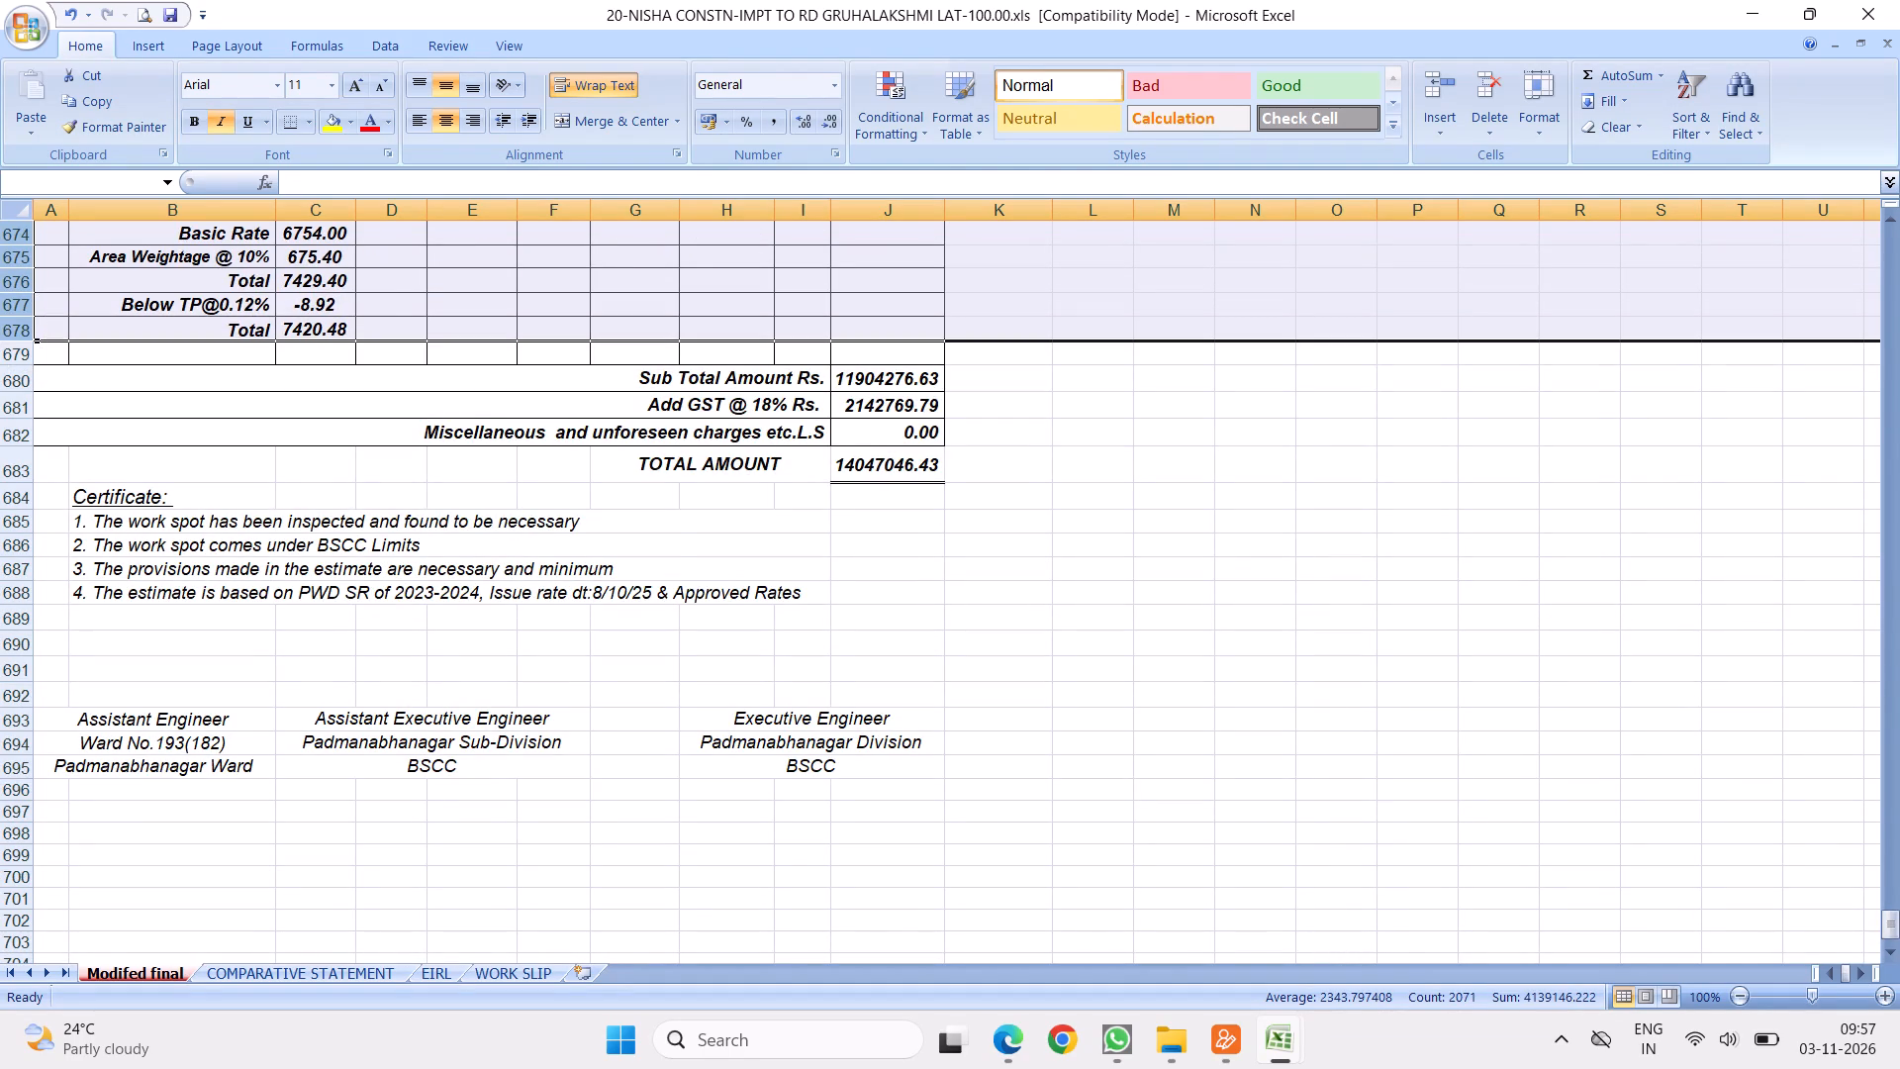
right_click(392, 290)
click(442, 441)
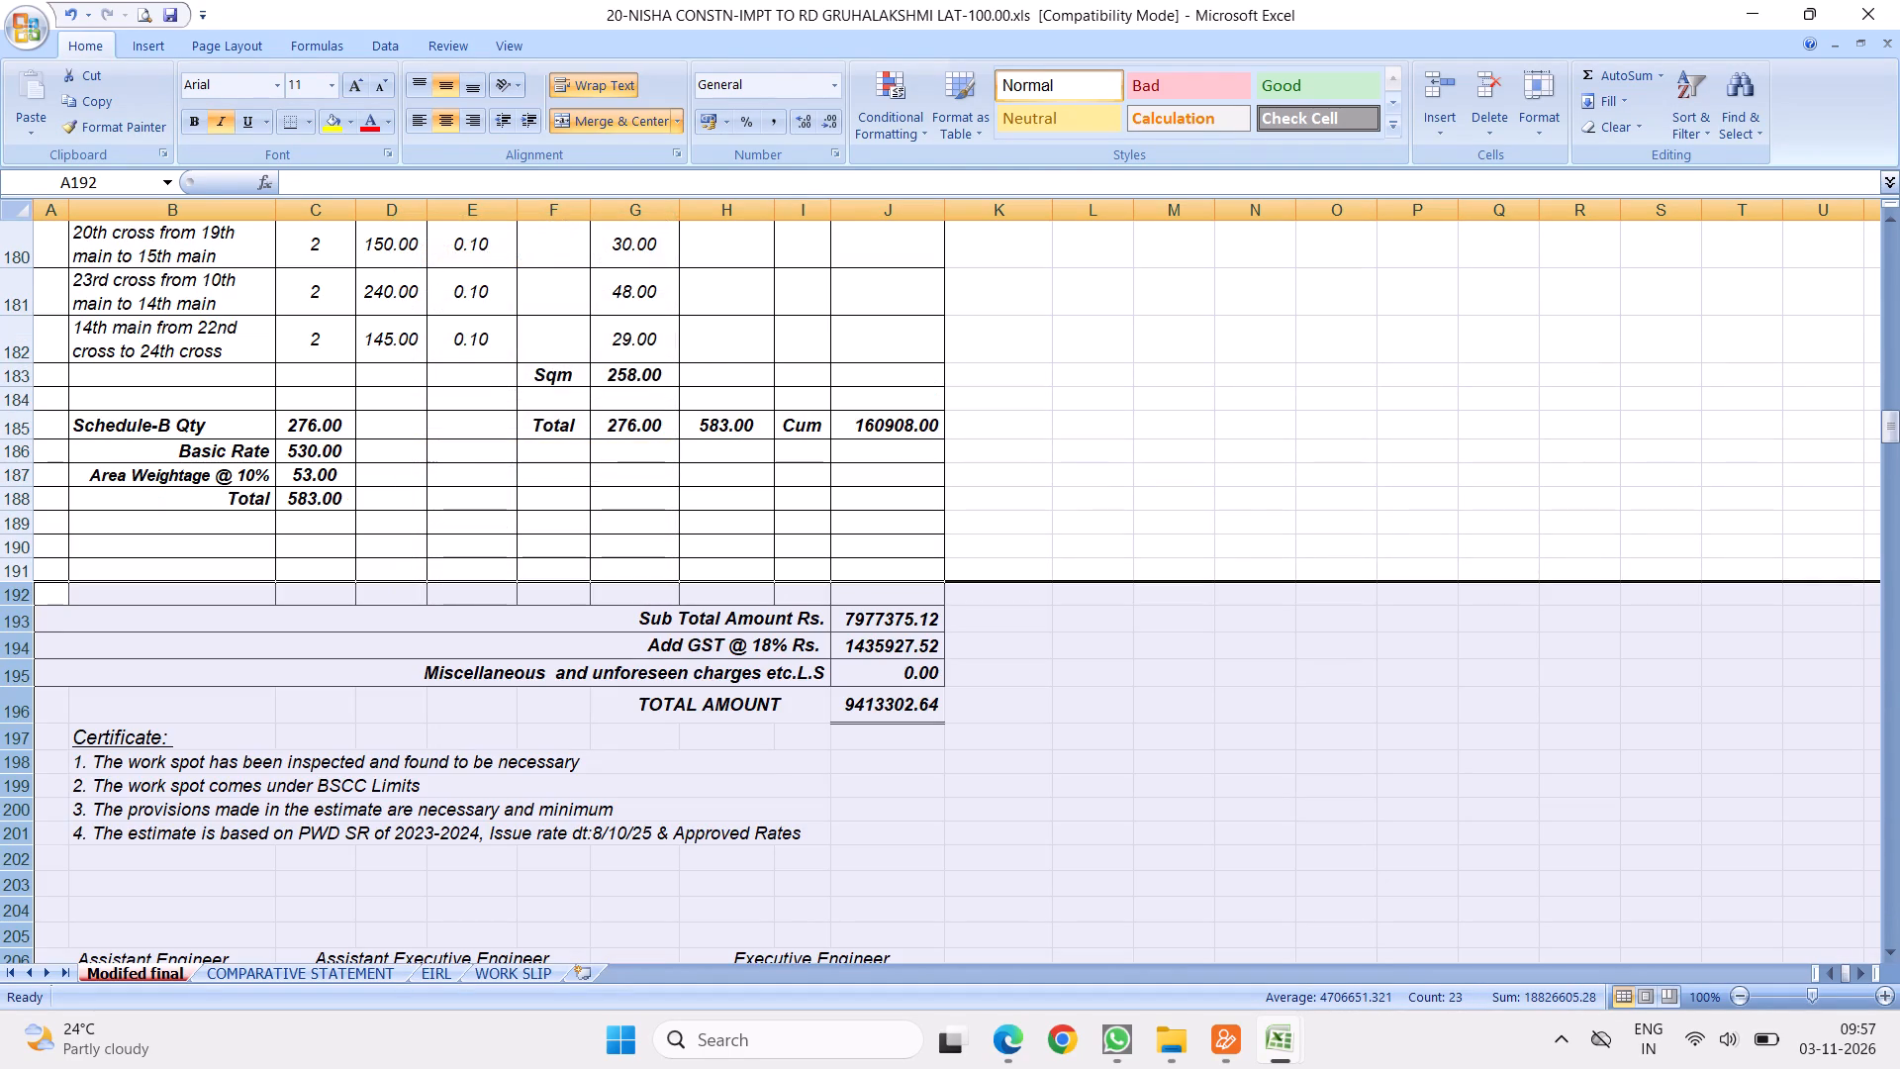
click(419, 327)
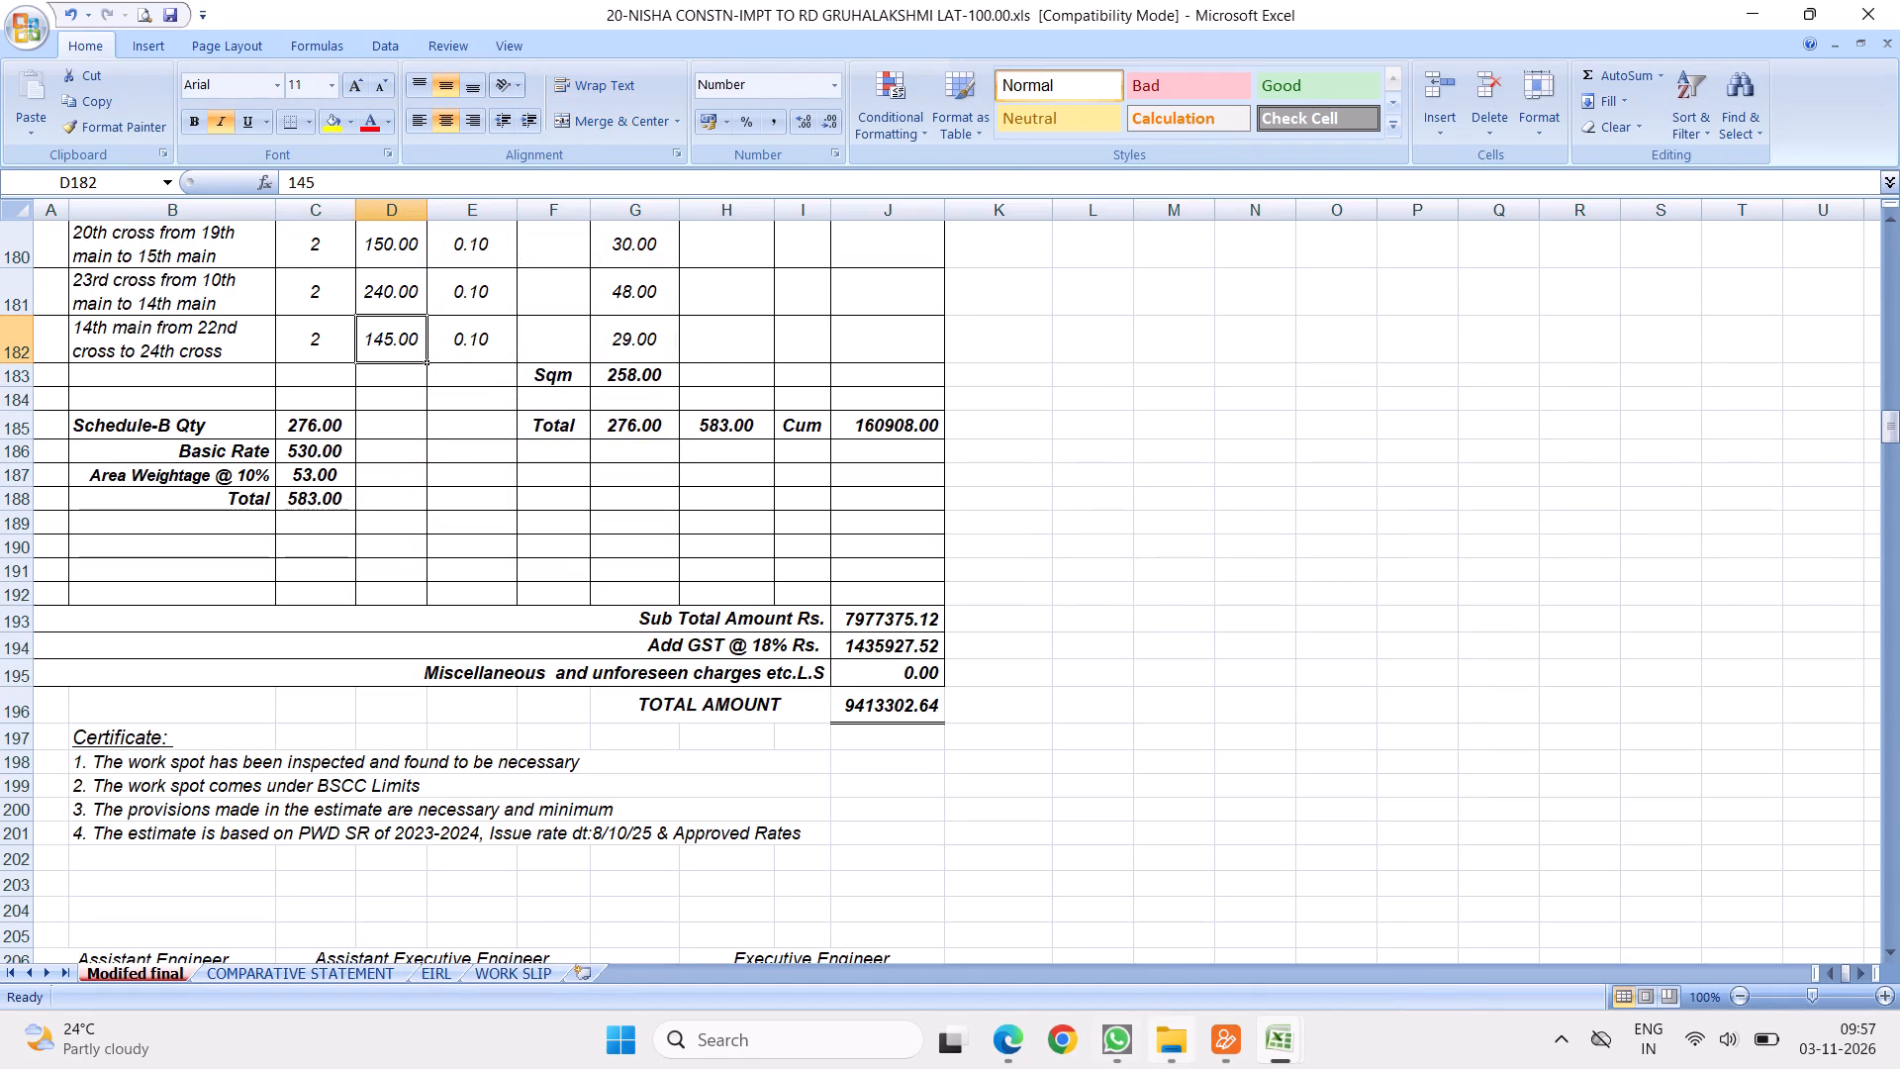
Change the road marking item's unit in I185 to Sqm.
click(731, 424)
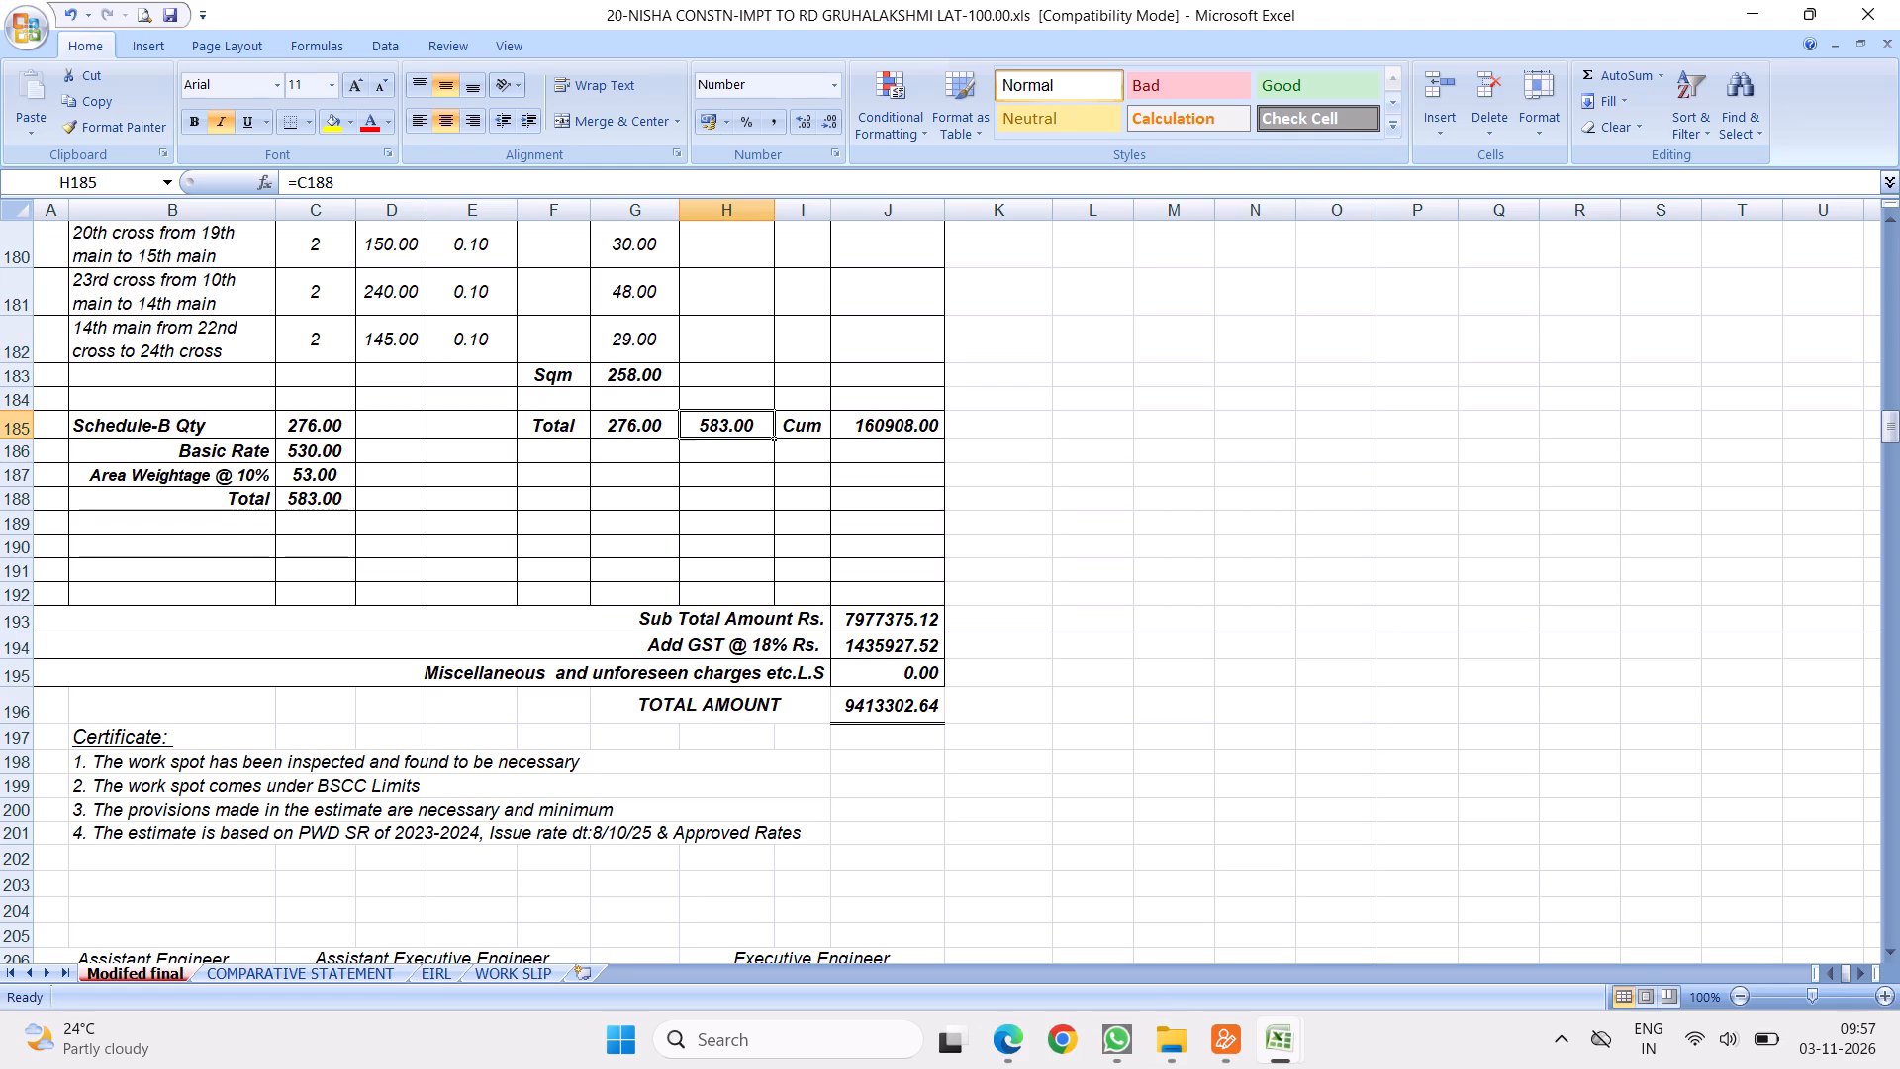
click(820, 425)
text(Sqm)
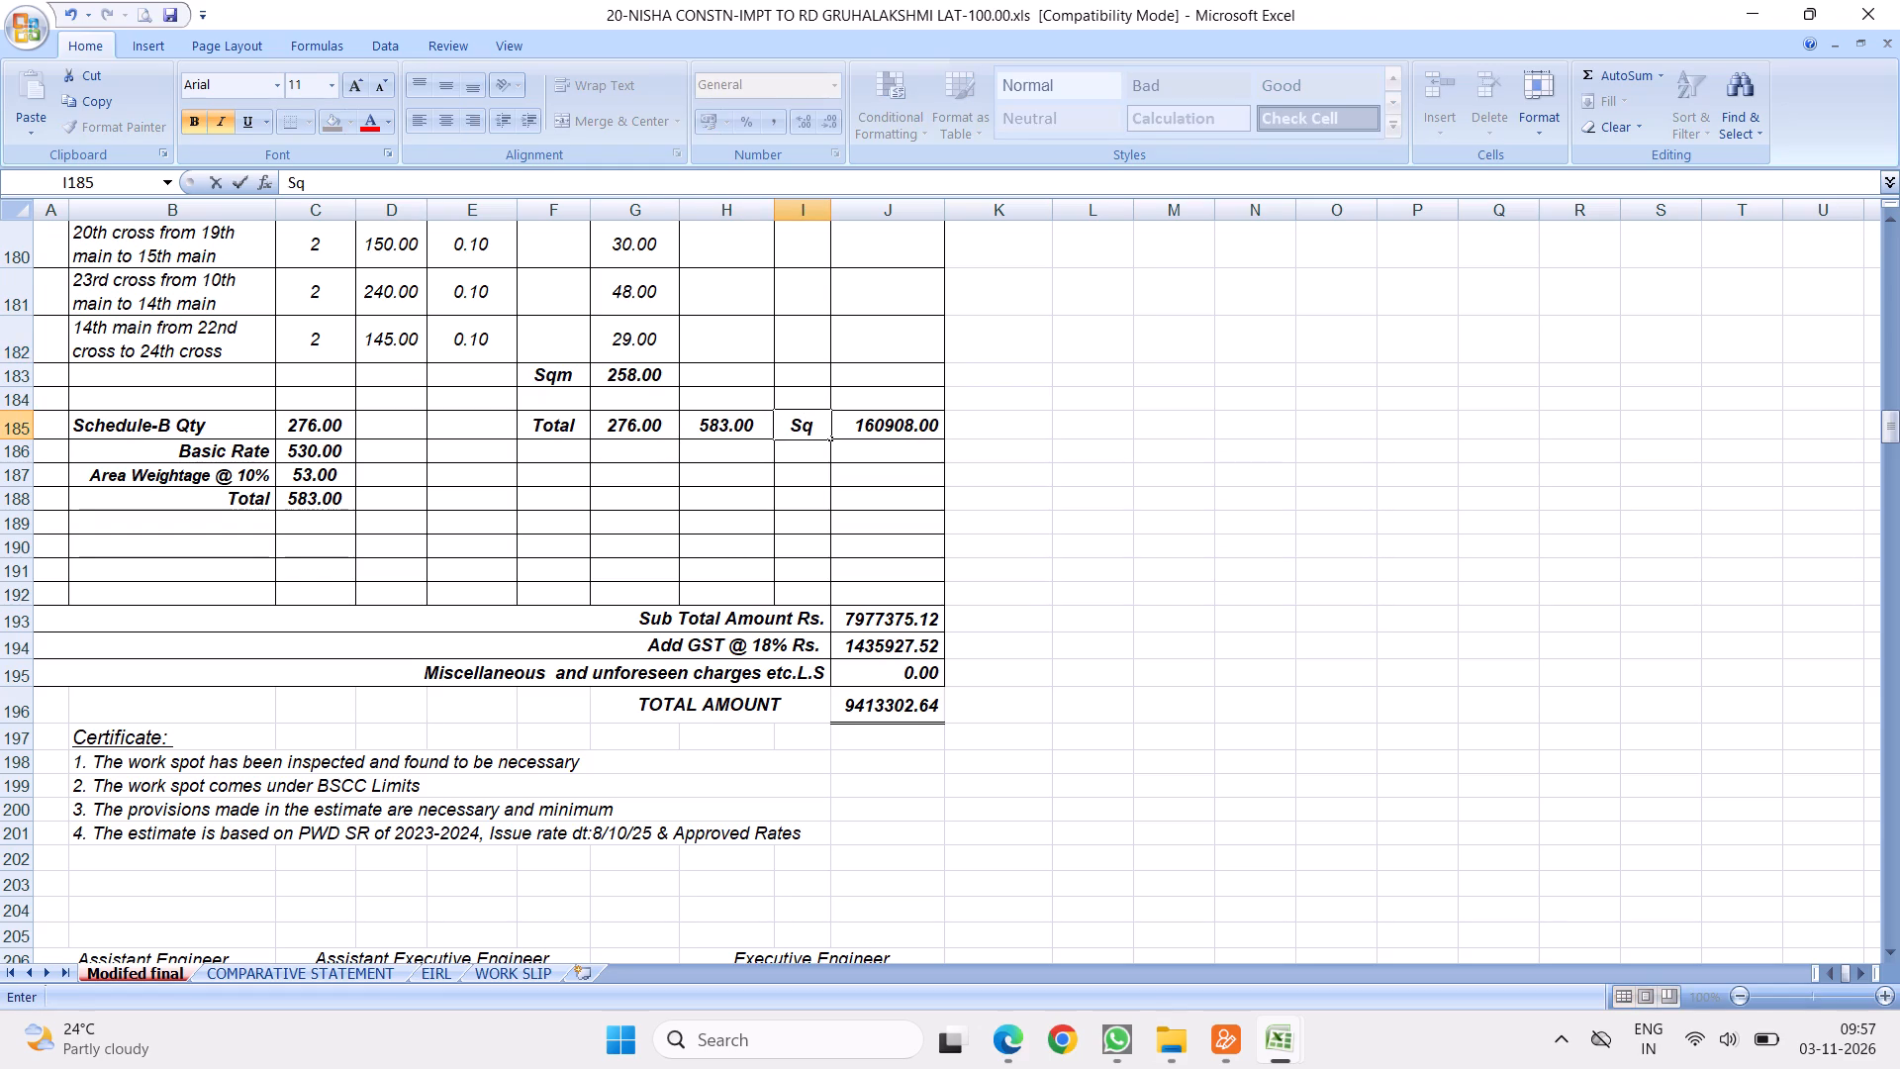
click(914, 541)
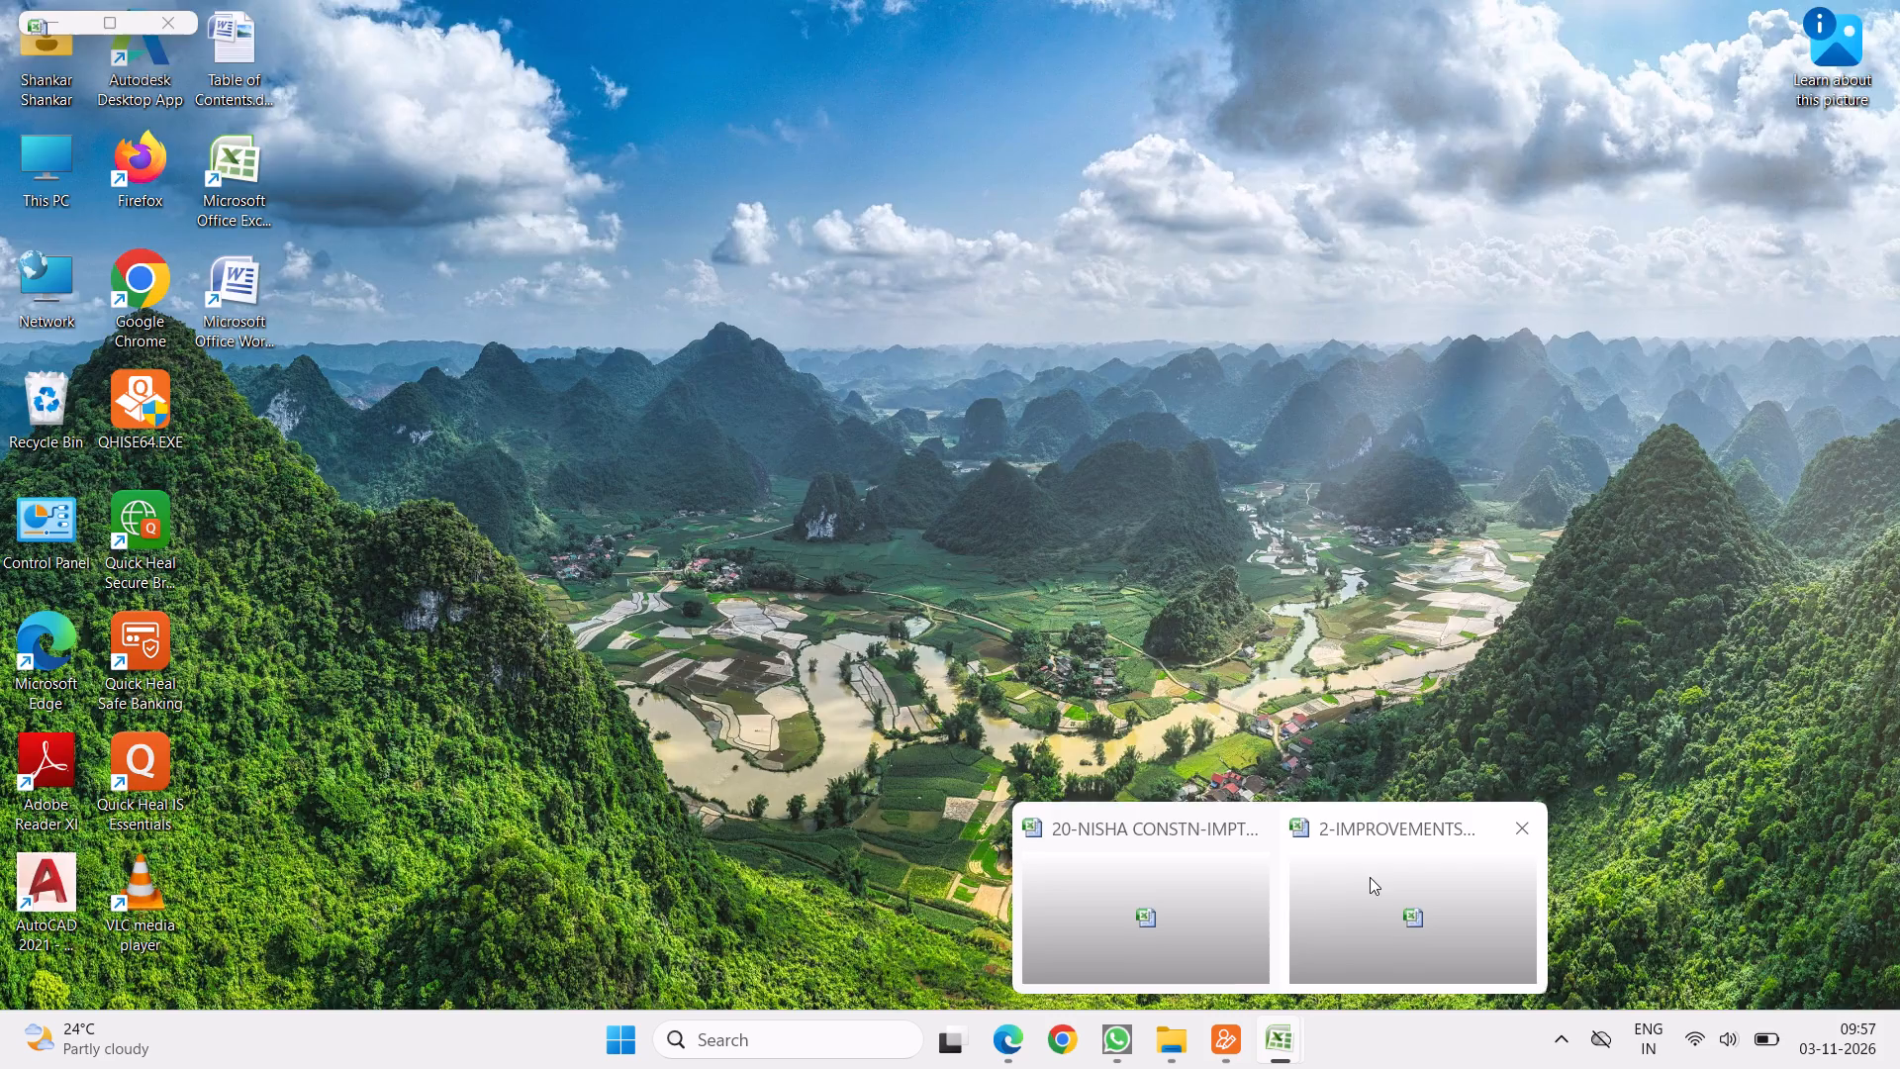
Copy the lead for disposal of earth item, rows 64 to 69 of the ASPHALT ROAD ESTIMATE sheet, and insert it at row 189 of Modifed final.
click(1370, 877)
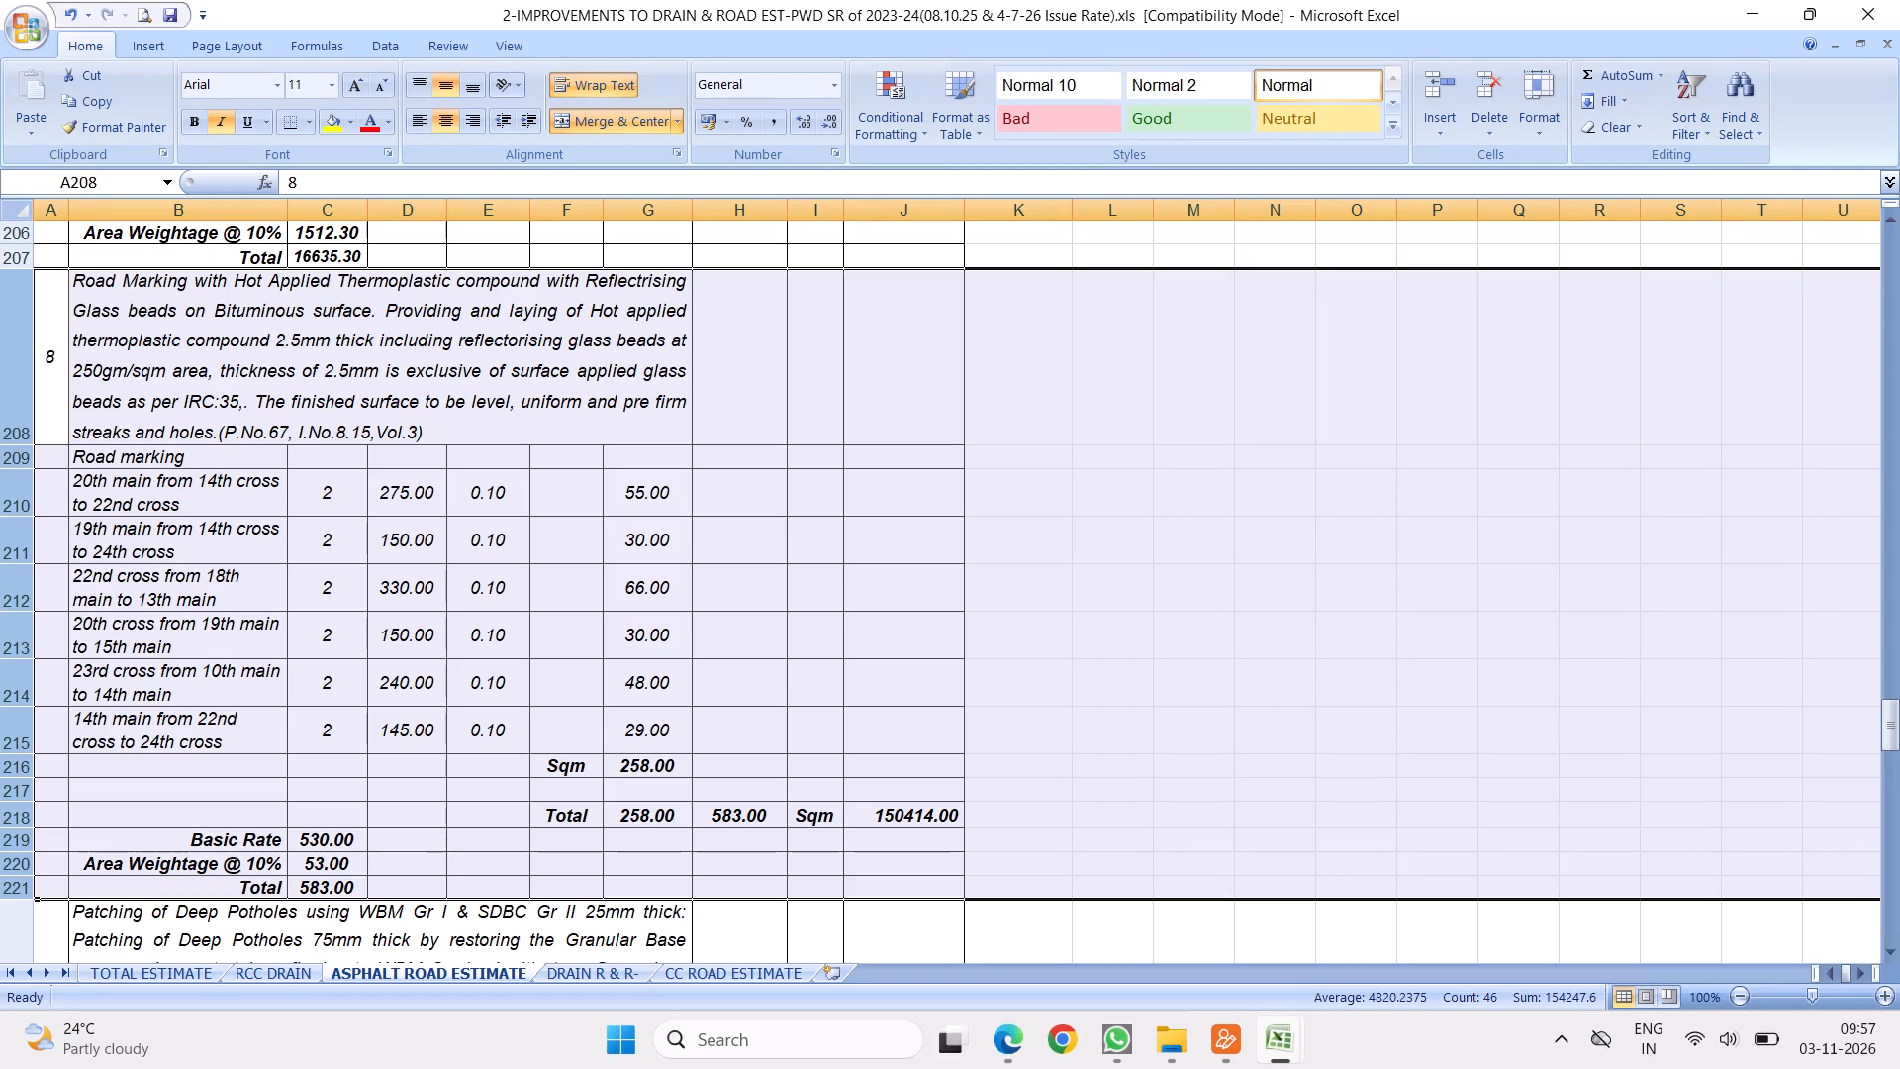
scroll(446, 382, up, 20)
scroll(446, 382, up, 17)
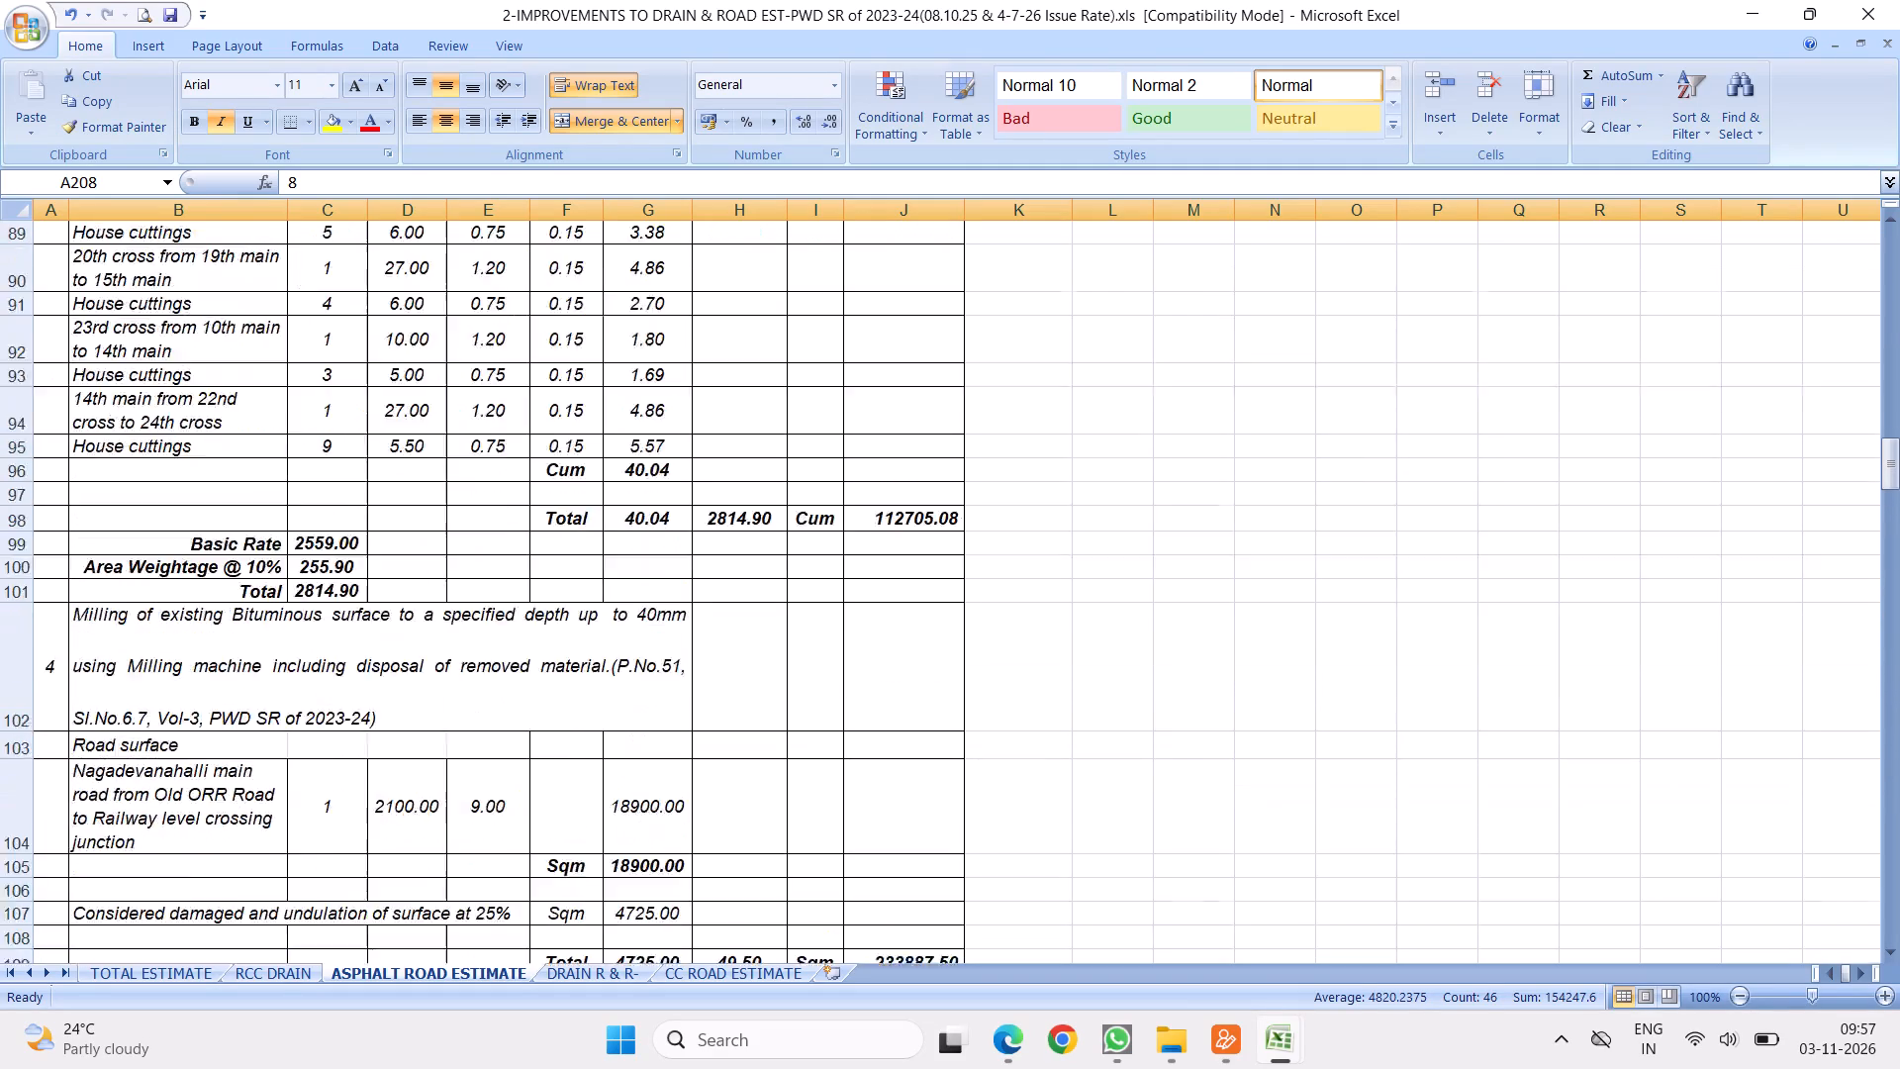
scroll(411, 361, up, 20)
scroll(411, 361, up, 3)
scroll(402, 408, down, 10)
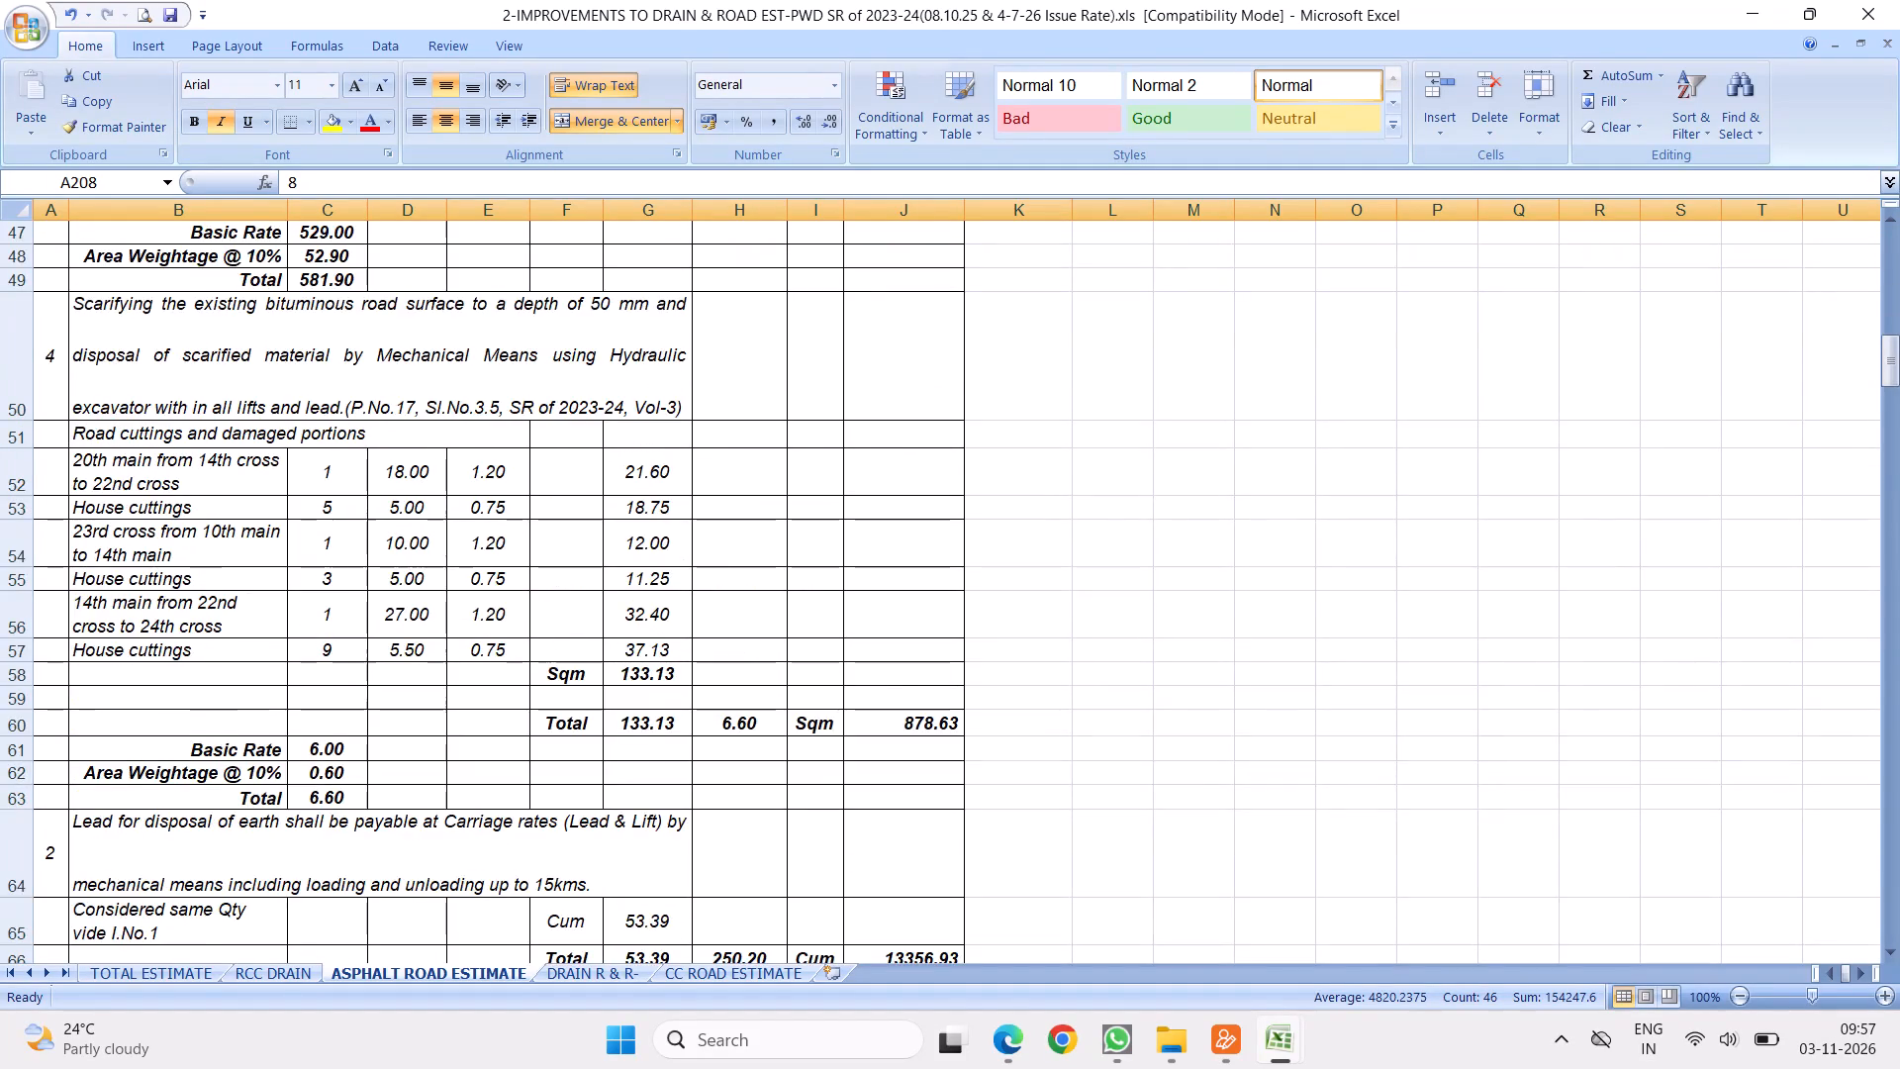
scroll(432, 472, down, 3)
drag(0, 395, 47, 771)
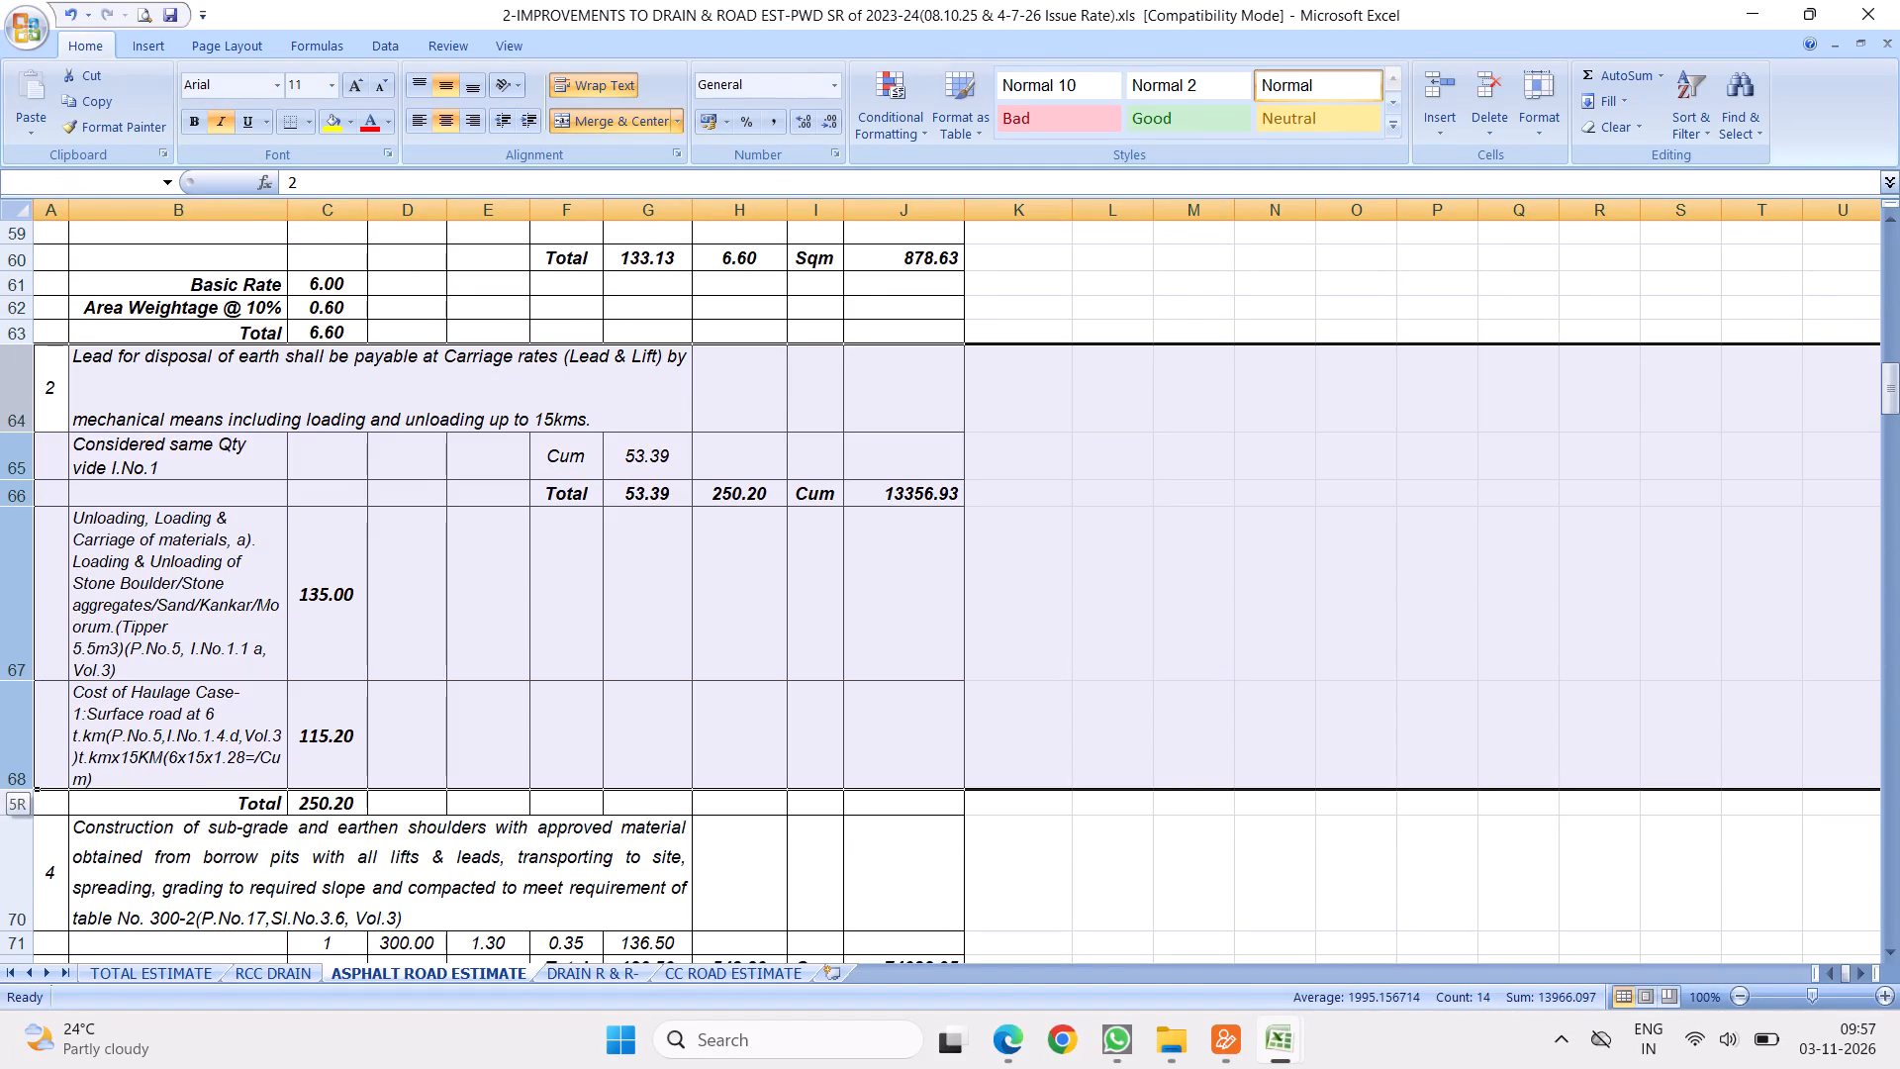
drag(47, 771, 47, 798)
right_click(304, 475)
click(362, 518)
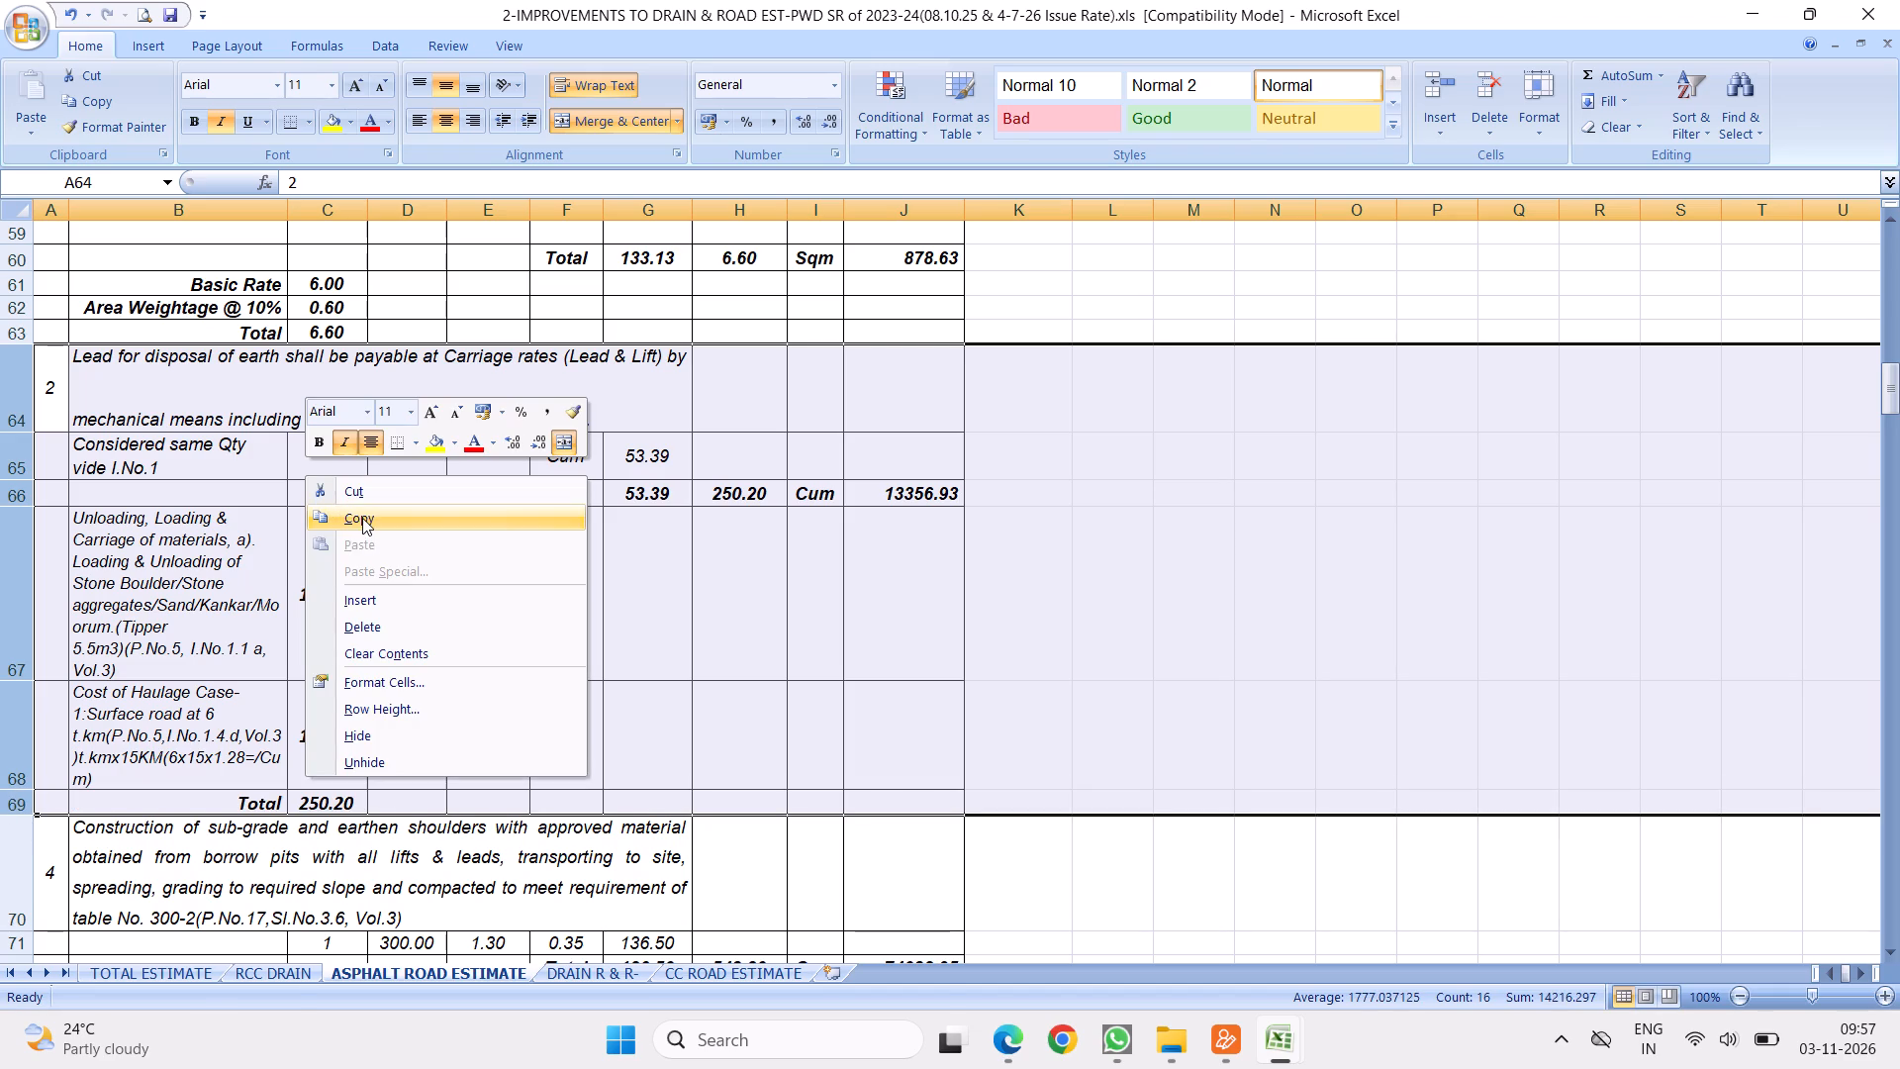
click(1291, 1041)
click(1159, 902)
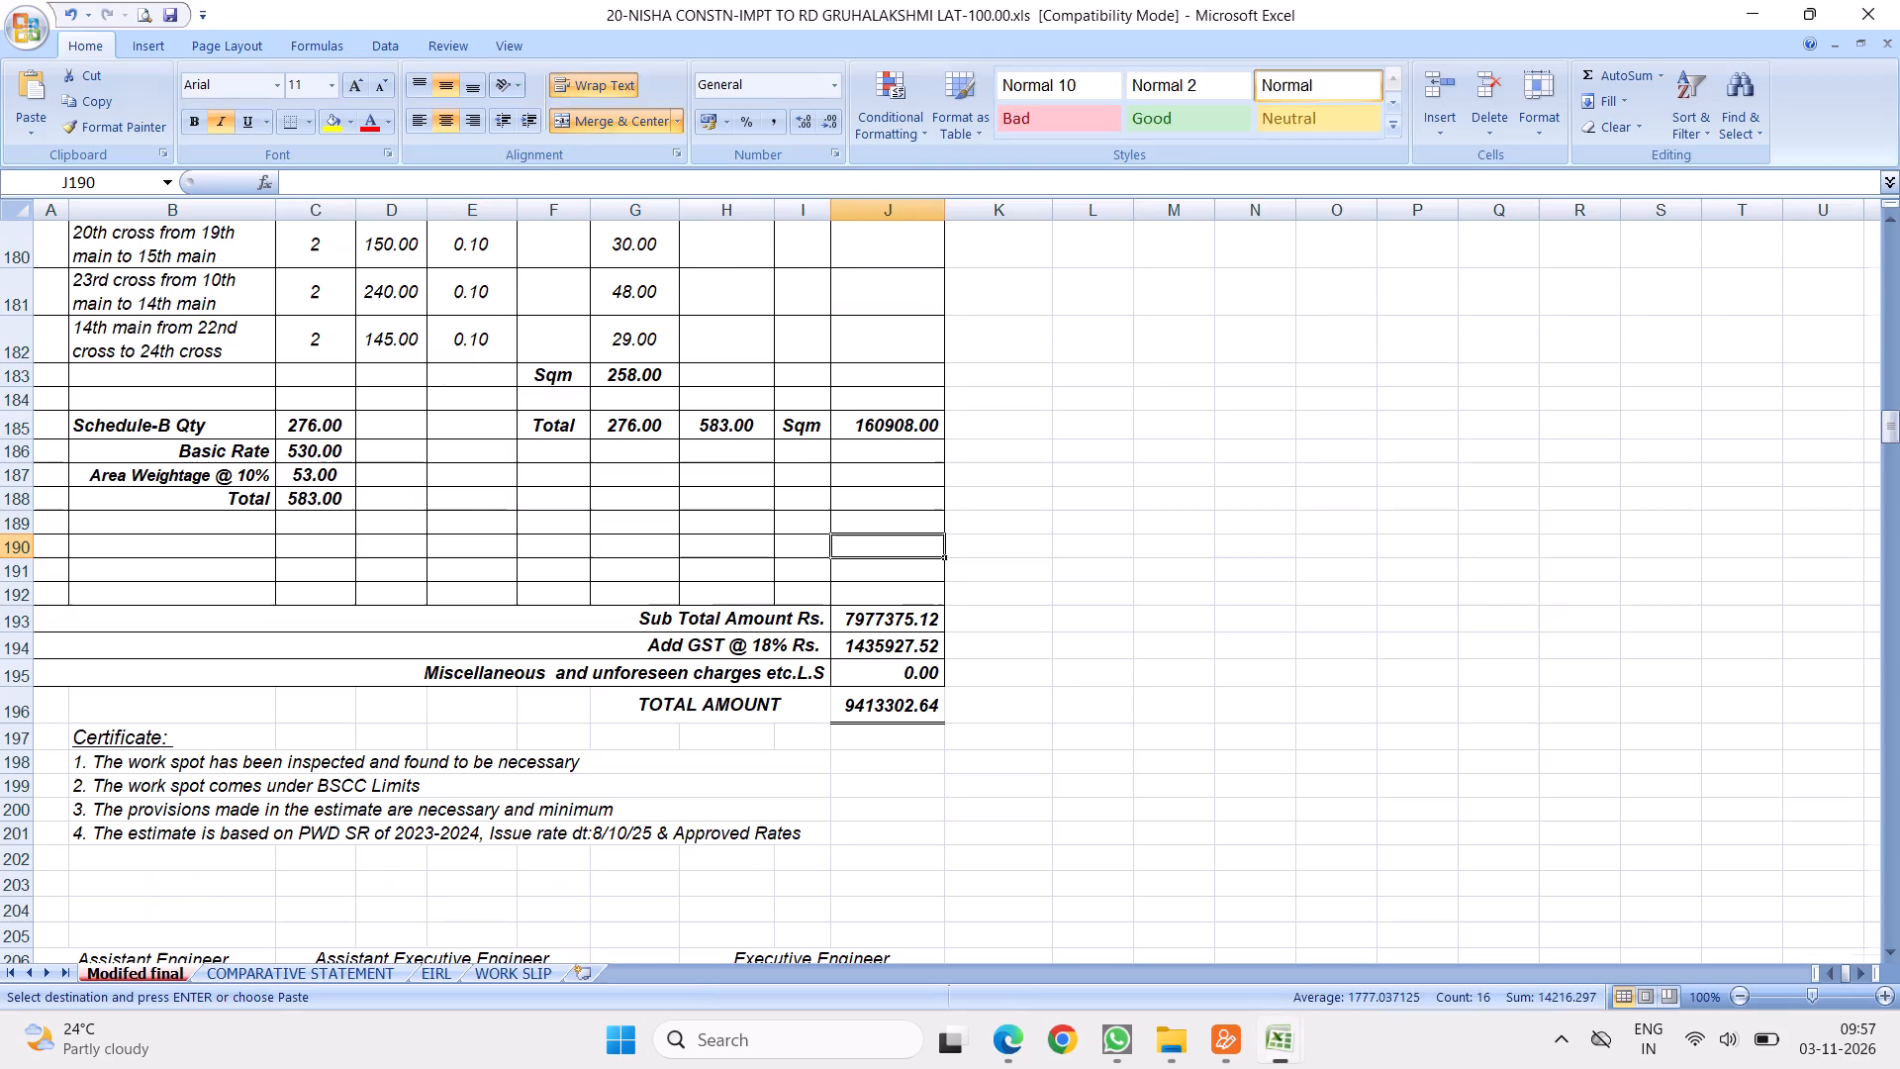
right_click(20, 526)
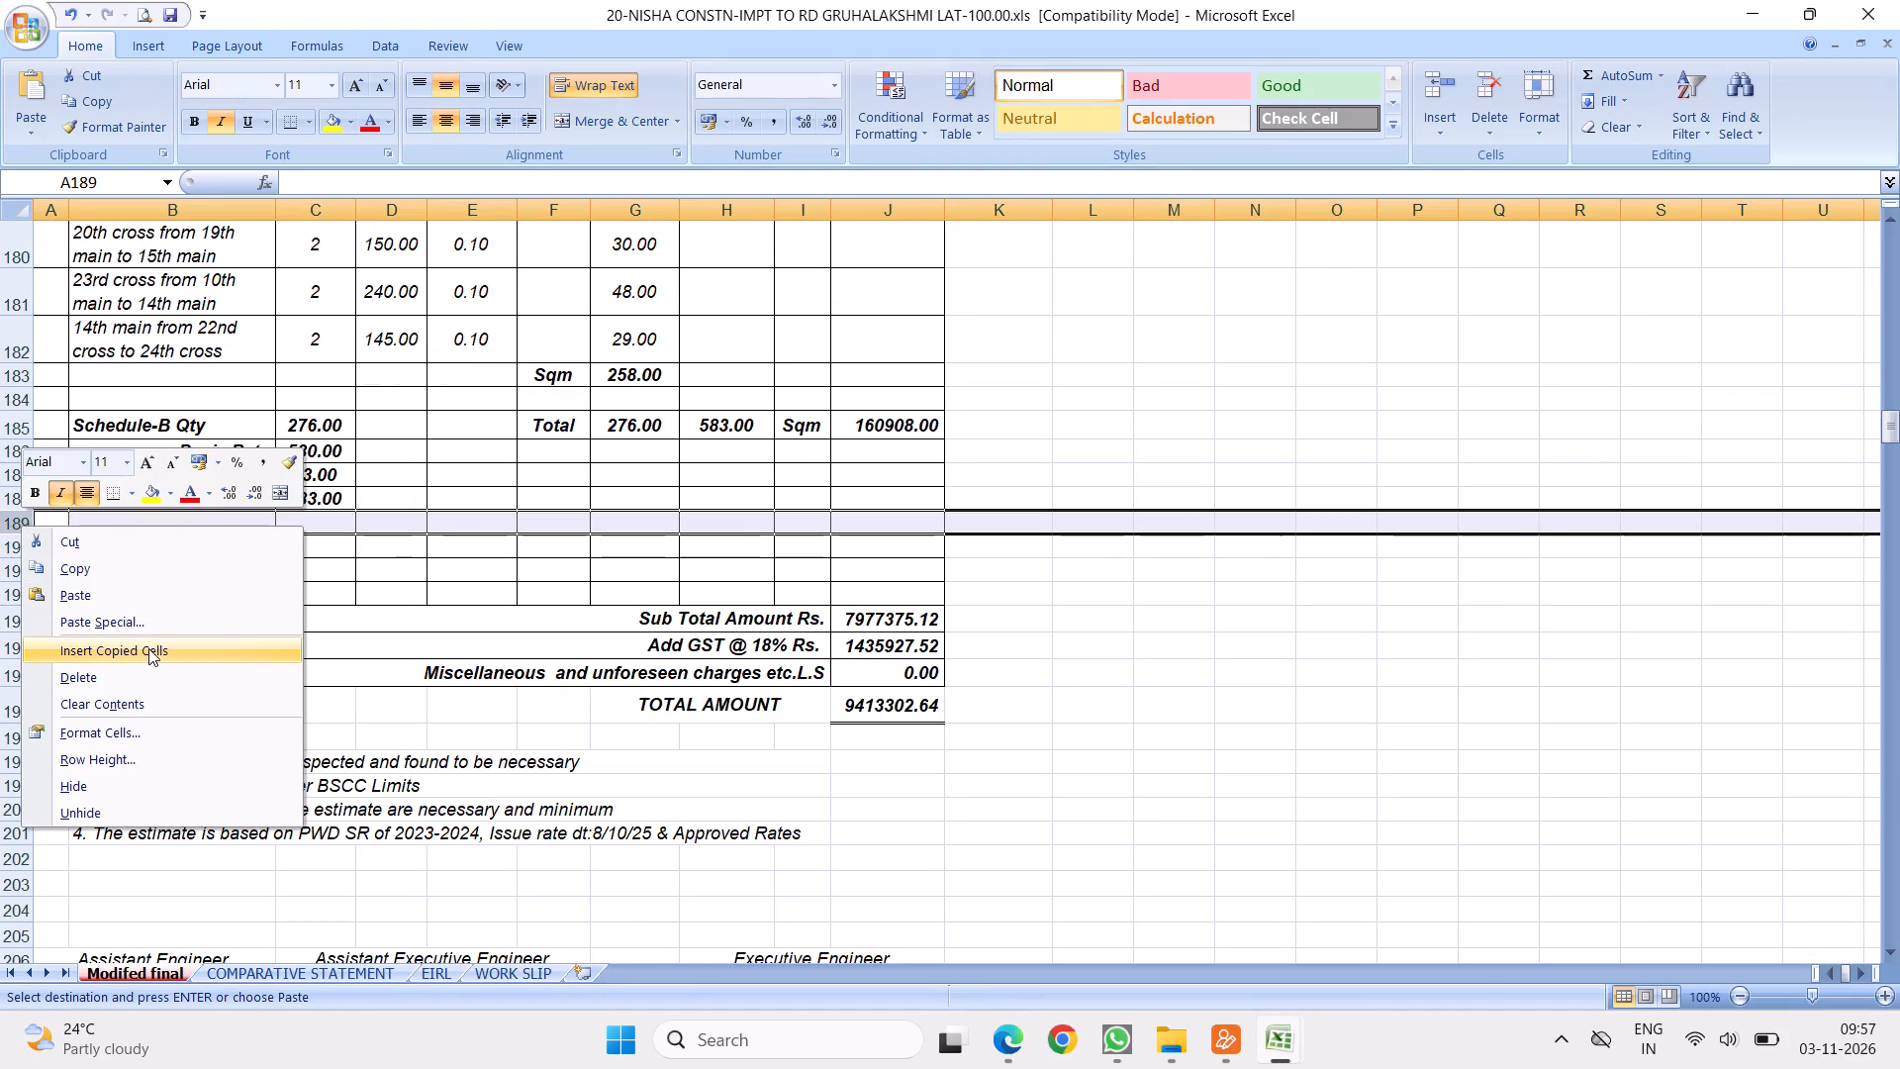
click(146, 650)
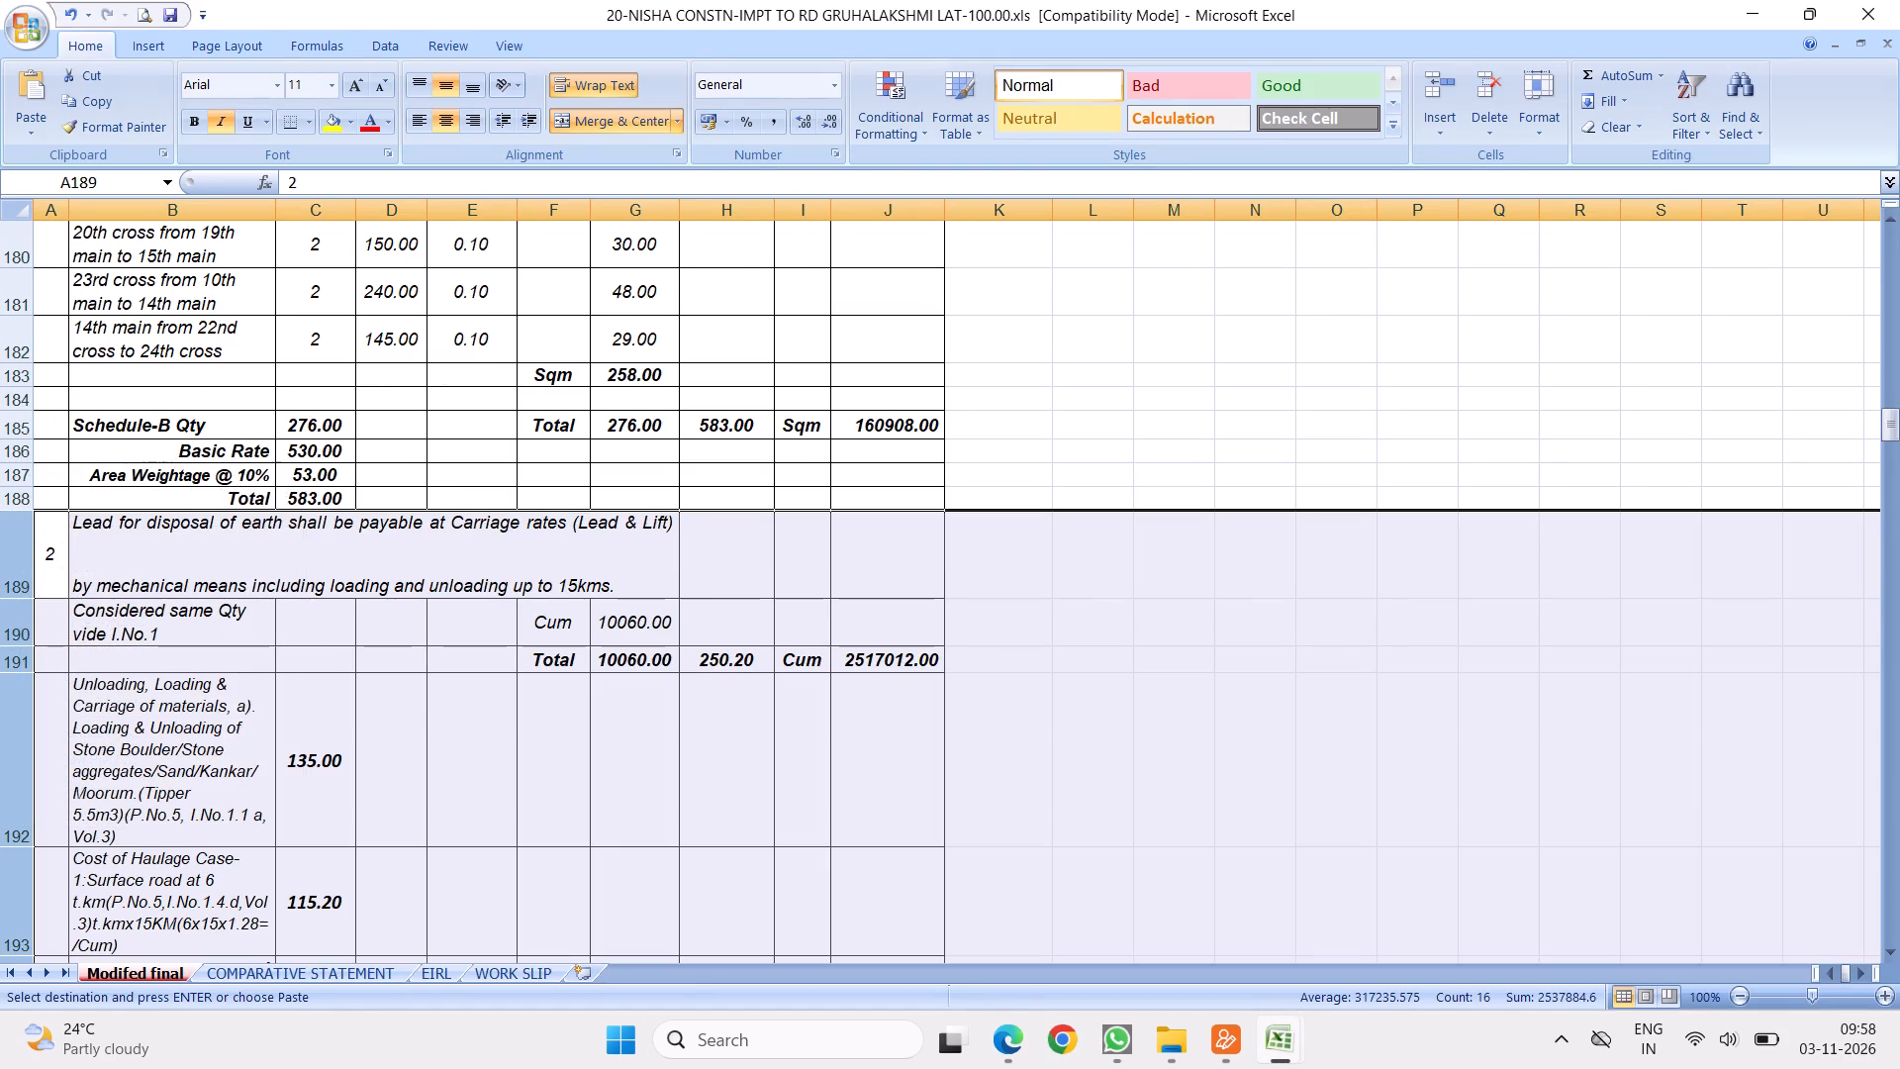
Number the inserted lead for disposal of earth item in A189 as 16.
scroll(233, 469, up, 4)
scroll(214, 477, down, 5)
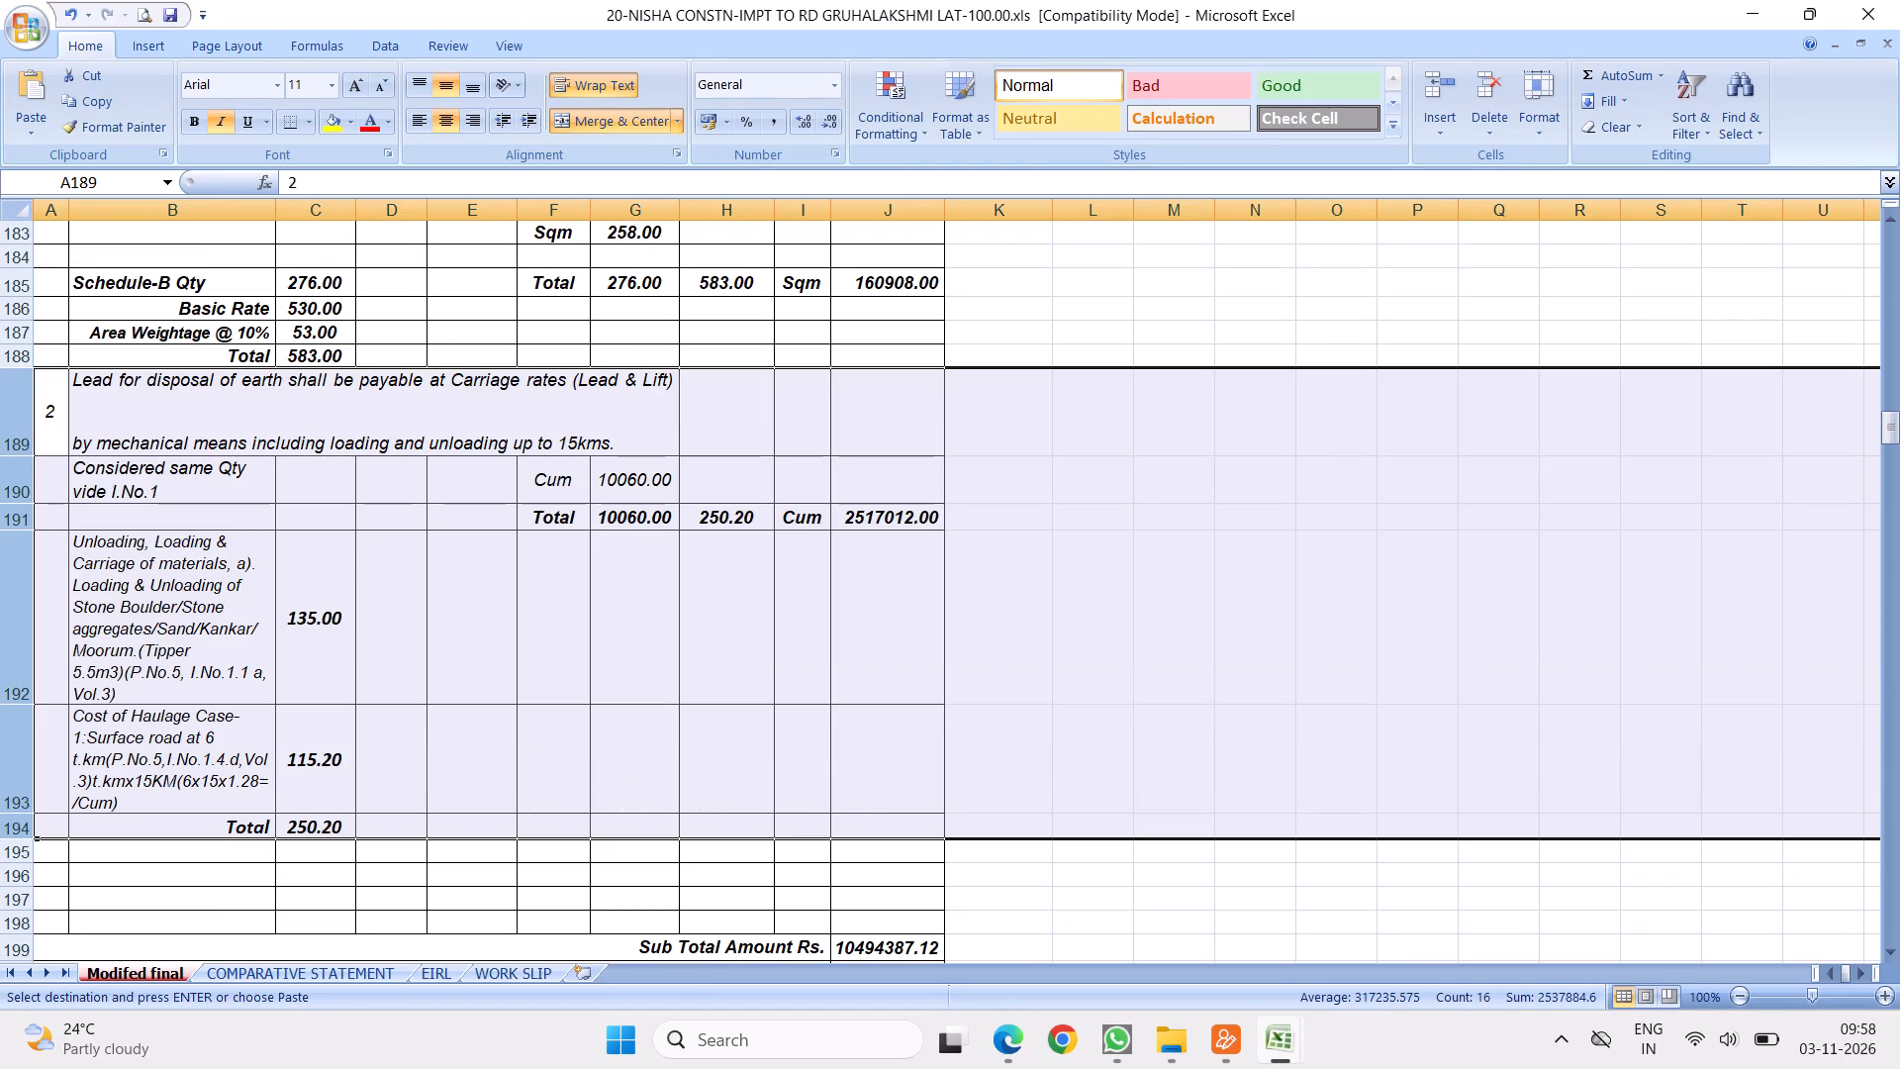
click(54, 411)
key(1)
key(6)
click(176, 424)
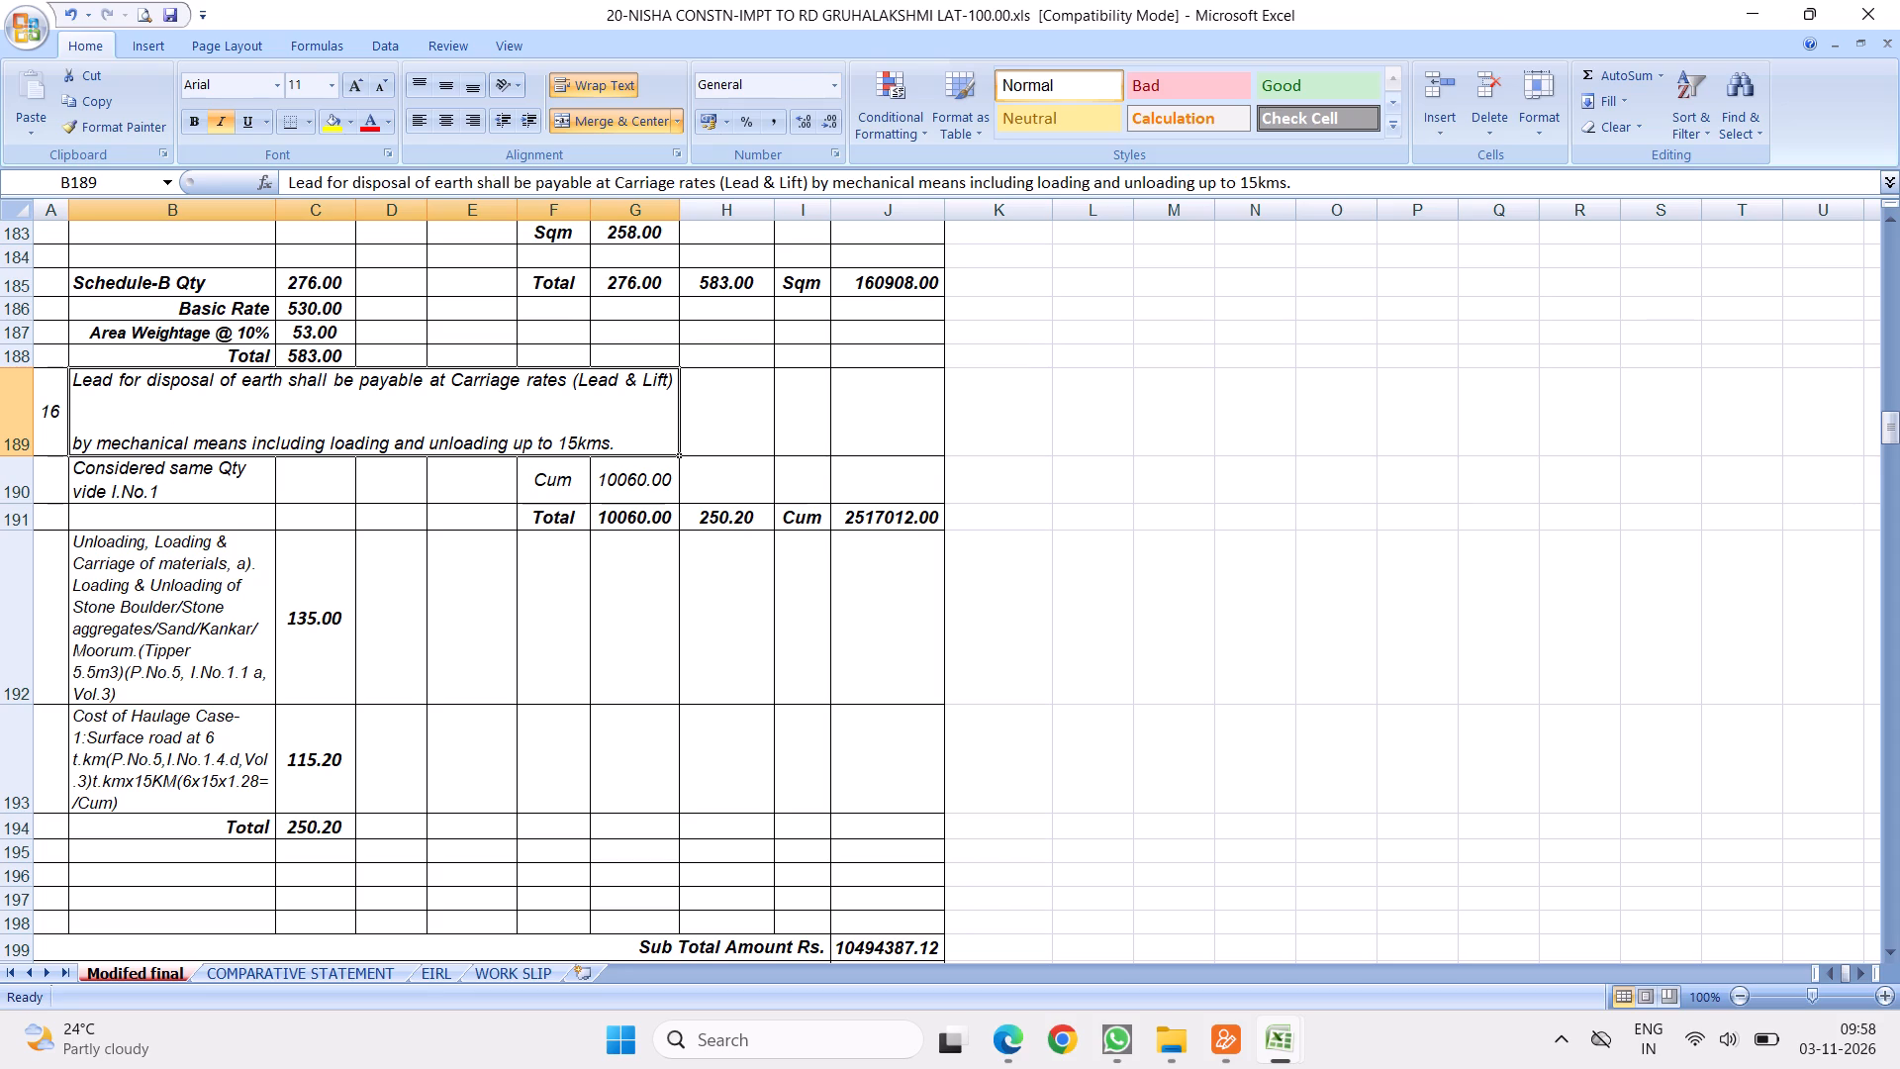
click(268, 417)
Copy the road marking item's rate rows 186 to 188 over item 16's carriage rate rows 192 to 194.
drag(24, 309, 26, 352)
right_drag(149, 323, 164, 340)
click(215, 365)
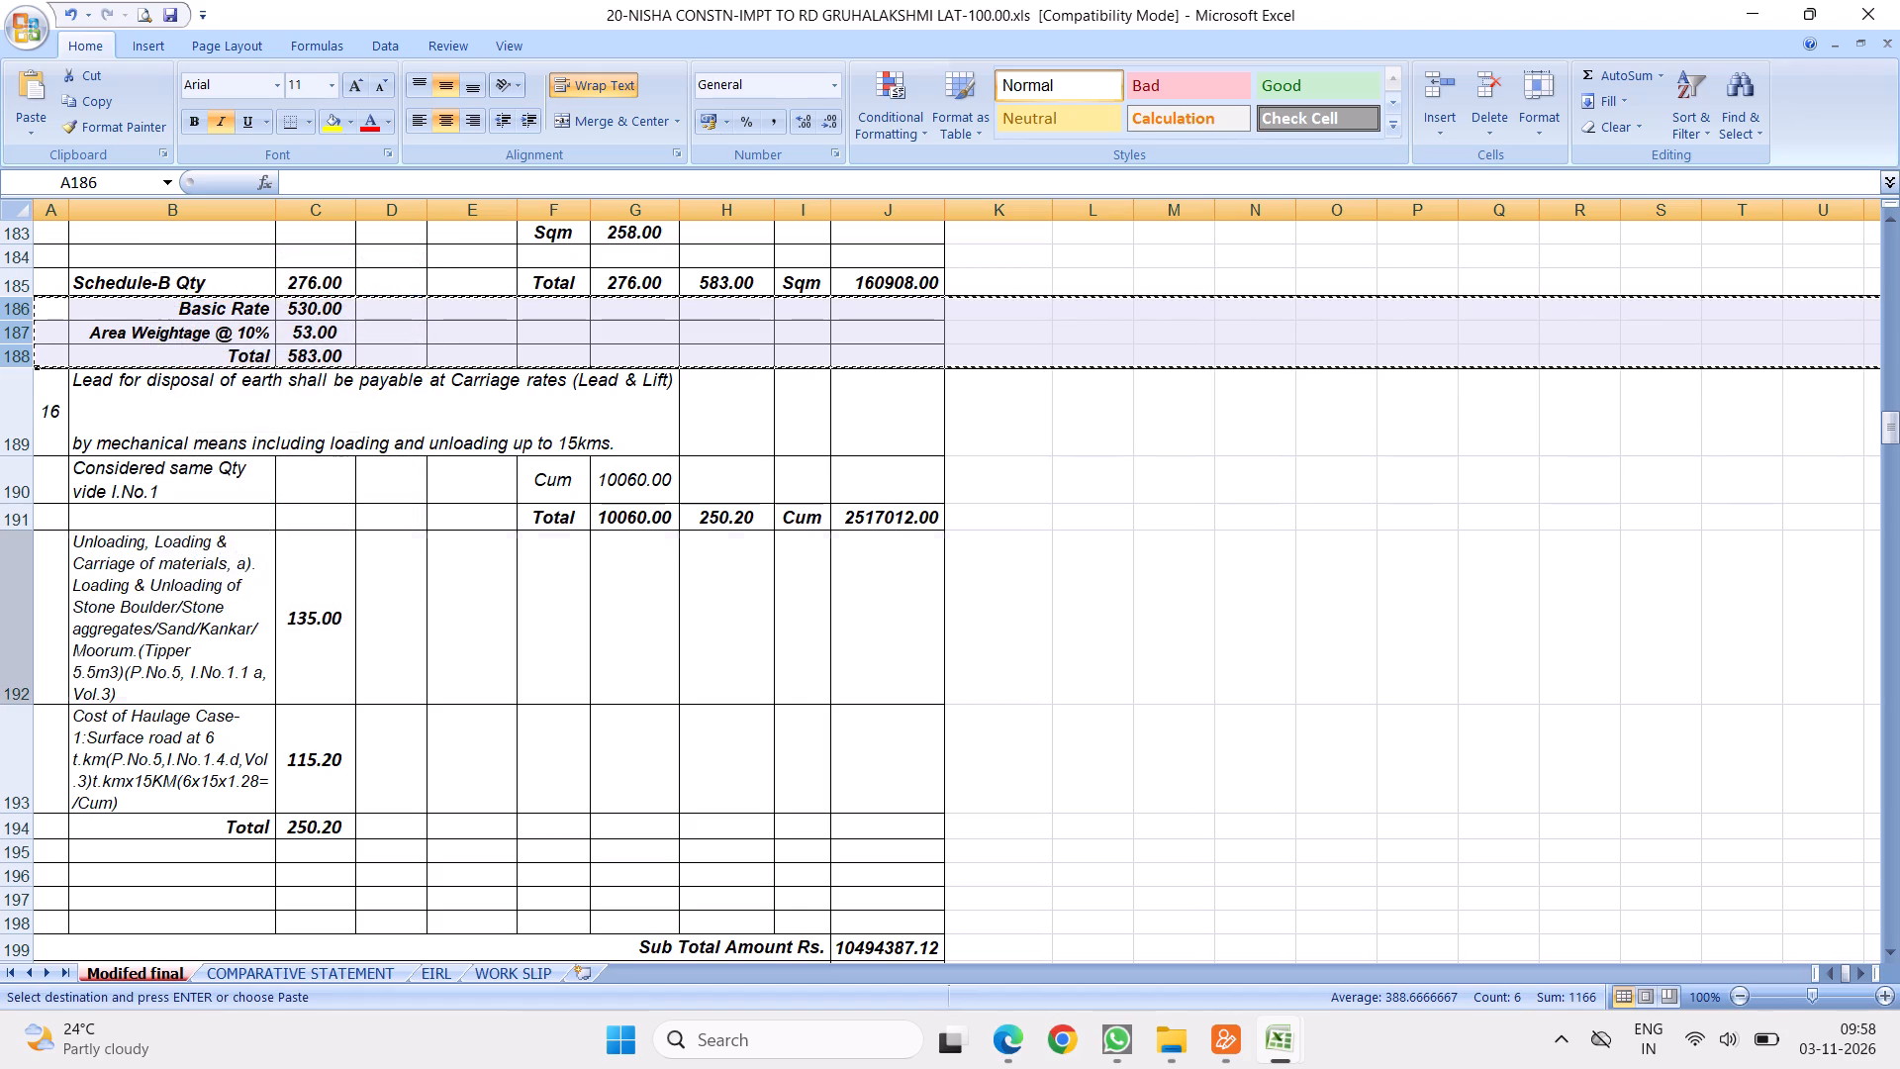
right_click(0, 574)
click(71, 638)
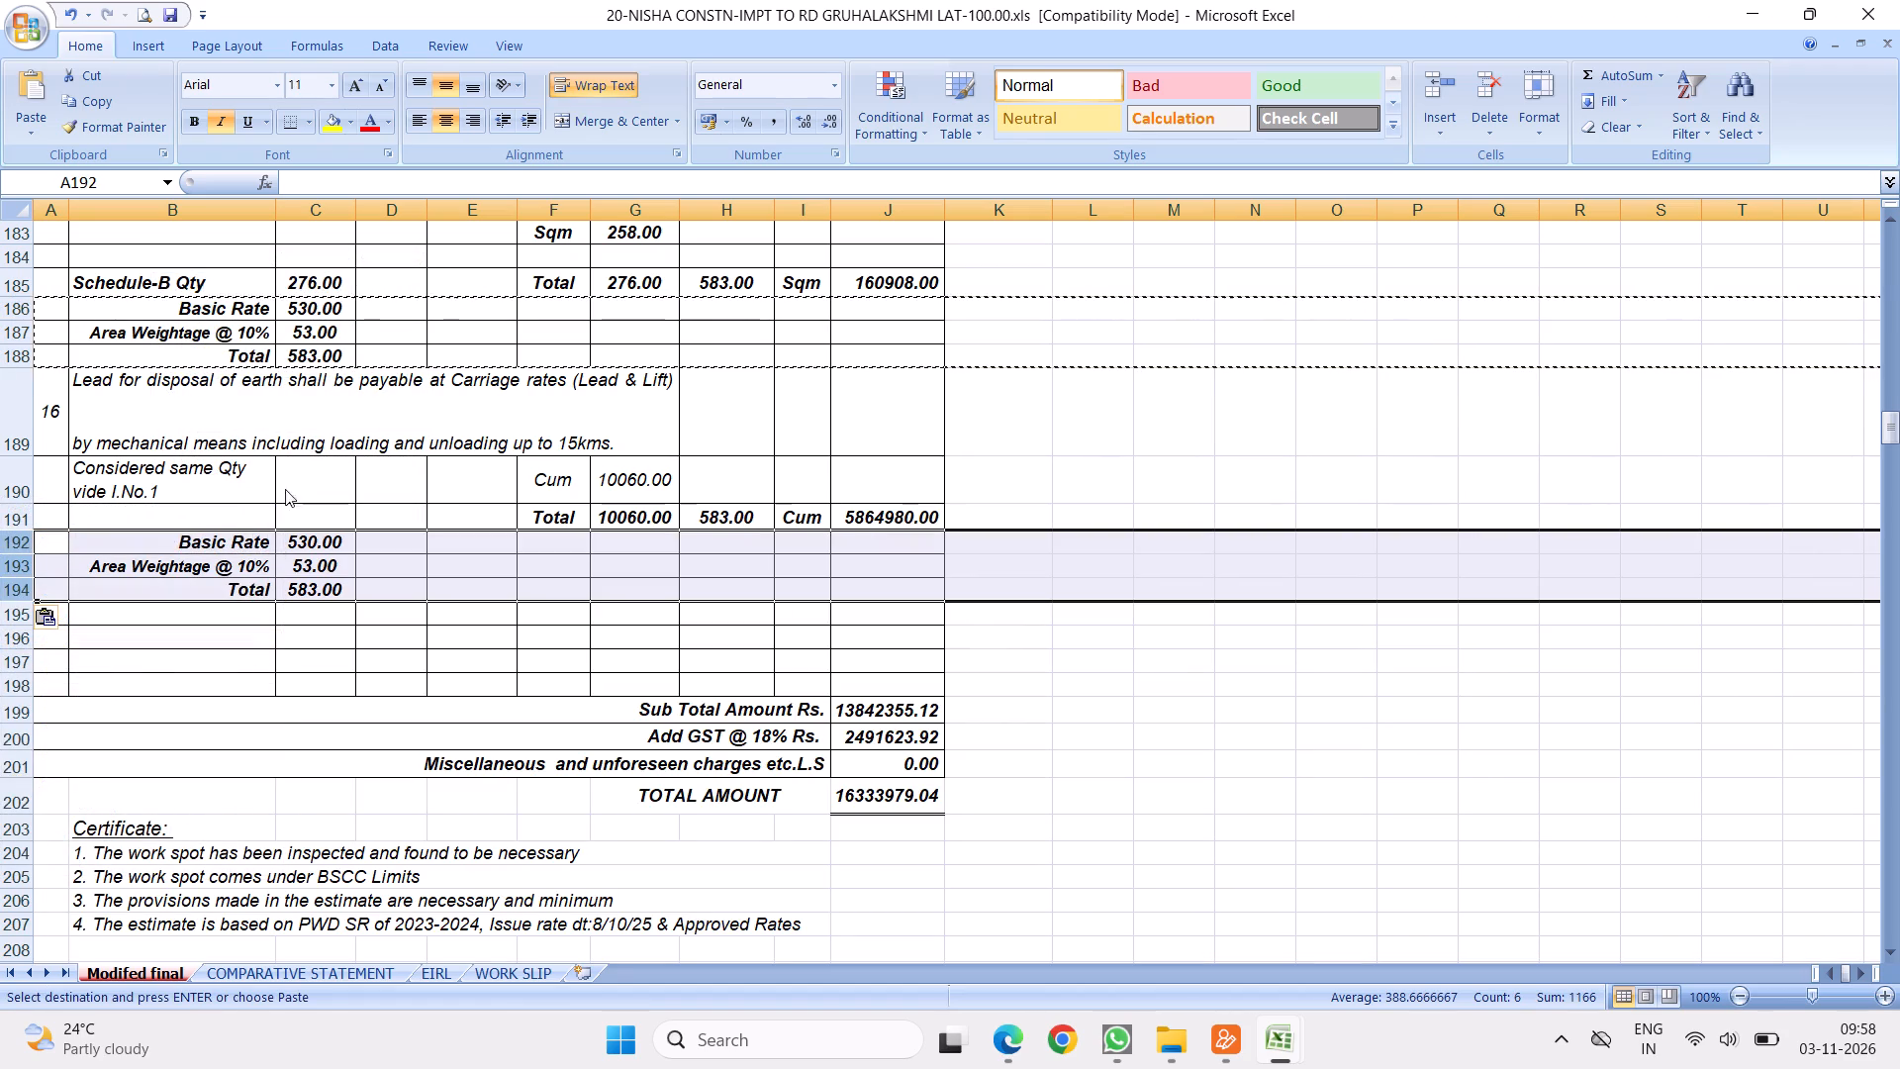
Copy the road marking item's Schedule-B Qty row 185 over item 16's total row 191.
click(25, 289)
right_click(25, 289)
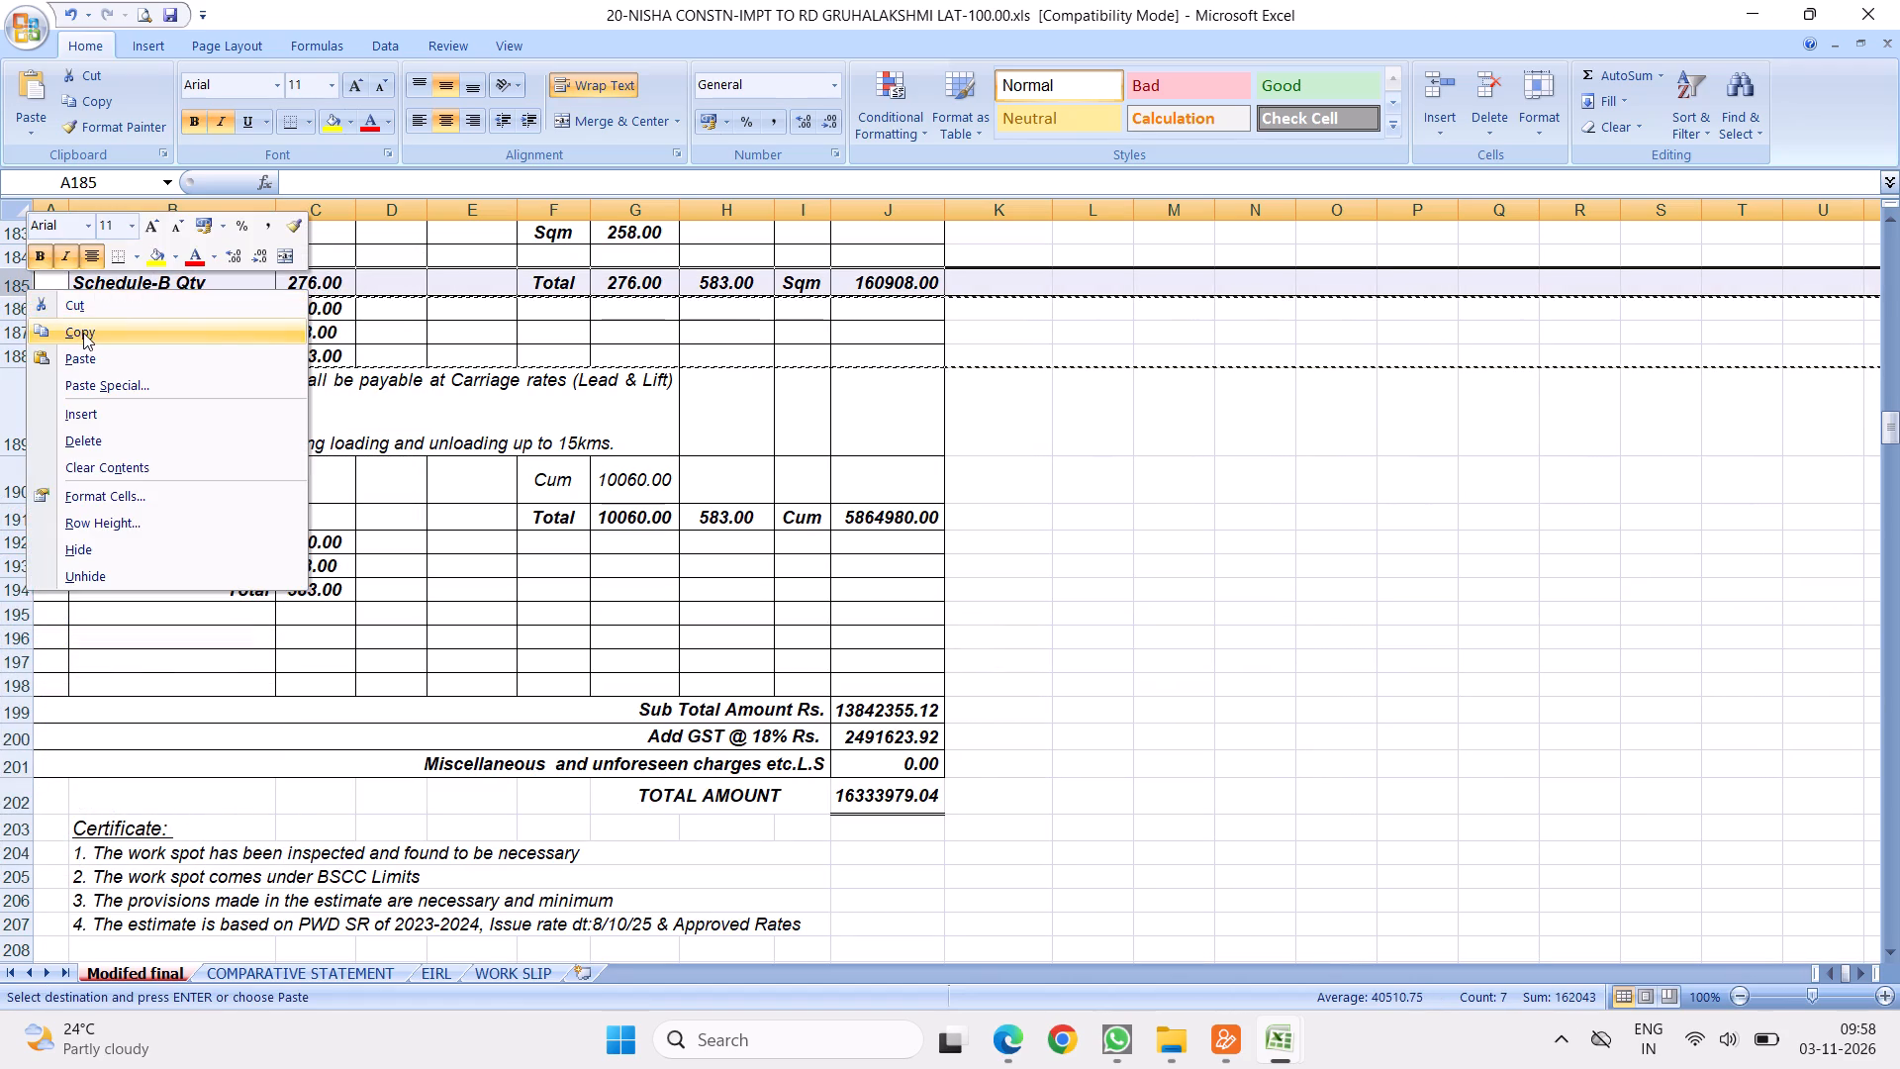
click(83, 333)
right_click(17, 516)
click(84, 589)
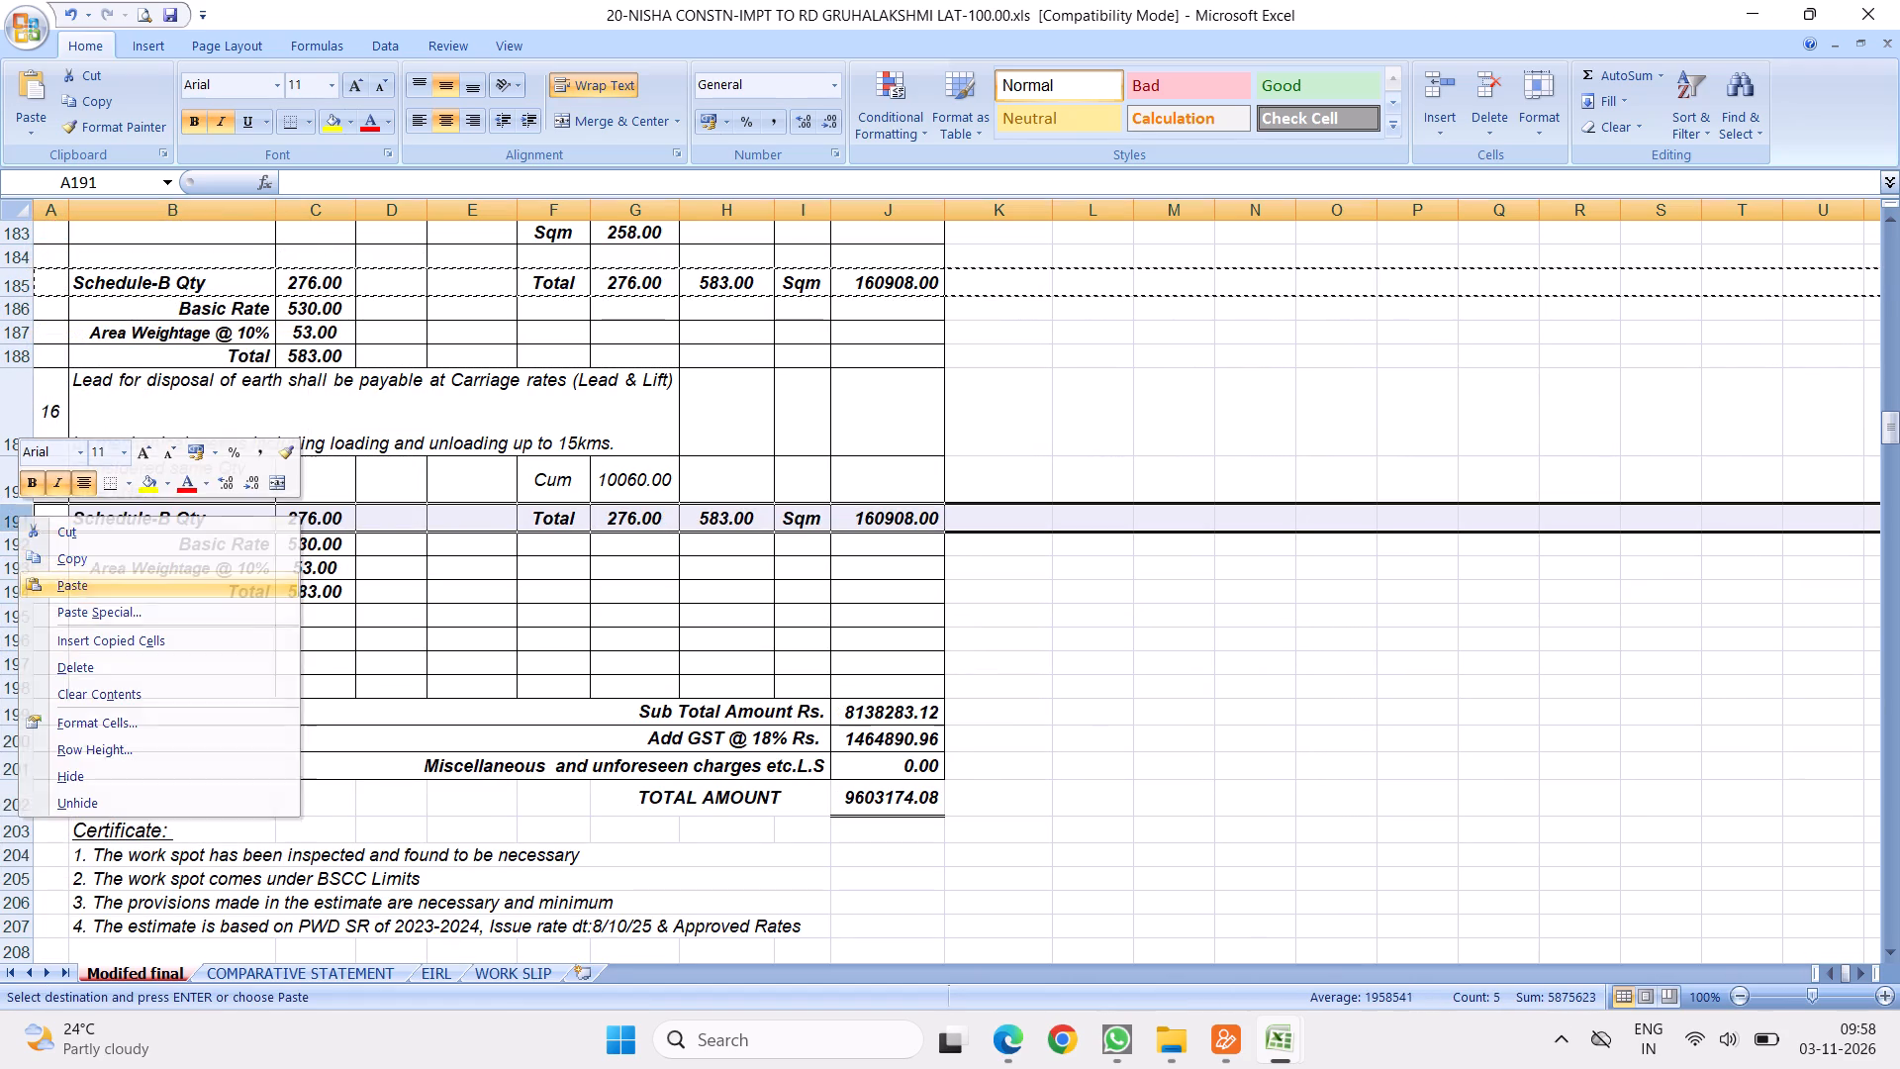
Set item 16's Schedule-B quantity in C191 to 1269.4 and its basic rate in C192 to 119.
click(328, 521)
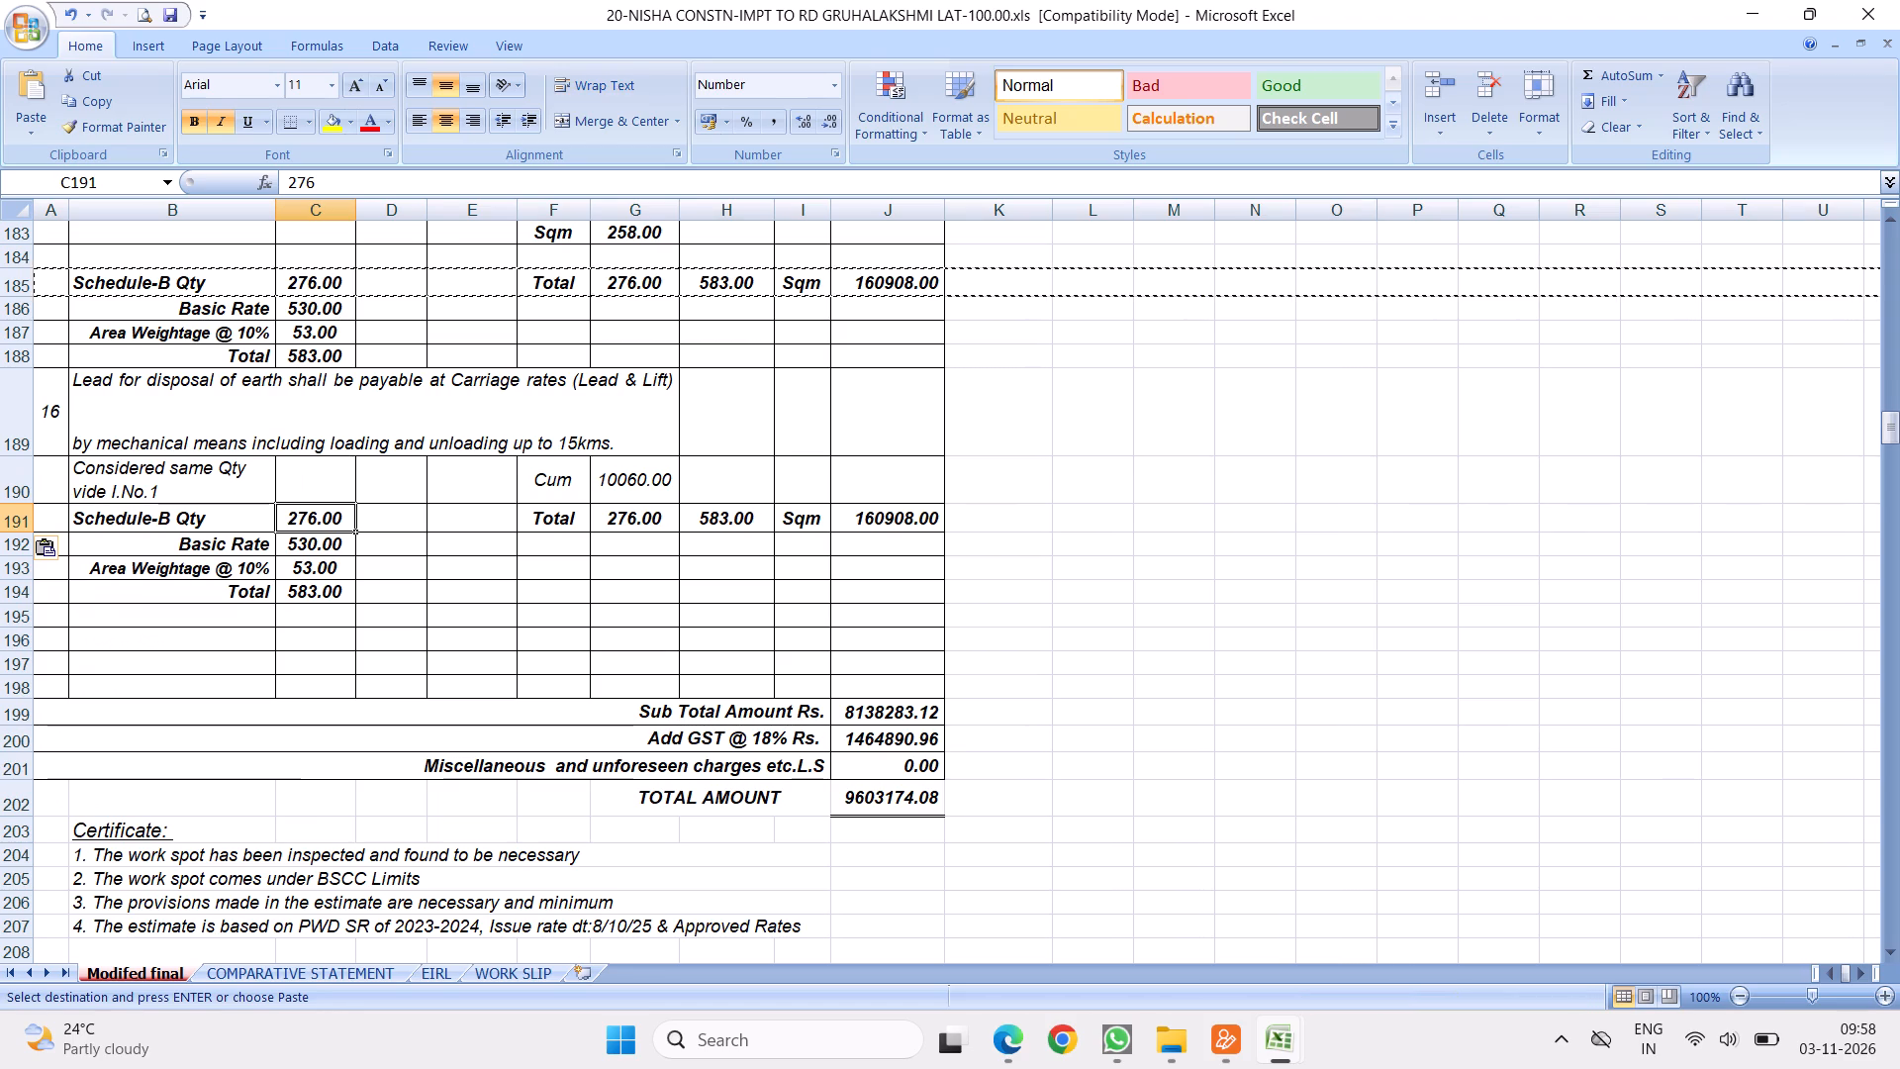
text(1269.4)
key(Return)
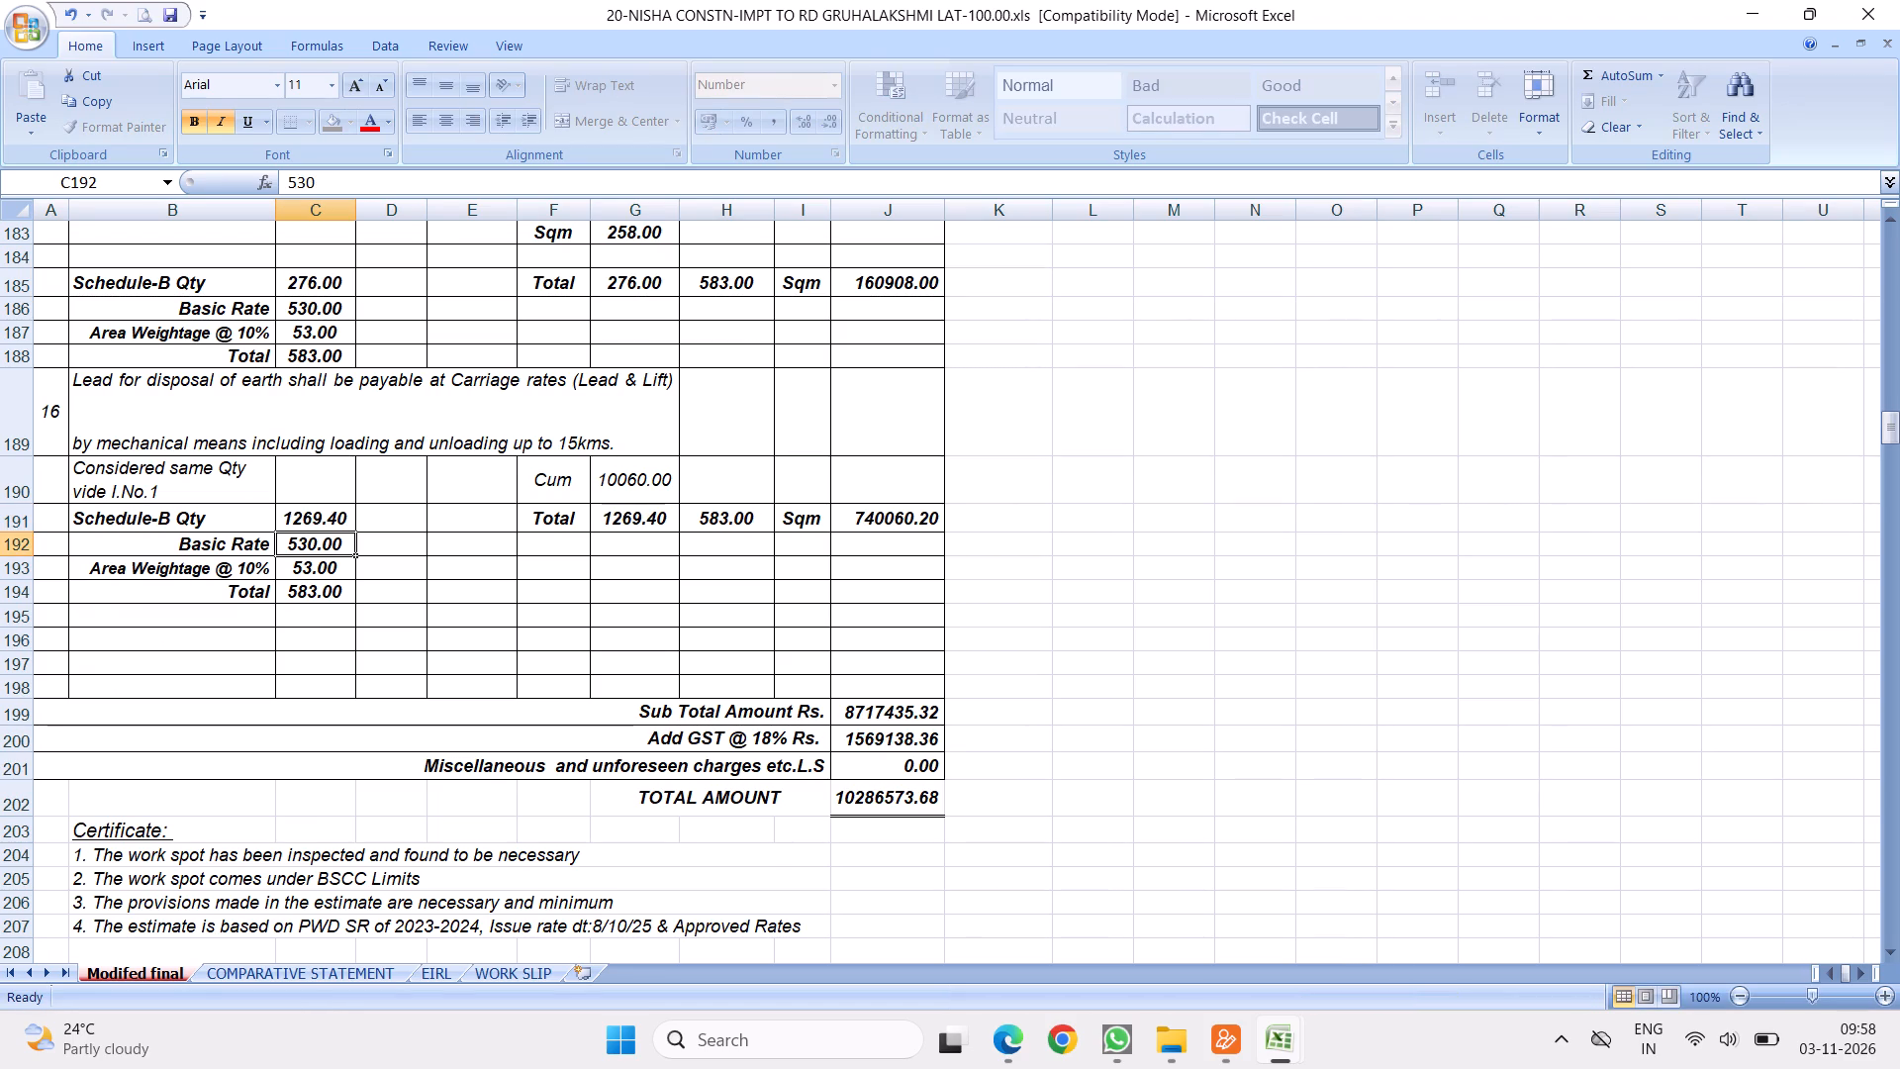
text(119)
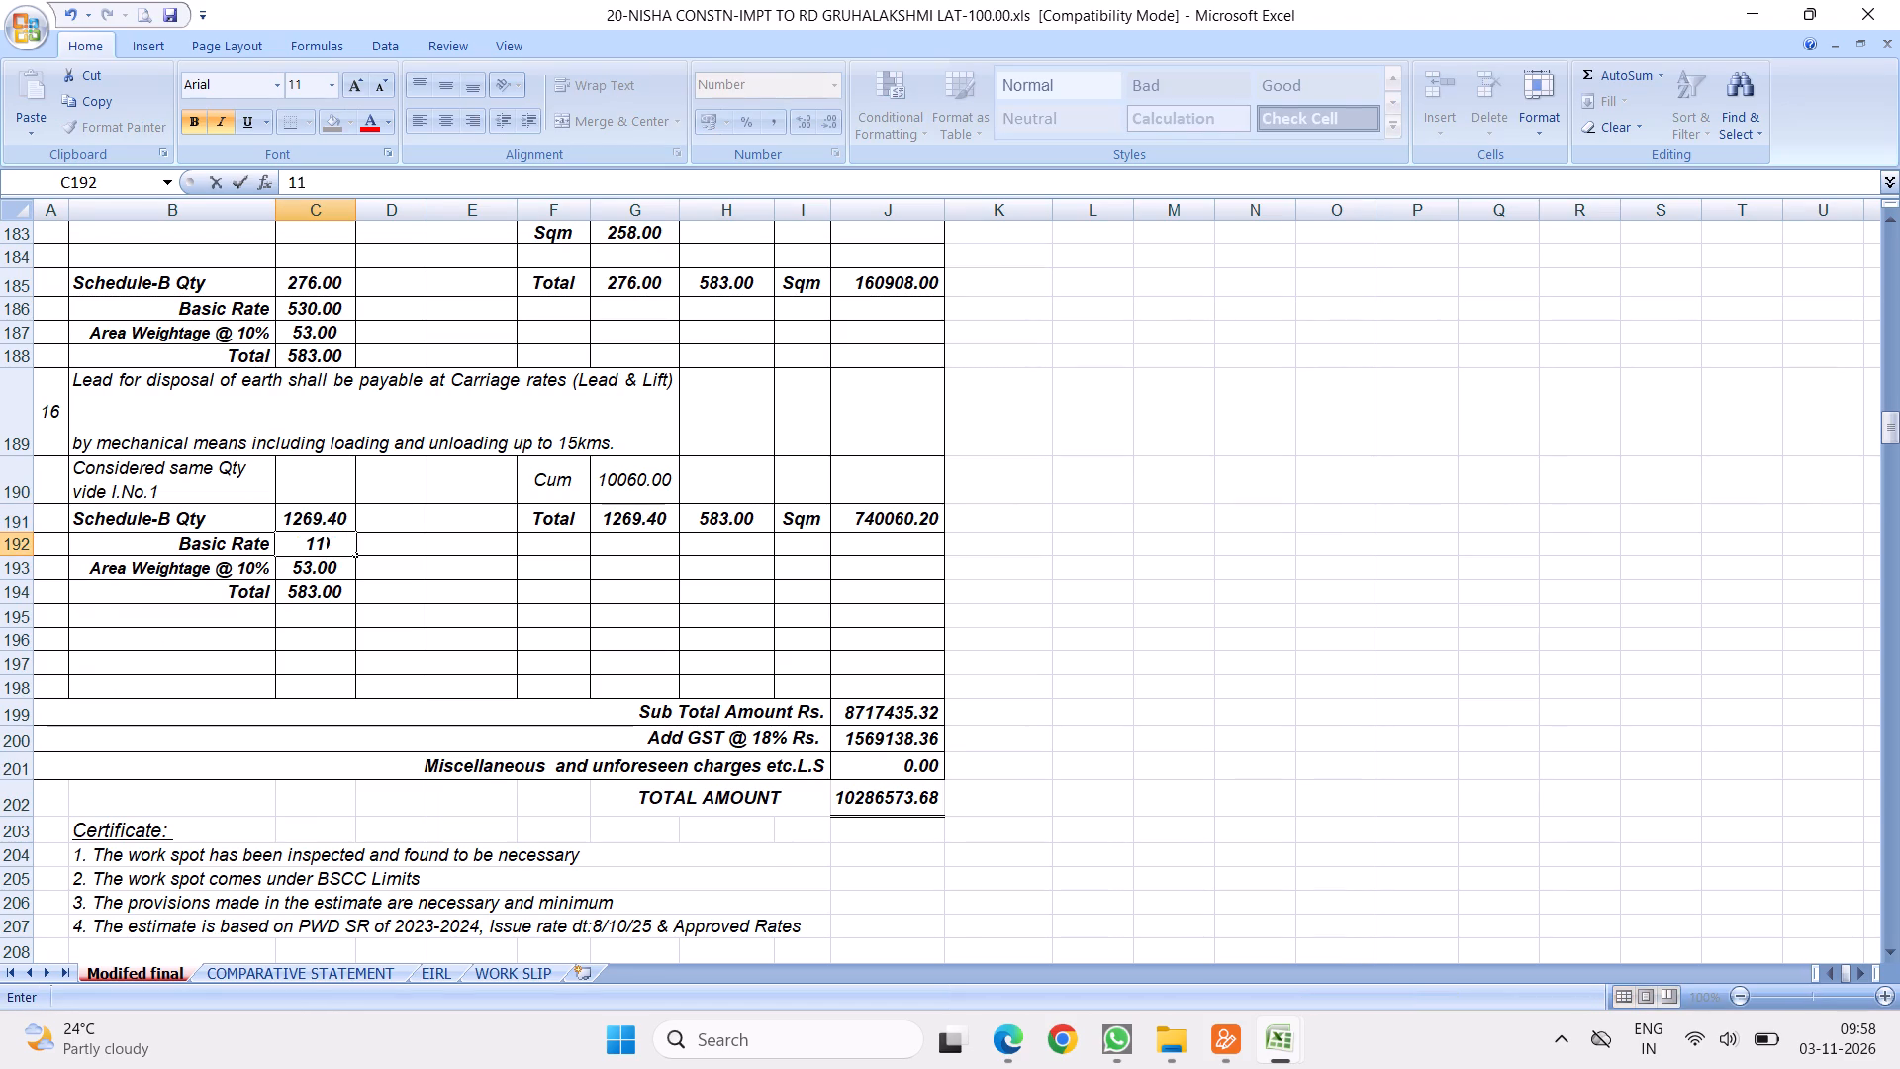
key(Return)
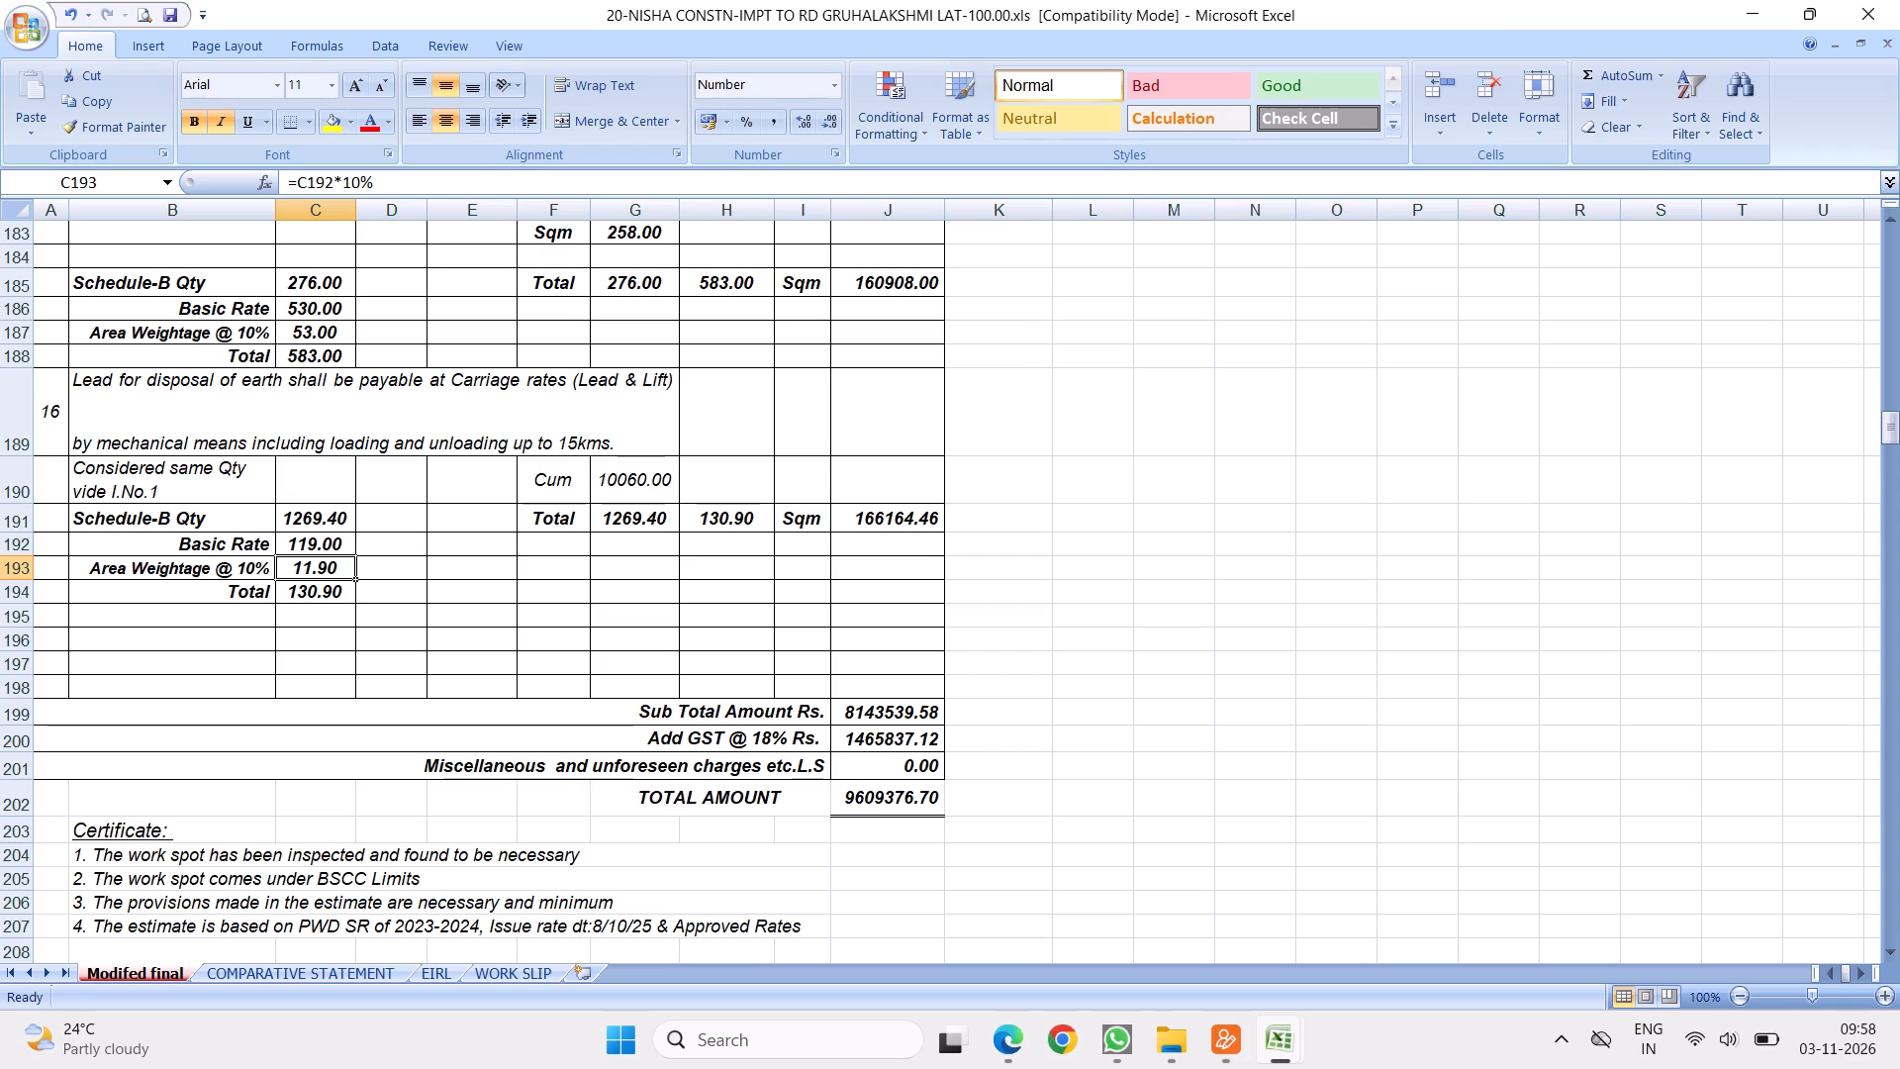
Replace item 16's description in B189 with "Loading and Unloading of Stone Boulder/Stone aggregates/Sand/Kankar/Moorum".
click(288, 413)
key(Delete)
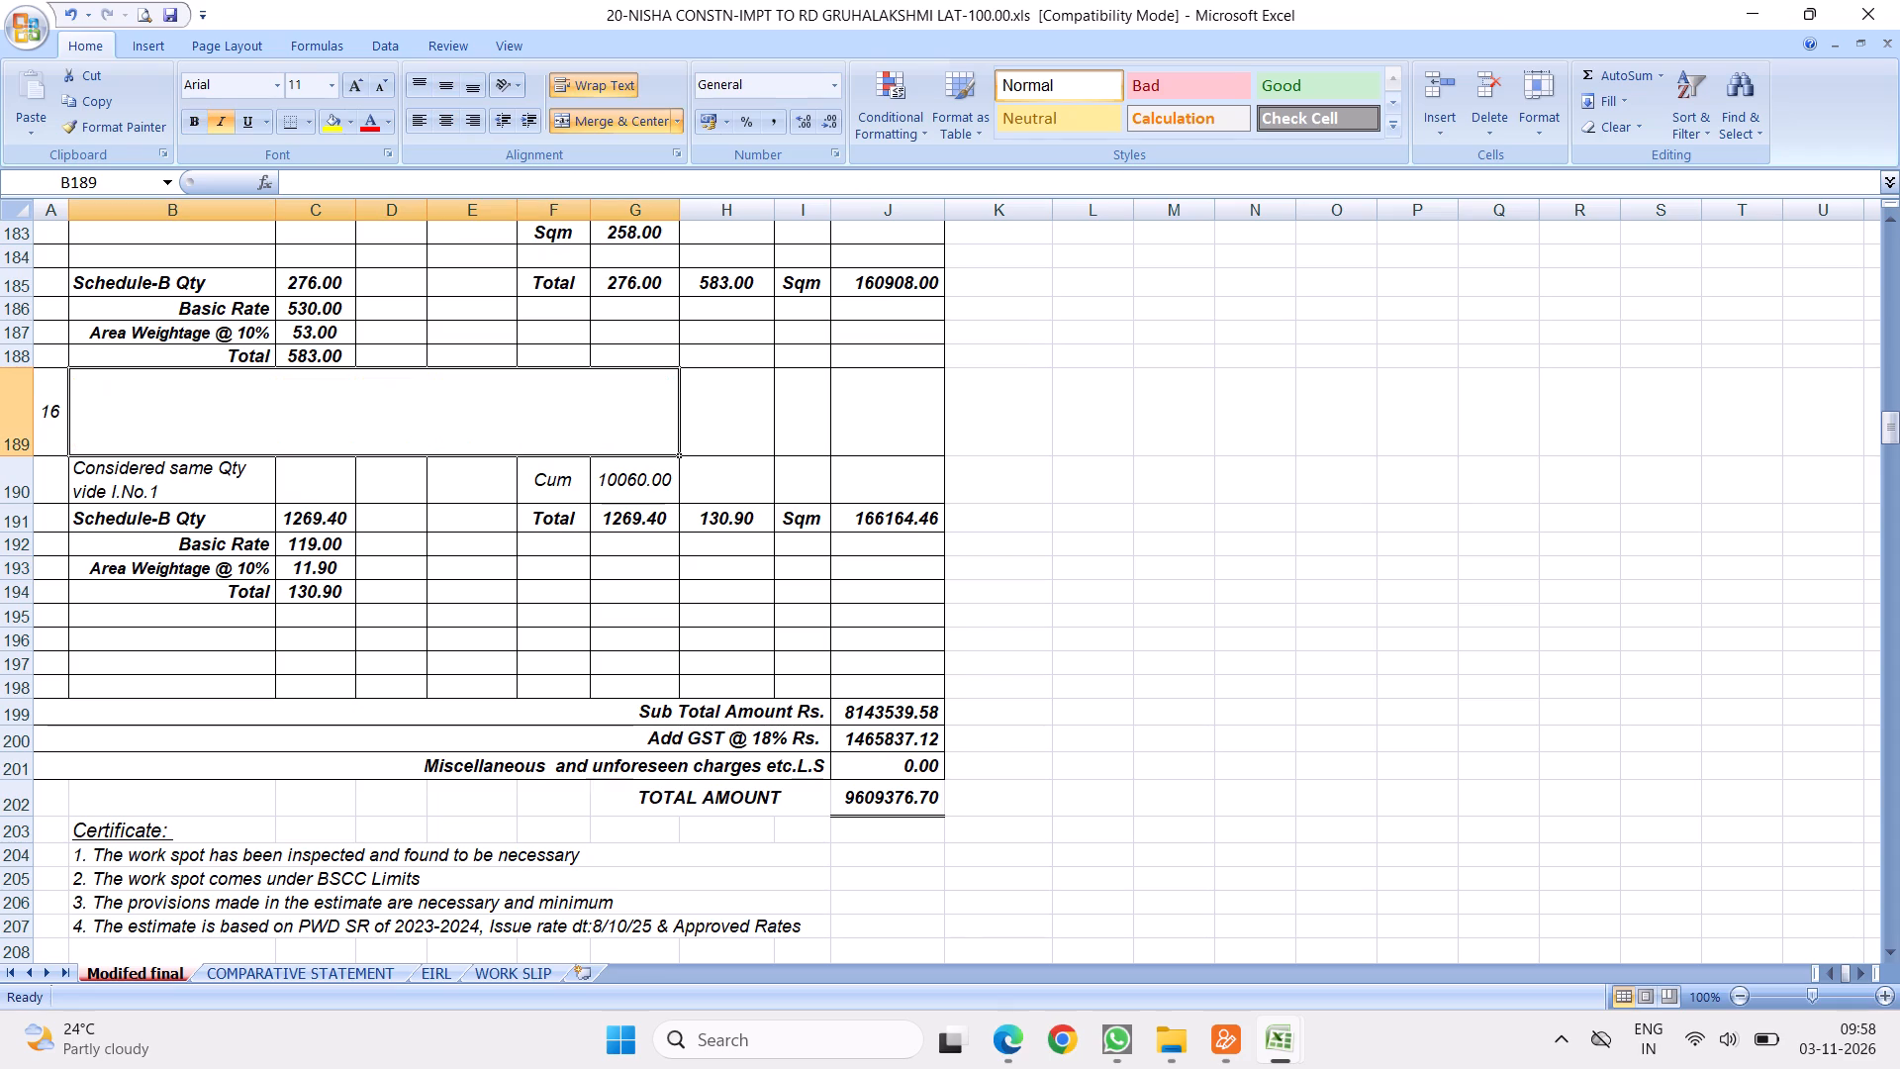
text(Loading)
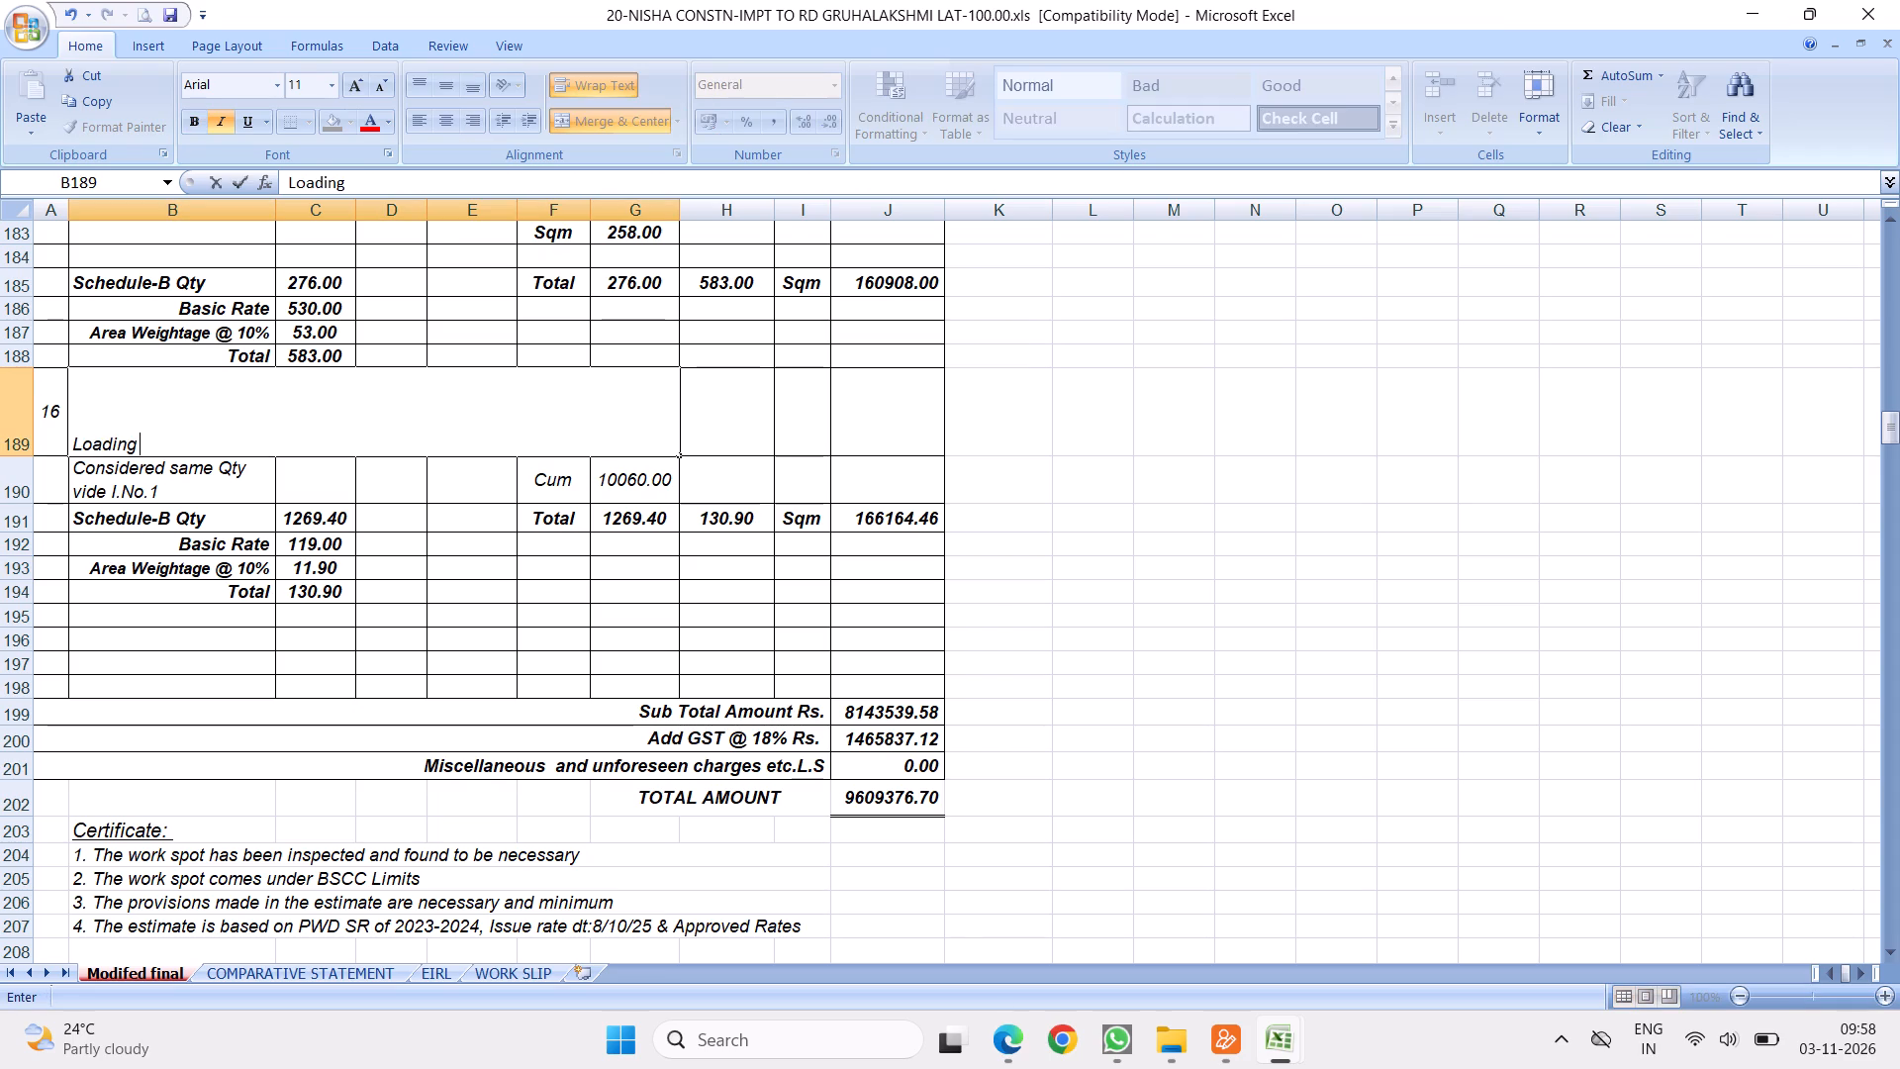
key(space)
text(and Unloading)
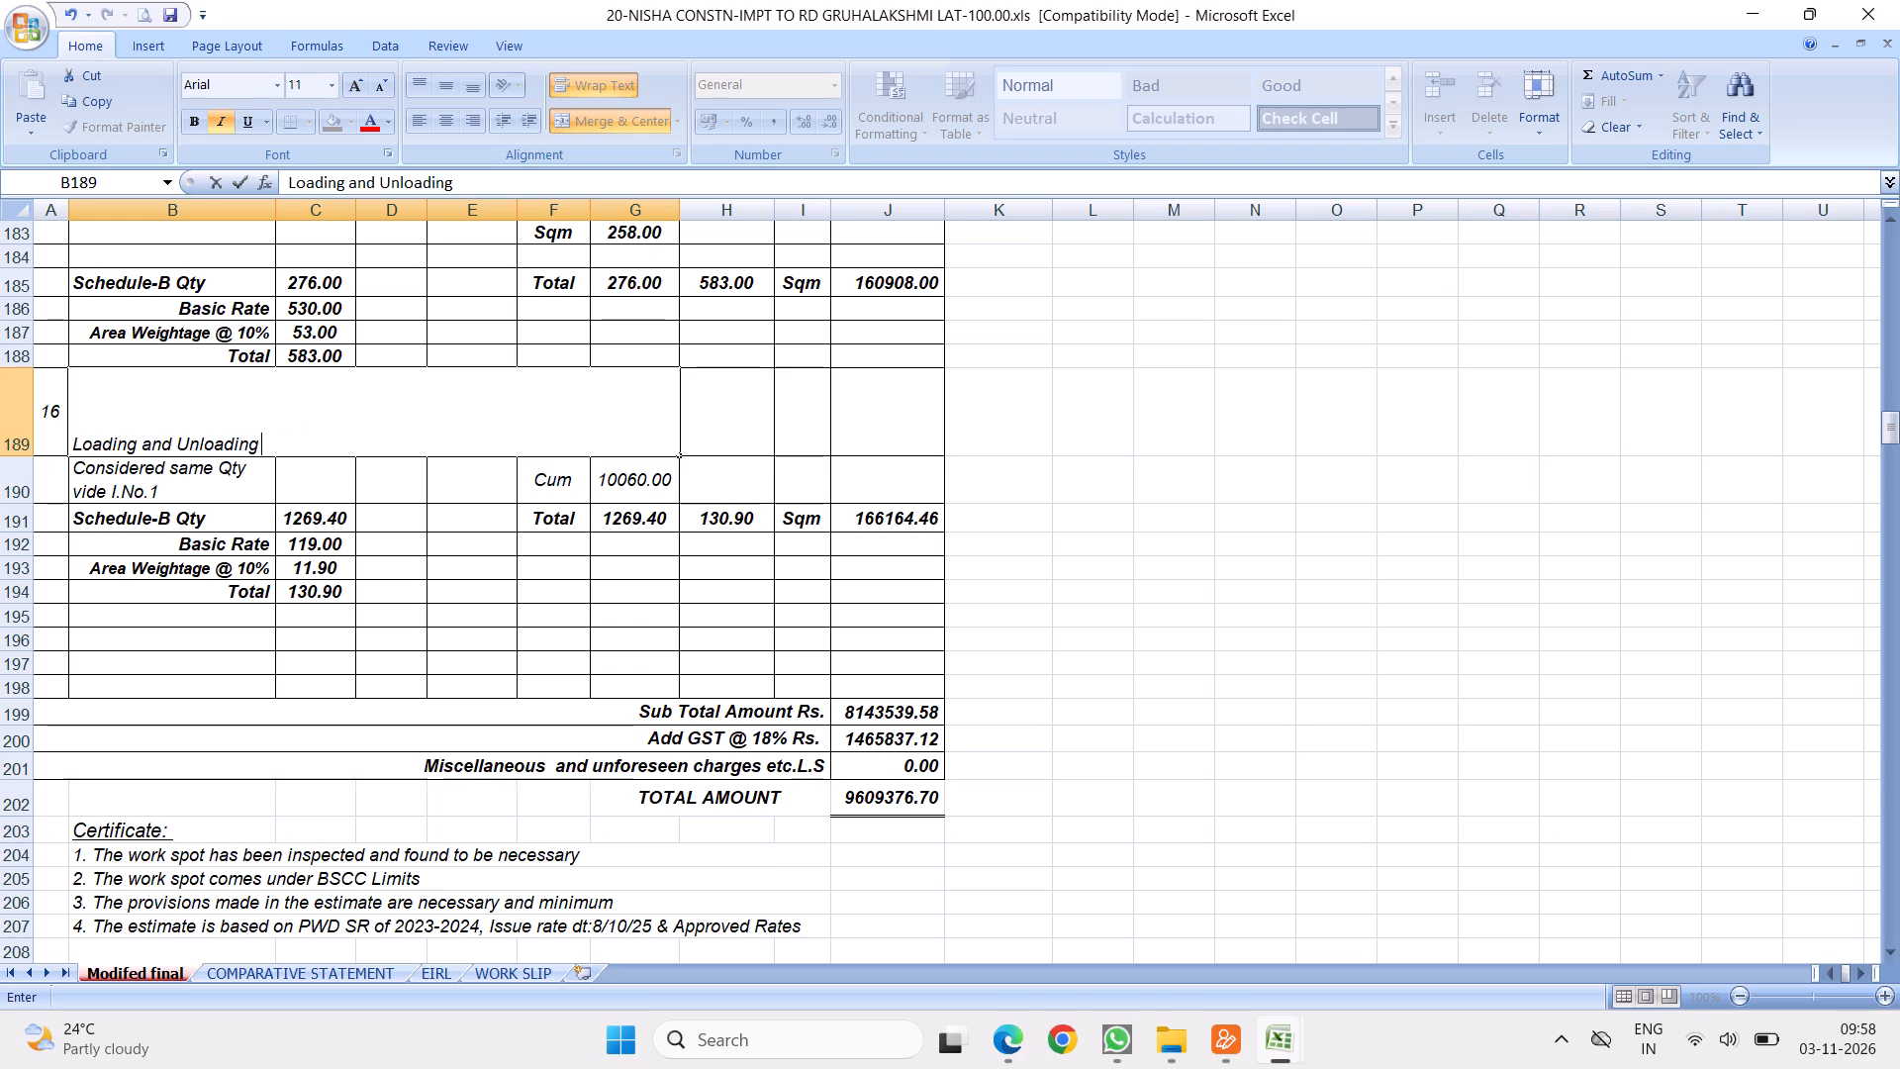
key(space)
text(of Stone)
key(space)
text(Boulder)
text(/Stone)
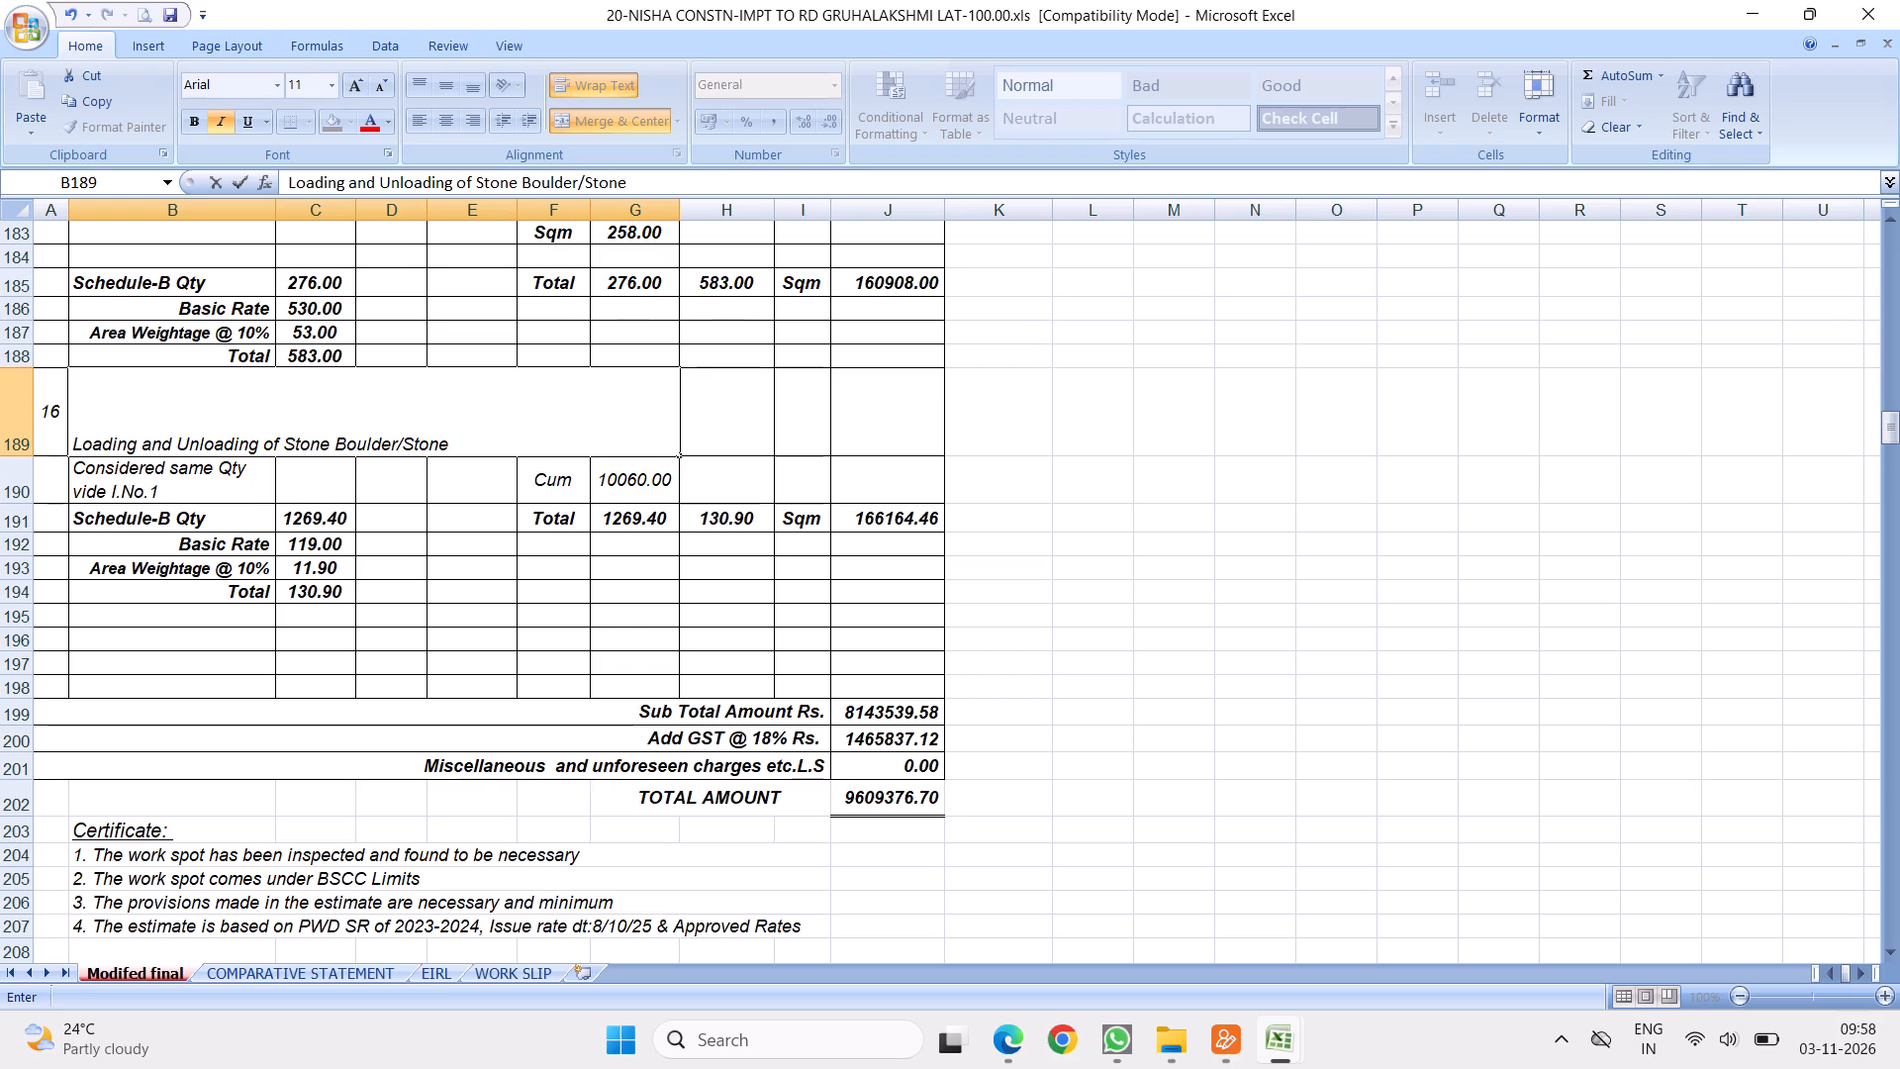
key(space)
text(aggregates)
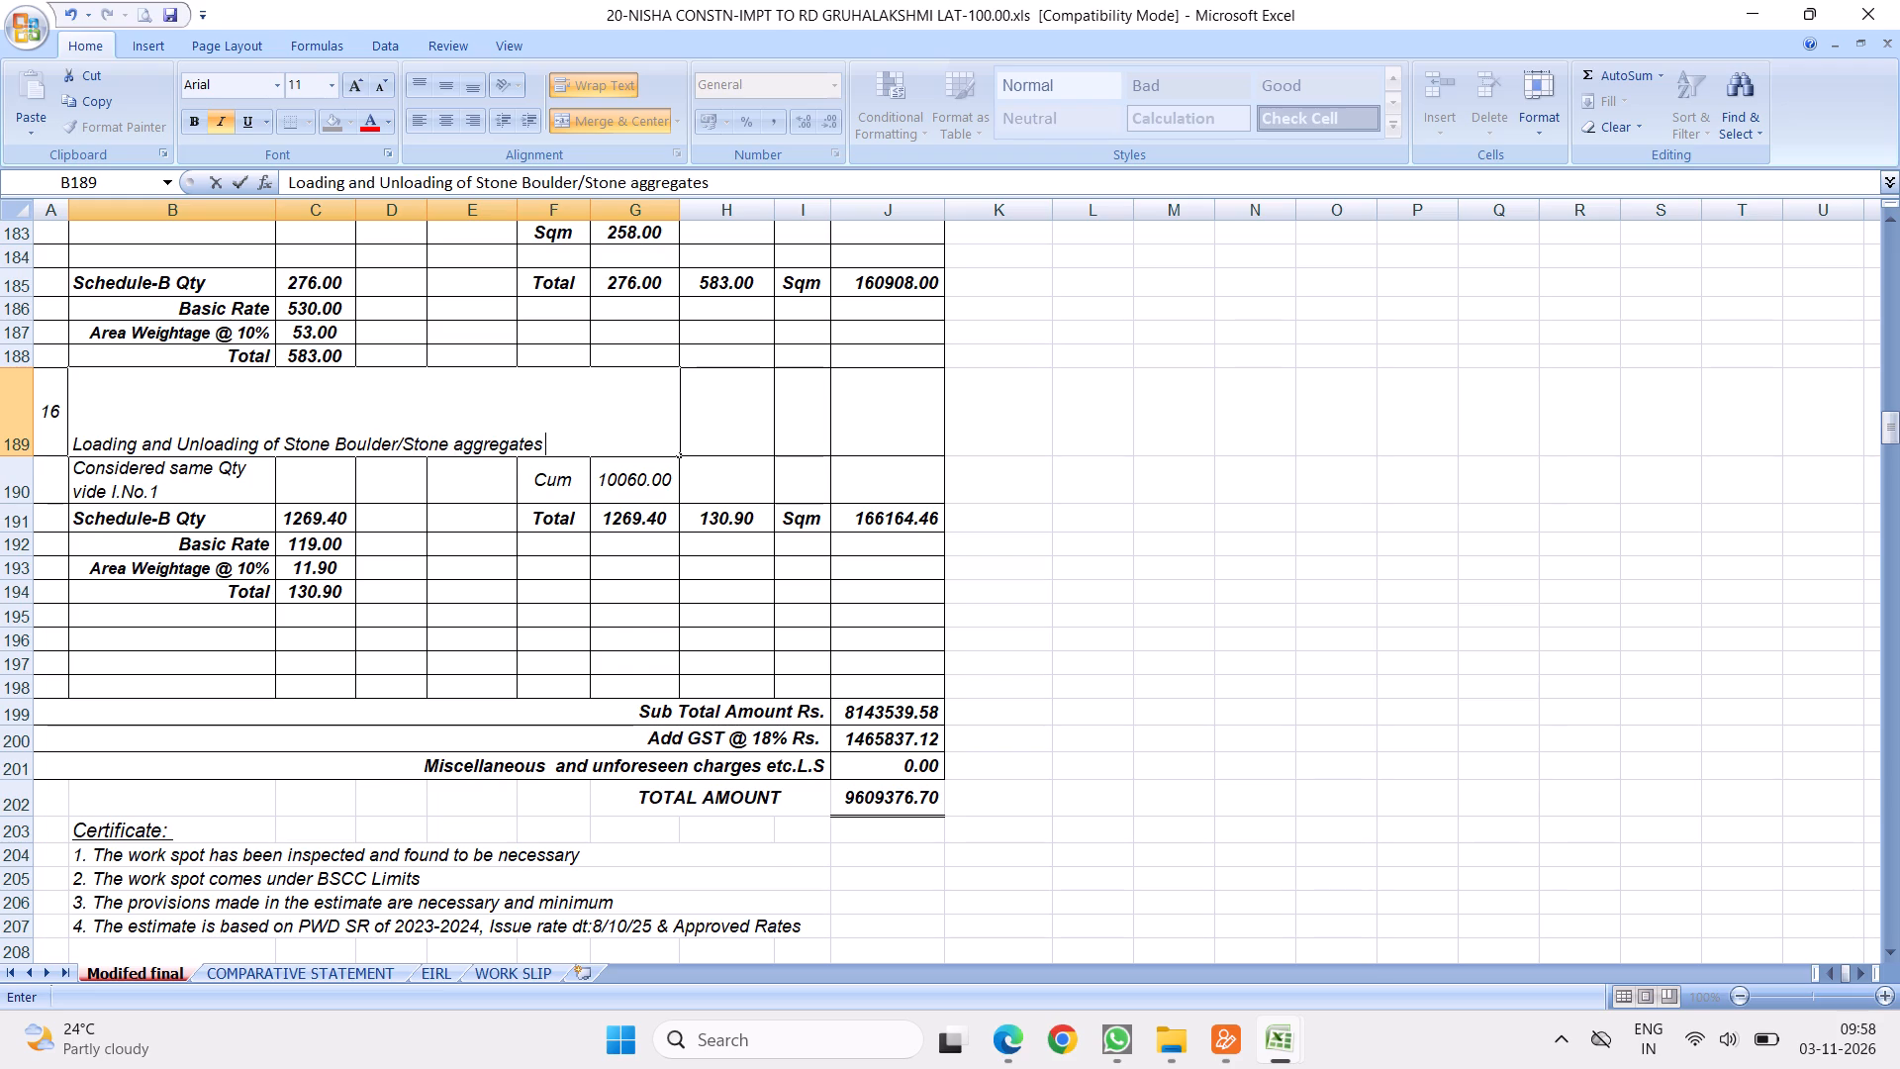
text(/Sand)
key(space)
key(BackSpace)
text(/Kankar)
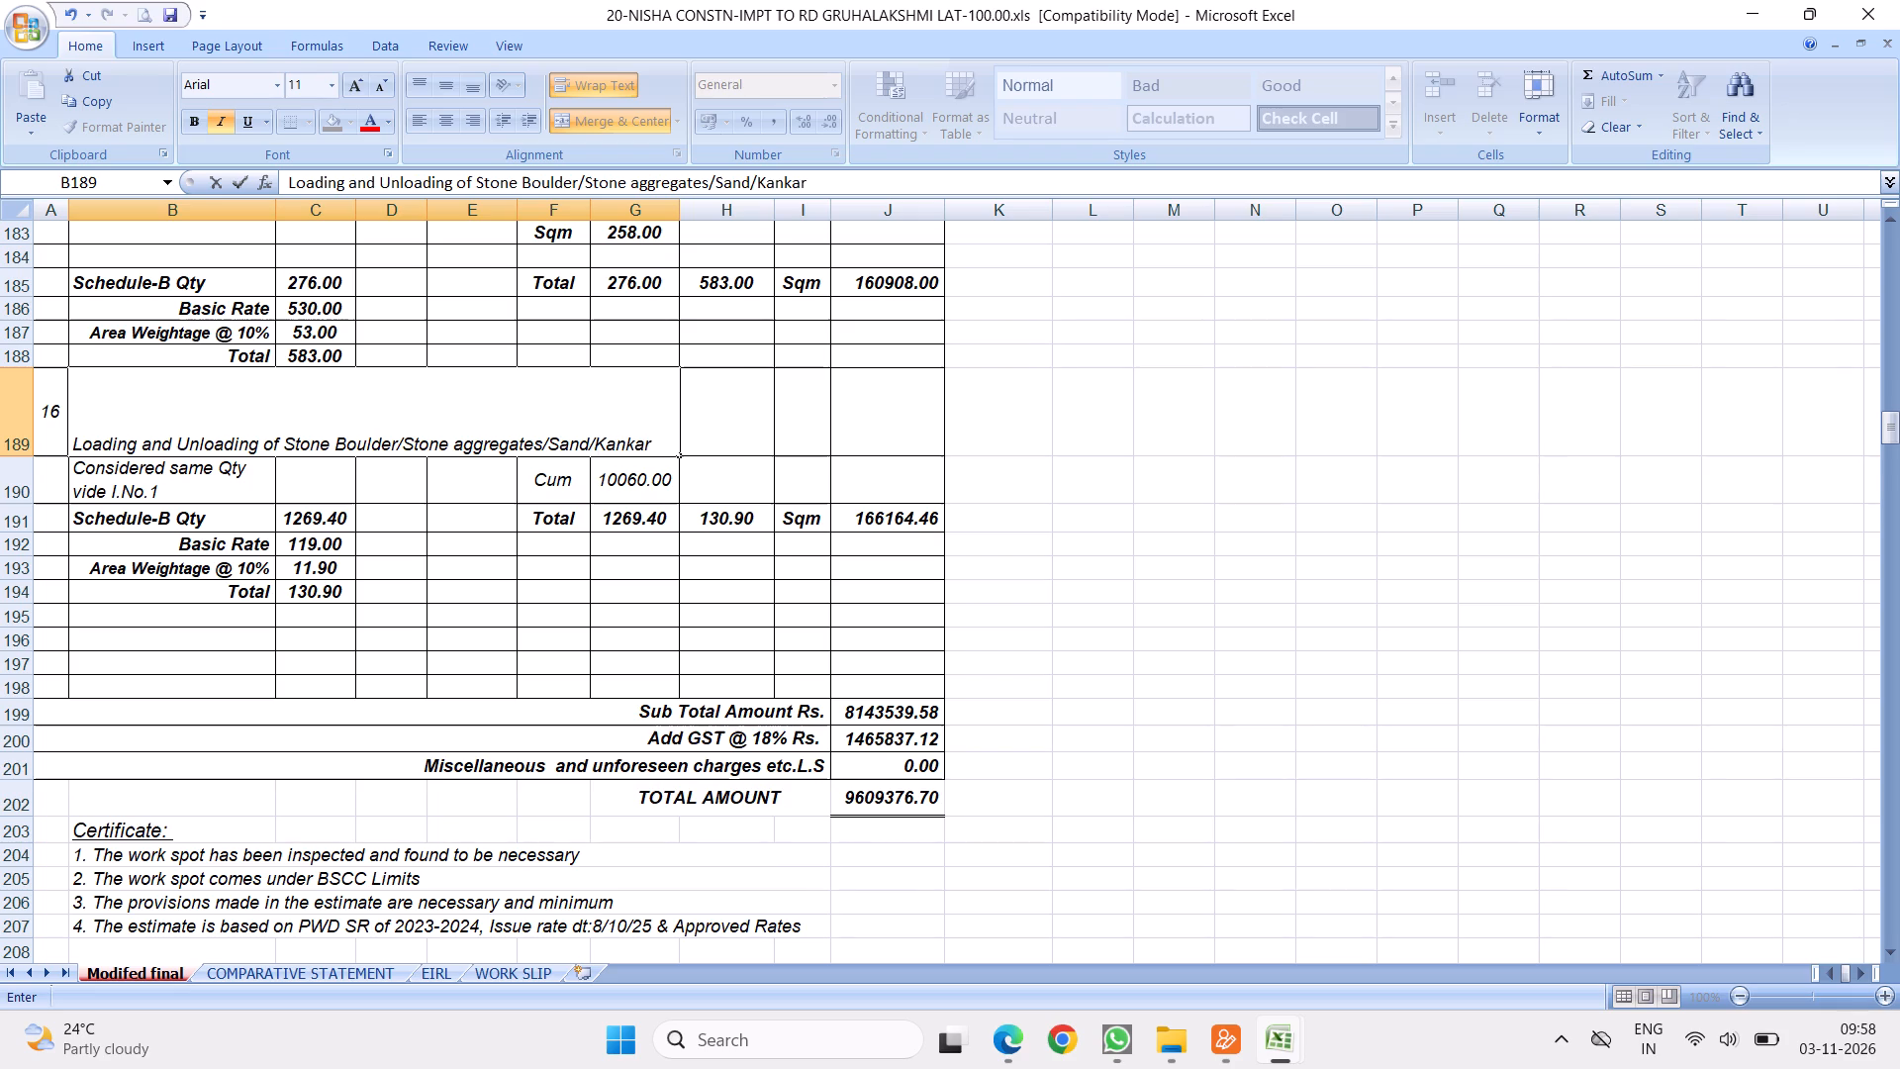
text(/Moorum)
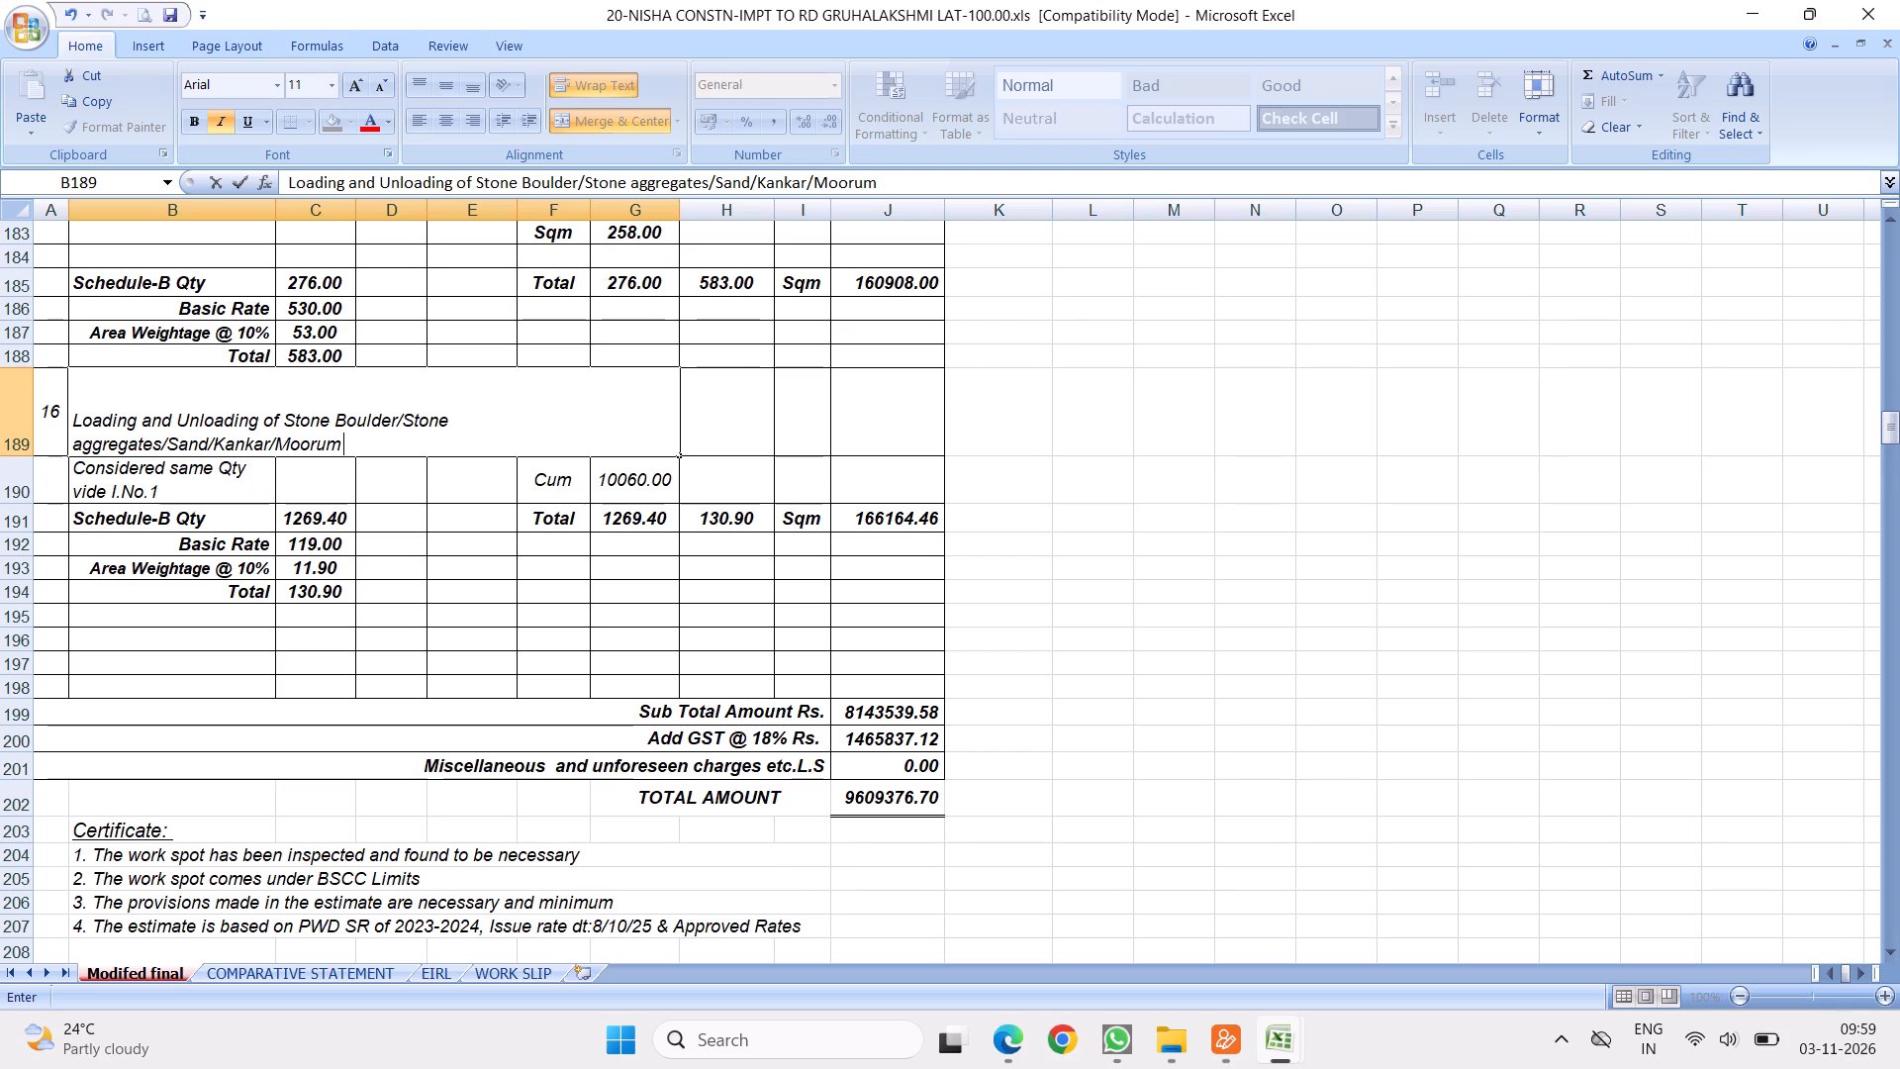
Append the tipper capacity "(Tippeer 10m3)." to item 16's loading and unloading description in B189.
text((Tippeer)
key(space)
text(10)
text(m3)
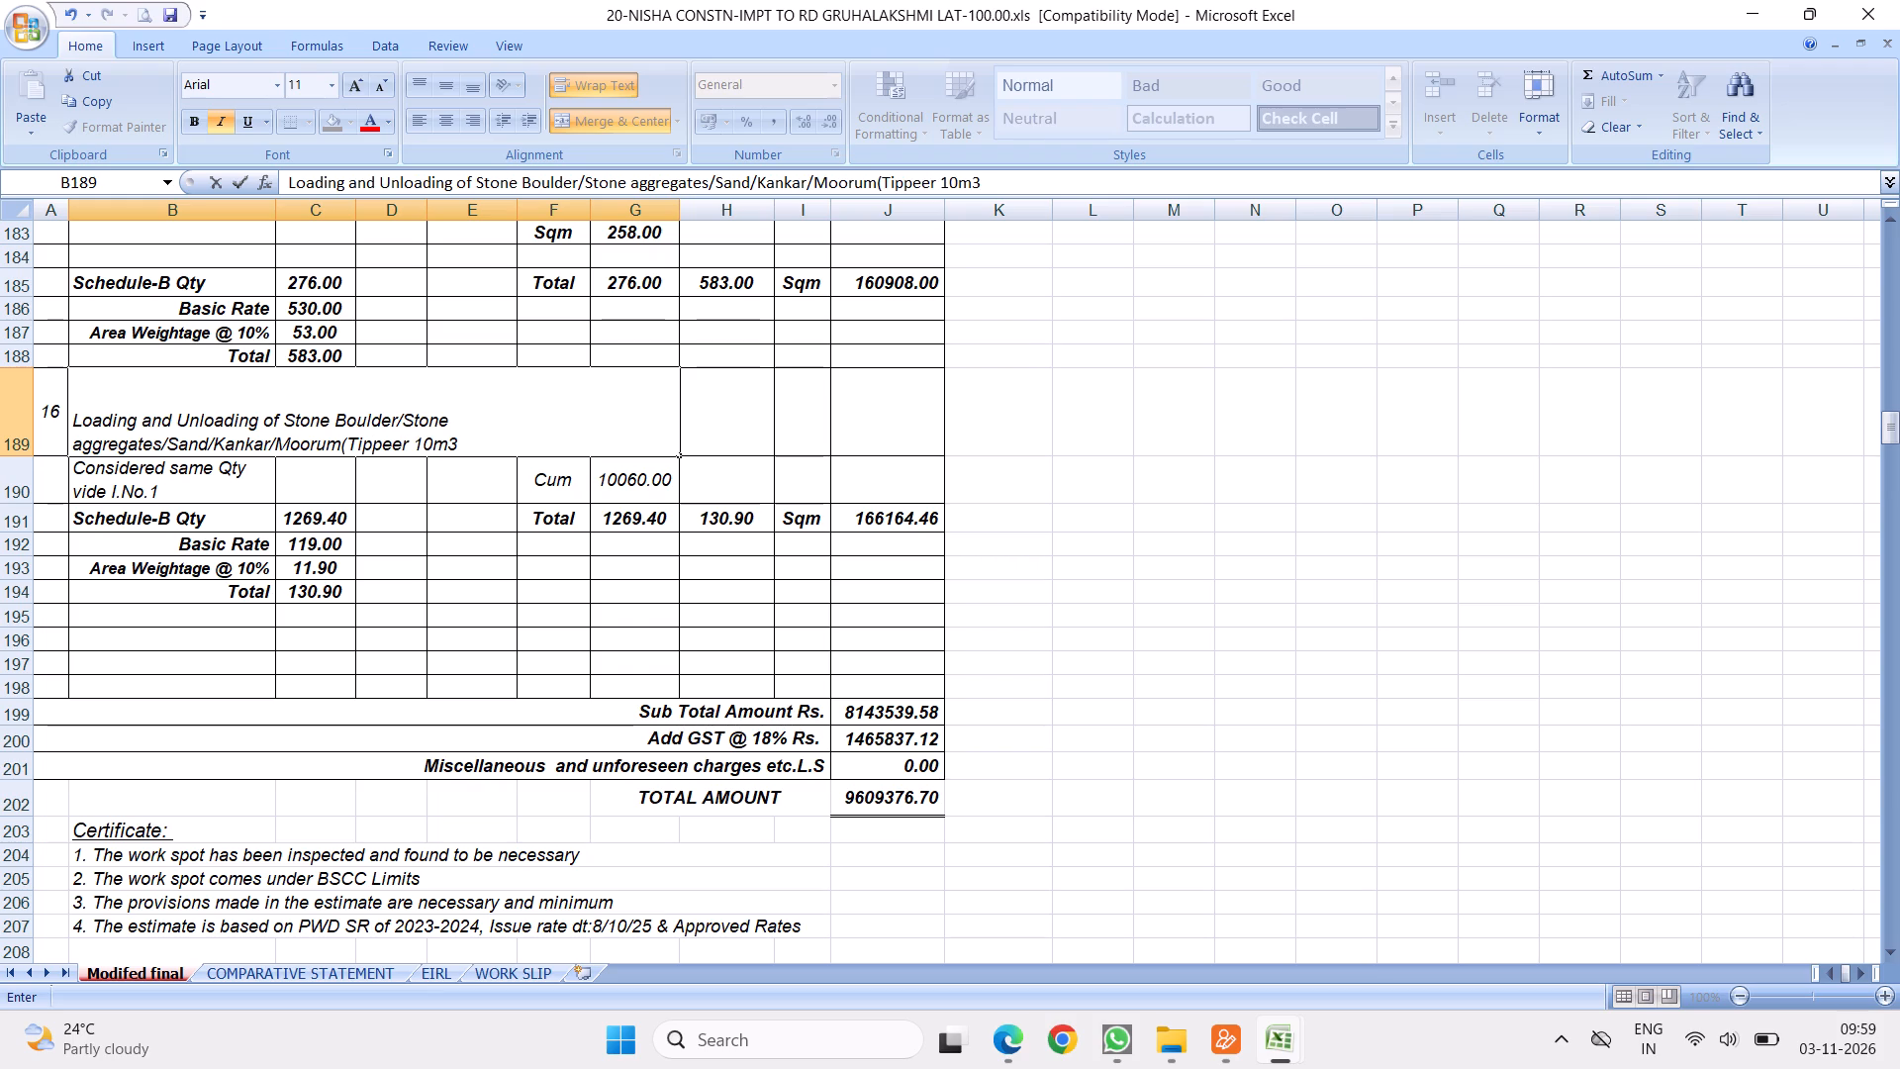
key(shift+parenright)
key(period)
Complete item 16's description in B189 with the reference "(P.No.5, Sl.No.1.1(b), Vol-3, SR of 2023-24)".
key(shift+parenleft)
text(P.no.)
key(BackSpace)
key(BackSpace)
key(BackSpace)
text(No.)
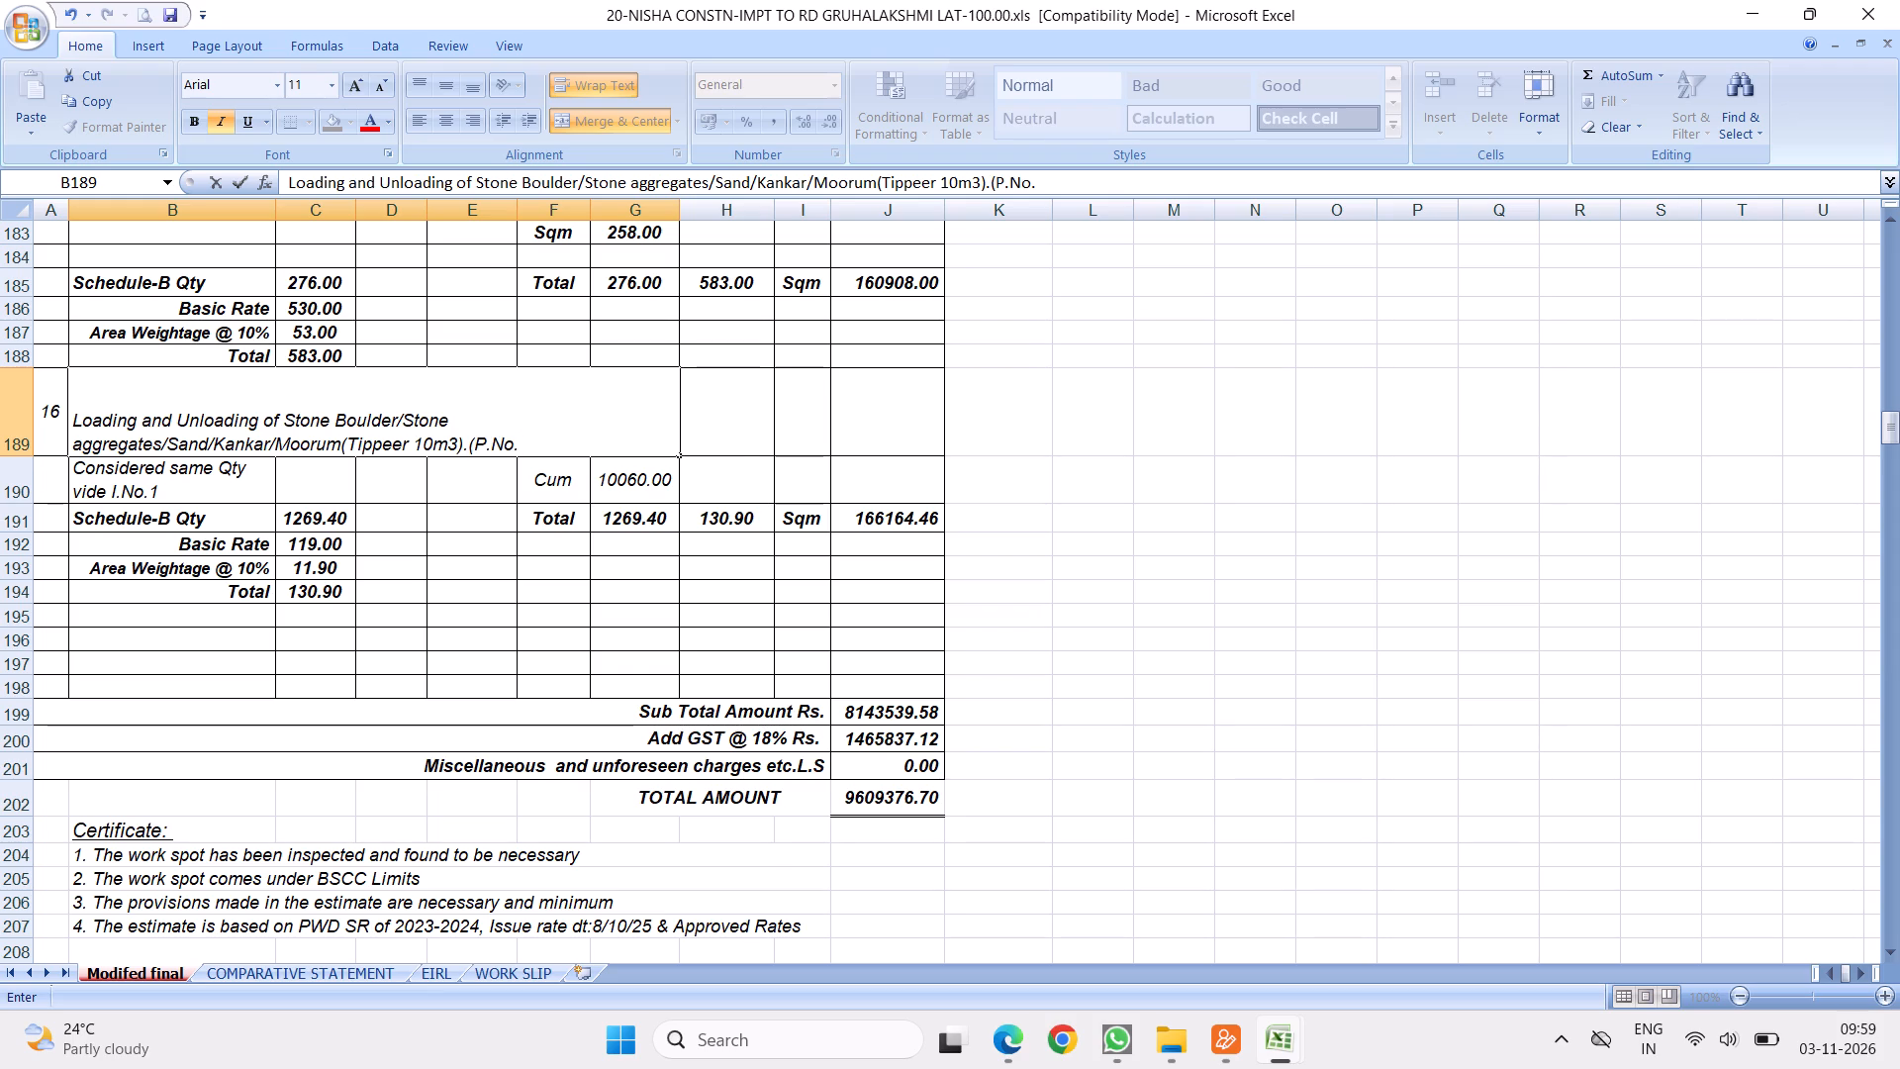
text(5,)
key(space)
text(Sl.No.)
text(1.1)
text((b))
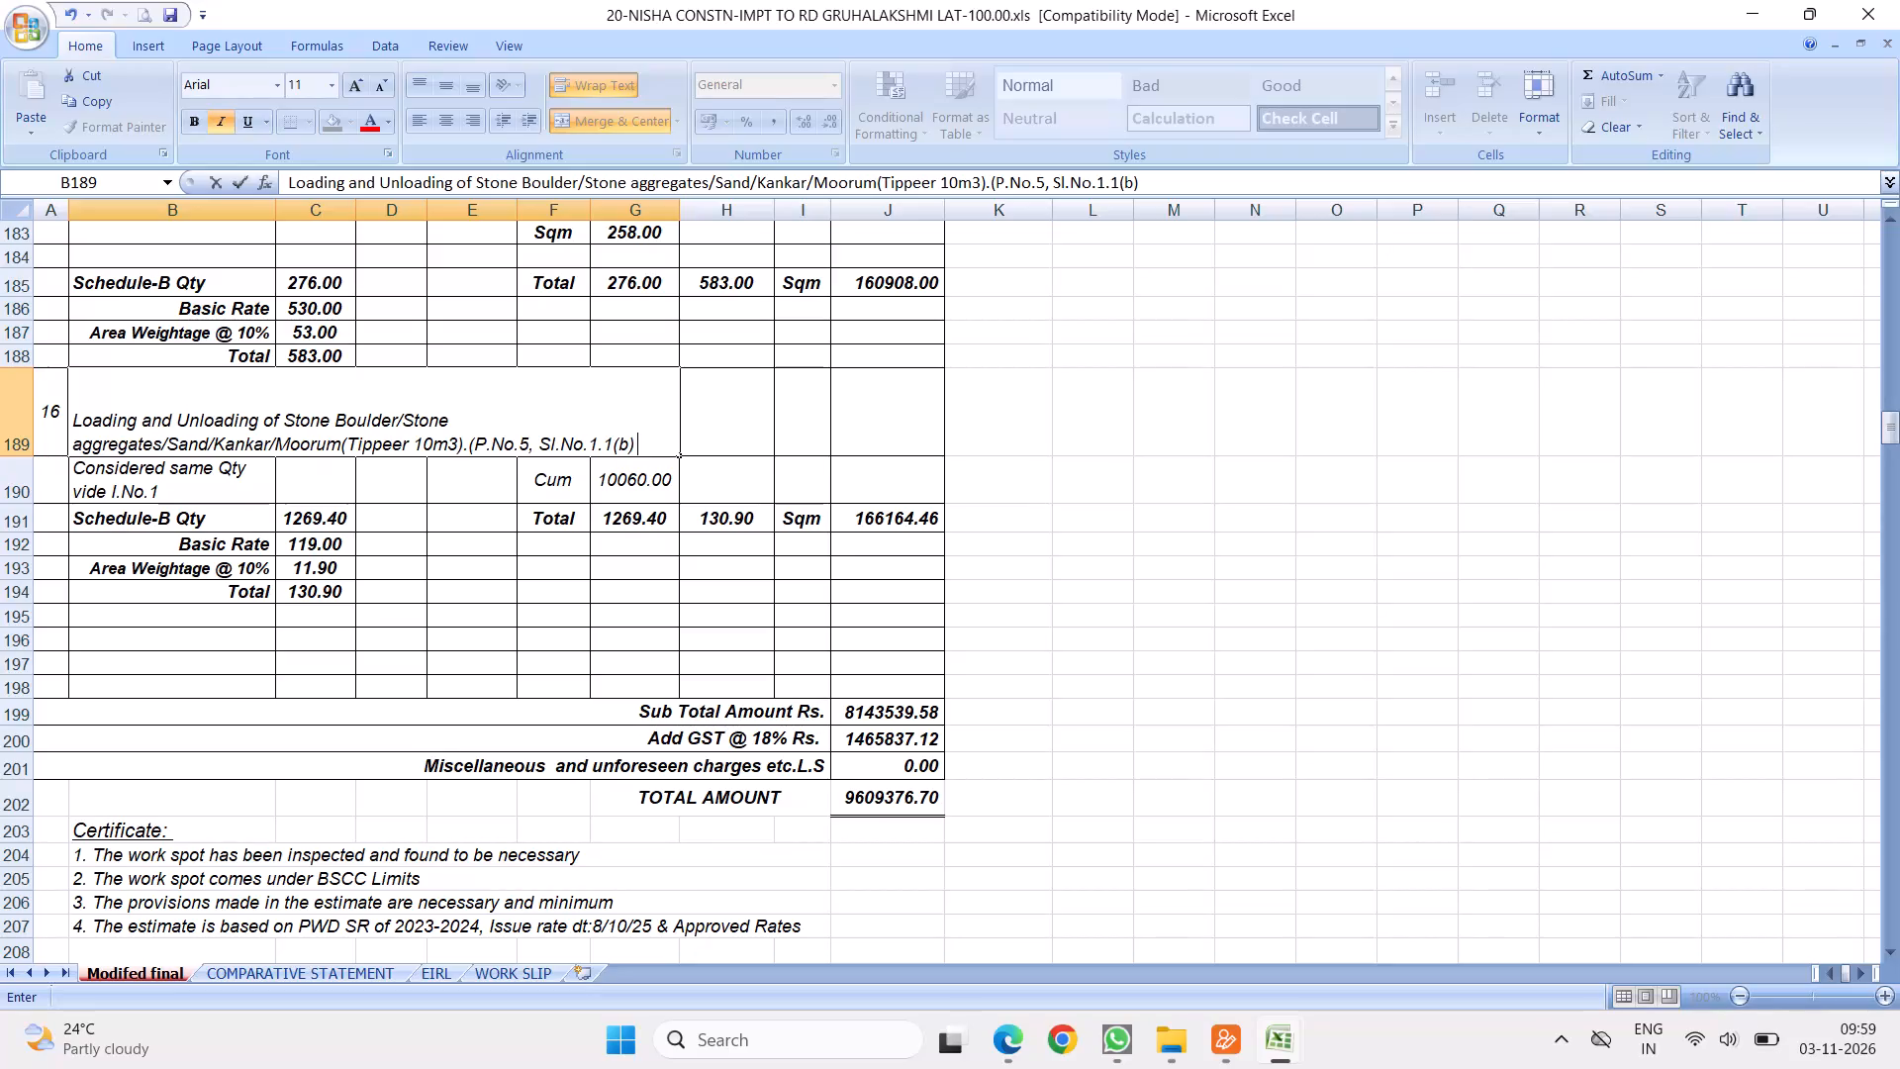
text(, V)
text(Vol)
key(BackSpace)
key(BackSpace)
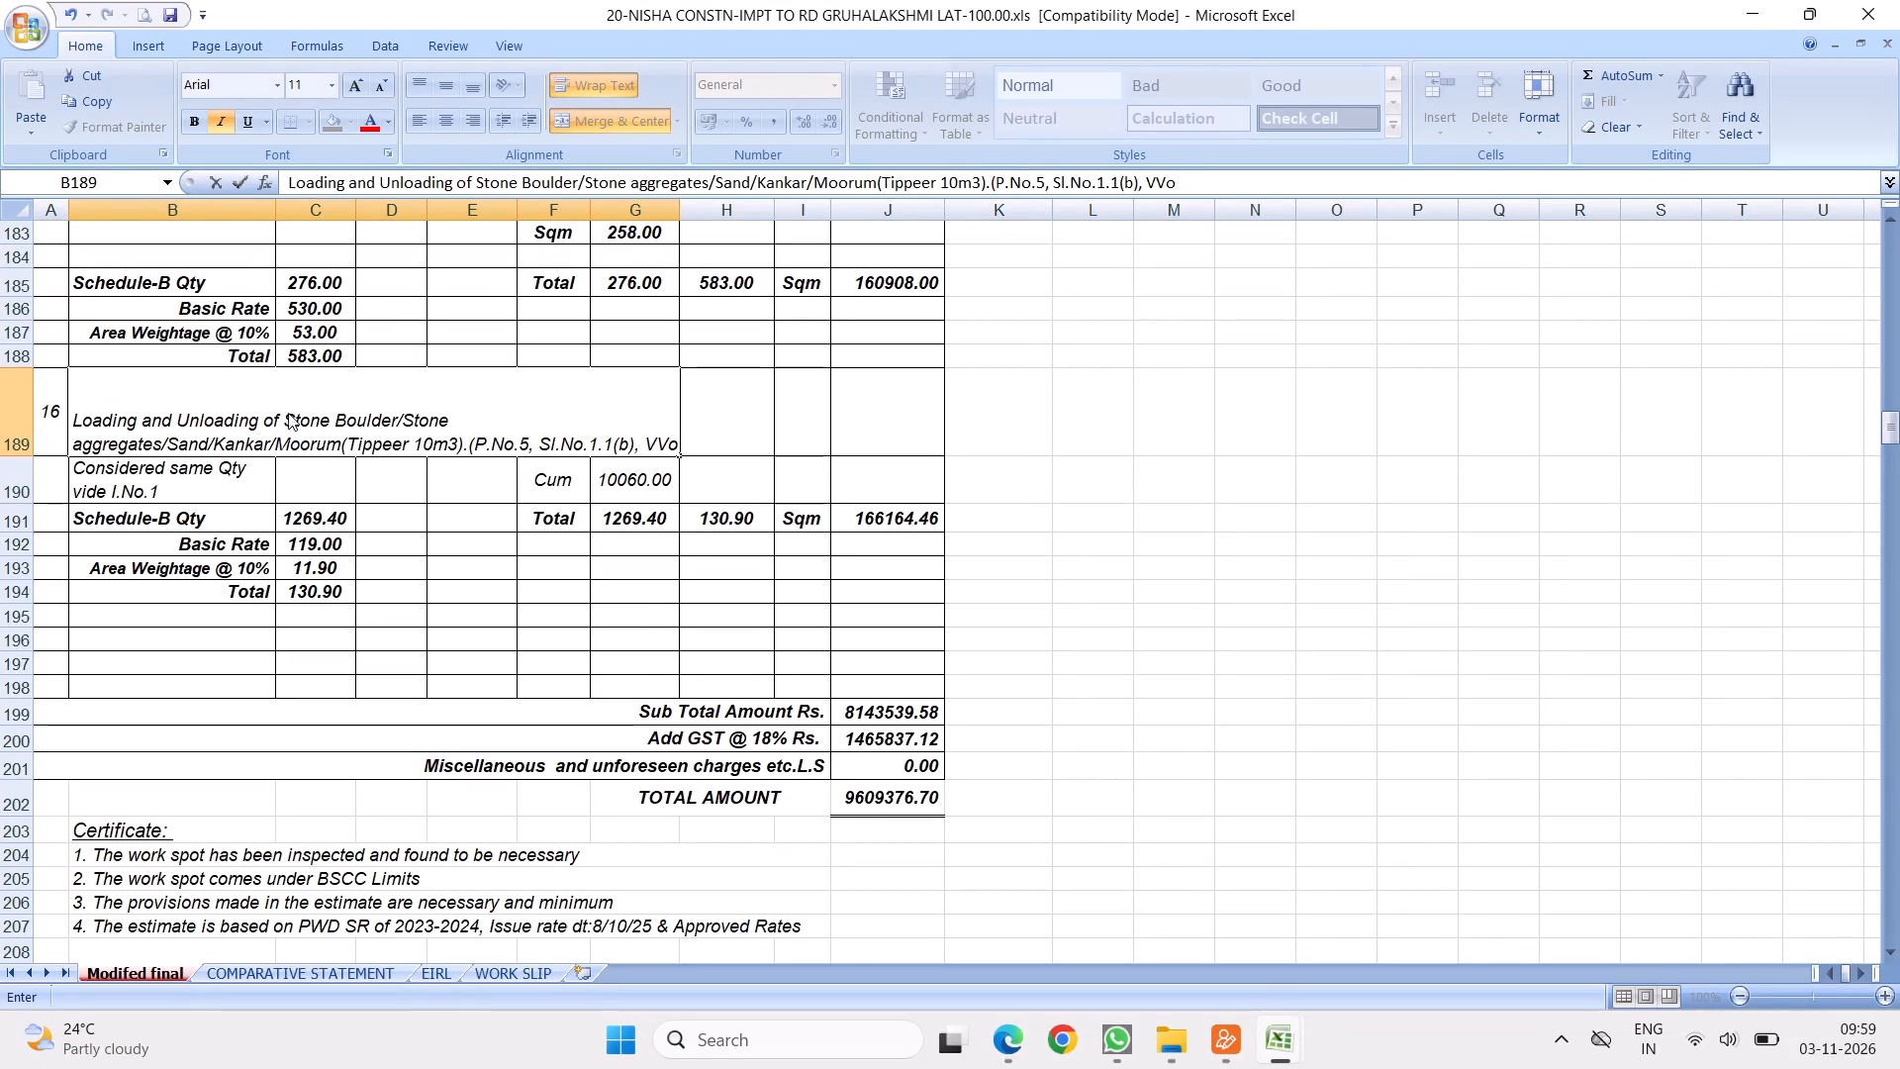
key(BackSpace)
text(ol)
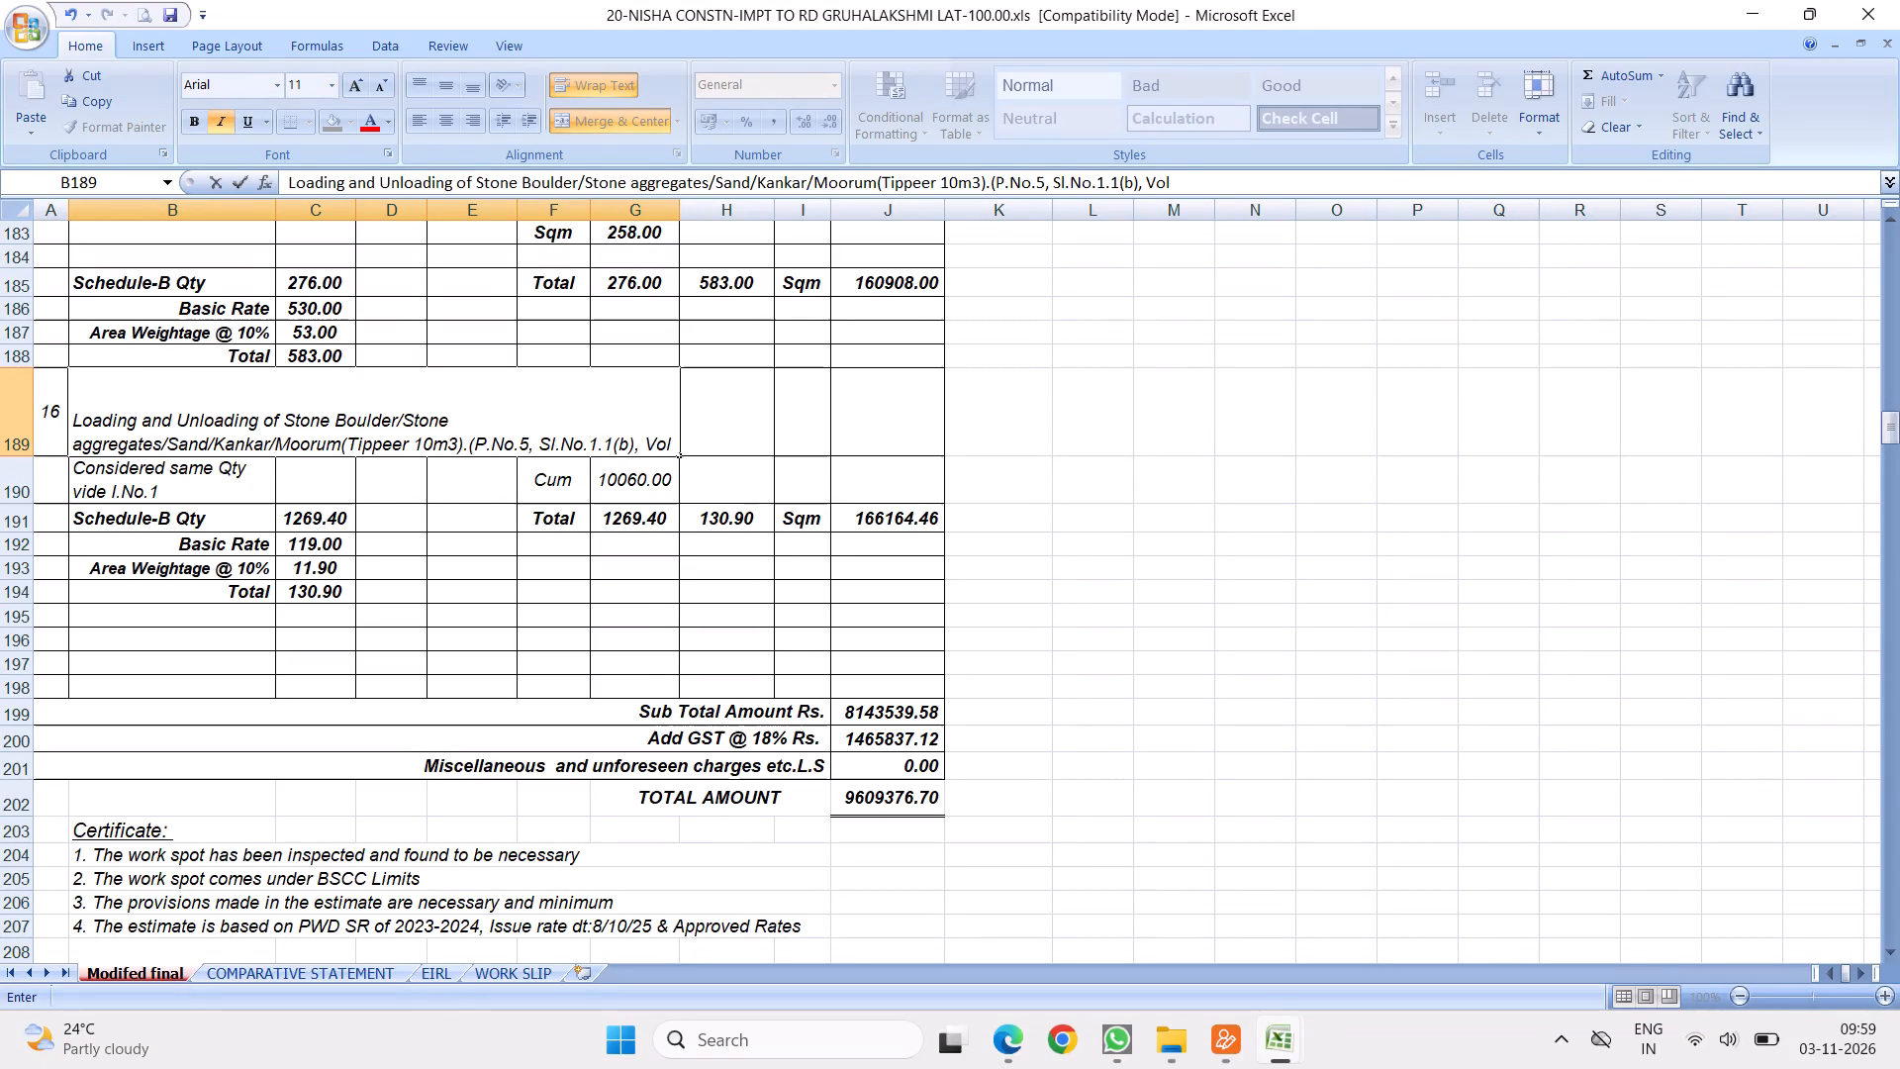
text(-3)
key(comma)
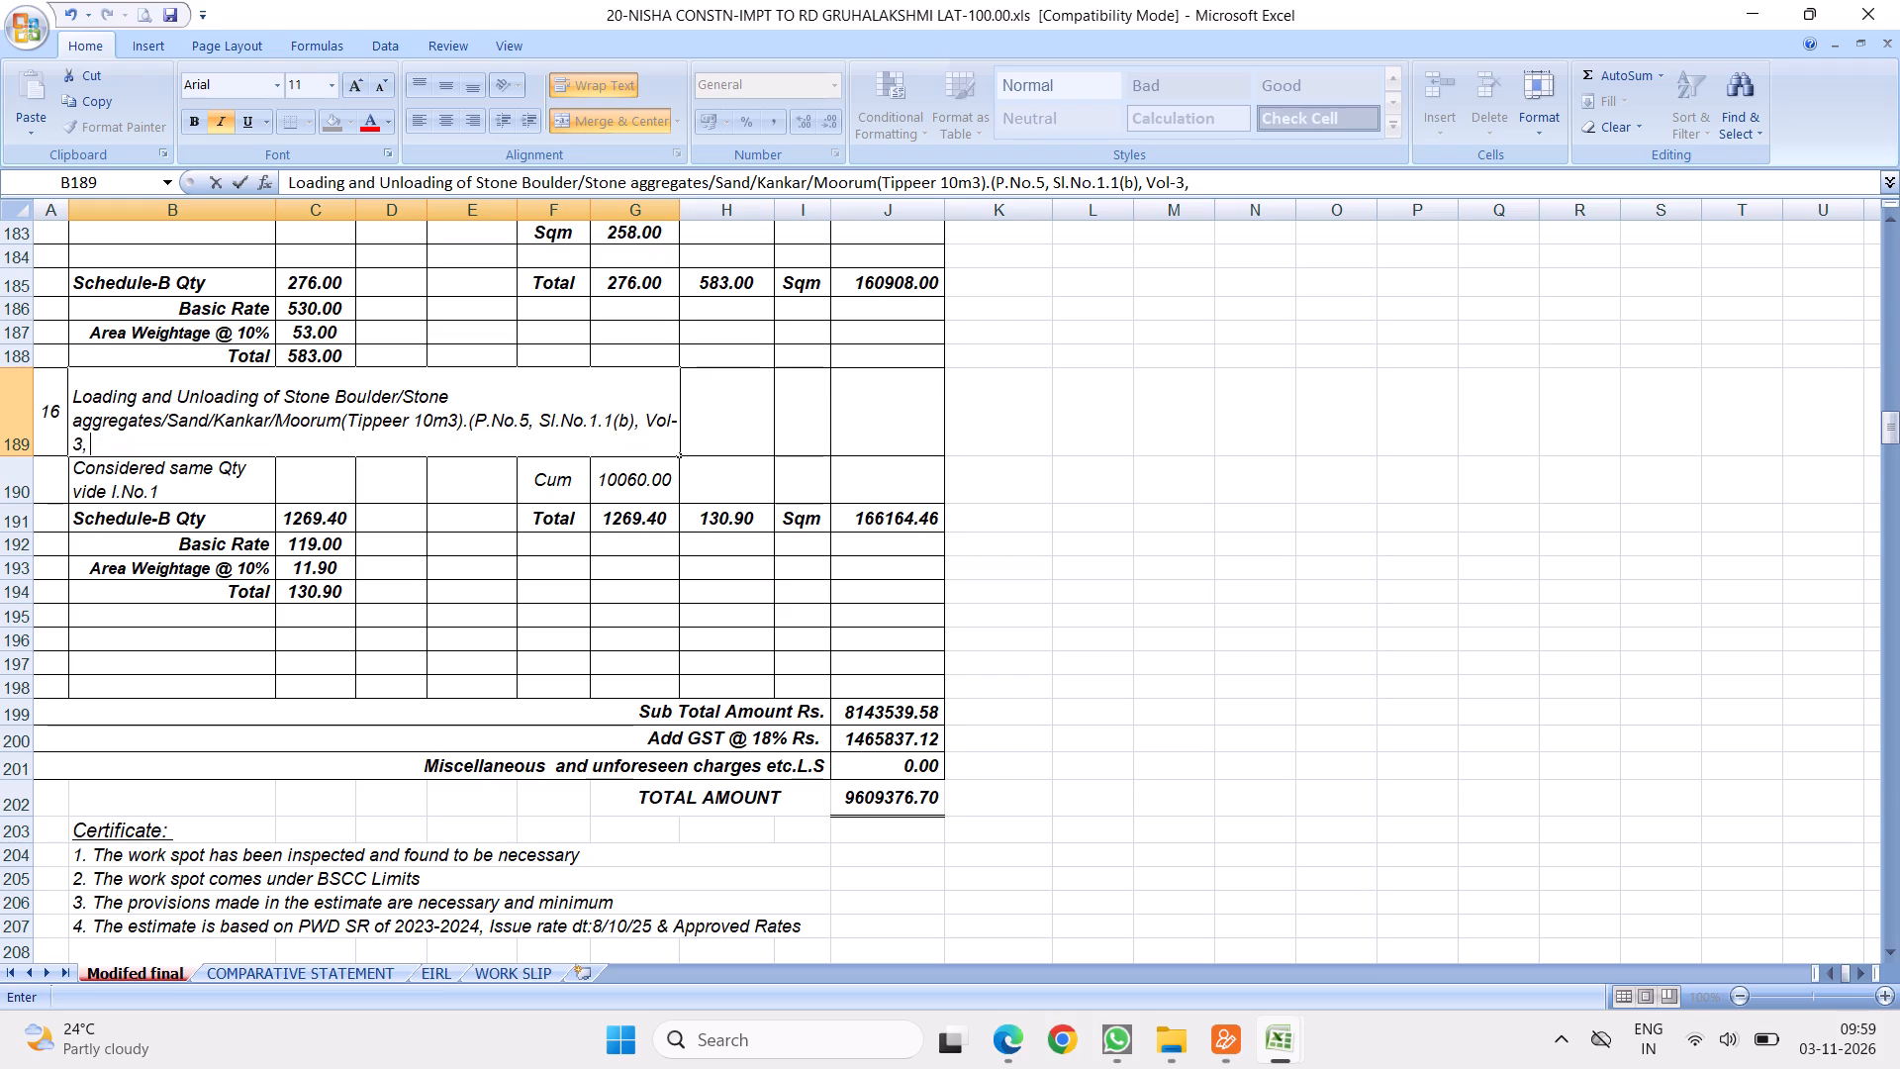
key(space)
text(SR of 2023-24))
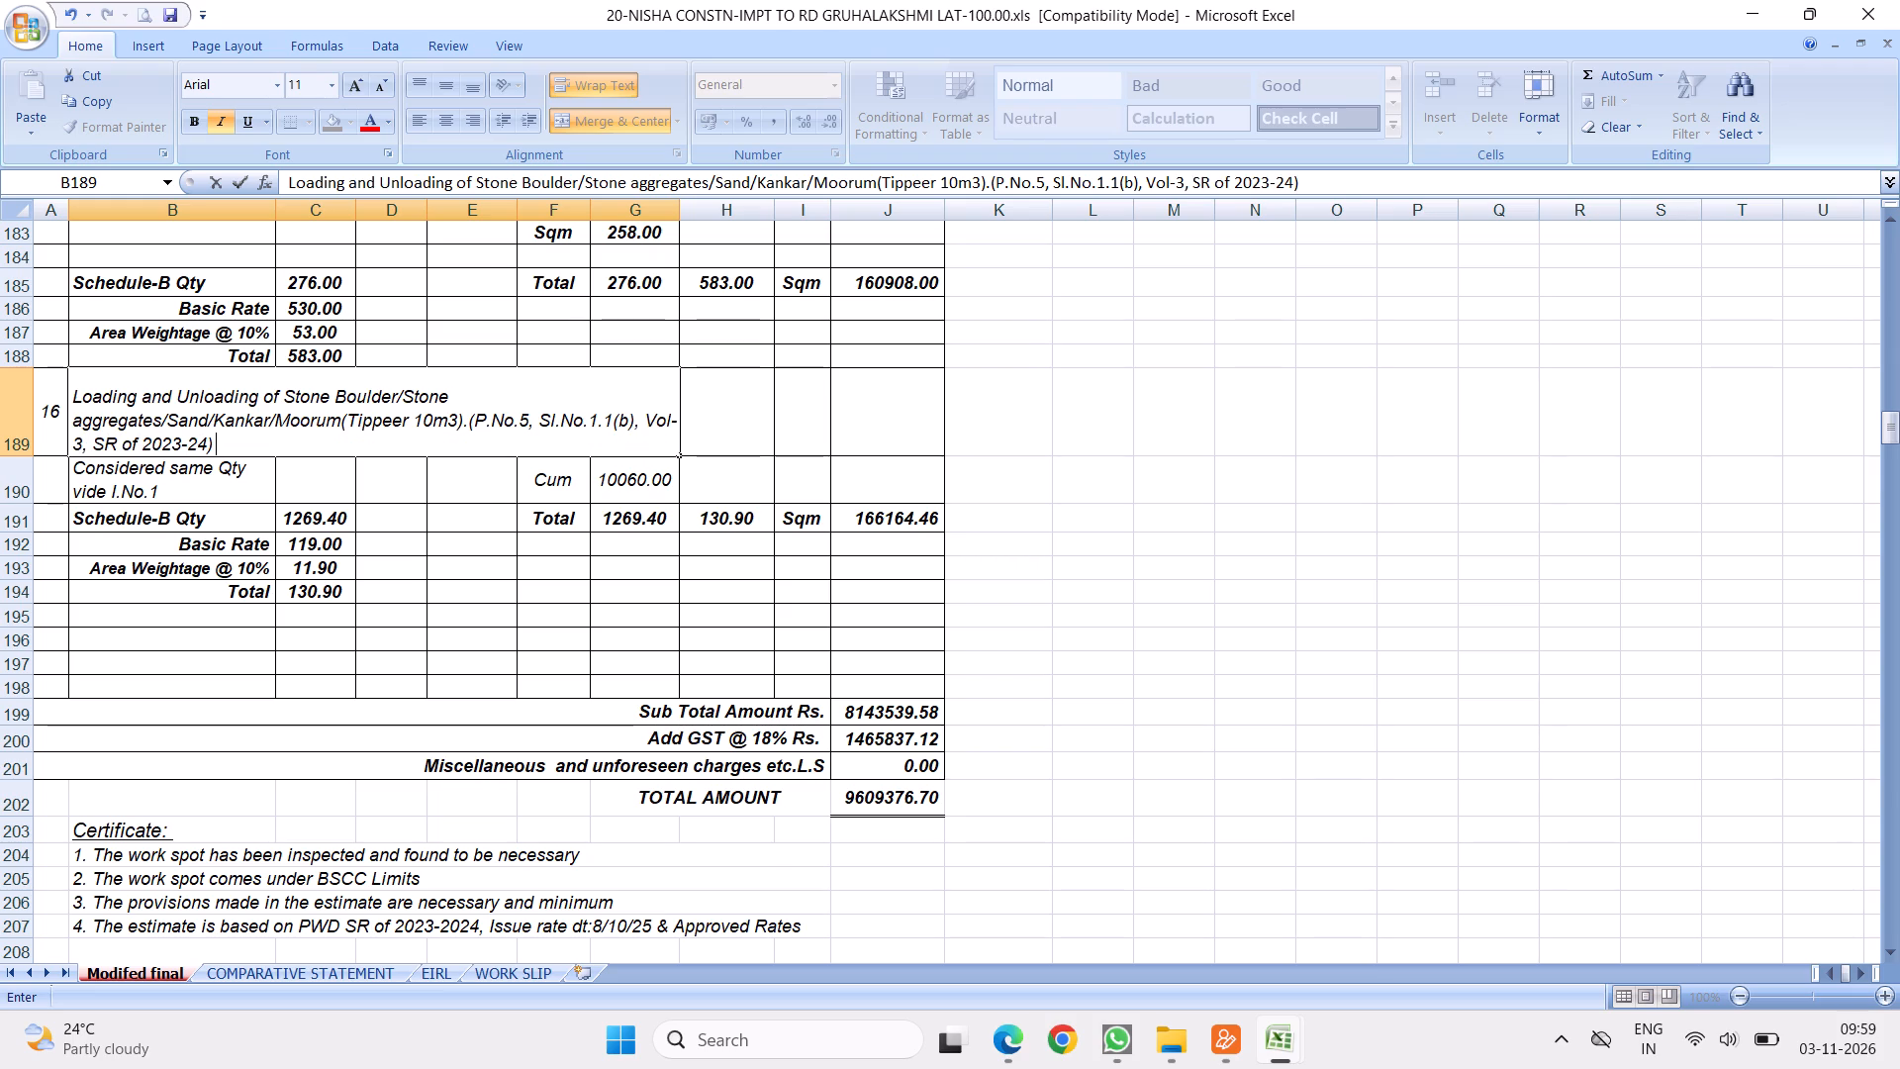
click(409, 534)
click(292, 432)
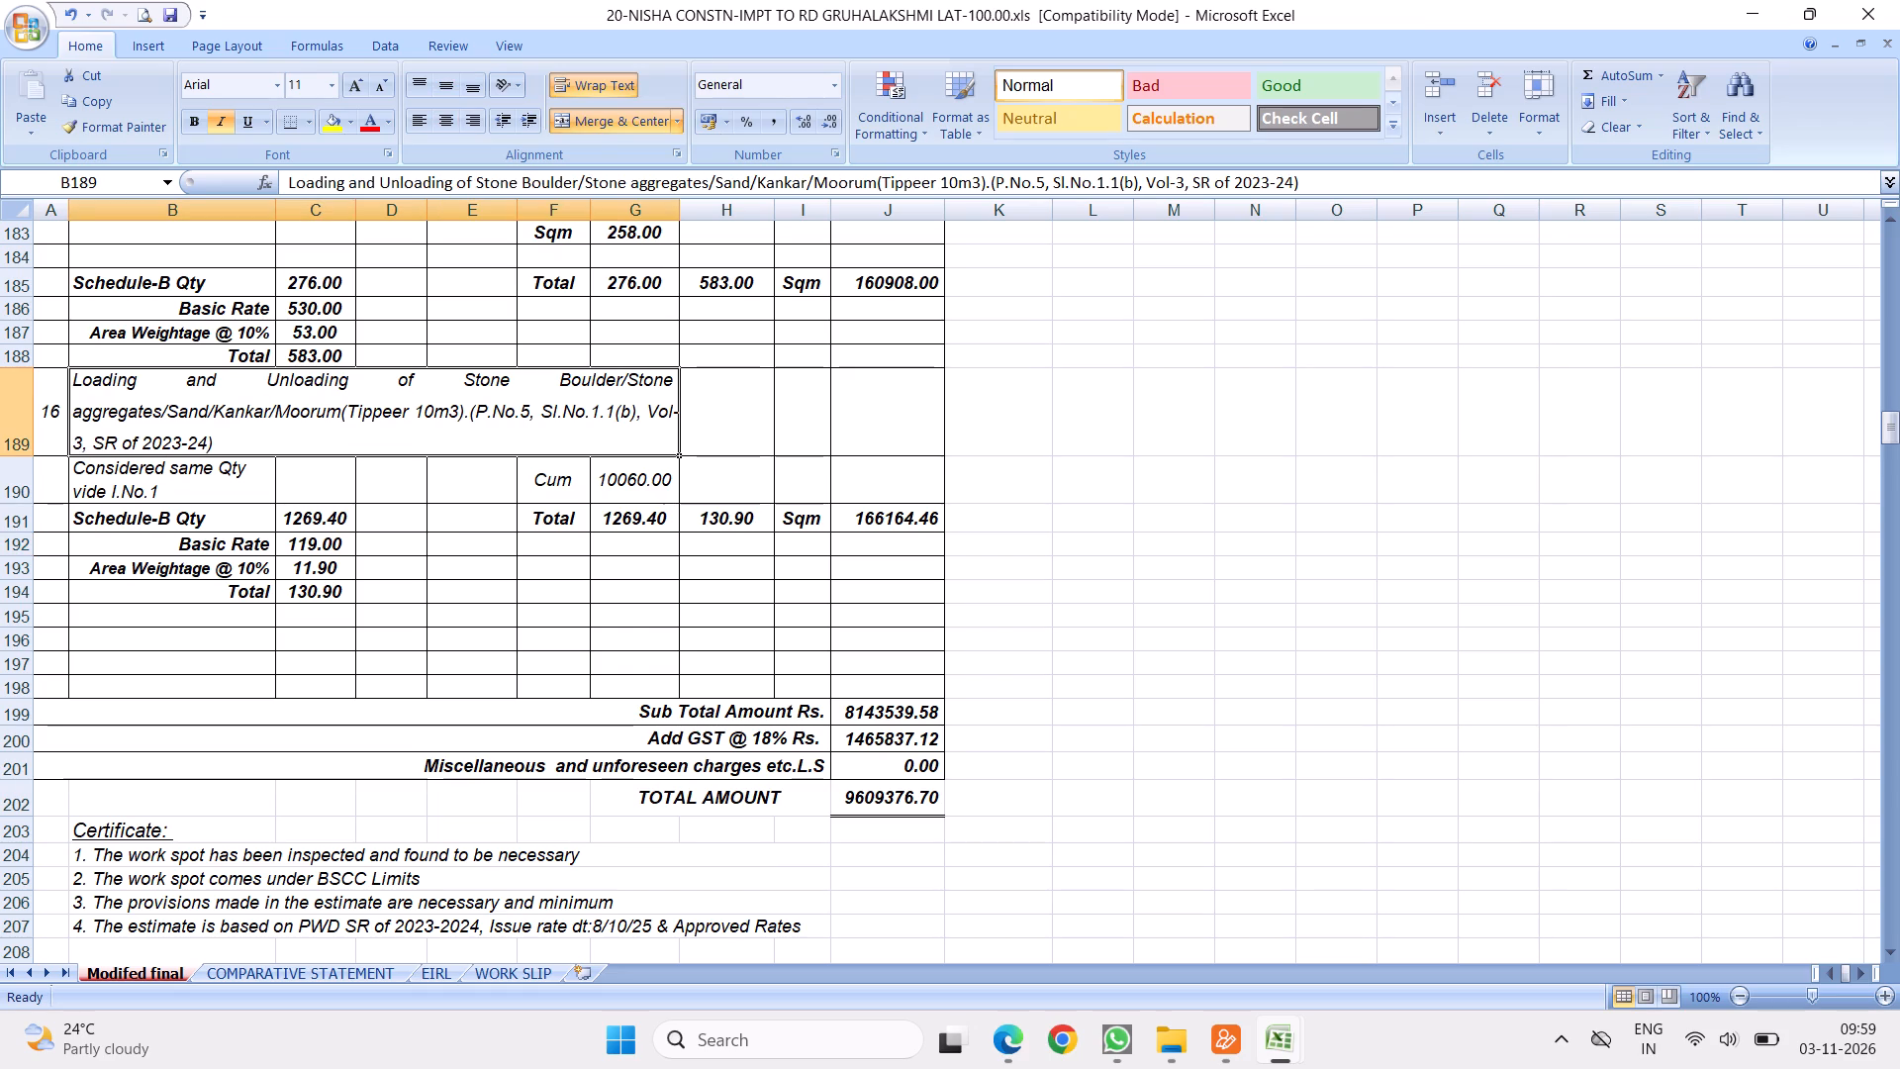
Set the unit of item 16's Schedule-B total in I191 to Cum.
click(806, 522)
text(Cu)
key(m)
click(823, 683)
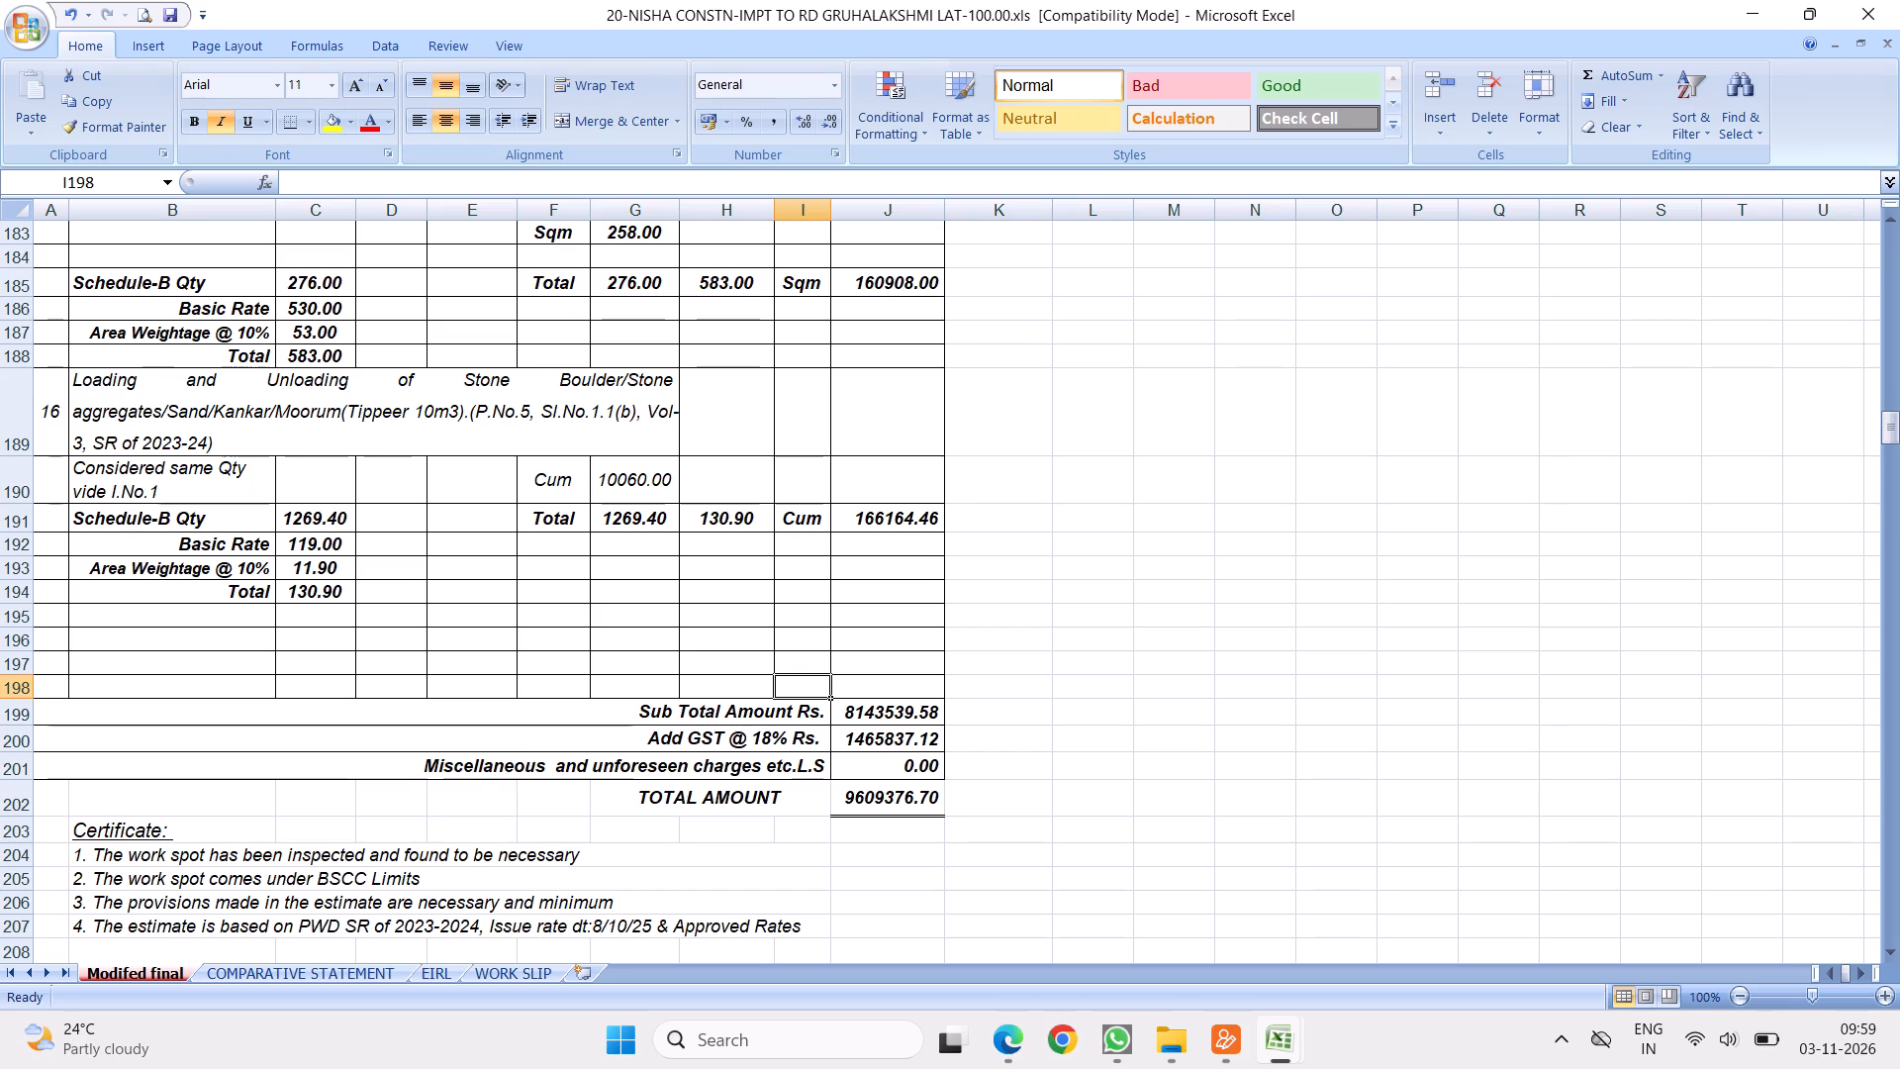
Insert five blank rows above item 16's Schedule-B Qty row, at rows 191 to 195.
drag(17, 518, 32, 606)
right_click(189, 564)
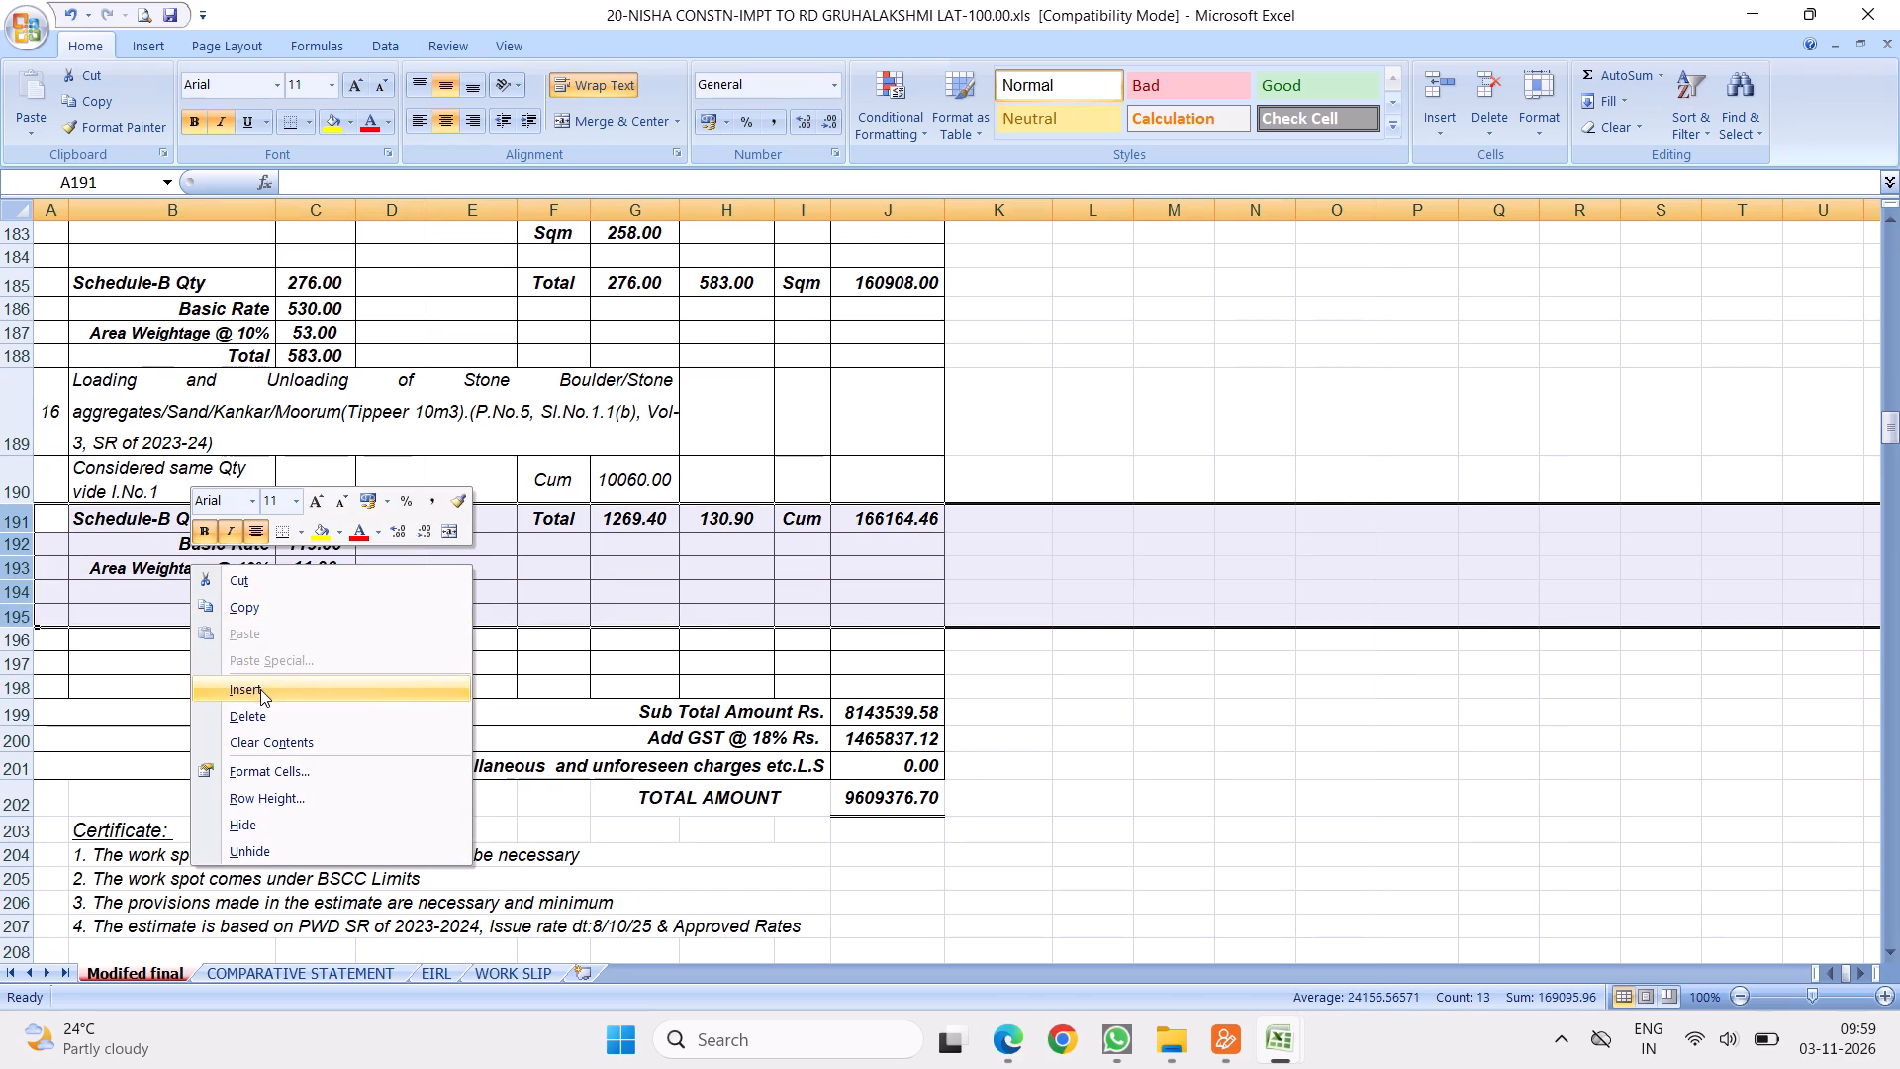
click(260, 689)
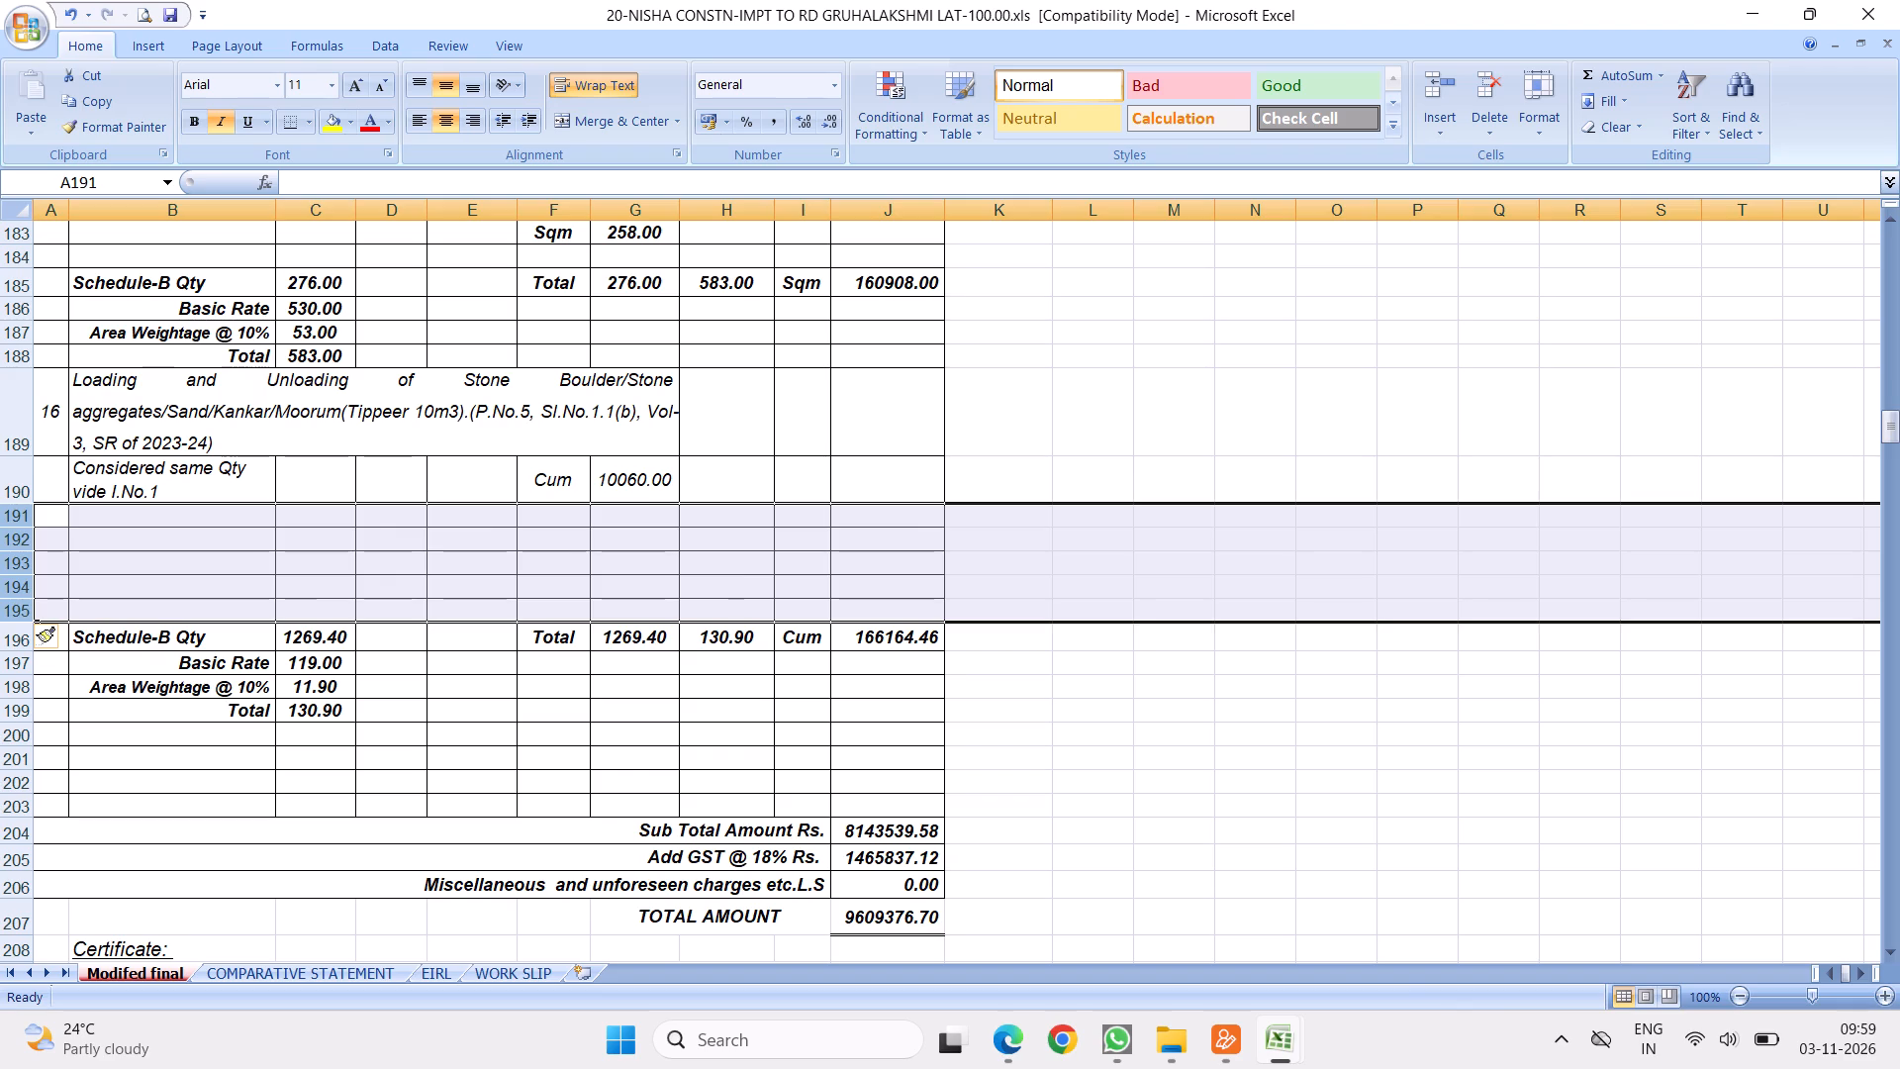
Replace item 16's quantity formula in G190 with =G17+G31+G41, summing the quantities from items 1, 2 and 3.
click(610, 480)
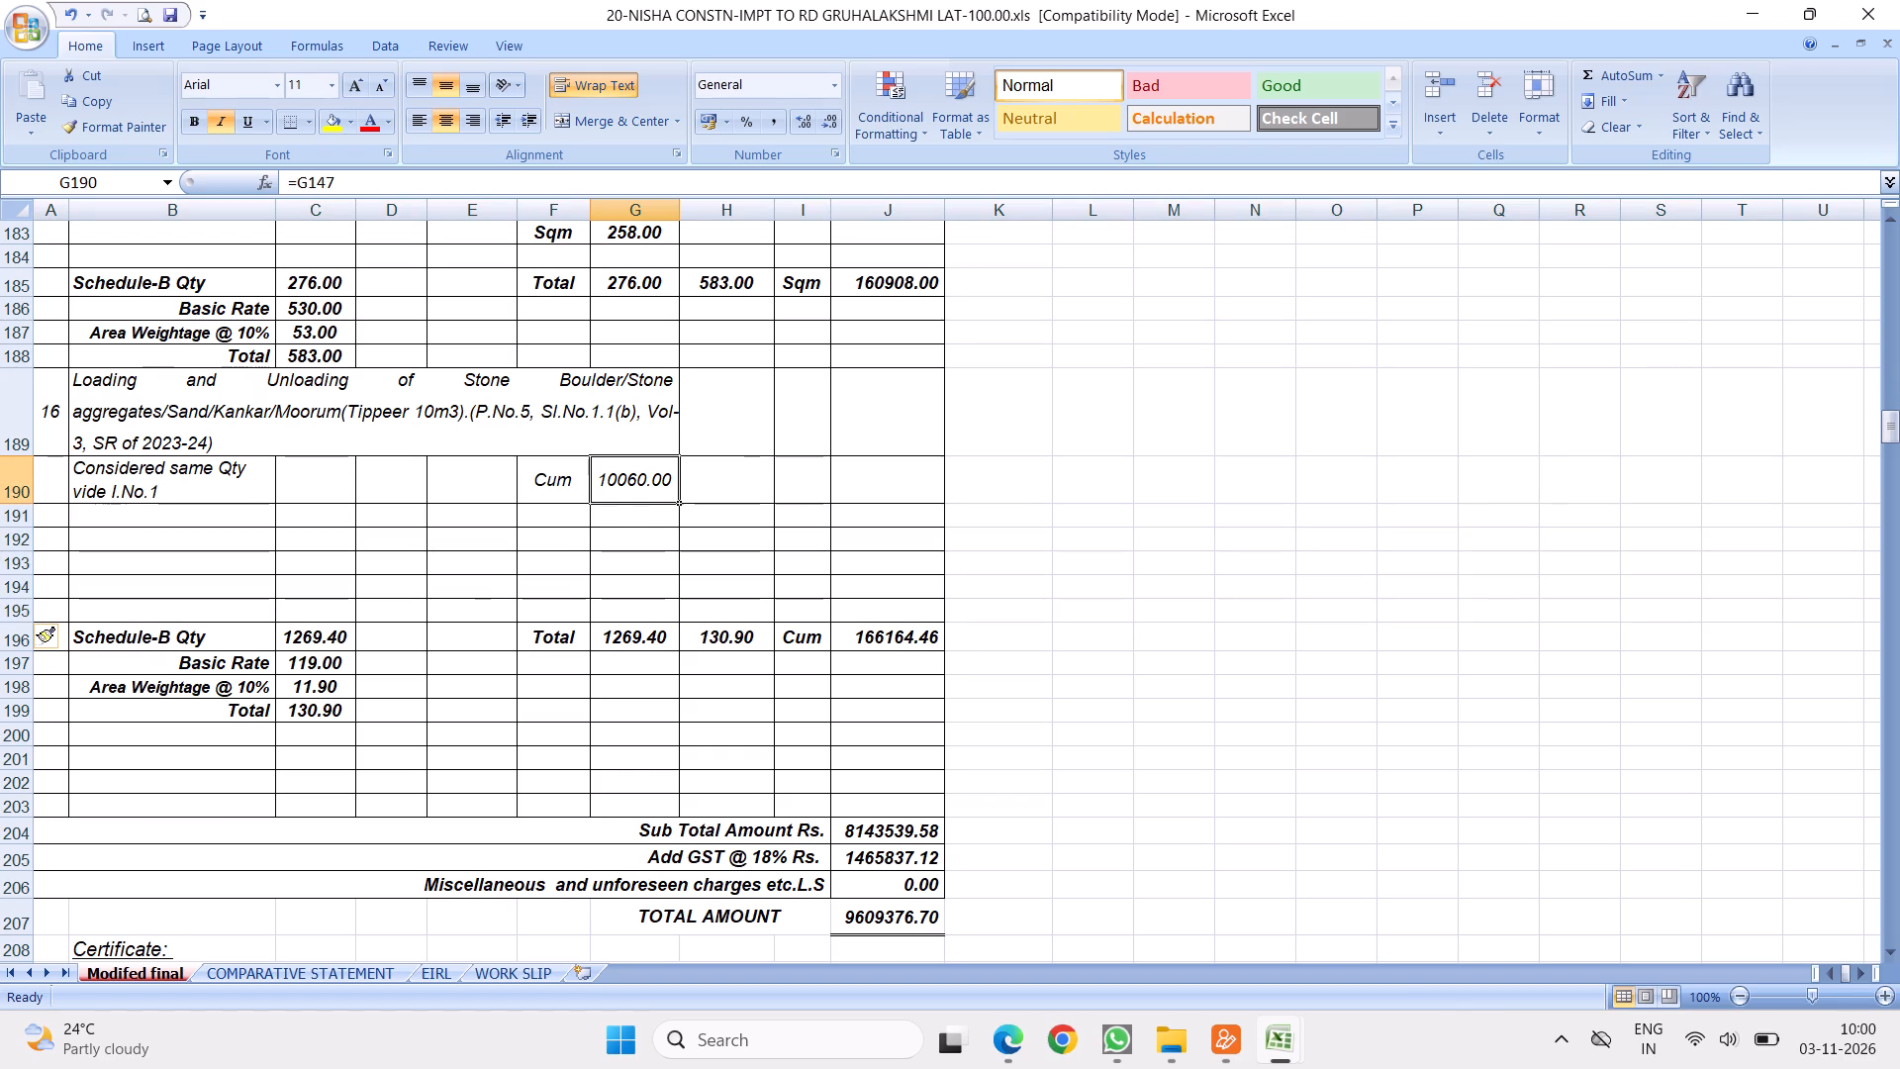
key(equal)
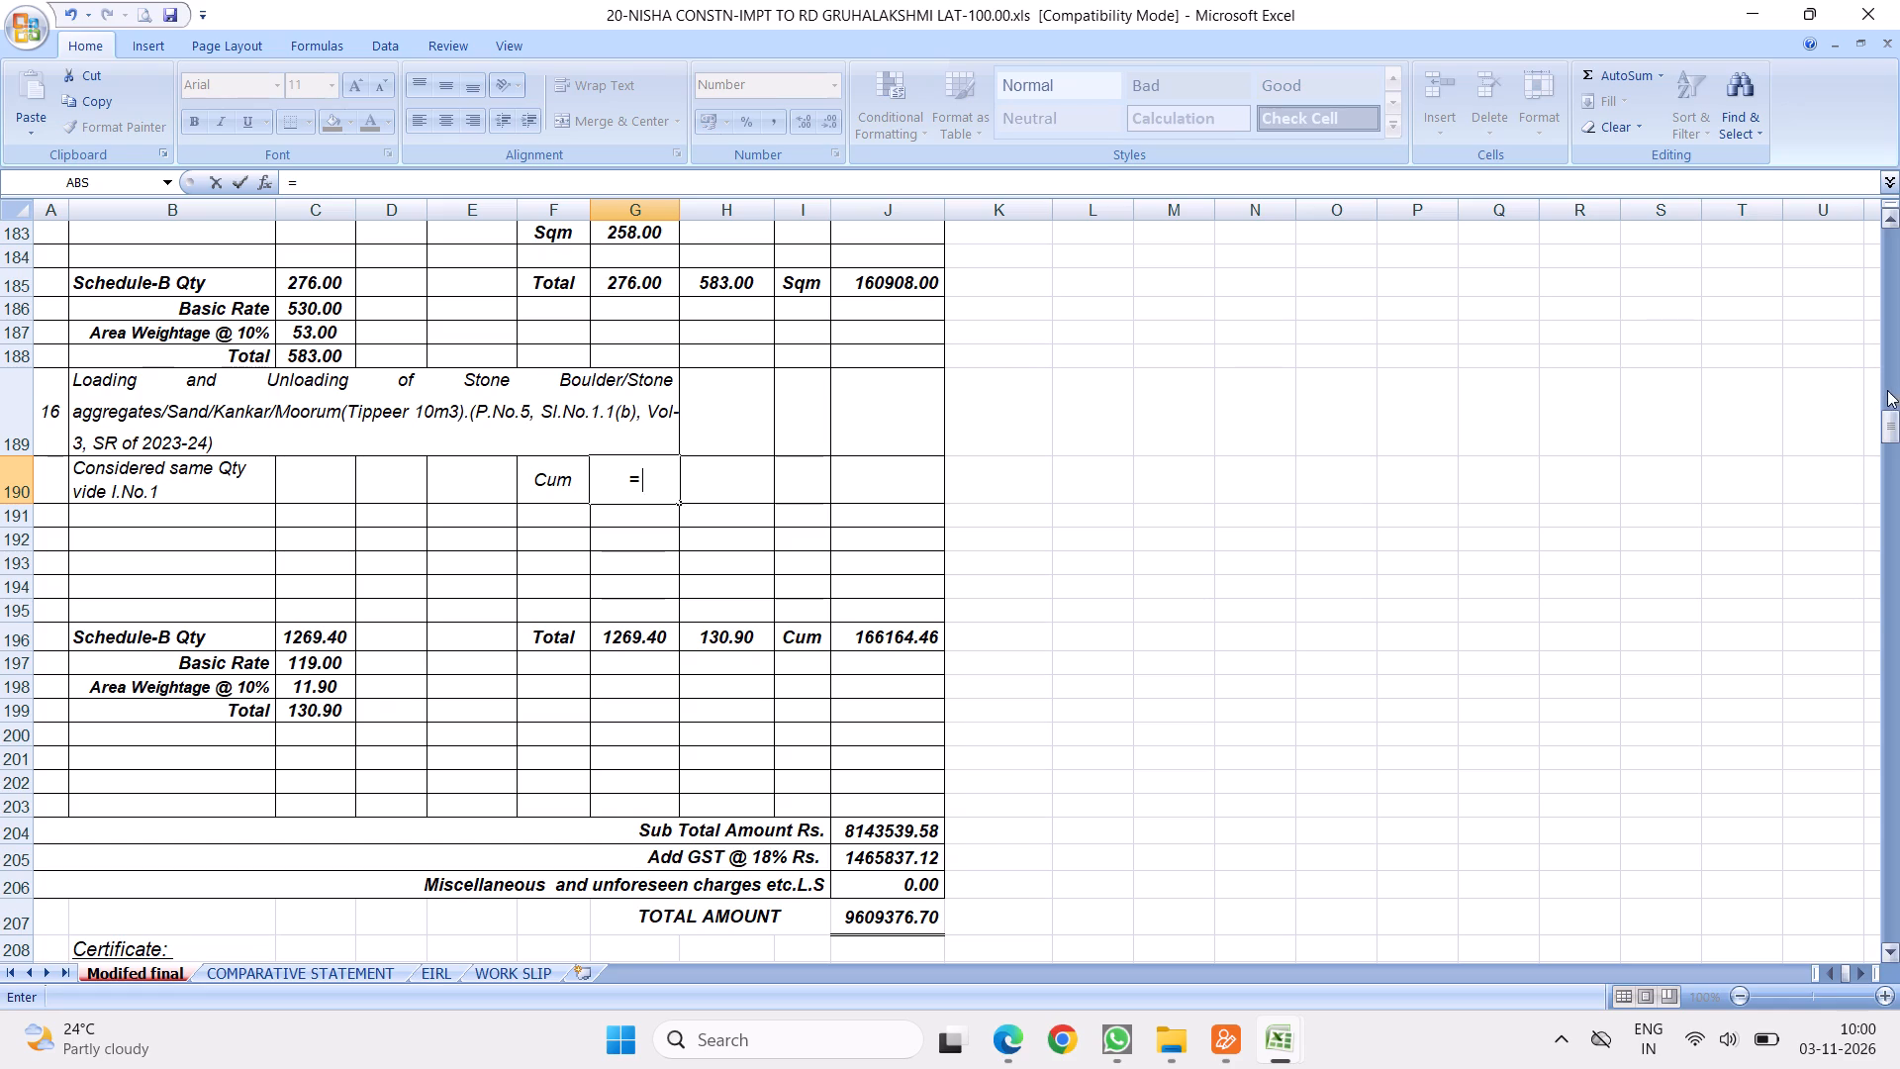
drag(1887, 425, 1899, 136)
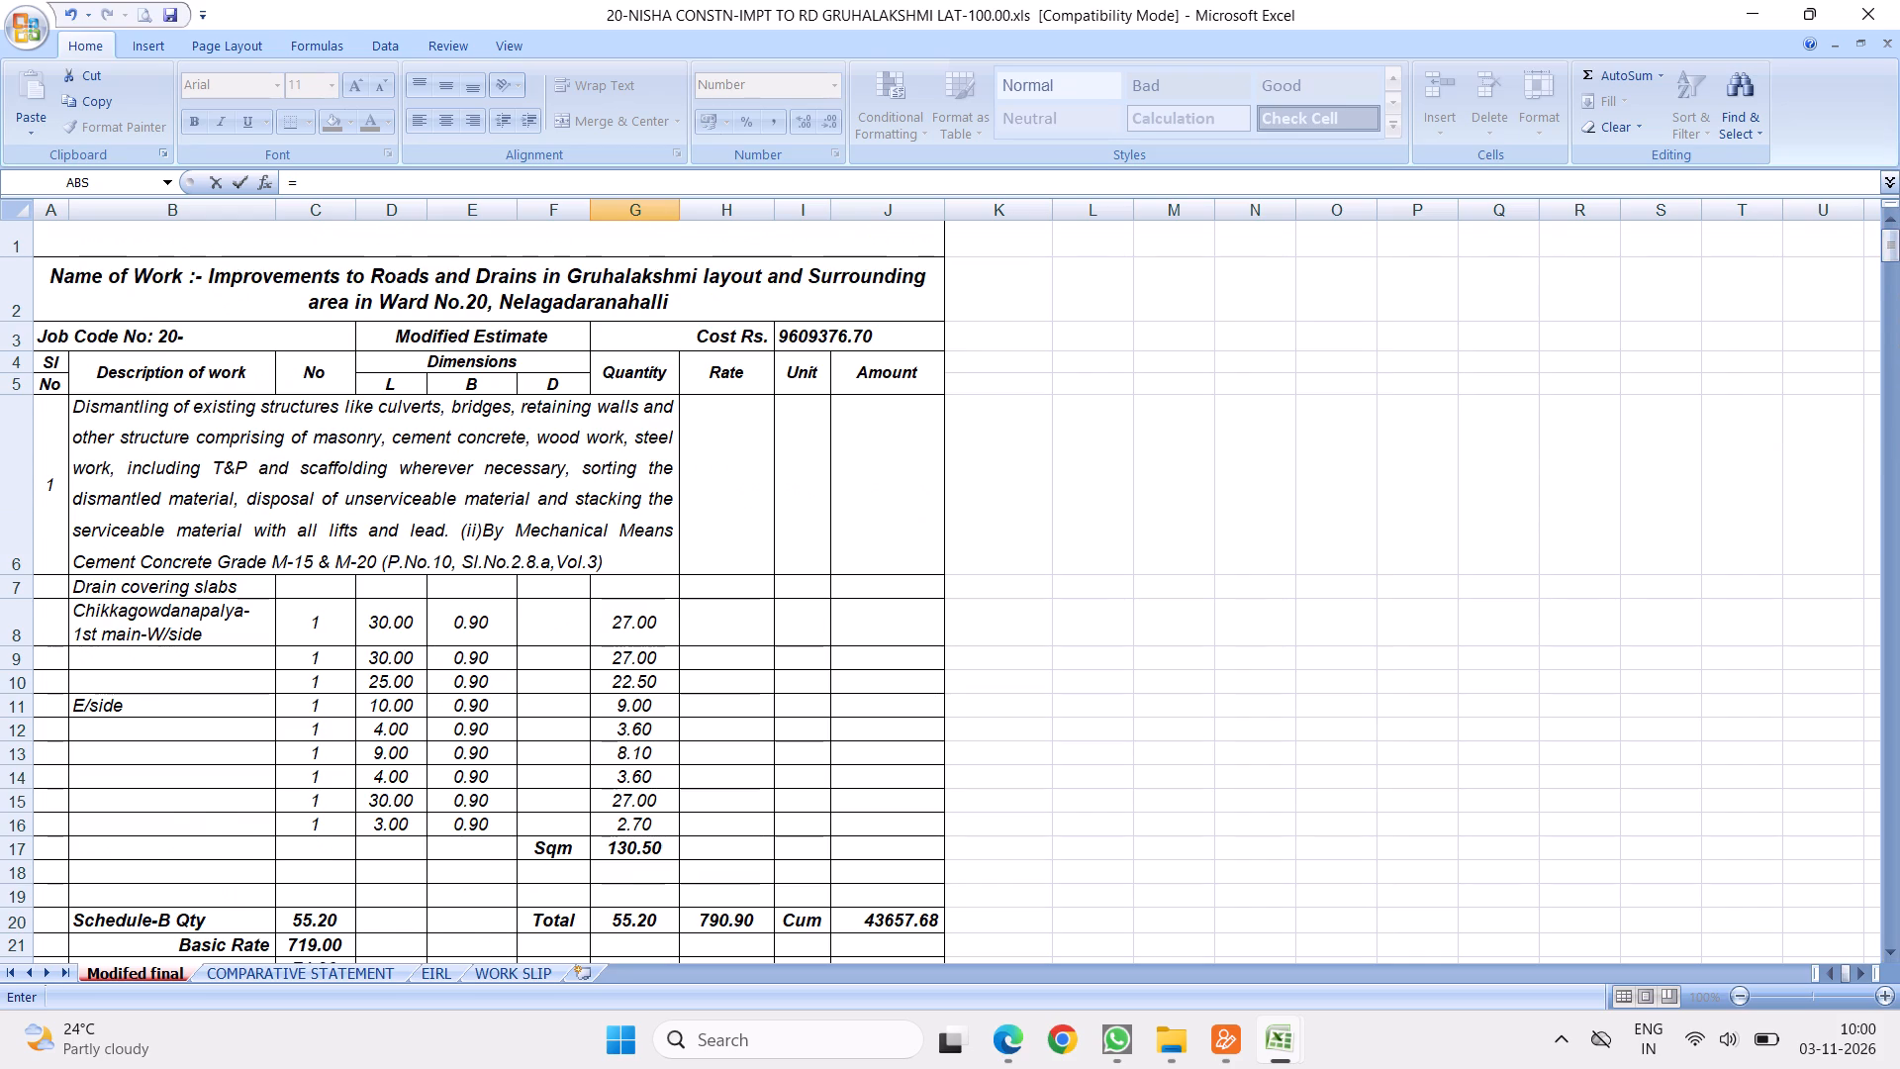
scroll(626, 586, down, 1)
click(640, 717)
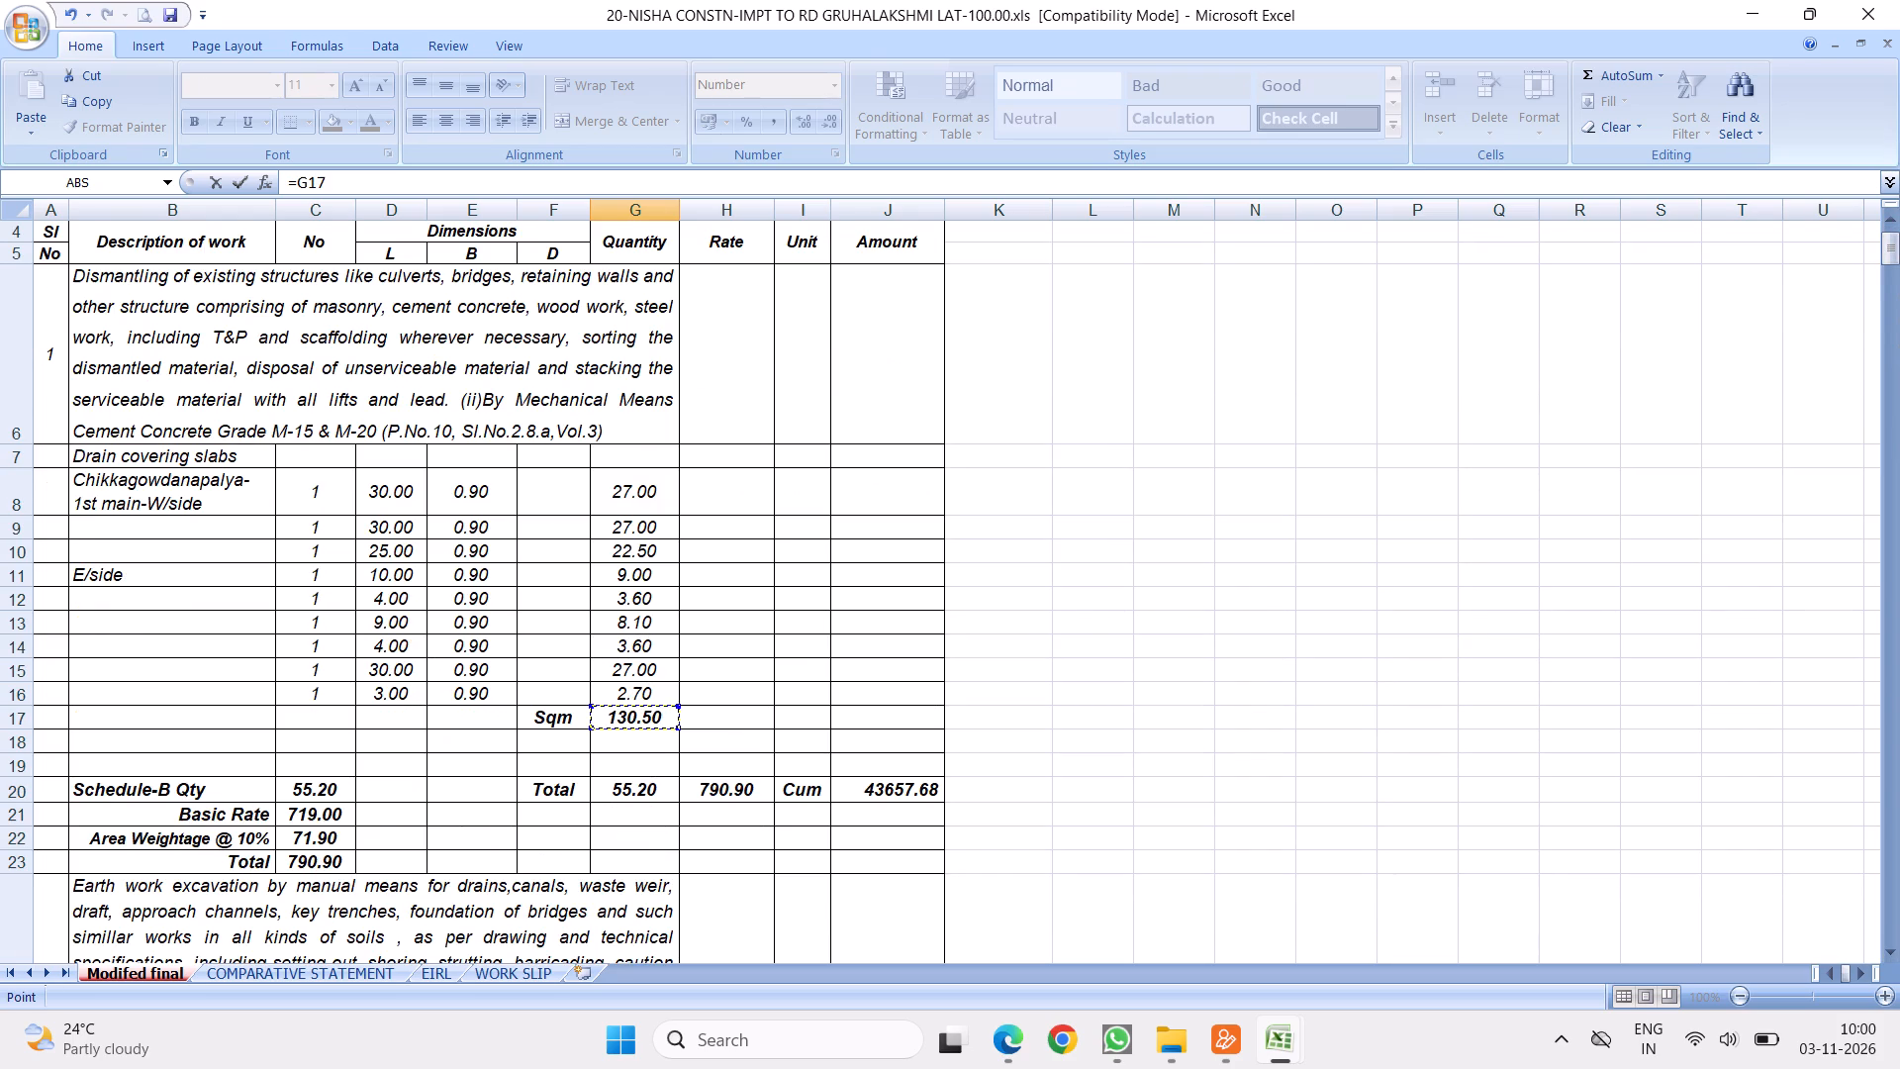
click(341, 185)
key(shift+plus)
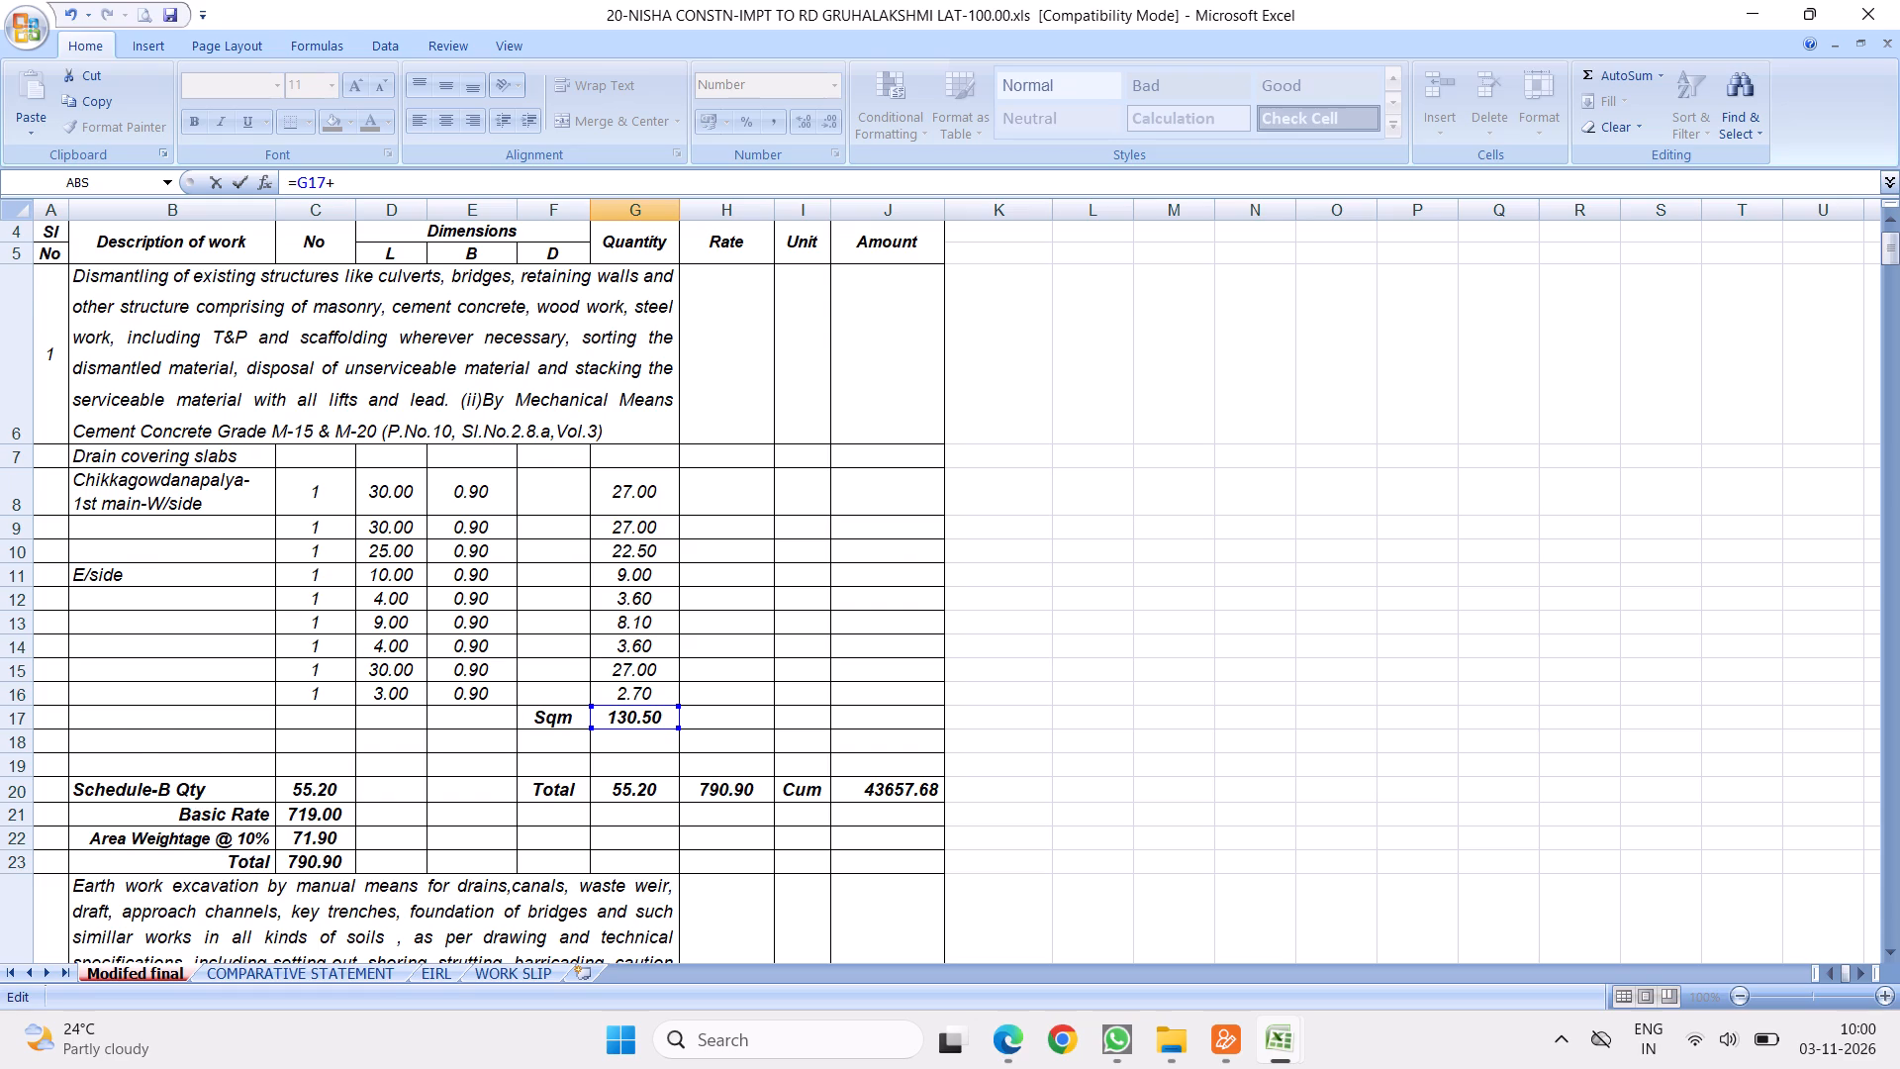
scroll(590, 588, down, 5)
scroll(787, 525, down, 1)
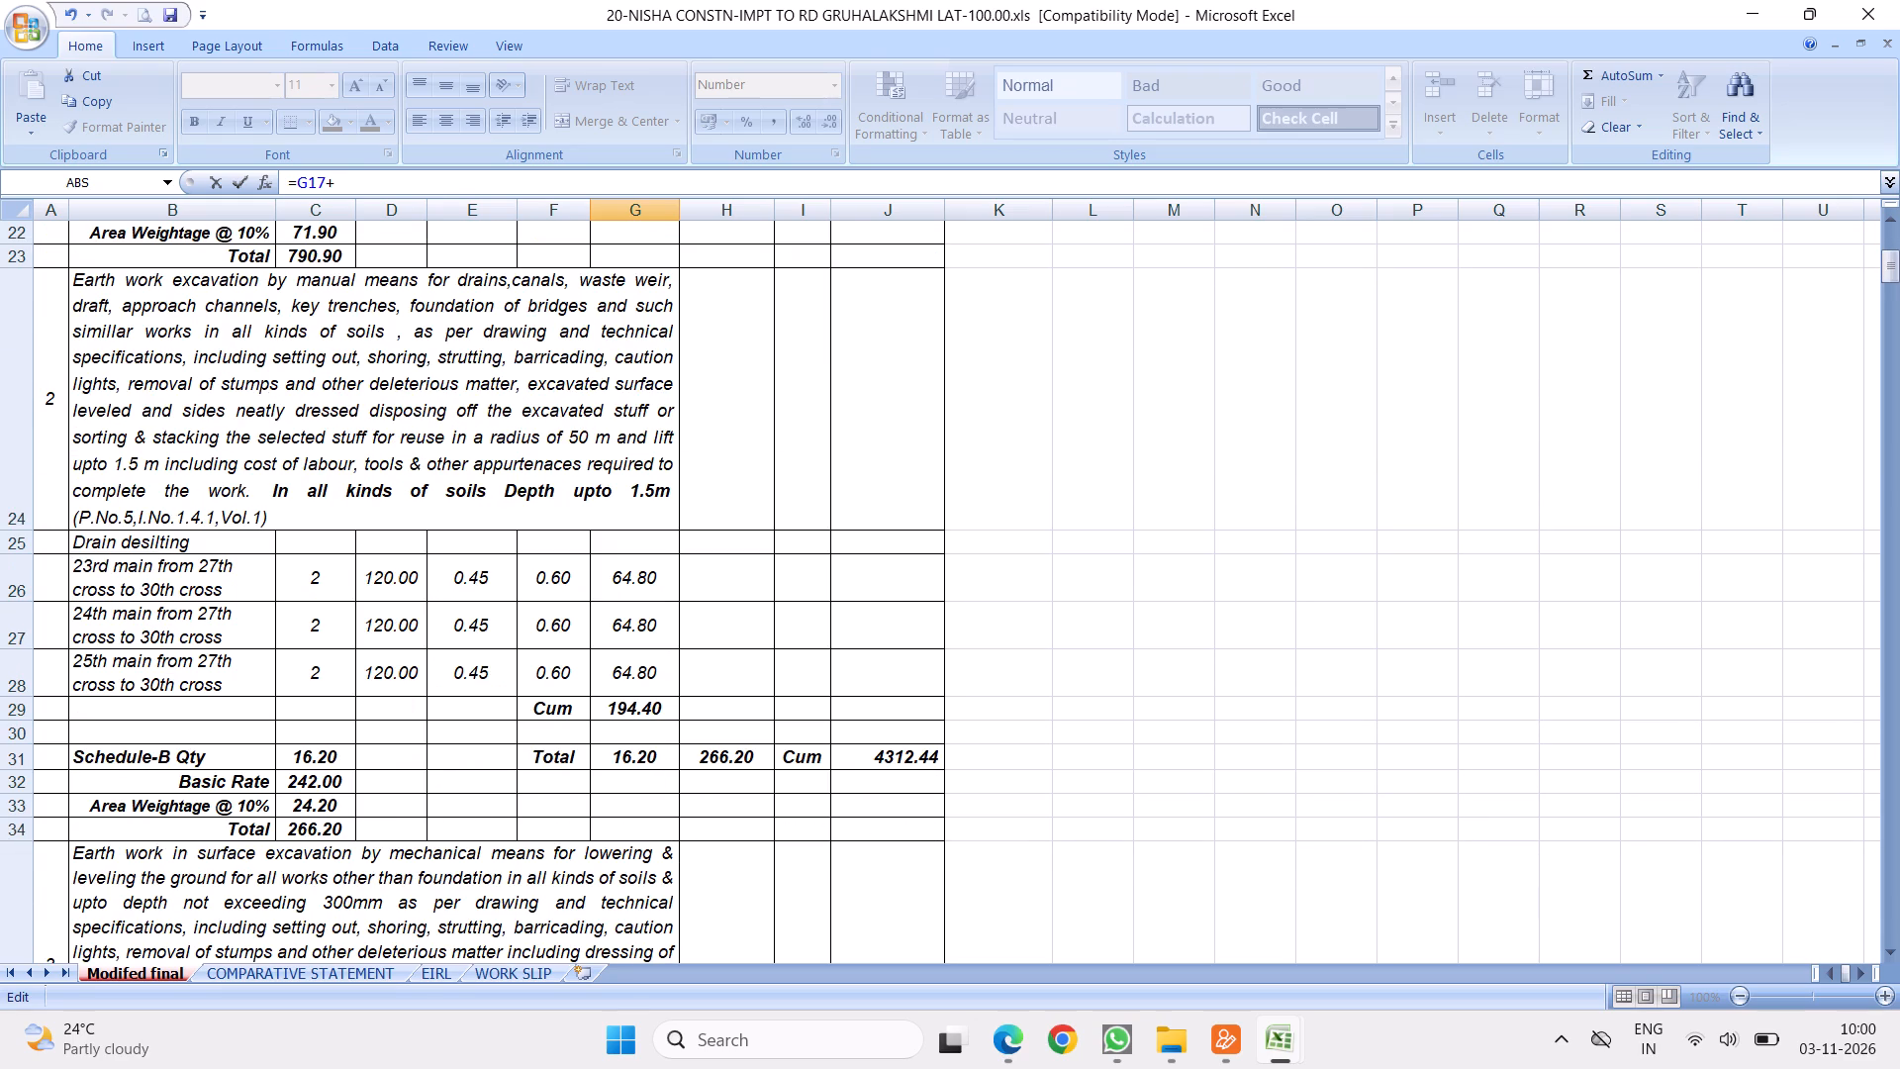
click(631, 760)
key(shift+plus)
scroll(855, 715, down, 3)
click(623, 720)
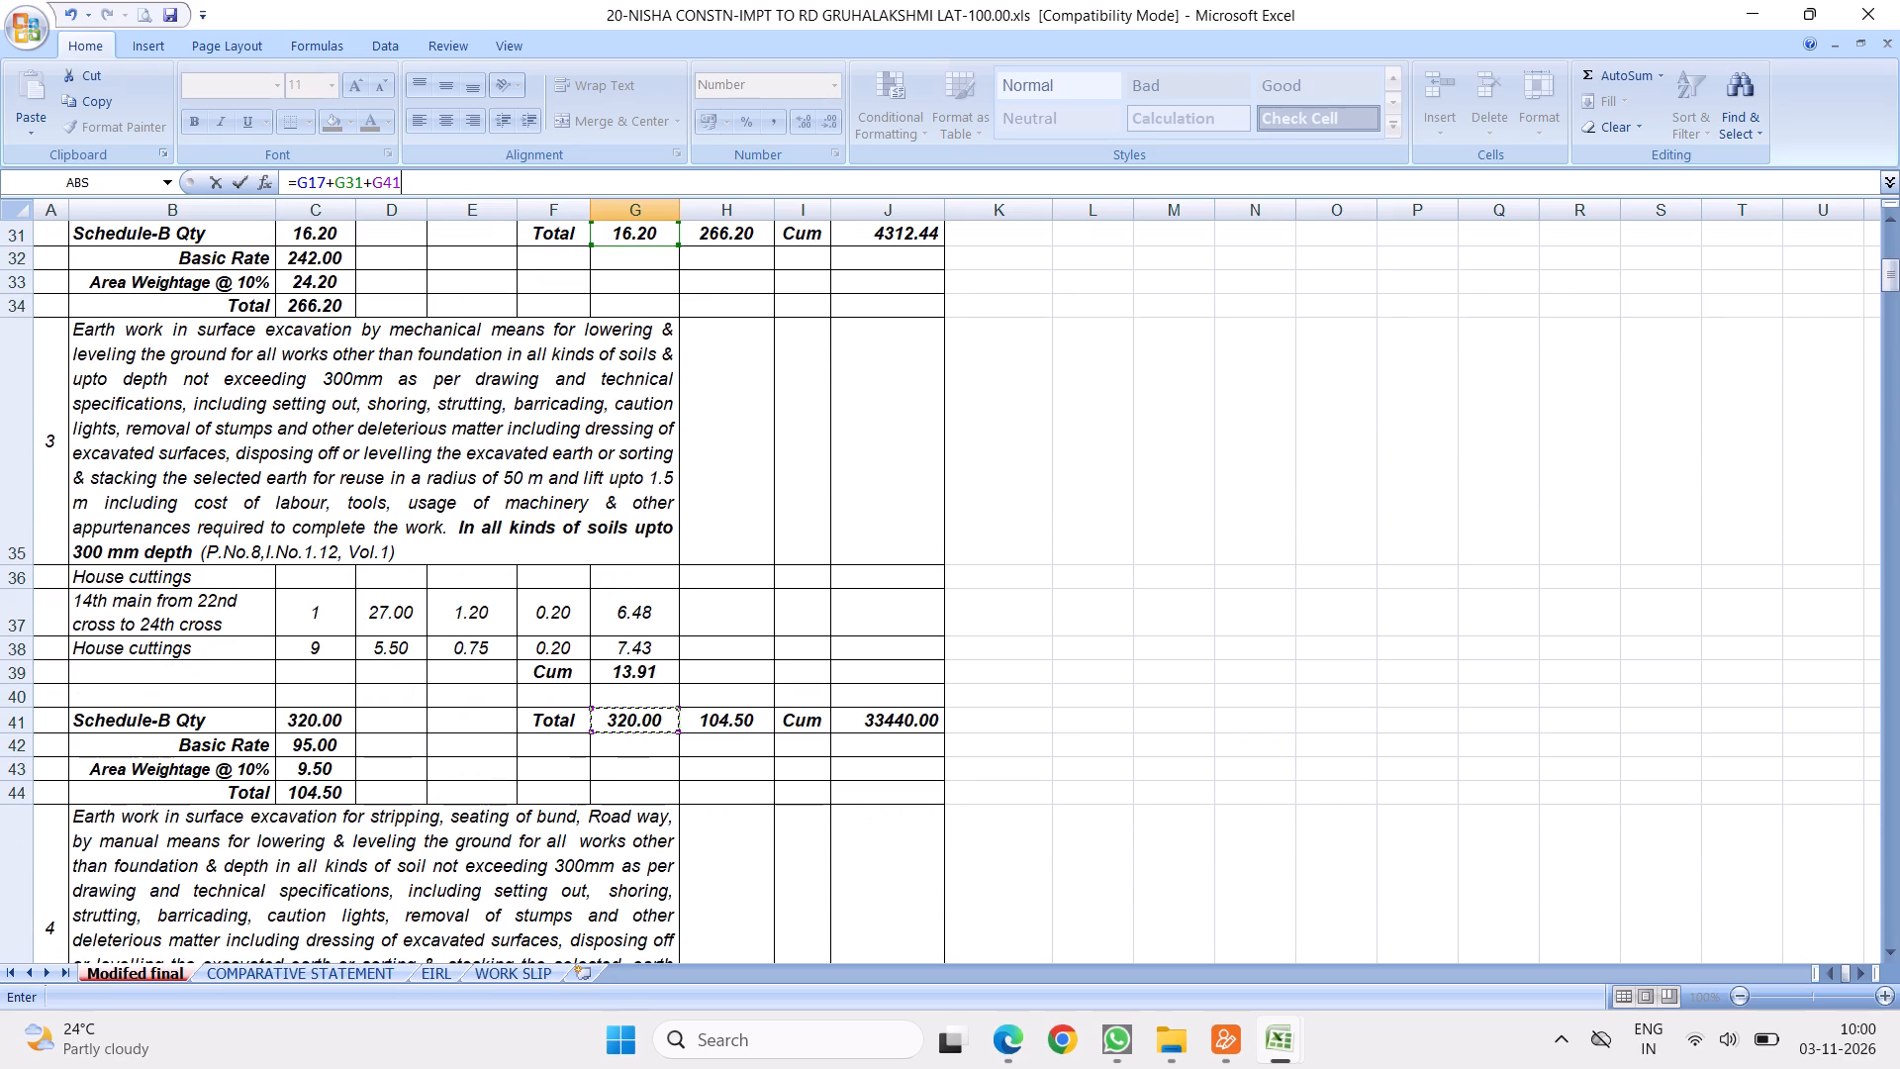
key(Return)
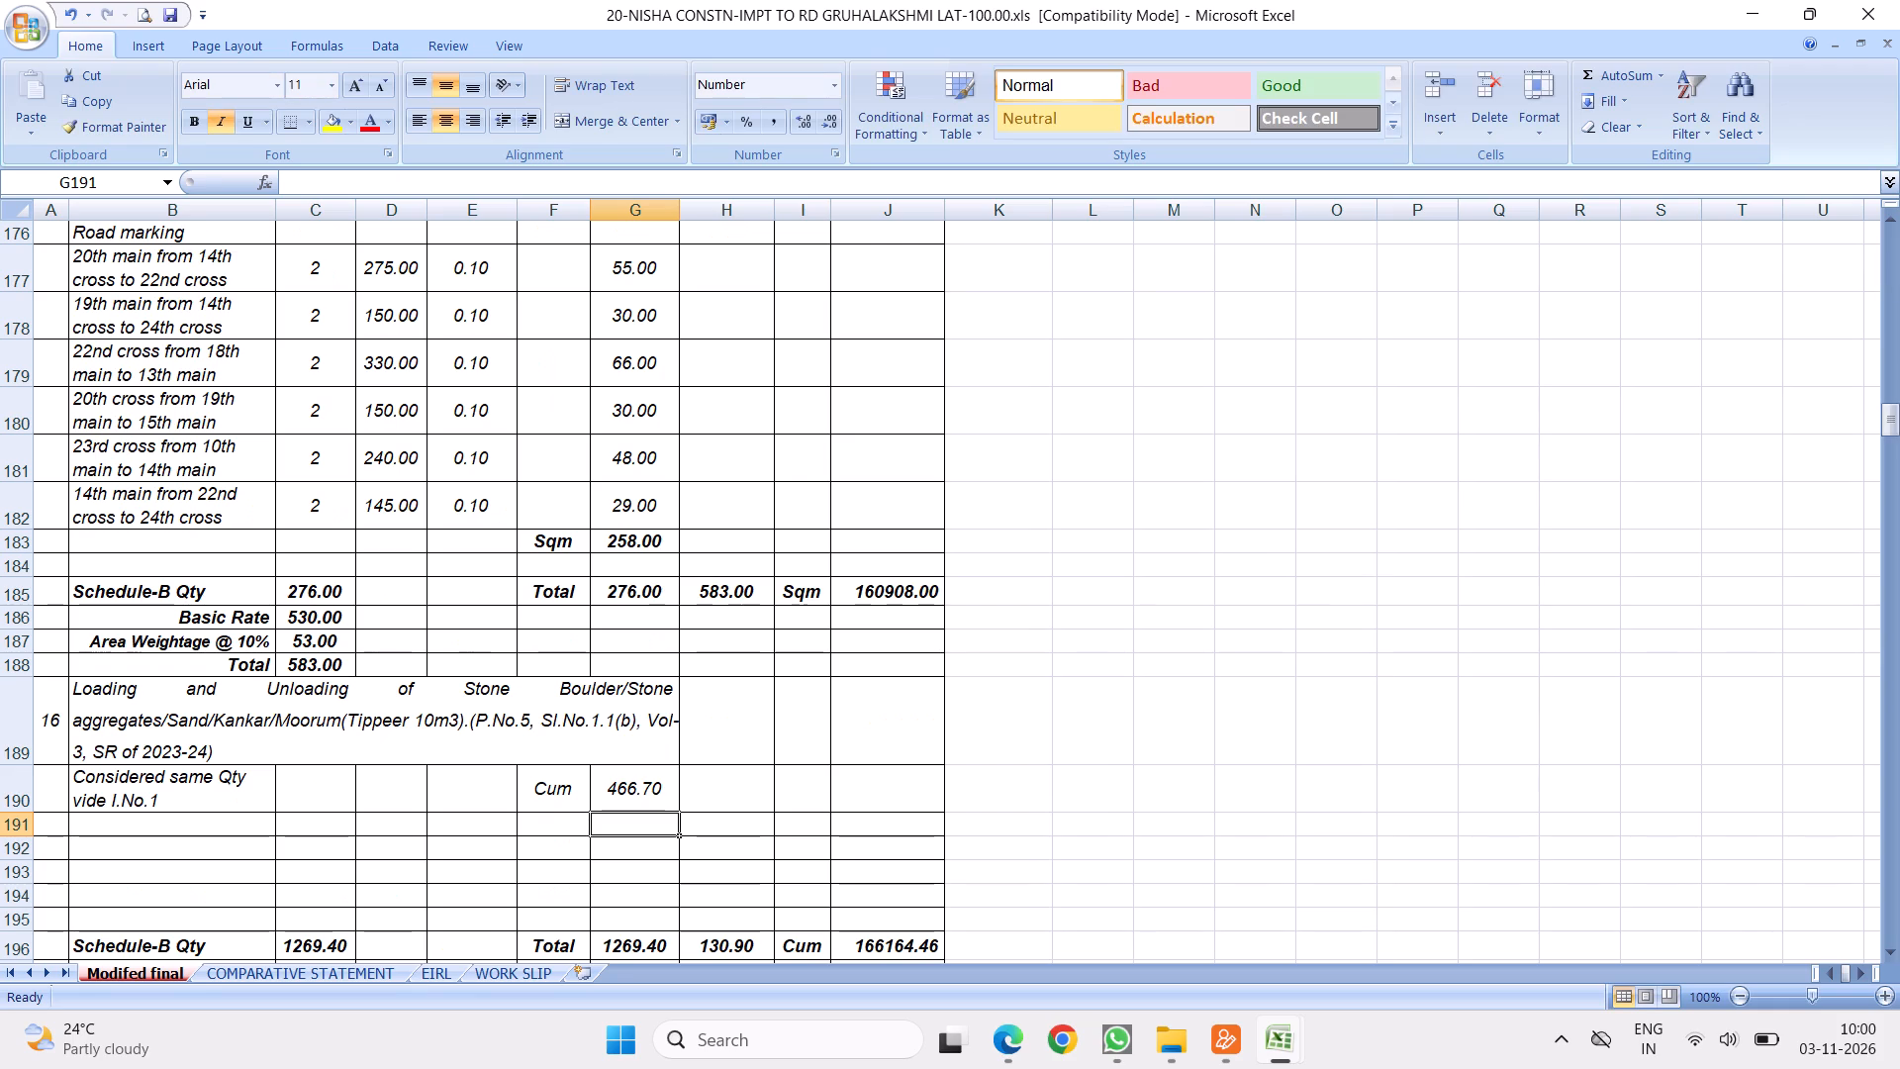
click(617, 800)
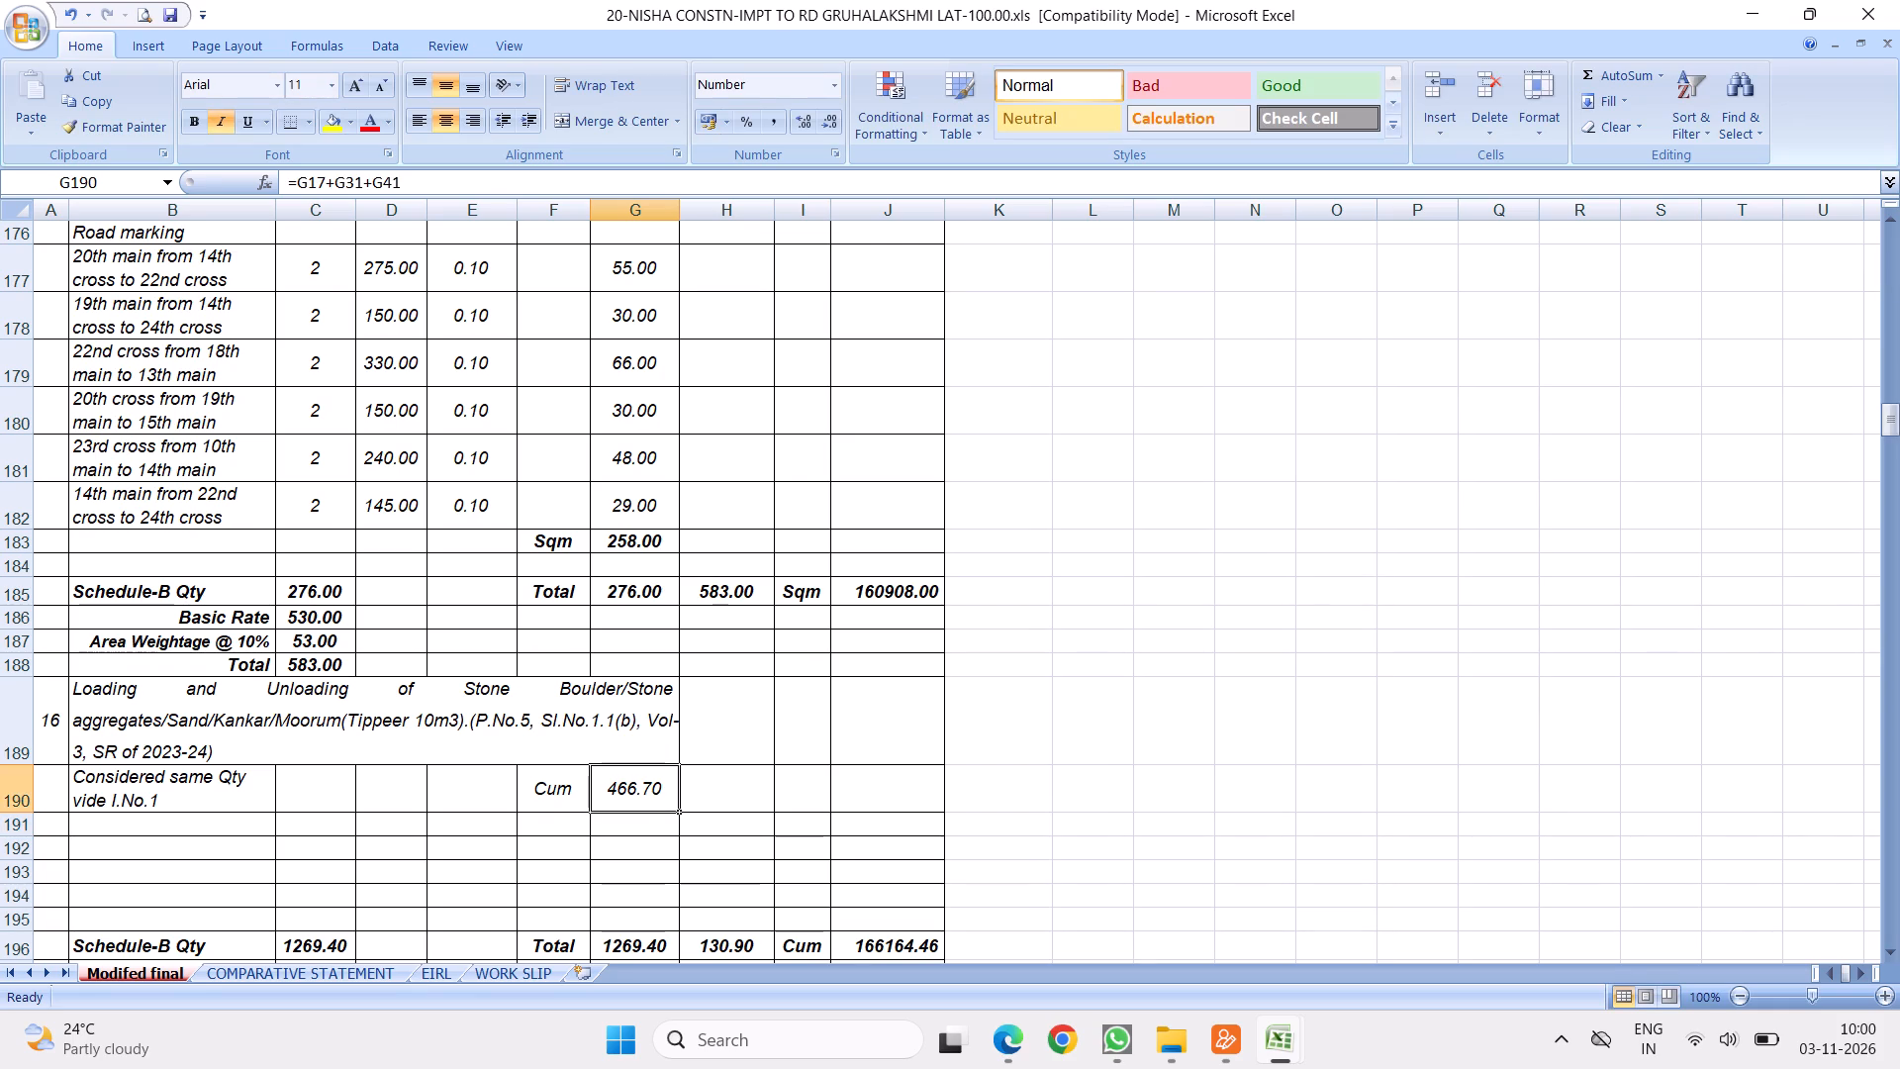
Extend item 16's quantity note in B190 to read "Considered same Qty vide I.No.1,2,&3".
double_click(180, 800)
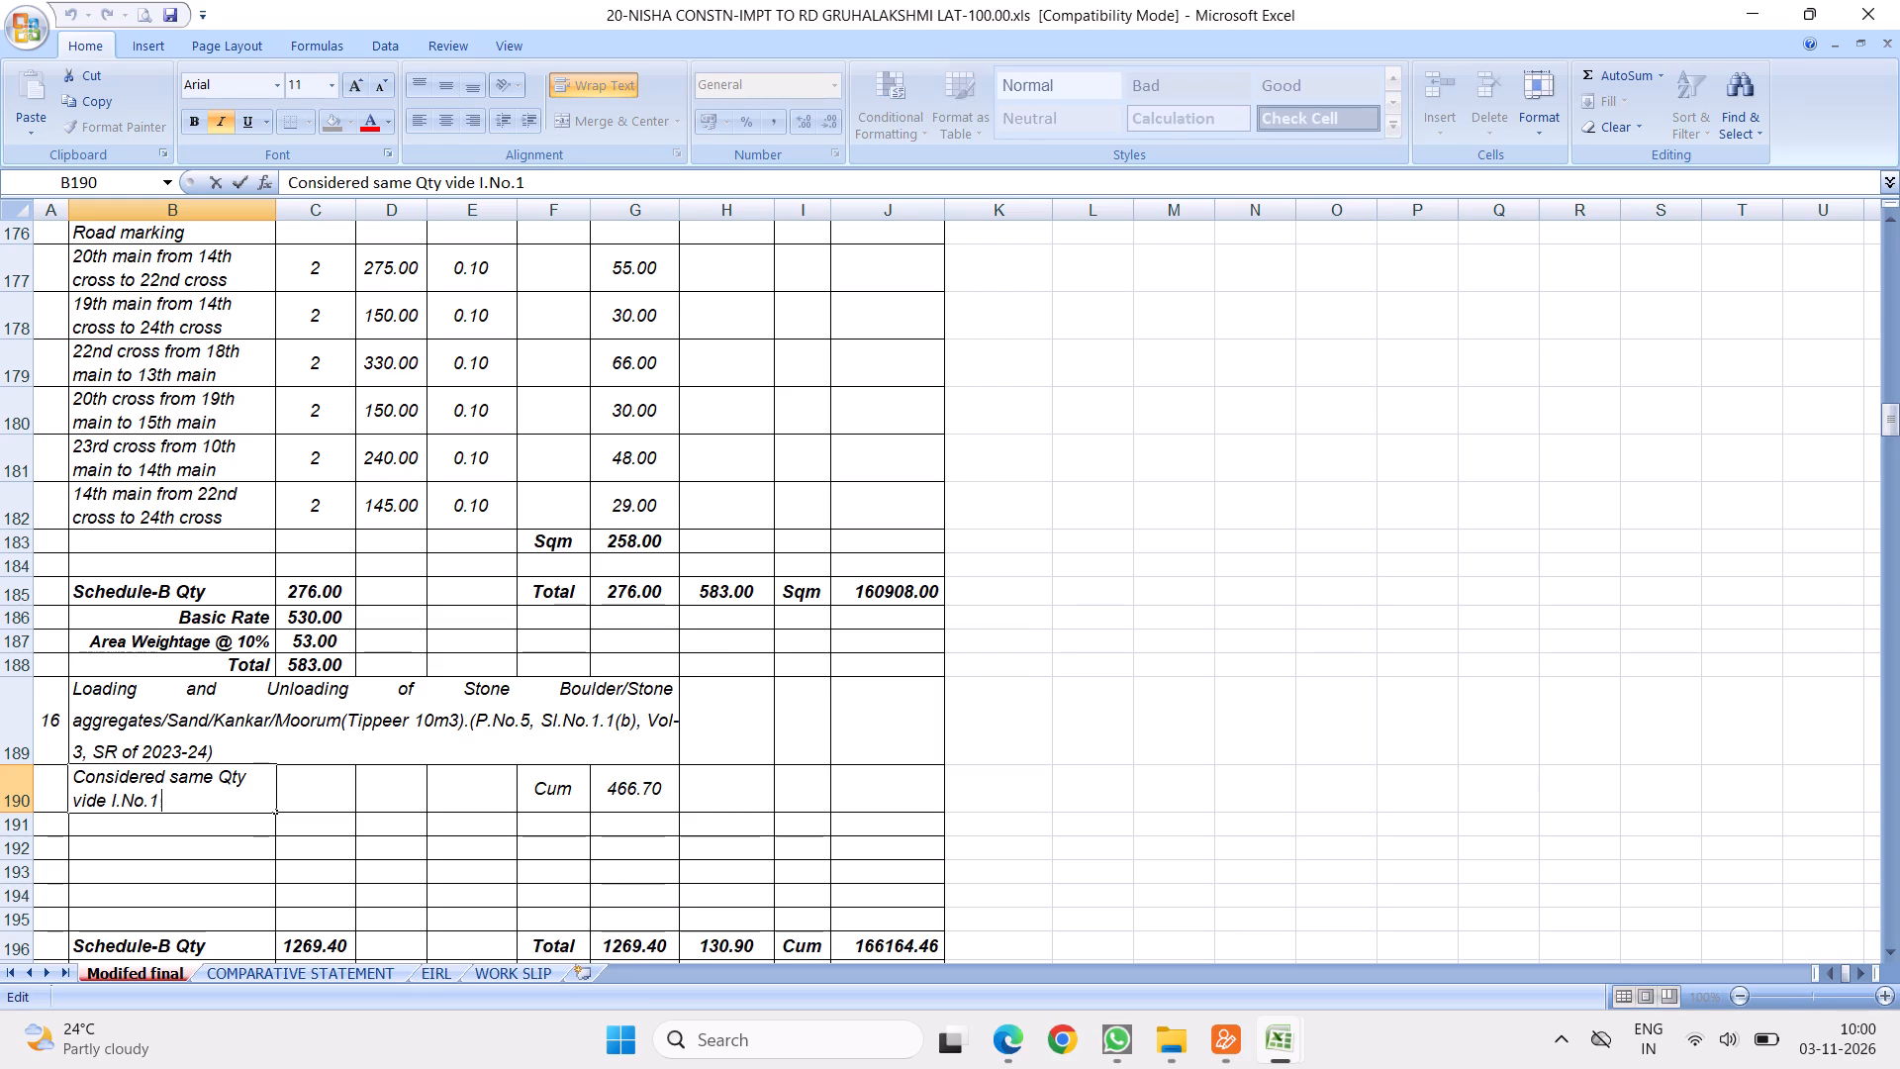
text(,2,)
key(shift+ampersand)
key(3)
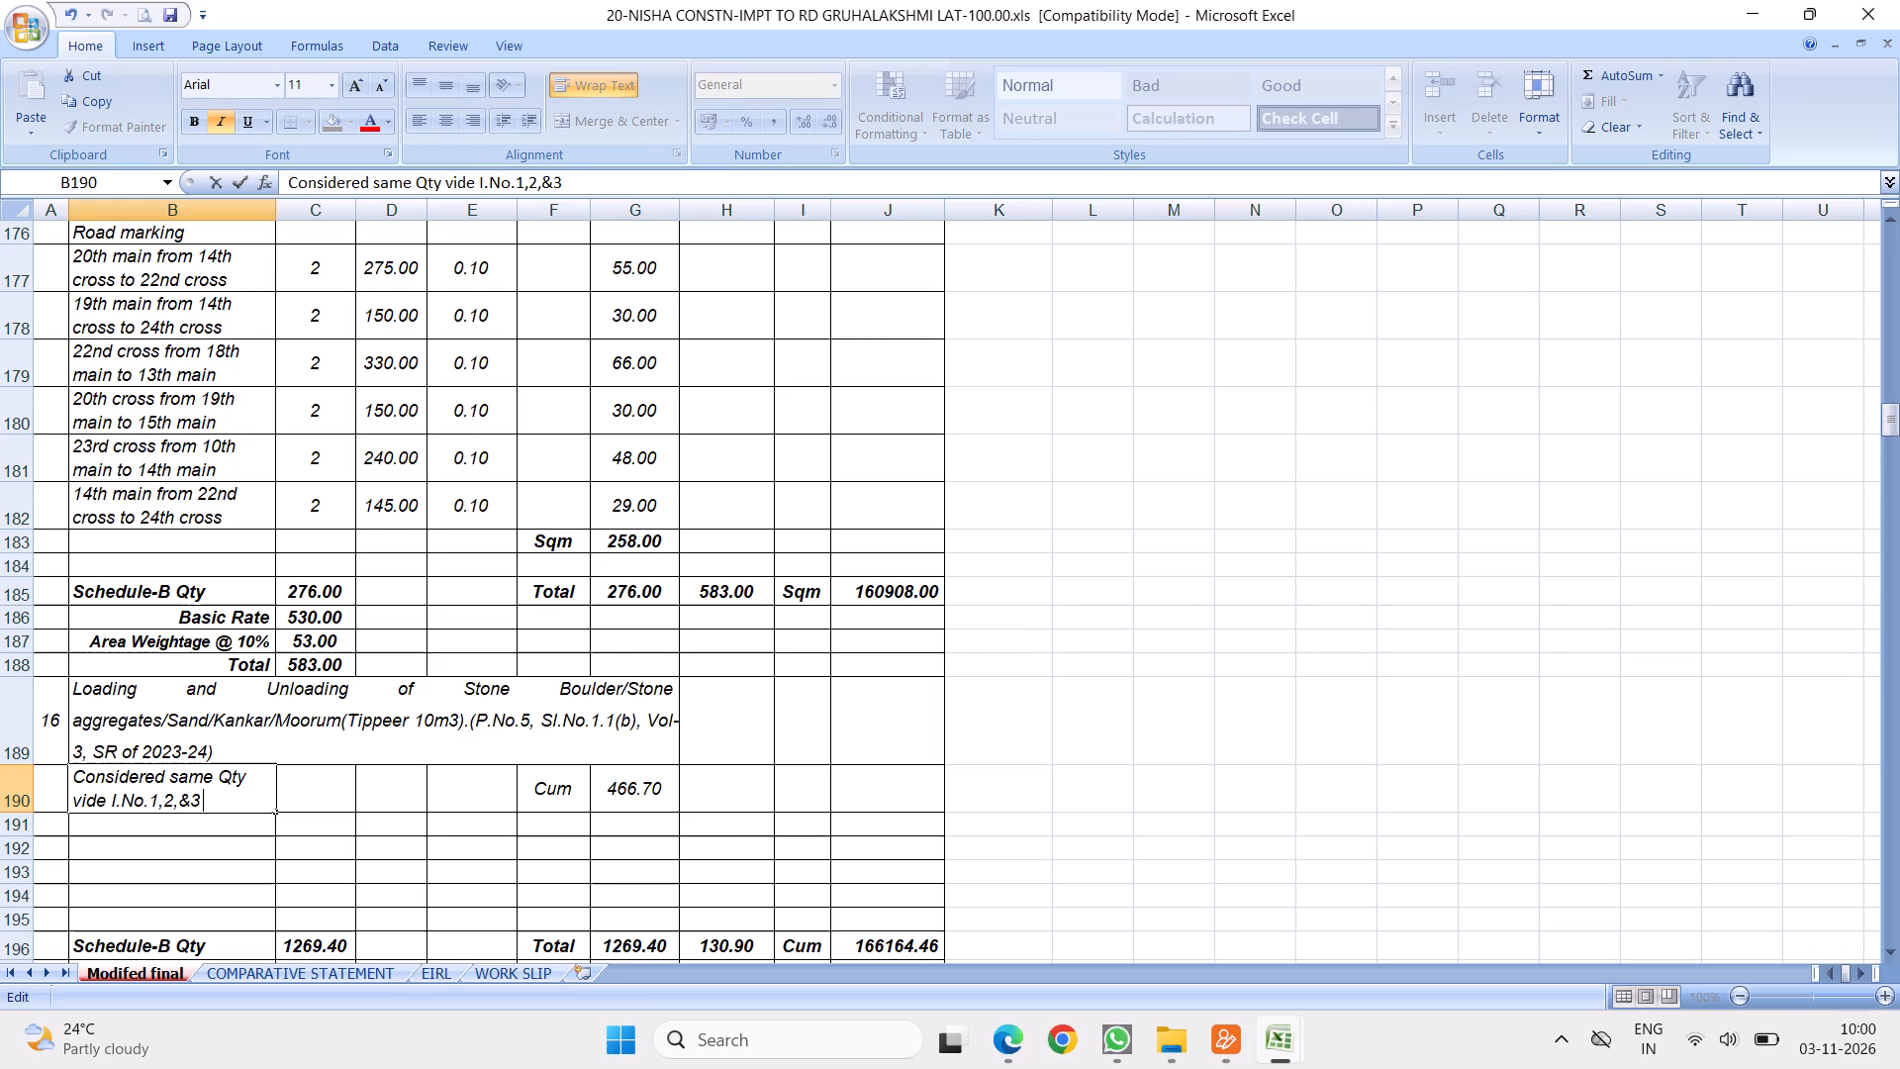
click(456, 820)
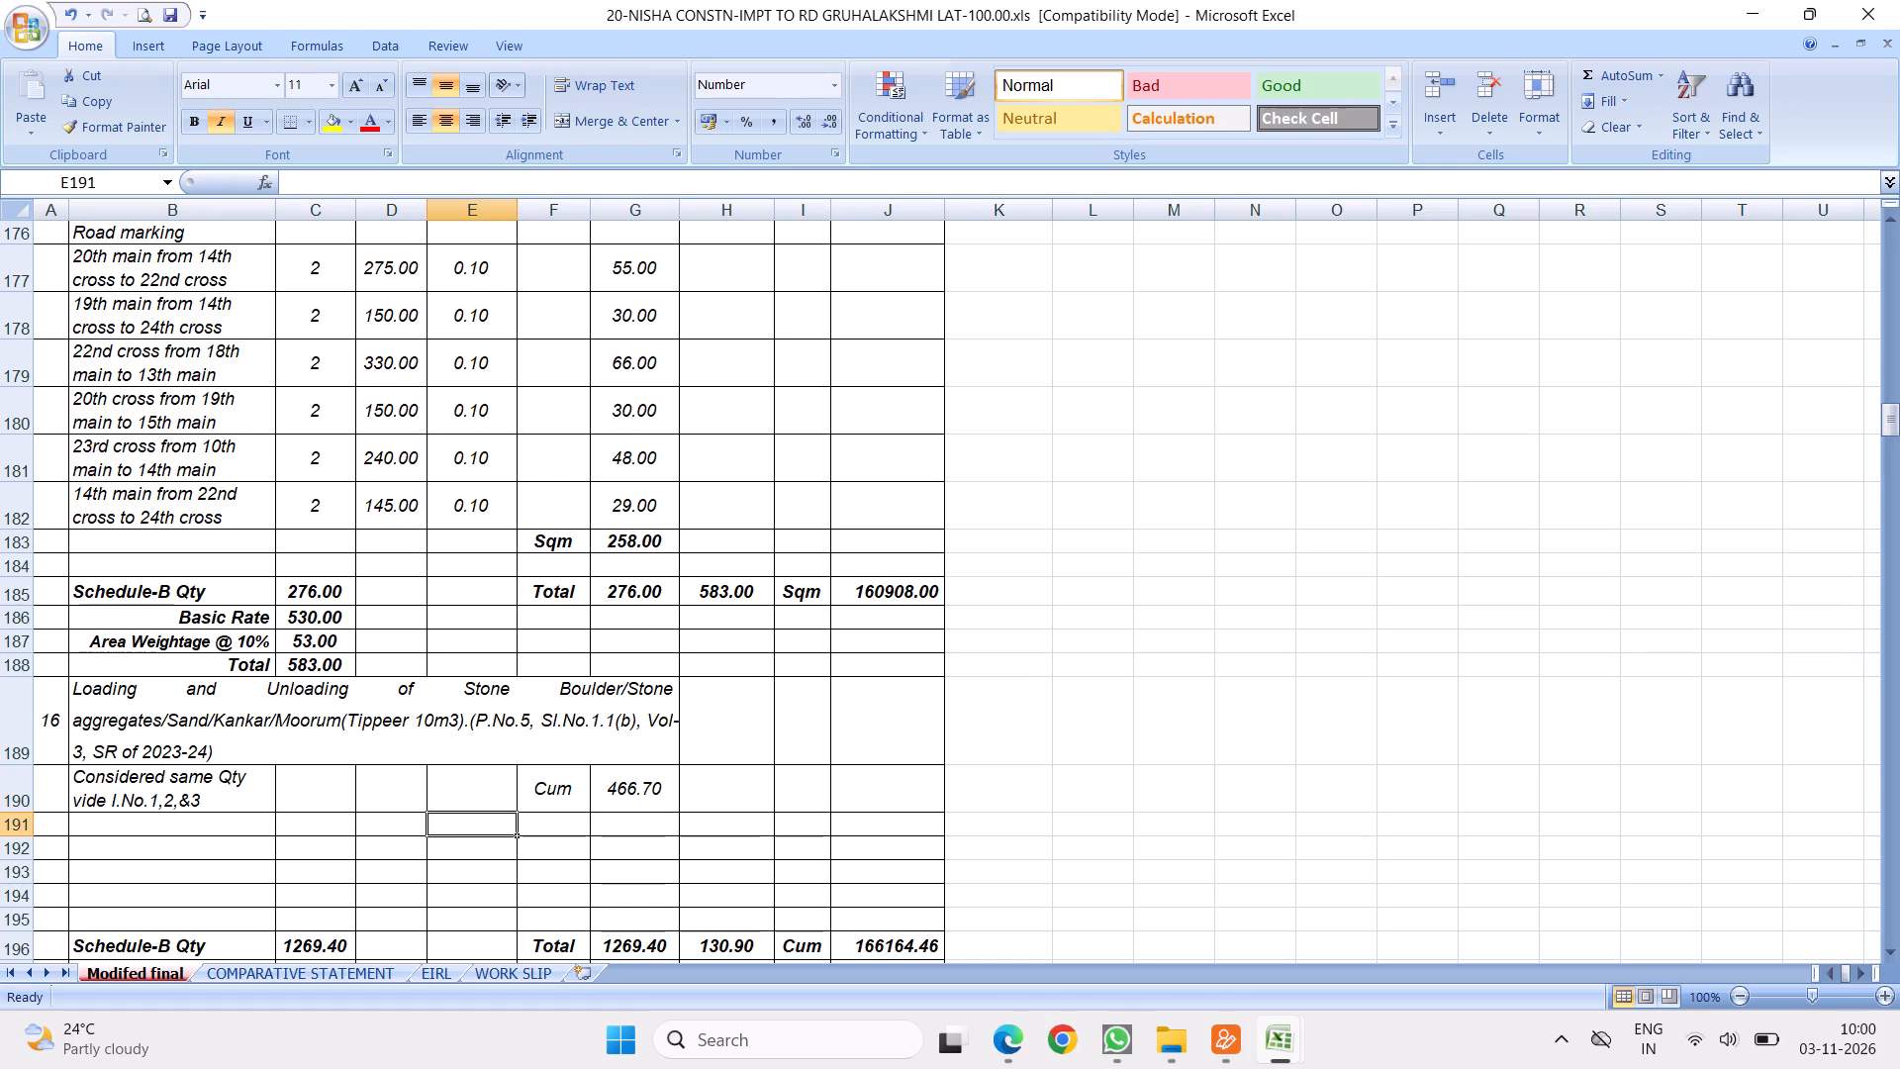
Enter the label "from Qty 4" in B191 below item 16's first quantity row.
click(197, 818)
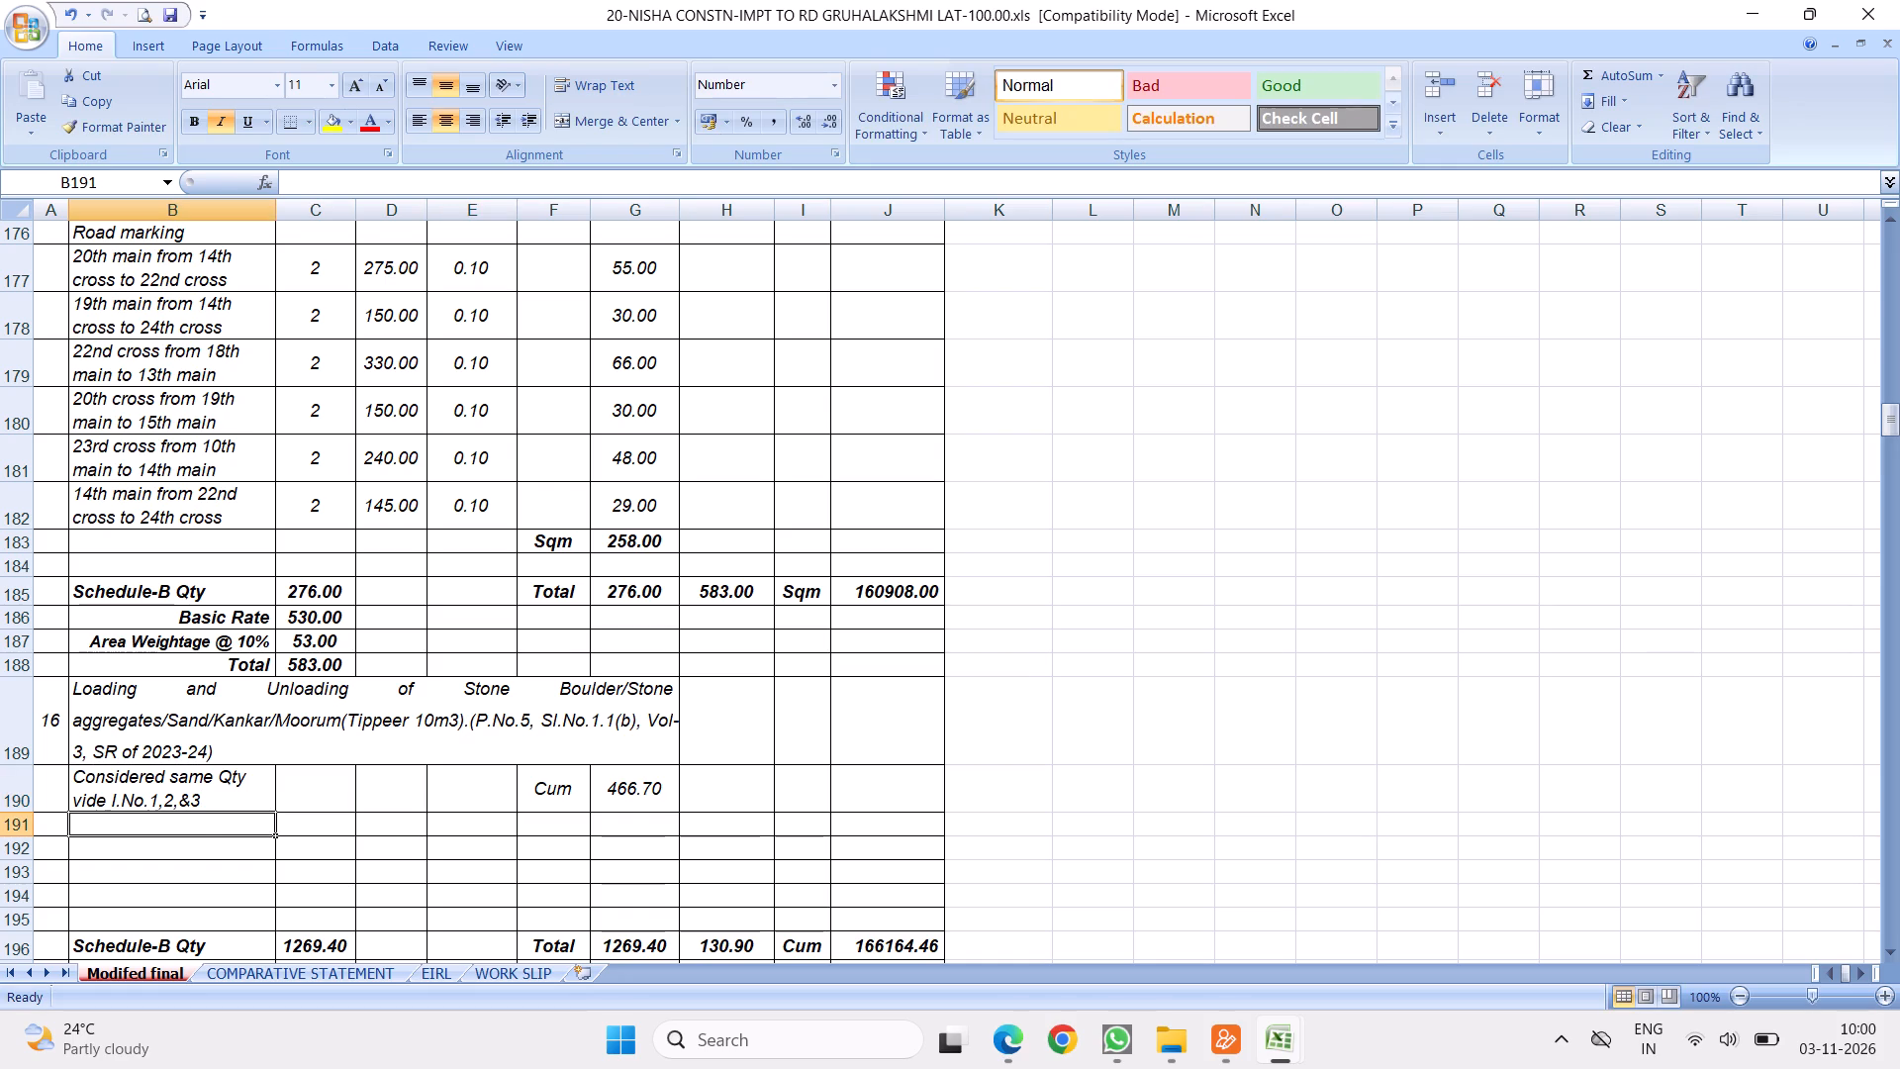
text(from Qty)
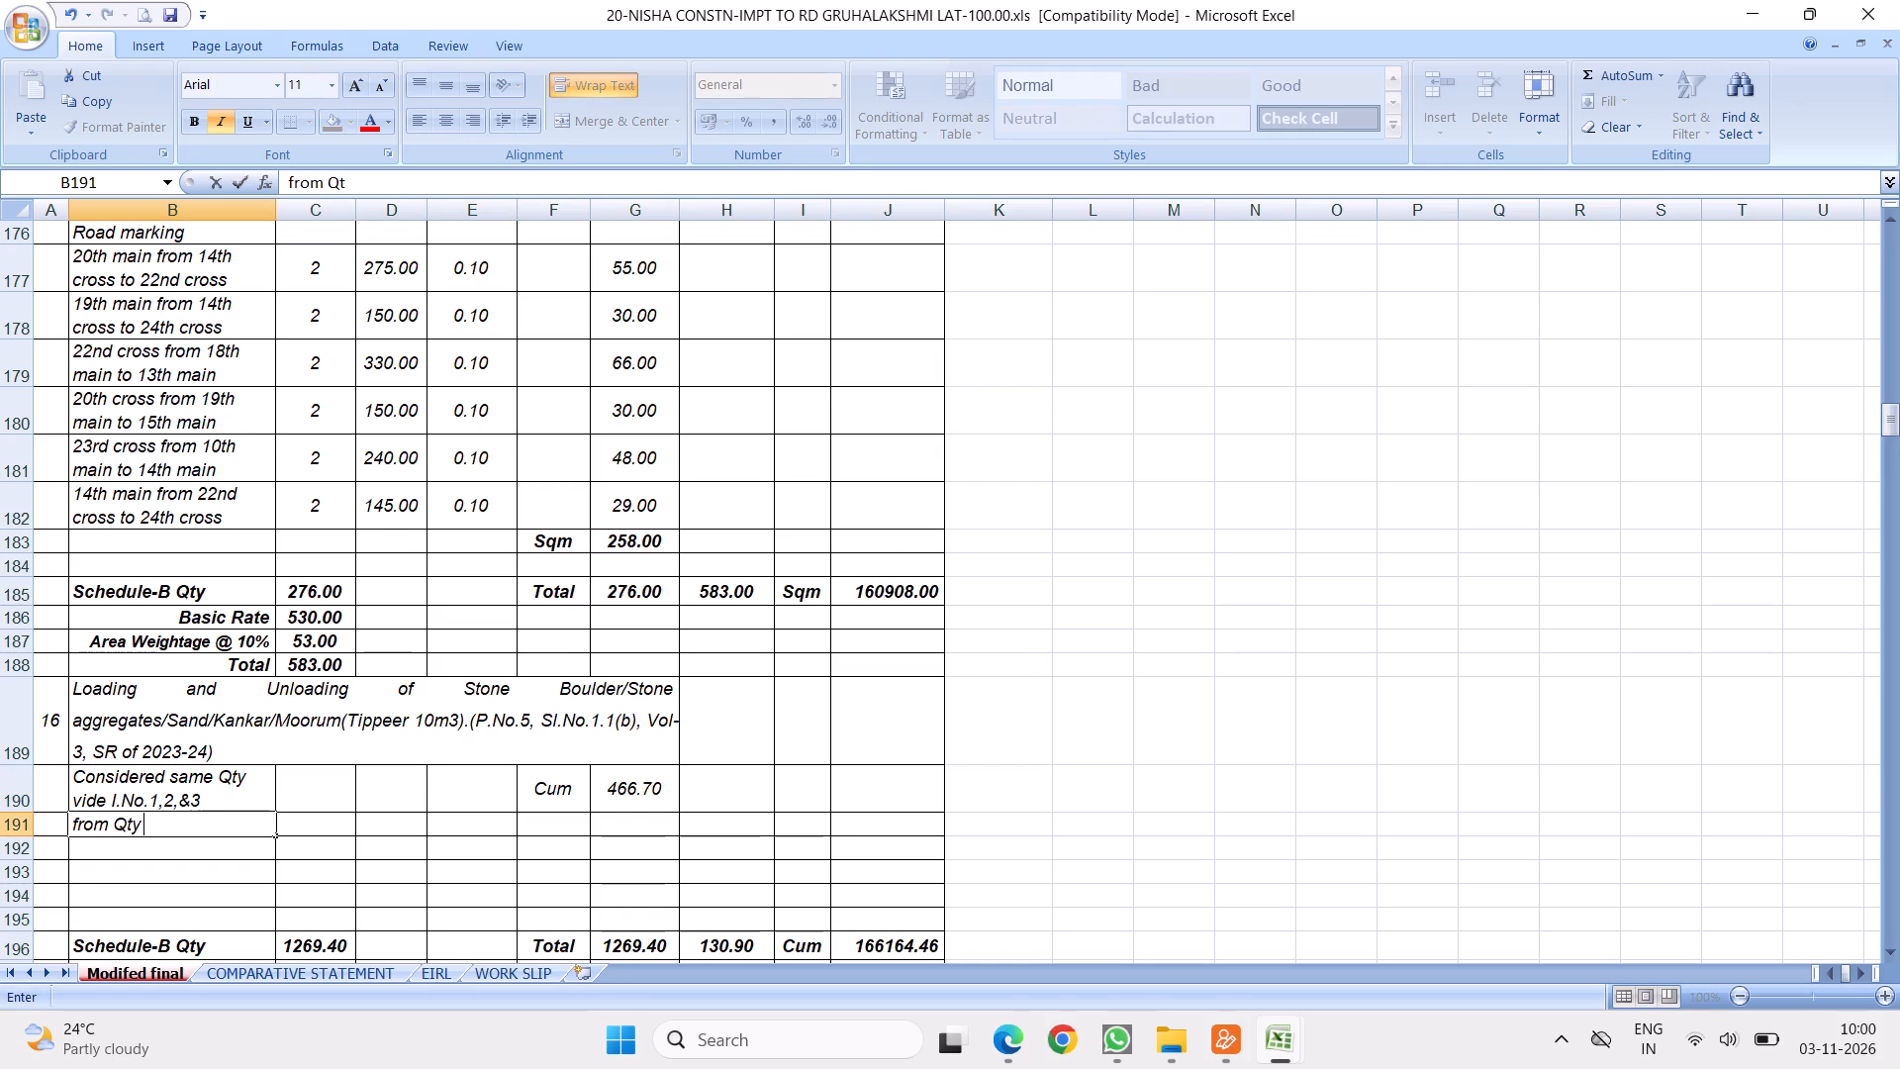
key(space)
text(4)
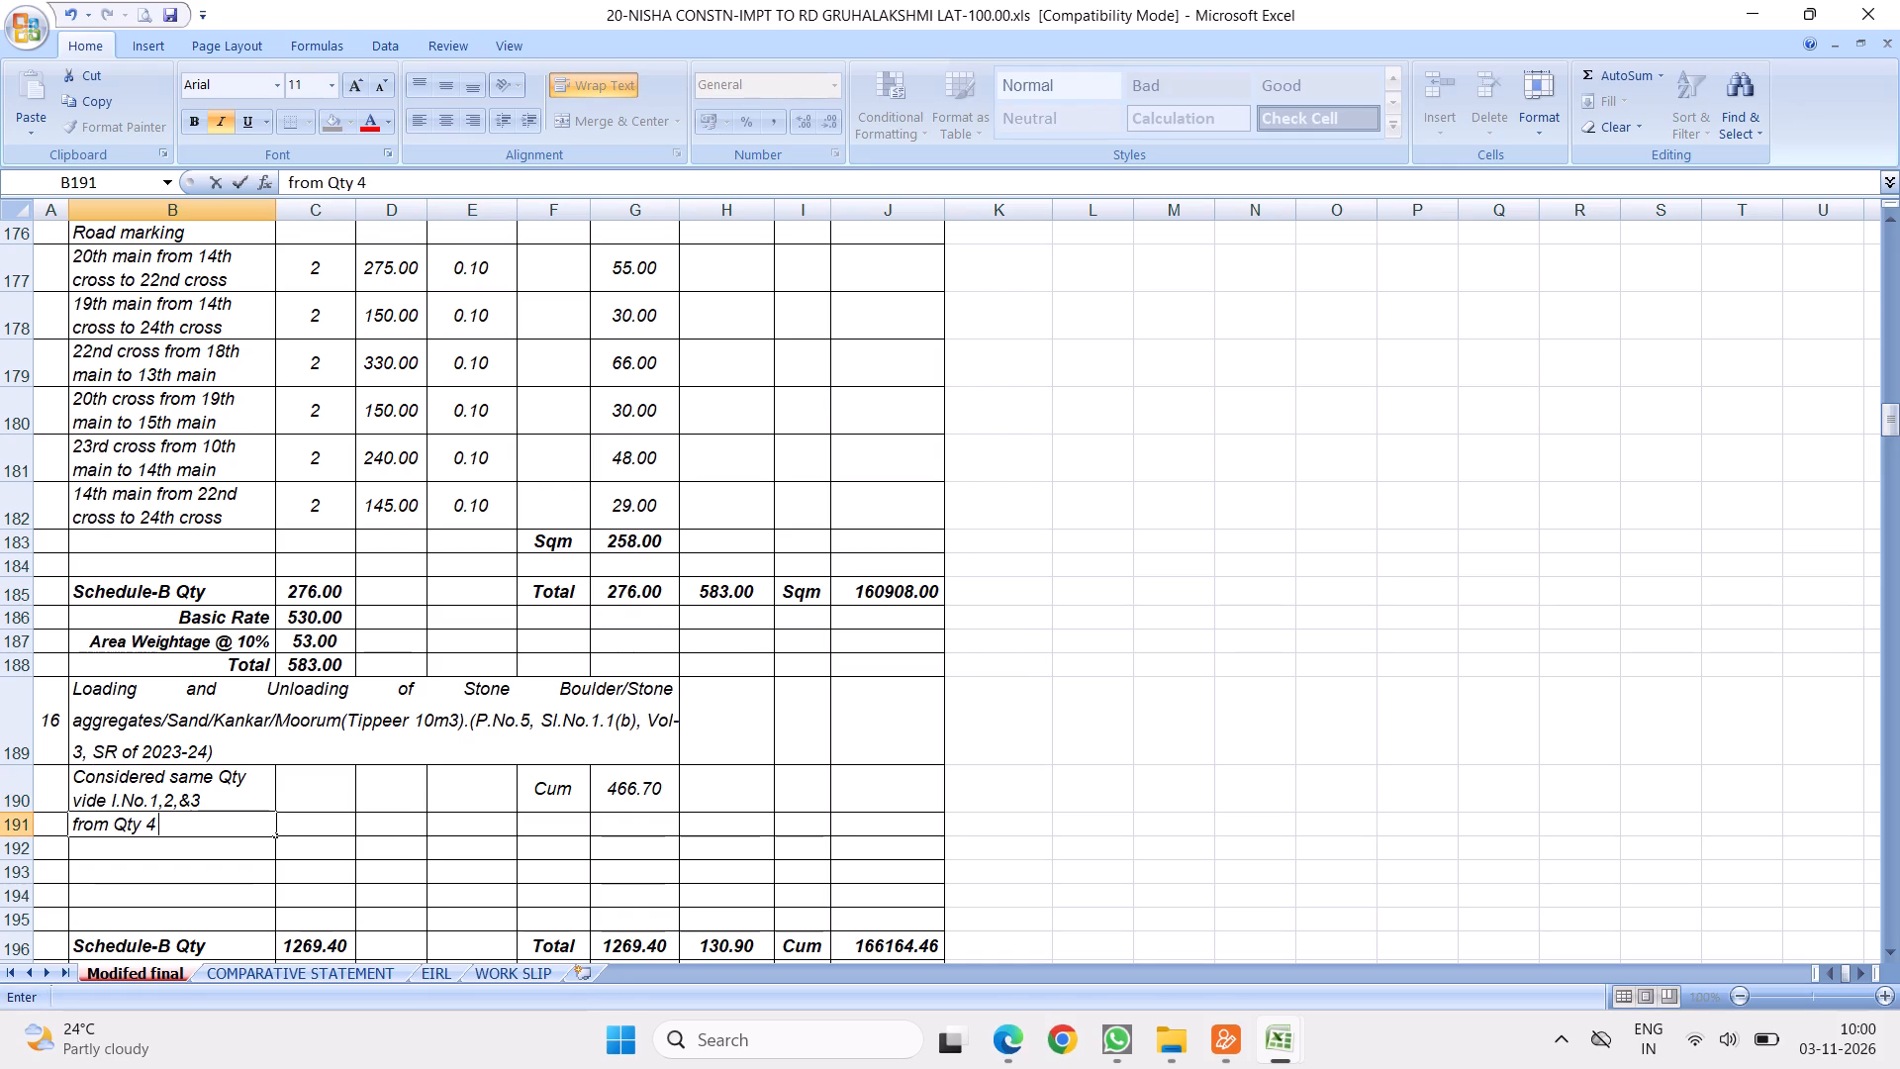
click(568, 821)
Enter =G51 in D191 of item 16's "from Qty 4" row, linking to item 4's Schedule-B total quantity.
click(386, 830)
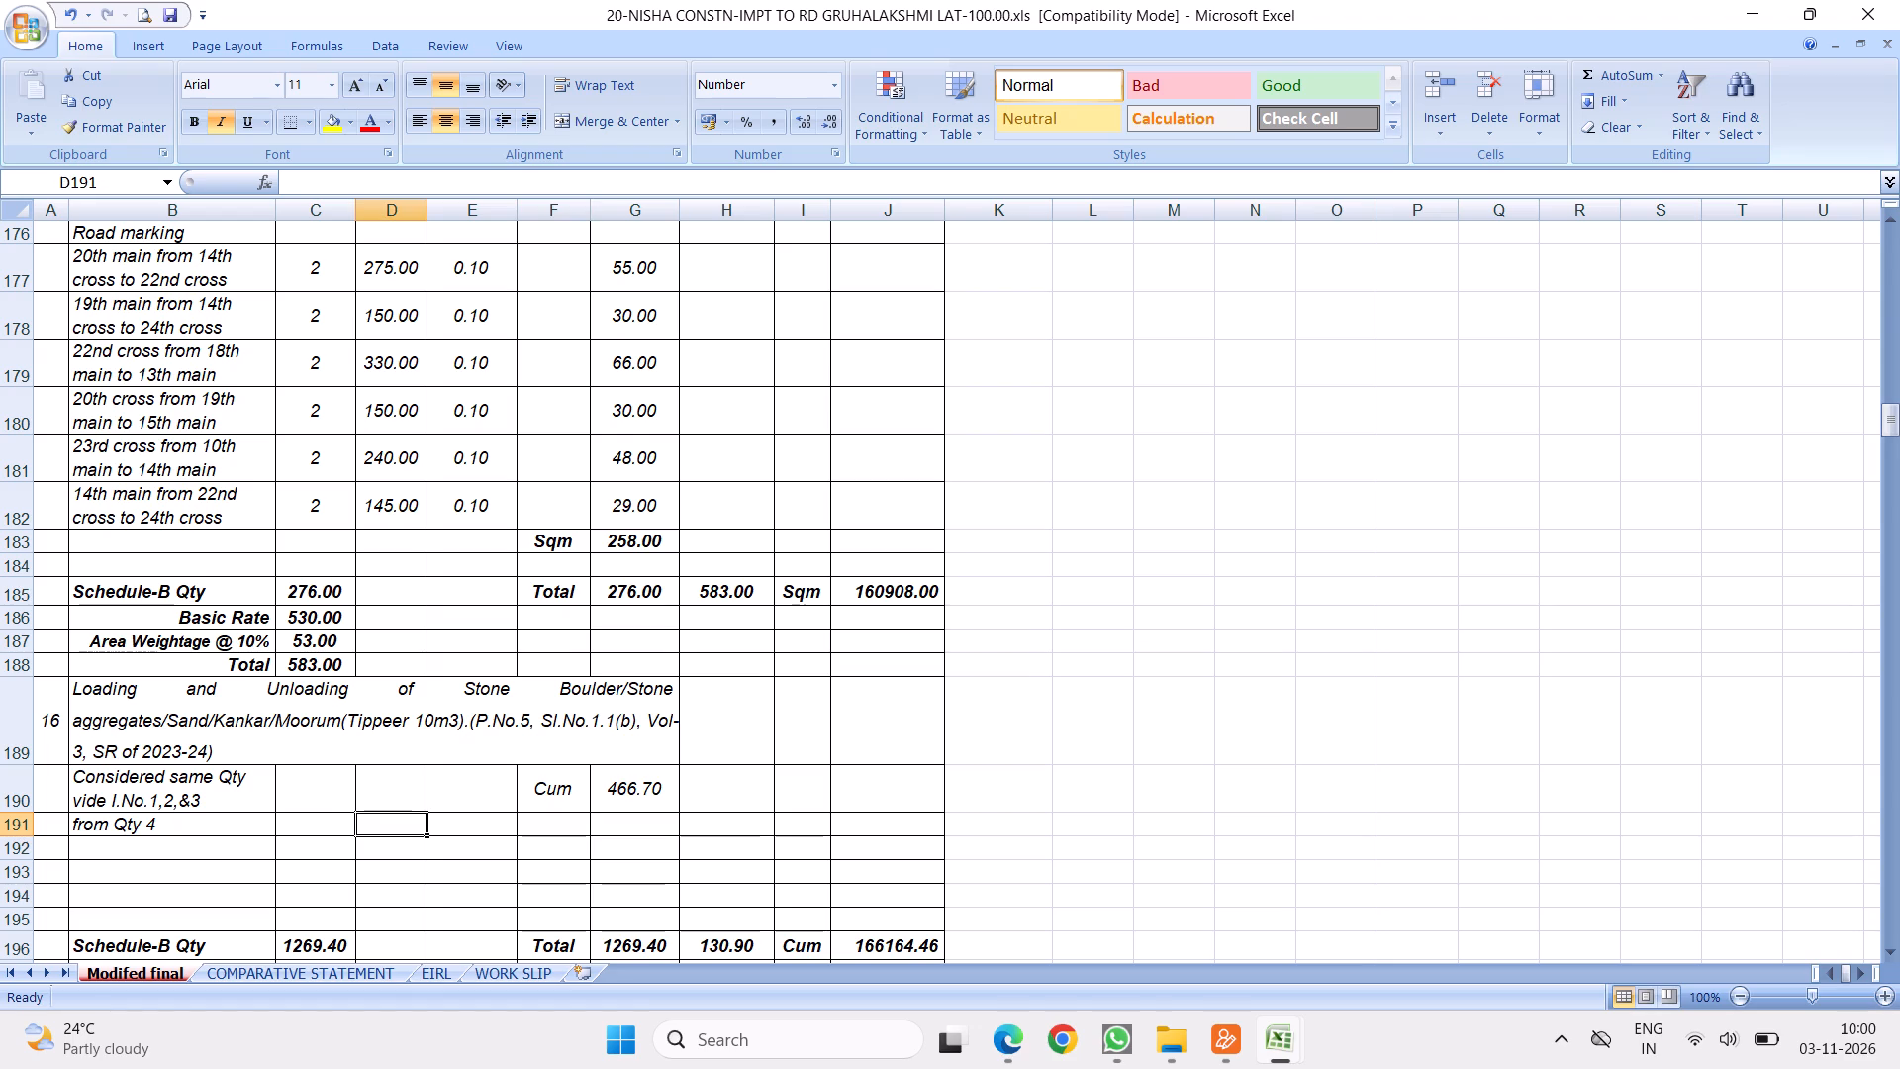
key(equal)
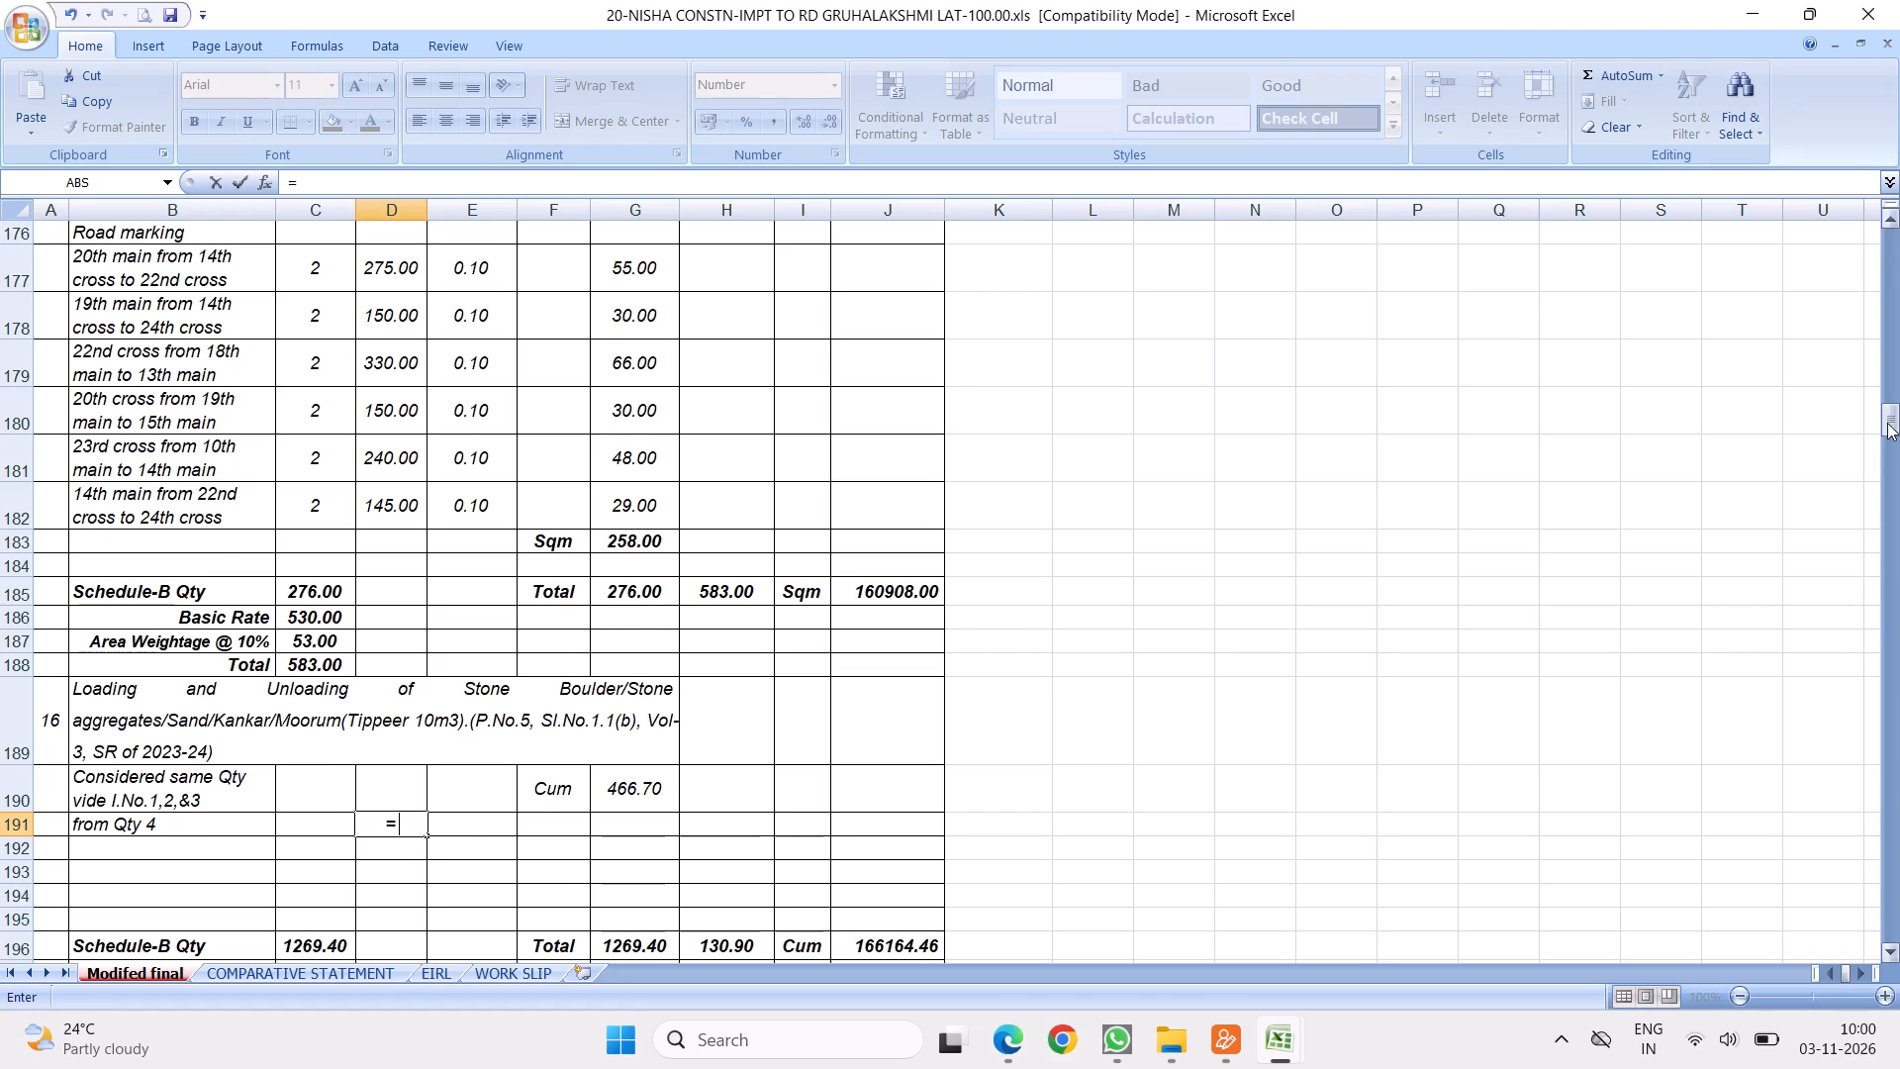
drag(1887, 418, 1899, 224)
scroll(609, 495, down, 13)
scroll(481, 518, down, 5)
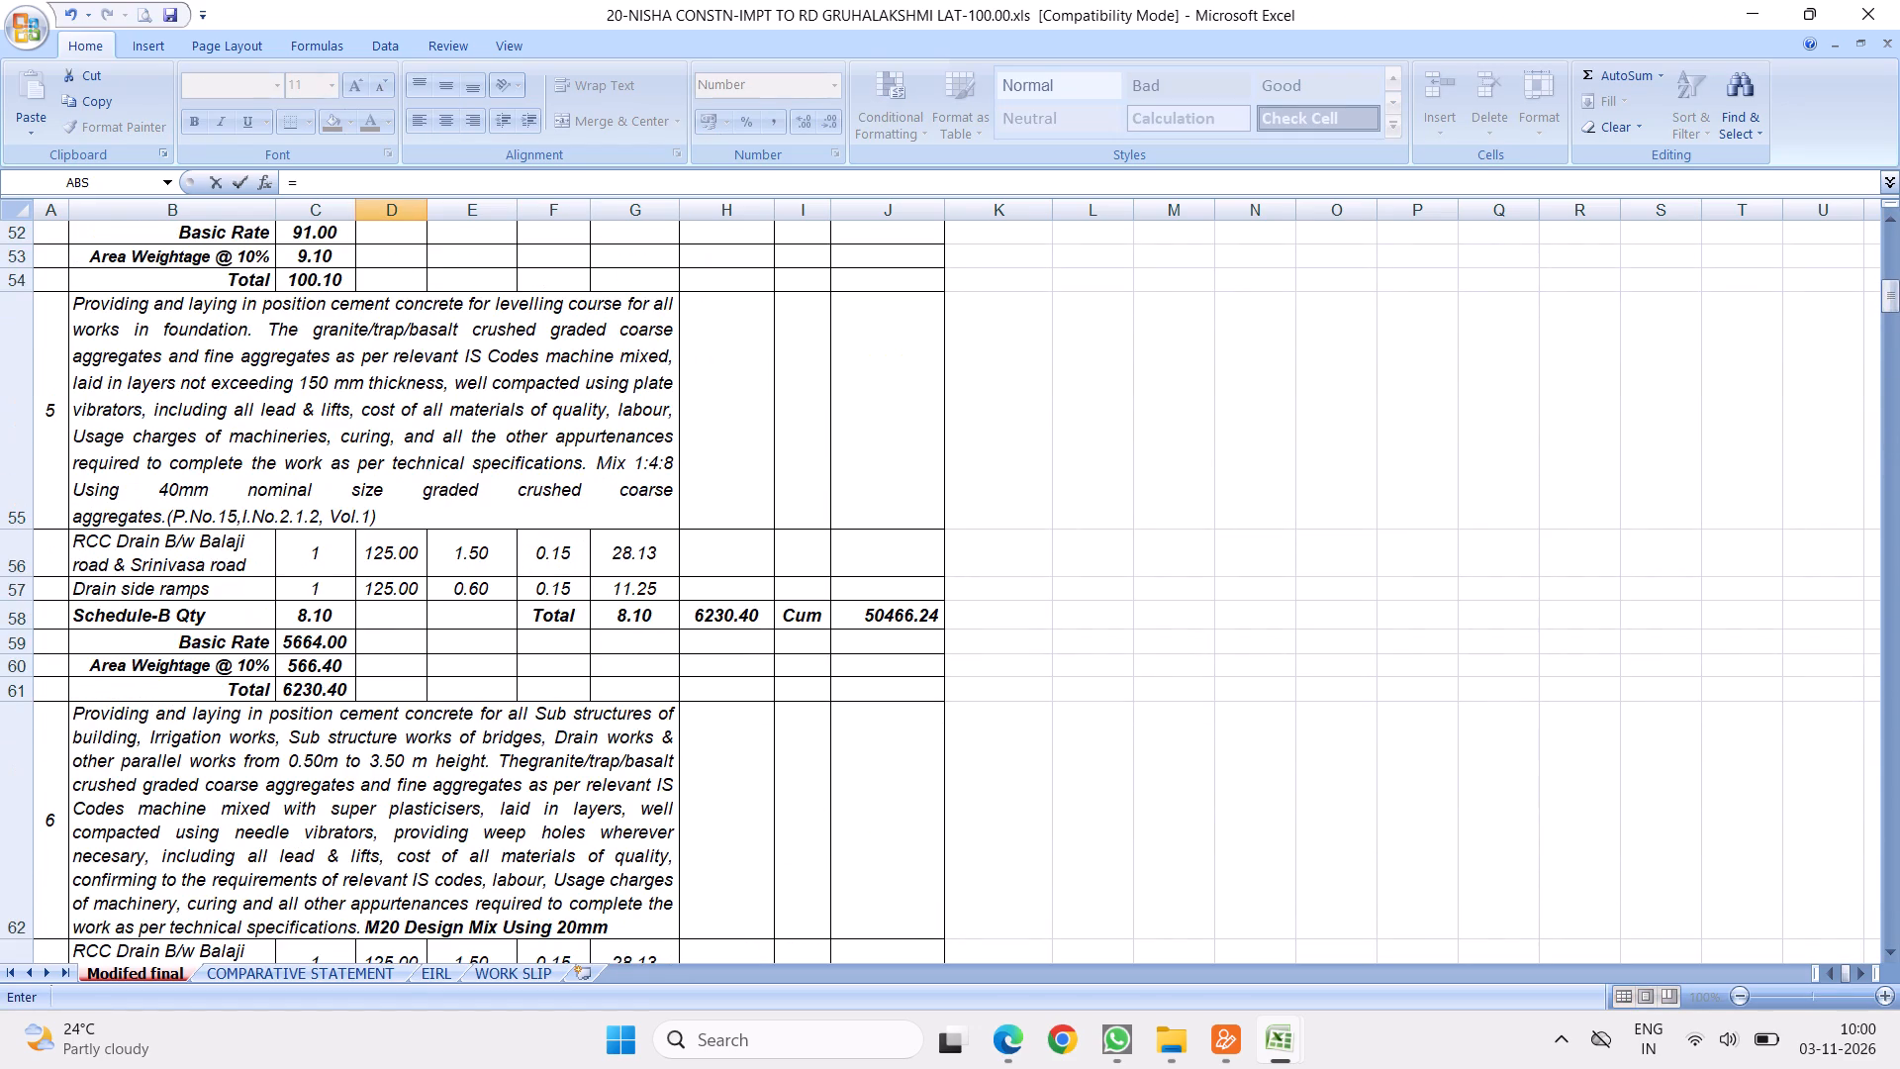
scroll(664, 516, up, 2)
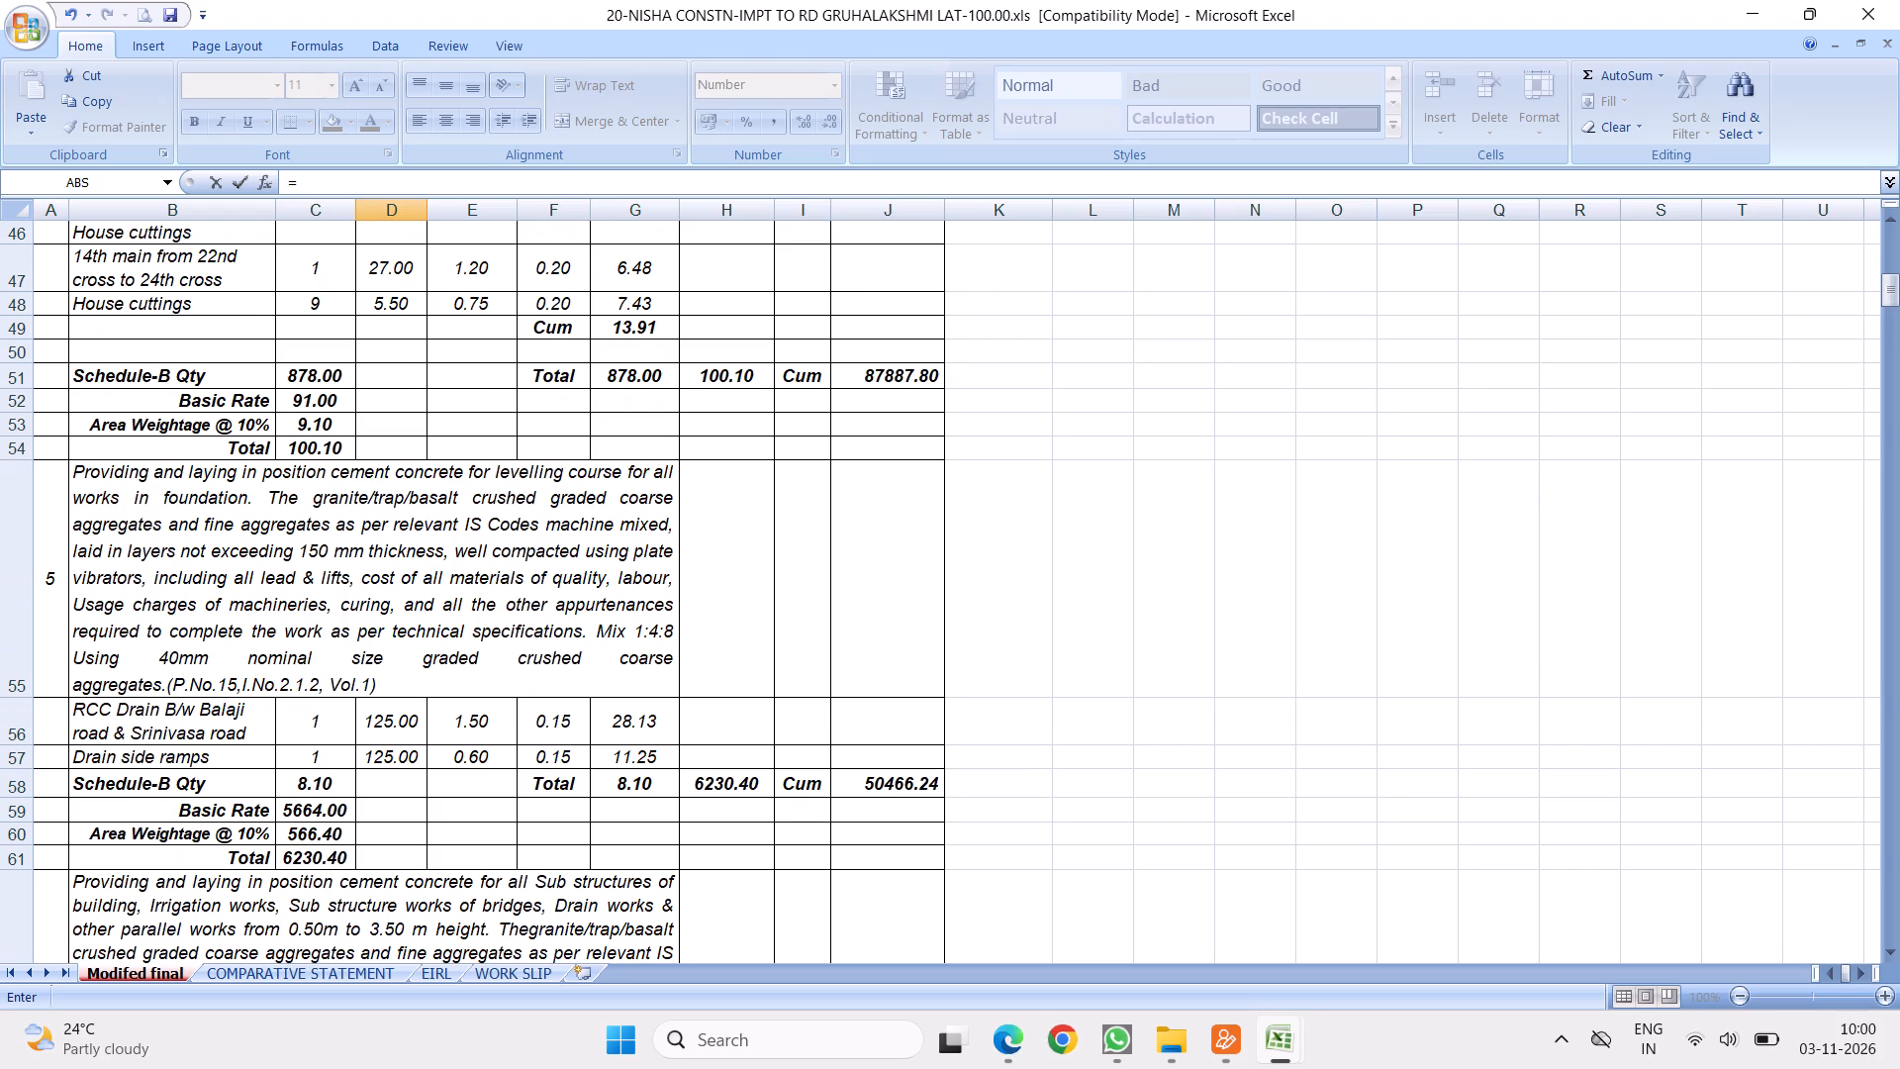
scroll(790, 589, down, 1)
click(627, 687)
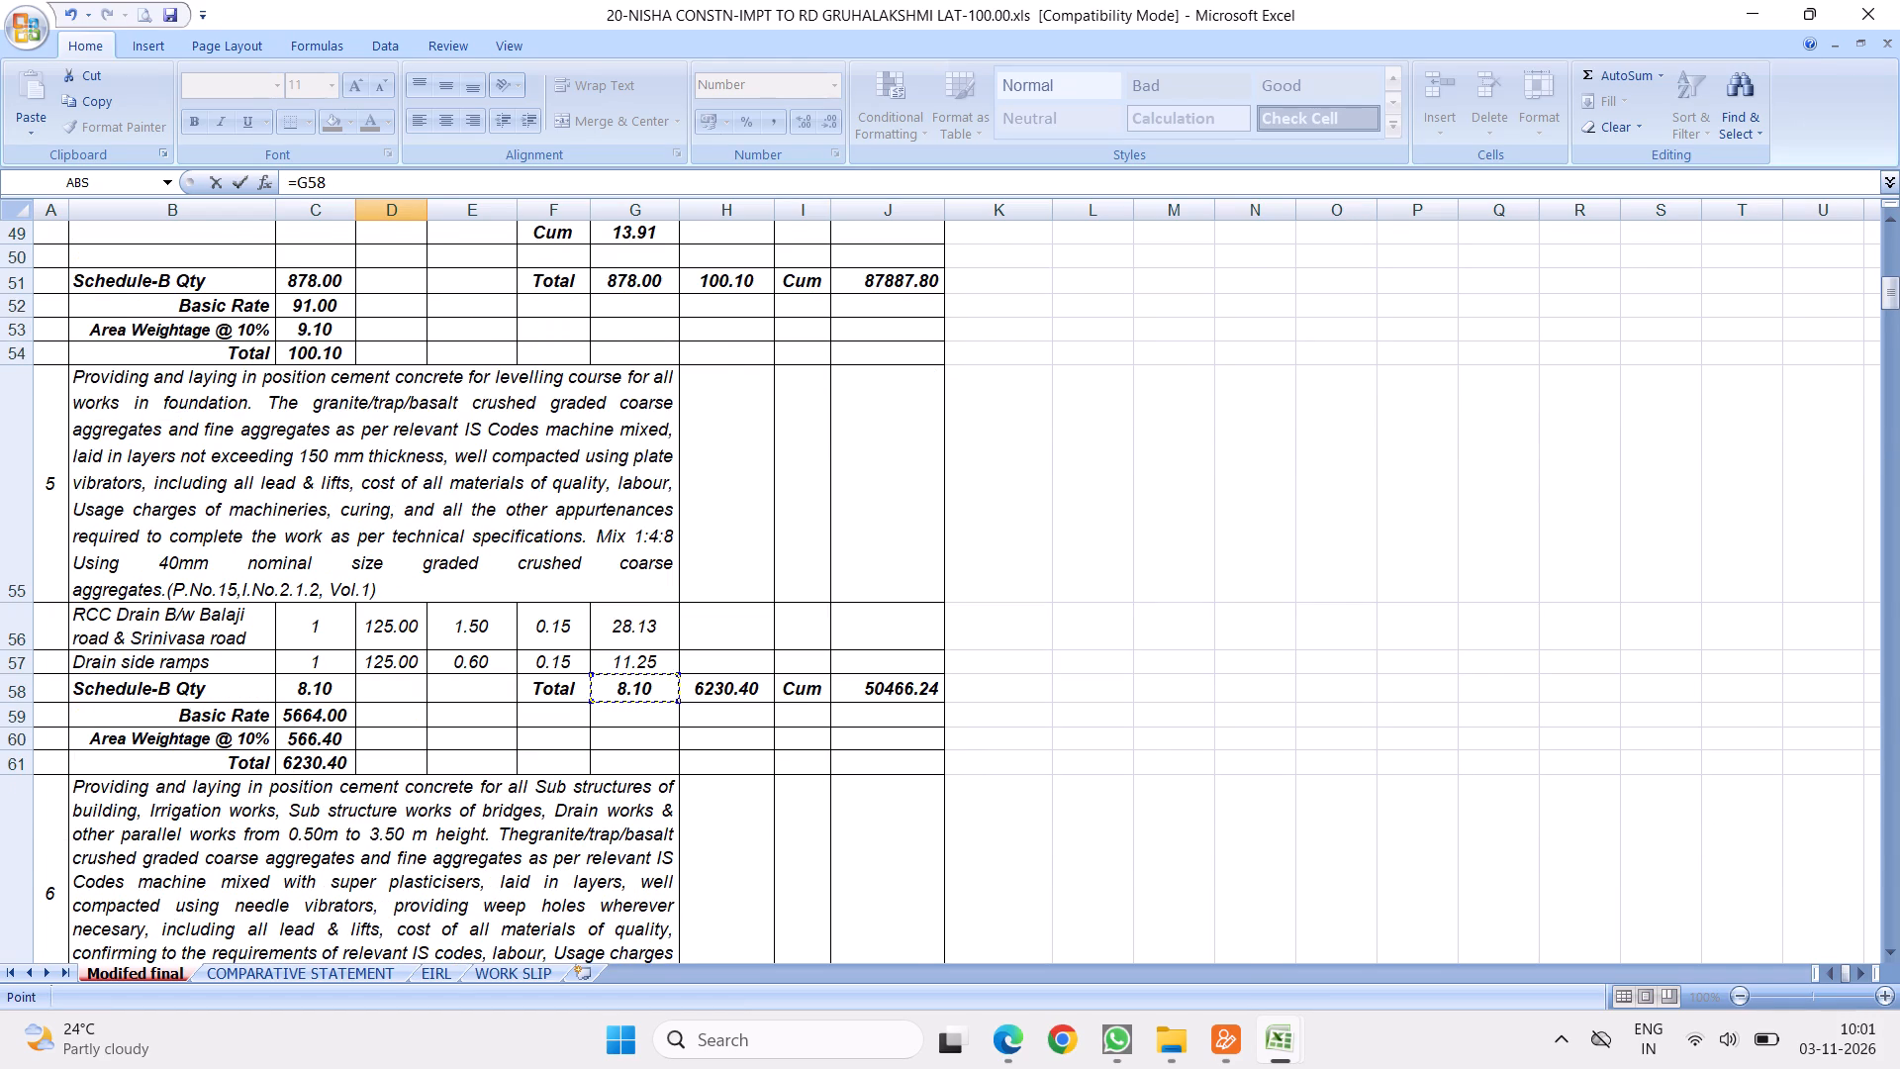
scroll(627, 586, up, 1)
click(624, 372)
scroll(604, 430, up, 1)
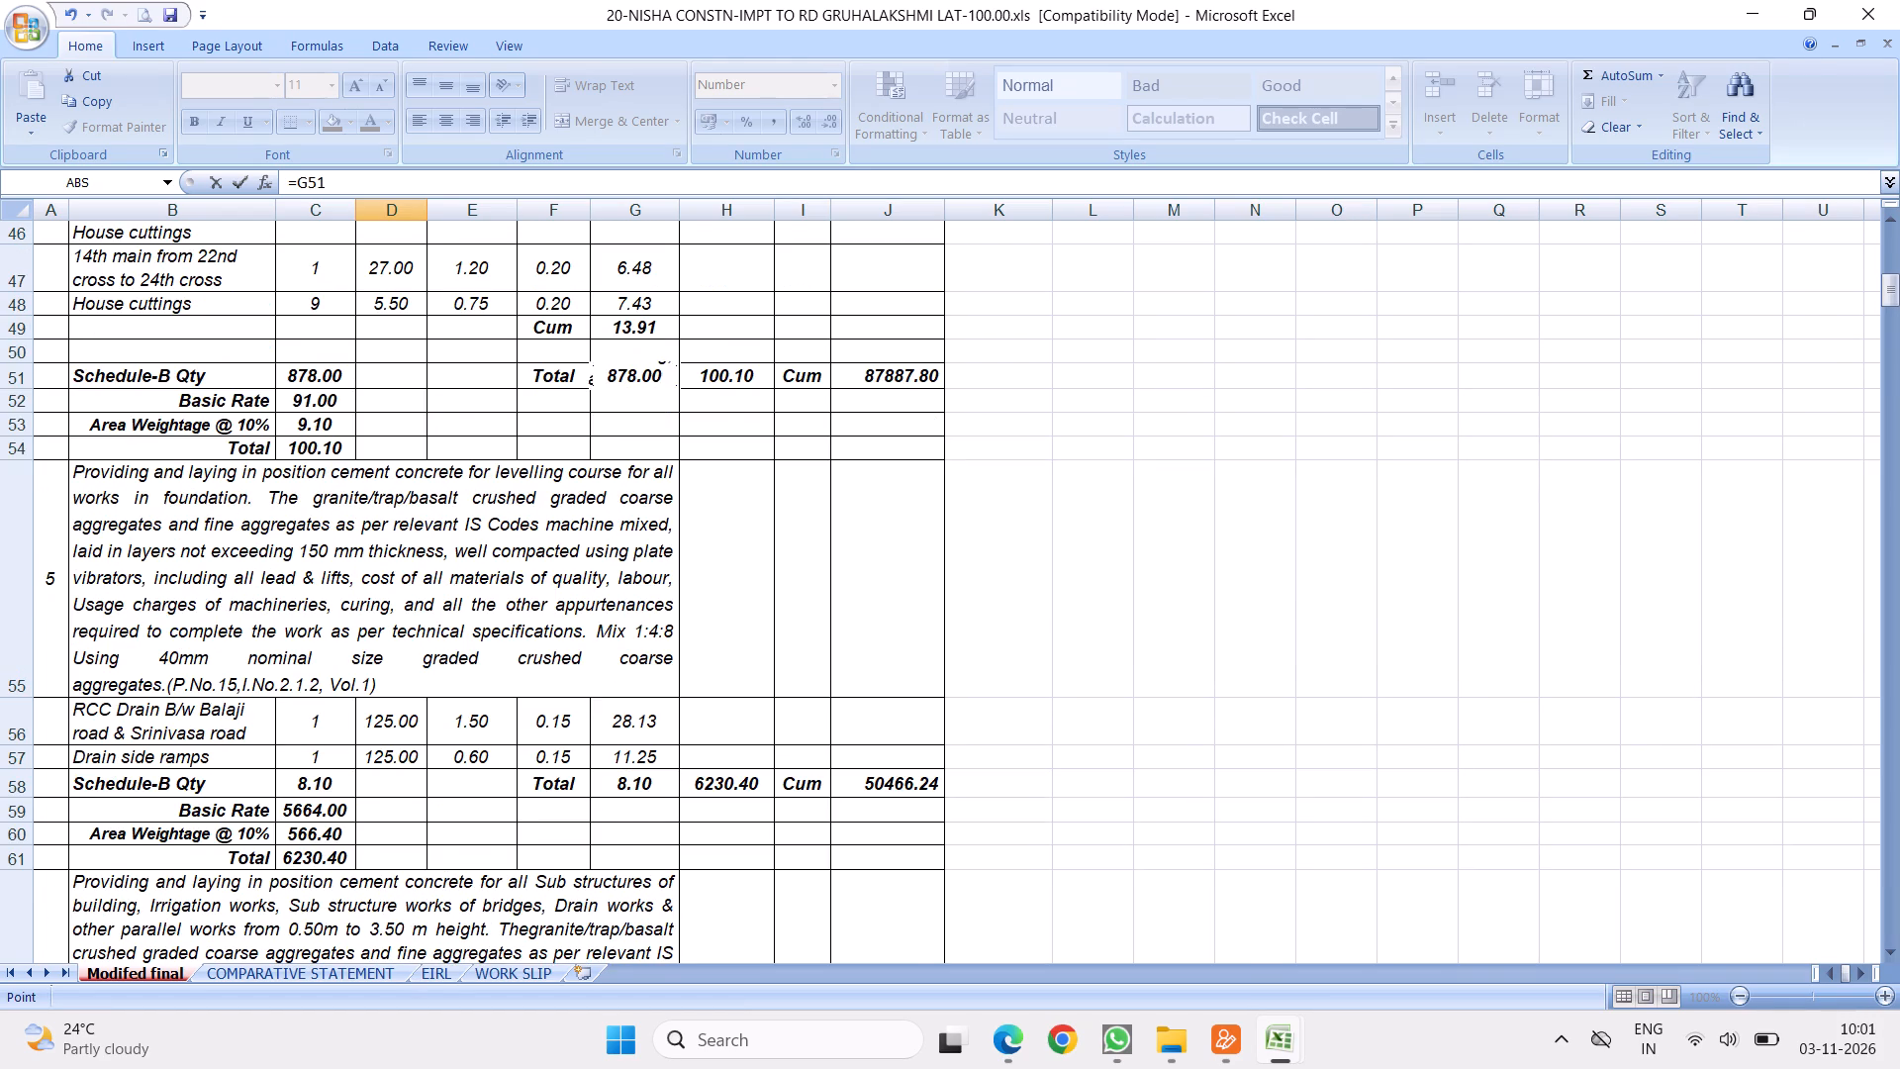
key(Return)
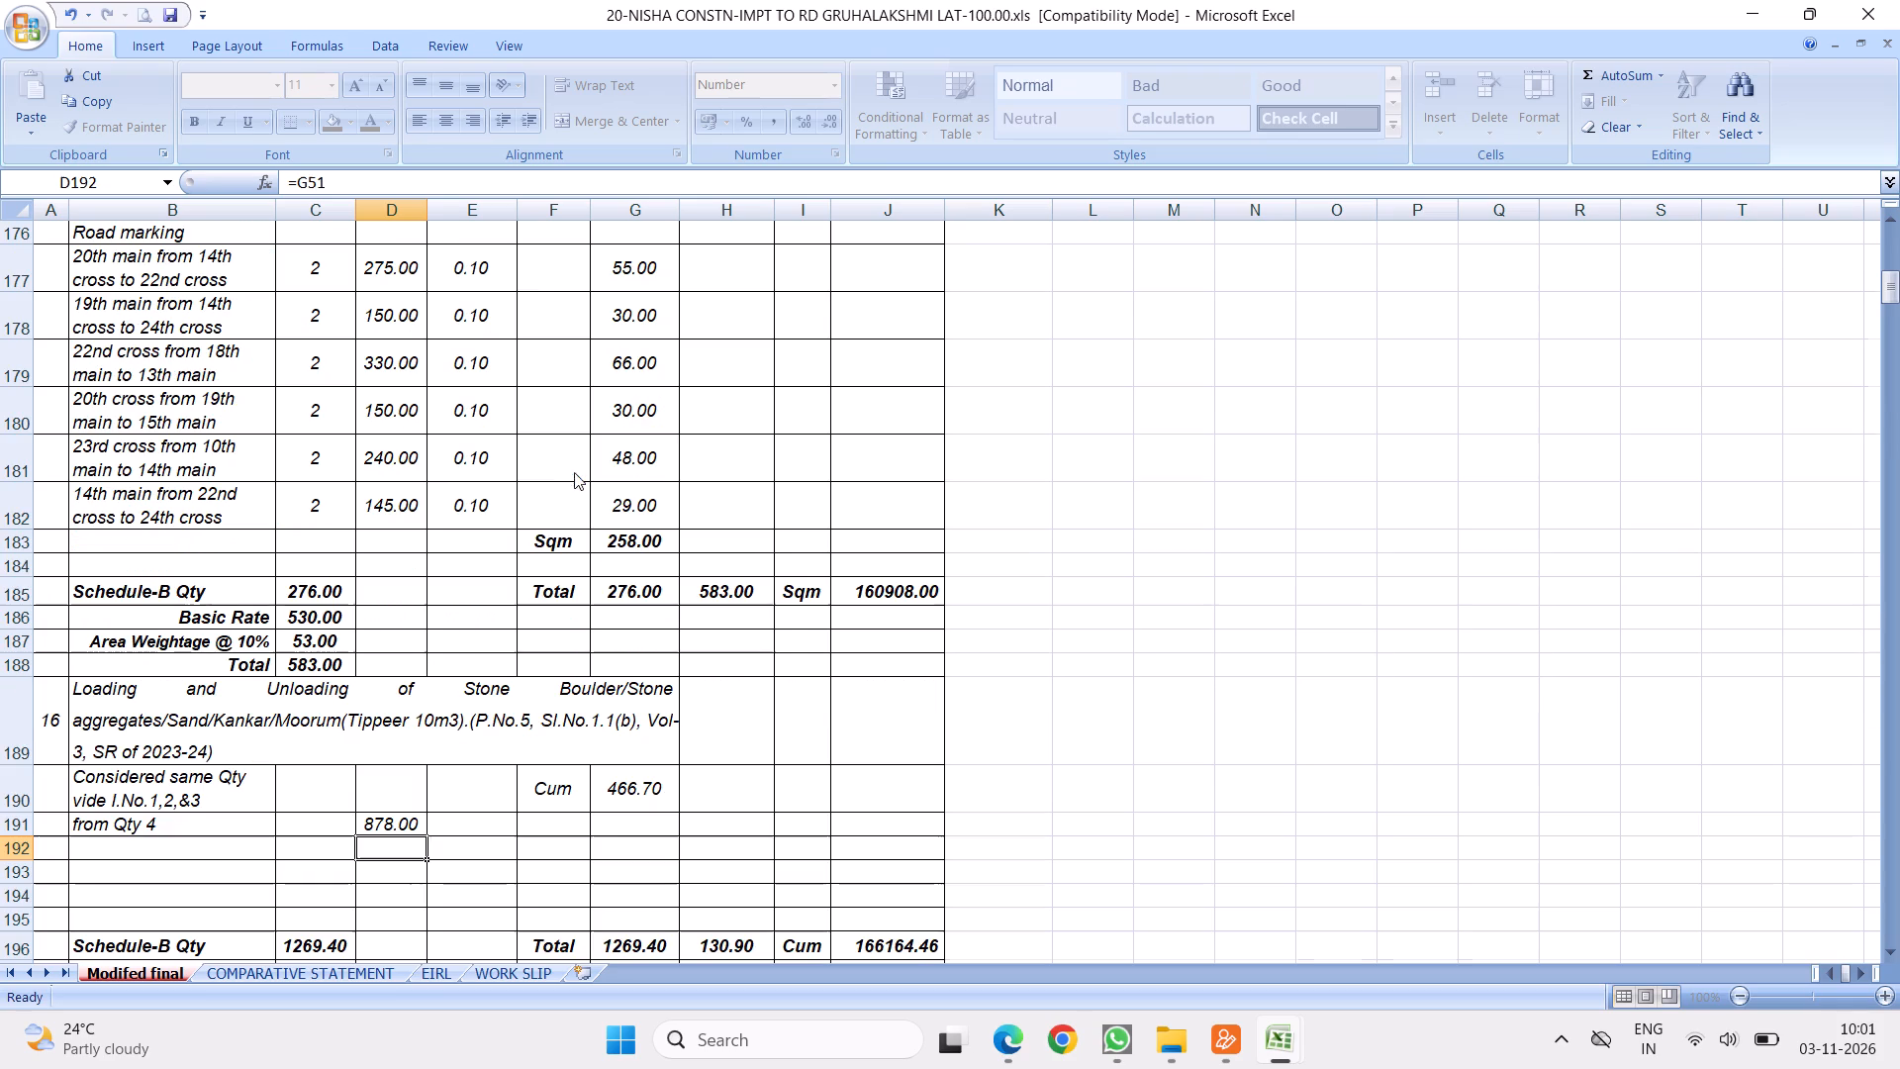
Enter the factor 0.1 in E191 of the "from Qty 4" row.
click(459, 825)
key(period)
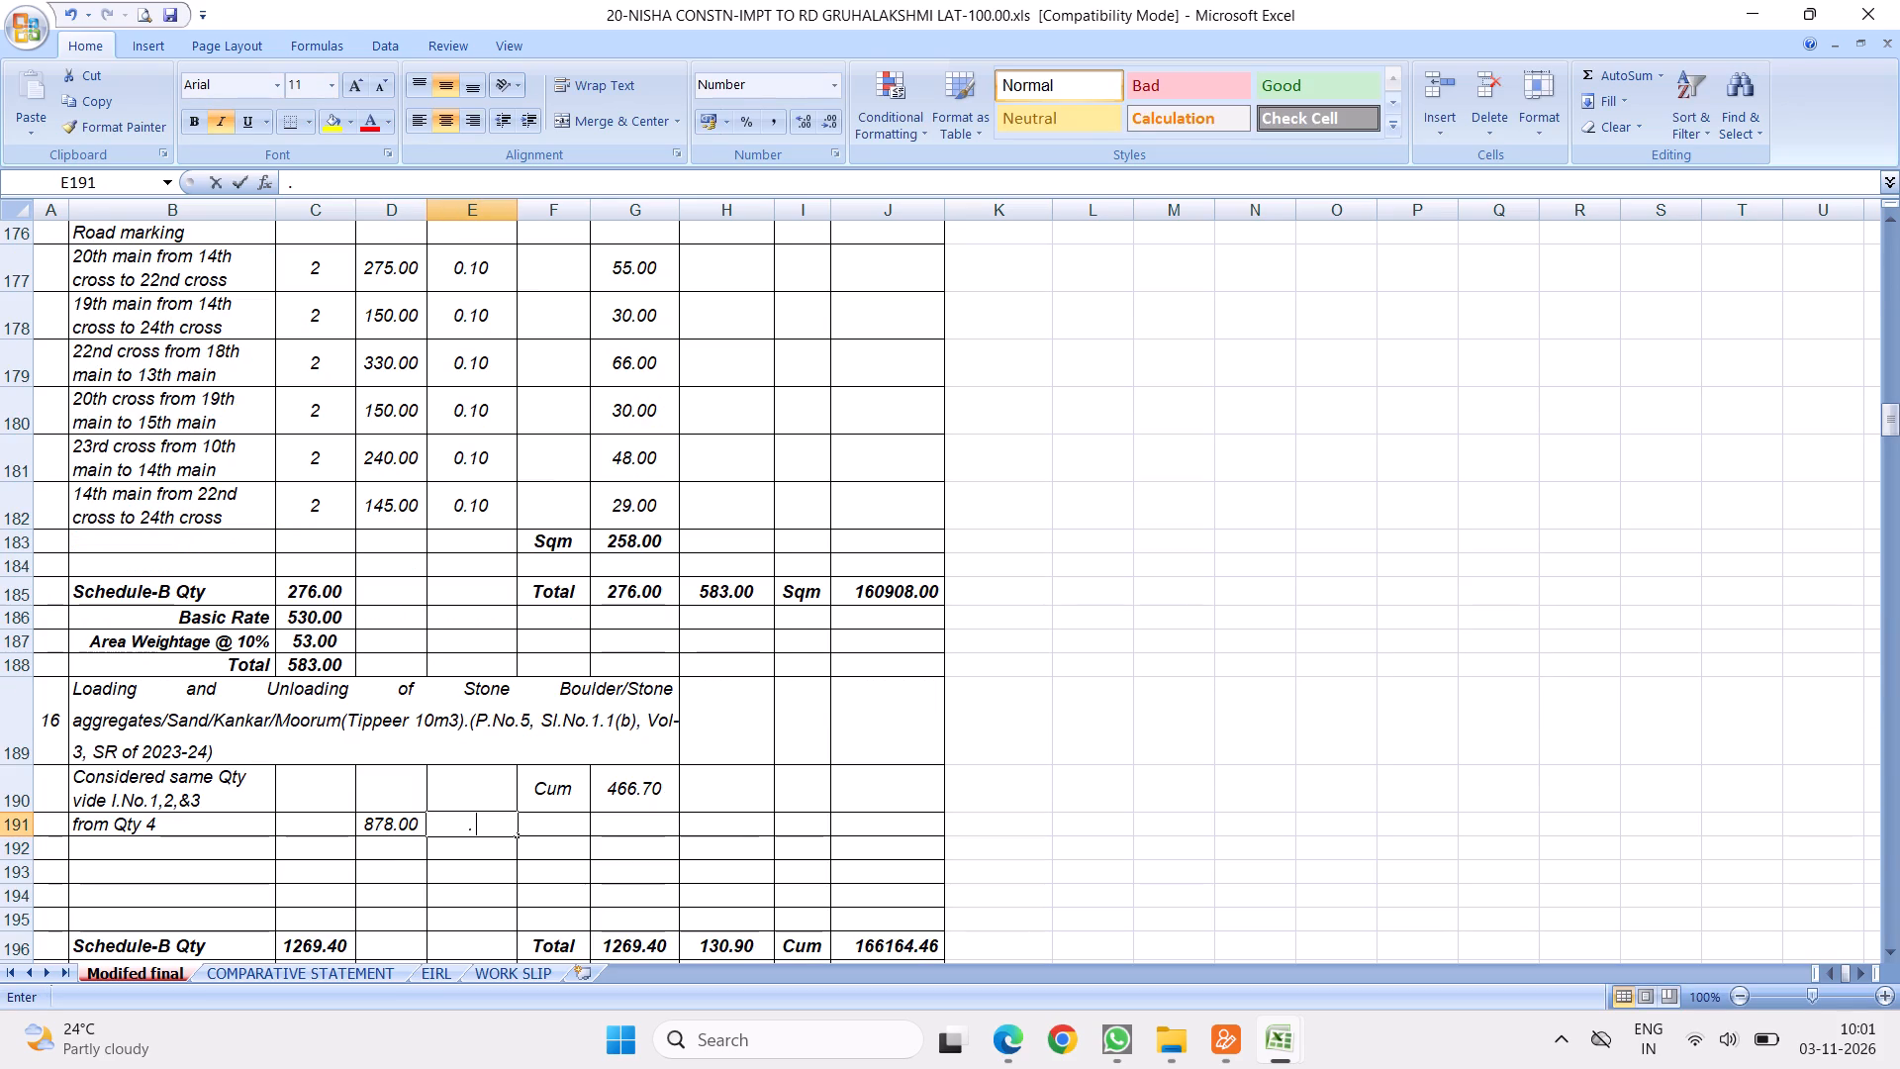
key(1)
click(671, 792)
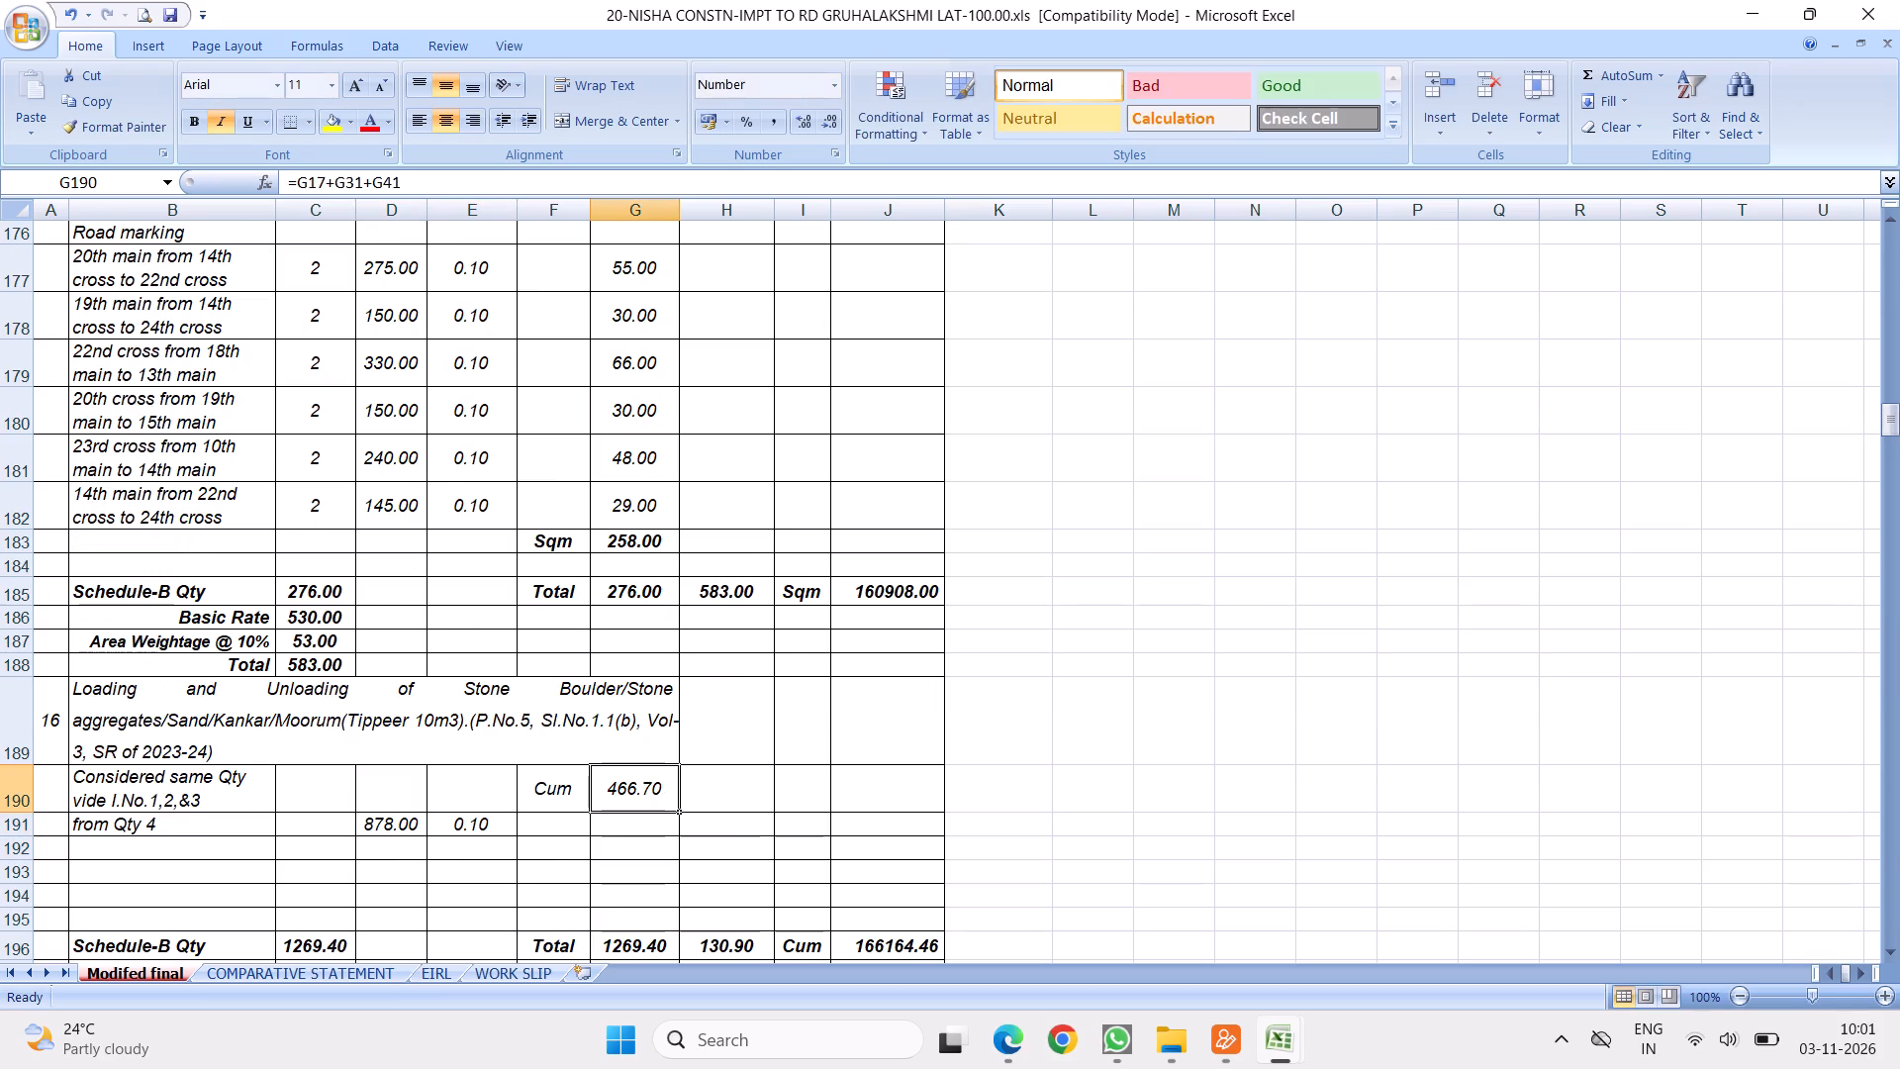
Enter the unit Cum in F191 of the "from Qty 4" row.
click(555, 833)
key(c)
click(673, 833)
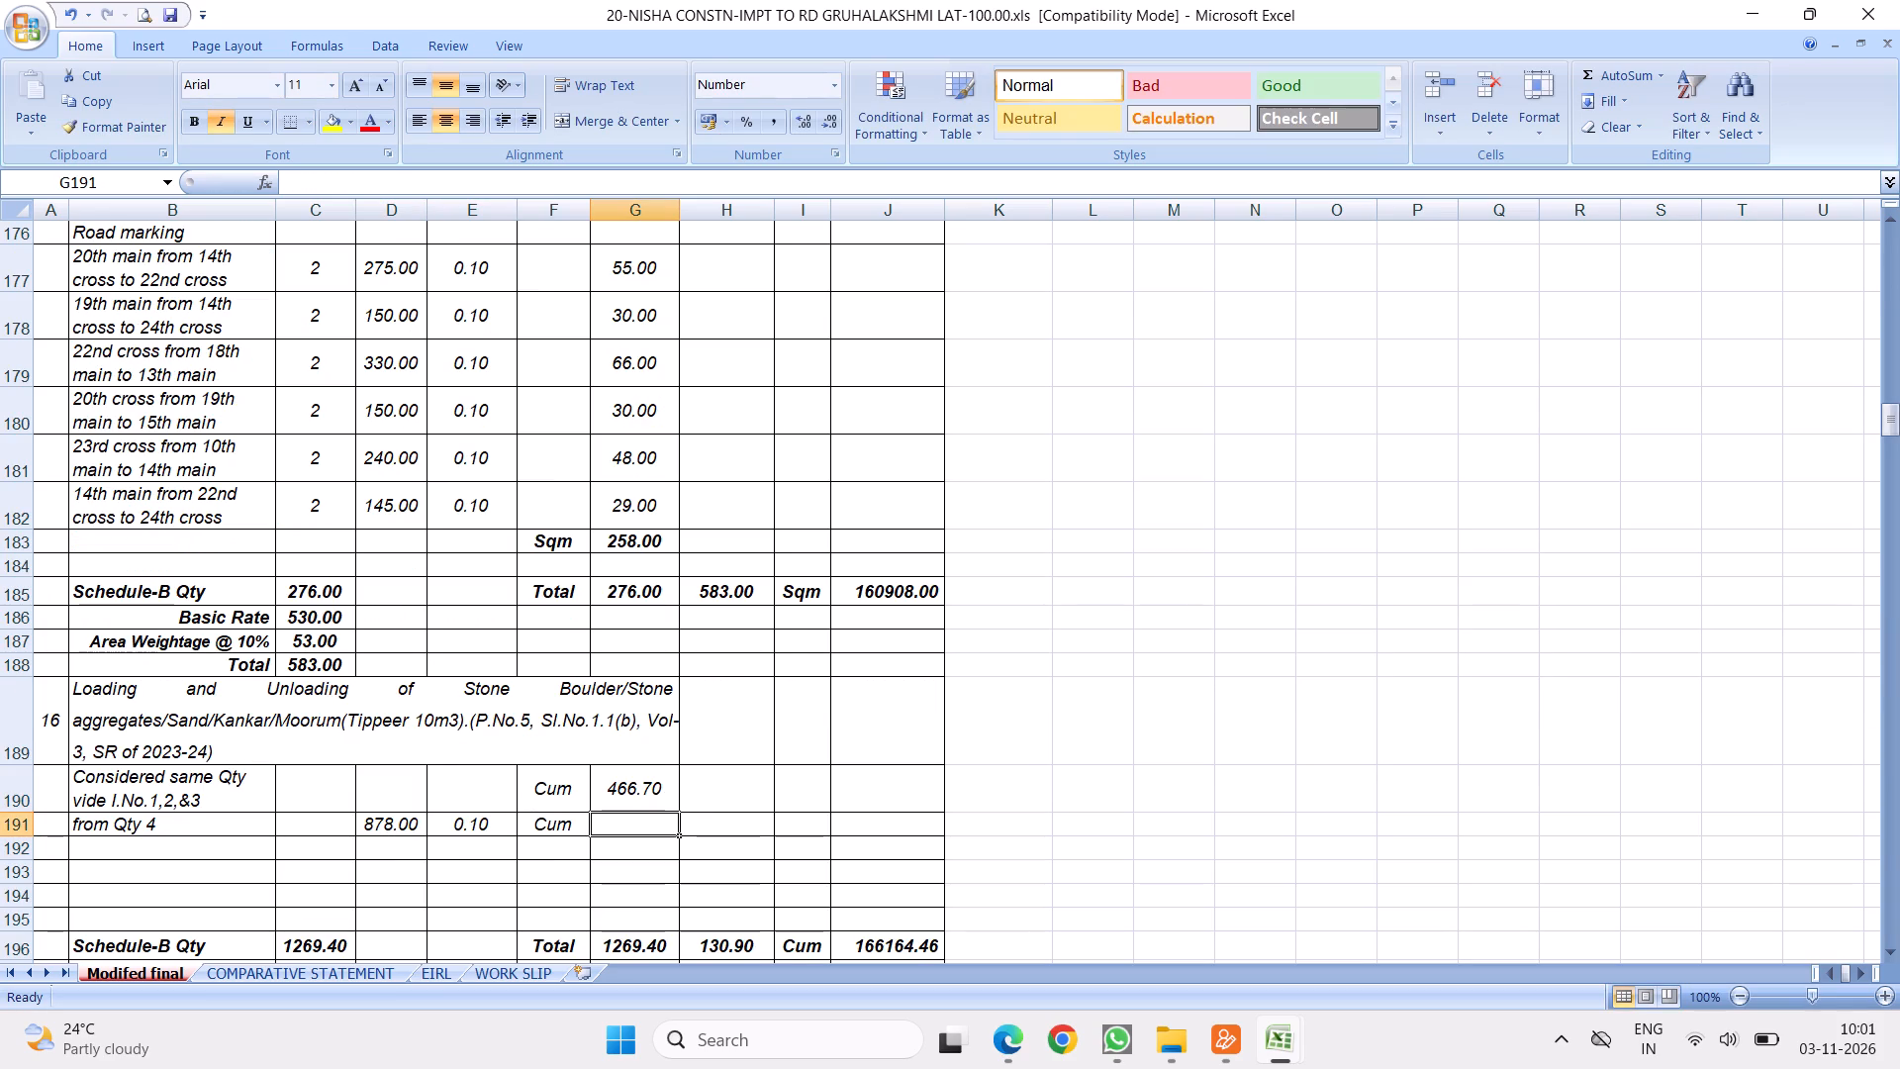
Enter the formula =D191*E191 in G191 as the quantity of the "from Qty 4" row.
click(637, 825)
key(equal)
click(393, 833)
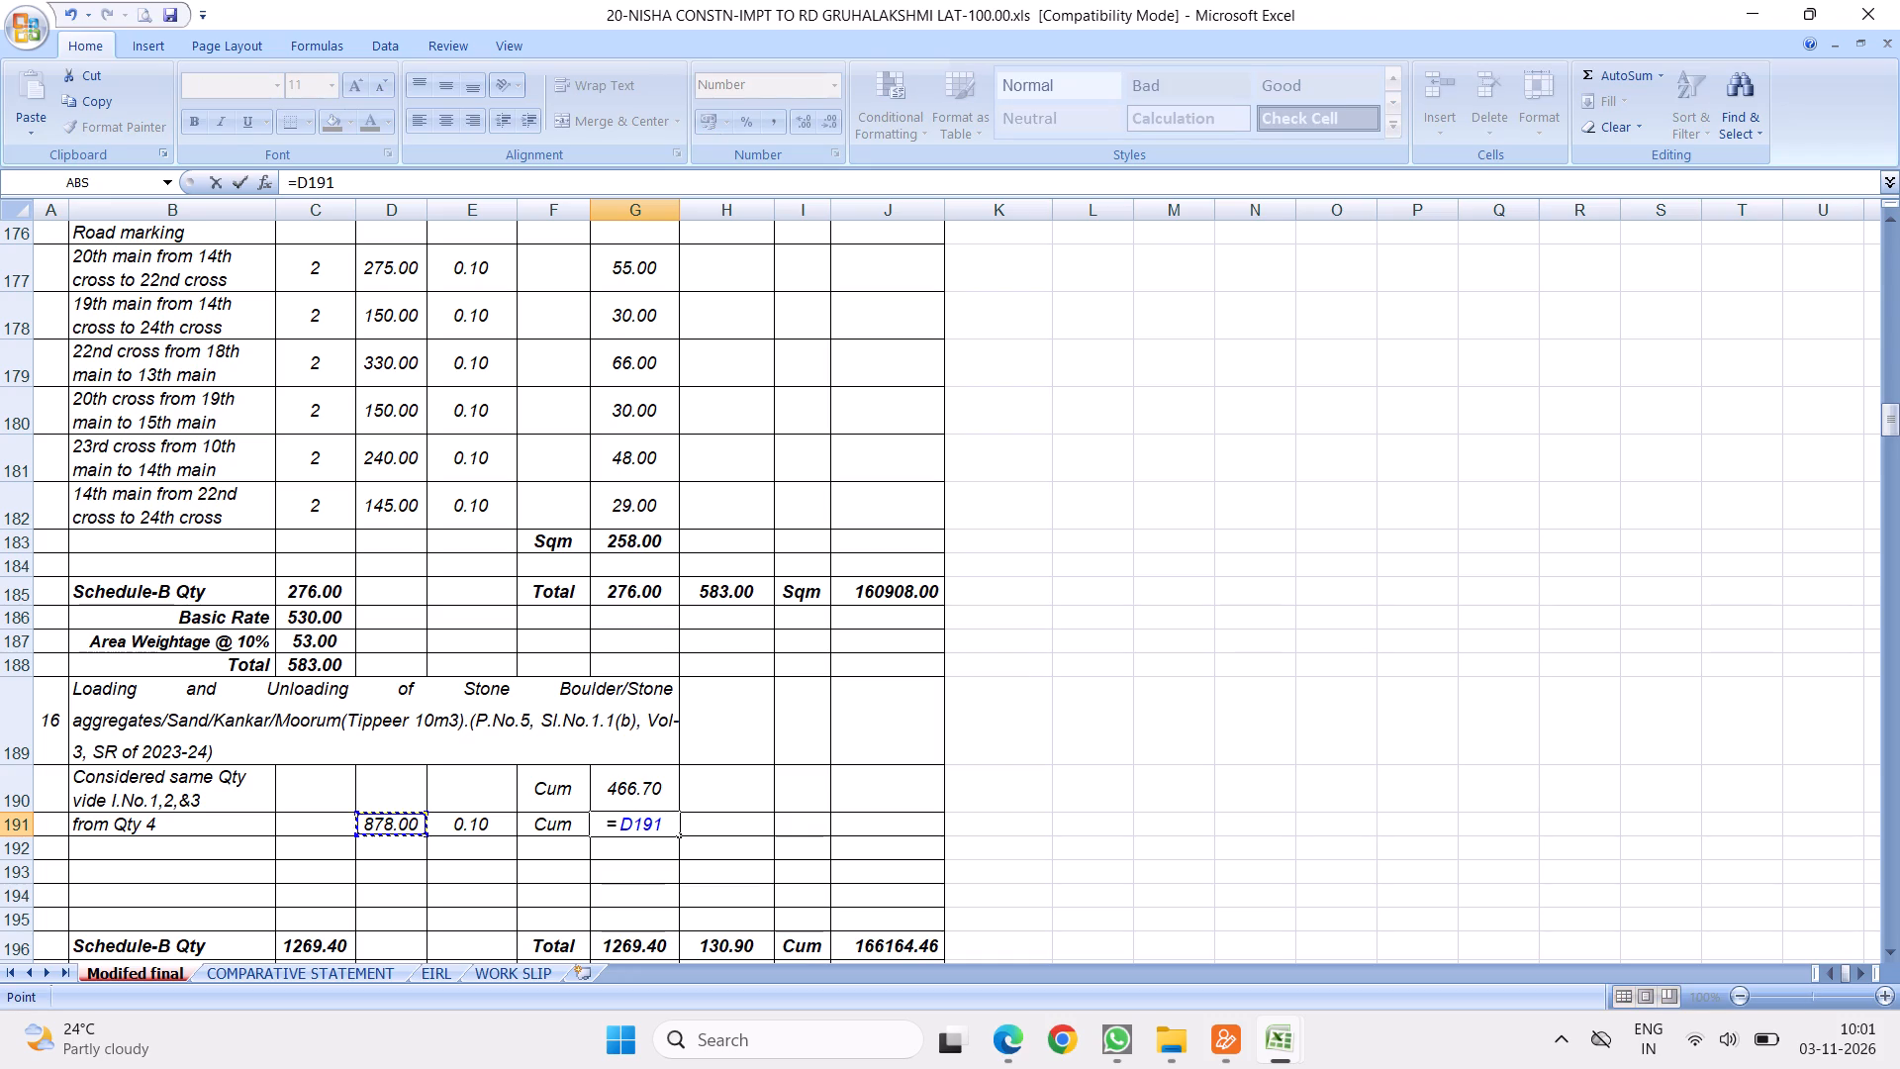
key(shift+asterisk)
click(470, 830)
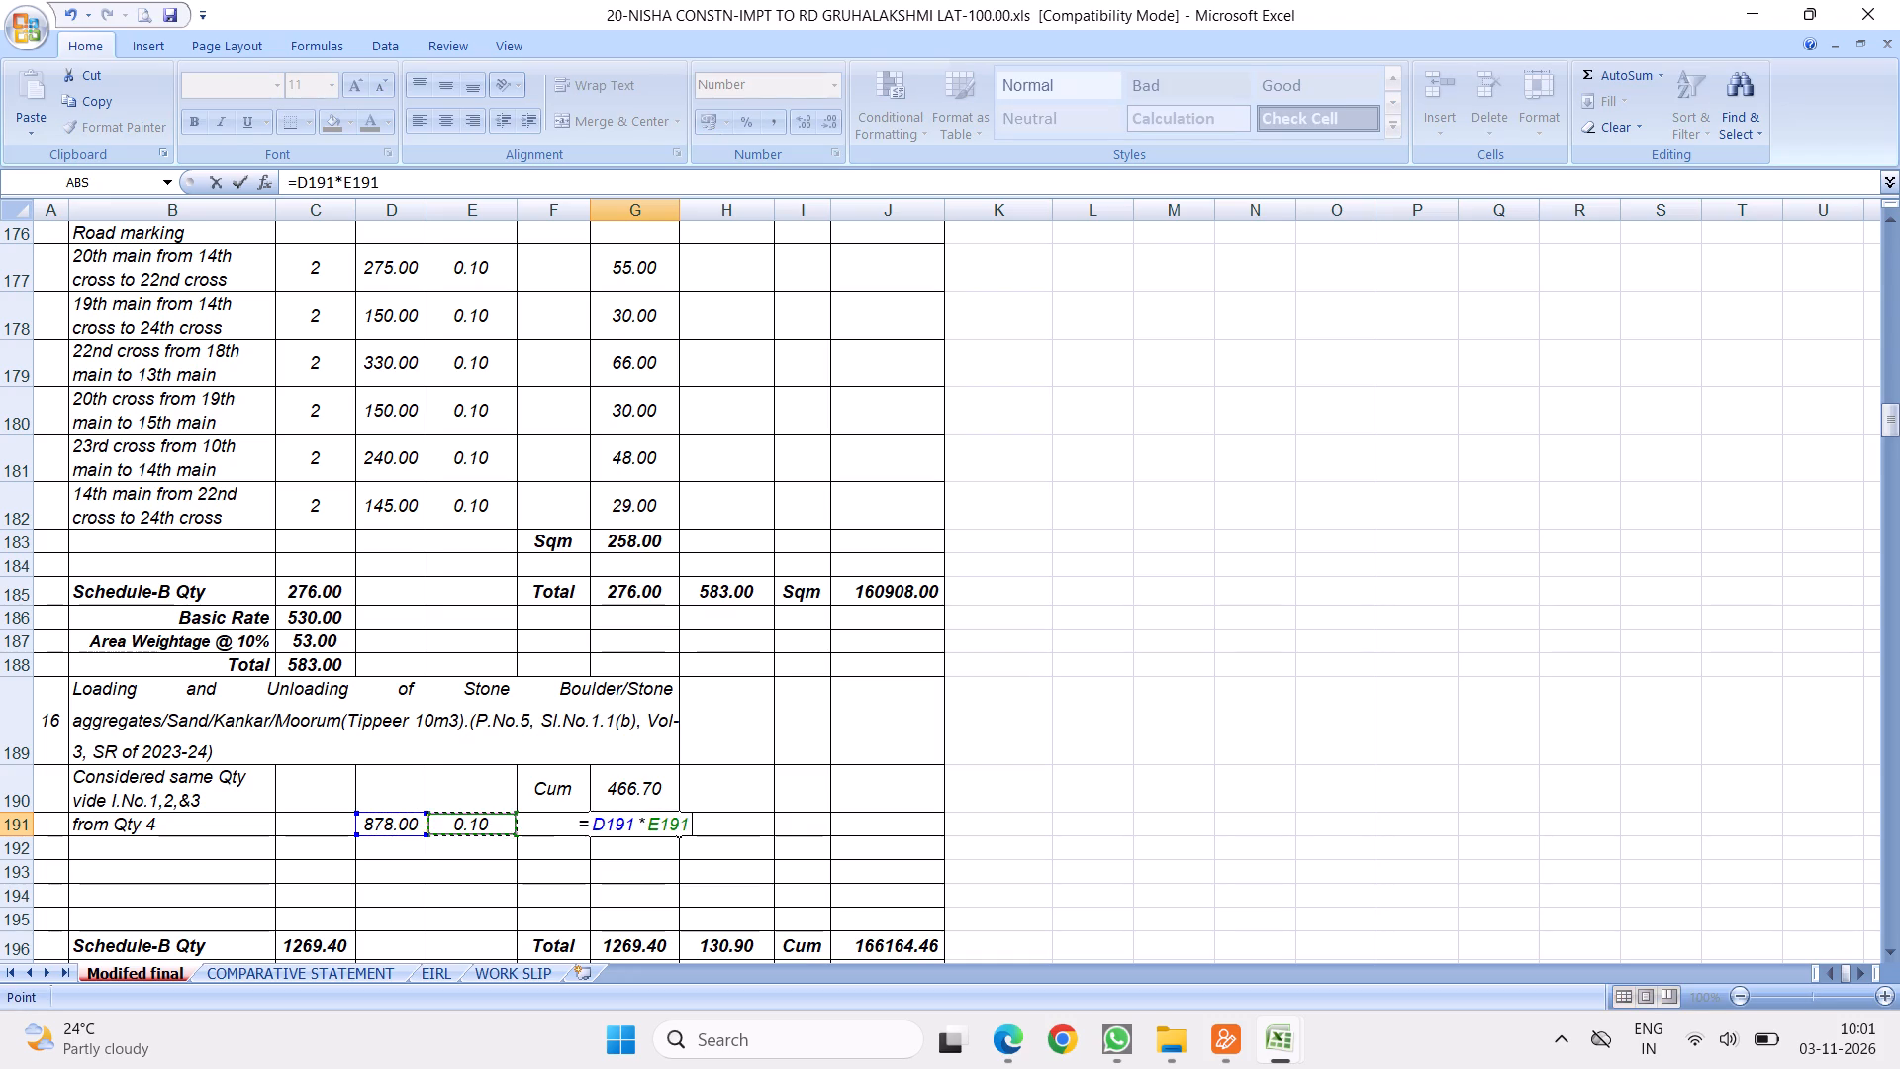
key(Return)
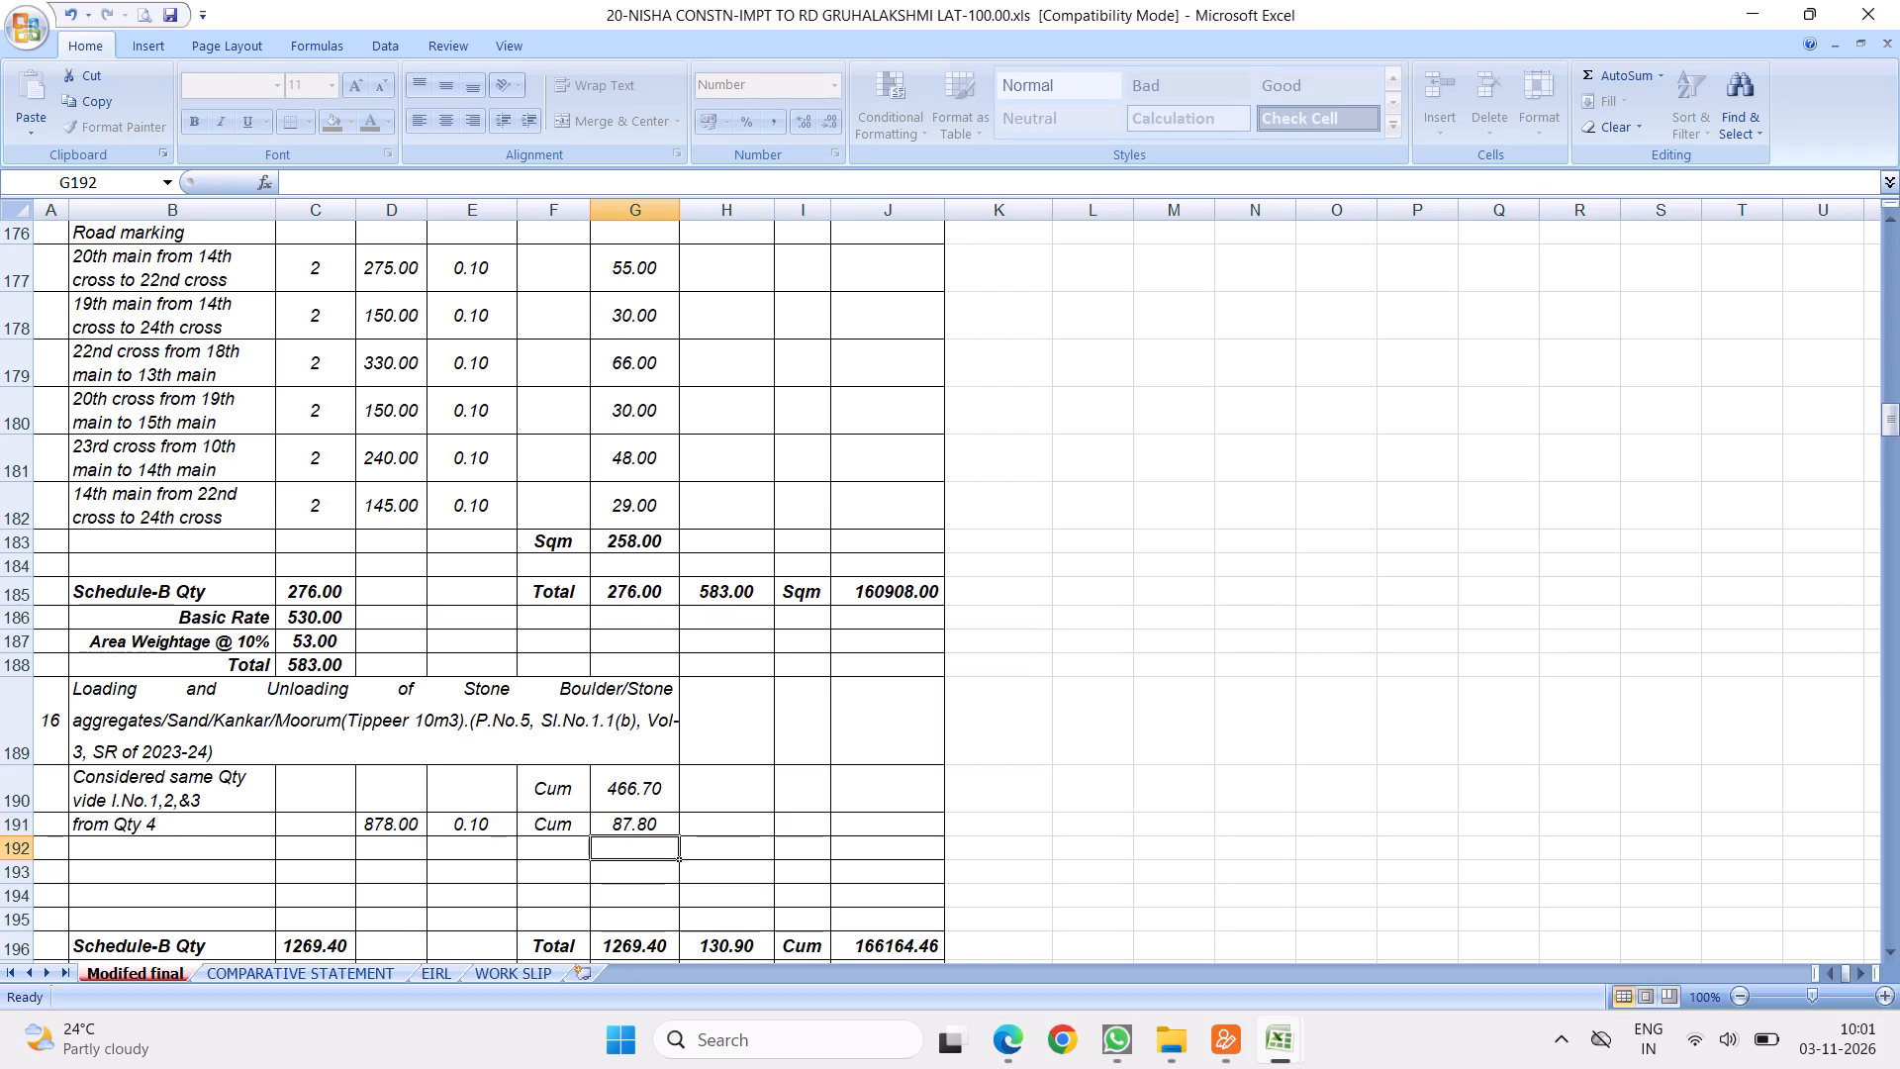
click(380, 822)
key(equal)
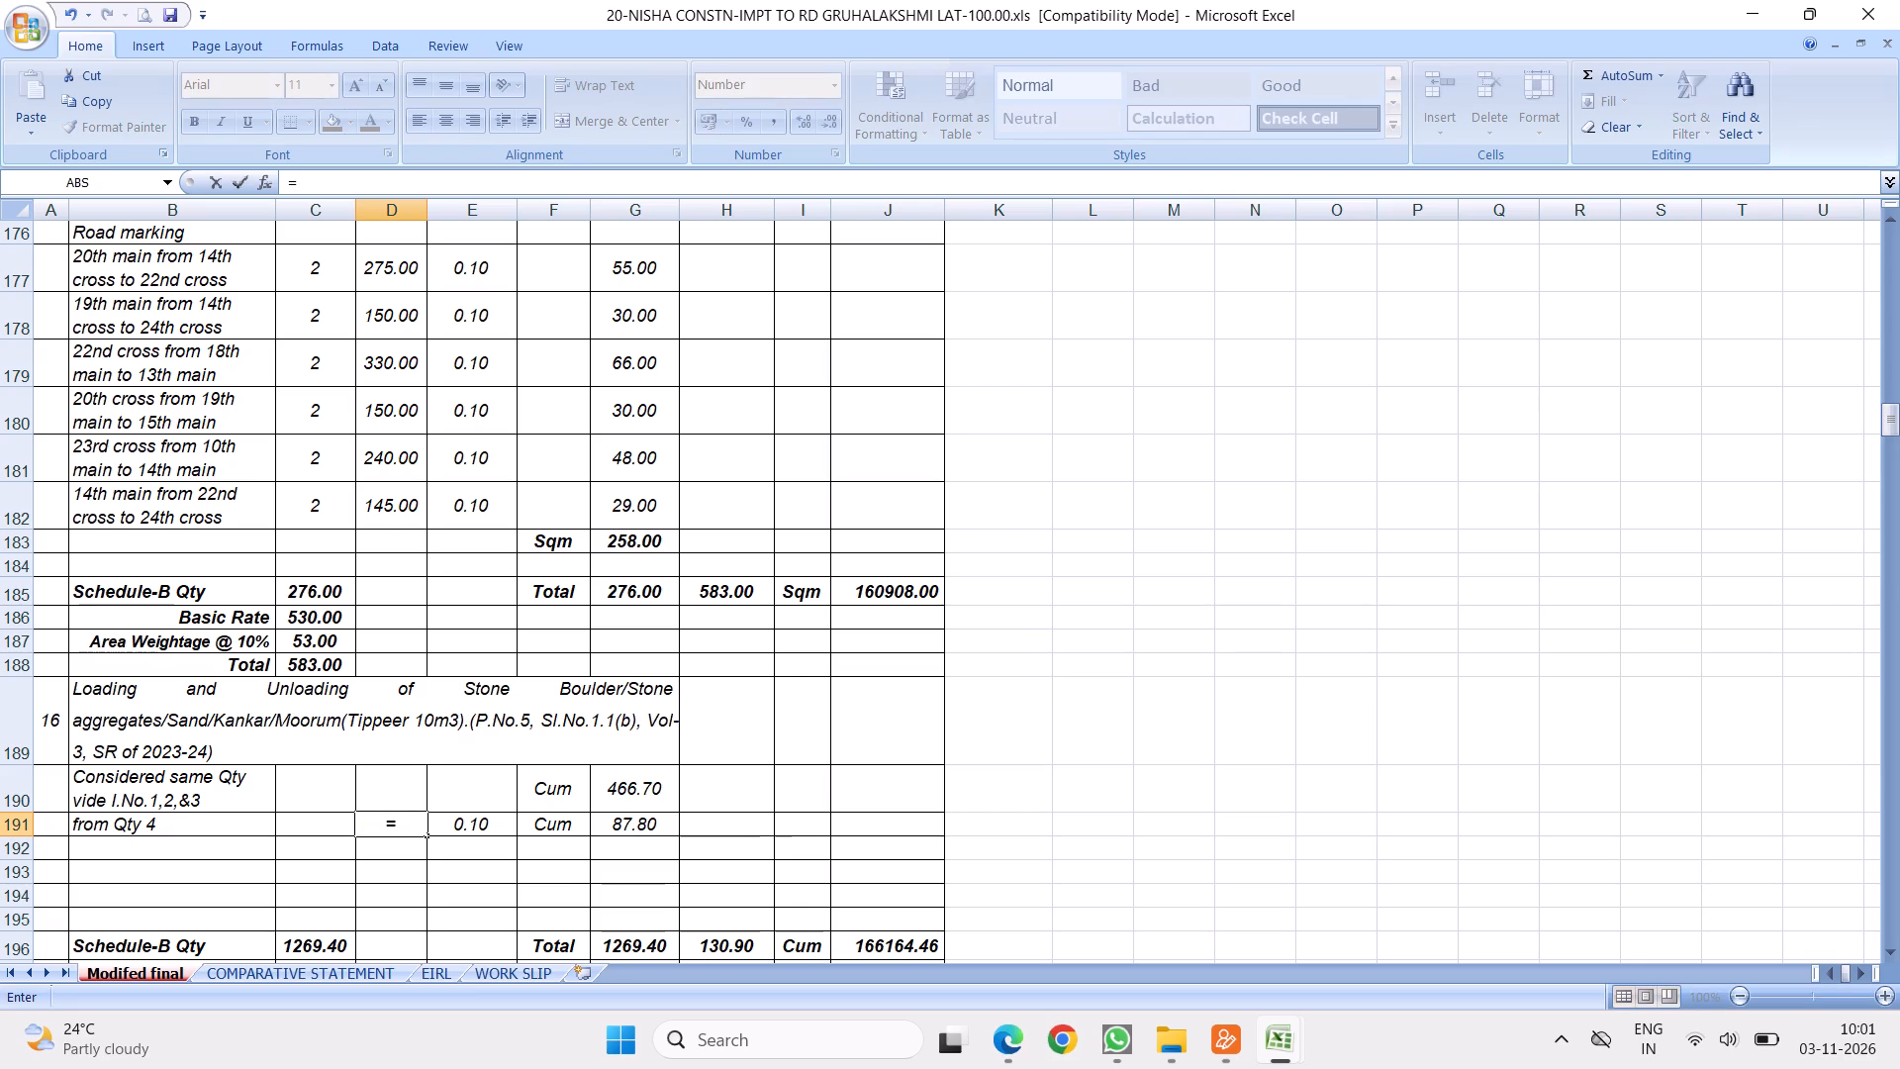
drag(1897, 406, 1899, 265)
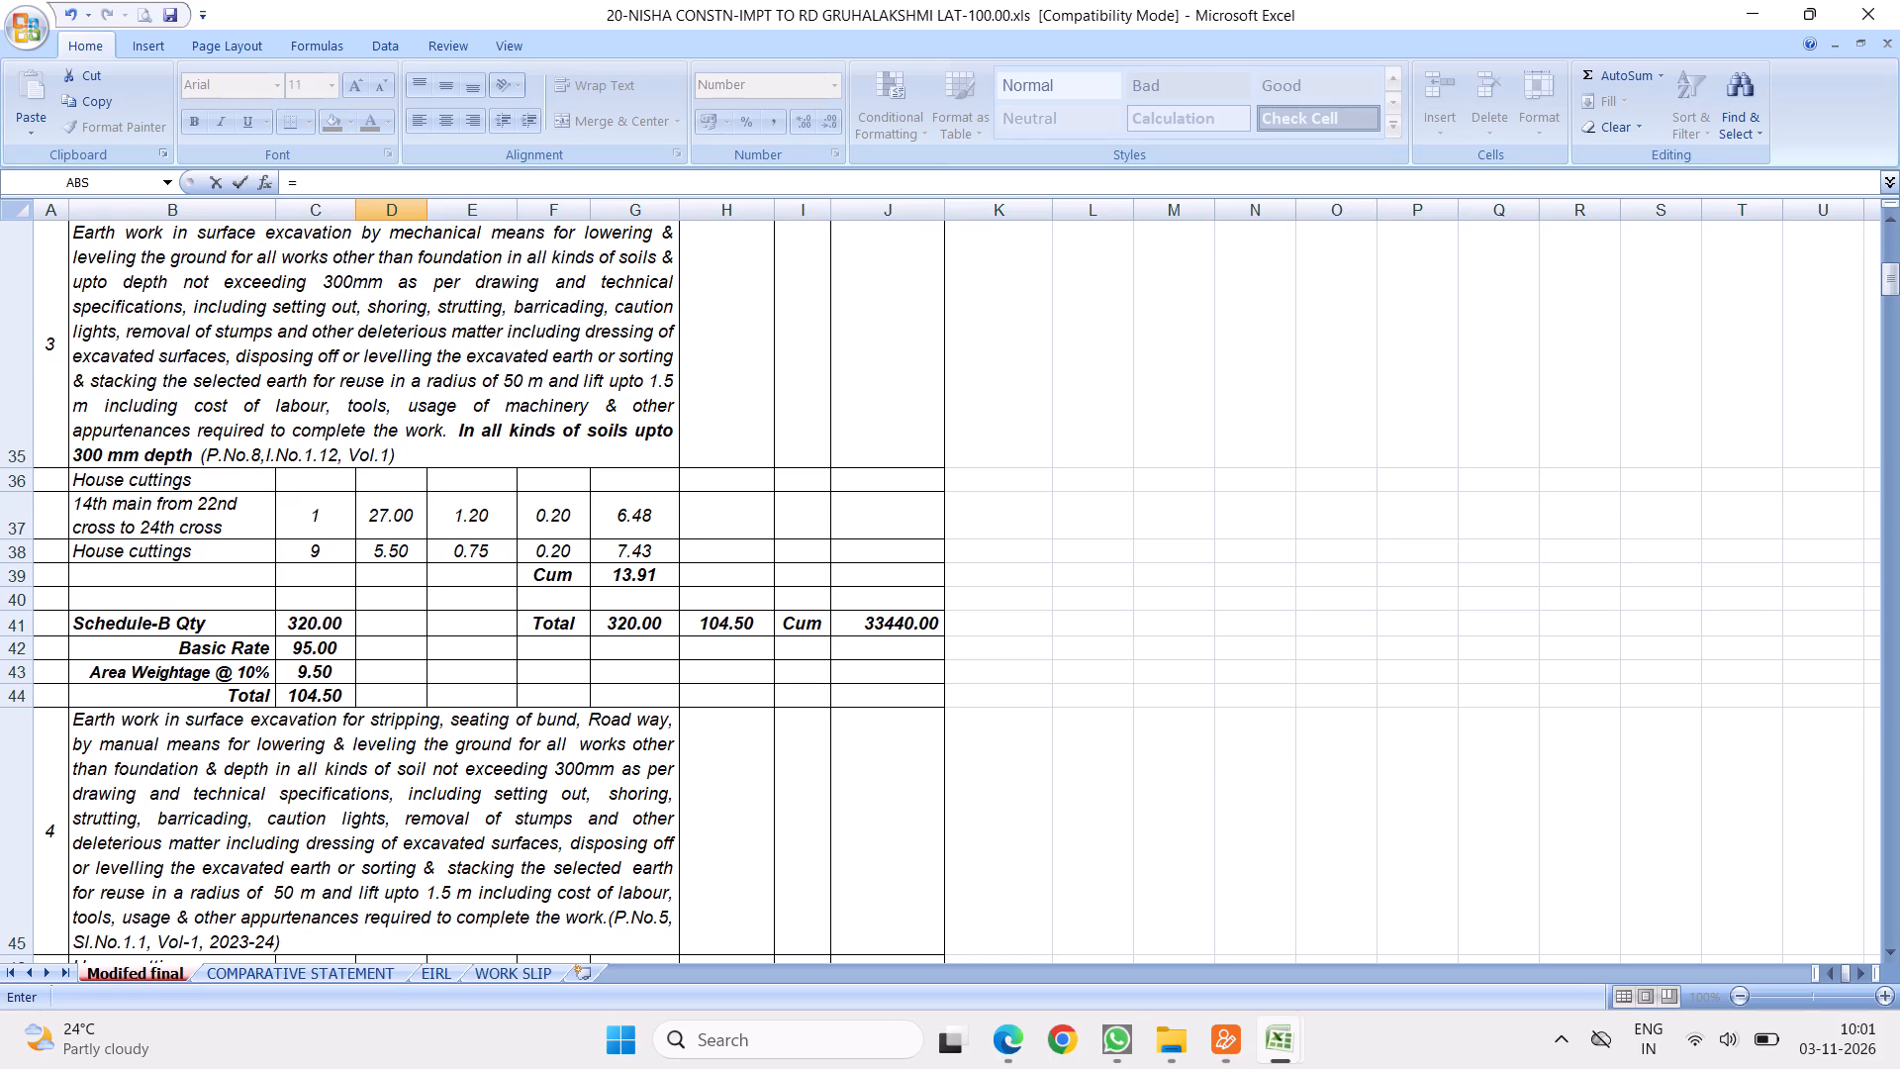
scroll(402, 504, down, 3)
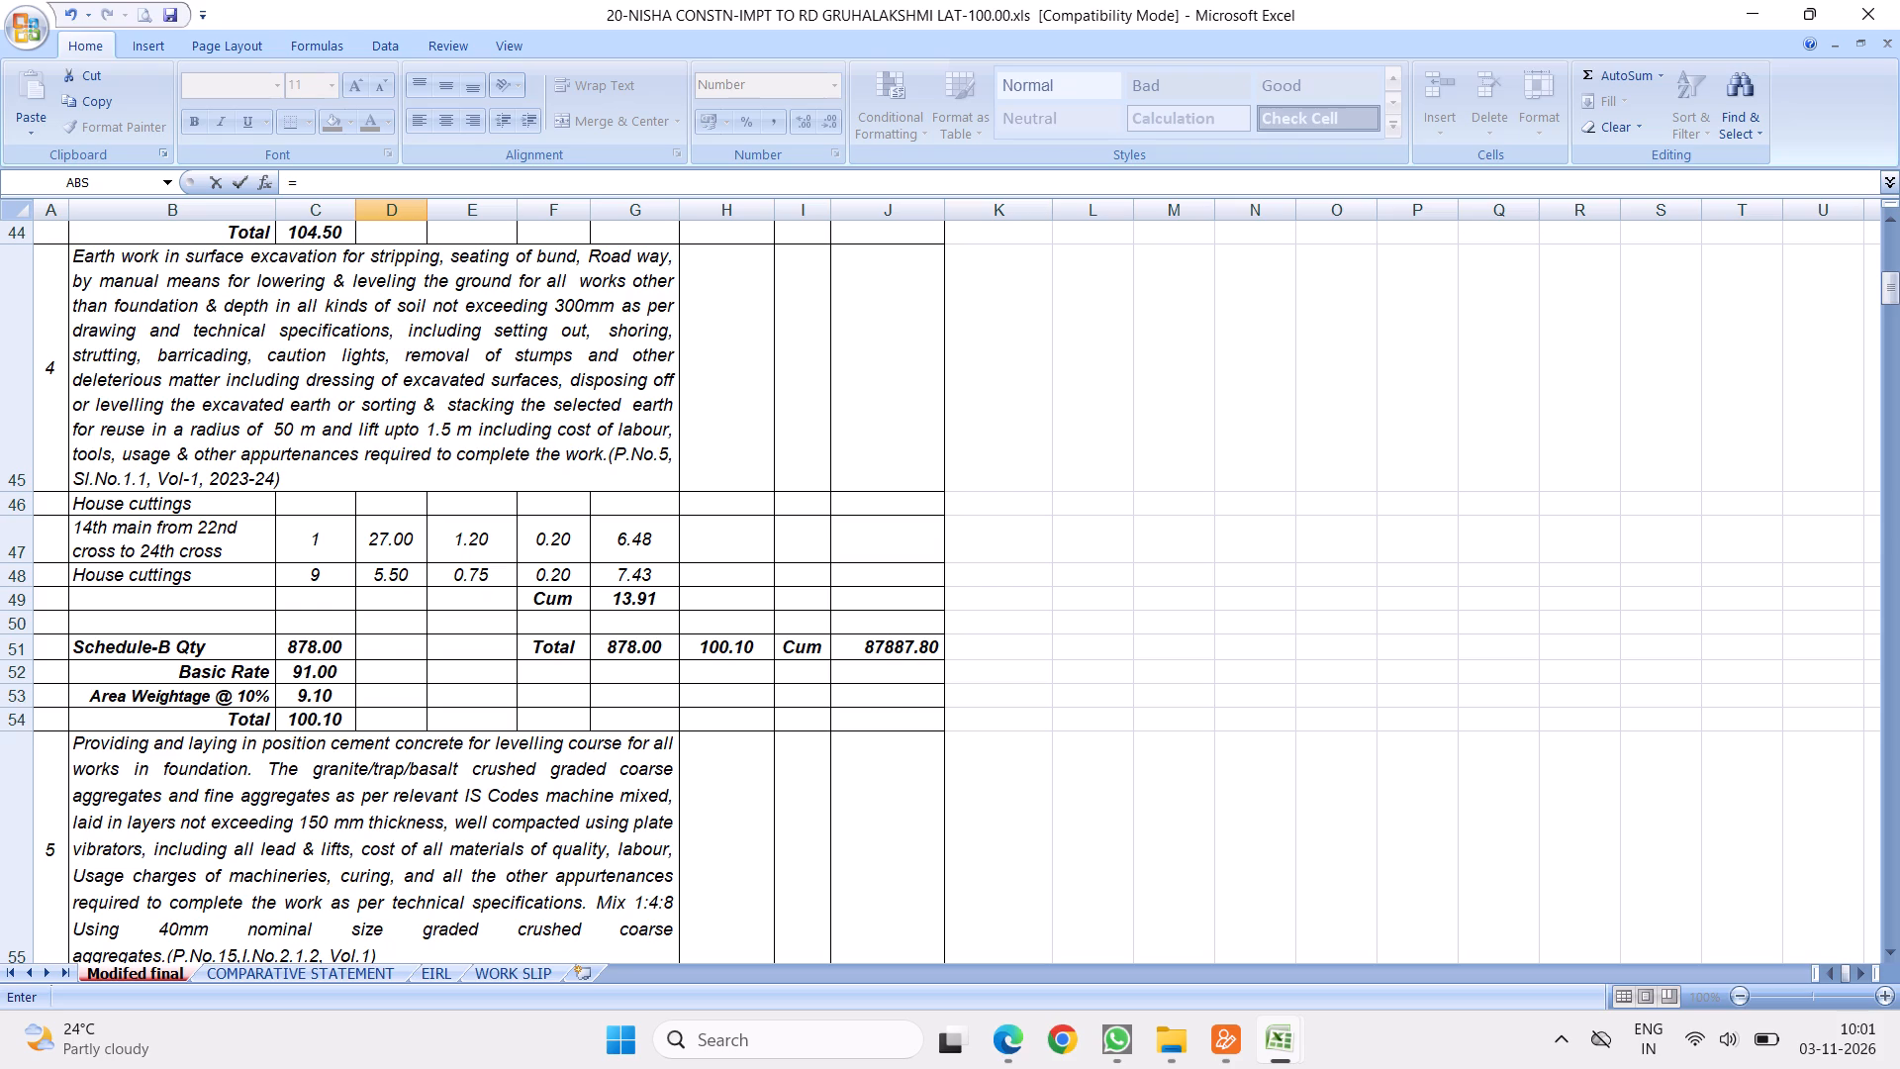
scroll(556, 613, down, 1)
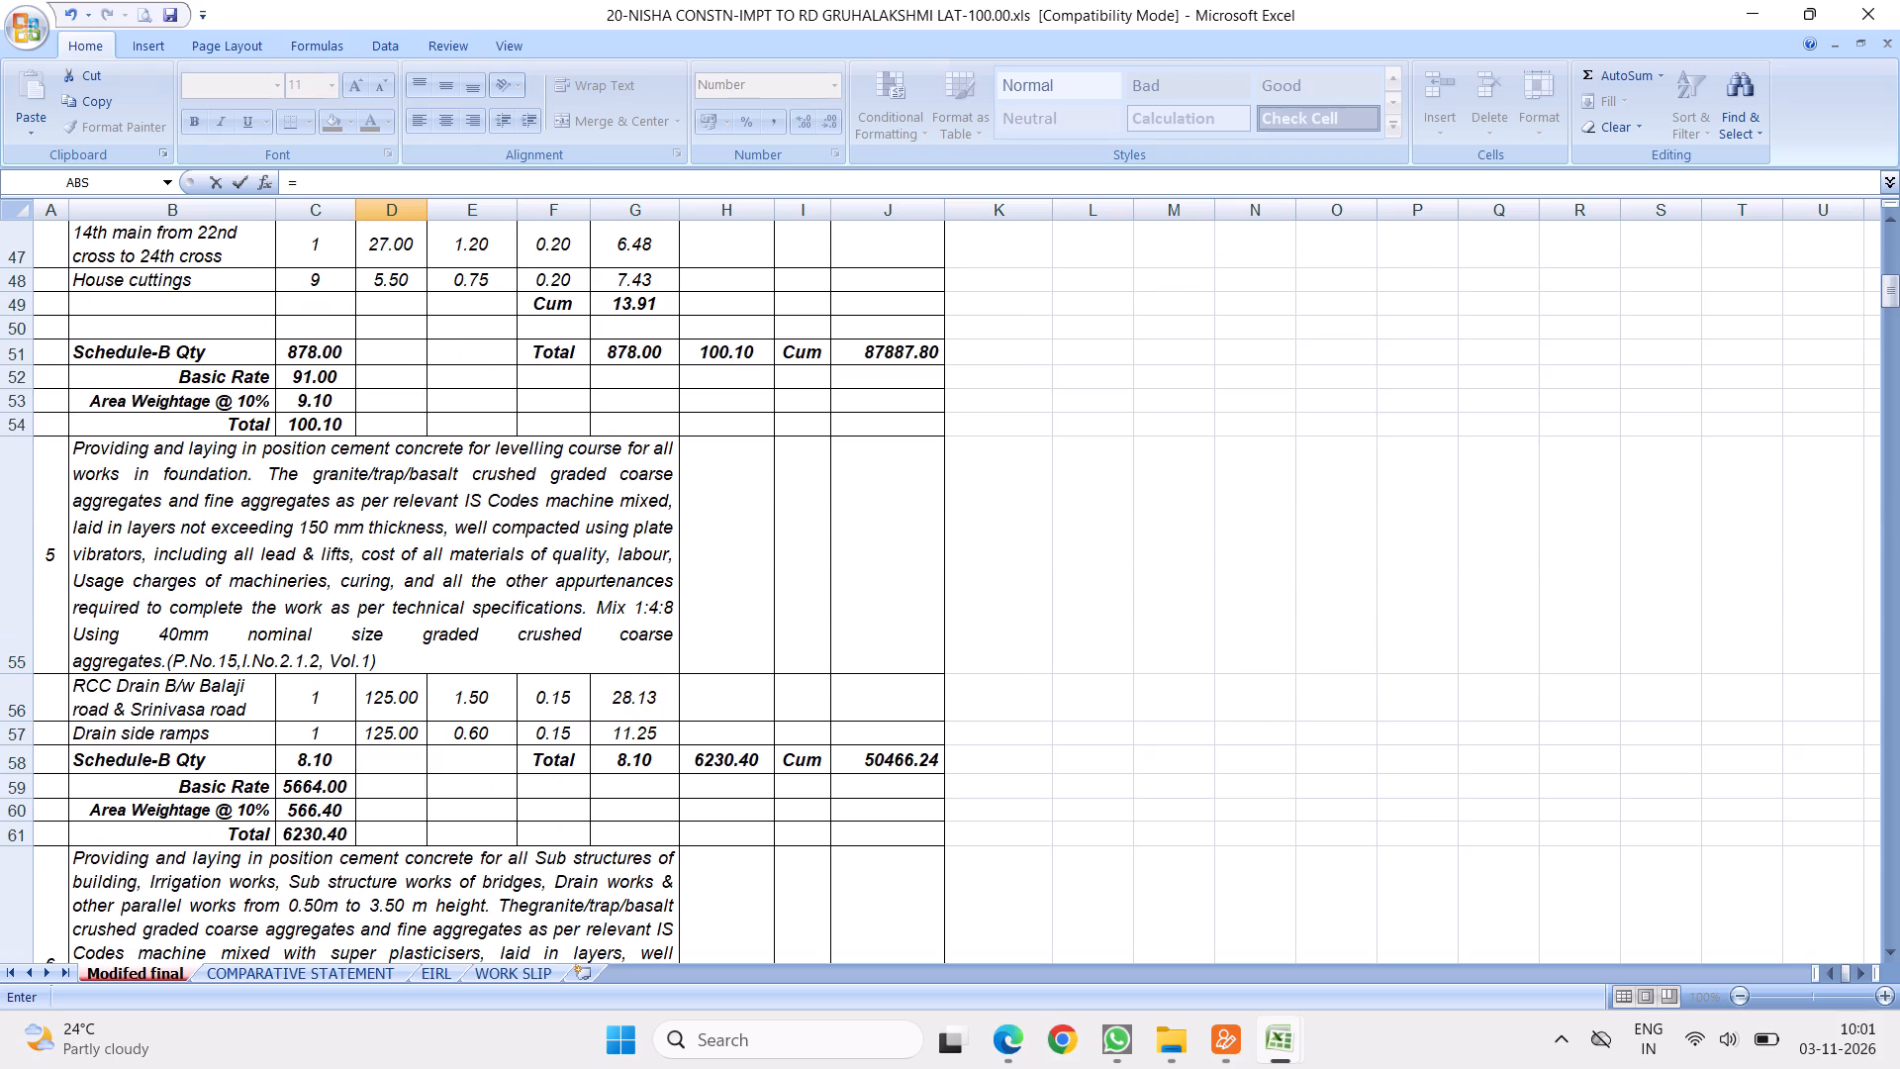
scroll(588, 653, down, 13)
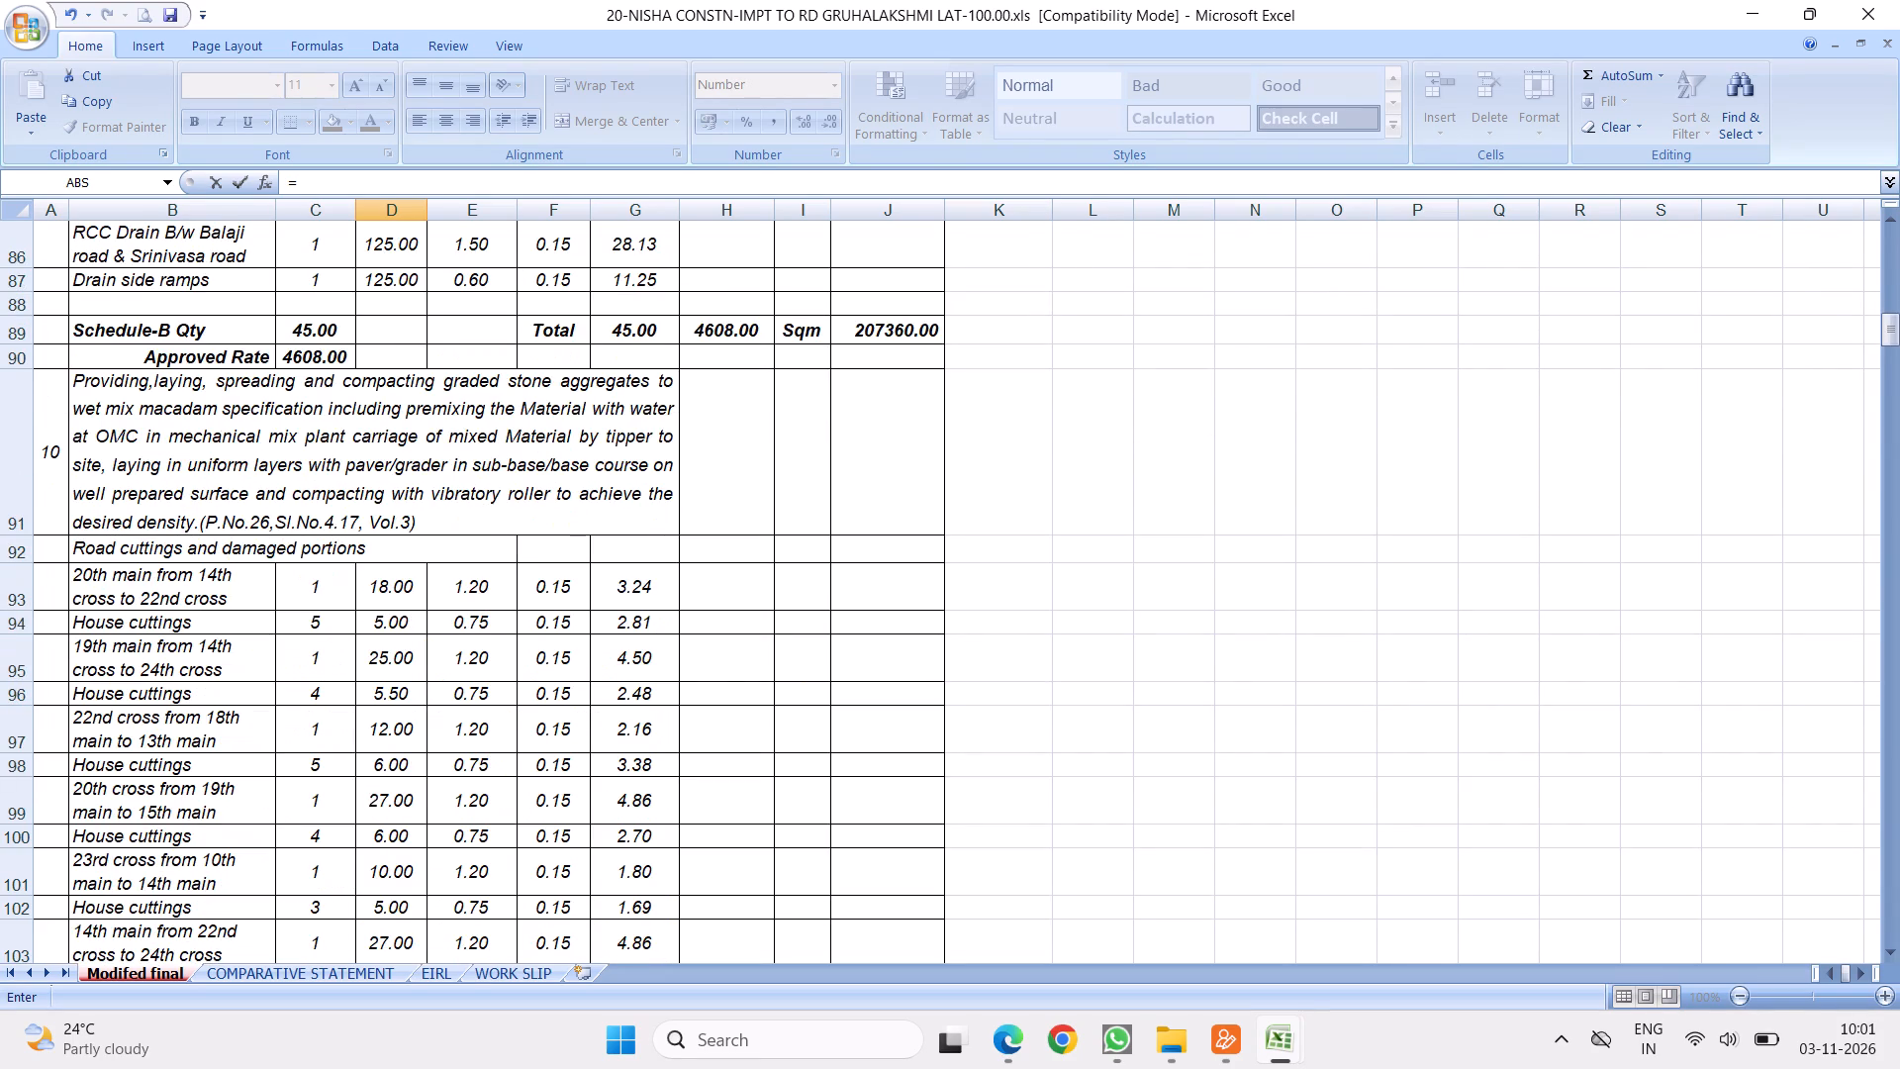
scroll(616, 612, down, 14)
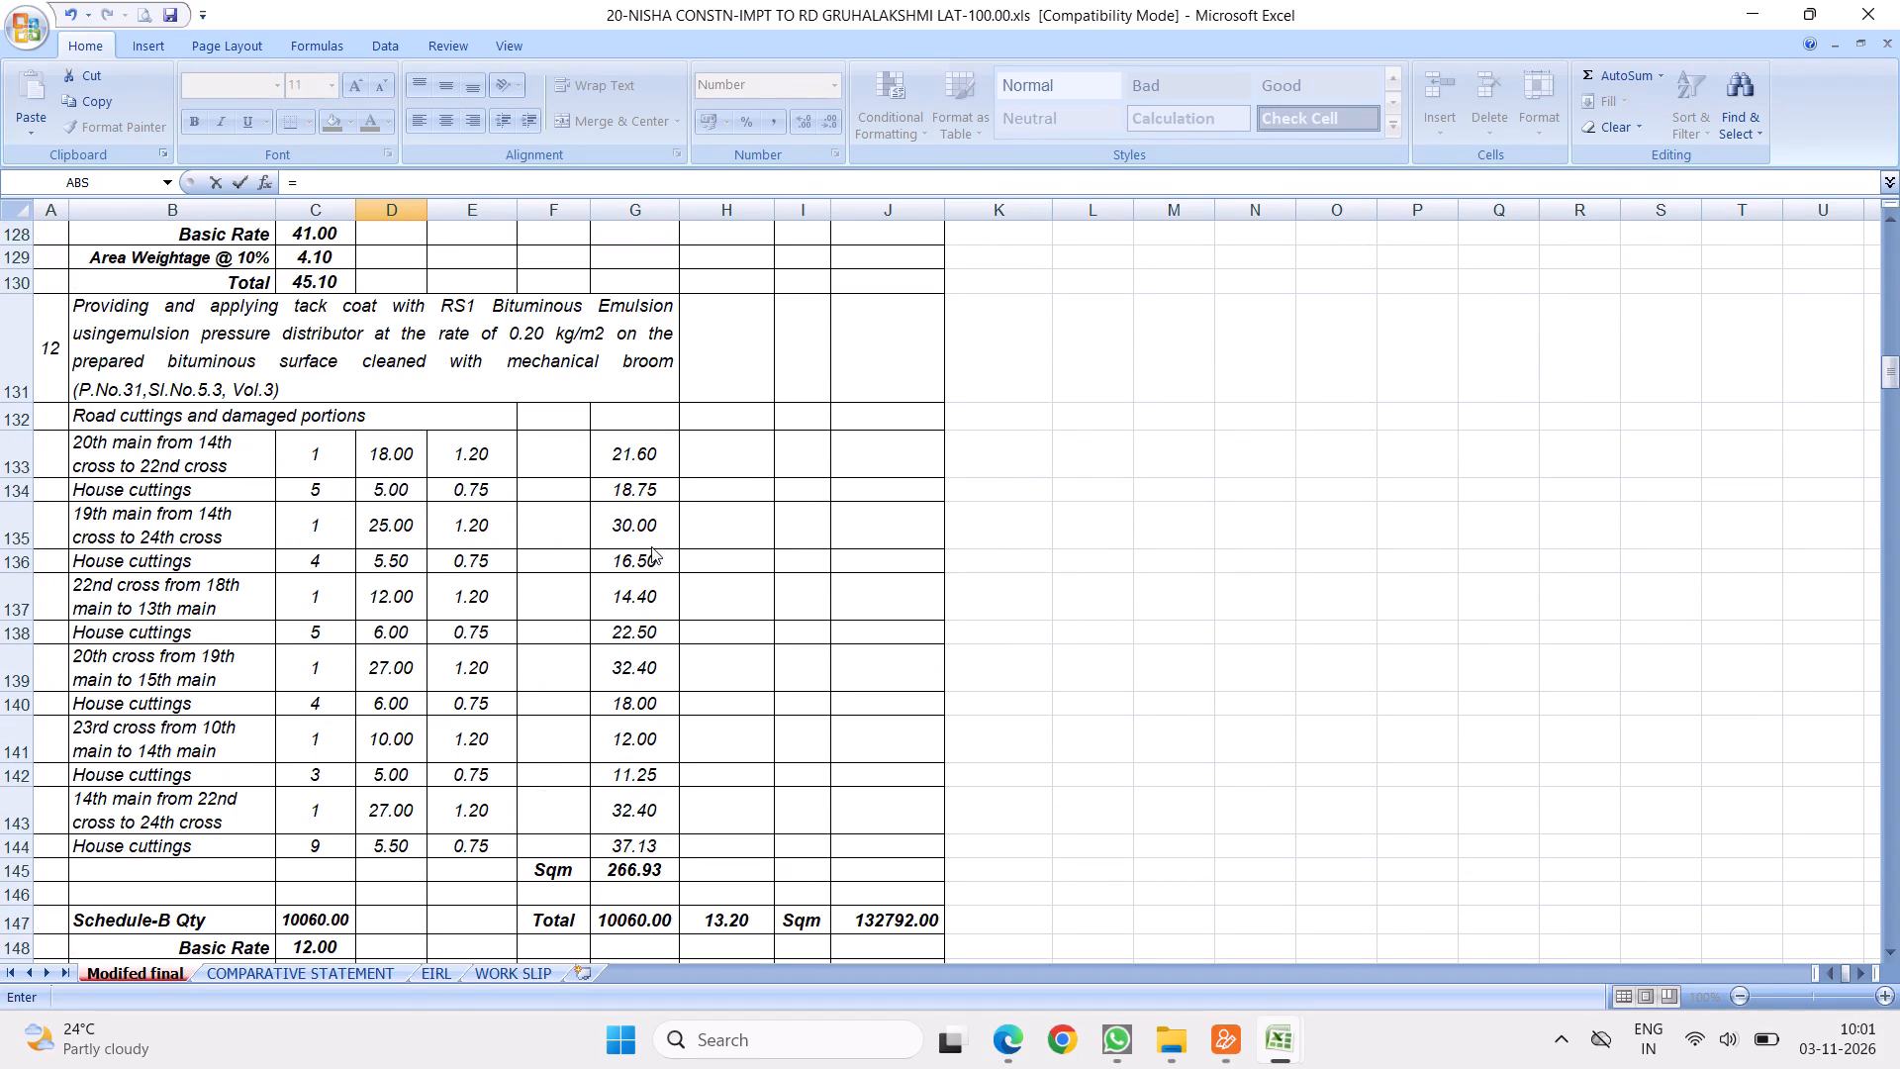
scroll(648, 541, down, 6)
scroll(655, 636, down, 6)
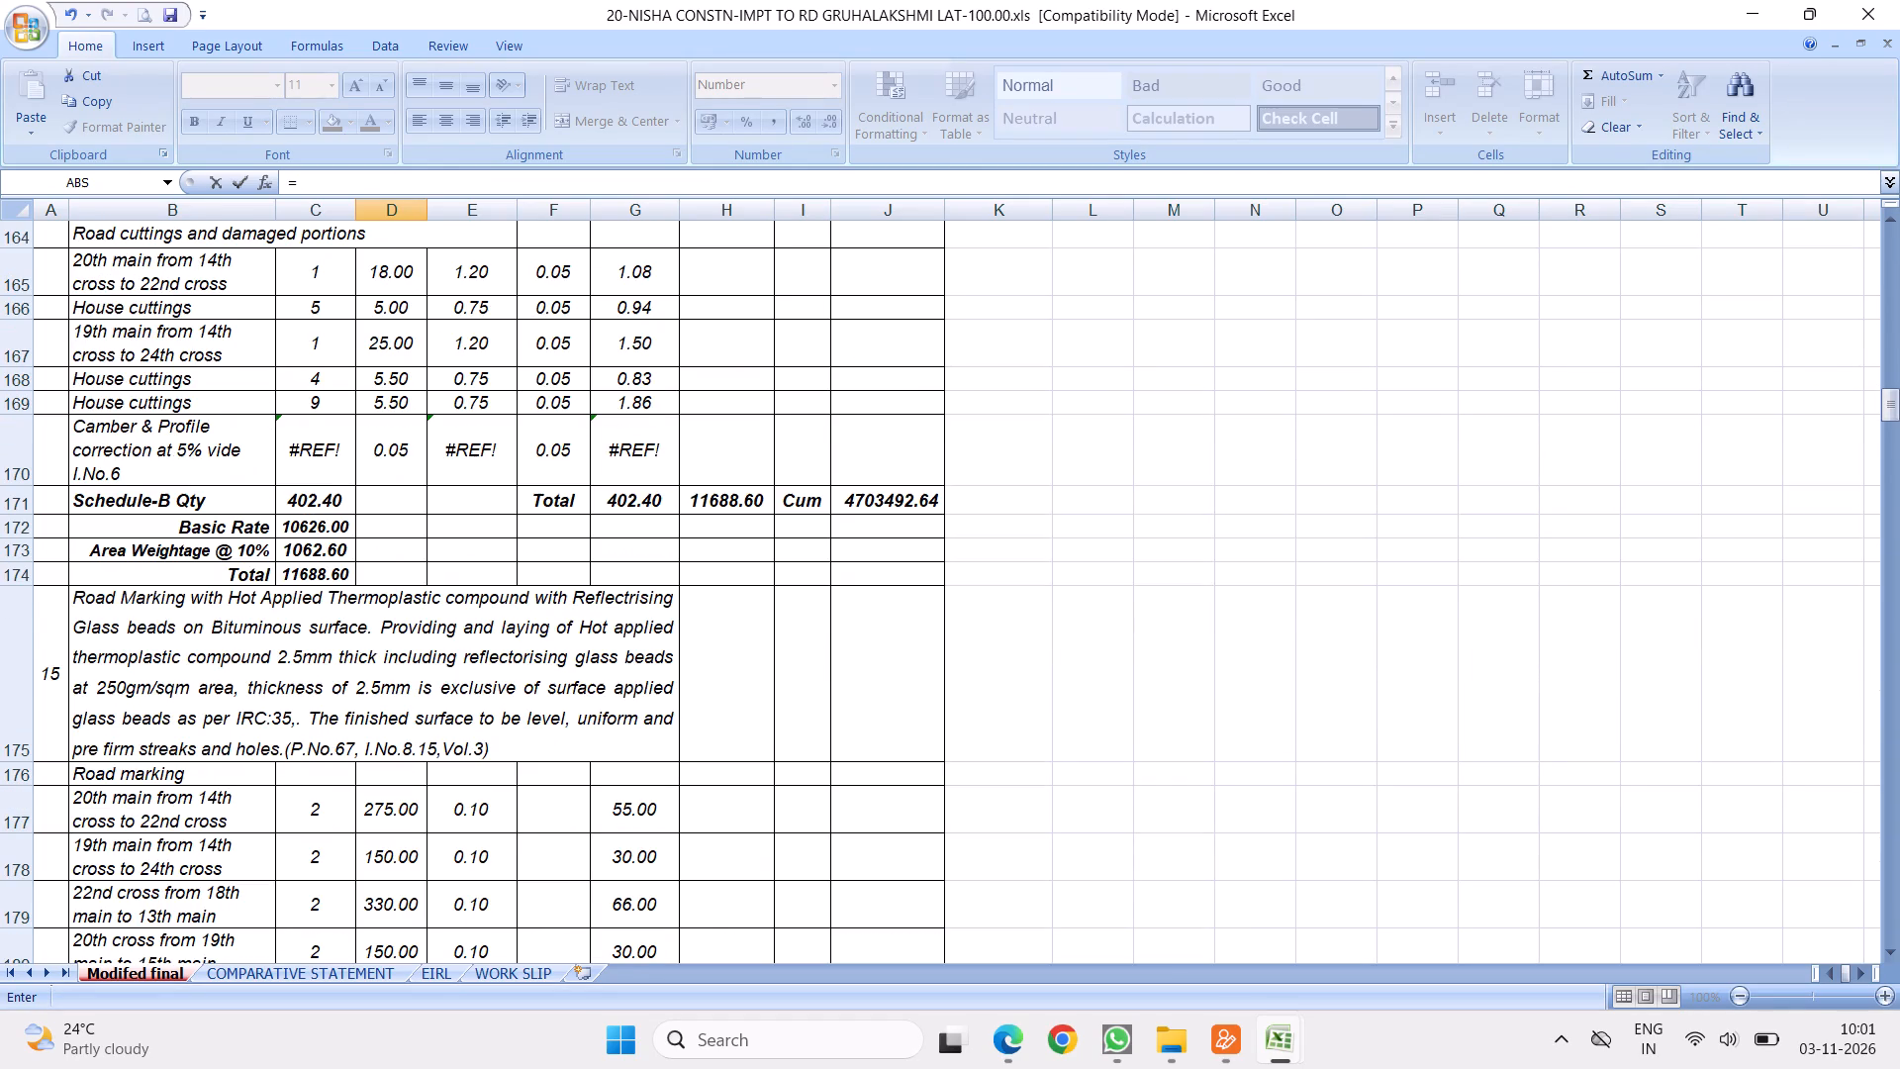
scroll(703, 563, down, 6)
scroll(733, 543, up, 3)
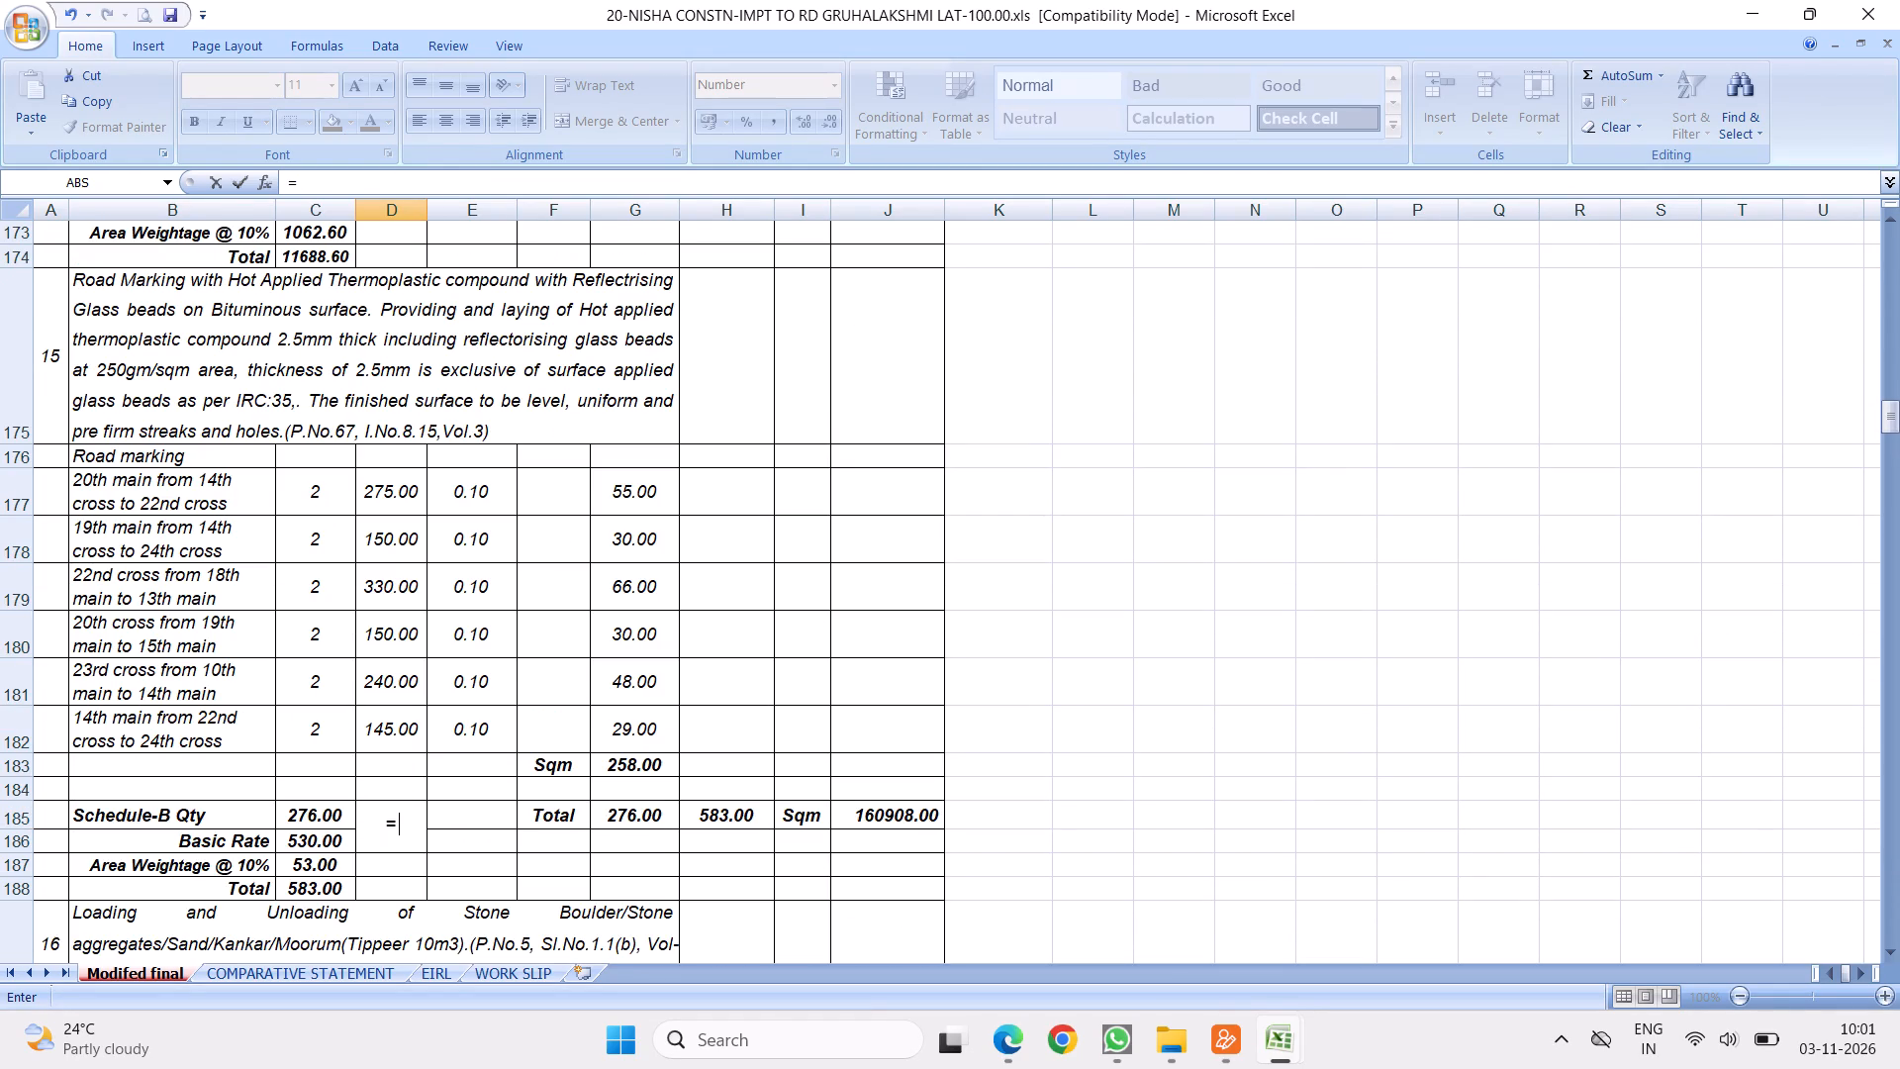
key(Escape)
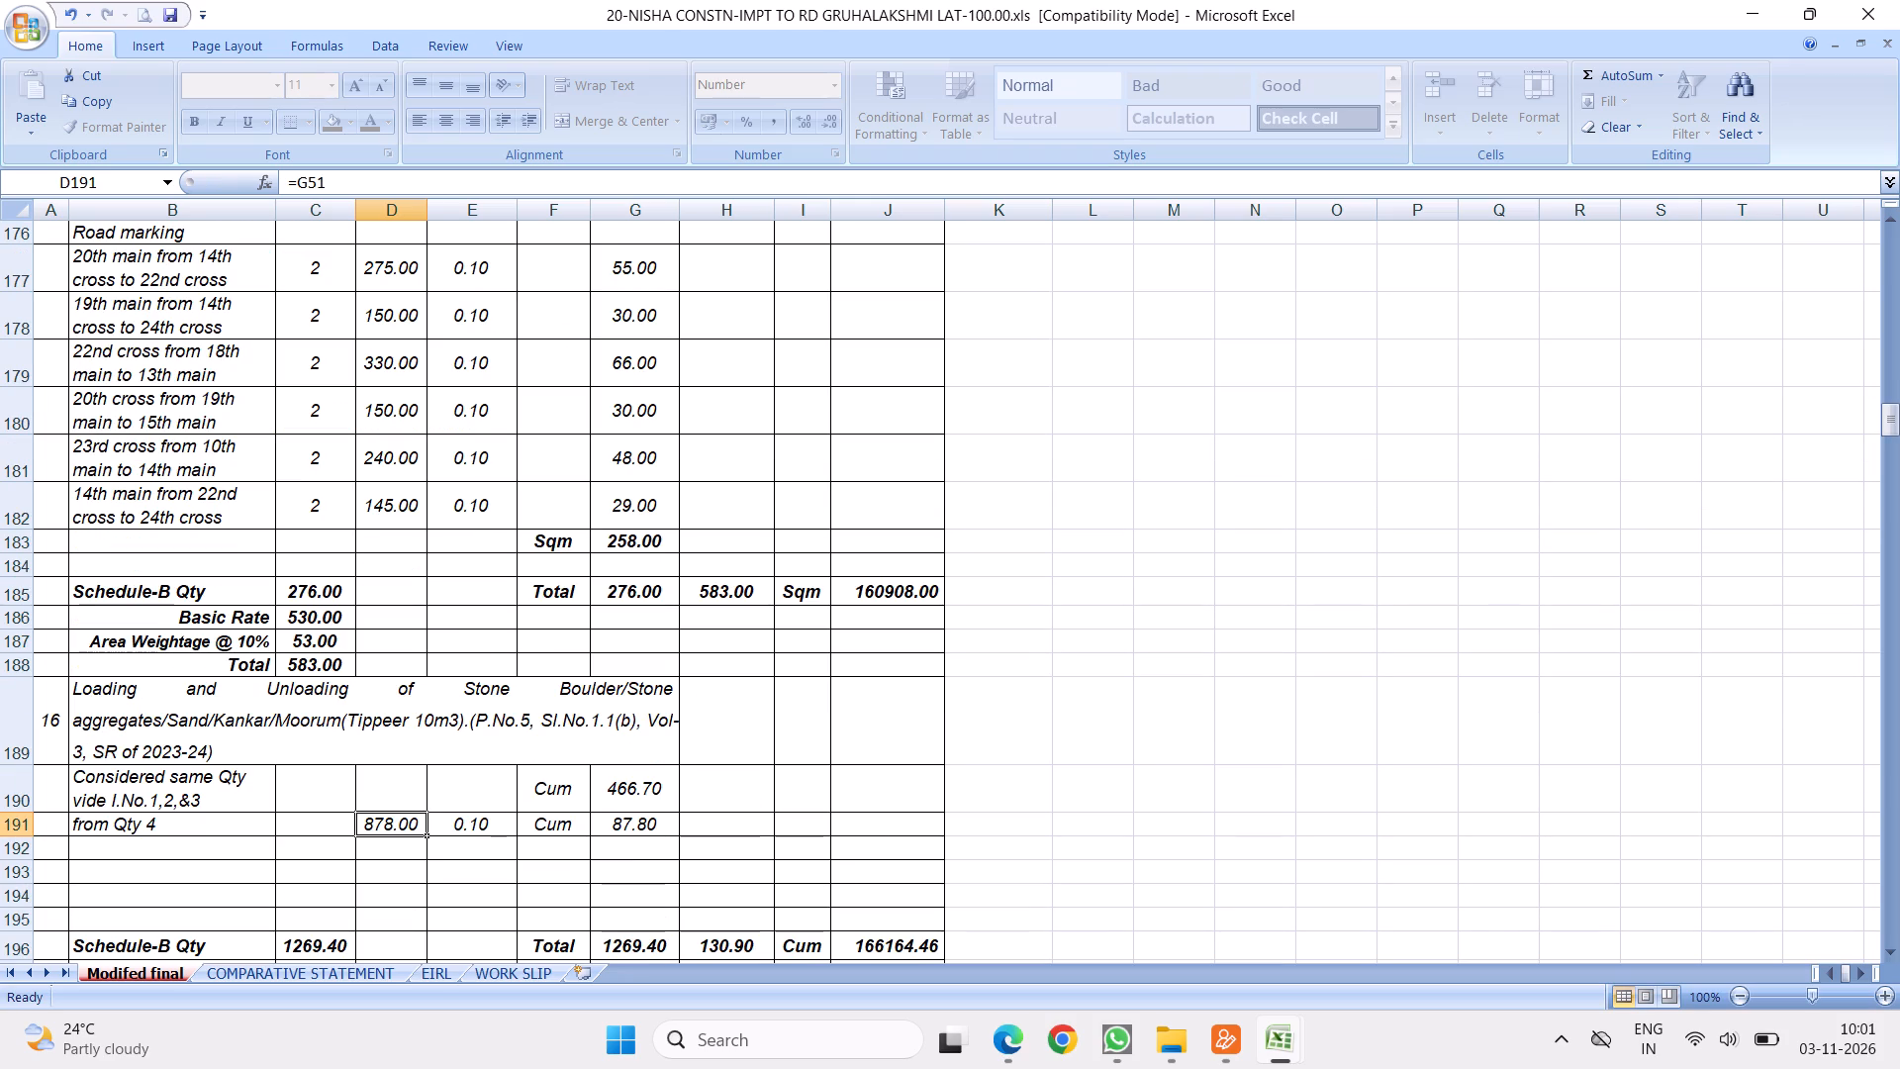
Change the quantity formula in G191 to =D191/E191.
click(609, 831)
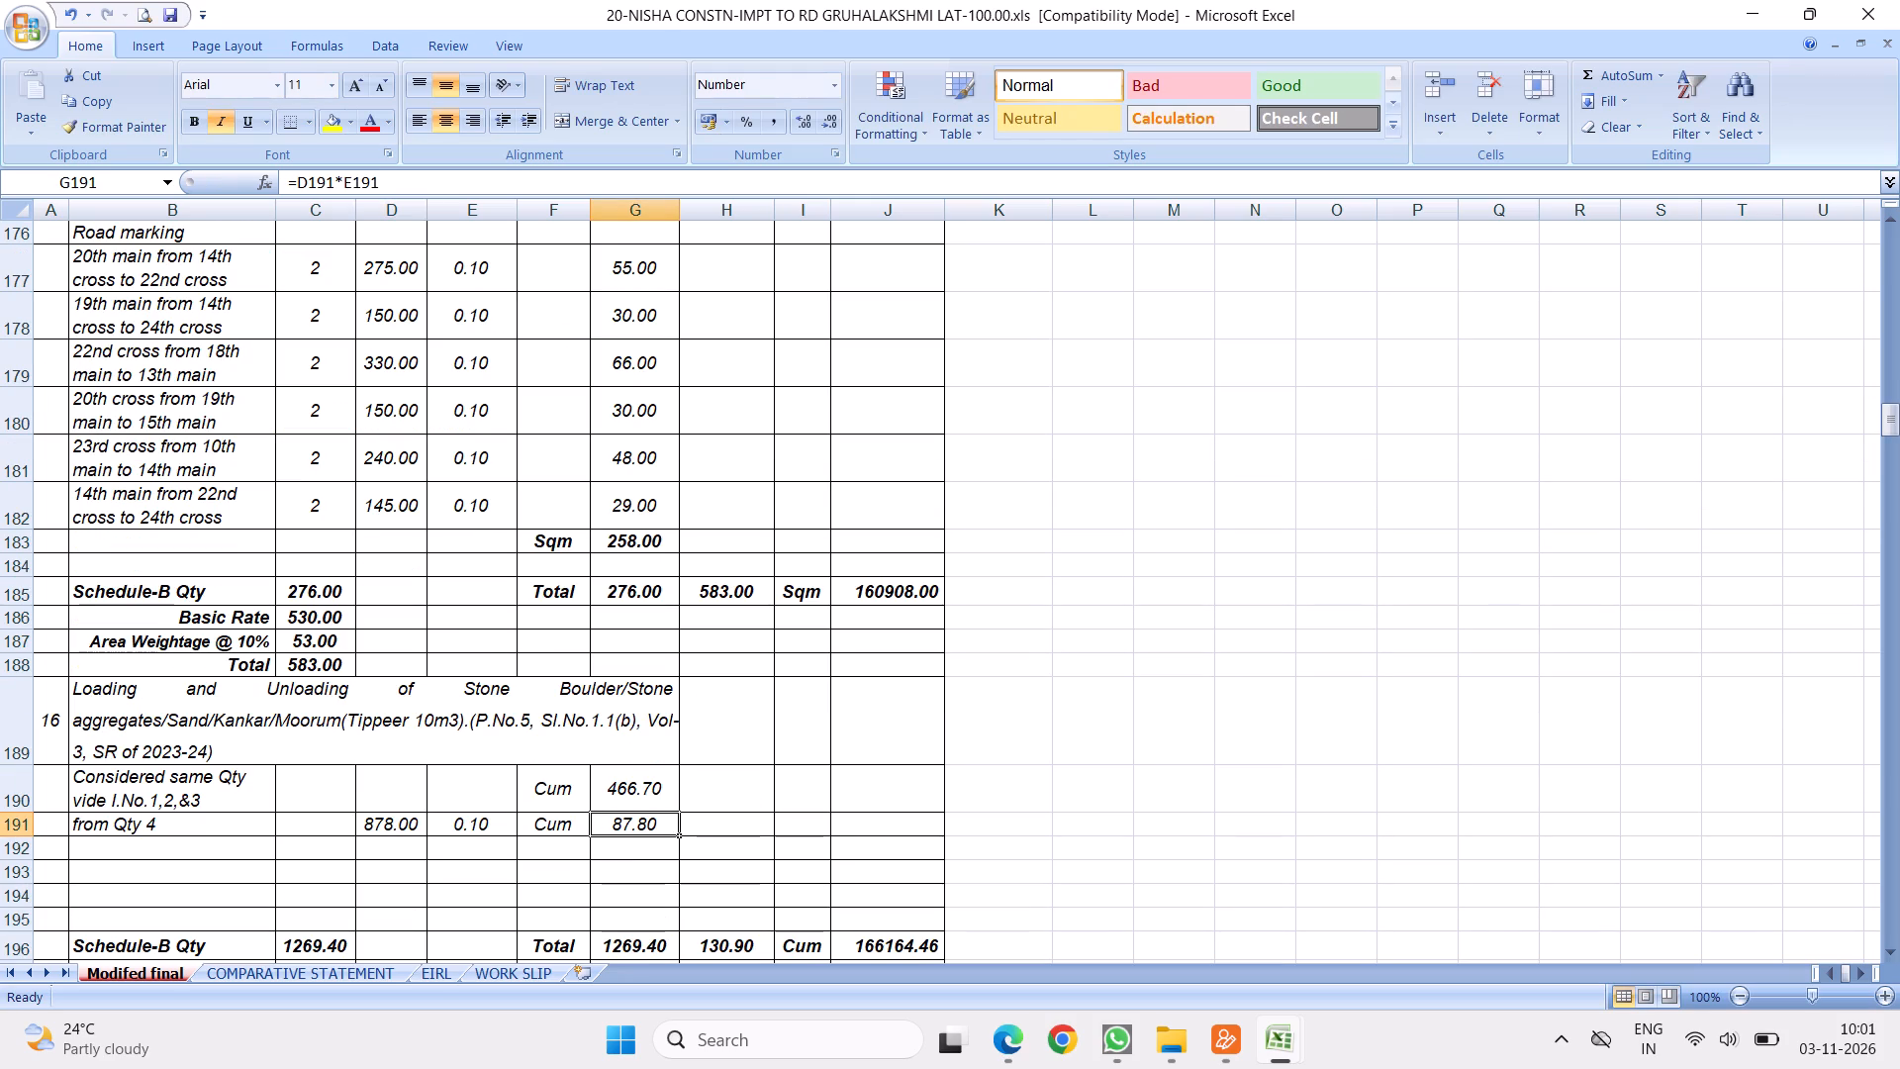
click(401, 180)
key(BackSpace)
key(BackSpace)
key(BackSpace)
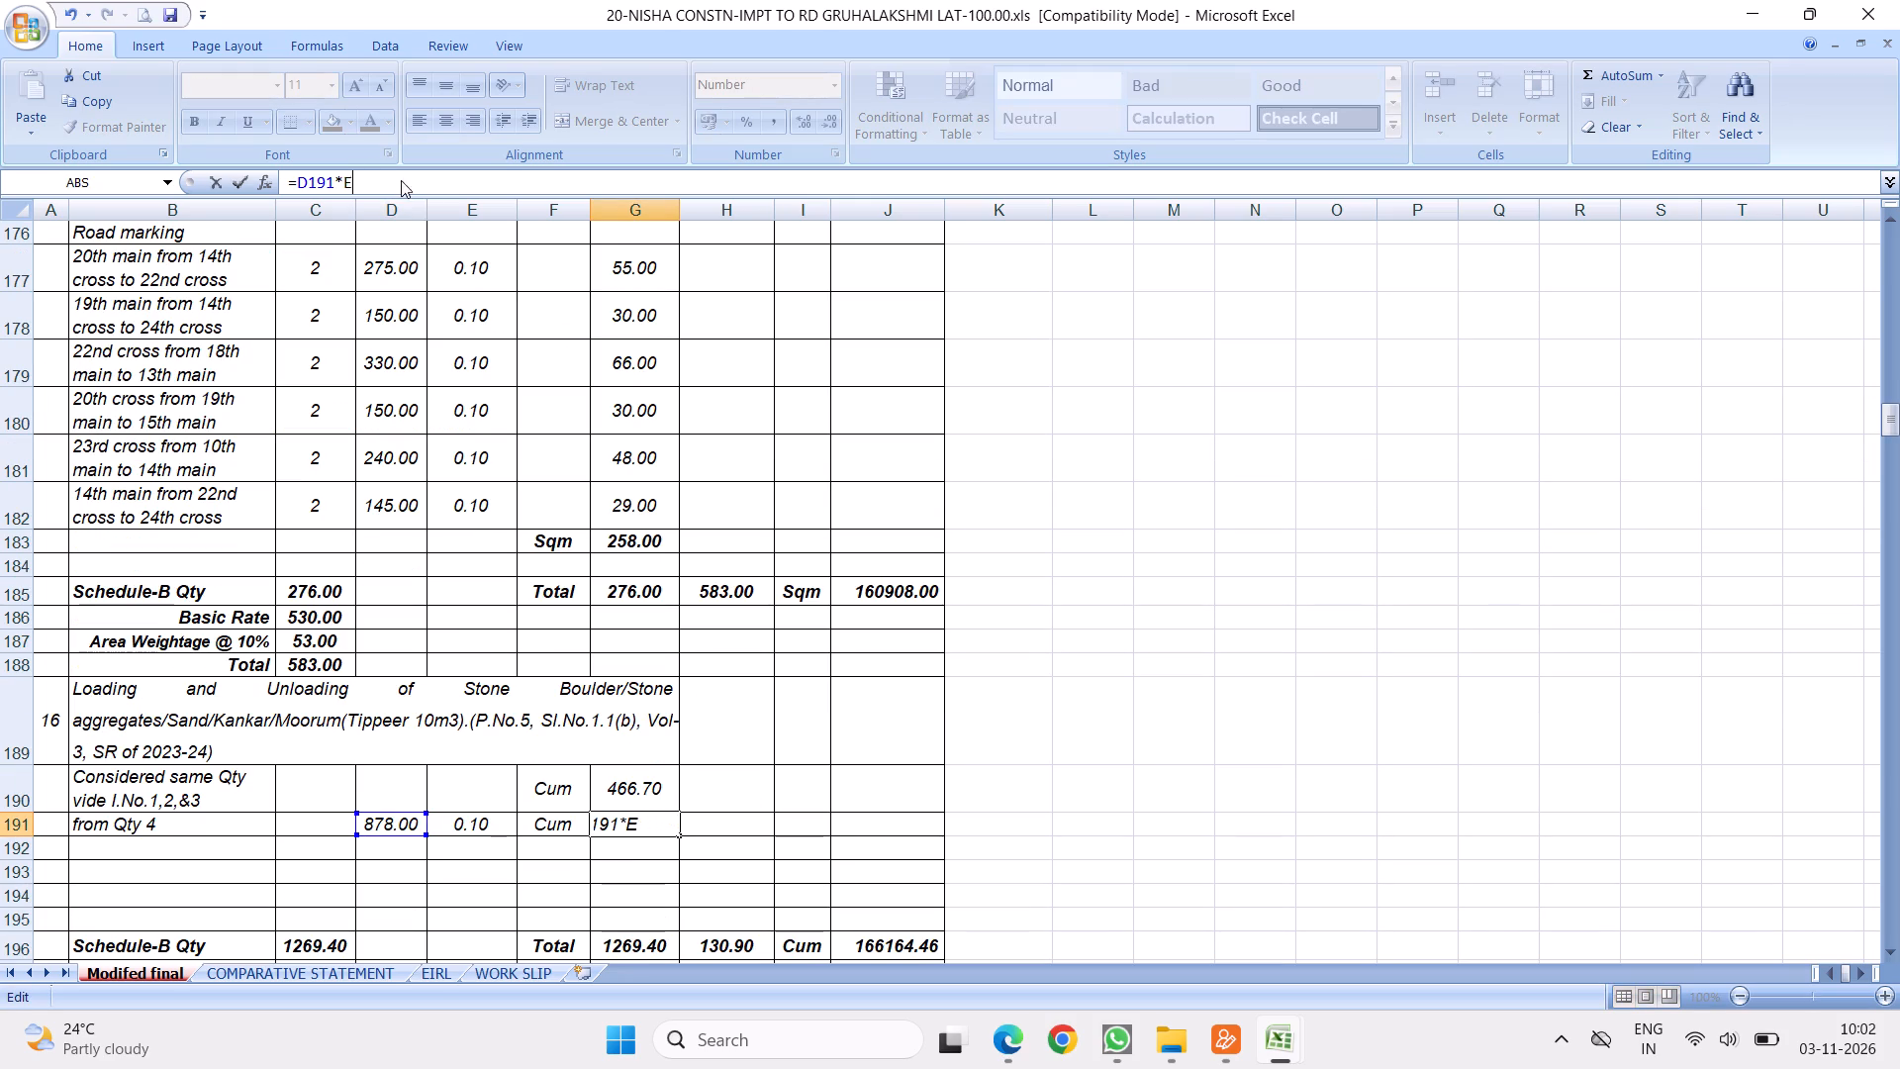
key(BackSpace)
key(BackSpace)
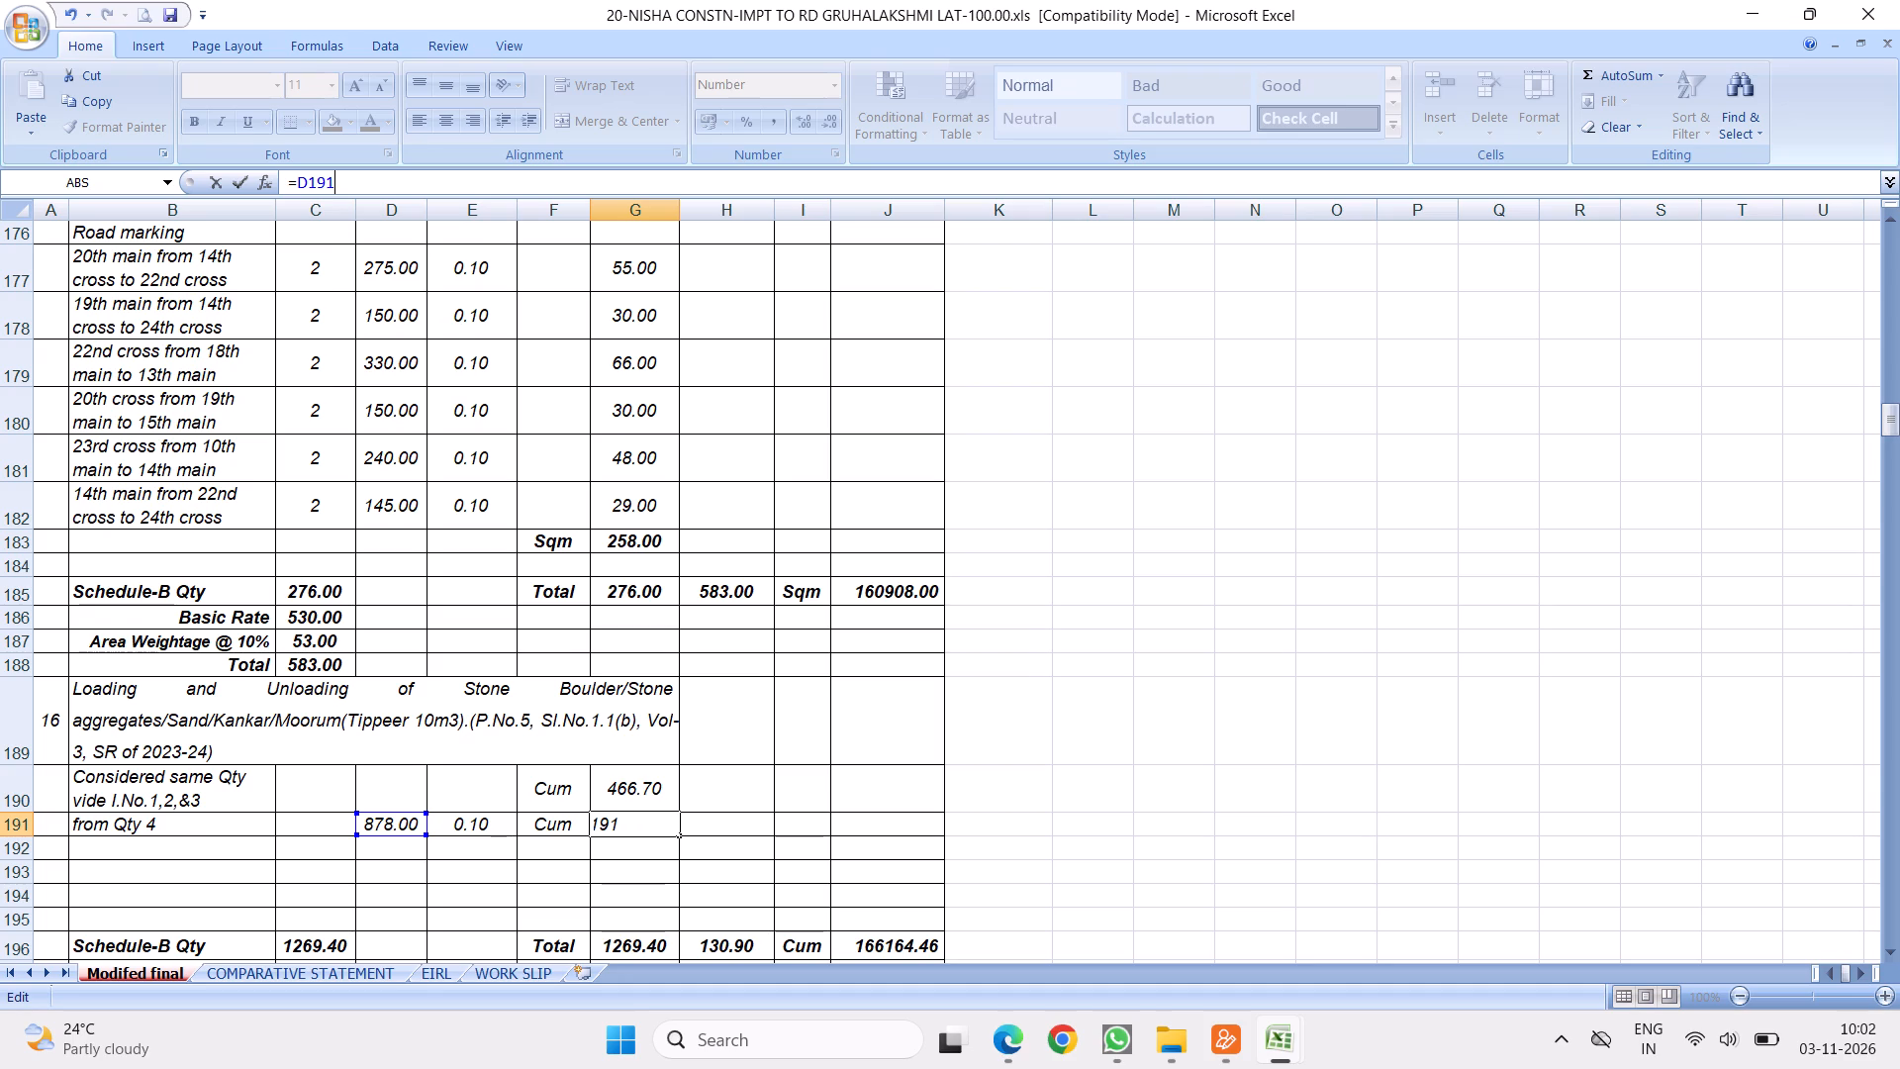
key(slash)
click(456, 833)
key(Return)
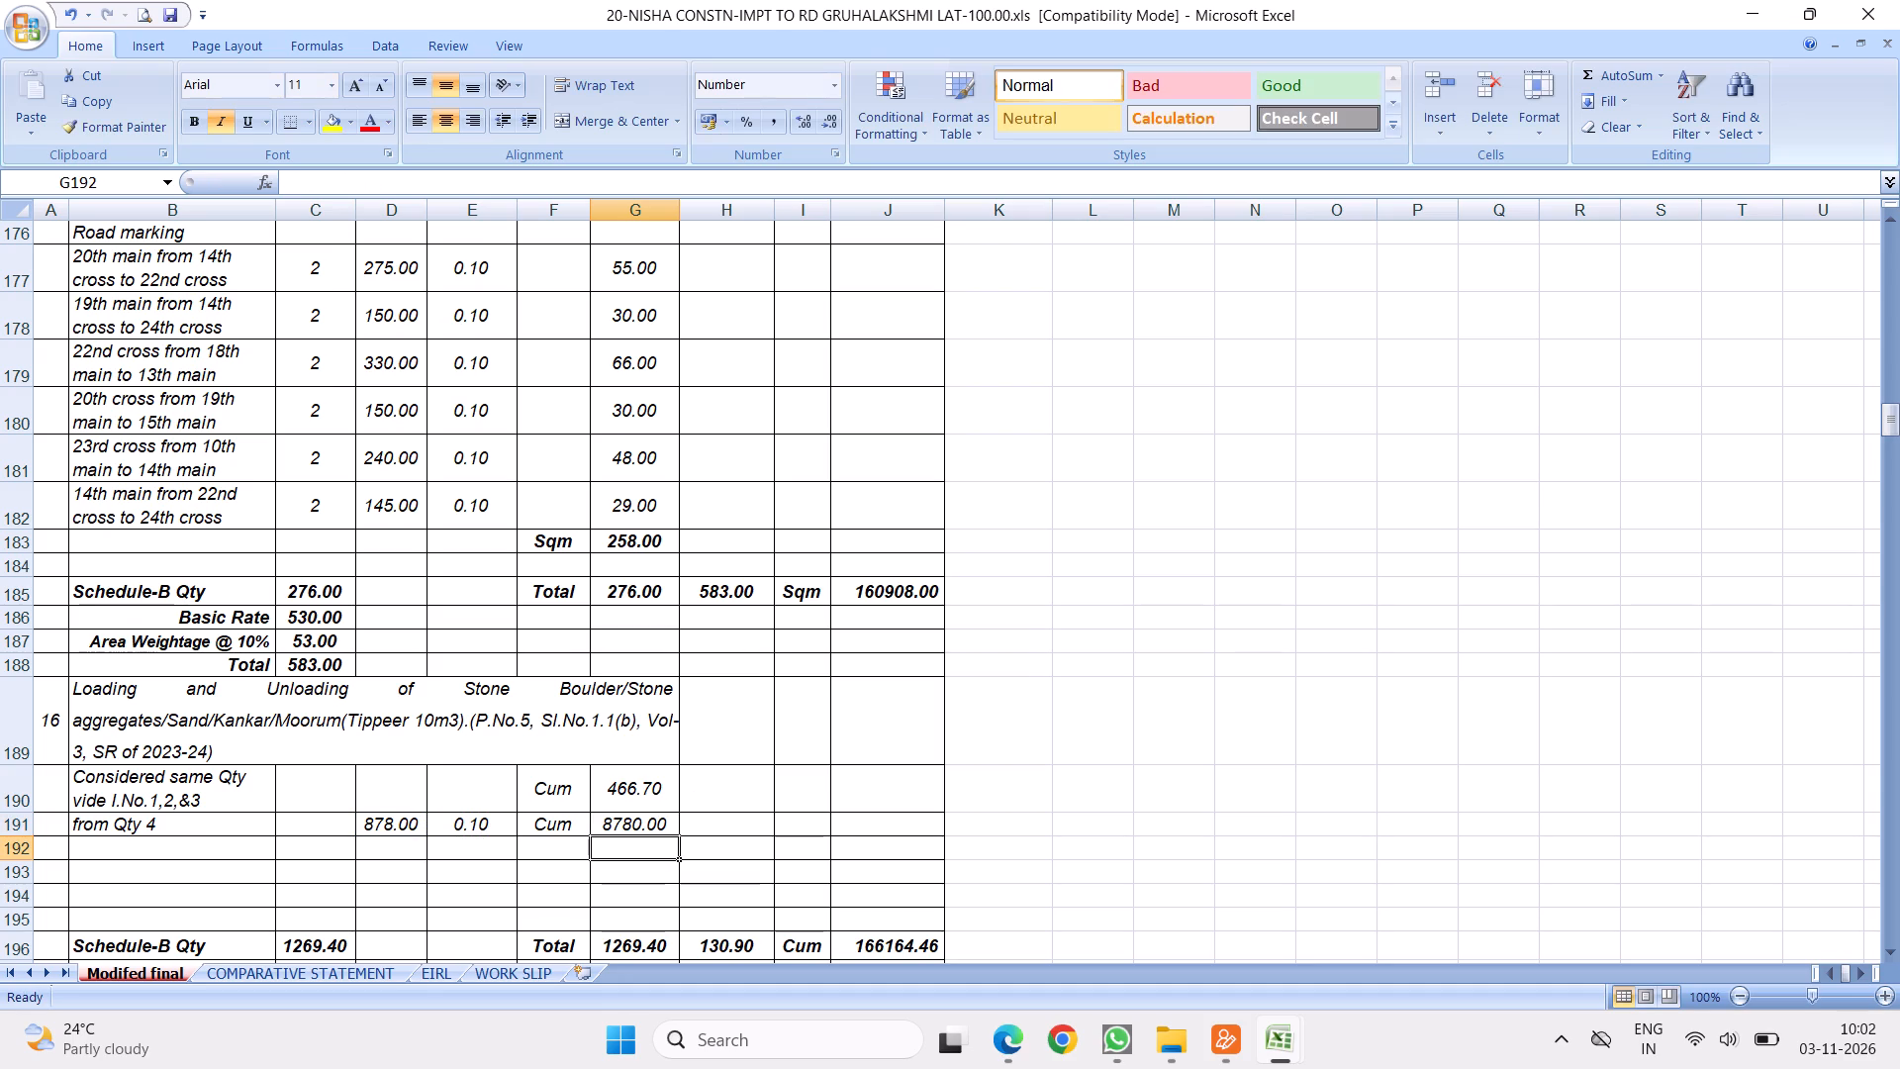
Replace the formula in G191 with a direct link to item 4's Schedule-B total quantity.
click(396, 826)
click(622, 827)
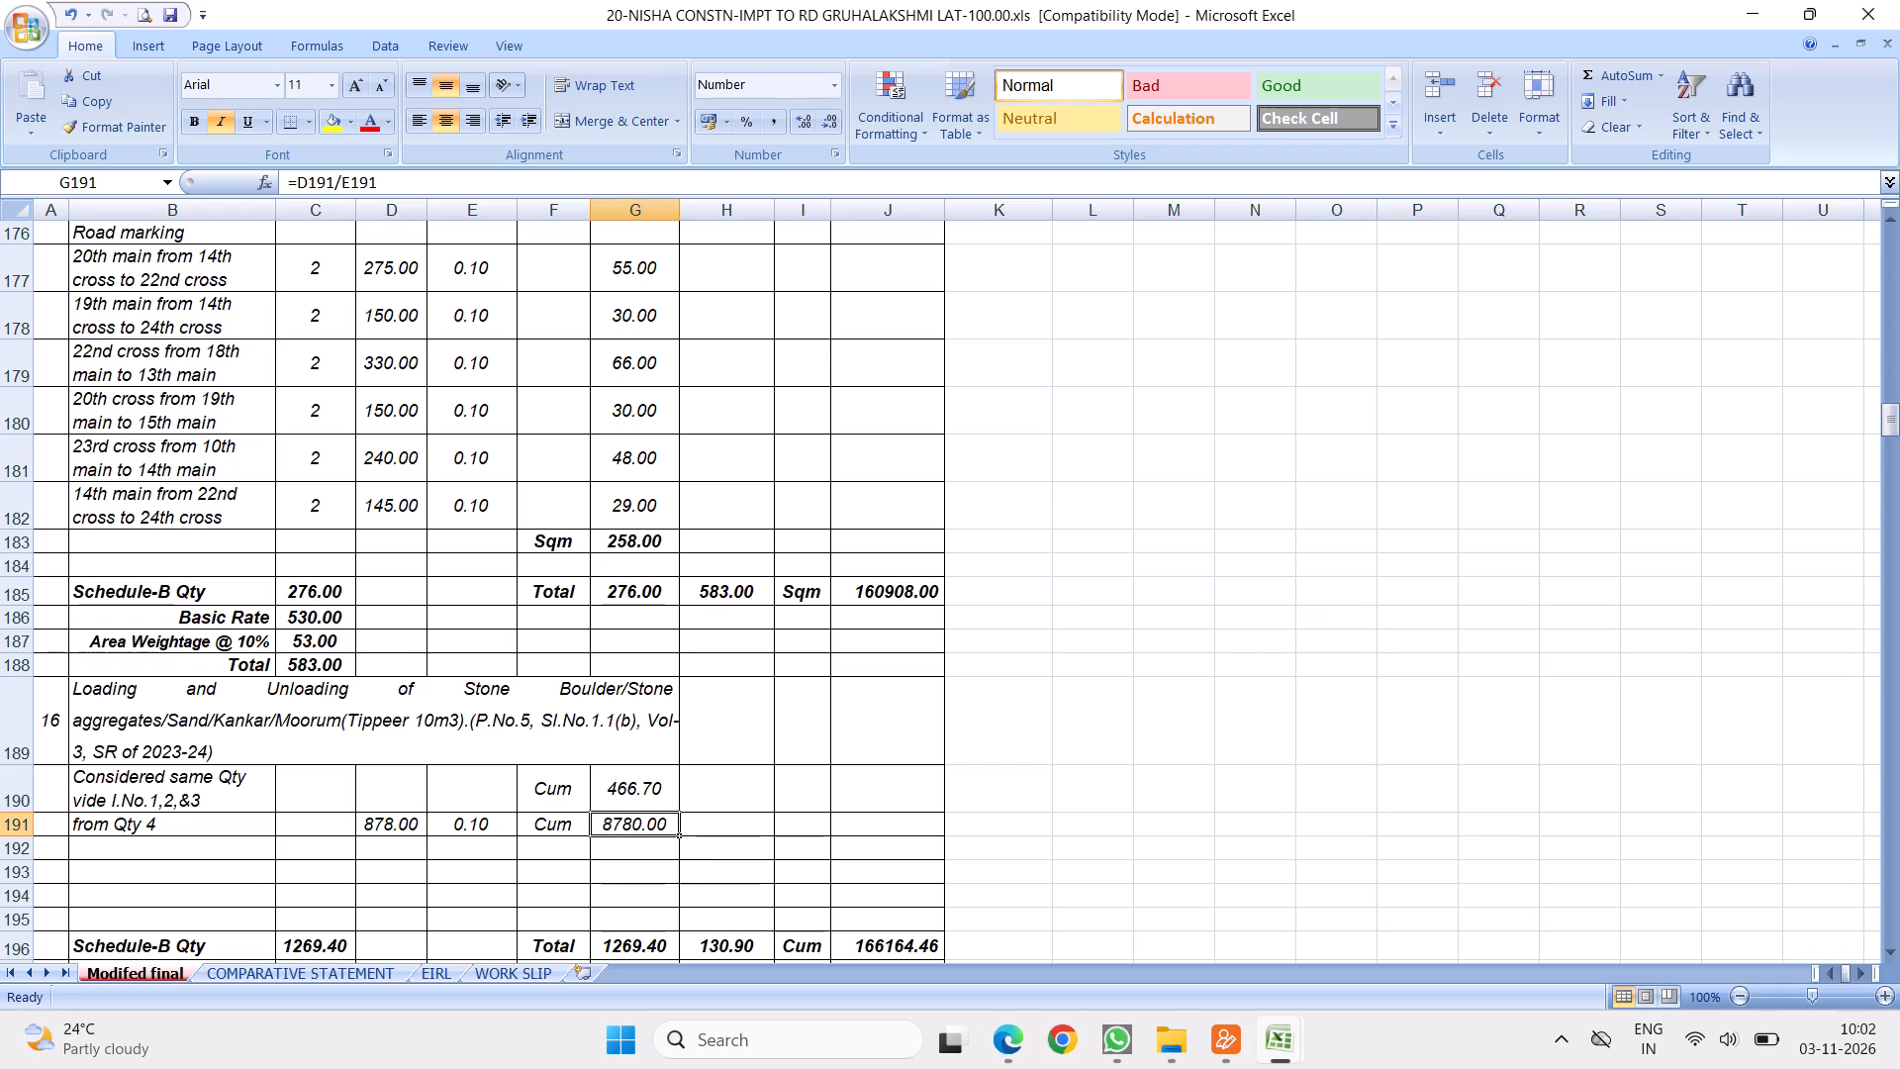
key(equal)
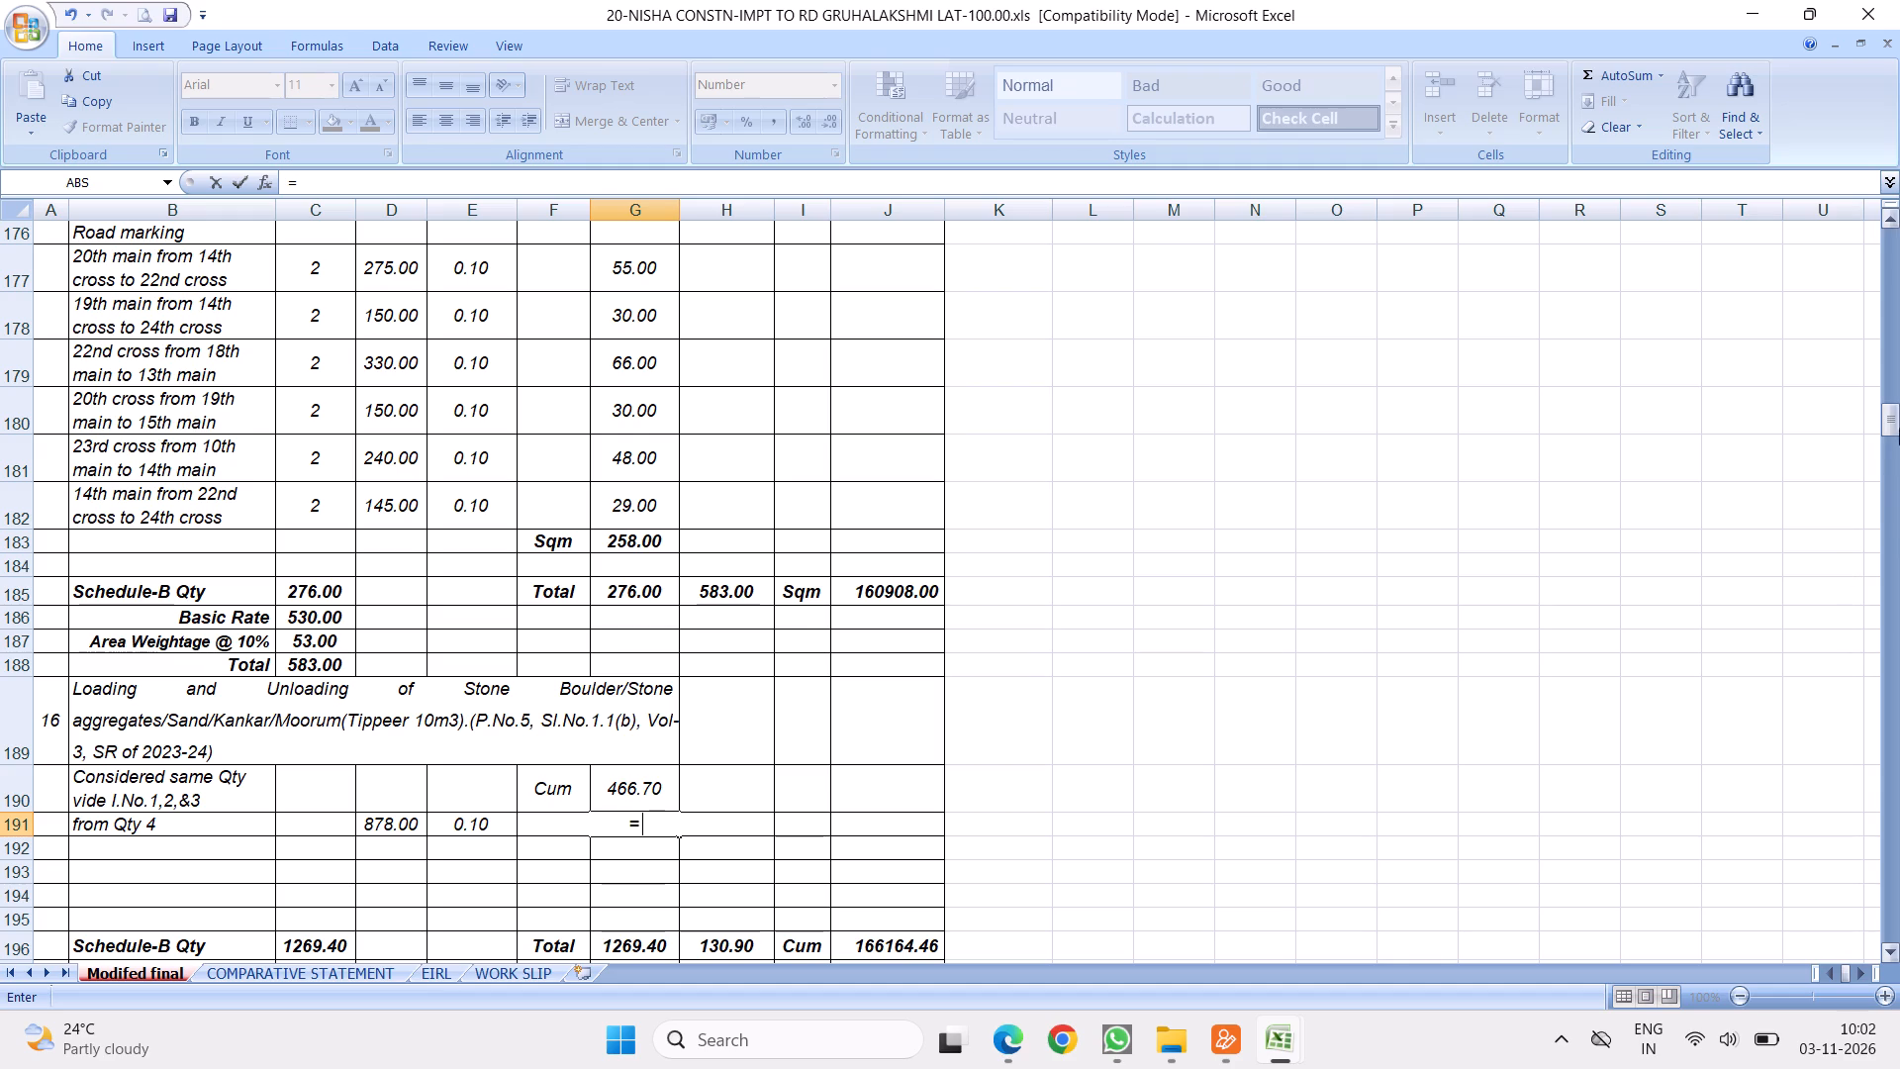
drag(1889, 412, 1899, 304)
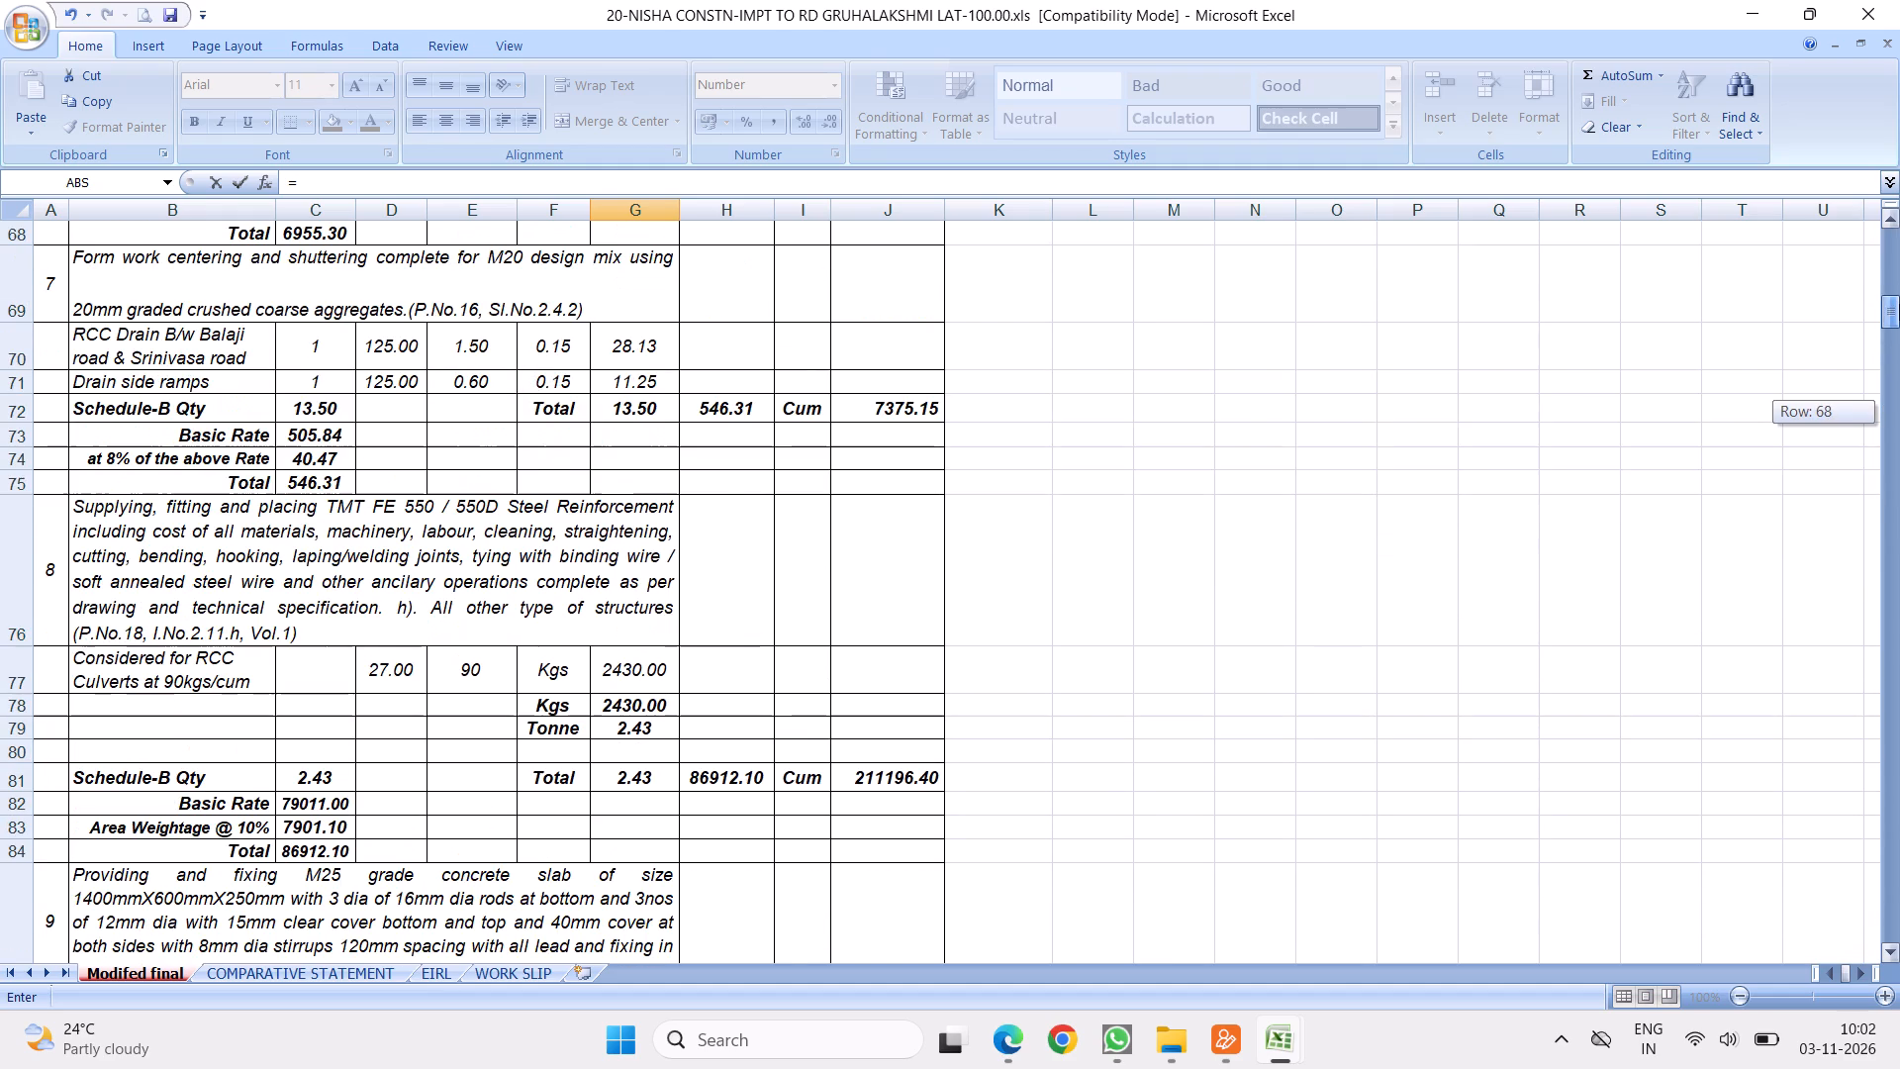
drag(1899, 304, 1899, 250)
scroll(875, 576, down, 3)
scroll(769, 554, down, 4)
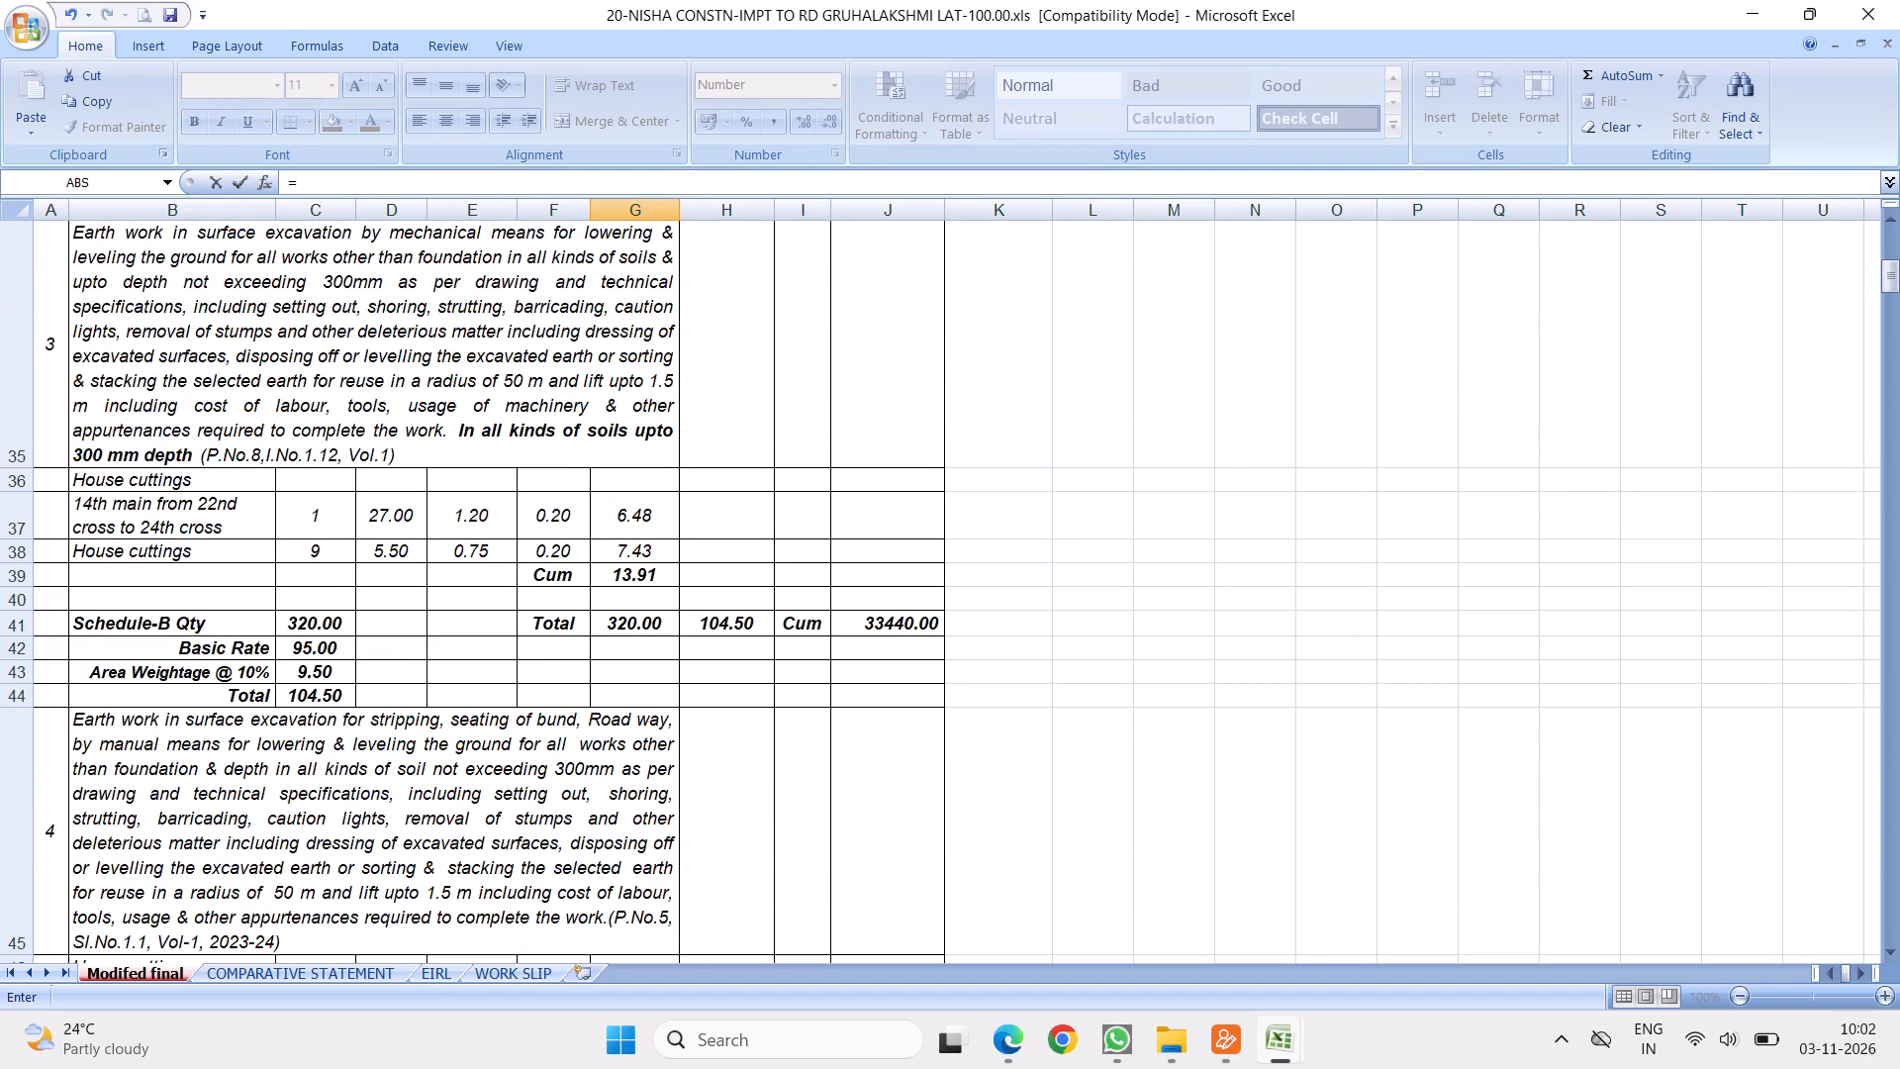
scroll(744, 591, down, 2)
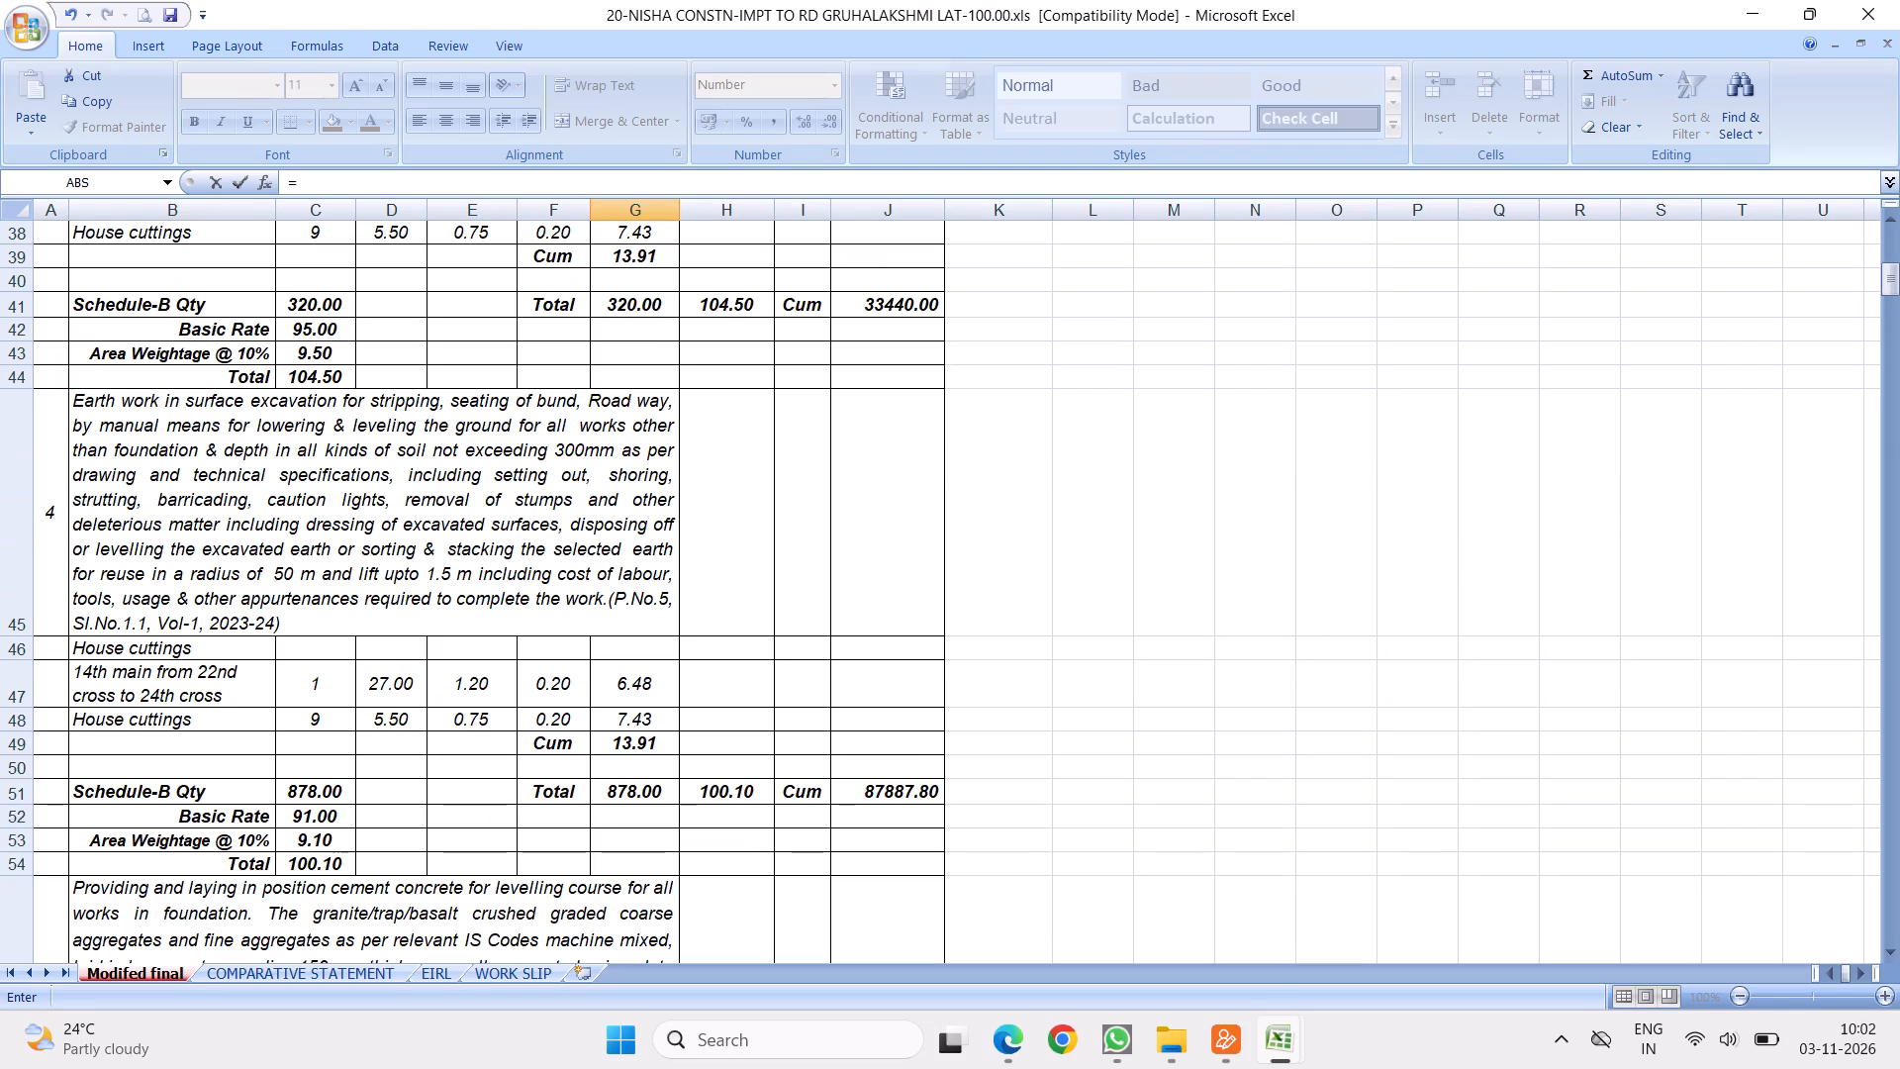
click(633, 716)
key(Return)
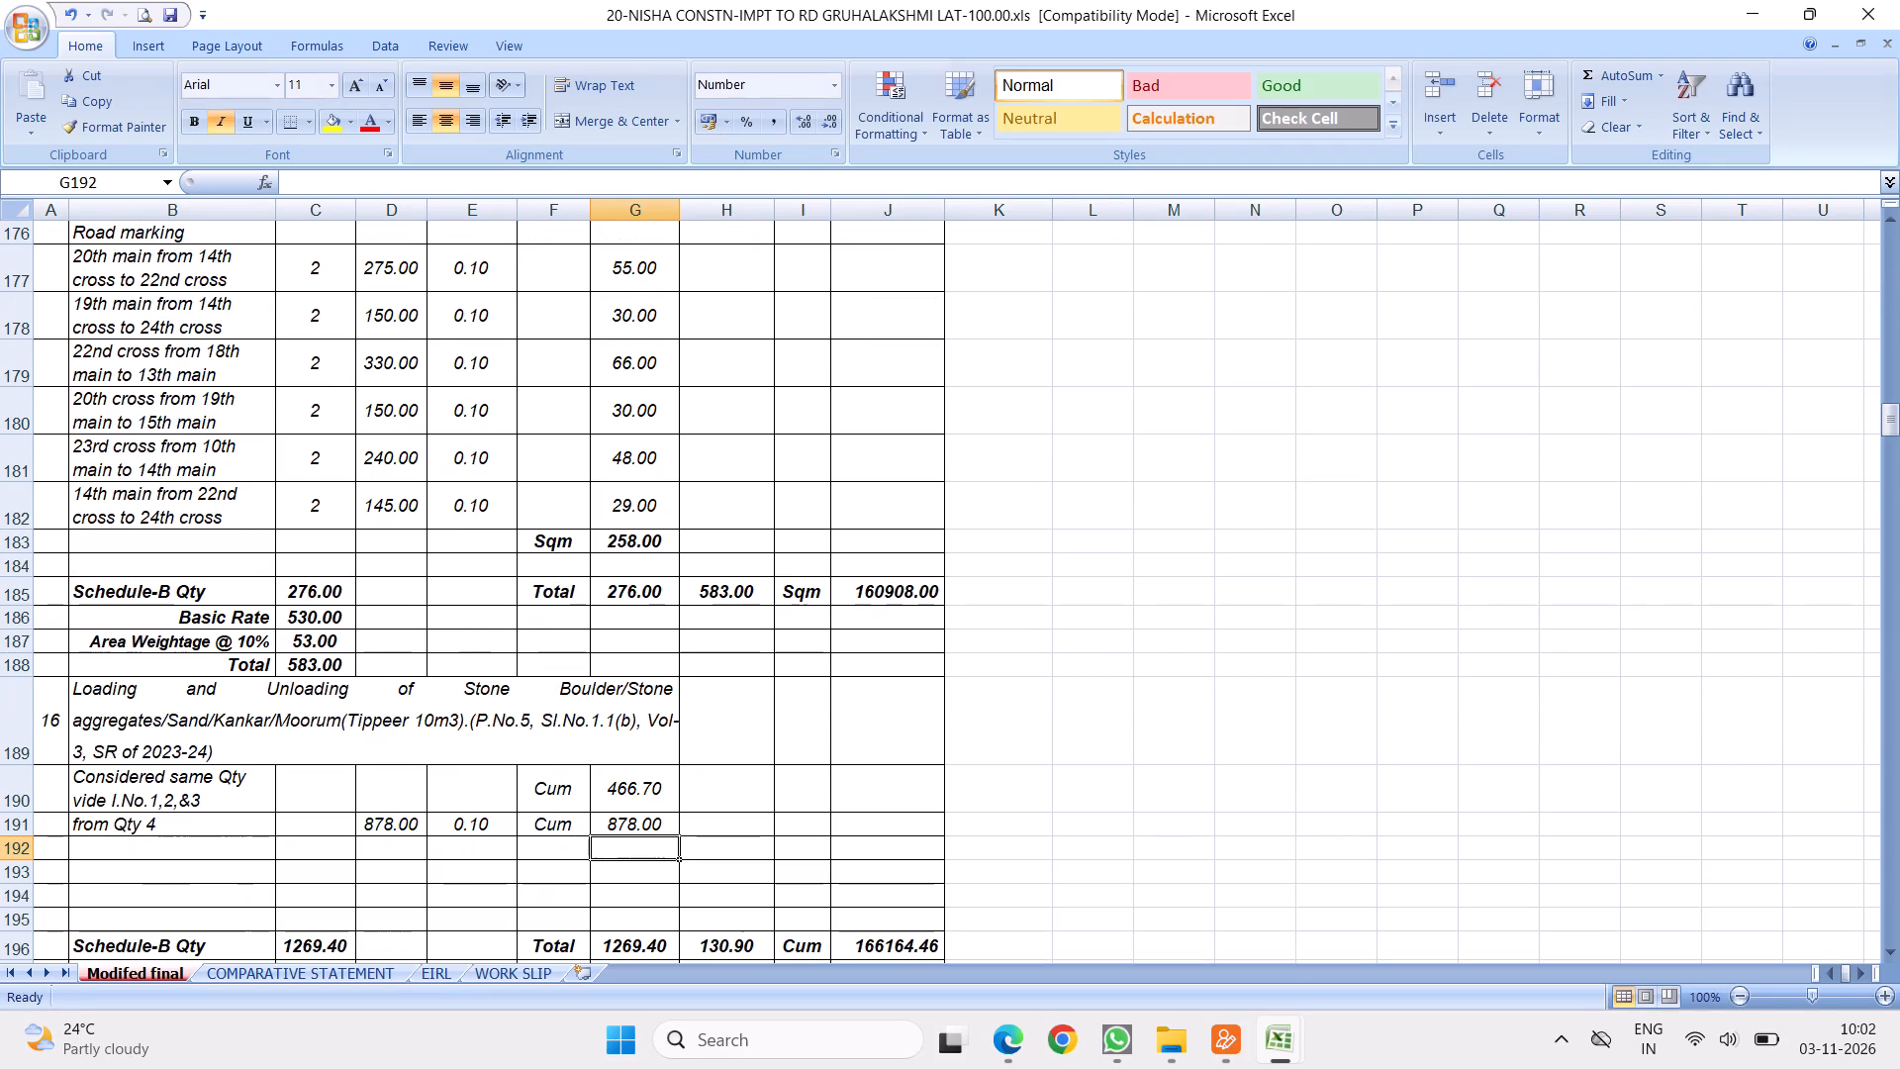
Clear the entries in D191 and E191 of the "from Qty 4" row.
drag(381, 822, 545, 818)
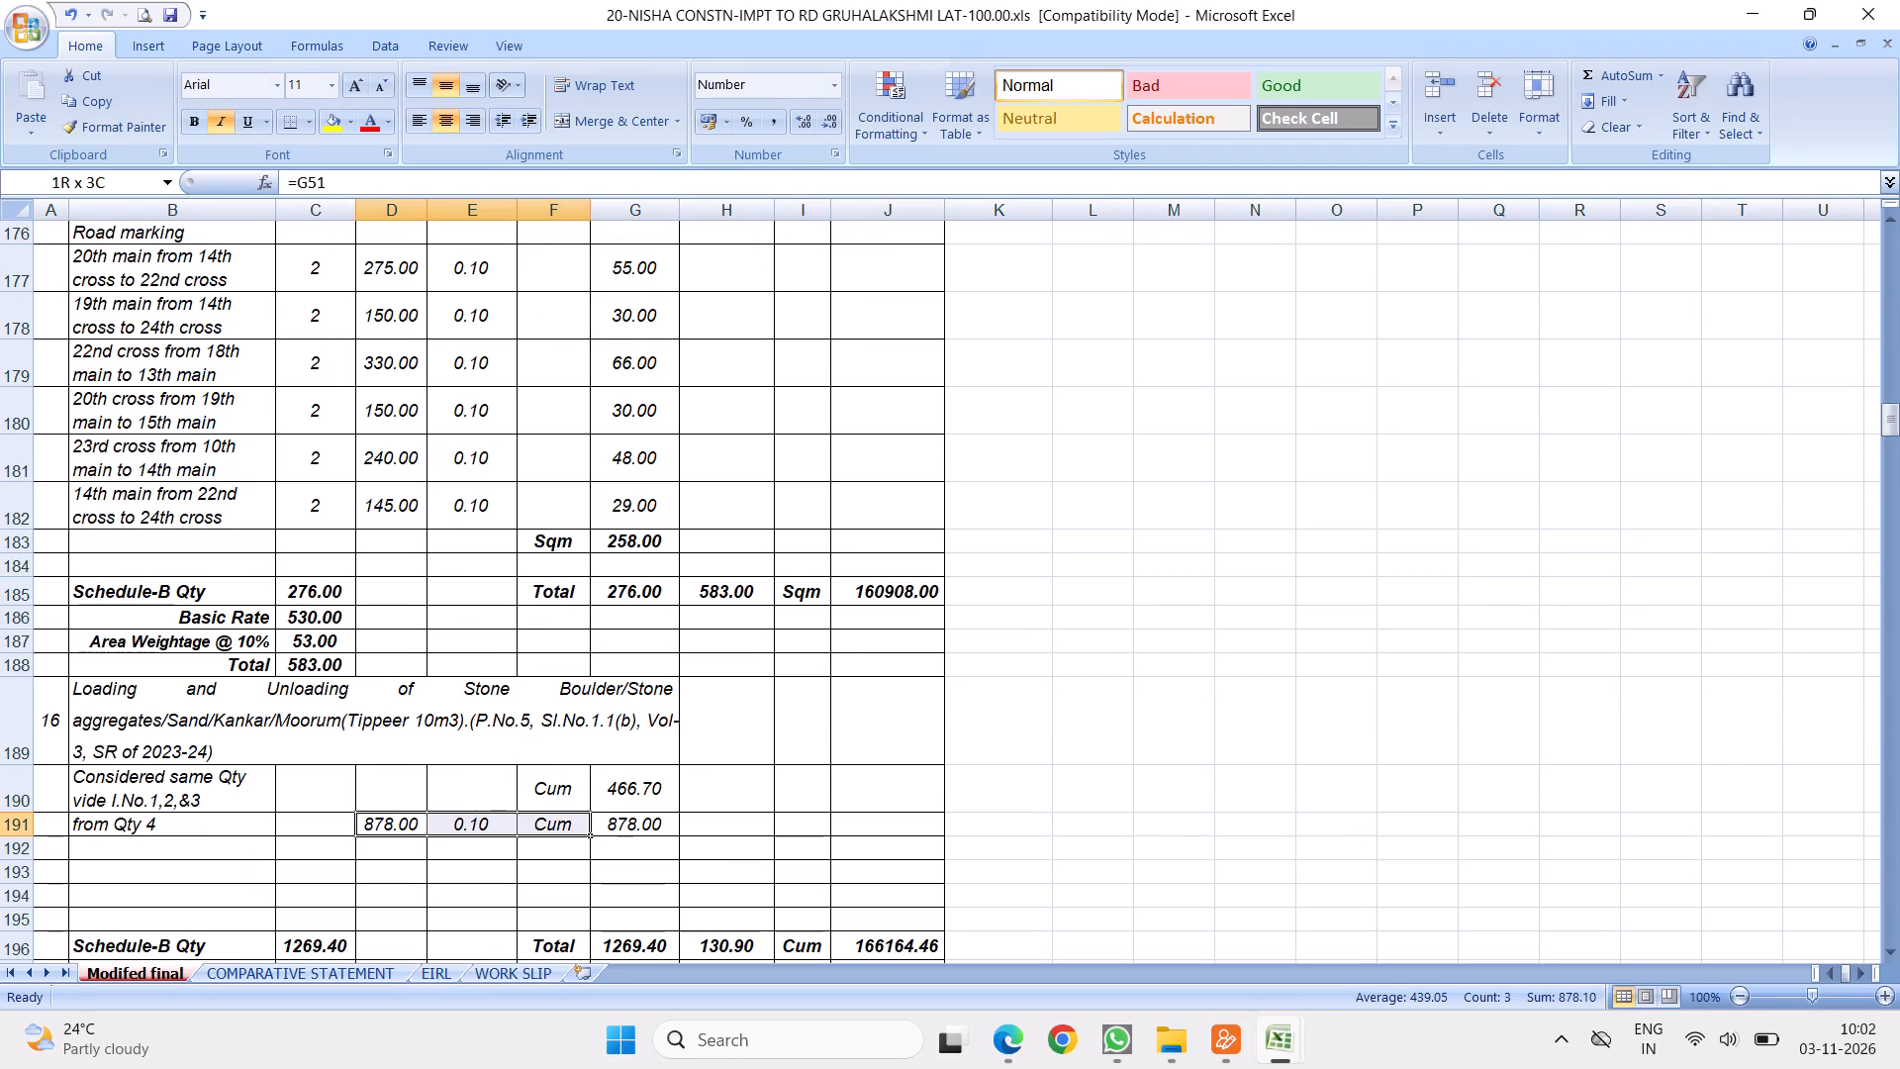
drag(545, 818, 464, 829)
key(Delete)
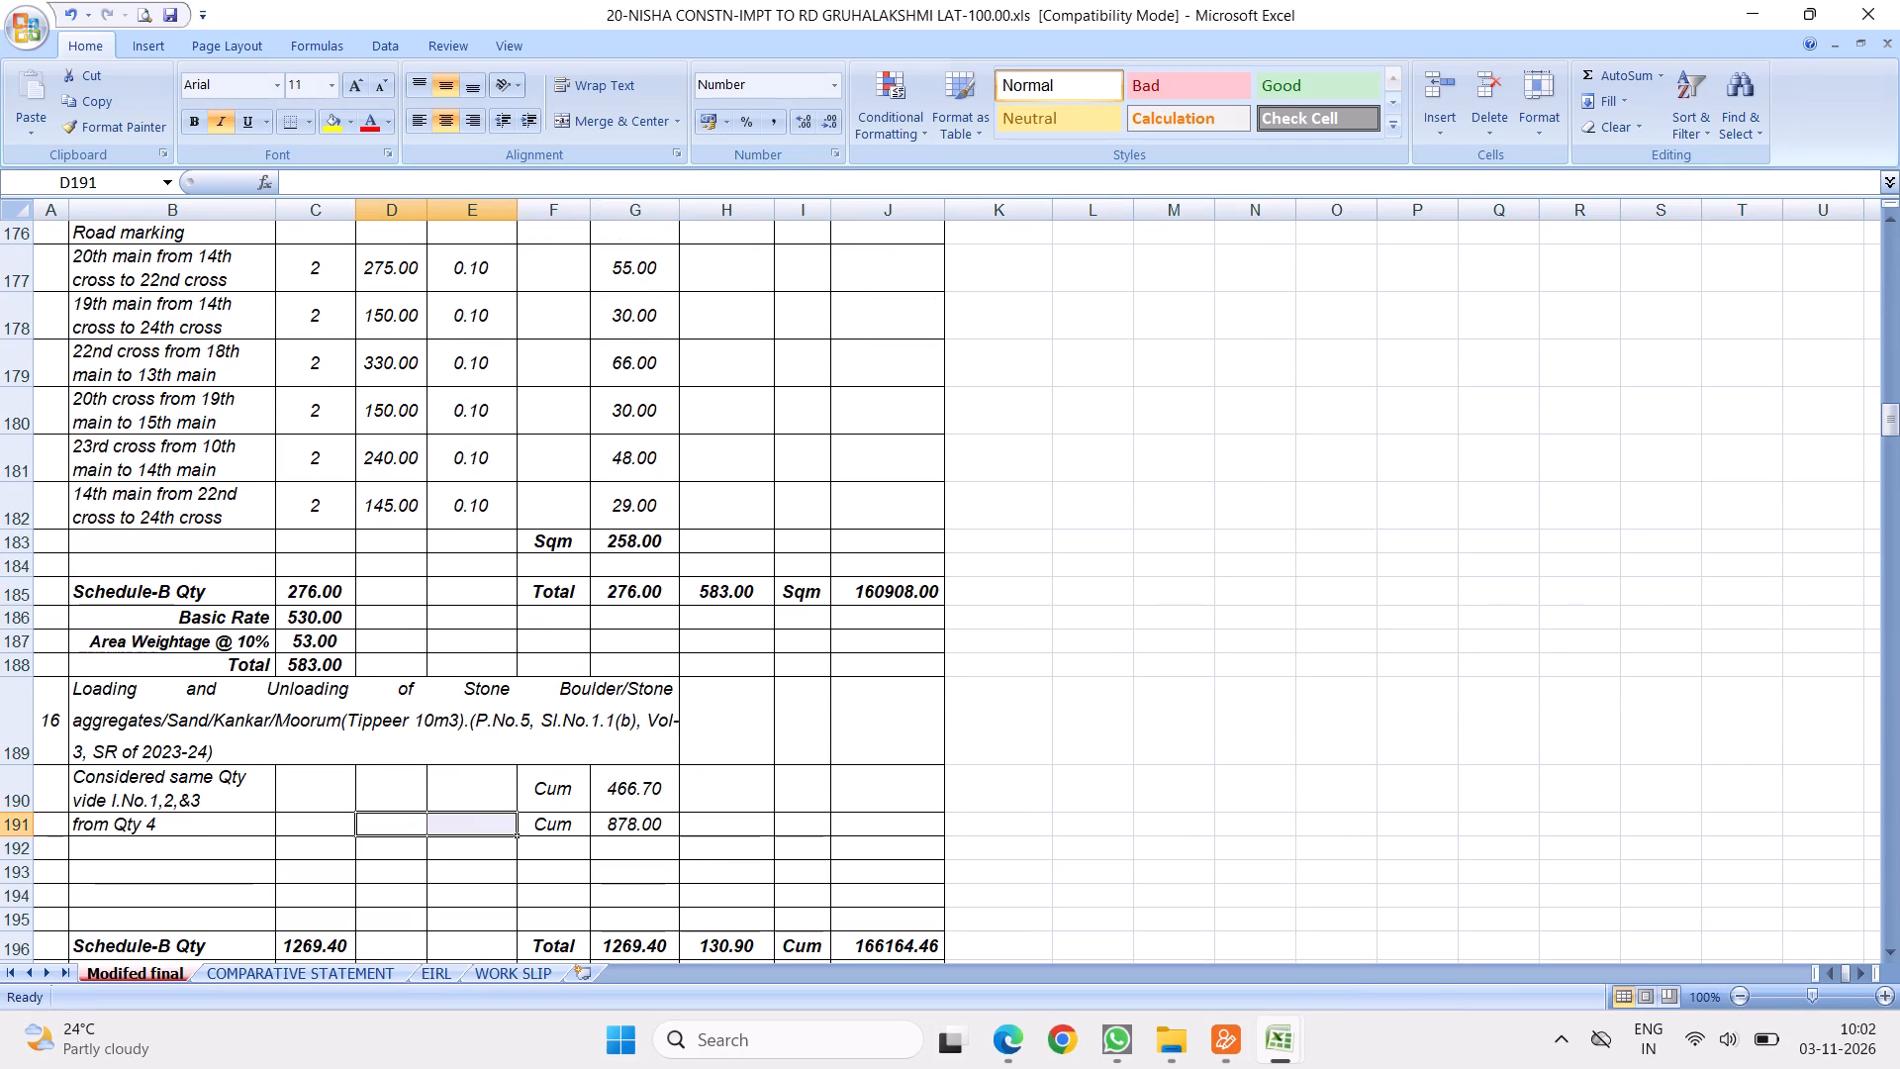
Add a Cum total line in row 192 of item 16, summing the quantities in G190 and G191.
click(547, 841)
key(c)
drag(804, 830, 794, 830)
drag(617, 791, 622, 825)
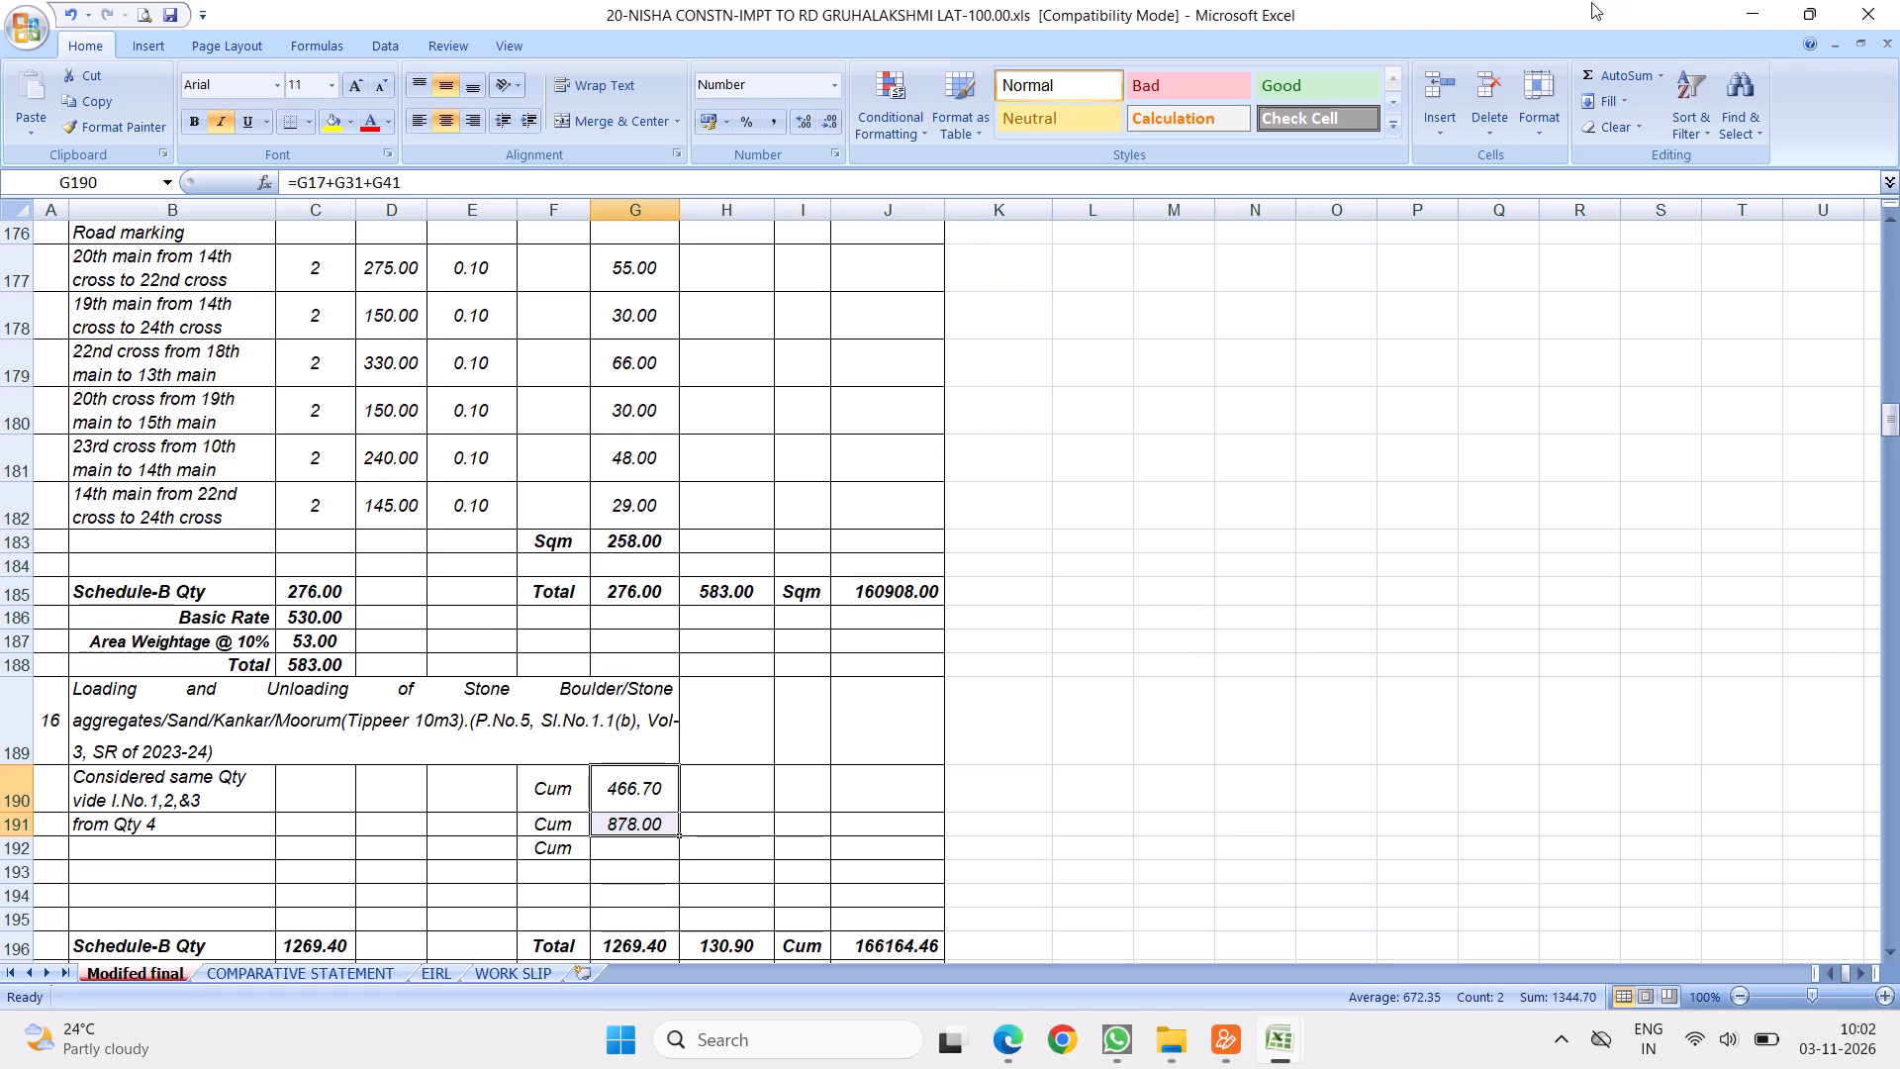
click(1590, 78)
Make the whole of row 192, item 16's quantity total line, bold.
scroll(453, 742, down, 2)
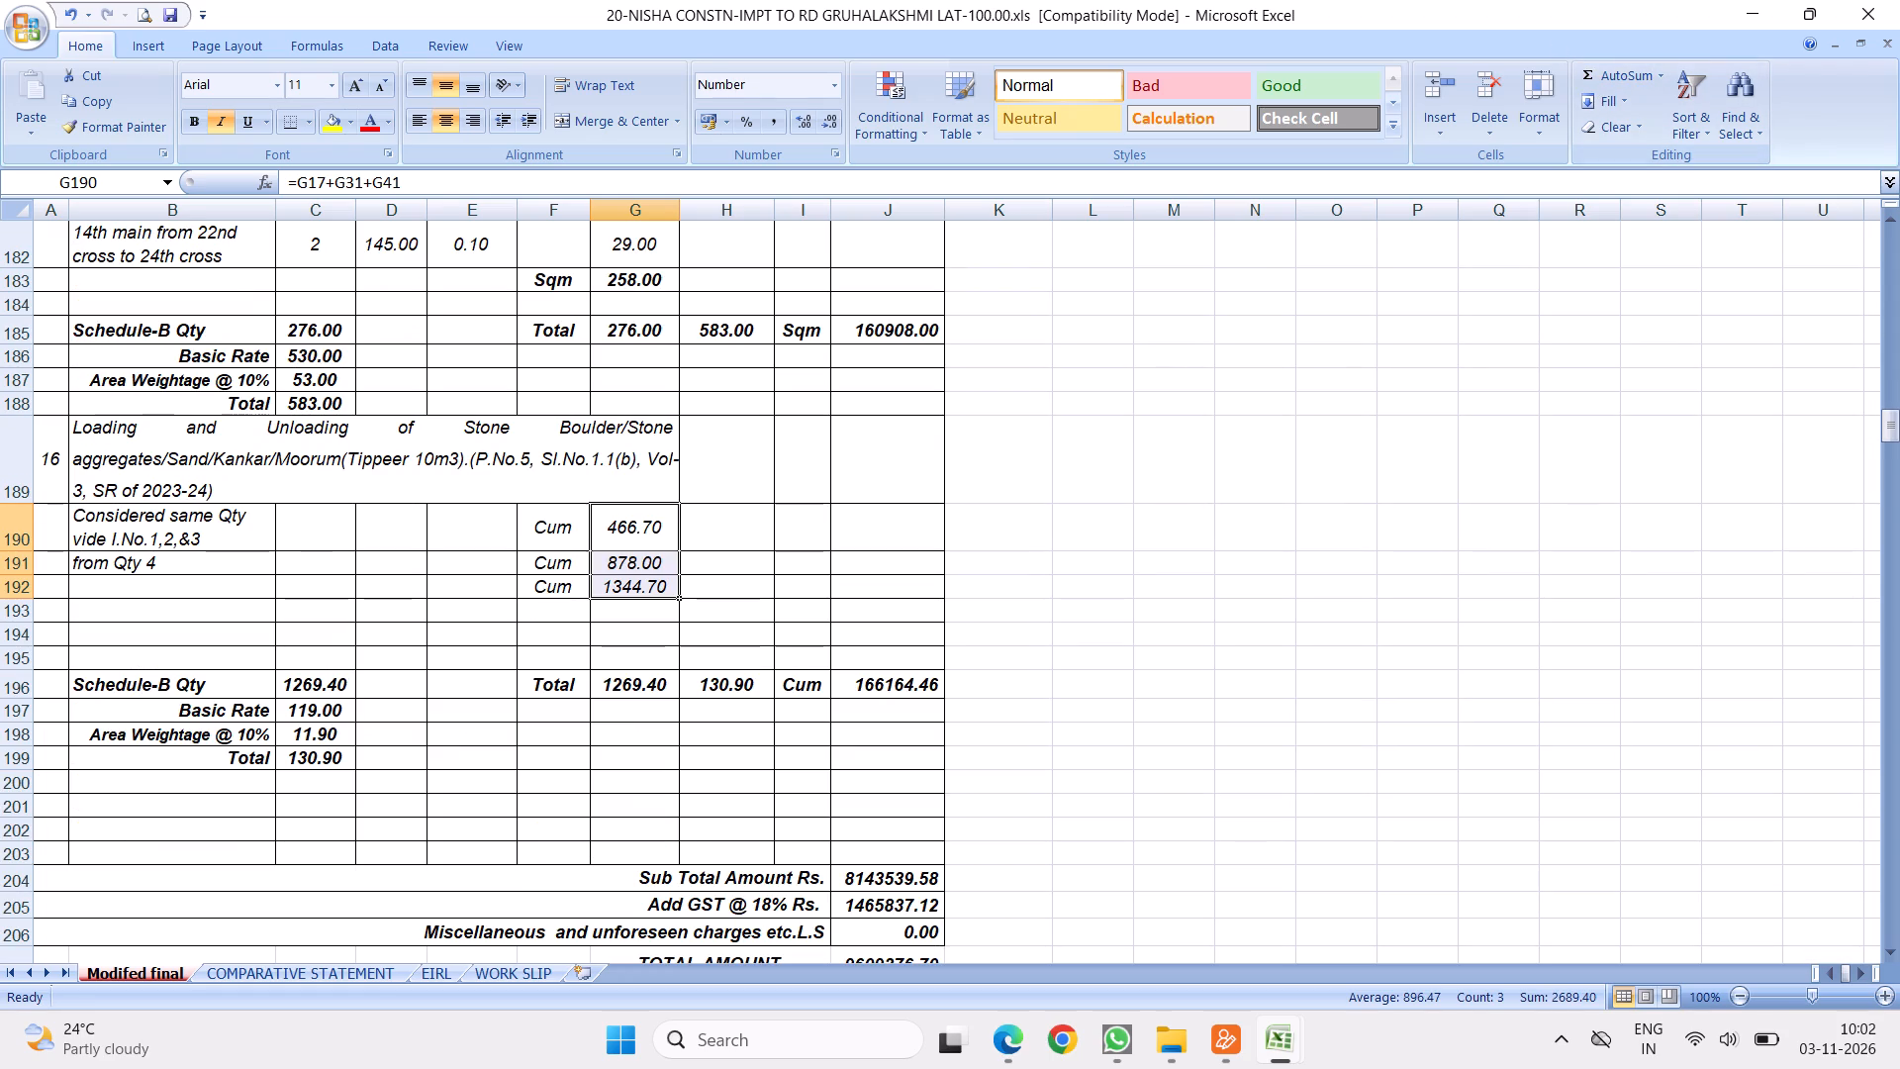
click(22, 591)
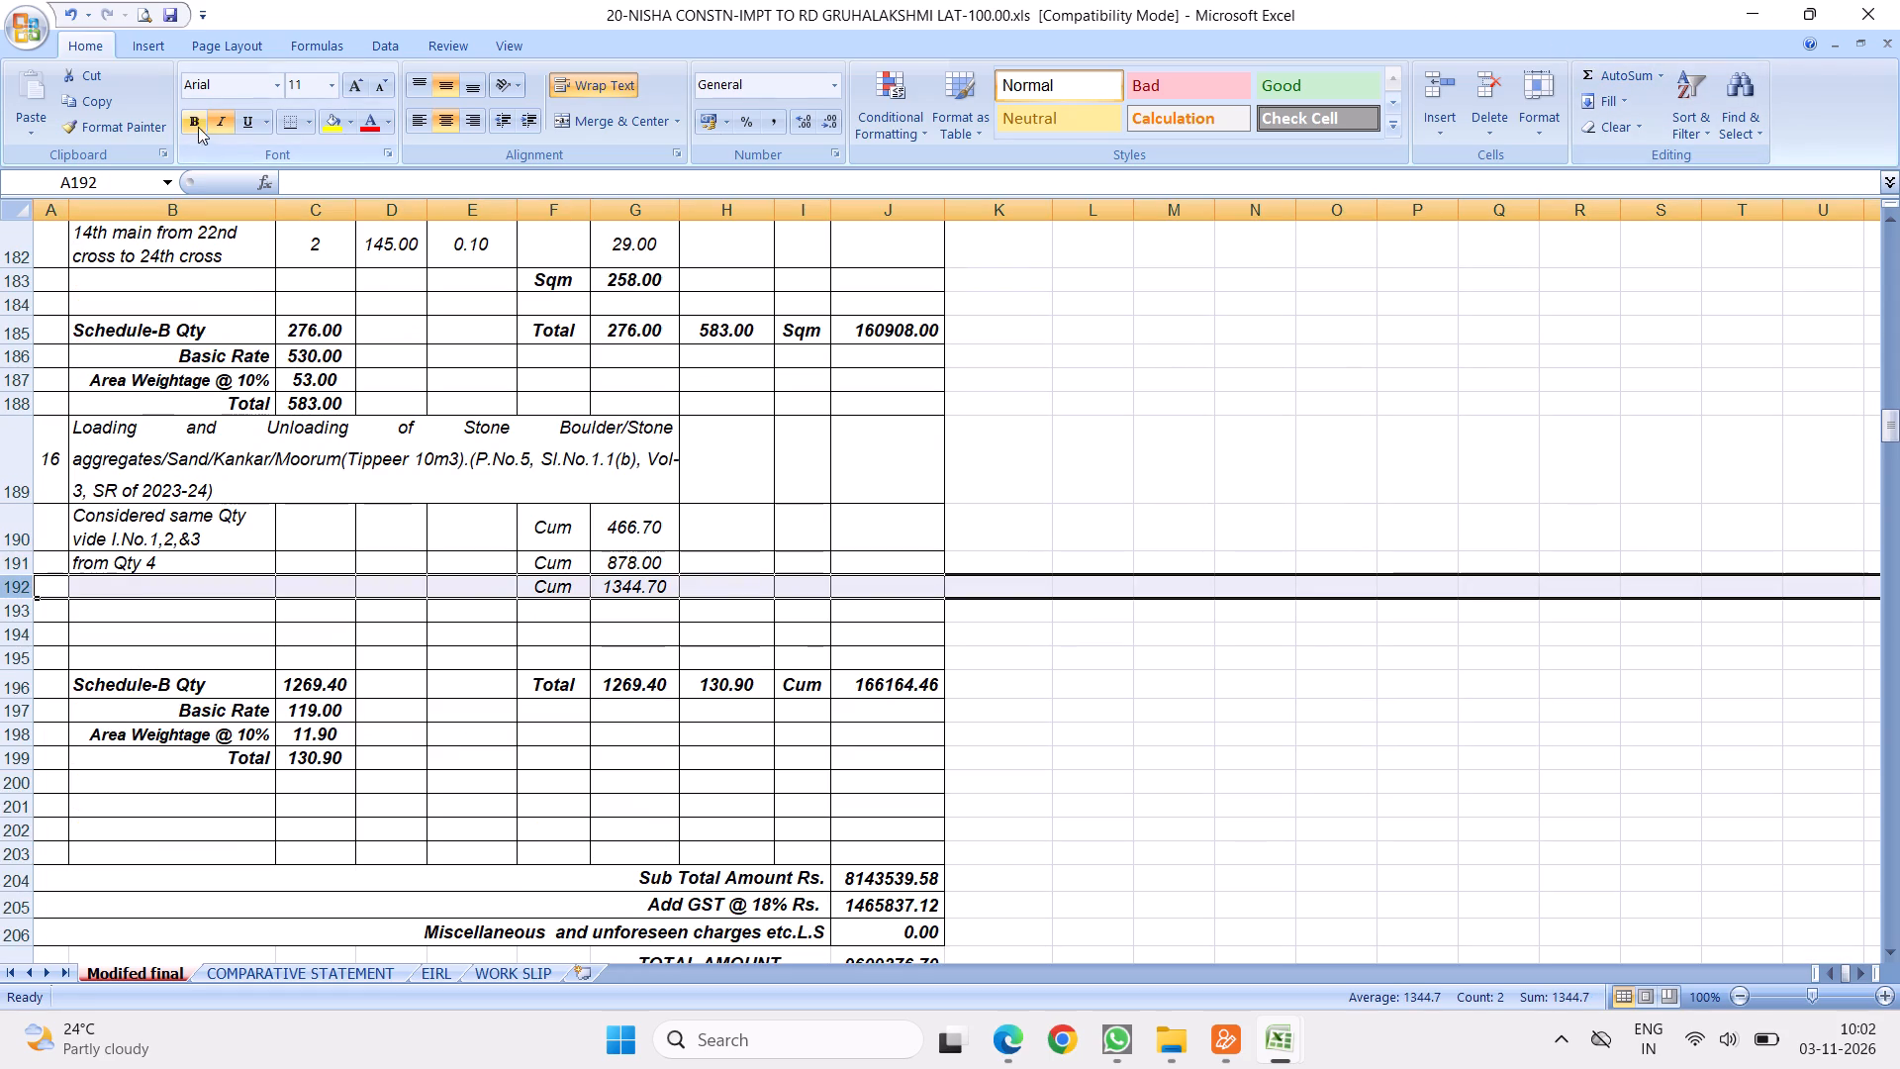
click(195, 112)
Delete the blank rows 194 and 195 above item 16's Schedule-B Qty line.
drag(17, 631, 17, 632)
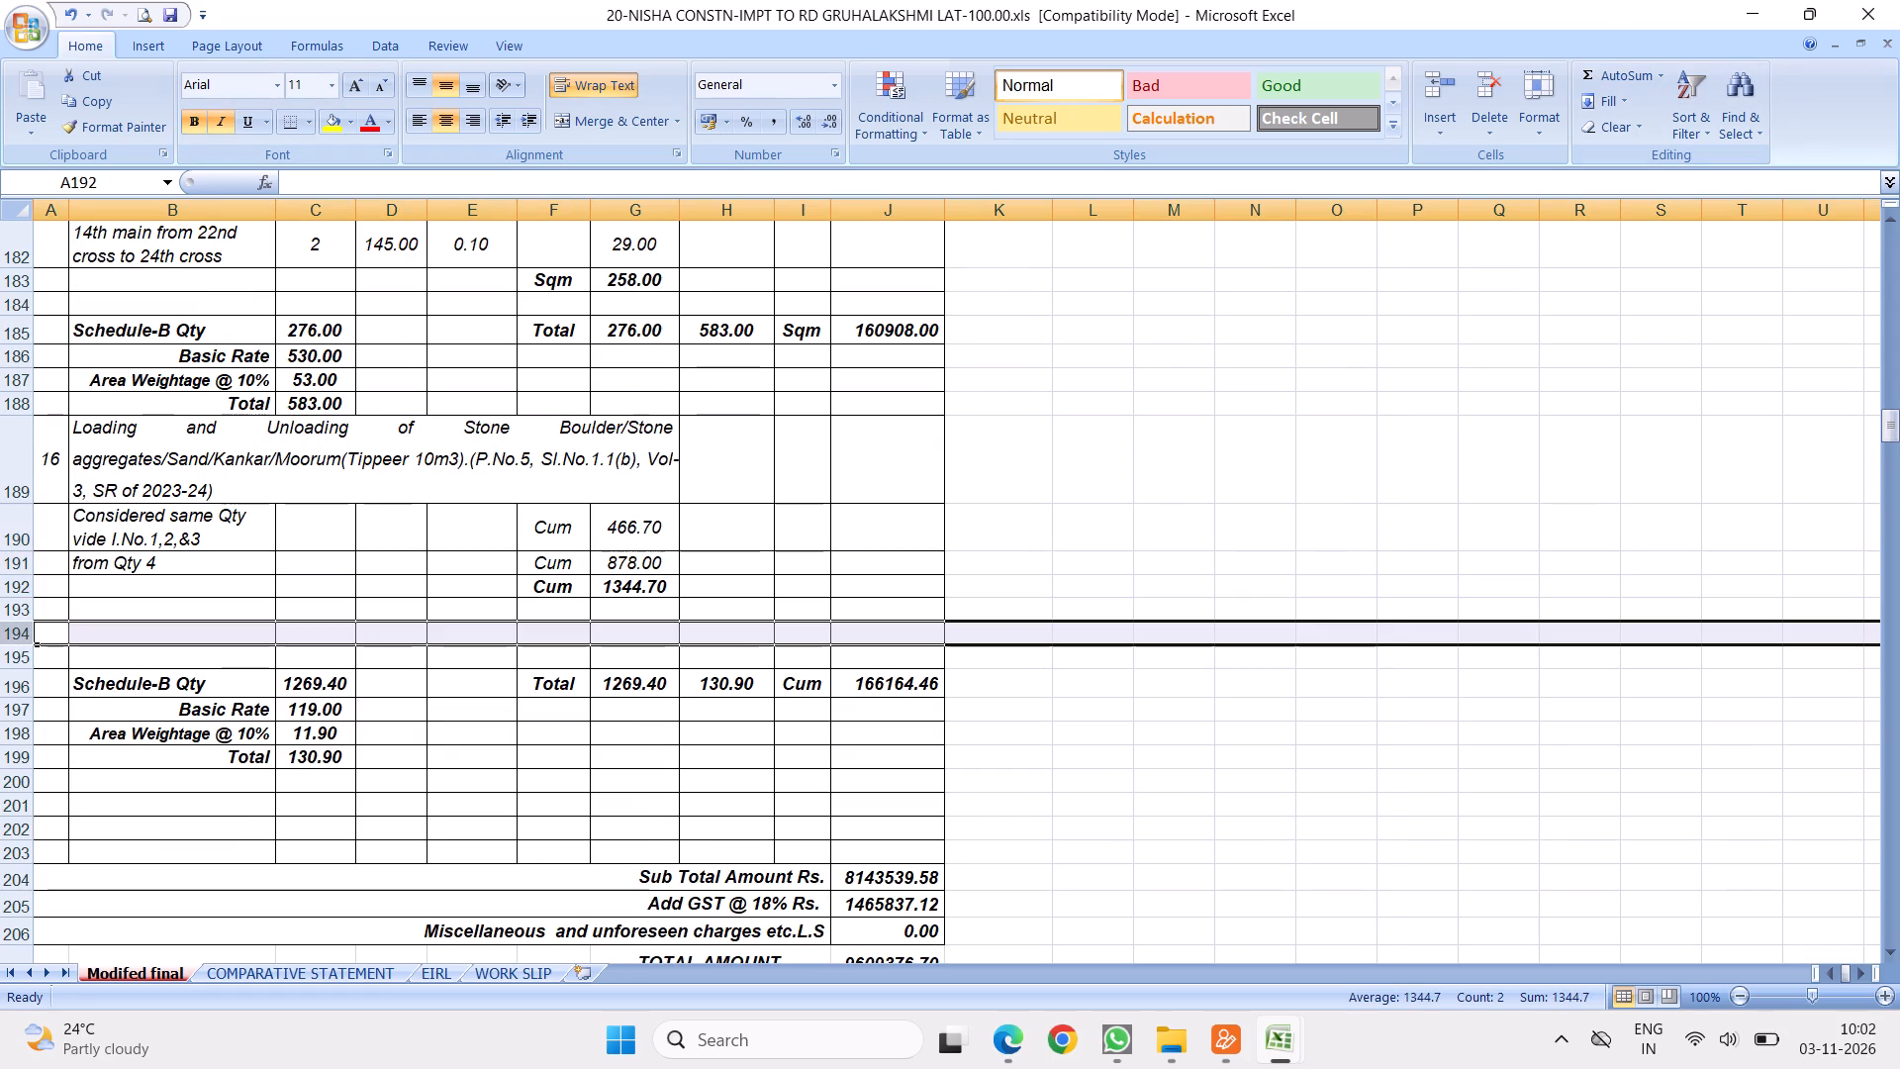
drag(17, 632, 17, 644)
drag(25, 634, 28, 652)
right_click(104, 650)
click(175, 796)
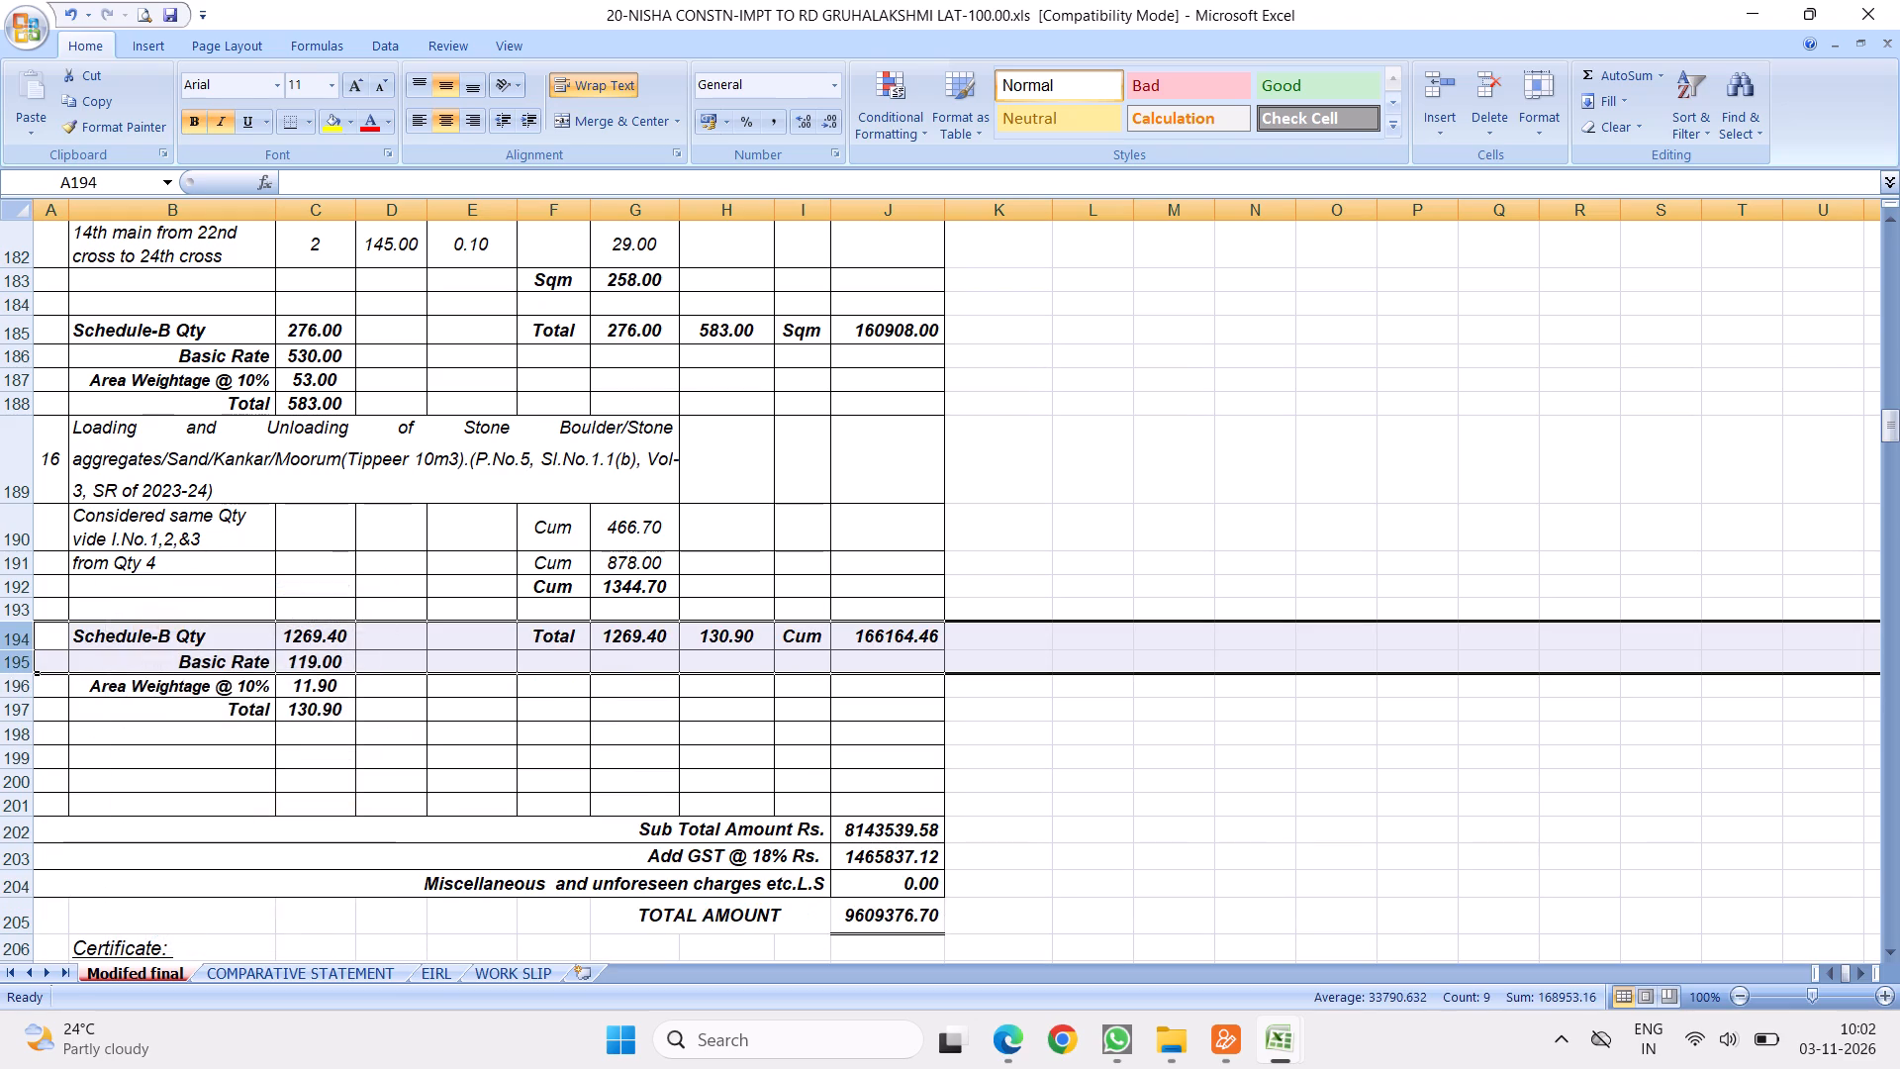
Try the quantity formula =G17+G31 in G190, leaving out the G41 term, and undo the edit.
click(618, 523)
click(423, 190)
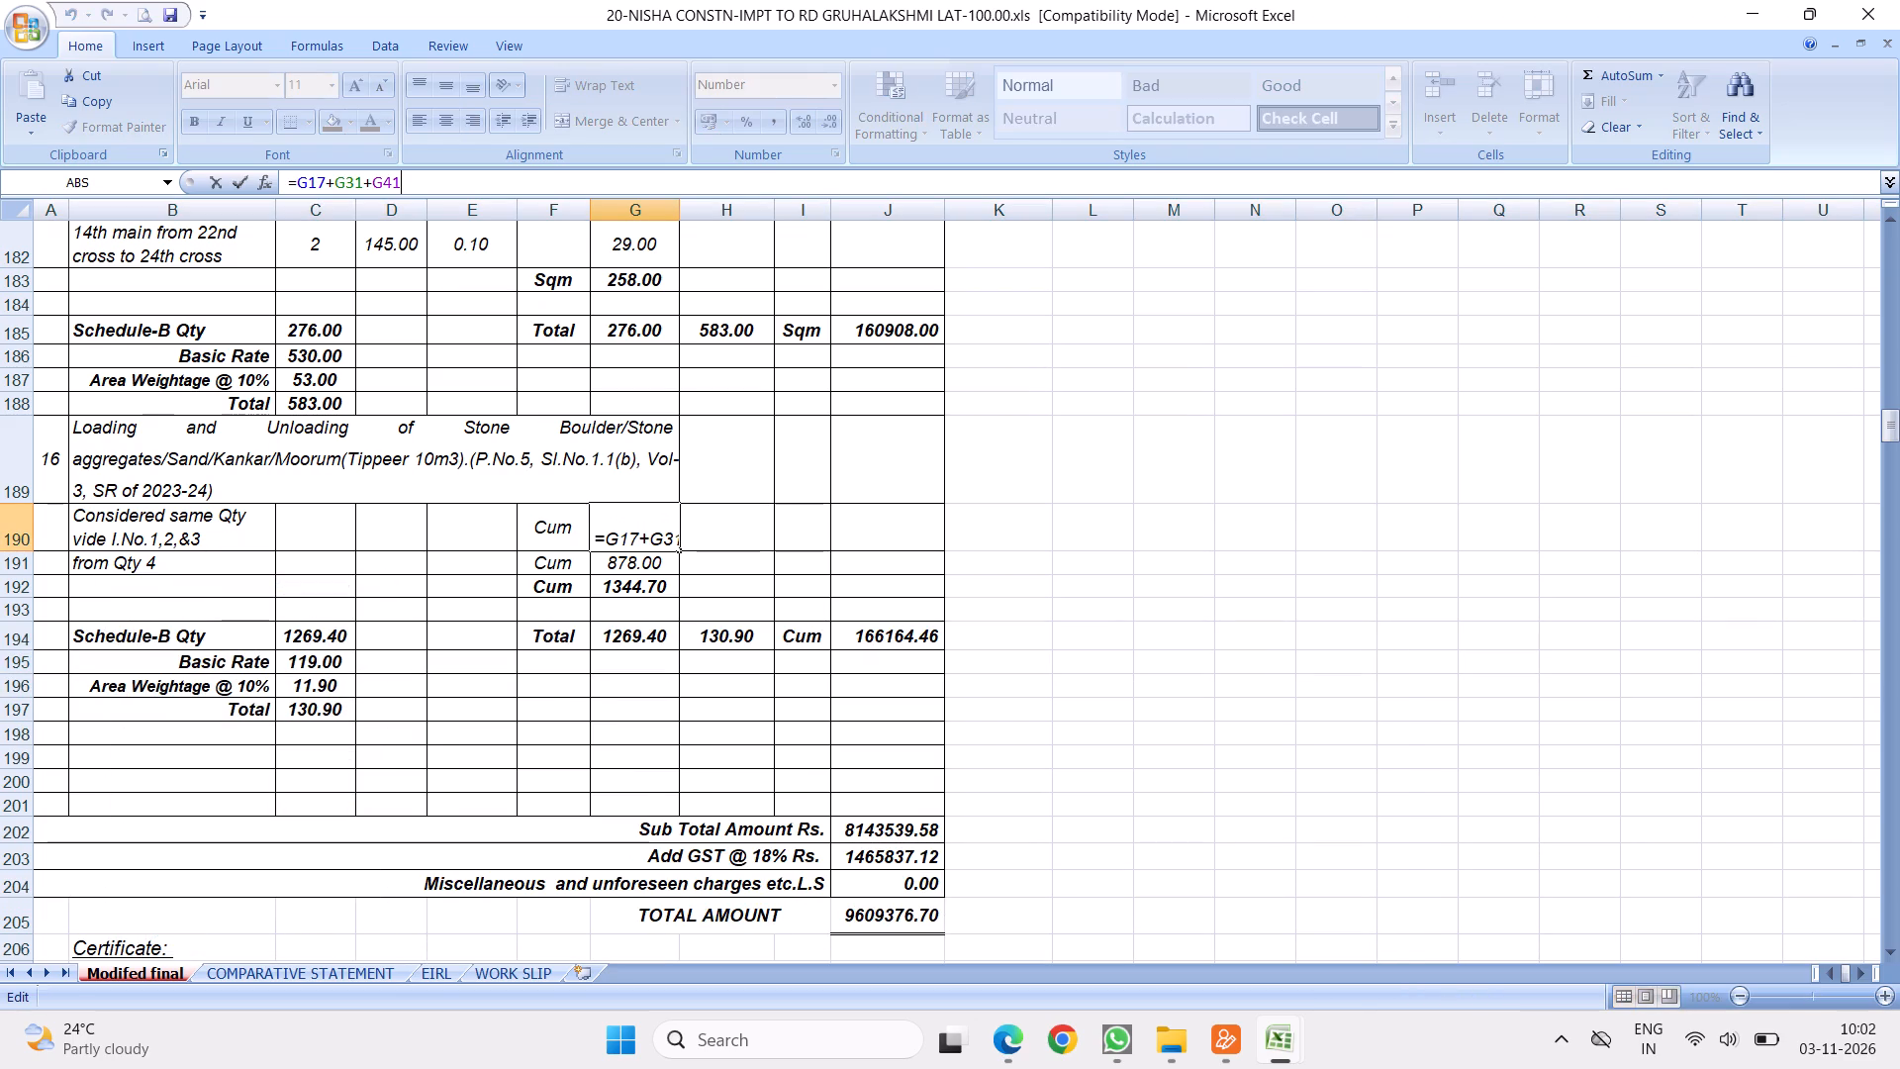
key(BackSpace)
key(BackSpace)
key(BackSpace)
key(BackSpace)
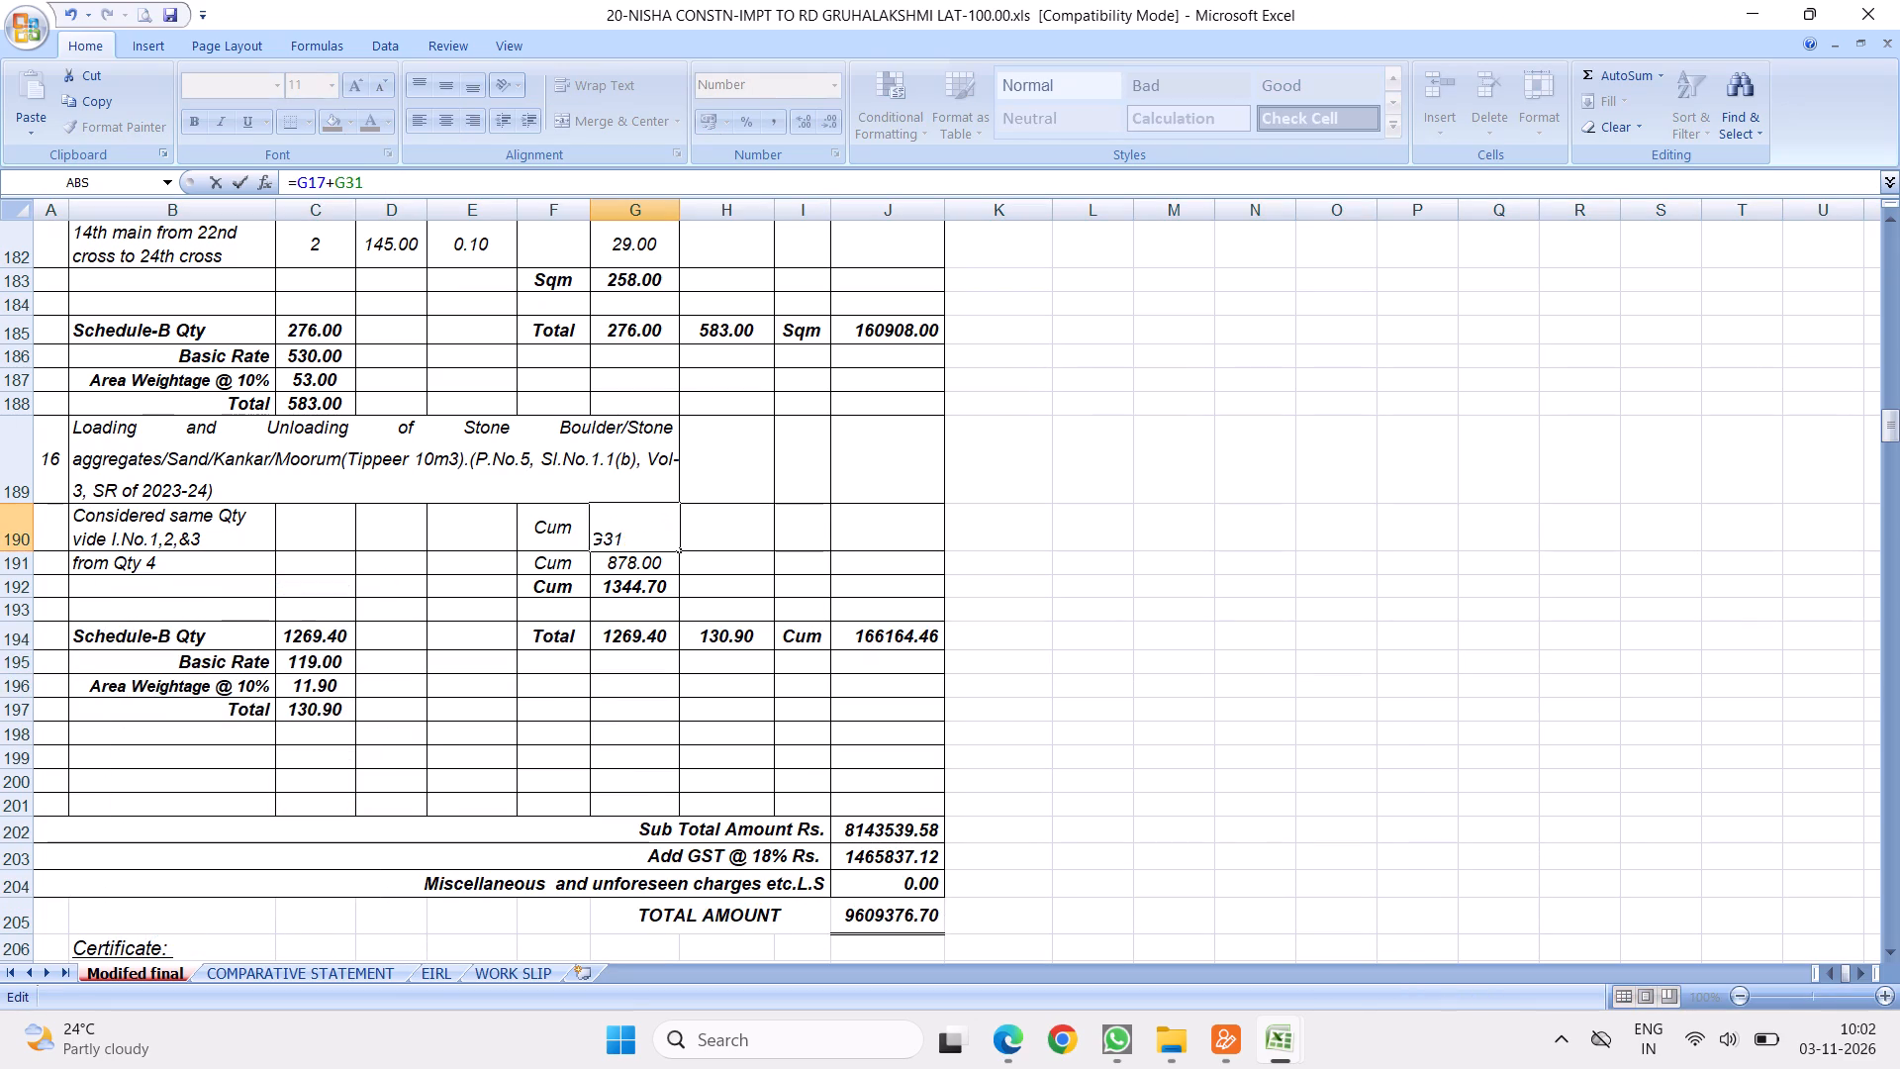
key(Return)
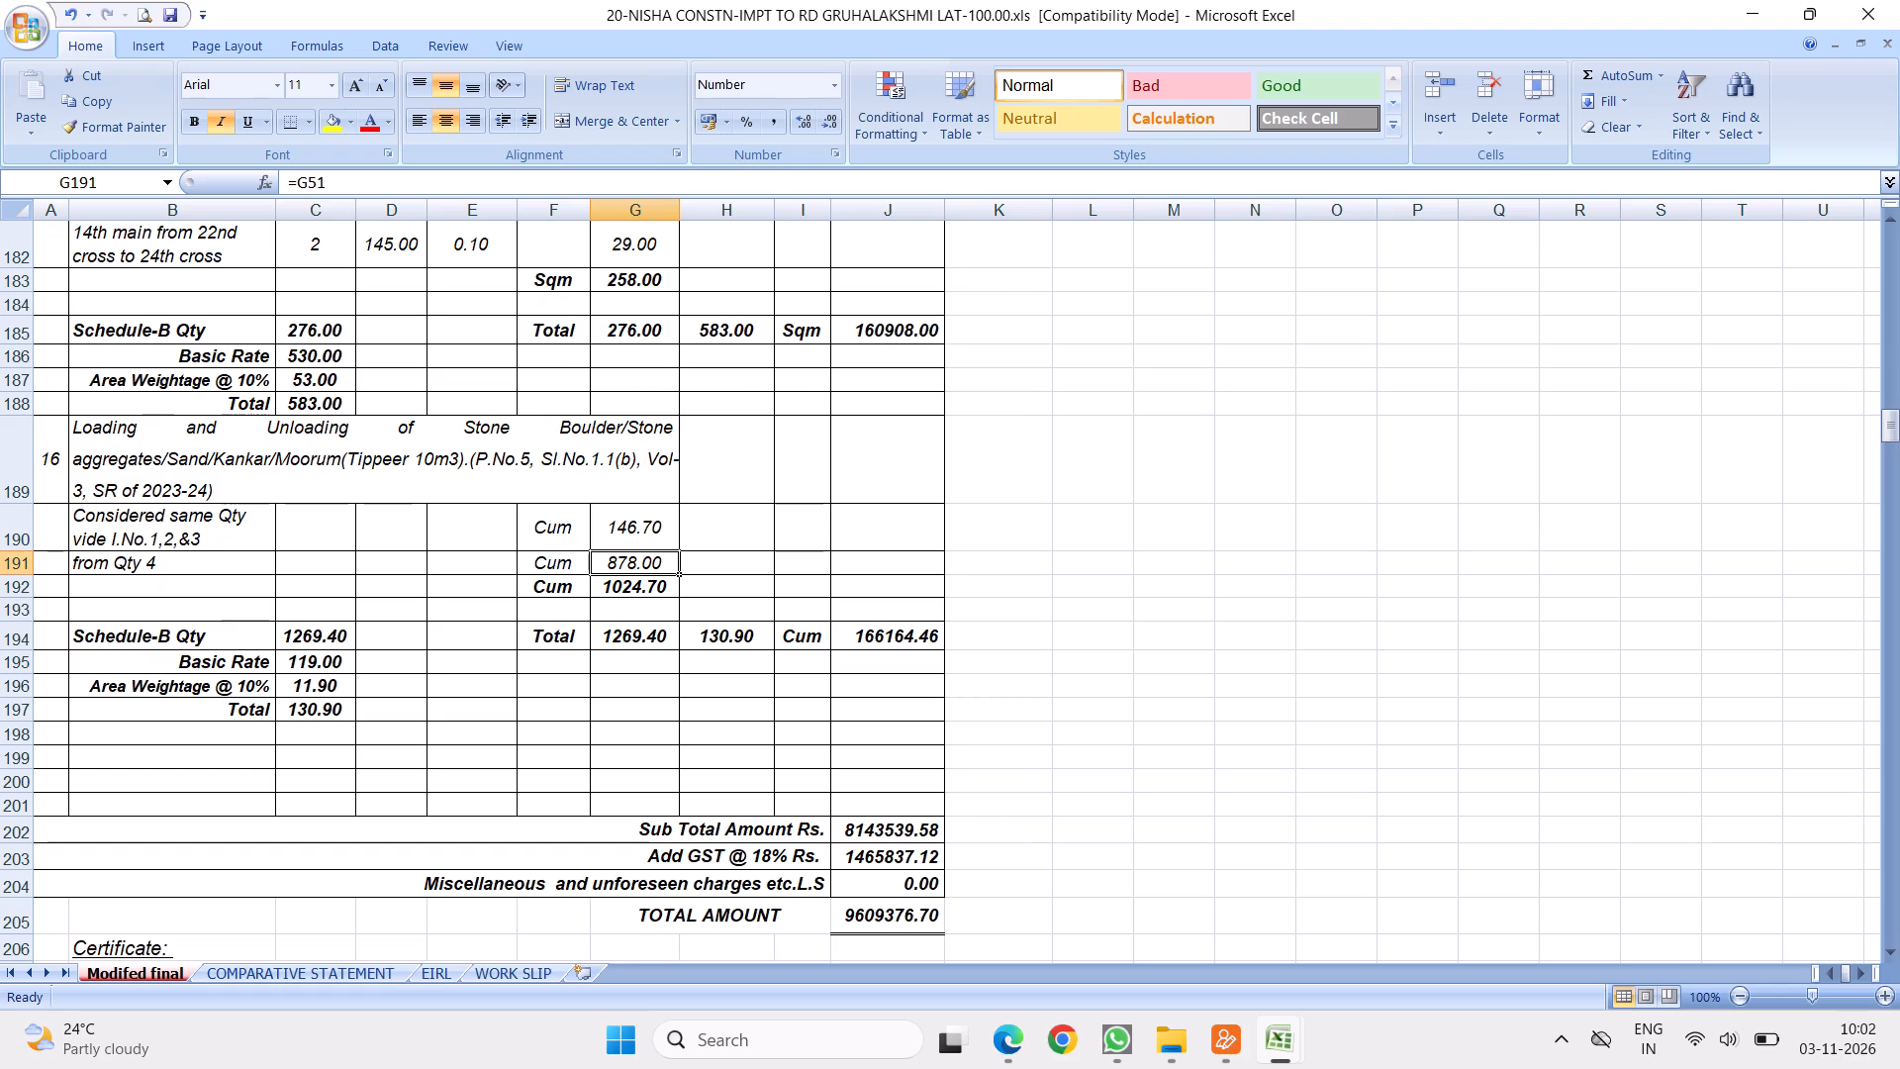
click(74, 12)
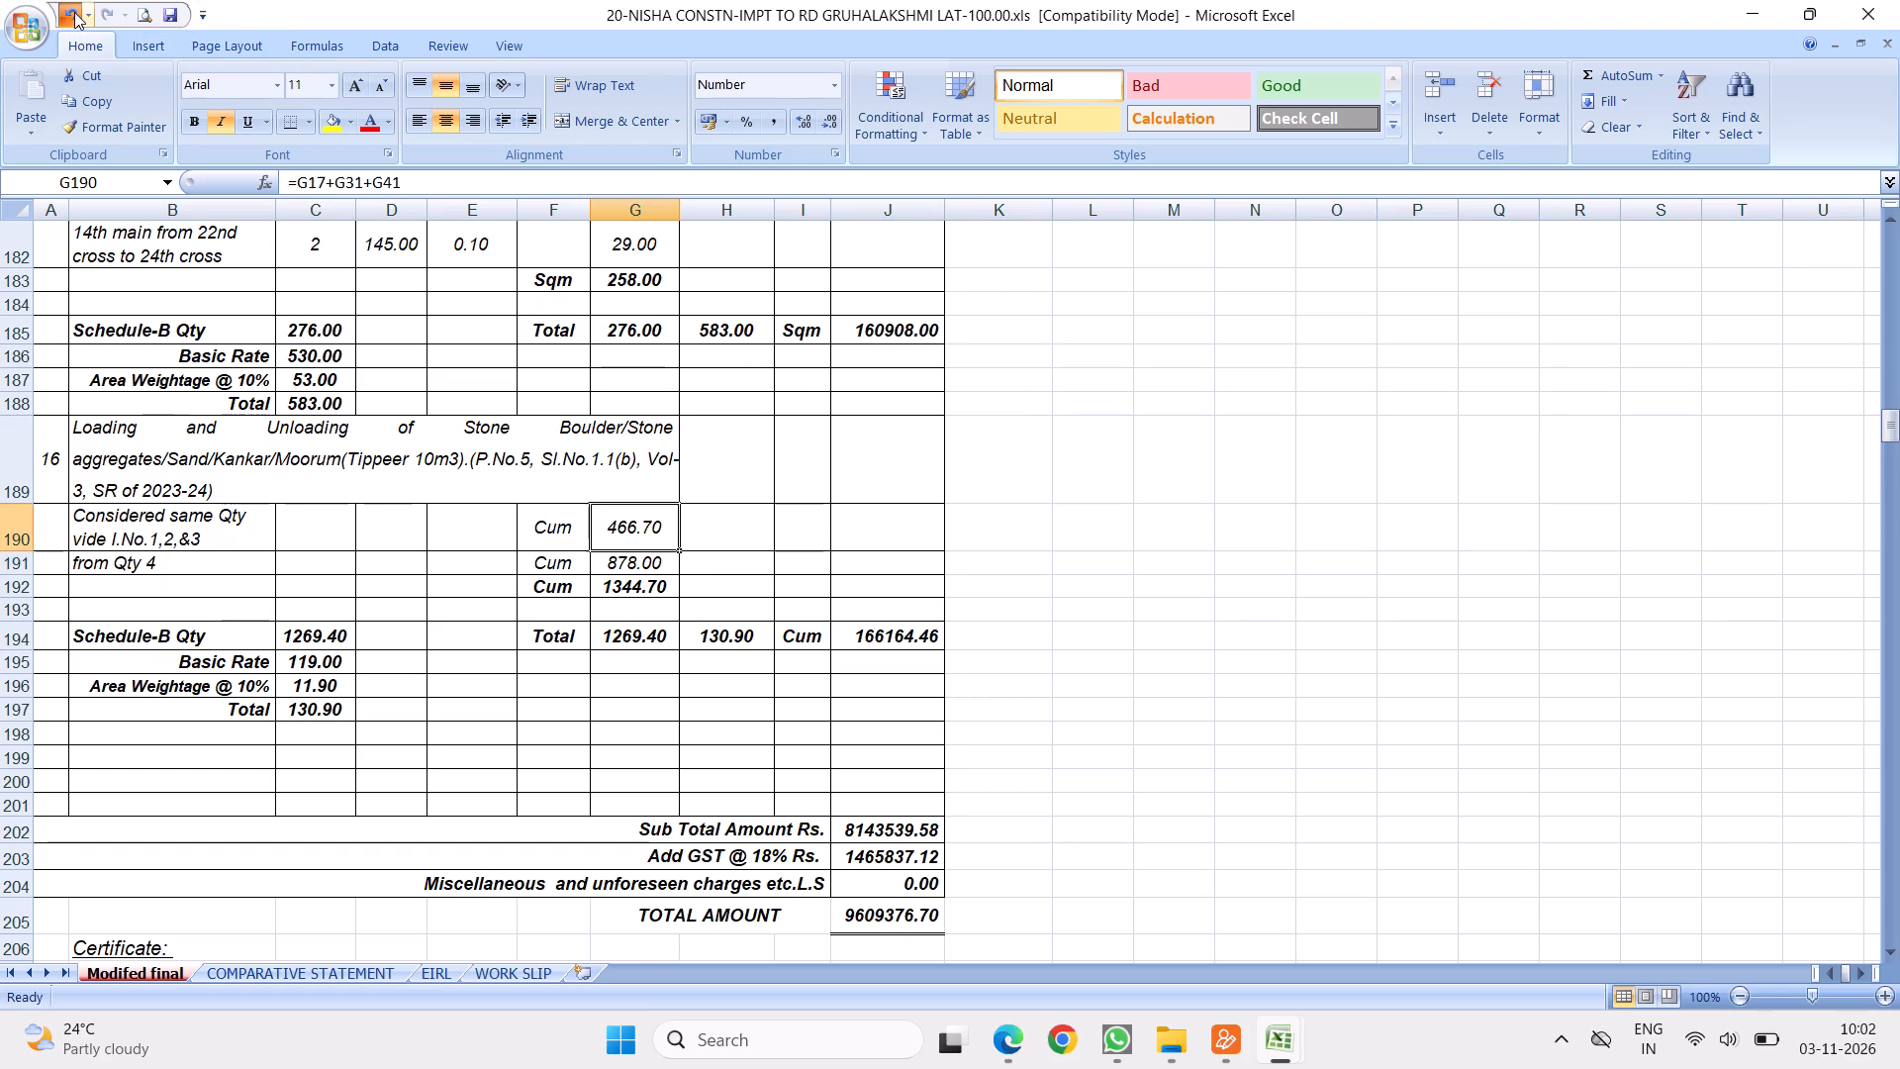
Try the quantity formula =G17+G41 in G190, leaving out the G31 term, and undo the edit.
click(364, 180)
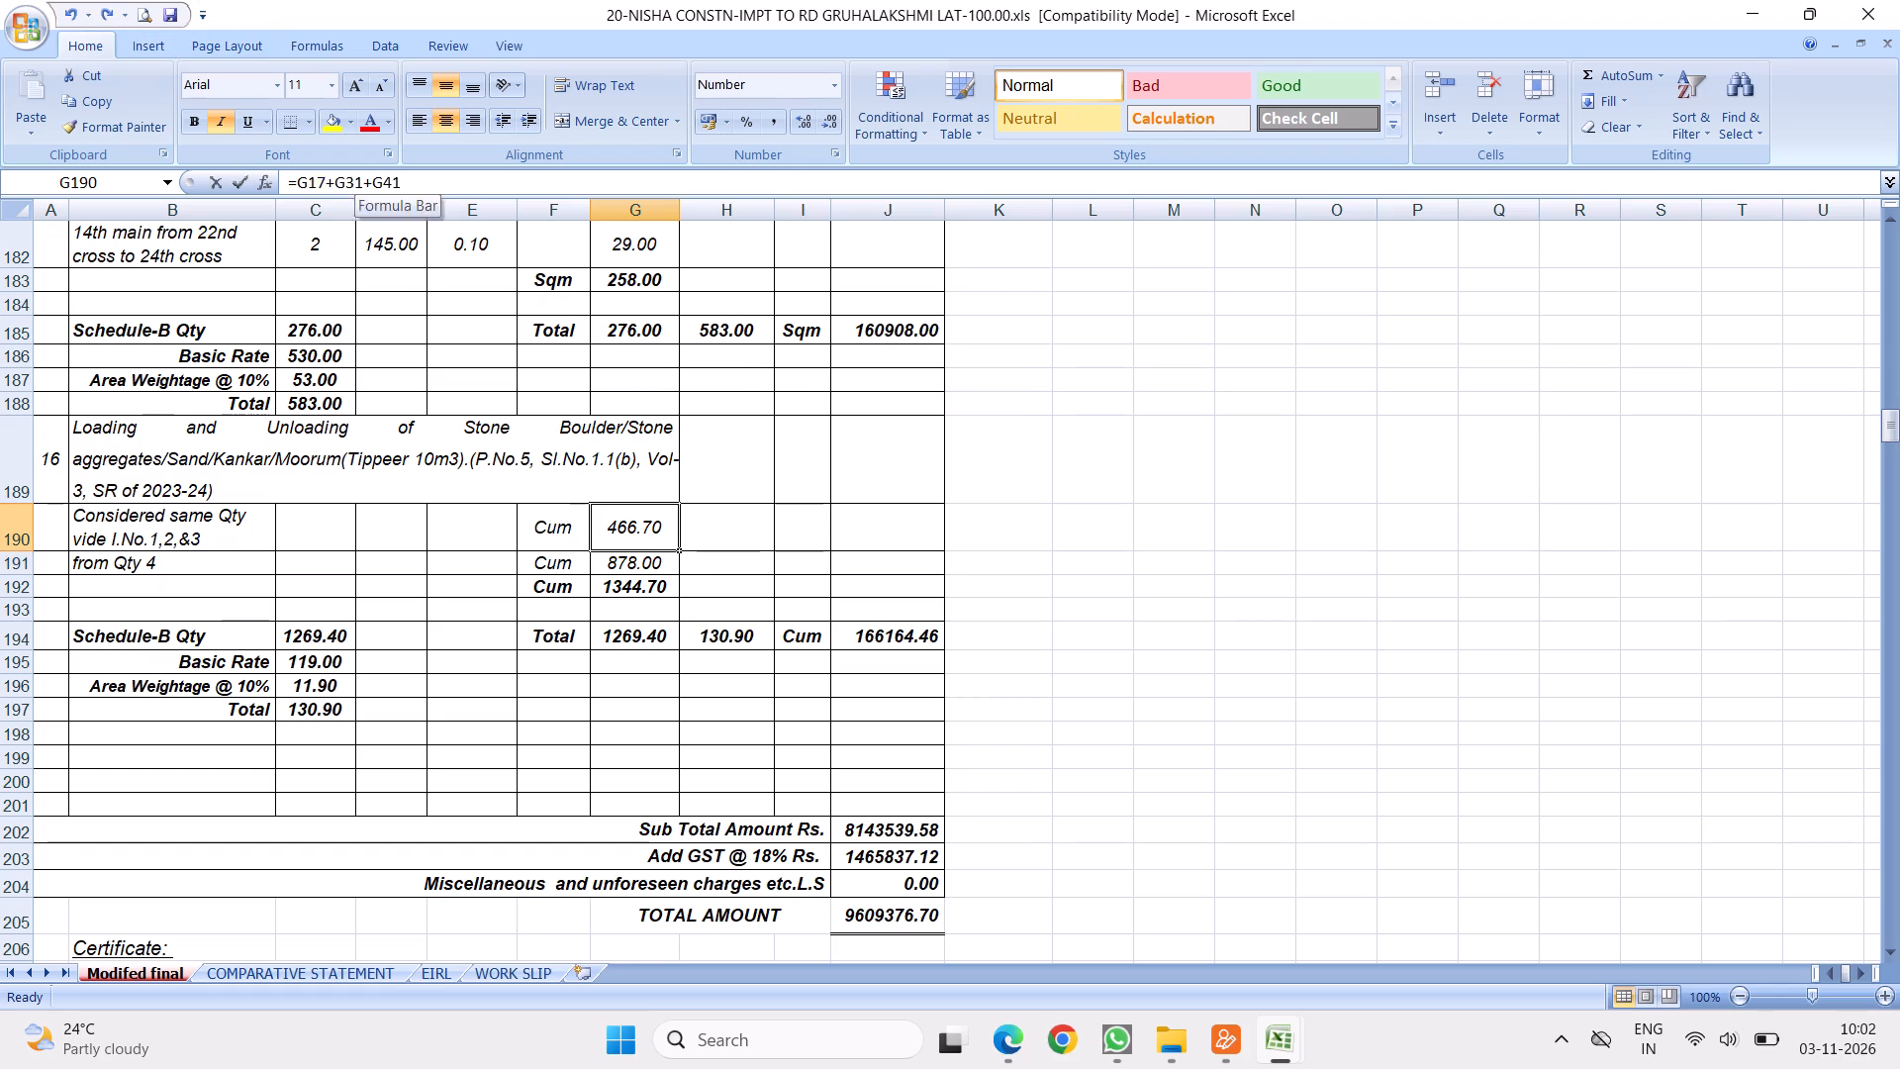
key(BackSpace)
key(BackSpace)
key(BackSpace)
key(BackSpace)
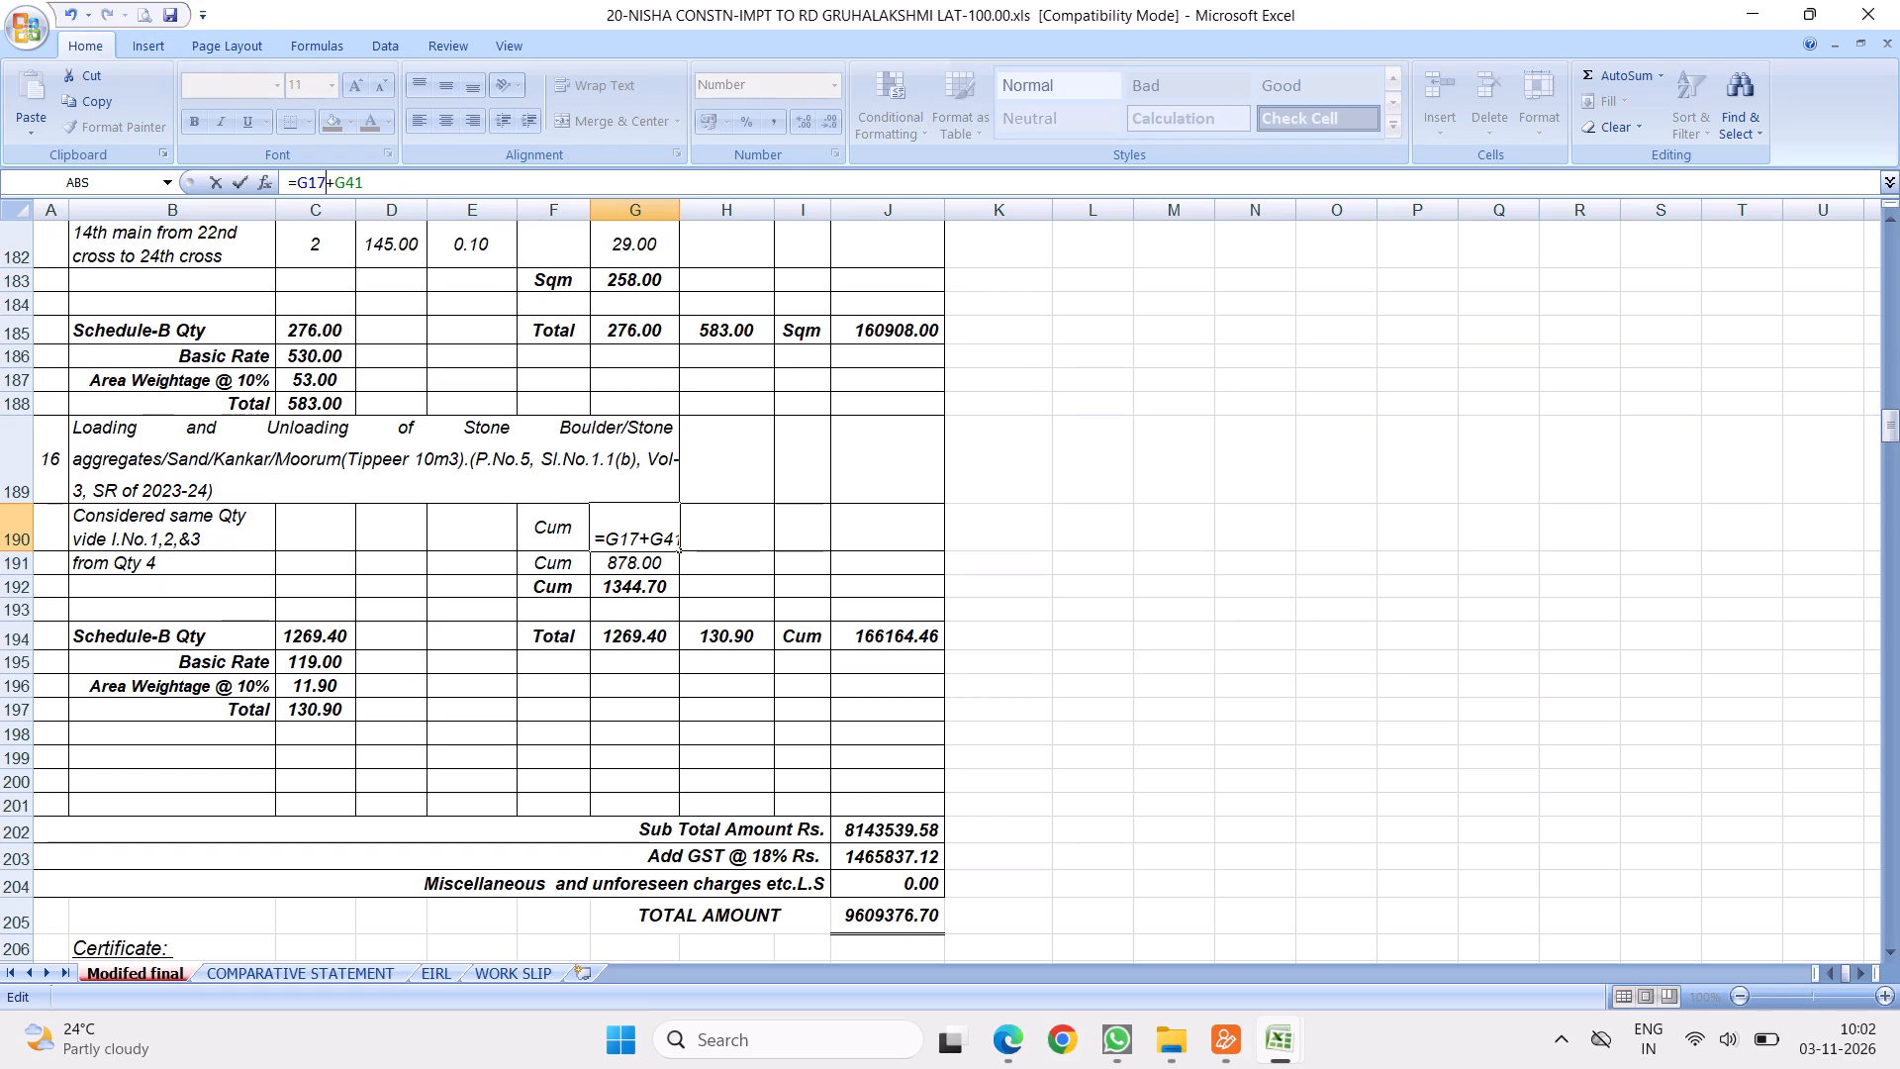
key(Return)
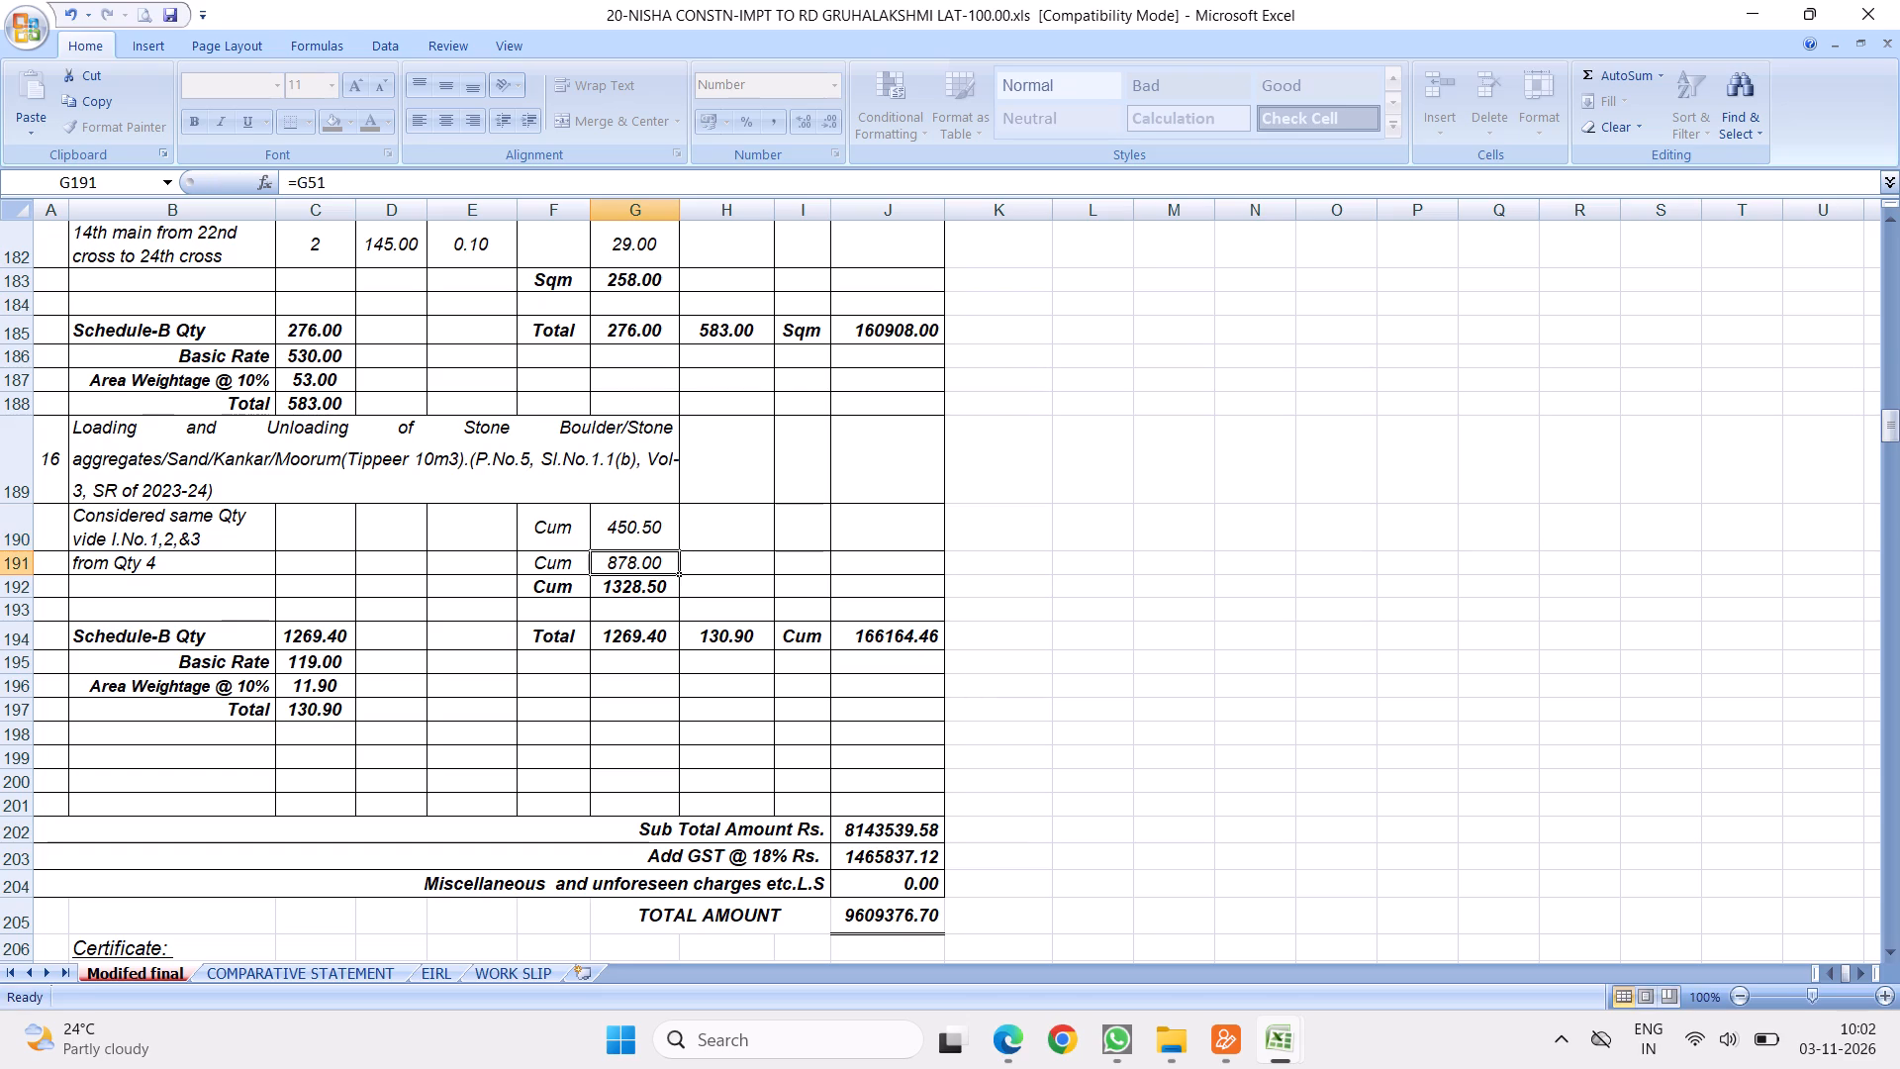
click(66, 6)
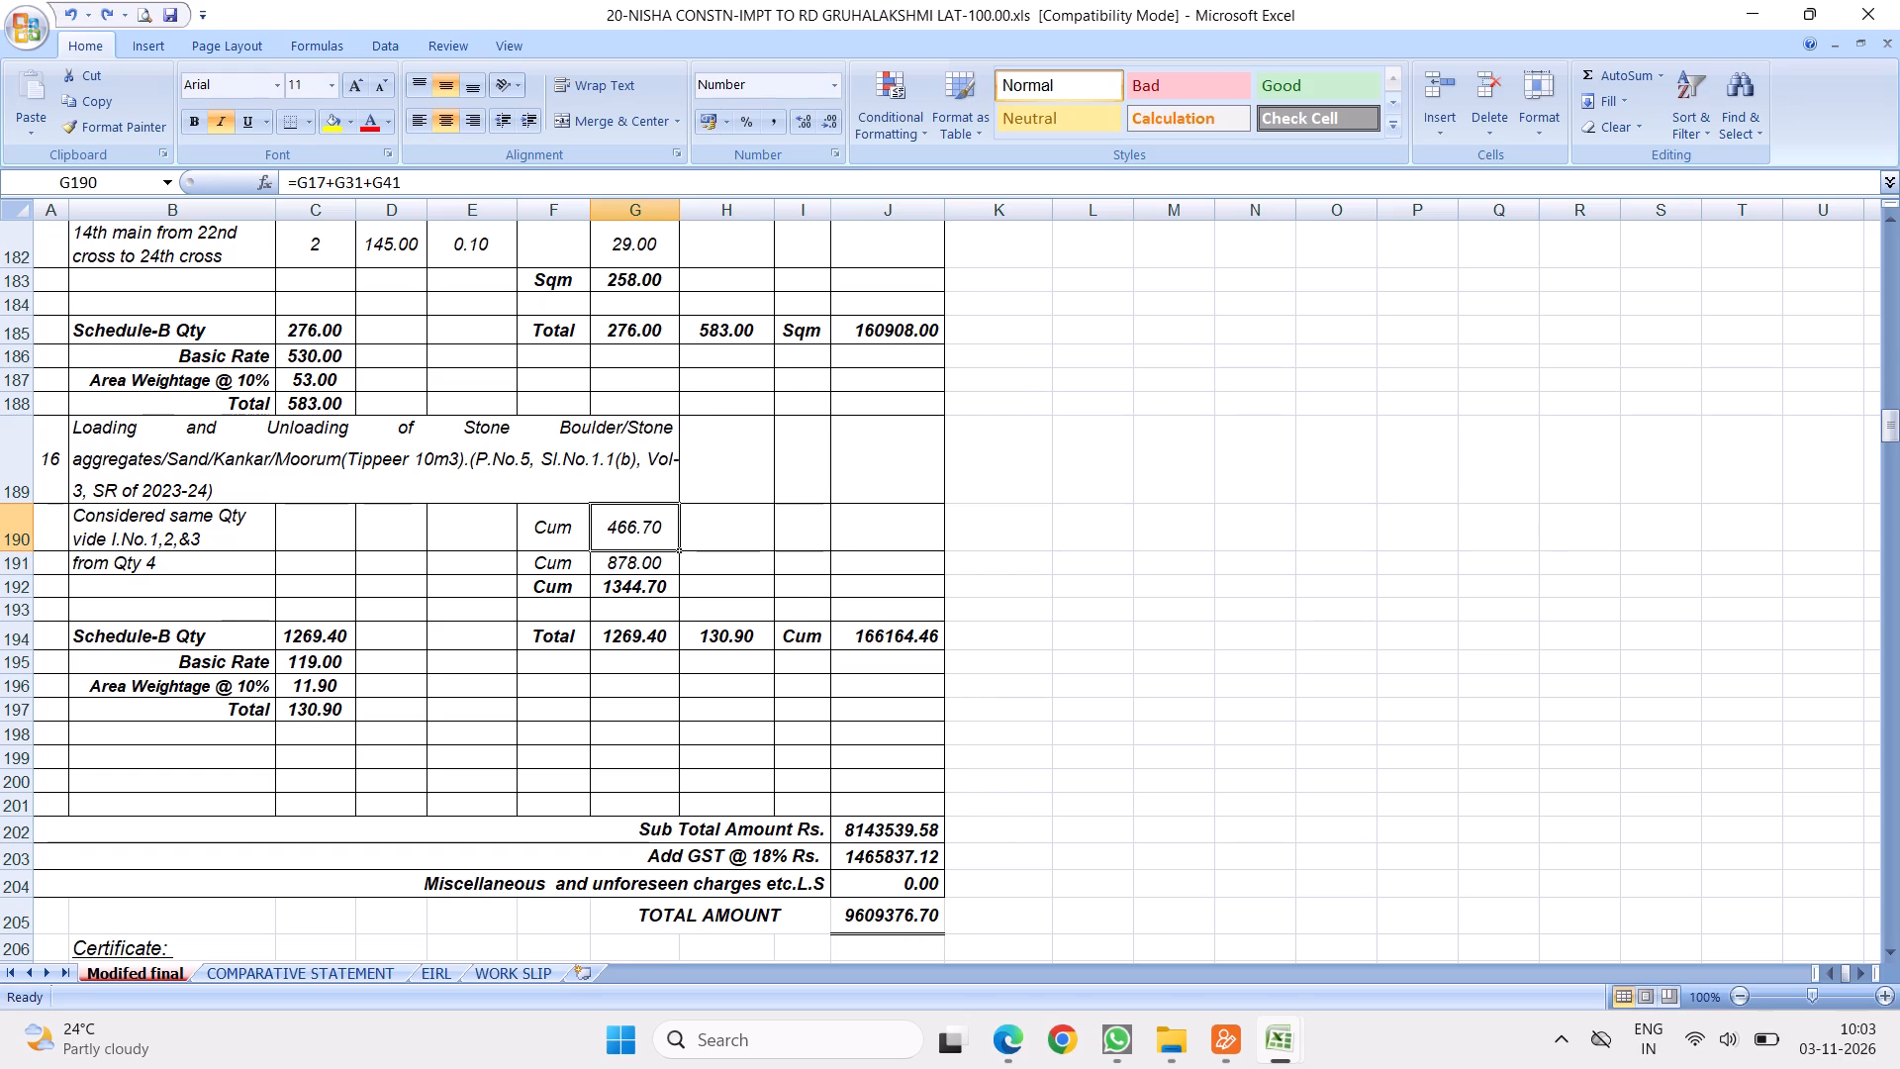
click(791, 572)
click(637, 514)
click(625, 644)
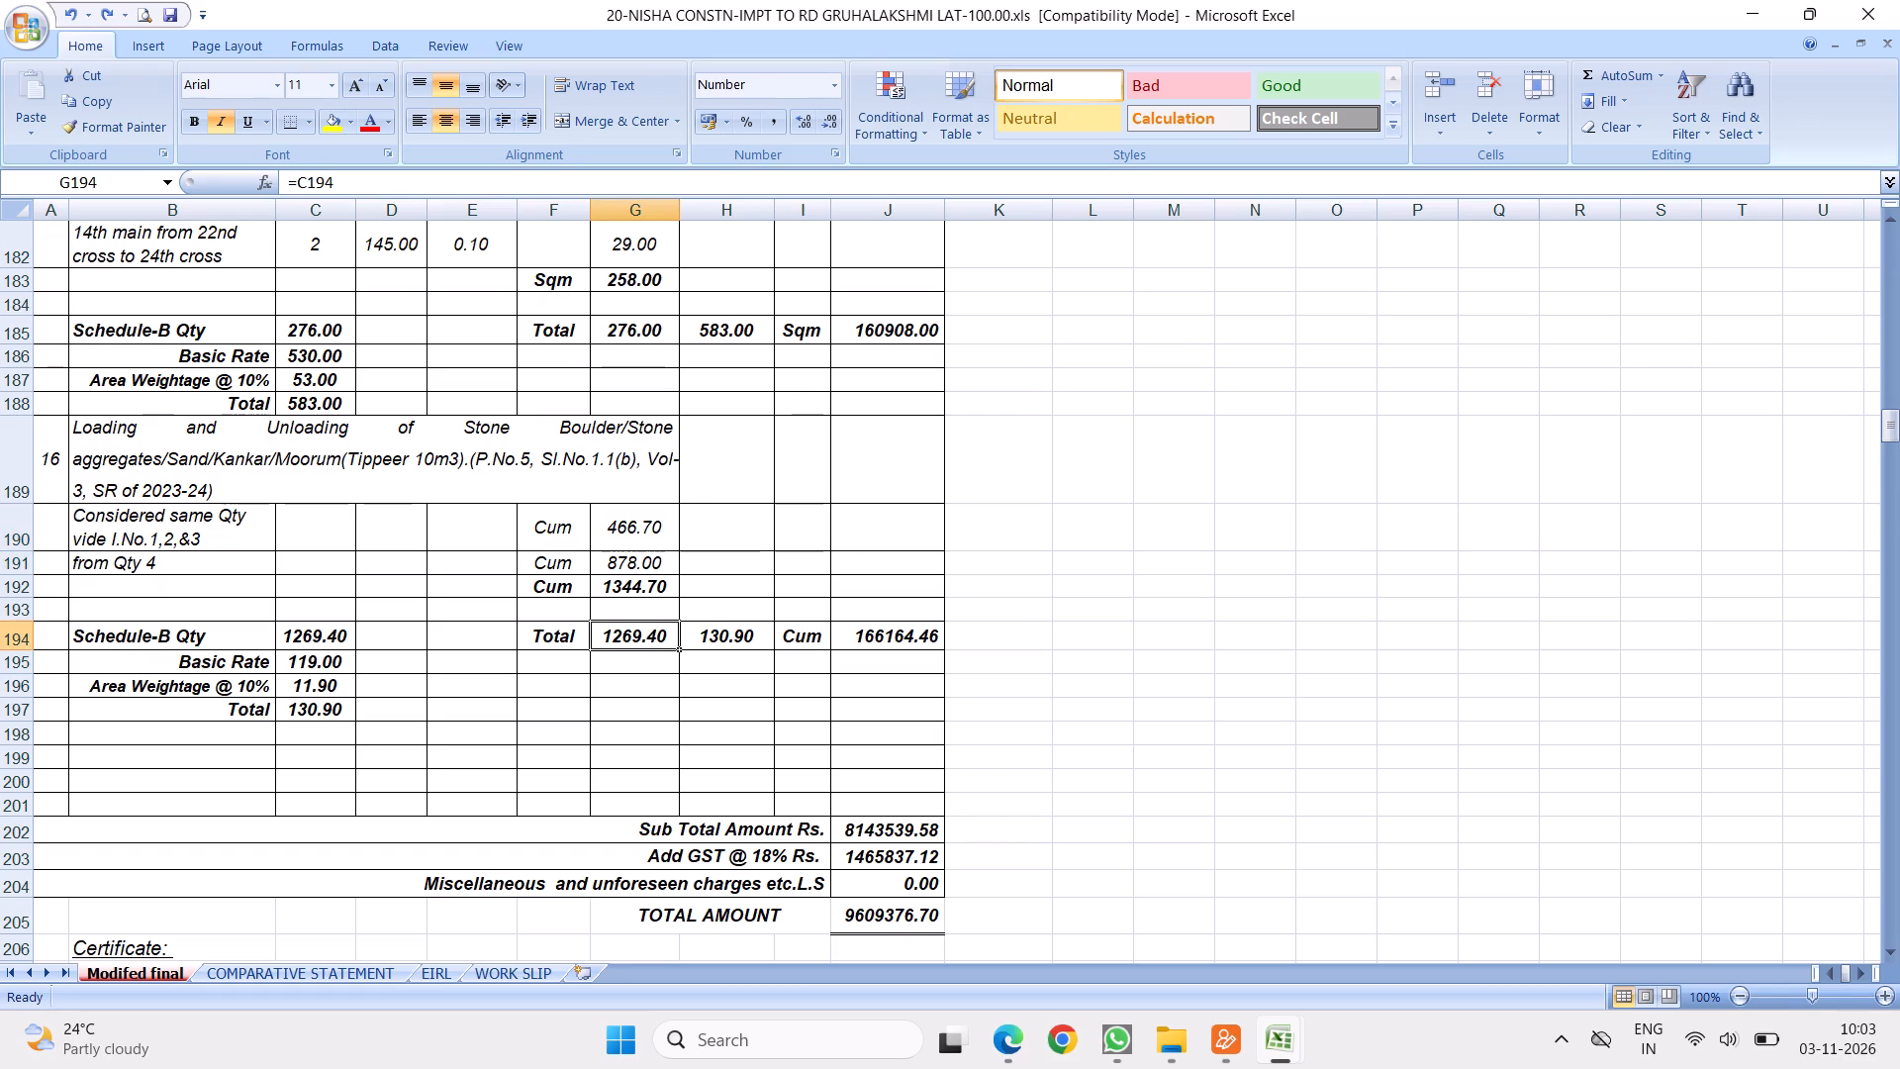
Copy item 16's complete block, rows 189 to 197, and insert the copied rows directly below it at row 198.
drag(4, 474, 22, 700)
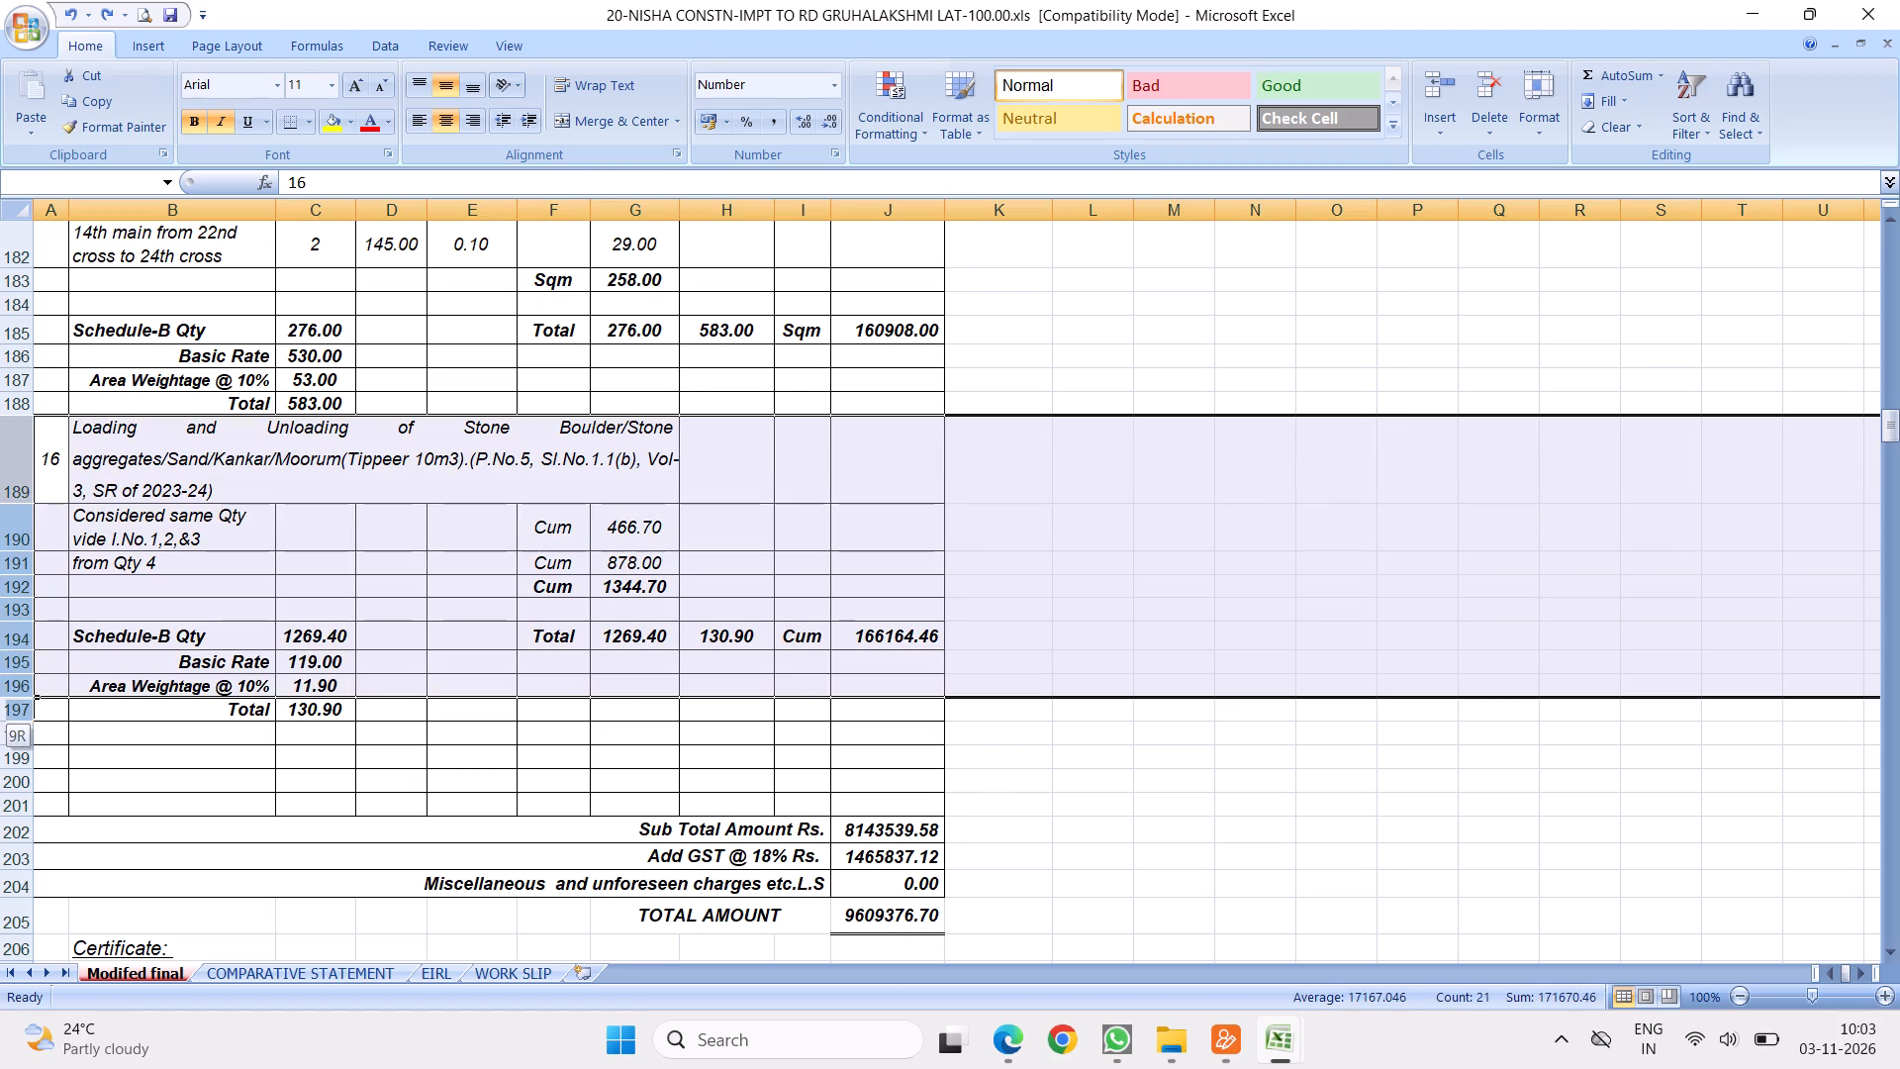
drag(22, 700, 22, 708)
right_click(223, 482)
click(275, 527)
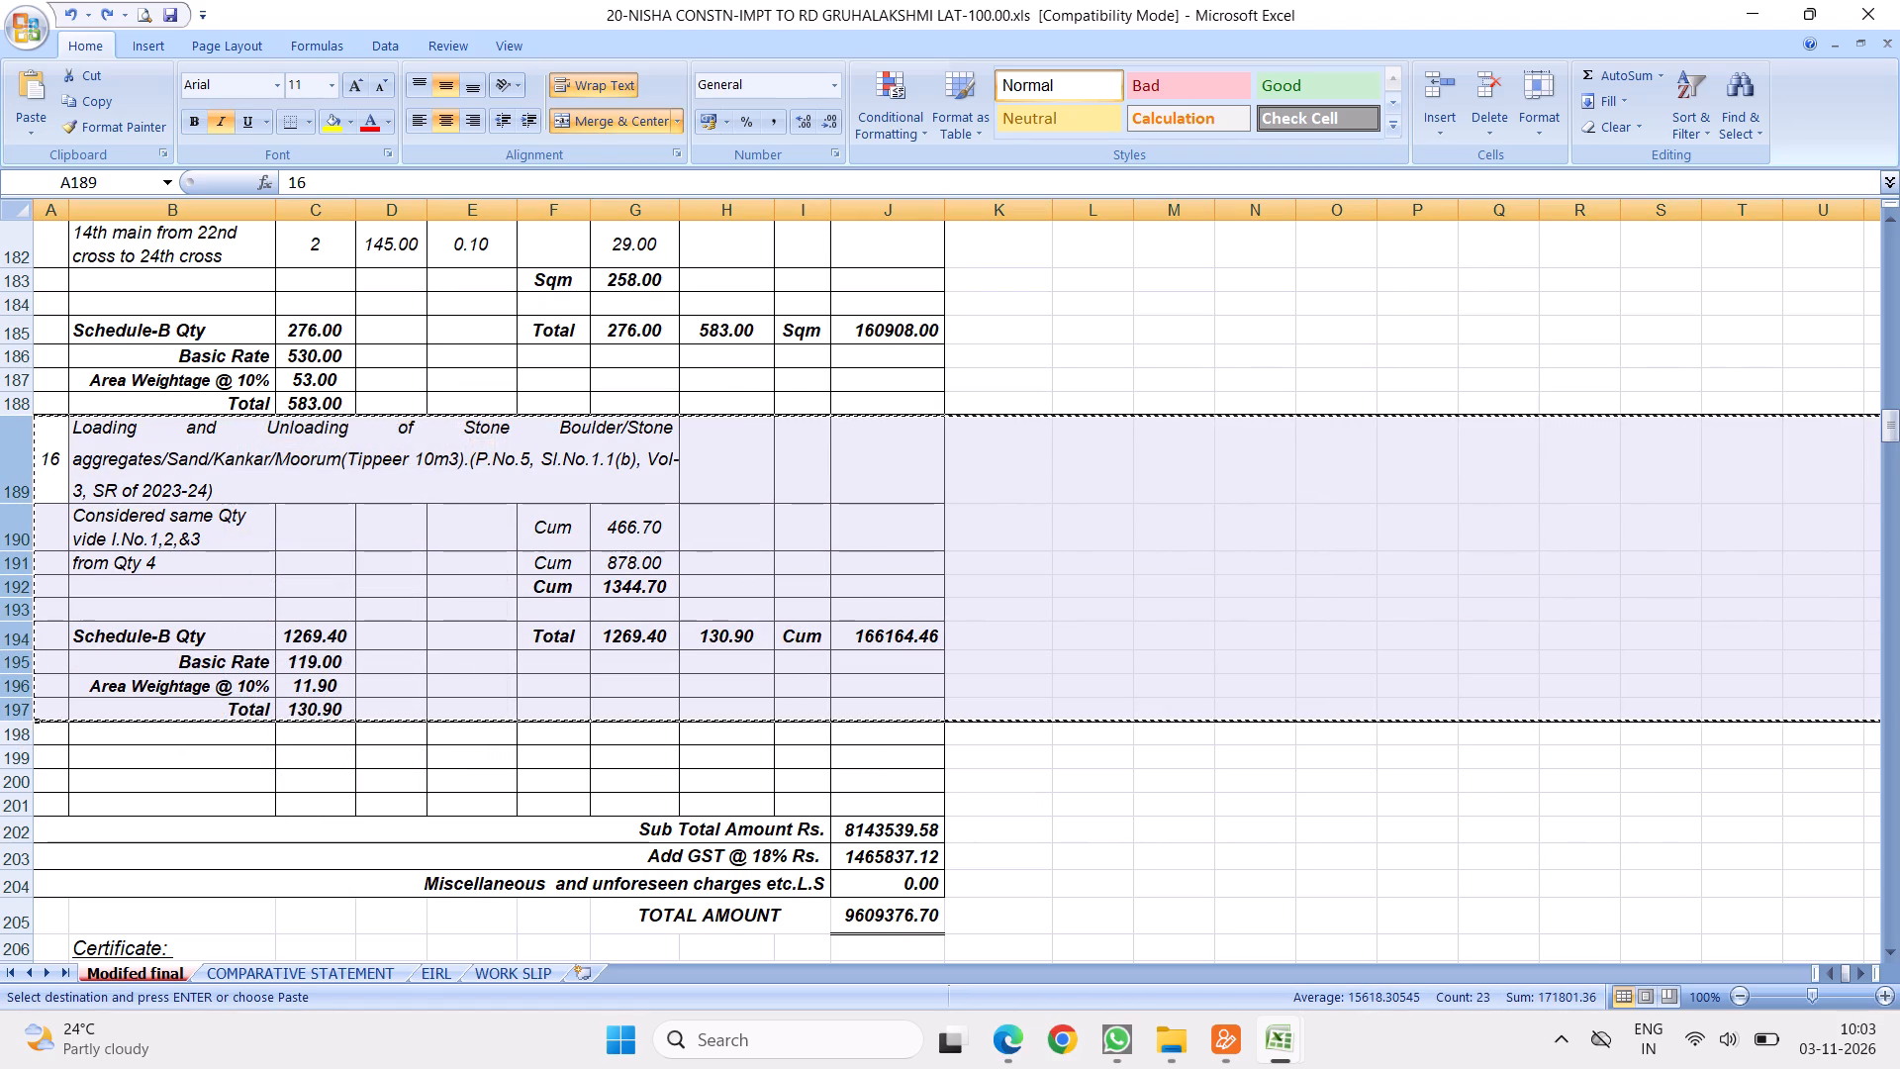
scroll(317, 535, down, 3)
right_click(17, 403)
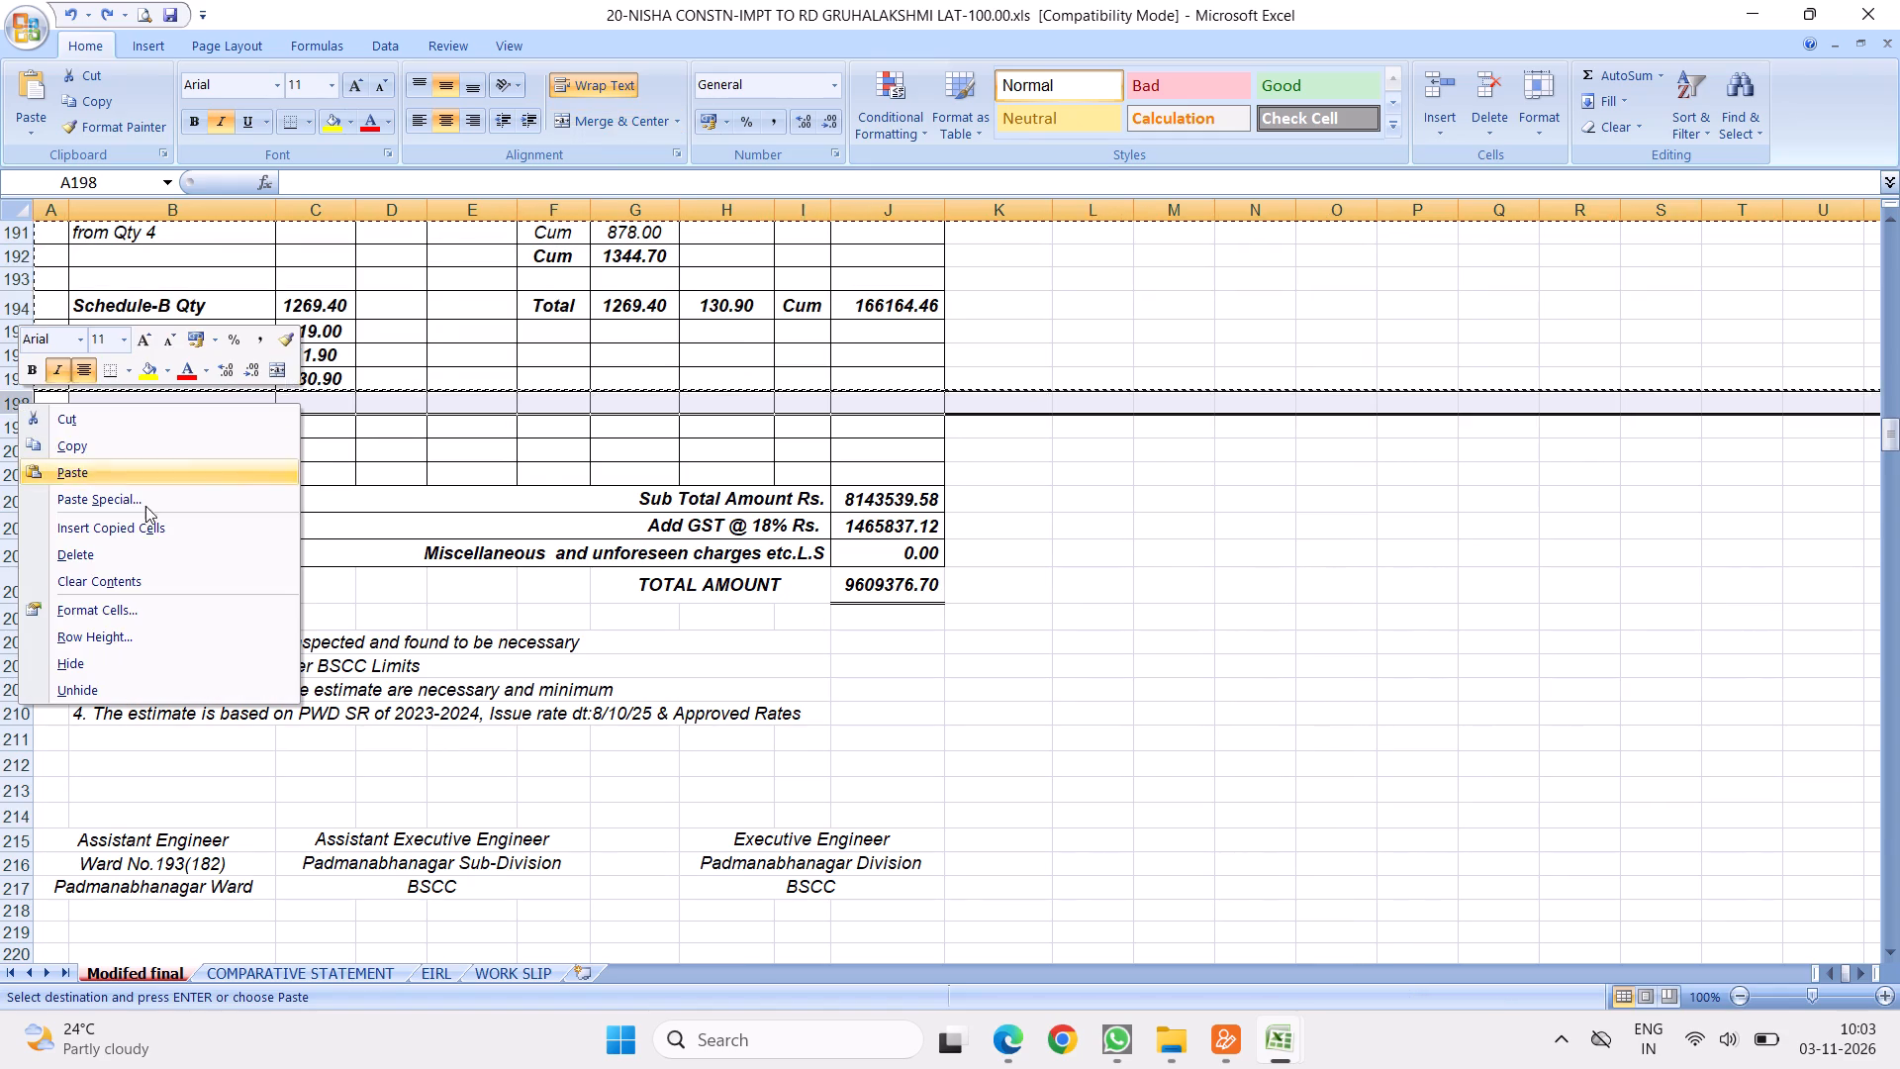
click(142, 534)
Change the item number of the copied block in A198 to 17.
click(61, 450)
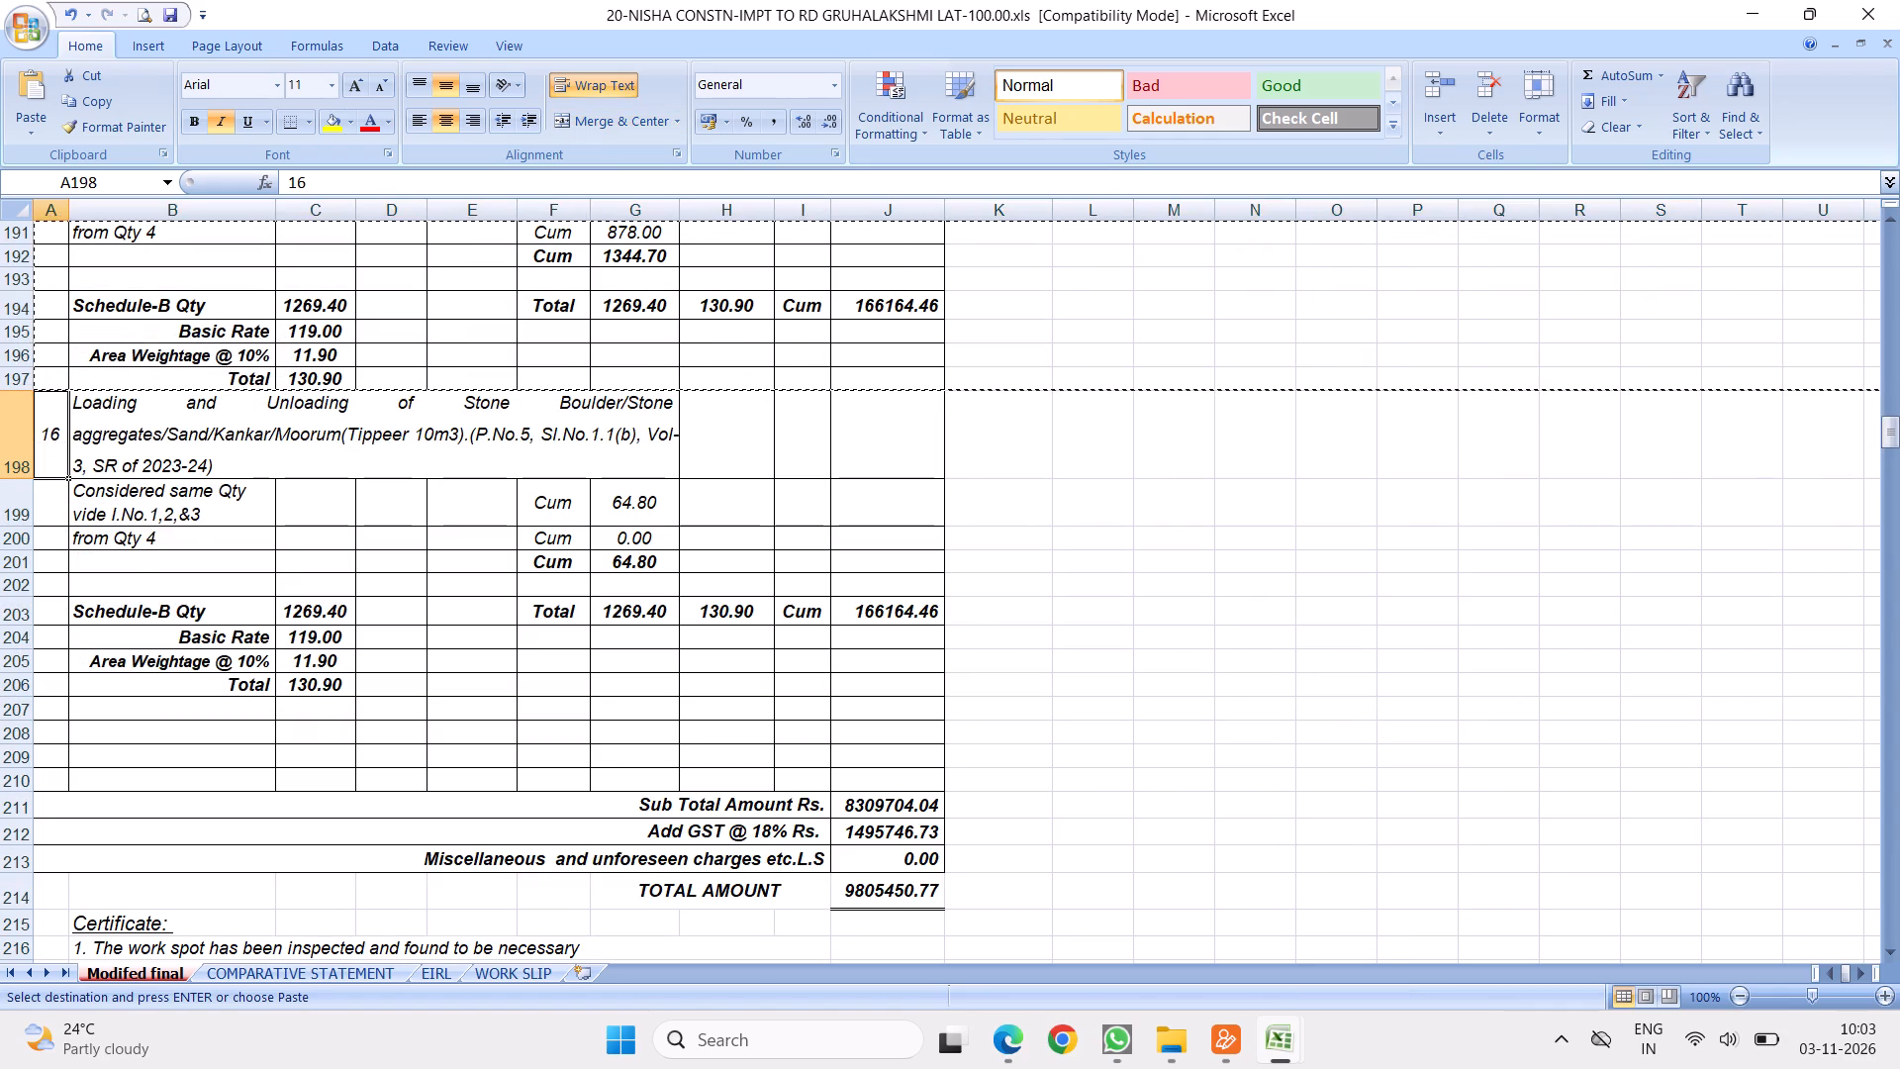
key(1)
key(7)
click(168, 470)
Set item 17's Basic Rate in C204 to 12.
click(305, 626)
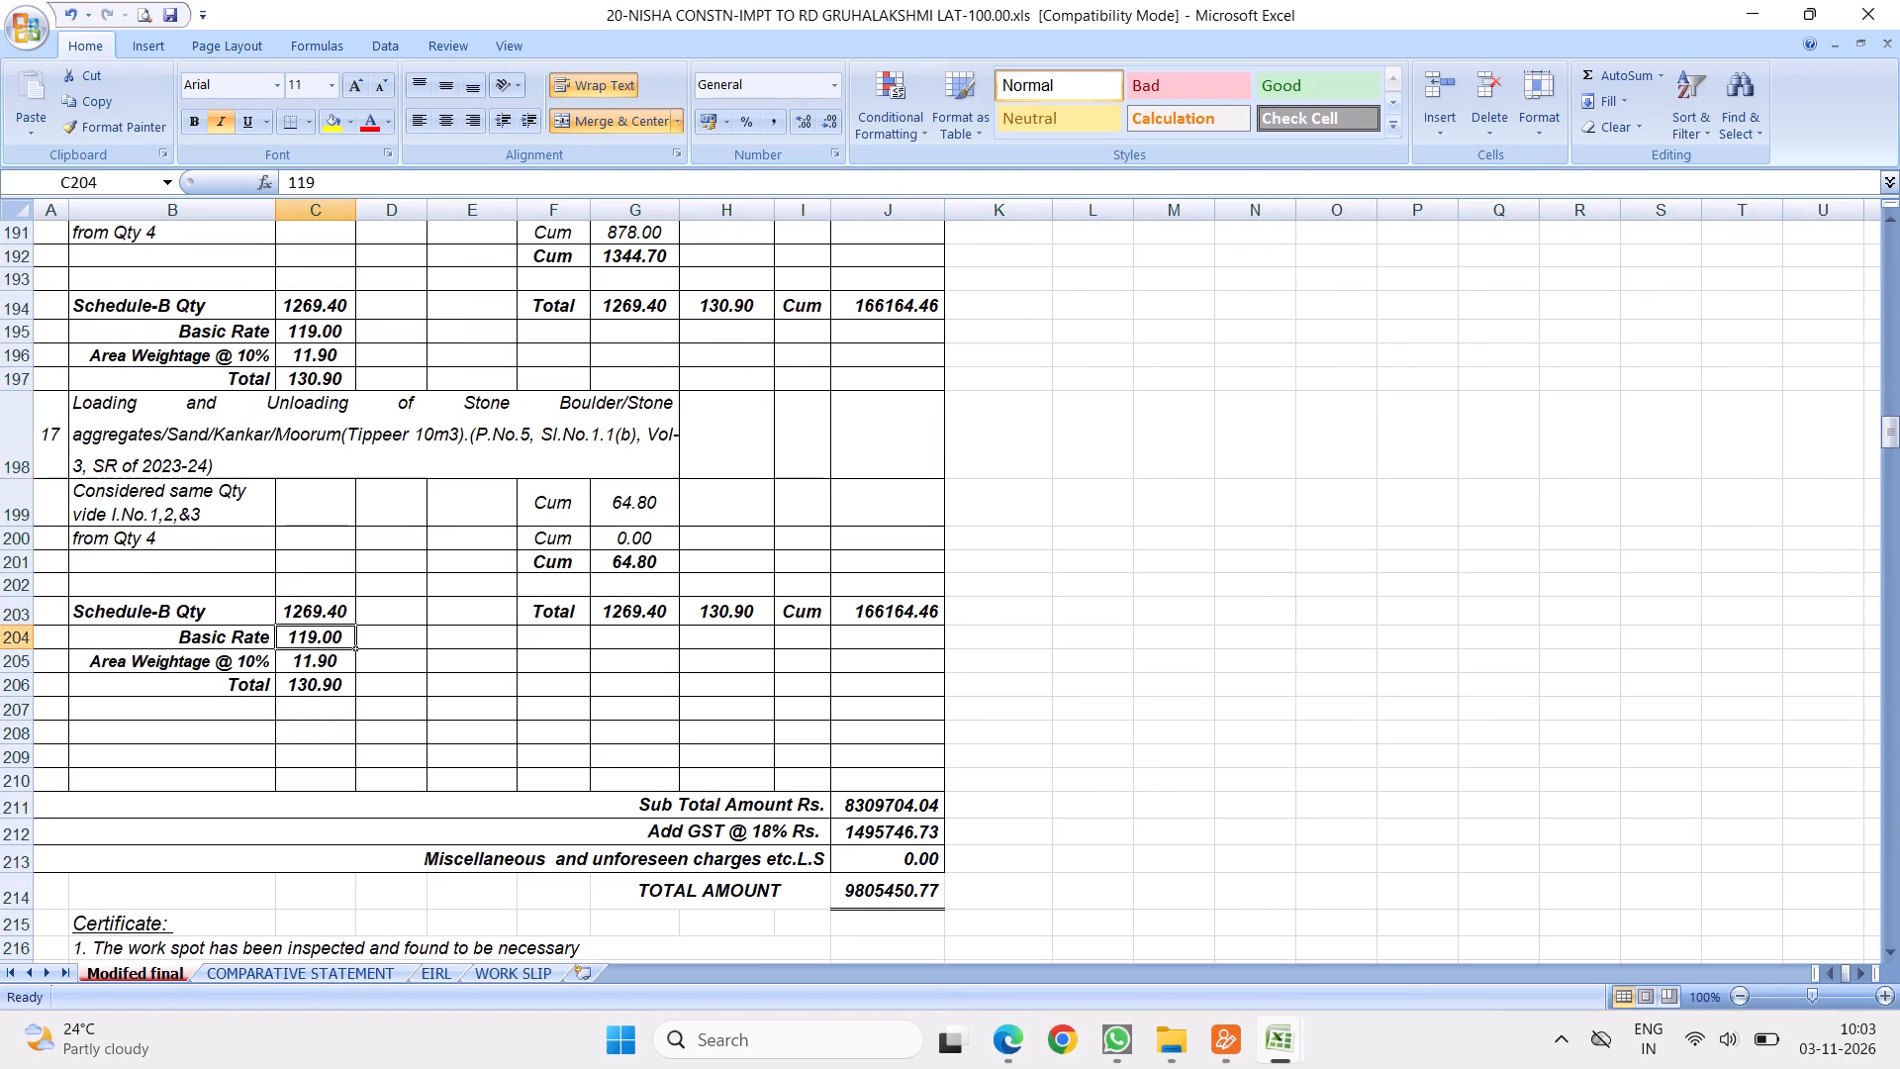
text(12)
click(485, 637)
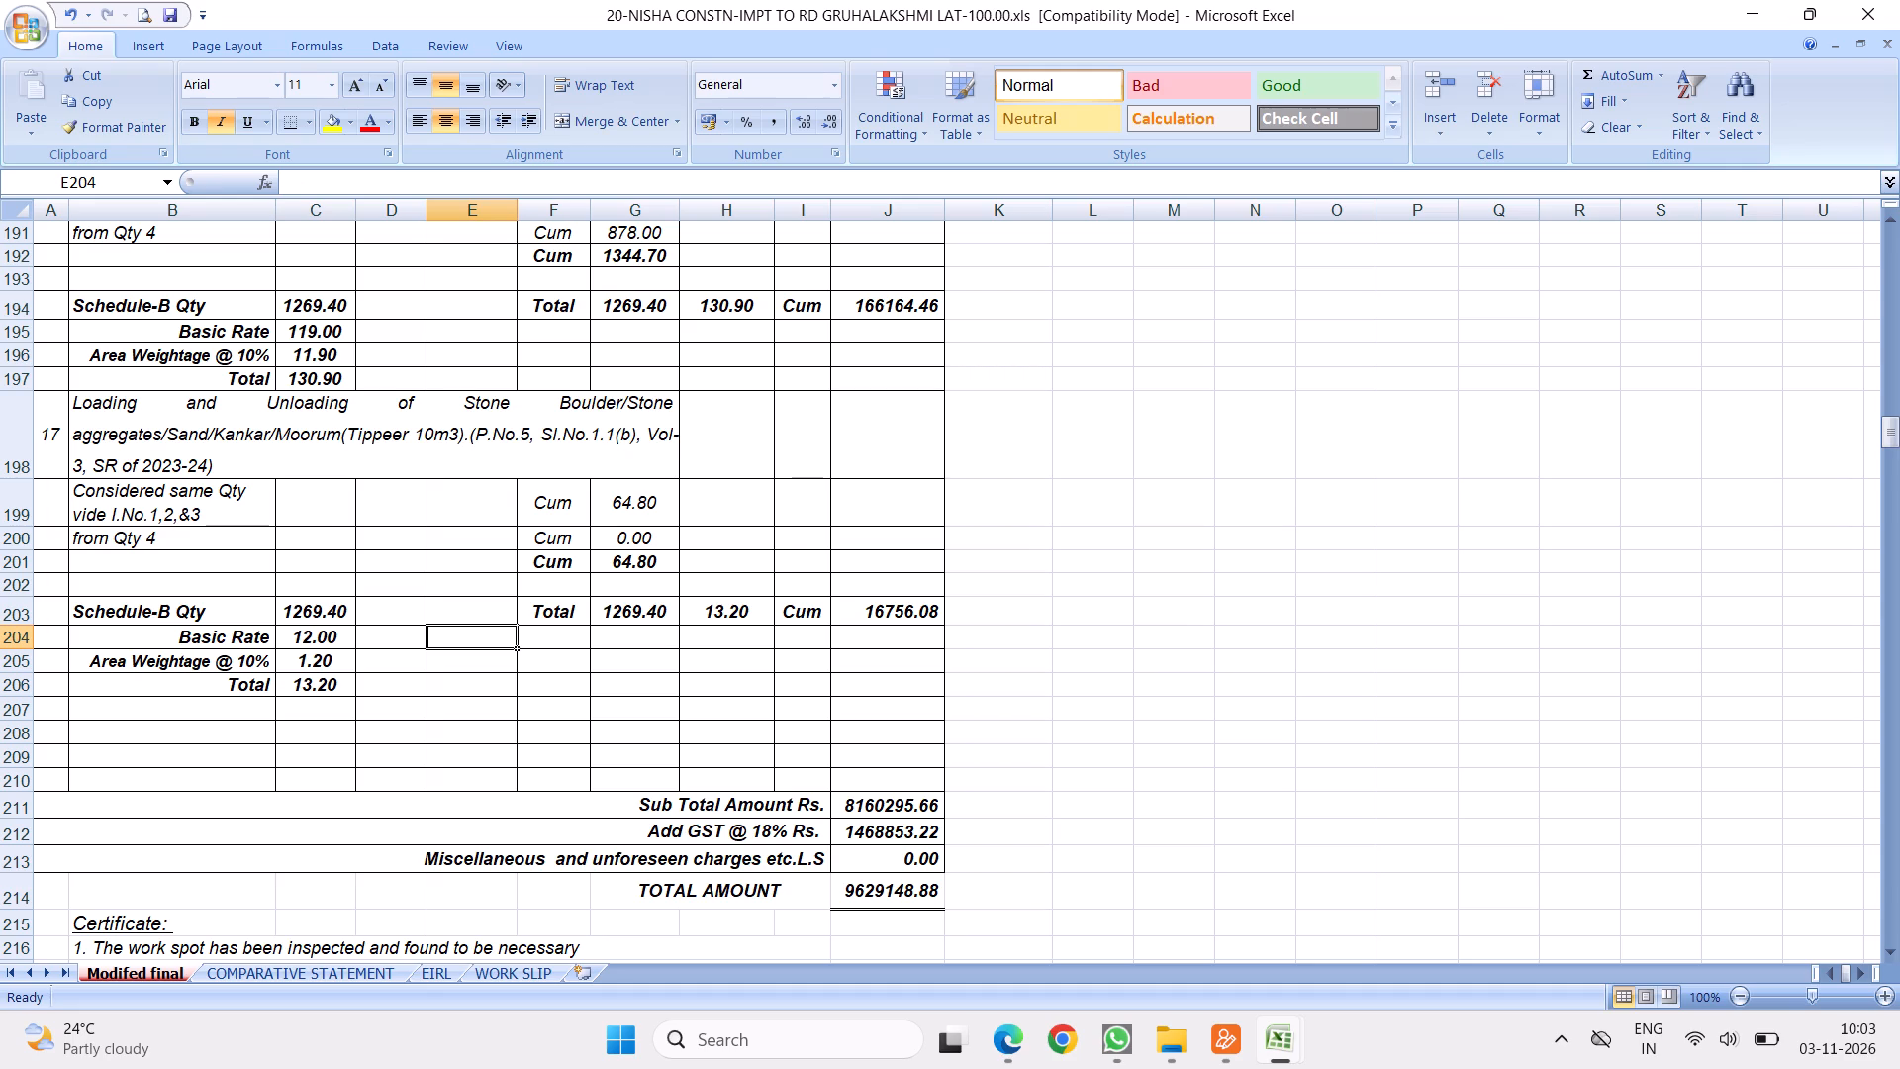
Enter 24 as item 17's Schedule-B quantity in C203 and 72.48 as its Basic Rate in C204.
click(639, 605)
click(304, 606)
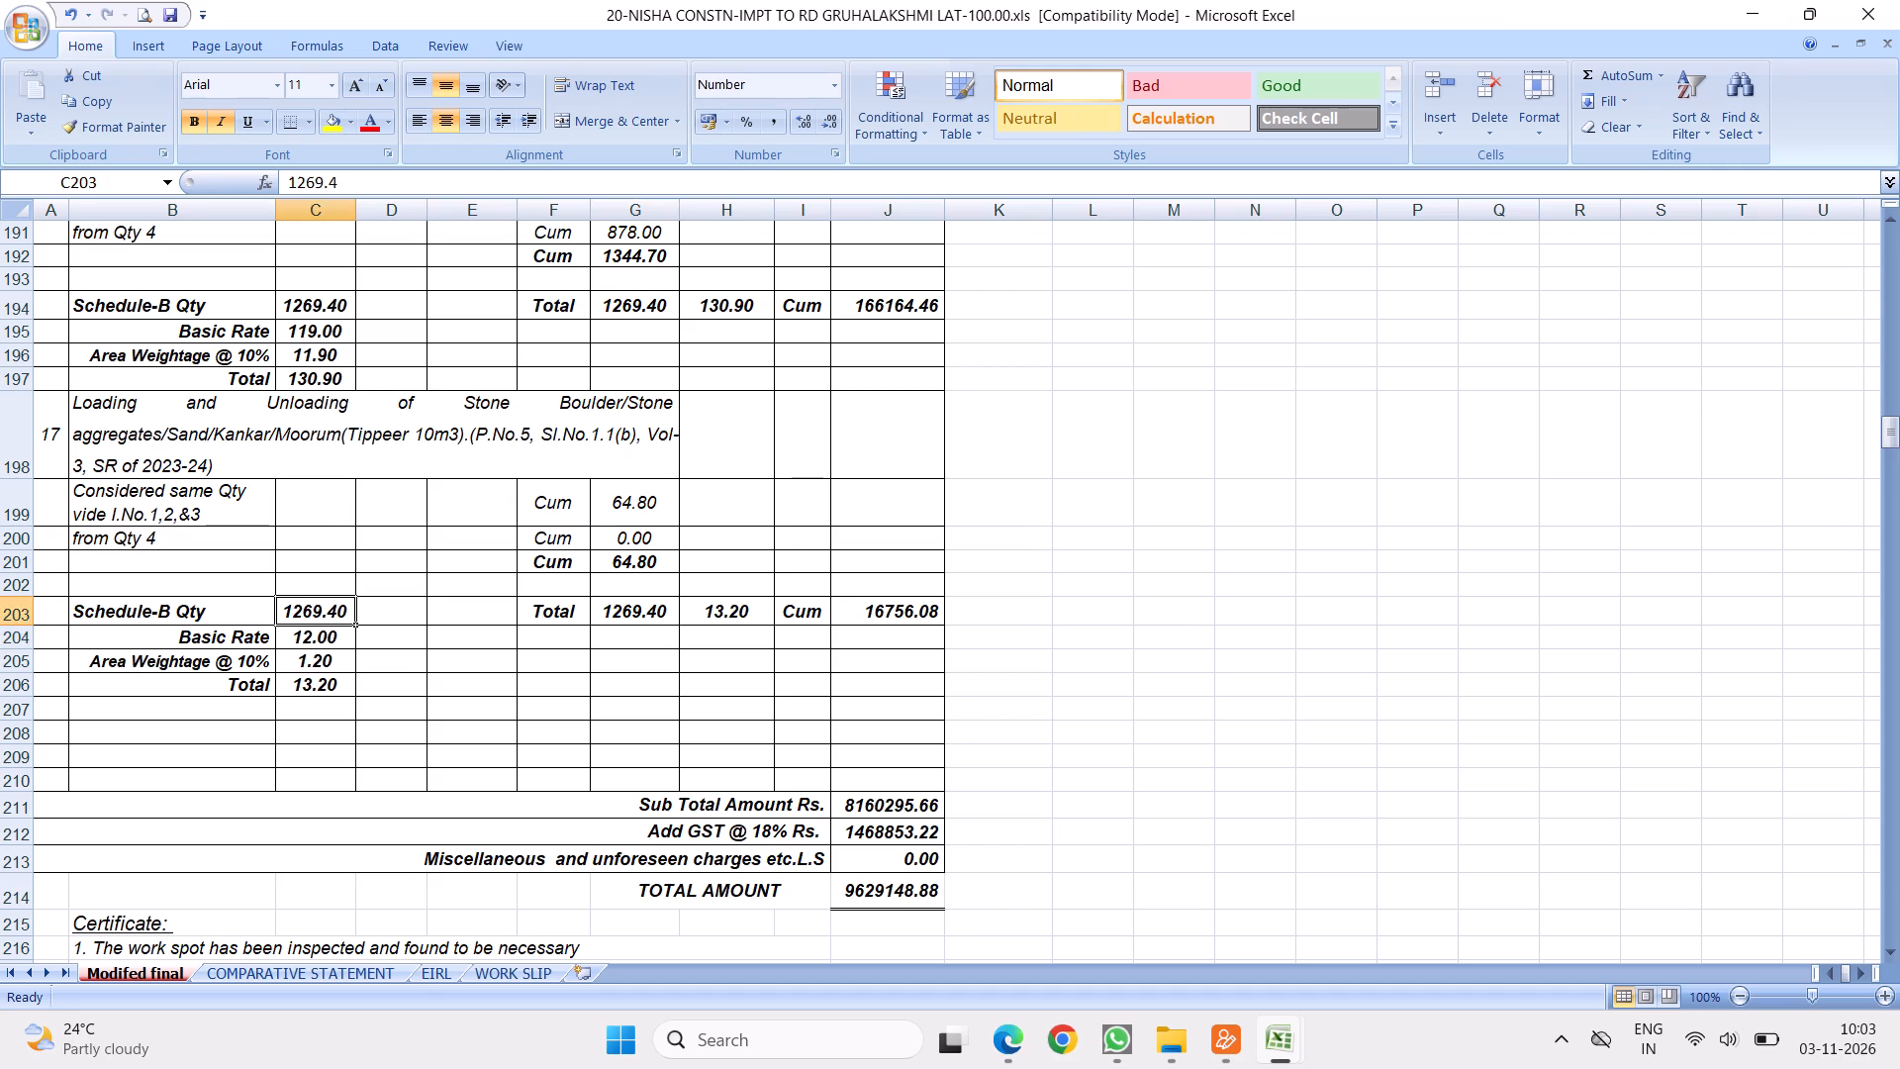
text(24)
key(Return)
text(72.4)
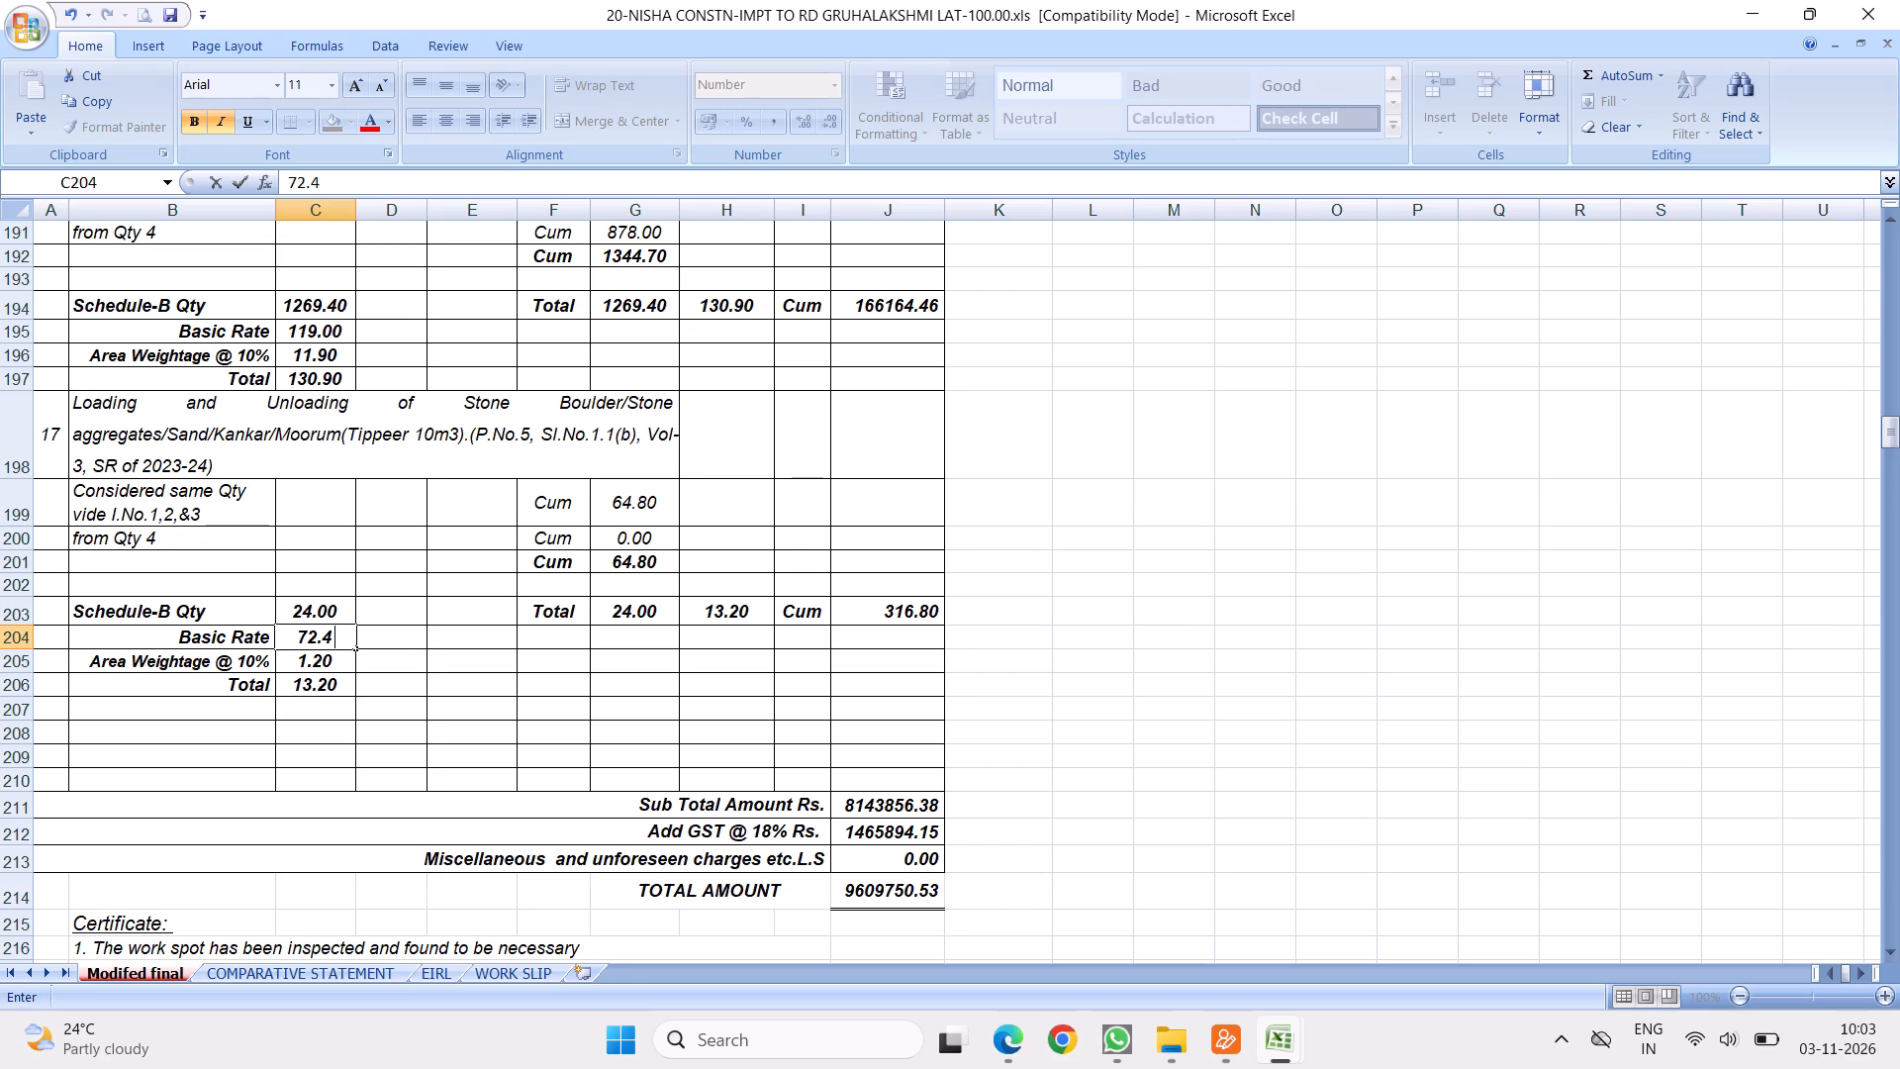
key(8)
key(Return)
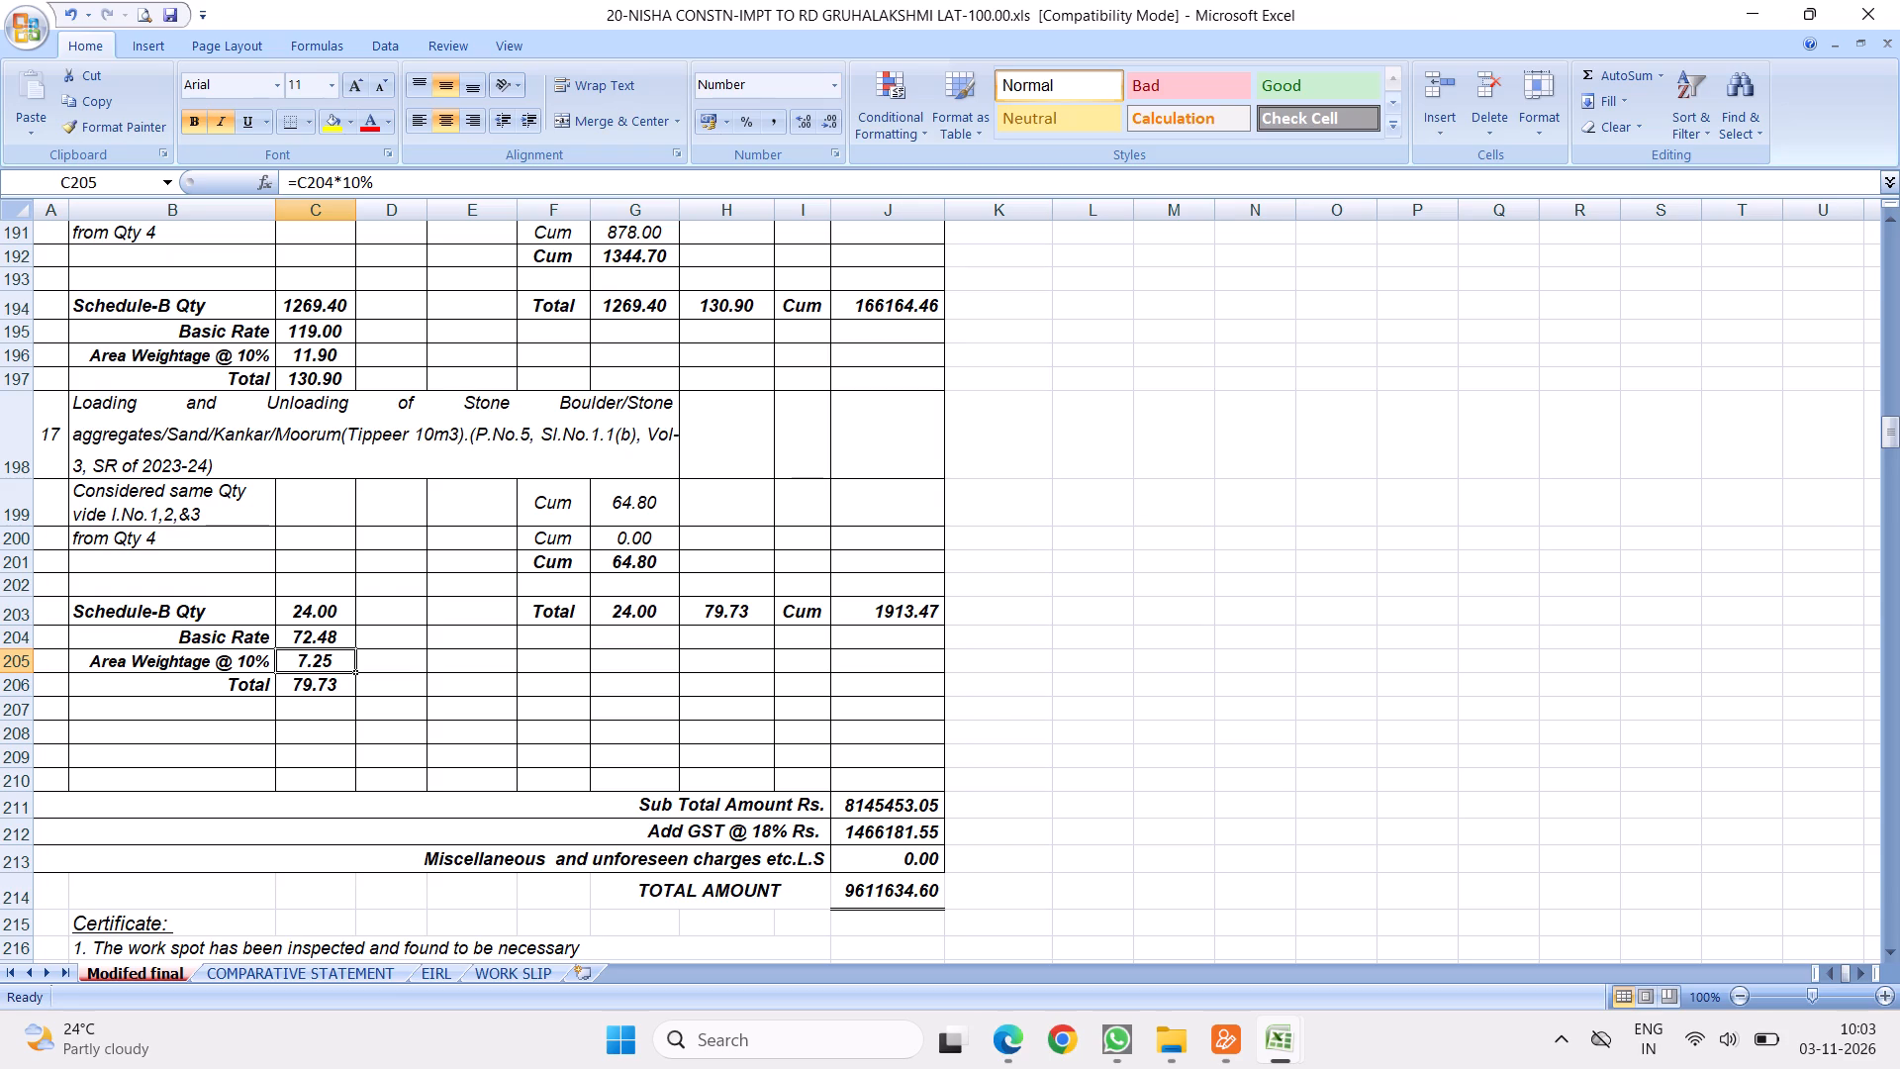
Set item 17's Schedule-B quantity in C203 to 24372.48.
click(332, 616)
key(2)
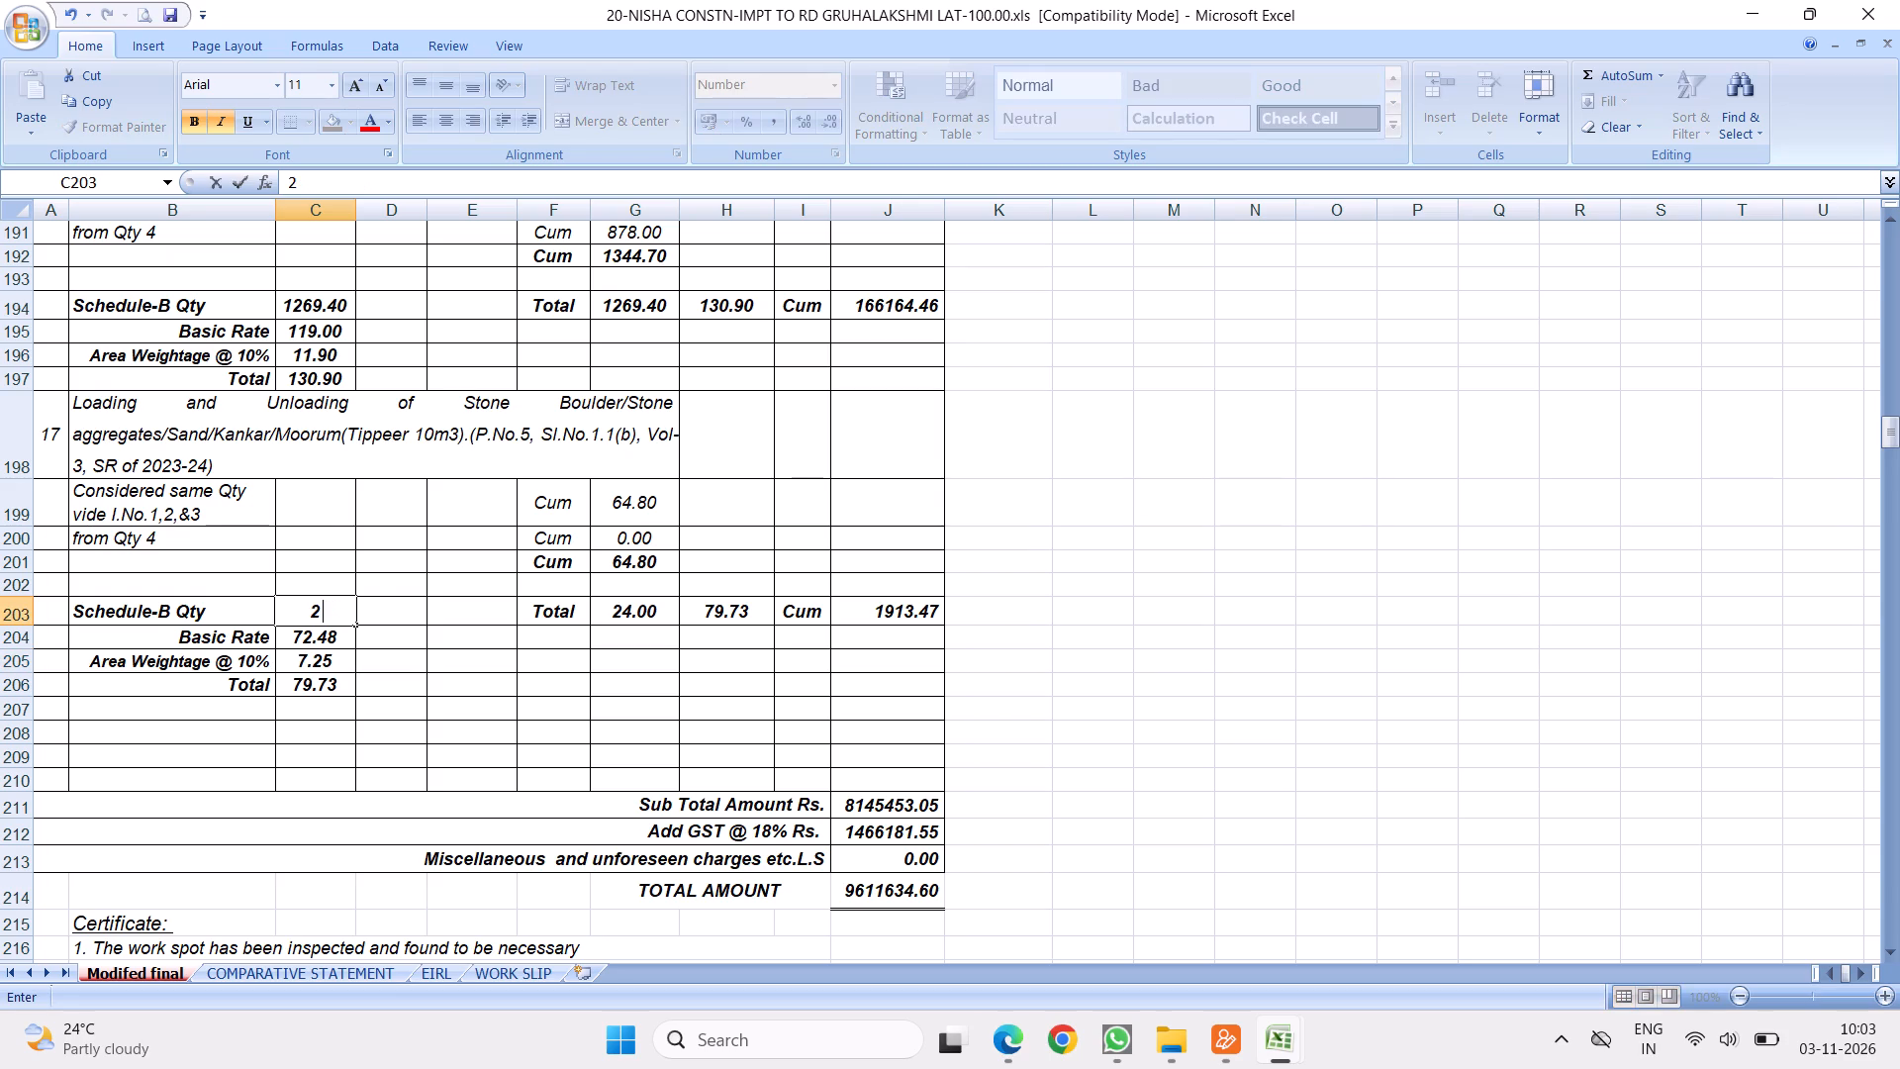
text(4372)
text(.48)
key(Return)
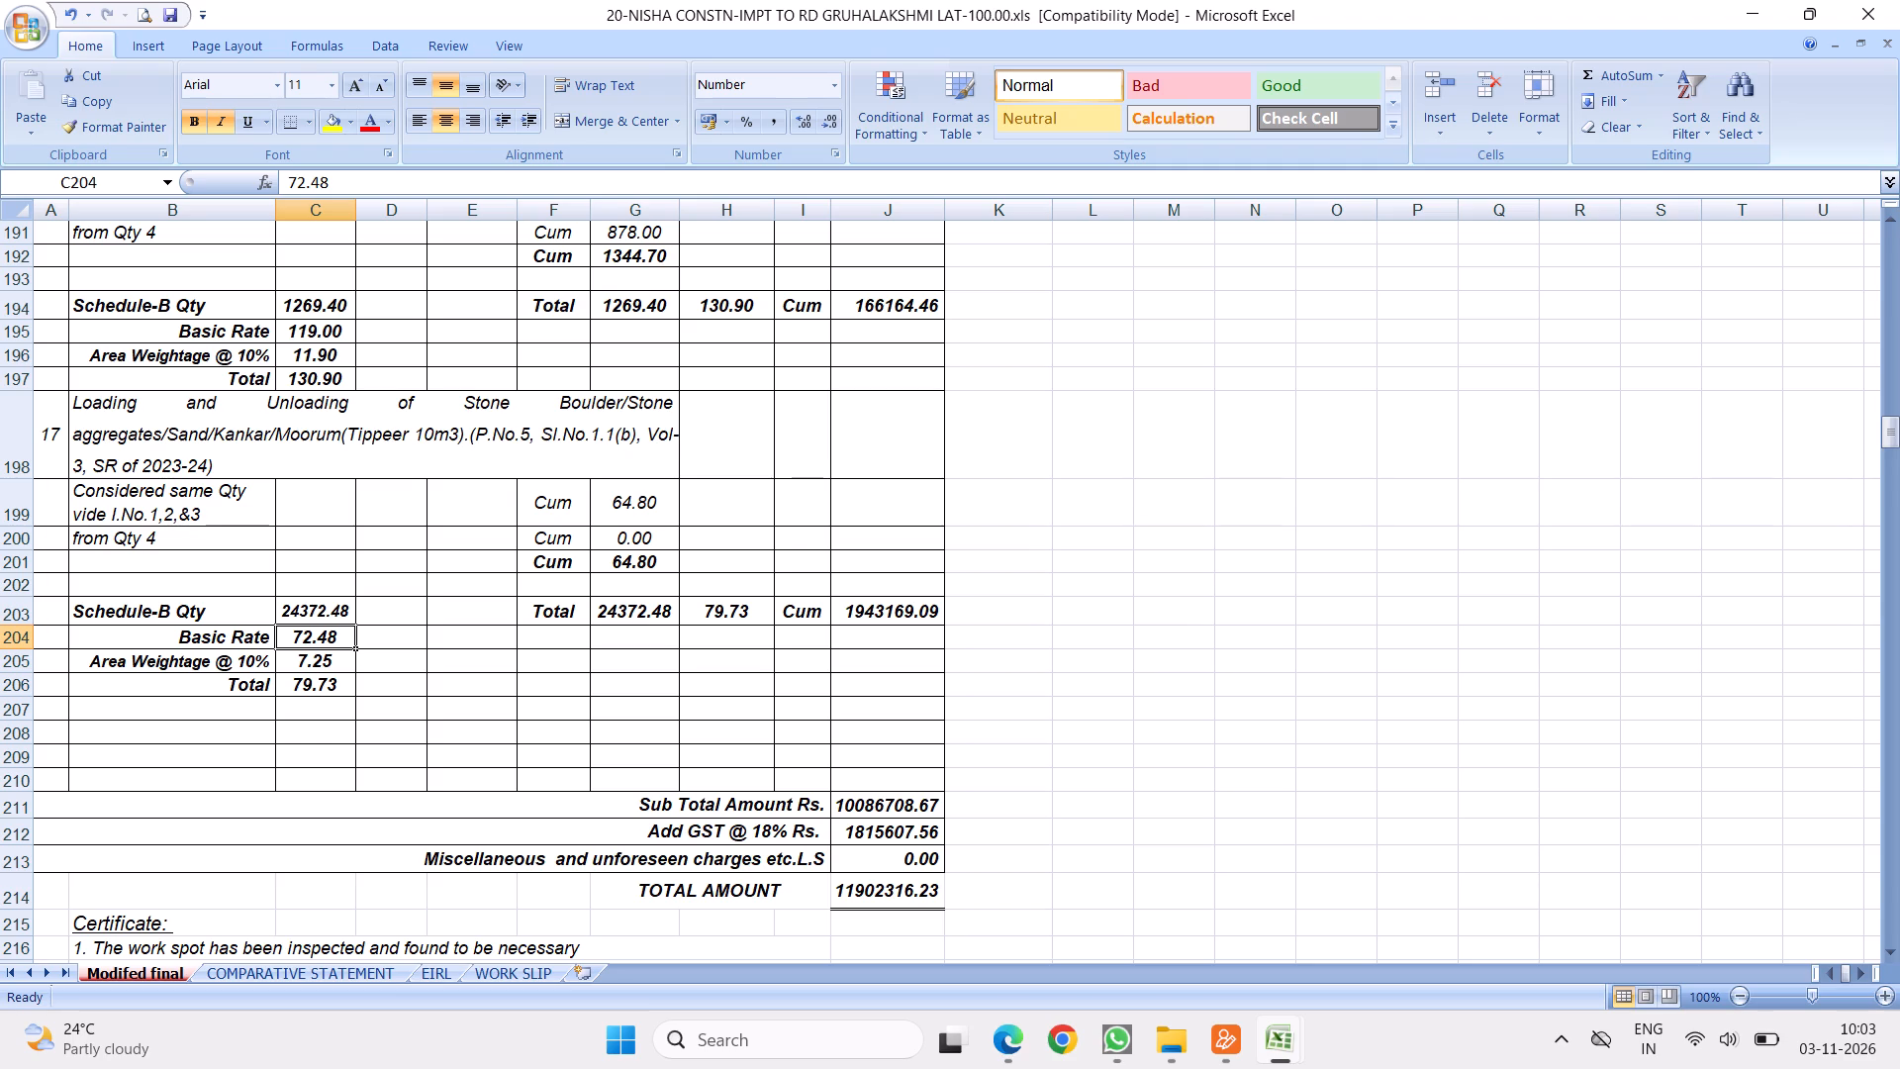
Set item 17's Basic Rate in C204 to 12.
click(717, 612)
click(328, 641)
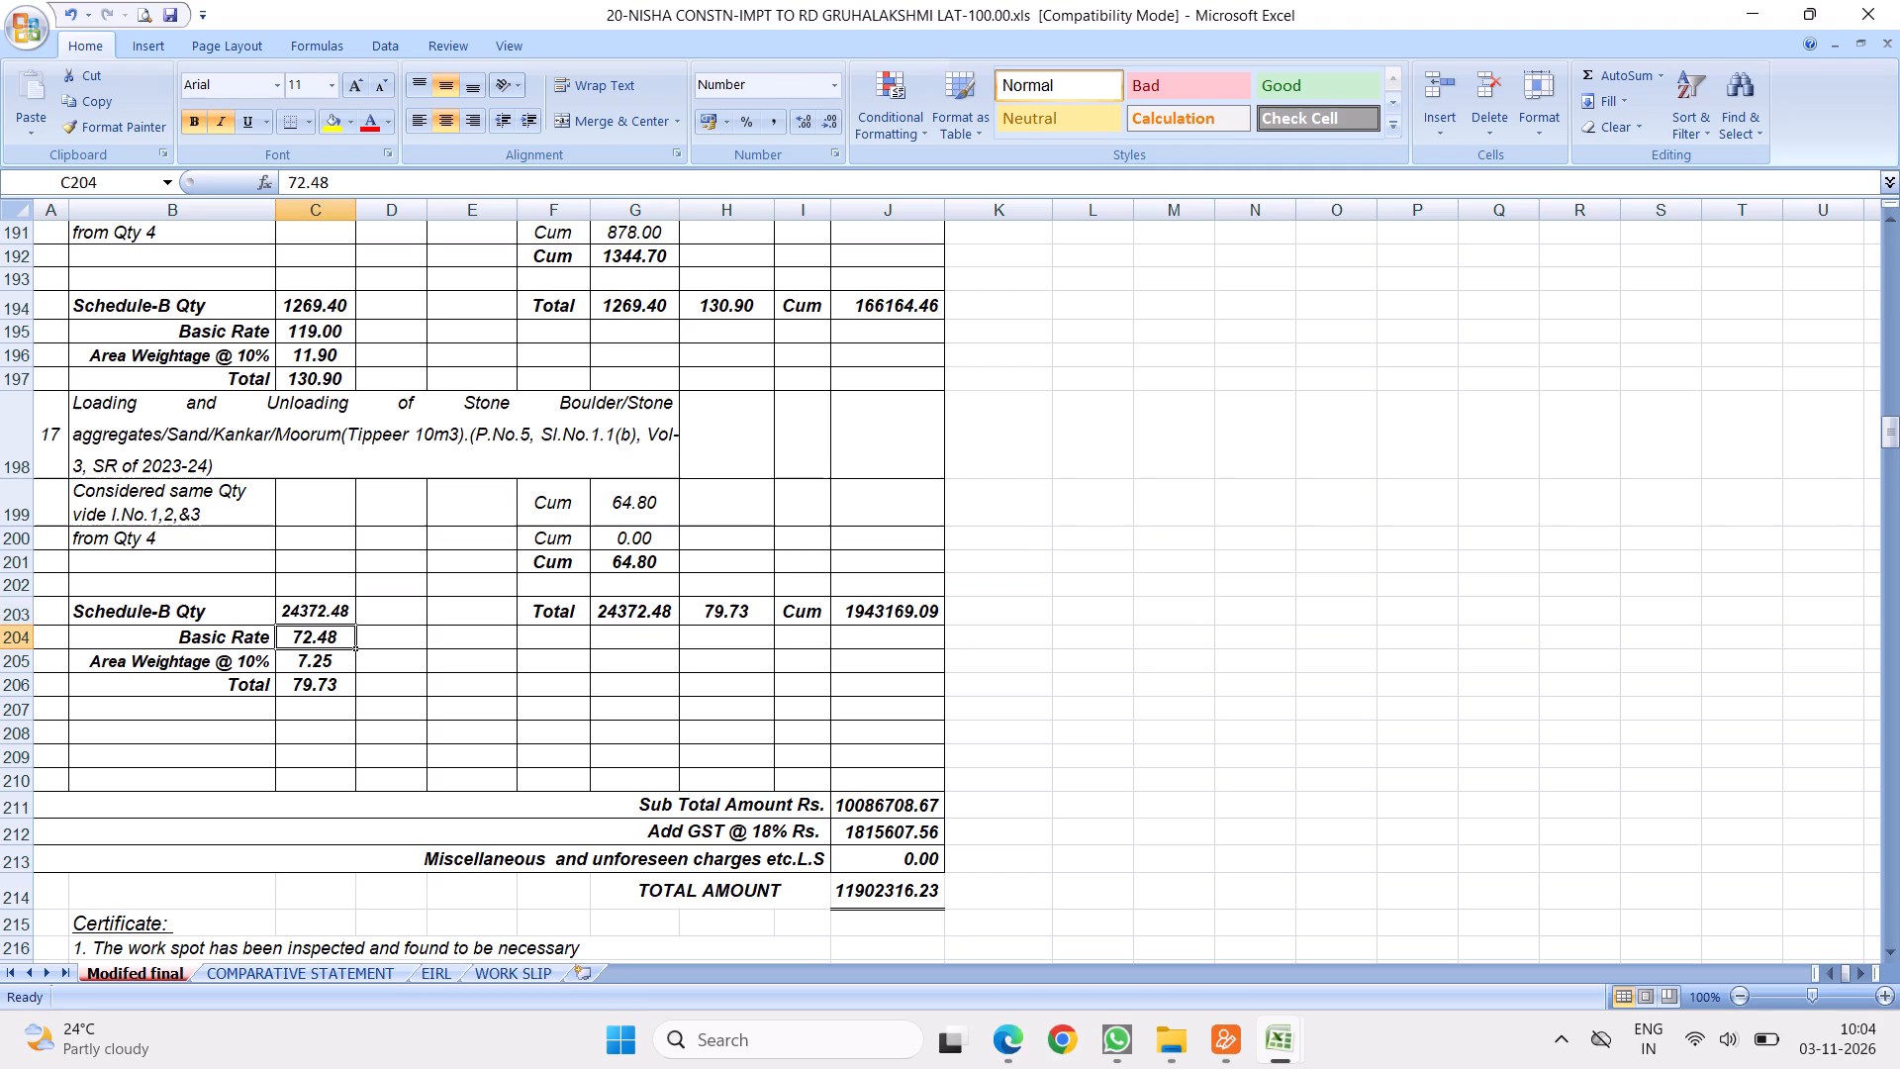
text(12)
key(Return)
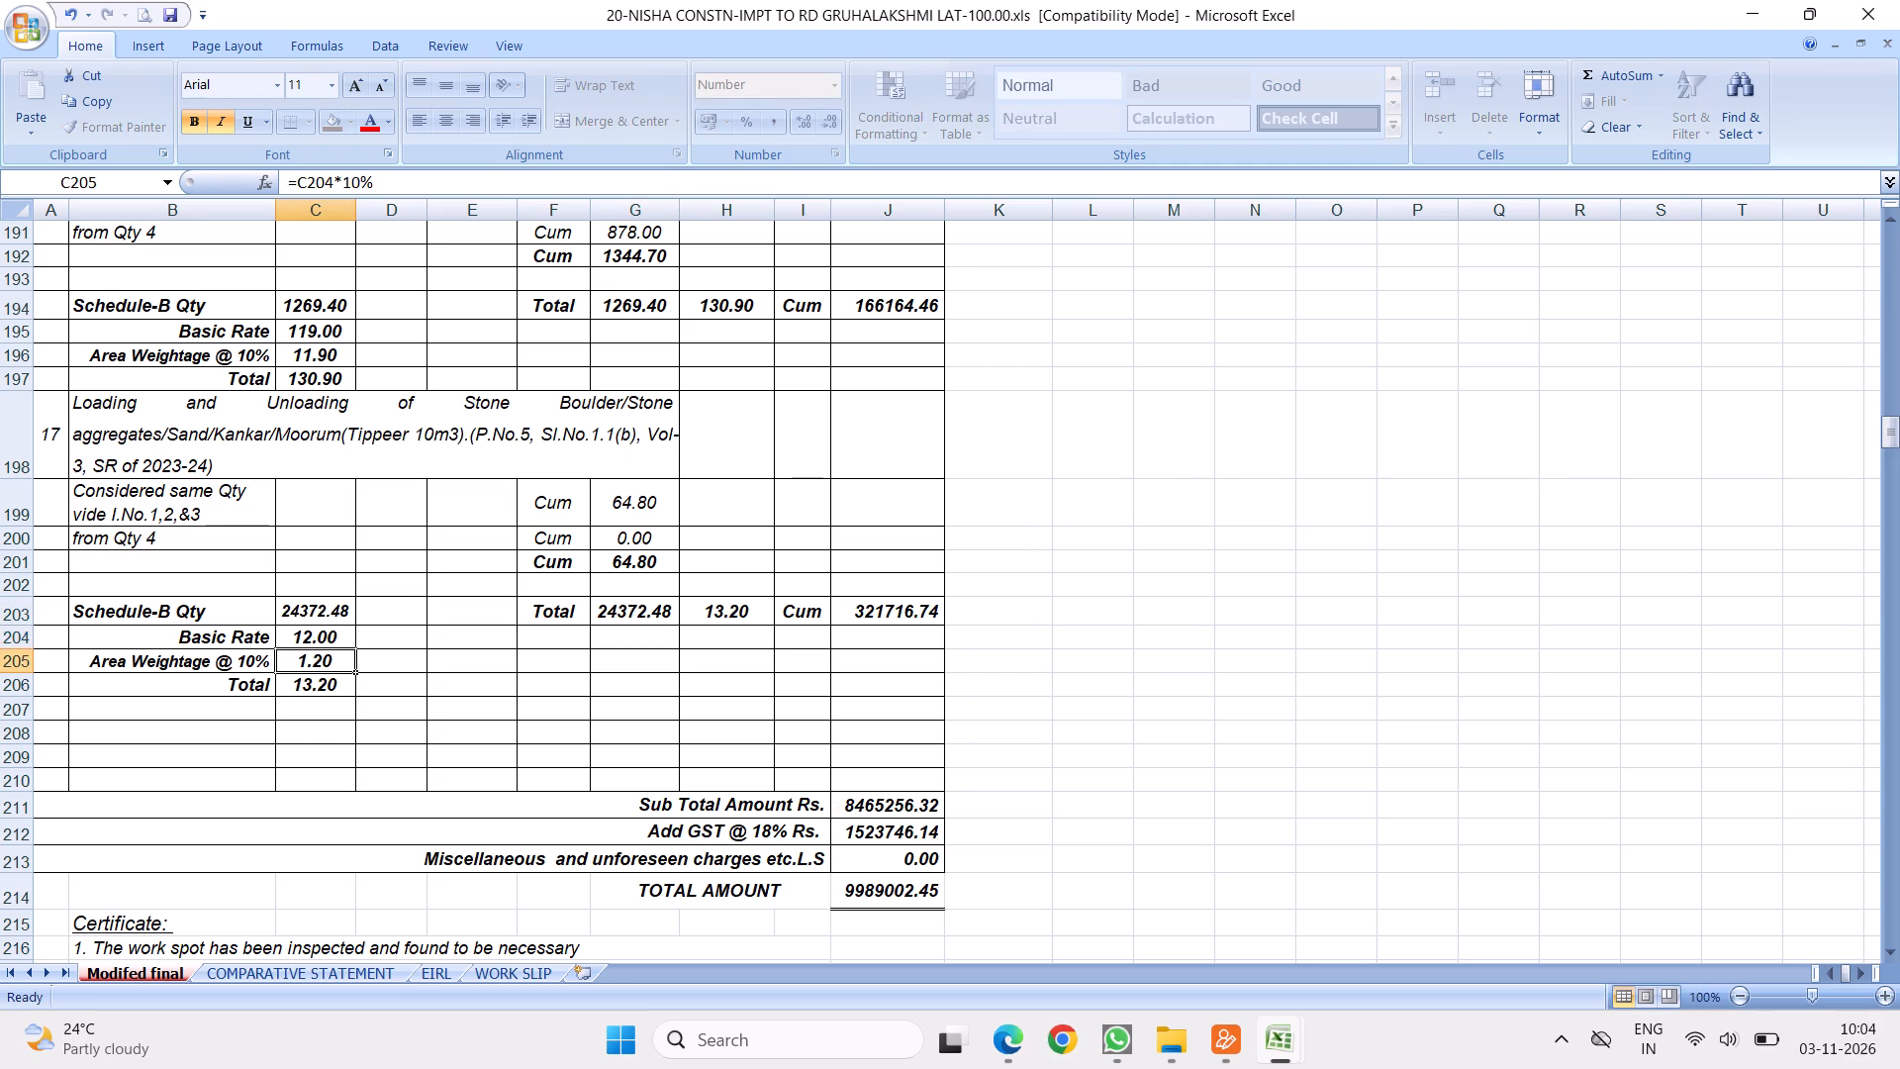
Replace item 17's description in B198 with "Cost of Haulage excluding Loading and unloading taking output 10t load and lead 10km=100t.km".
click(280, 419)
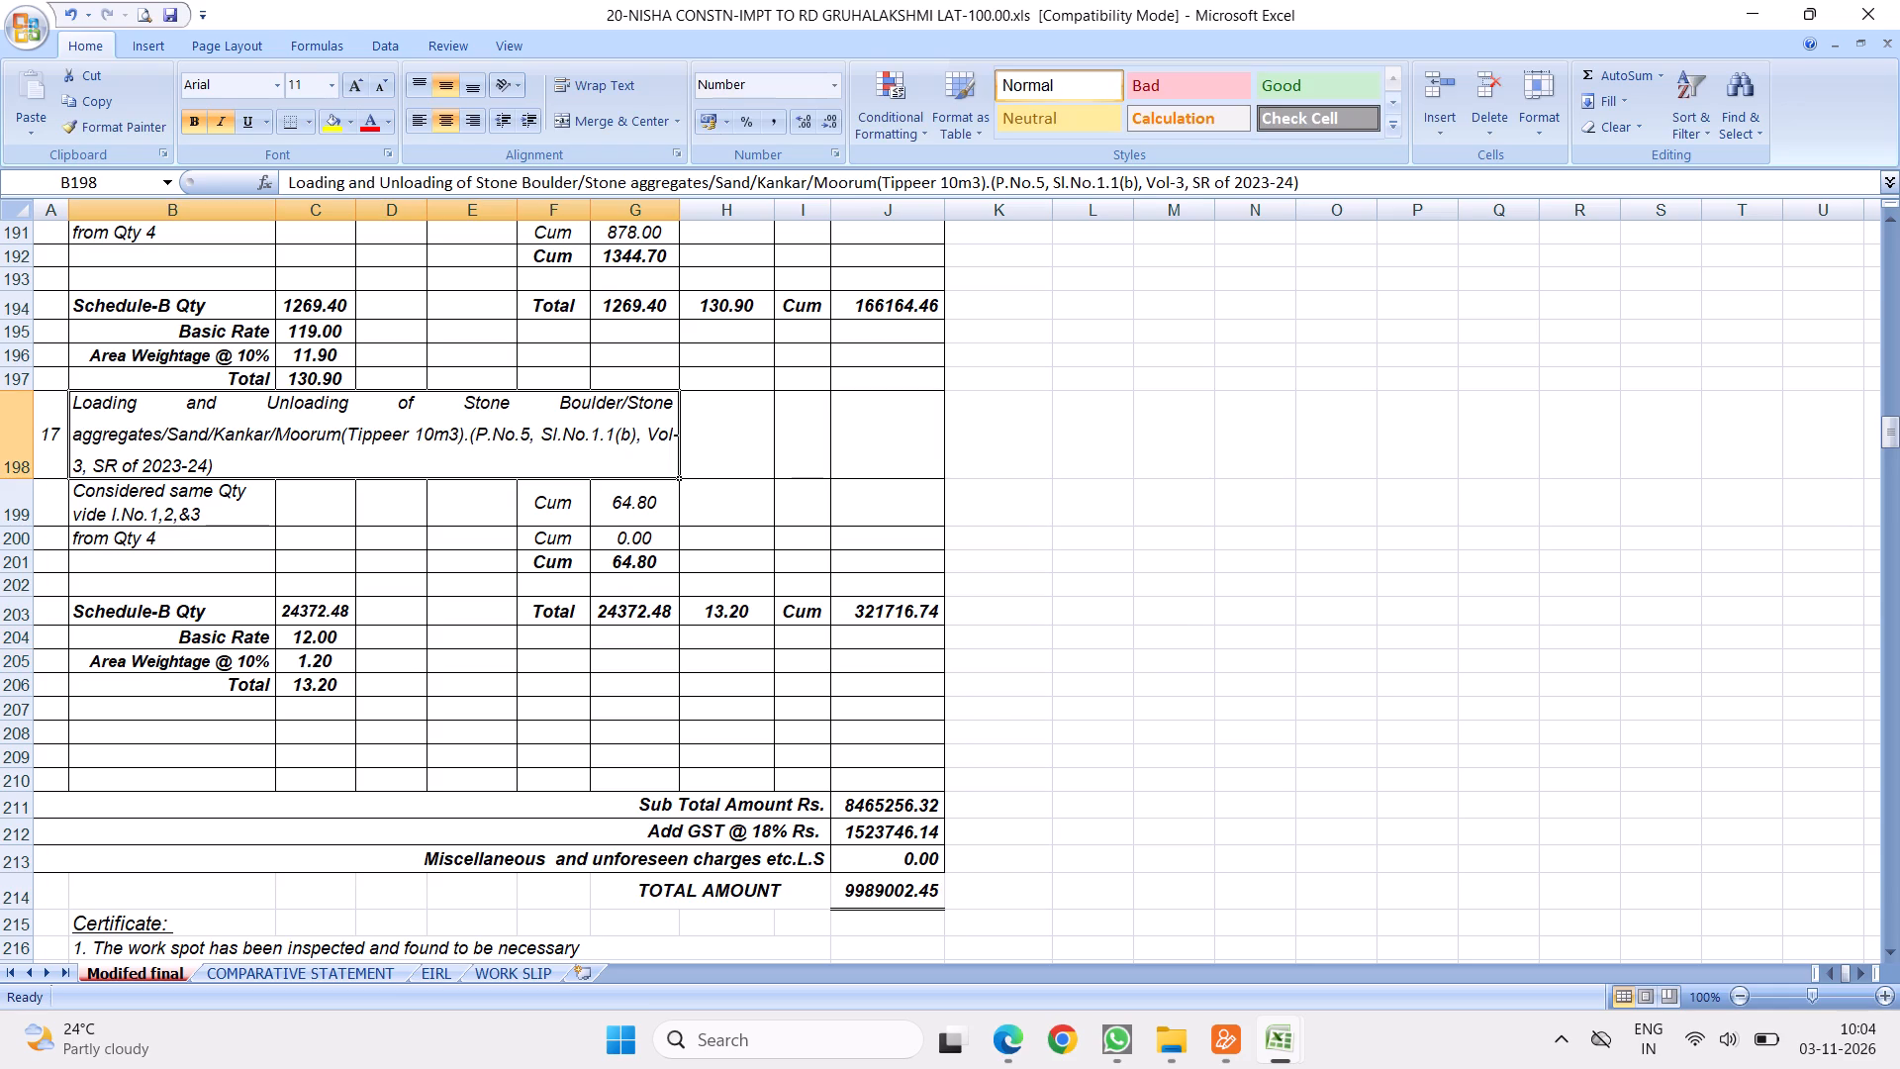
text(Cost)
key(space)
text(of Haulage)
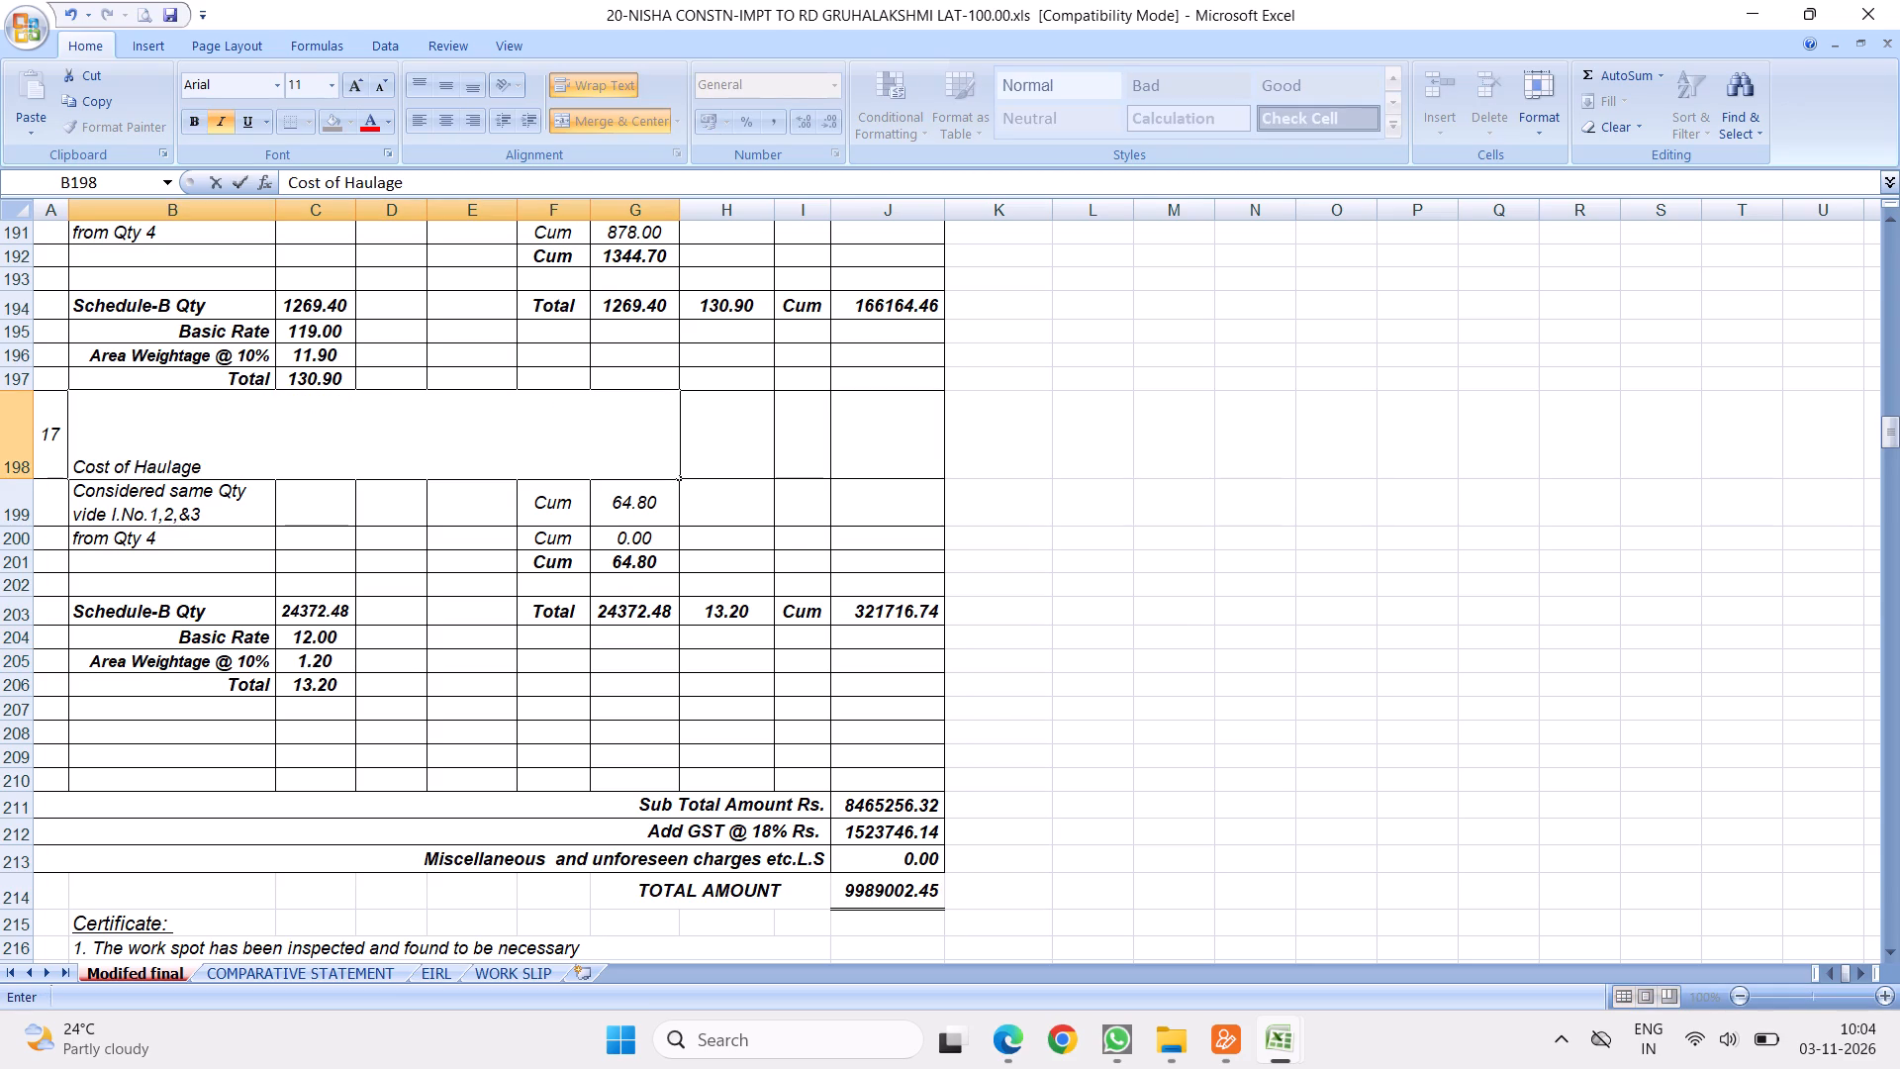
key(space)
text(excluding)
key(space)
text(Loading)
key(space)
text(and unloading)
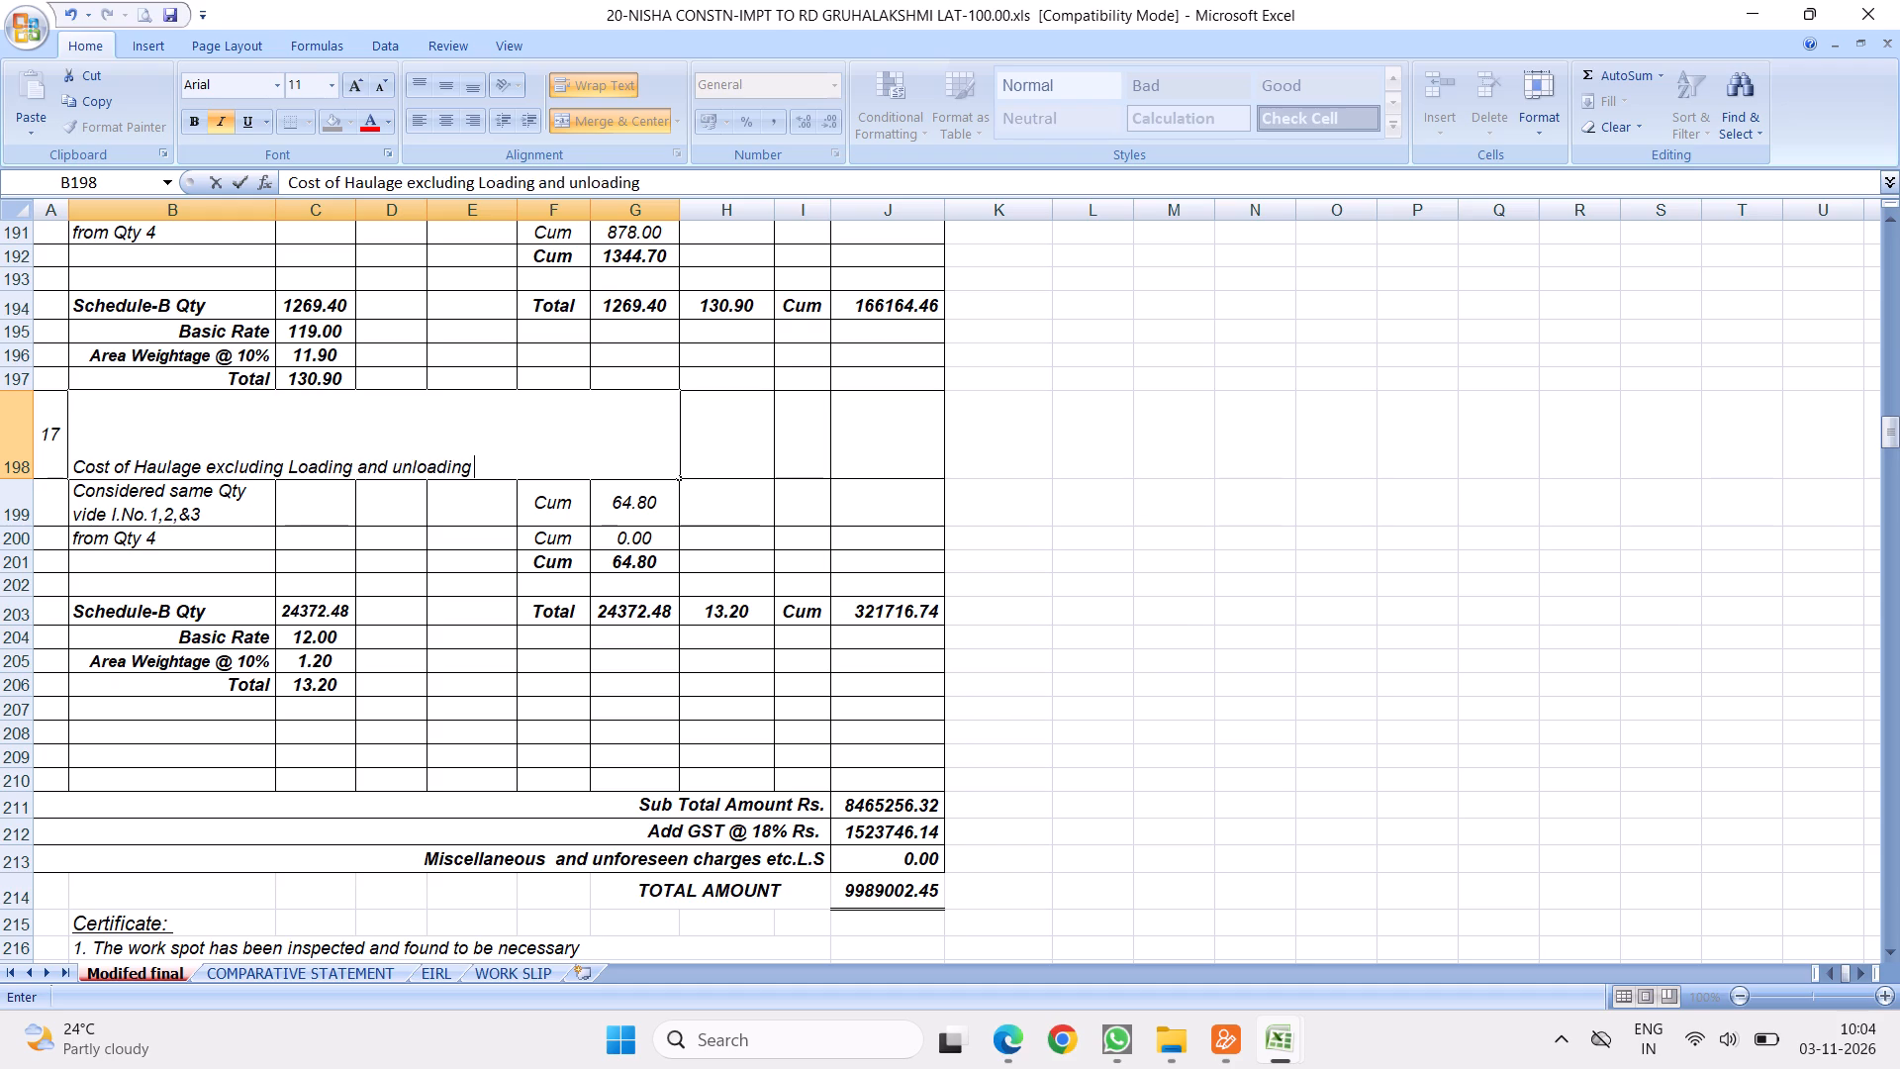
key(space)
text(taking out)
text(put 10t)
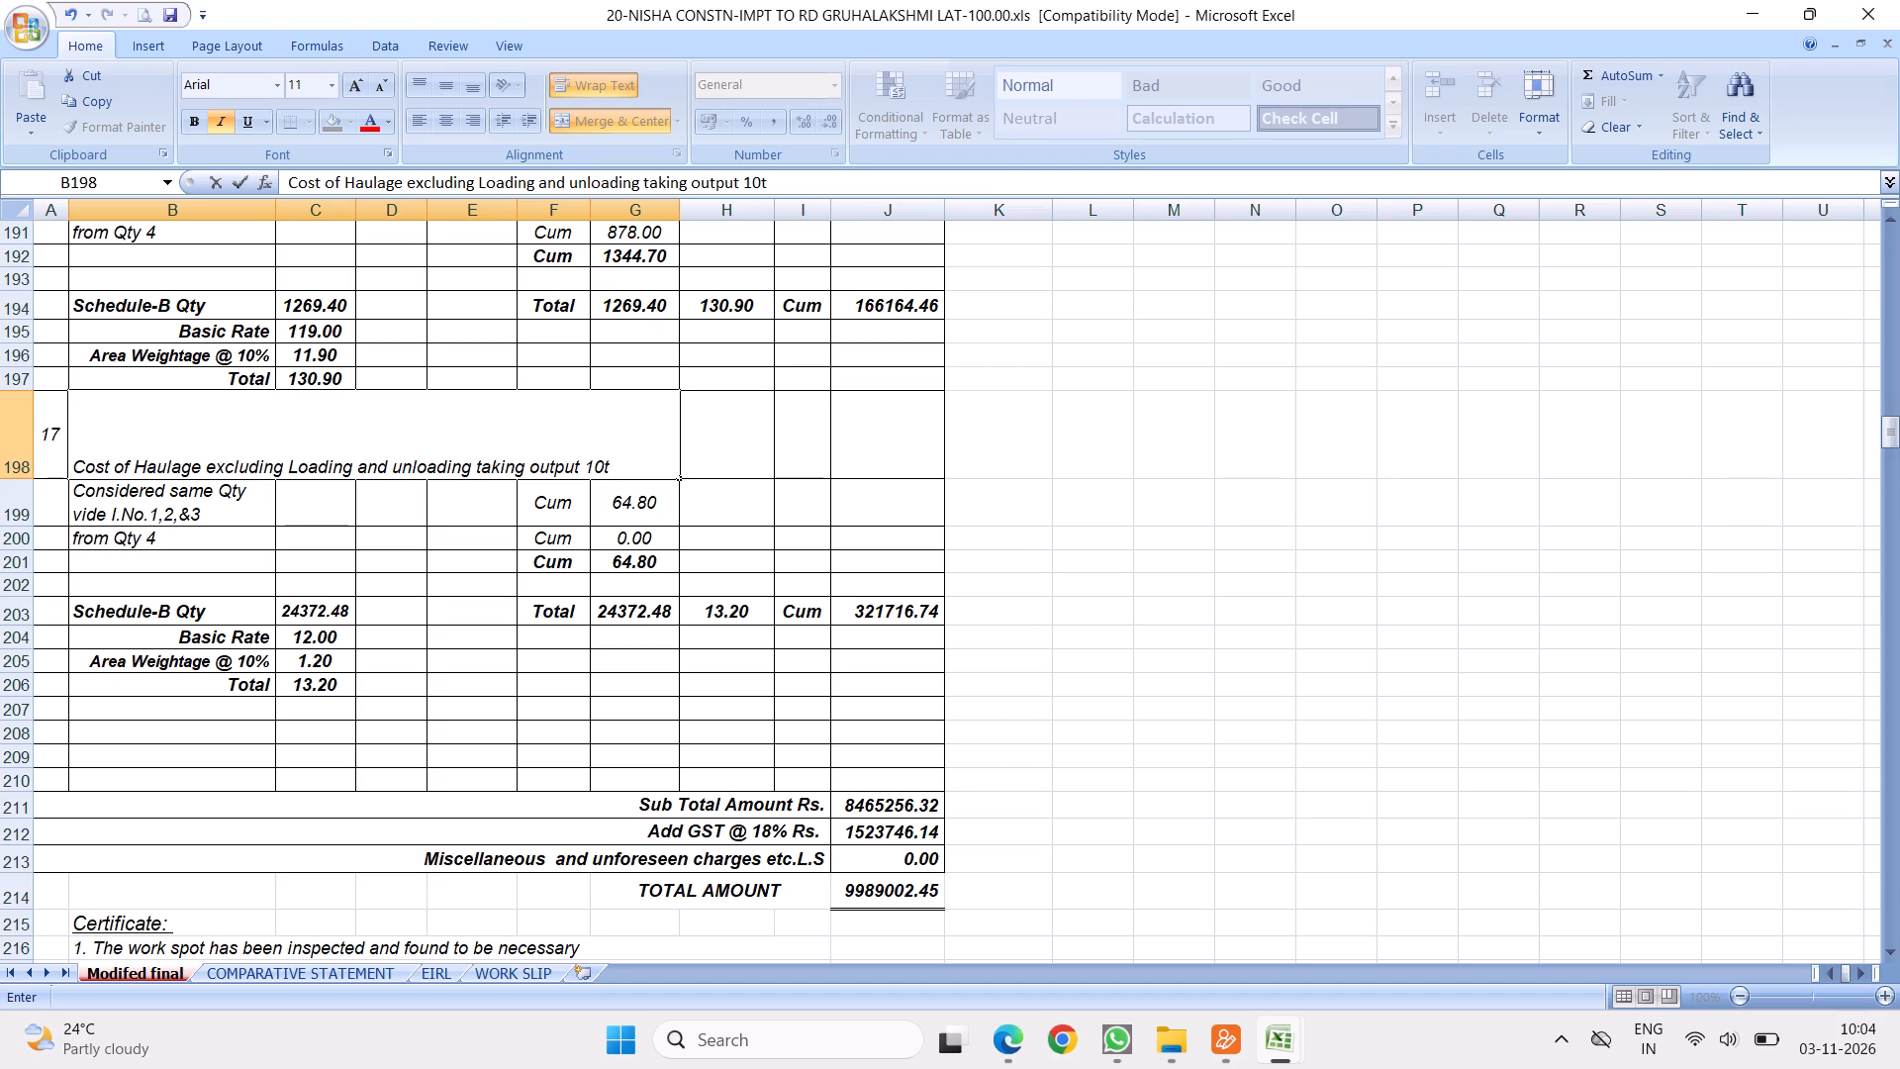
key(space)
text(load)
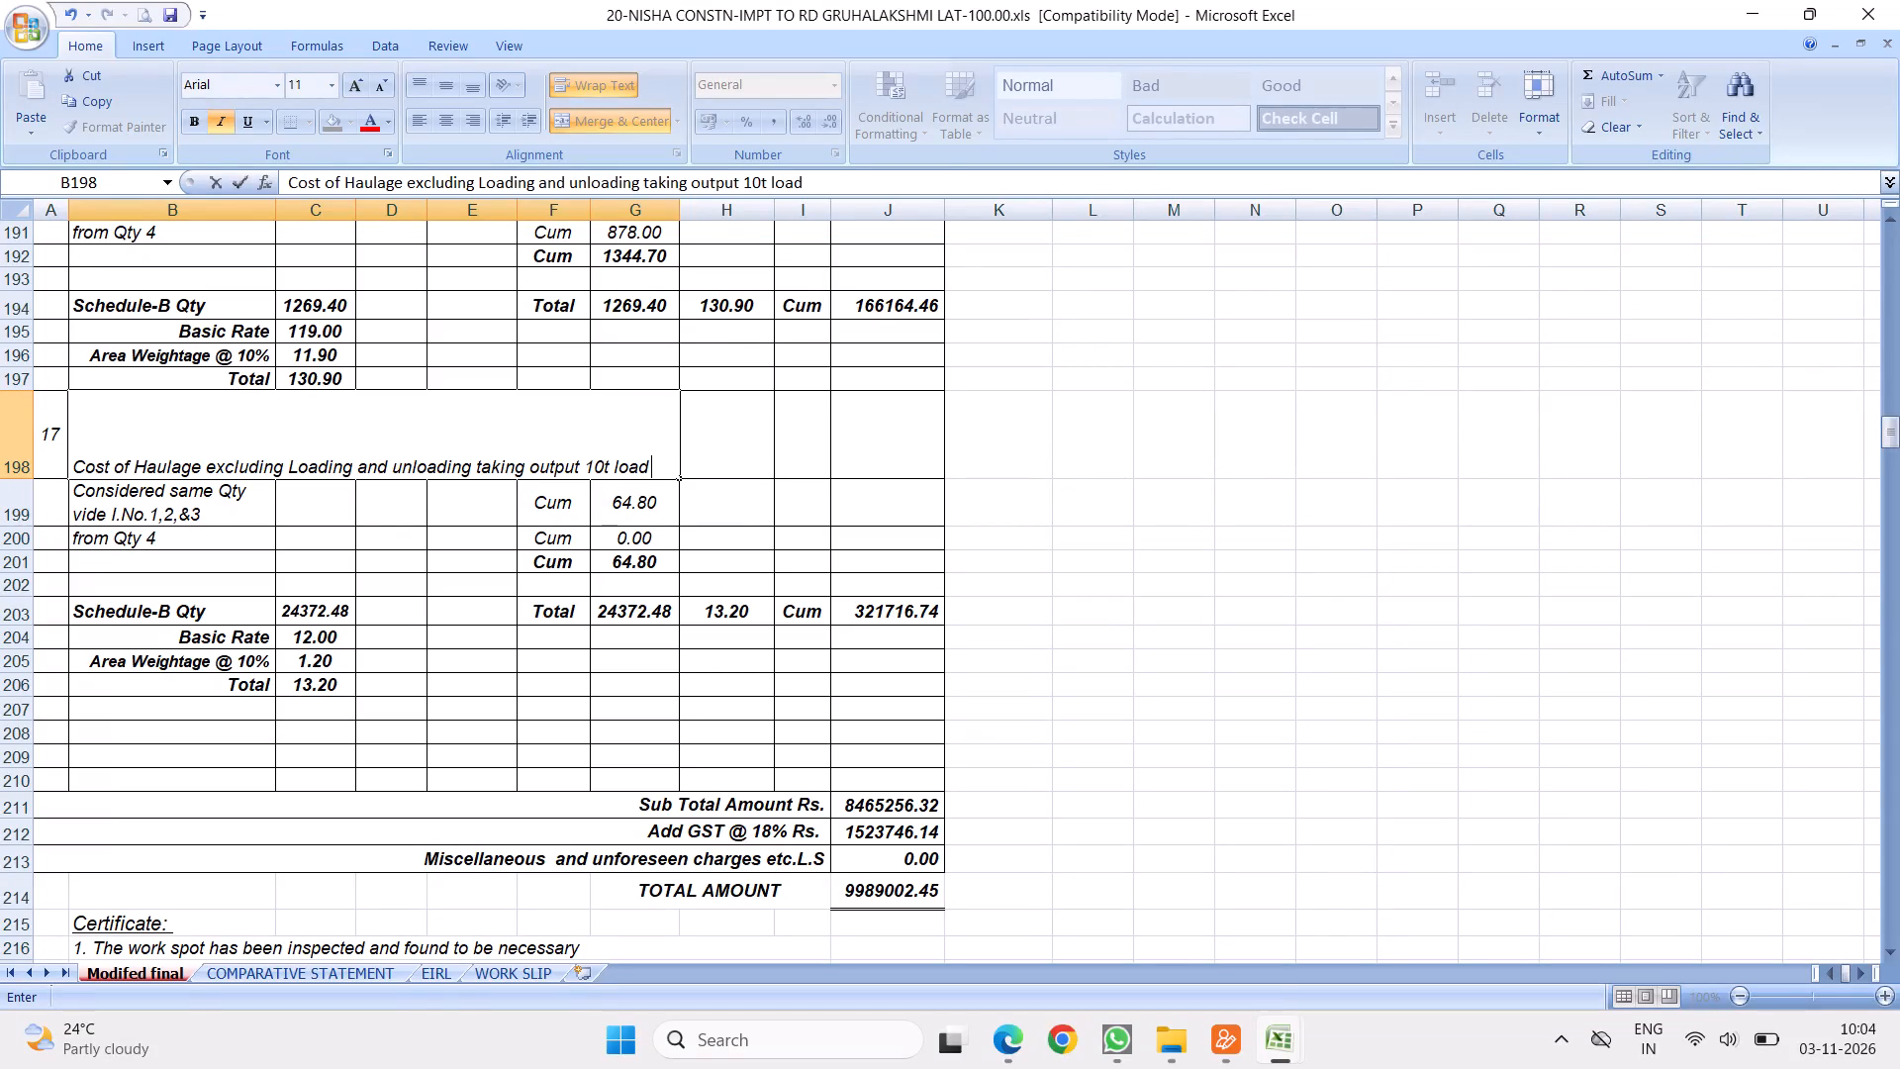
key(space)
text(and lead)
key(space)
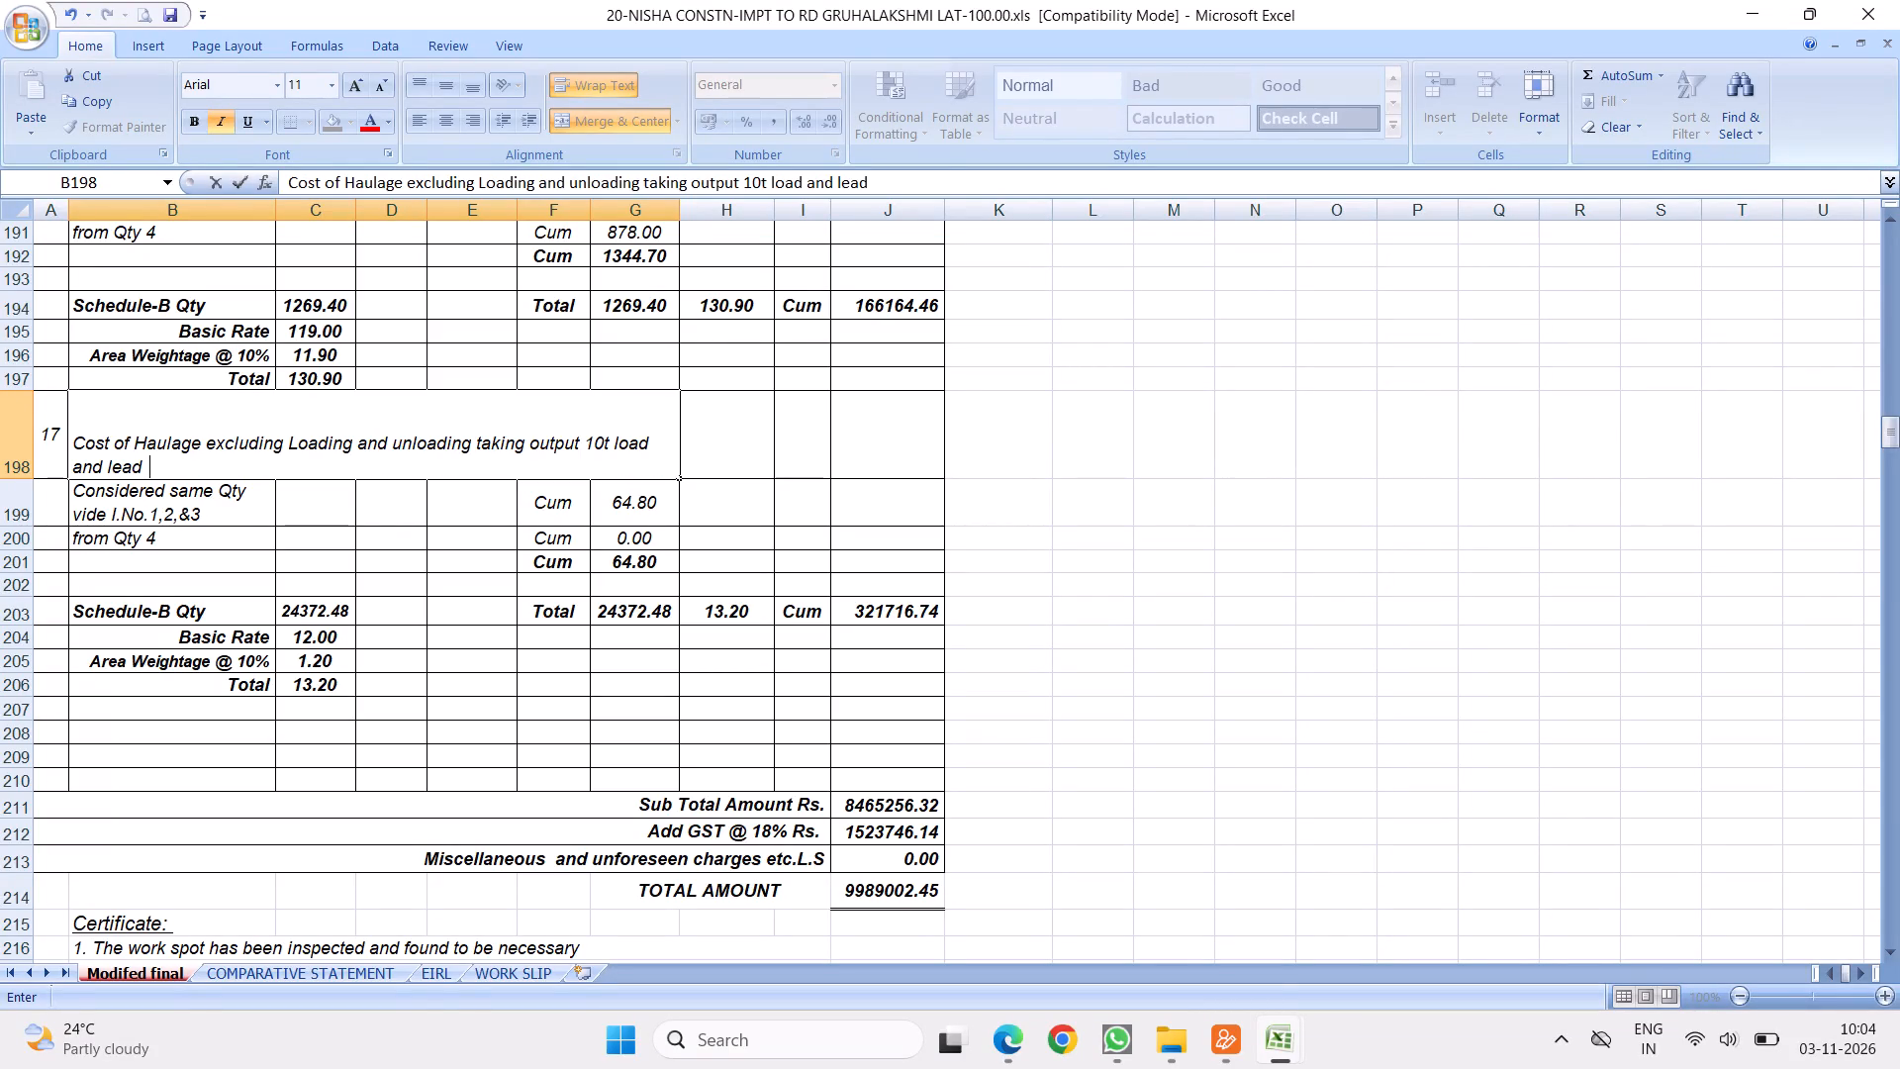
text(10km)
key(equal)
text(100)
text(t.km)
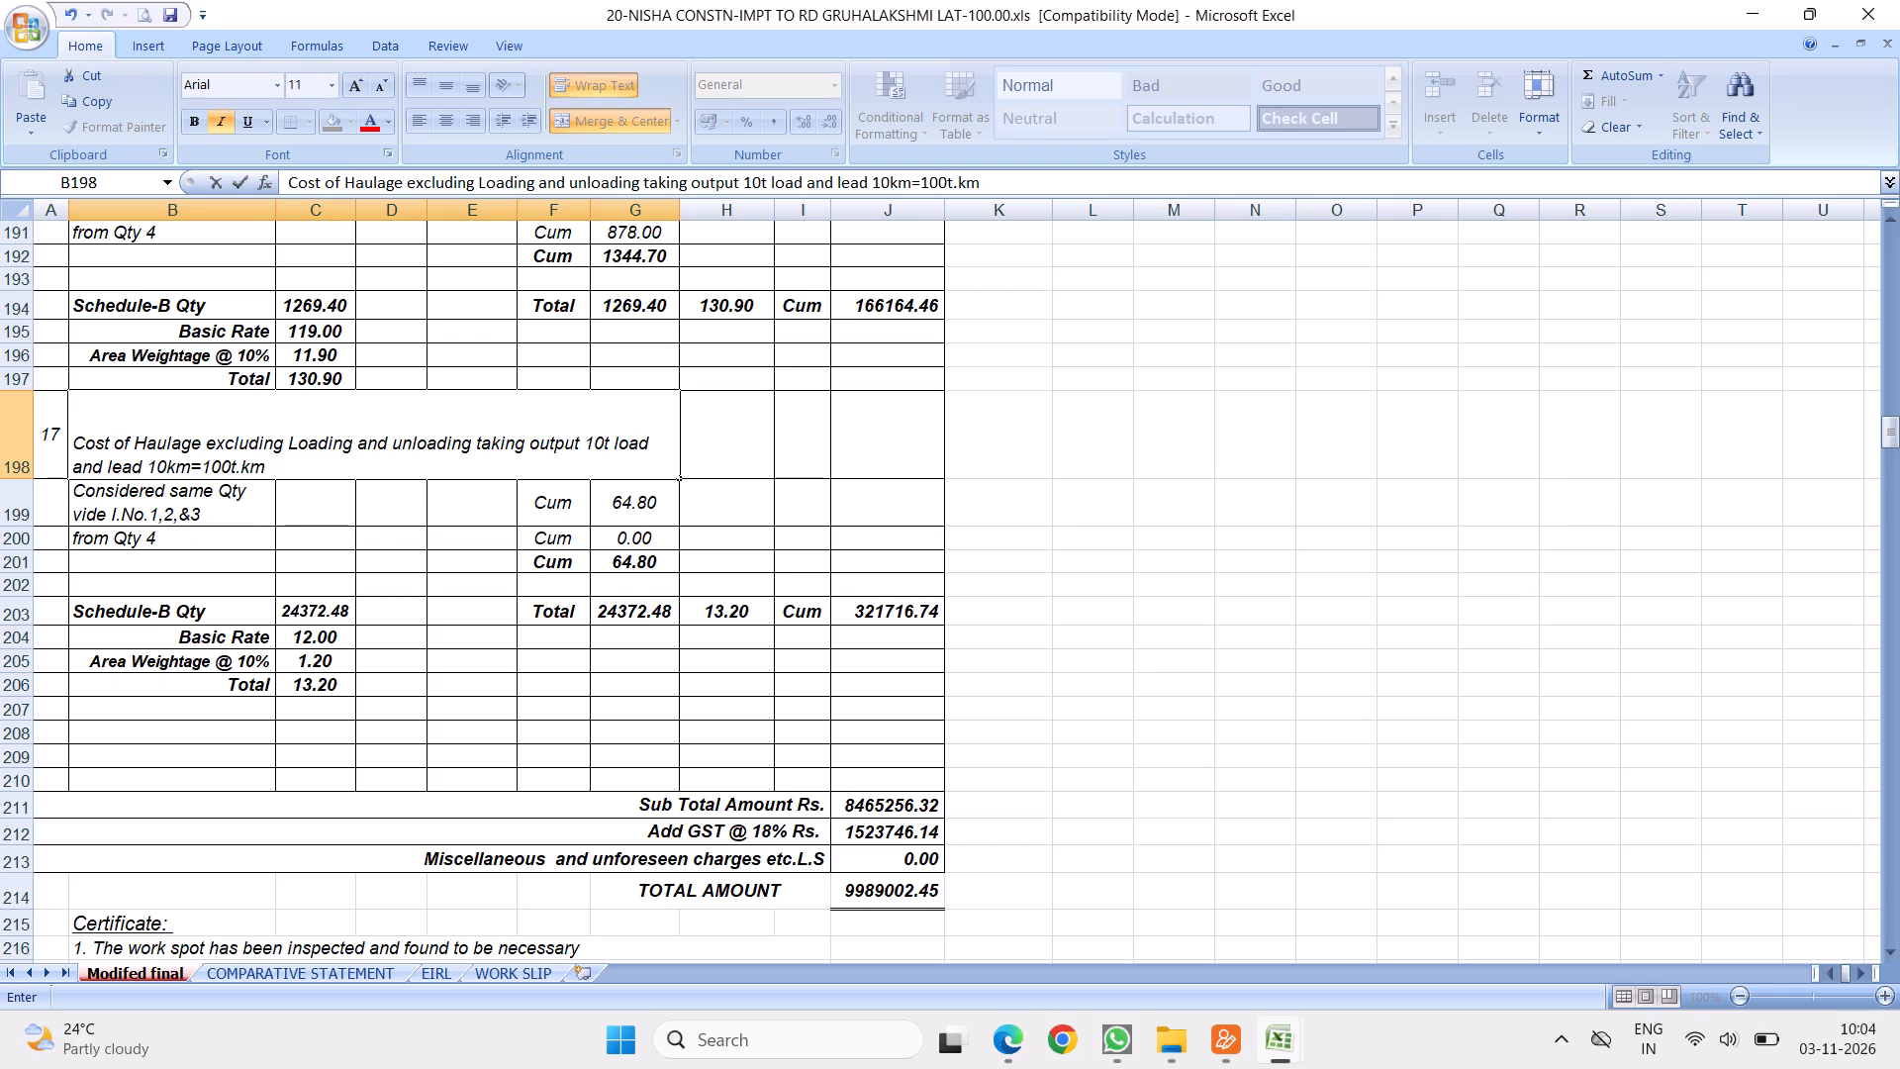
Complete item 17's haulage description in B198 with the reference ".(P.No.3, Sl.No.1.4(A), Vol-1)".
text(.()
text(P.No.)
text(3,)
key(space)
key(shift+s)
text(l.No.)
key(1)
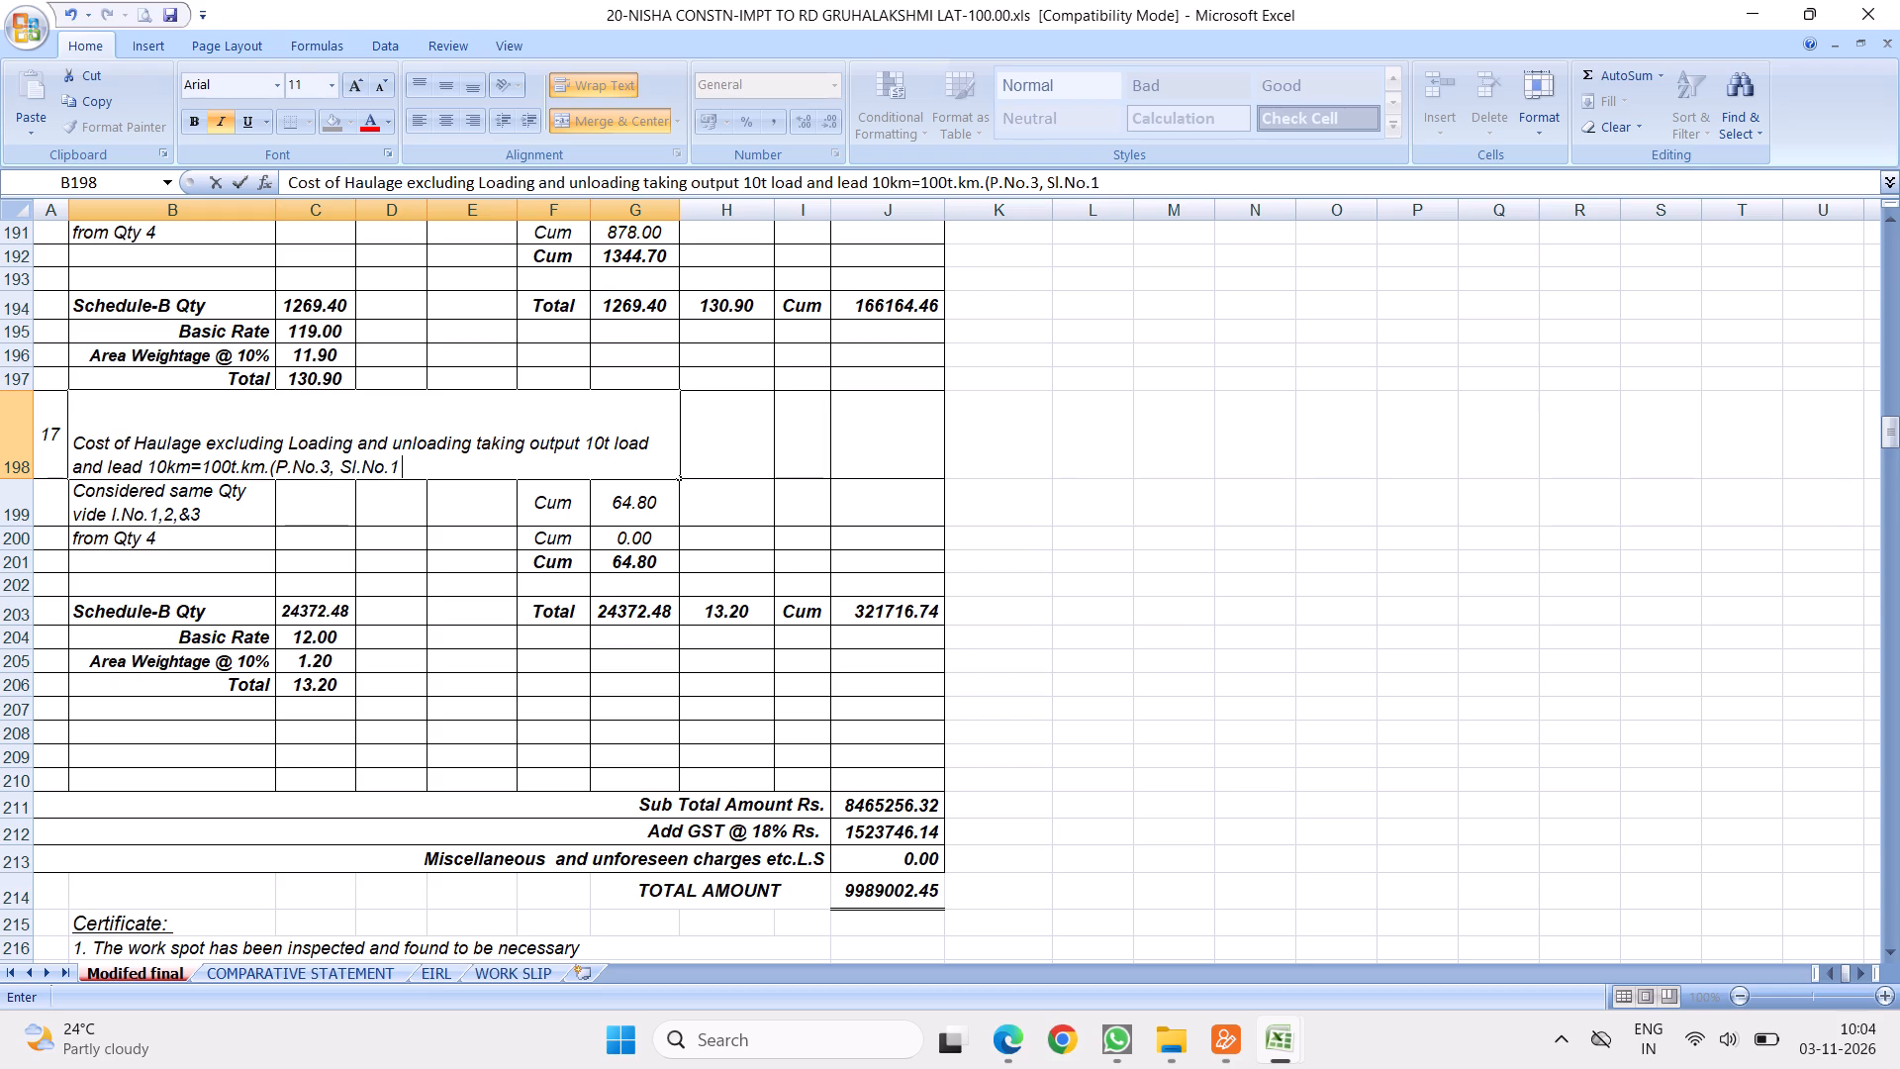
text(.4)
key(shift+parenleft)
key(shift+a)
key(shift+parenright)
text(, Vol)
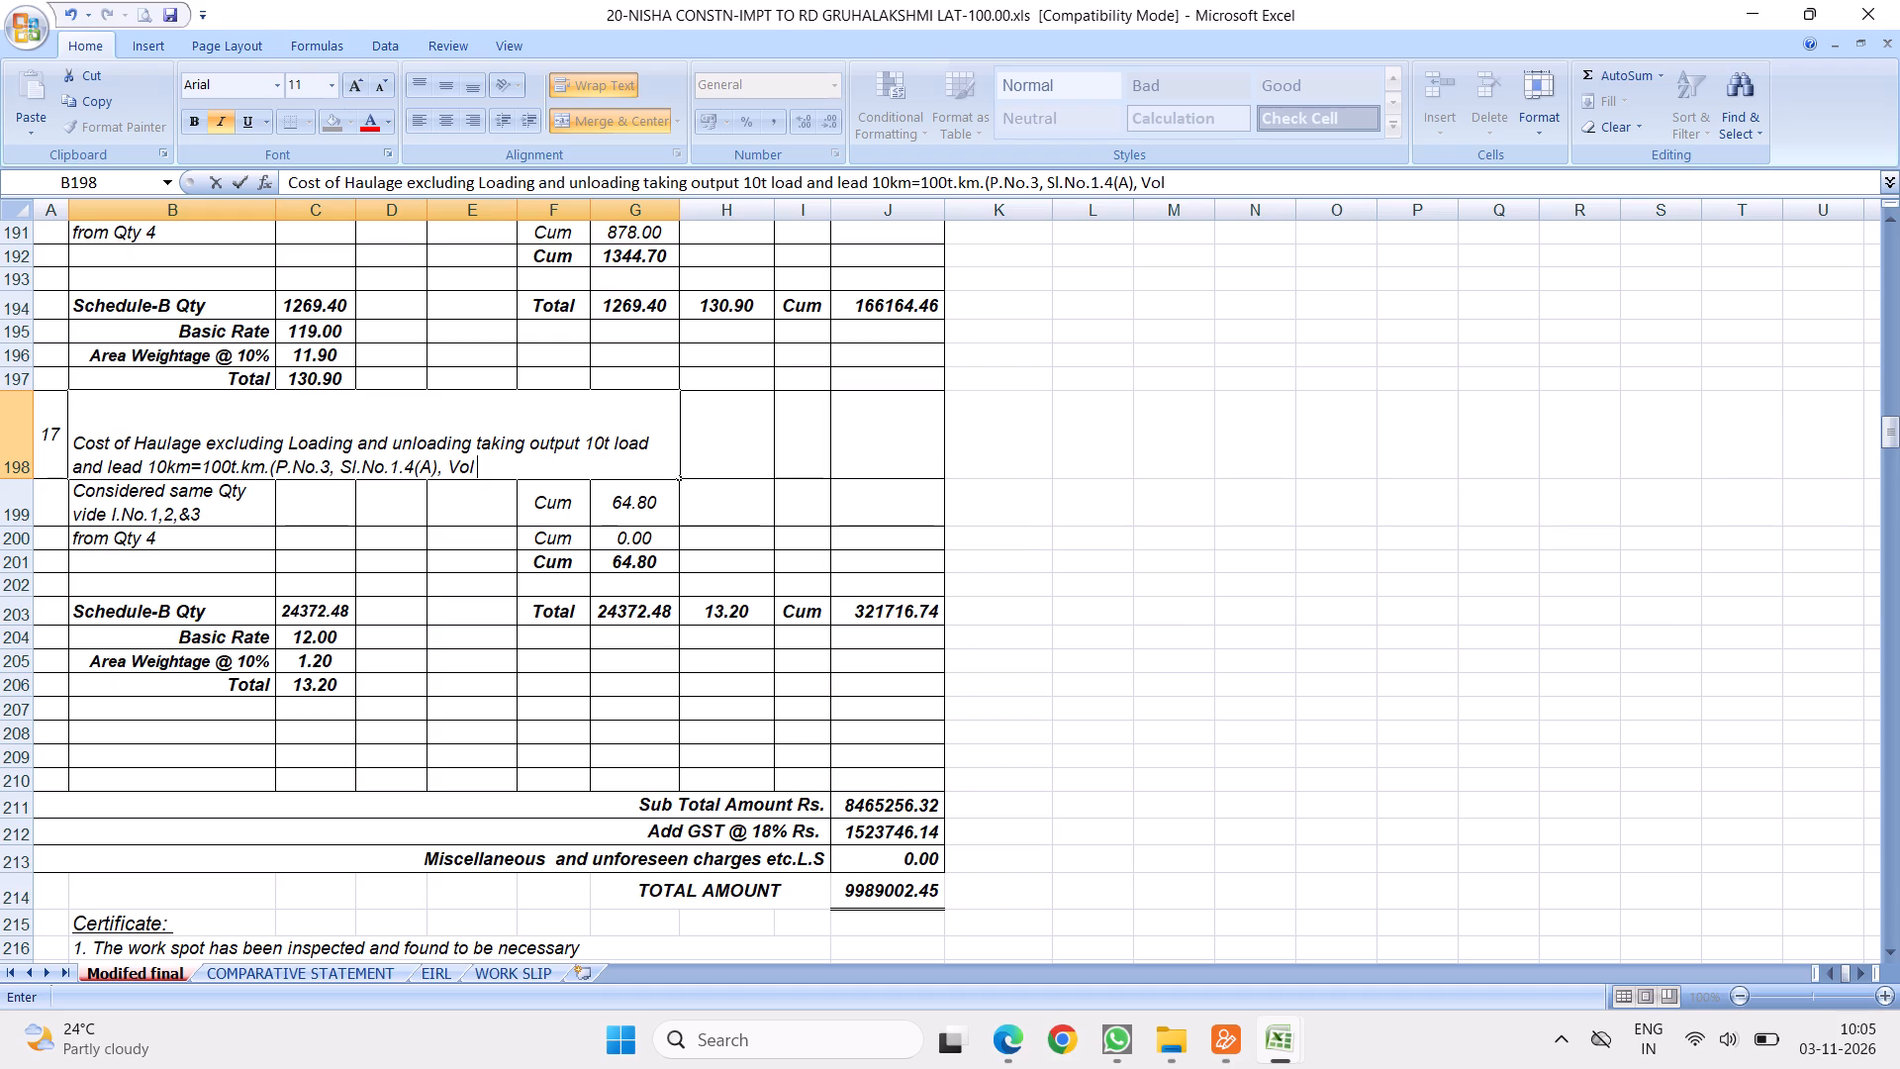
key(minus)
text(1))
click(430, 568)
click(318, 453)
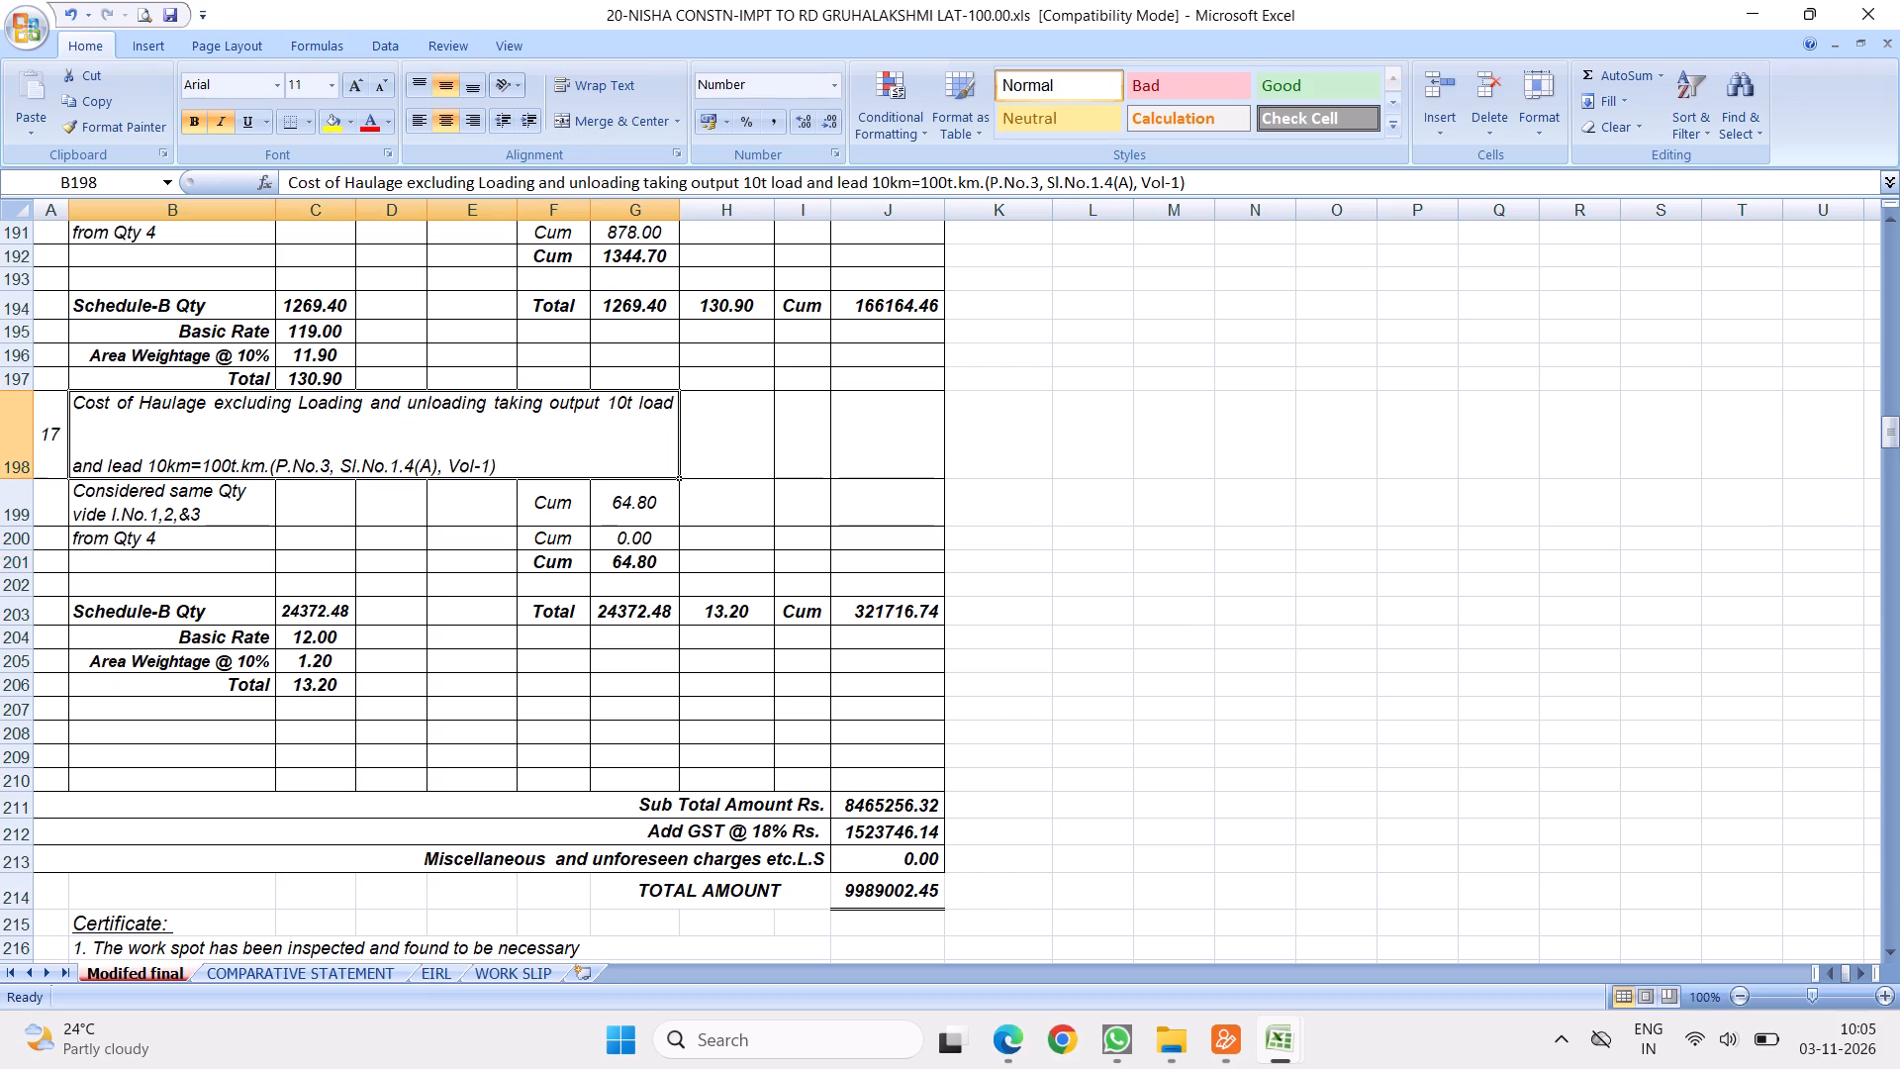
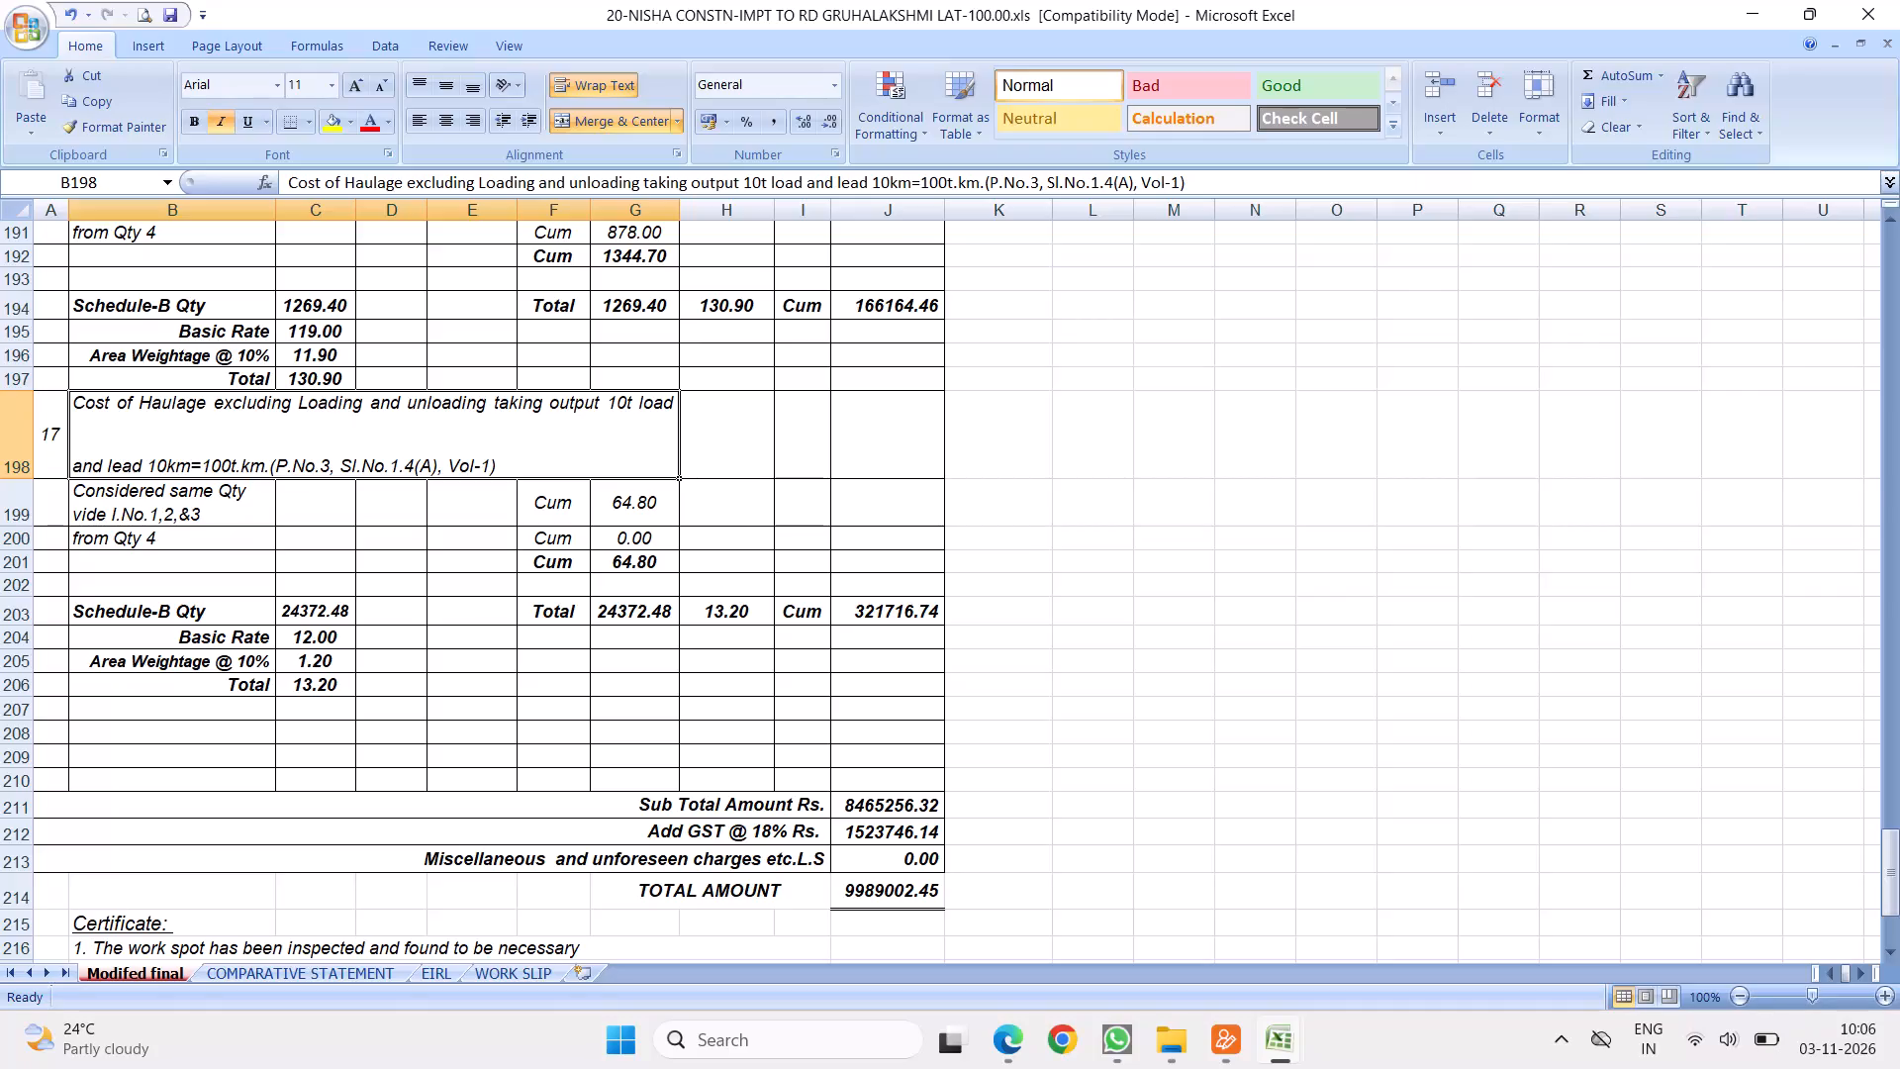
Consult the haulage item in the drain and road estimate workbook, and change item 17's reference to Sl.No.1.4(i), Vol-3 in the NISHA CONSTN workbook.
click(564, 642)
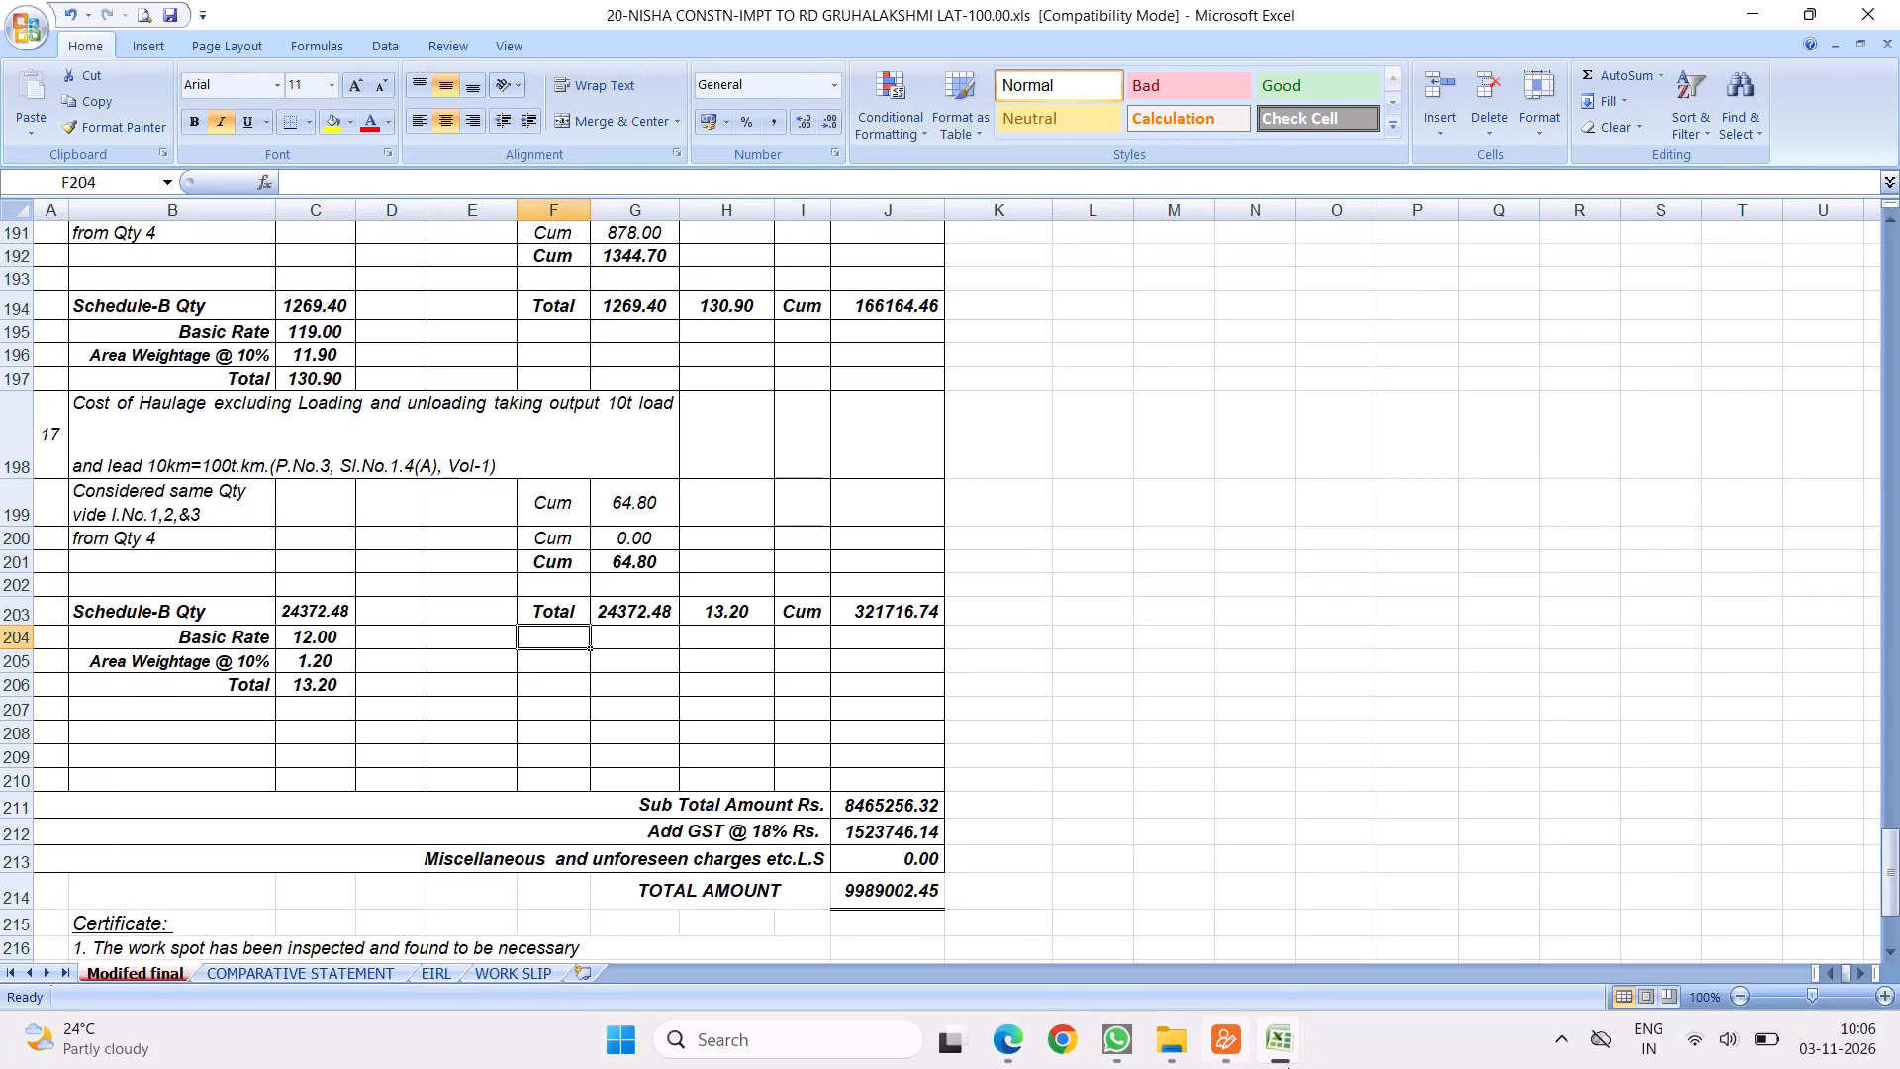
click(1288, 1033)
click(1398, 868)
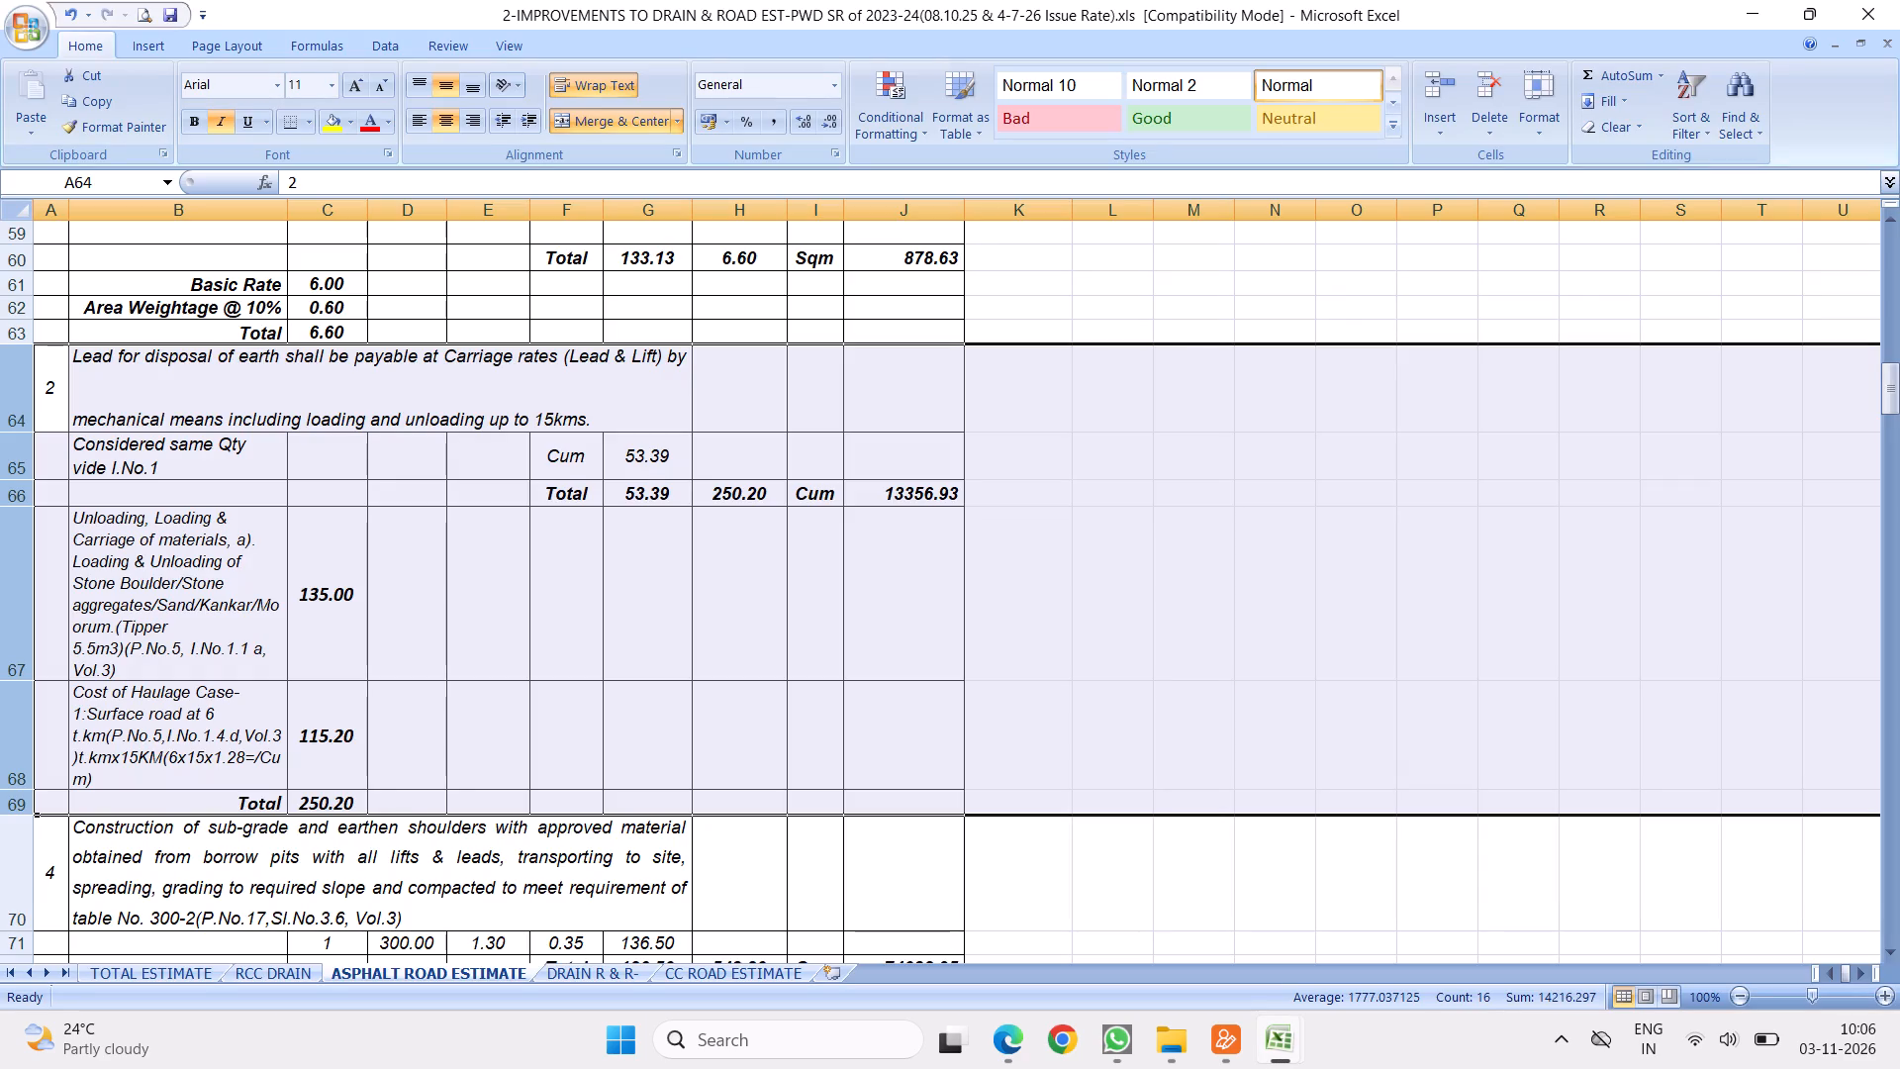
click(190, 539)
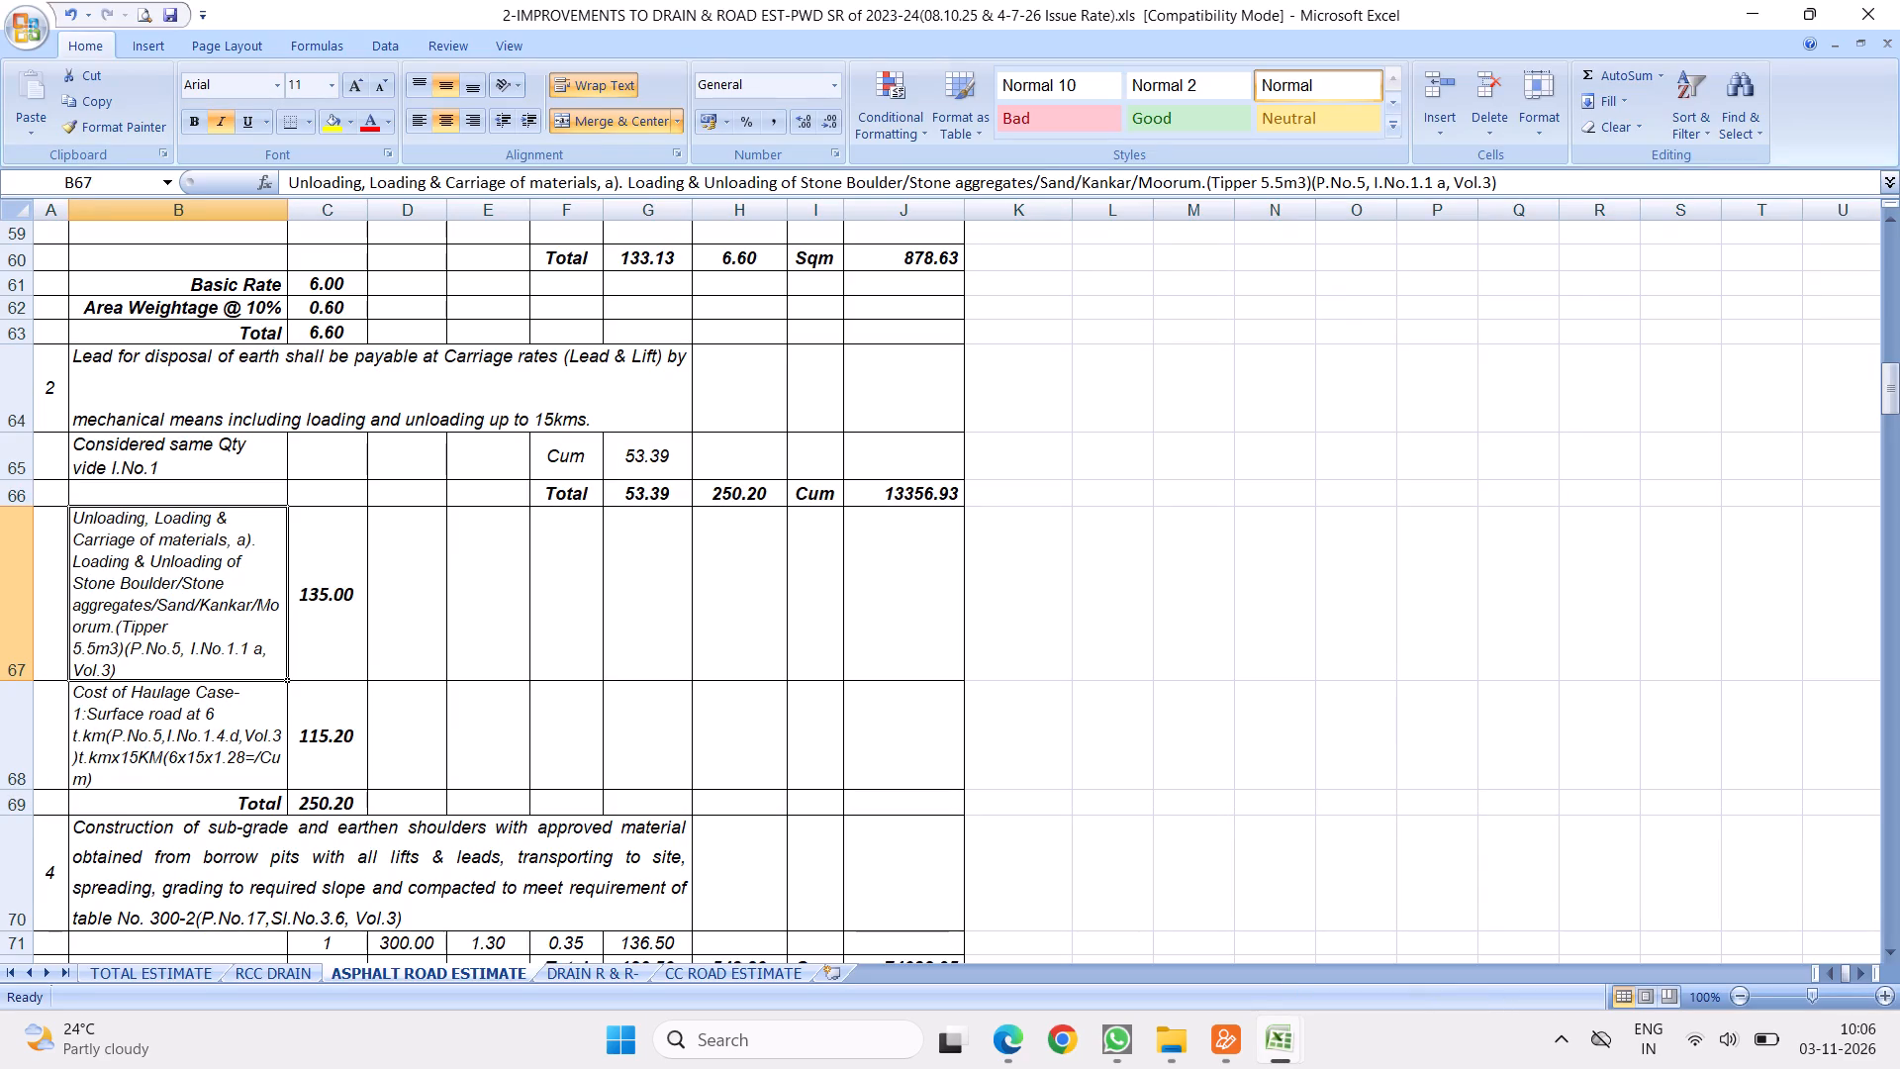
click(155, 736)
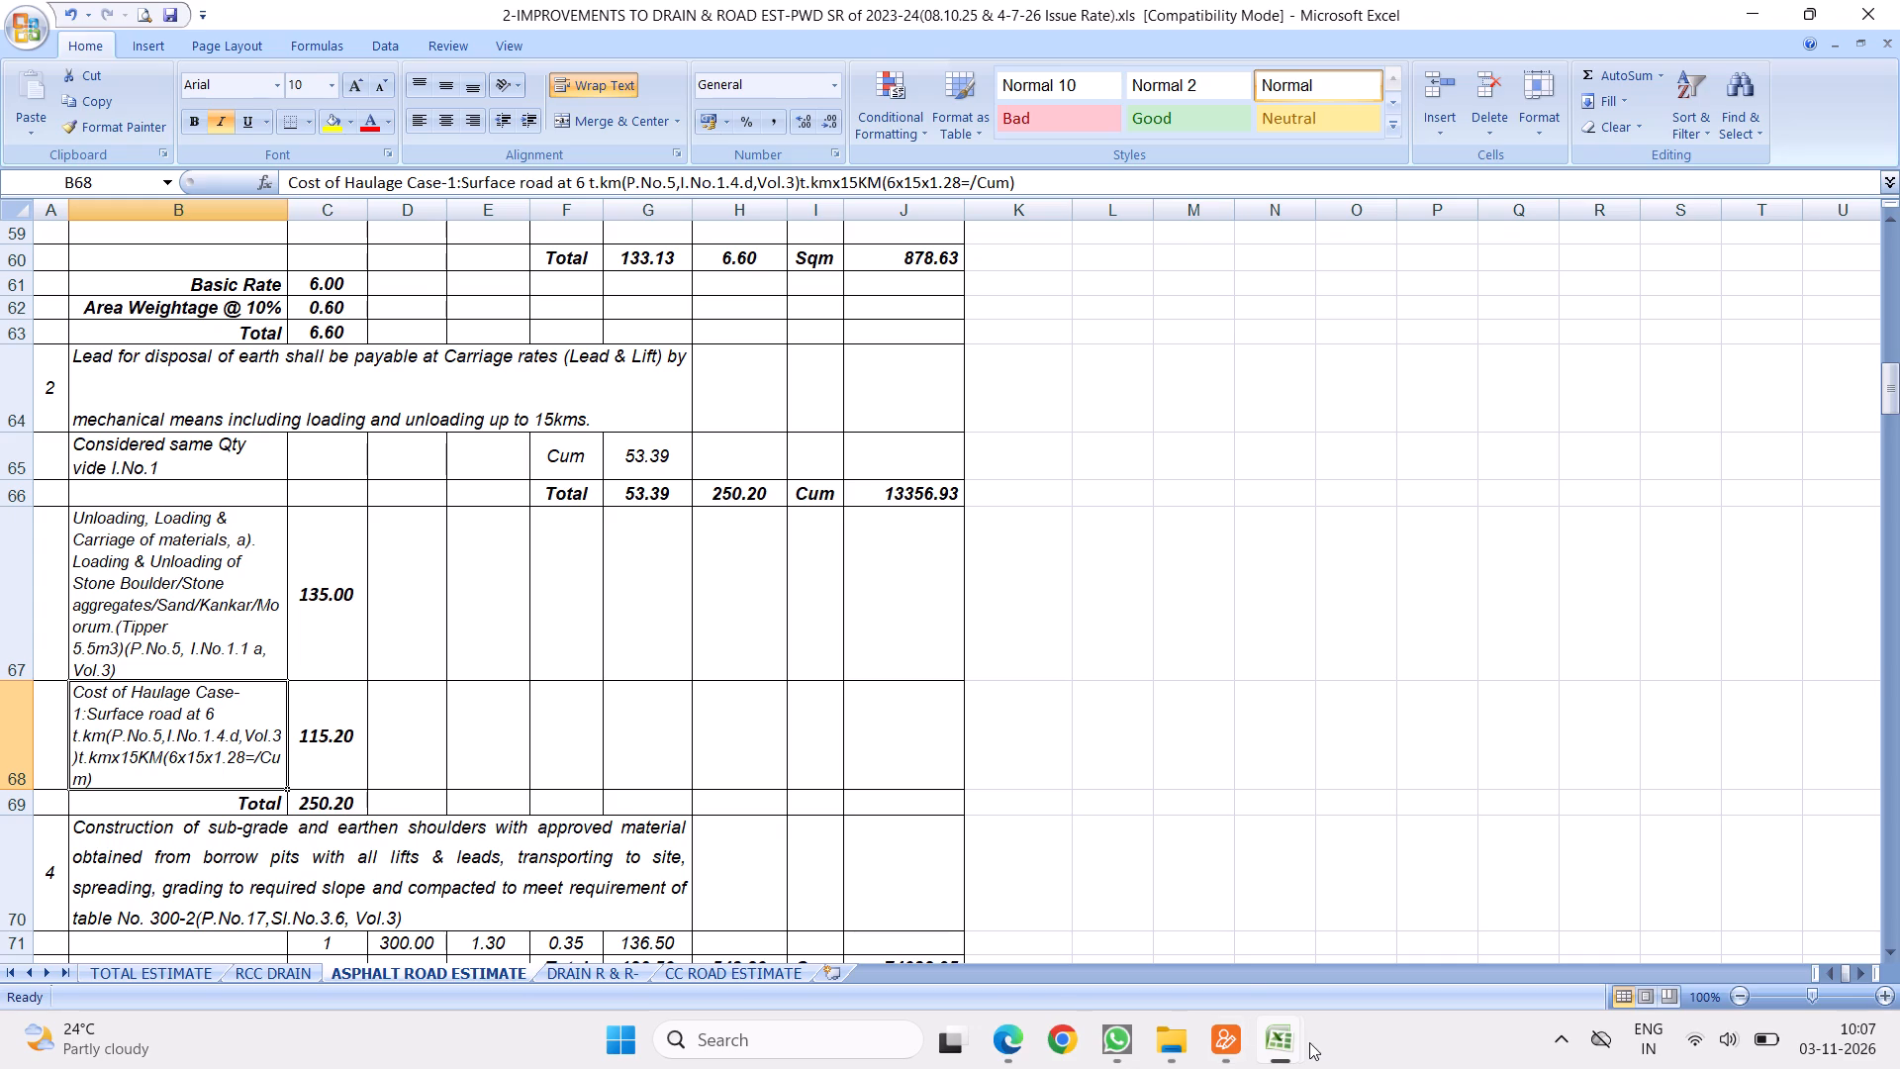
click(1267, 1040)
click(1144, 859)
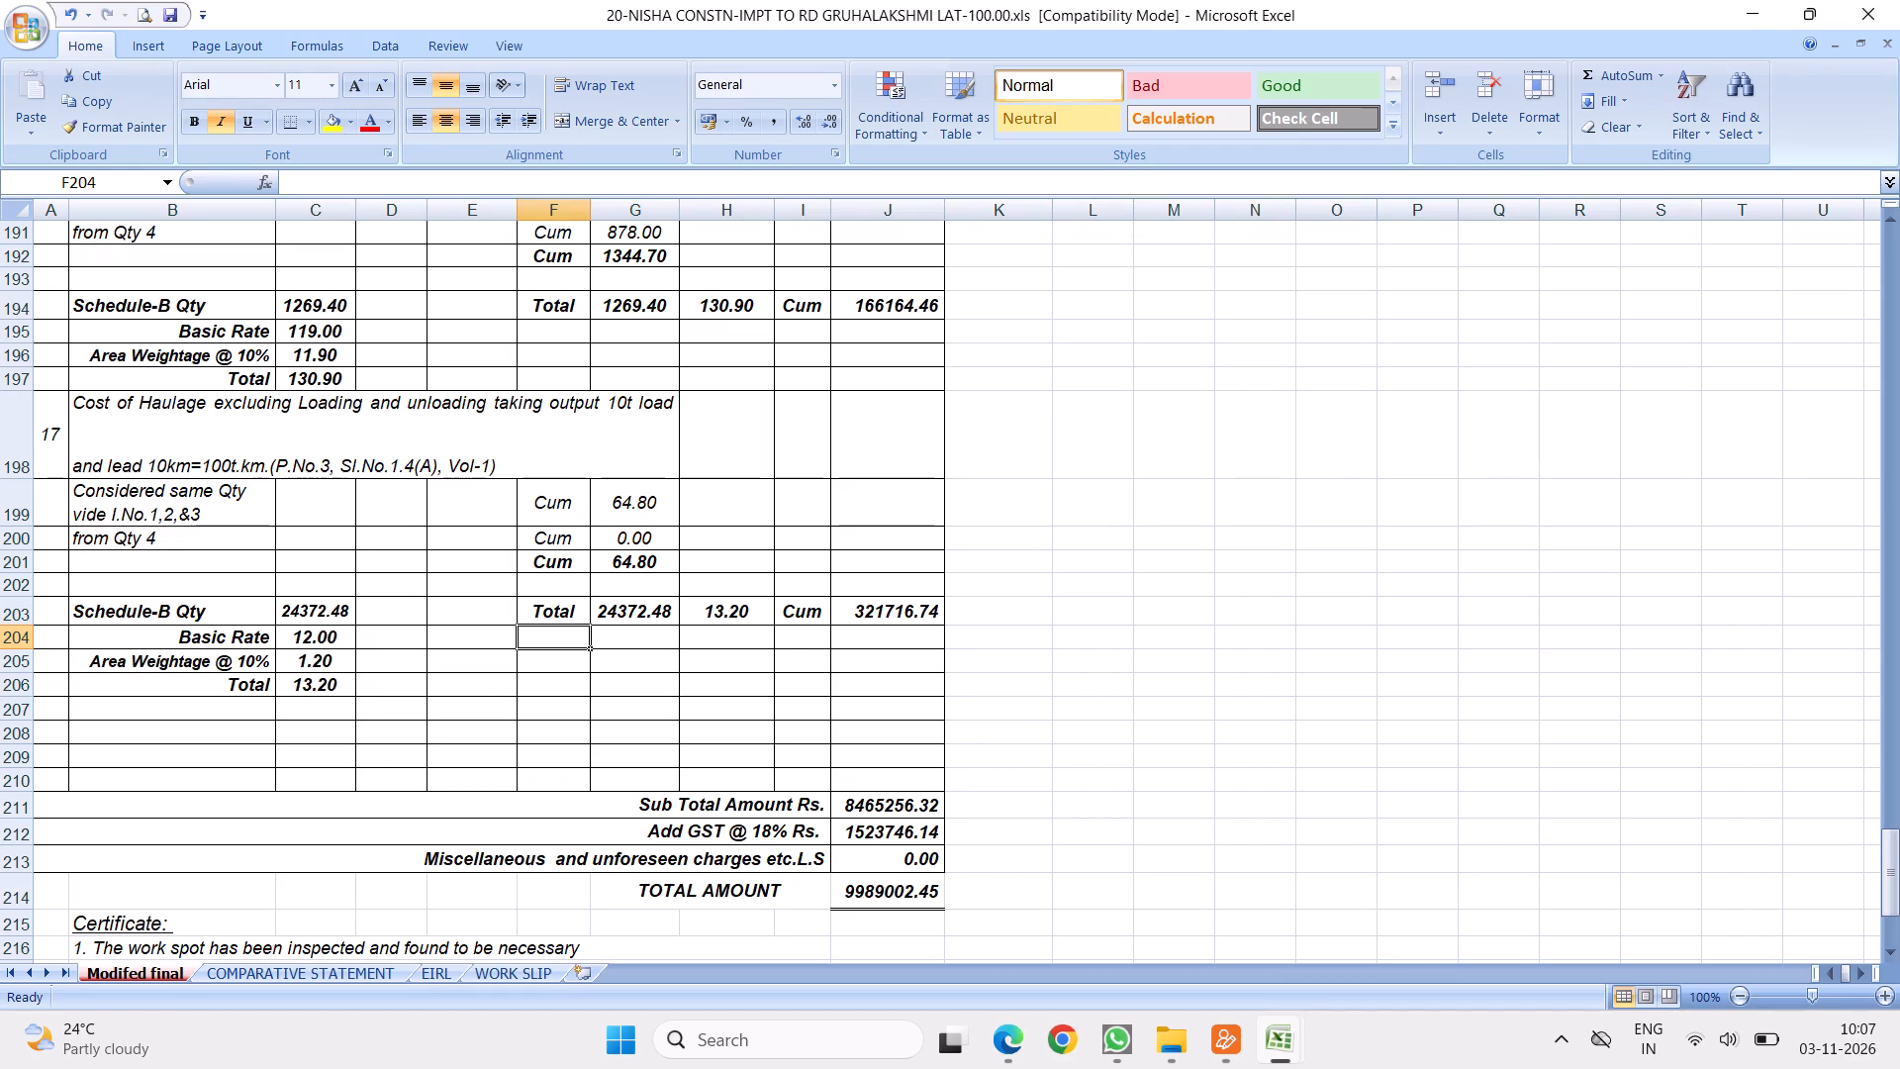
double_click(447, 461)
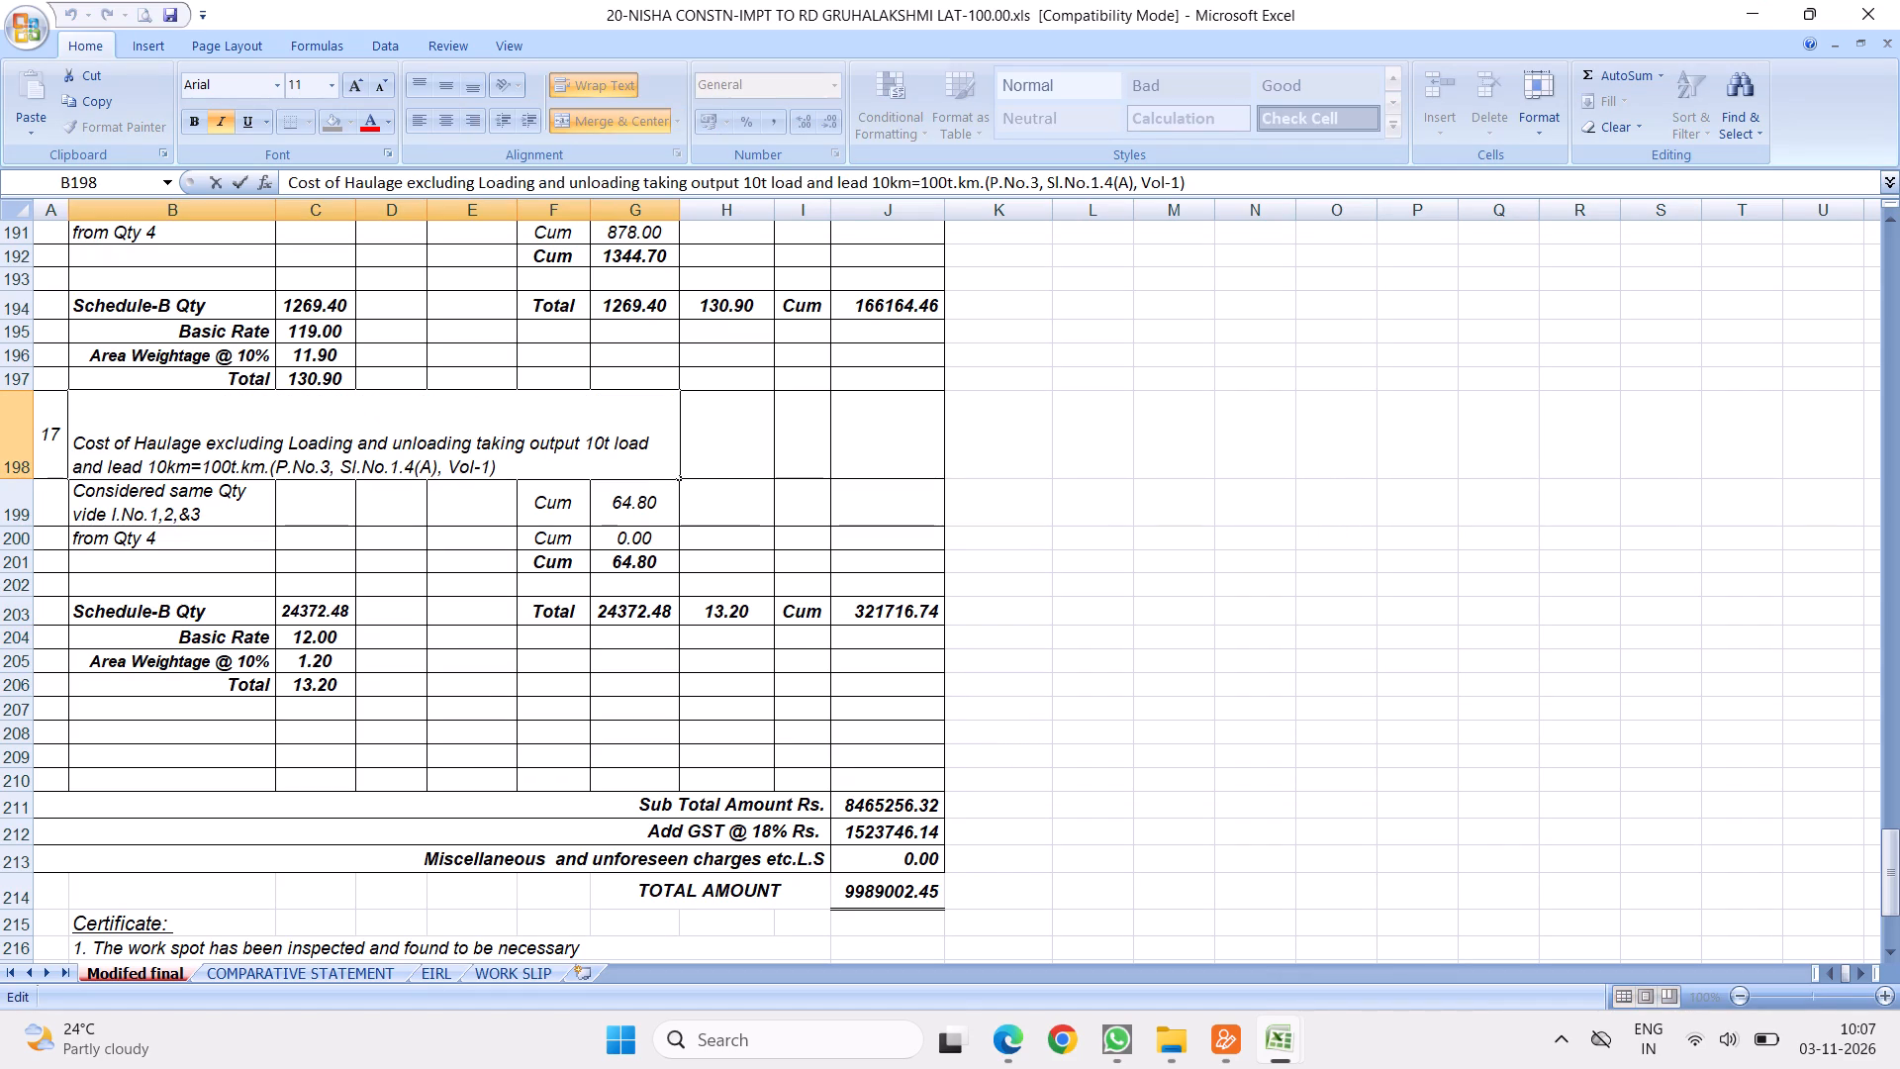
click(491, 463)
key(BackSpace)
key(3)
click(426, 463)
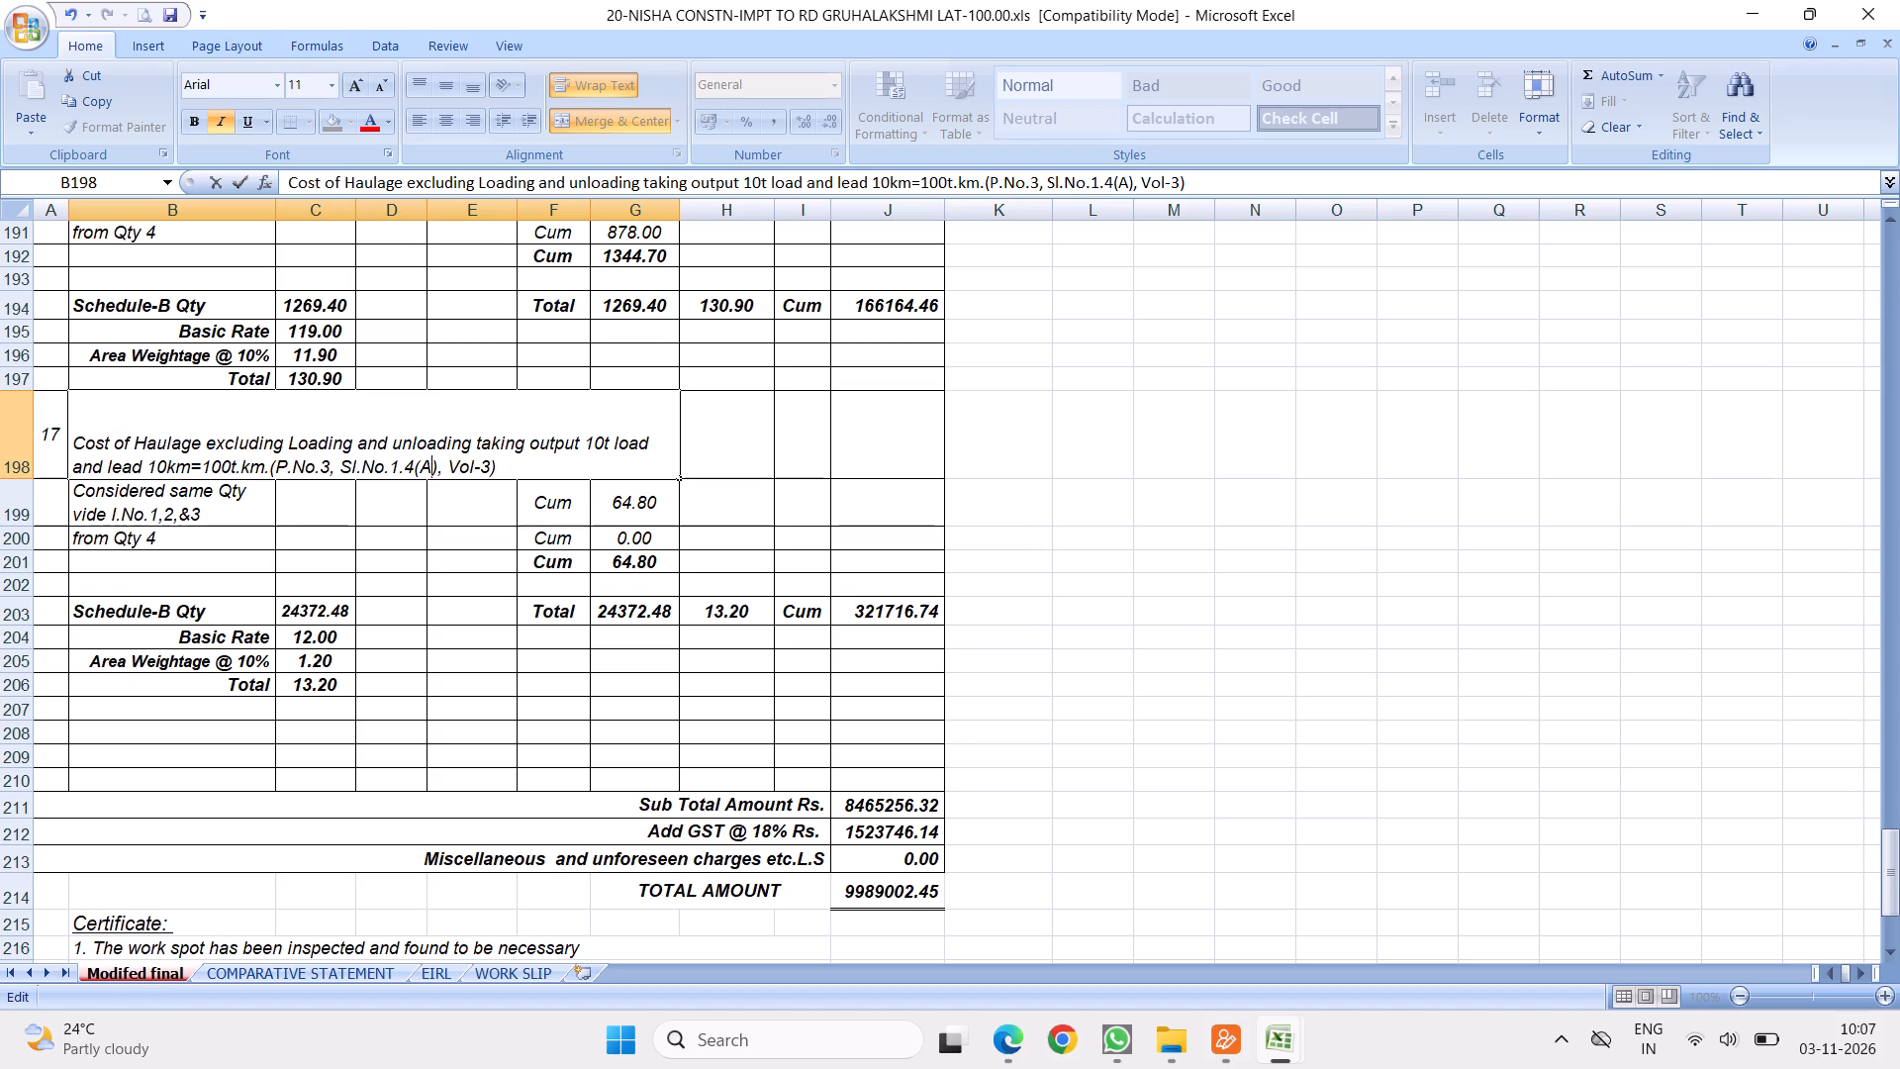
key(BackSpace)
key(i)
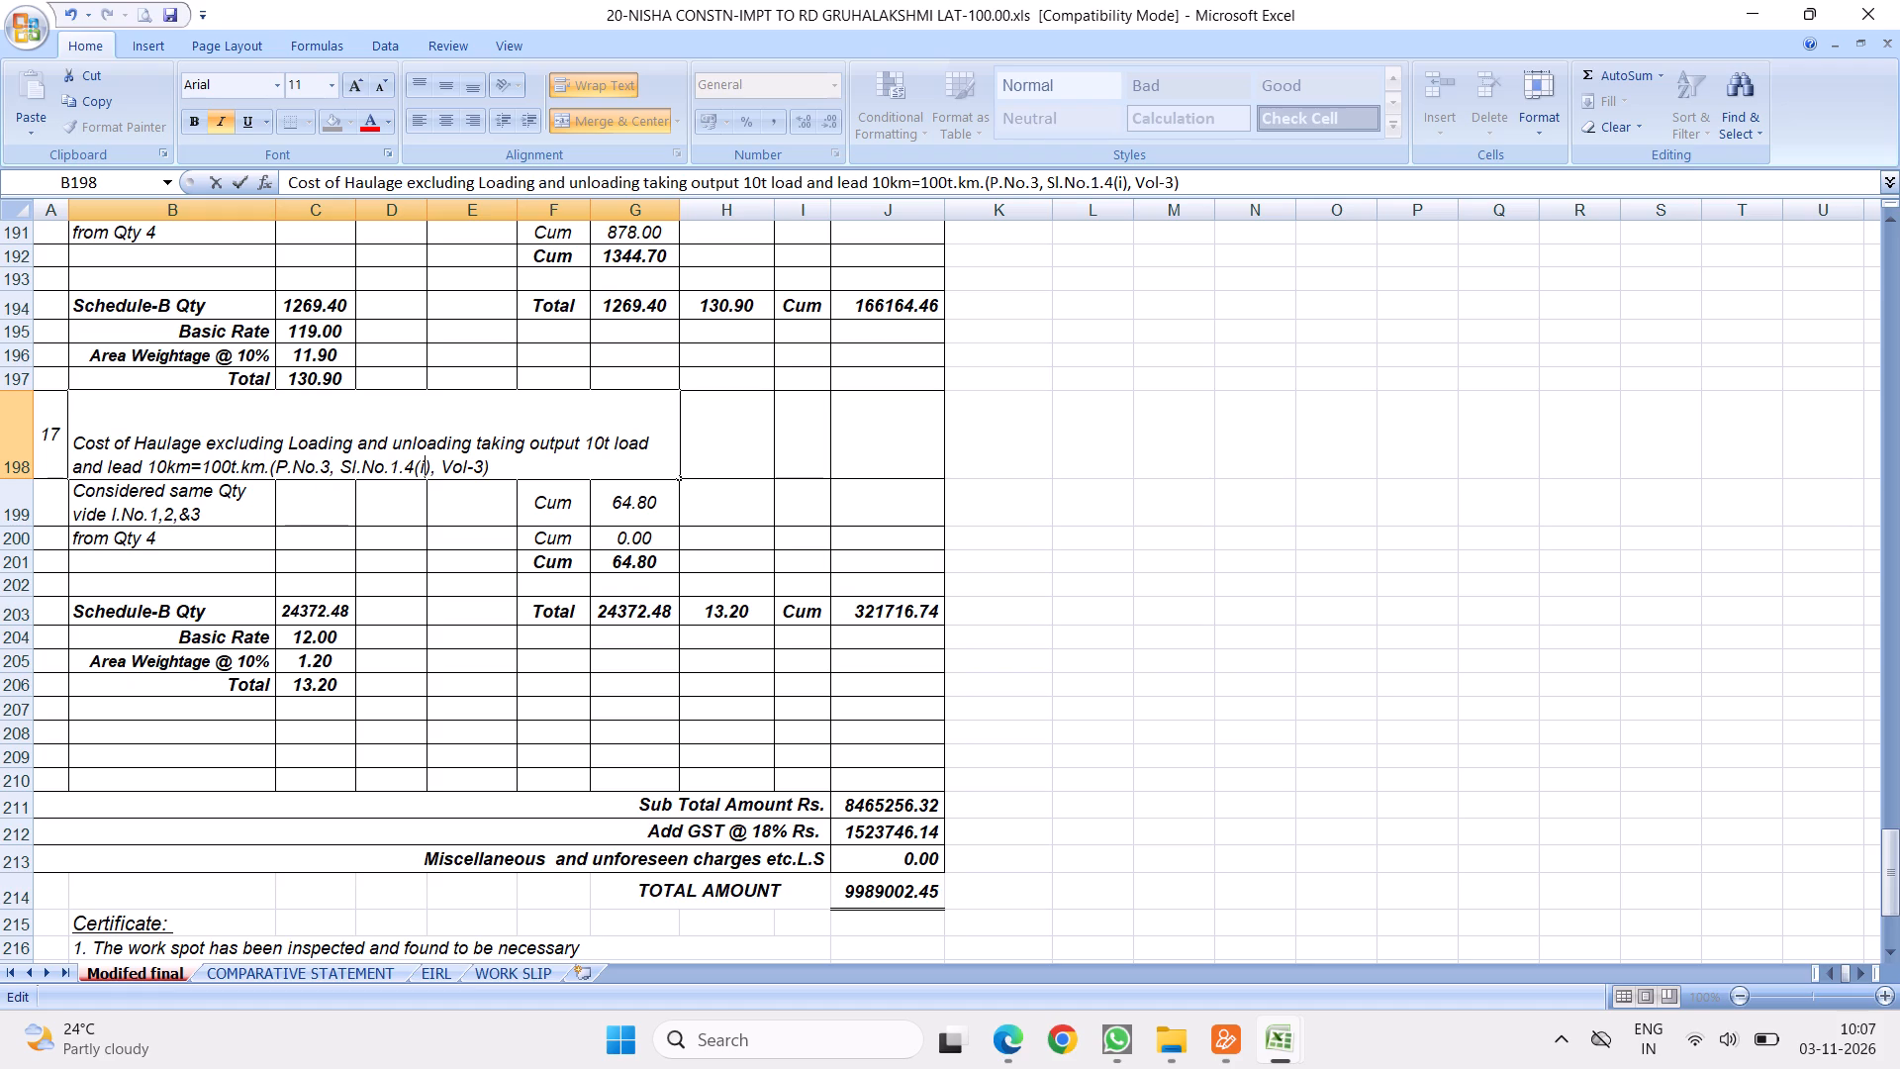
click(442, 570)
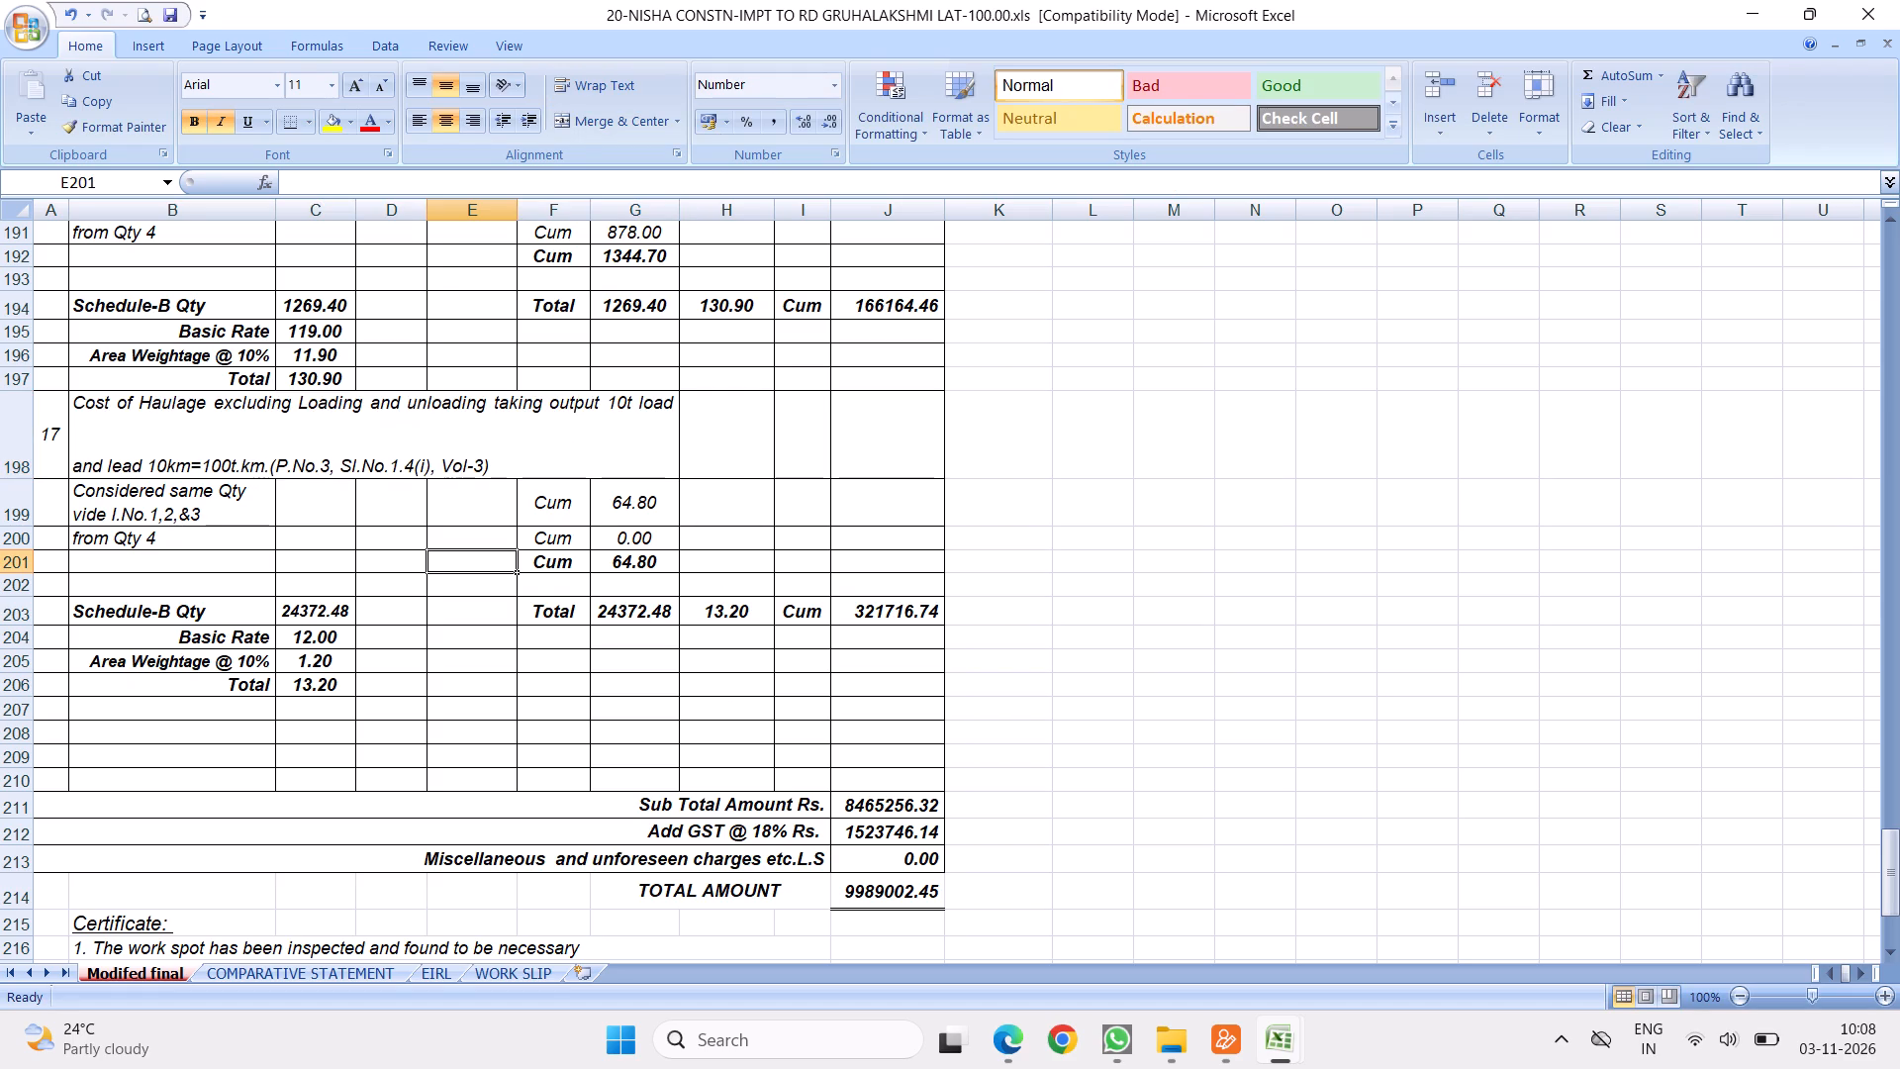
Change the unit in item 17's Schedule-B total row to t.km.
click(813, 612)
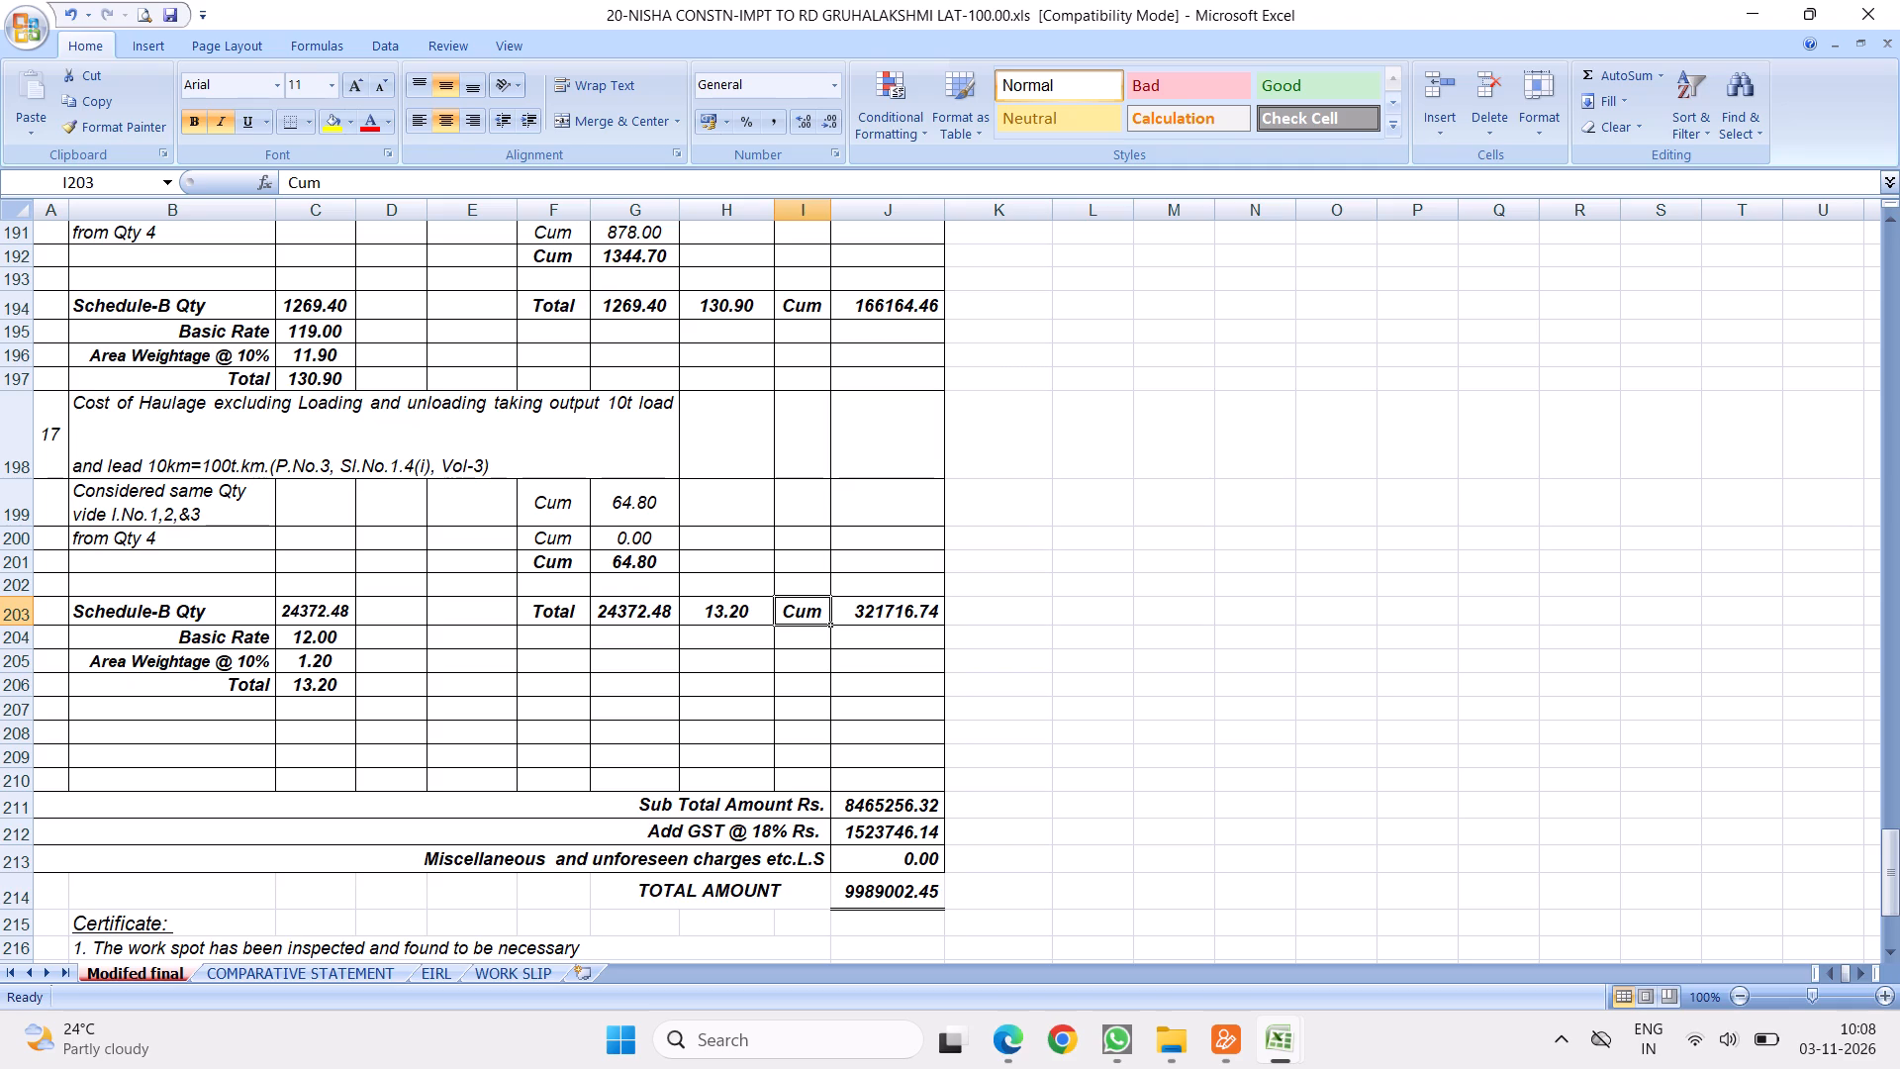
key(t)
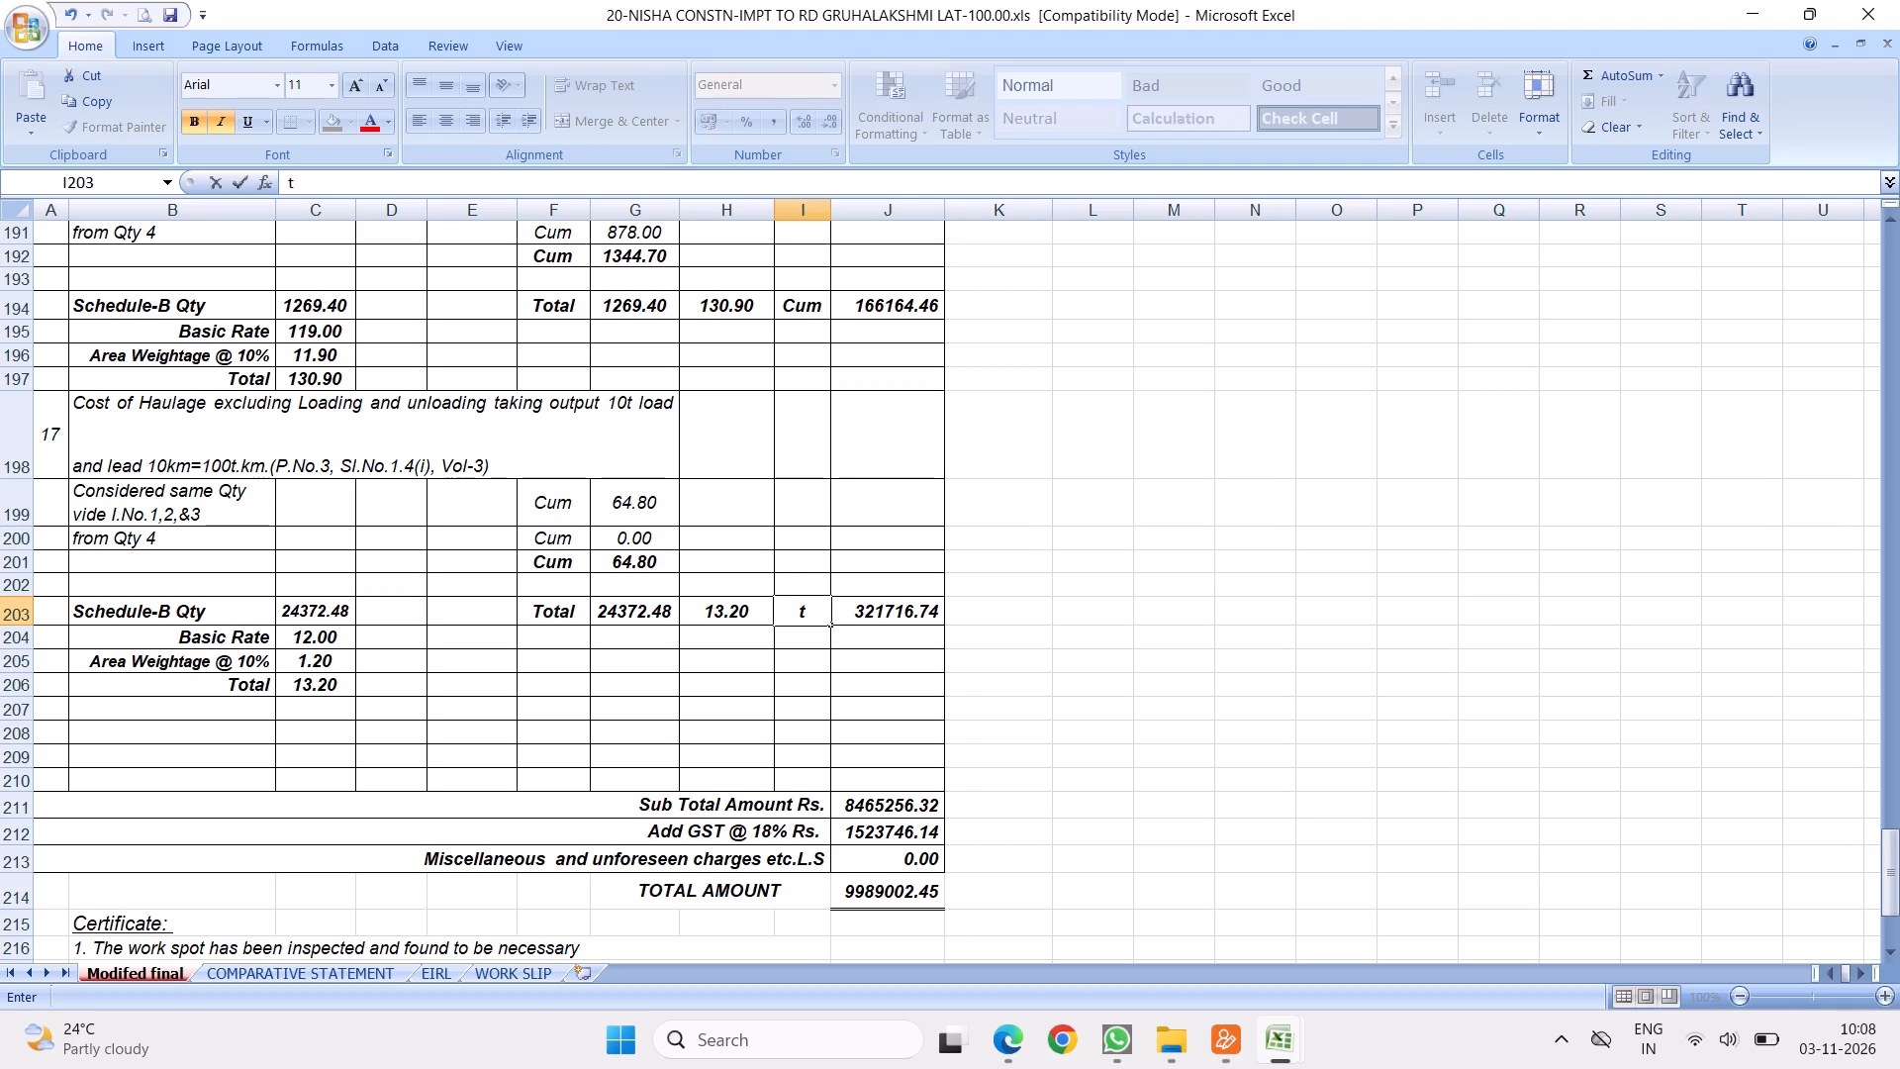
key(period)
text(km)
click(907, 689)
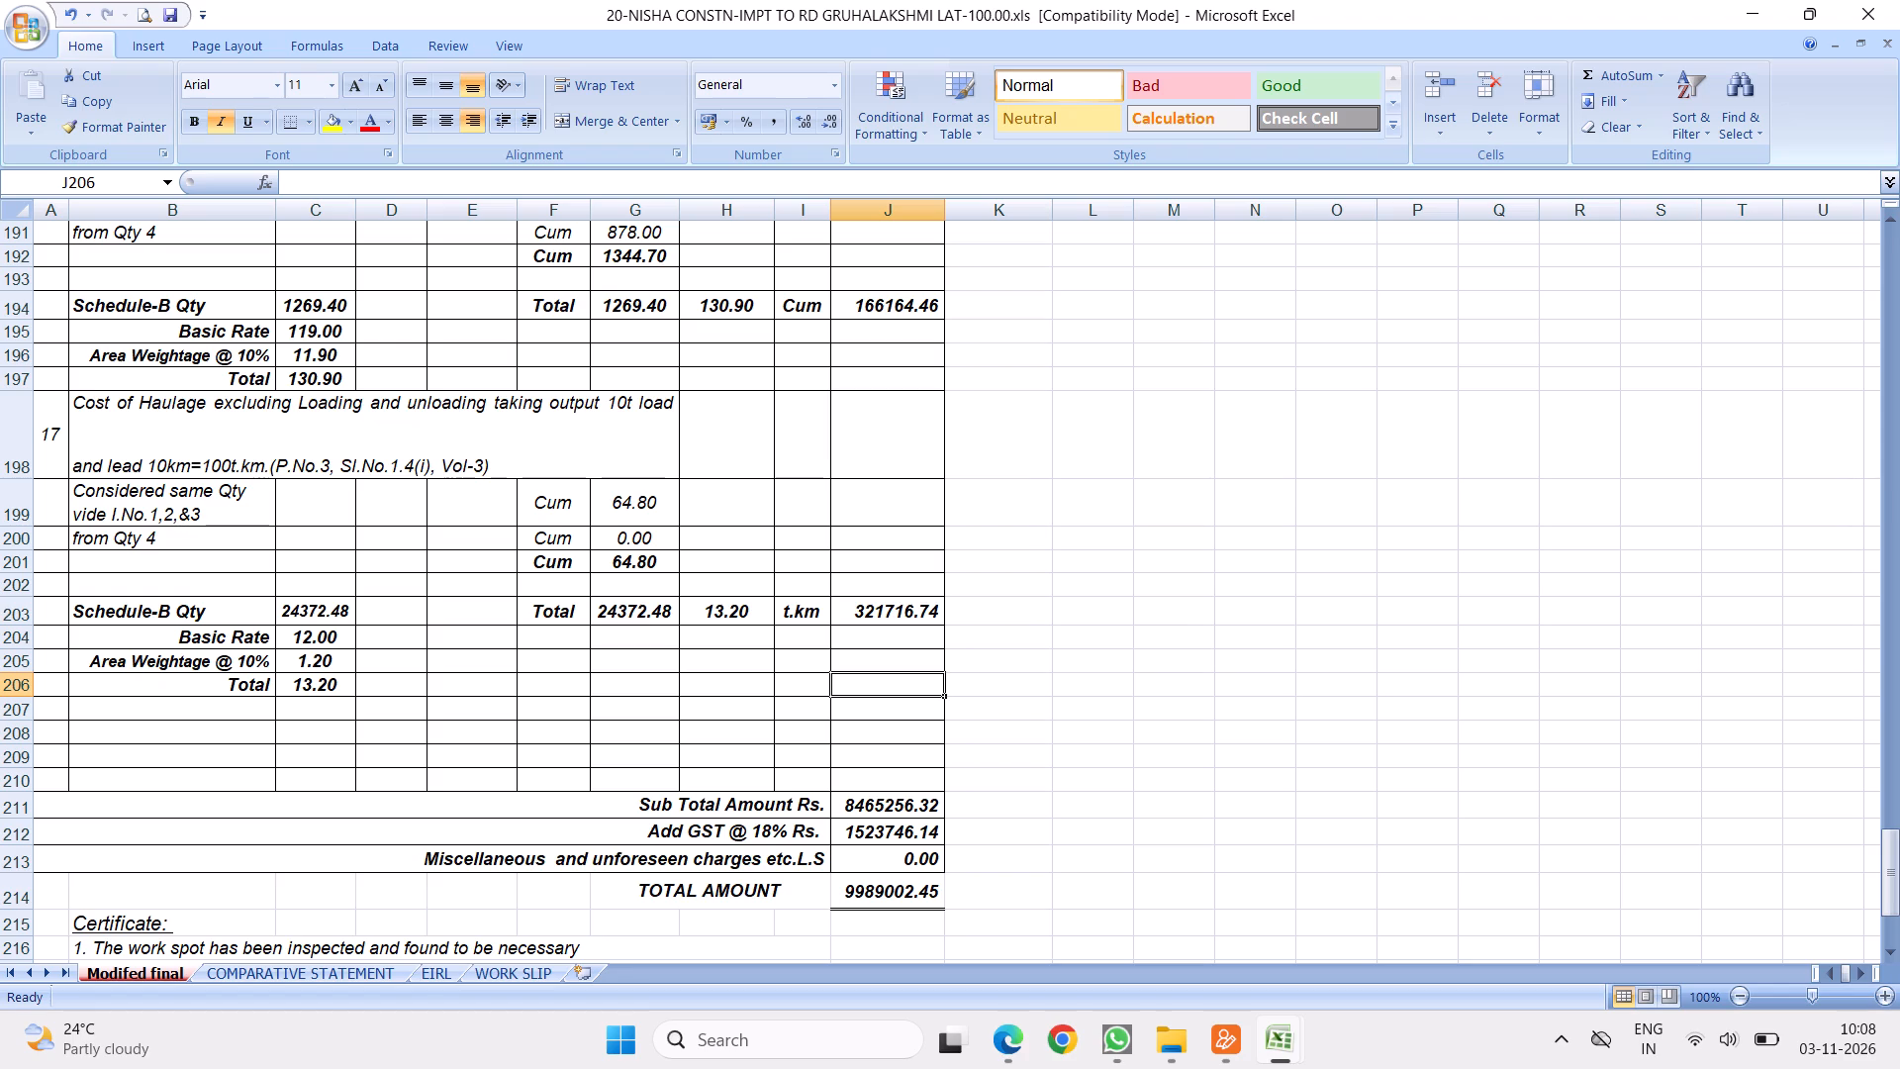
click(722, 680)
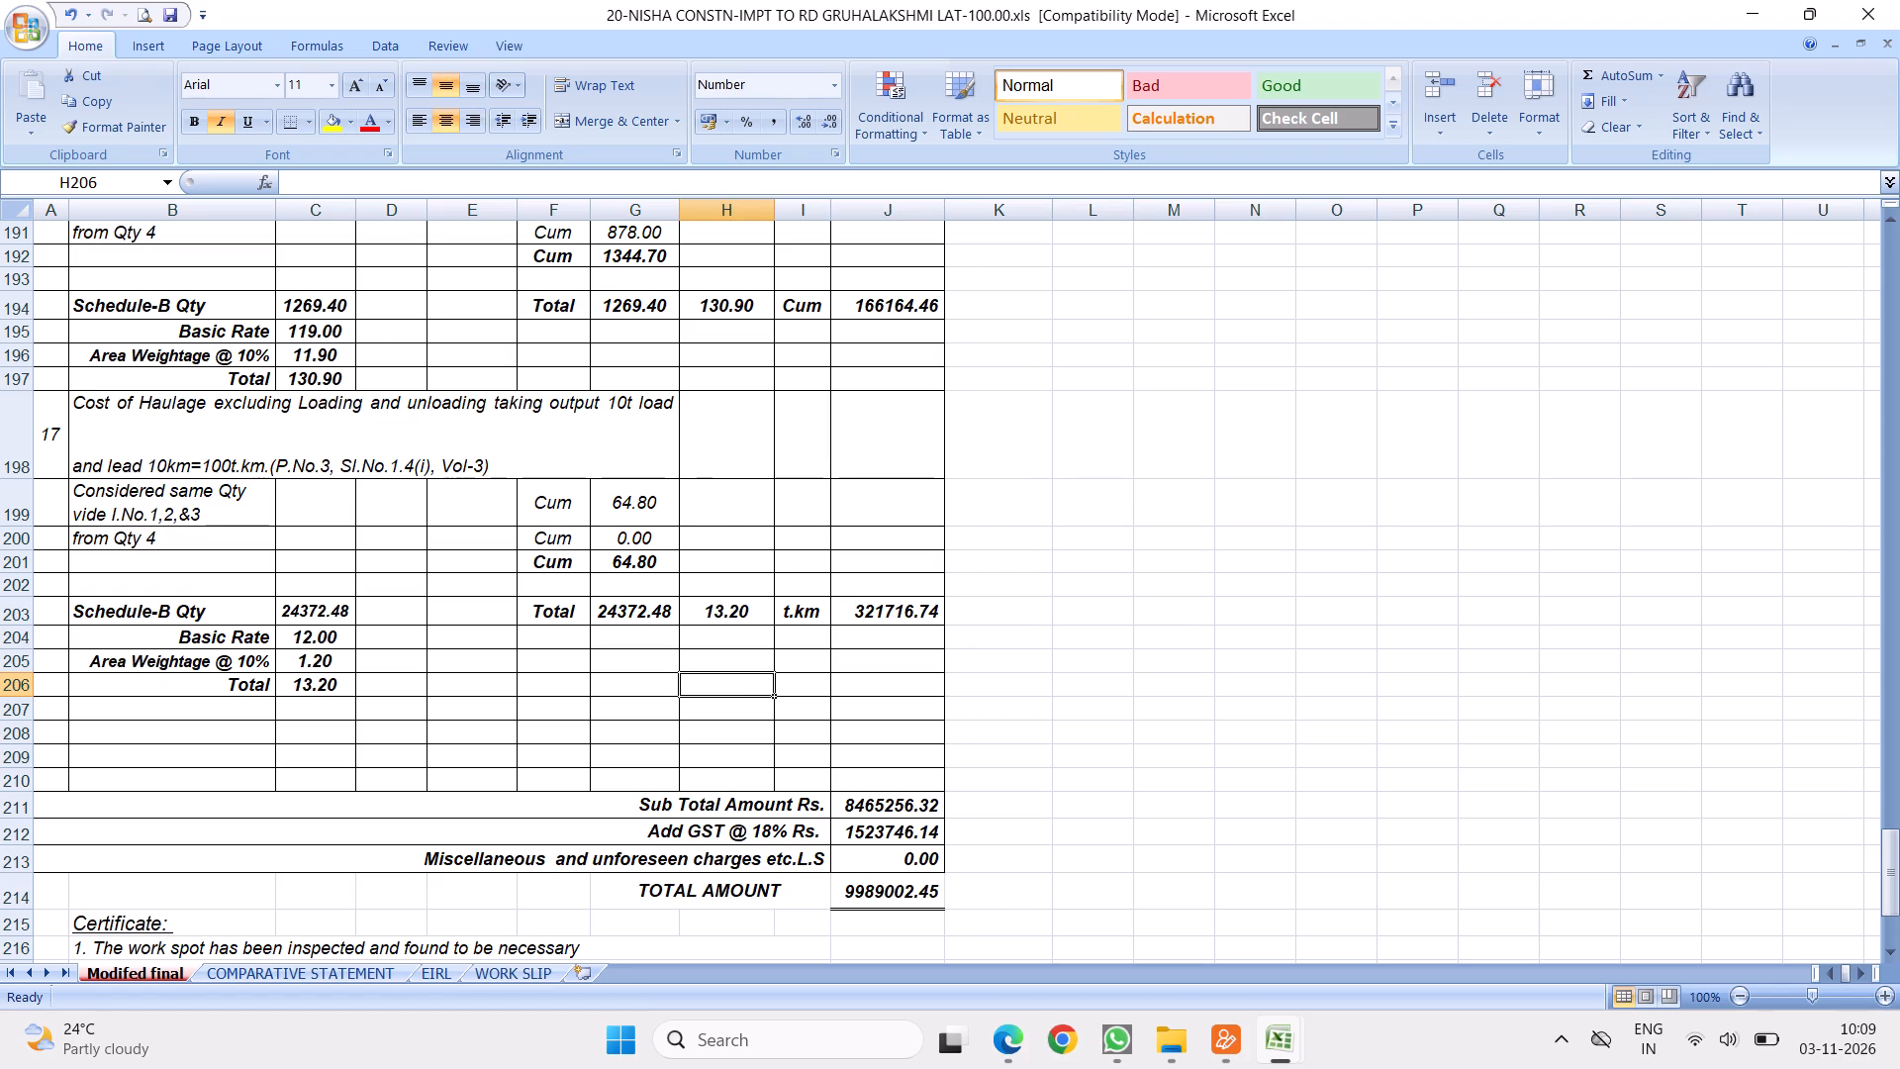
Delete the three empty rows 208 to 210 directly above the Sub Total Amount row.
drag(26, 733, 29, 785)
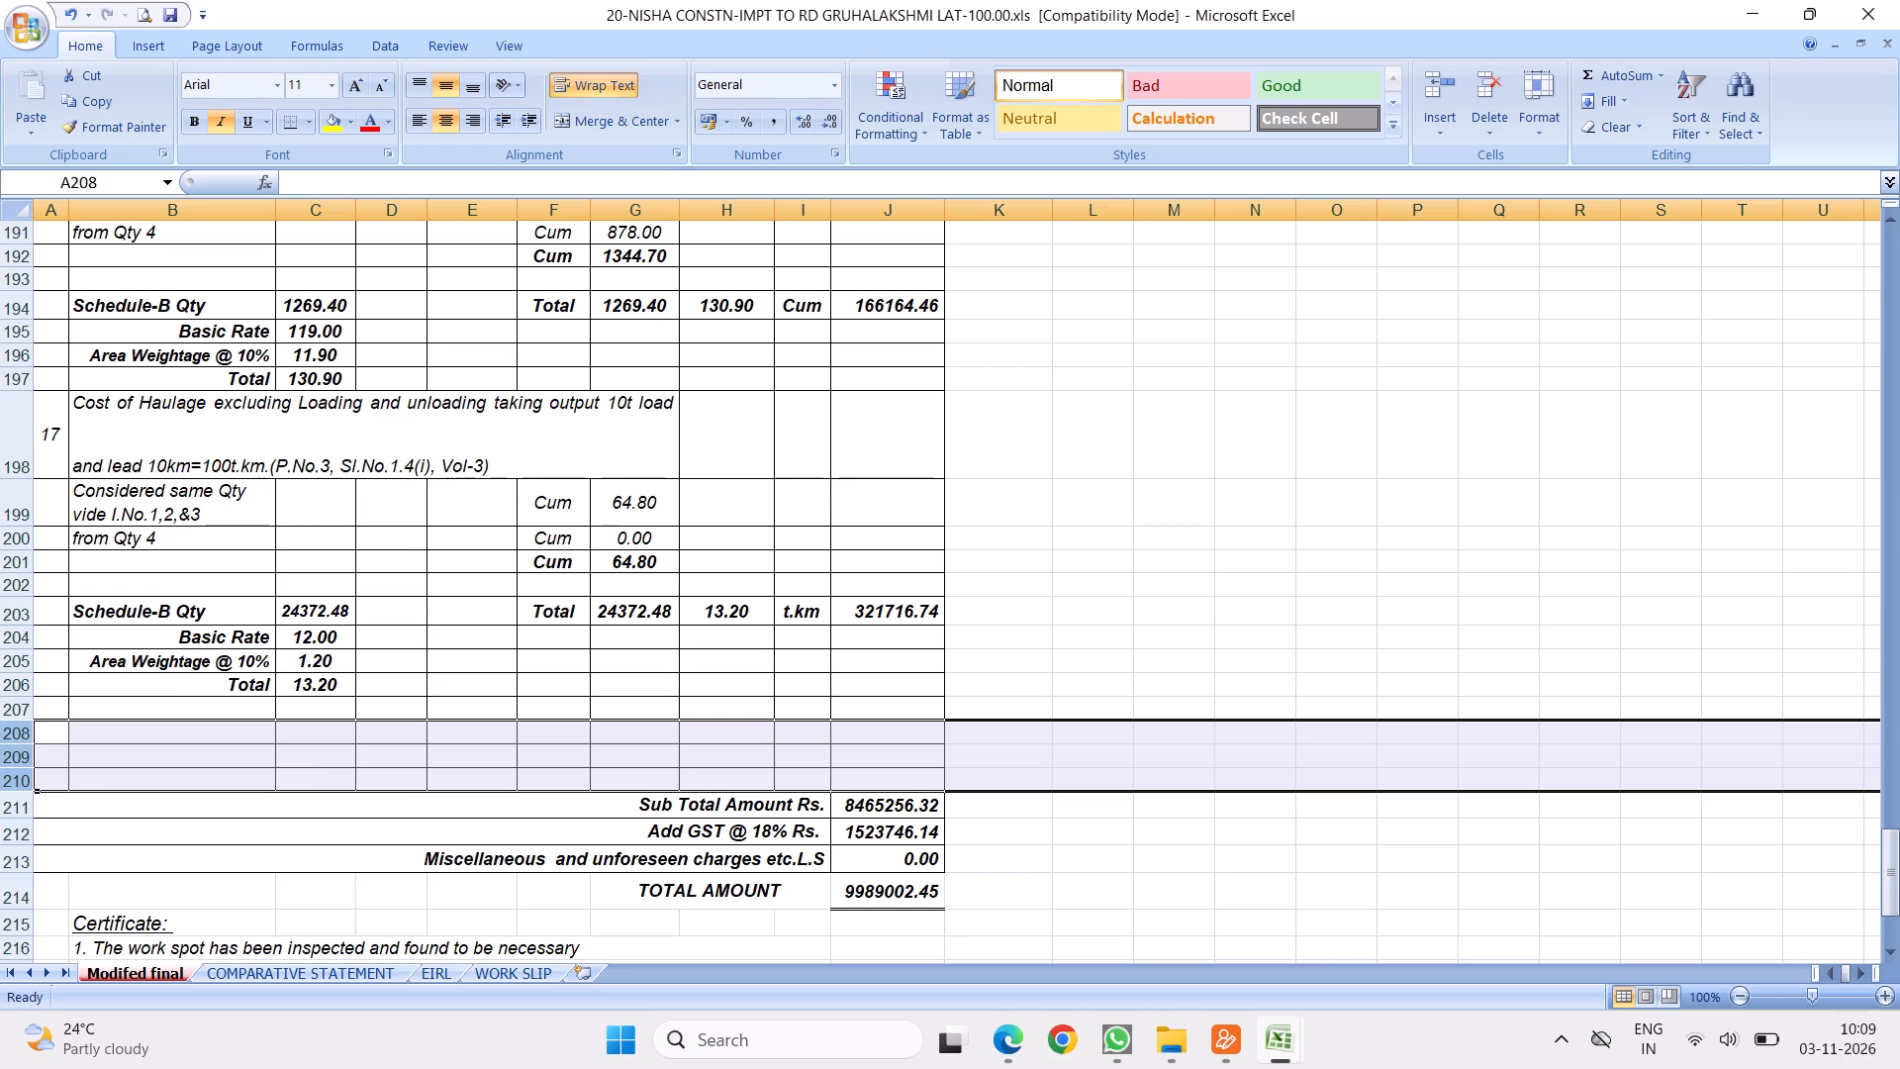
right_click(130, 759)
click(194, 610)
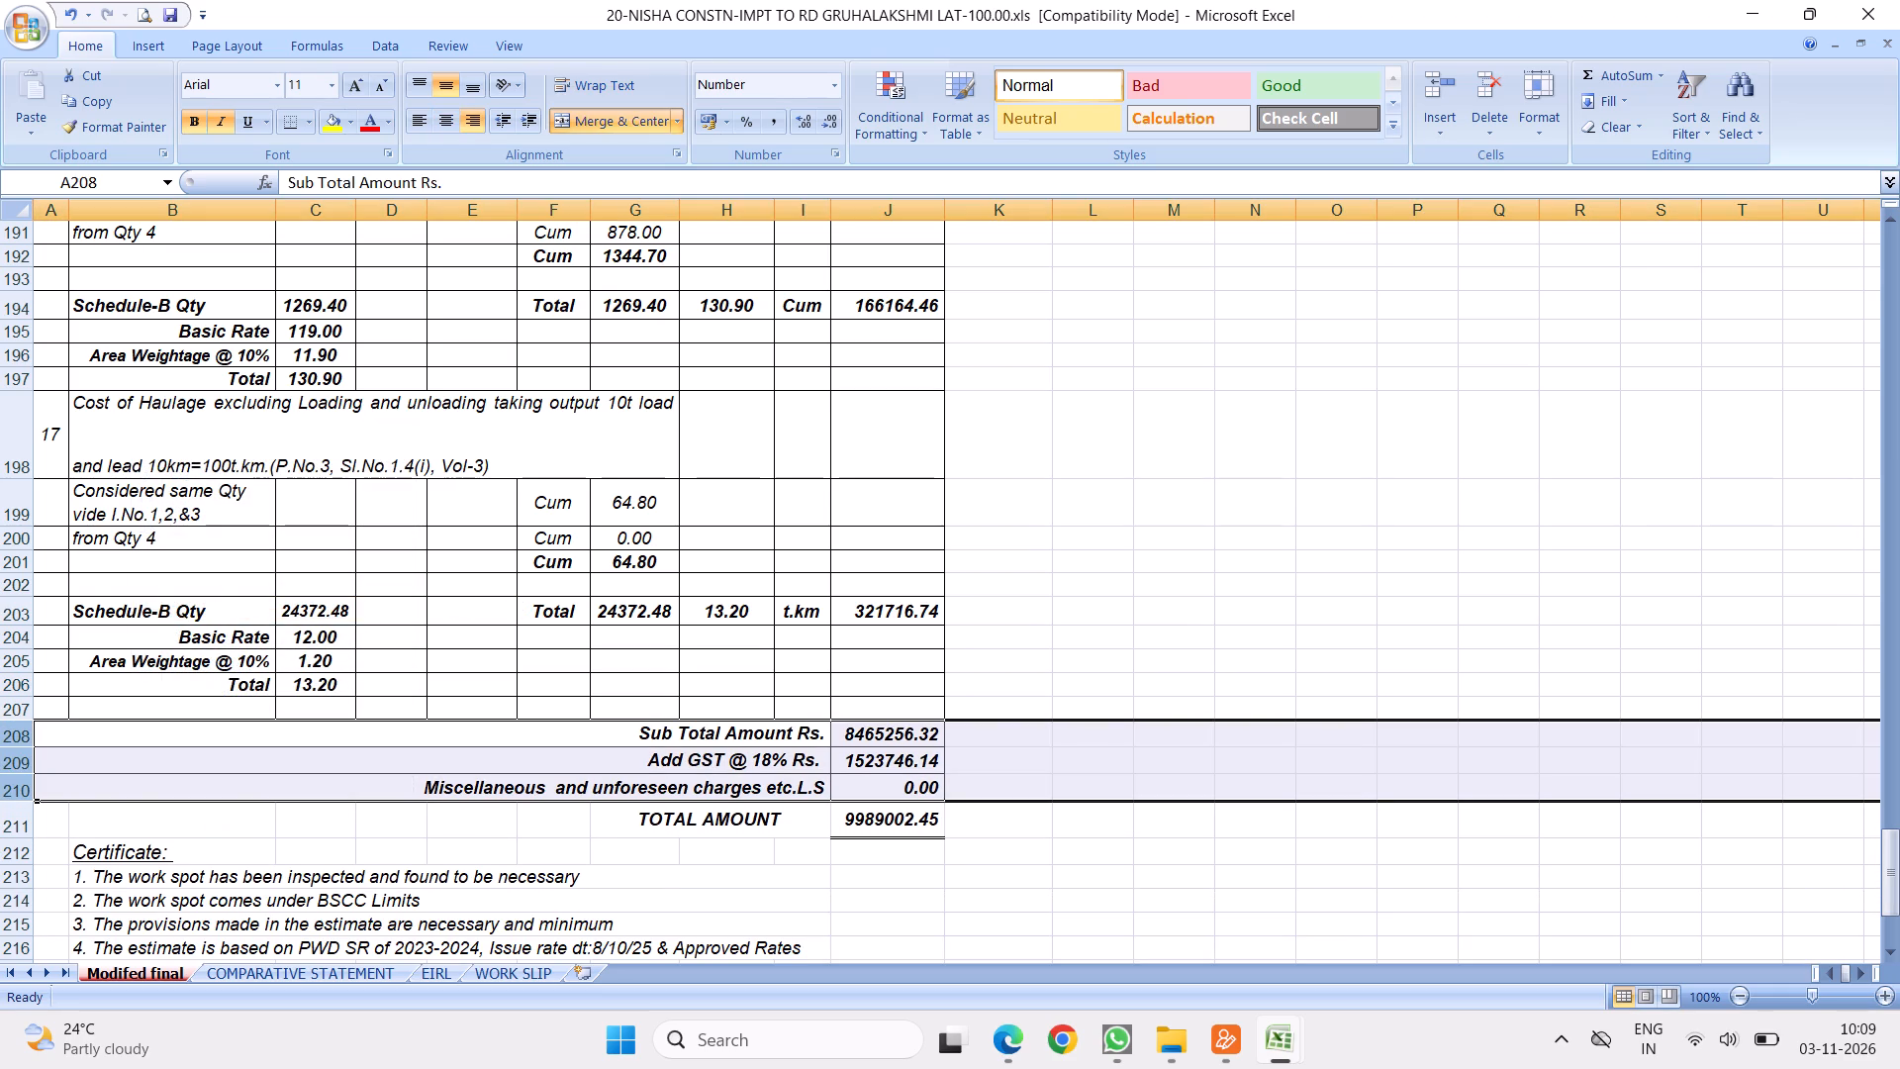
Enter 10000000 in J212 below the total amount, and calculate the difference beneath it with =J211-J212.
click(871, 729)
click(883, 787)
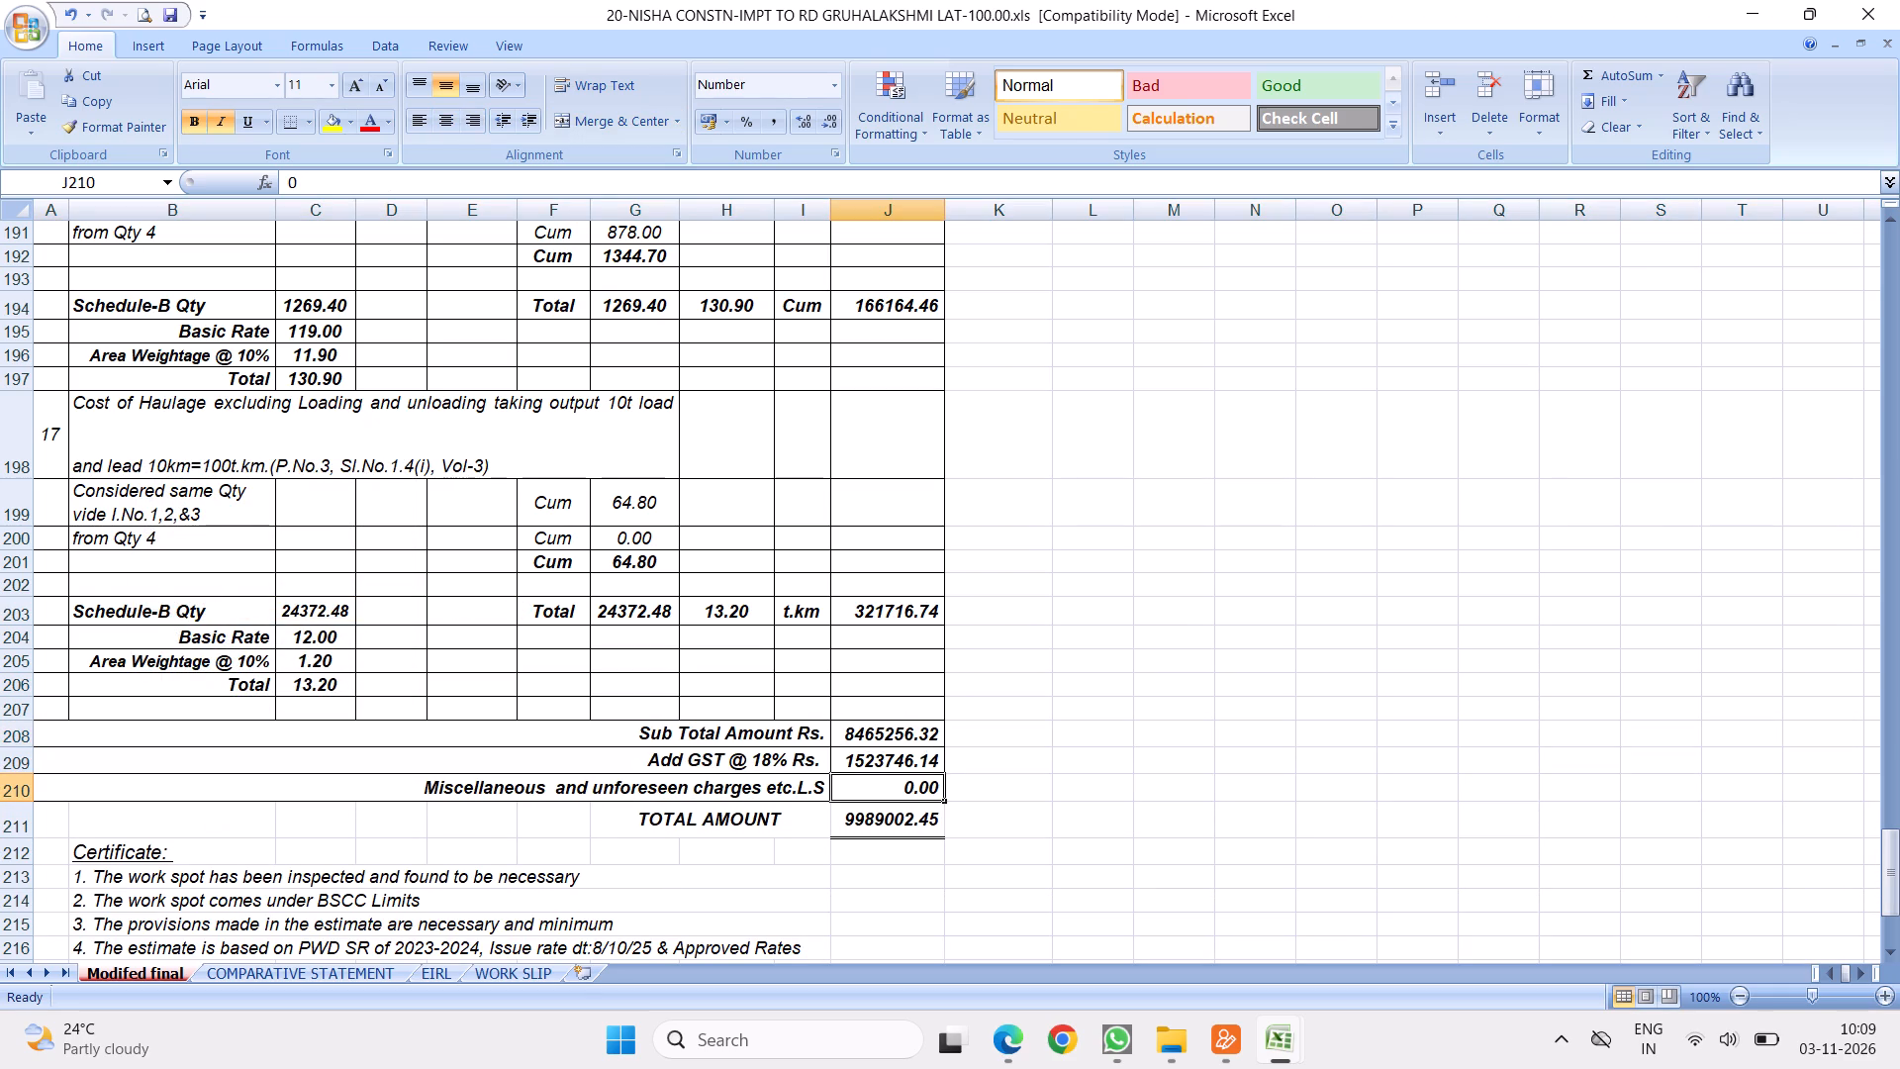
click(876, 847)
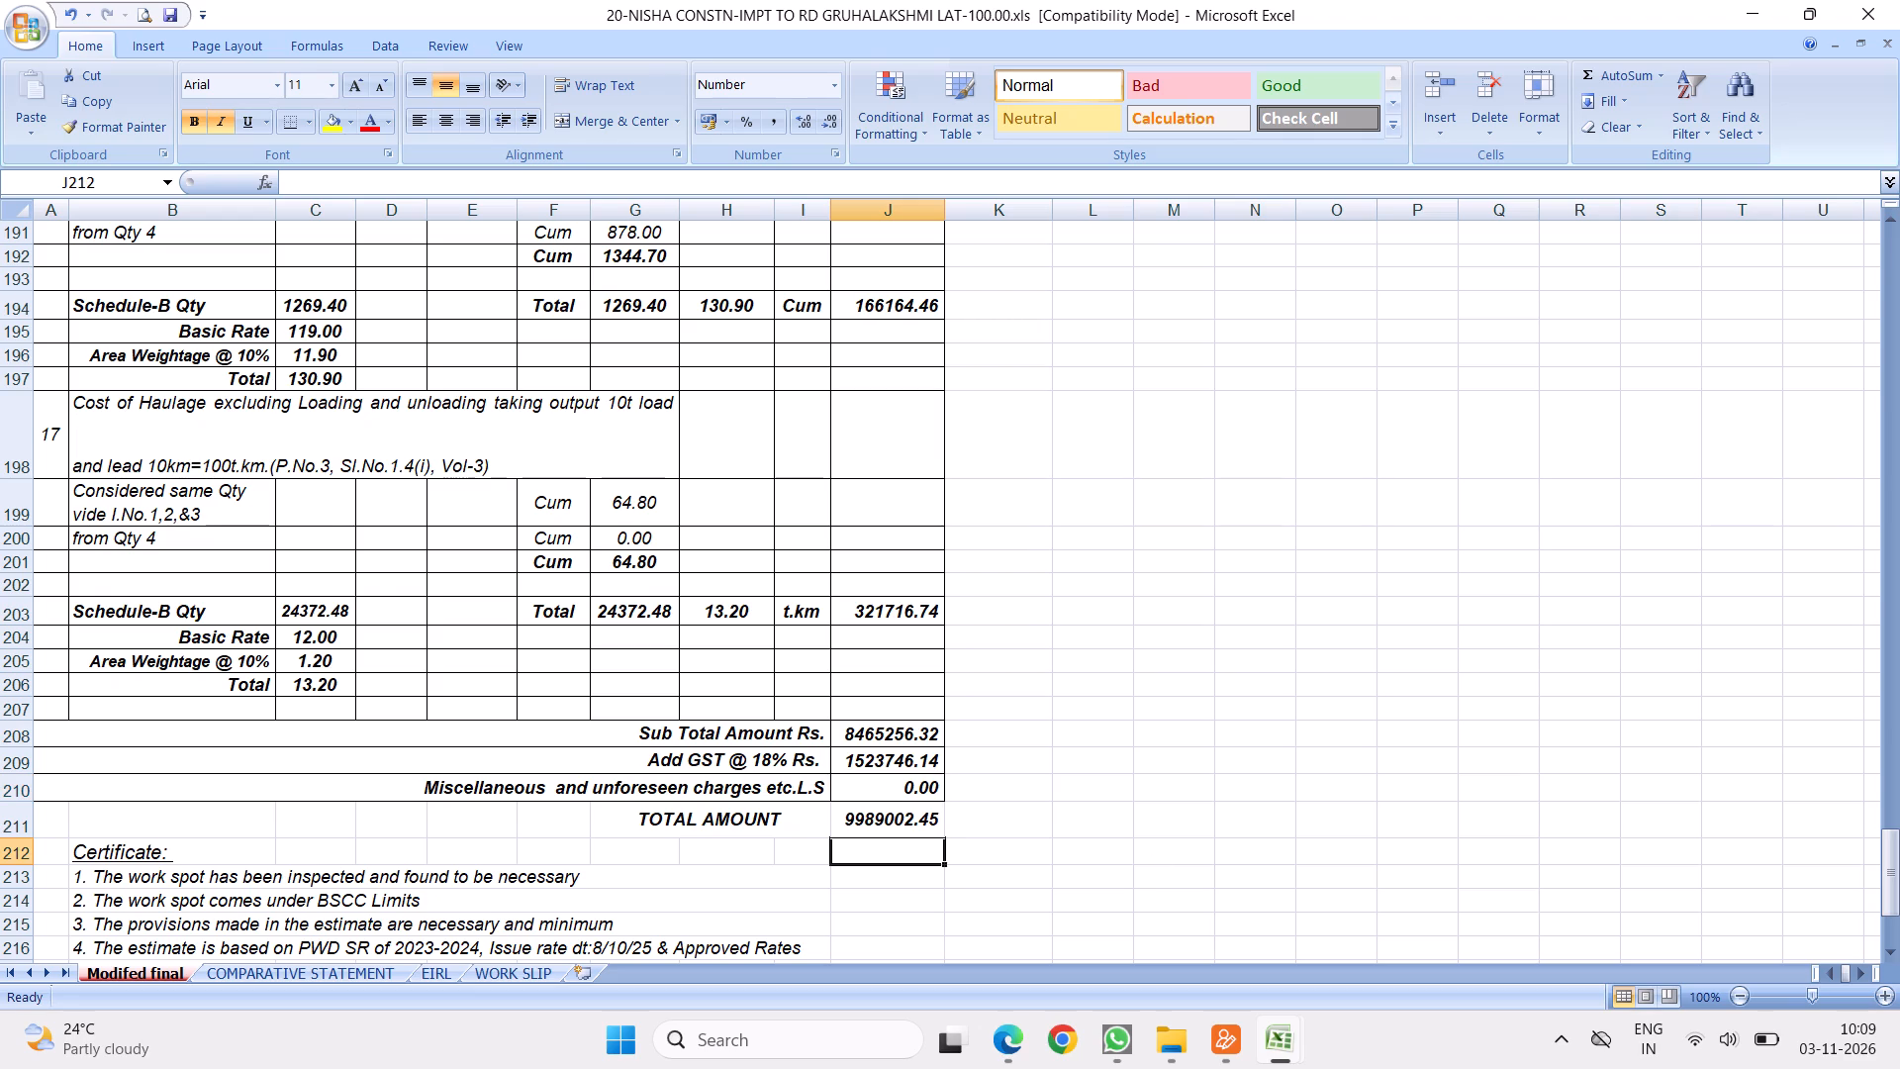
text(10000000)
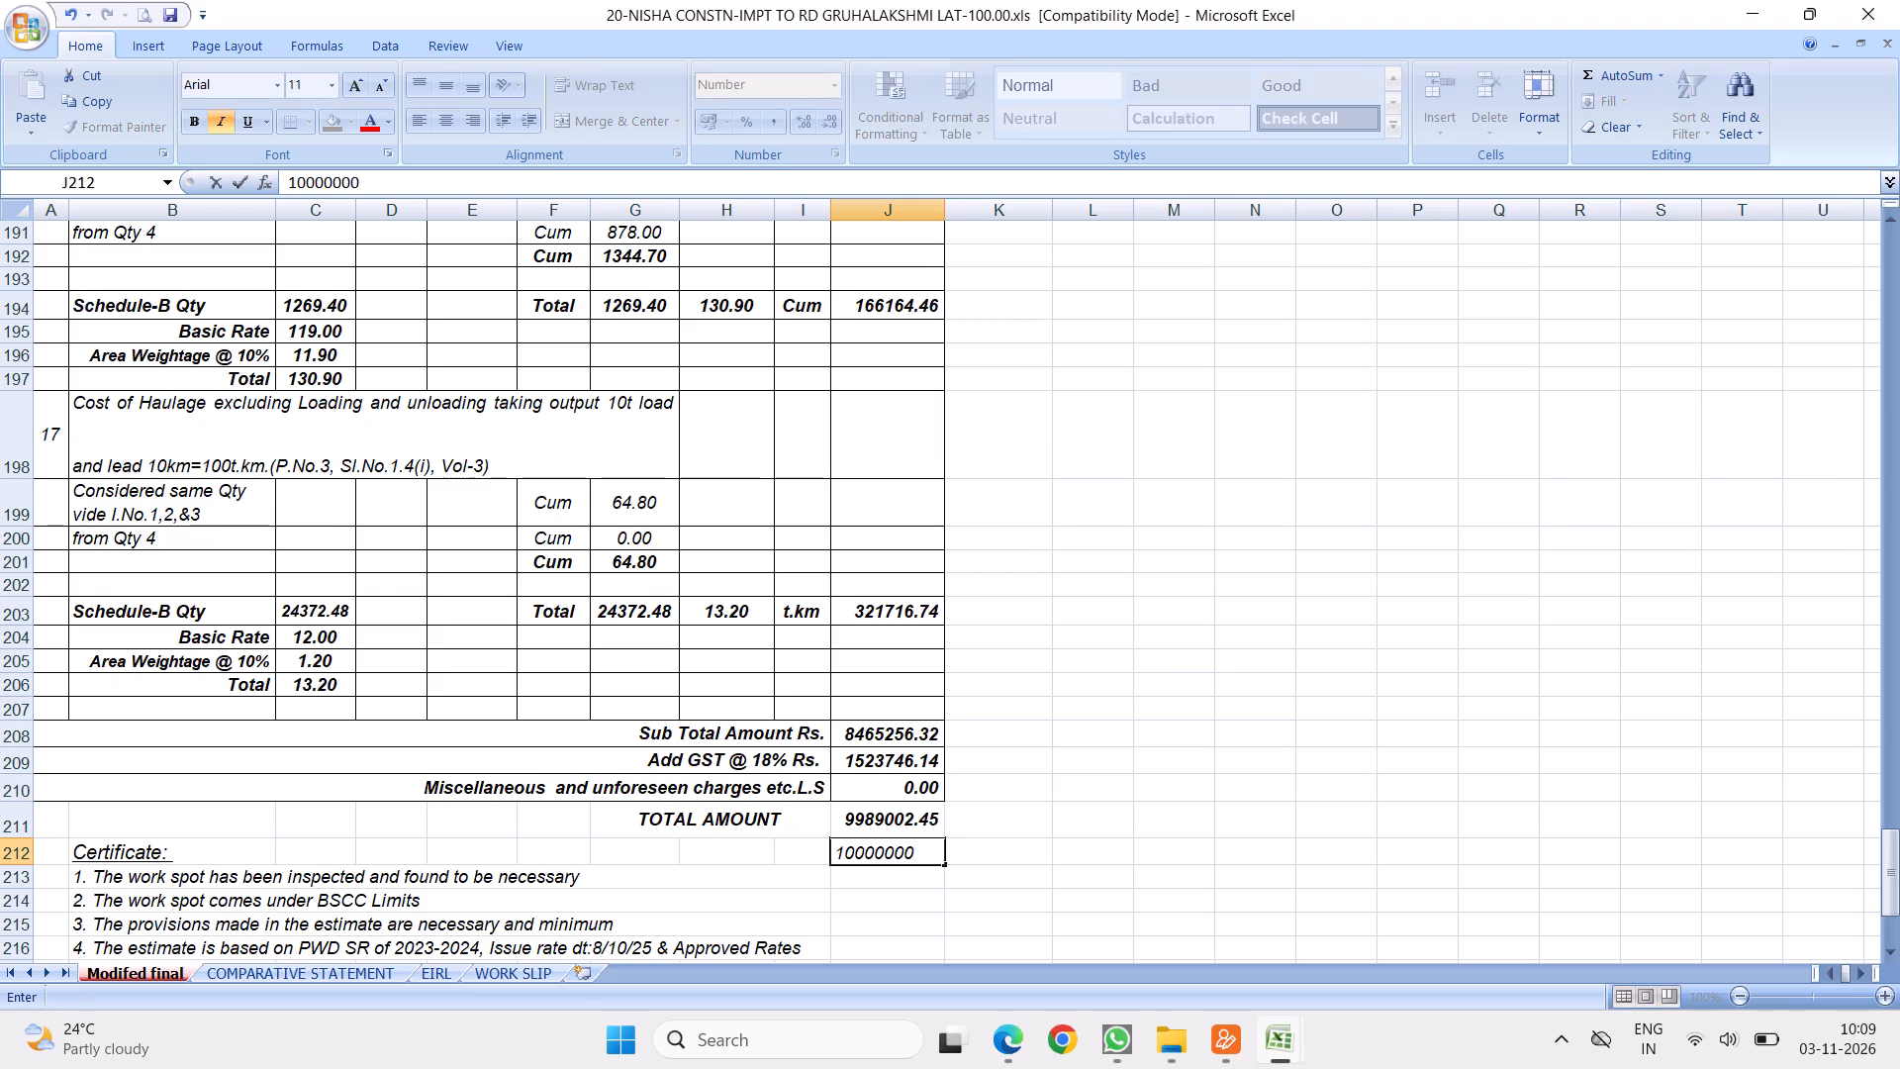
click(1165, 862)
click(877, 876)
key(equal)
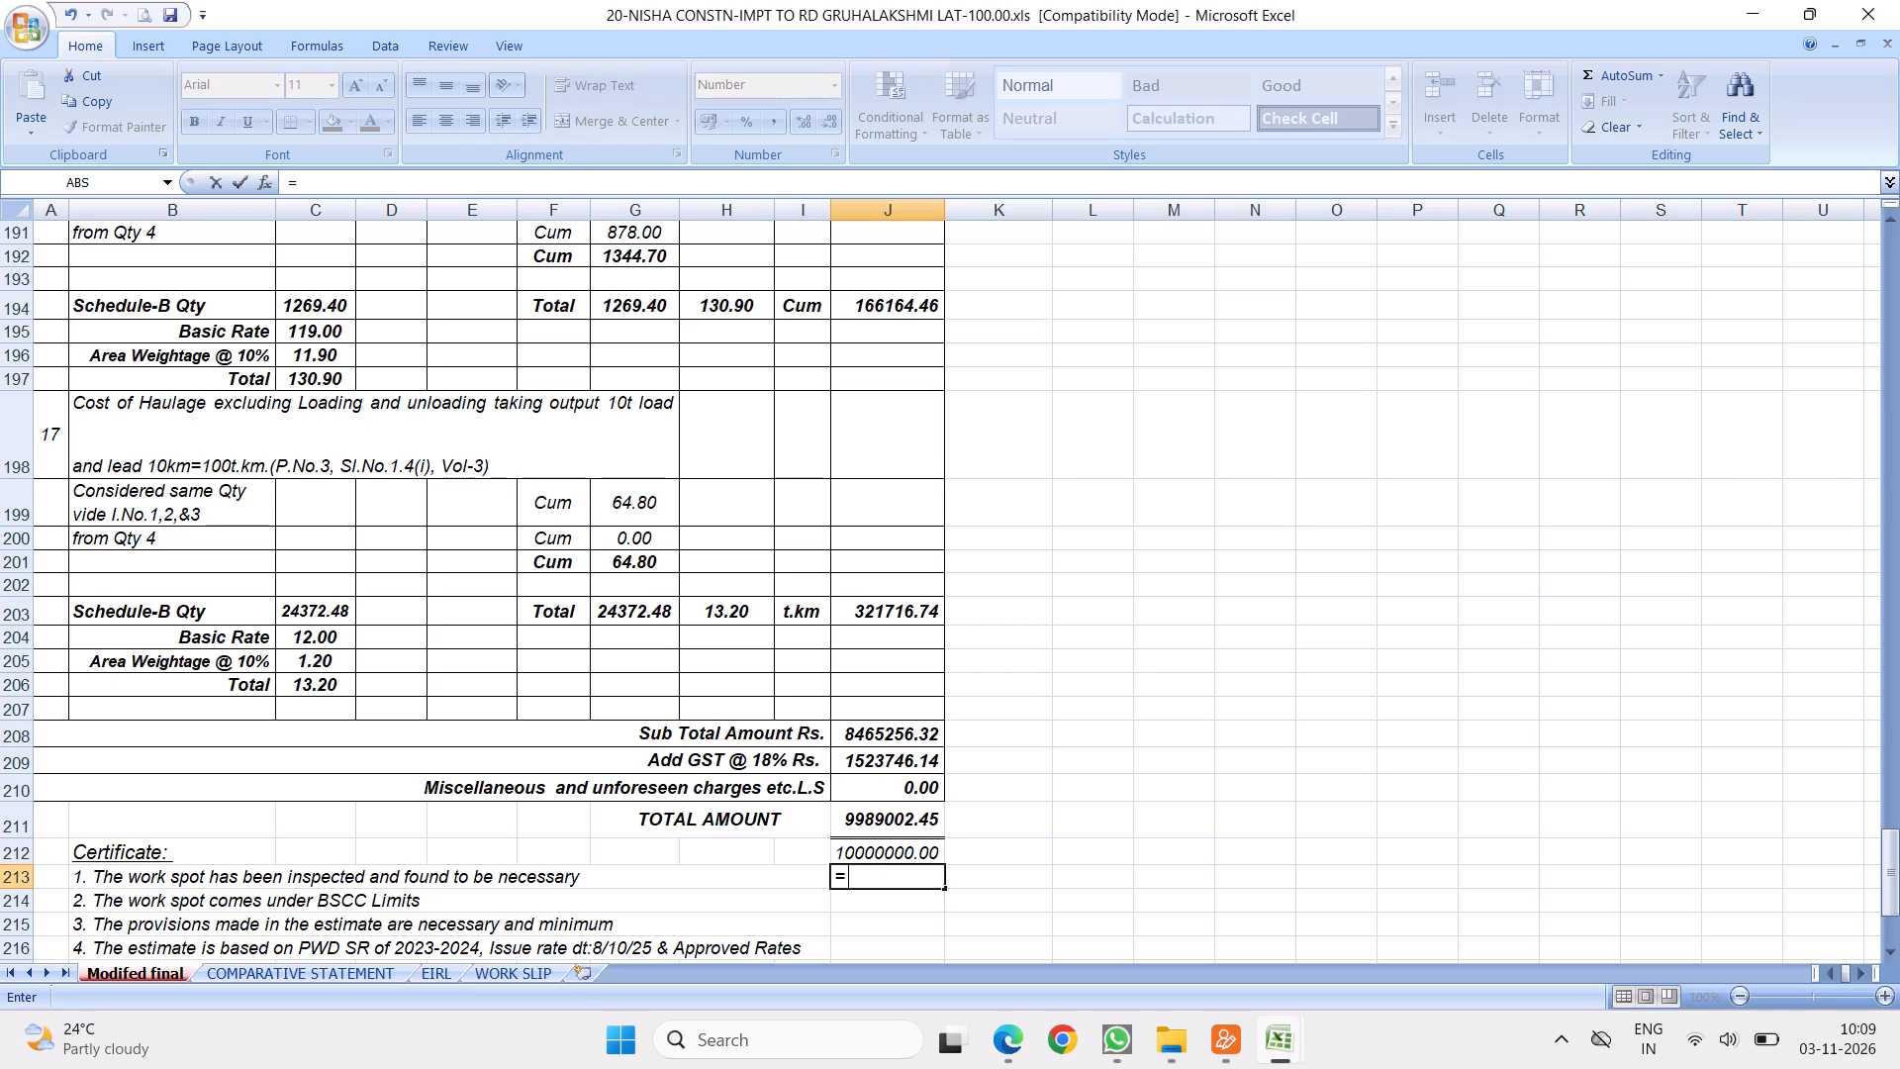
click(857, 820)
key(minus)
click(875, 849)
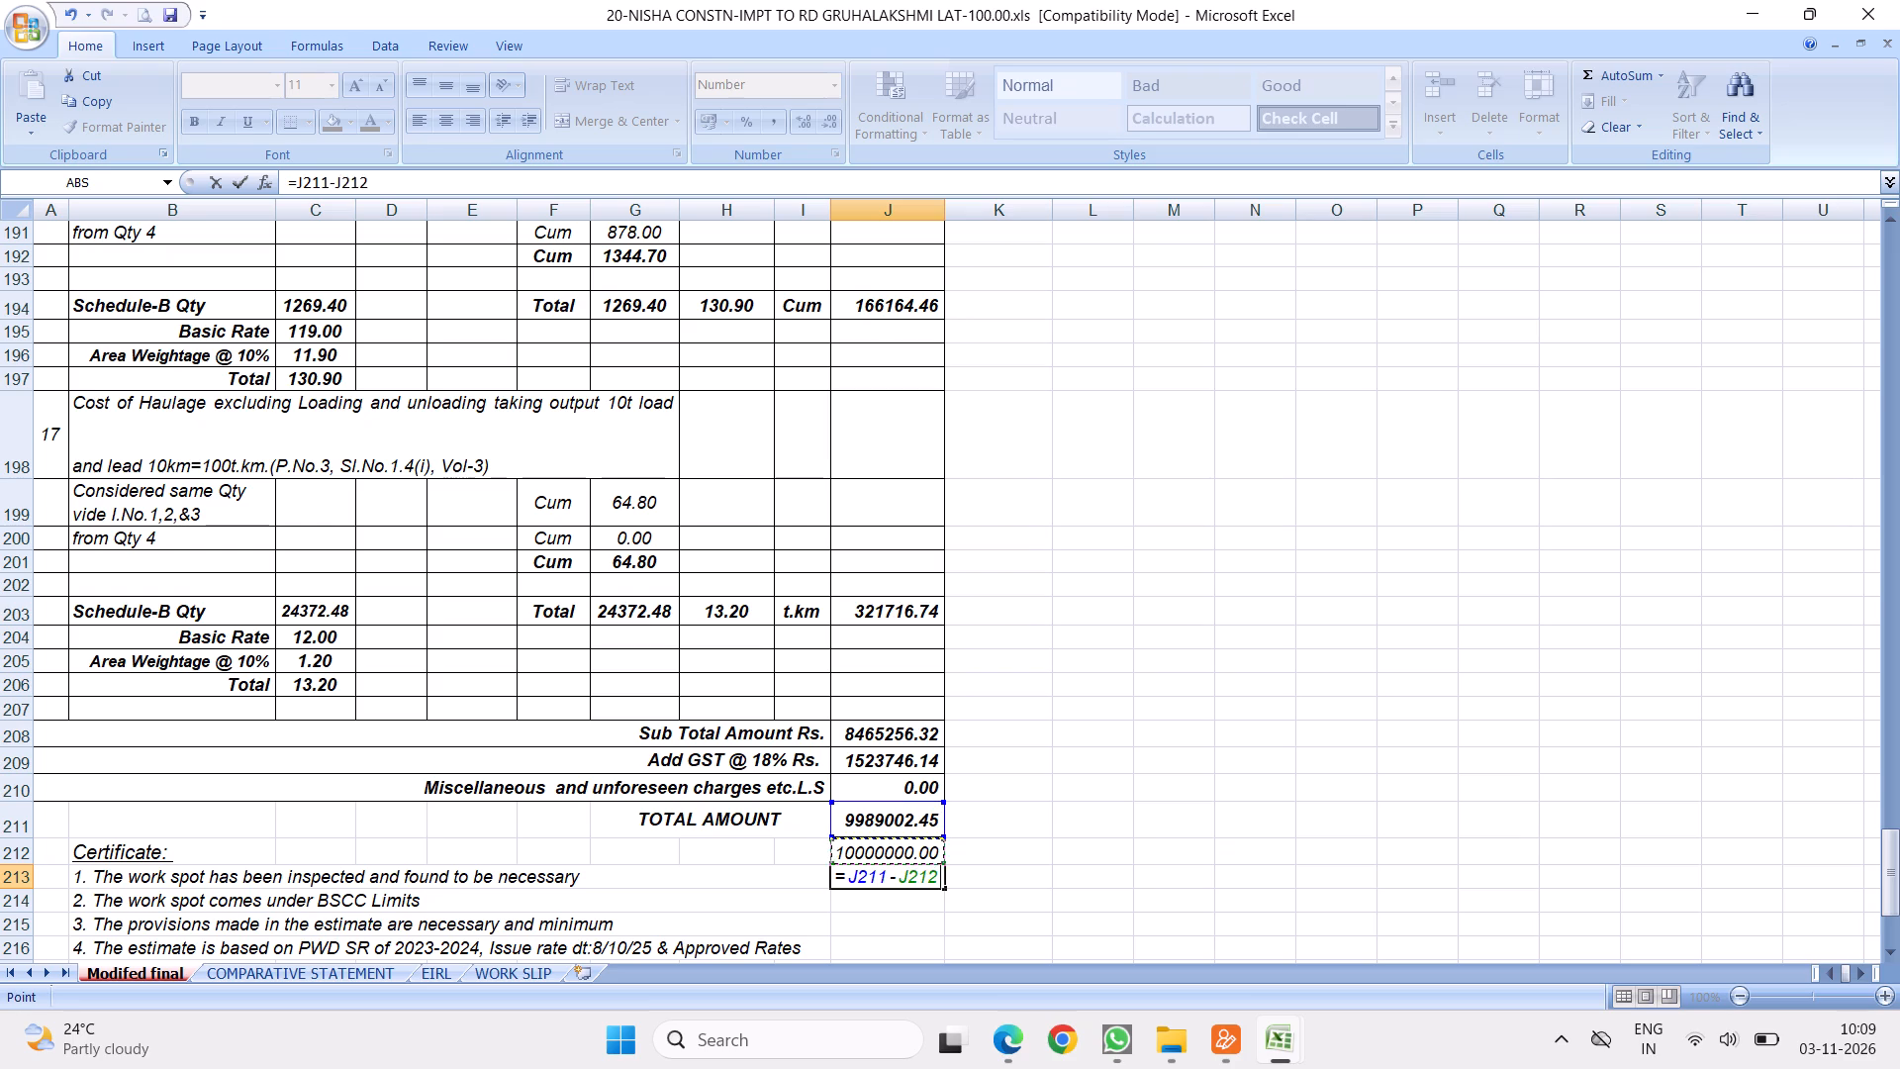
key(Return)
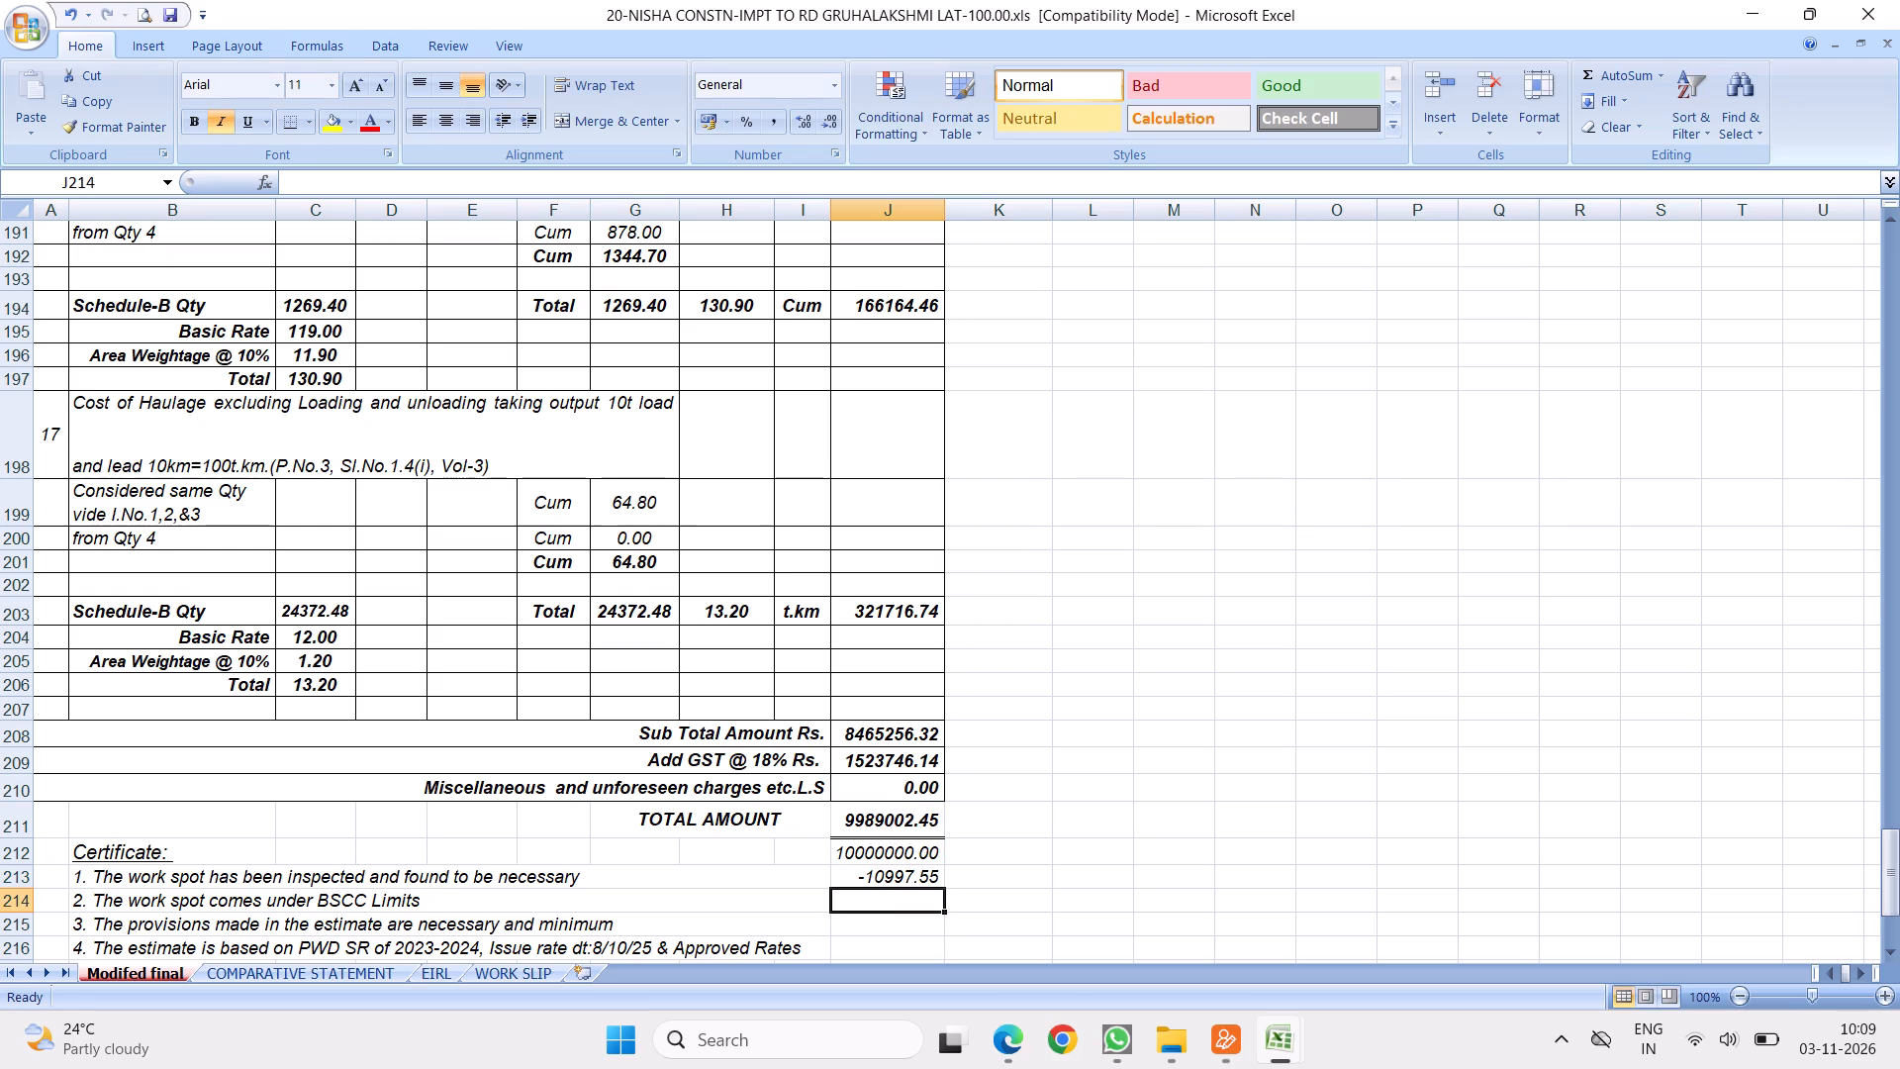
Check the amount formulas in the Schedule-B total rows of items 16 and 15, and review items 14 and 13.
scroll(1034, 430, up, 2)
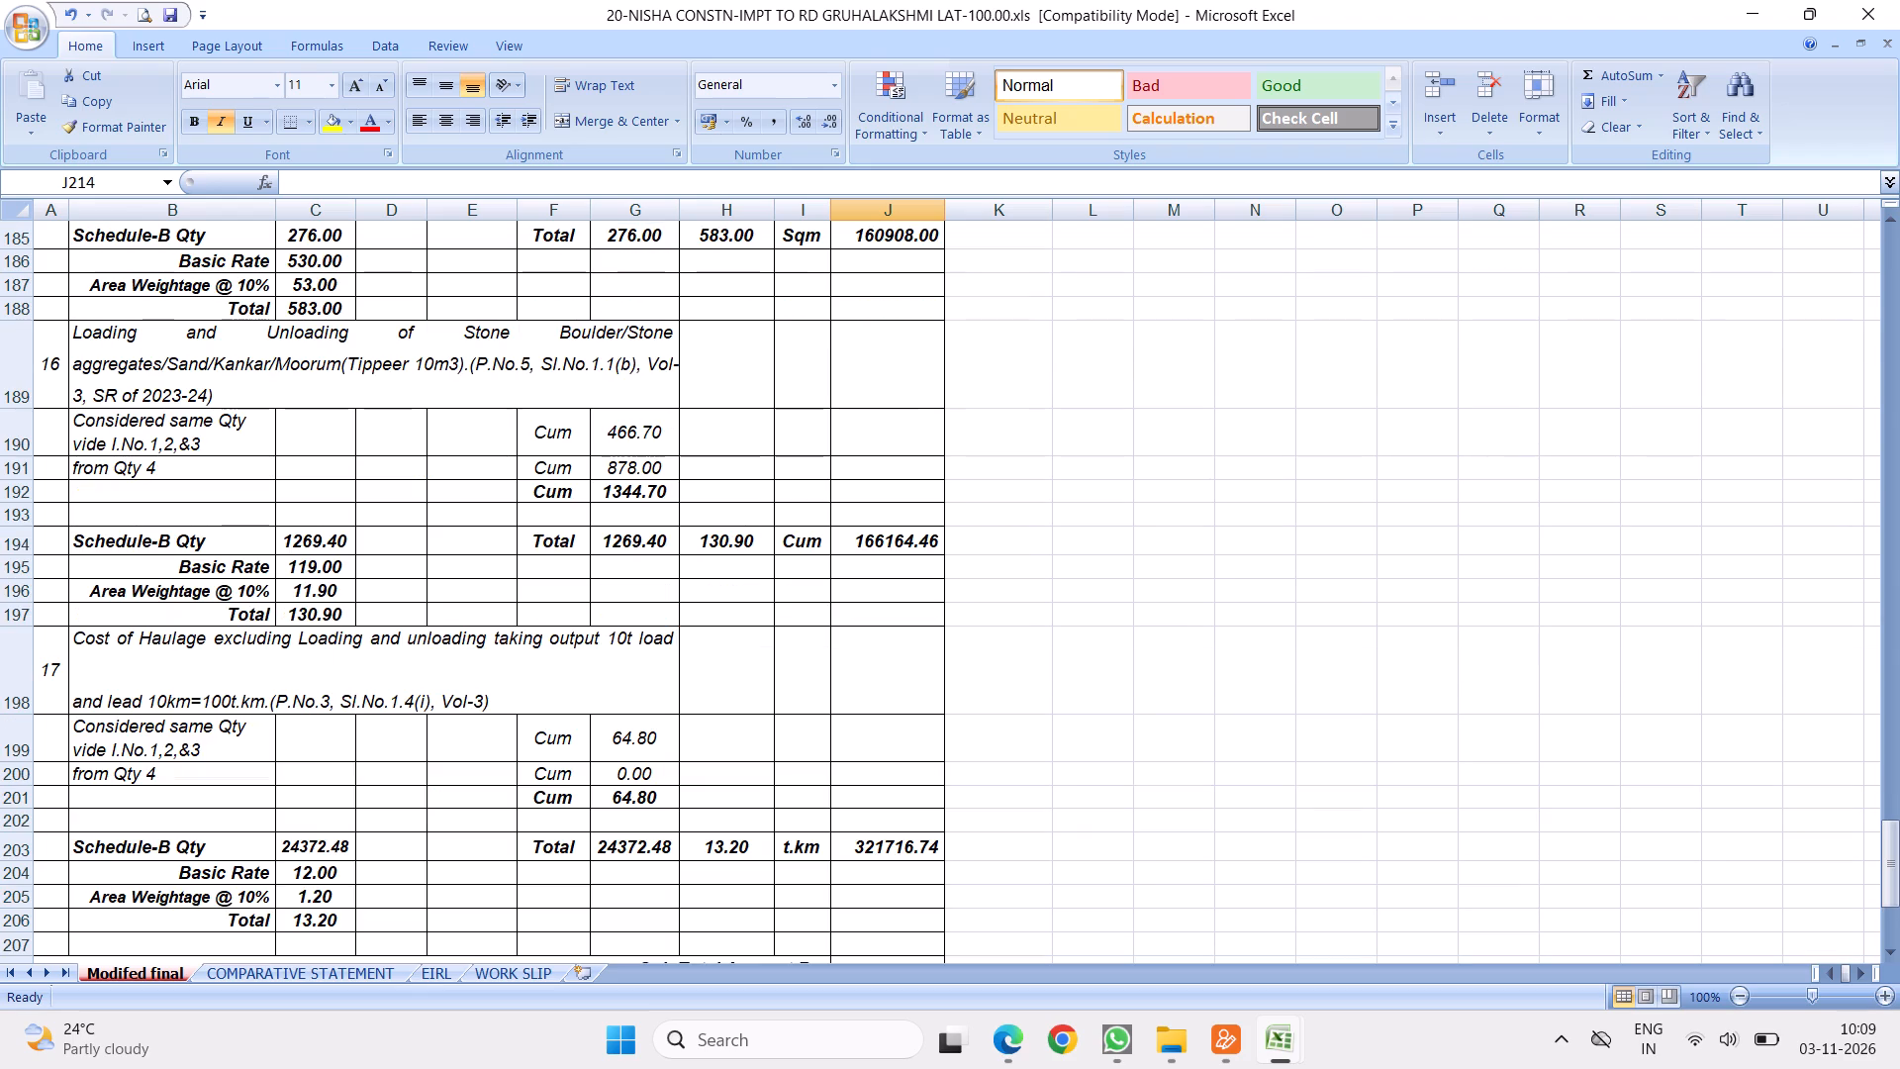
click(916, 538)
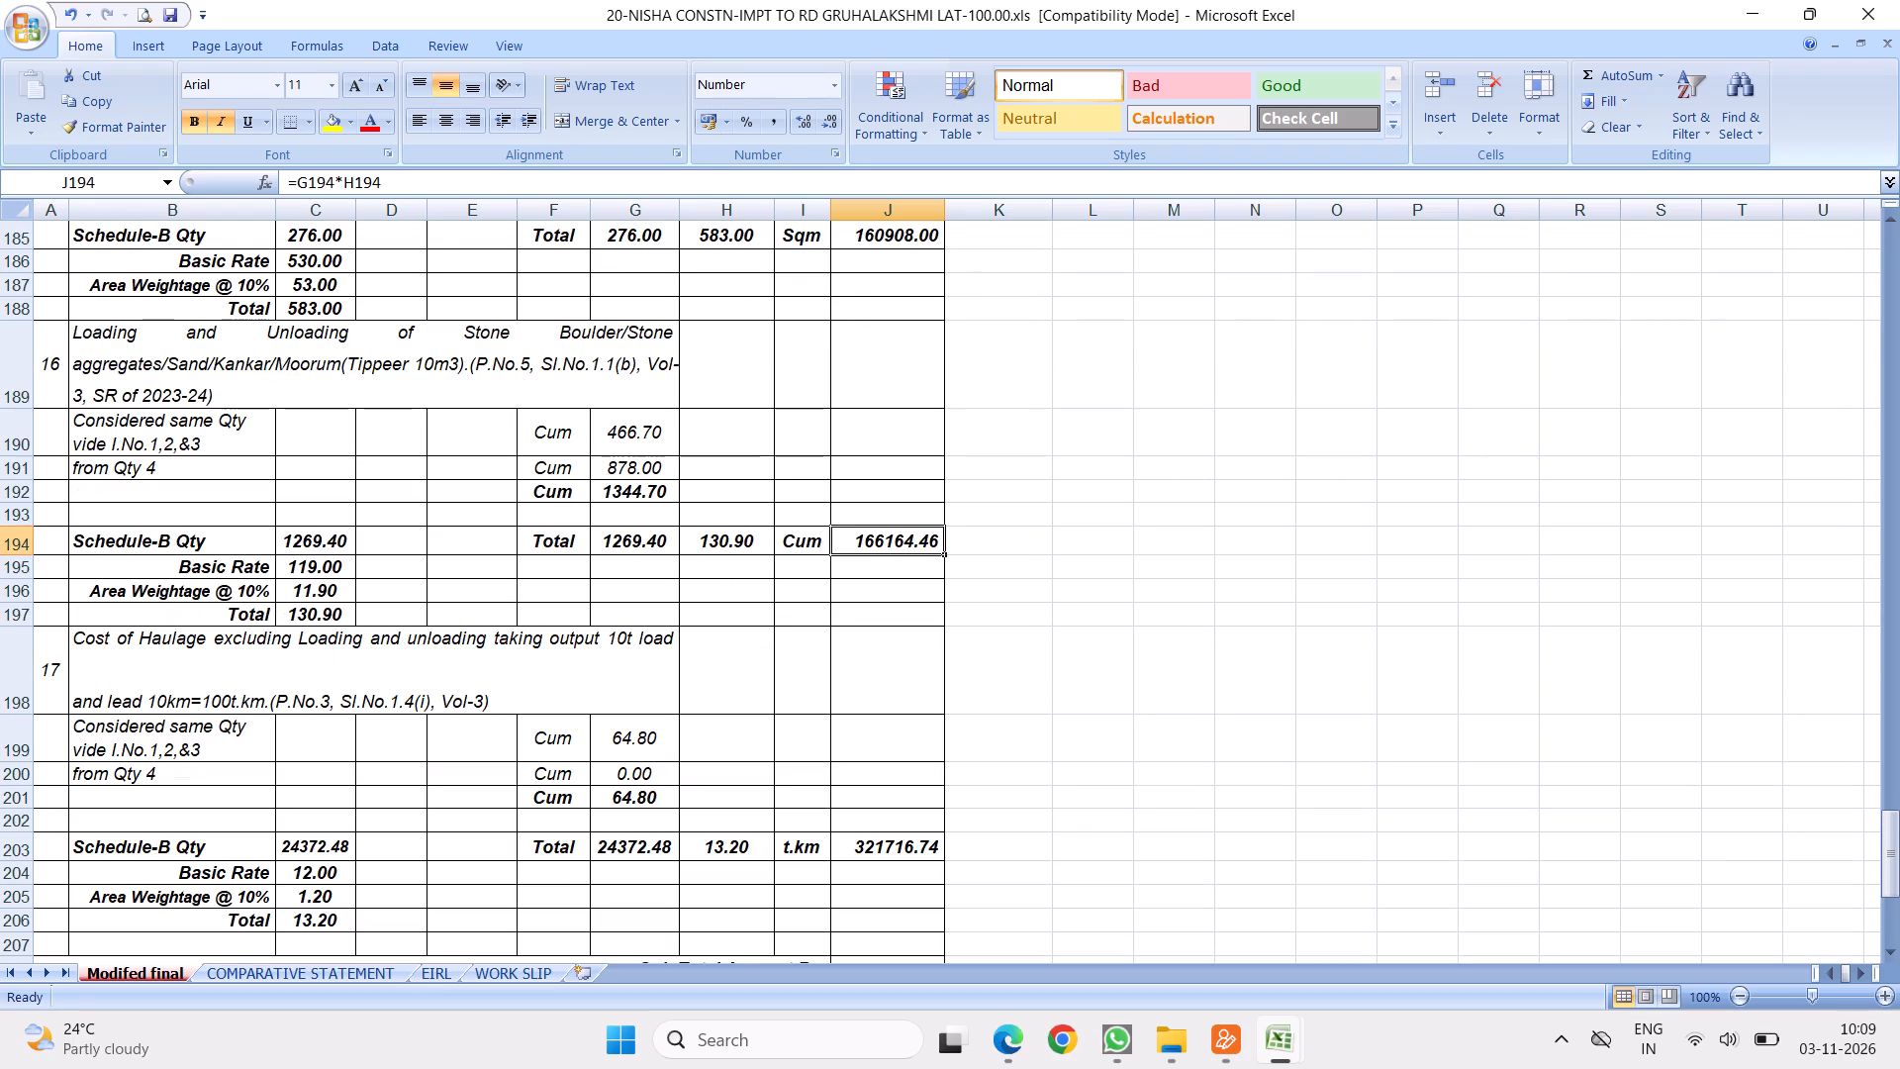
scroll(946, 498, up, 3)
click(889, 601)
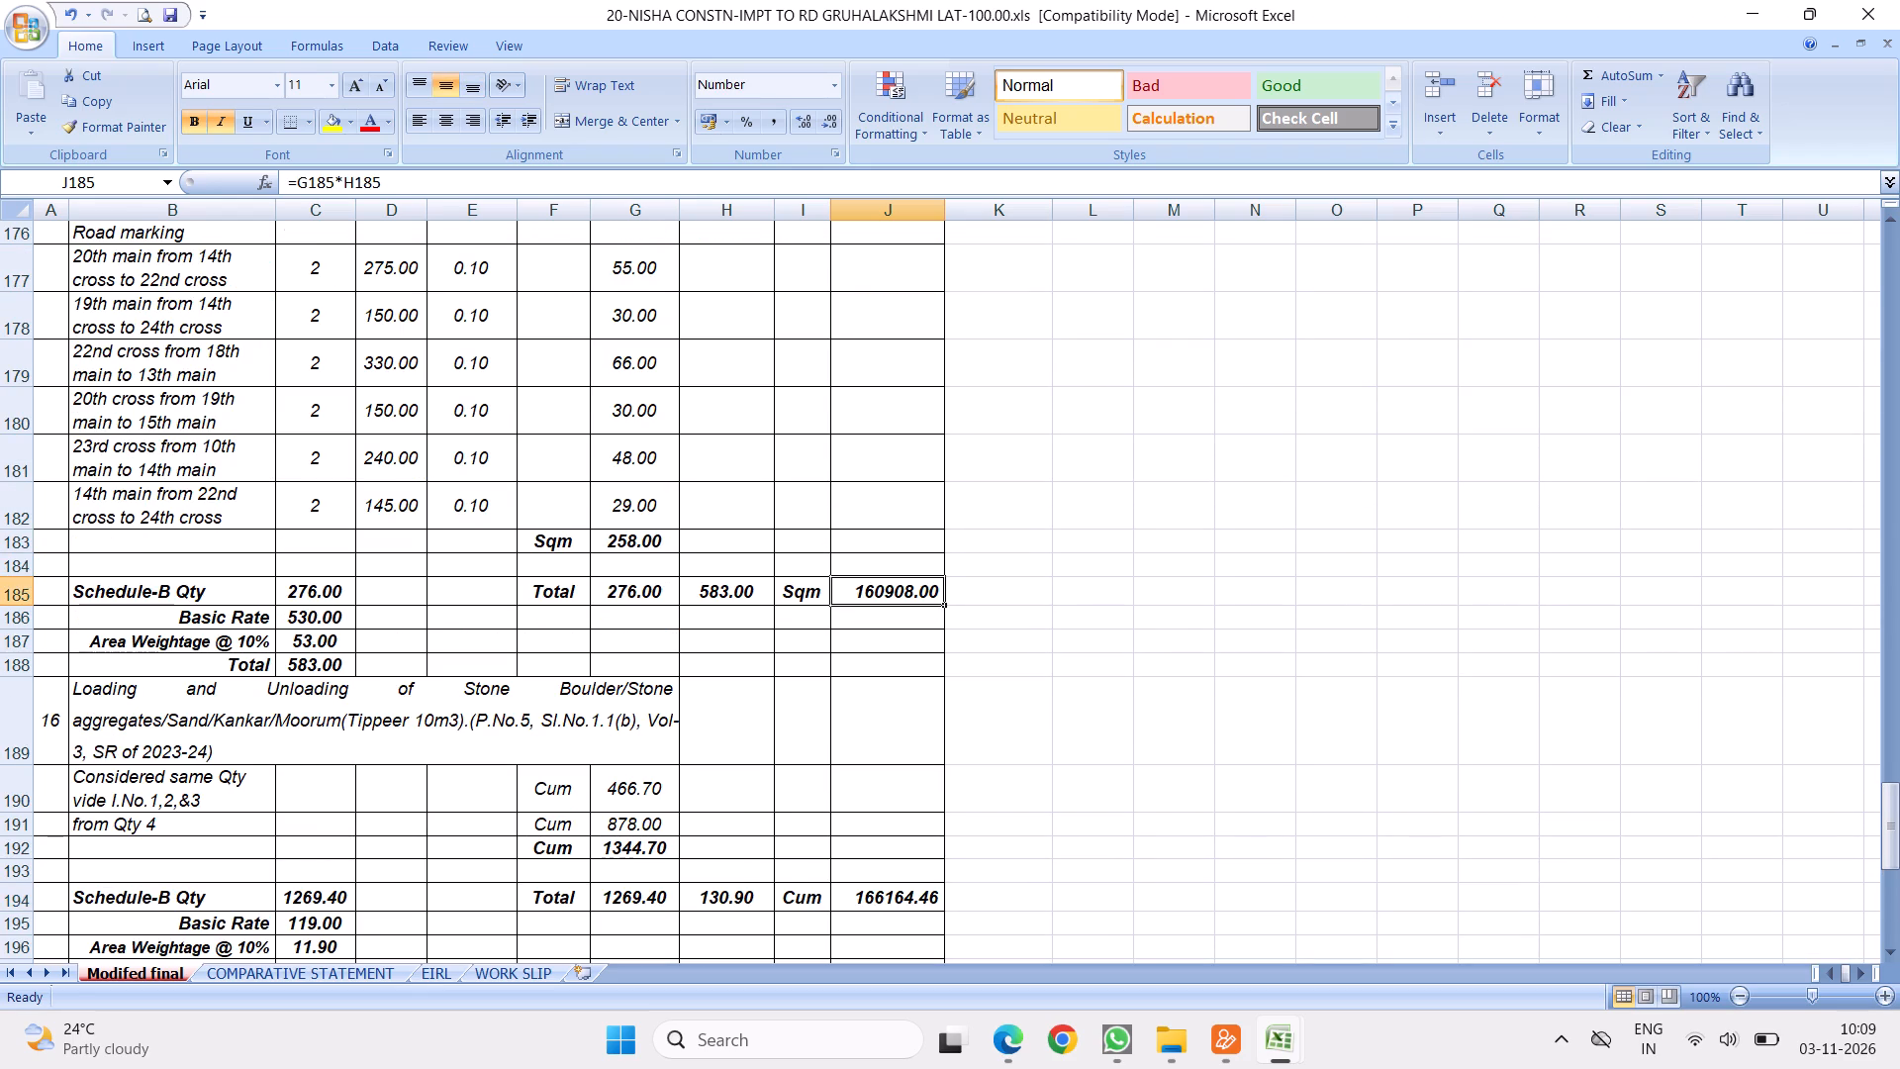
scroll(958, 521, up, 4)
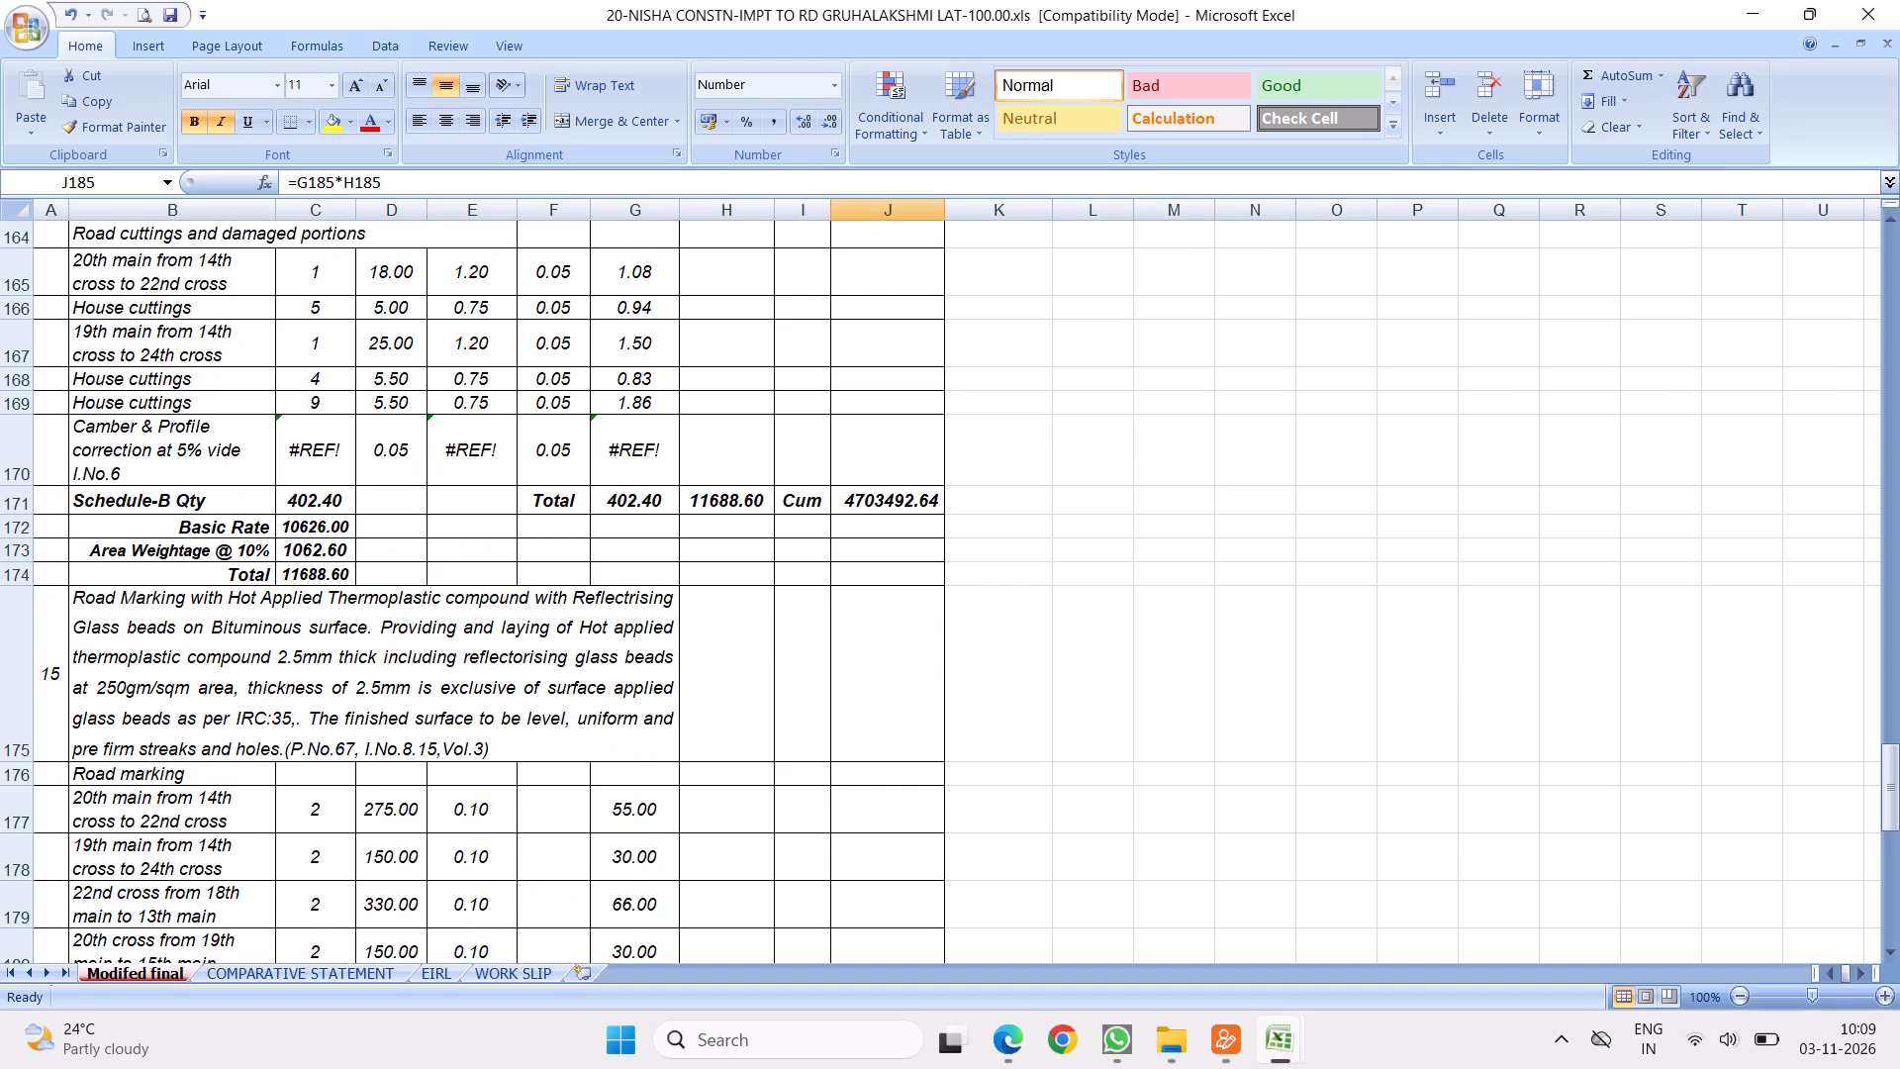
scroll(997, 466, up, 2)
scroll(957, 389, up, 5)
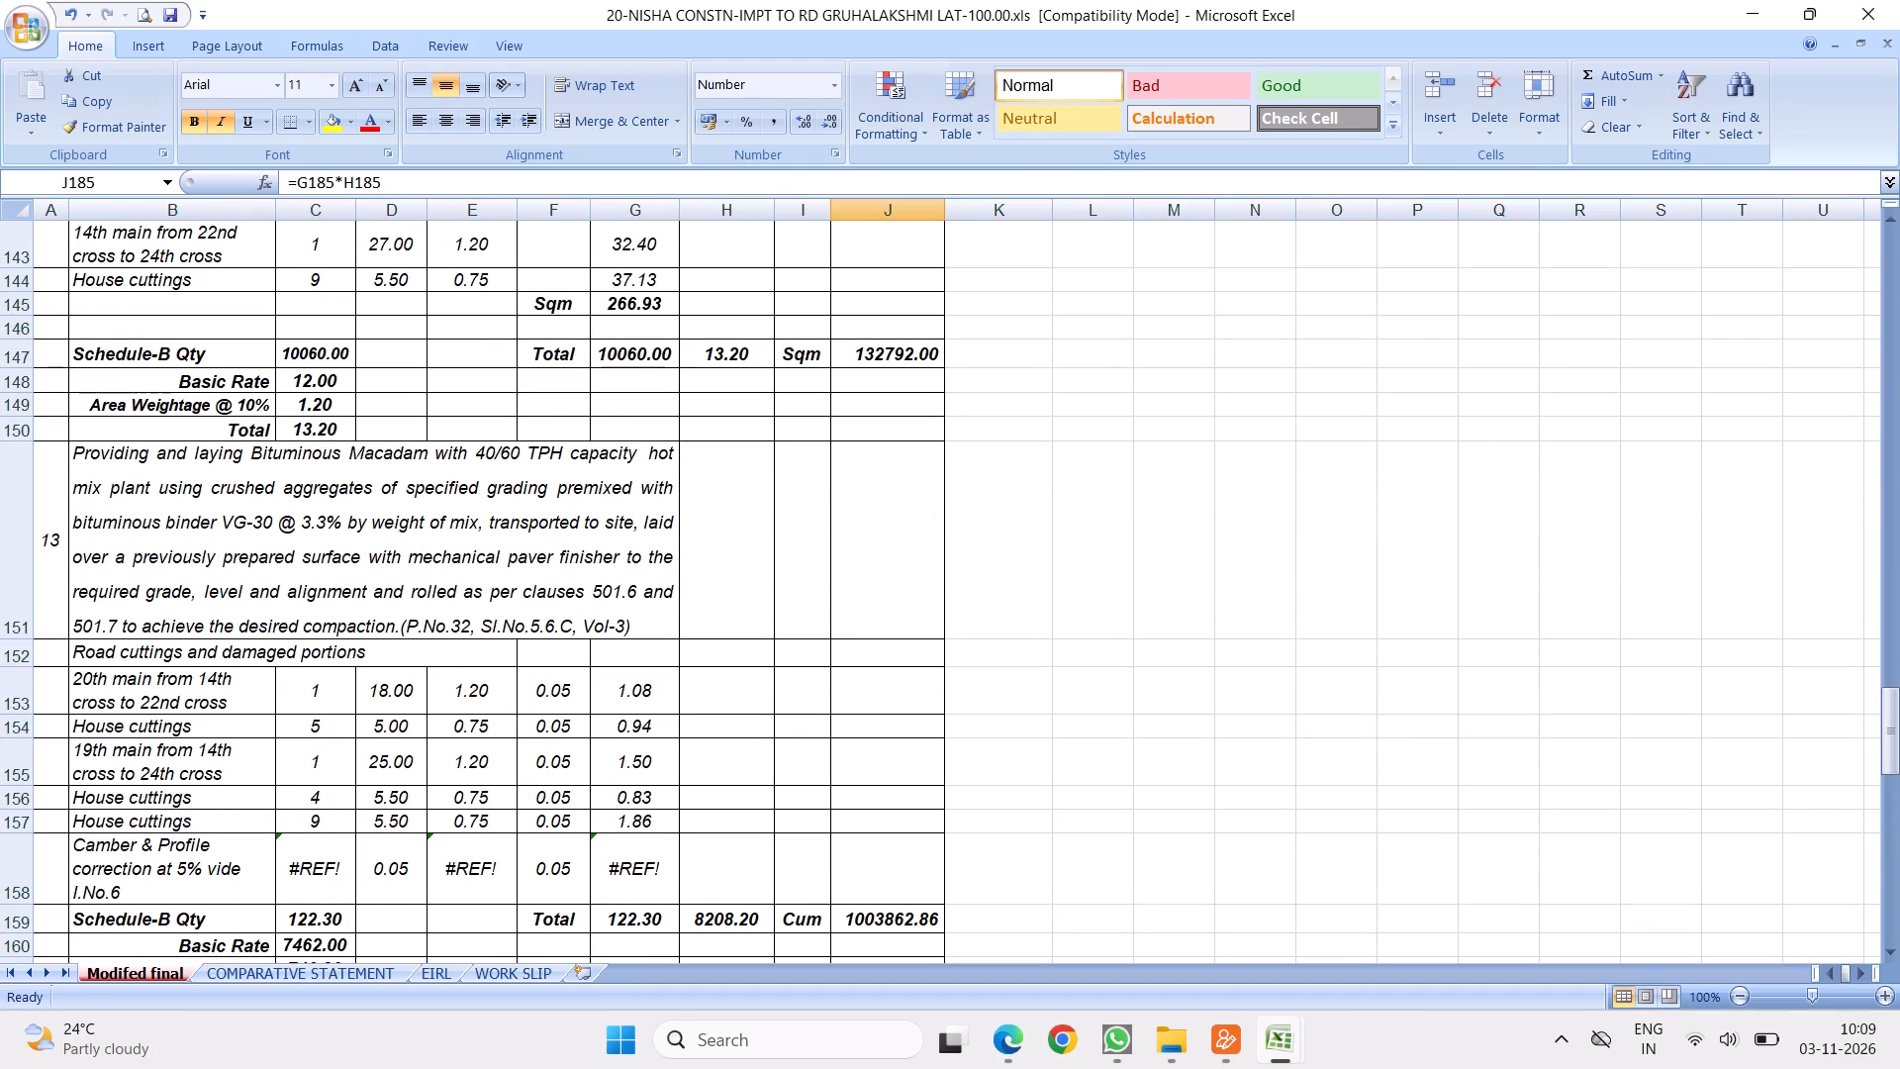
Check the Schedule-B amount formulas of items 12, 9 and 8, looking over items 11 and 10 in between.
click(882, 354)
scroll(959, 350, up, 5)
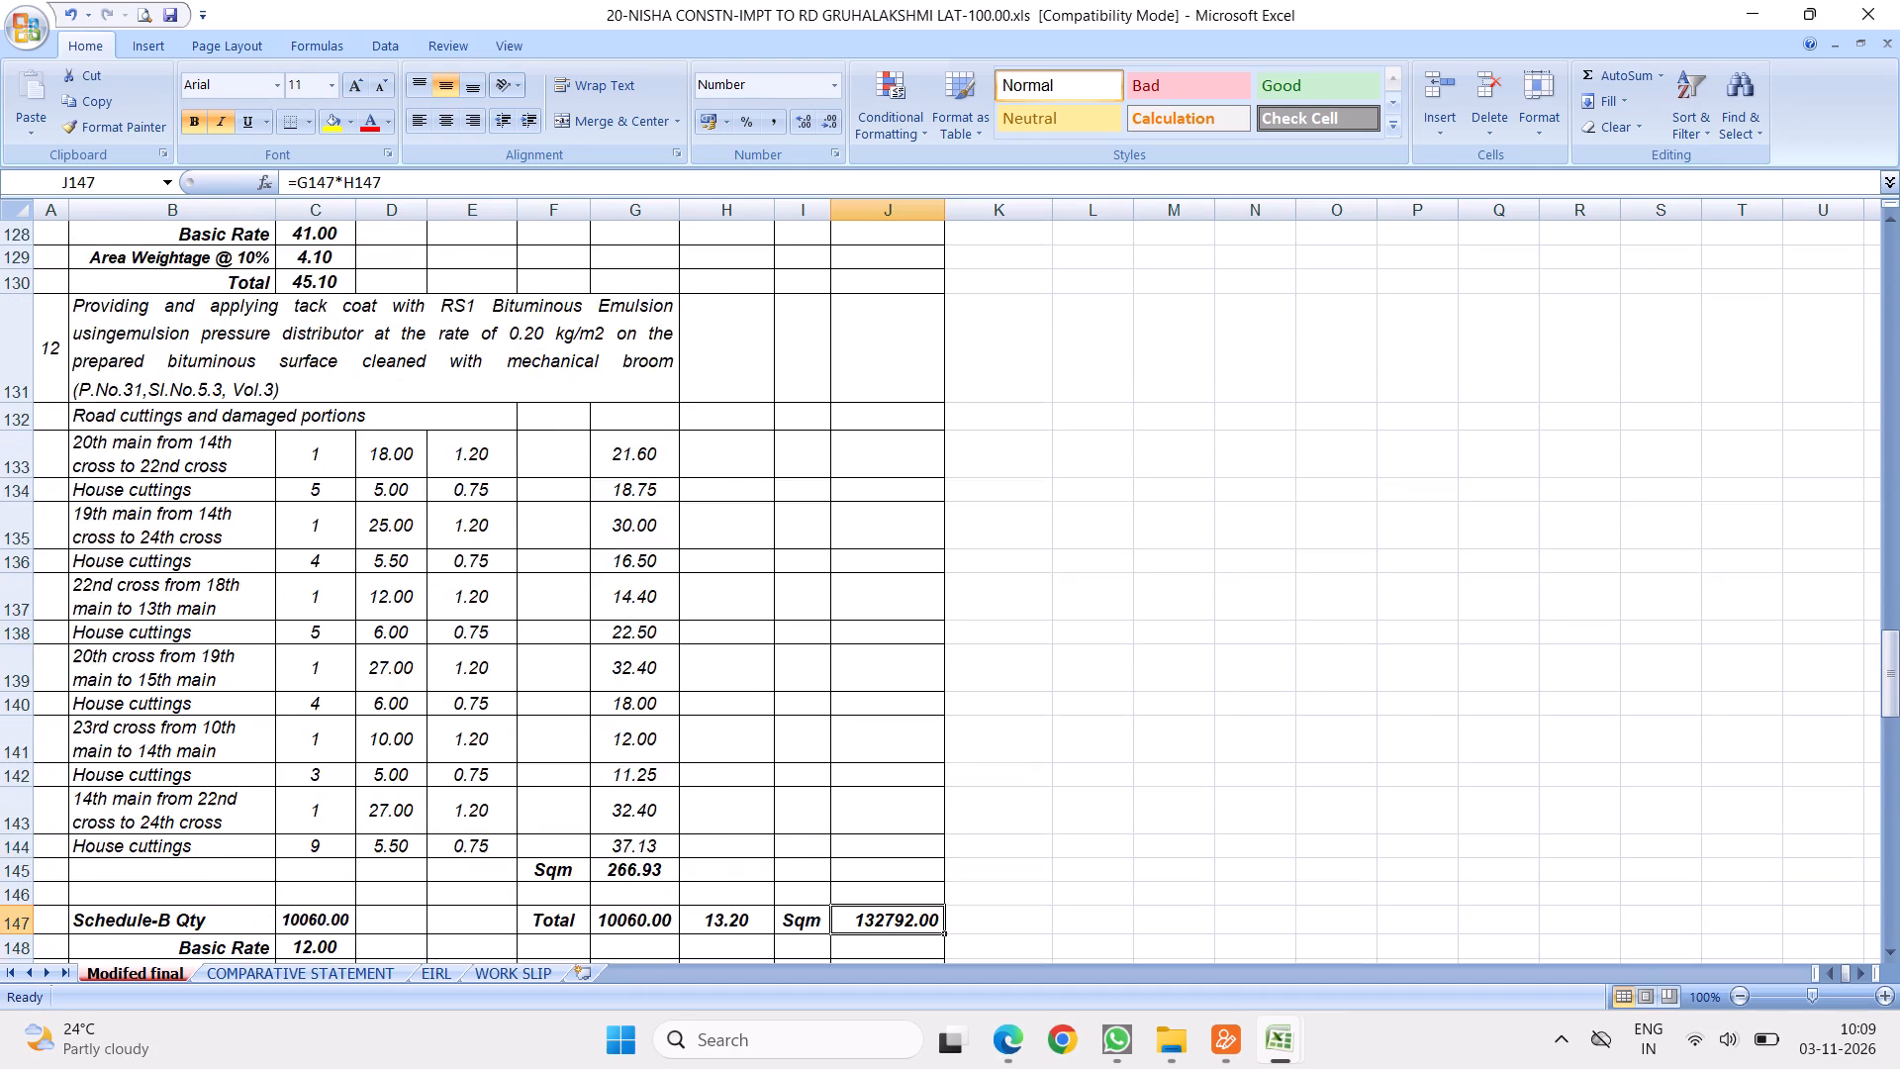
scroll(981, 389, up, 4)
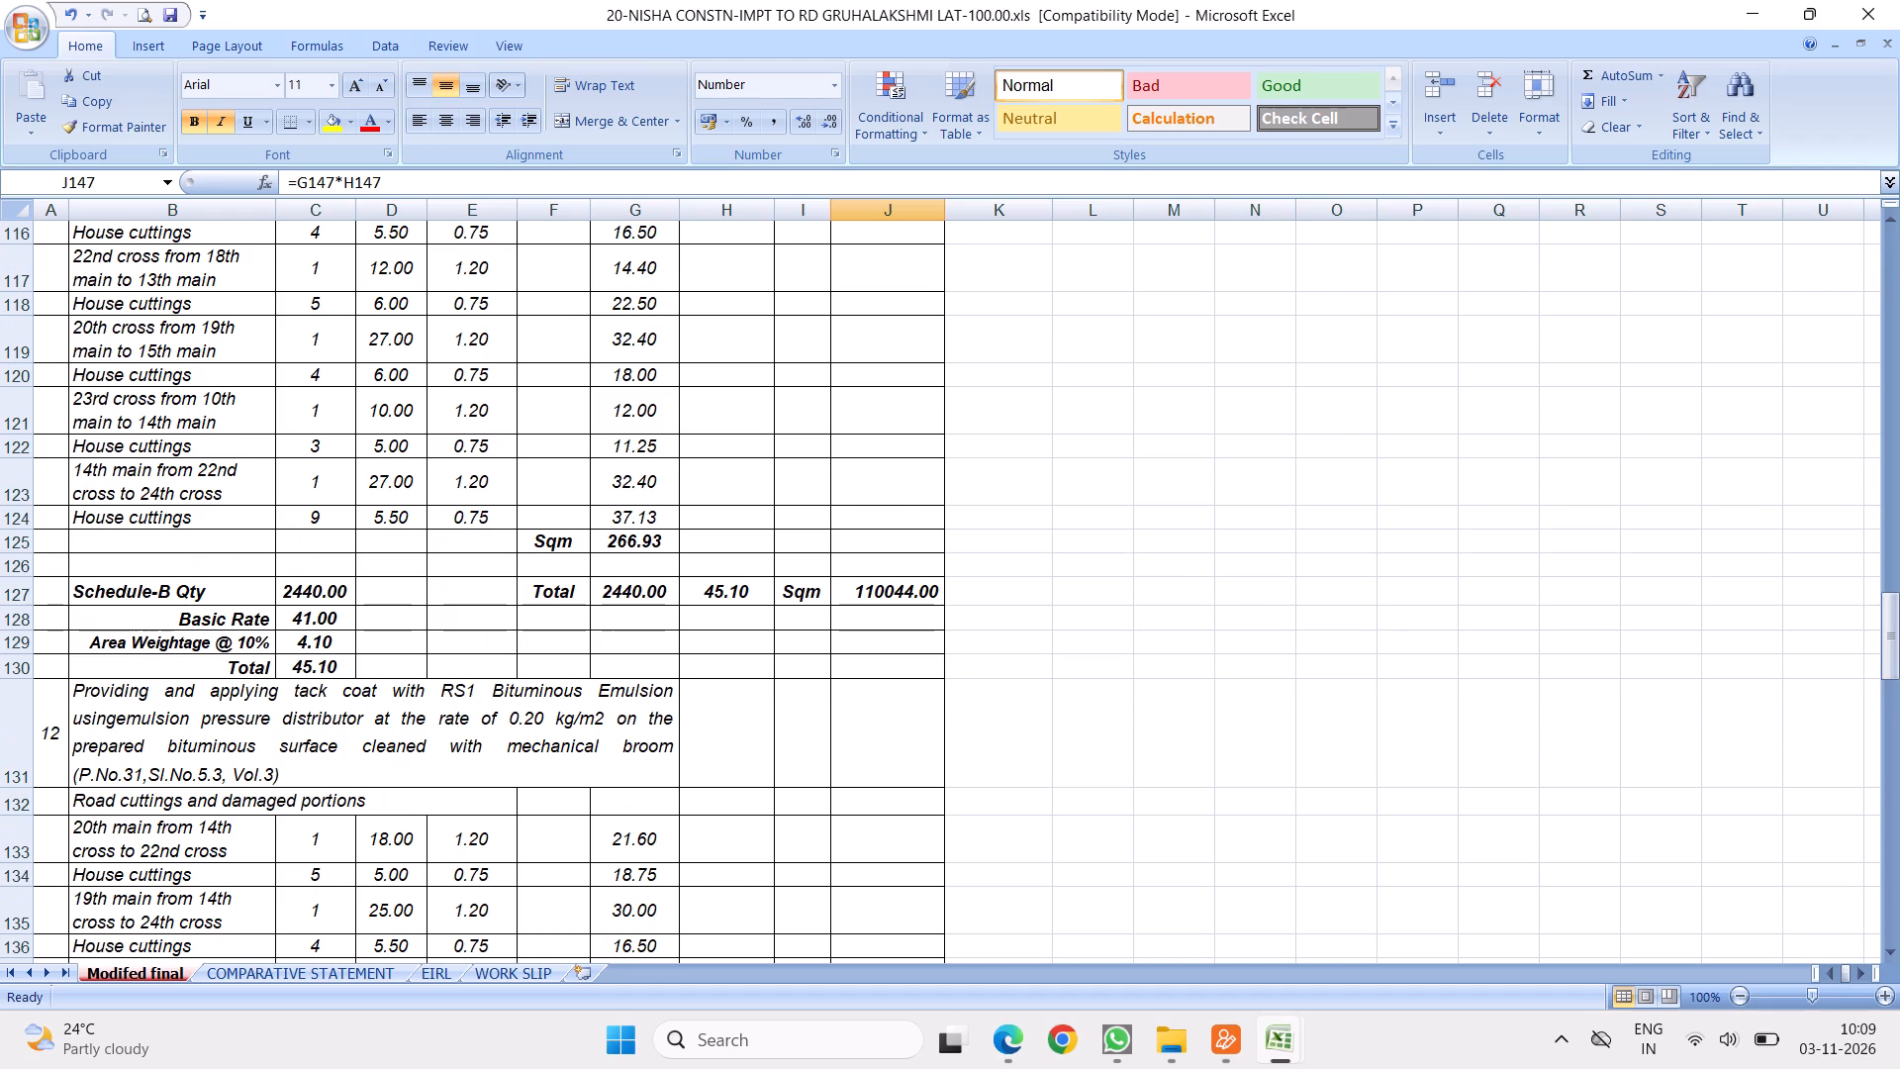
scroll(934, 450, up, 4)
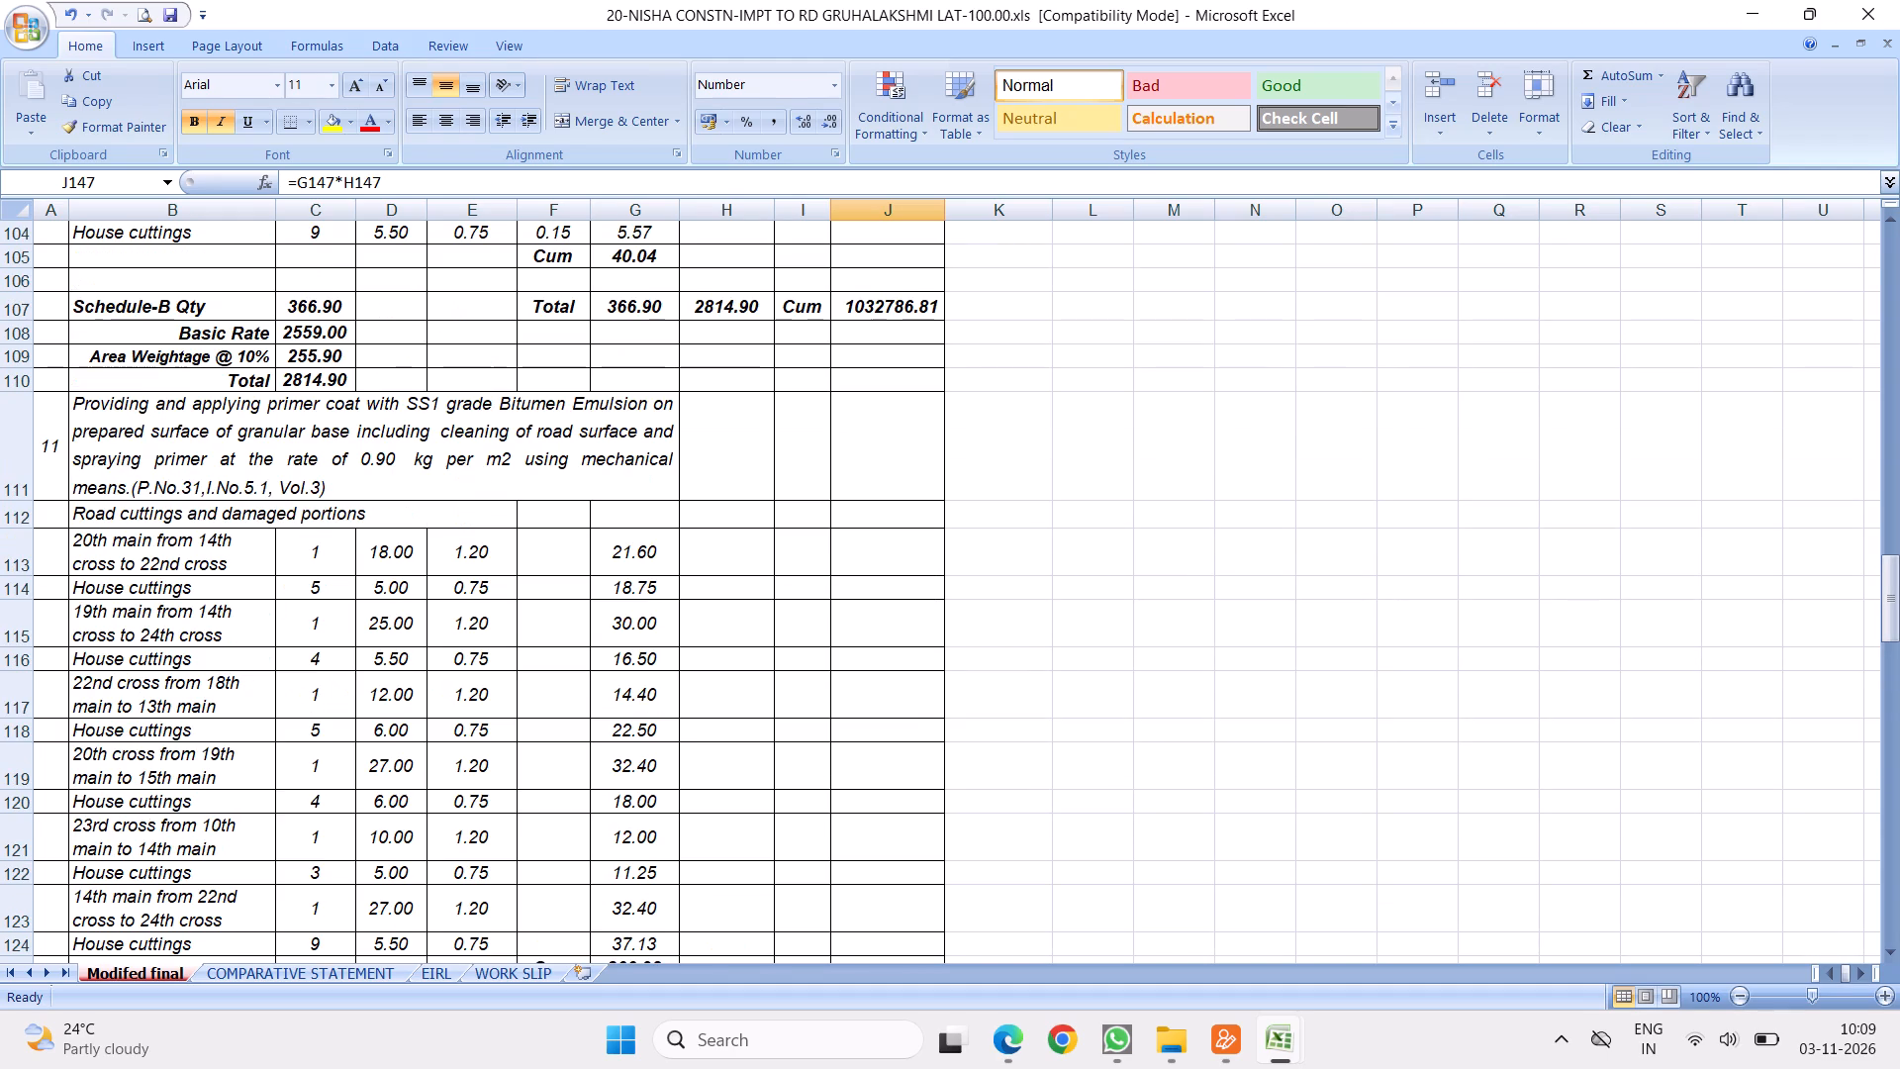
scroll(940, 390, up, 3)
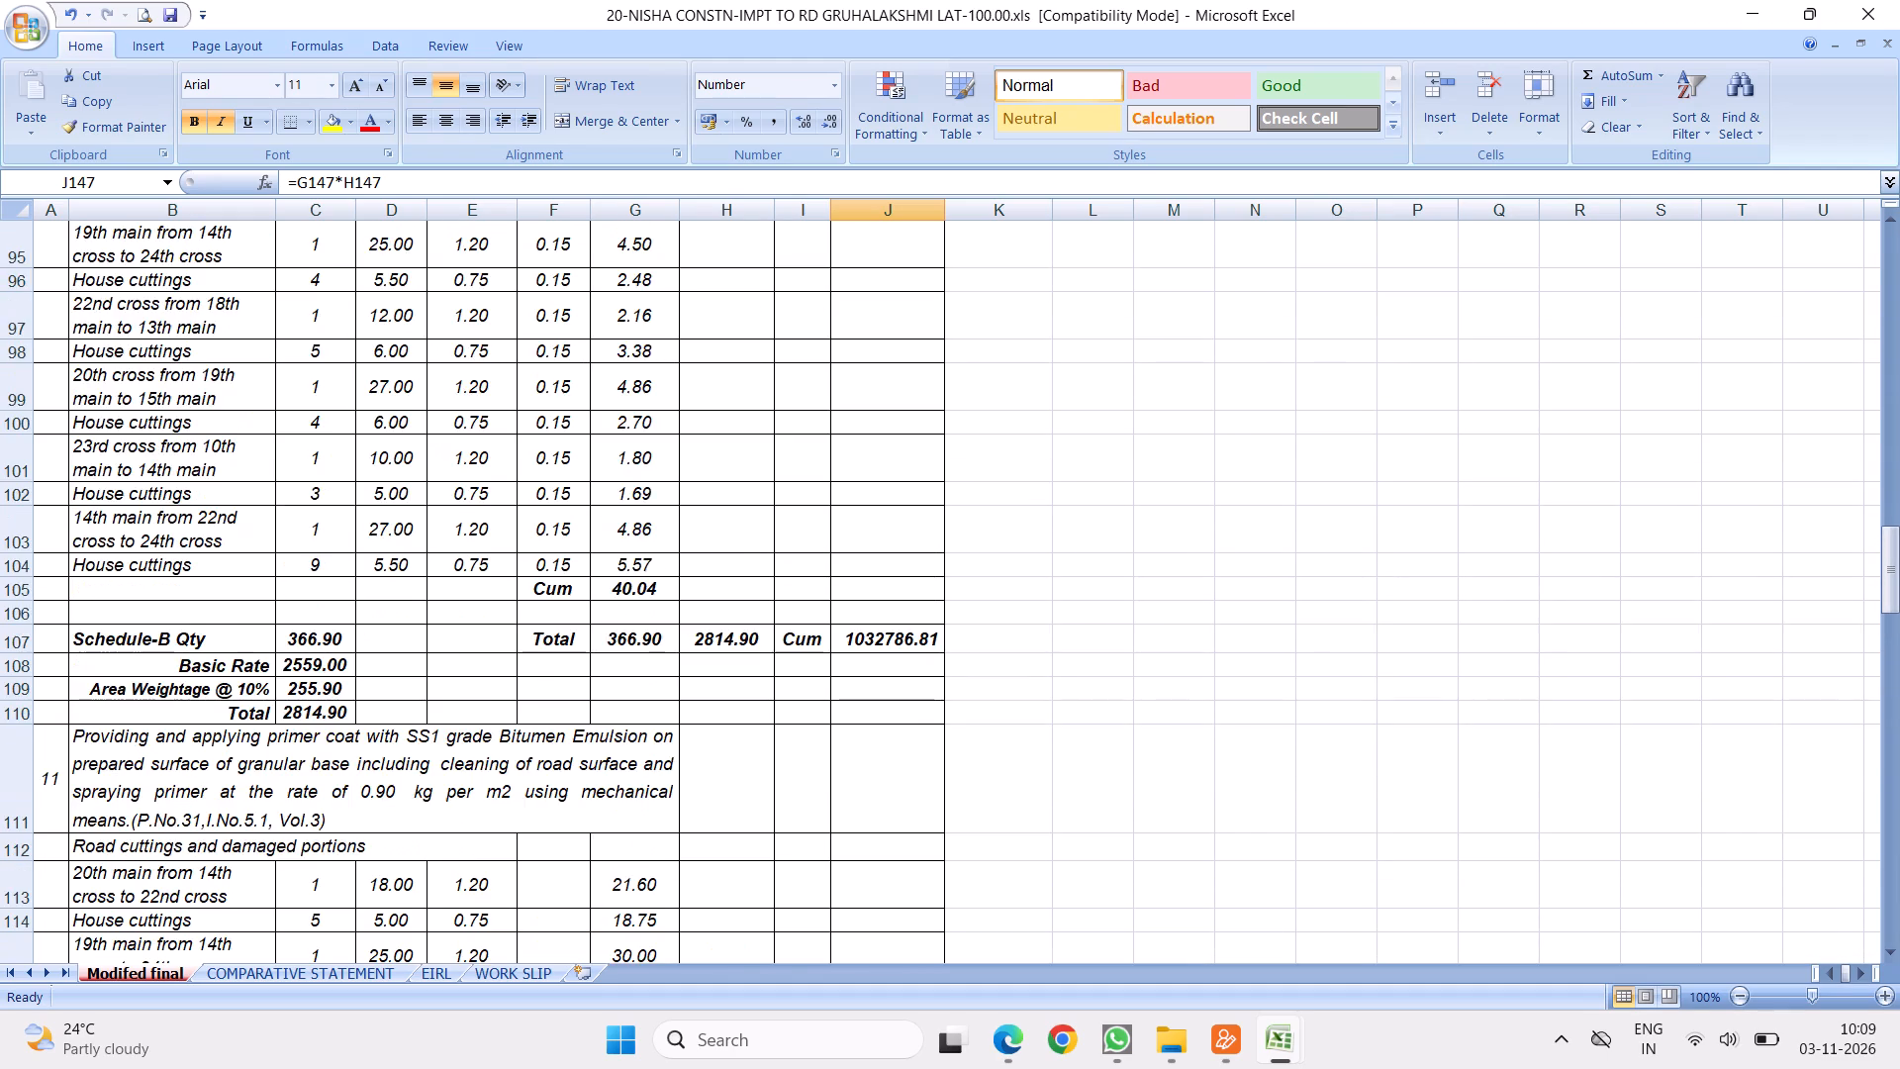
scroll(952, 420, up, 4)
click(889, 484)
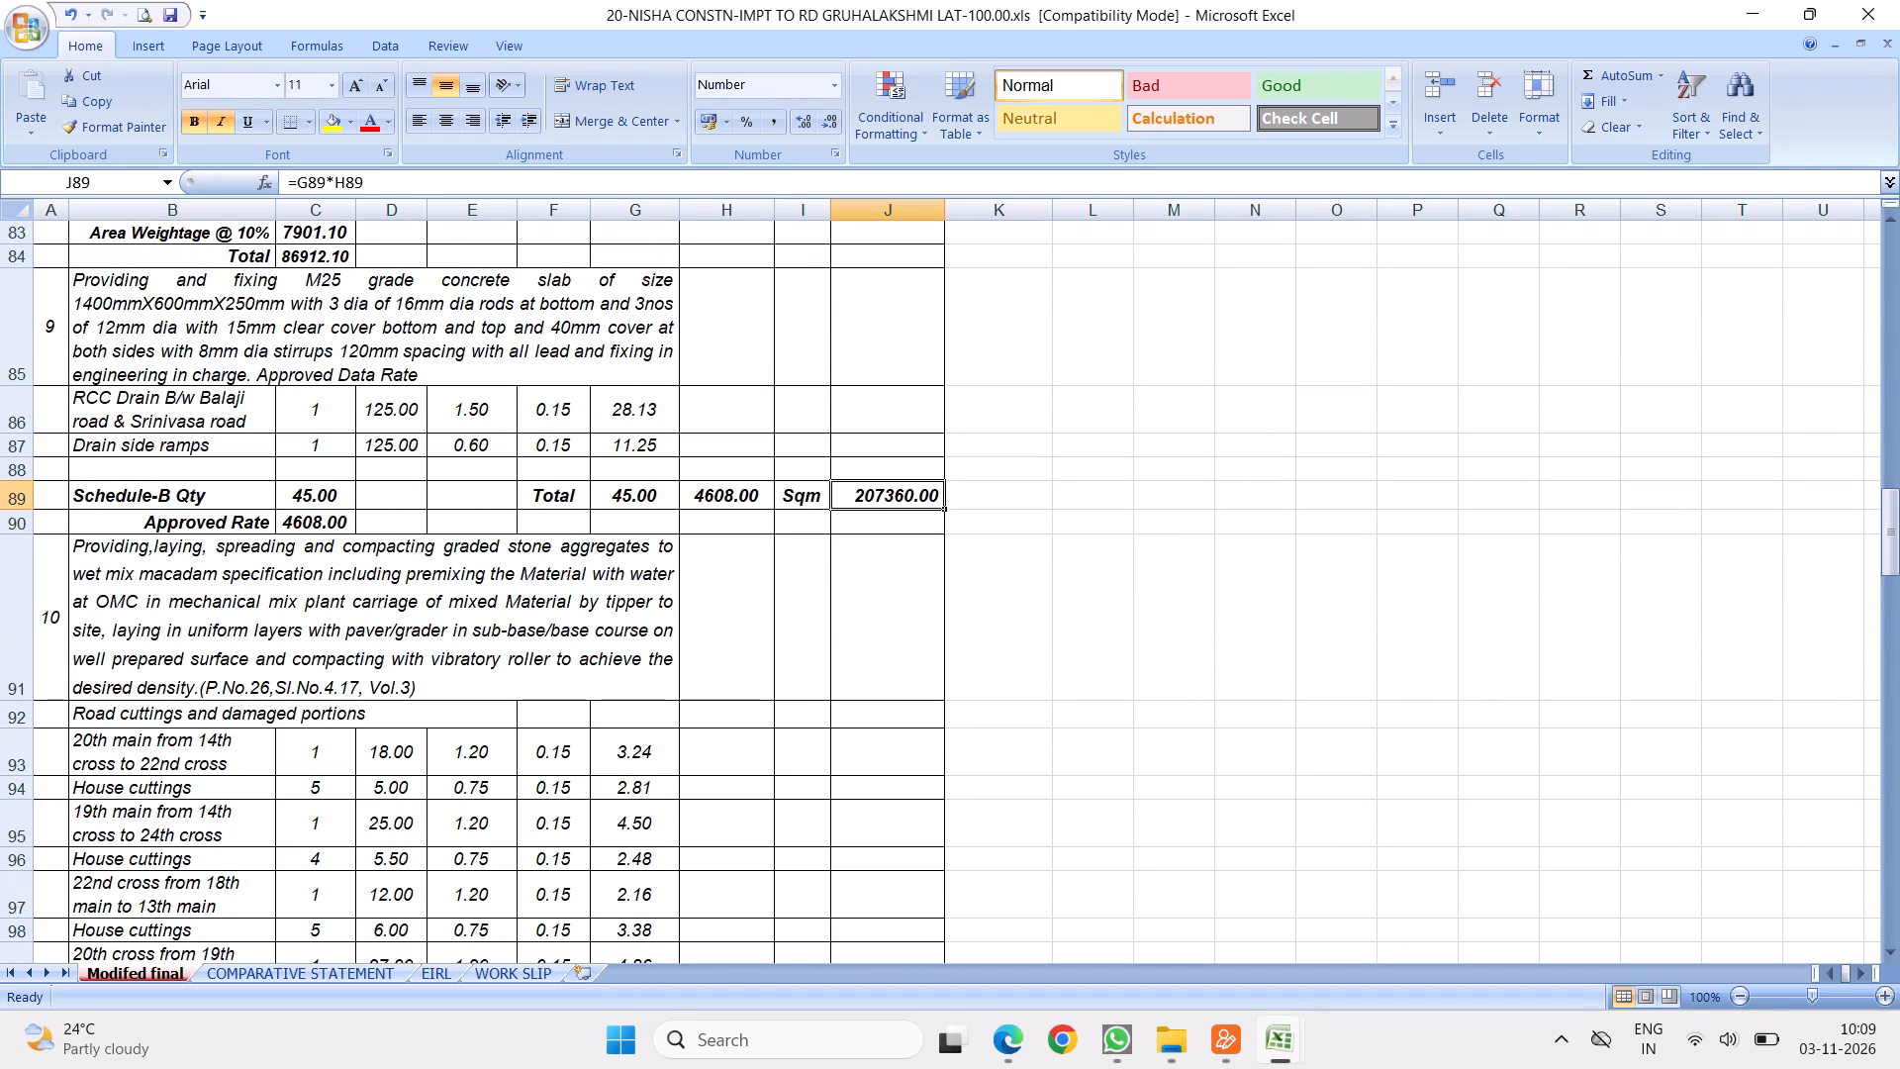
scroll(986, 501, up, 3)
click(881, 564)
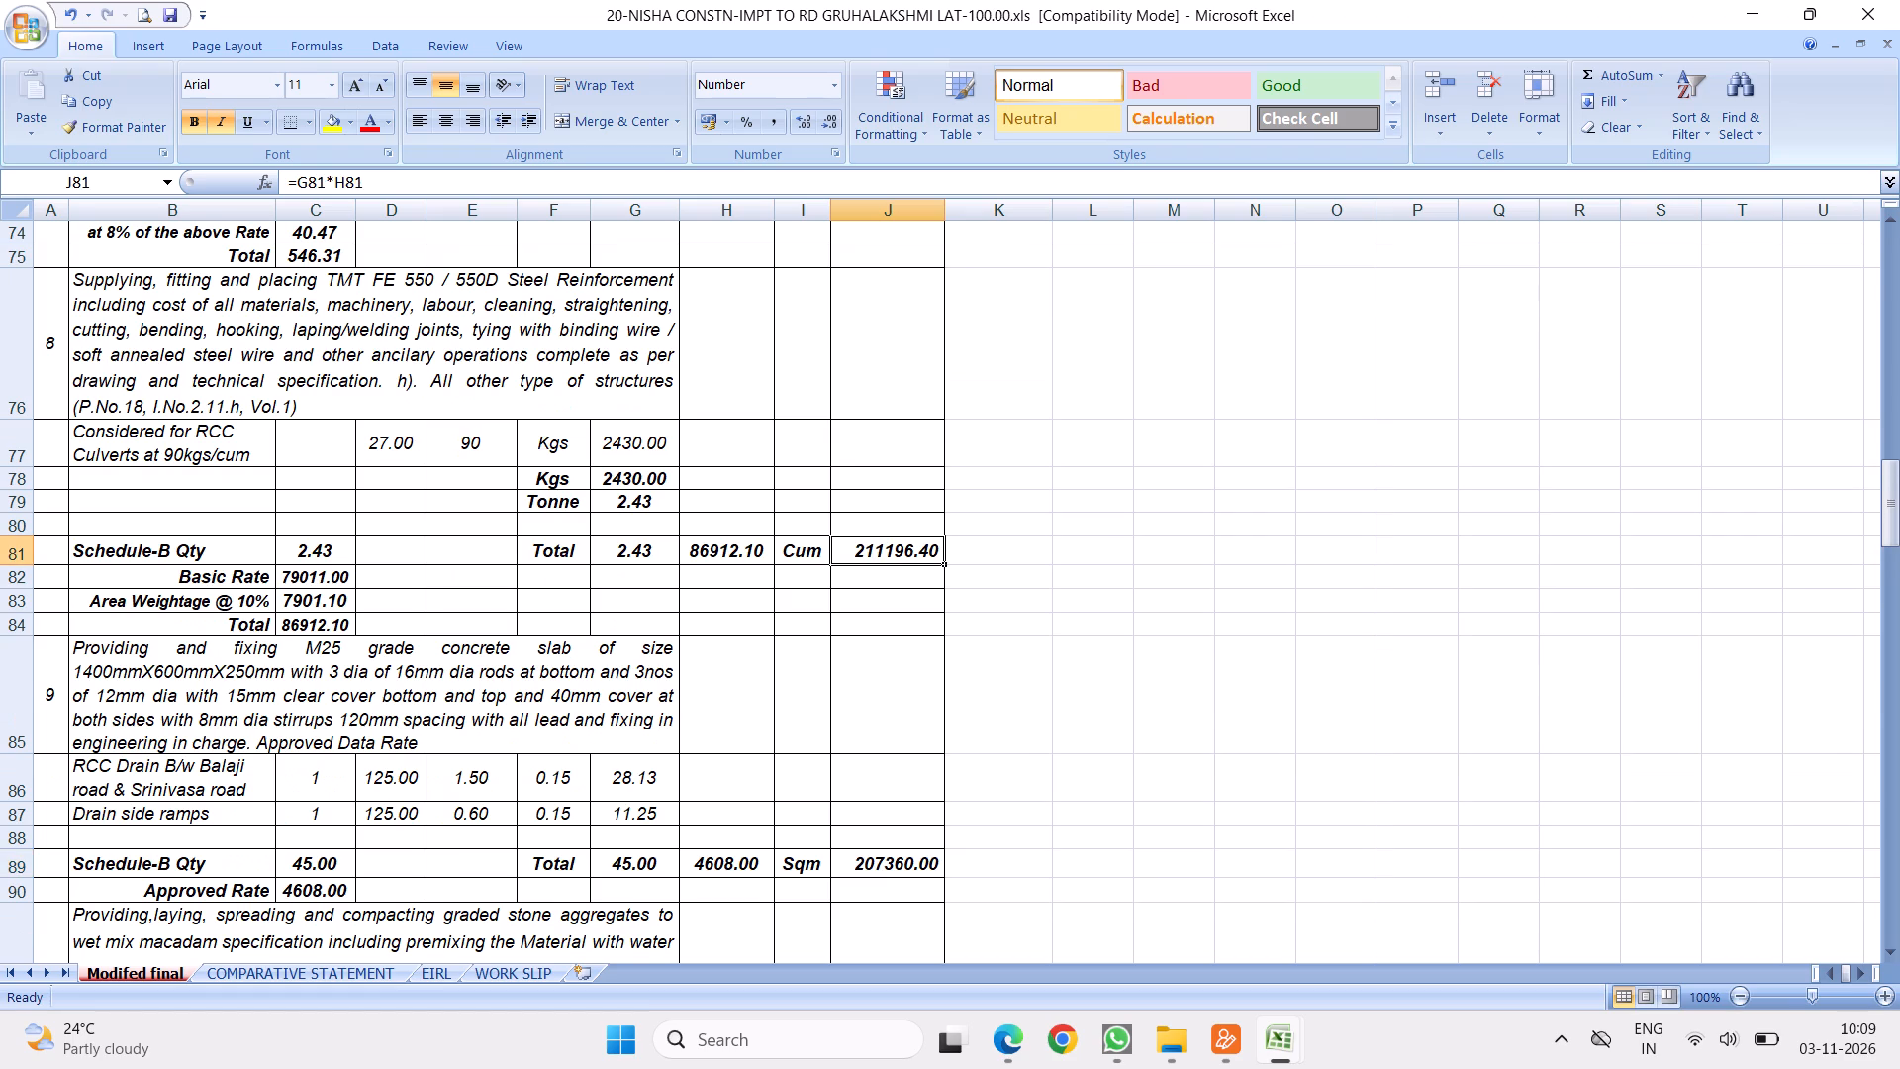
Examine the quantity, rate and amount formulas of formwork item 7, and the rate and amount formulas of M20 concrete item 6.
scroll(961, 471, up, 3)
click(885, 488)
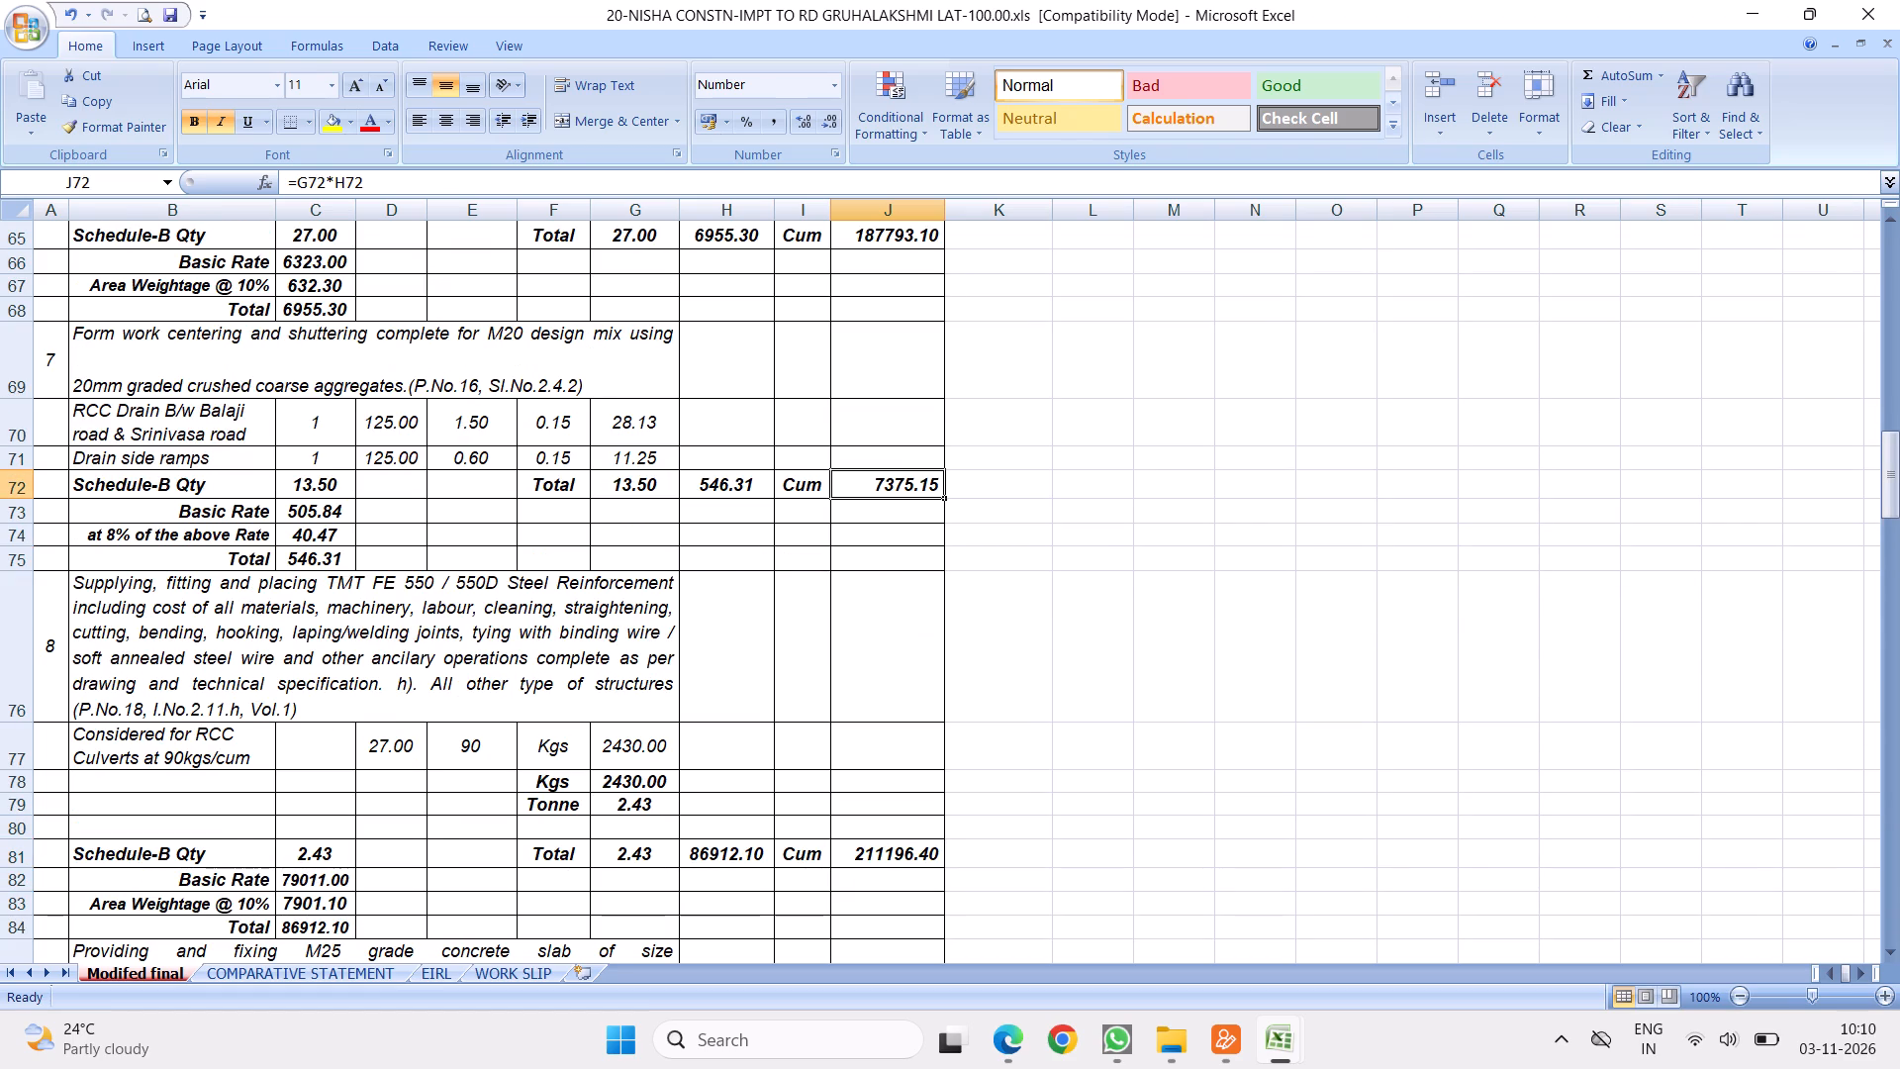
click(647, 486)
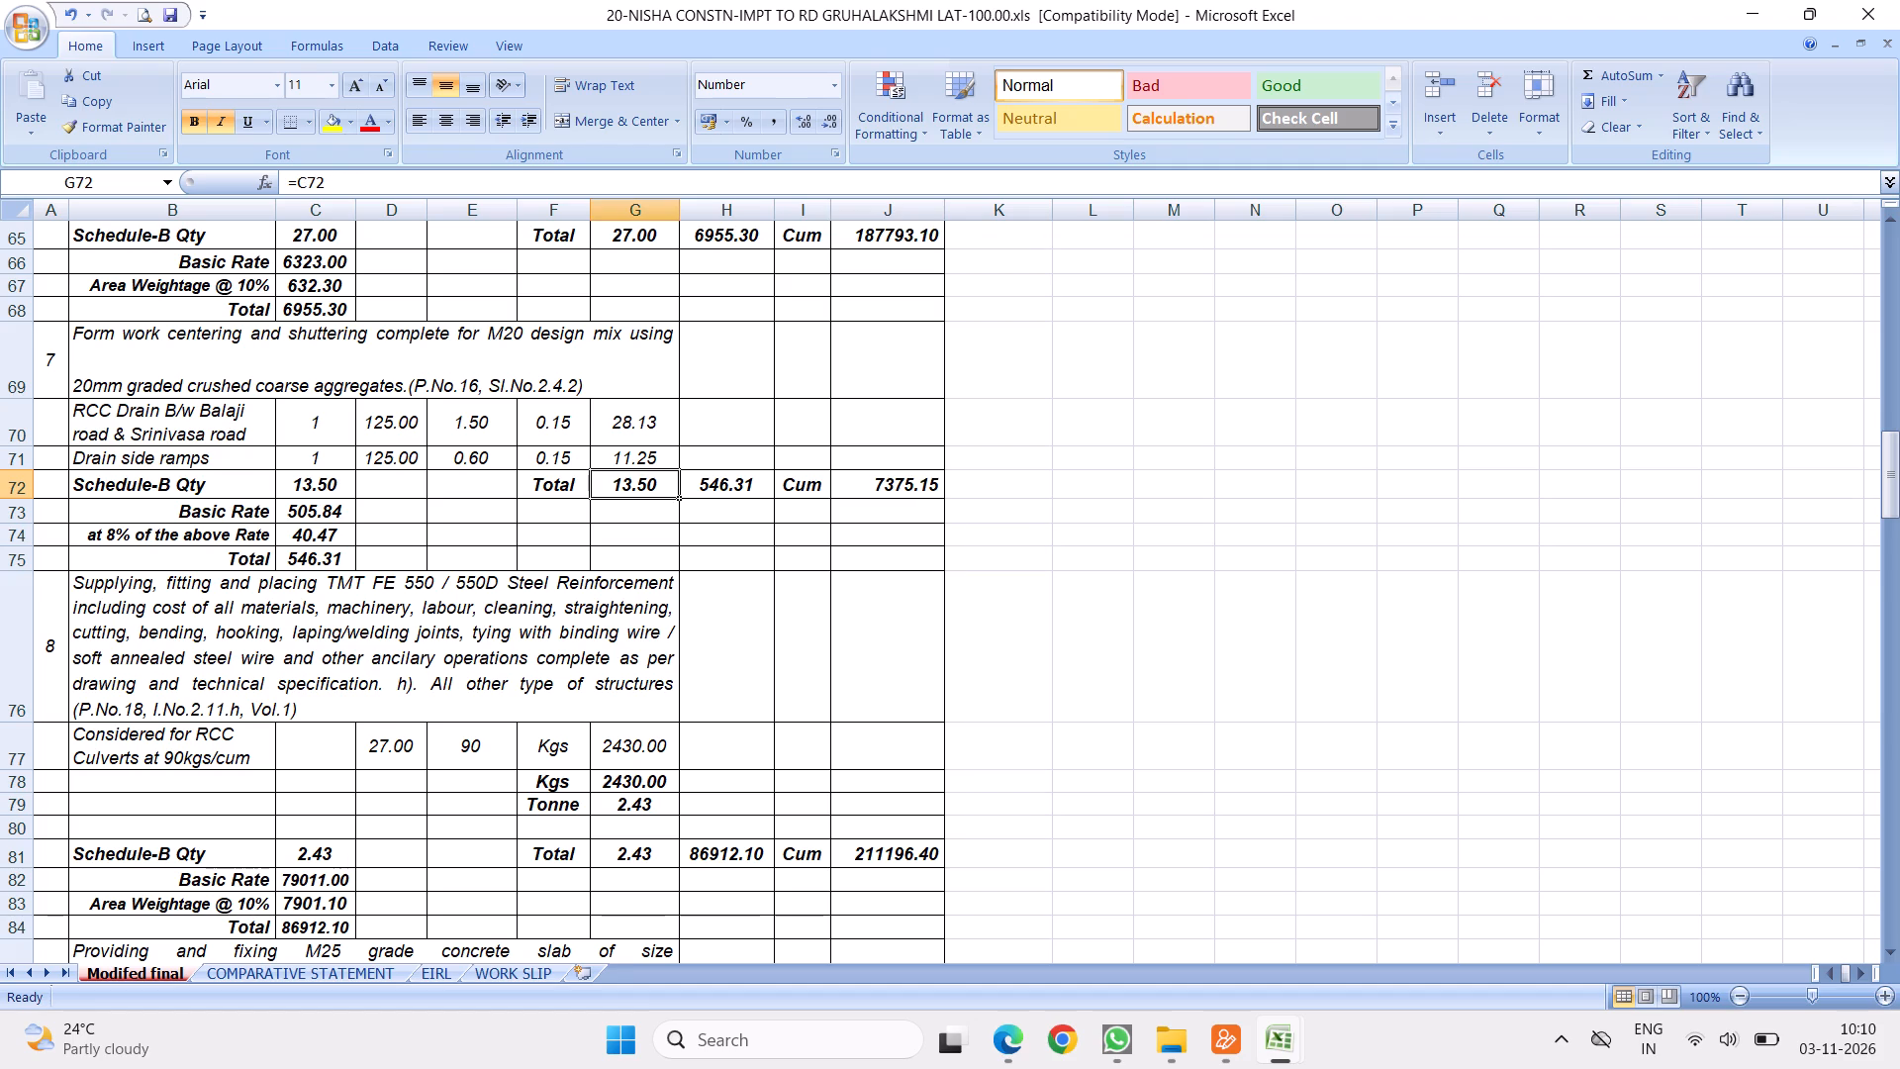
click(722, 494)
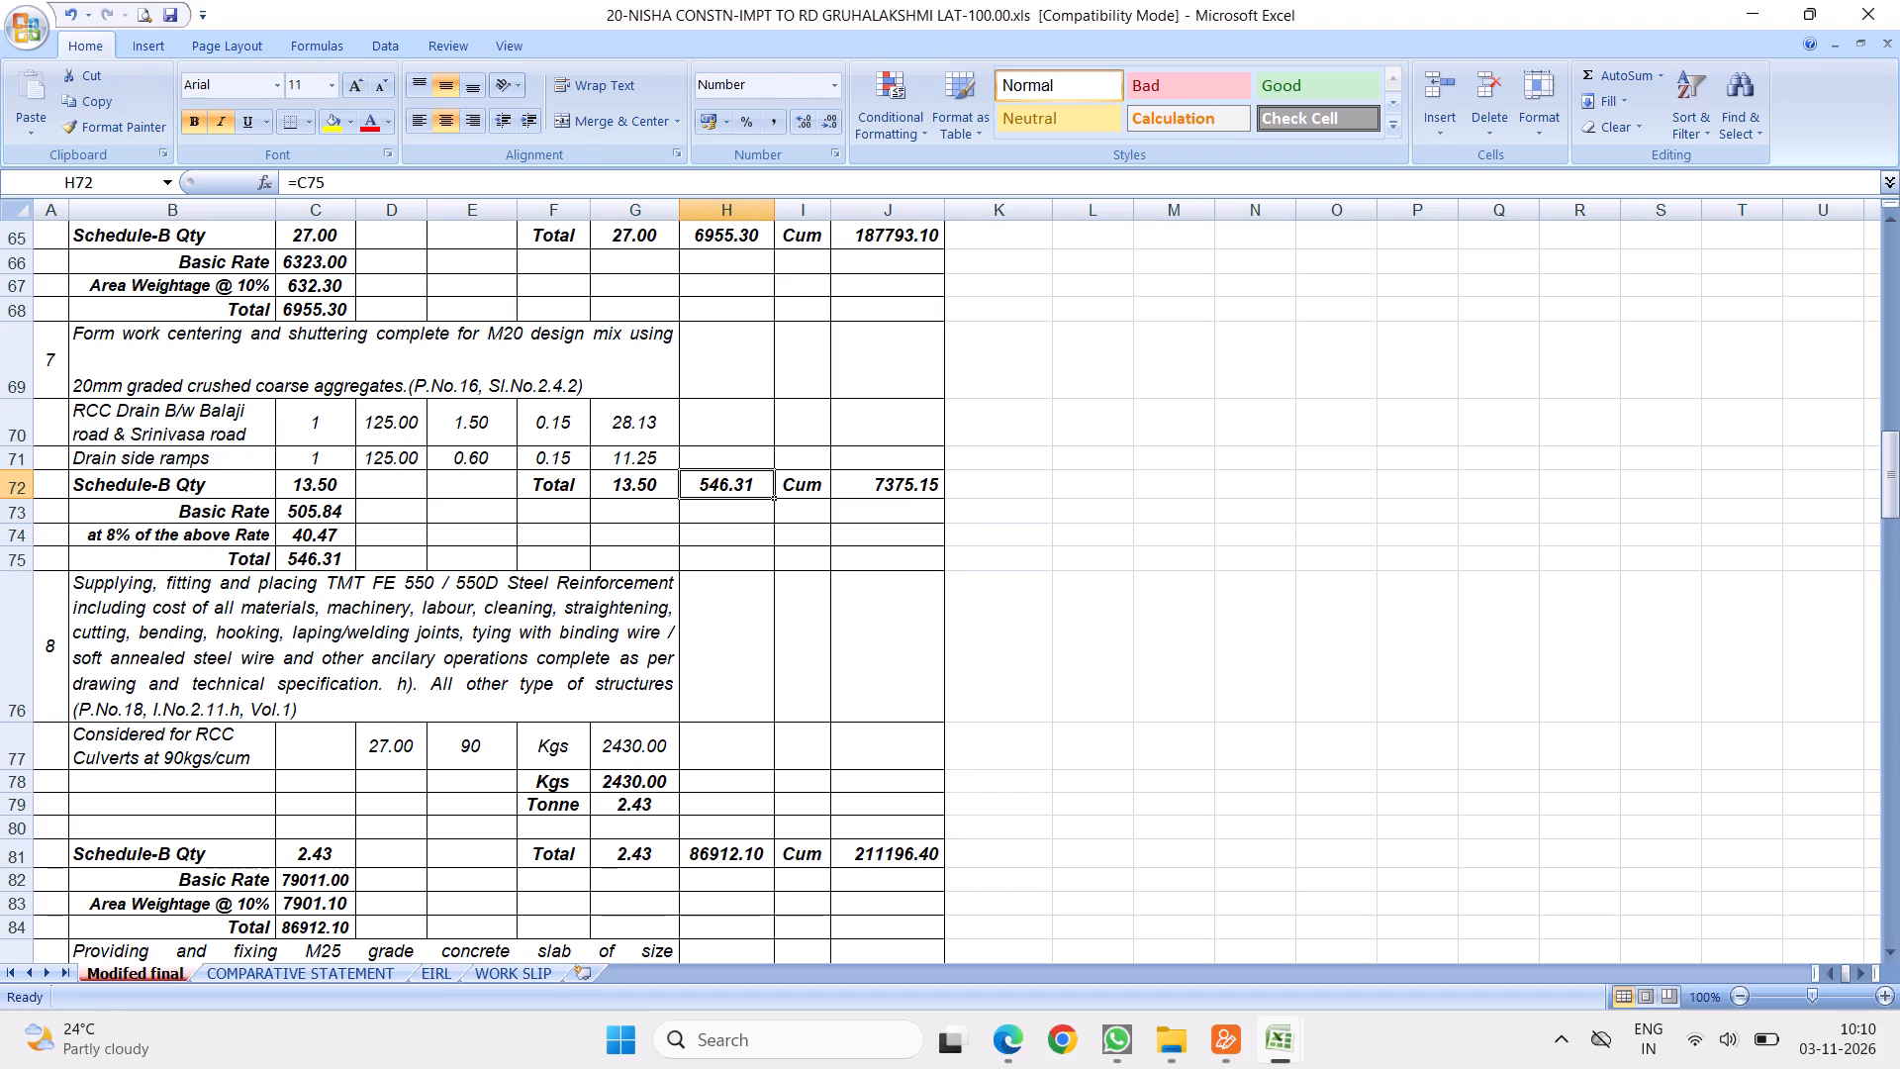
scroll(877, 482, up, 2)
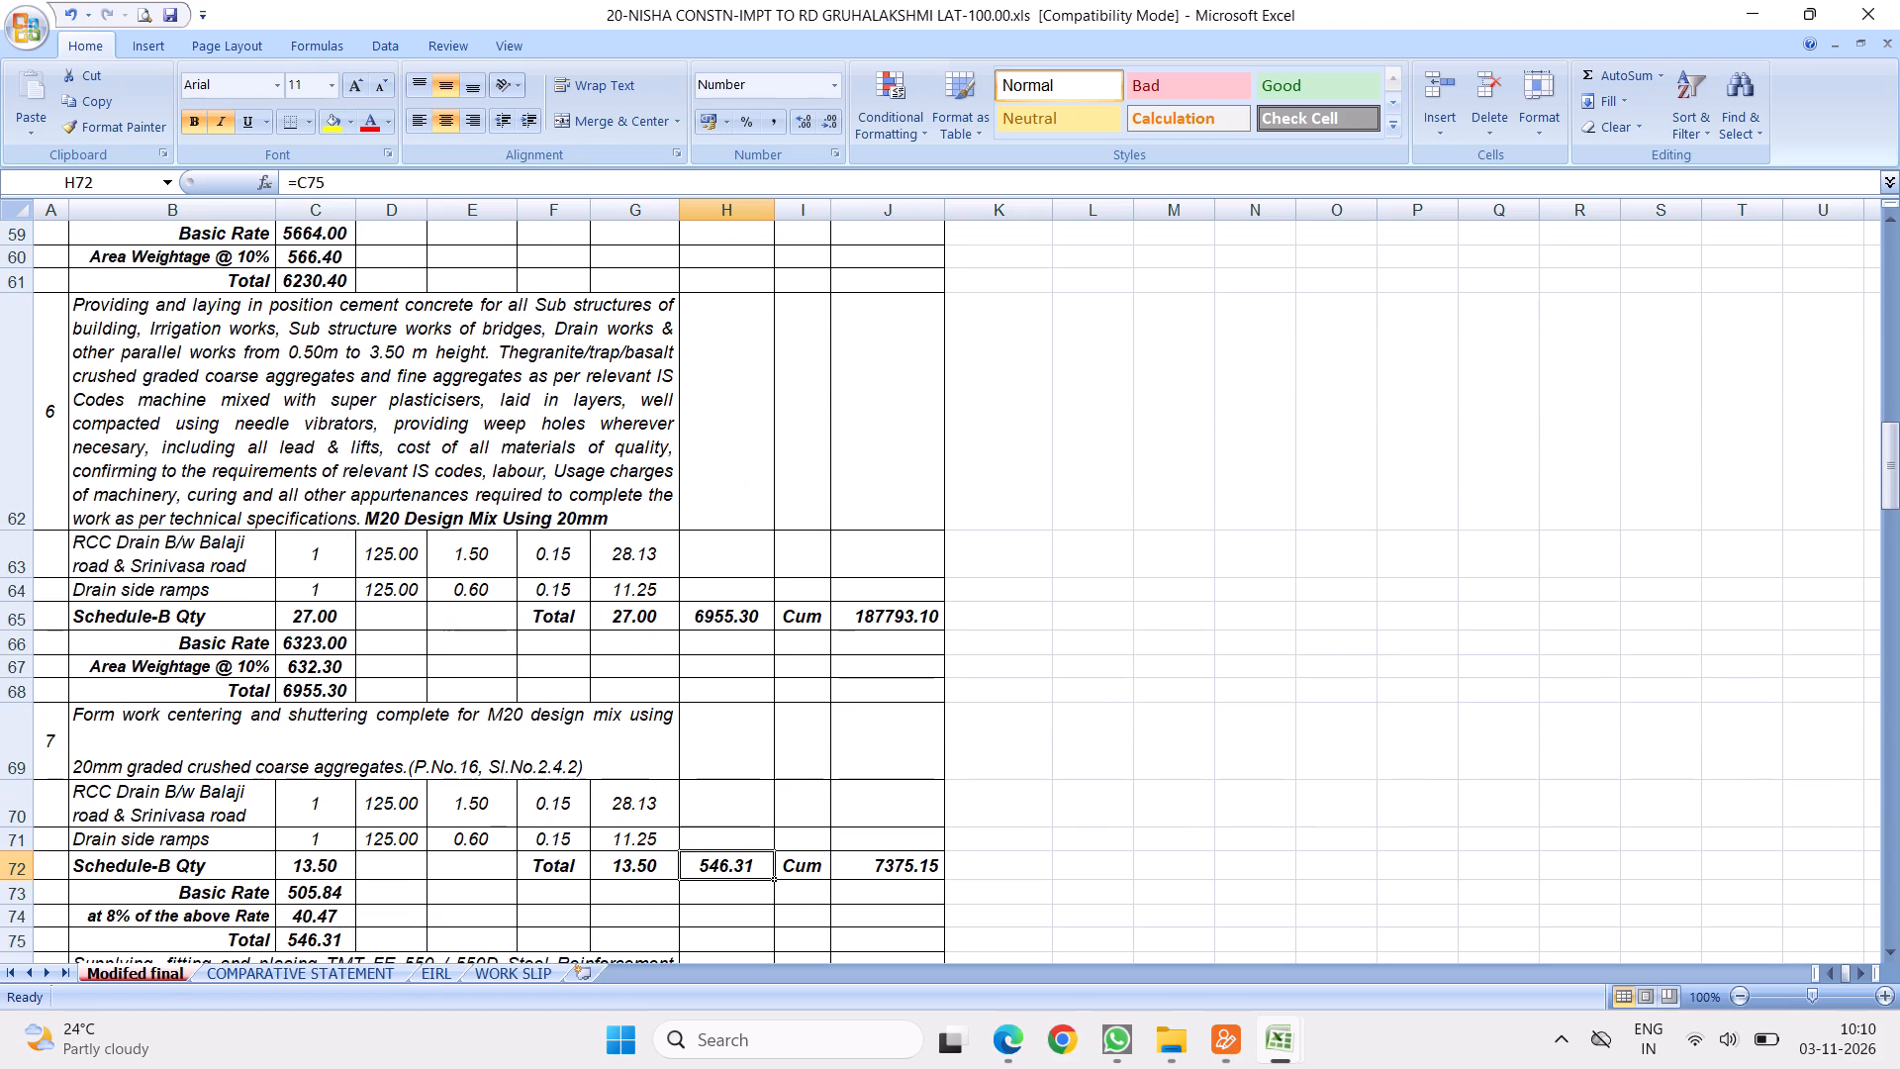
click(885, 620)
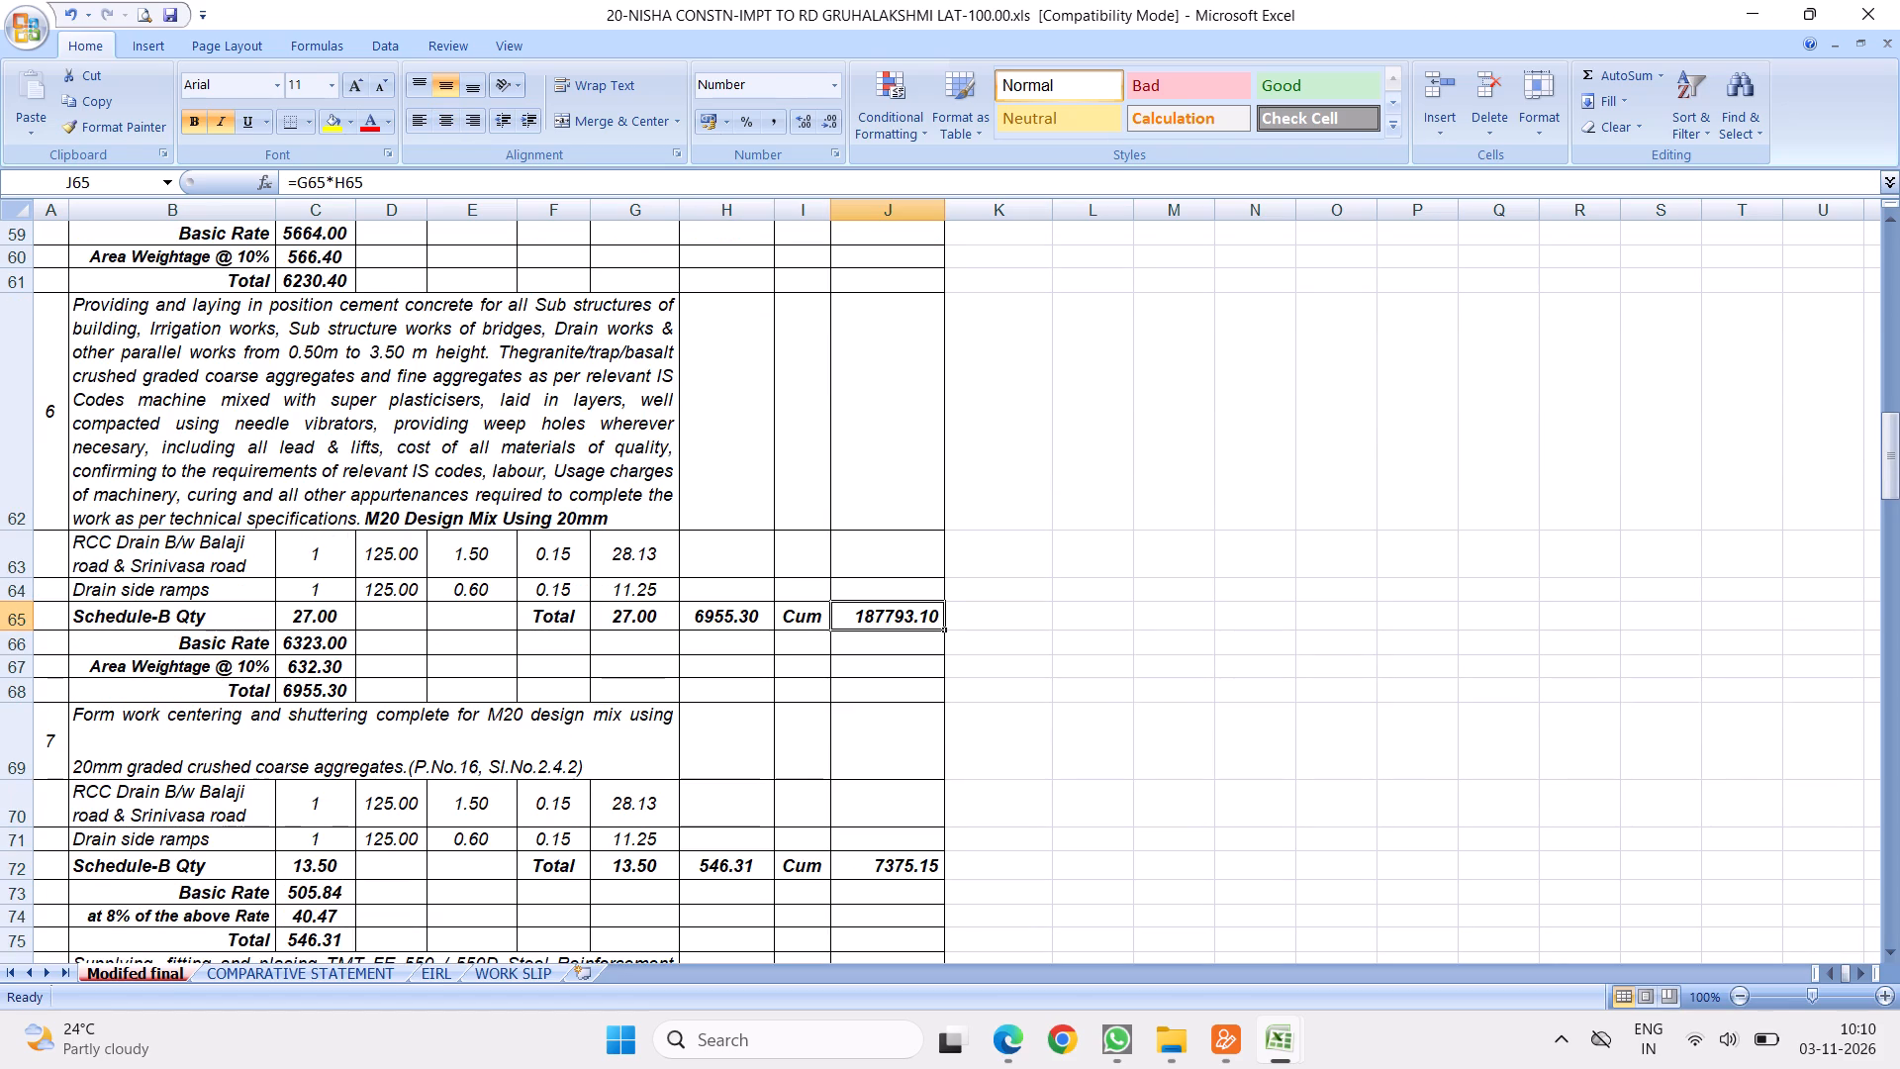
click(458, 766)
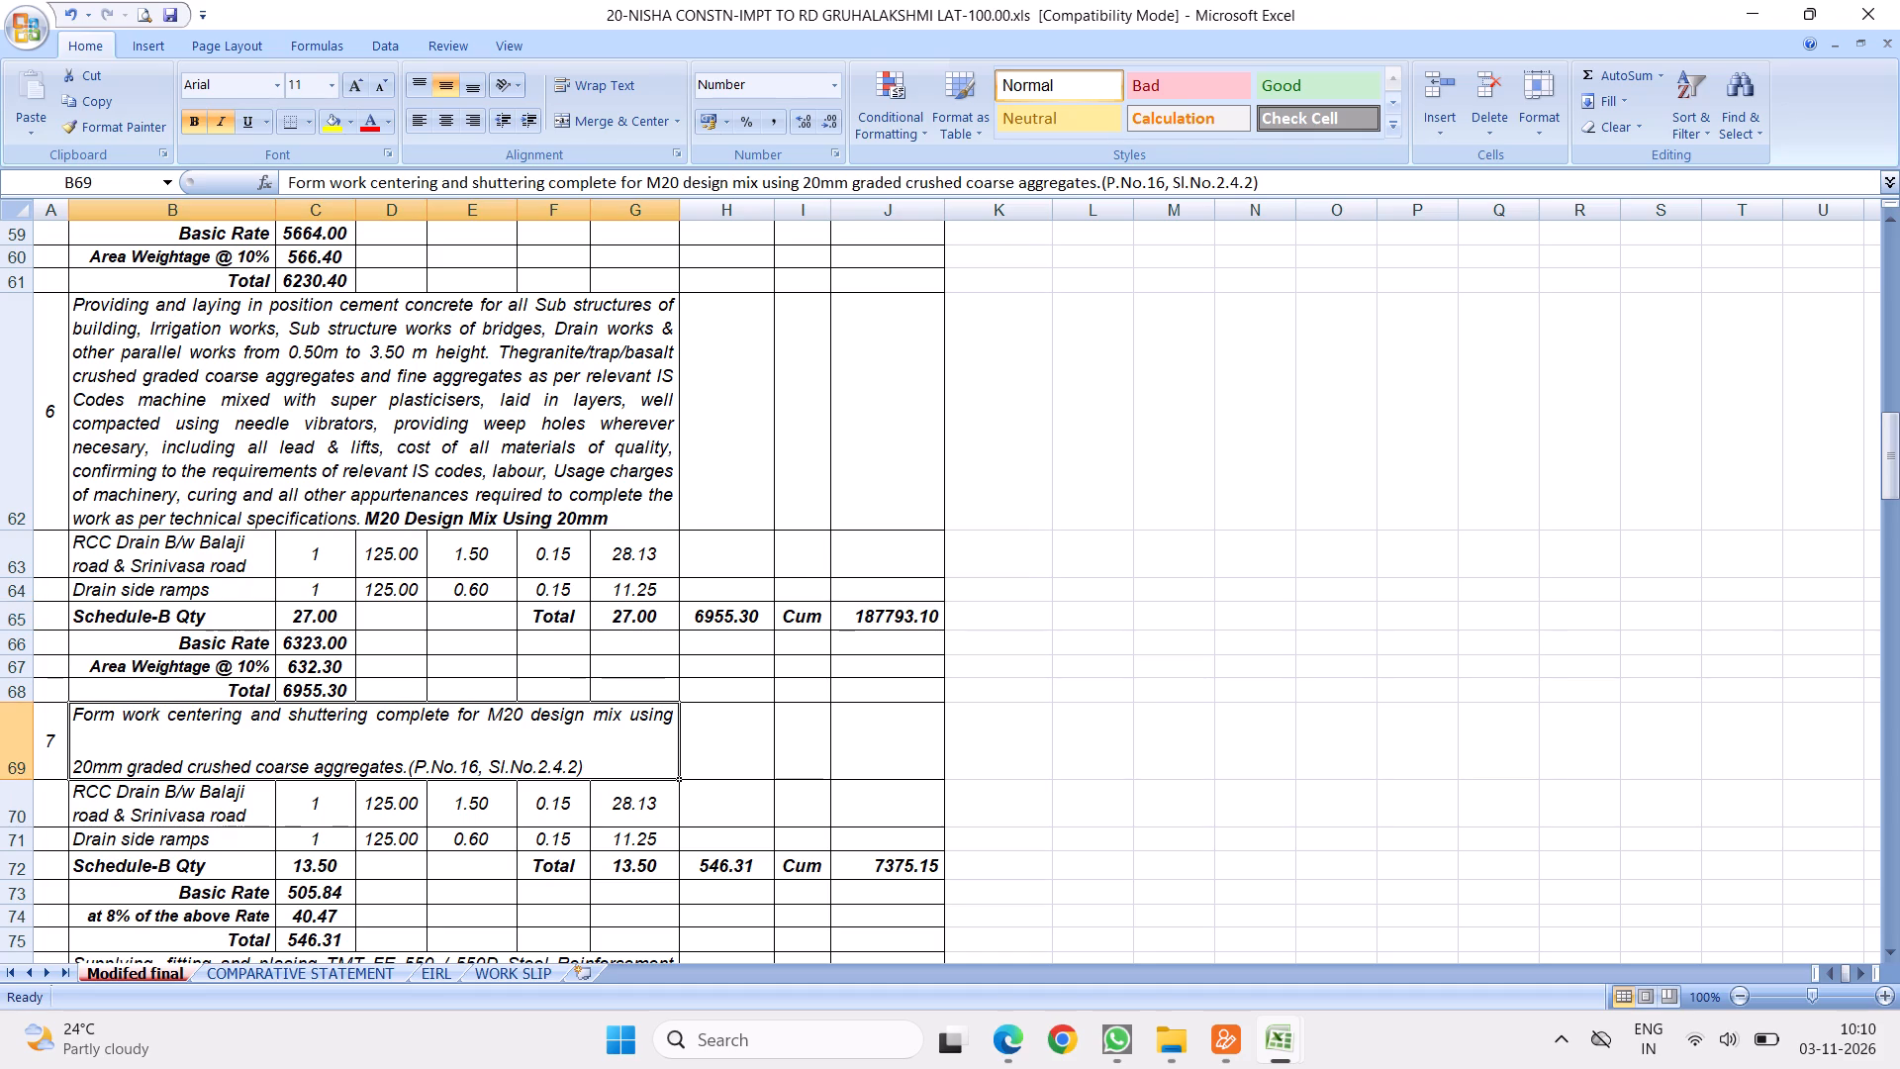
click(743, 623)
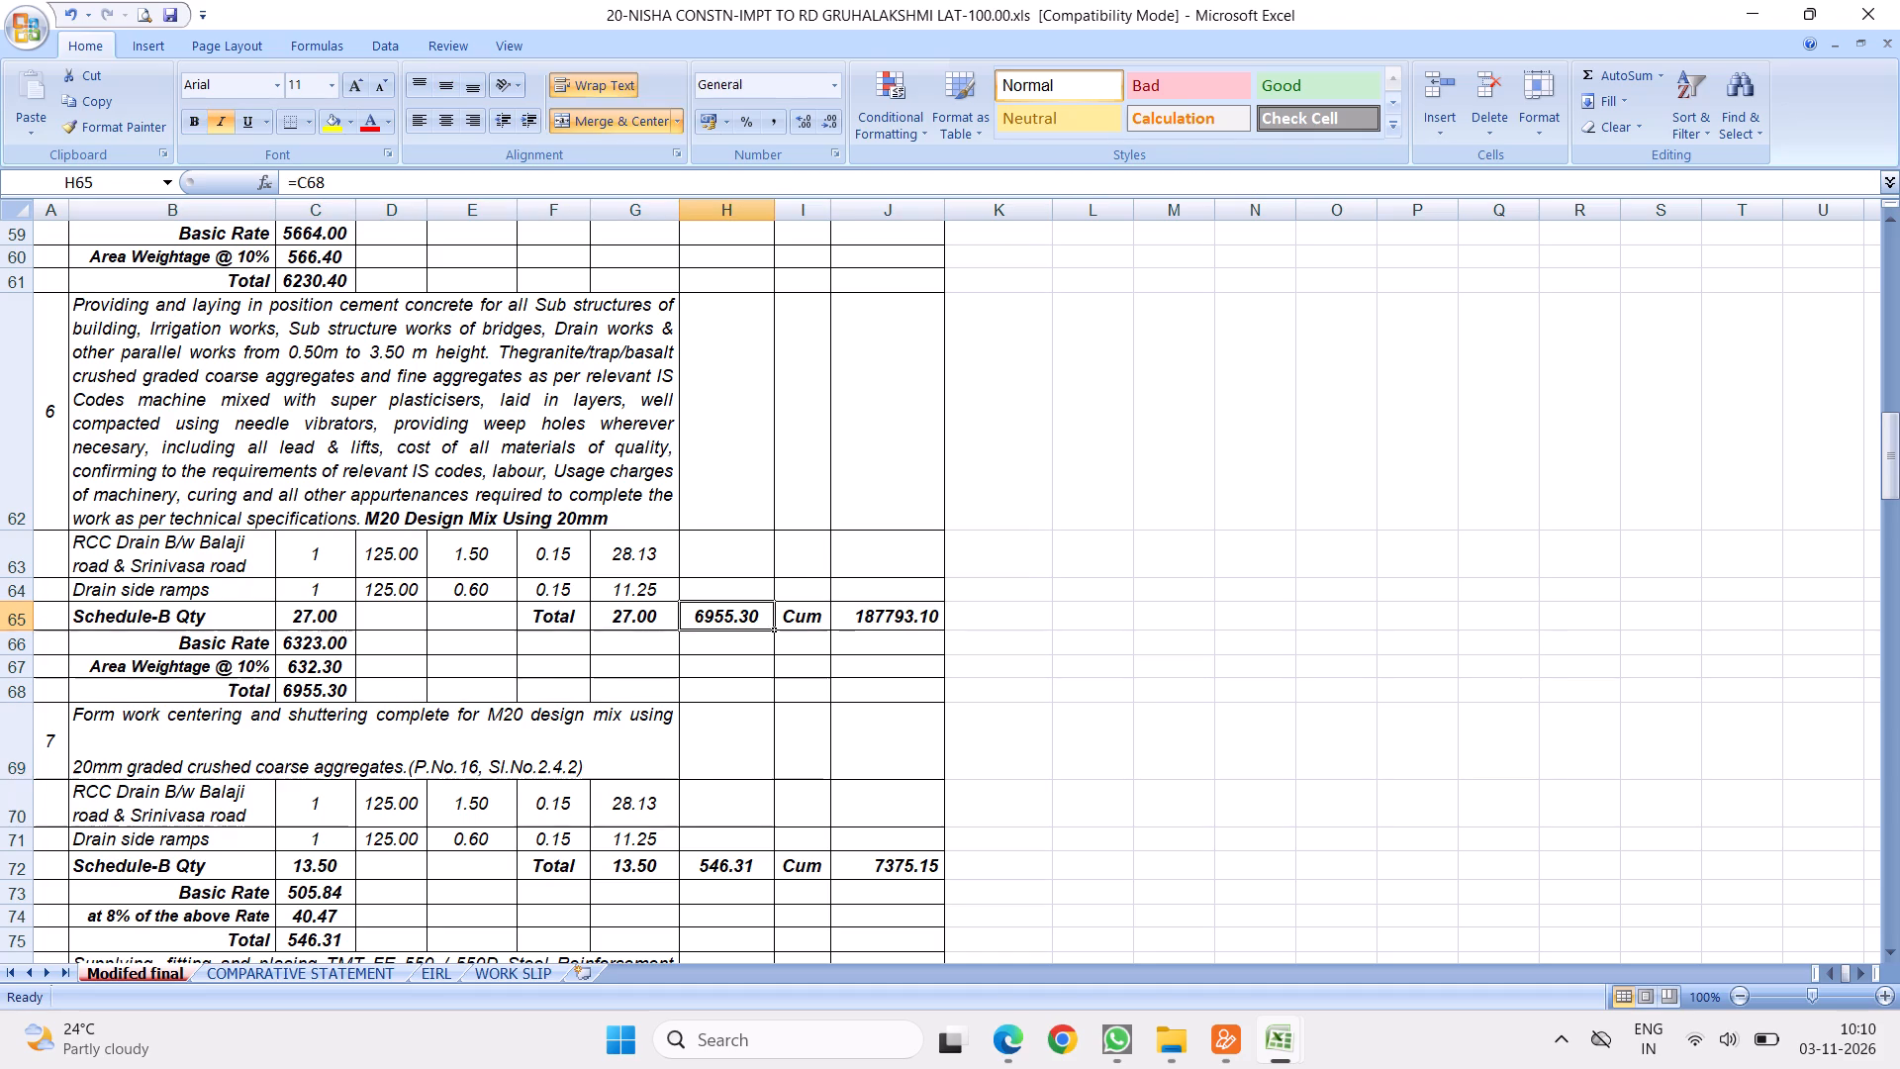
click(881, 616)
Check the amount formulas of items 5 and 4, and review the Schedule-B amounts of items 3, 2 and 1.
scroll(951, 537, up, 1)
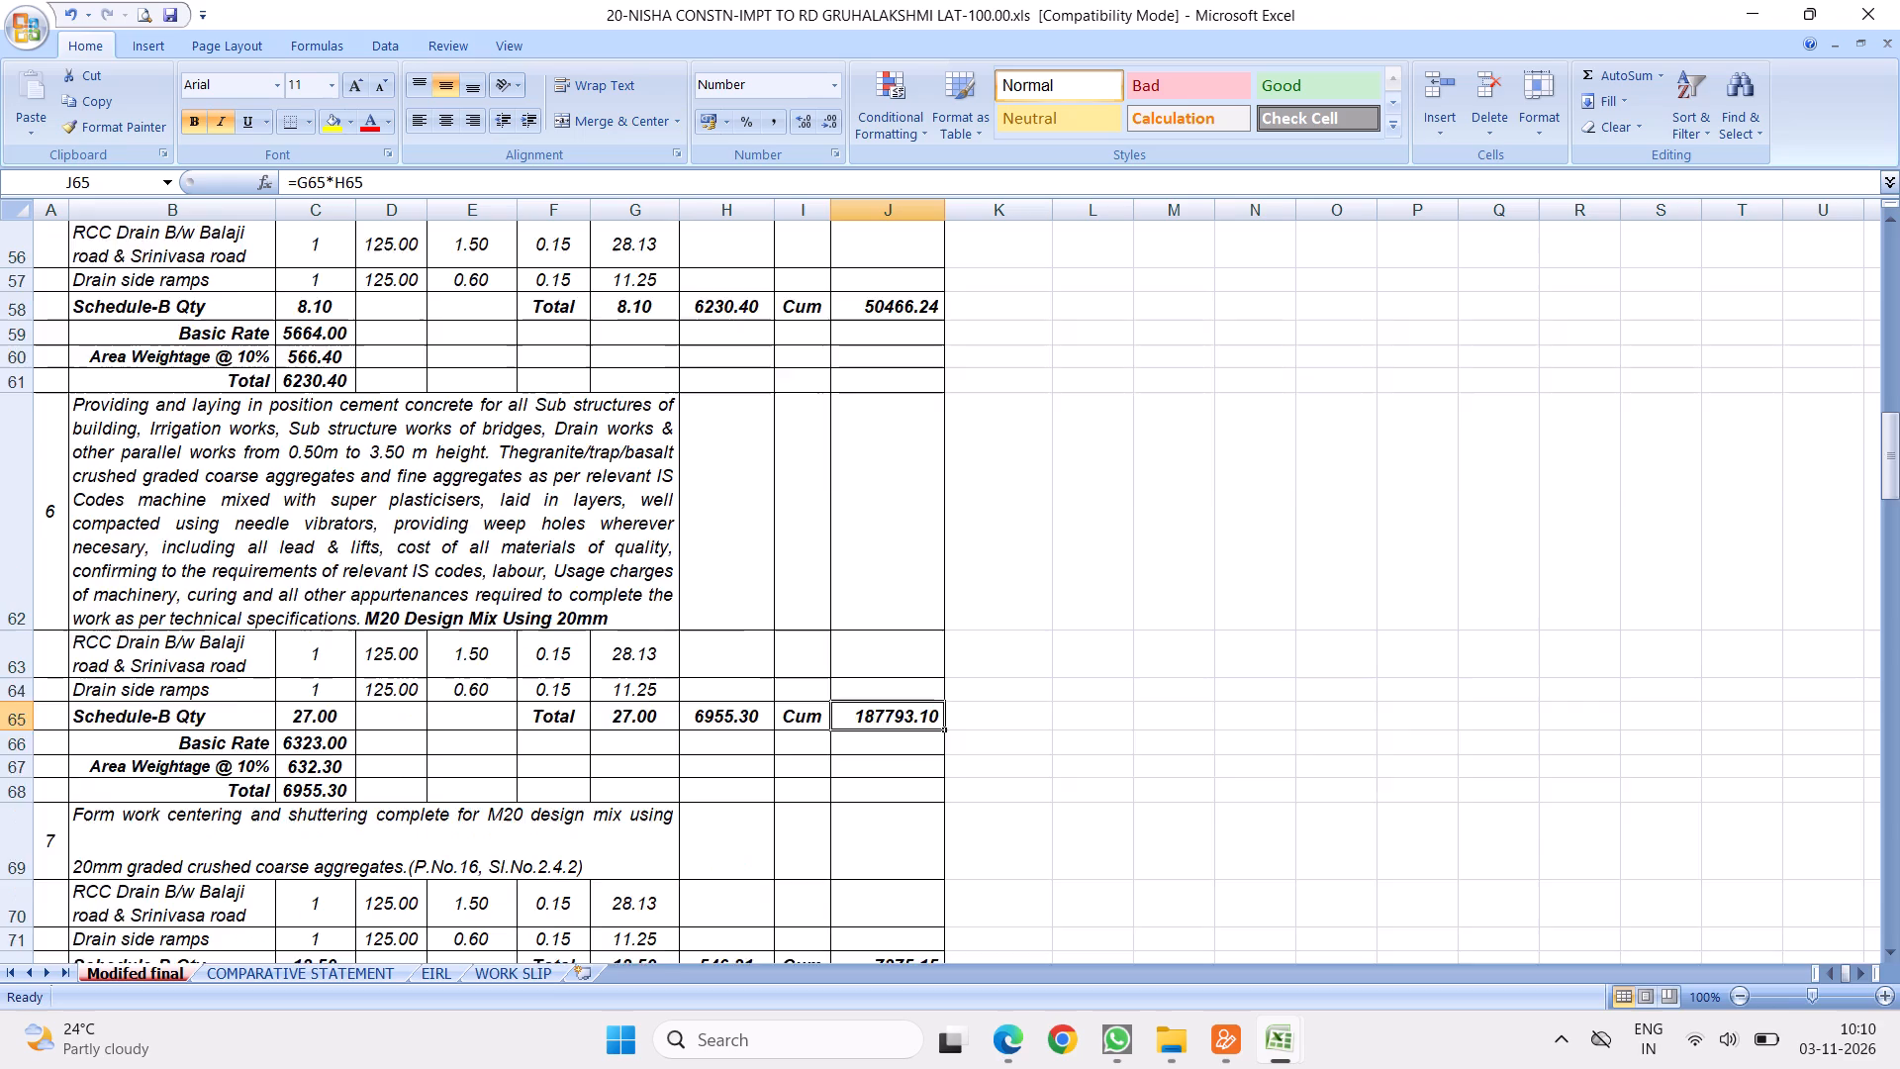
scroll(948, 537, up, 1)
click(883, 602)
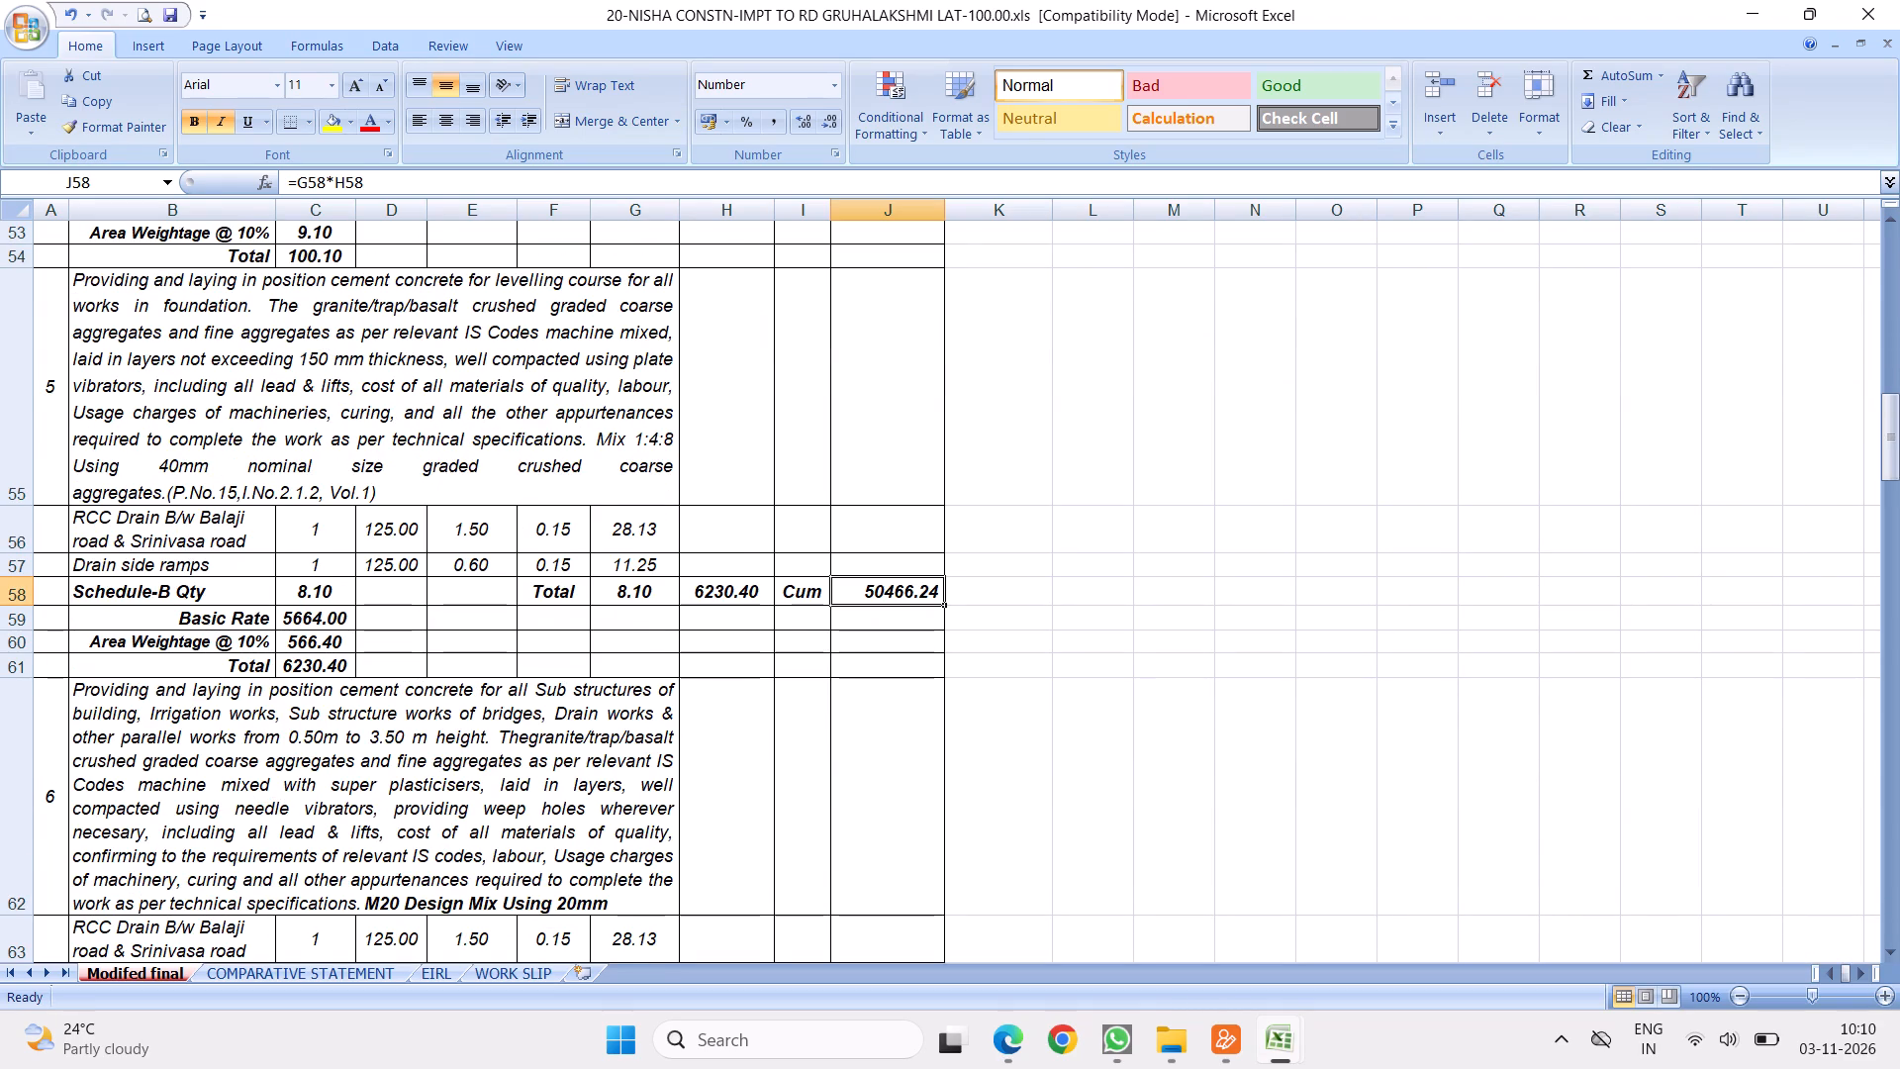
scroll(914, 525, up, 3)
click(879, 647)
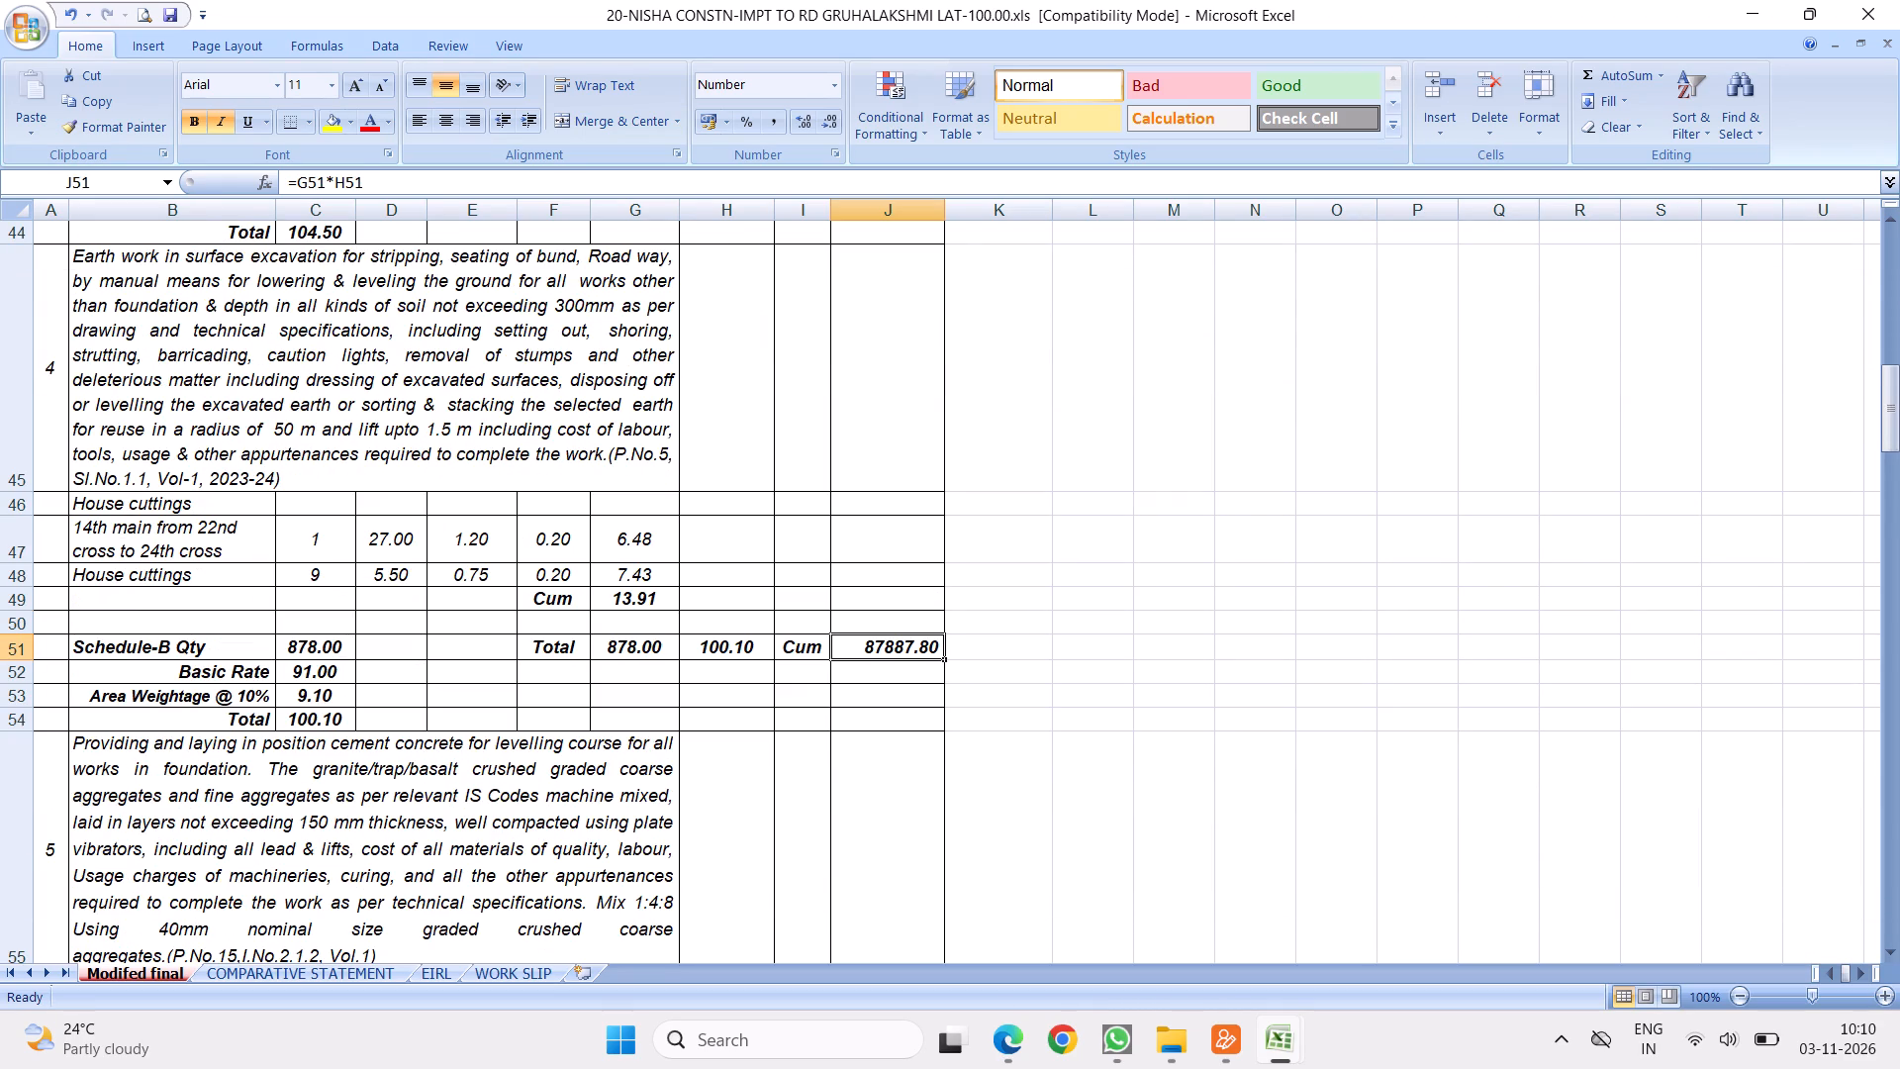
scroll(846, 600, up, 3)
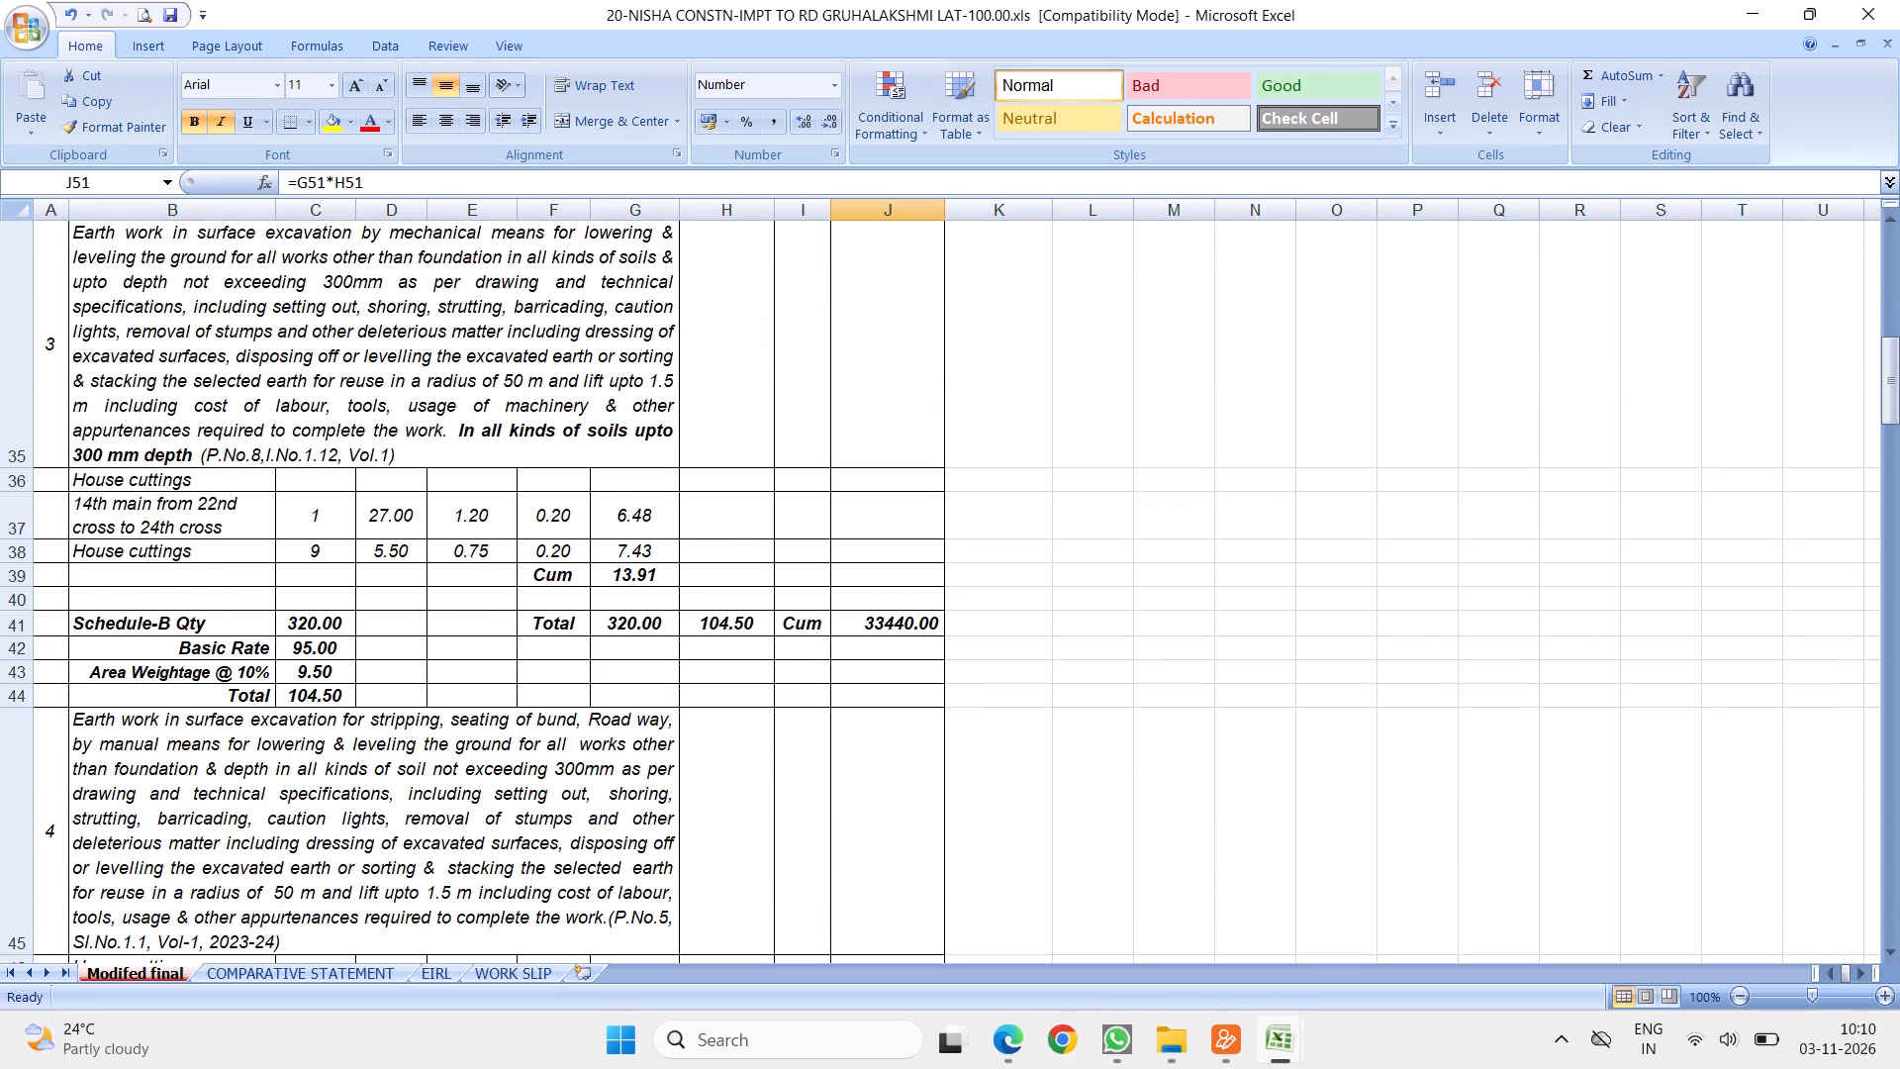
click(902, 605)
scroll(902, 605, up, 2)
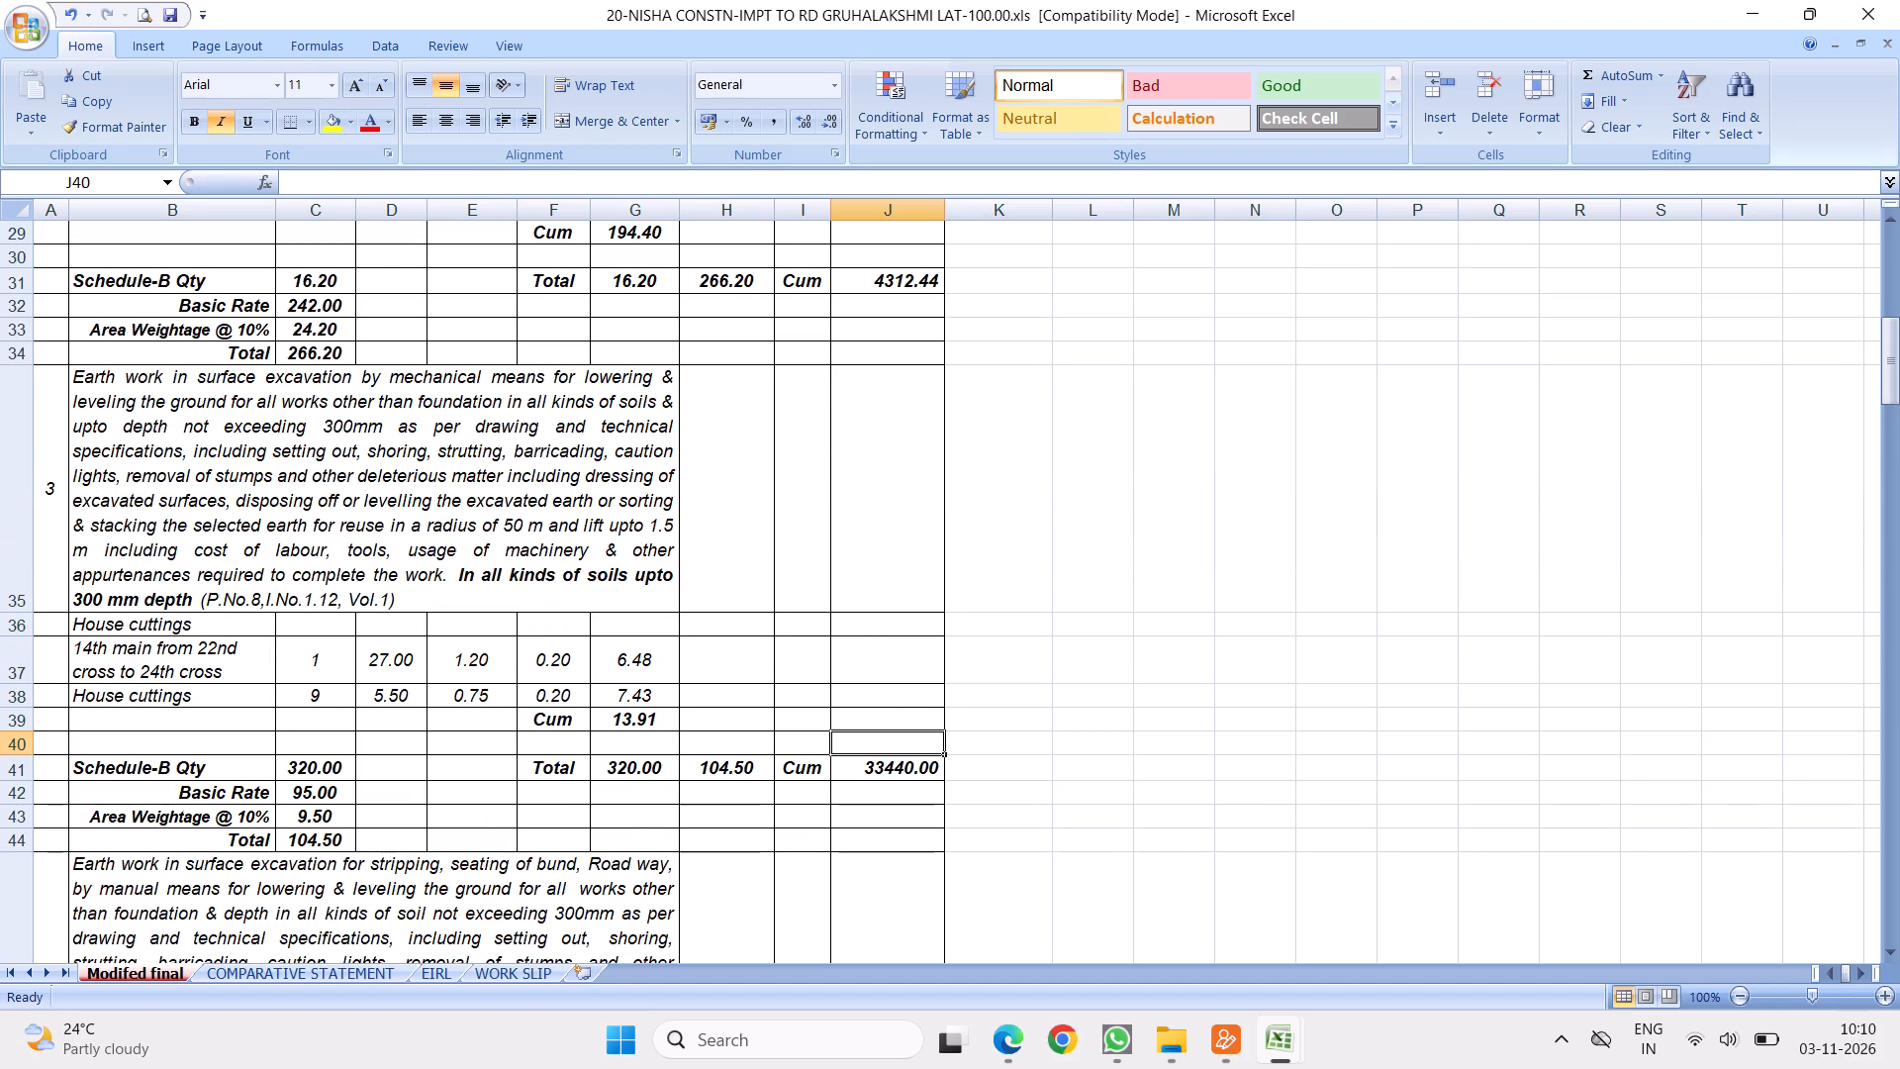
scroll(889, 523, up, 4)
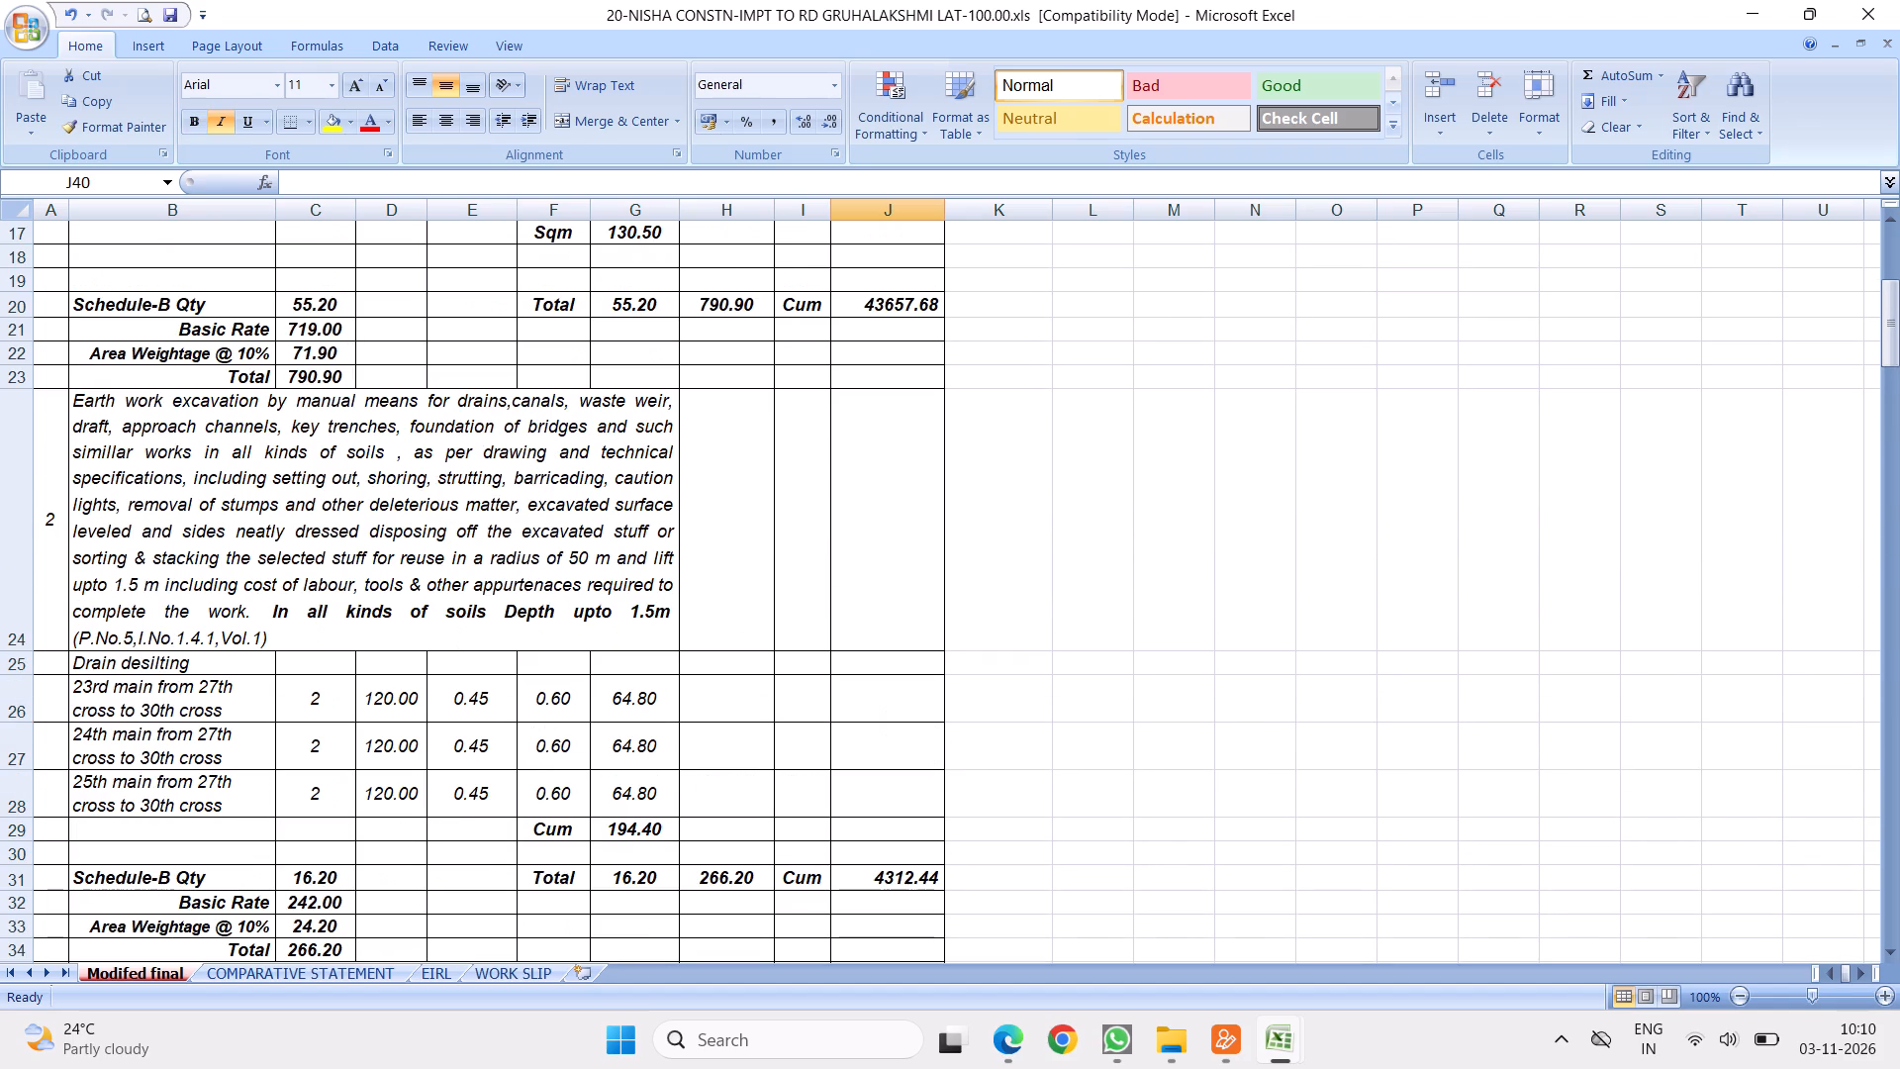
scroll(1059, 497, up, 5)
scroll(1043, 536, down, 6)
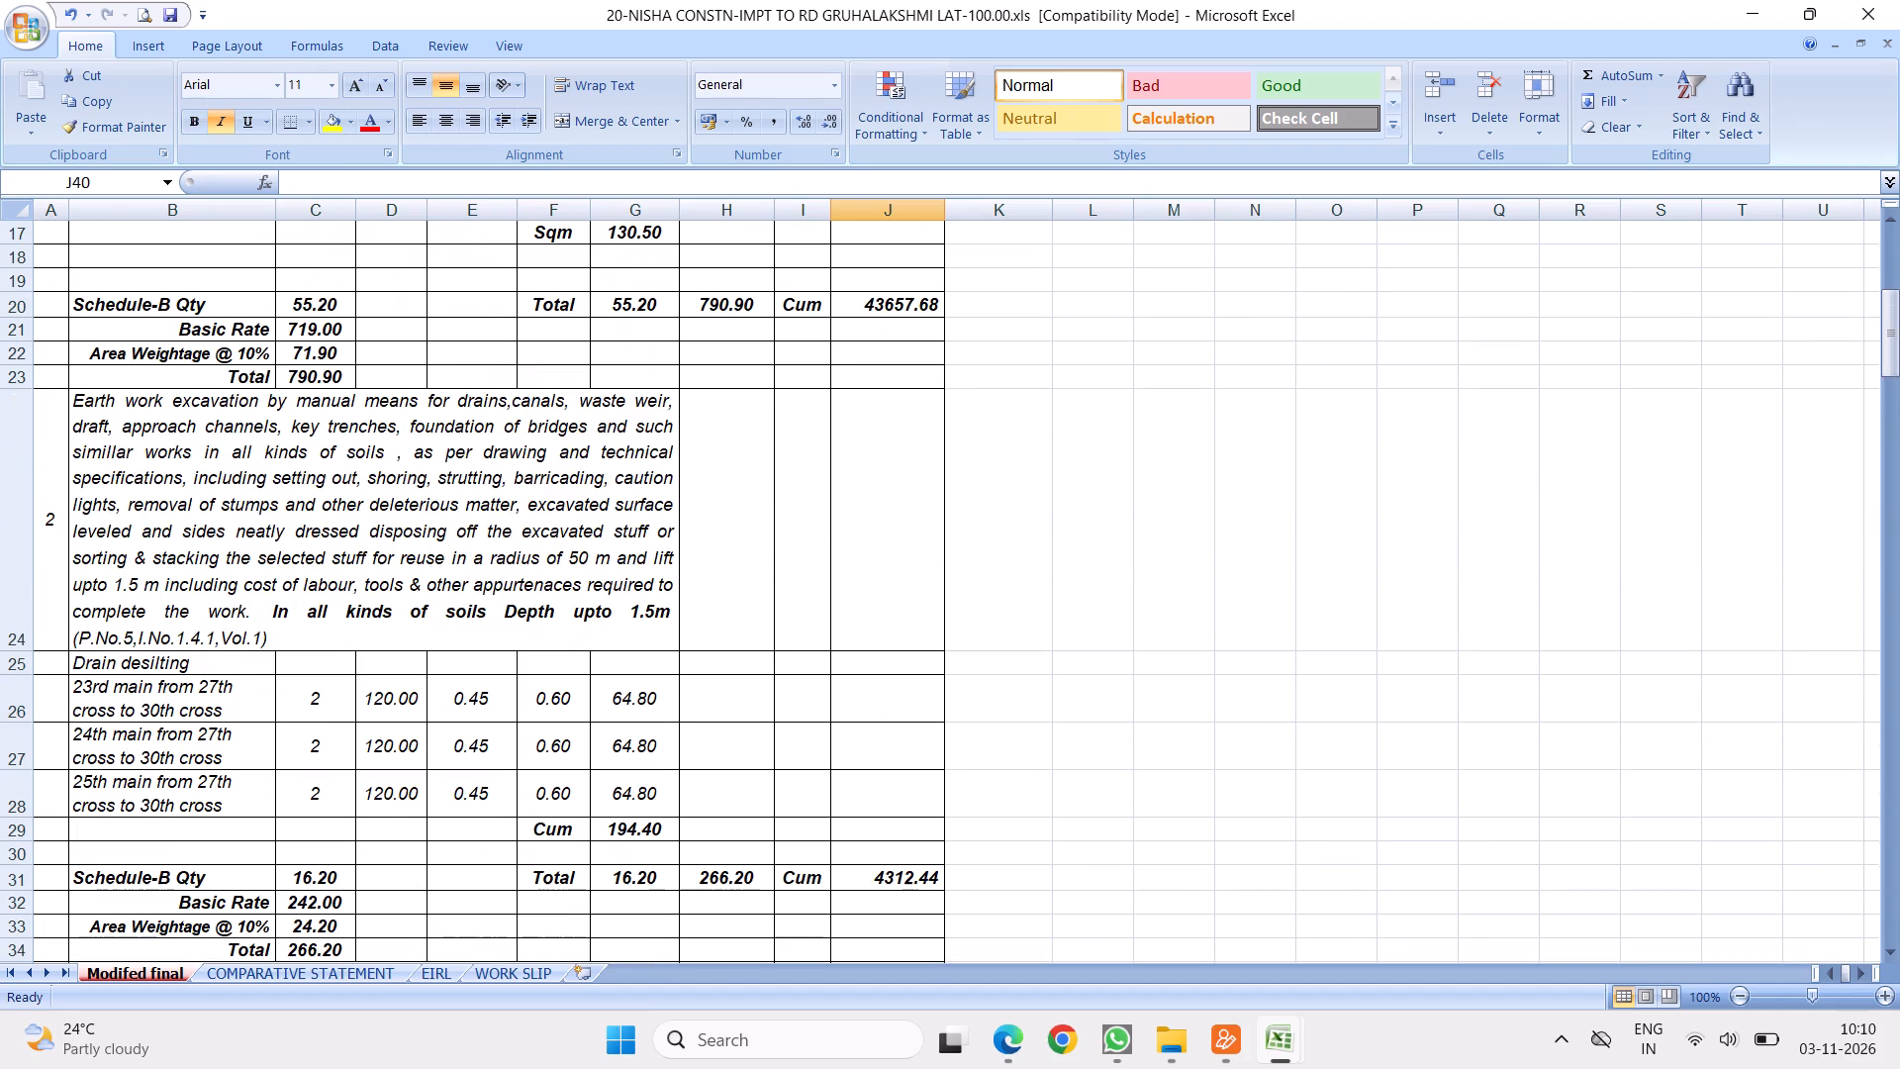
Delete the Miscellaneous and unforeseen charges row between the GST row and the total amount.
drag(1889, 328, 1899, 732)
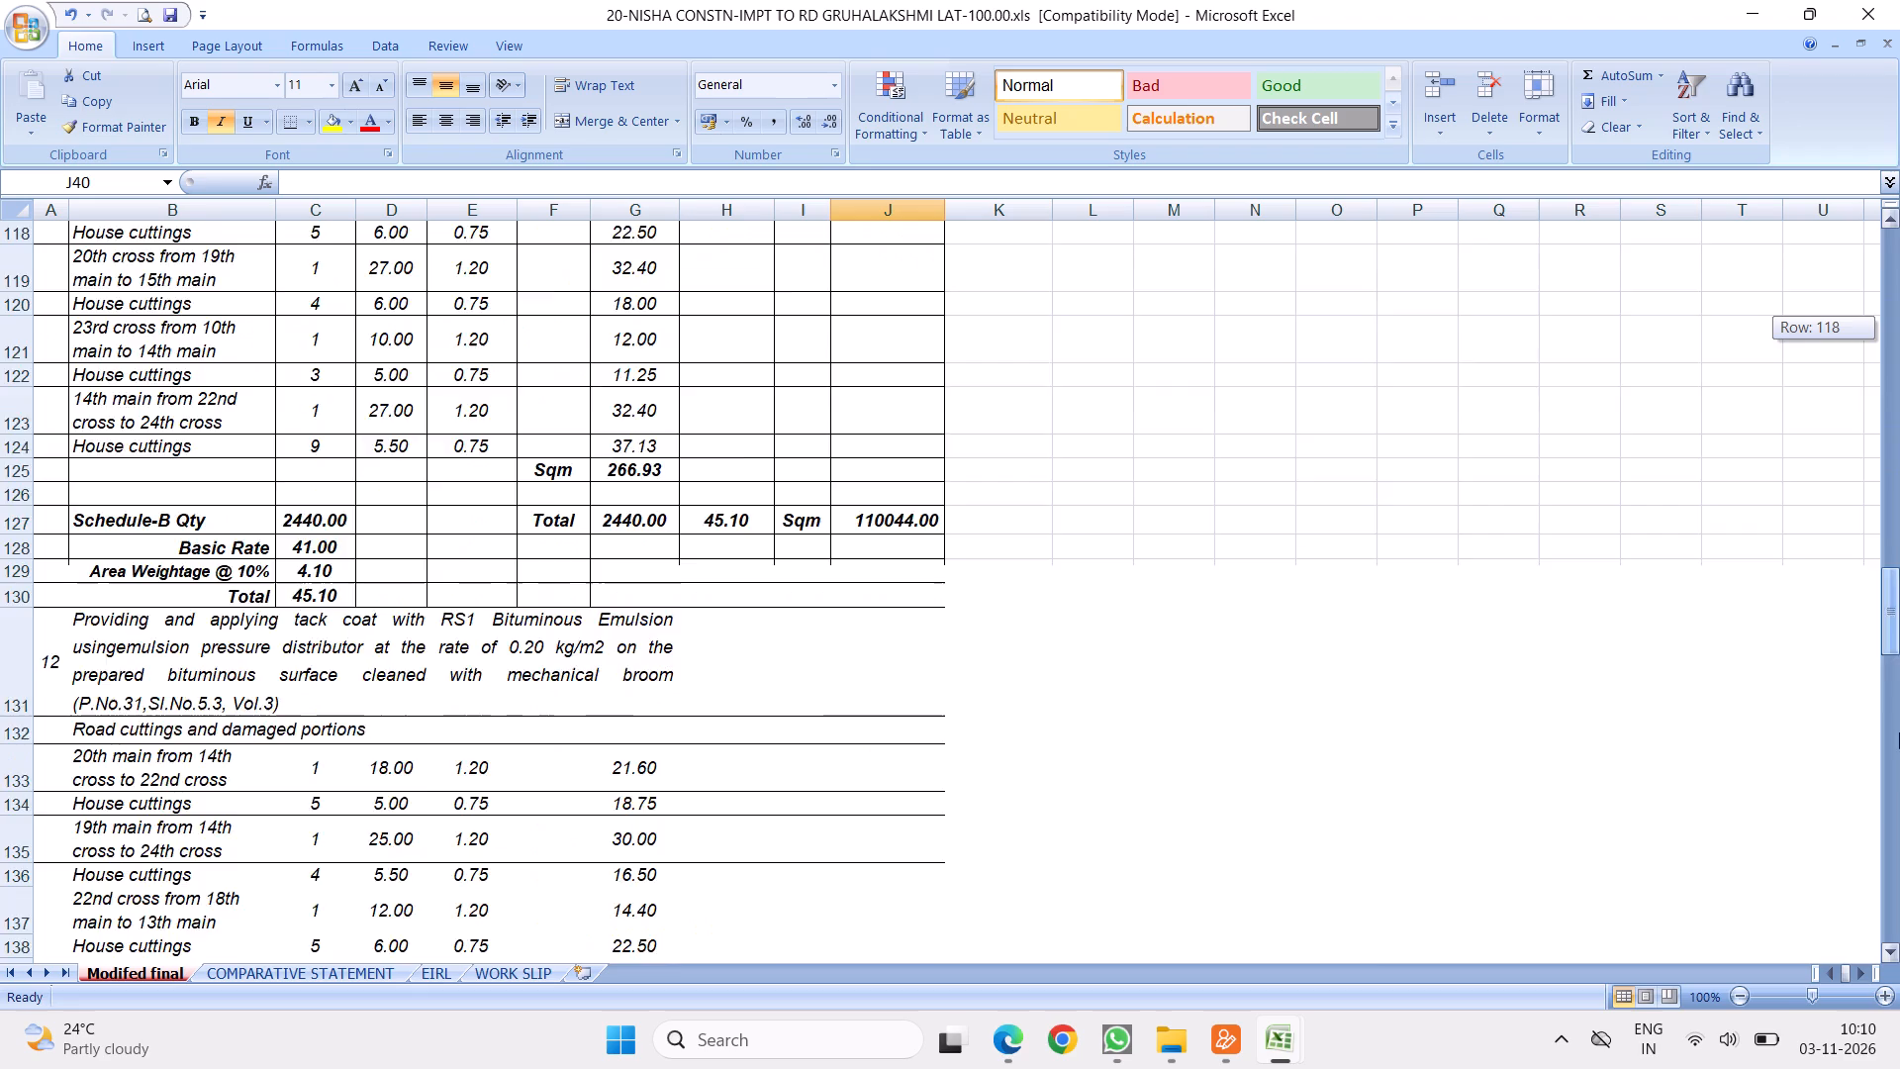
drag(1899, 732, 1896, 952)
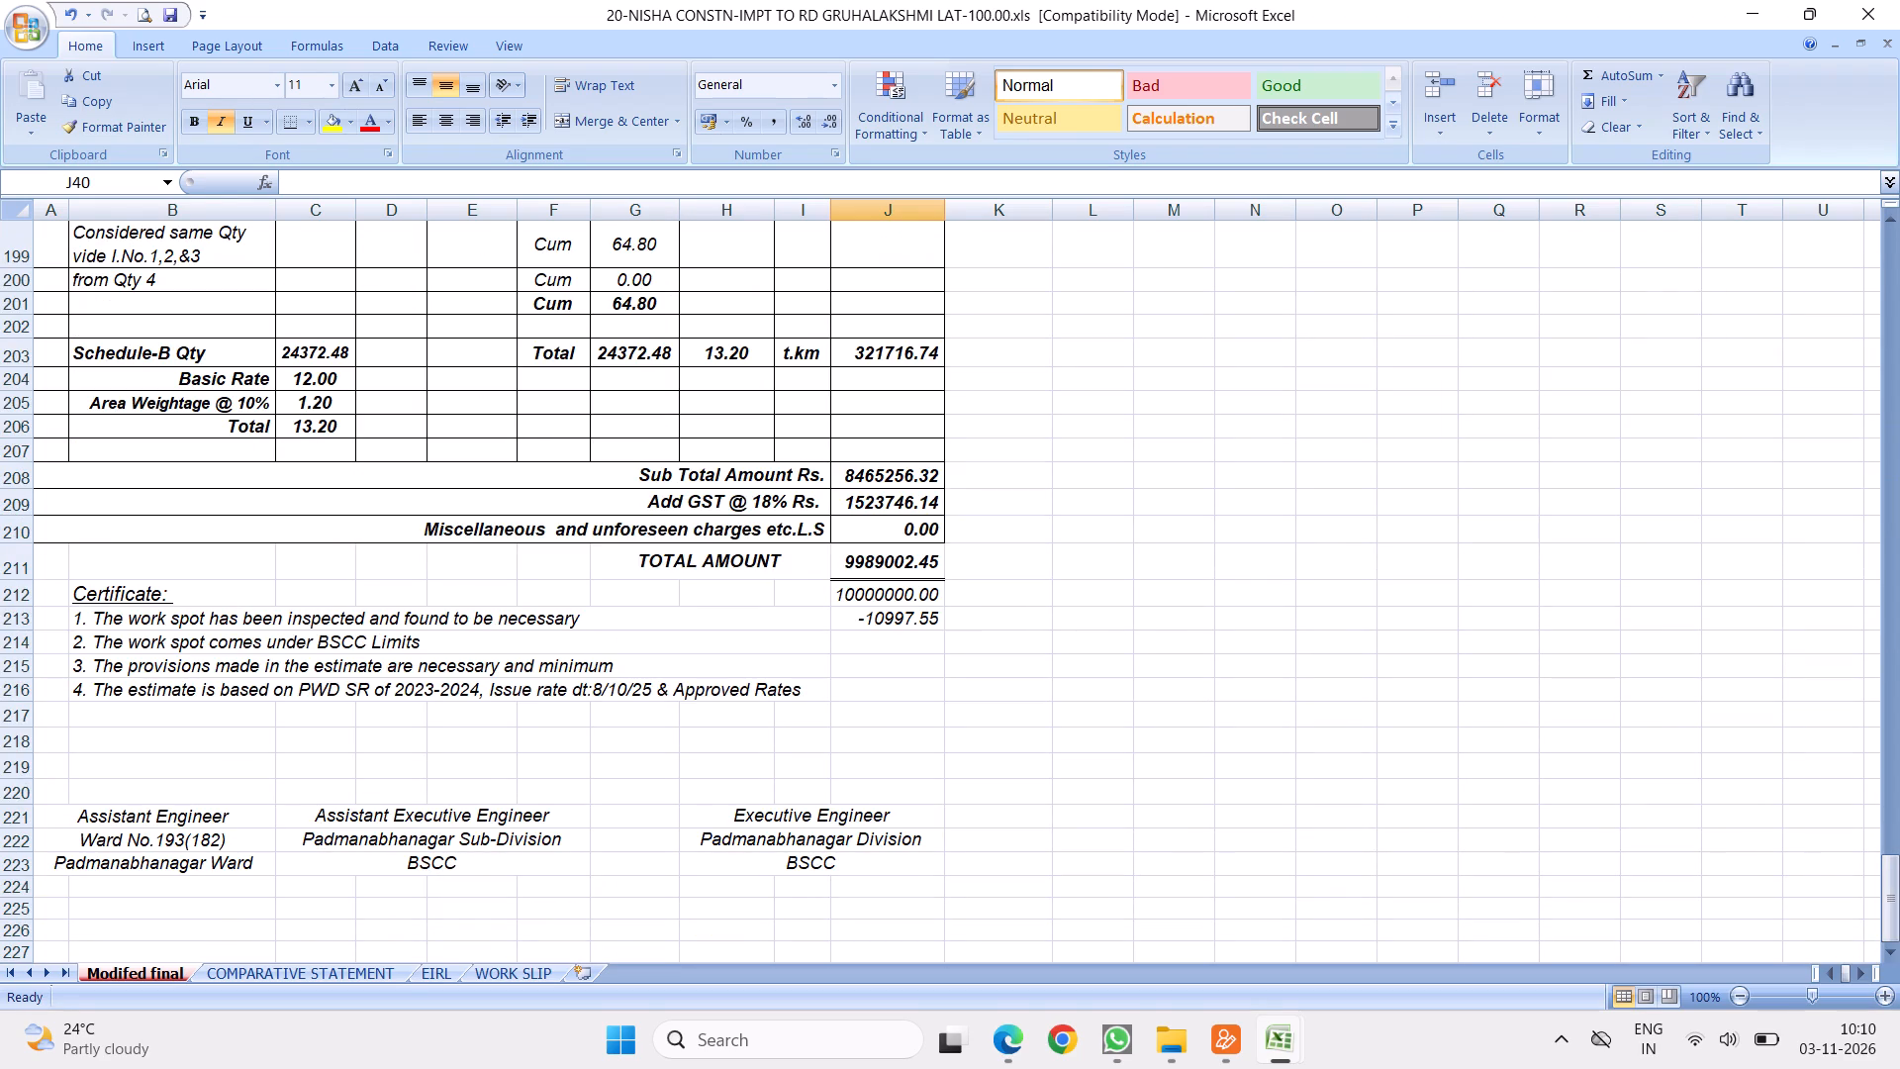
click(10, 533)
right_click(10, 533)
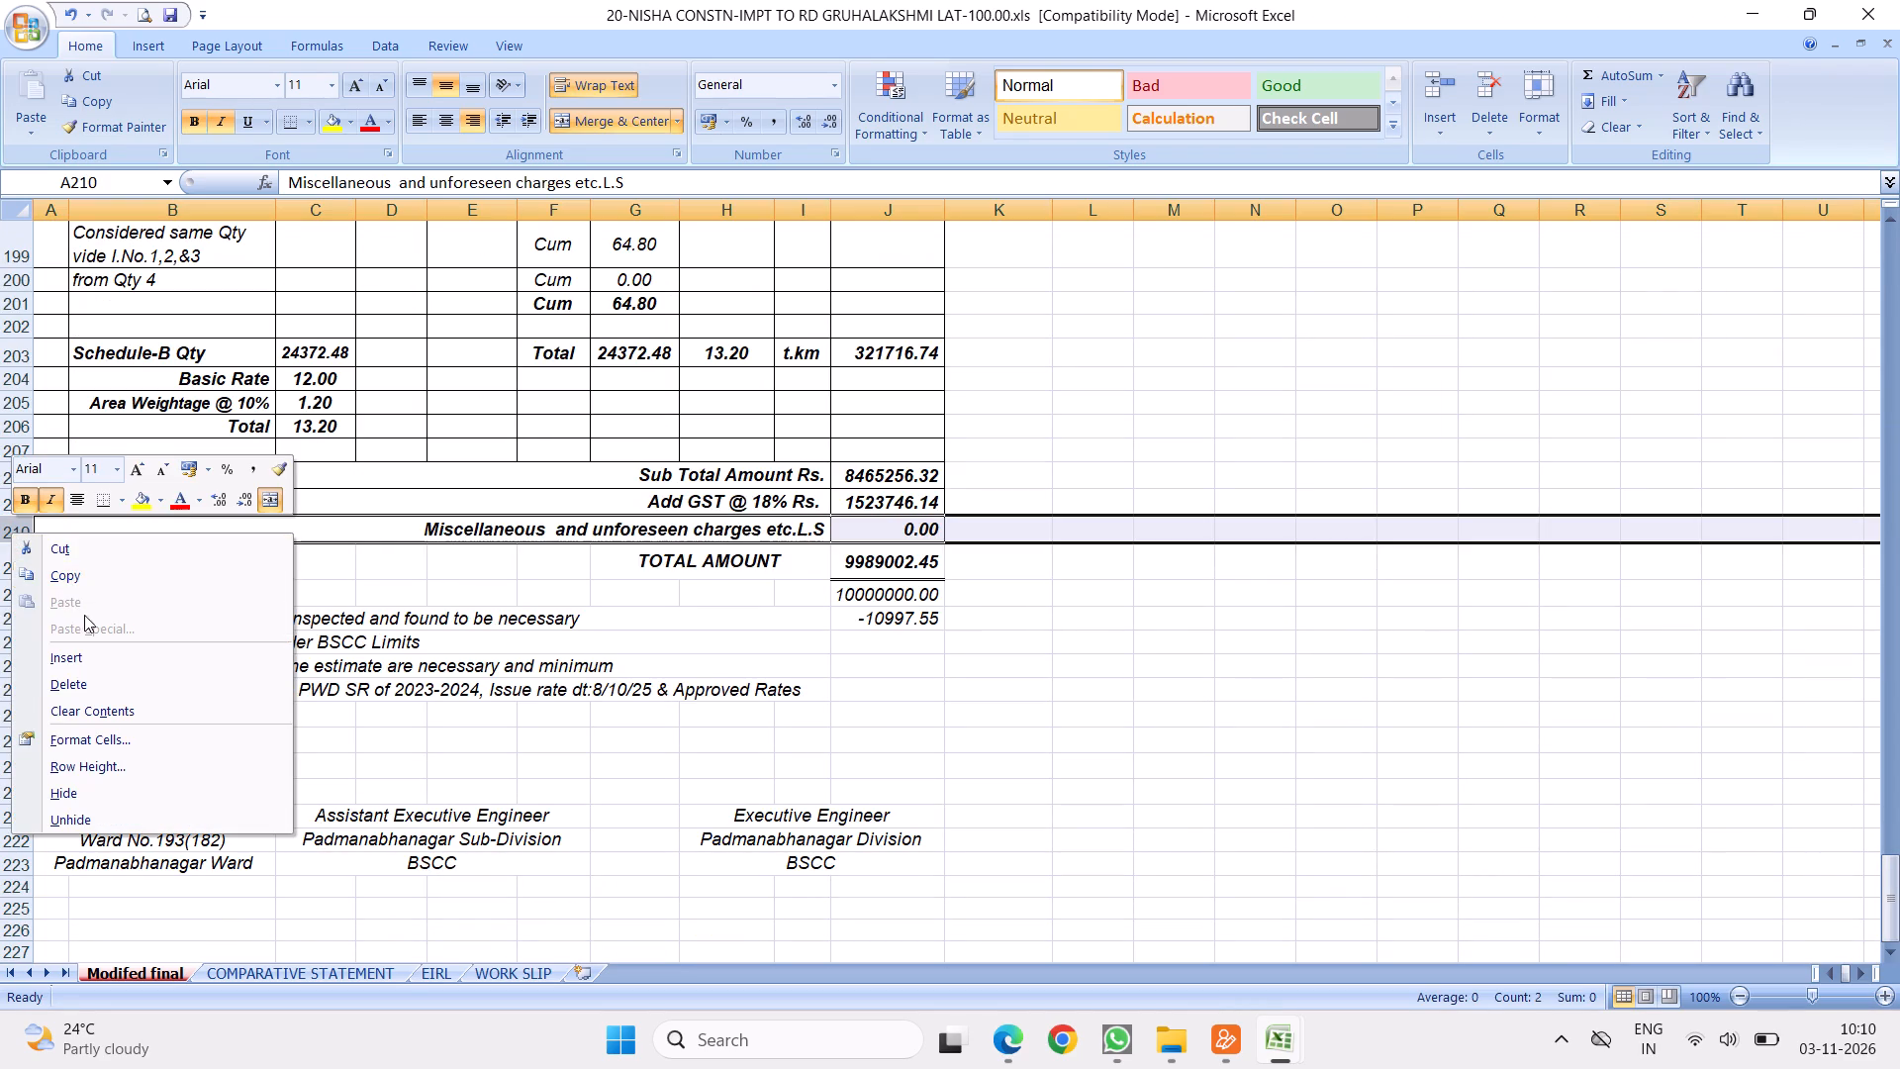
click(72, 684)
click(886, 704)
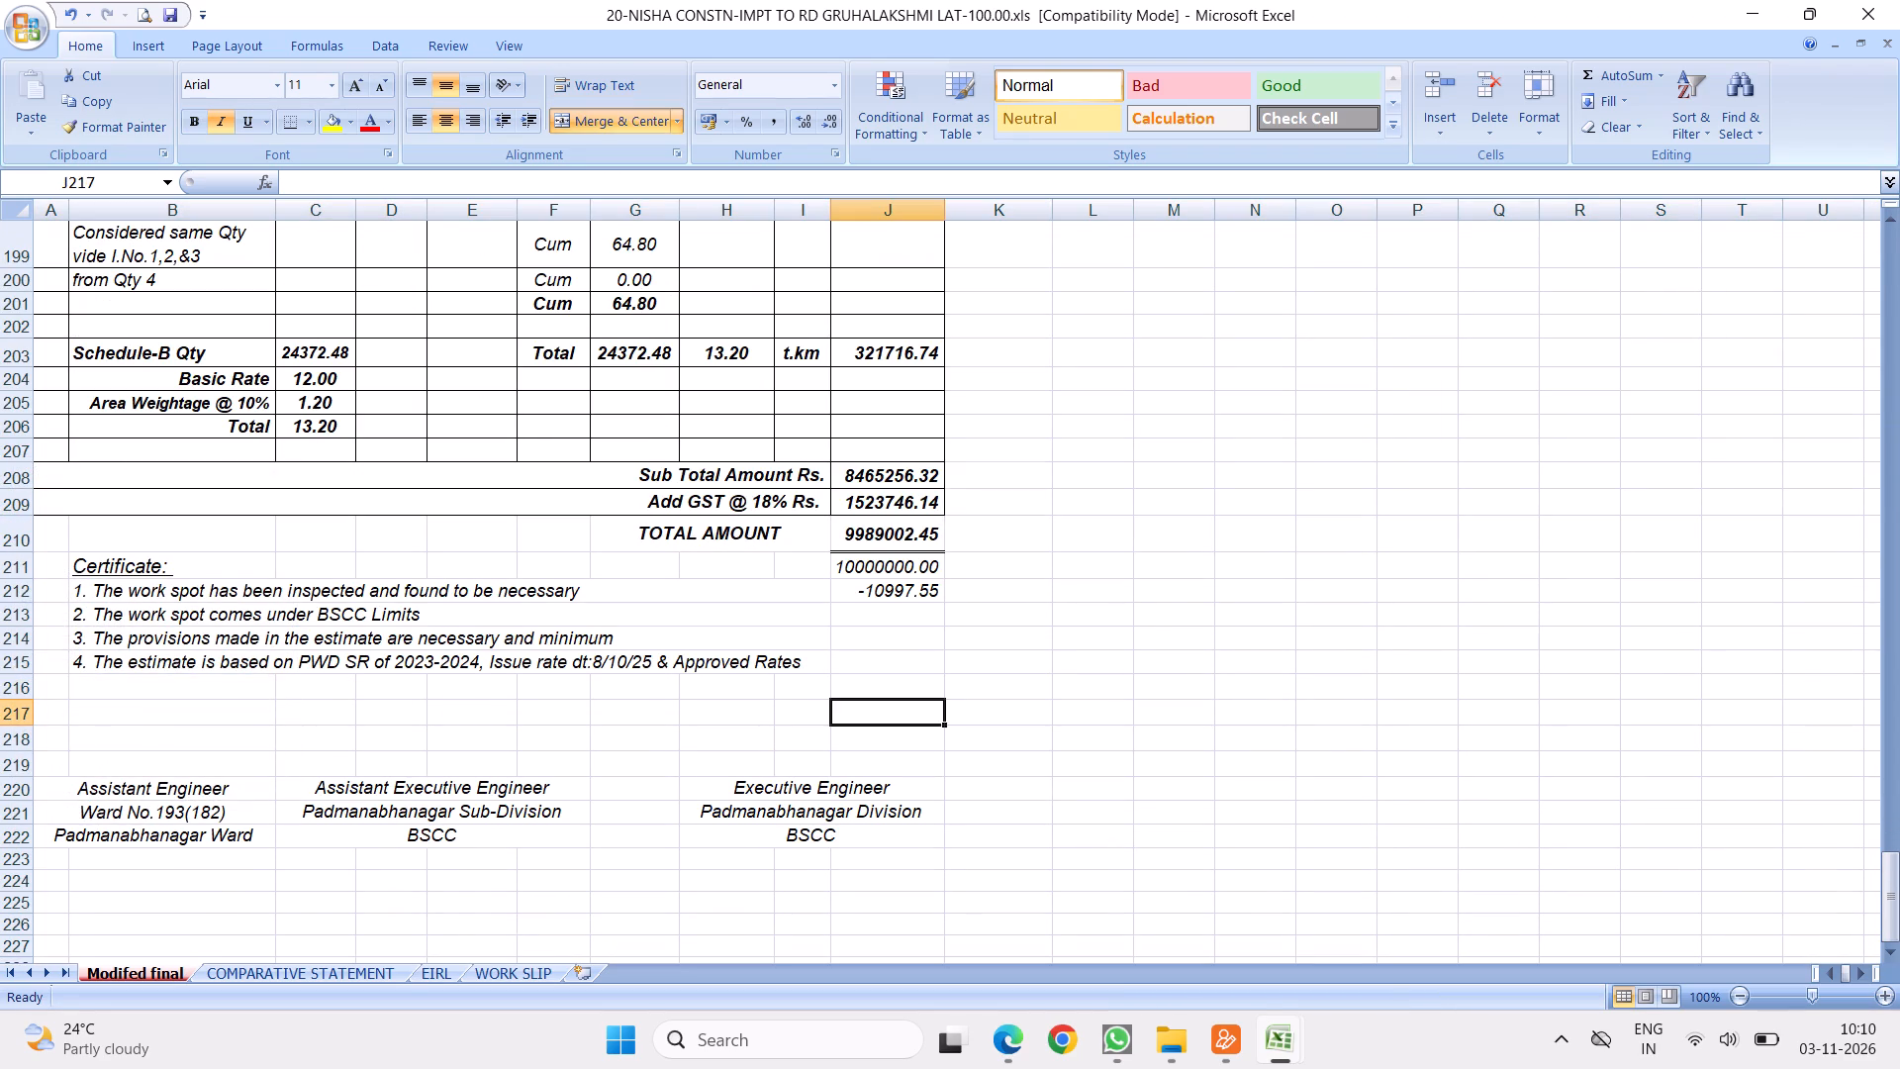
Insert three empty rows between TOTAL AMOUNT and the Certificate heading, and autofit their row heights.
drag(15, 569, 17, 580)
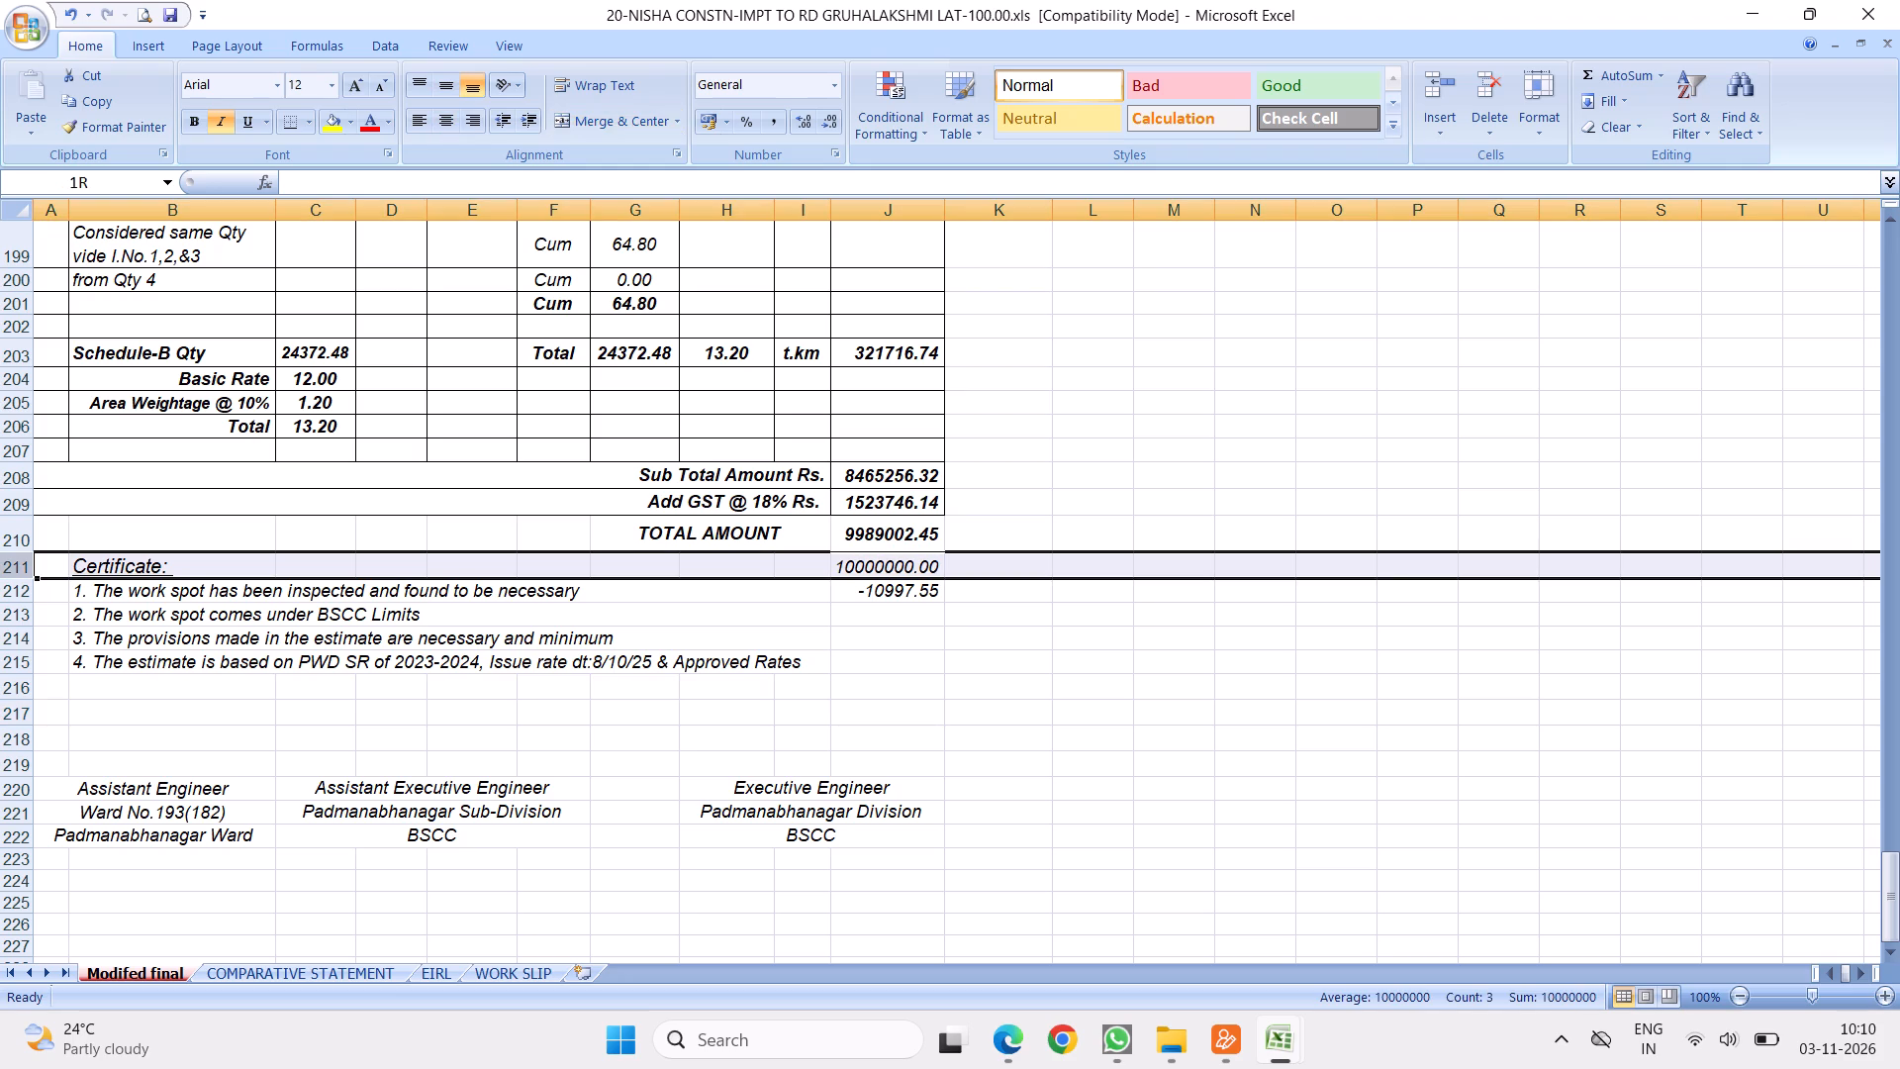
drag(17, 580, 20, 619)
right_click(142, 588)
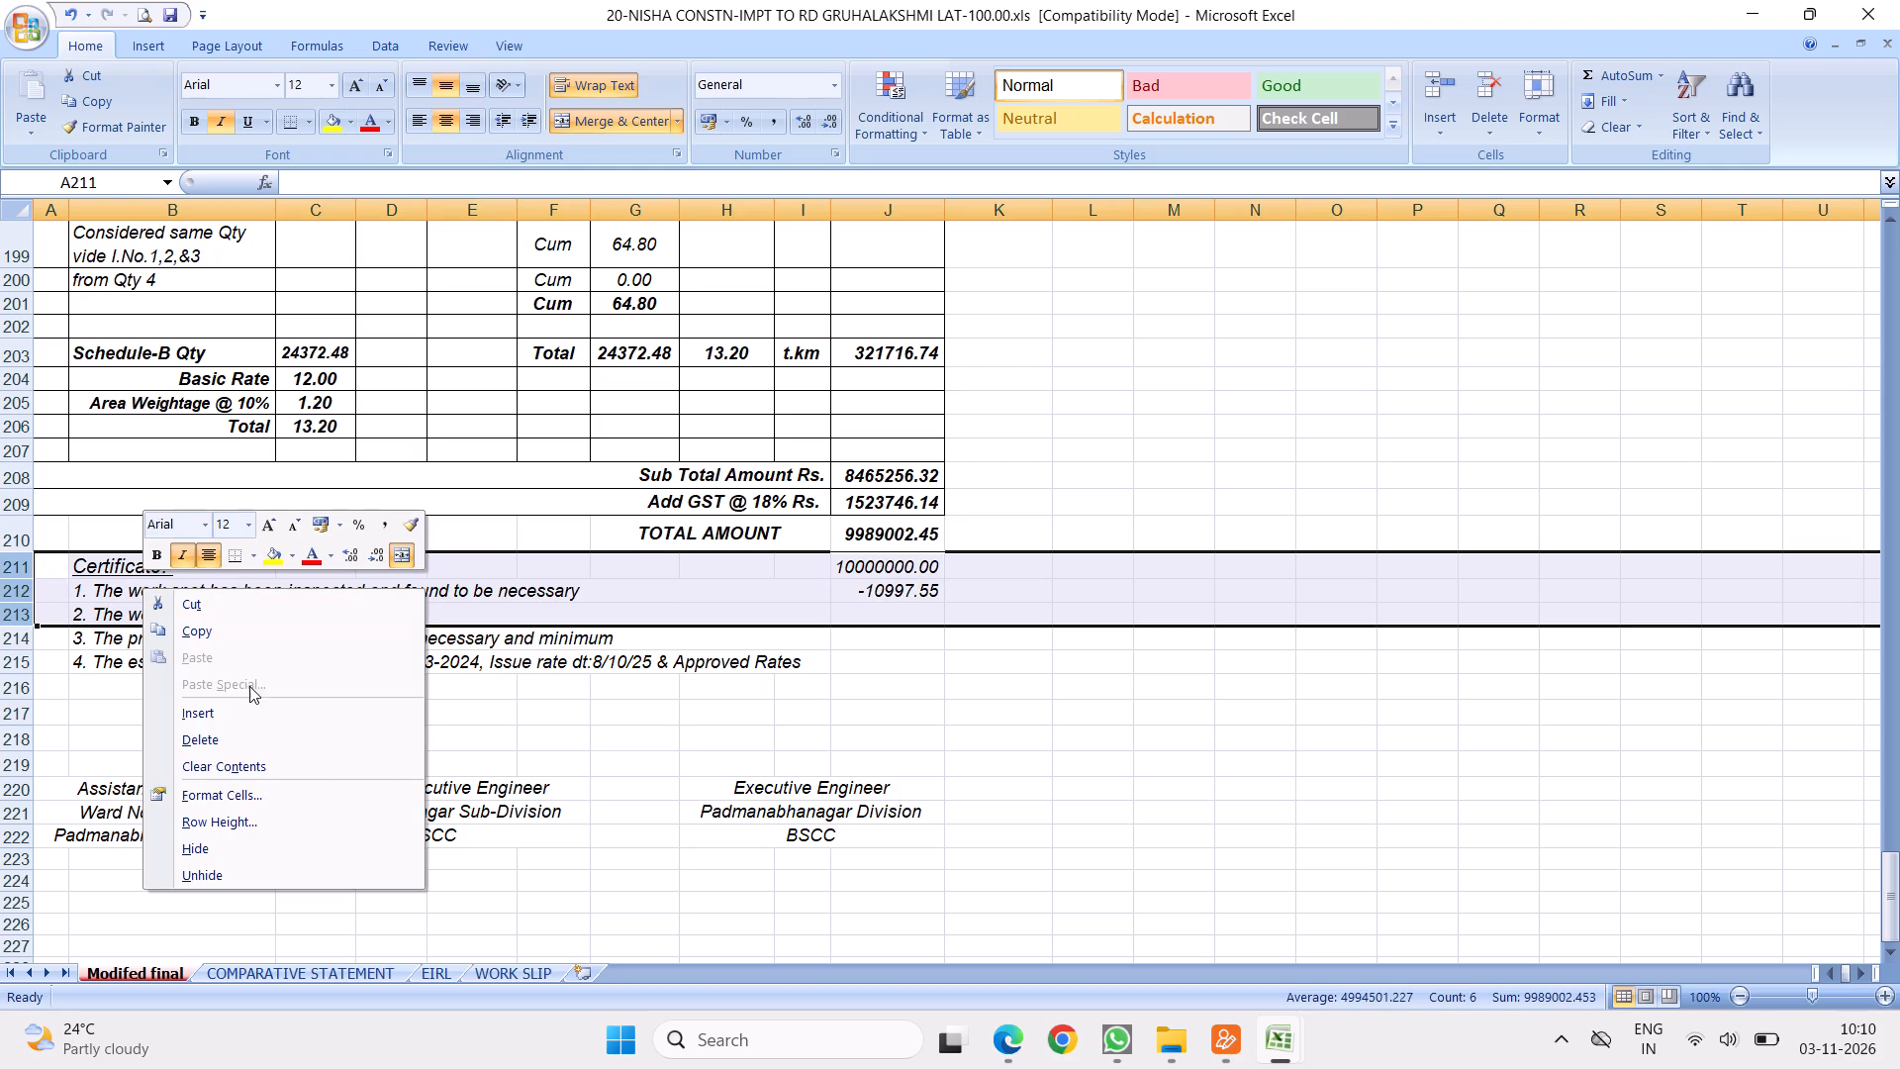
click(200, 712)
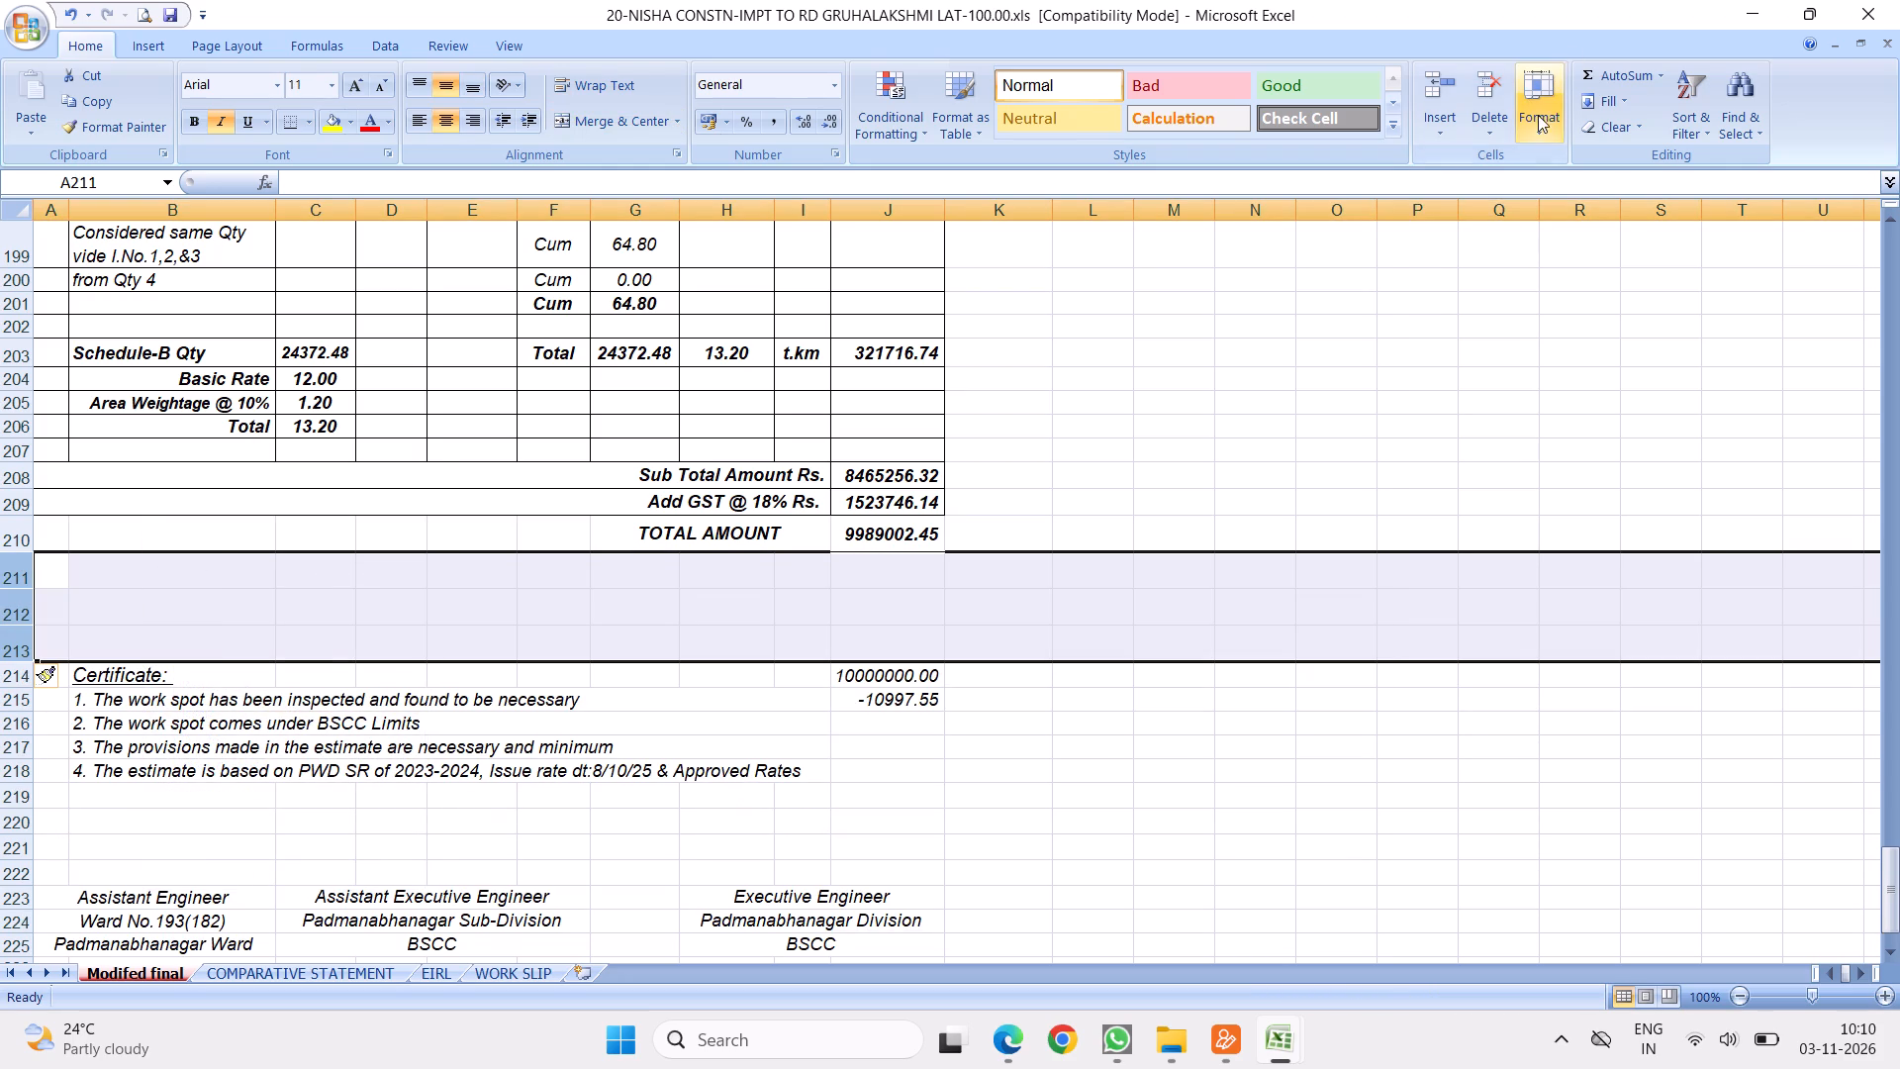
click(1543, 131)
click(1595, 211)
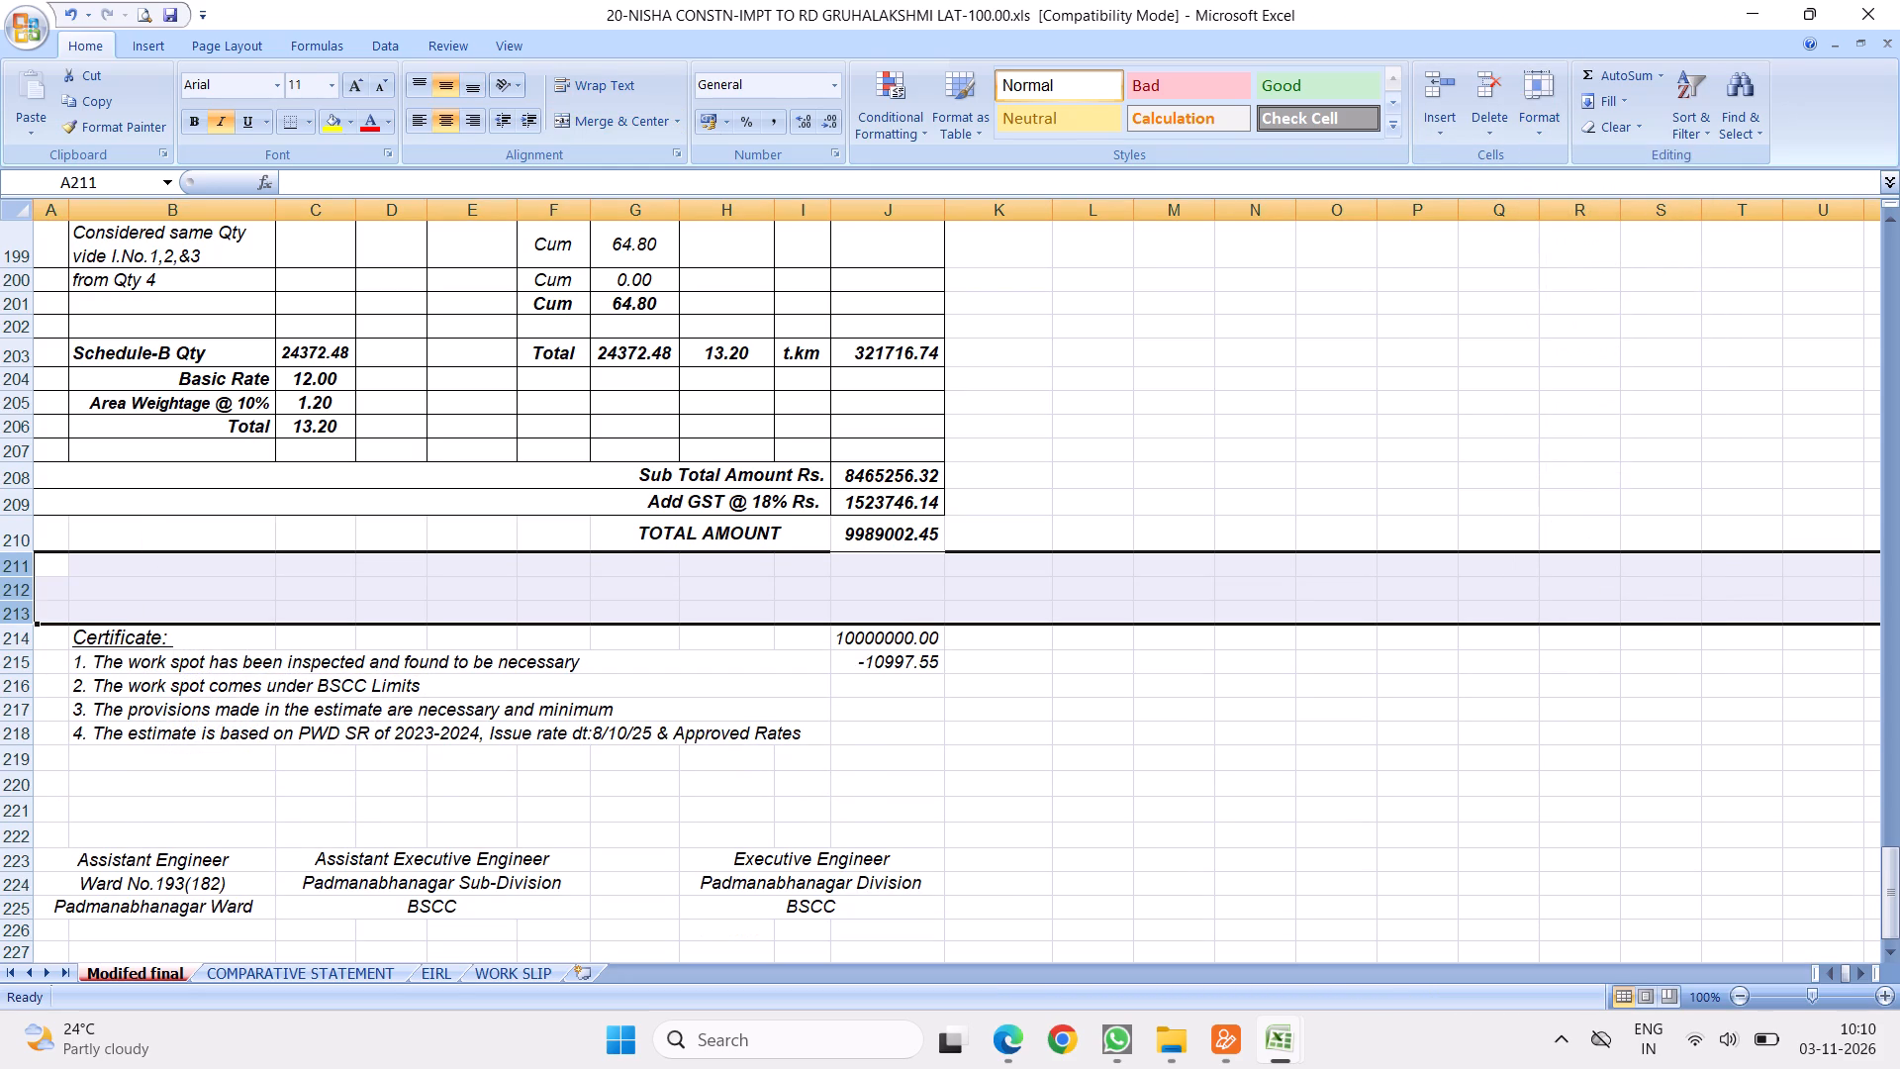
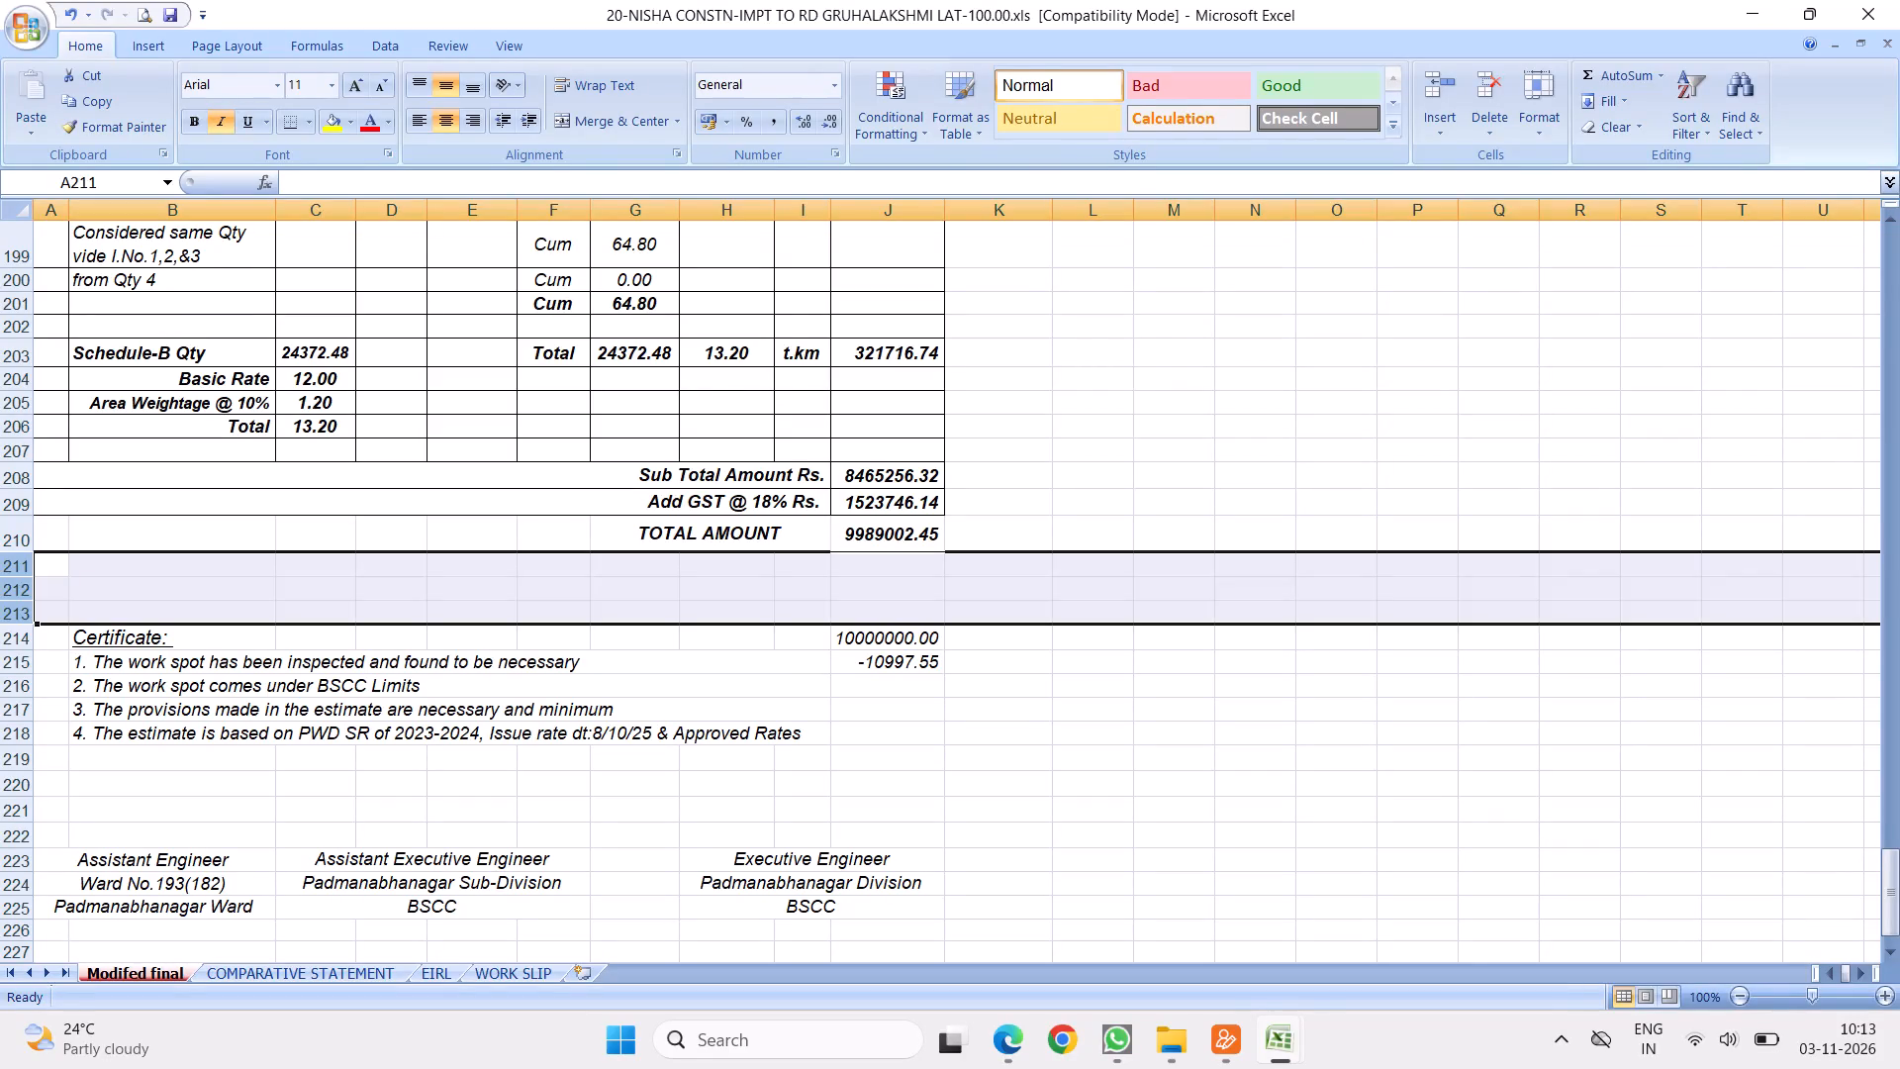
Autofit the heights of the measurement rows under bituminous concrete item 14, from the road cuttings heading to Camber & Profile correction.
drag(1127, 397, 1093, 401)
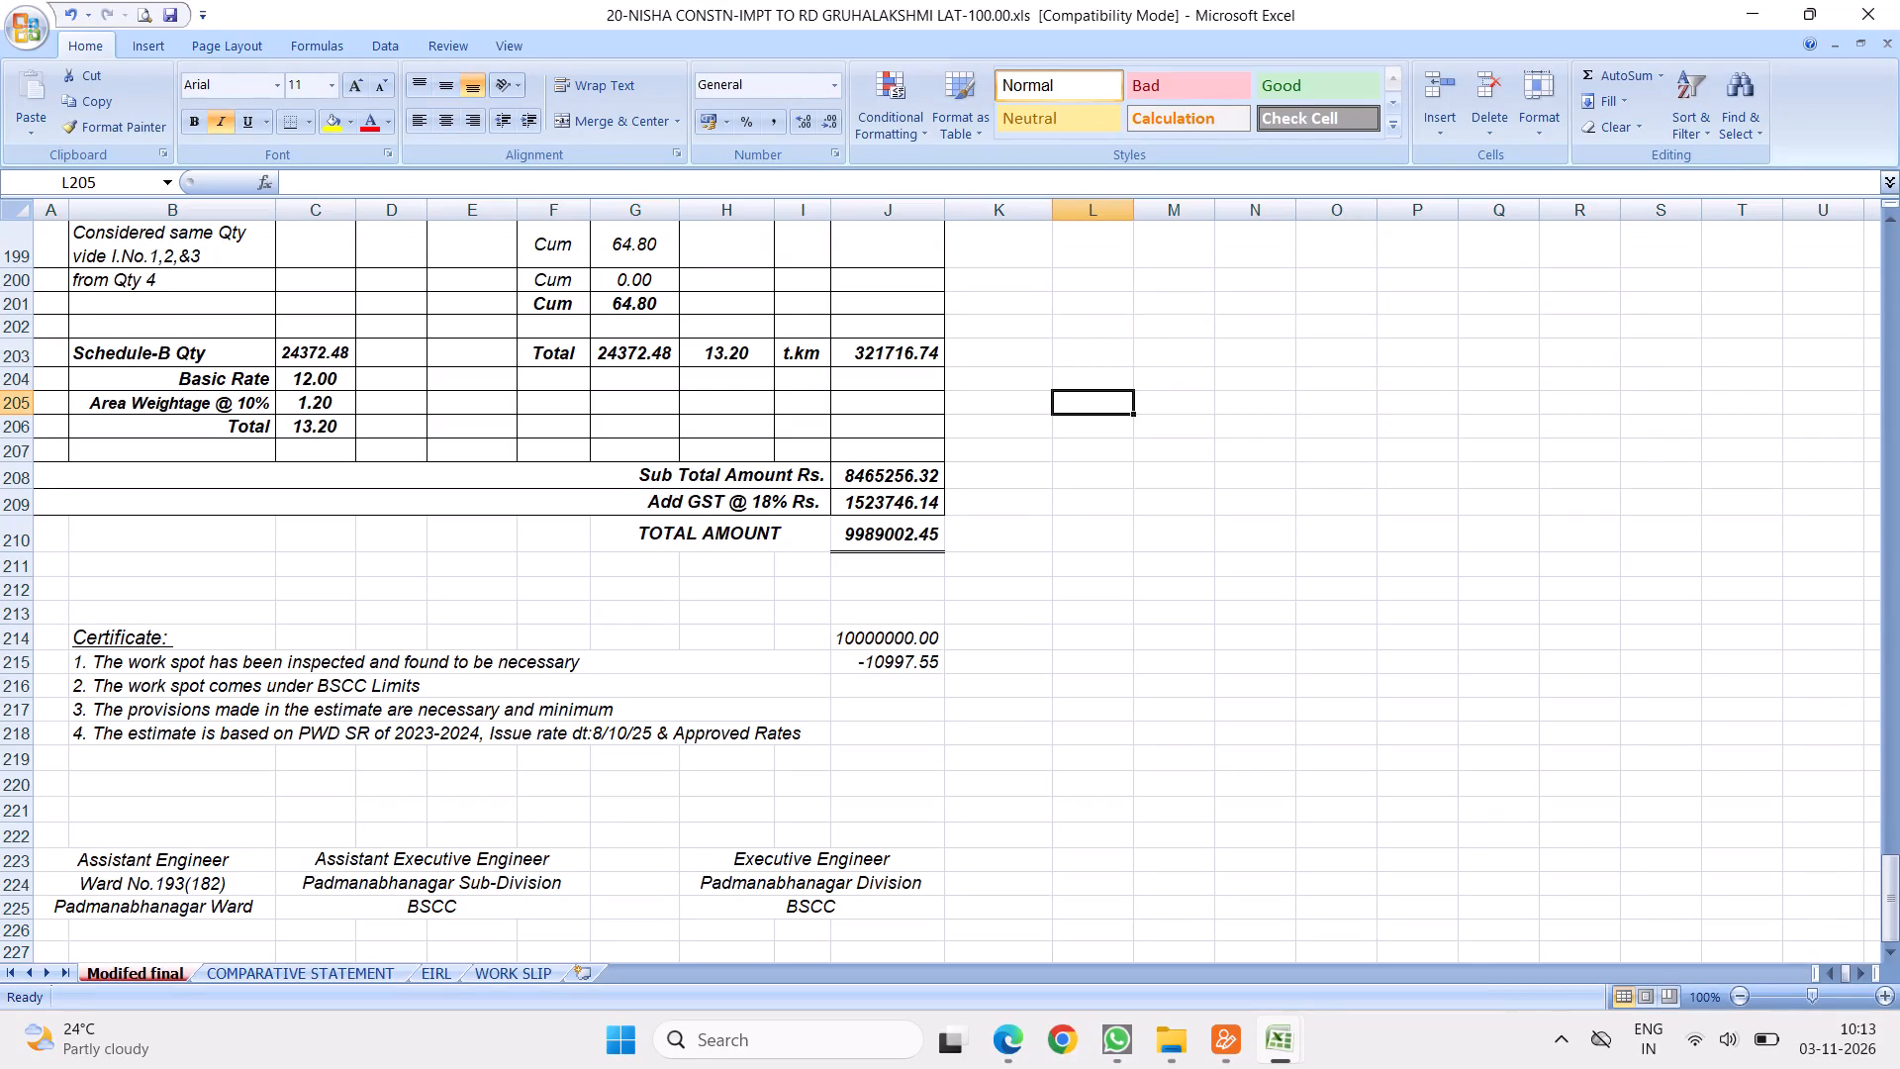
scroll(692, 413, up, 5)
scroll(571, 470, up, 5)
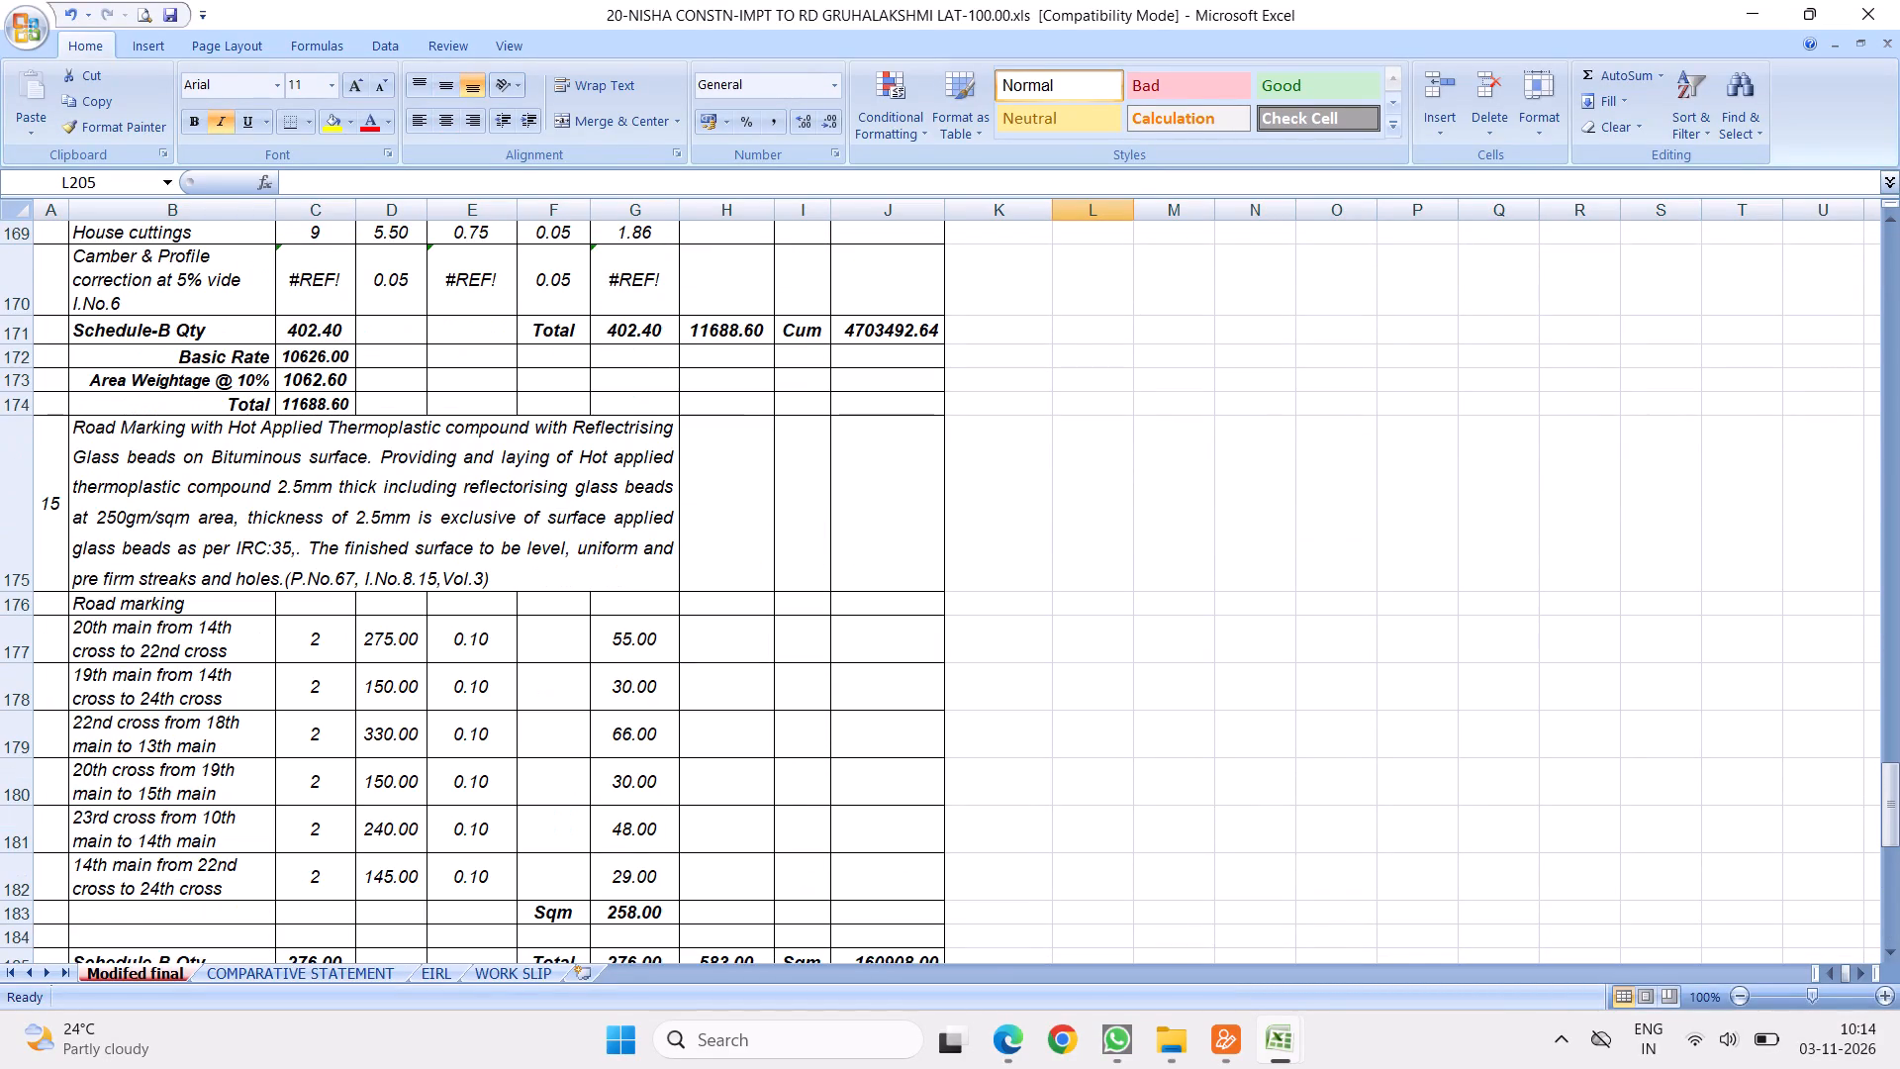
click(250, 486)
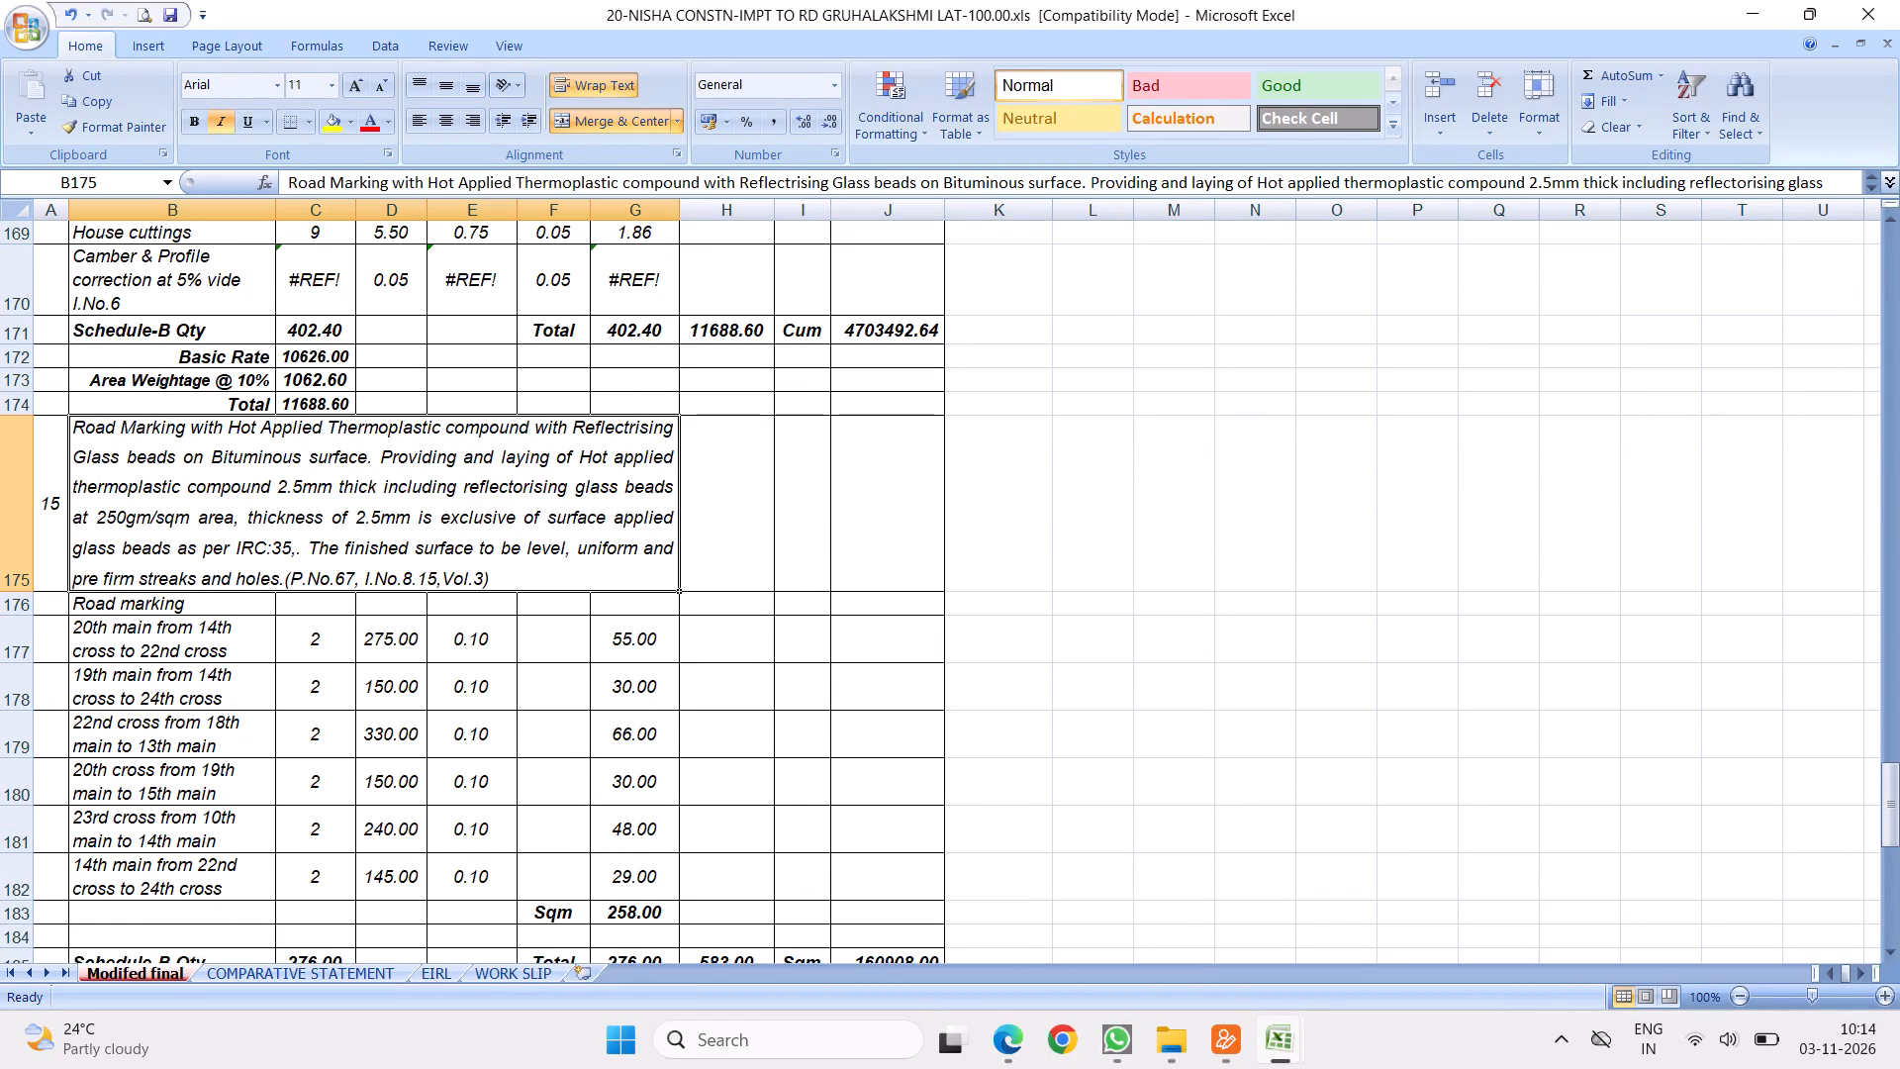
scroll(466, 441, up, 3)
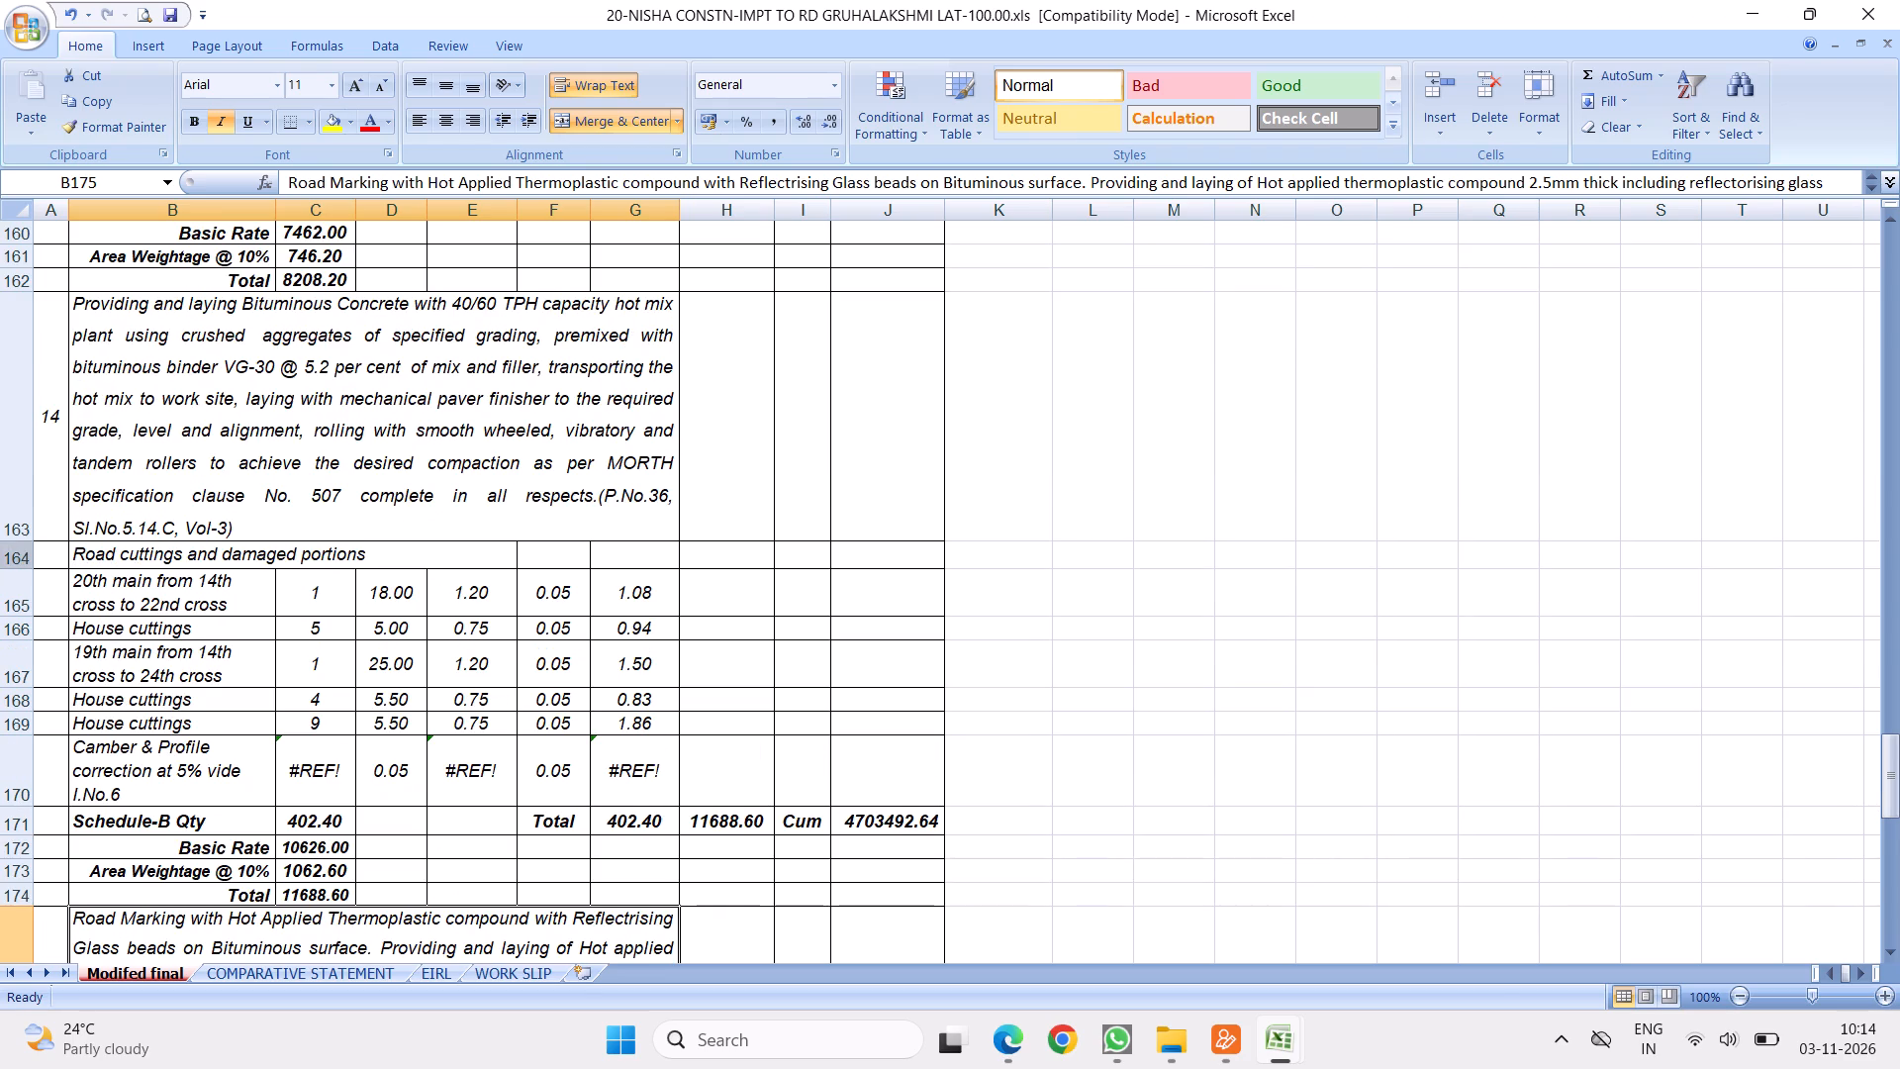
drag(21, 560, 68, 782)
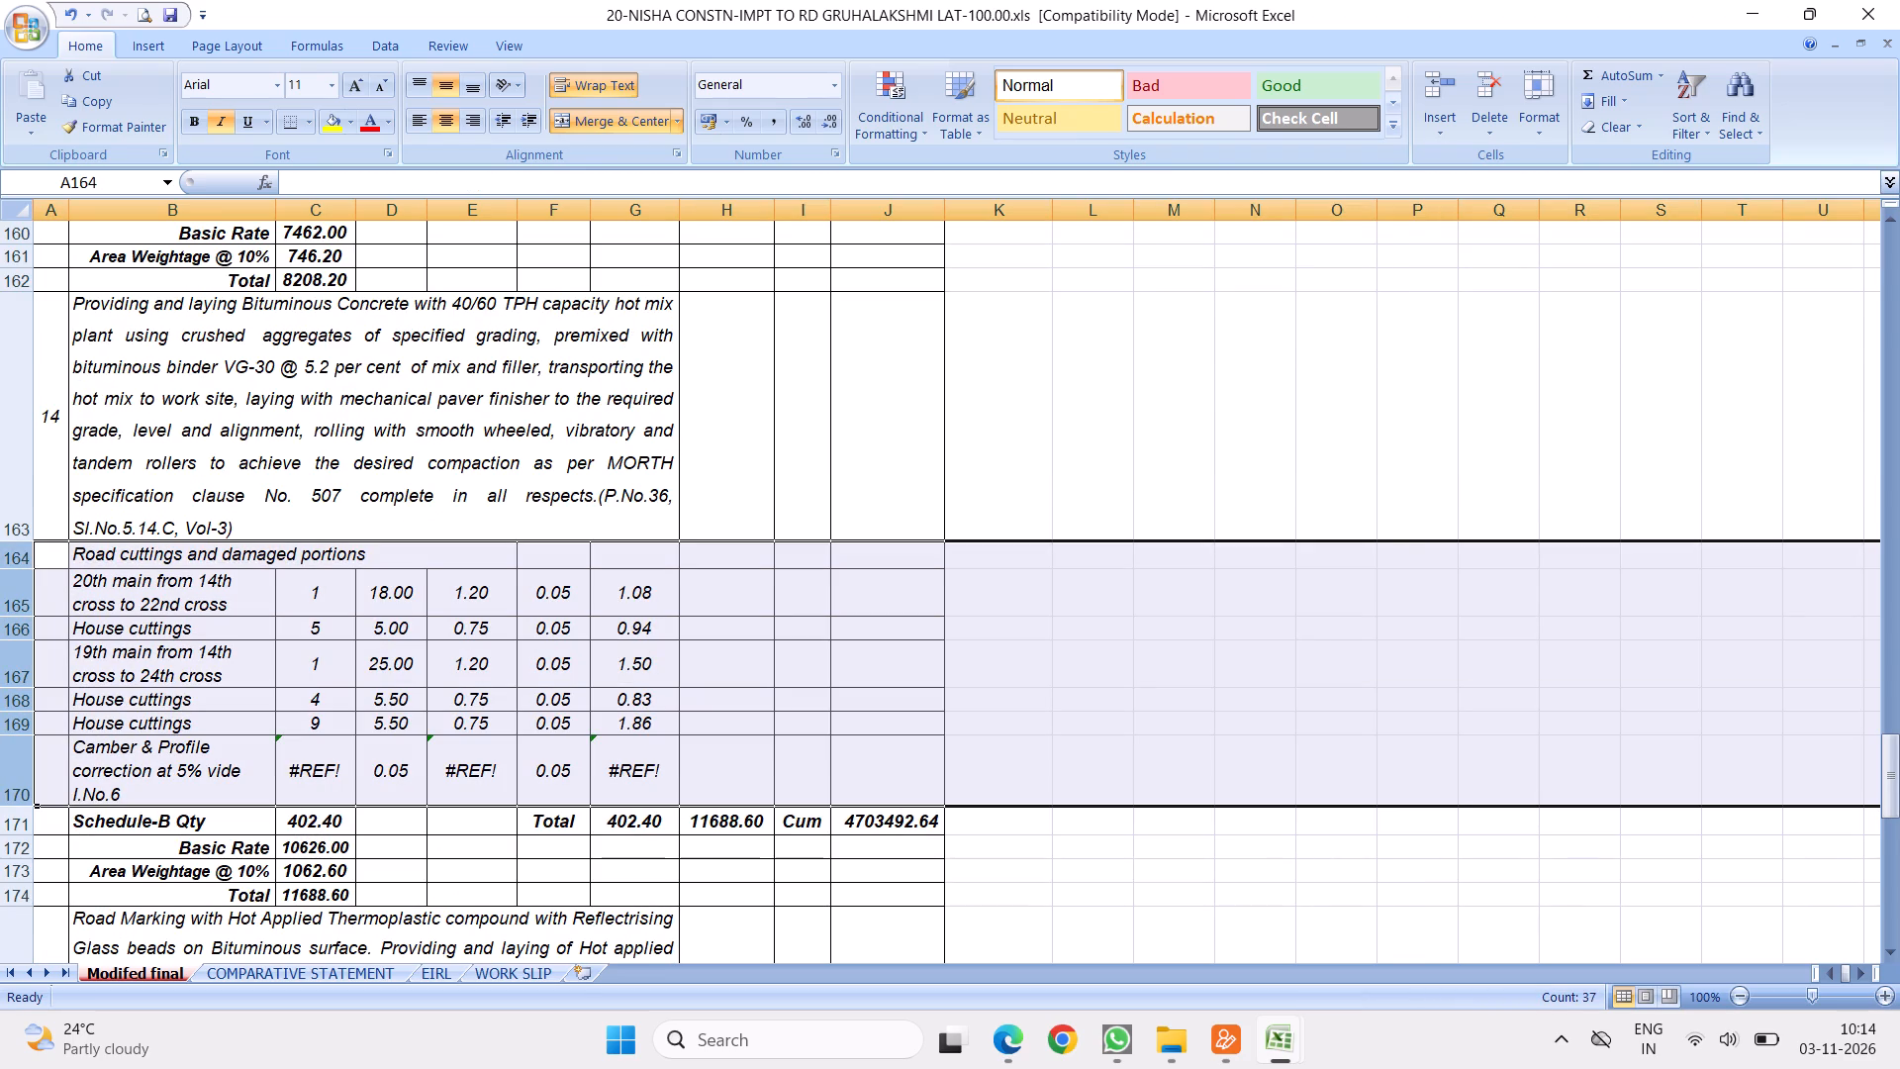
click(1535, 133)
click(1606, 209)
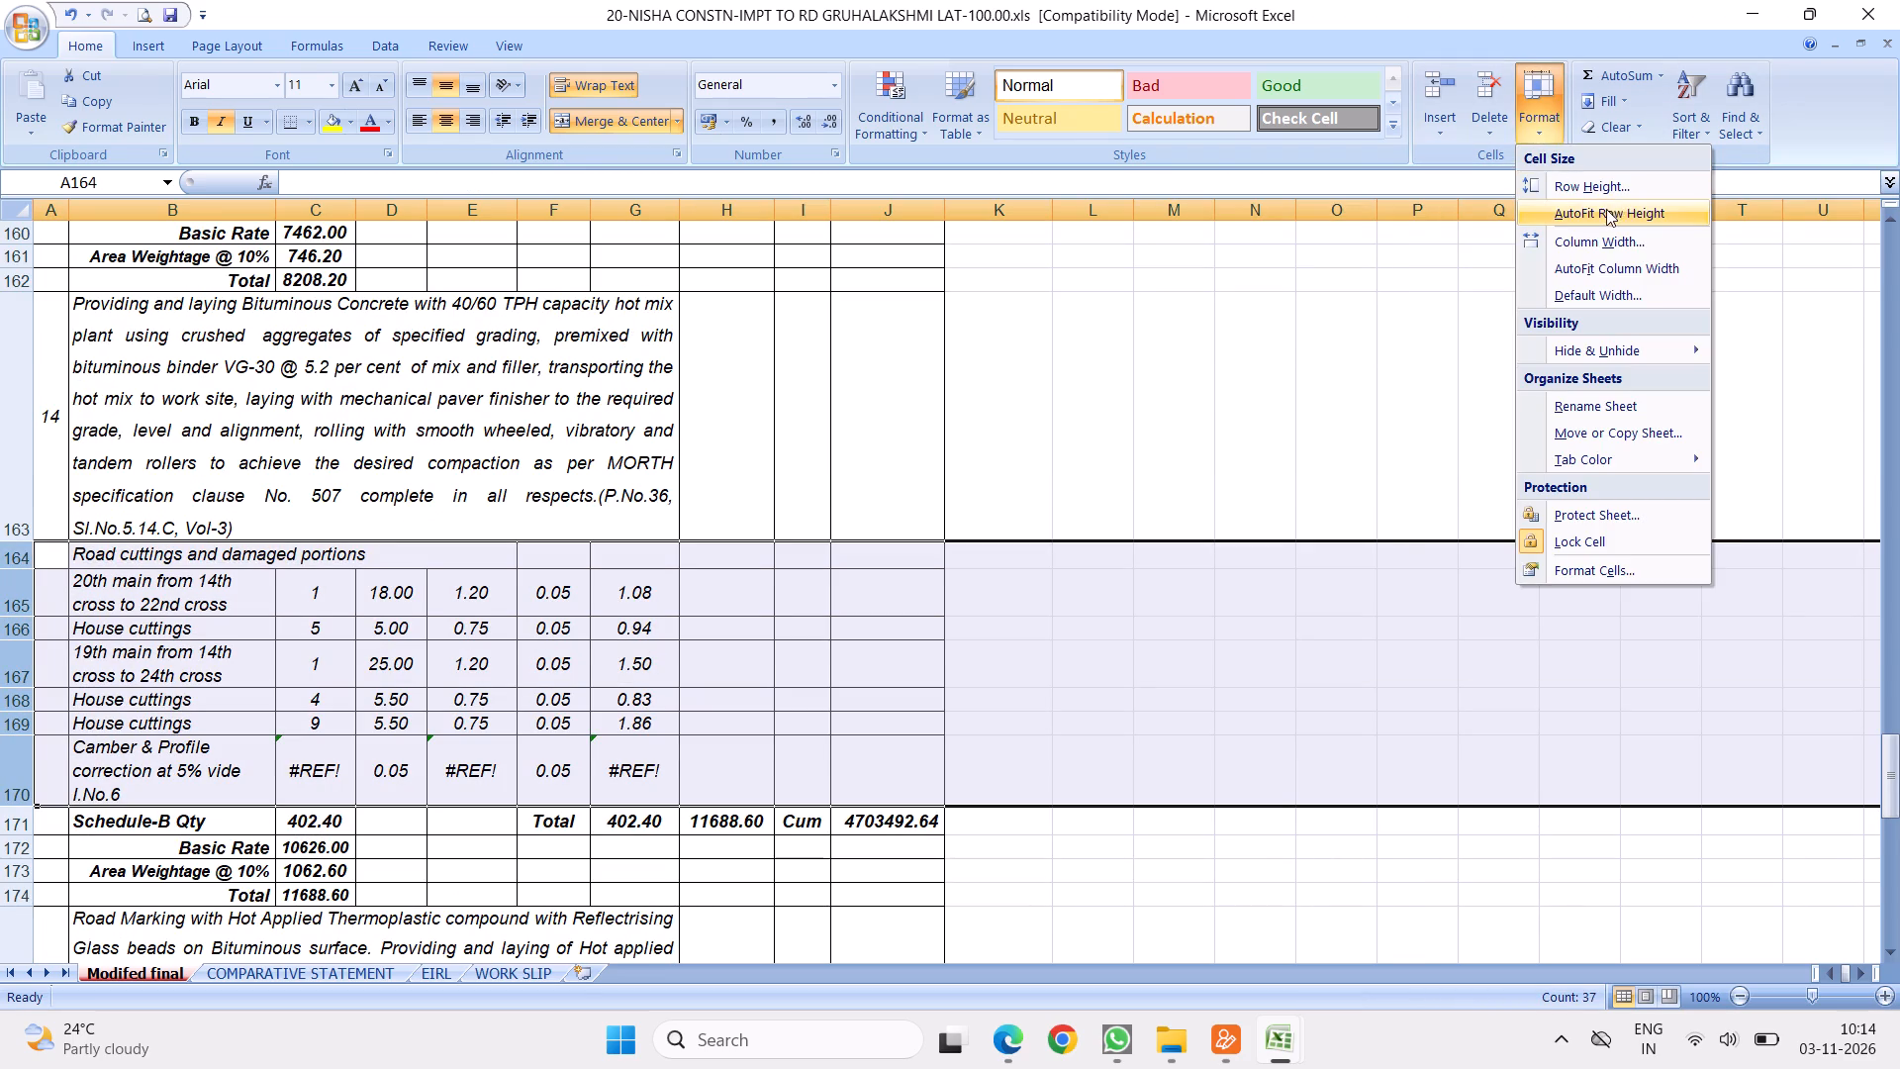
click(623, 628)
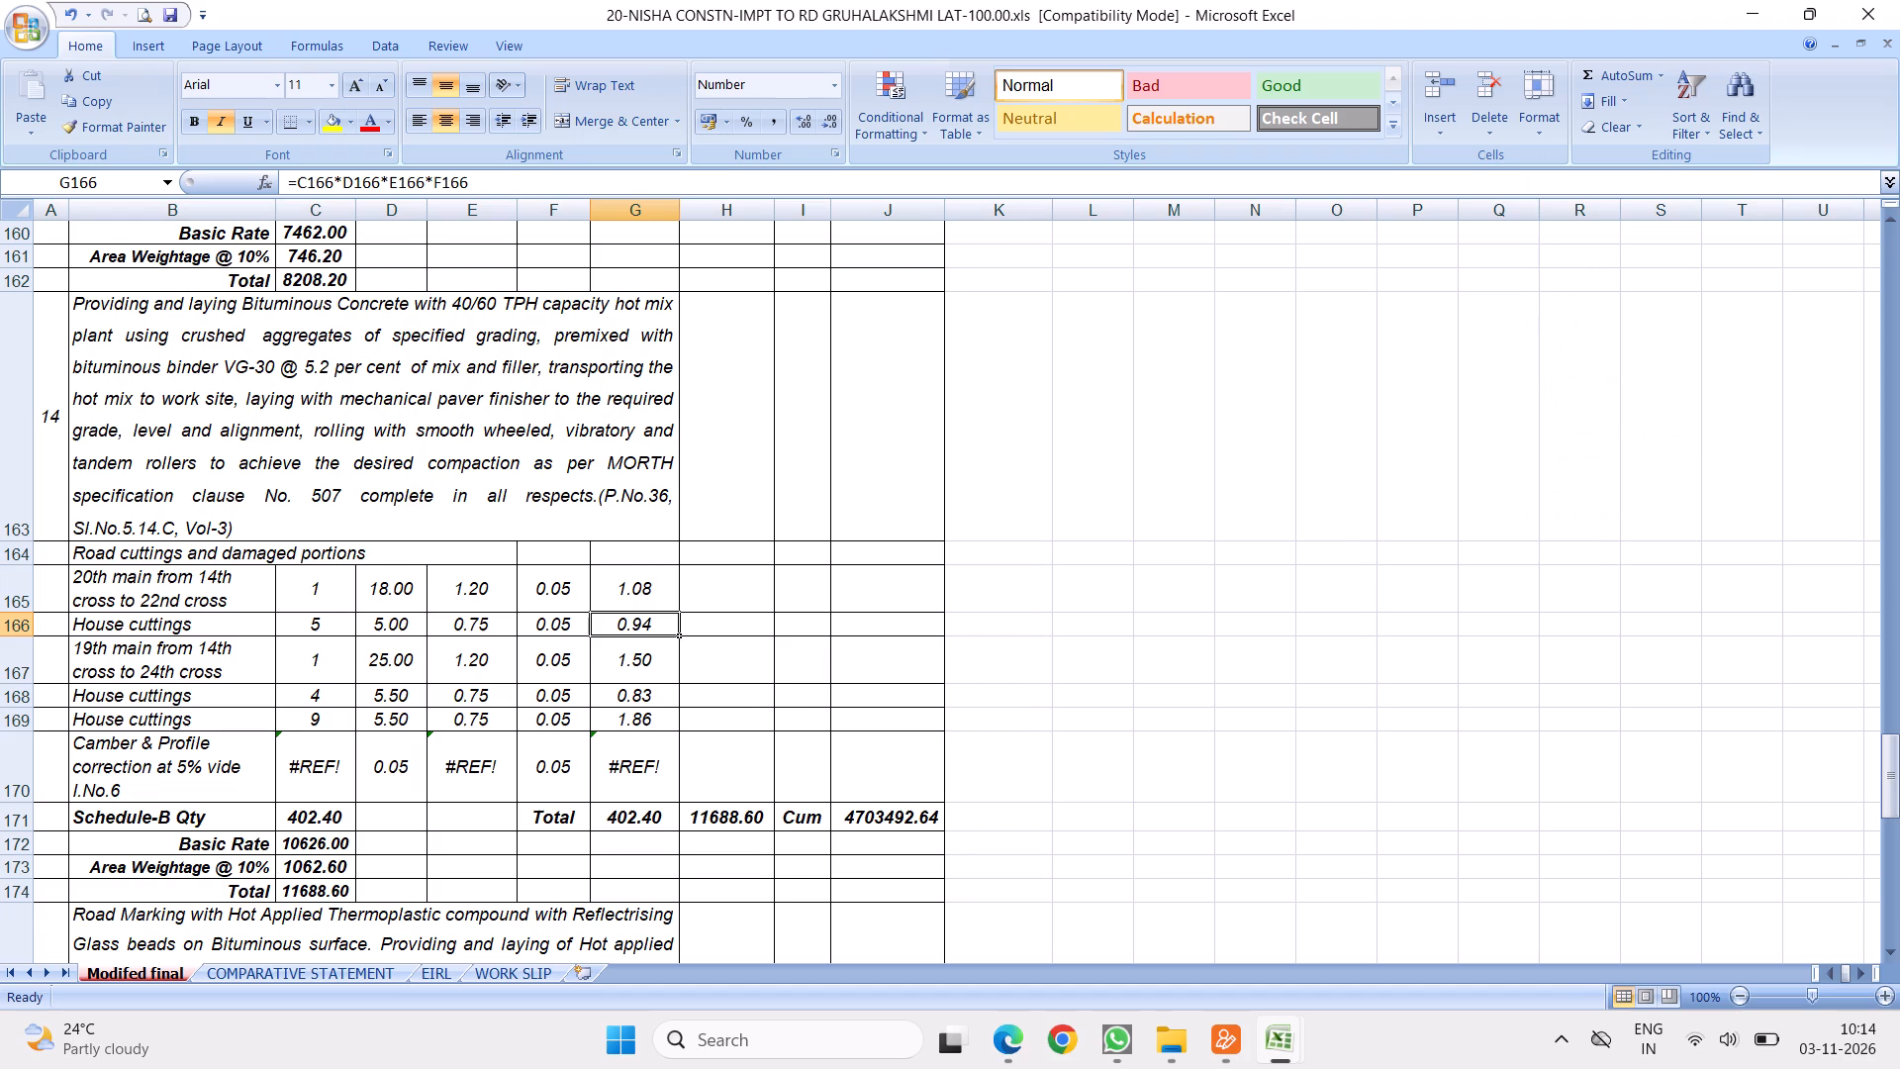
Reduce the description row heights of haulage item 17 and loading item 16, making item 16's row about 49.2 high.
click(448, 400)
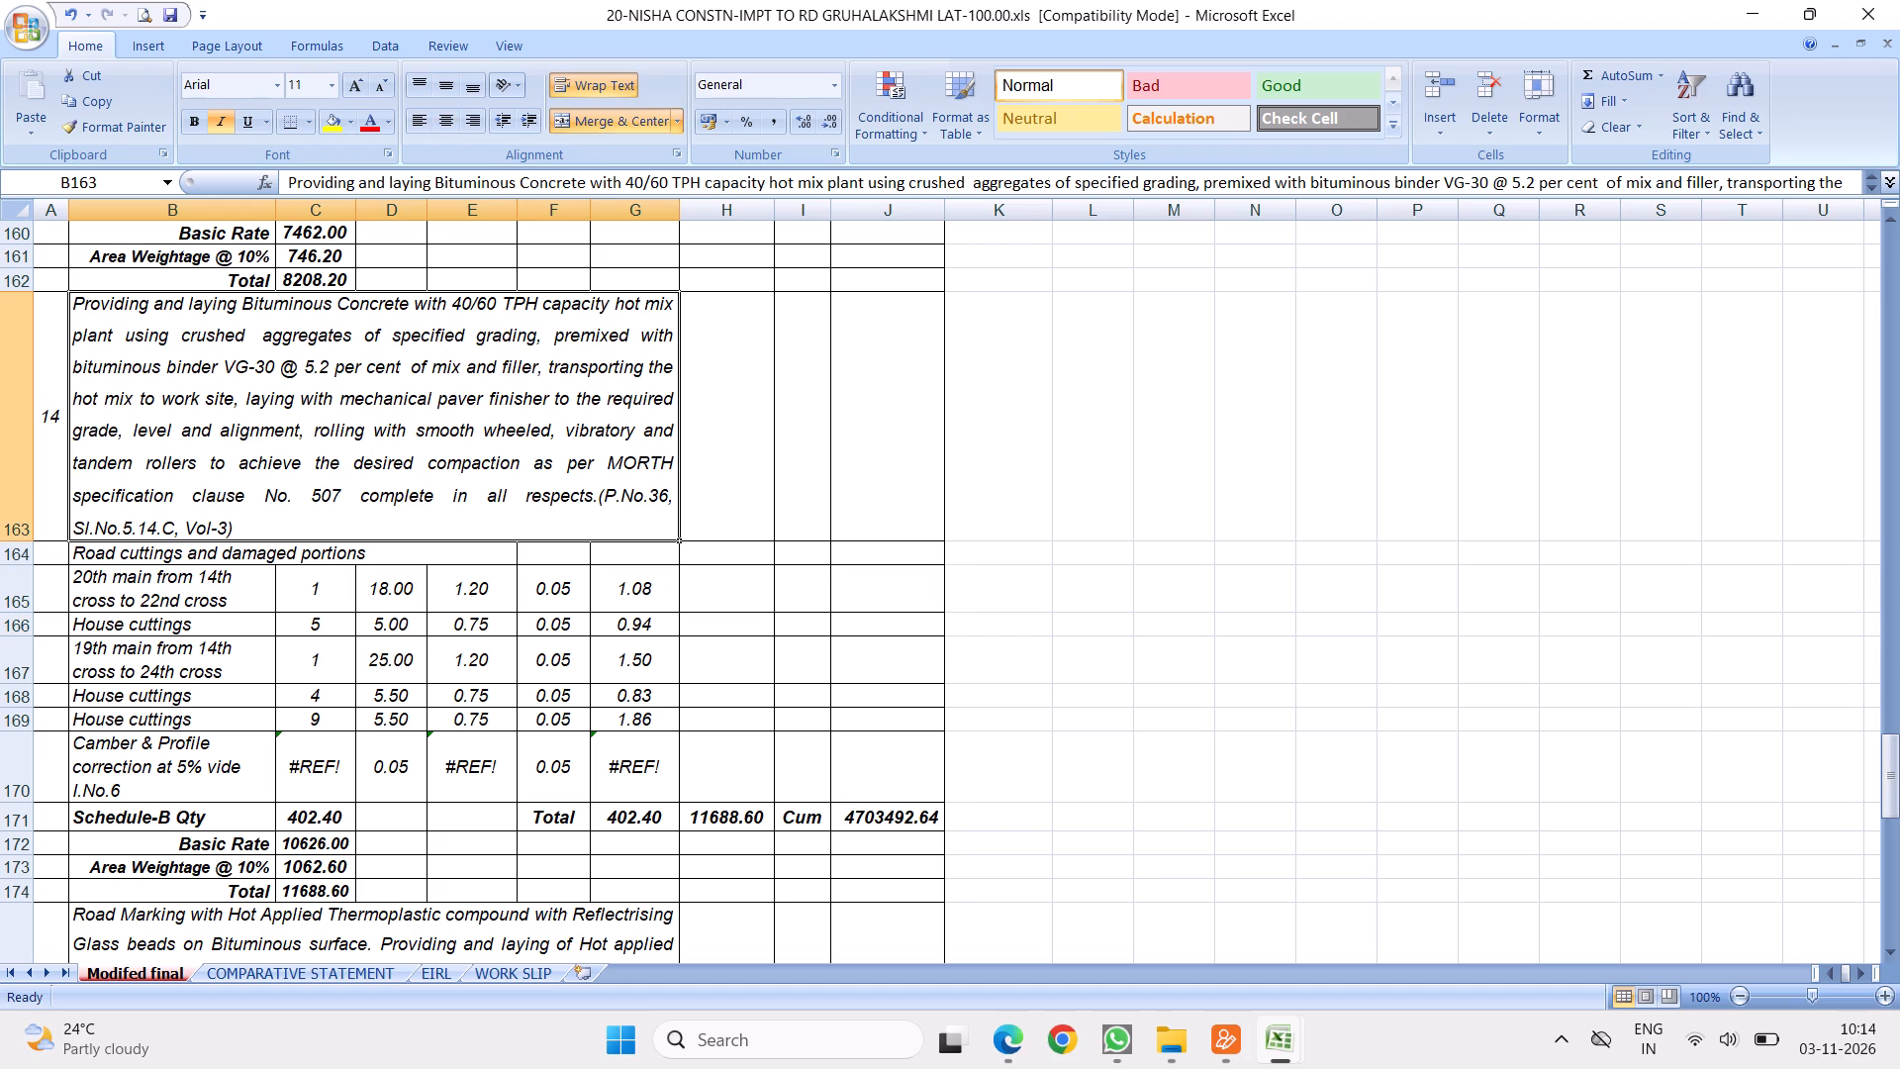
scroll(363, 579, down, 3)
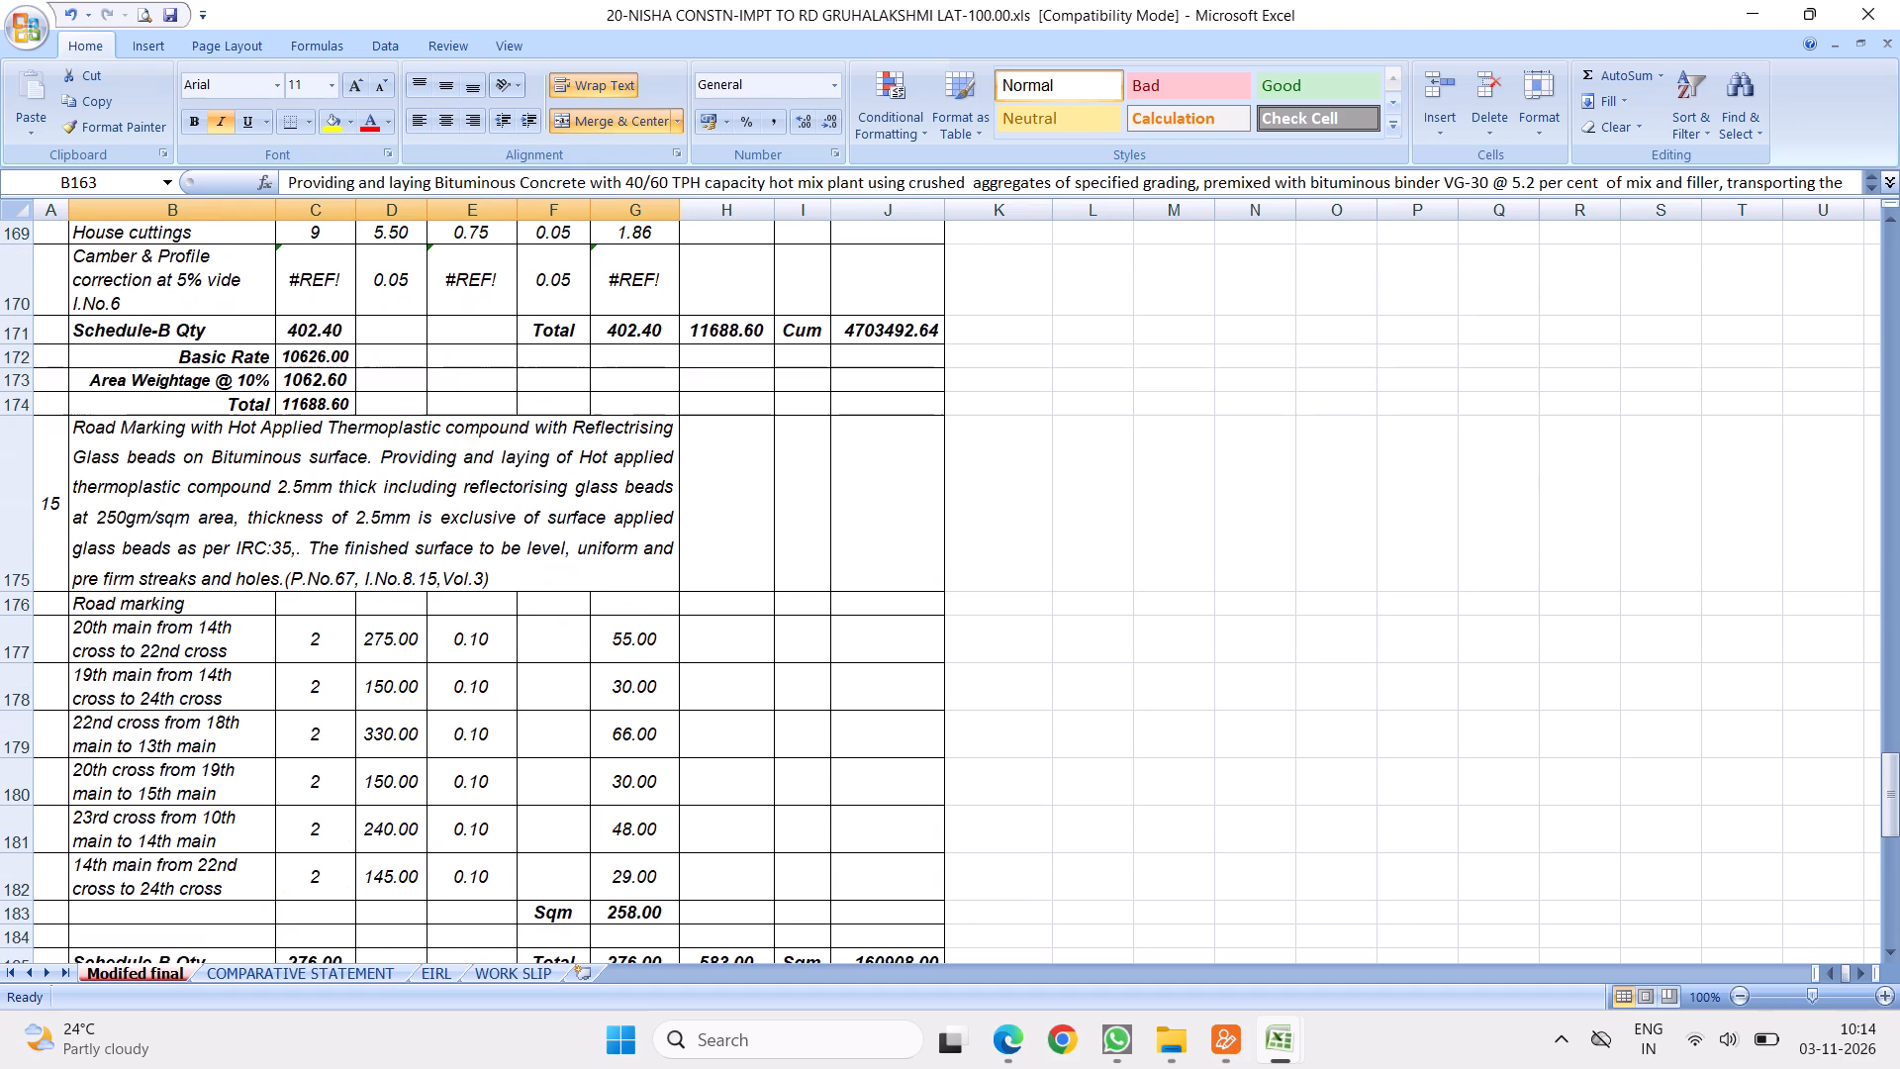
scroll(319, 574, down, 7)
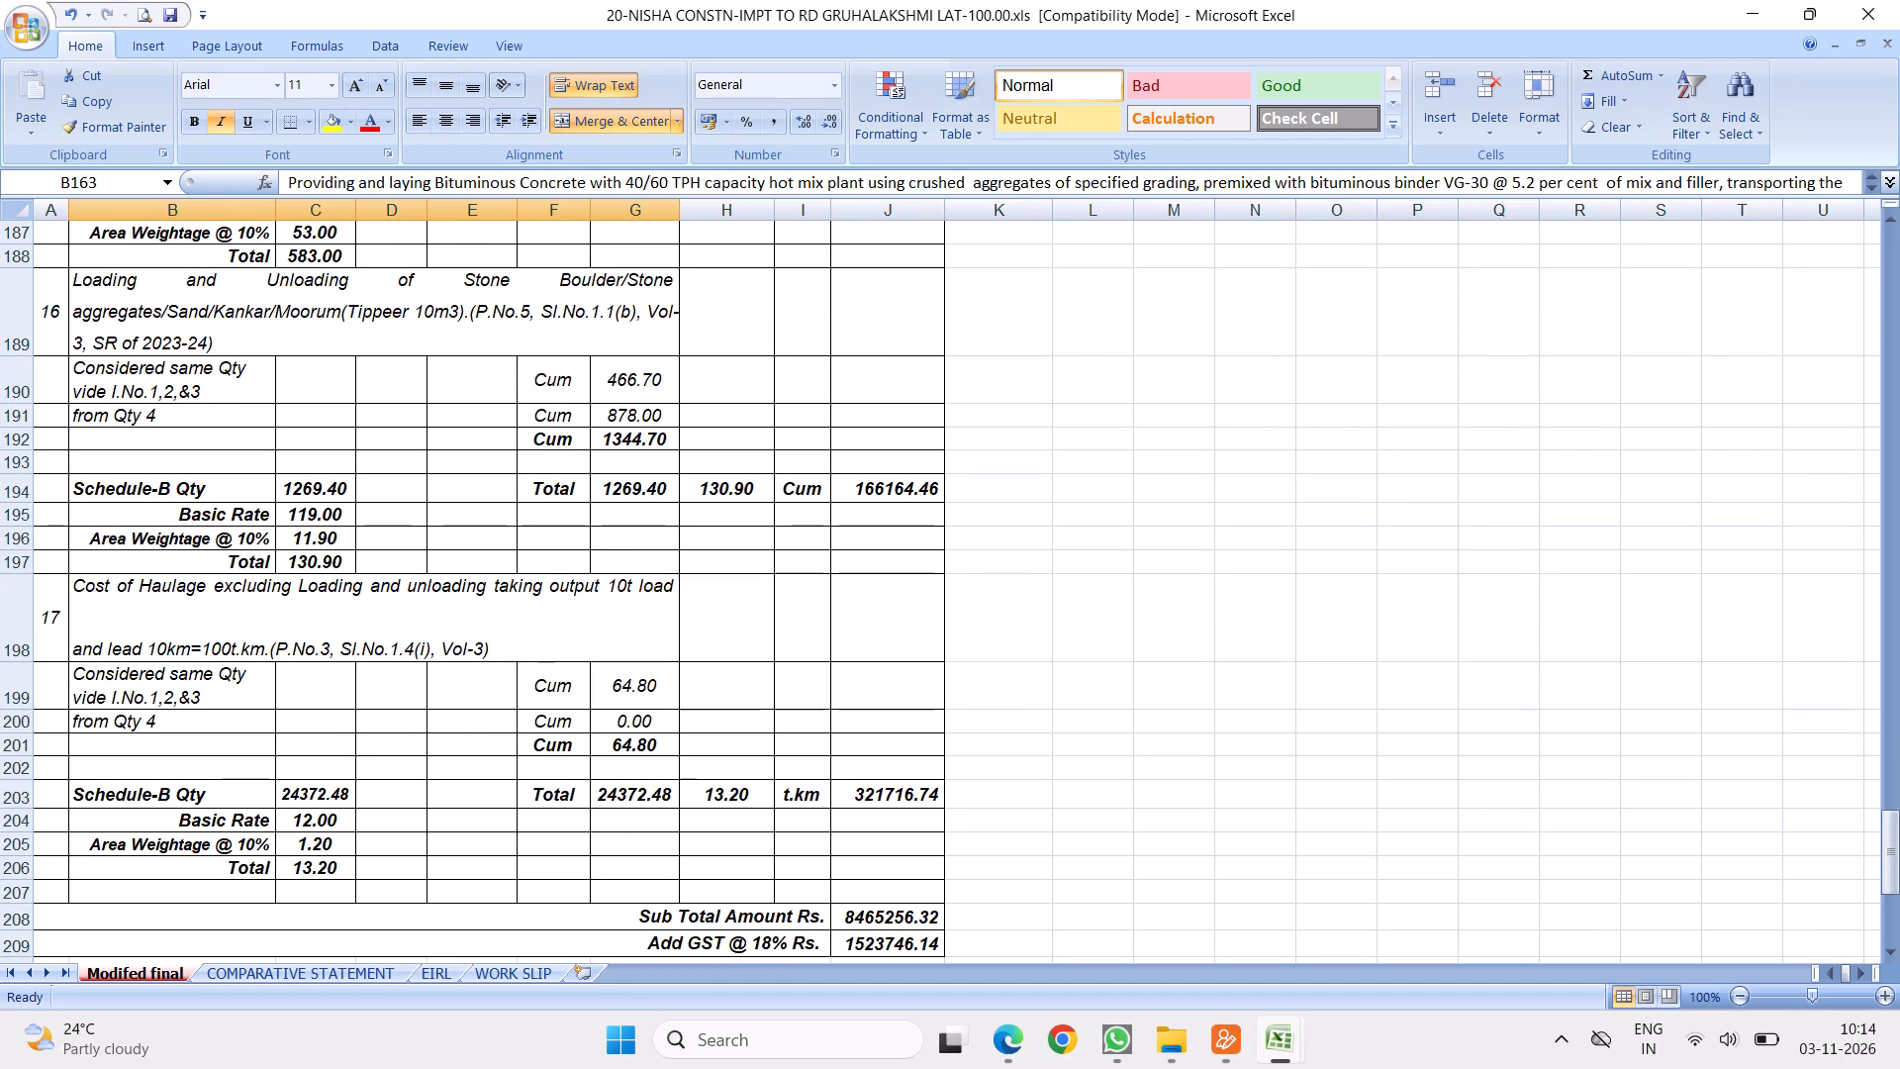
drag(20, 520, 40, 492)
scroll(193, 489, up, 2)
click(281, 386)
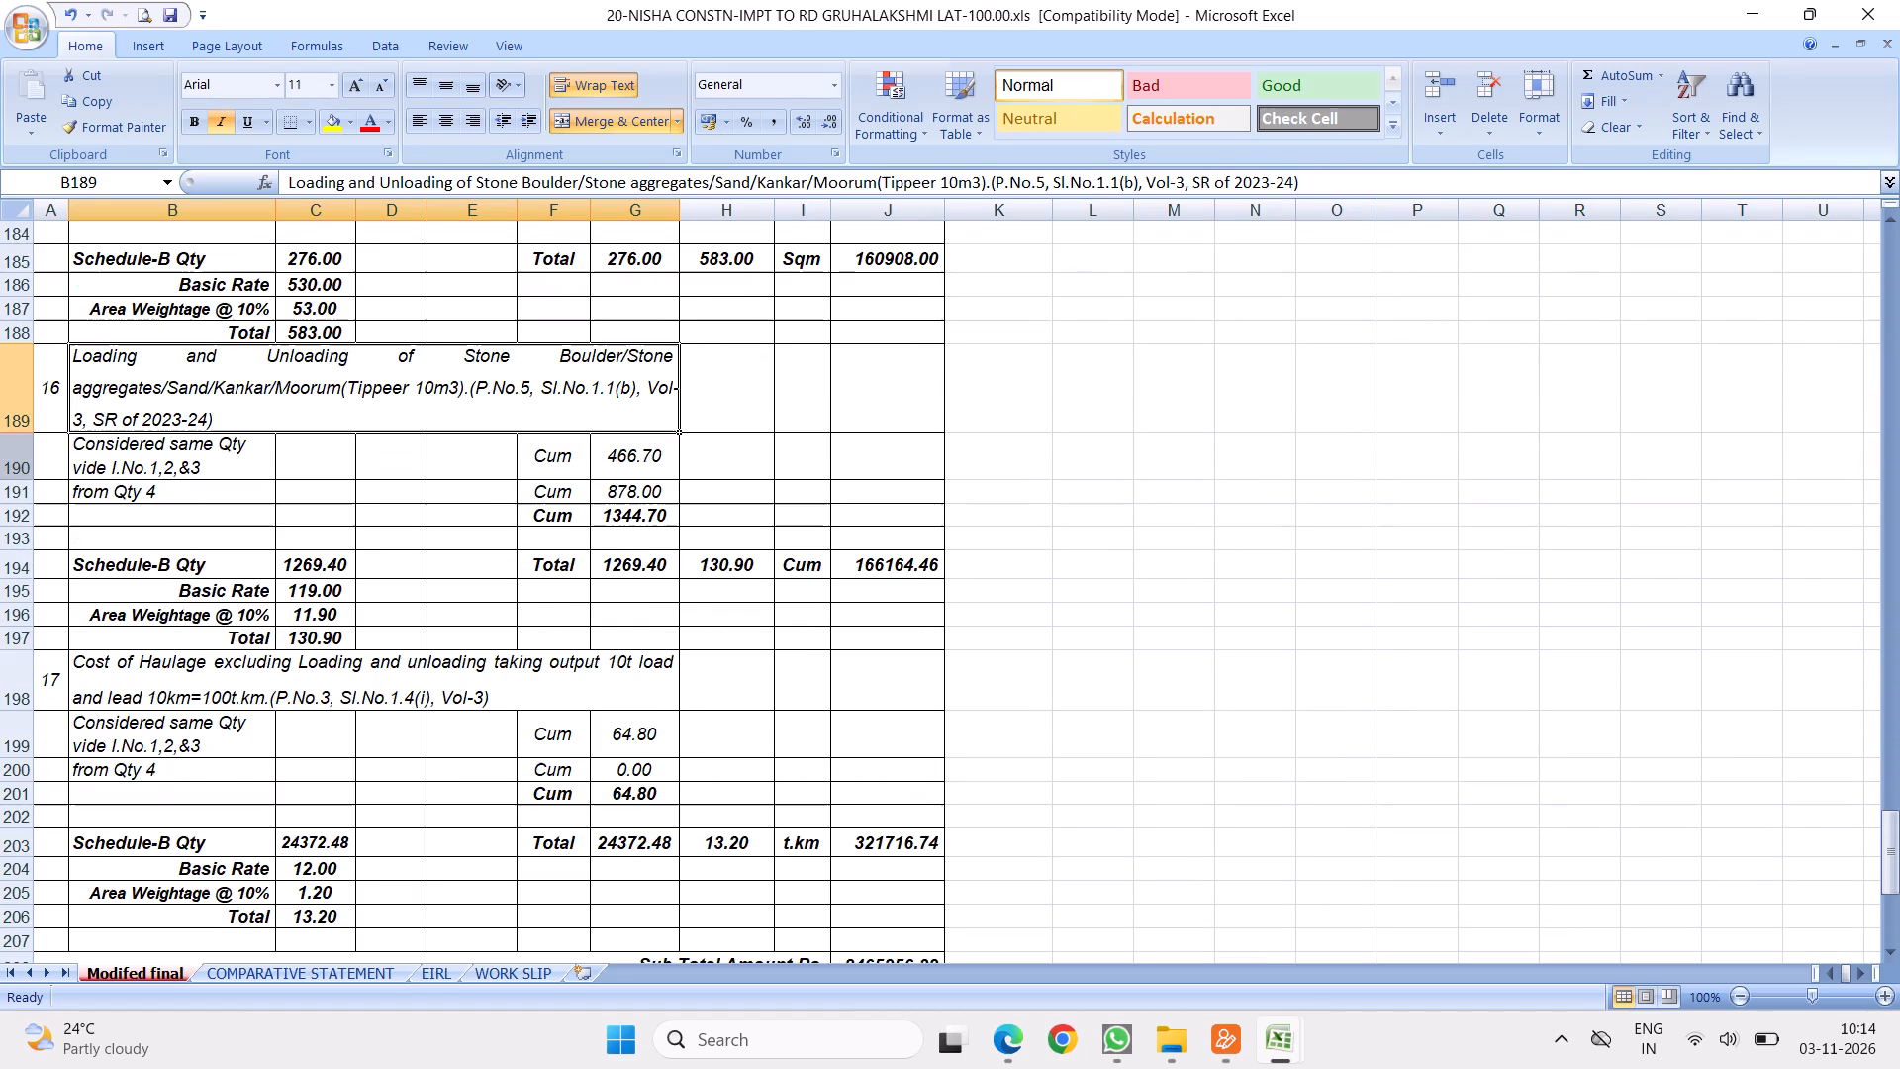
click(28, 430)
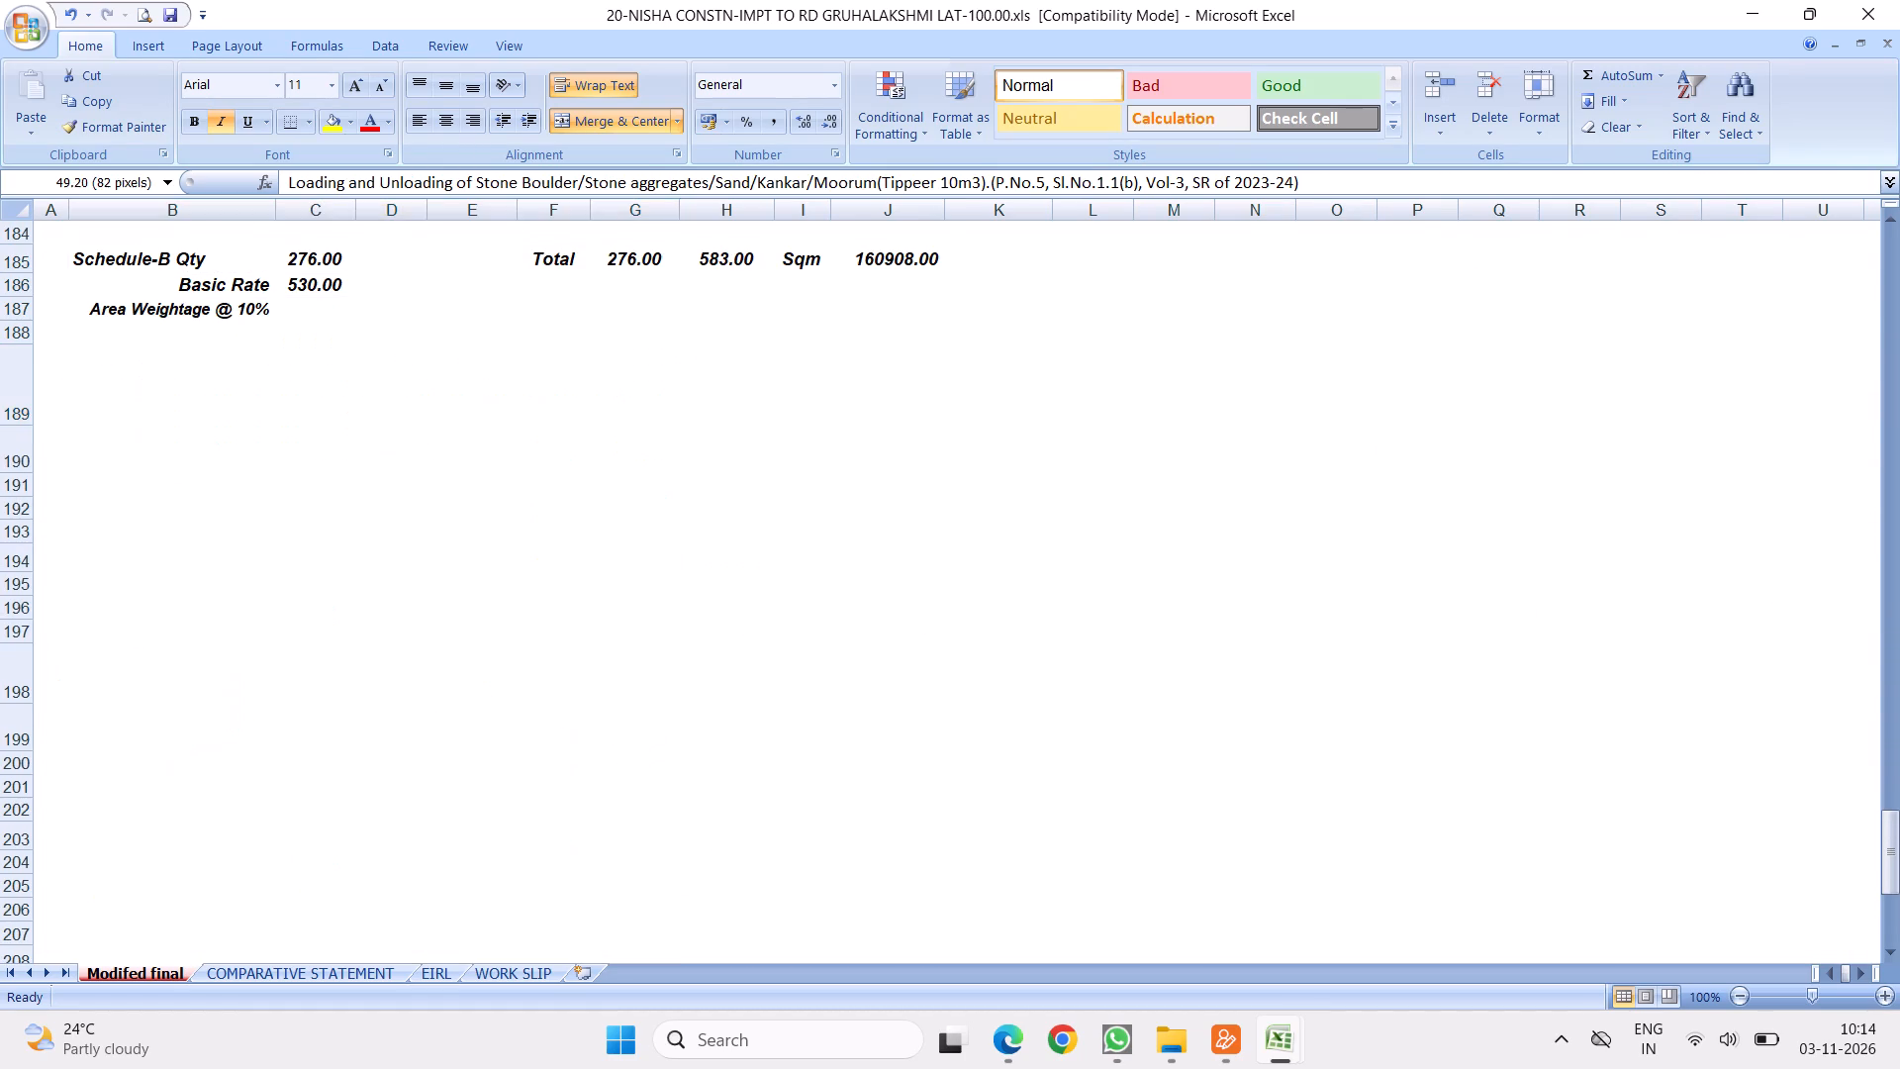
Reduce the row height of item 14's bituminous concrete description to about 117 and save the workbook.
scroll(98, 439, up, 5)
scroll(351, 468, up, 2)
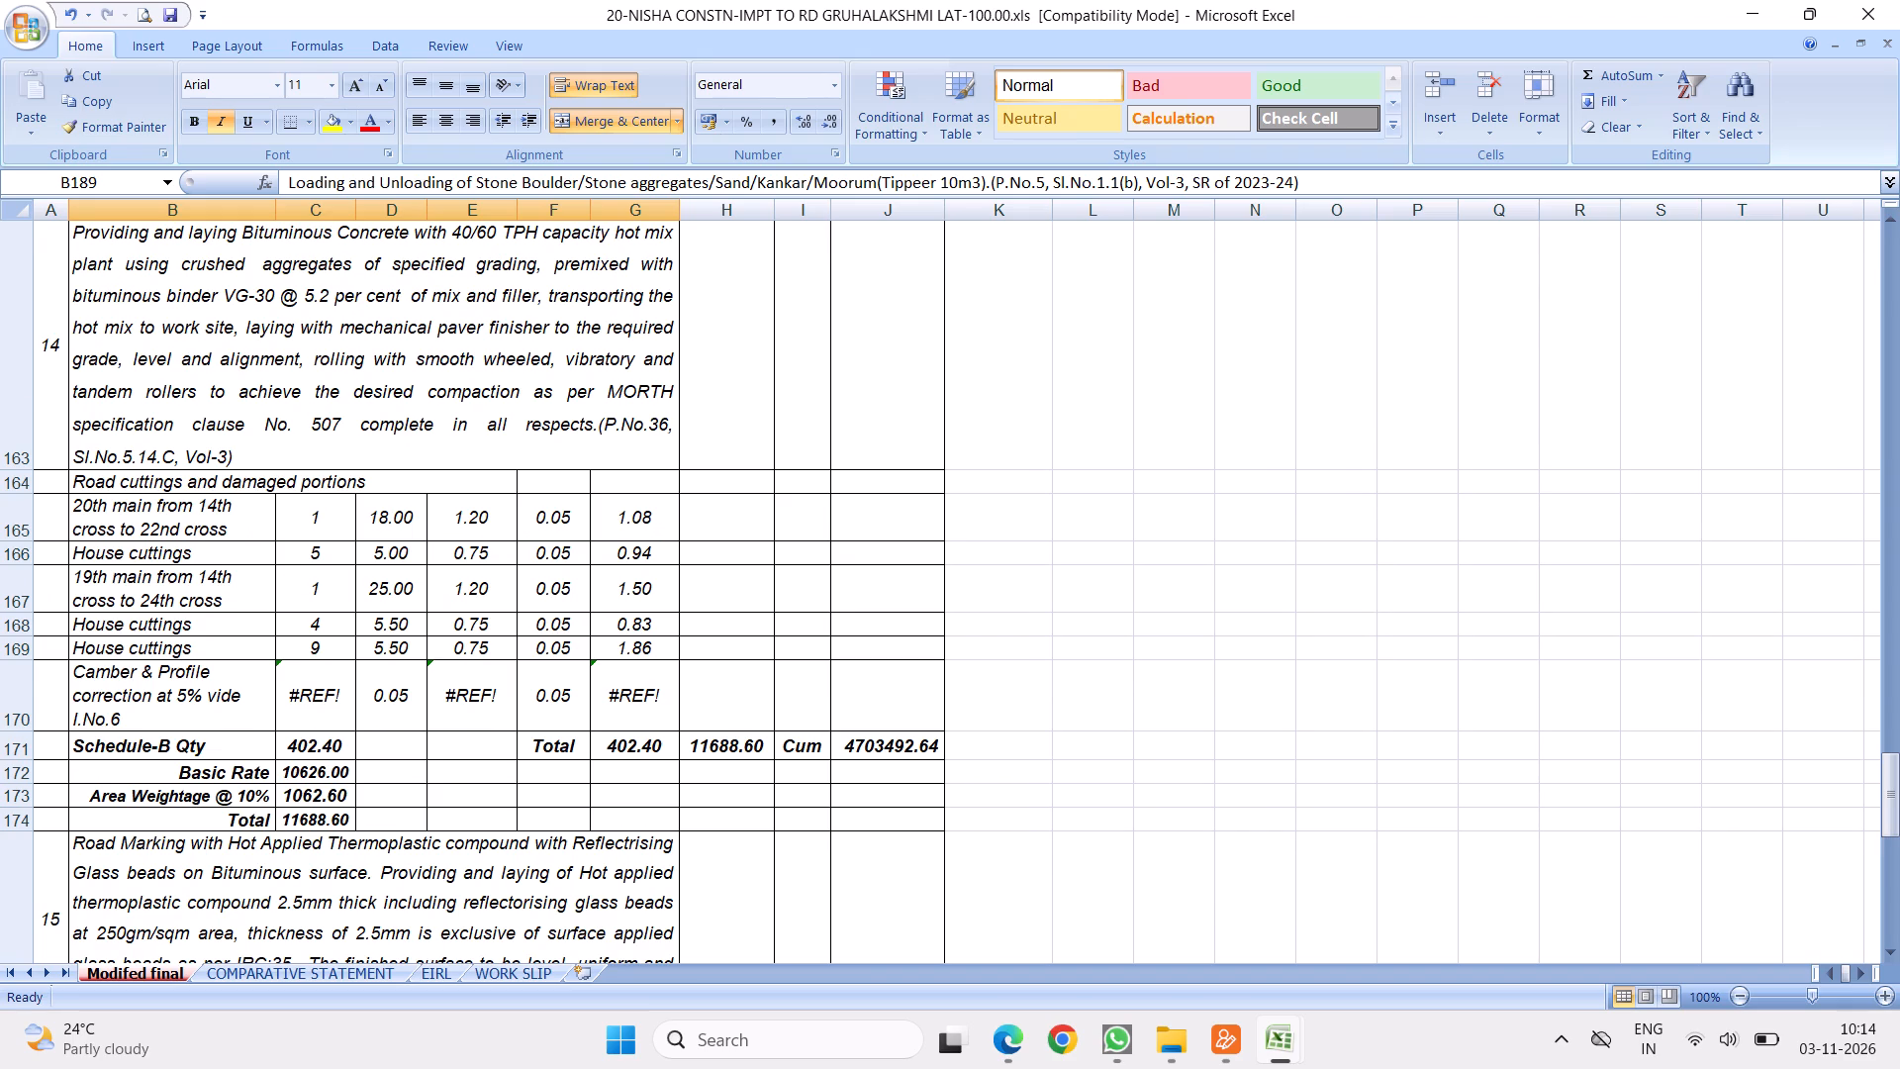
drag(24, 467, 44, 411)
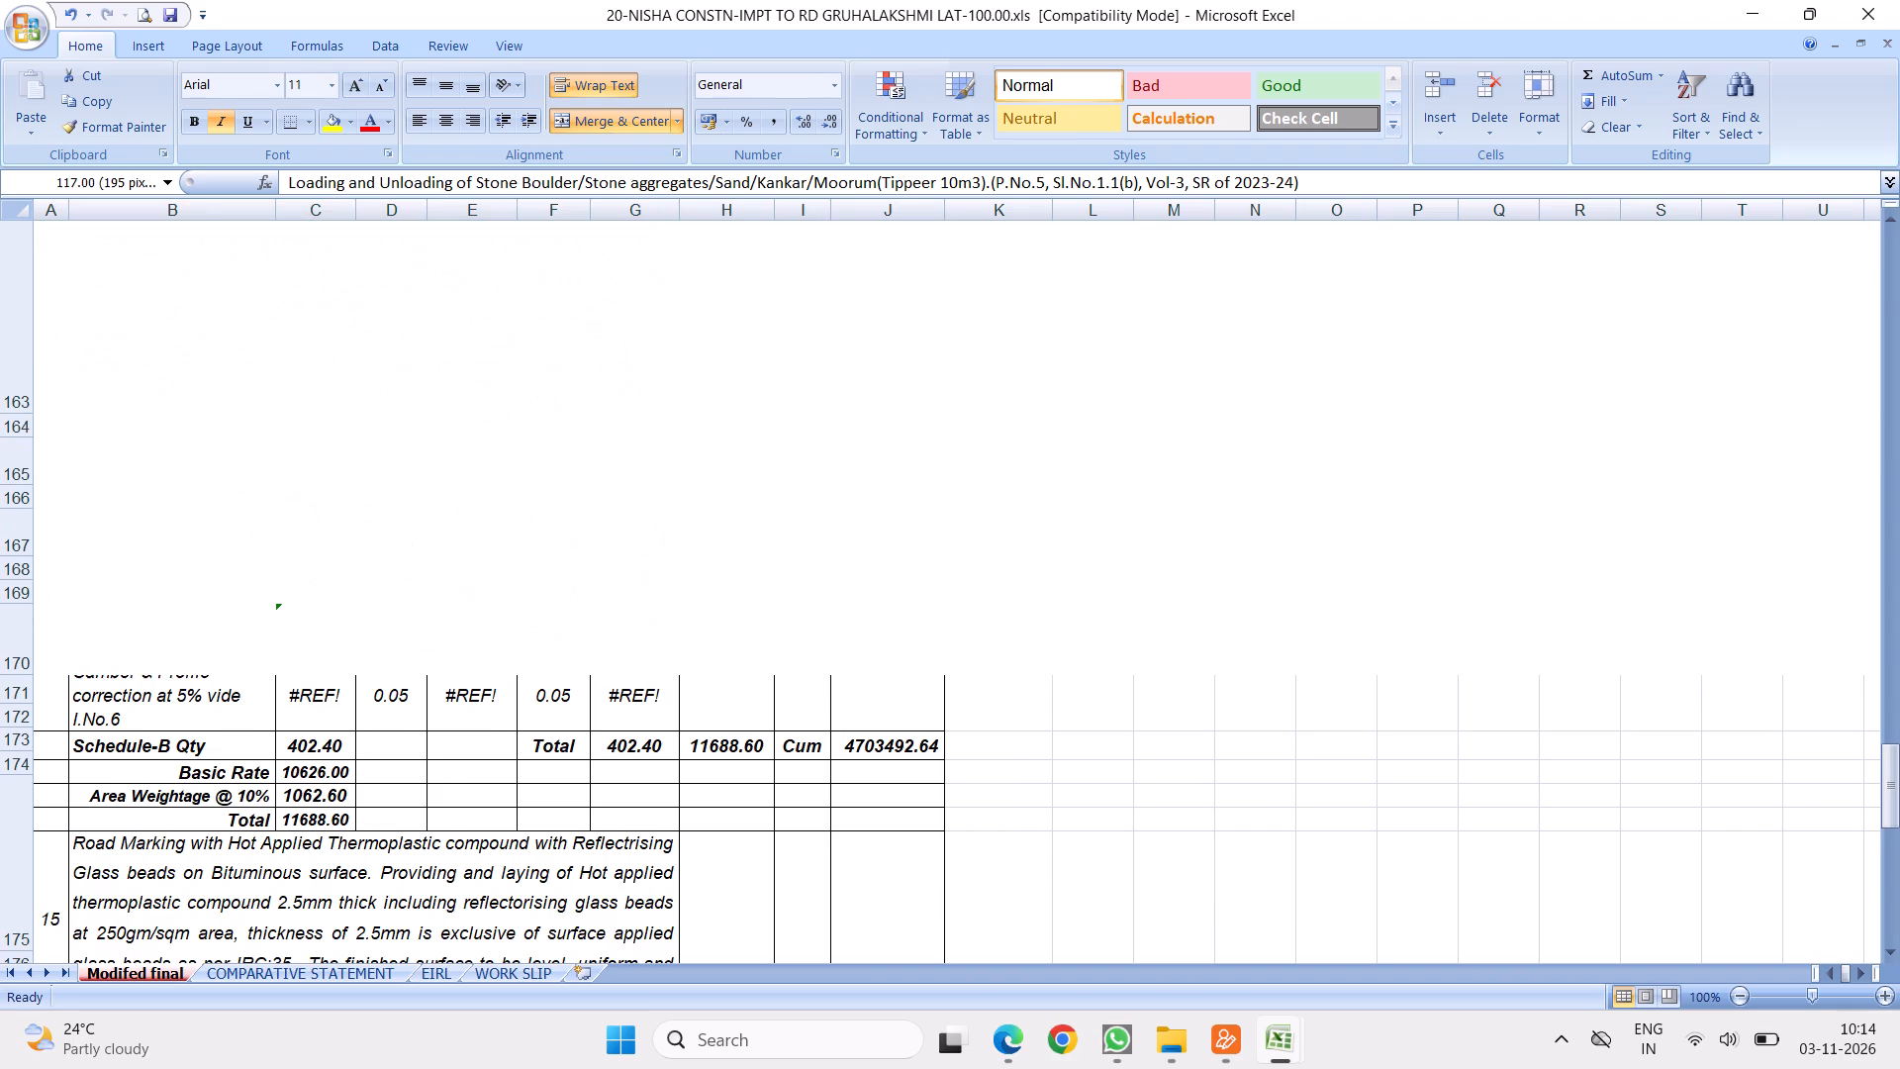
click(189, 437)
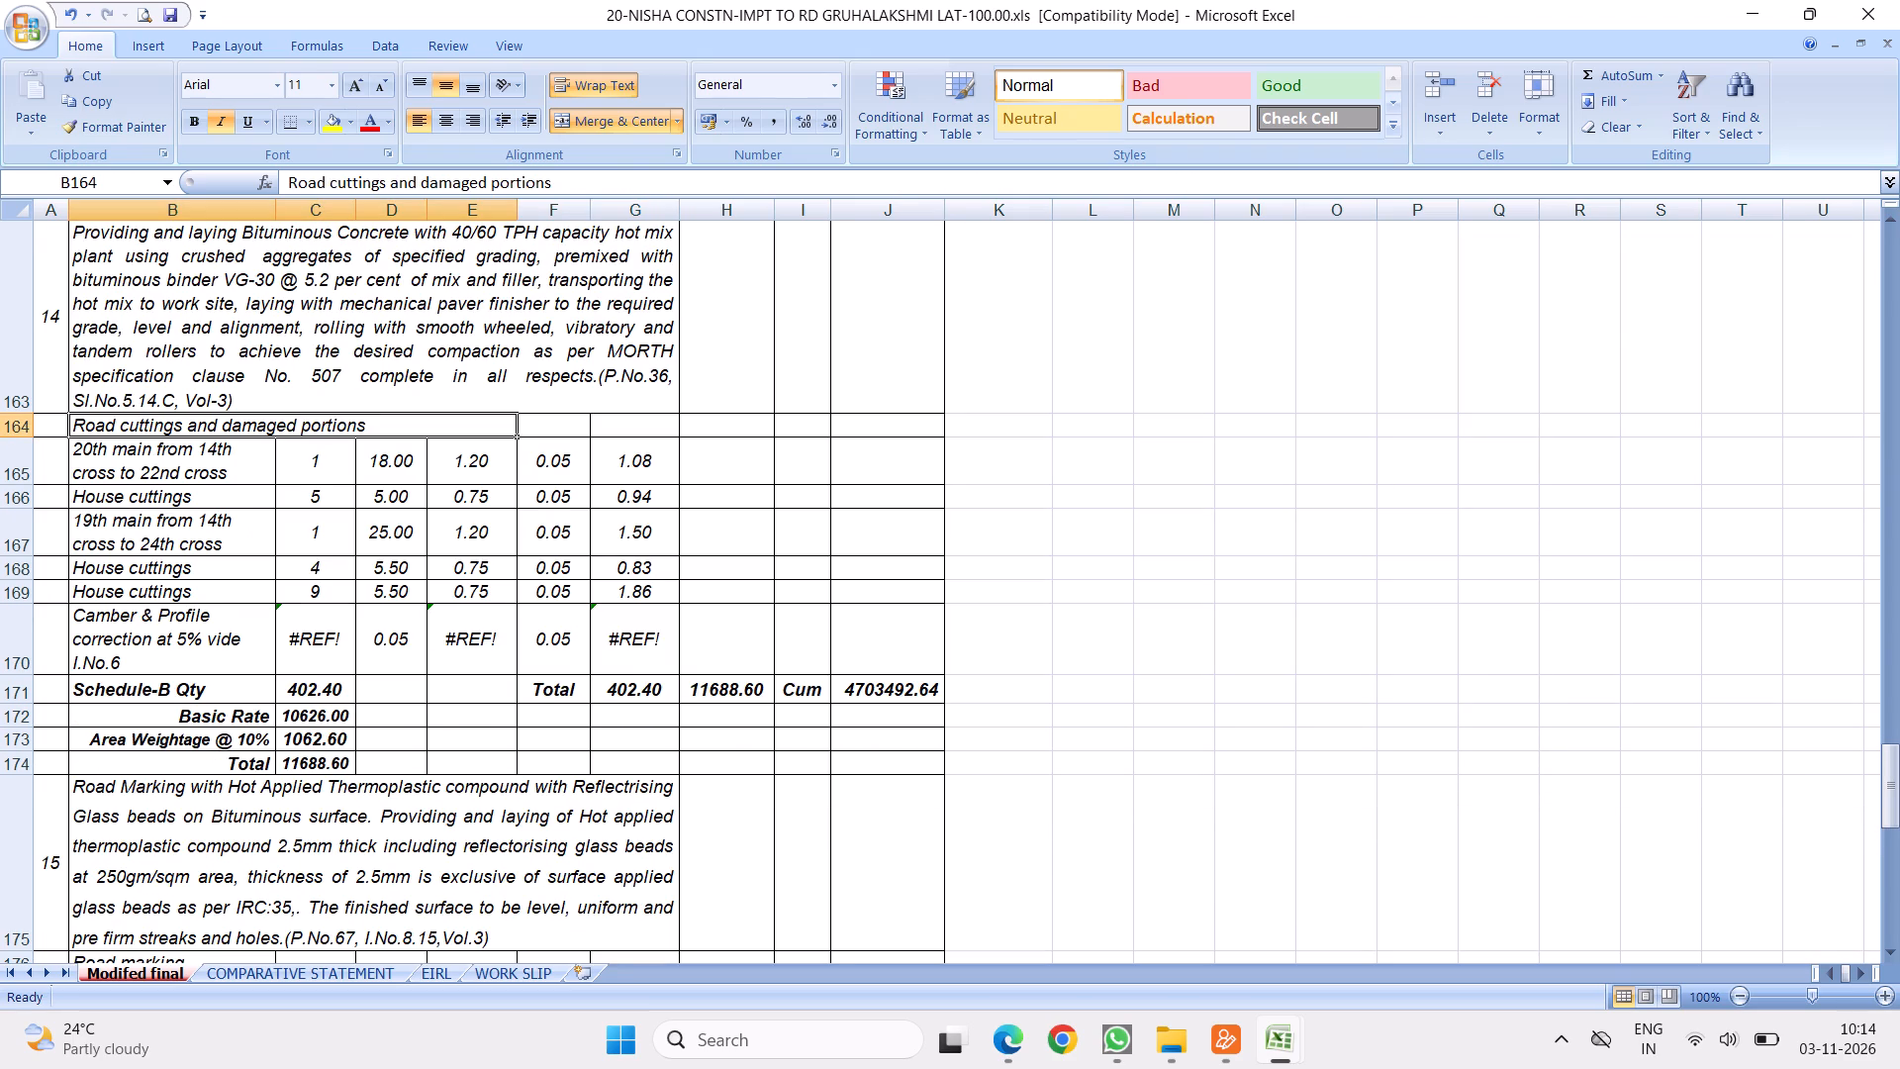
click(468, 302)
click(168, 16)
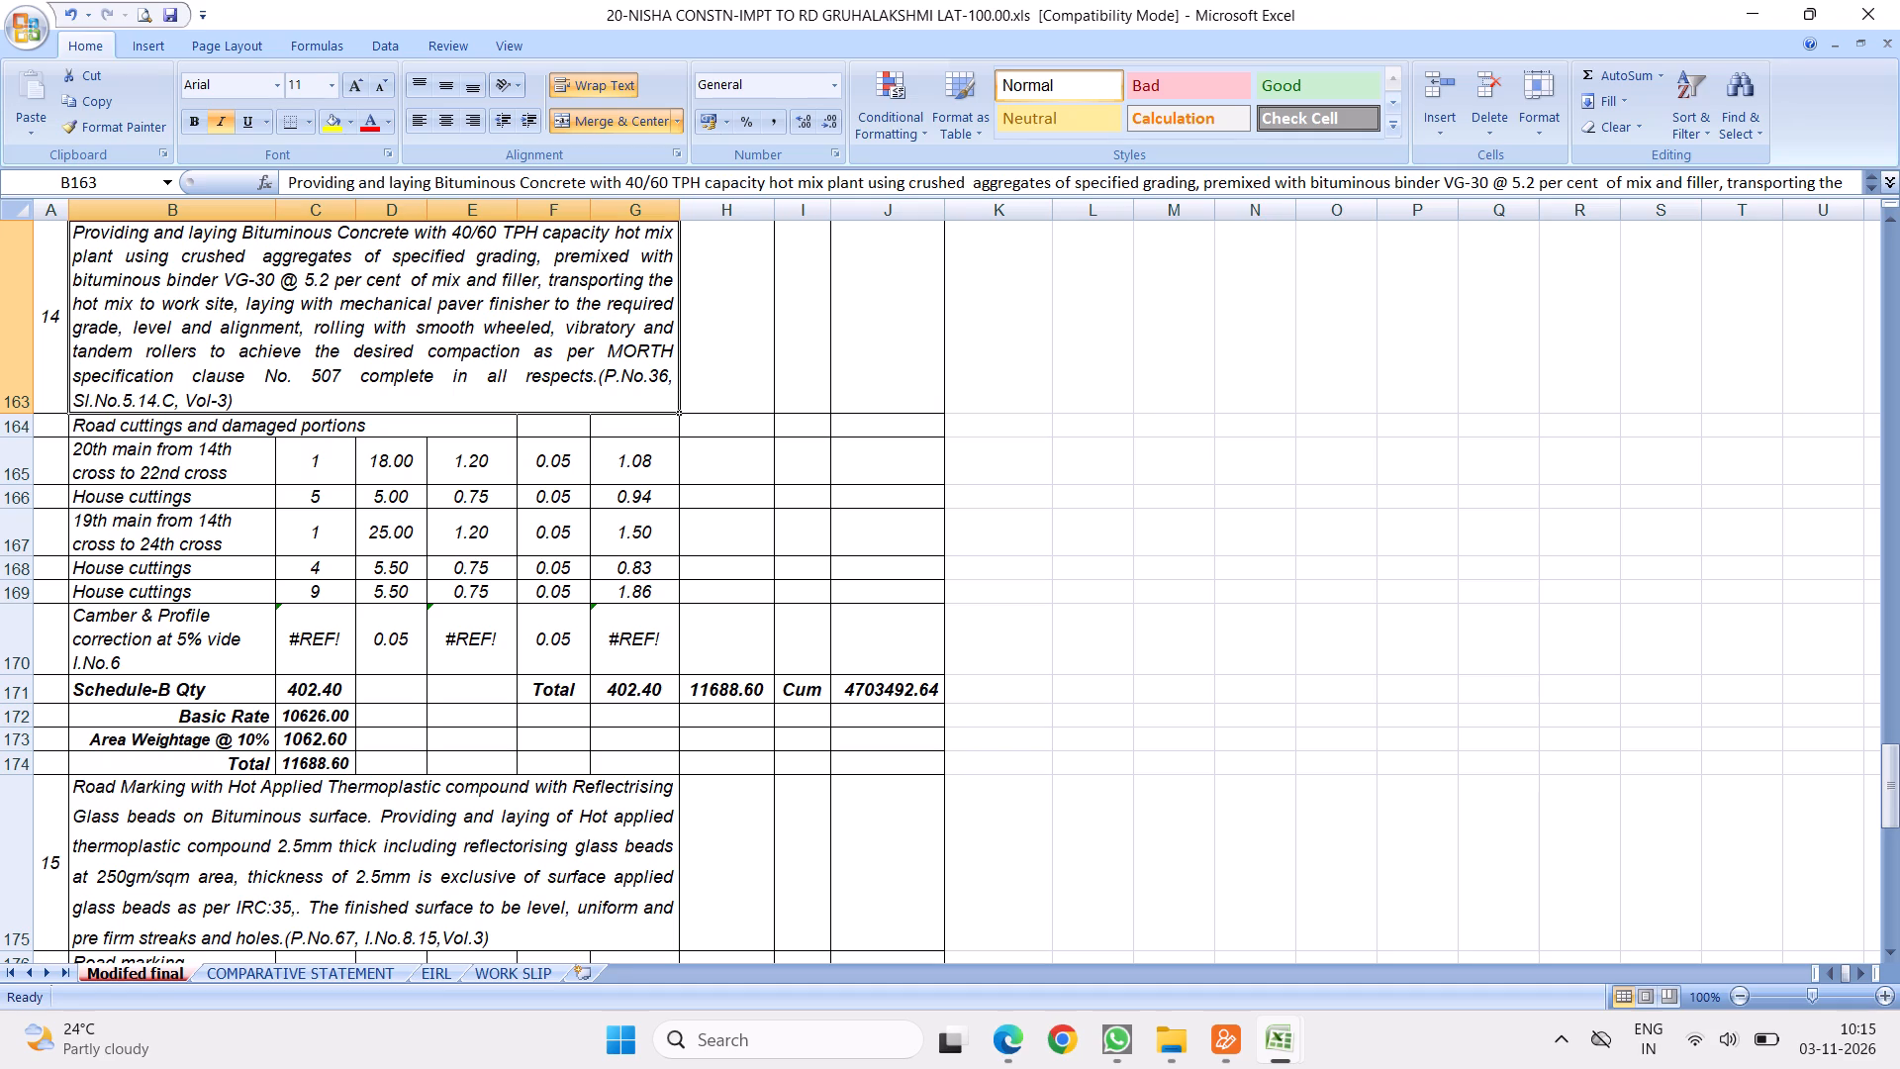
Replace the "Road cuttings and damaged portions" heading under item 14 with "Road surface".
click(184, 424)
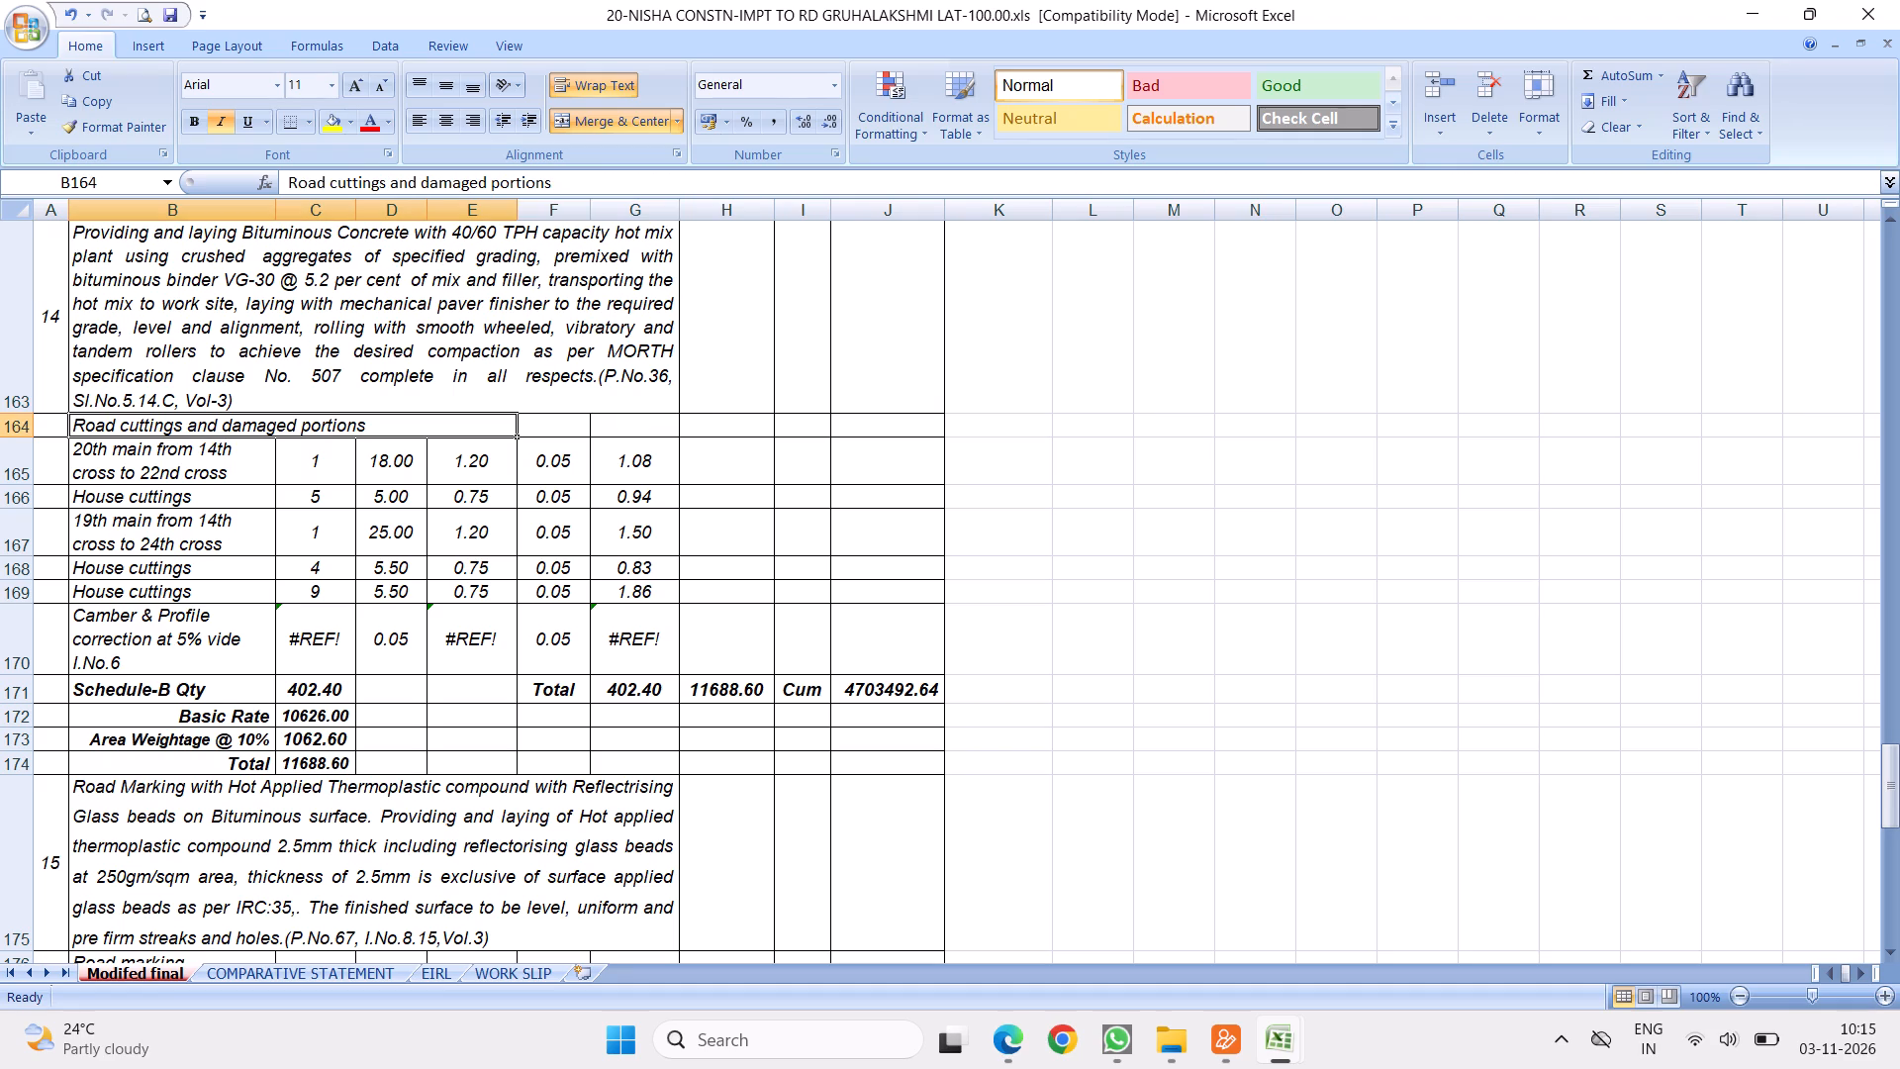
text(Road s)
text(urface)
click(445, 559)
click(193, 451)
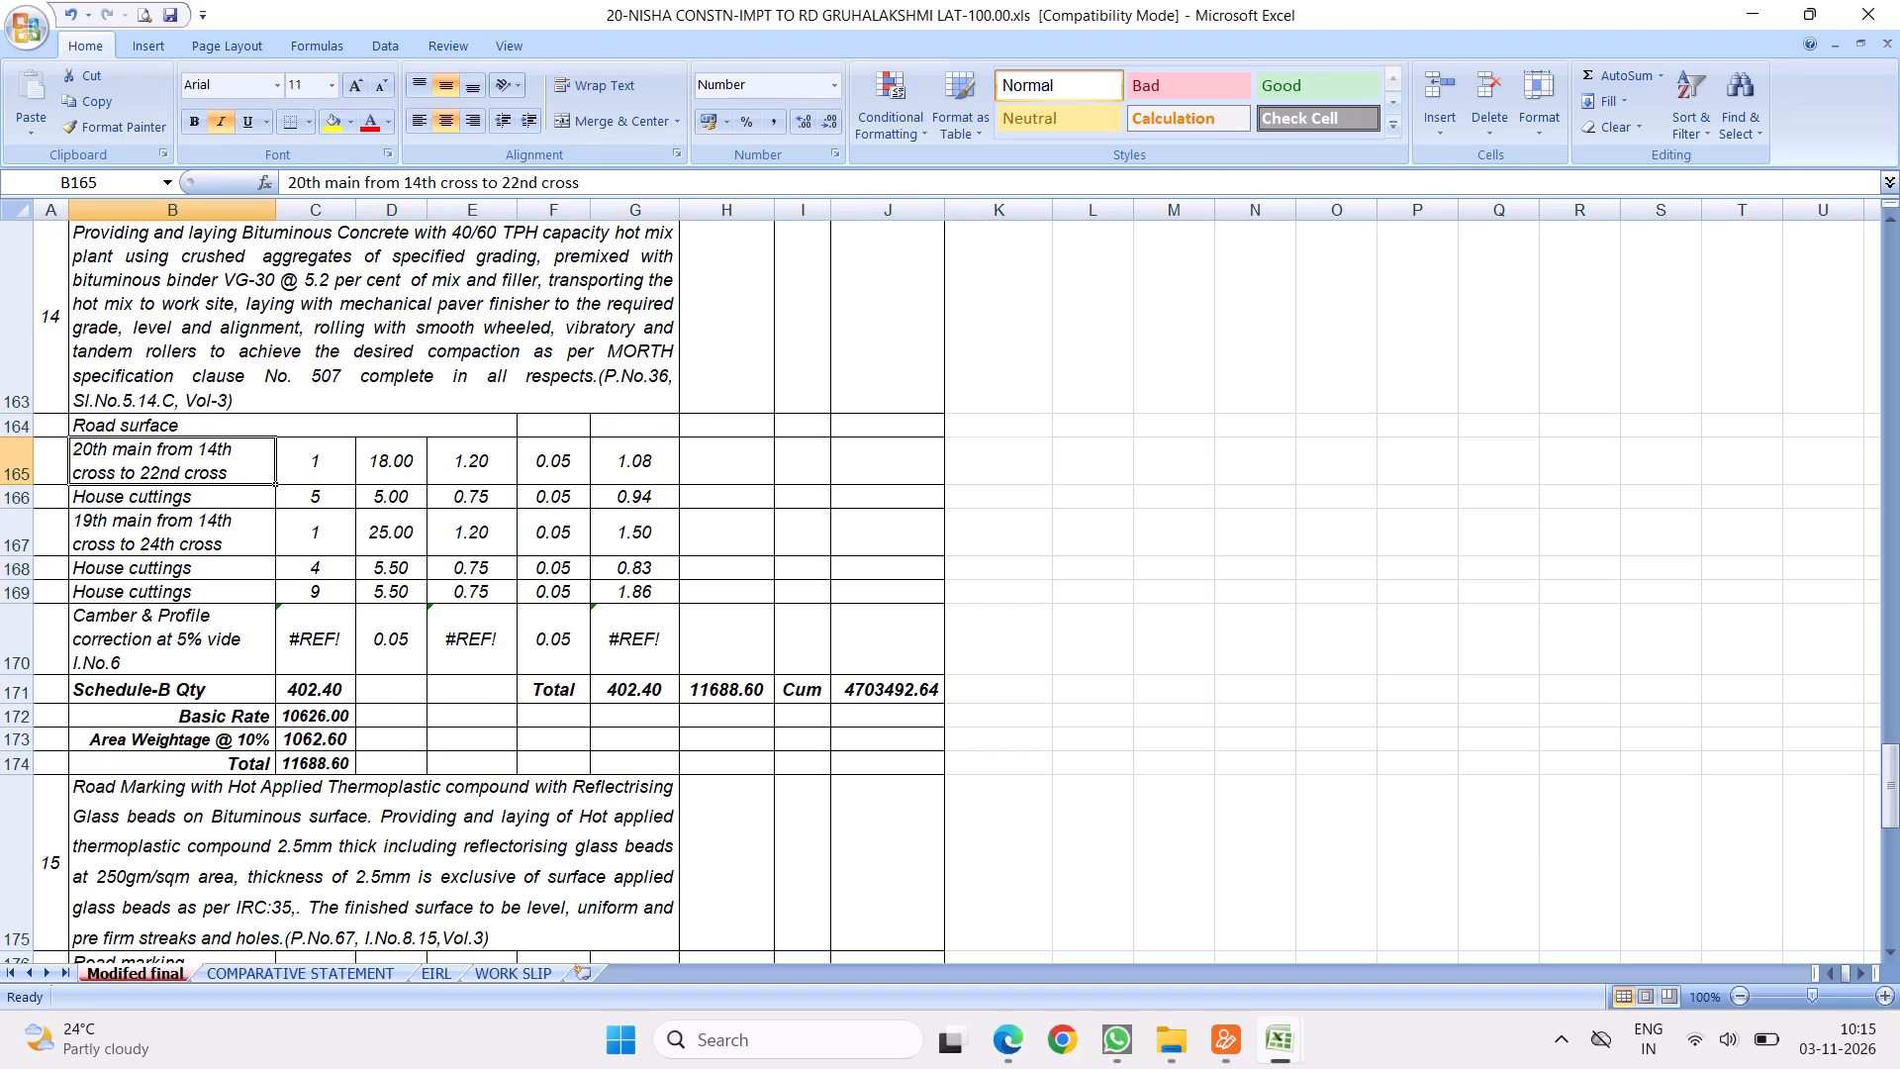
click(239, 331)
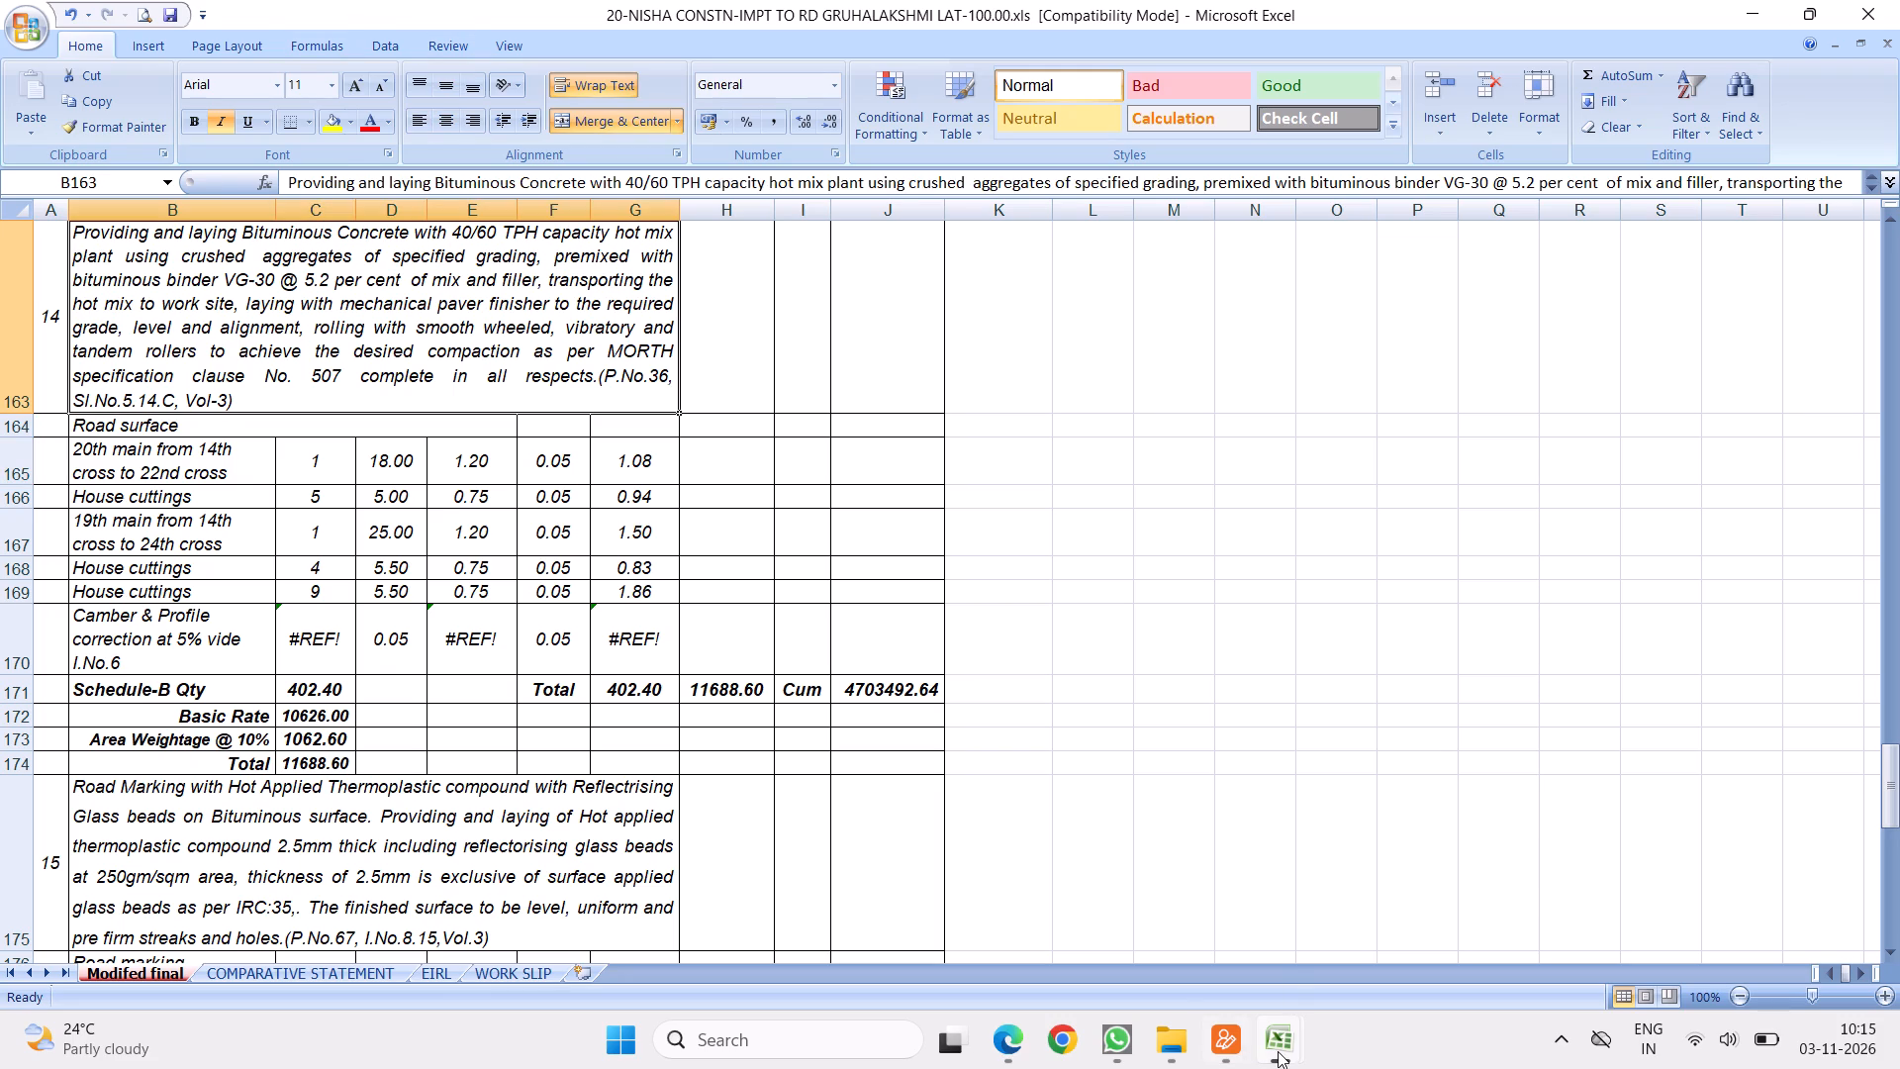
Switch to the IMPROVEMENTS TO DRAIN & ROAD EST workbook and close it, saving its changes.
click(1399, 904)
click(1023, 501)
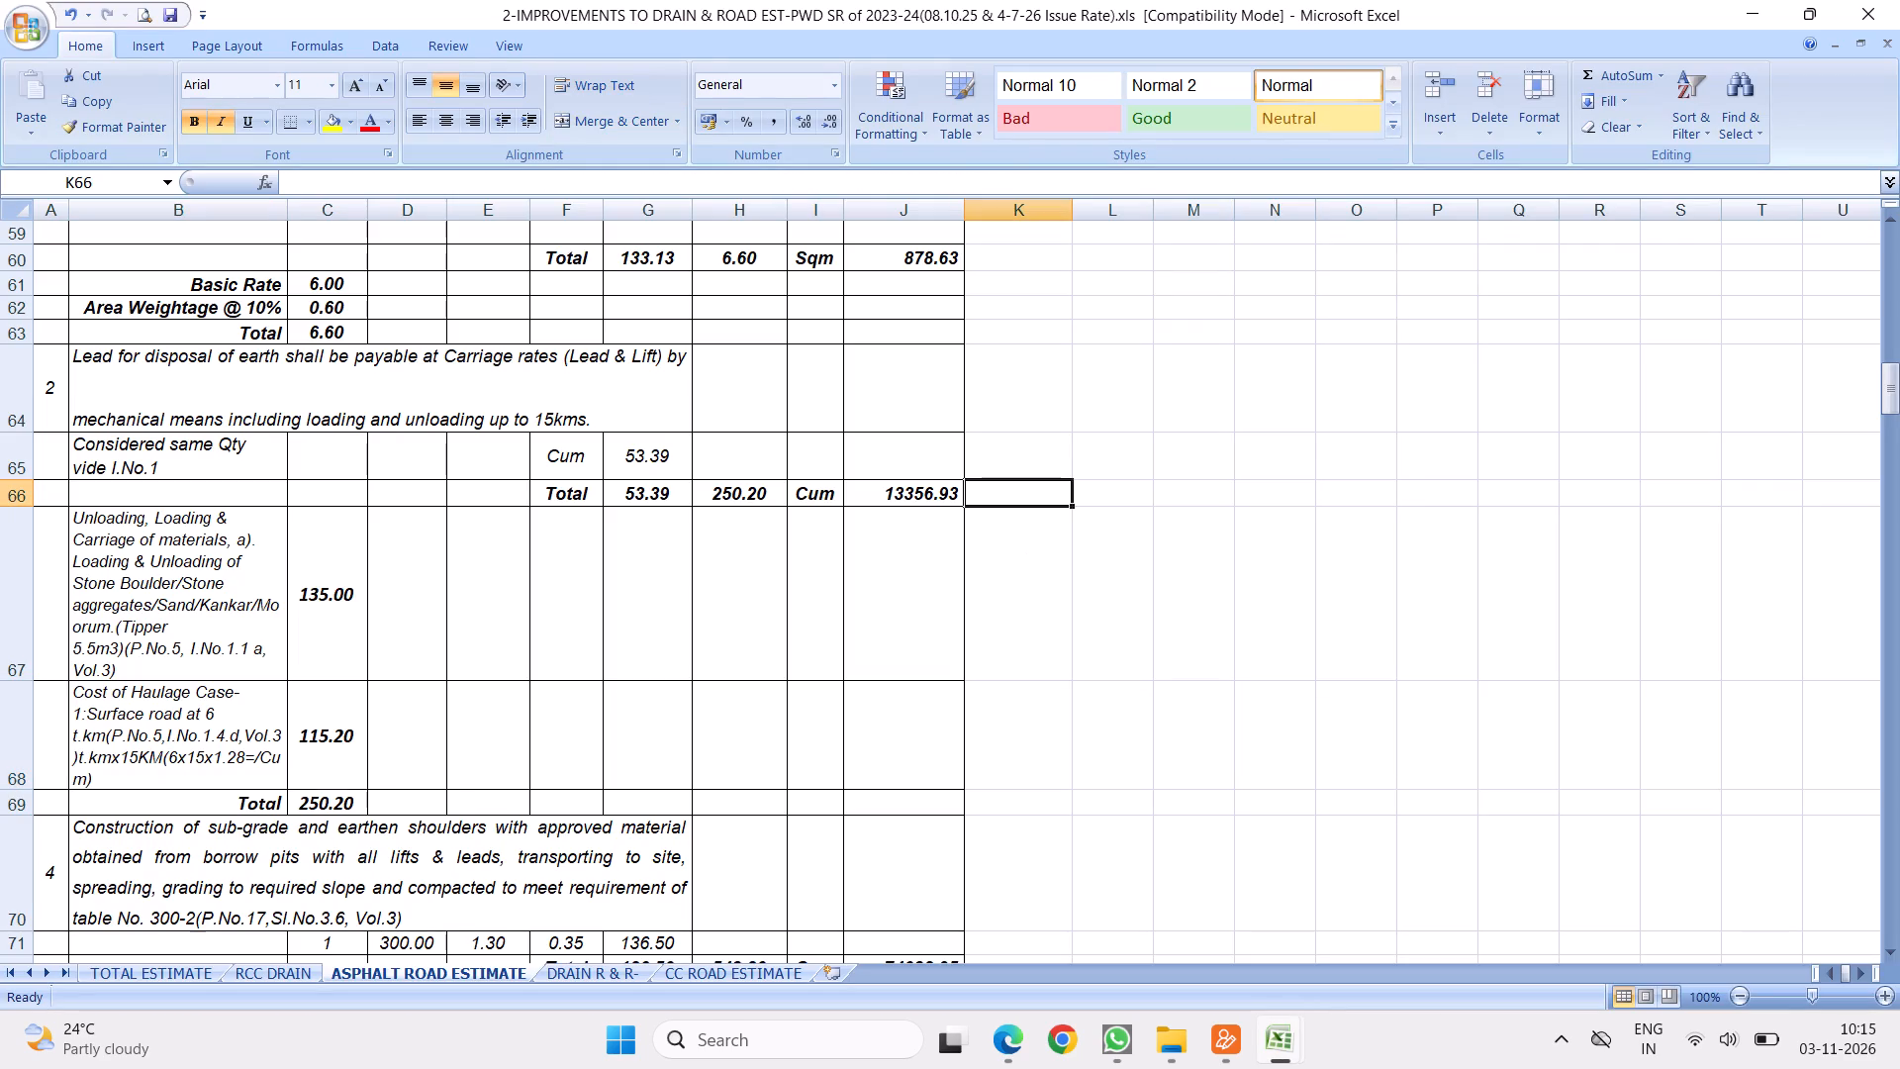
click(1885, 41)
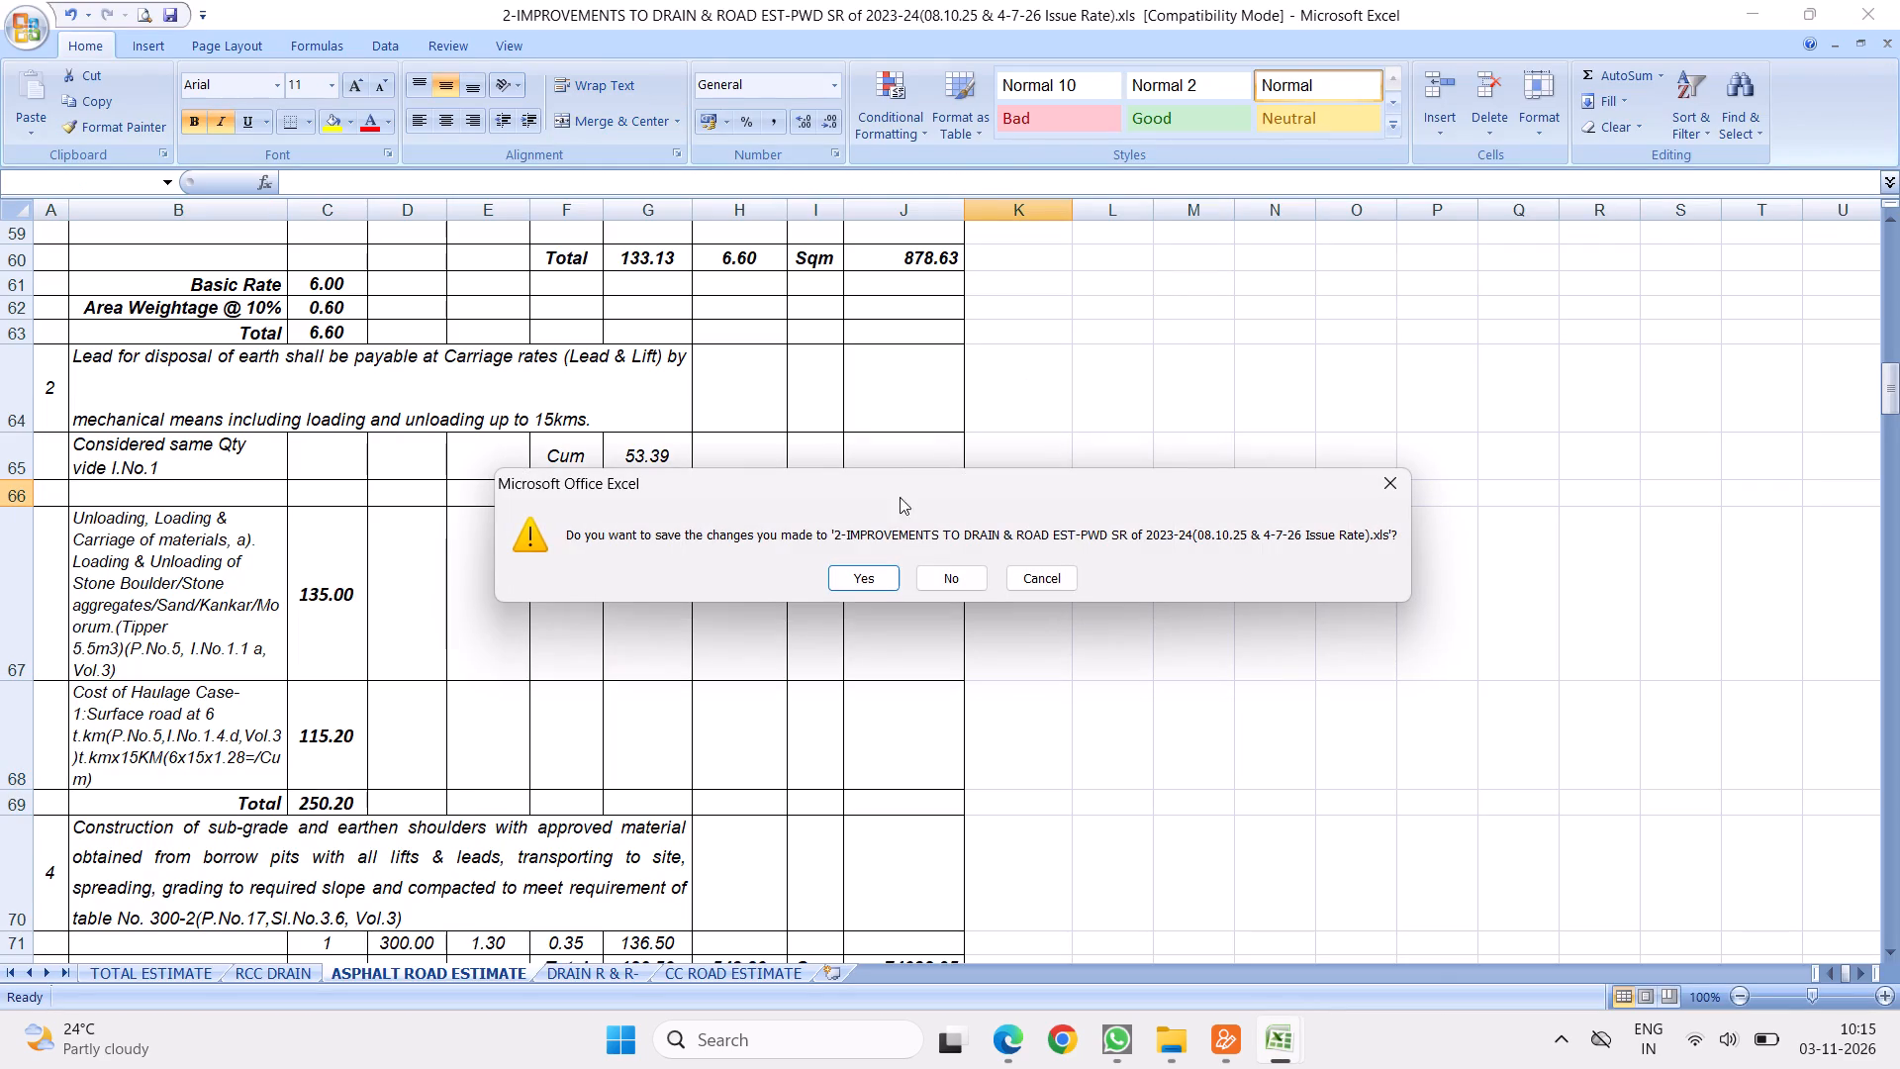
click(850, 585)
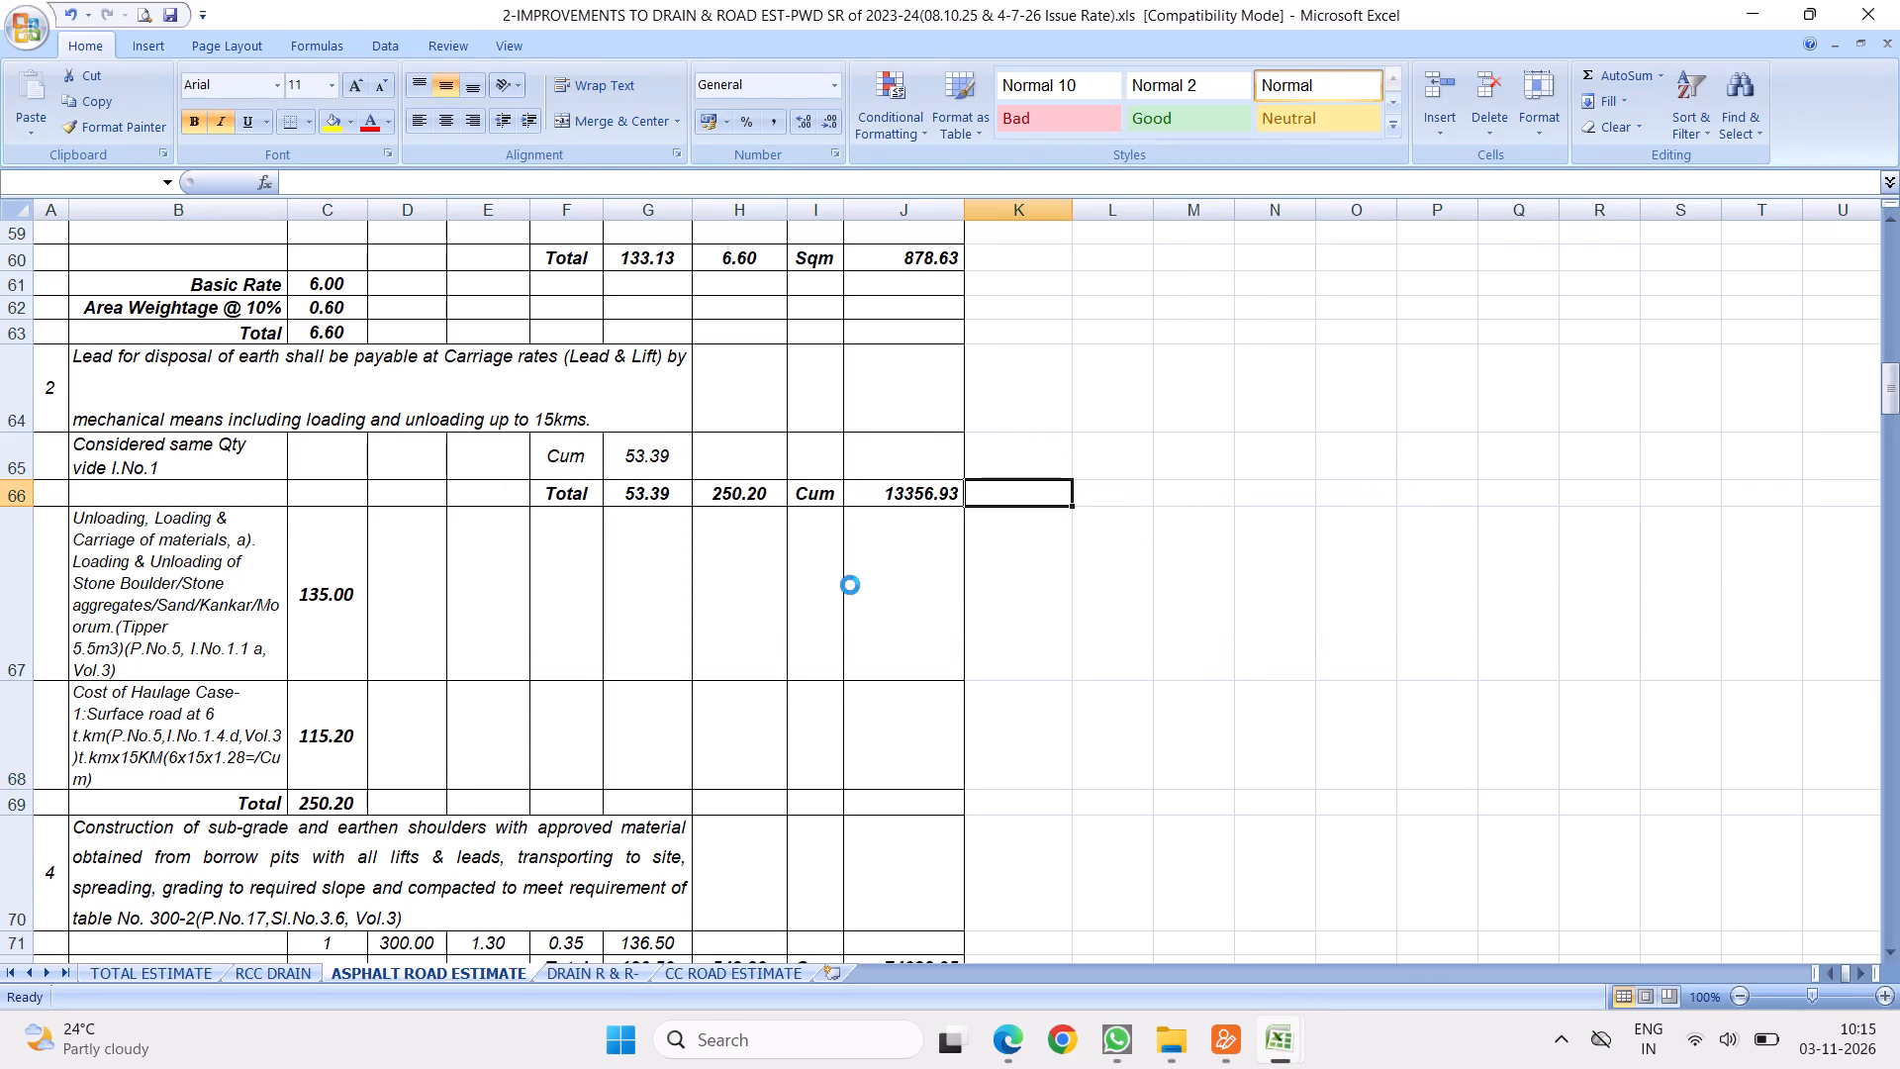
click(760, 382)
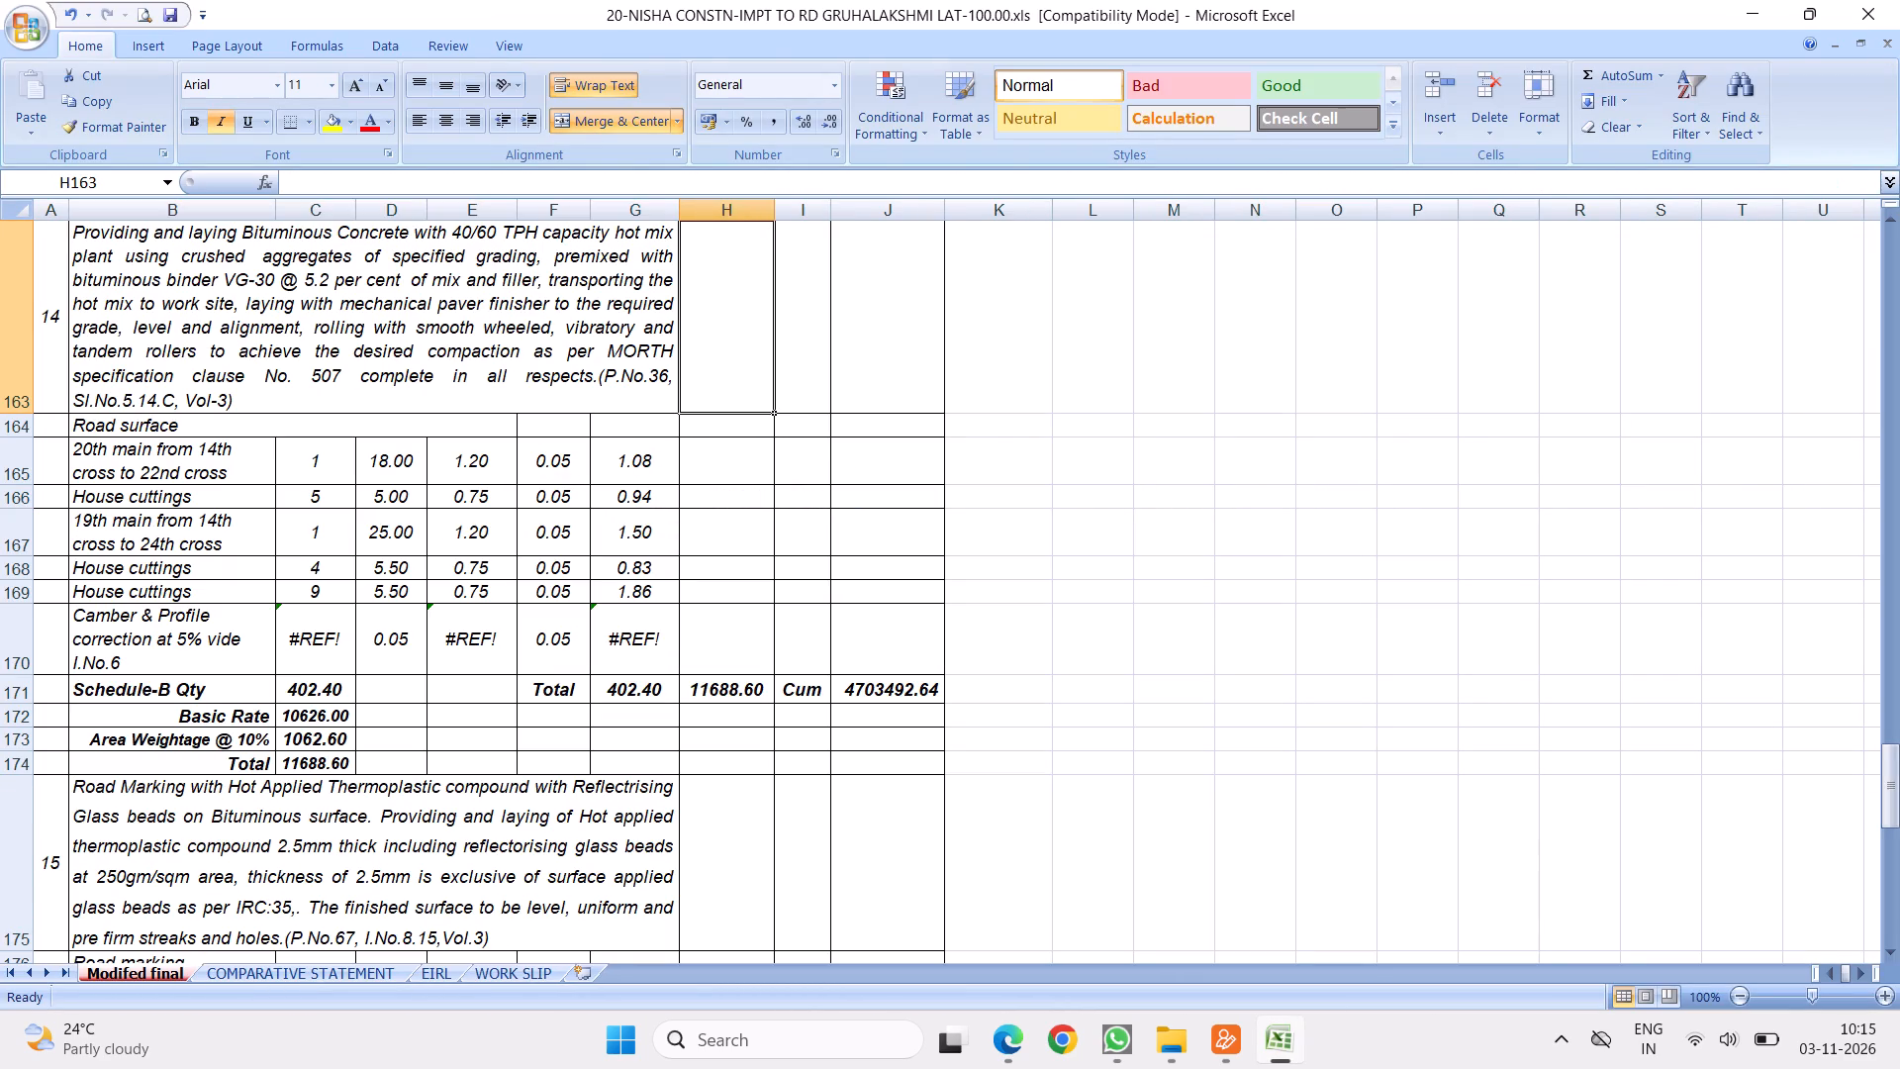
click(555, 383)
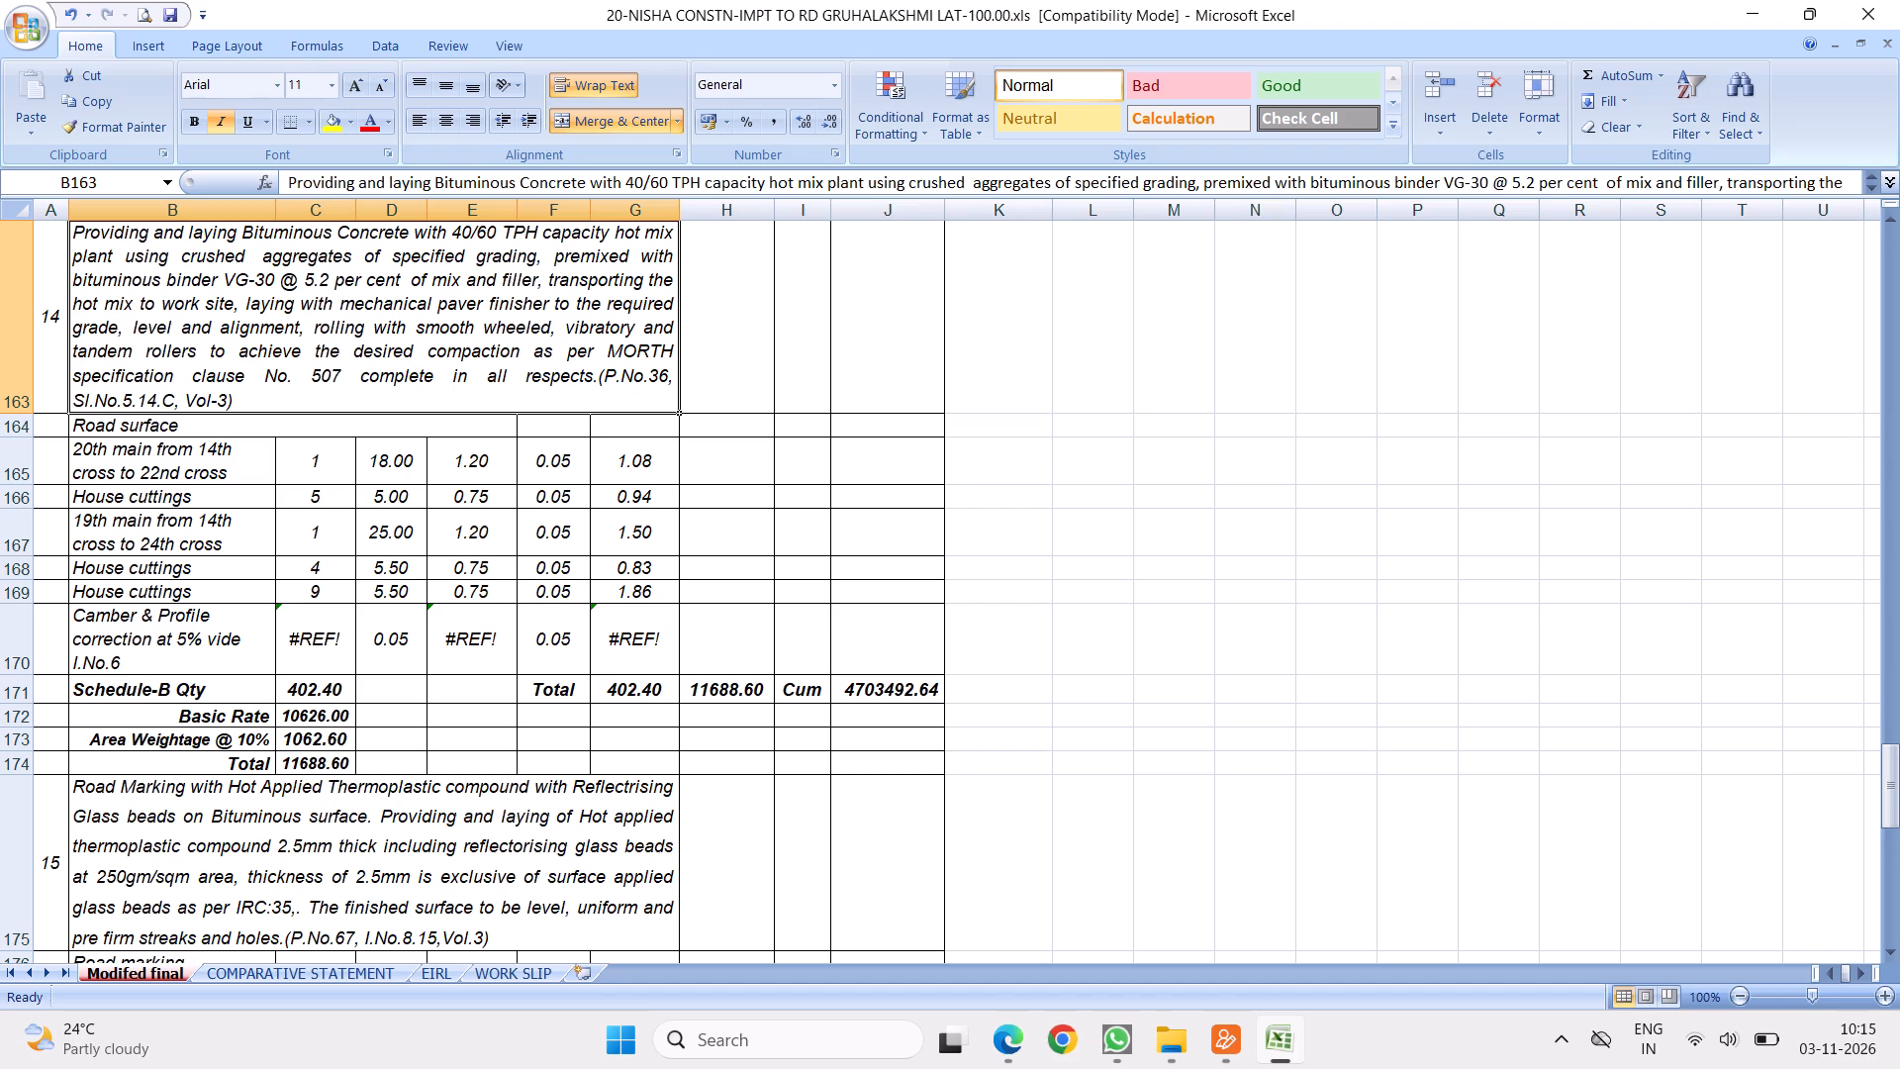
Review the descriptions, headings and measurement rows of items 11 to 14 in the modified estimate.
scroll(617, 437, up, 9)
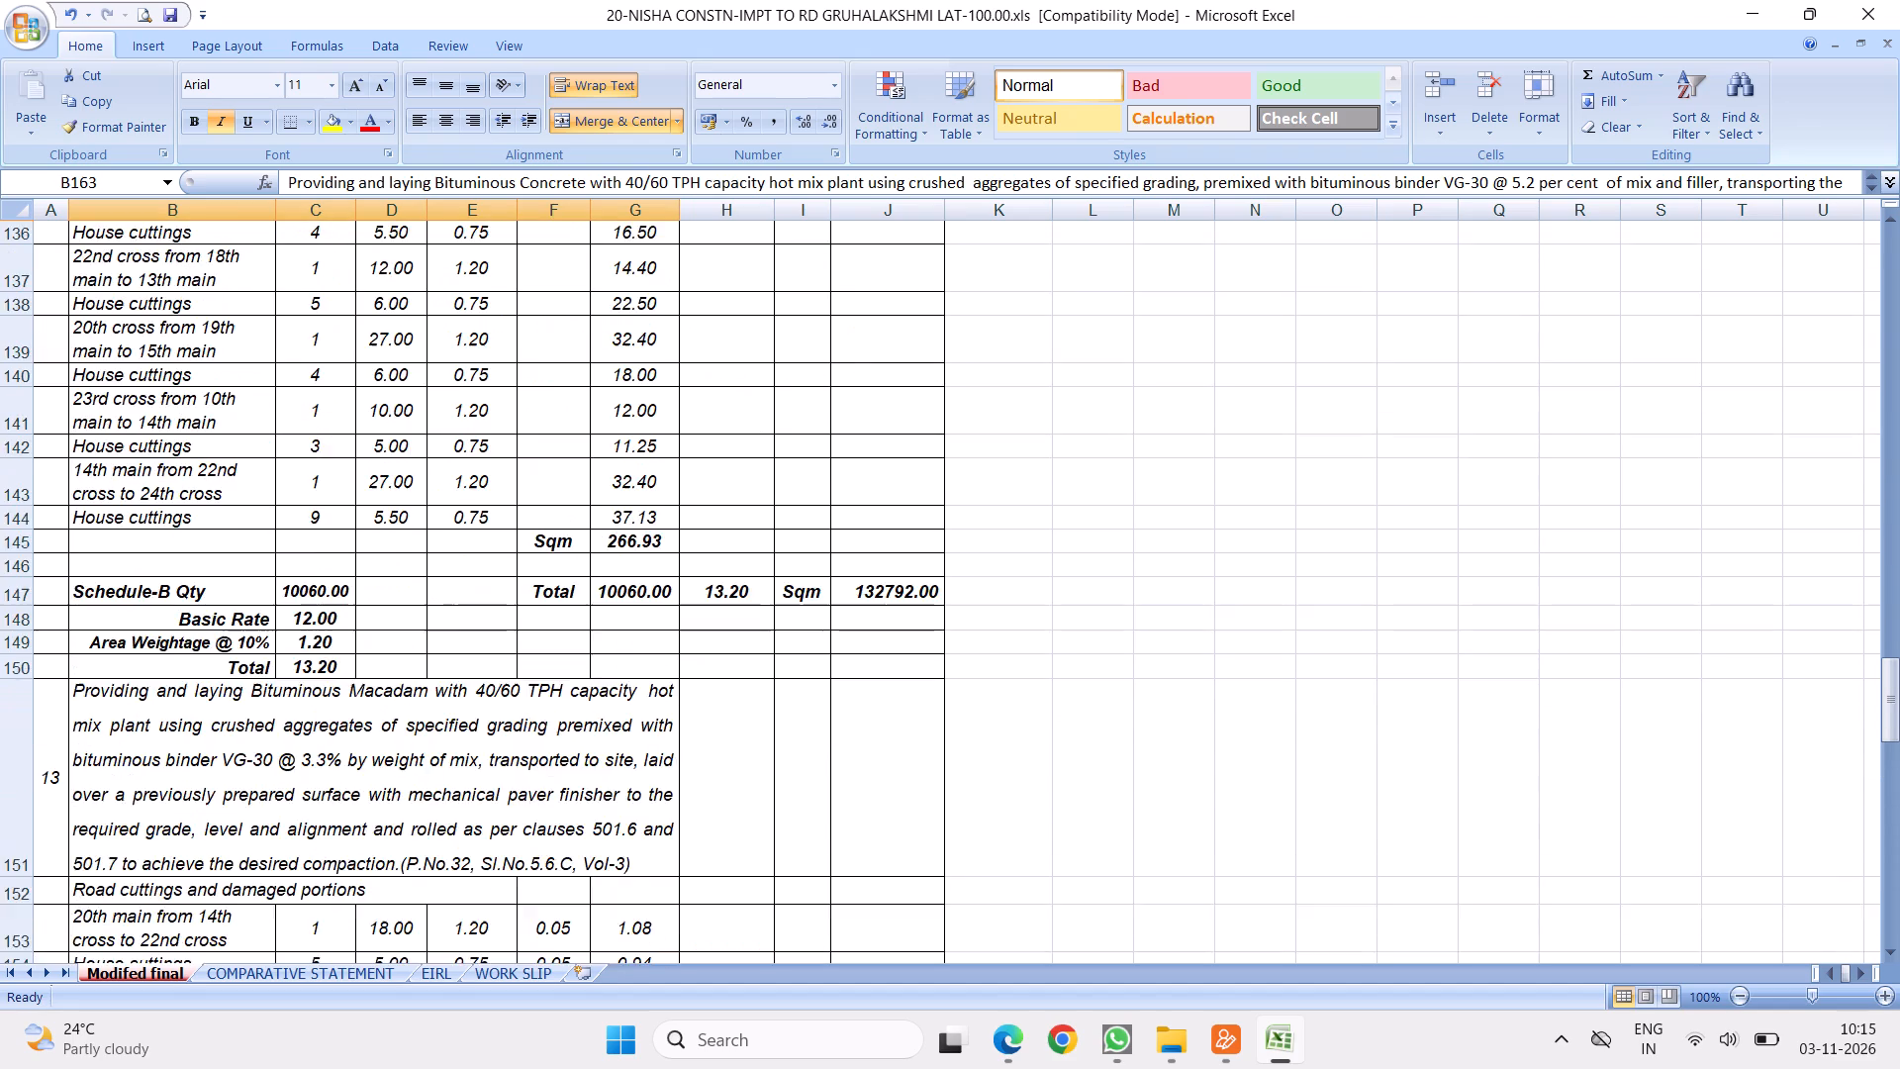
scroll(601, 441, up, 20)
scroll(601, 441, up, 1)
scroll(712, 452, down, 13)
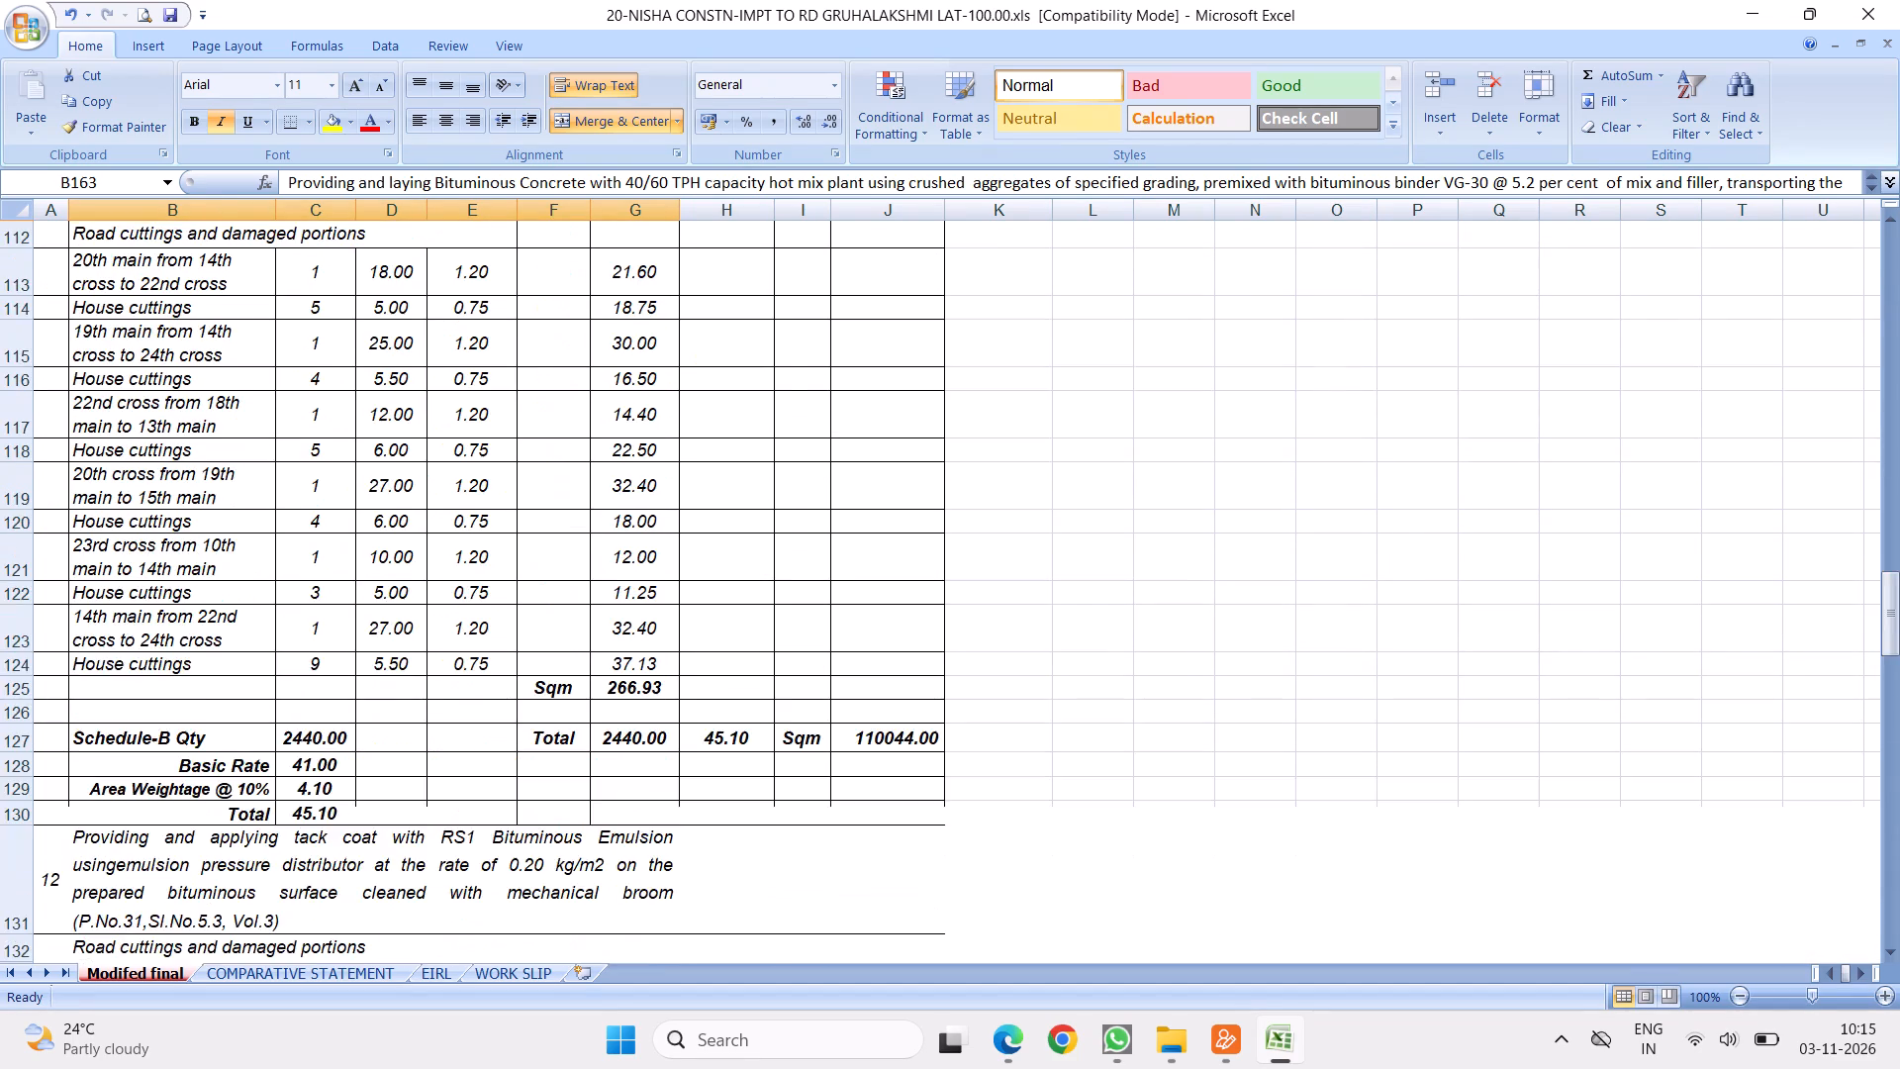
scroll(549, 537, down, 20)
scroll(605, 443, up, 4)
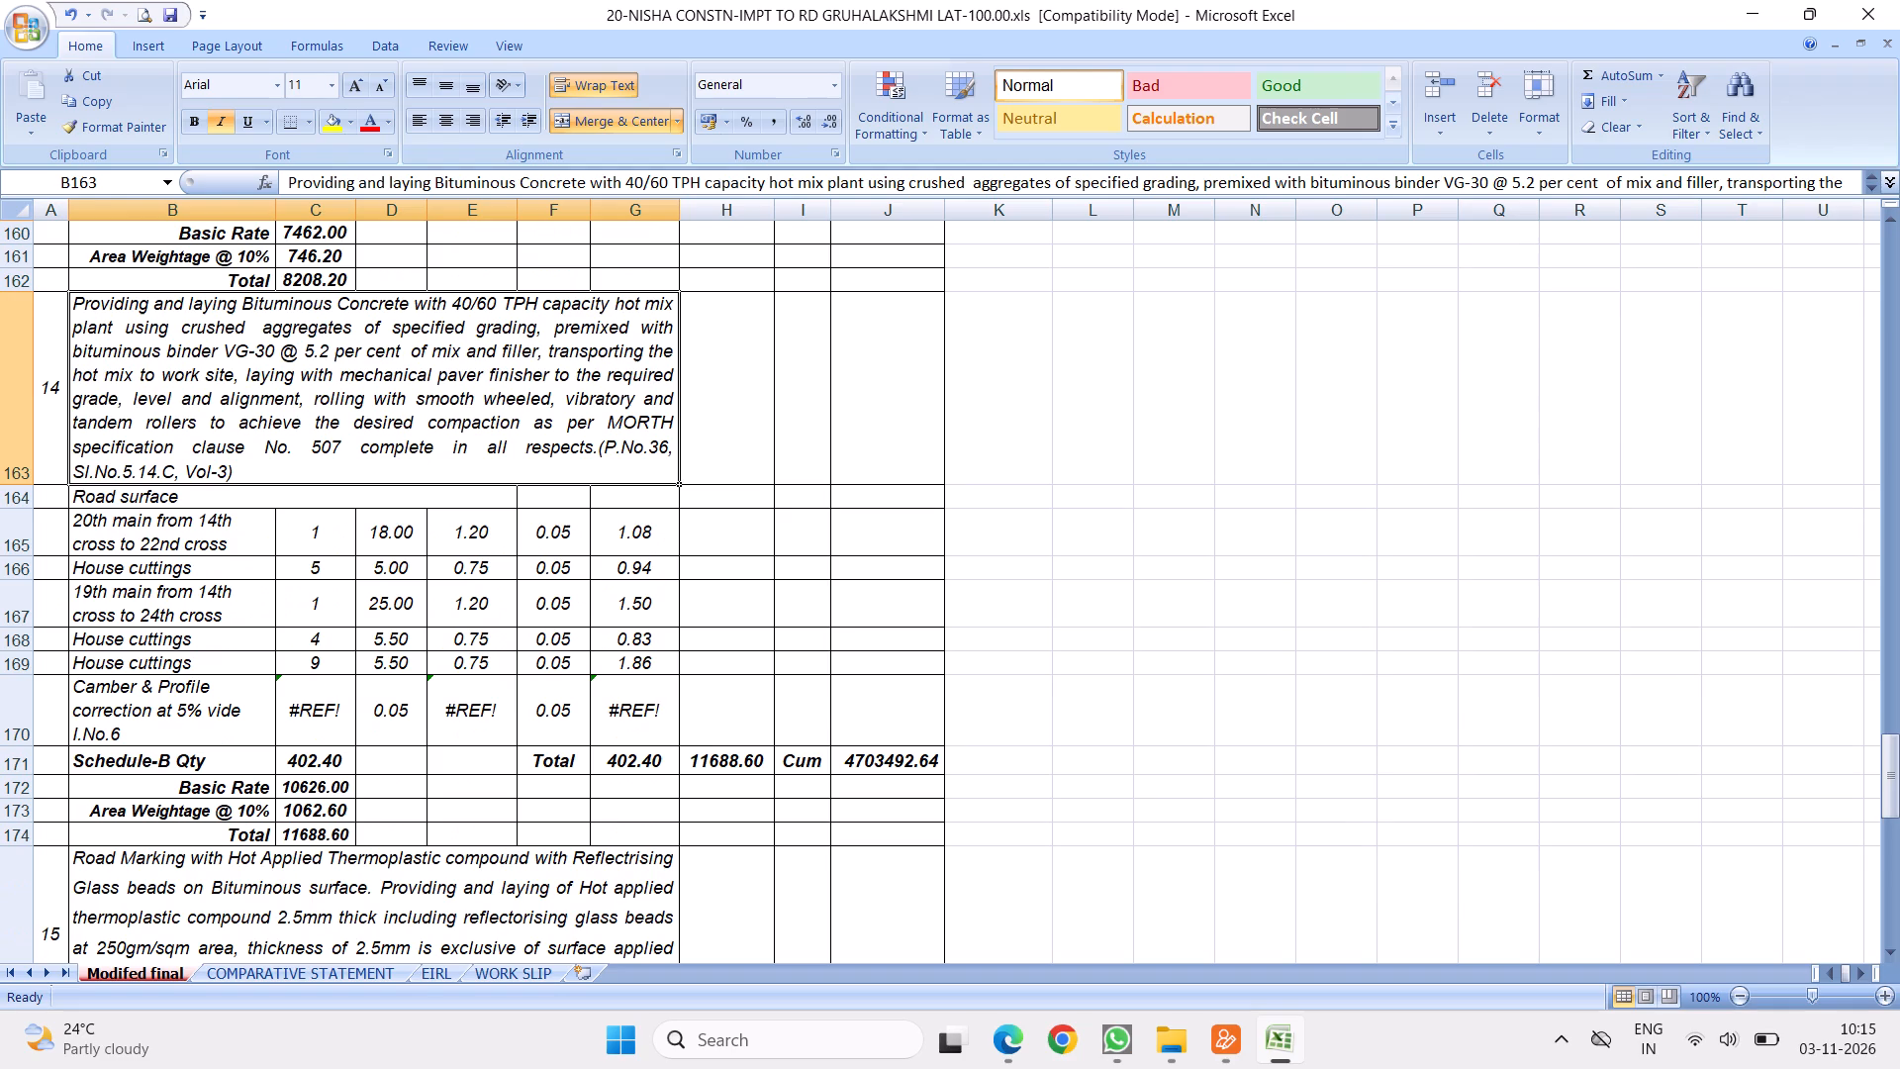
scroll(615, 488, down, 11)
scroll(659, 436, up, 15)
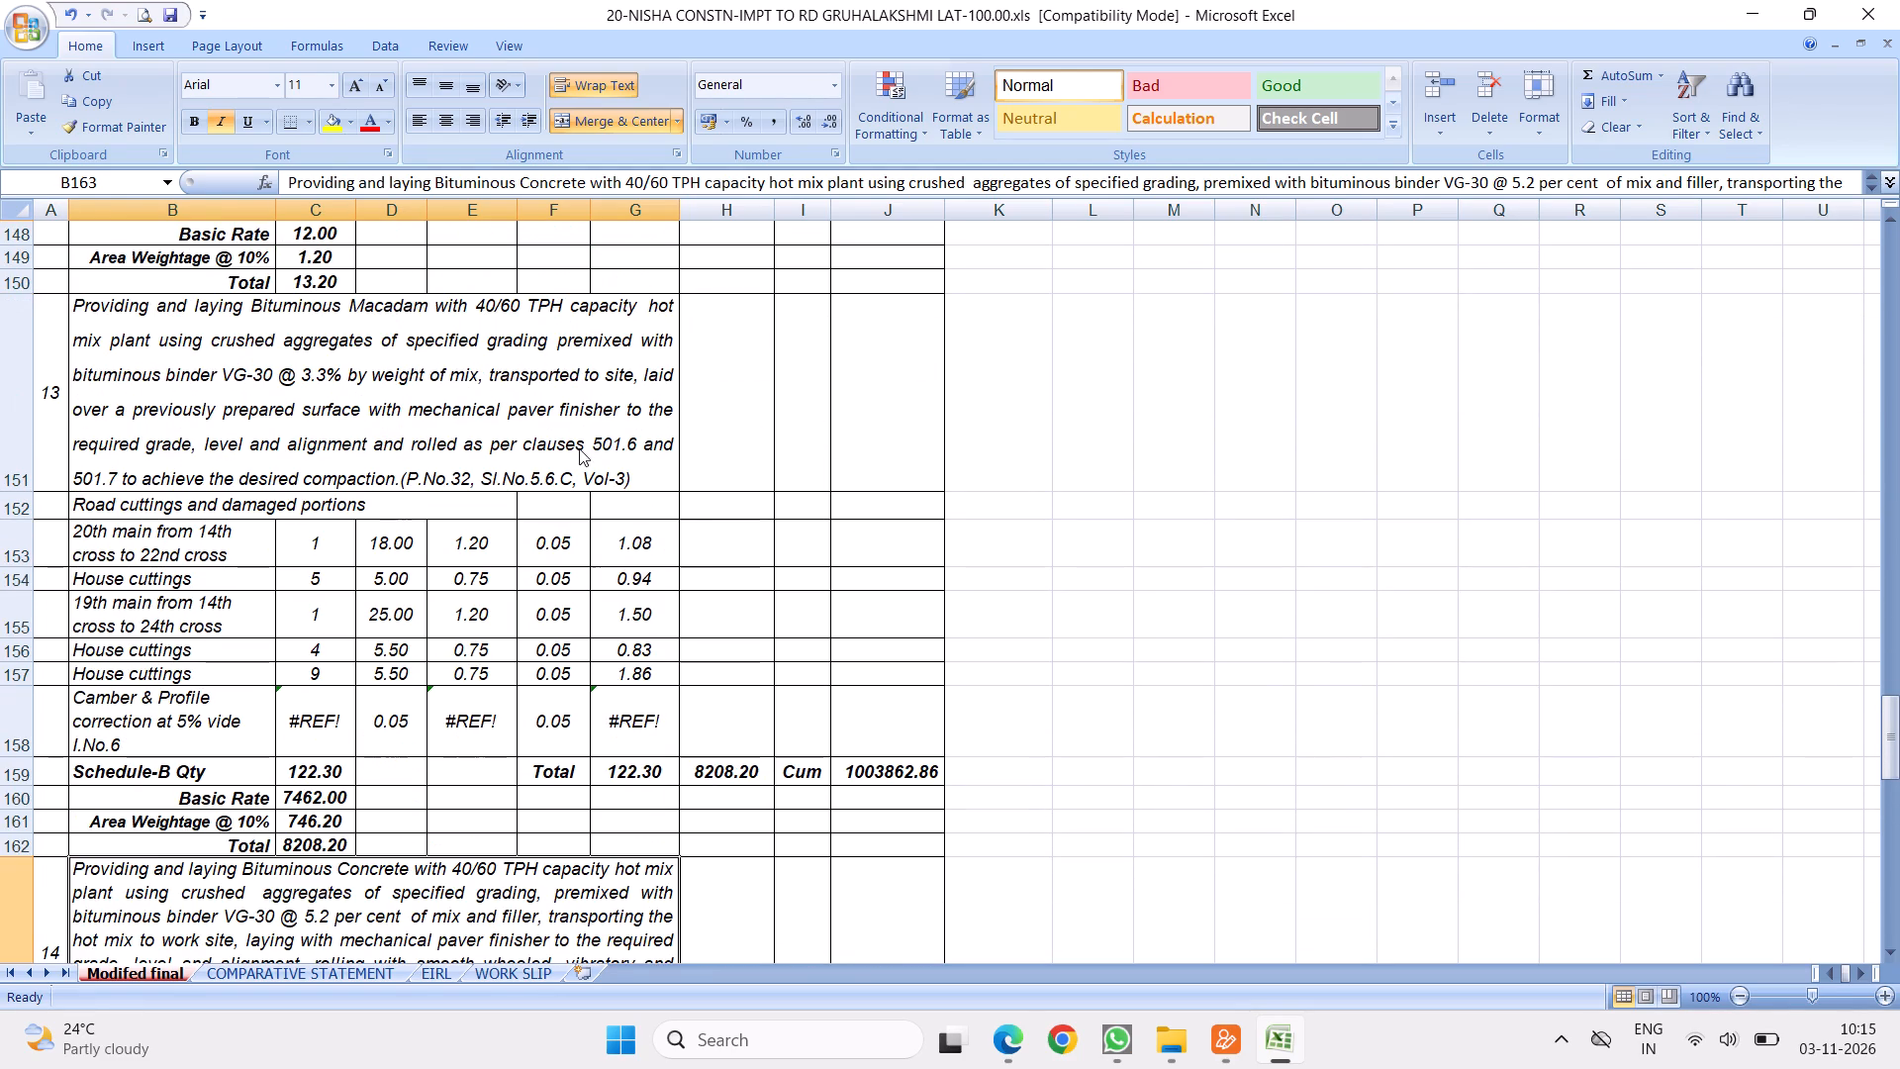
click(440, 442)
scroll(642, 465, down, 4)
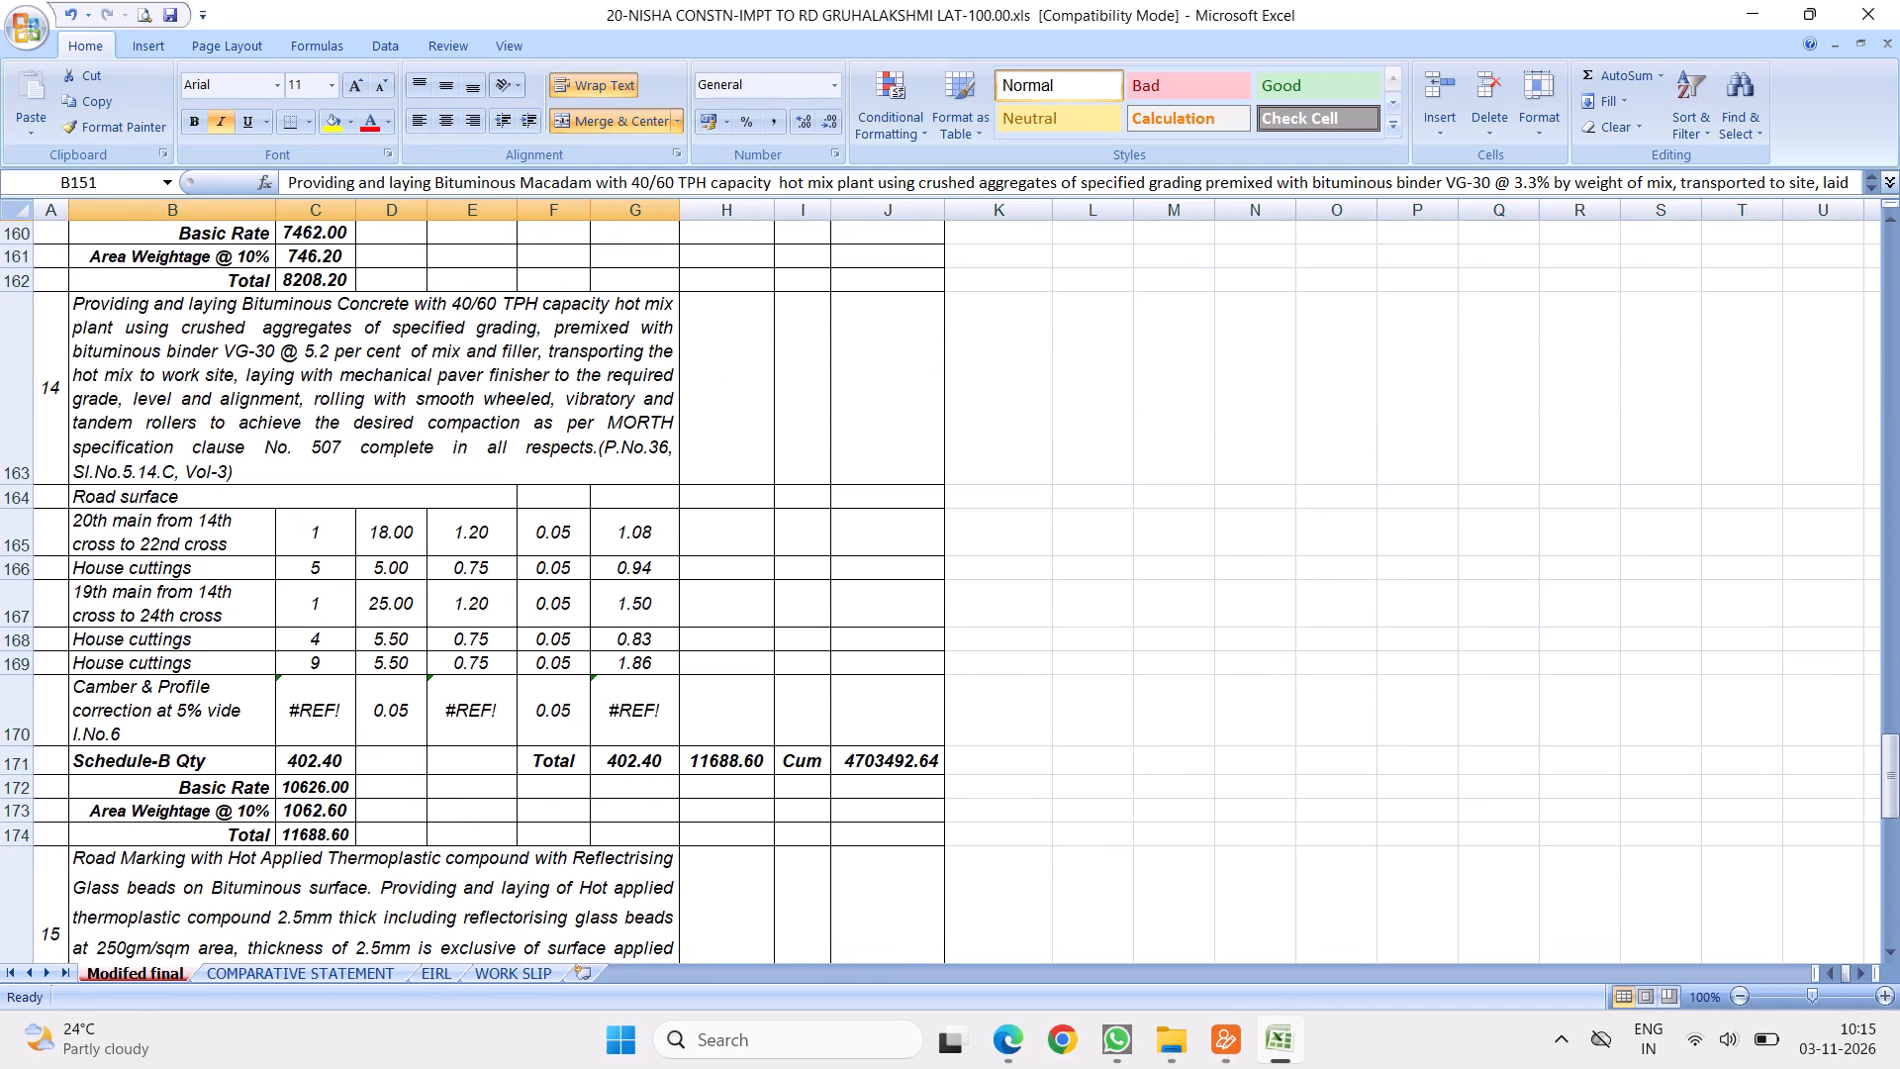
click(137, 535)
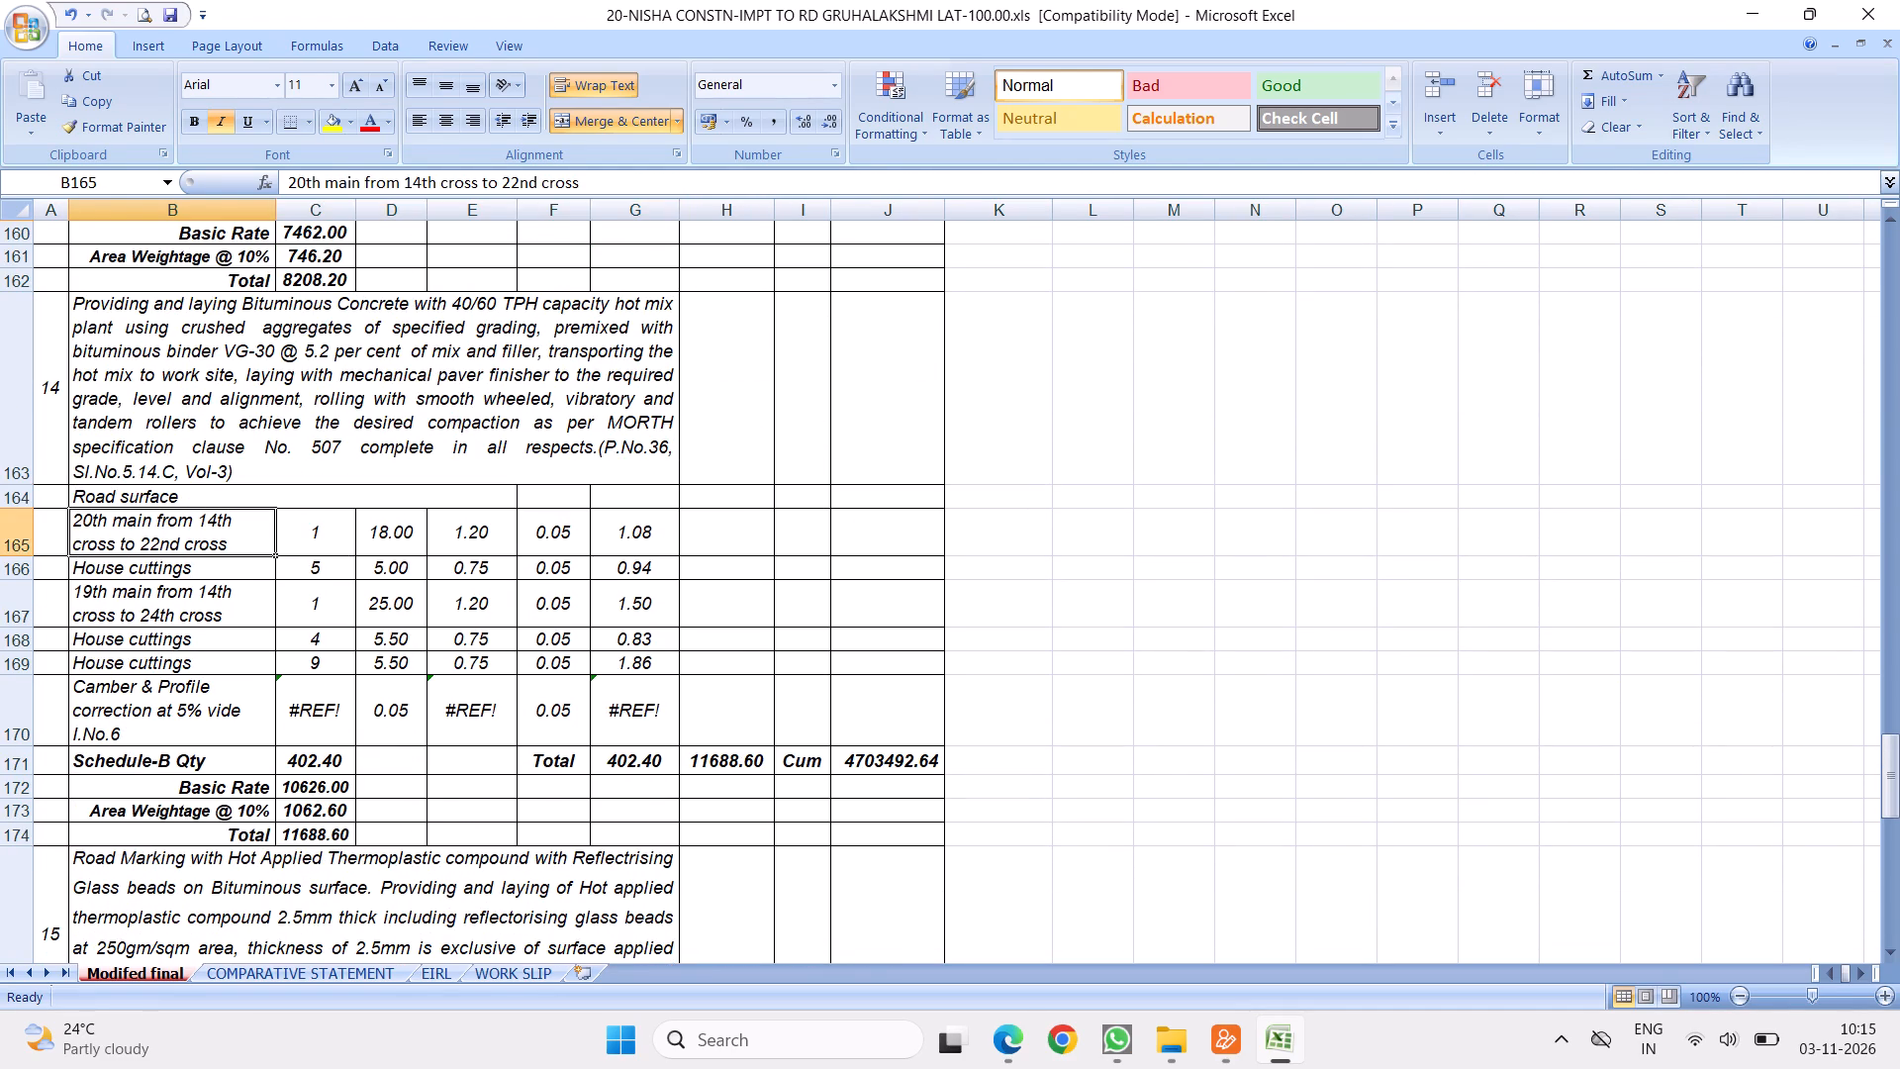
Save the modified road estimate workbook.
click(375, 357)
click(166, 16)
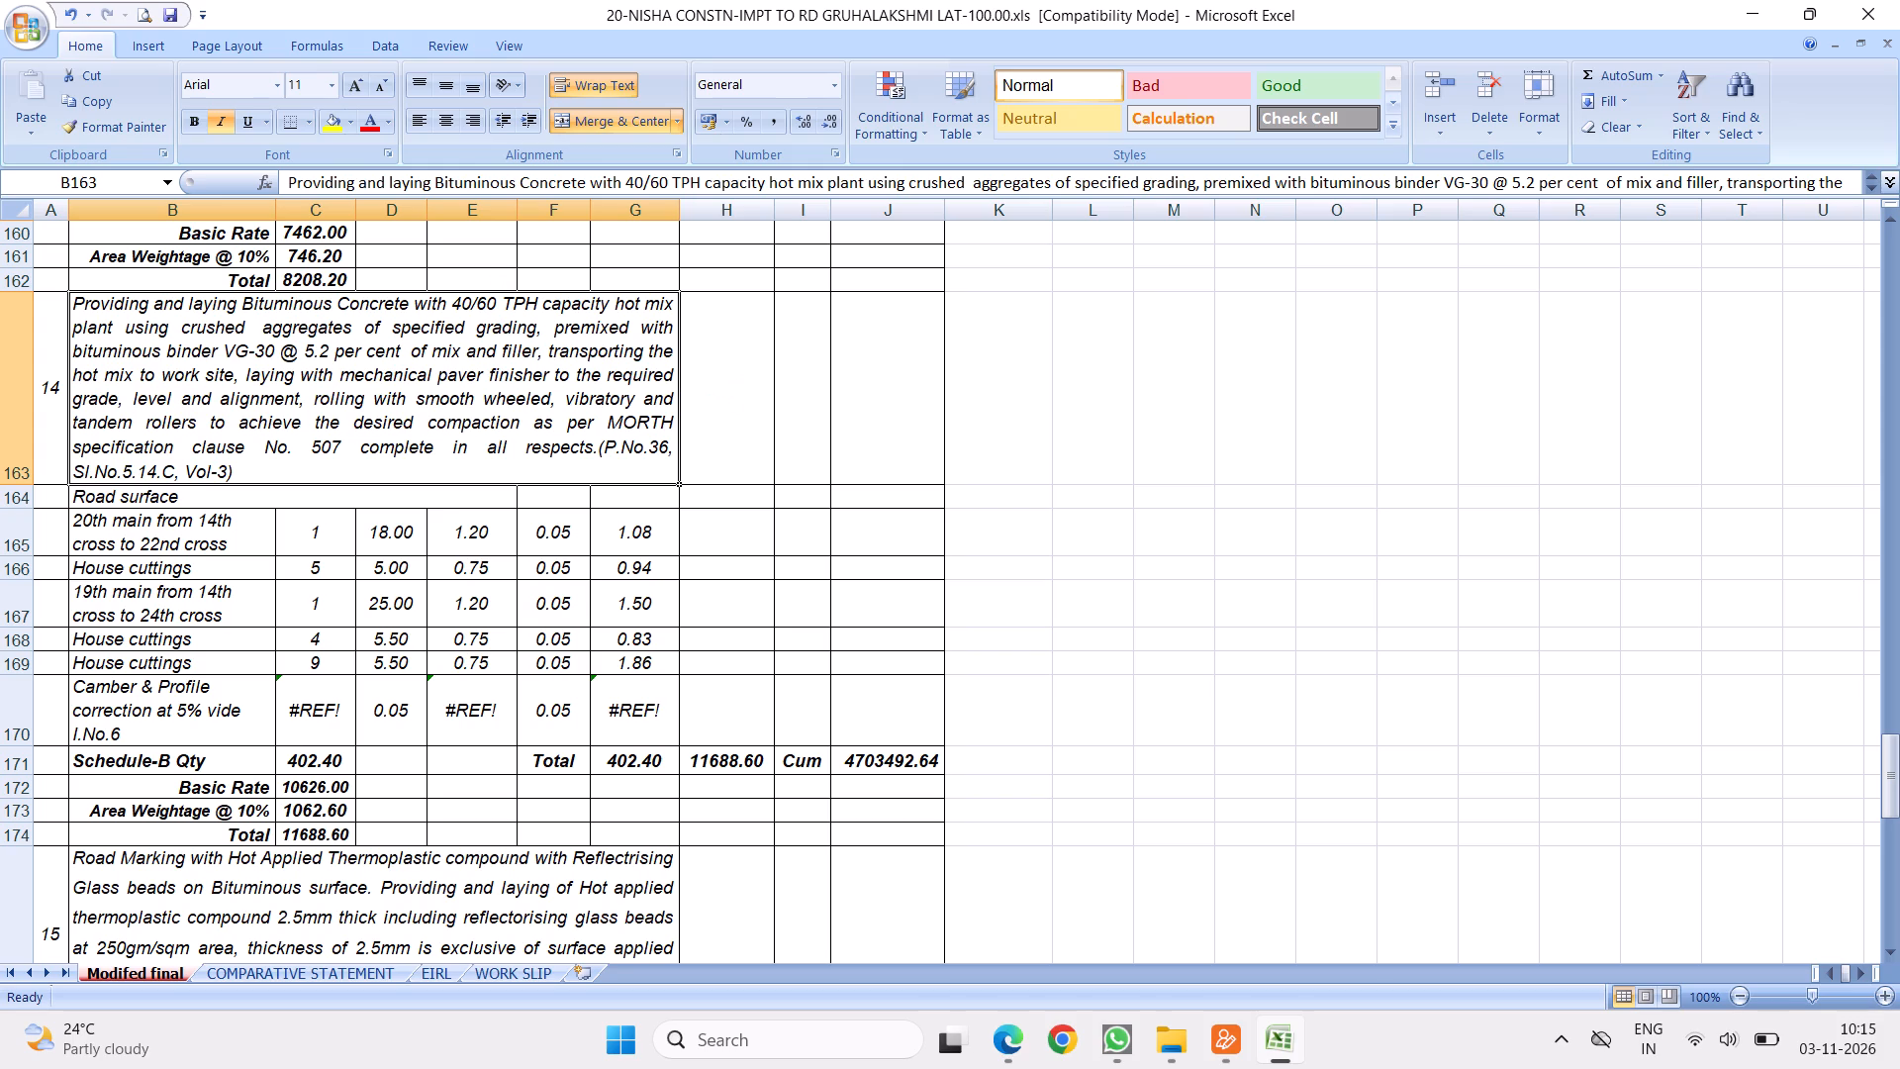
click(170, 14)
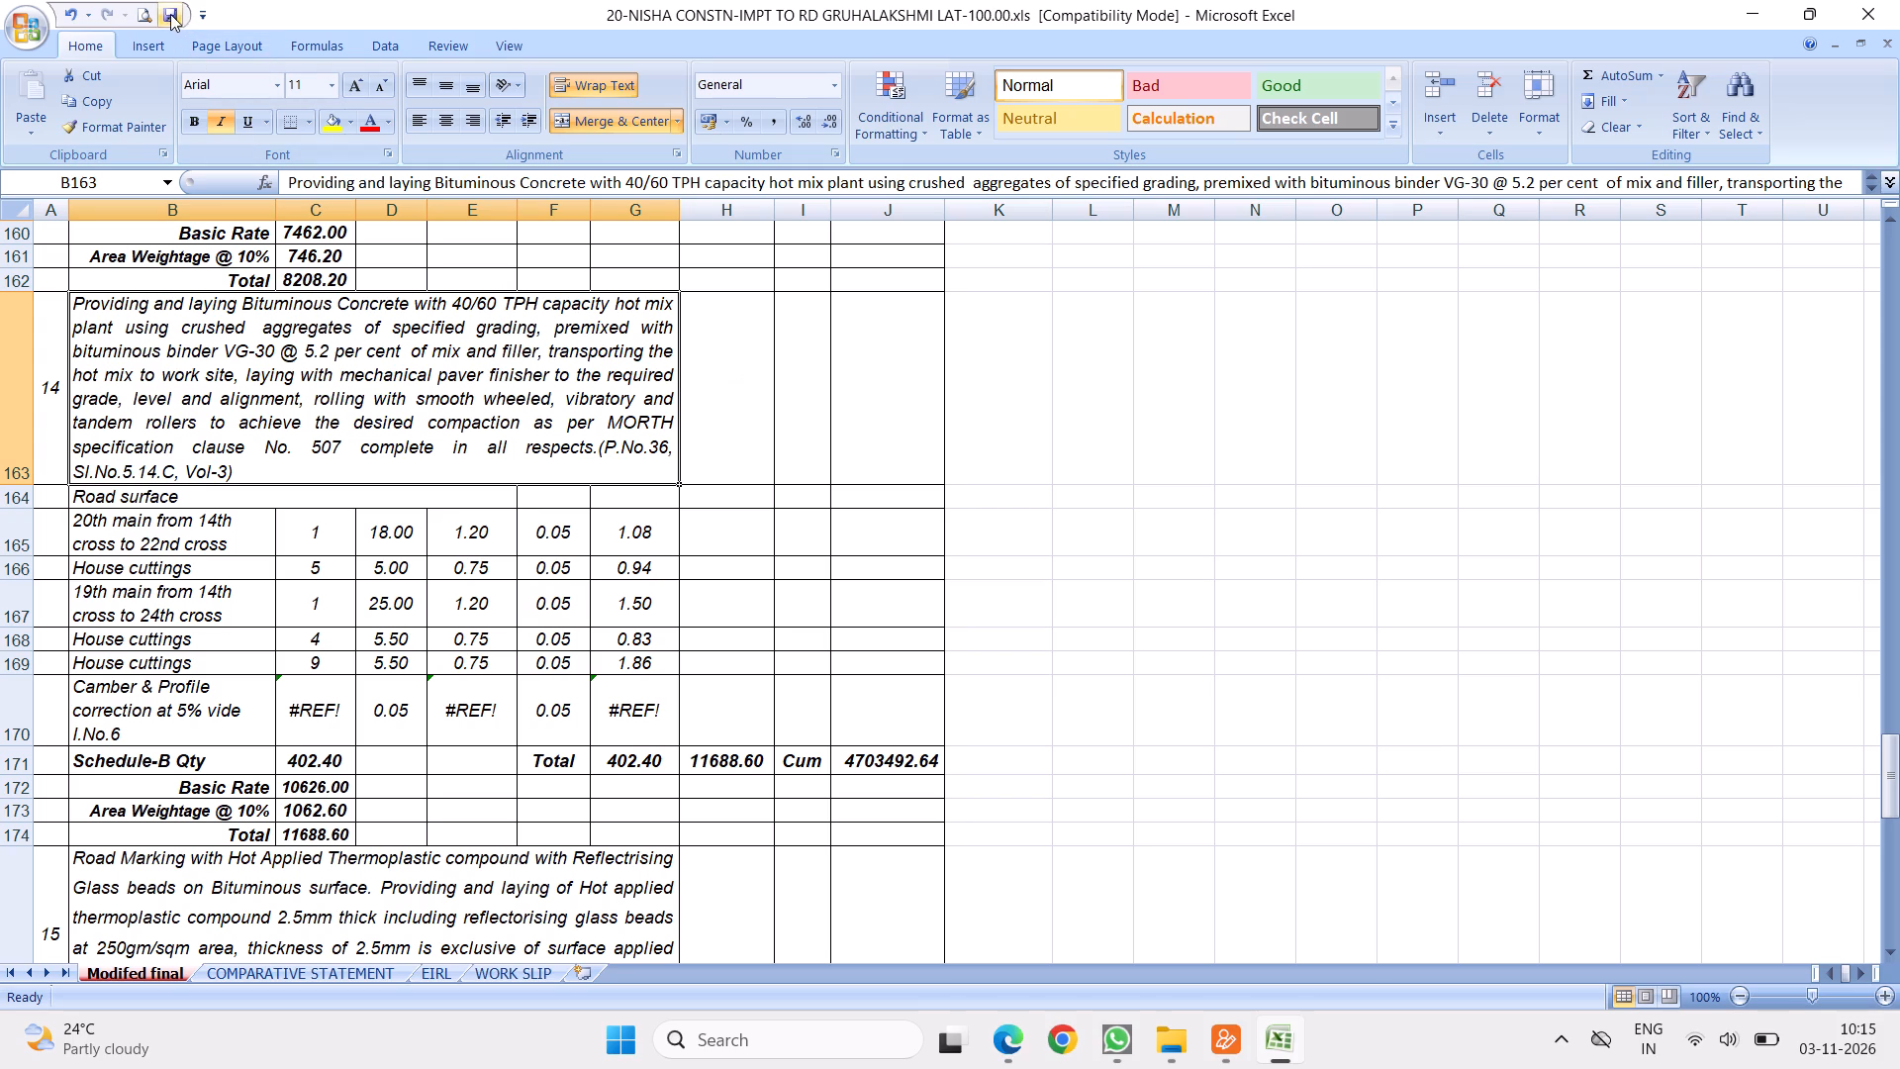